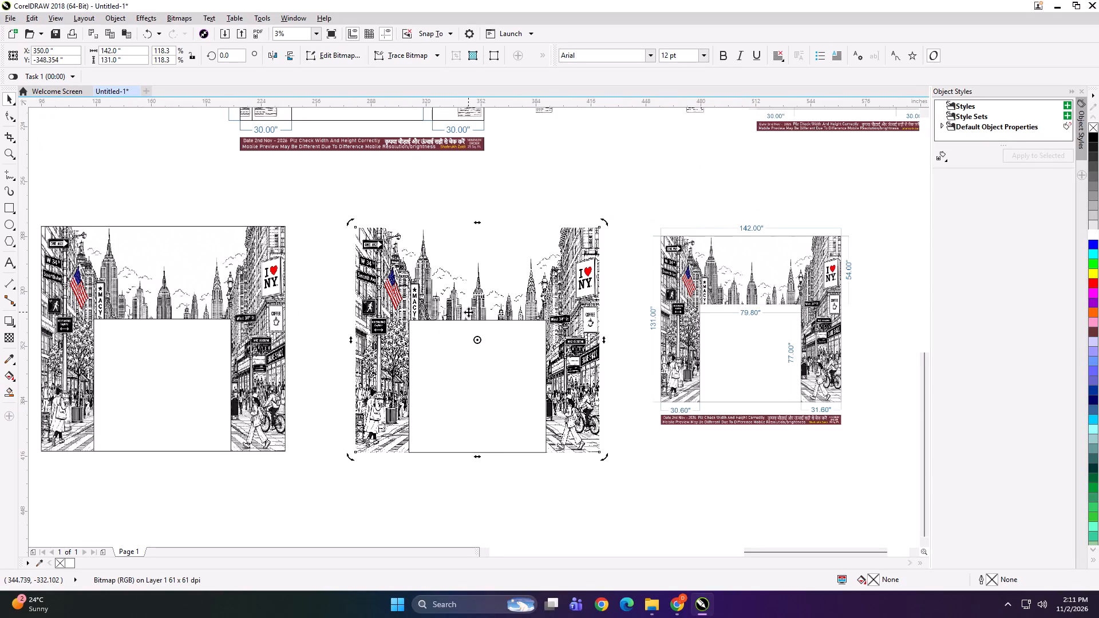
# Select the white opening rectangle on the resized New York street image.
pyautogui.click(450, 506)
pyautogui.click(465, 406)
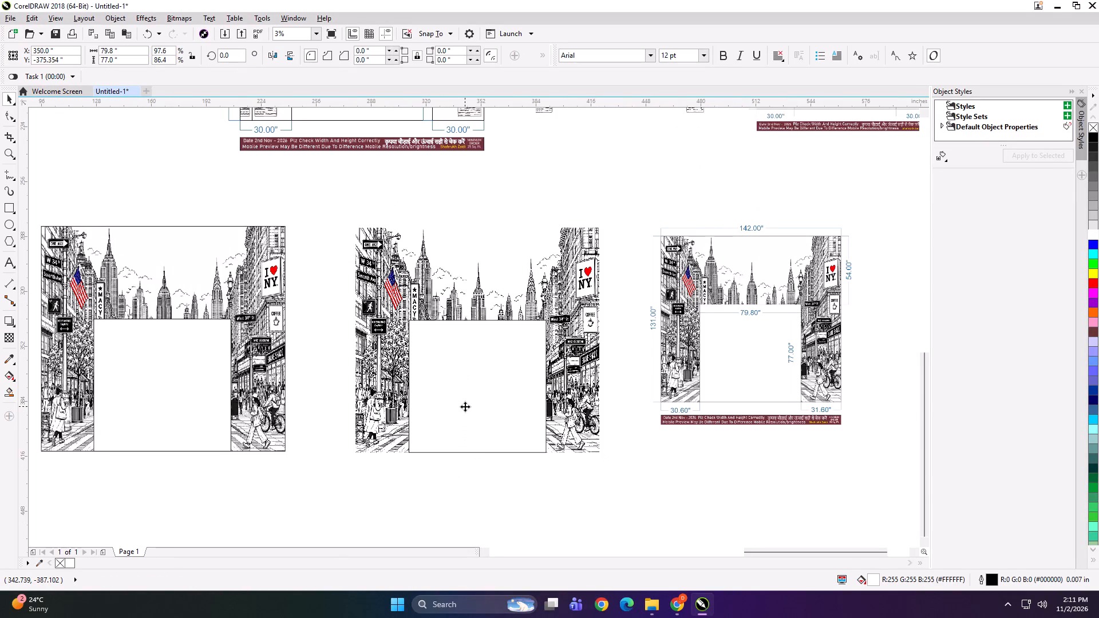
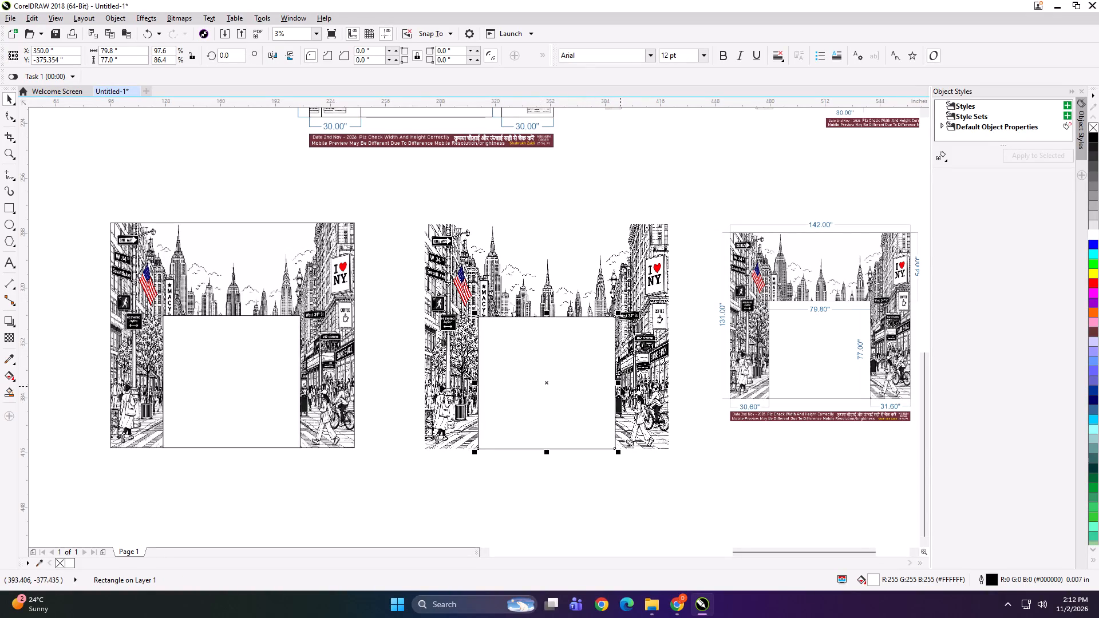
# Mirror a copy of the white opening rectangle onto the left street strip, overlapping the opening by 0.5 in, and size it 30.6 in wide.
pyautogui.click(615, 384)
pyautogui.click(577, 378)
pyautogui.moveTo(618, 385); pyautogui.dragTo(586, 381)
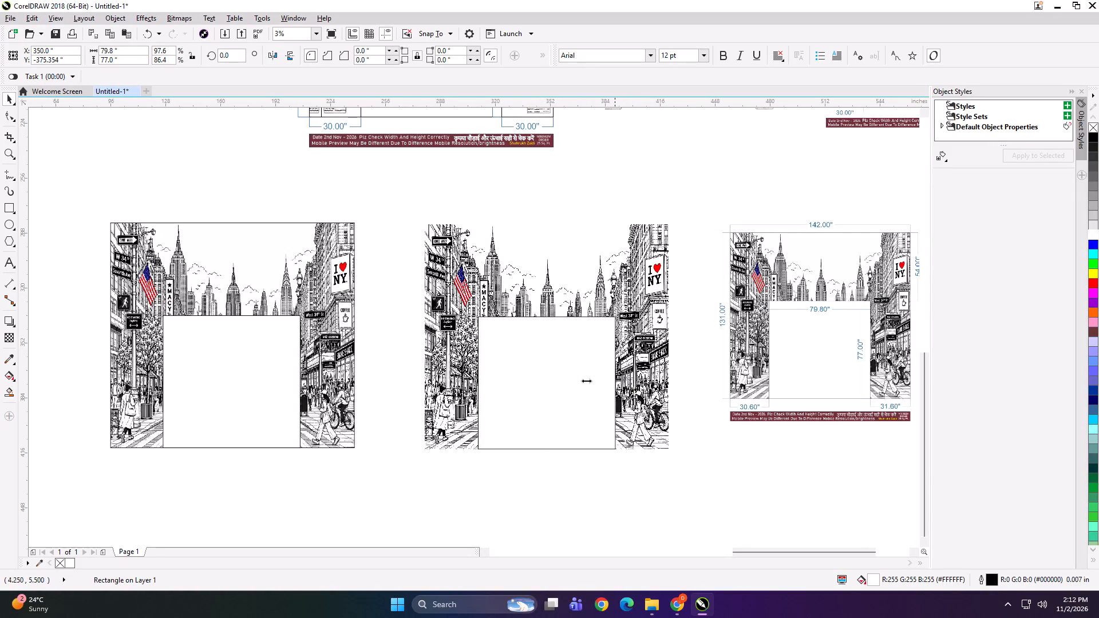
pyautogui.moveTo(586, 381); pyautogui.dragTo(451, 377)
pyautogui.keyDown('ctrl'); pyautogui.rightClick(451, 377); pyautogui.keyUp('ctrl')
pyautogui.press('Right')
pyautogui.press('Right')
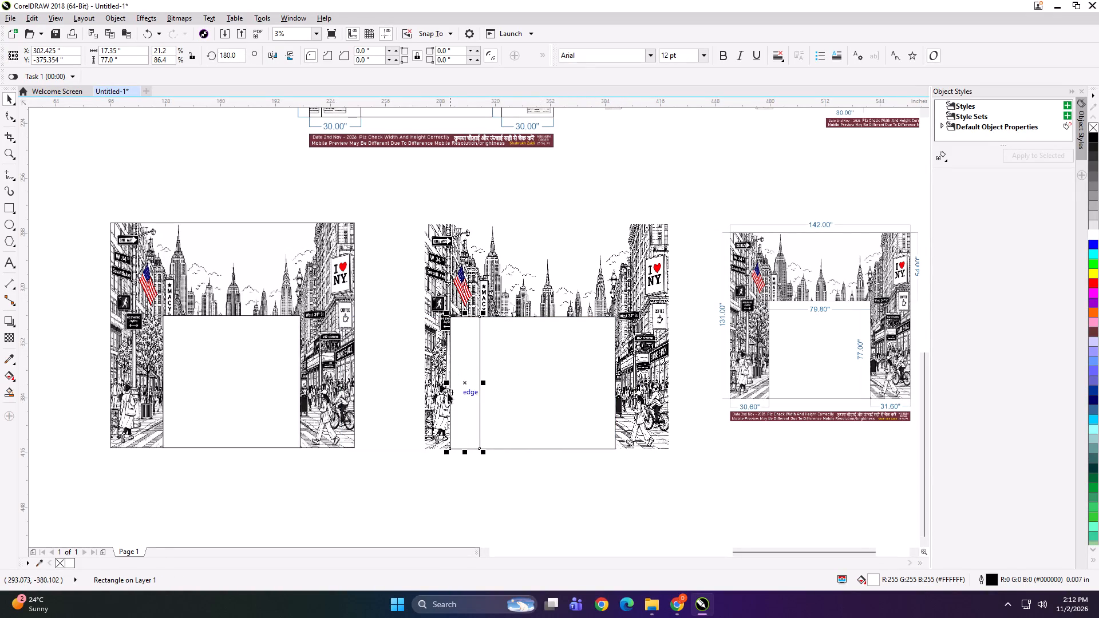
pyautogui.moveTo(445, 384); pyautogui.dragTo(421, 382)
pyautogui.press('Left')
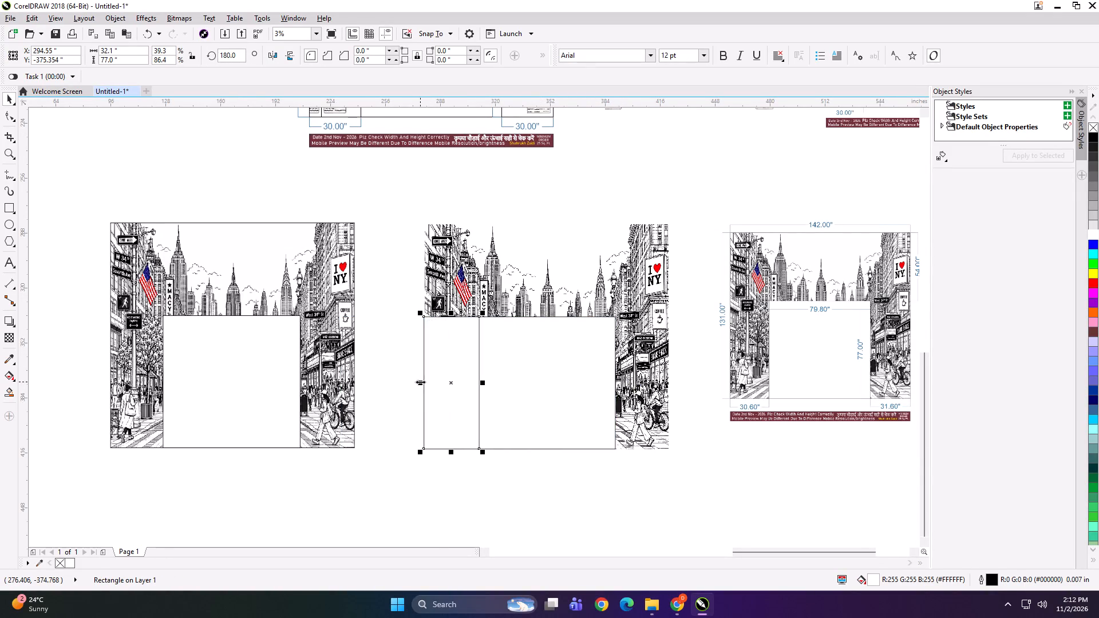
pyautogui.scroll(2, 420, 382)
pyautogui.moveTo(432, 385); pyautogui.dragTo(442, 384)
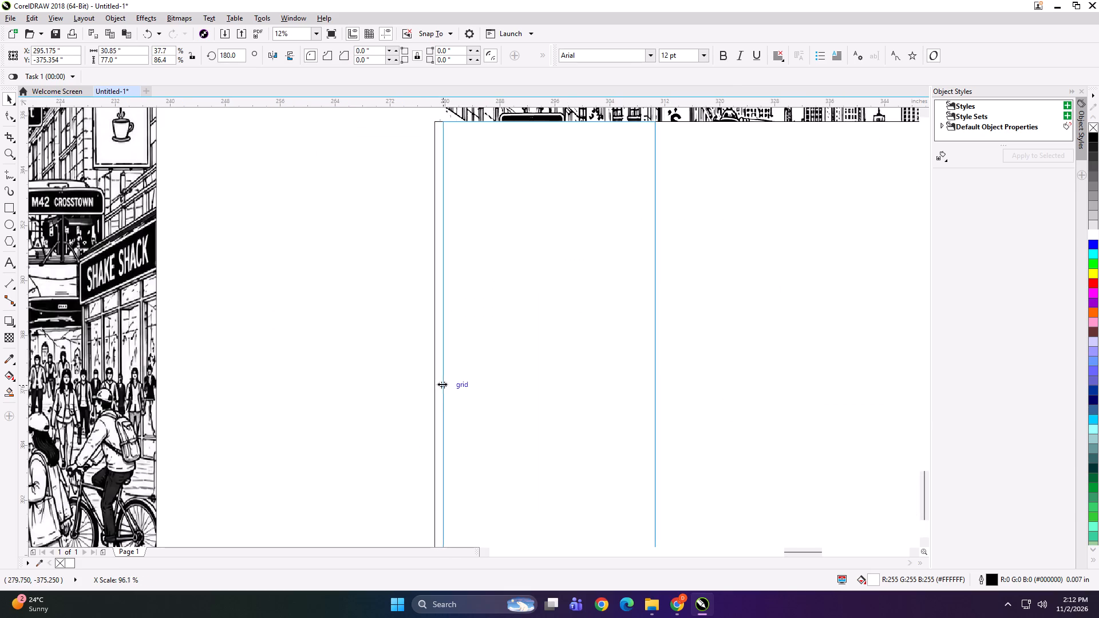
pyautogui.moveTo(442, 384); pyautogui.dragTo(442, 384)
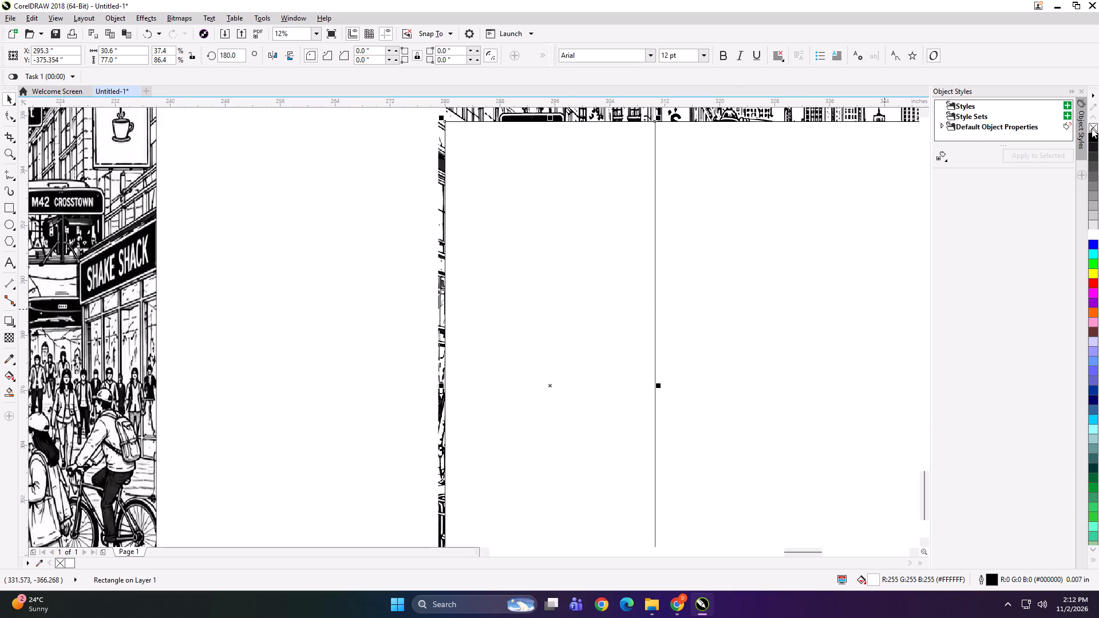
# Remove the left strip rectangle's fill, widen it to 31.6 in at the image's outer edge and extend it up to 131 in high.
pyautogui.click(1092, 128)
pyautogui.scroll(1, 409, 397)
pyautogui.scroll(2, 494, 375)
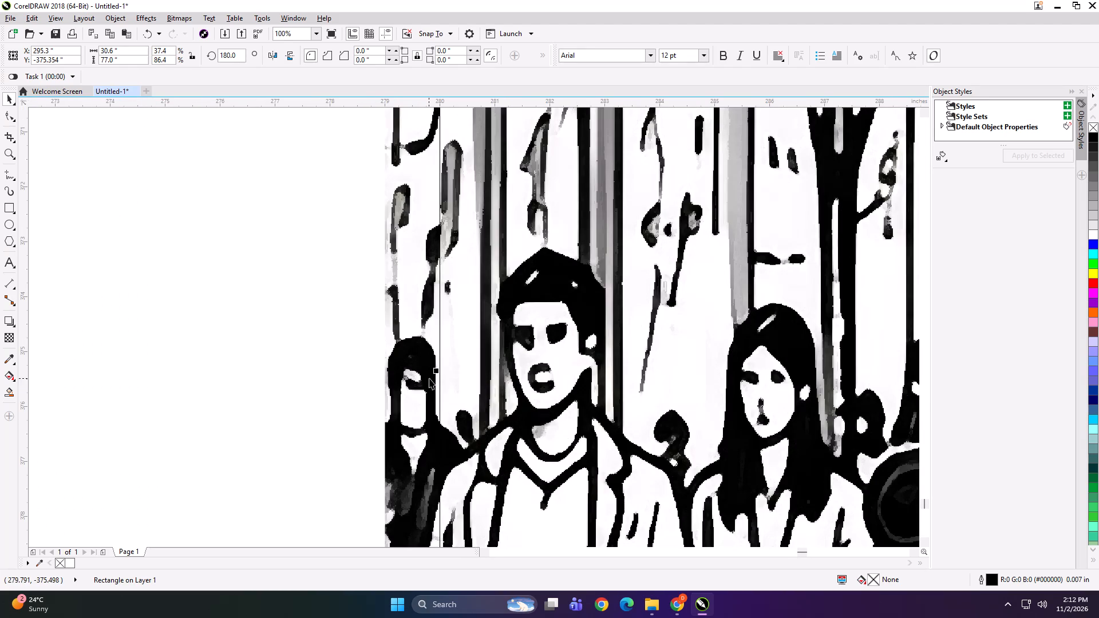
pyautogui.moveTo(435, 373); pyautogui.dragTo(378, 370)
pyautogui.scroll(-3, 381, 364)
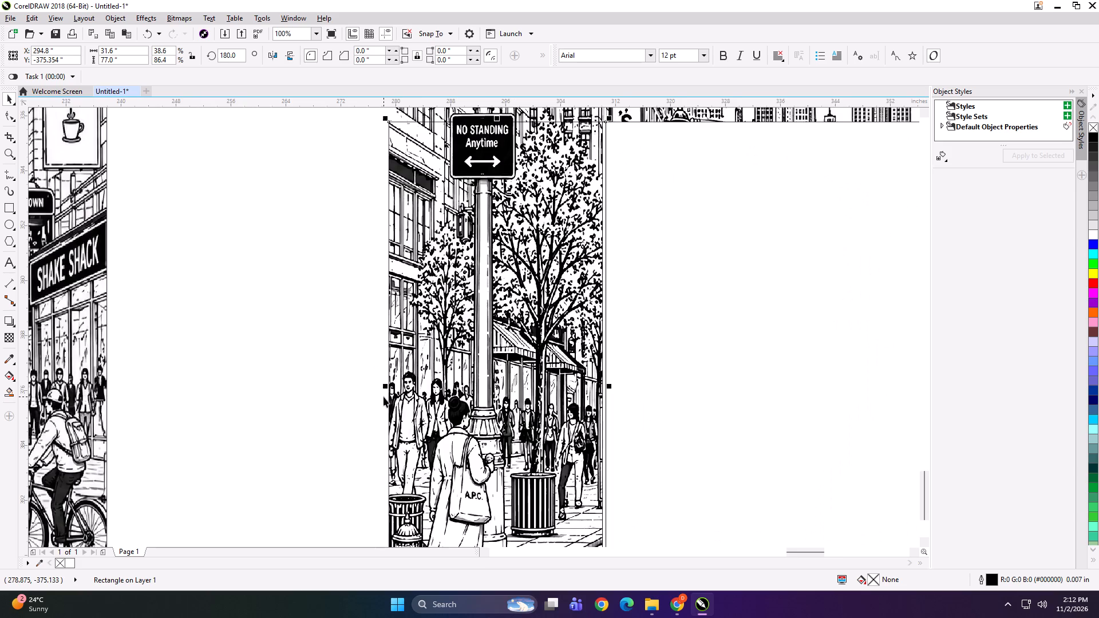
pyautogui.scroll(-2, 438, 374)
pyautogui.scroll(1, 448, 256)
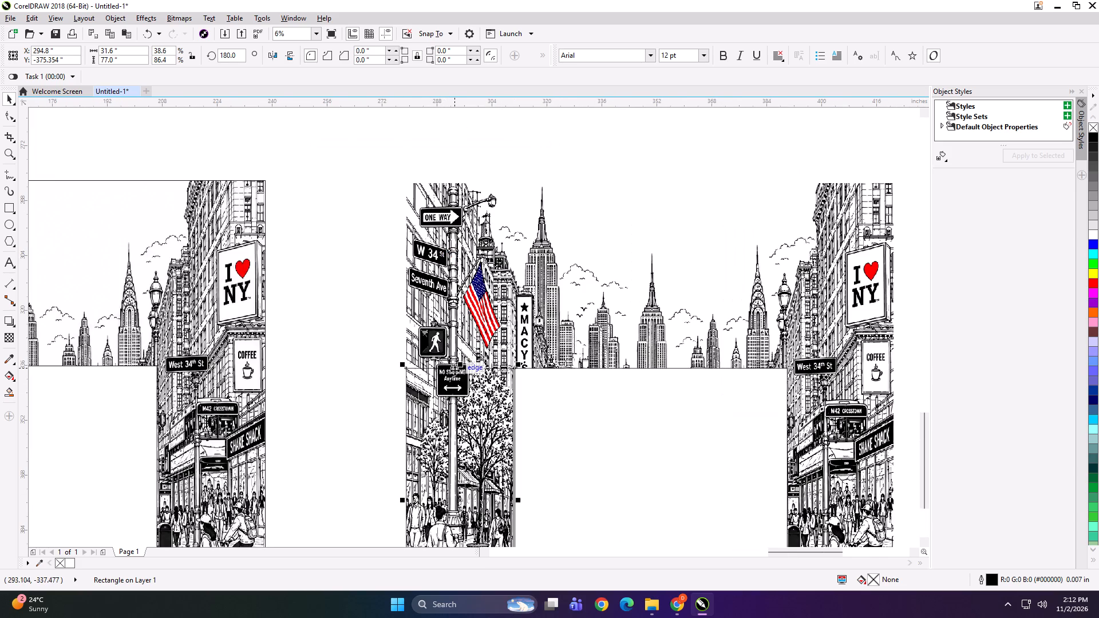
pyautogui.moveTo(460, 364); pyautogui.dragTo(458, 179)
pyautogui.scroll(-1, 403, 211)
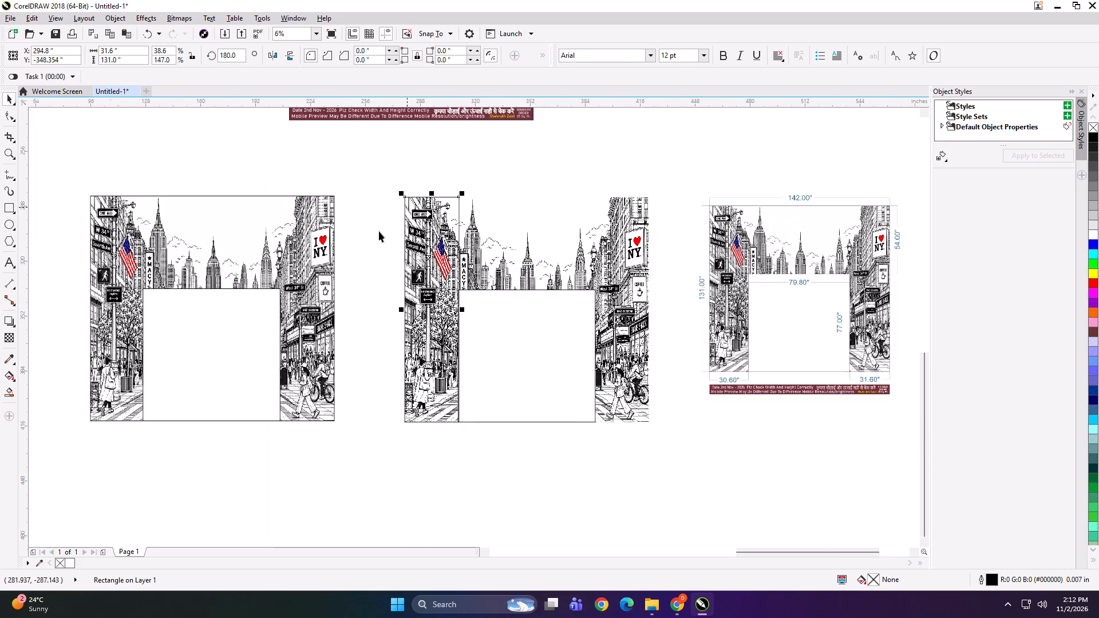
# Duplicate the left strip rectangle and align the copy to the right edge of the New York street image.
pyautogui.click(529, 334)
pyautogui.click(435, 273)
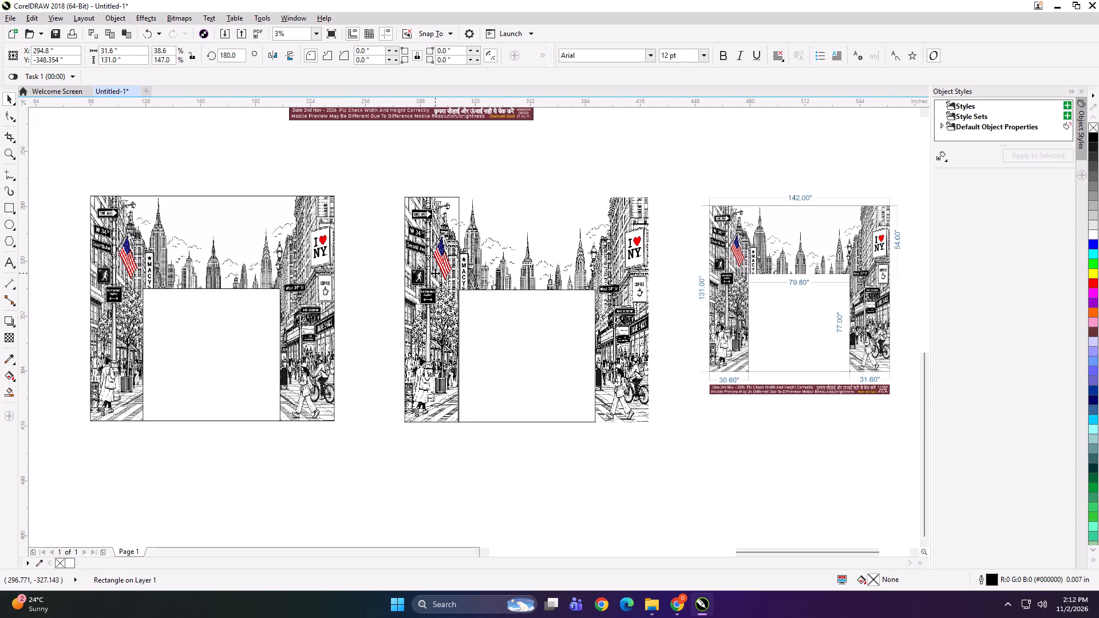
pyautogui.press('+')
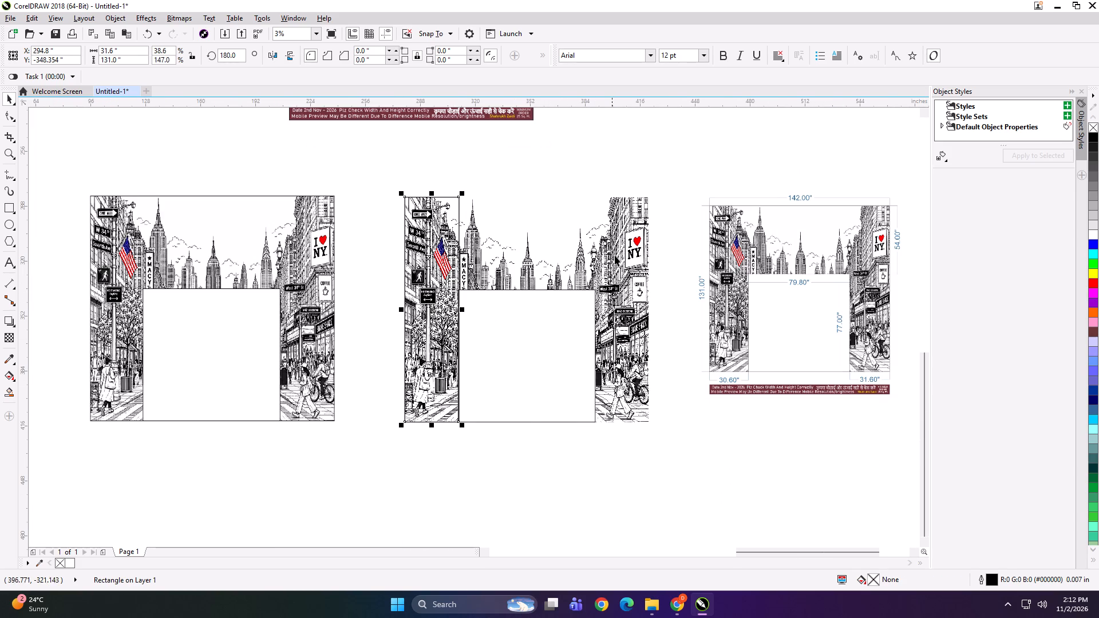
pyautogui.keyDown('shift'); pyautogui.click(615, 255); pyautogui.keyUp('shift')
pyautogui.press('r')
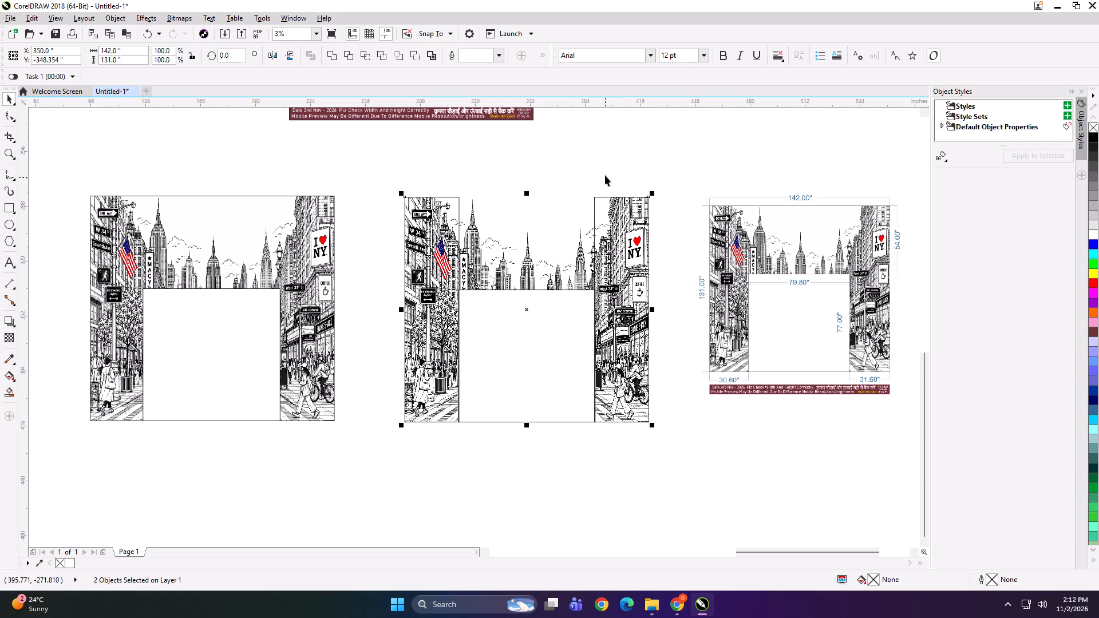
pyautogui.click(600, 172)
pyautogui.click(606, 227)
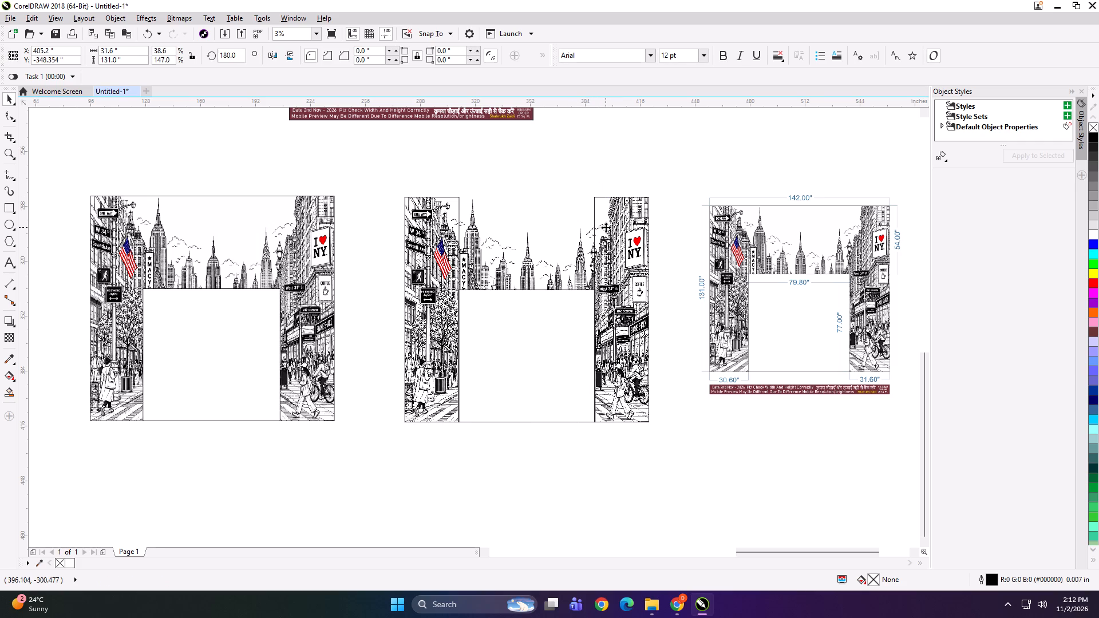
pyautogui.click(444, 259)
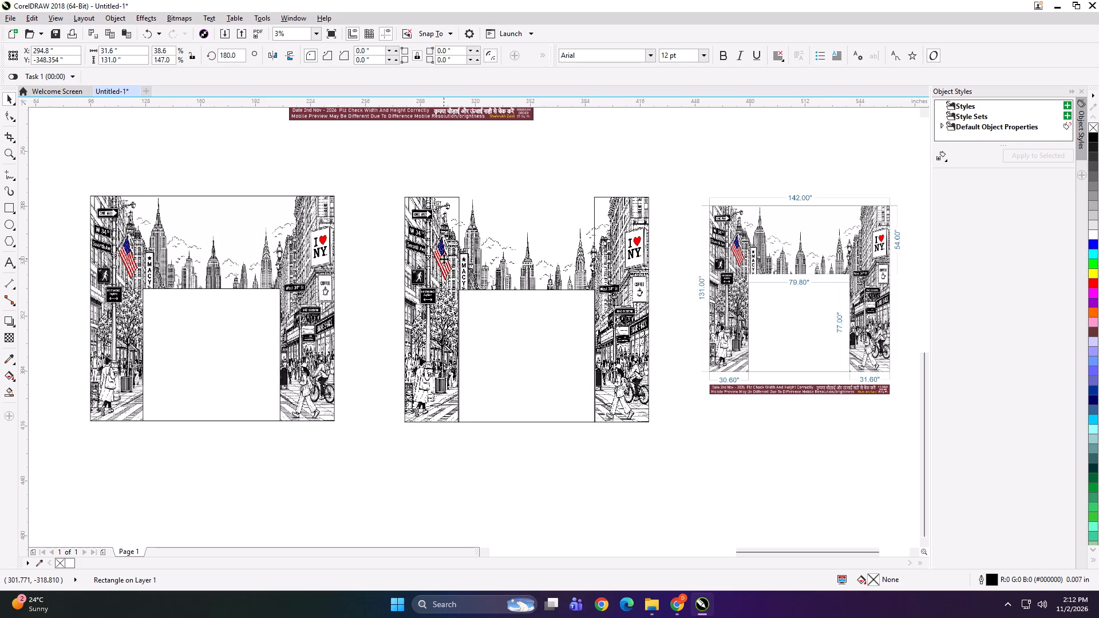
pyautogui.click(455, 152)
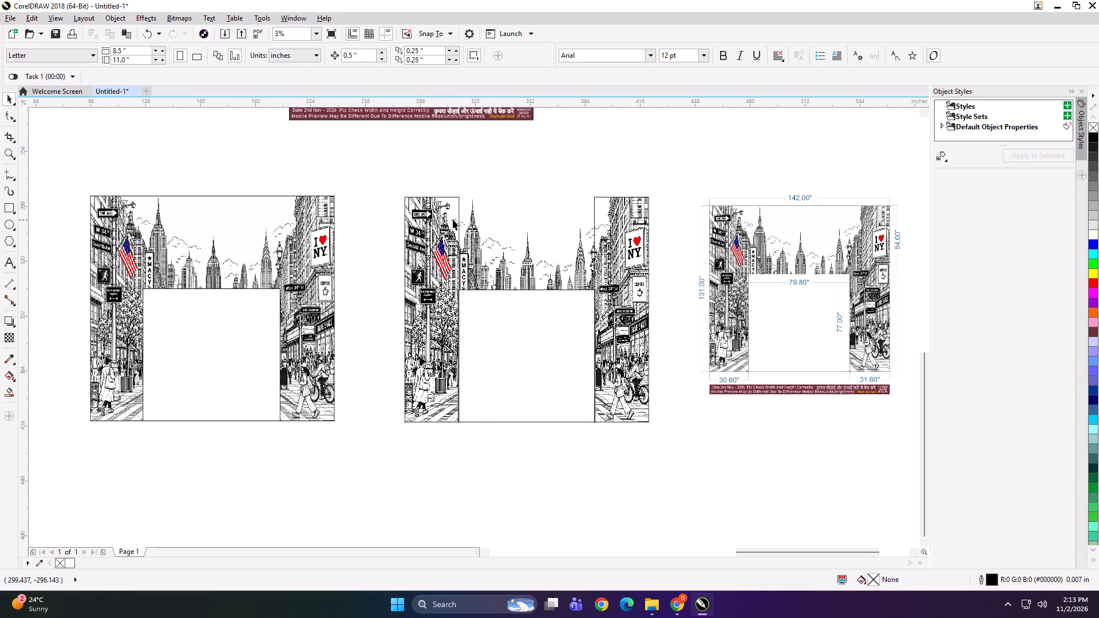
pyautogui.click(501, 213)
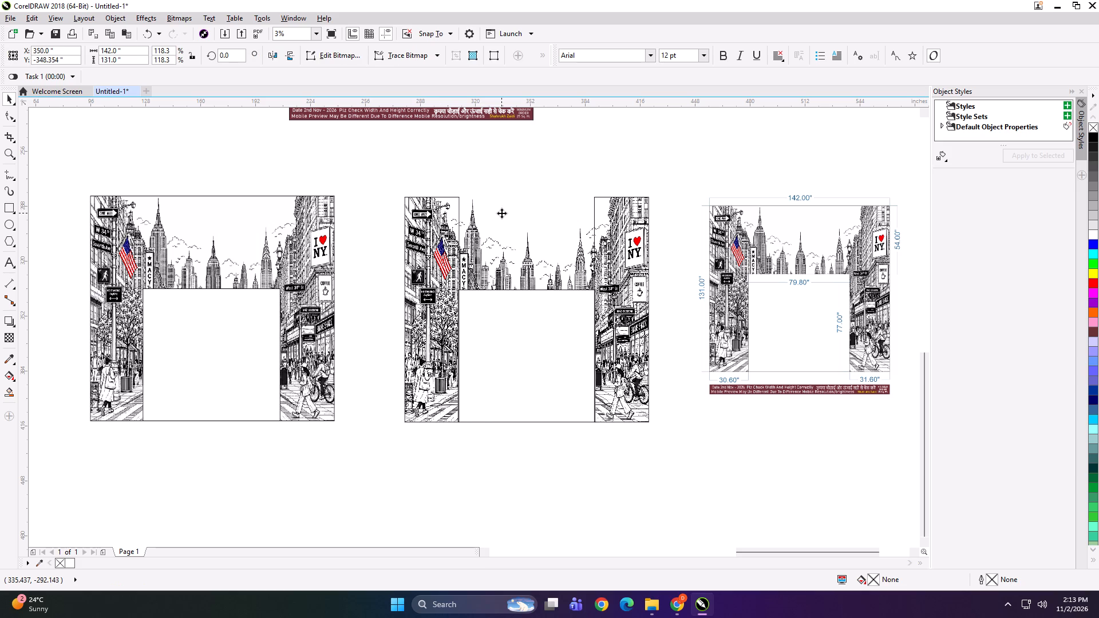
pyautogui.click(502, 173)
# Mirror a copy of the opening rectangle upward over the skyline, shift it down 0.5 in and set its width to 49 in.
pyautogui.click(502, 326)
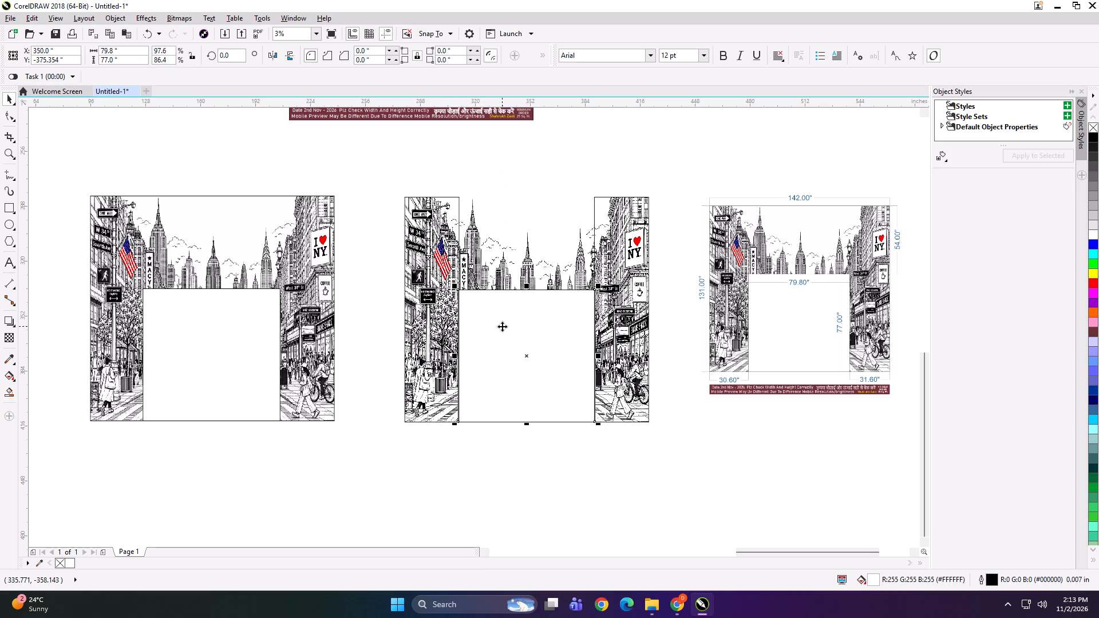
pyautogui.click(430, 307)
pyautogui.click(497, 308)
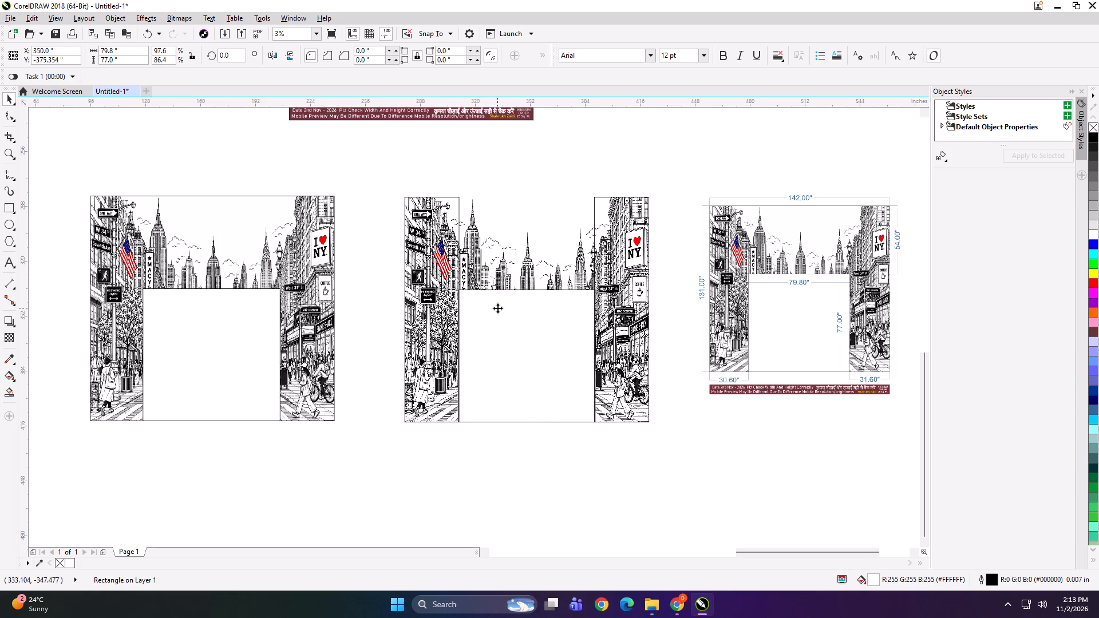
pyautogui.moveTo(527, 427); pyautogui.dragTo(509, 272)
pyautogui.keyDown('ctrl'); pyautogui.rightClick(509, 272); pyautogui.keyUp('ctrl')
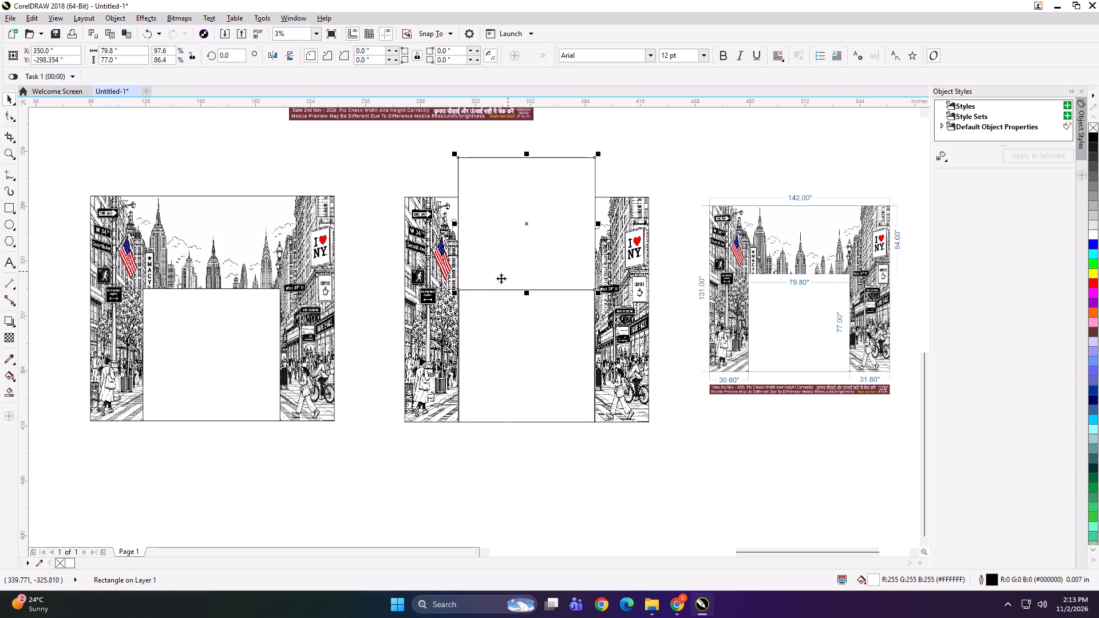
pyautogui.press('Down')
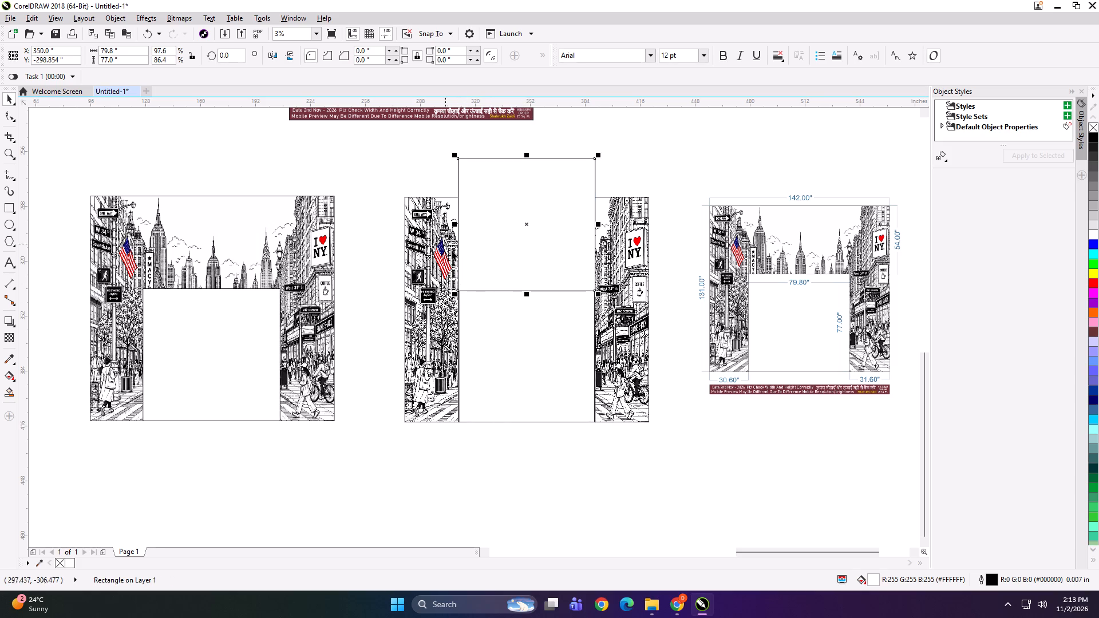
pyautogui.moveTo(125, 51); pyautogui.dragTo(80, 54)
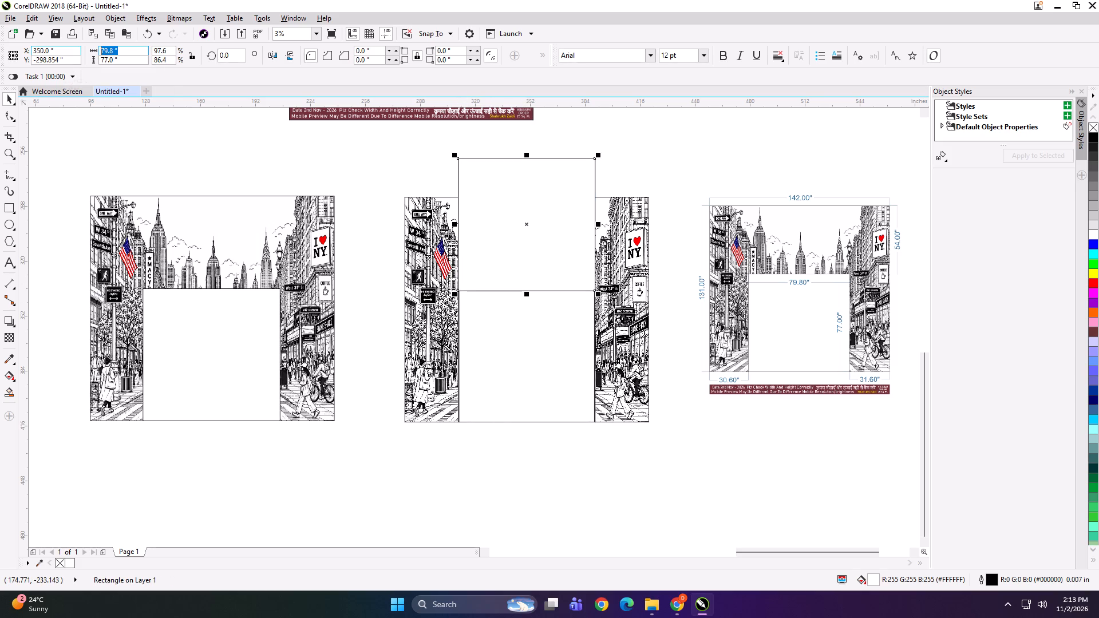
pyautogui.write('49')
pyautogui.press('Return')
# Align the 49 in rectangle to the left strip's top right, flip it across onto the skyline and overlap the strip by 0.5 in.
pyautogui.keyDown('shift'); pyautogui.click(431, 230); pyautogui.keyUp('shift')
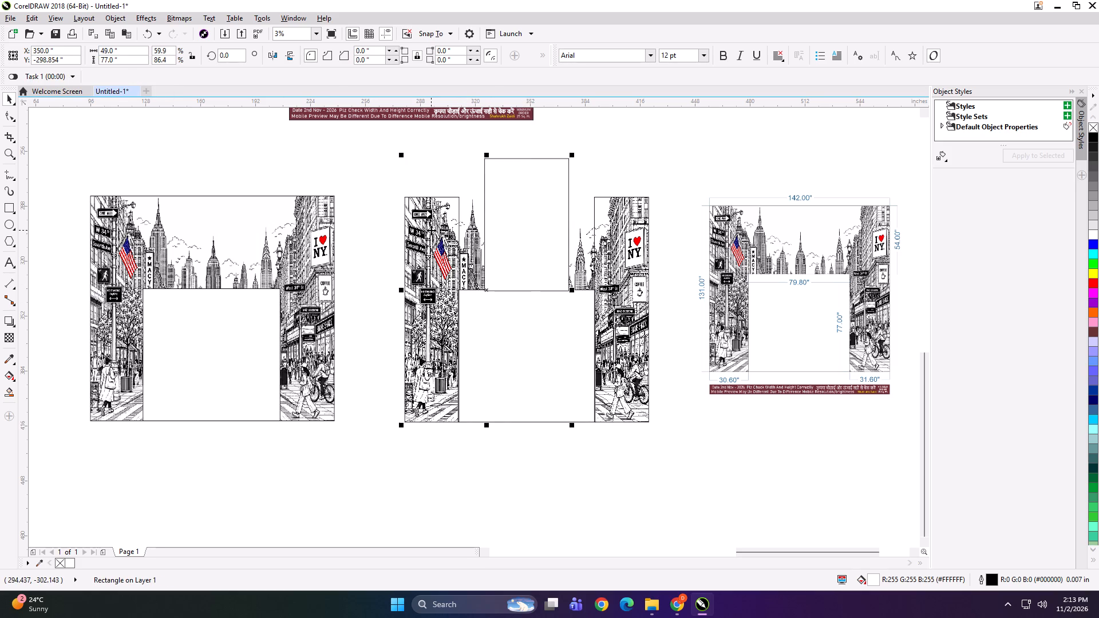
pyautogui.write('TR')
pyautogui.click(428, 172)
pyautogui.click(429, 251)
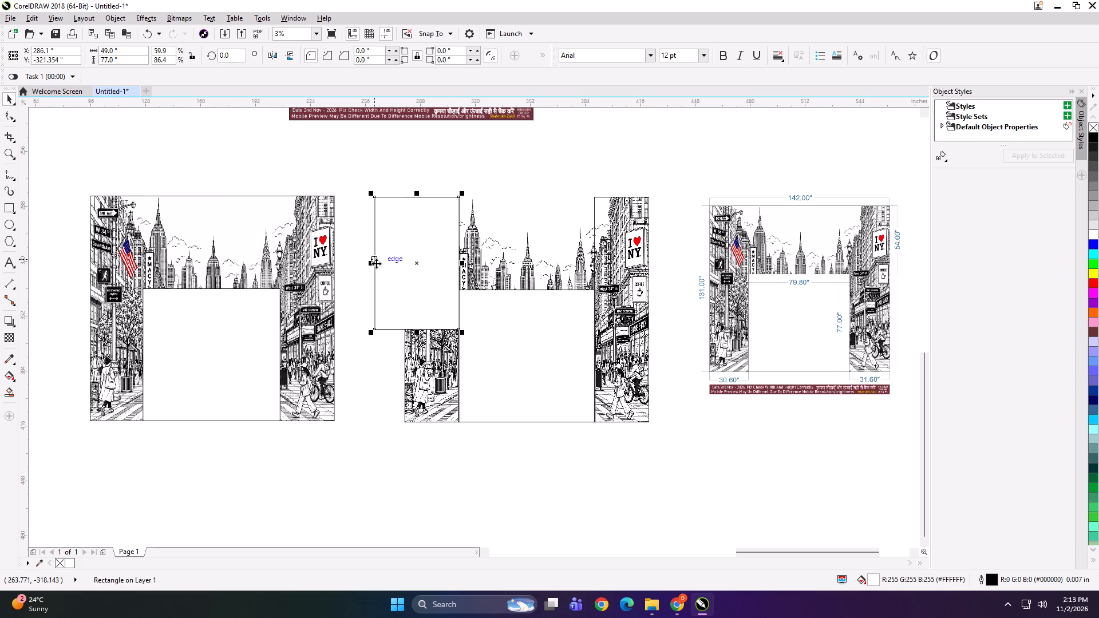
pyautogui.moveTo(370, 263); pyautogui.dragTo(493, 270)
pyautogui.scroll(1, 481, 277)
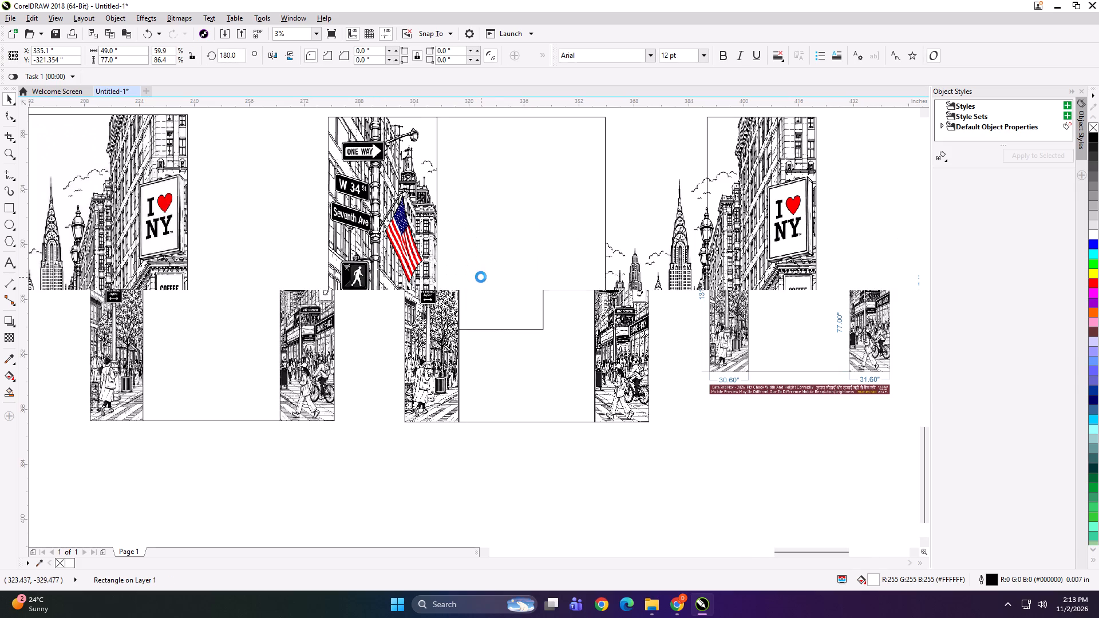
pyautogui.press('Left')
pyautogui.scroll(4, 444, 378)
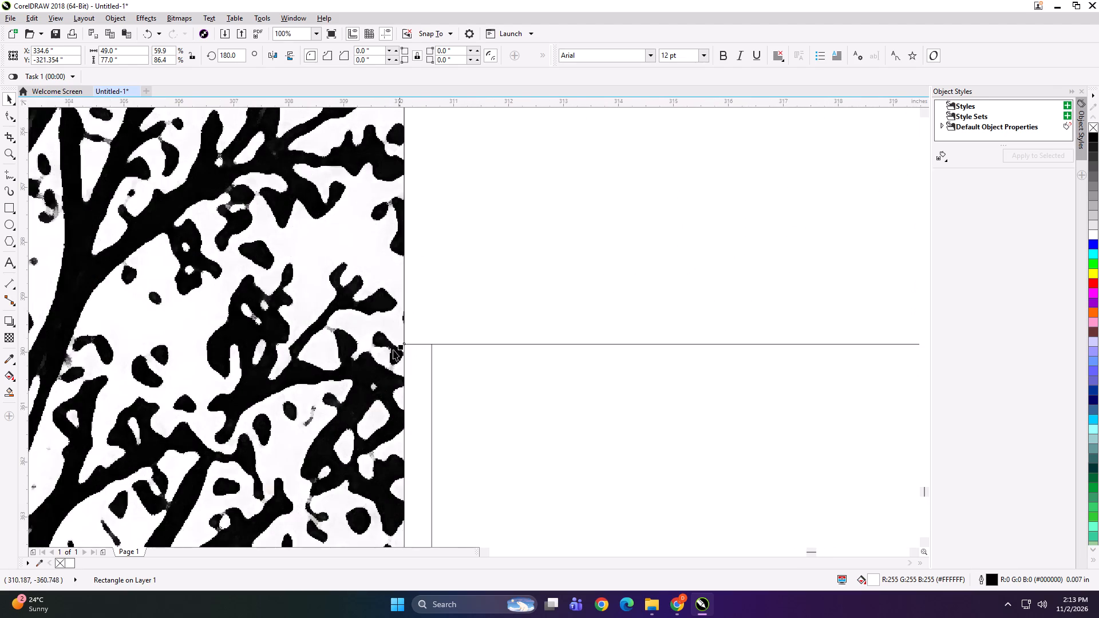
# Shorten the skyline rectangle to 54 in high, shift it down 1 in, and extend its top edge for a 55 in height.
pyautogui.scroll(-4, 379, 362)
pyautogui.moveTo(461, 379); pyautogui.dragTo(475, 319)
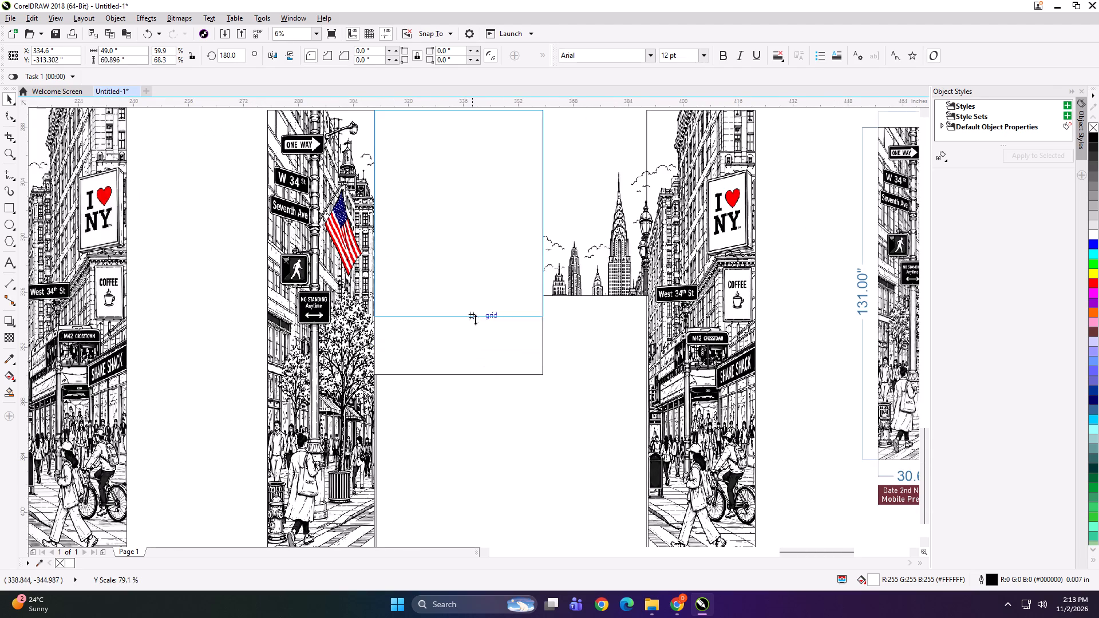
pyautogui.moveTo(475, 319); pyautogui.dragTo(483, 300)
pyautogui.press('Down')
pyautogui.press('Down')
pyautogui.scroll(-2, 477, 321)
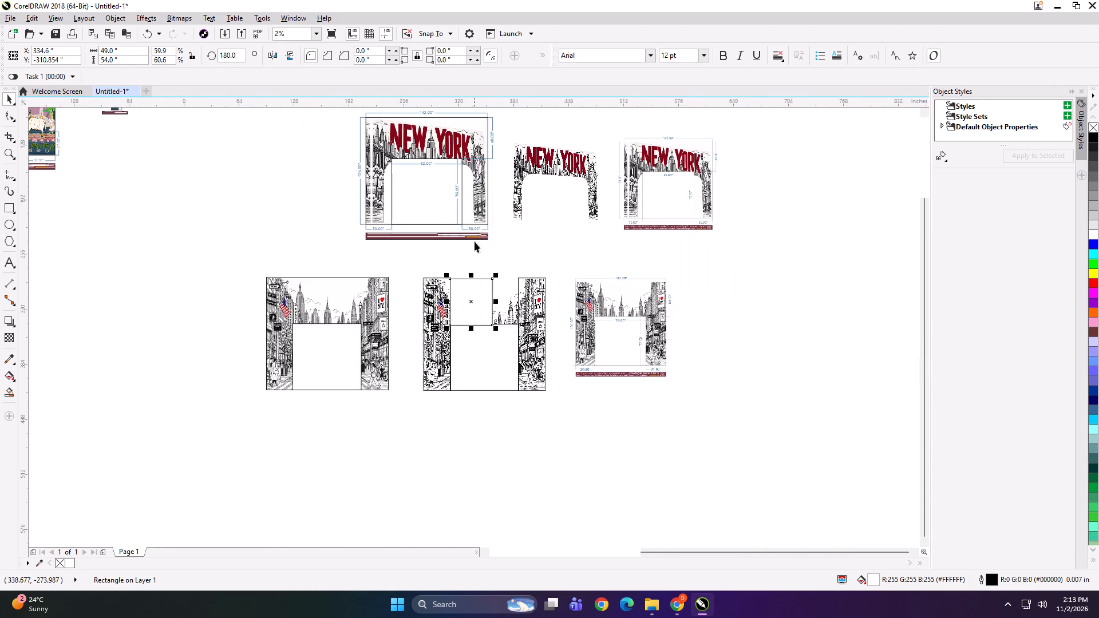
pyautogui.scroll(2, 475, 240)
pyautogui.scroll(2, 461, 356)
pyautogui.moveTo(455, 383); pyautogui.dragTo(454, 383)
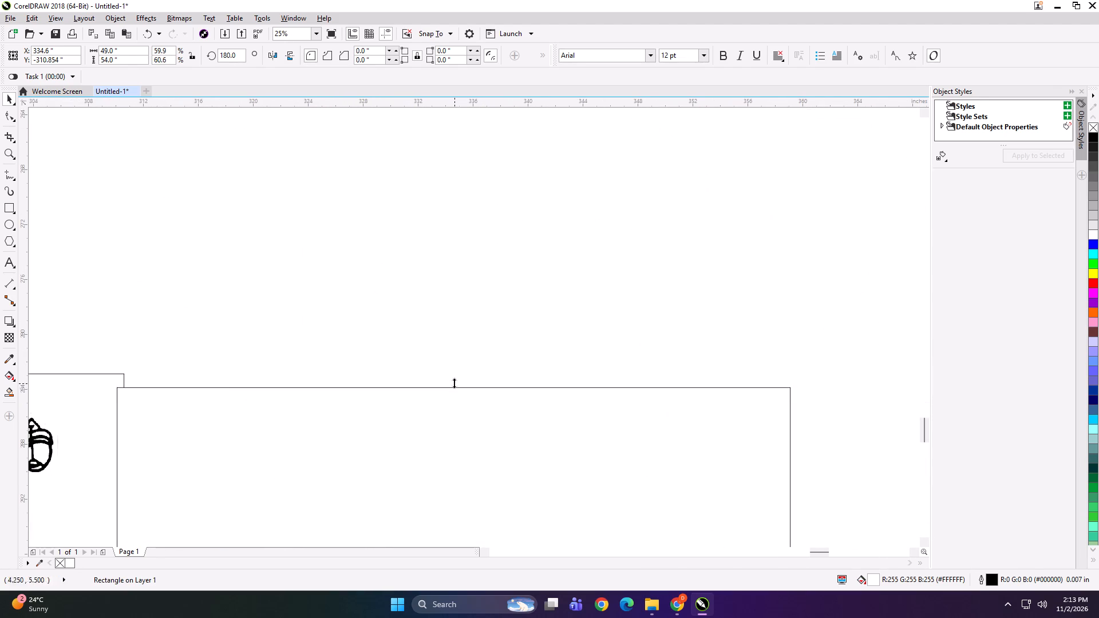
pyautogui.moveTo(454, 383); pyautogui.dragTo(440, 366)
pyautogui.moveTo(452, 366); pyautogui.dragTo(459, 370)
pyautogui.scroll(-2, 408, 320)
pyautogui.scroll(-1, 354, 282)
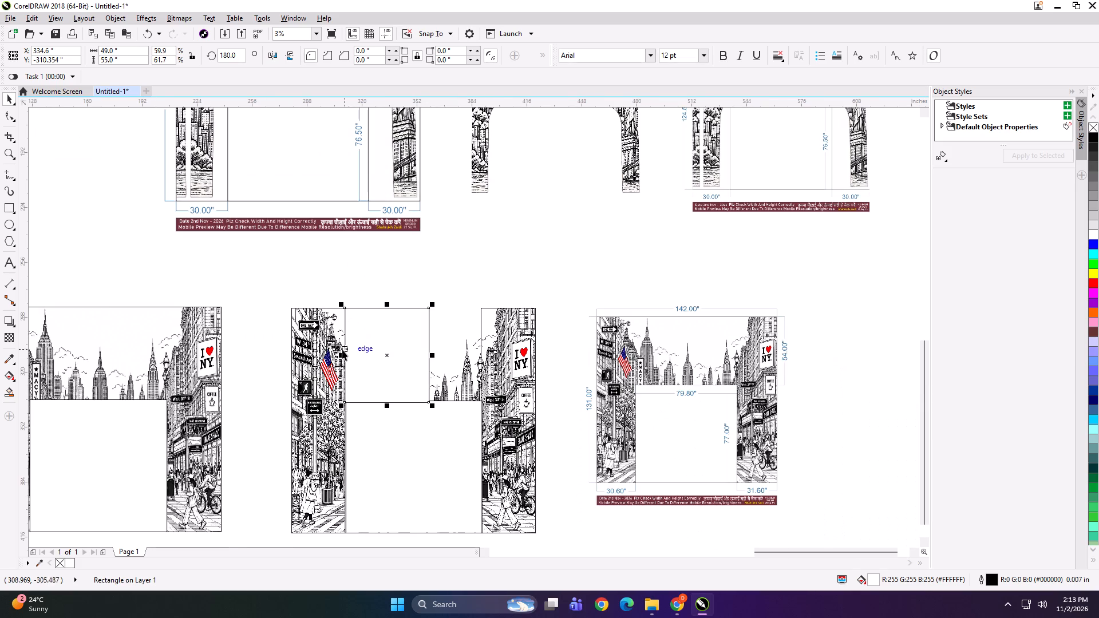
# Mirror a copy of the skyline rectangle to its right with a 0.5 in overlap and narrow it to 31.3 in, overlapping the right strip.
pyautogui.moveTo(342, 354); pyautogui.dragTo(471, 364)
pyautogui.keyDown('ctrl'); pyautogui.rightClick(471, 364); pyautogui.keyUp('ctrl')
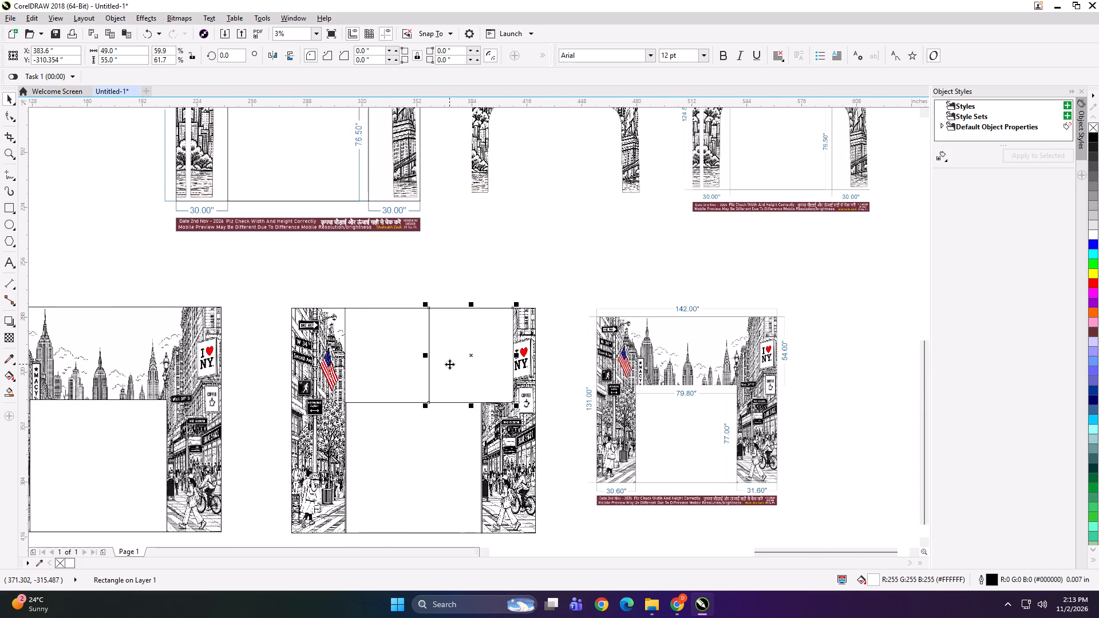
pyautogui.scroll(1, 449, 364)
pyautogui.press('Left')
pyautogui.moveTo(582, 348); pyautogui.dragTo(564, 380)
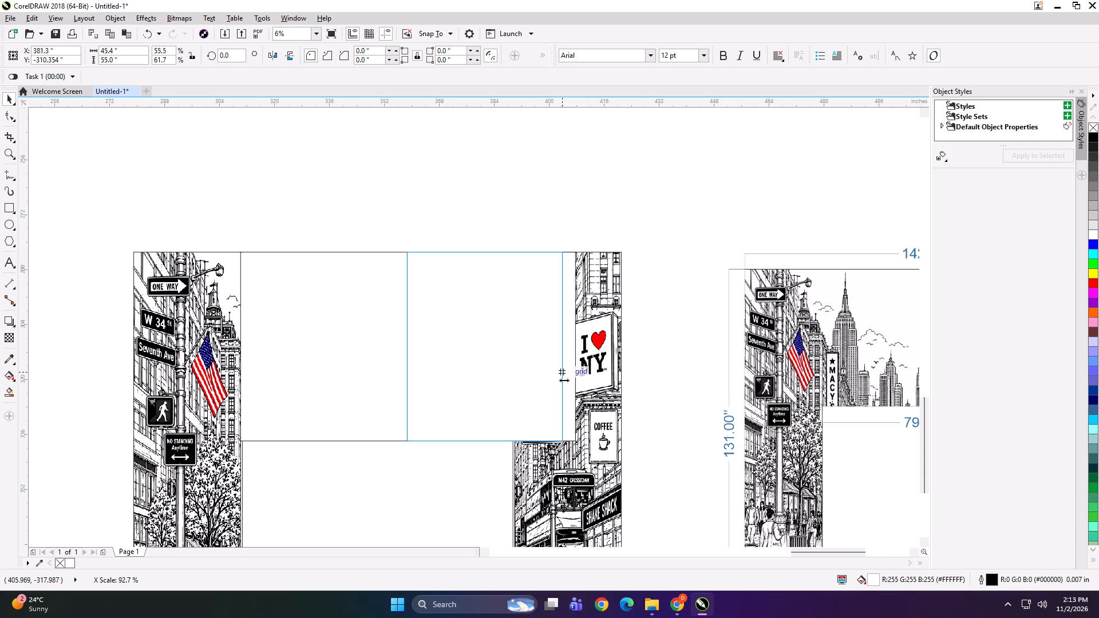
pyautogui.moveTo(564, 380); pyautogui.dragTo(521, 418)
pyautogui.scroll(1, 521, 452)
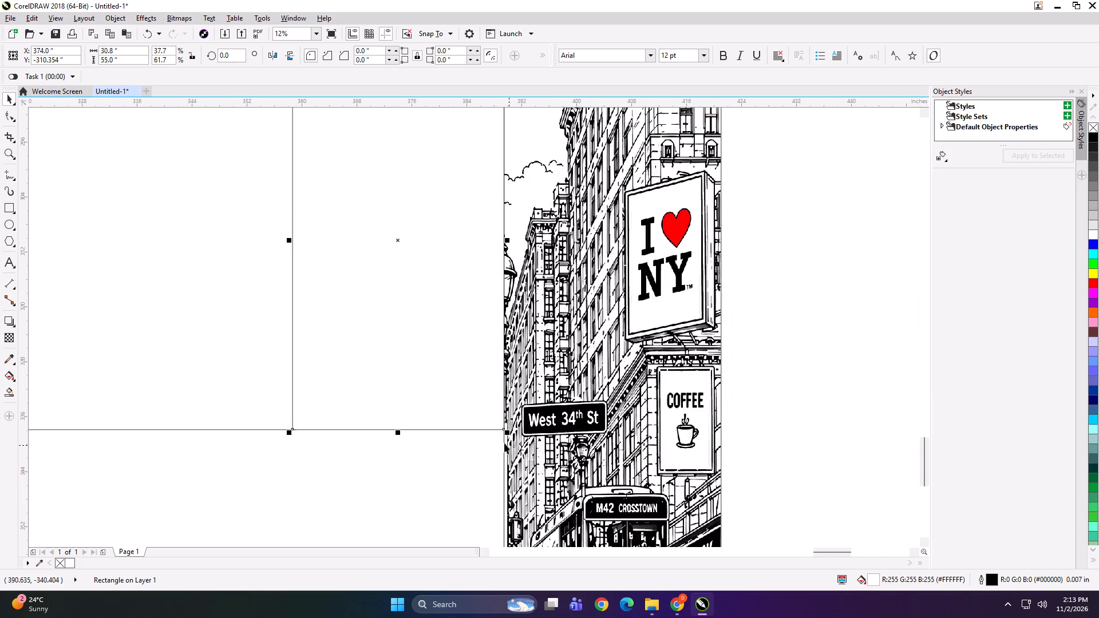
pyautogui.scroll(2, 502, 441)
pyautogui.scroll(-1, 502, 442)
pyautogui.scroll(-1, 499, 298)
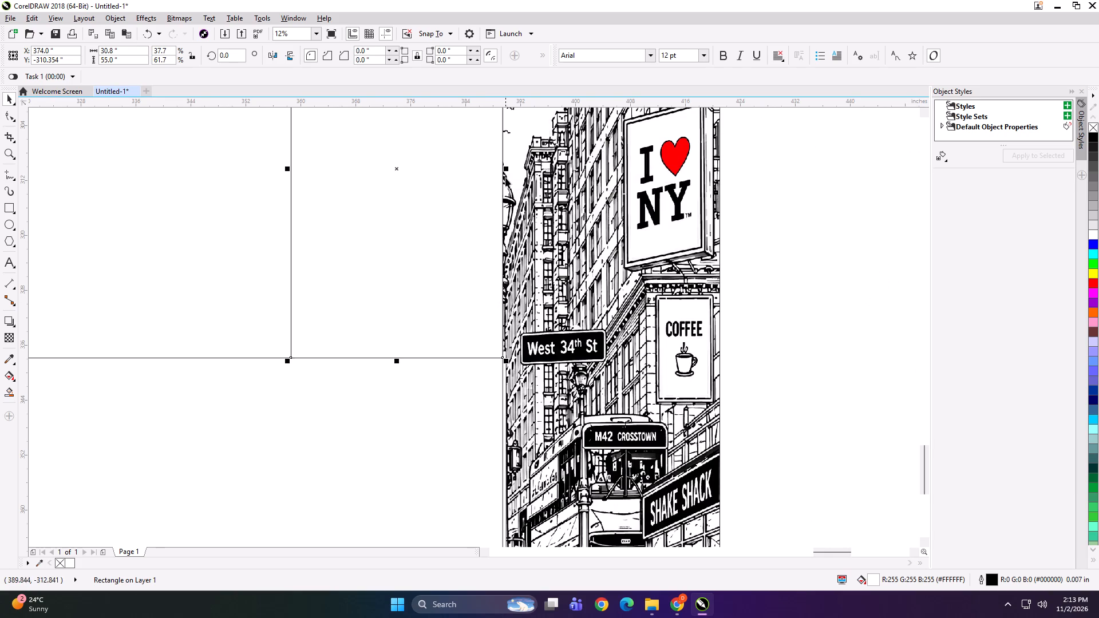
pyautogui.moveTo(507, 170); pyautogui.dragTo(510, 369)
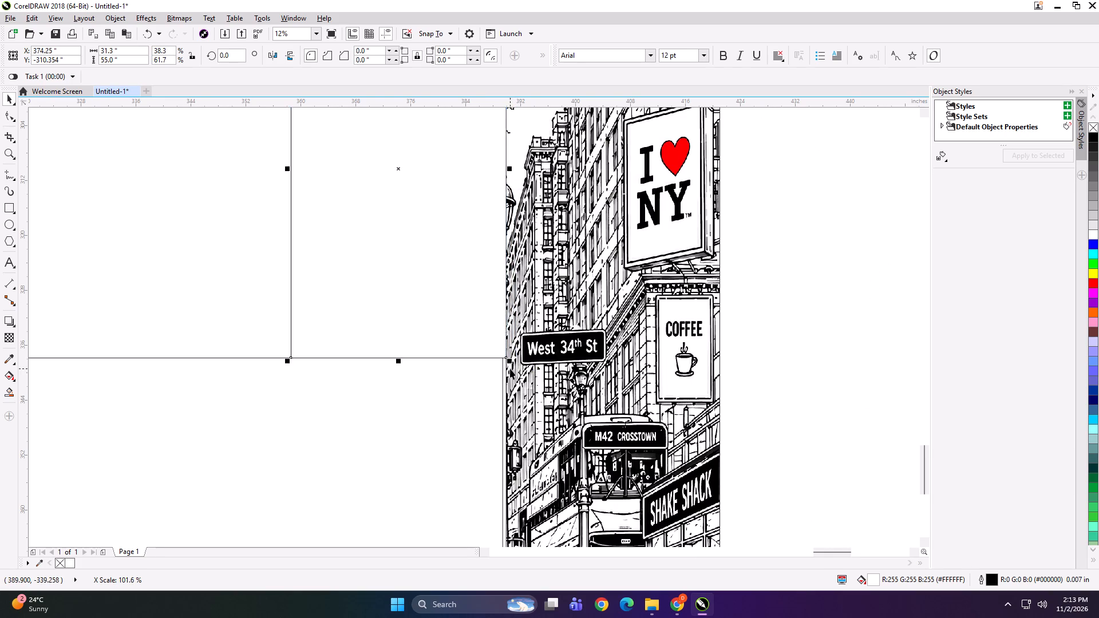
pyautogui.scroll(-2, 508, 312)
# Group the four panel rectangles and delete the opening rectangle between the two side strips.
pyautogui.click(473, 197)
pyautogui.click(359, 286)
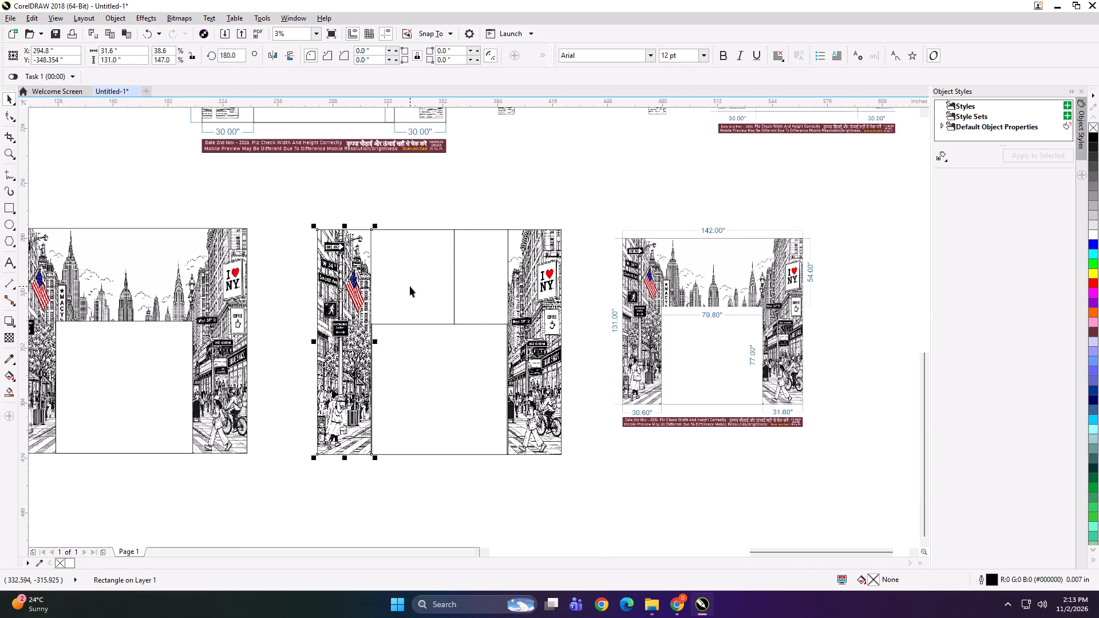
pyautogui.keyDown('shift'); pyautogui.click(410, 286); pyautogui.keyUp('shift')
pyautogui.keyDown('shift'); pyautogui.click(474, 285); pyautogui.keyUp('shift')
pyautogui.keyDown('shift'); pyautogui.click(521, 285); pyautogui.keyUp('shift')
pyautogui.hotkey('ctrl', 'g')
pyautogui.click(483, 378)
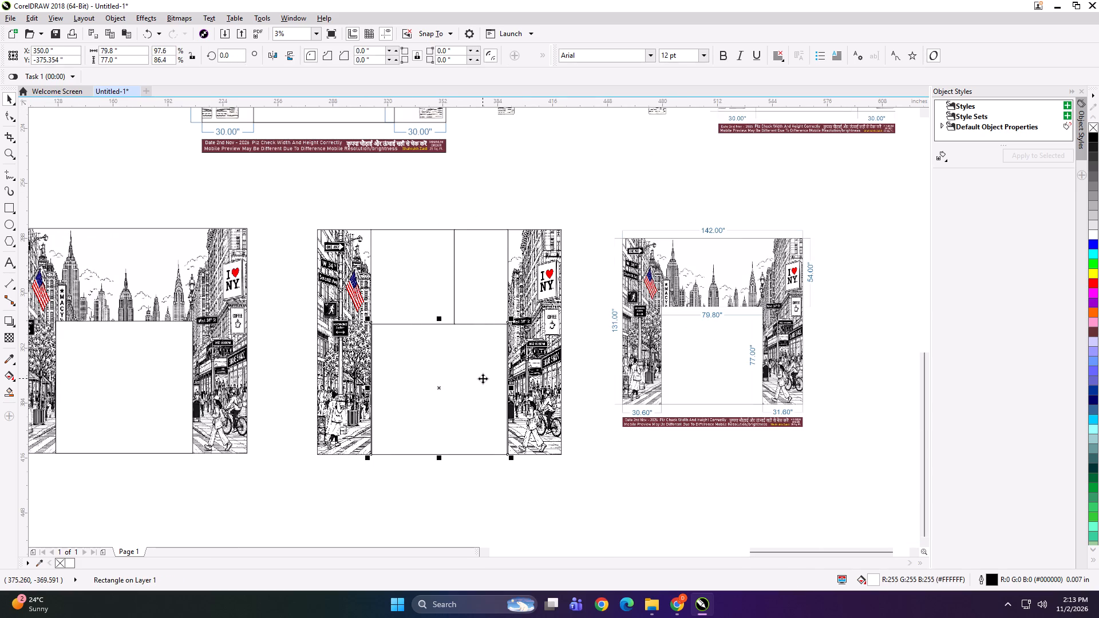
pyautogui.press('Delete')
# PowerClip the 142 x 131 in New York street artwork into the grouped panel rectangles.
pyautogui.click(475, 379)
pyautogui.hotkey('shift', '|')
pyautogui.click(428, 307)
pyautogui.click(427, 382)
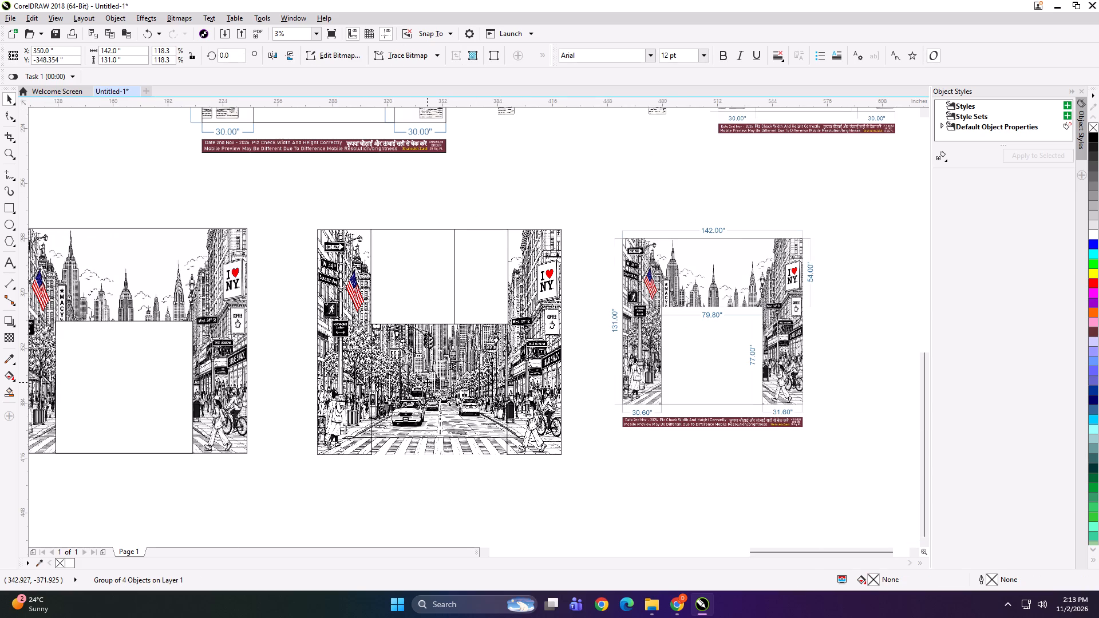
pyautogui.hotkey('shift', 'Return')
# Ungroup the PowerClipped artwork so the four panels become separate objects.
pyautogui.click(432, 286)
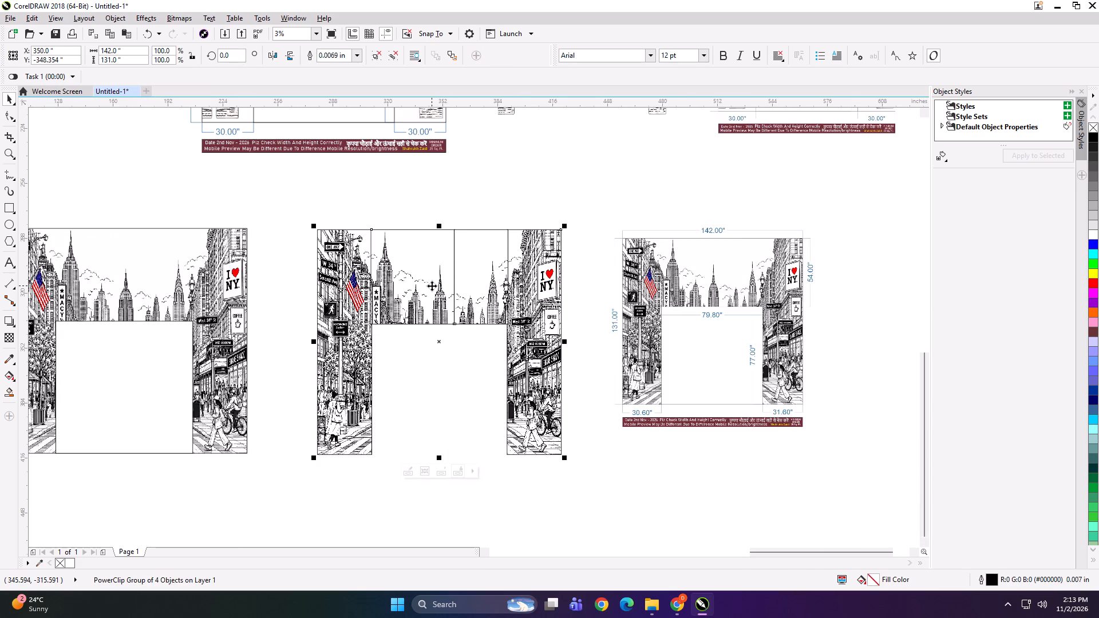
pyautogui.hotkey('ctrl', 'u')
pyautogui.hotkey('ctrl', 'u')
pyautogui.hotkey('ctrl', 'u')
pyautogui.click(460, 389)
pyautogui.click(420, 303)
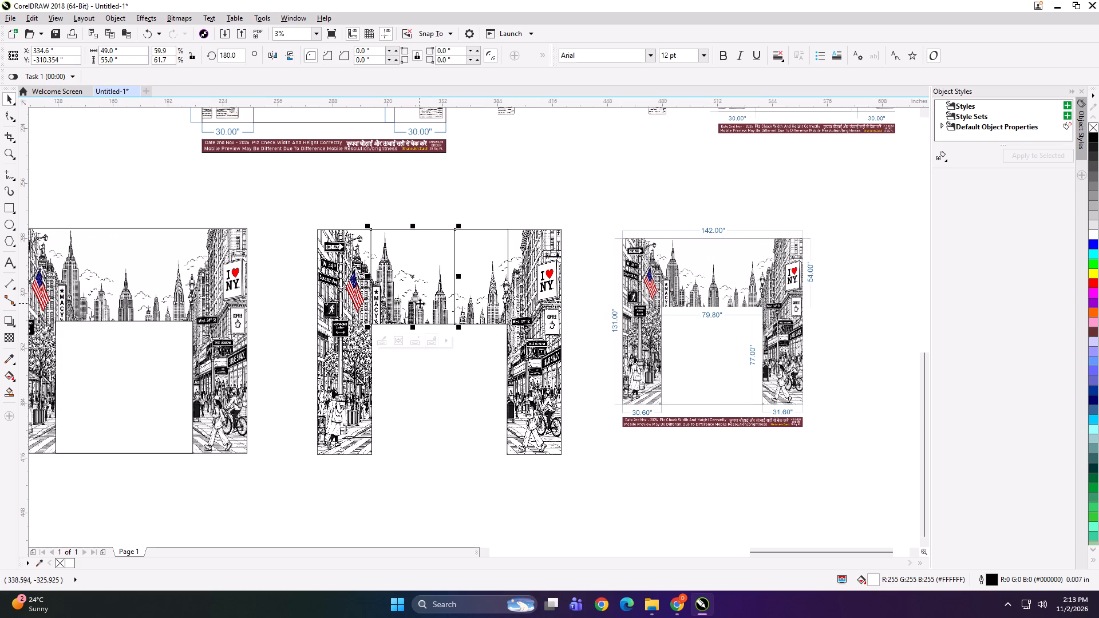
pyautogui.click(477, 373)
# Add the text label "142*131 PANEL 1" at the left strip's top edge and copy its text.
pyautogui.click(11, 259)
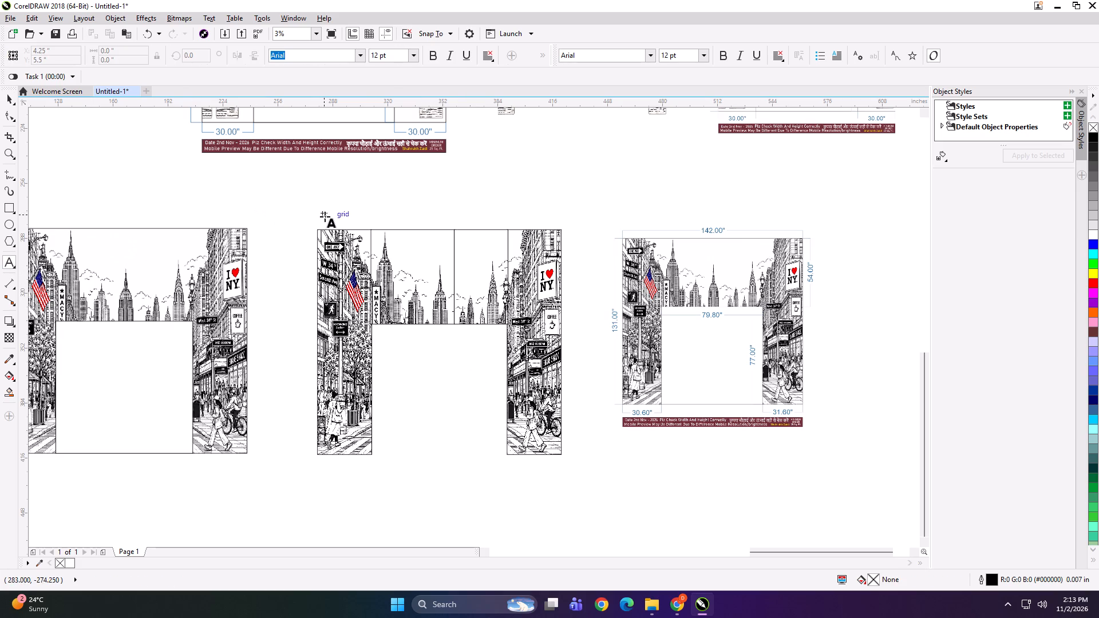
pyautogui.click(329, 227)
pyautogui.write('142*131 PANEL 1')
pyautogui.hotkey('ctrl', 'a')
pyautogui.hotkey('ctrl', 'c')
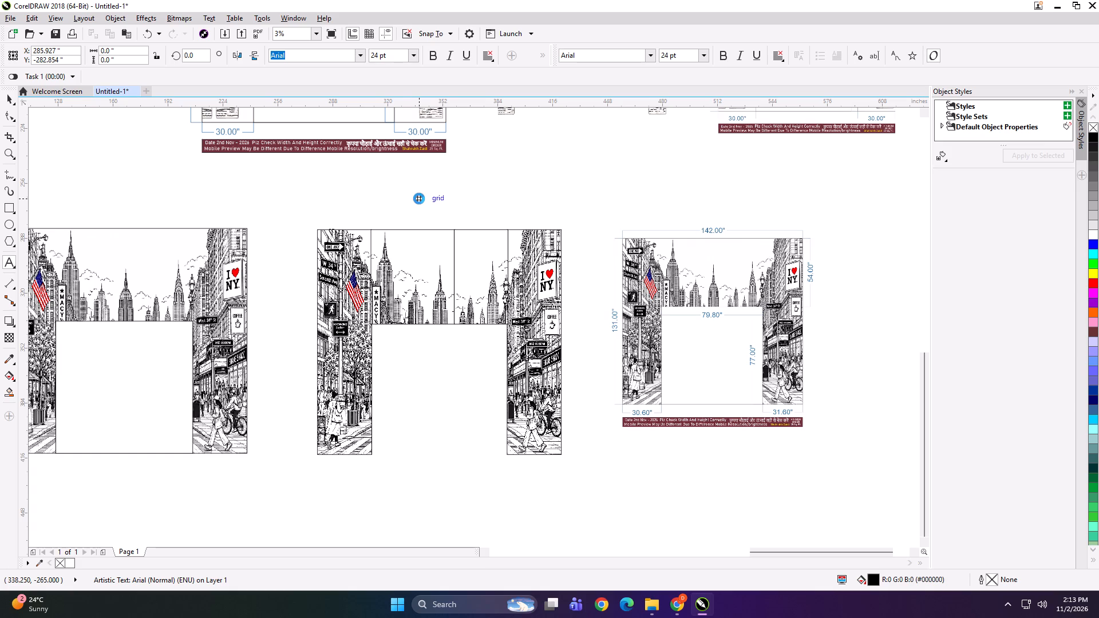
# Label the two skyline panels and the right strip at their top edges as "142*131 PANEL 2", "PANEL 3" and "PANEL 4".
pyautogui.click(405, 228)
pyautogui.hotkey('ctrl', 'v')
pyautogui.press('BackSpace')
pyautogui.press('2')
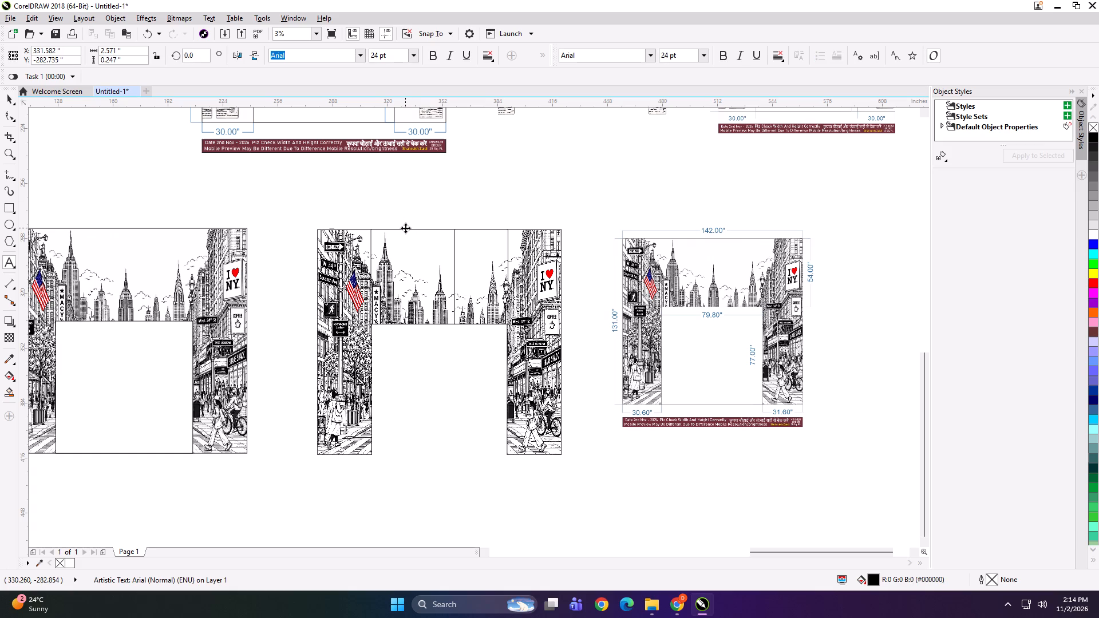
pyautogui.click(470, 228)
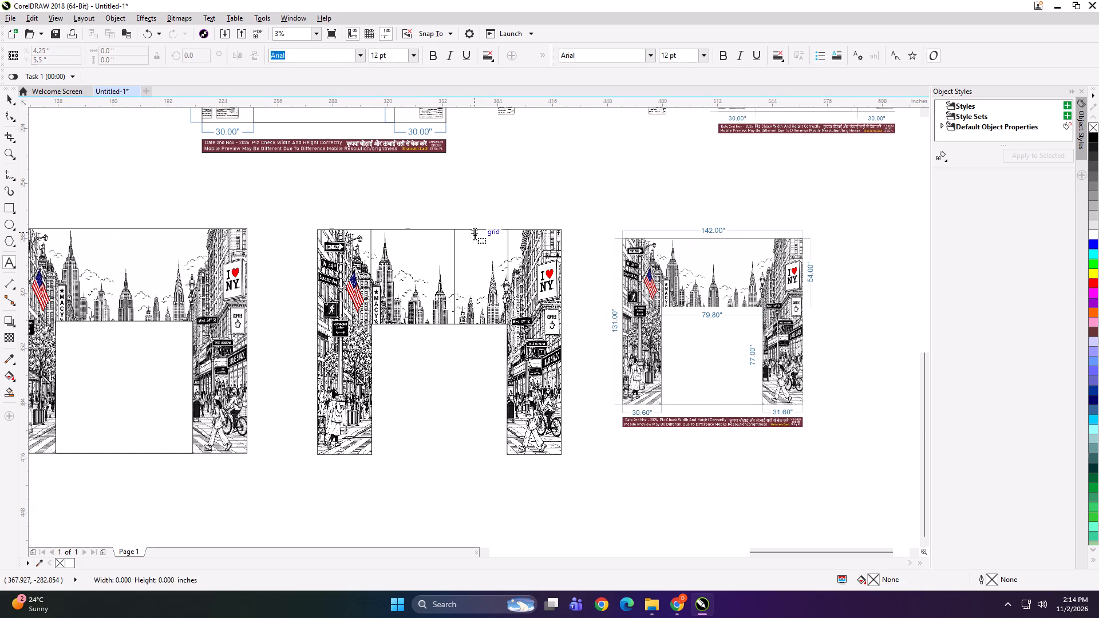
pyautogui.hotkey('ctrl', 'v')
pyautogui.press('BackSpace')
pyautogui.press('3')
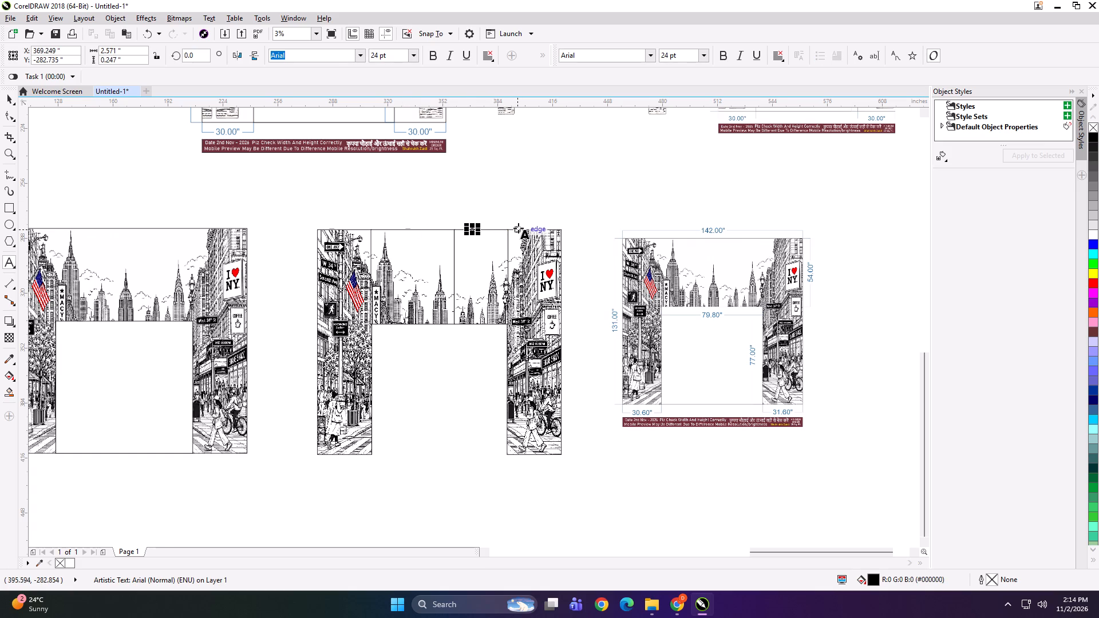
pyautogui.click(518, 228)
pyautogui.hotkey('ctrl', 'v')
pyautogui.press('BackSpace')
pyautogui.press('4')
# Group each of the four panels with its own text label.
pyautogui.click(7, 94)
pyautogui.keyDown('shift'); pyautogui.click(522, 285); pyautogui.keyUp('shift')
pyautogui.hotkey('ctrl', 'g')
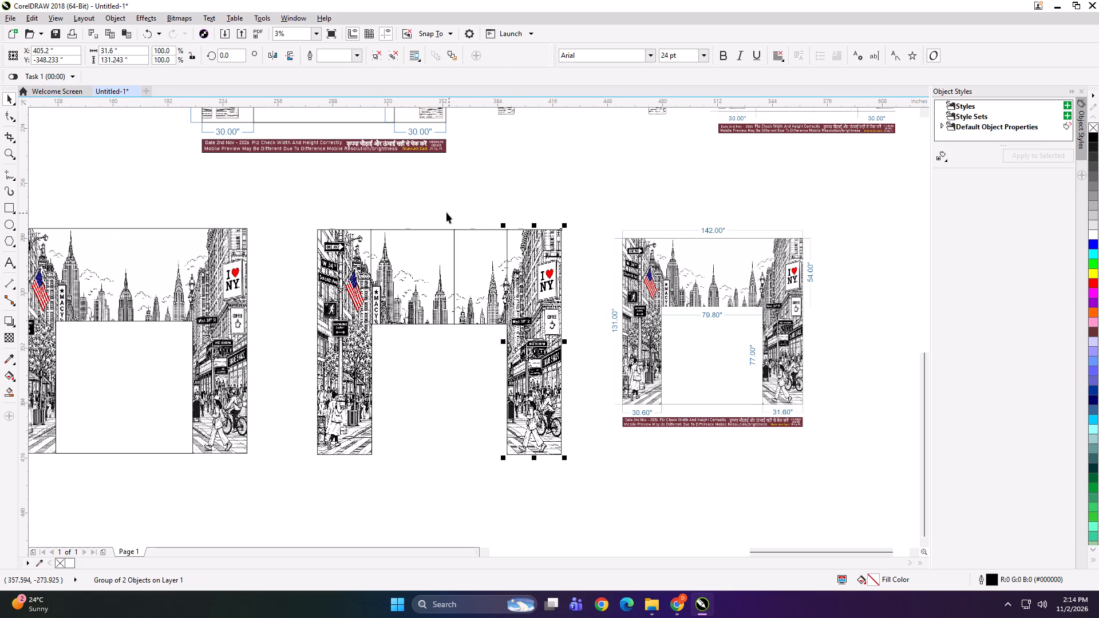
pyautogui.moveTo(444, 209); pyautogui.dragTo(535, 336)
pyautogui.hotkey('ctrl', 'g')
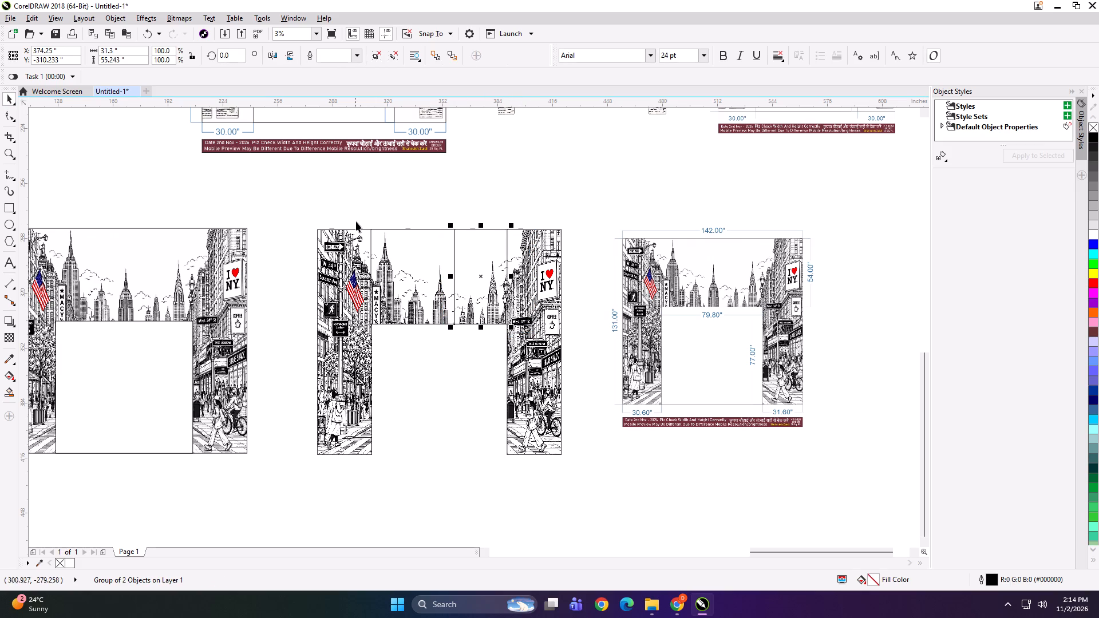
pyautogui.moveTo(362, 219); pyautogui.dragTo(466, 357)
pyautogui.hotkey('ctrl', 'g')
pyautogui.moveTo(402, 199); pyautogui.dragTo(326, 443)
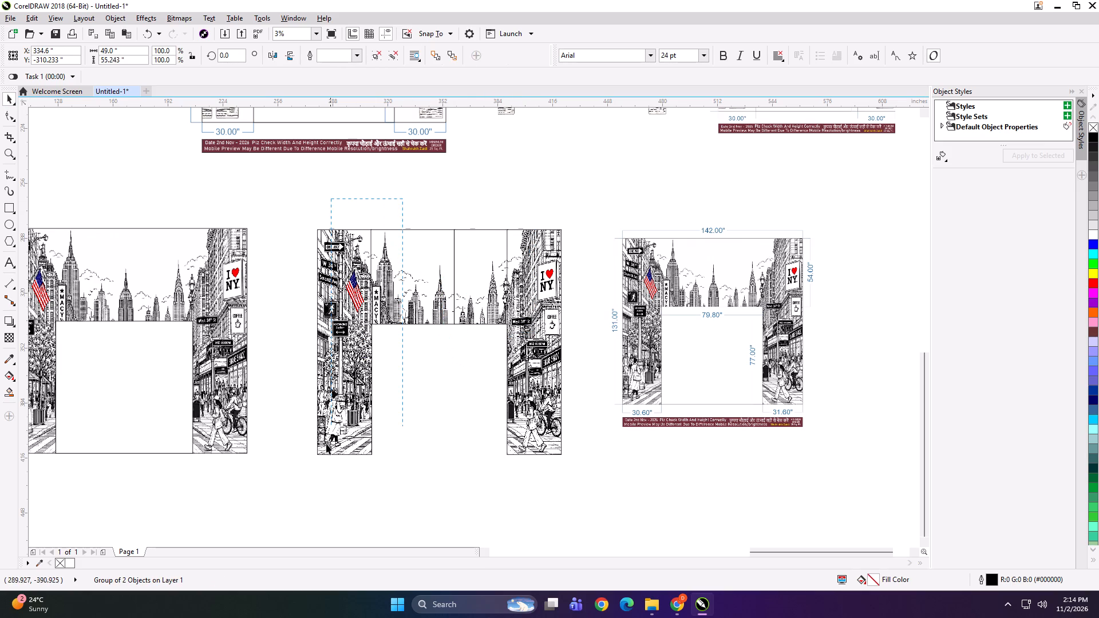
pyautogui.moveTo(326, 443); pyautogui.dragTo(297, 487)
pyautogui.hotkey('ctrl', 'g')
# Start exporting the left strip and create a 142x131 folder inside NOV > 2 > SAJAVAT as its destination.
pyautogui.hotkey('ctrl', 'e')
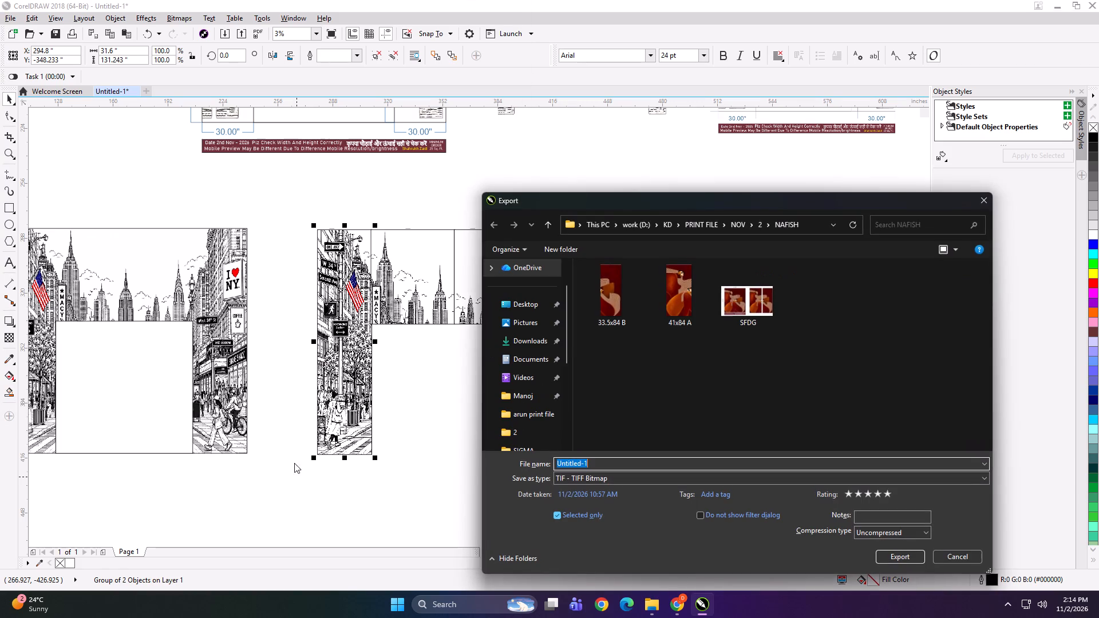
pyautogui.moveTo(634, 203); pyautogui.dragTo(536, 186)
pyautogui.click(453, 206)
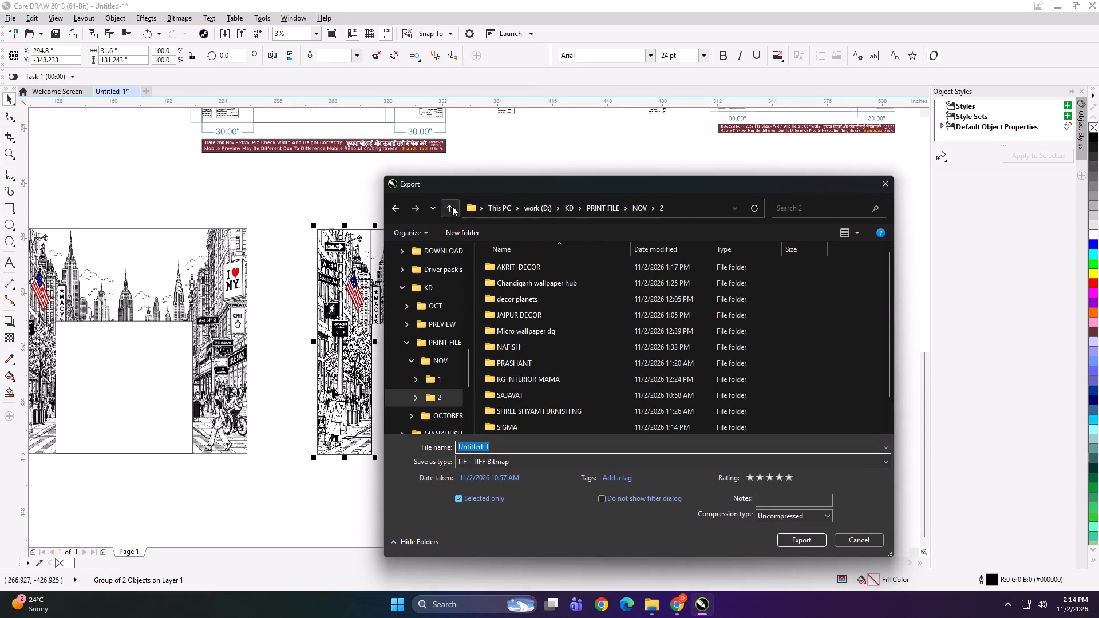
pyautogui.keyDown('ctrl'); pyautogui.scroll(6, 563, 319); pyautogui.keyUp('ctrl')
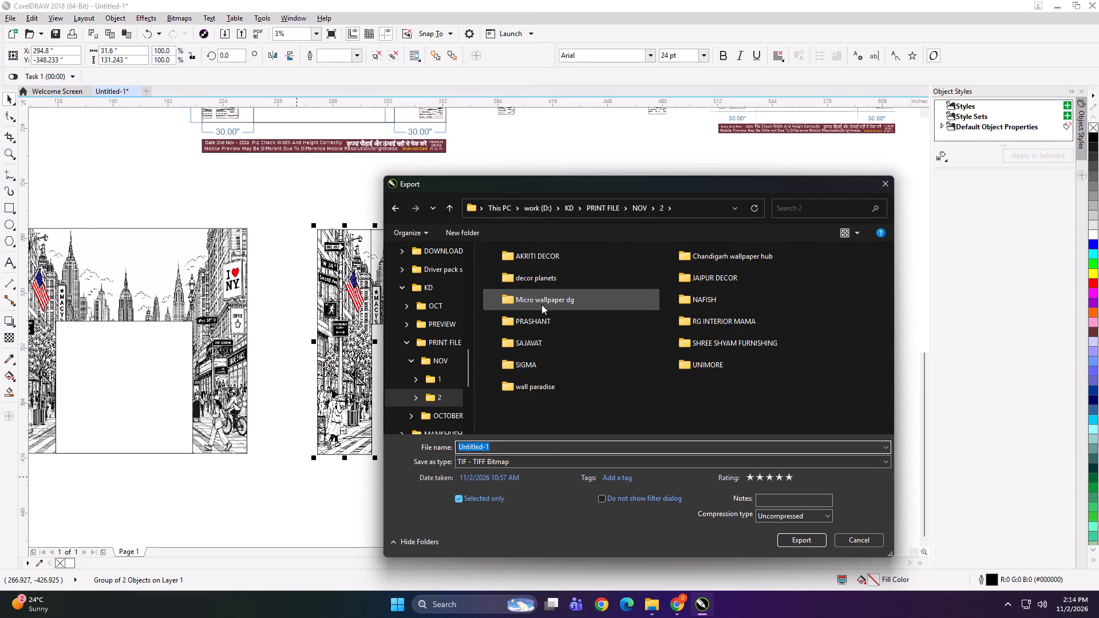
pyautogui.doubleClick(541, 334)
pyautogui.click(554, 336)
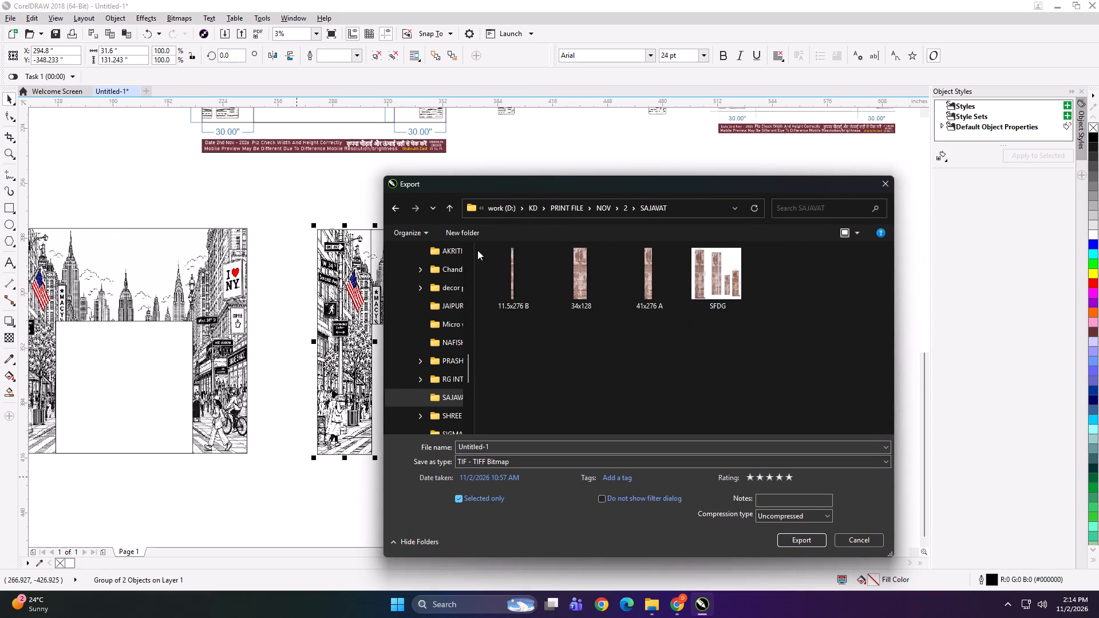
pyautogui.moveTo(586, 188); pyautogui.dragTo(317, 188)
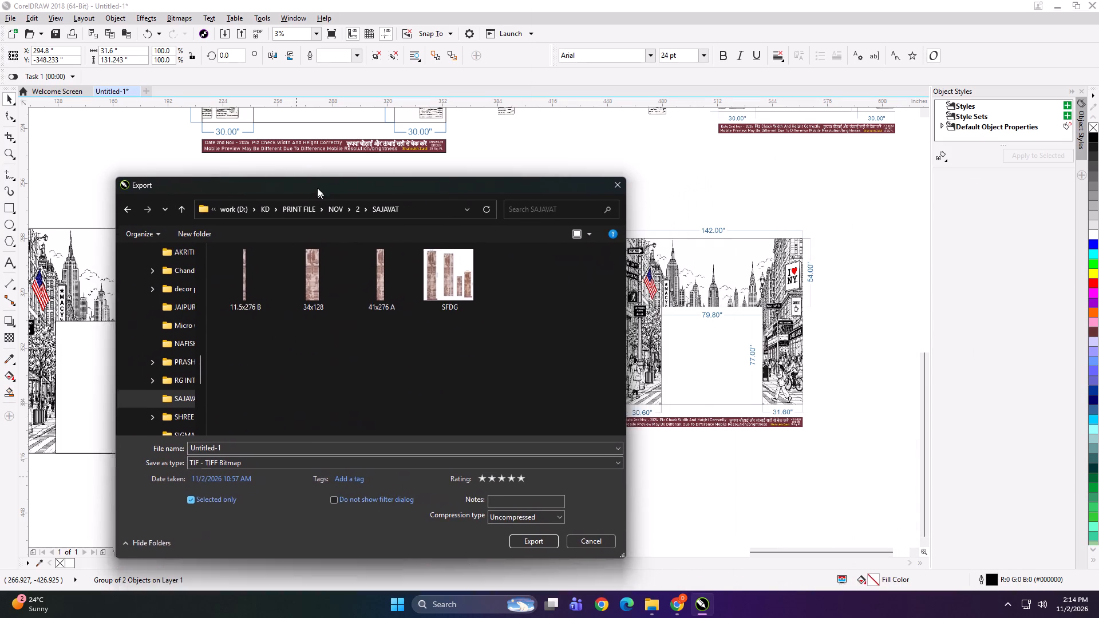
pyautogui.moveTo(317, 188); pyautogui.dragTo(302, 164)
pyautogui.click(196, 207)
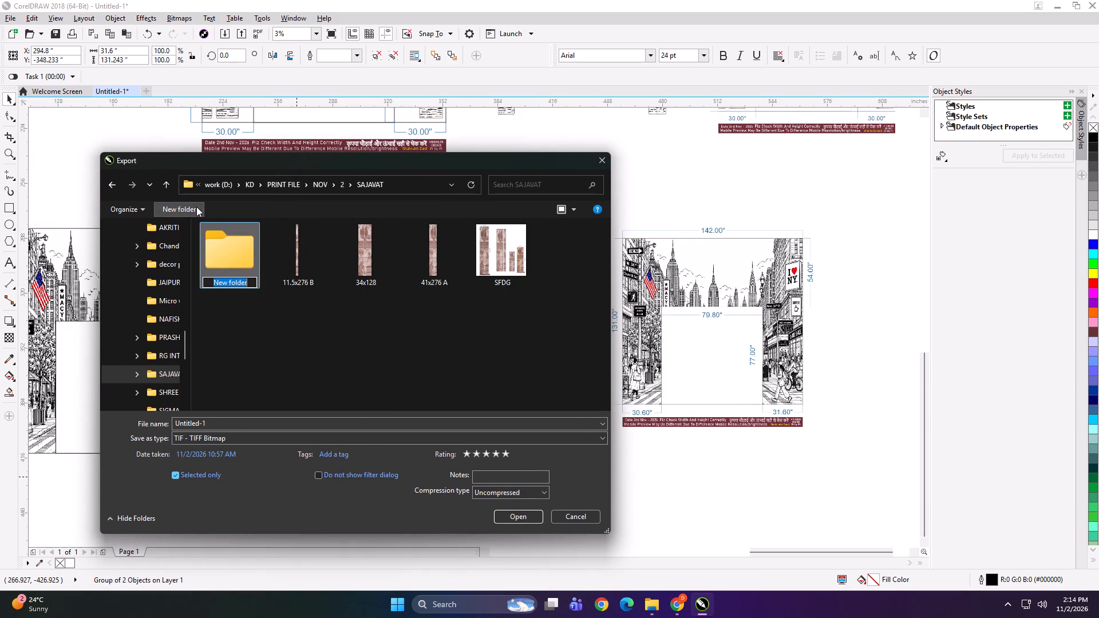
pyautogui.write('142x131')
pyautogui.press('space')
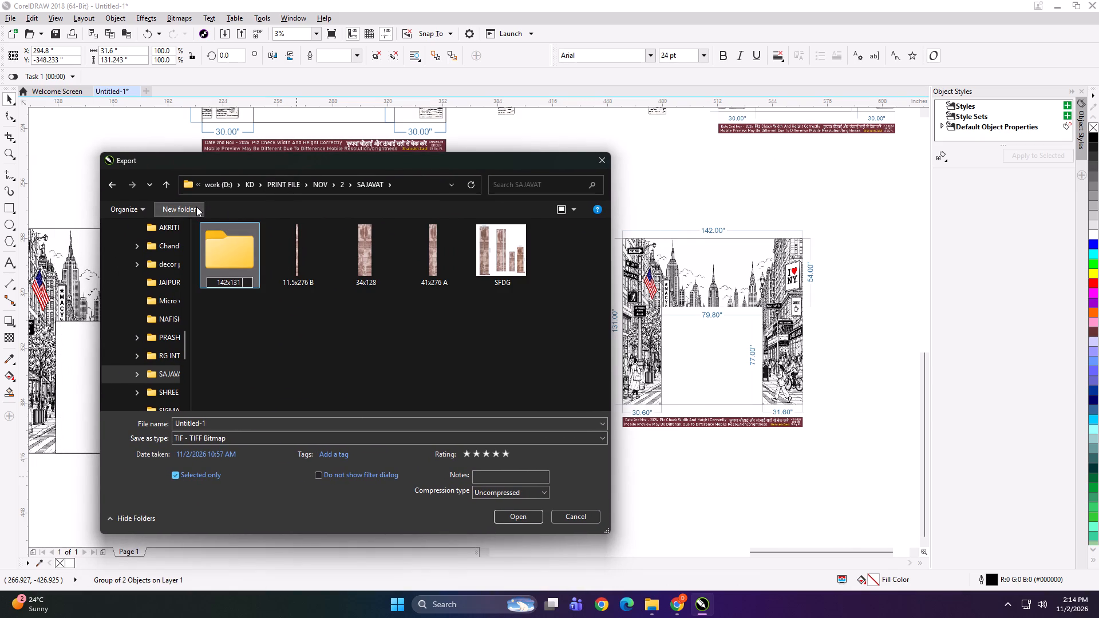
pyautogui.press('Return')
pyautogui.doubleClick(220, 250)
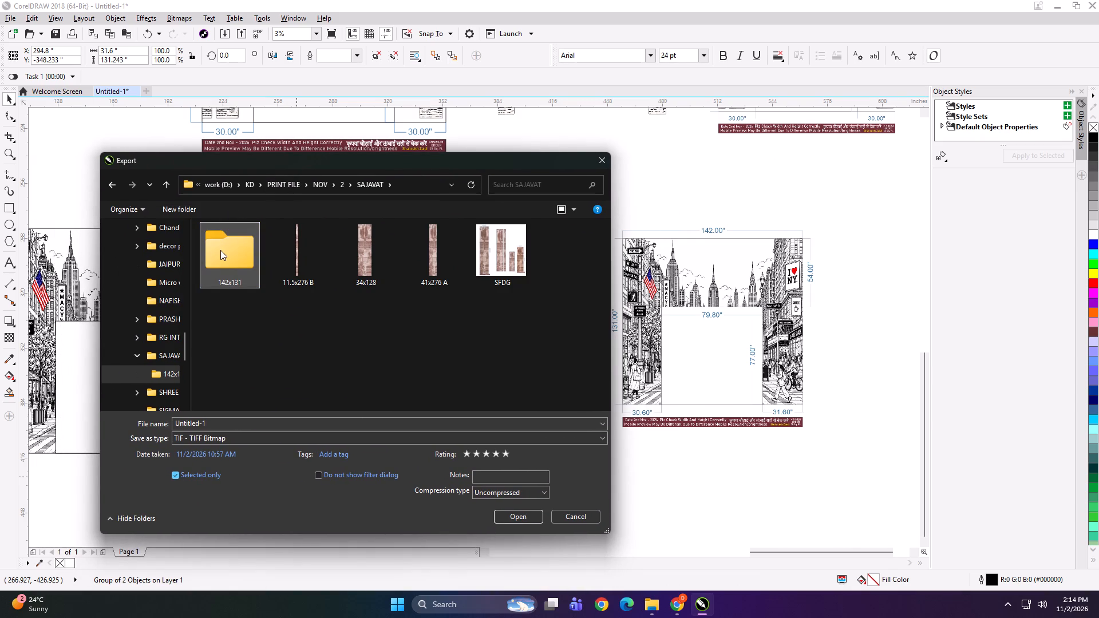
# Export the left strip as a TIFF bitmap named "31.6x131 A" in the 142x131 folder.
pyautogui.click(233, 423)
pyautogui.write('31')
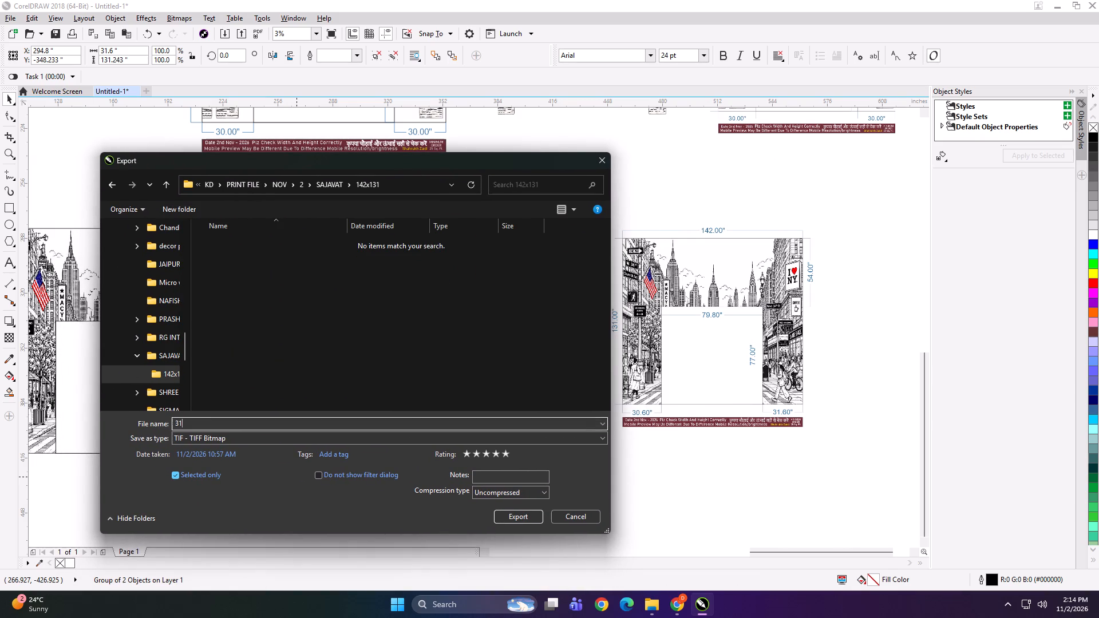
pyautogui.write('.6x131 A')
pyautogui.press('space')
pyautogui.press('Return')
pyautogui.press('Return')
# Export the wider skyline panel beside the left strip as a TIFF bitmap named "49x55 B".
pyautogui.click(485, 275)
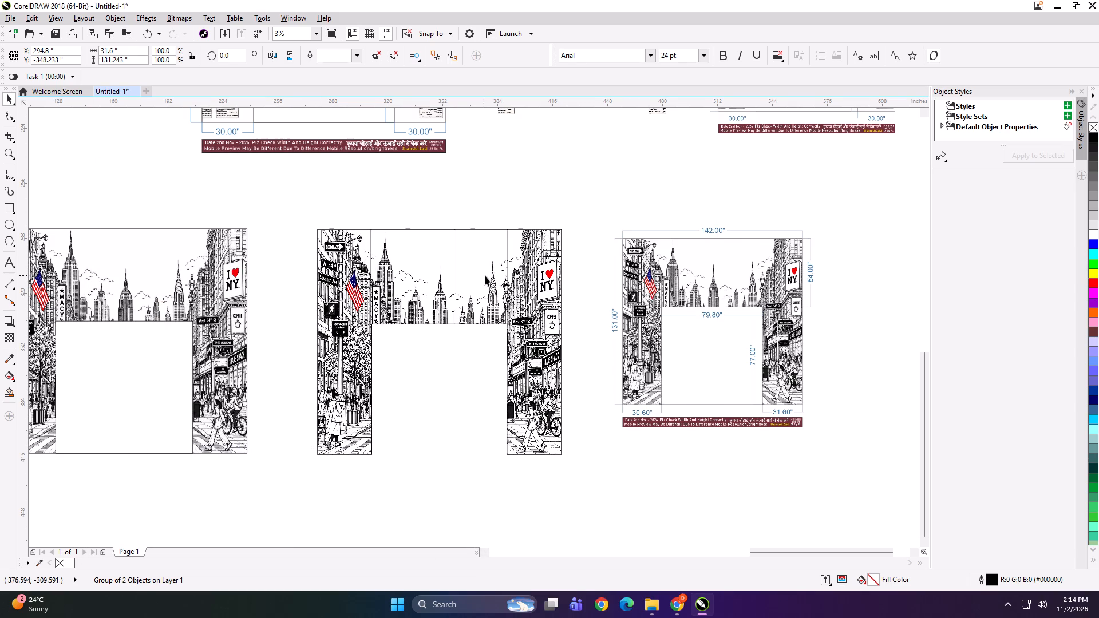
pyautogui.click(444, 265)
pyautogui.hotkey('ctrl', 'e')
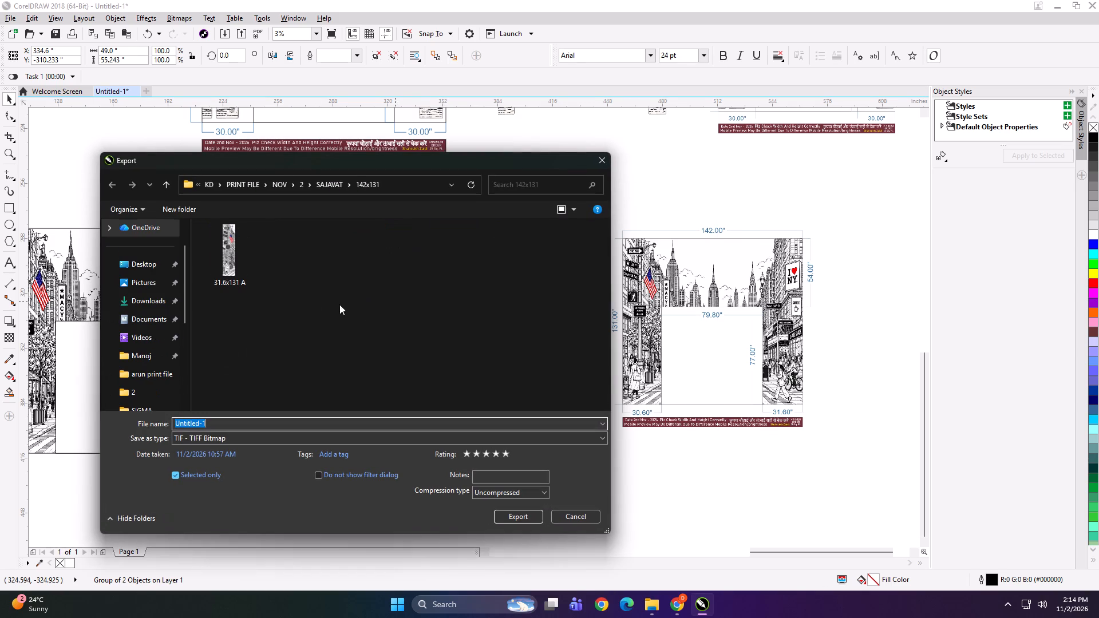
pyautogui.write('49')
pyautogui.write('x55 B')
pyautogui.press('Return')
pyautogui.press('Return')
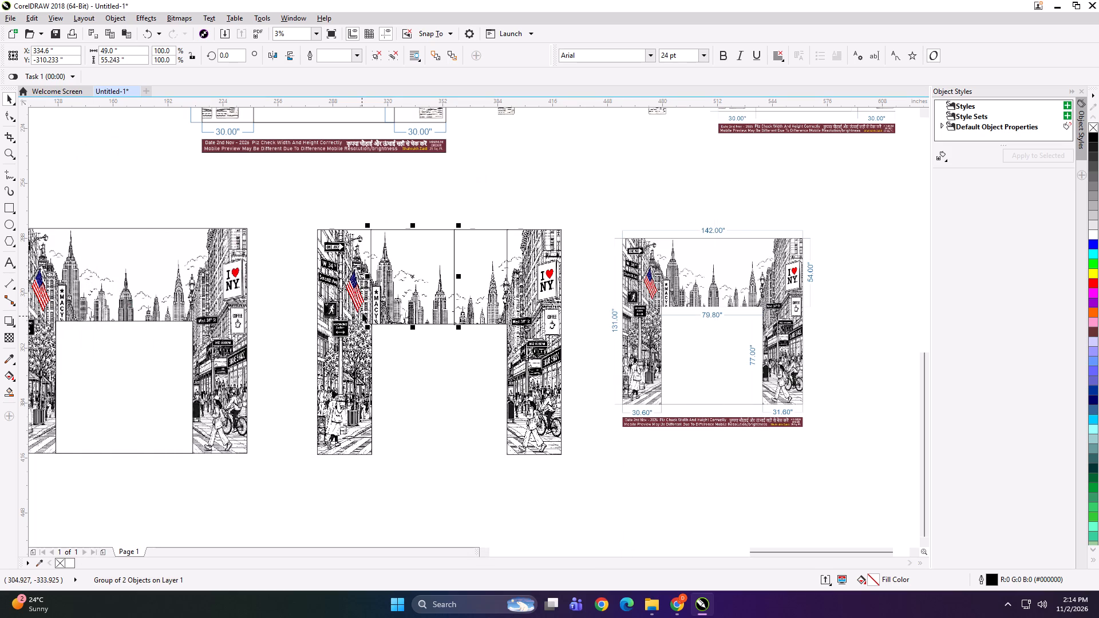
# Export the narrower skyline panel as a TIFF bitmap named "31x55 c".
pyautogui.click(480, 306)
pyautogui.hotkey('ctrl', 'e')
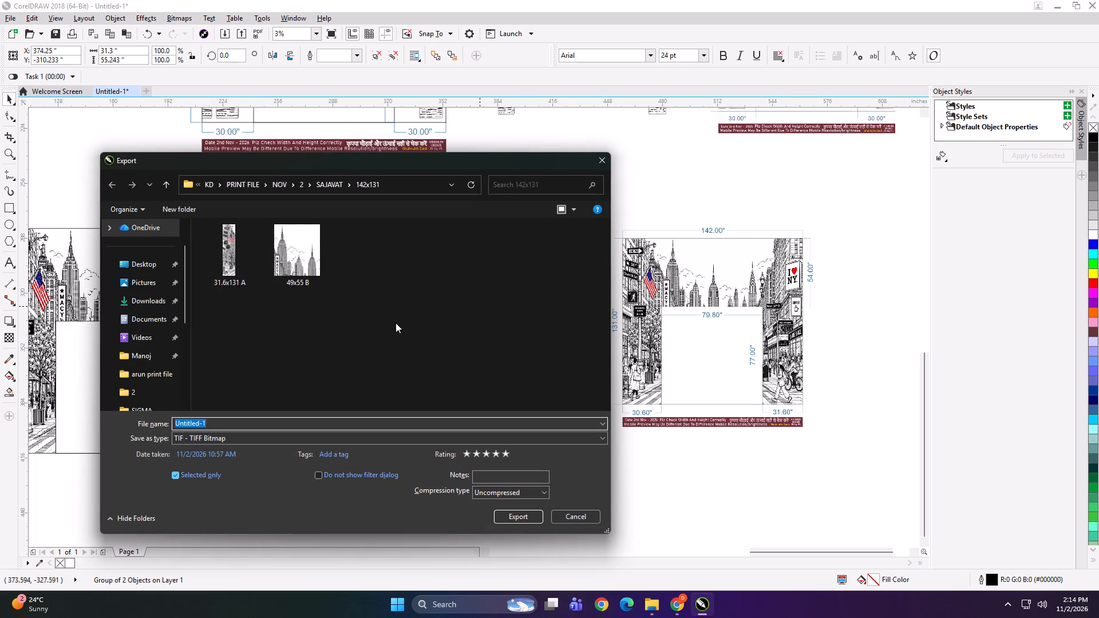
pyautogui.write('31x55')
pyautogui.press('space')
pyautogui.press('c')
pyautogui.press('Return')
pyautogui.press('Return')
# Export the right strip as a TIFF bitmap named "31.6x131 D".
pyautogui.click(531, 367)
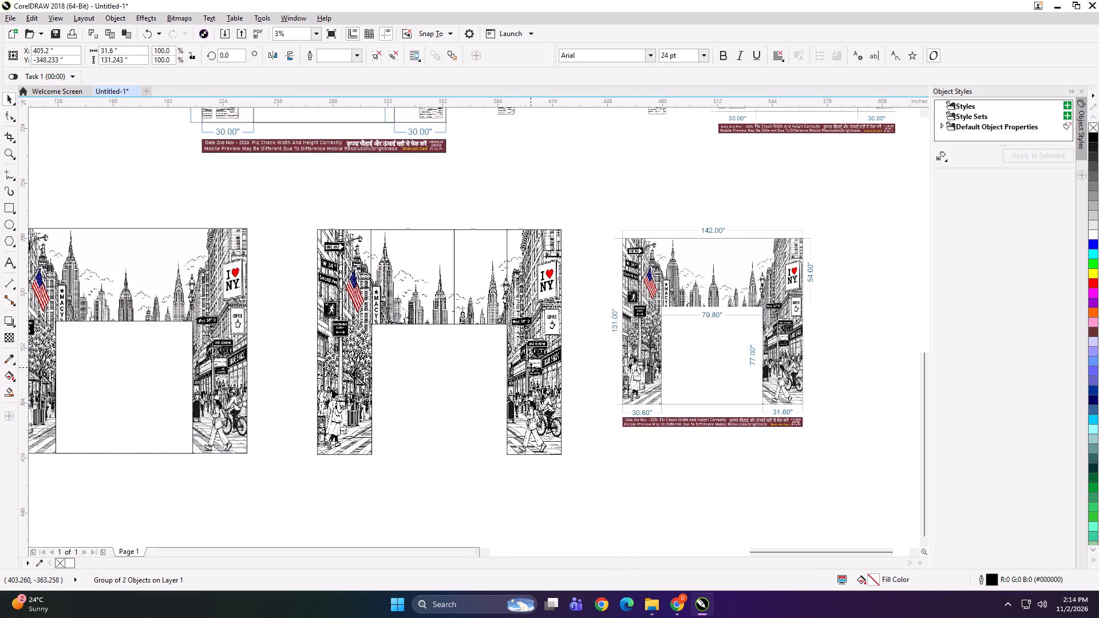
pyautogui.hotkey('ctrl', 'e')
pyautogui.write('31.6x131 D')
pyautogui.press('Return')
pyautogui.press('Return')
# Move both skyline panels and the right strip about 6 in to the right, away from the left strip.
pyautogui.moveTo(369, 211); pyautogui.dragTo(535, 418)
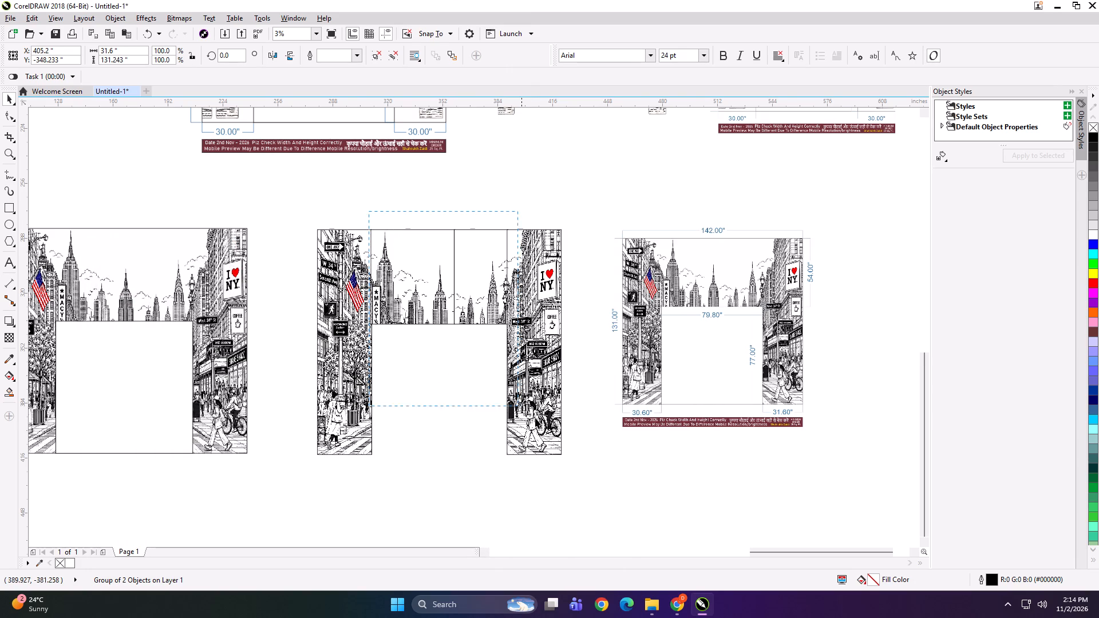
pyautogui.moveTo(535, 418); pyautogui.dragTo(606, 477)
pyautogui.press('Right')
pyautogui.press('Right')
pyautogui.press('Right')
pyautogui.press('Right')
pyautogui.press('Right')
pyautogui.press('Right')
pyautogui.press('Right')
pyautogui.press('Right')
pyautogui.press('Right')
pyautogui.press('Right')
pyautogui.press('Right')
pyautogui.press('Right')
# Move the narrower skyline panel and the right strip about 4 in to the right, away from the wider skyline panel.
pyautogui.moveTo(443, 205); pyautogui.dragTo(621, 485)
pyautogui.press('Right')
pyautogui.press('Right')
pyautogui.press('Right')
pyautogui.press('Right')
pyautogui.press('Right')
pyautogui.press('Right')
pyautogui.press('Right')
pyautogui.press('Right')
pyautogui.press('Right')
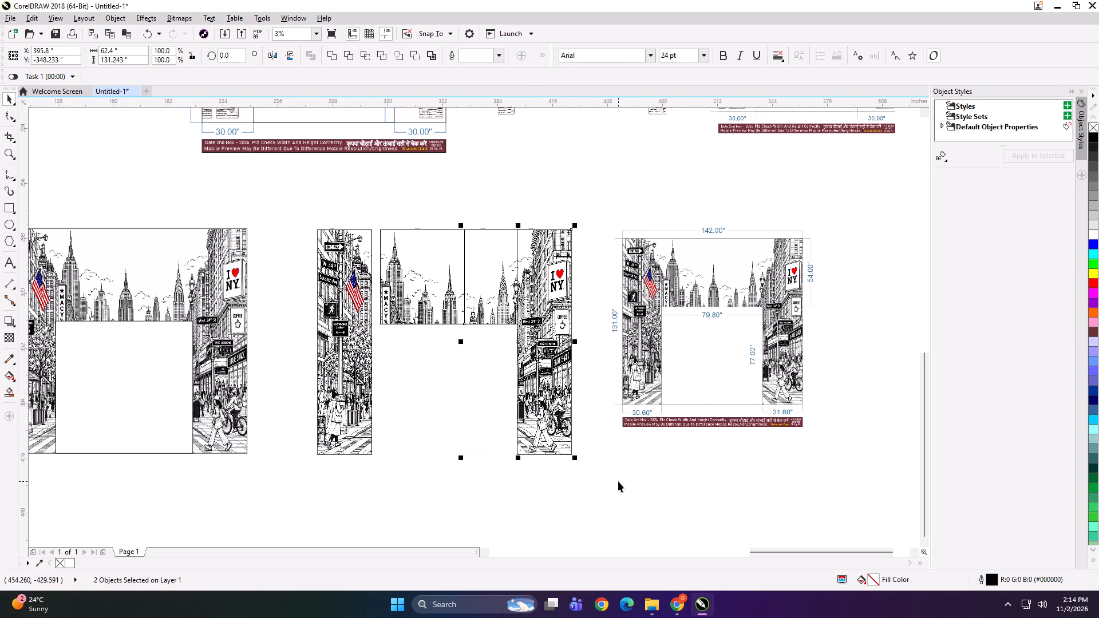
# Move the right strip about 4 in to the right, away from the narrower skyline panel.
pyautogui.moveTo(495, 207); pyautogui.dragTo(649, 480)
pyautogui.press('Right')
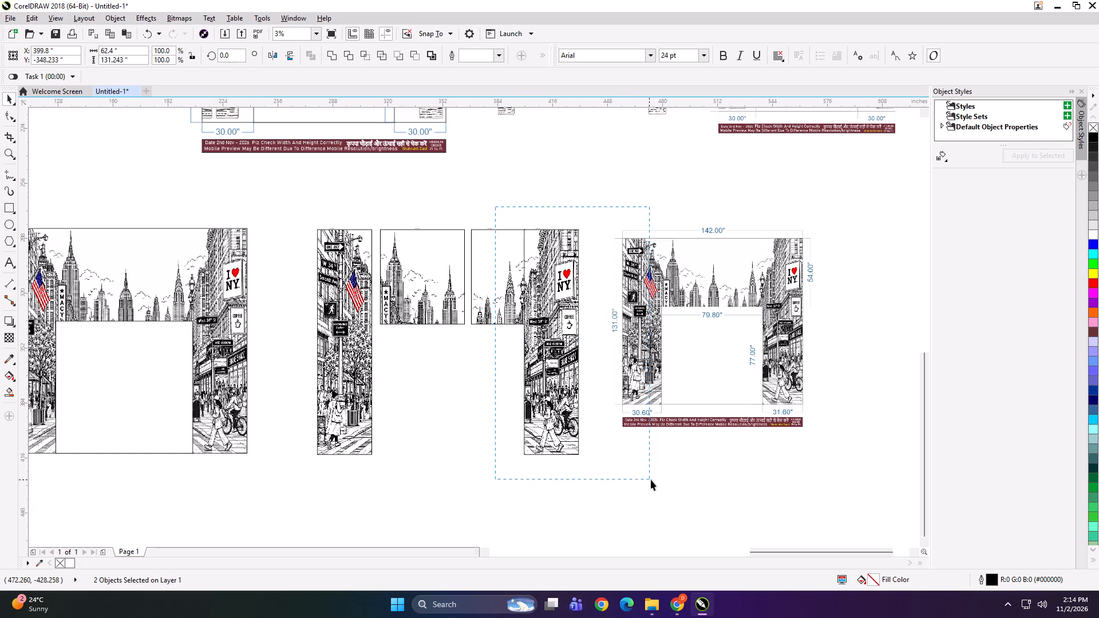
pyautogui.press('Right')
pyautogui.press('Right')
pyautogui.press('Right')
pyautogui.press('Right')
pyautogui.press('Right')
pyautogui.press('Right')
pyautogui.press('Right')
pyautogui.press('Right')
# Scale the four separated panels down together and move them closer to the dimensioned preview.
pyautogui.moveTo(292, 215); pyautogui.dragTo(613, 496)
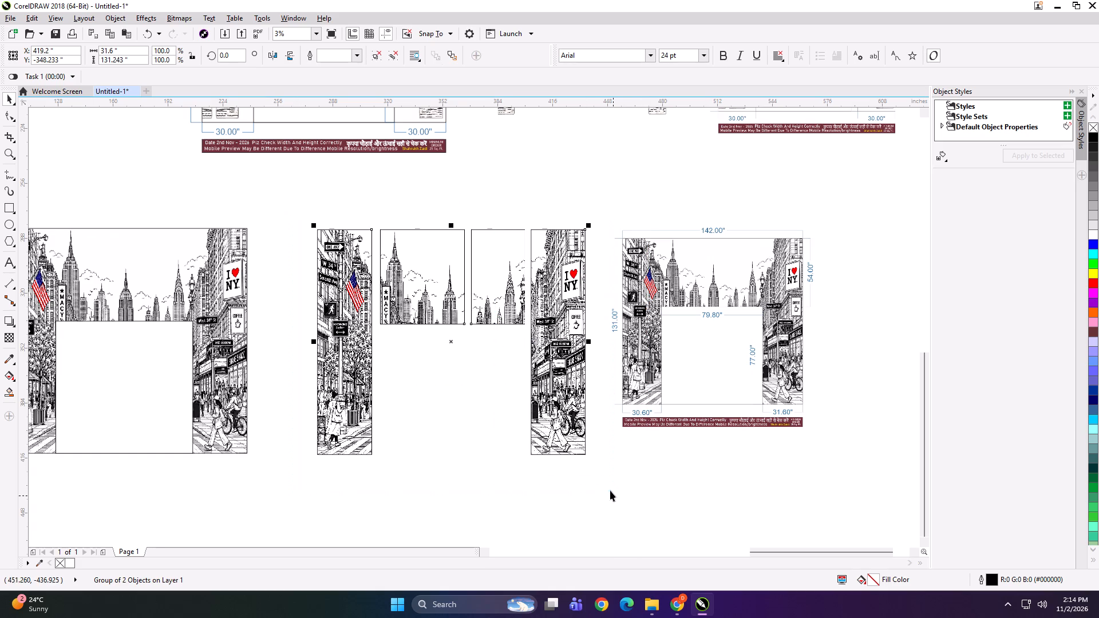
pyautogui.moveTo(592, 462); pyautogui.dragTo(570, 454)
pyautogui.moveTo(531, 374); pyautogui.dragTo(540, 371)
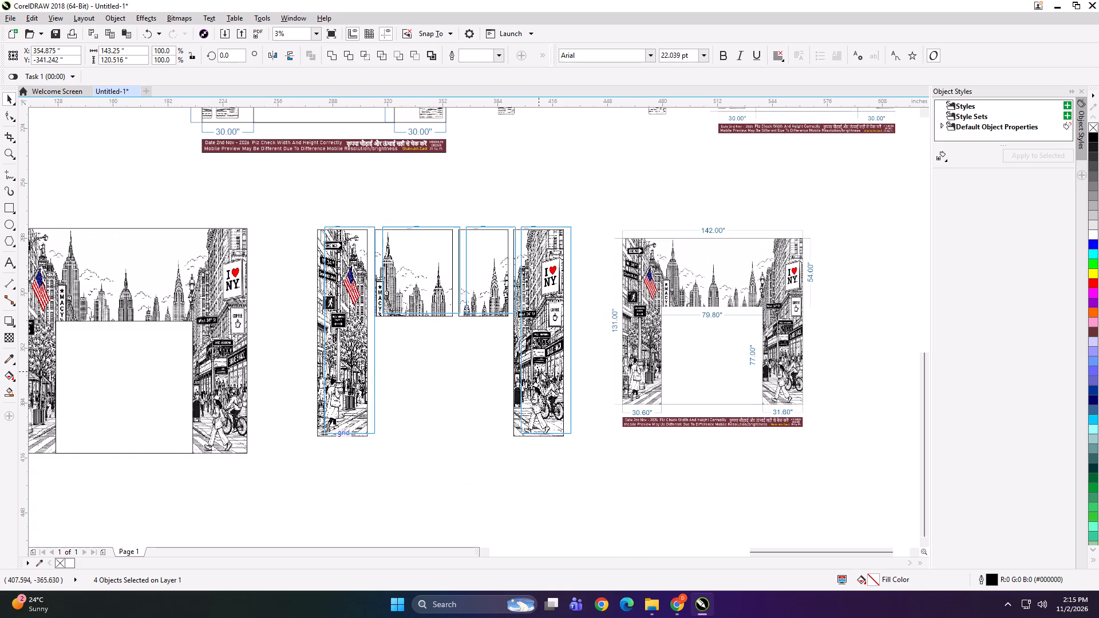
pyautogui.moveTo(540, 371); pyautogui.dragTo(555, 373)
pyautogui.keyDown('shift'); pyautogui.moveTo(336, 224); pyautogui.dragTo(346, 227); pyautogui.keyUp('shift')
# Group the four scaled panels with the dimensioned preview.
pyautogui.keyDown('shift'); pyautogui.click(618, 308); pyautogui.keyUp('shift')
pyautogui.hotkey('ctrl', 'g')
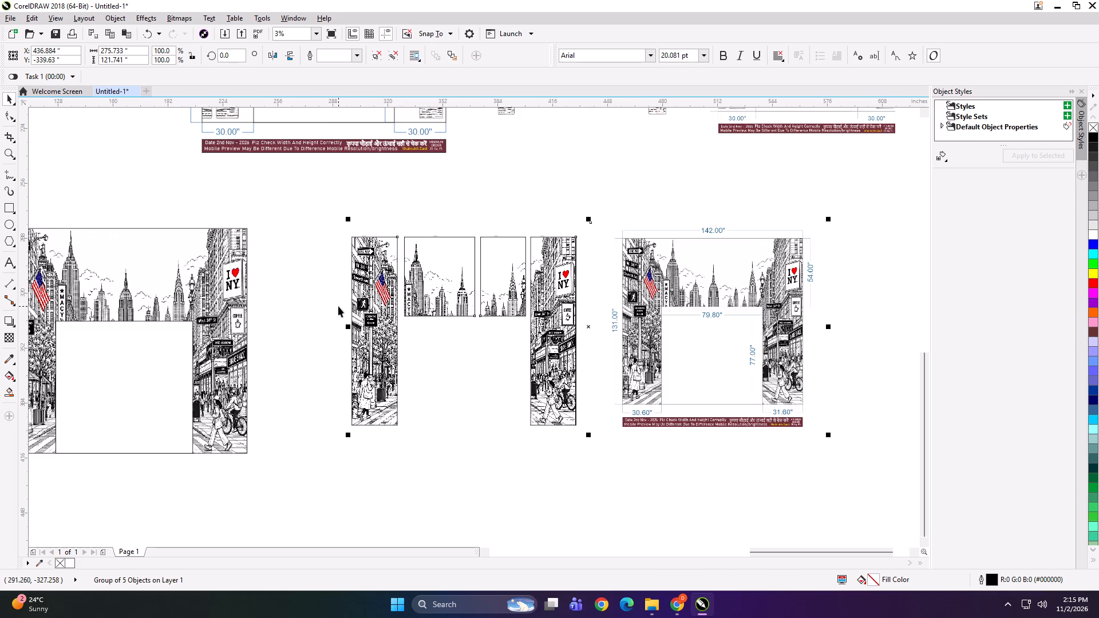
# Delete the leftover full-size New York street artwork and its opening frame beside the grouped panels.
pyautogui.scroll(-1, 337, 306)
pyautogui.moveTo(183, 270); pyautogui.dragTo(378, 404)
pyautogui.press('Delete')
# Shrink the group of street panels and dimensioned preview about its centre to only a few inches wide.
pyautogui.scroll(1, 602, 325)
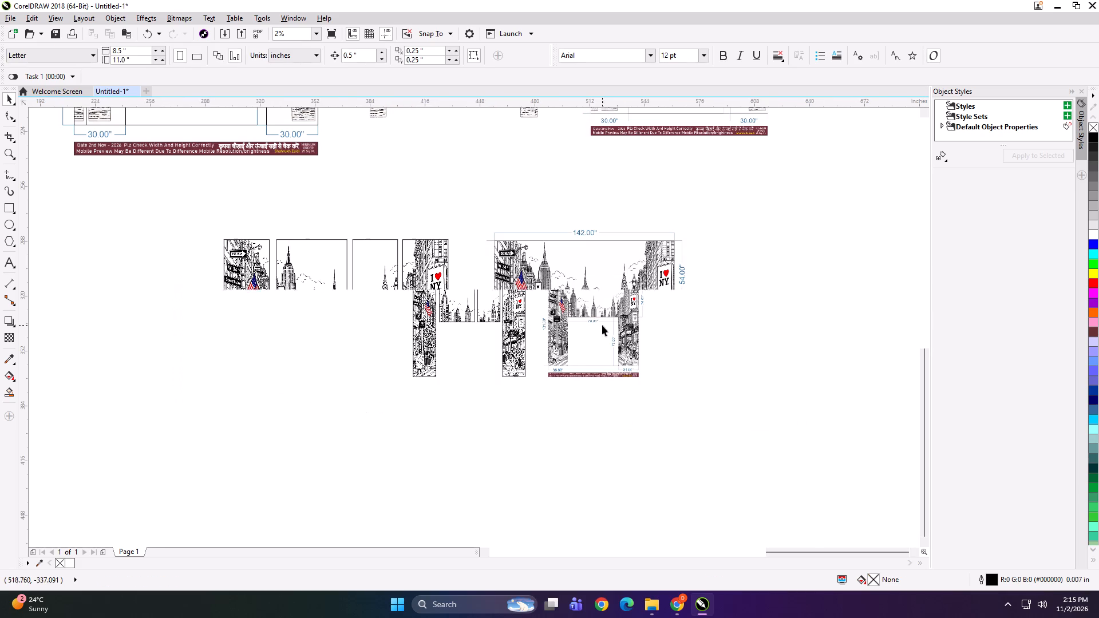
pyautogui.click(570, 292)
pyautogui.keyDown('shift'); pyautogui.moveTo(701, 437); pyautogui.dragTo(589, 400); pyautogui.keyUp('shift')
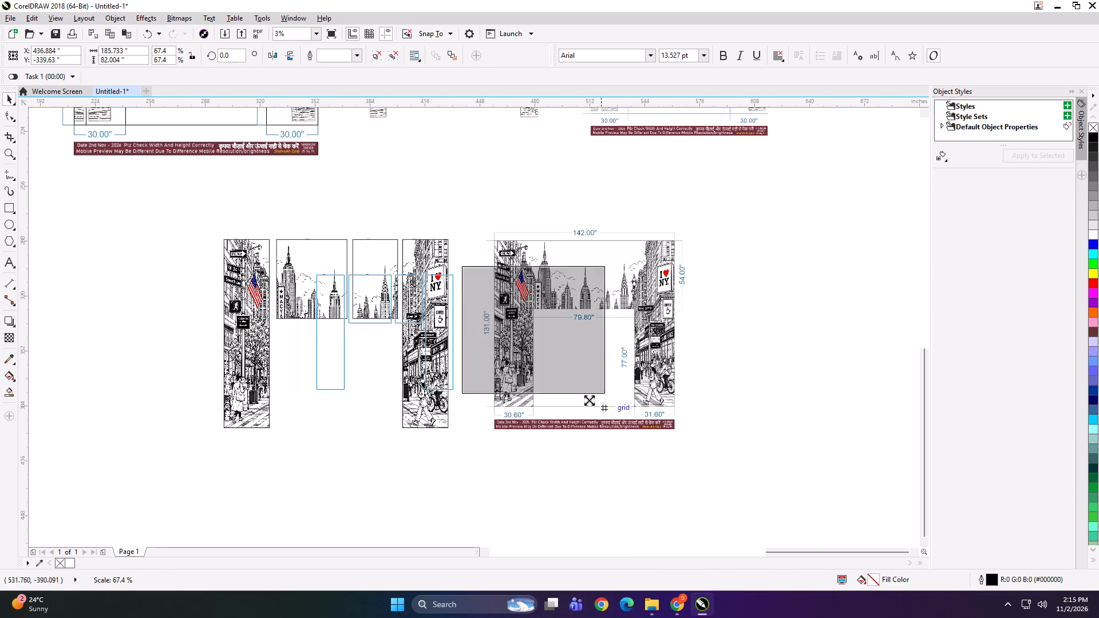
pyautogui.keyDown('shift'); pyautogui.moveTo(589, 400); pyautogui.dragTo(479, 344); pyautogui.keyUp('shift')
pyautogui.scroll(3, 468, 331)
pyautogui.scroll(1, 413, 318)
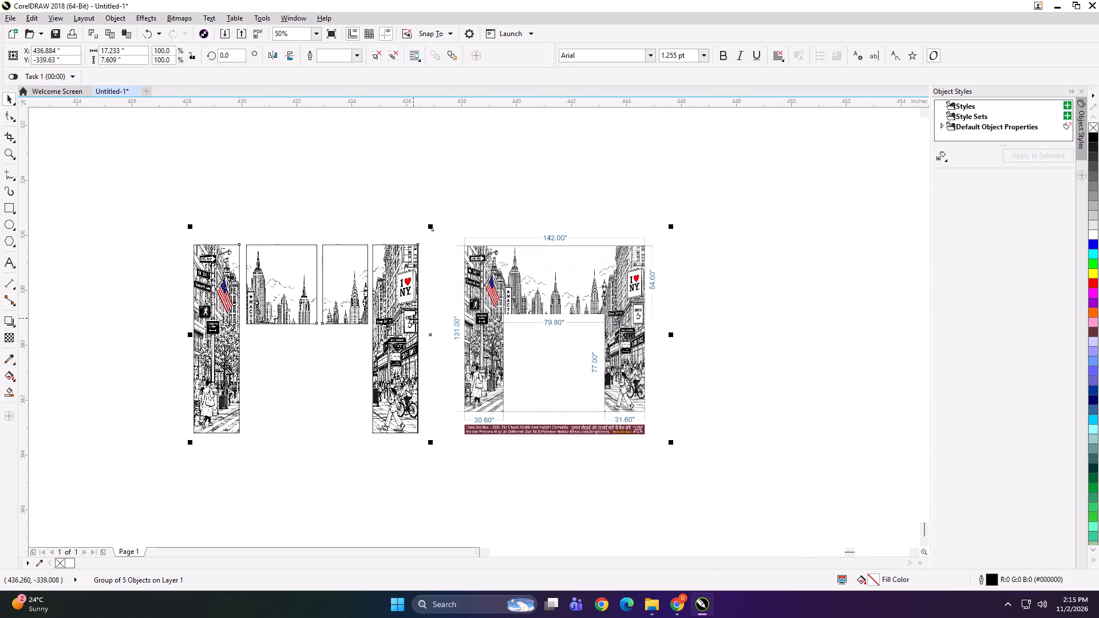
pyautogui.keyDown('shift'); pyautogui.moveTo(670, 442); pyautogui.dragTo(496, 372); pyautogui.keyUp('shift')
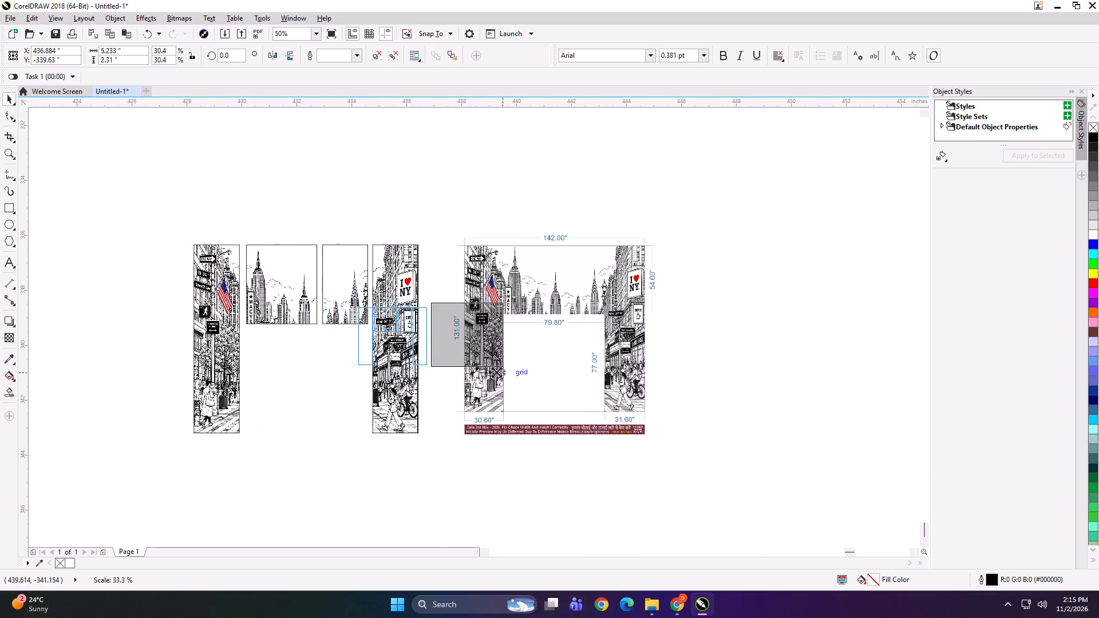
pyautogui.keyDown('shift'); pyautogui.moveTo(496, 372); pyautogui.dragTo(486, 366); pyautogui.keyUp('shift')
# Export the shrunken group of panels and preview under the file name SGDG, accepting the export options.
pyautogui.hotkey('ctrl', 'e')
pyautogui.write('SGDG')
pyautogui.press('Return')
pyautogui.press('Return')
pyautogui.press('Return')
# Delete the exported group of street panels and preview.
pyautogui.press('Delete')
# Move the dimensioned NEW YORK preview about 33 in to the right and 15 in up, away from the plain artwork.
pyautogui.press('F4')
pyautogui.click(486, 366)
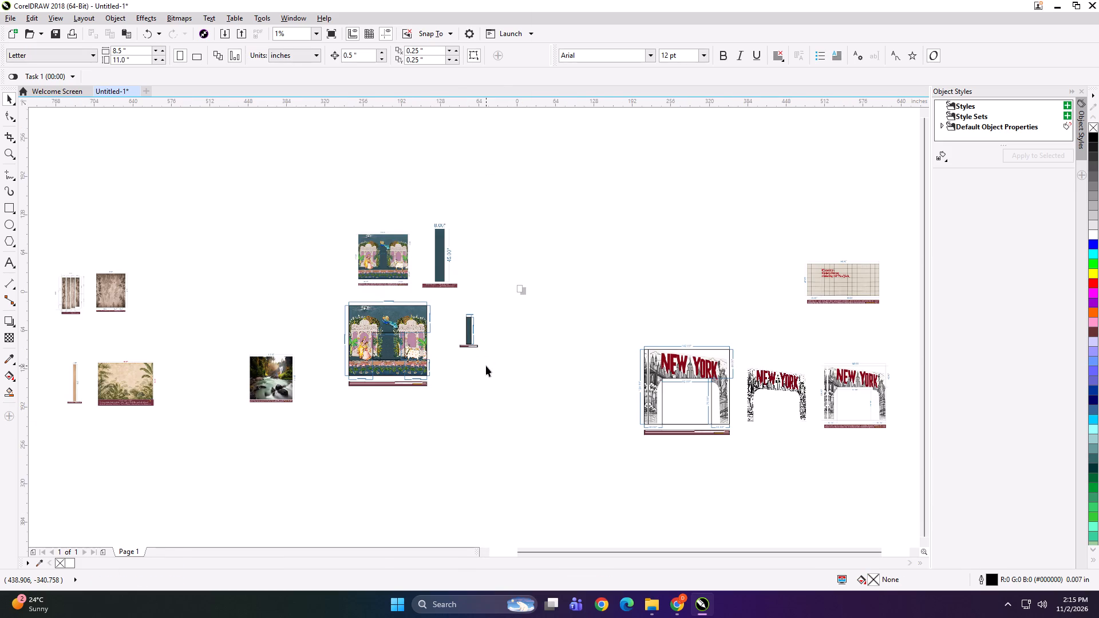
pyautogui.scroll(1, 69, 399)
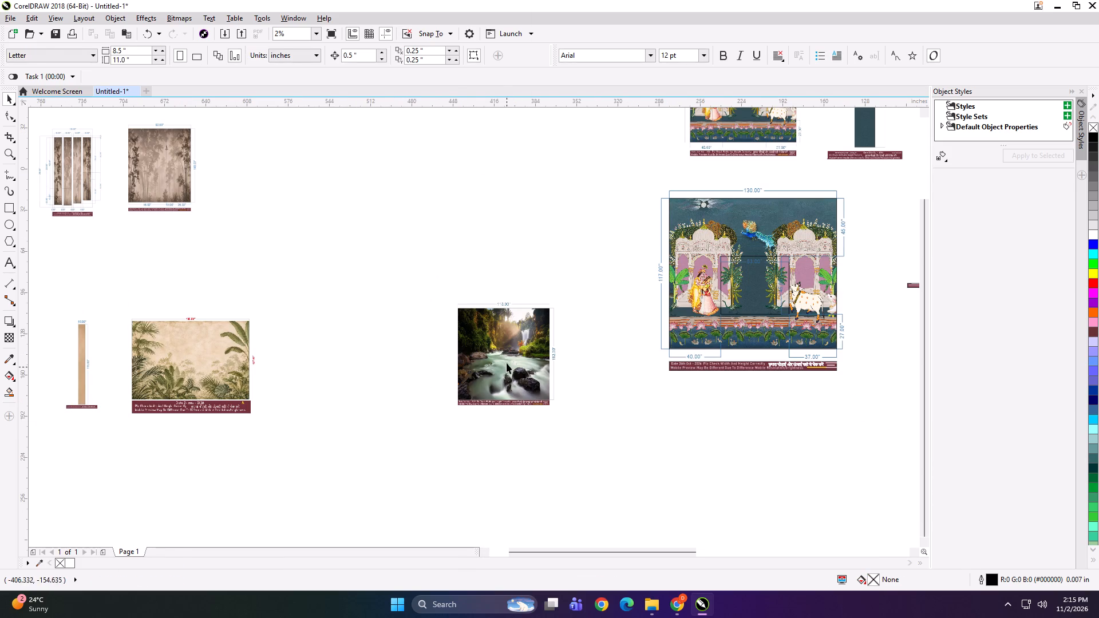
pyautogui.moveTo(507, 361); pyautogui.dragTo(458, 315)
pyautogui.click(471, 404)
pyautogui.scroll(-1, 303, 247)
pyautogui.scroll(1, 870, 355)
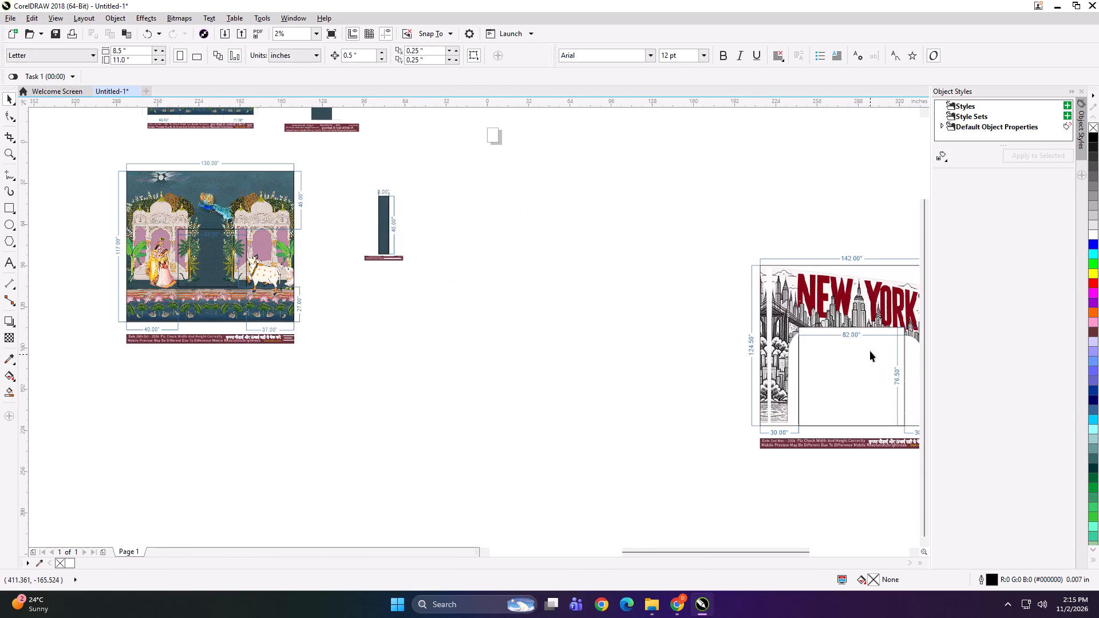
pyautogui.scroll(-1, 596, 307)
pyautogui.scroll(-1, 530, 289)
pyautogui.scroll(2, 725, 346)
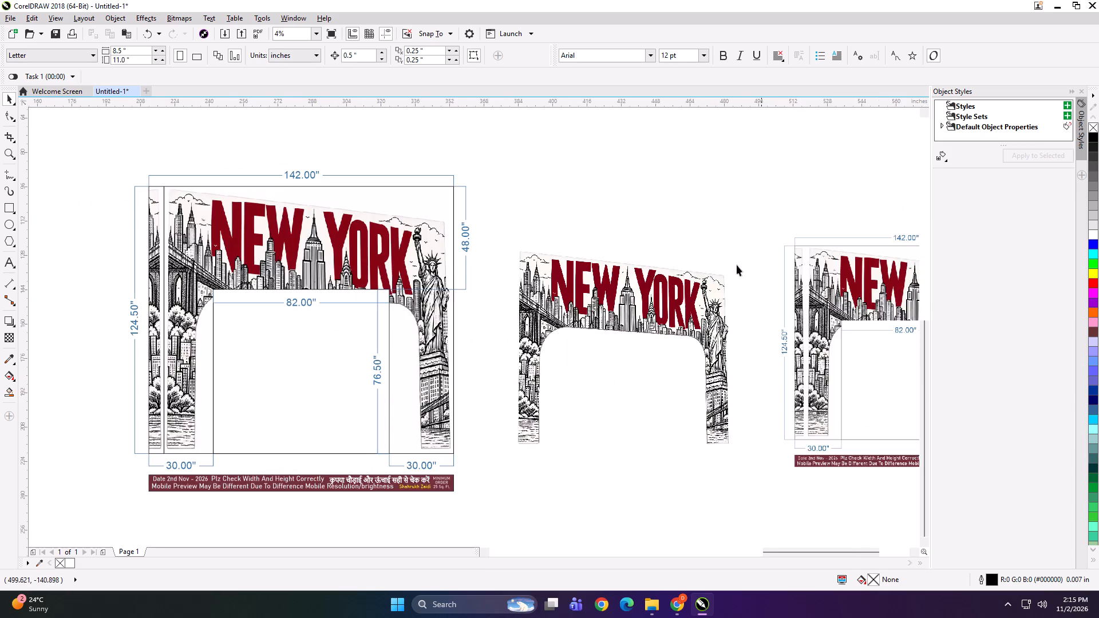
pyautogui.scroll(-1, 408, 282)
pyautogui.scroll(1, 688, 296)
pyautogui.moveTo(626, 293); pyautogui.dragTo(685, 265)
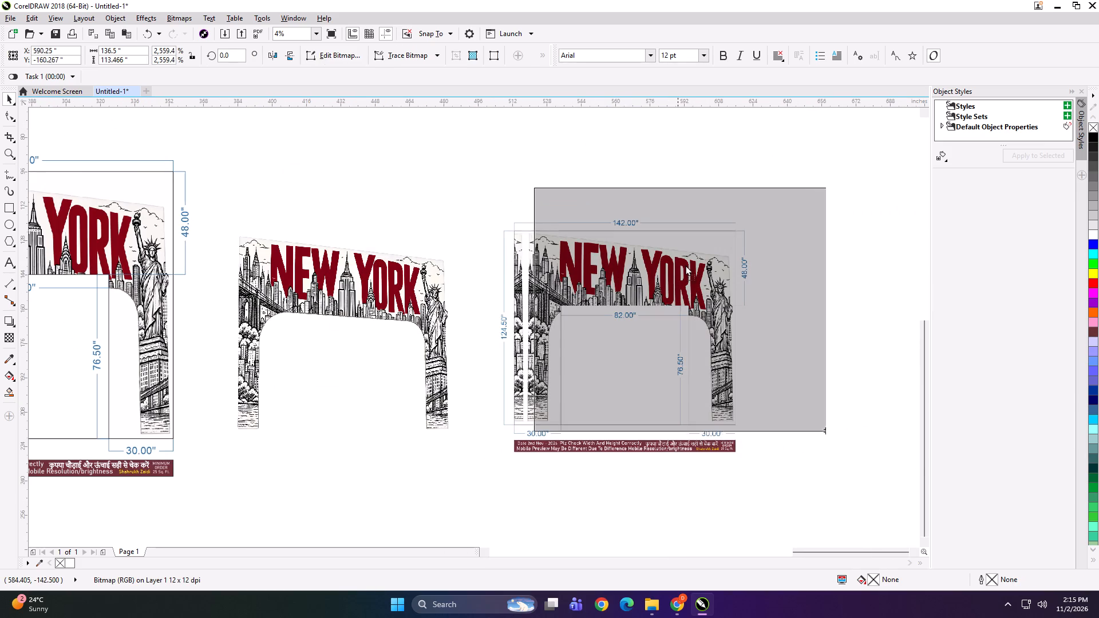
pyautogui.moveTo(685, 265); pyautogui.dragTo(697, 262)
# Delete the old NEW YORK layout in its 142 by 124.5 in frame and the background of its notice strip.
pyautogui.click(150, 252)
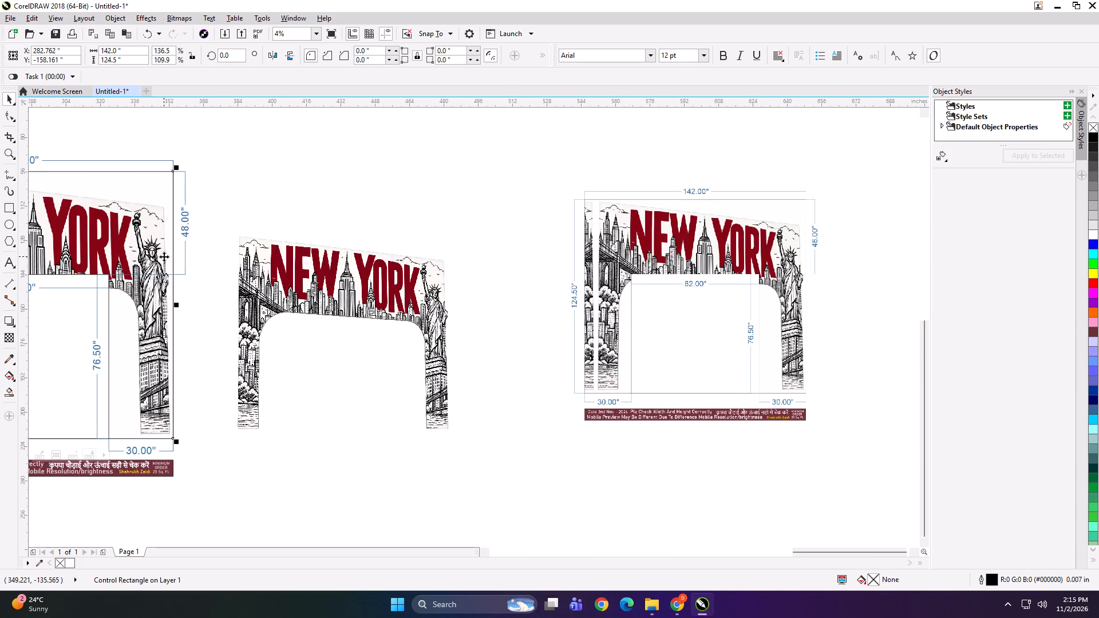
pyautogui.press('Delete')
pyautogui.scroll(-1, 391, 266)
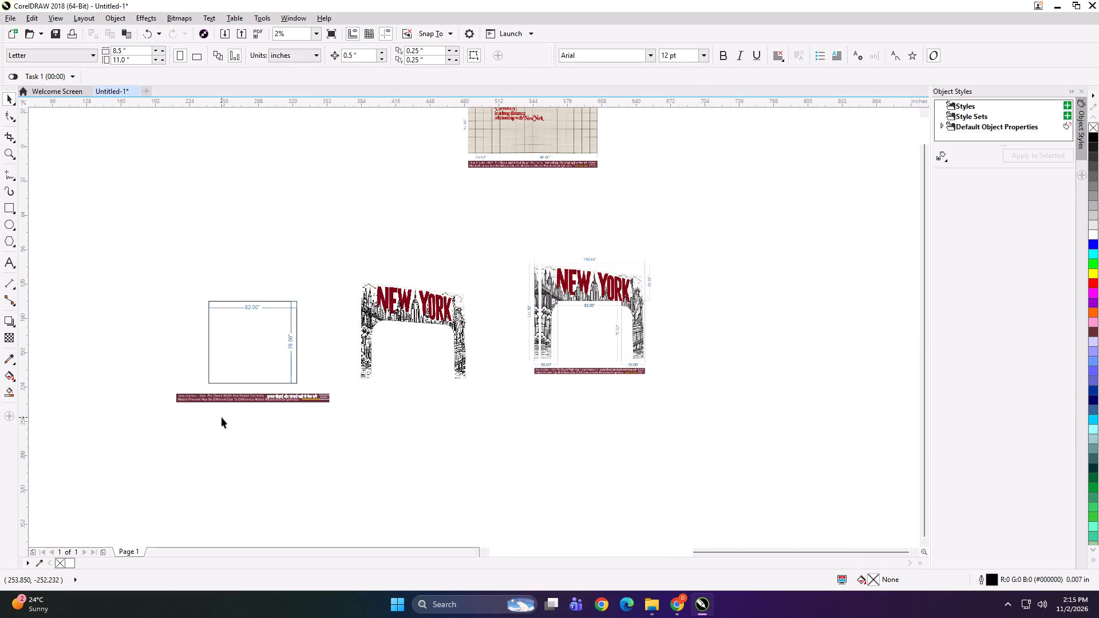
pyautogui.click(222, 403)
pyautogui.press('Delete')
# Add a rectangular frame fitted around the plain NEW YORK artwork.
pyautogui.scroll(1, 418, 311)
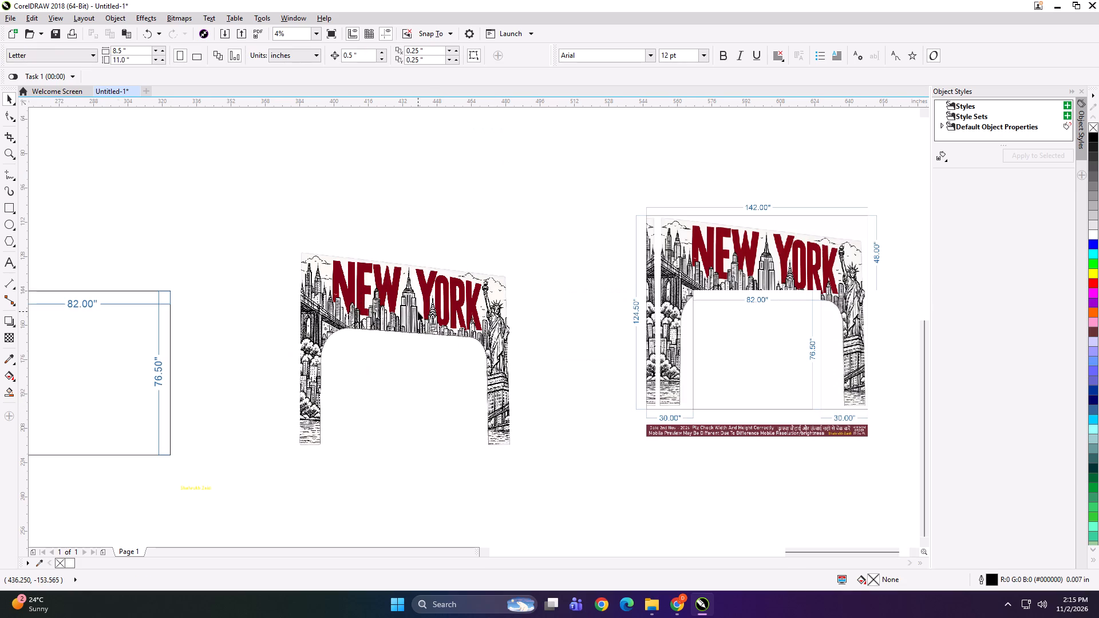
pyautogui.click(418, 310)
pyautogui.scroll(-1, 345, 294)
pyautogui.scroll(1, 590, 307)
pyautogui.keyDown('shift'); pyautogui.doubleClick(5, 209); pyautogui.keyUp('shift')
pyautogui.hotkey('shift', 'space')
pyautogui.click(146, 236)
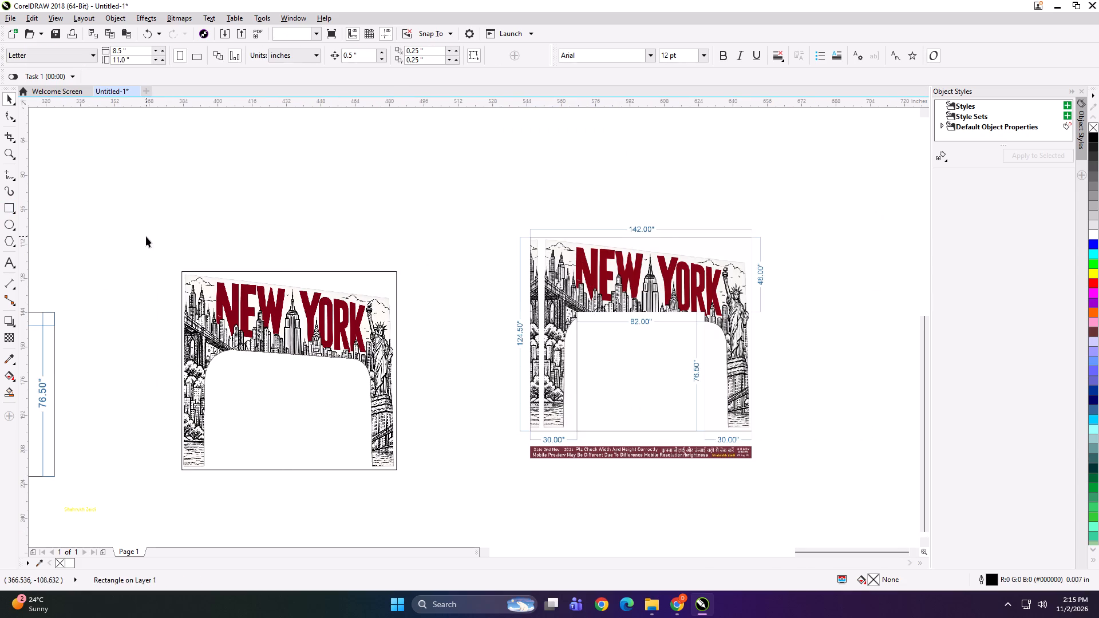
# Resize the plain NEW YORK artwork together with its frame to 142 in wide by 124.5 in high.
pyautogui.moveTo(146, 236); pyautogui.dragTo(436, 496)
pyautogui.click(135, 49)
pyautogui.hotkey('ctrl', 'a')
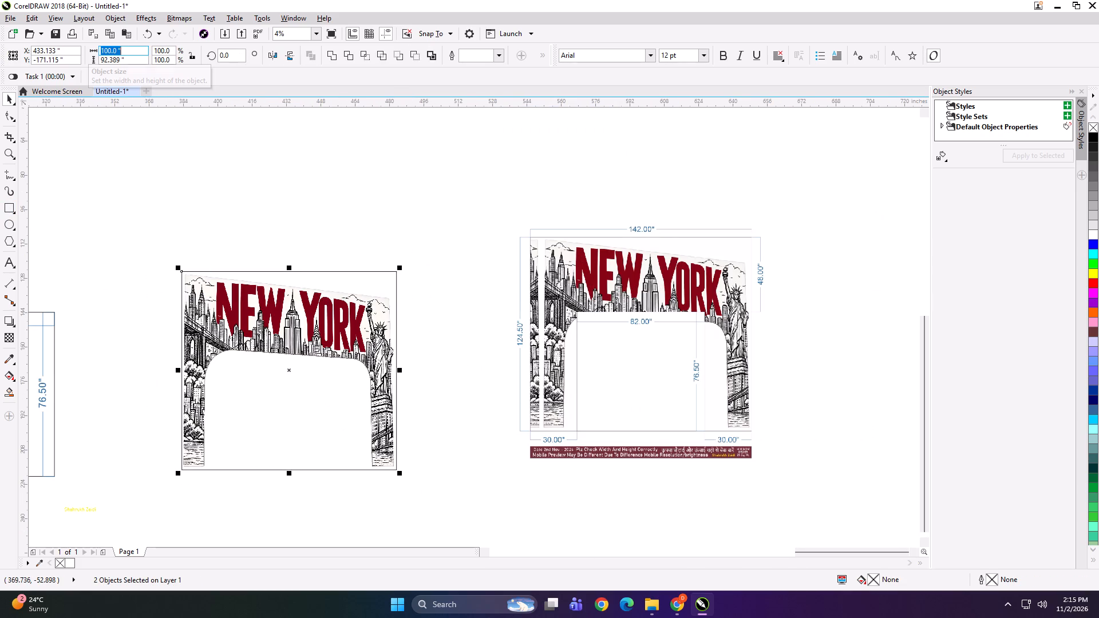
pyautogui.write('142')
pyautogui.press('Tab')
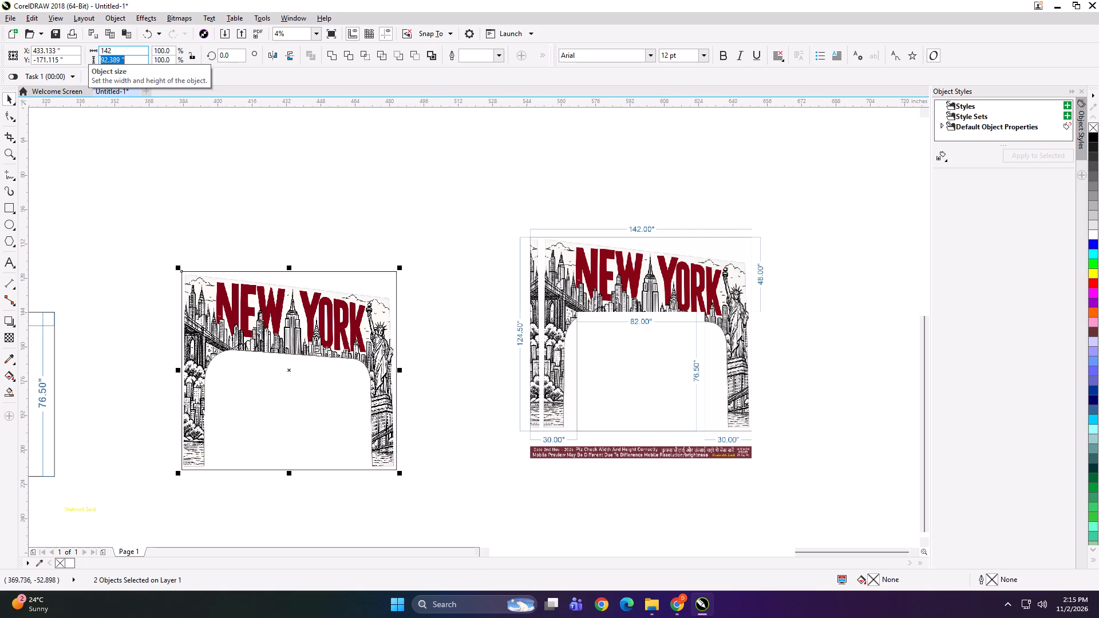
pyautogui.write('124.')
pyautogui.press('5')
pyautogui.press('Return')
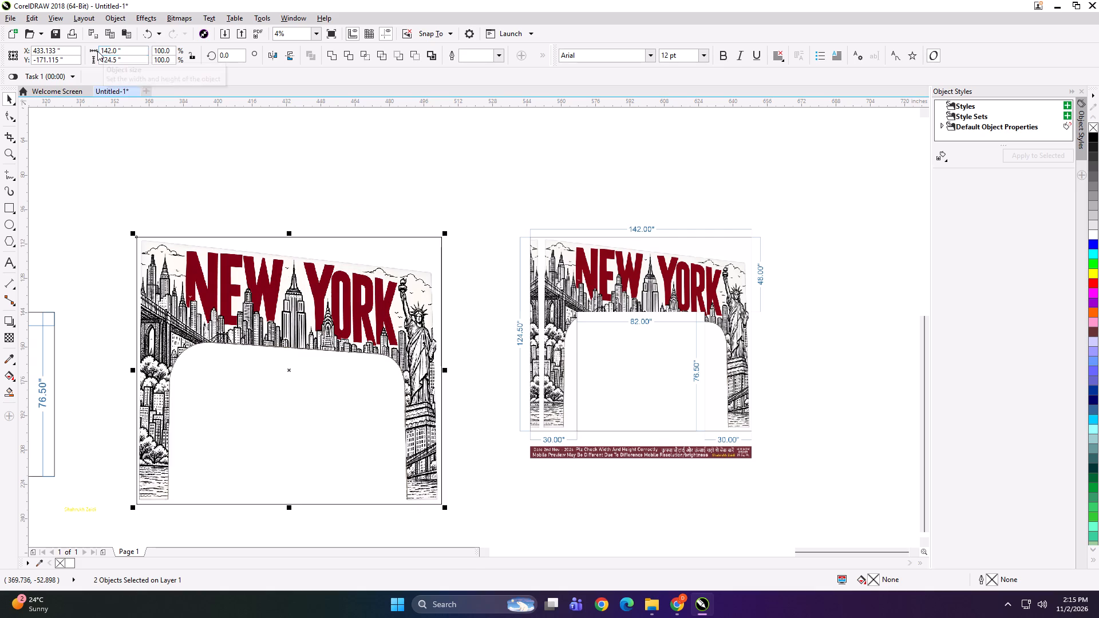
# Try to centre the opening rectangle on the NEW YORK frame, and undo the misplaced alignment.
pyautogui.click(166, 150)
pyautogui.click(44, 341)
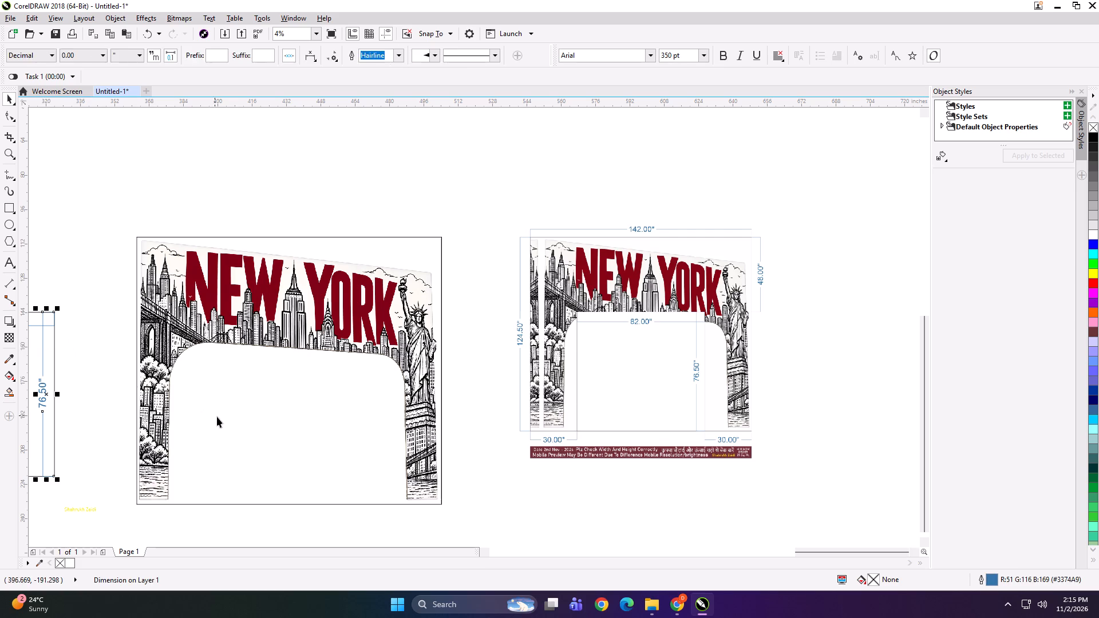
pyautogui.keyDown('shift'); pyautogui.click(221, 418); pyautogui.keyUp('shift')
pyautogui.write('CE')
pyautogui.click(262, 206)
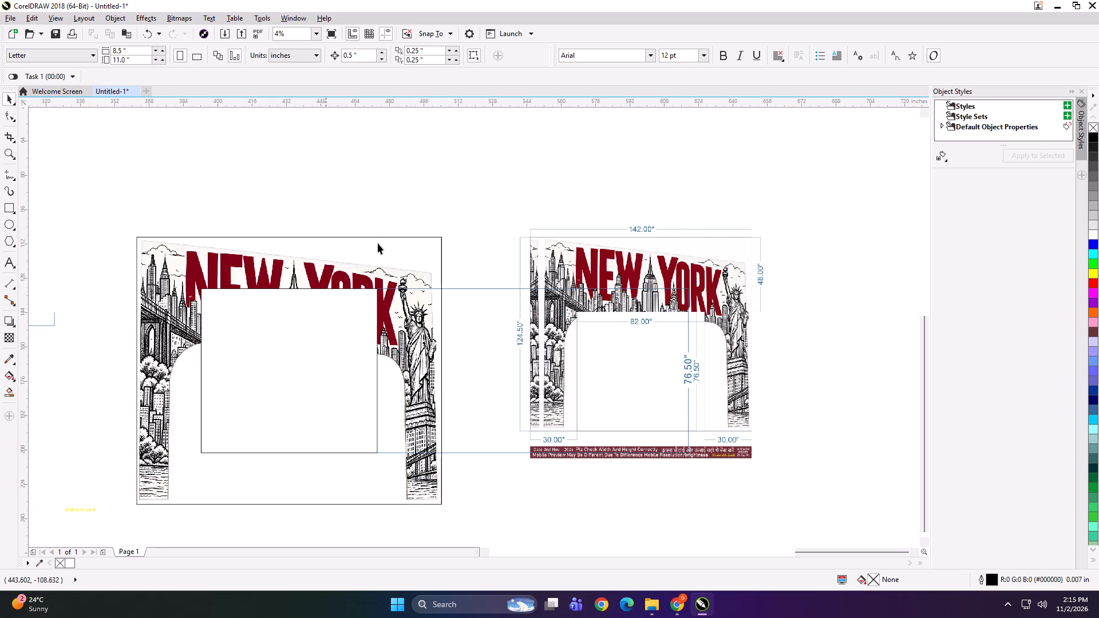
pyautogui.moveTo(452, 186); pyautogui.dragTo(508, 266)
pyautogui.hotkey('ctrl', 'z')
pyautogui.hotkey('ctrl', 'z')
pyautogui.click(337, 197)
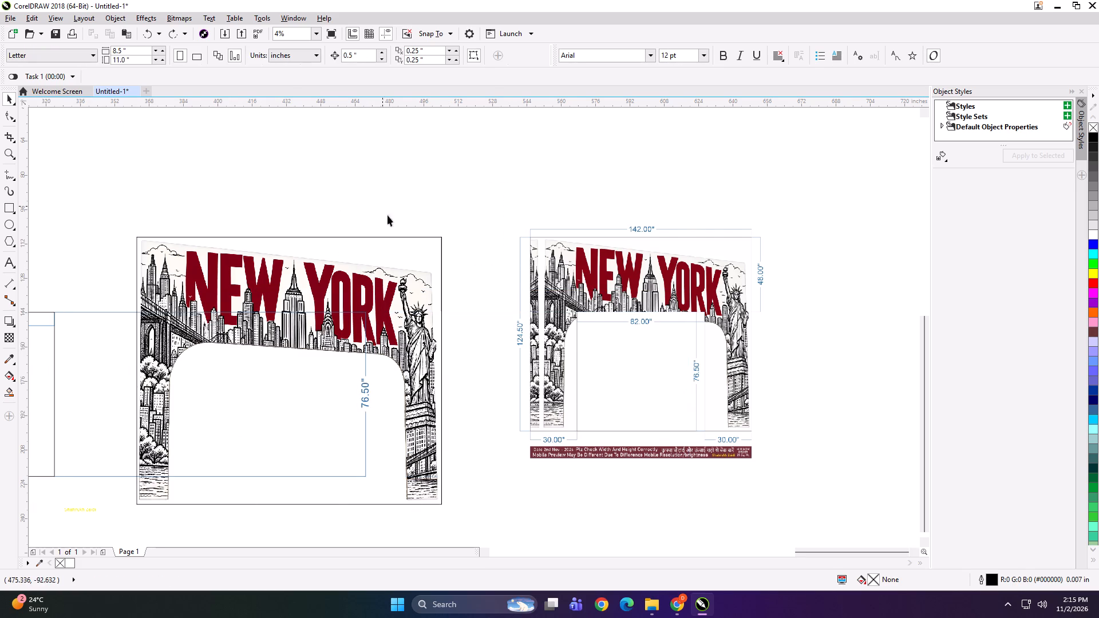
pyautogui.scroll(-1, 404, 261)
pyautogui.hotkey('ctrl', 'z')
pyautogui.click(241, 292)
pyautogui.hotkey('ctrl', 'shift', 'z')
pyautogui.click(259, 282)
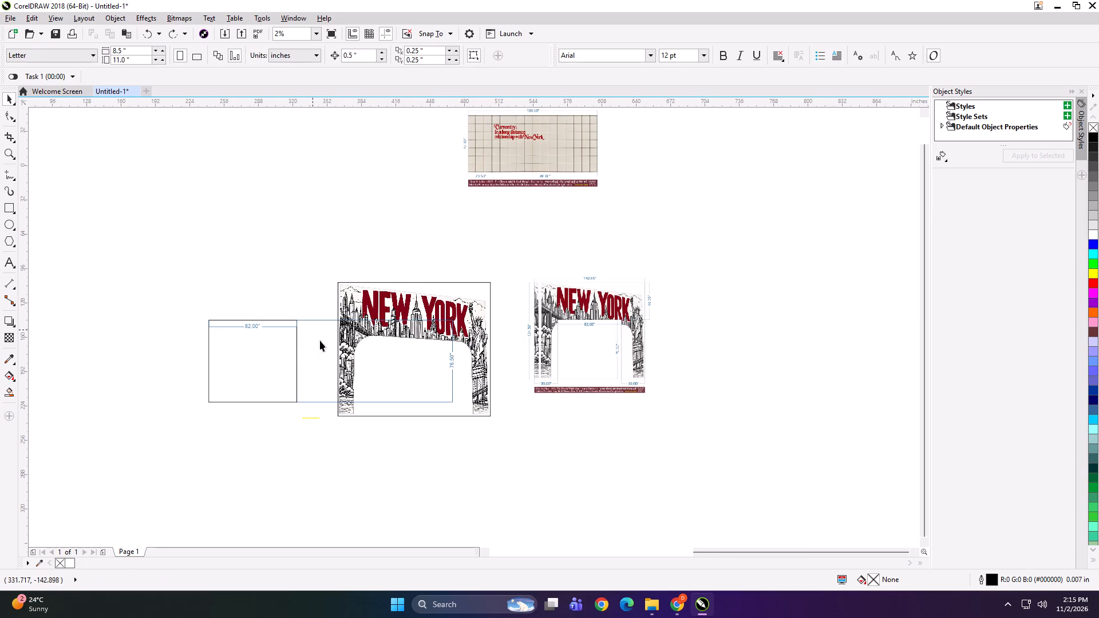
# Delete the 76.50 in and 82.00 in dimensions attached to the opening rectangle.
pyautogui.click(451, 357)
pyautogui.press('Delete')
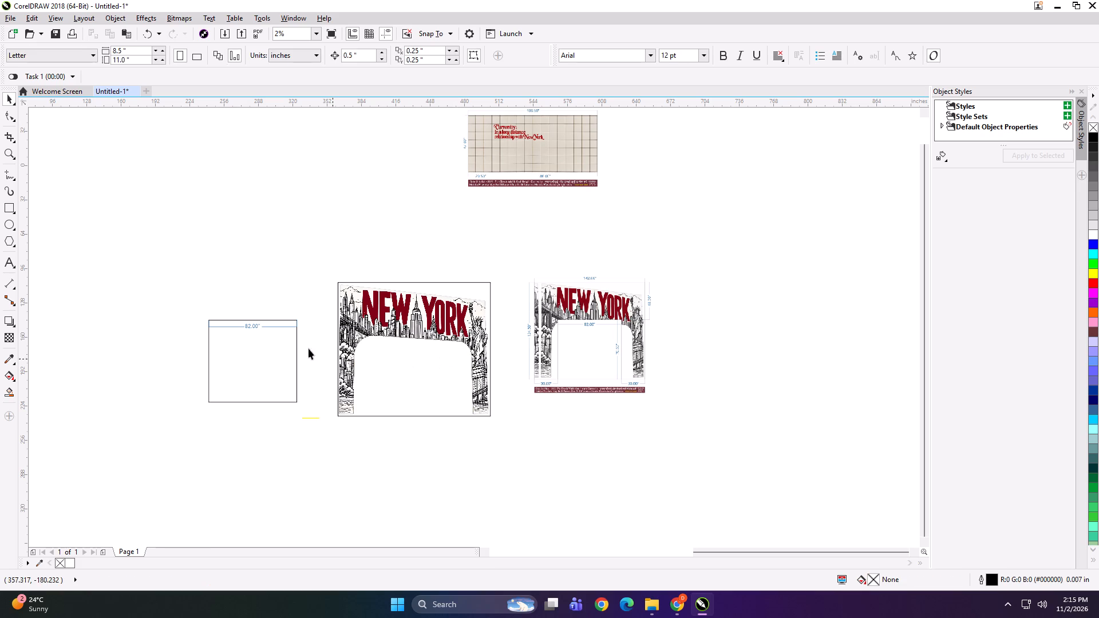
pyautogui.moveTo(220, 299); pyautogui.dragTo(283, 347)
pyautogui.press('Delete')
# Centre the opening rectangle horizontally and vertically on the NEW YORK frame.
pyautogui.scroll(1, 303, 360)
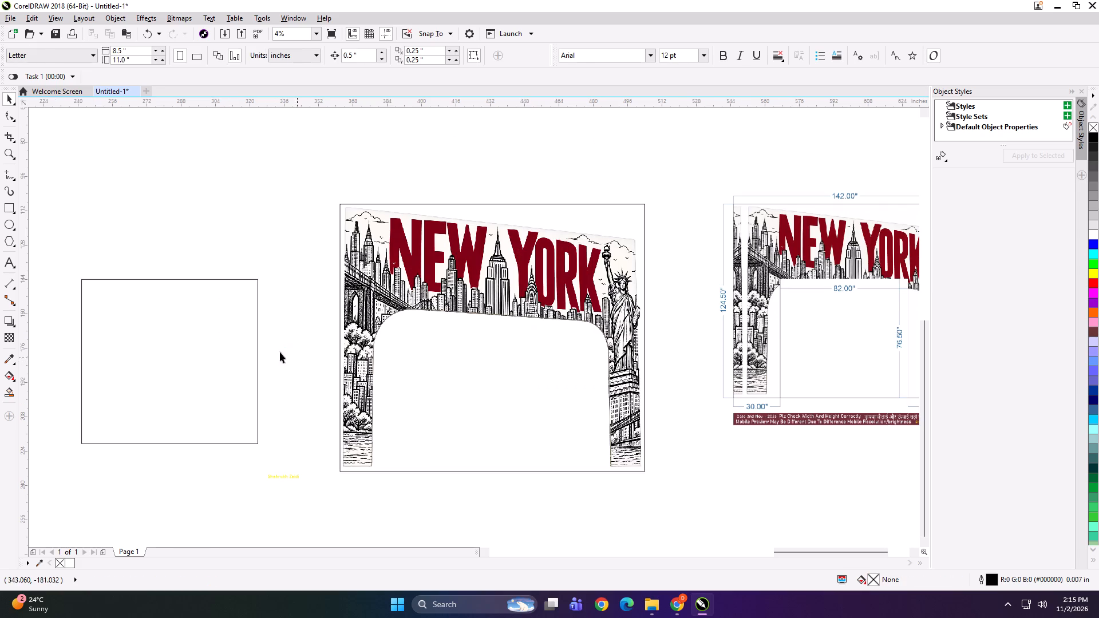
pyautogui.click(246, 343)
pyautogui.keyDown('shift'); pyautogui.click(448, 383); pyautogui.keyUp('shift')
pyautogui.write('CE')
pyautogui.click(239, 318)
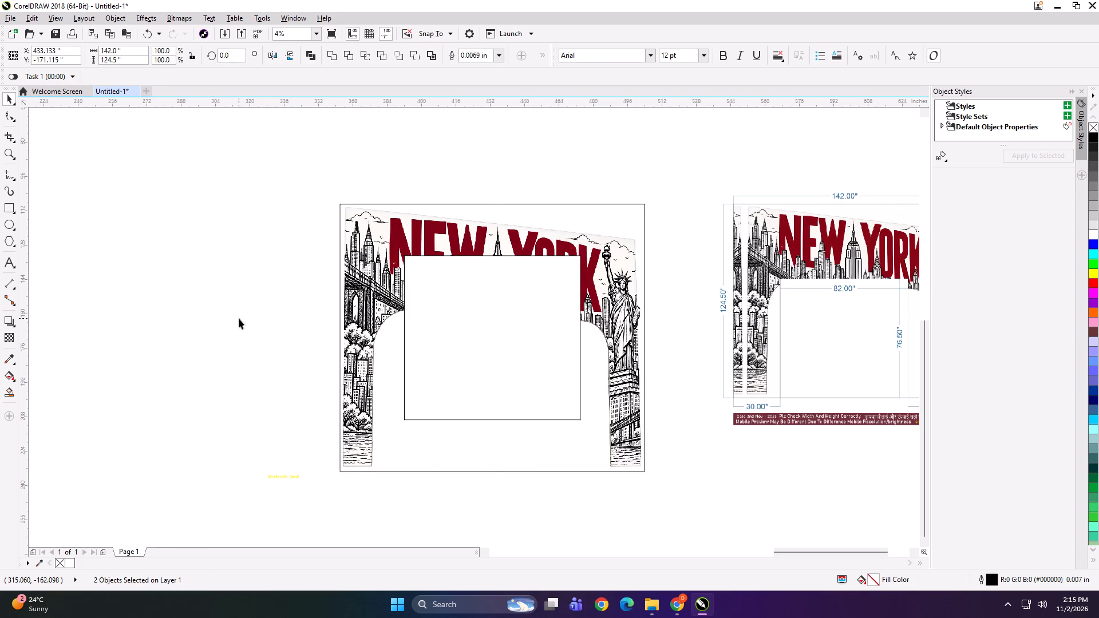
# Align the opening rectangle's bottom edge with the bottom edge of the NEW YORK frame.
pyautogui.scroll(-1, 238, 268)
pyautogui.scroll(1, 598, 333)
pyautogui.click(384, 331)
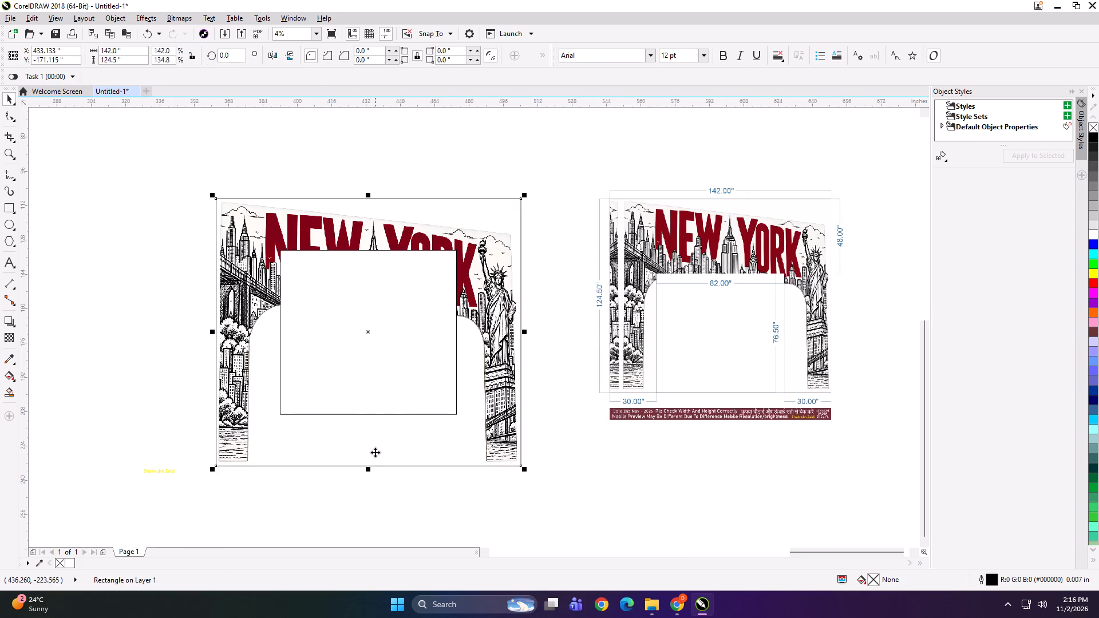
pyautogui.keyDown('shift'); pyautogui.click(375, 454); pyautogui.keyUp('shift')
pyautogui.click(362, 356)
pyautogui.keyDown('shift'); pyautogui.click(372, 439); pyautogui.keyUp('shift')
pyautogui.doubleClick(354, 381)
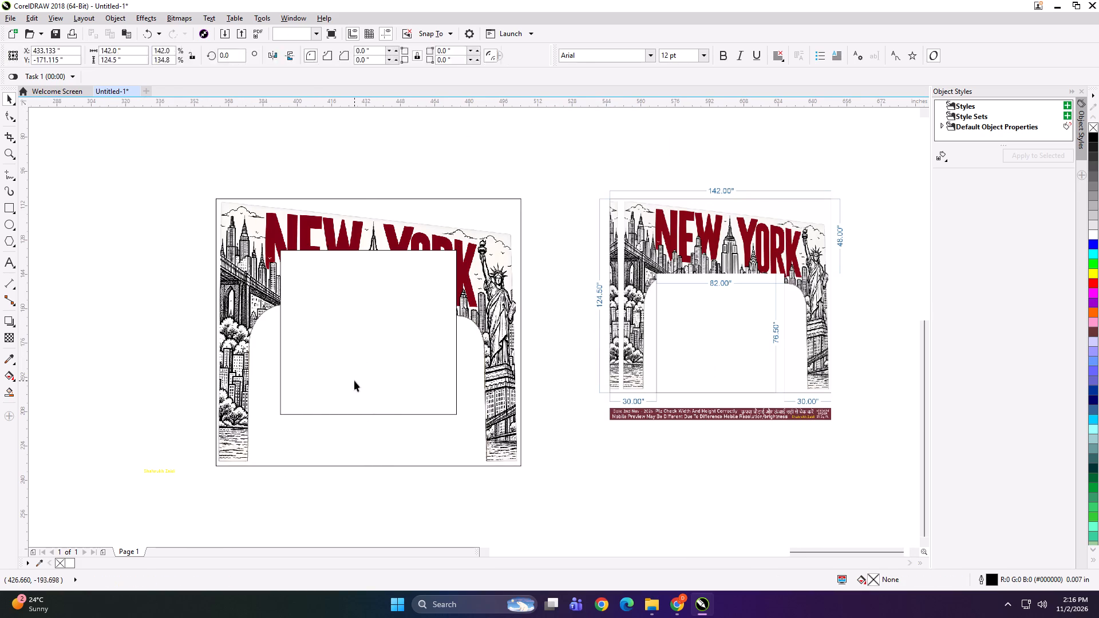
pyautogui.keyDown('shift'); pyautogui.click(359, 441); pyautogui.keyUp('shift')
pyautogui.press('b')
pyautogui.click(169, 375)
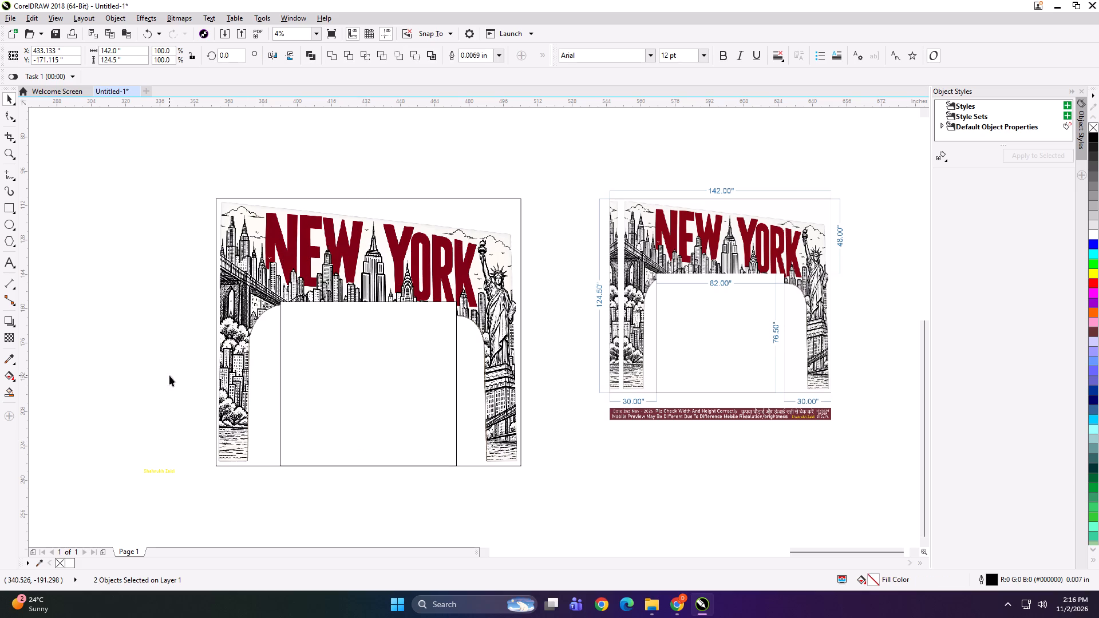
pyautogui.click(269, 266)
pyautogui.click(184, 383)
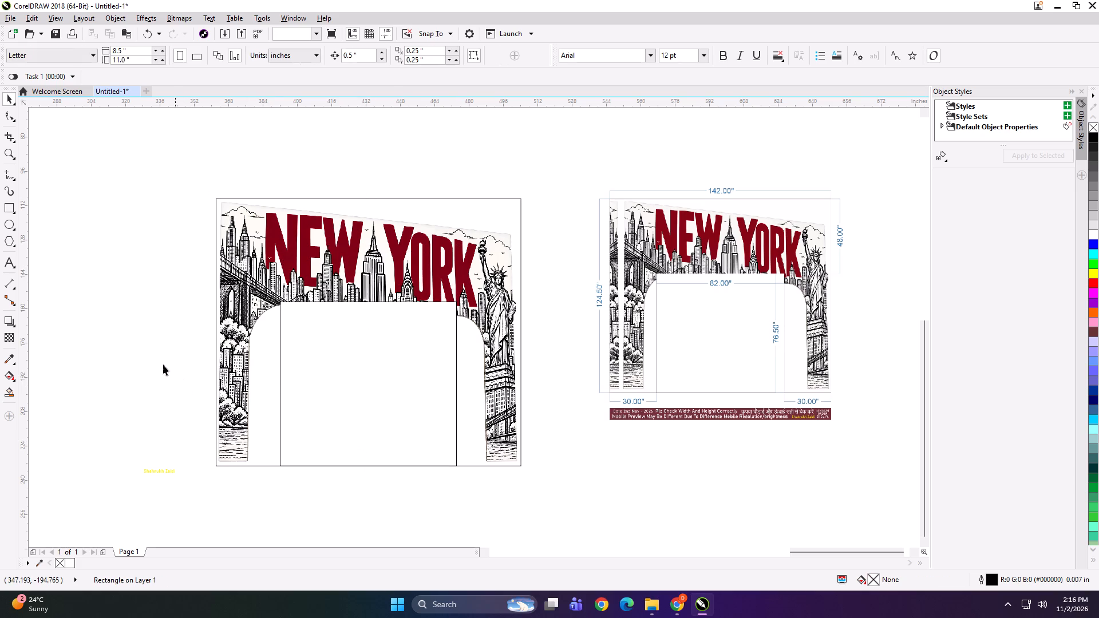
# Measure the width between the frame's left edge and the opening rectangle with a temporary dimension.
pyautogui.click(6, 284)
pyautogui.moveTo(215, 378); pyautogui.dragTo(281, 377)
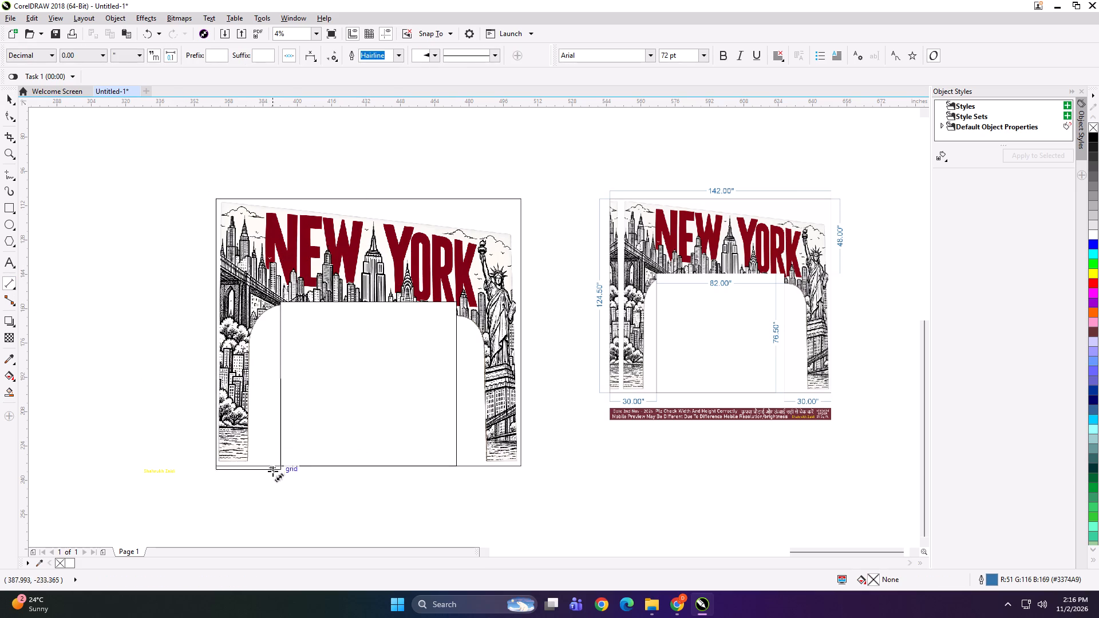
pyautogui.click(275, 473)
pyautogui.press('Delete')
pyautogui.press('space')
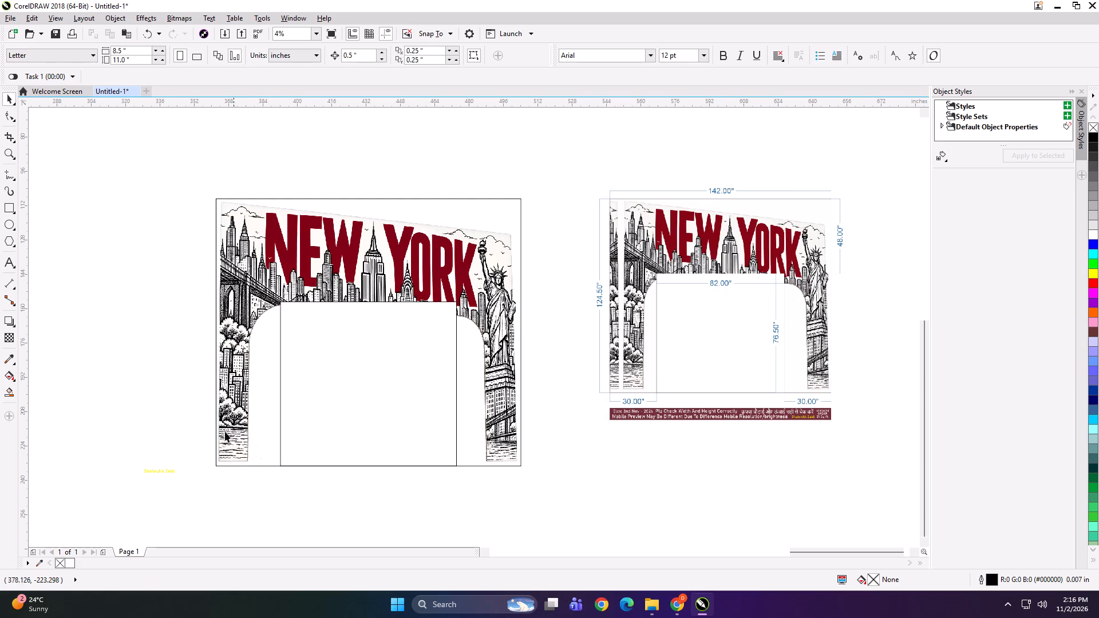
# Delete the leftover yellow and white notice-strip text beside the NEW YORK artwork.
pyautogui.click(158, 371)
pyautogui.moveTo(91, 427); pyautogui.dragTo(208, 512)
pyautogui.press('Delete')
pyautogui.scroll(-1, 442, 357)
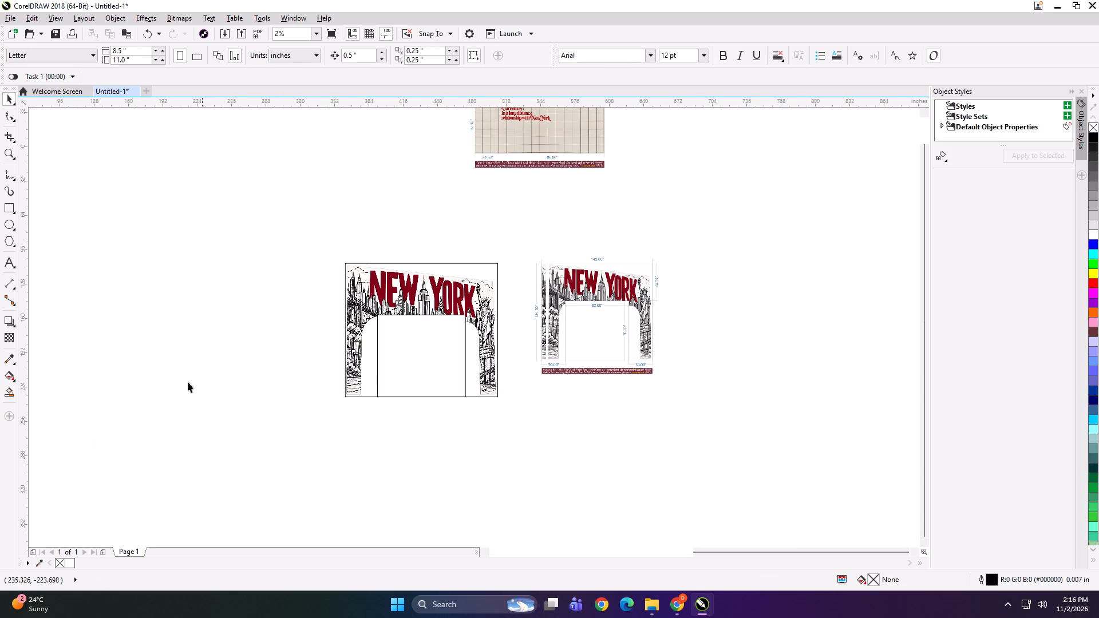
pyautogui.moveTo(61, 334); pyautogui.dragTo(738, 486)
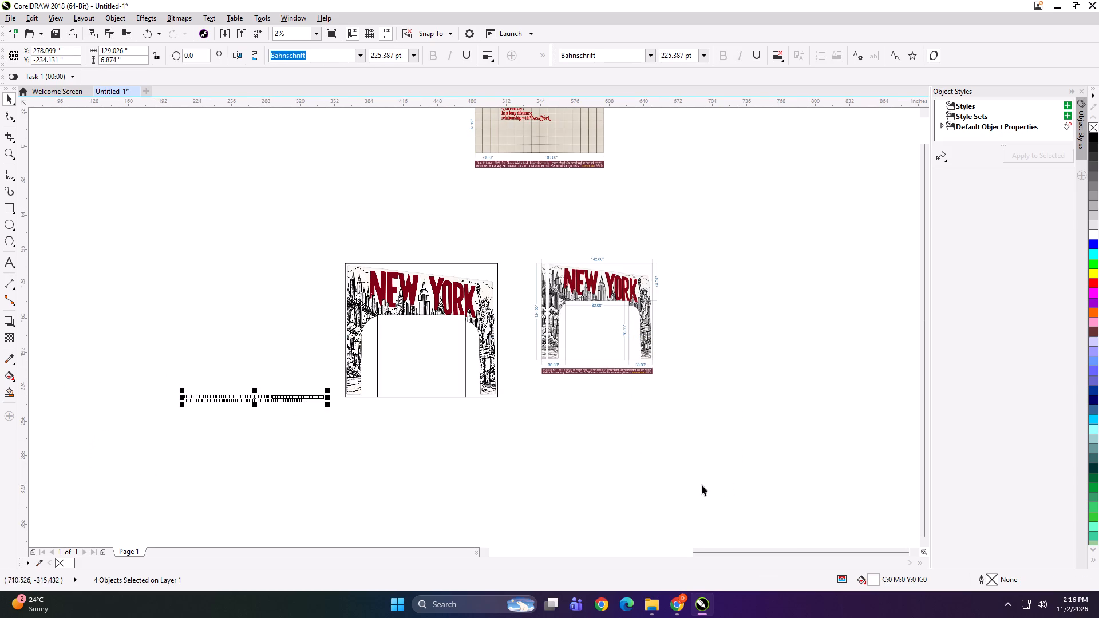
pyautogui.press('Delete')
pyautogui.moveTo(91, 343); pyautogui.dragTo(797, 454)
pyautogui.press('Delete')
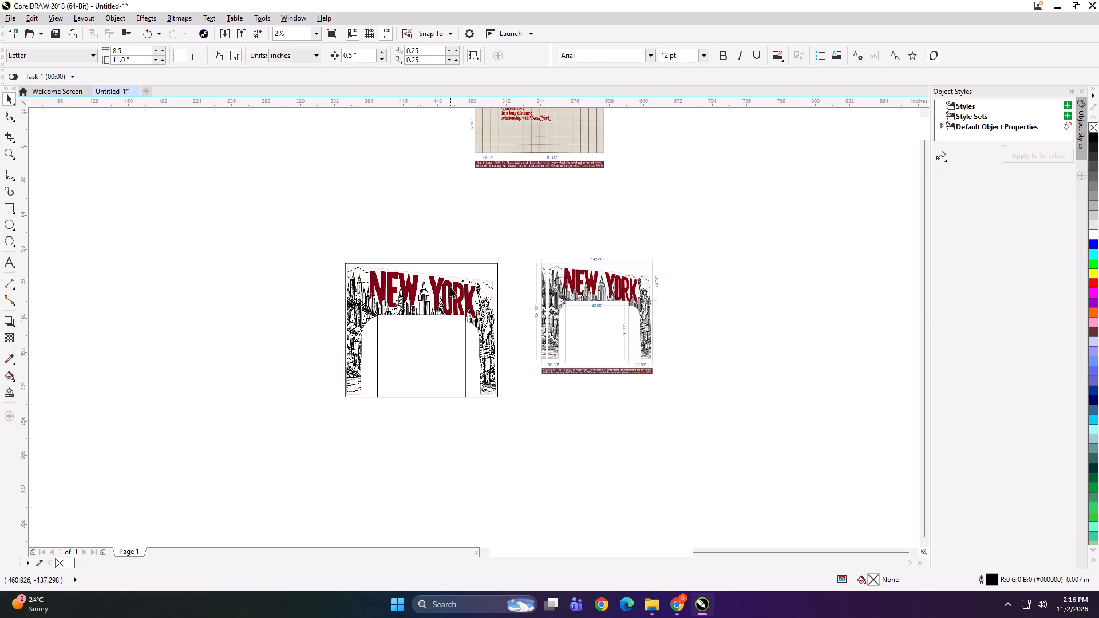
pyautogui.scroll(1, 513, 283)
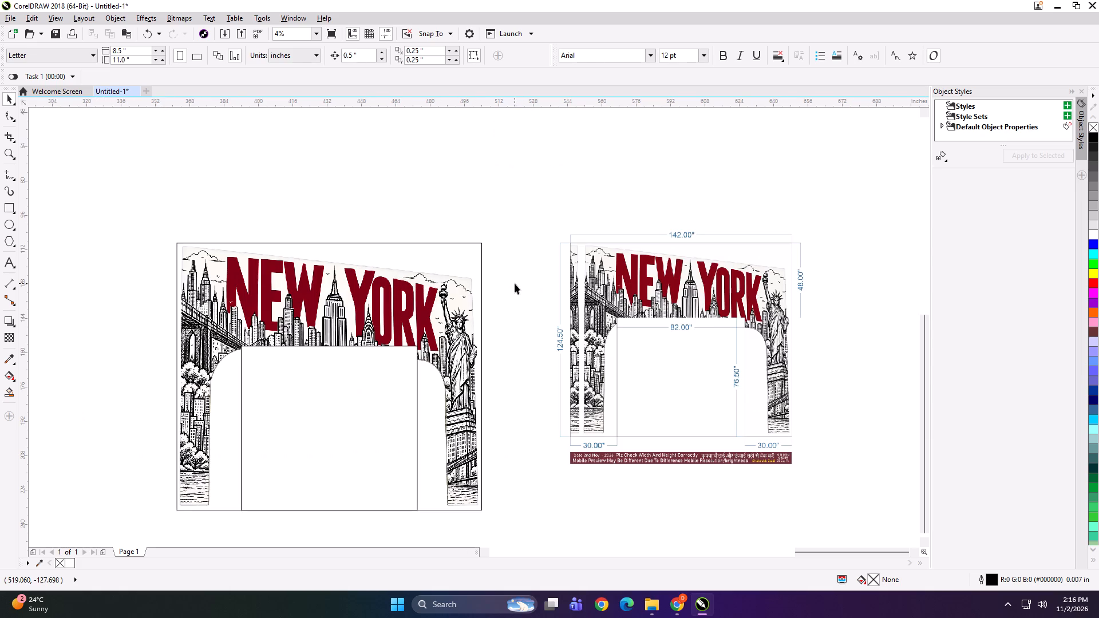
# Narrow the NEW YORK bitmap from its left edge to about 133.1 in wide.
pyautogui.click(325, 387)
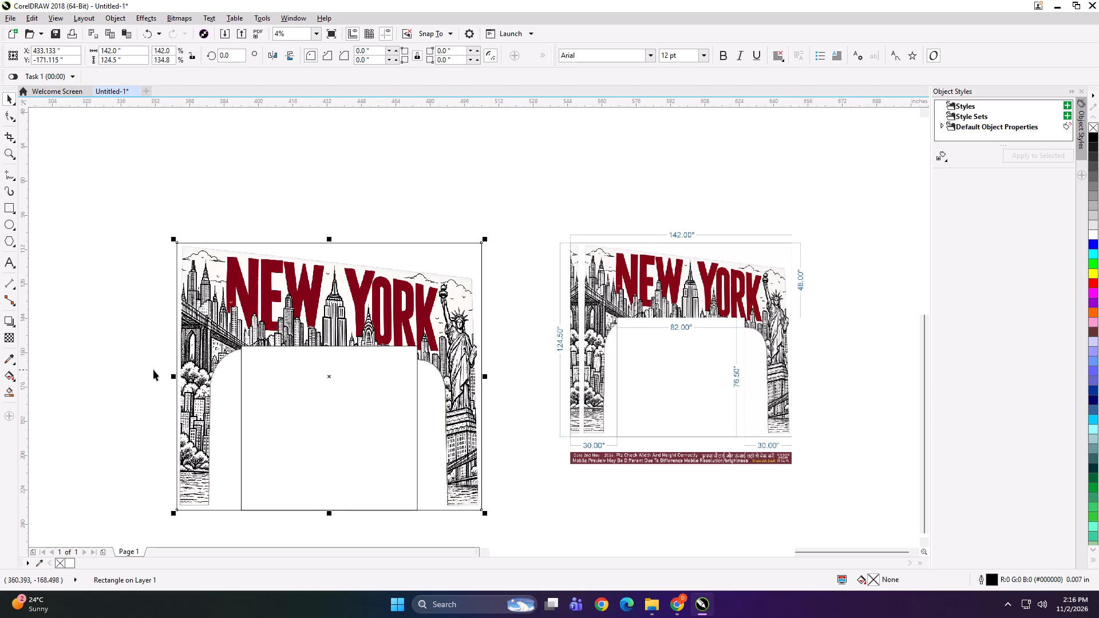
pyautogui.click(106, 367)
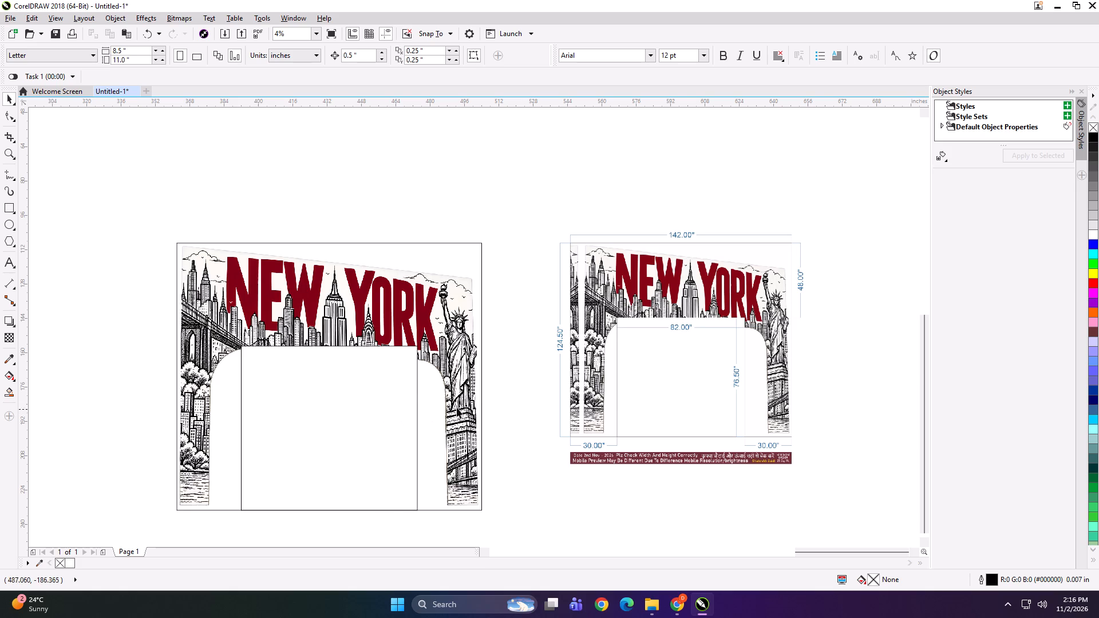
pyautogui.scroll(1, 779, 339)
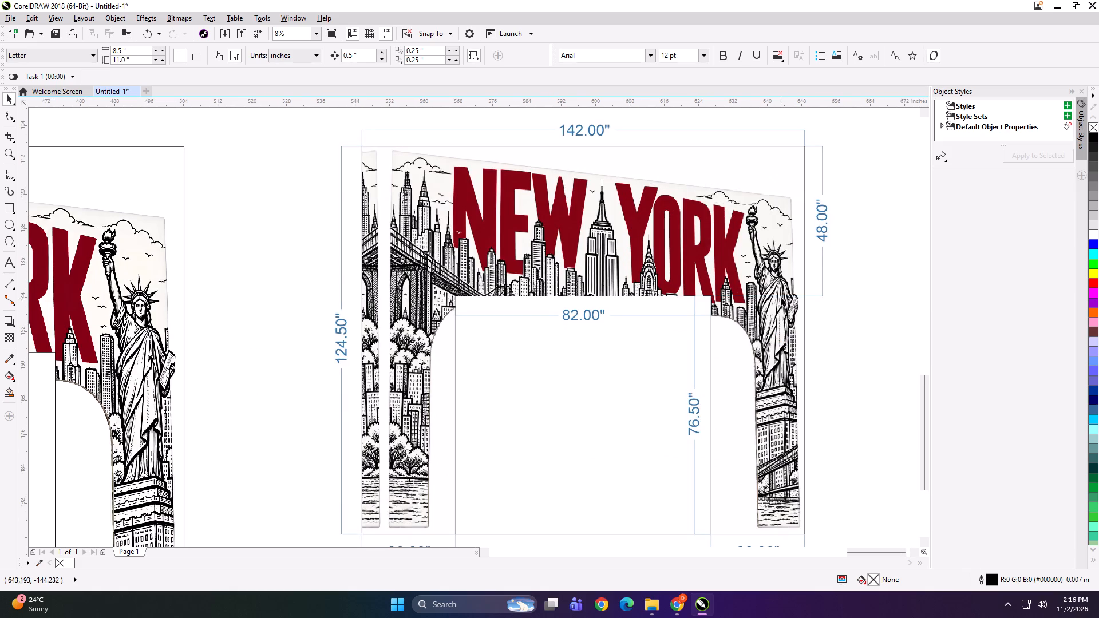
pyautogui.scroll(-1, 787, 284)
pyautogui.scroll(1, 0, 352)
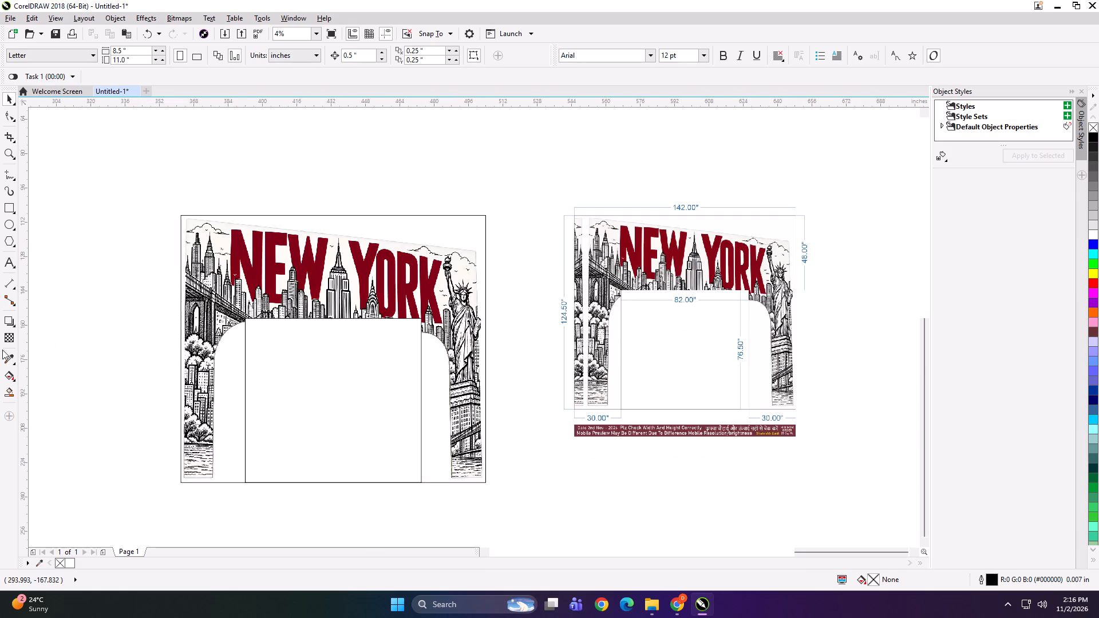
pyautogui.keyDown('alt'); pyautogui.click(212, 355); pyautogui.keyUp('alt')
pyautogui.scroll(1, 167, 398)
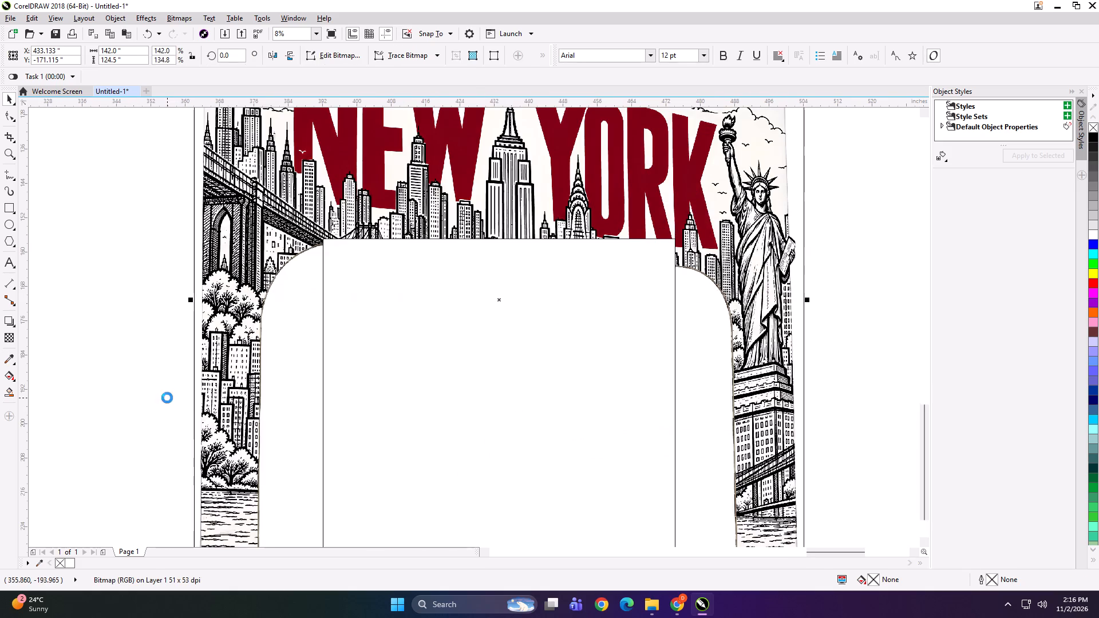
pyautogui.moveTo(189, 301); pyautogui.dragTo(226, 309)
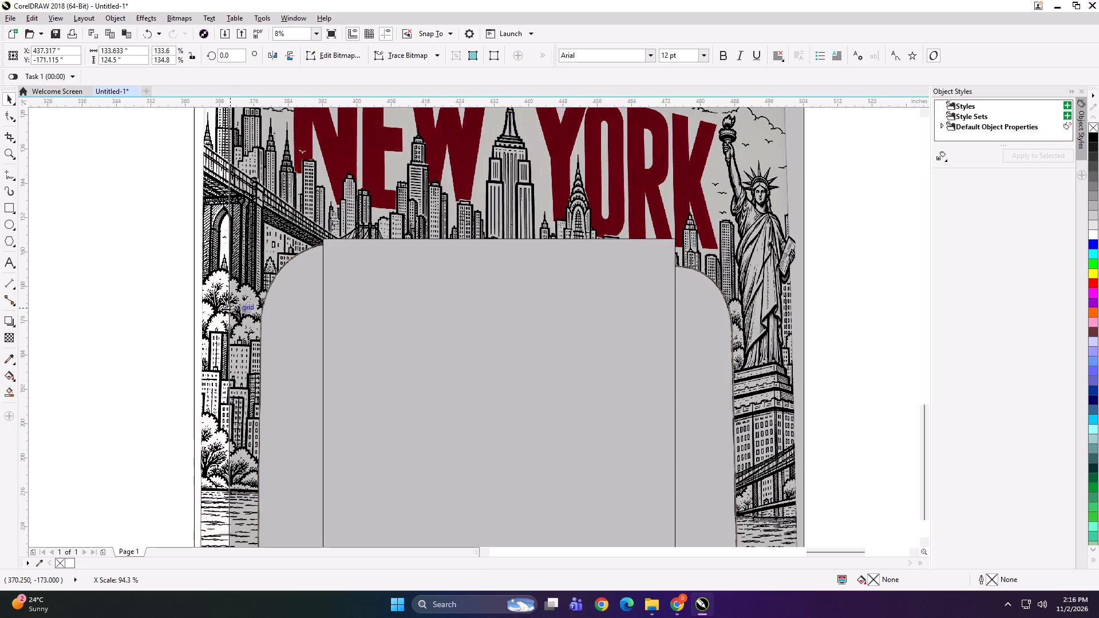
pyautogui.moveTo(226, 309); pyautogui.dragTo(227, 309)
pyautogui.scroll(-1, 318, 283)
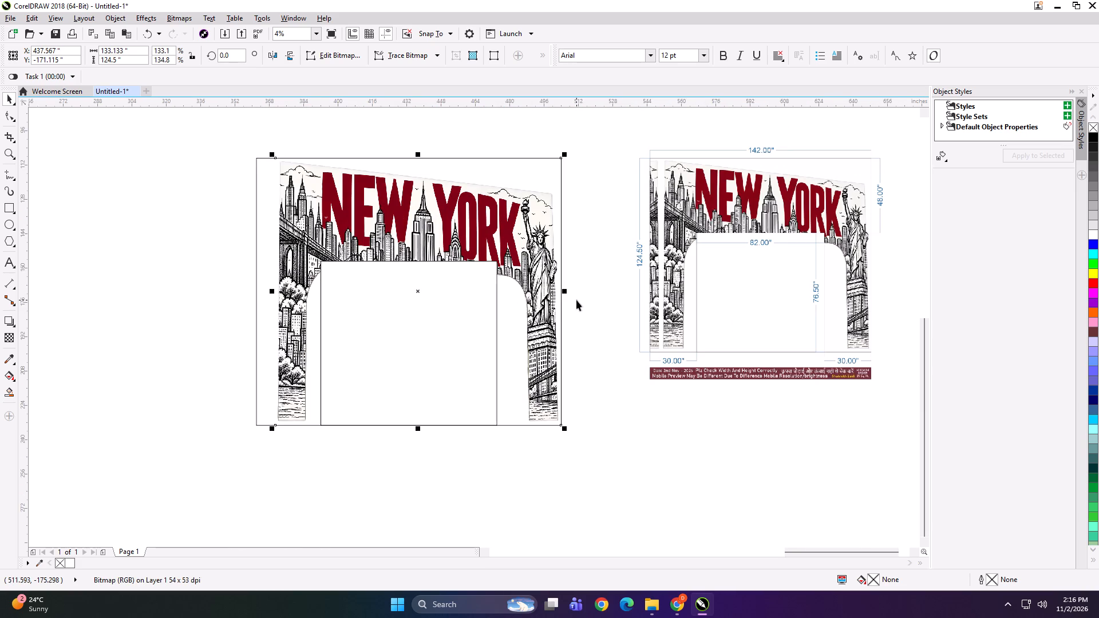
# Place a horizontally mirrored copy of the NEW YORK bitmap against its left edge and send it to the back.
pyautogui.moveTo(568, 292); pyautogui.dragTo(246, 306)
pyautogui.keyDown('ctrl'); pyautogui.rightClick(246, 306); pyautogui.keyUp('ctrl')
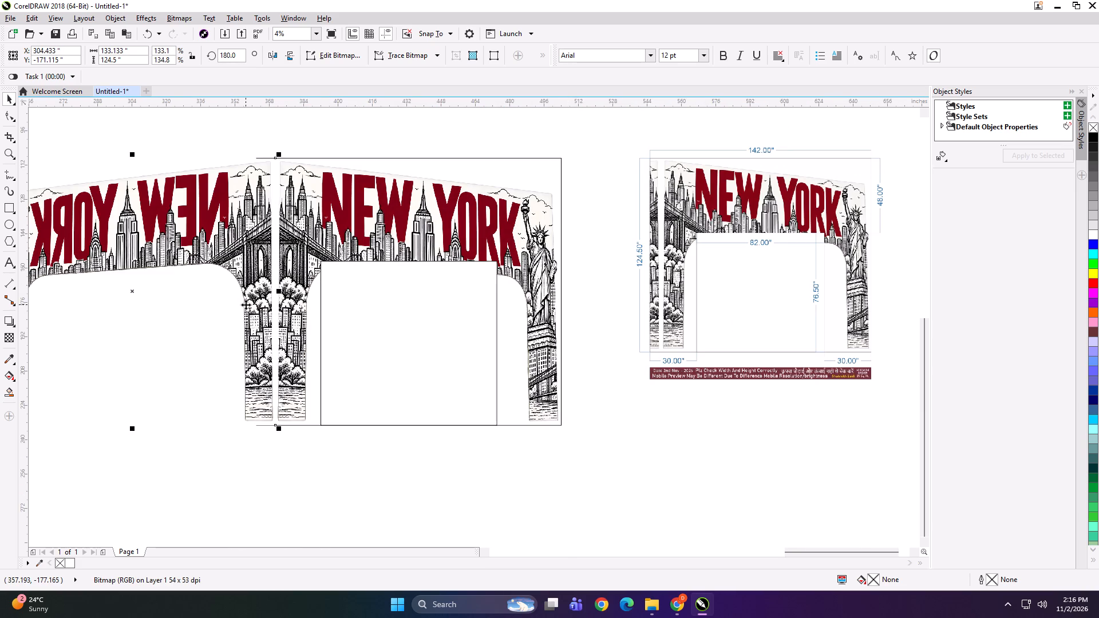
pyautogui.hotkey('shift', 'pagedown')
# Stretch the NEW YORK bitmap and its mirrored copy together leftward to about 270.4 in overall width.
pyautogui.keyDown('alt'); pyautogui.click(351, 214); pyautogui.keyUp('alt')
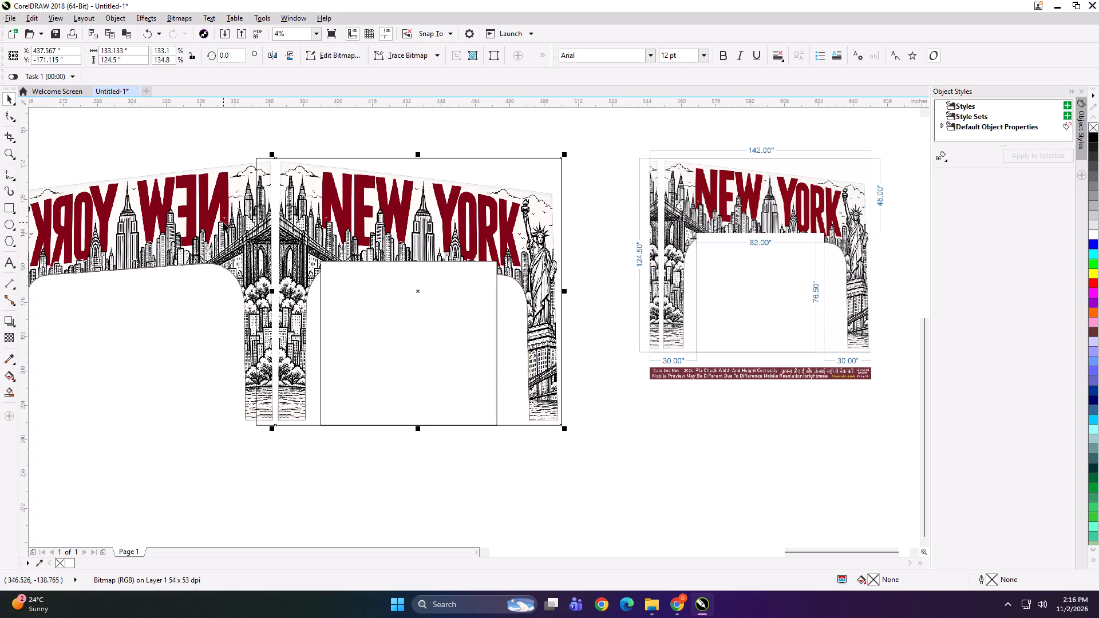
pyautogui.keyDown('shift'); pyautogui.click(204, 212); pyautogui.keyUp('shift')
pyautogui.scroll(-1, 416, 207)
pyautogui.scroll(1, 249, 315)
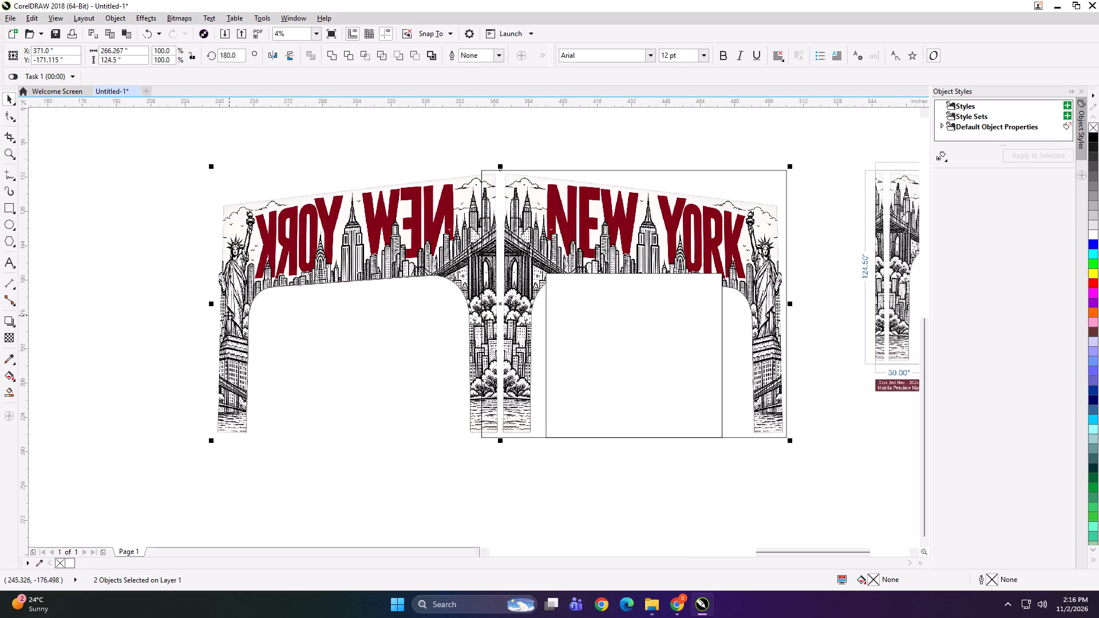
pyautogui.moveTo(212, 304); pyautogui.dragTo(203, 305)
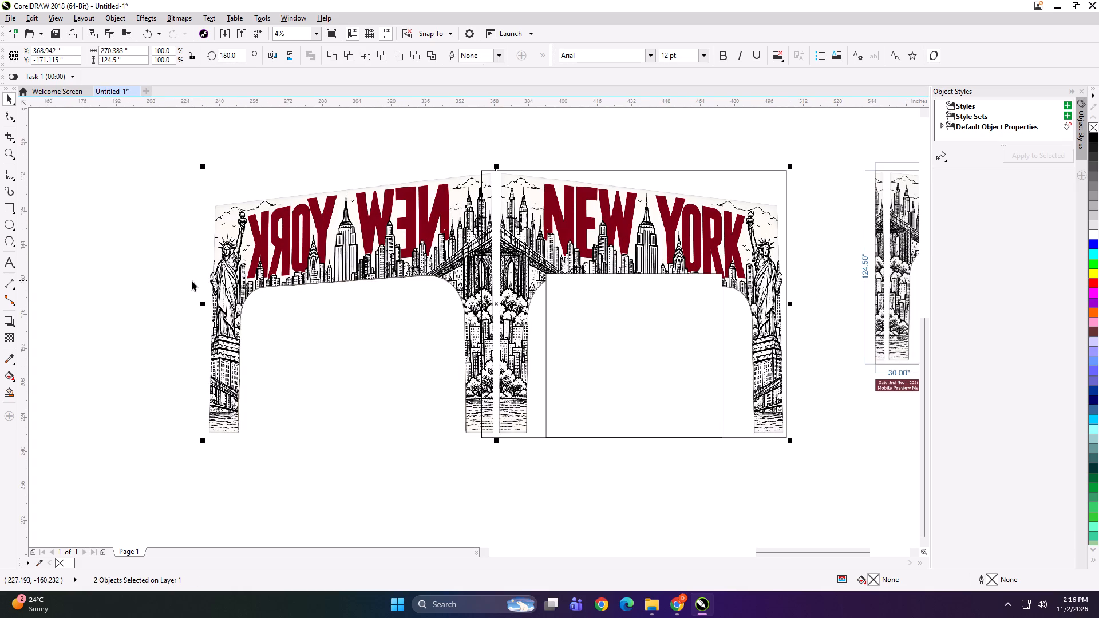
pyautogui.scroll(-1, 192, 280)
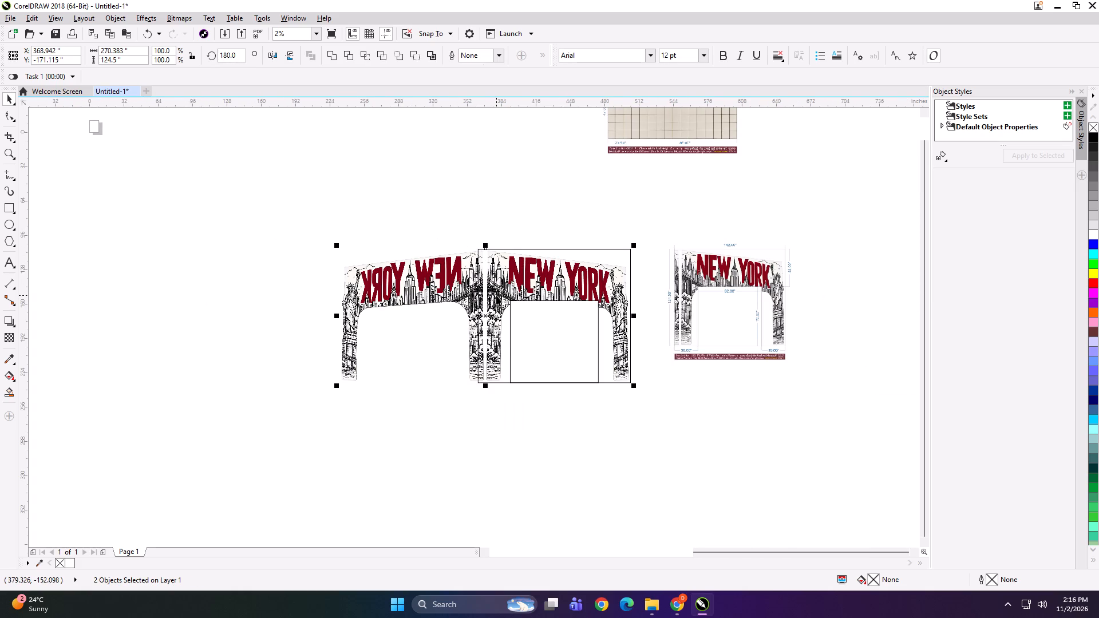
pyautogui.scroll(3, 496, 296)
pyautogui.scroll(3, 425, 452)
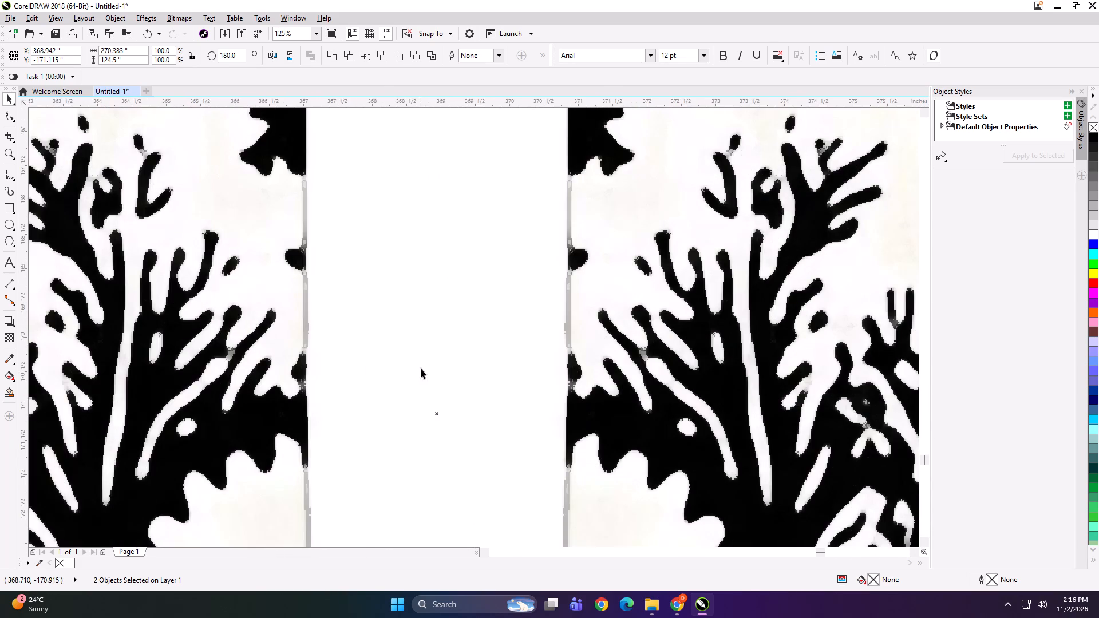
pyautogui.scroll(-4, 421, 367)
pyautogui.click(187, 129)
pyautogui.scroll(-1, 307, 245)
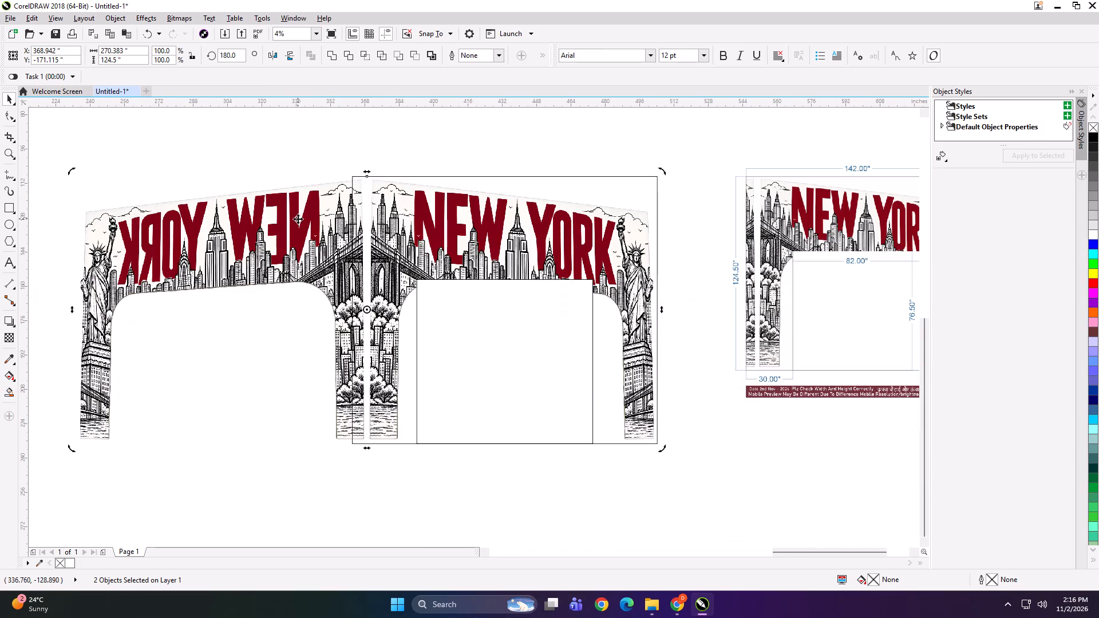
# Stretch the mirrored bitmap's inner edge slightly over the seam, to about 135.24 in wide.
pyautogui.click(287, 138)
pyautogui.click(290, 268)
pyautogui.scroll(2, 392, 317)
pyautogui.scroll(2, 289, 305)
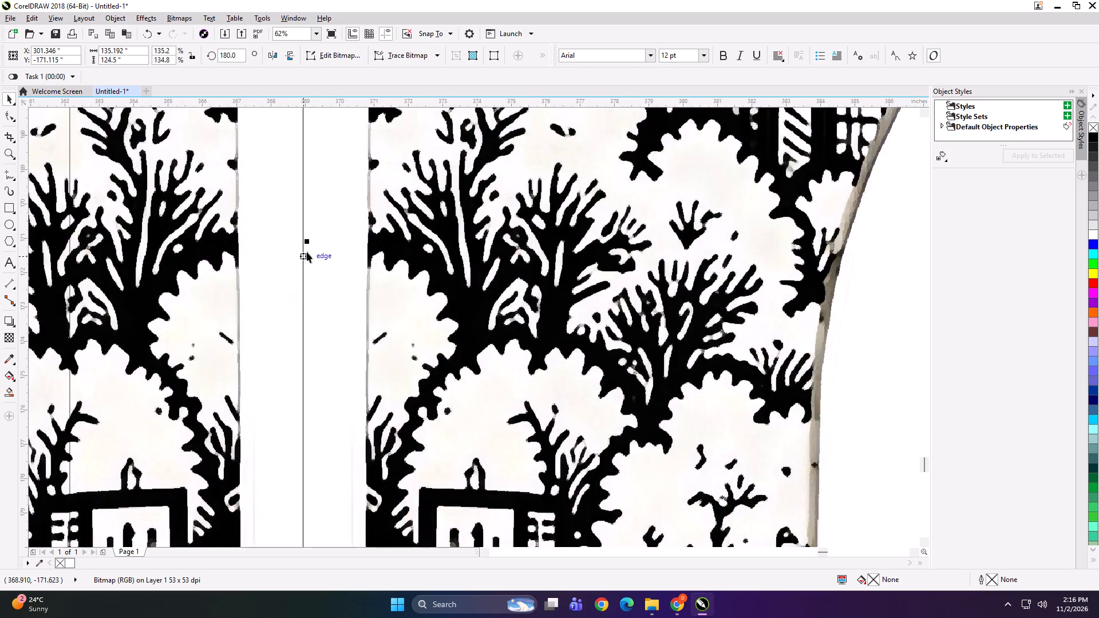
pyautogui.scroll(2, 307, 246)
pyautogui.moveTo(297, 235); pyautogui.dragTo(304, 237)
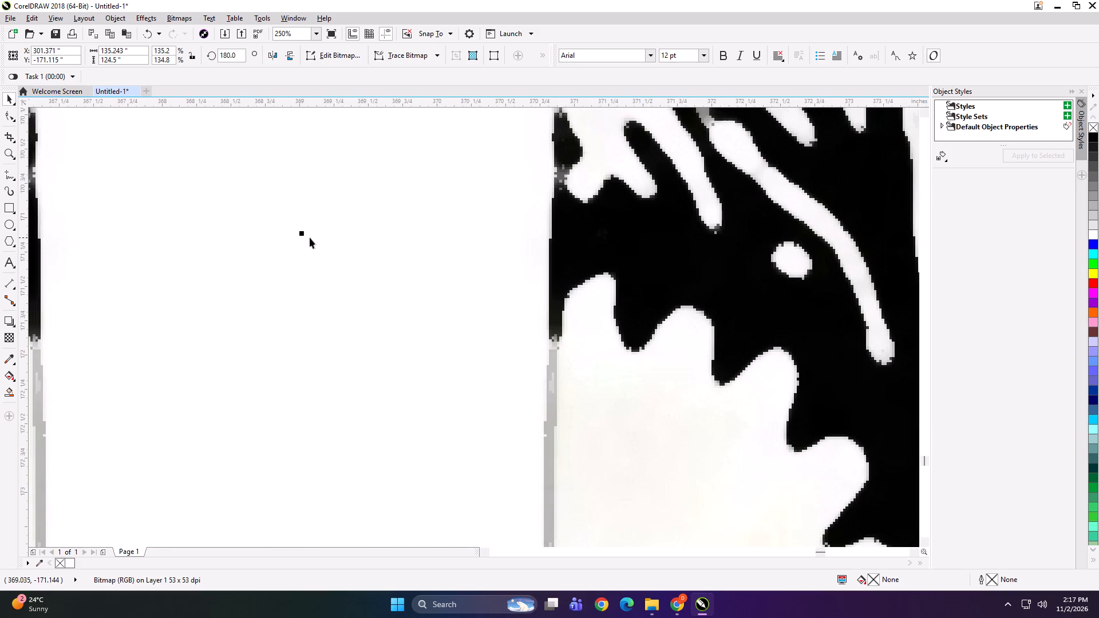
pyautogui.scroll(-7, 374, 247)
# PowerClip the NEW YORK bitmap and its mirrored copy inside the 142 × 124.5 in frame.
pyautogui.click(392, 159)
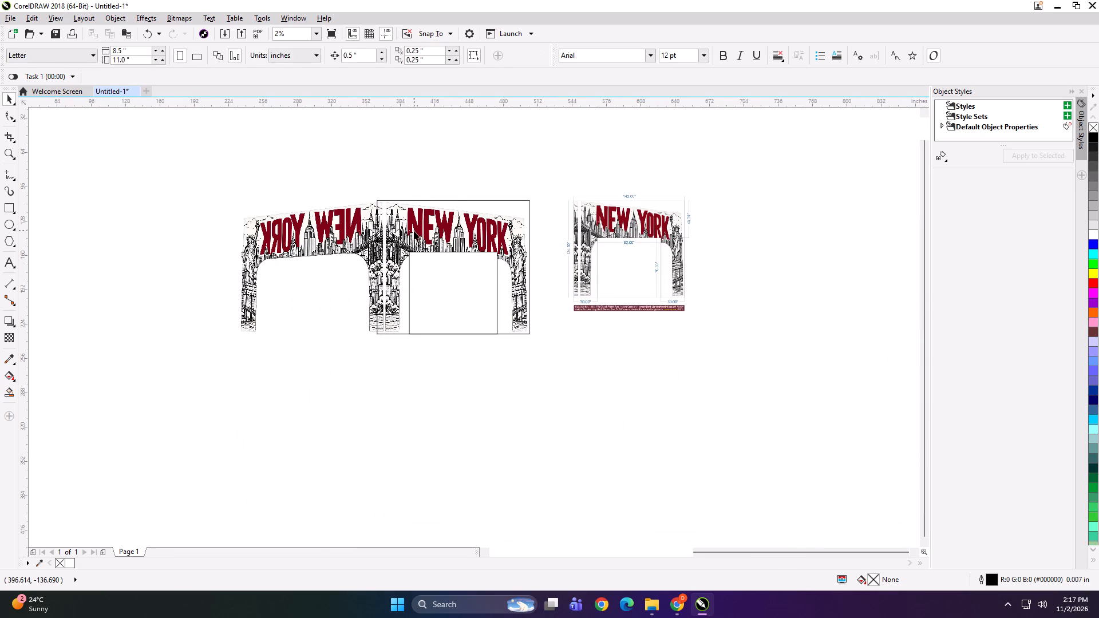
pyautogui.keyDown('alt'); pyautogui.click(414, 231); pyautogui.keyUp('alt')
pyautogui.scroll(1, 657, 239)
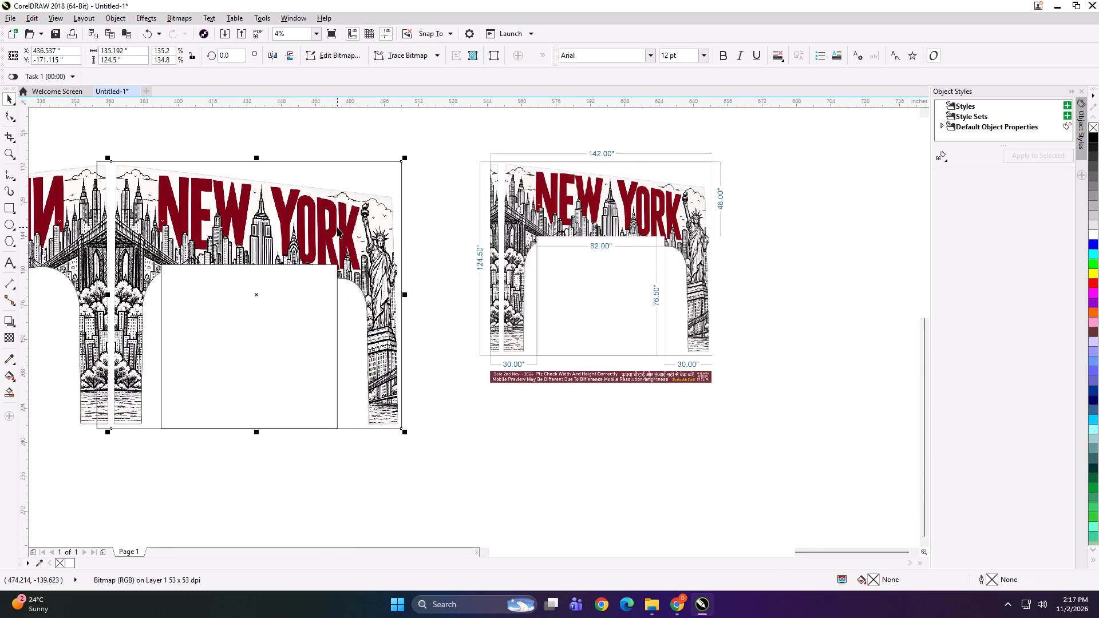
pyautogui.hotkey('shift', 'Return')
pyautogui.click(336, 226)
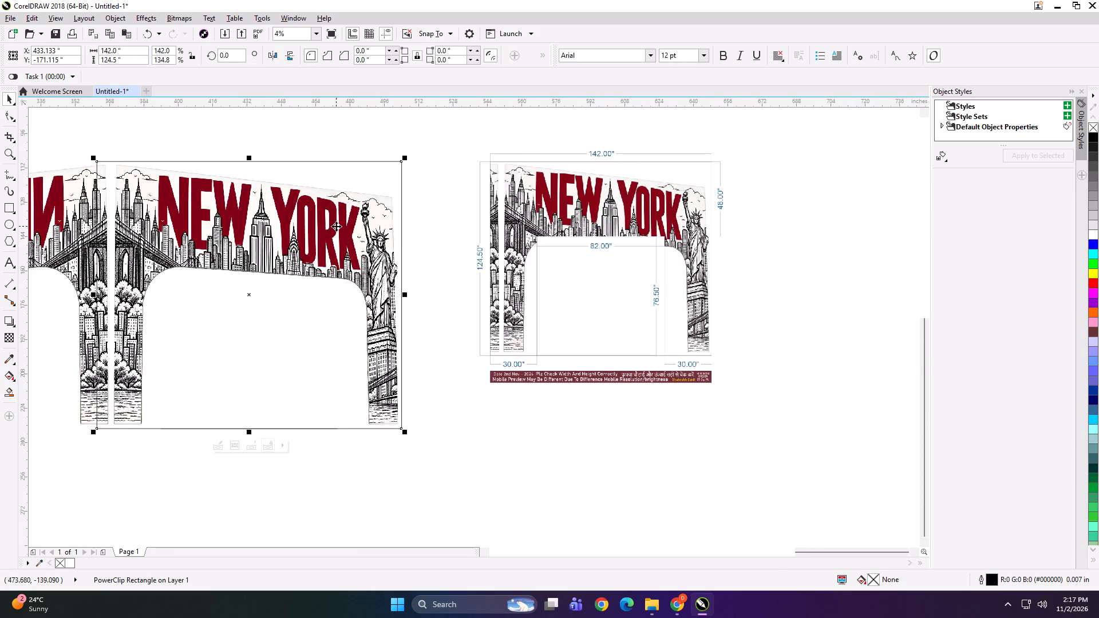
pyautogui.scroll(1, 666, 274)
pyautogui.scroll(-1, 766, 270)
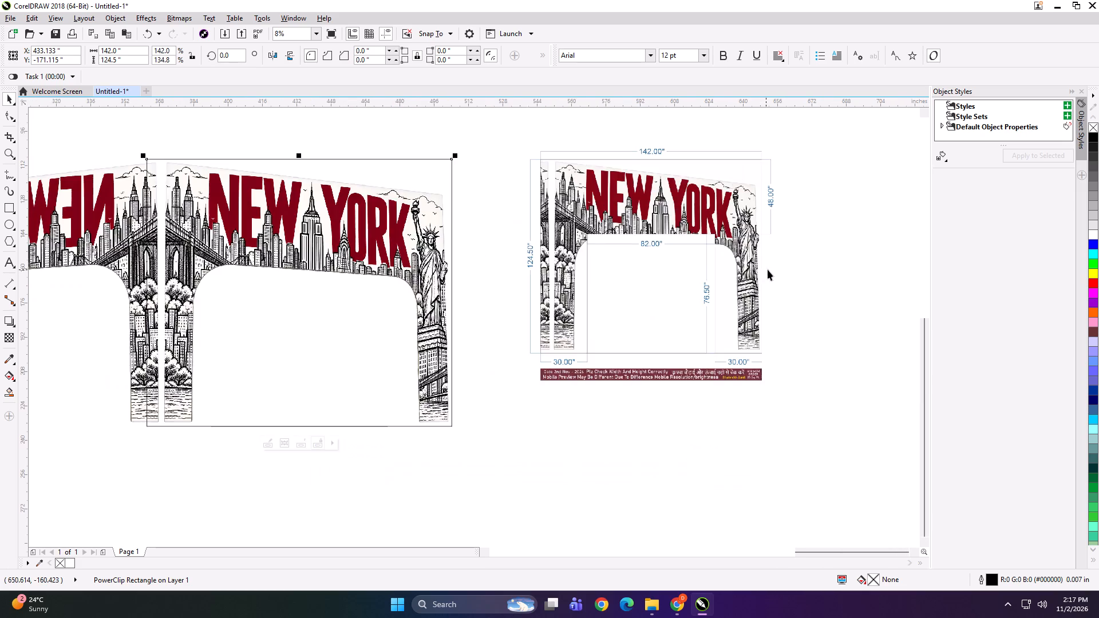
pyautogui.scroll(-1, 768, 271)
pyautogui.click(422, 255)
pyautogui.hotkey('shift', 'Return')
pyautogui.click(483, 239)
# Send the PowerClip frame to the back, behind the white opening rectangle.
pyautogui.click(401, 269)
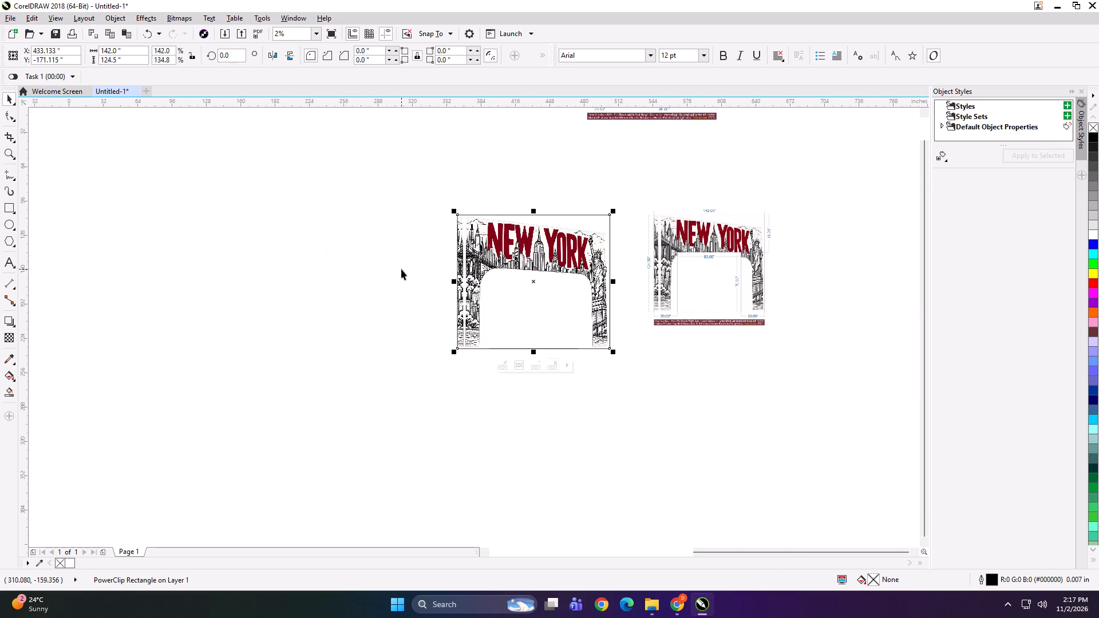
pyautogui.scroll(1, 644, 271)
pyautogui.click(426, 234)
pyautogui.hotkey('shift', 'pagedown')
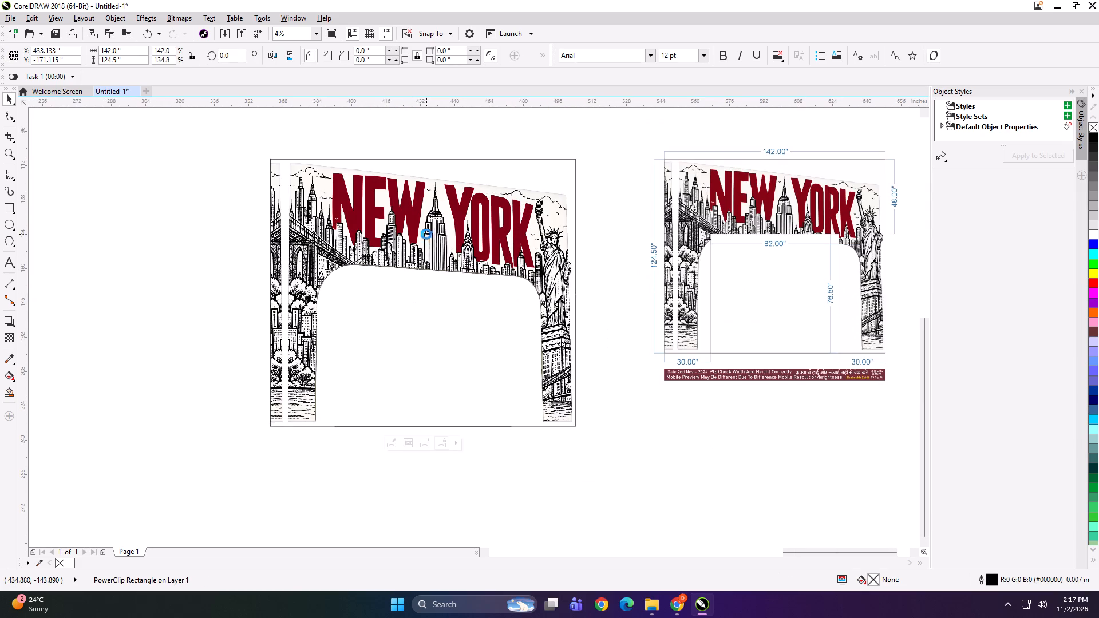
pyautogui.click(215, 315)
# Add a 30.5 in wide, 124.5 in high rectangle flush with the left edge of the NEW YORK frame.
pyautogui.click(374, 217)
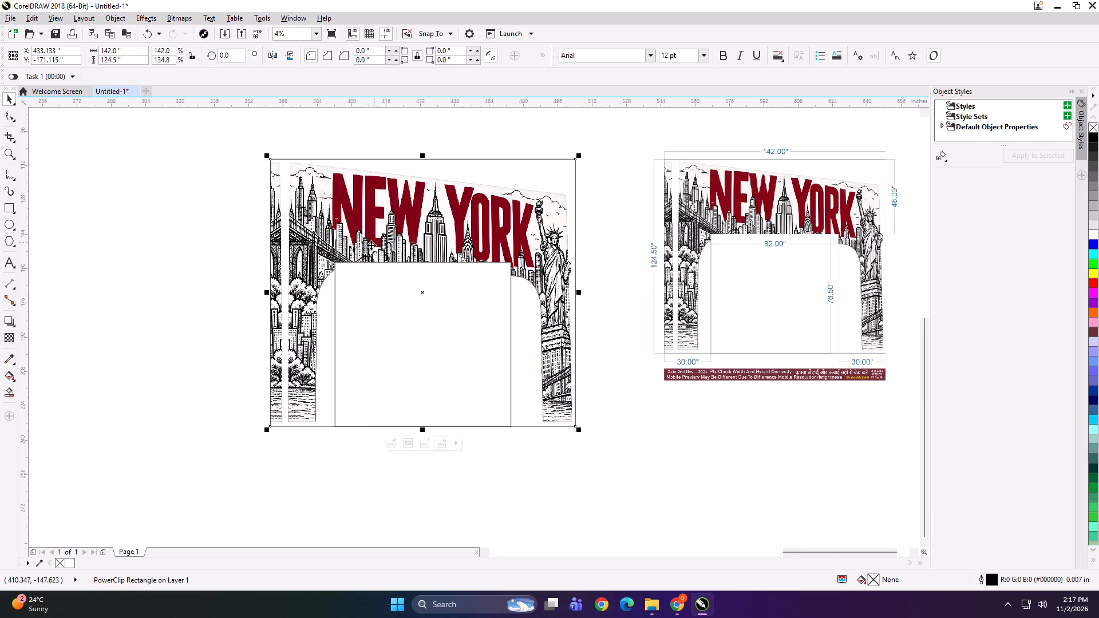
pyautogui.keyDown('shift'); pyautogui.doubleClick(6, 205); pyautogui.keyUp('shift')
pyautogui.hotkey('shift', 'space')
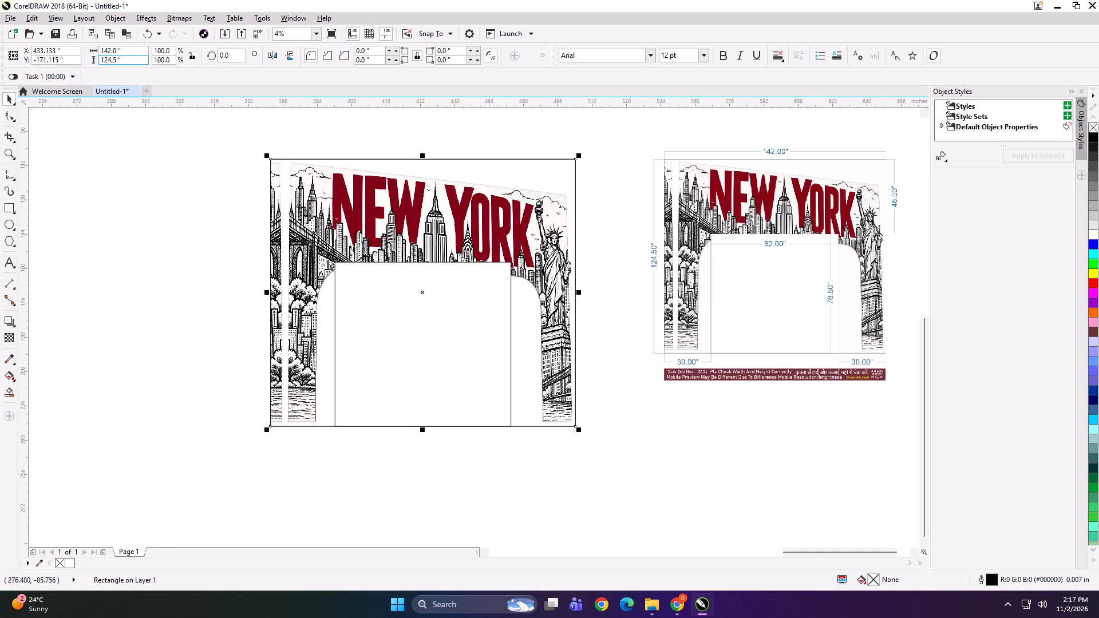
pyautogui.moveTo(126, 49); pyautogui.dragTo(75, 64)
pyautogui.press('3')
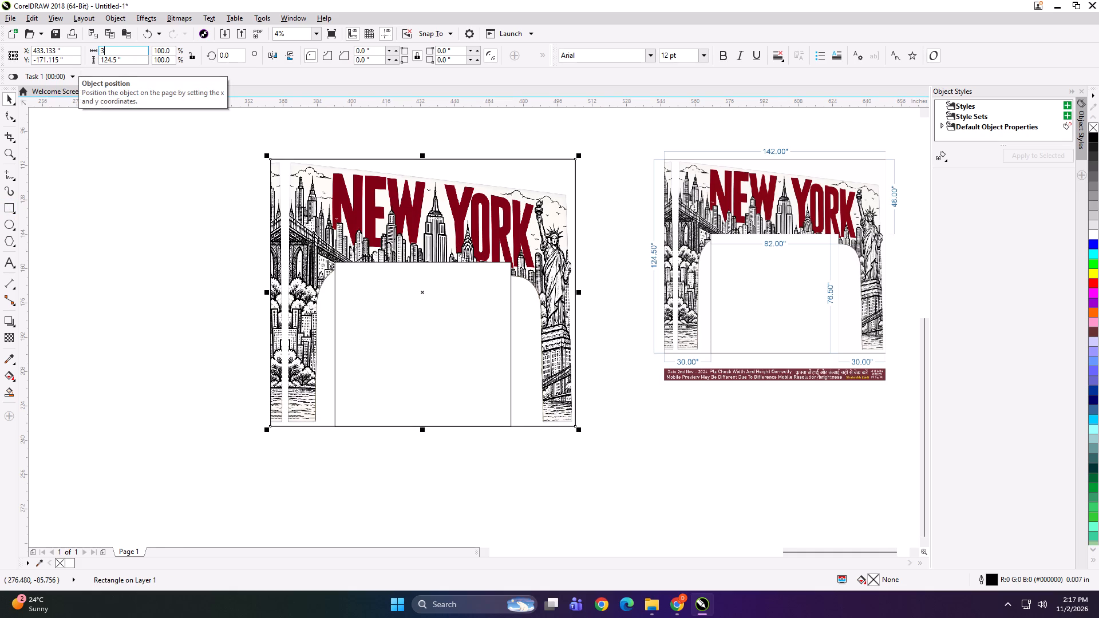
pyautogui.write('0.5')
pyautogui.press('Return')
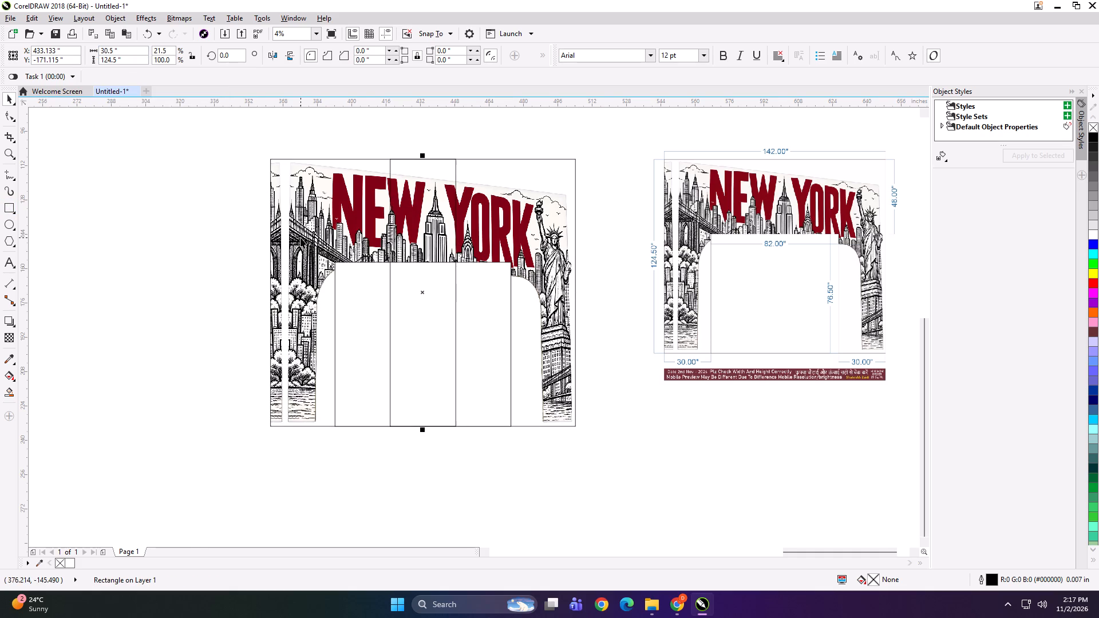
pyautogui.keyDown('shift'); pyautogui.click(301, 237); pyautogui.keyUp('shift')
pyautogui.press('l')
pyautogui.click(196, 258)
# Duplicate the 30.5 in side rectangle and align the copy to the frame's right edge.
pyautogui.click(309, 264)
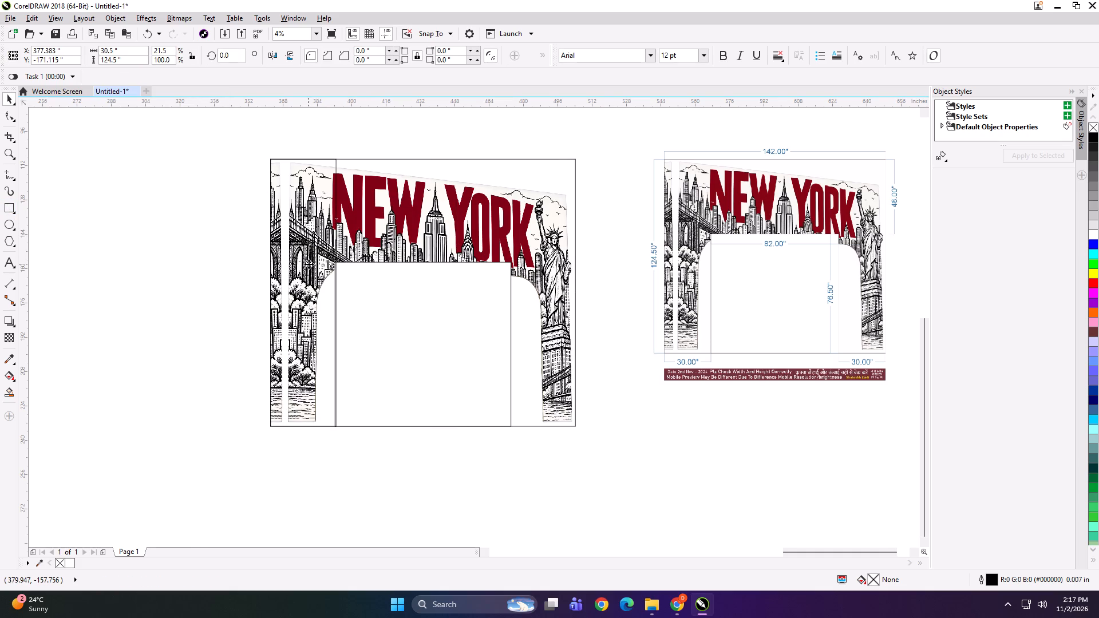
pyautogui.press('+')
pyautogui.keyDown('shift'); pyautogui.click(397, 241); pyautogui.keyUp('shift')
pyautogui.press('r')
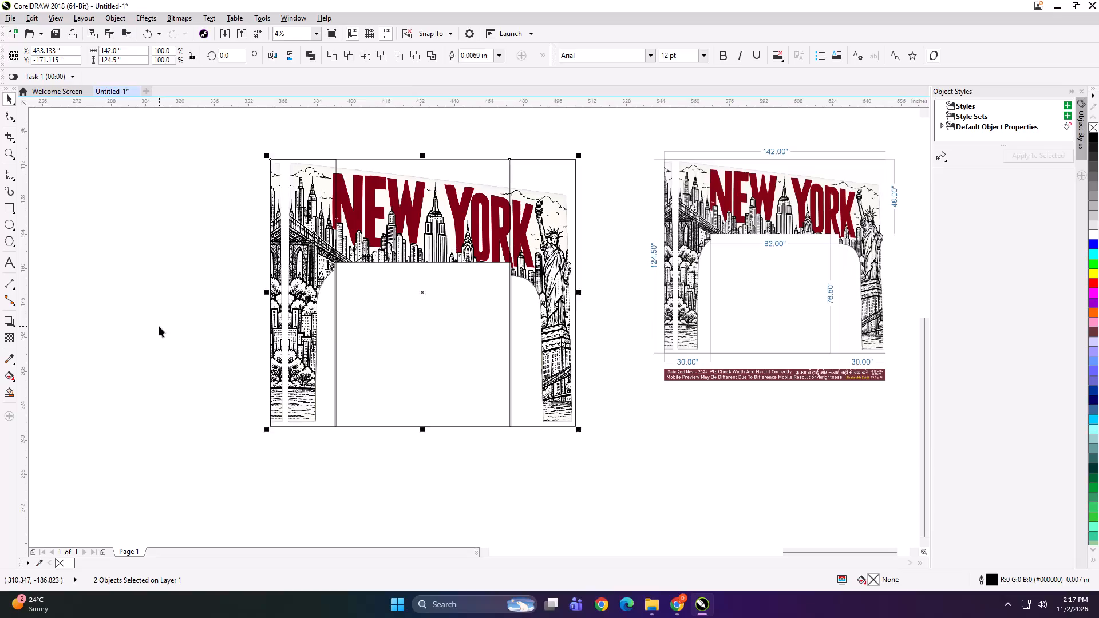
pyautogui.click(159, 326)
# Mirror a copy of the opening rectangle upward over the lettering and nudge it down 1 in.
pyautogui.click(413, 284)
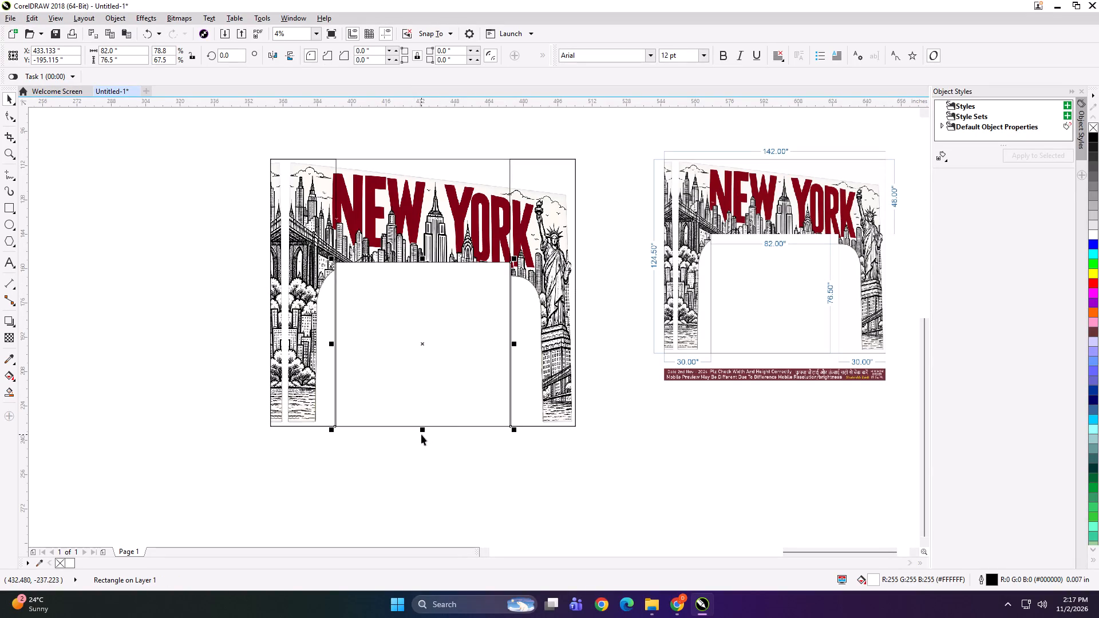
pyautogui.keyDown('ctrl'); pyautogui.moveTo(422, 434); pyautogui.dragTo(400, 225); pyautogui.keyUp('ctrl')
pyautogui.keyDown('ctrl'); pyautogui.rightClick(400, 225); pyautogui.keyUp('ctrl')
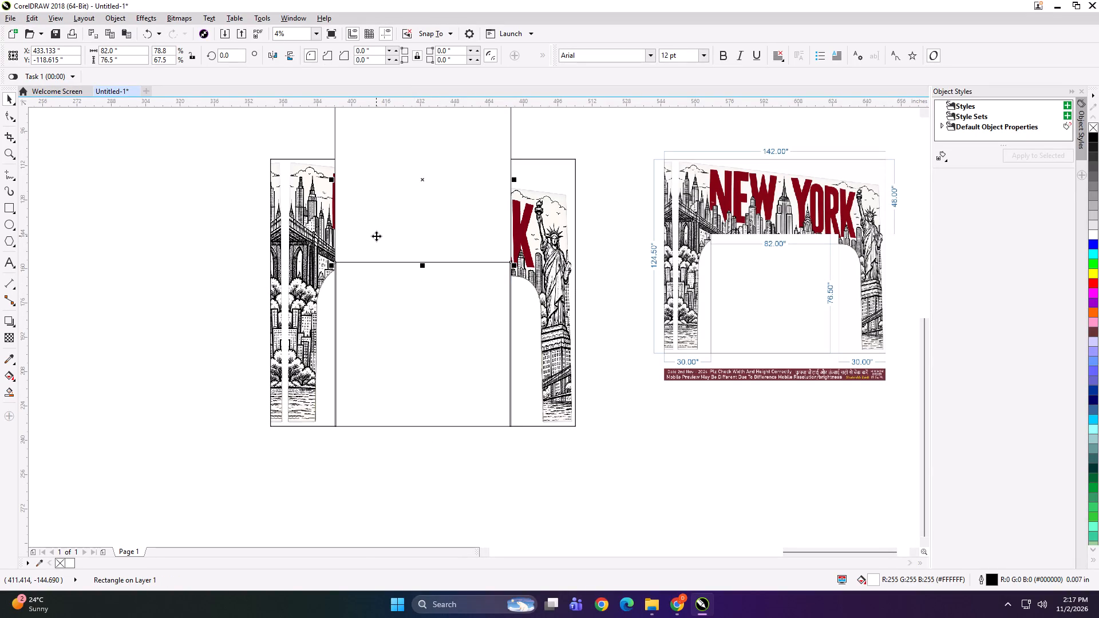
pyautogui.press('Down')
pyautogui.press('Down')
# Shorten the upper rectangle to the frame's top edge, 49 in high, and remove its fill.
pyautogui.scroll(-1, 402, 304)
pyautogui.scroll(1, 432, 204)
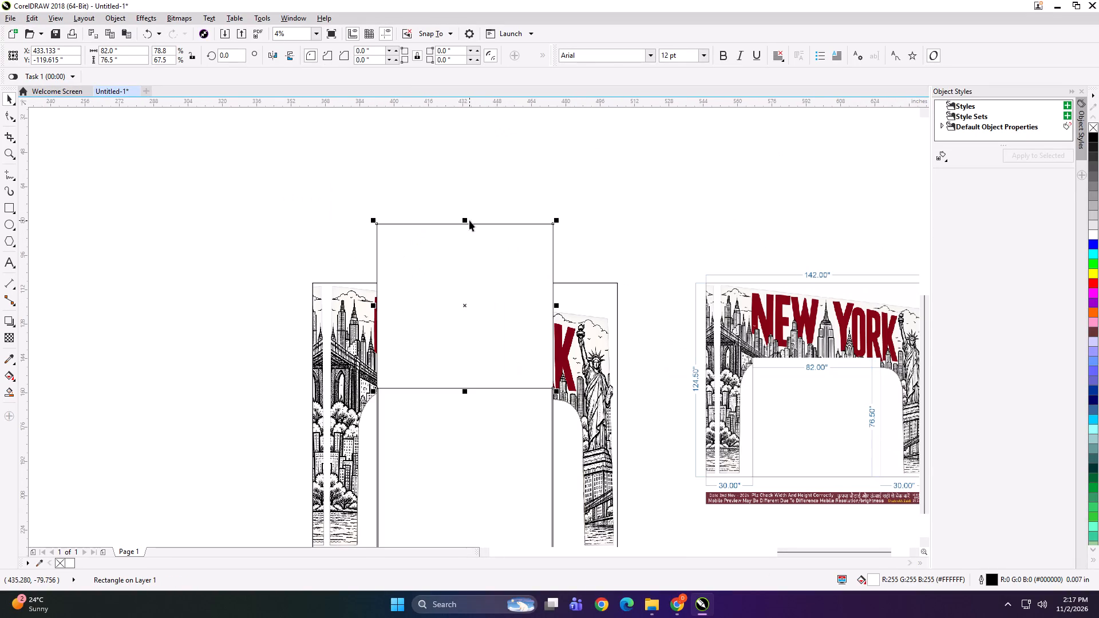
pyautogui.moveTo(466, 220); pyautogui.dragTo(467, 280)
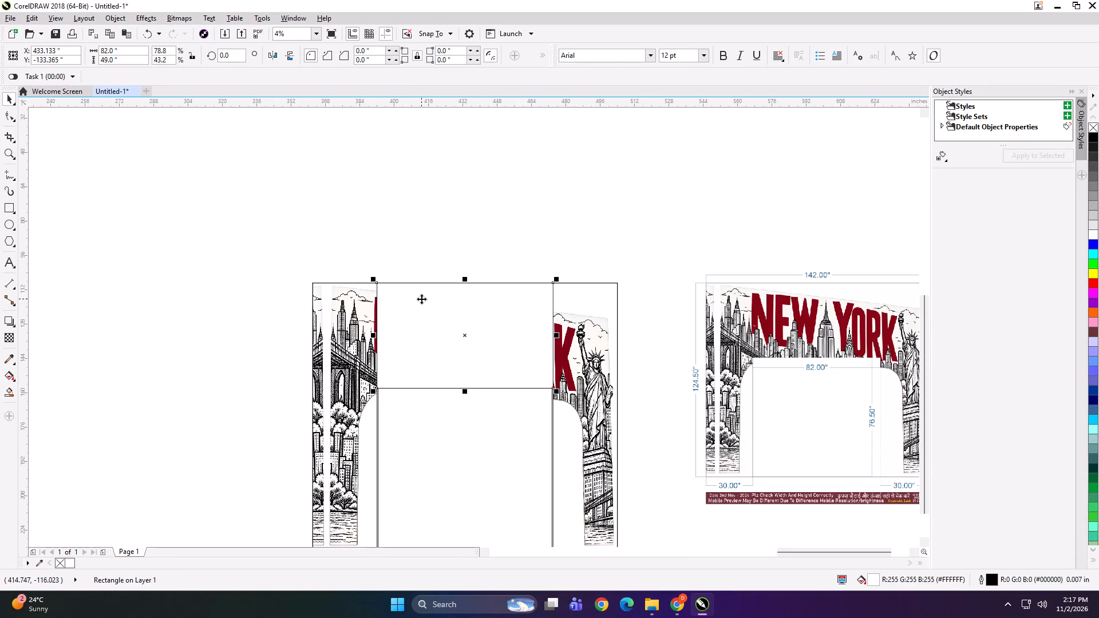
pyautogui.click(1094, 125)
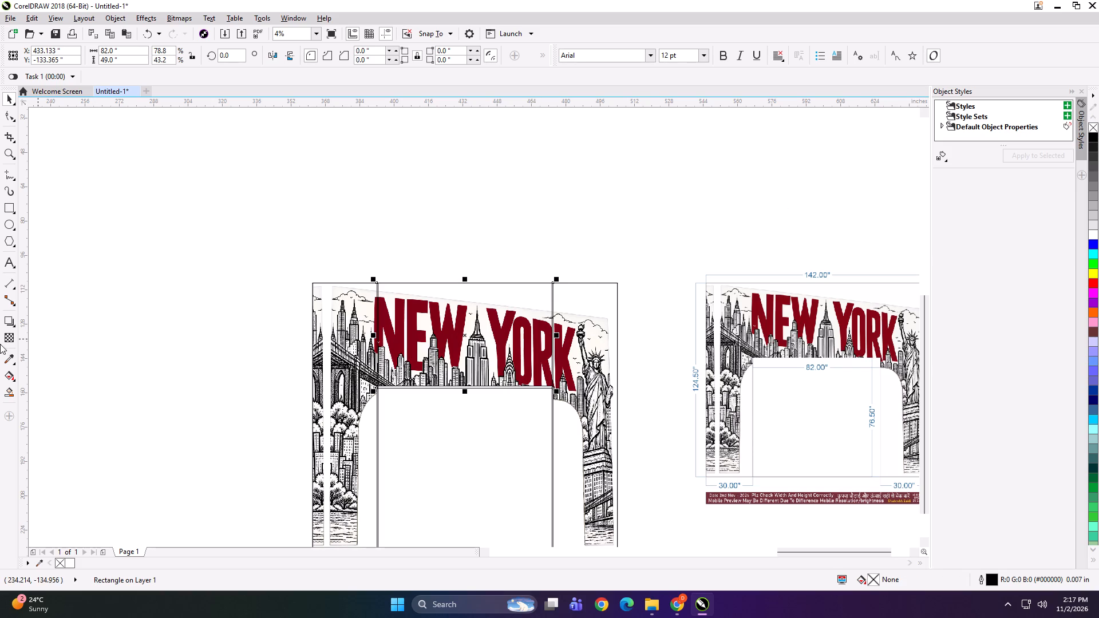
# Group the two side rectangles with the upper rectangle and PowerClip the NEW YORK artwork inside the group.
pyautogui.click(211, 295)
pyautogui.click(367, 333)
pyautogui.keyDown('shift'); pyautogui.click(438, 324); pyautogui.keyUp('shift')
pyautogui.keyDown('shift'); pyautogui.click(588, 331); pyautogui.keyUp('shift')
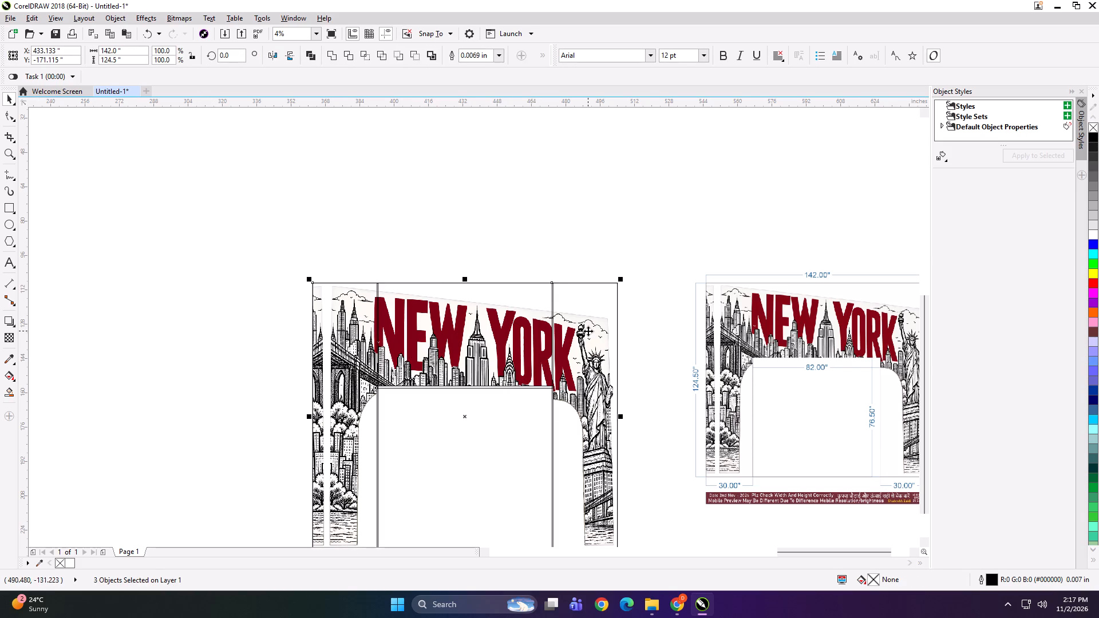
pyautogui.hotkey('ctrl', 'g')
pyautogui.click(470, 242)
pyautogui.keyDown('alt'); pyautogui.click(478, 347); pyautogui.keyUp('alt')
pyautogui.hotkey('shift', 'Return')
pyautogui.click(478, 347)
# Delete the white opening rectangle below the NEW YORK lettering.
pyautogui.click(475, 438)
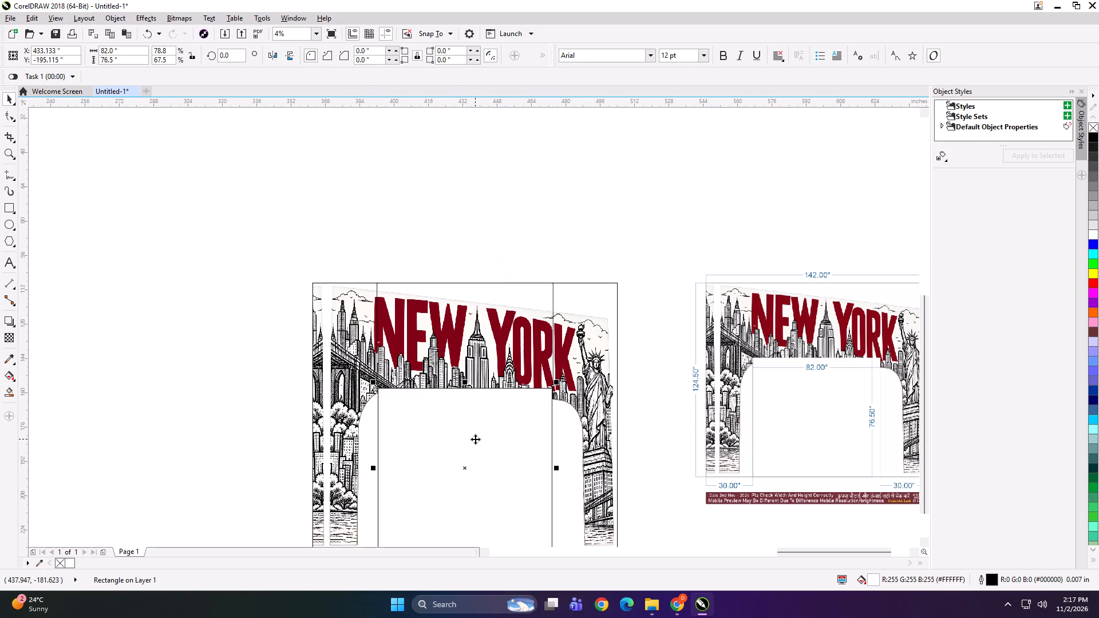
pyautogui.press('Delete')
# Add the text label "142*124.5 PANEL 1" at the left panel's top edge and copy its text.
pyautogui.scroll(-1, 379, 296)
pyautogui.moveTo(257, 261); pyautogui.dragTo(740, 459)
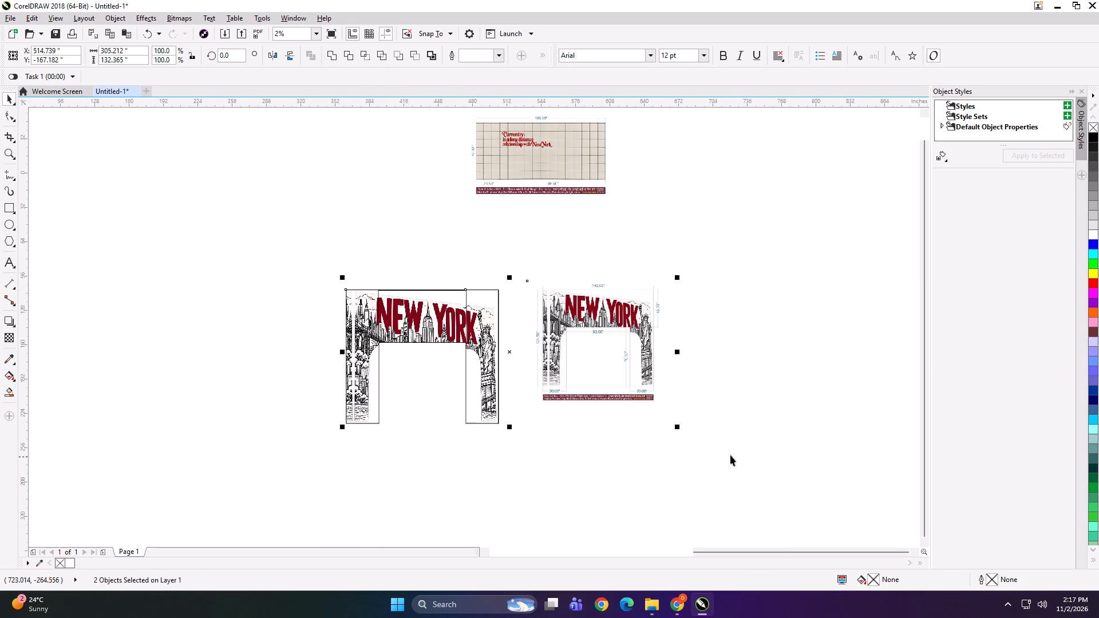
pyautogui.hotkey('shift', 'F2')
pyautogui.click(388, 125)
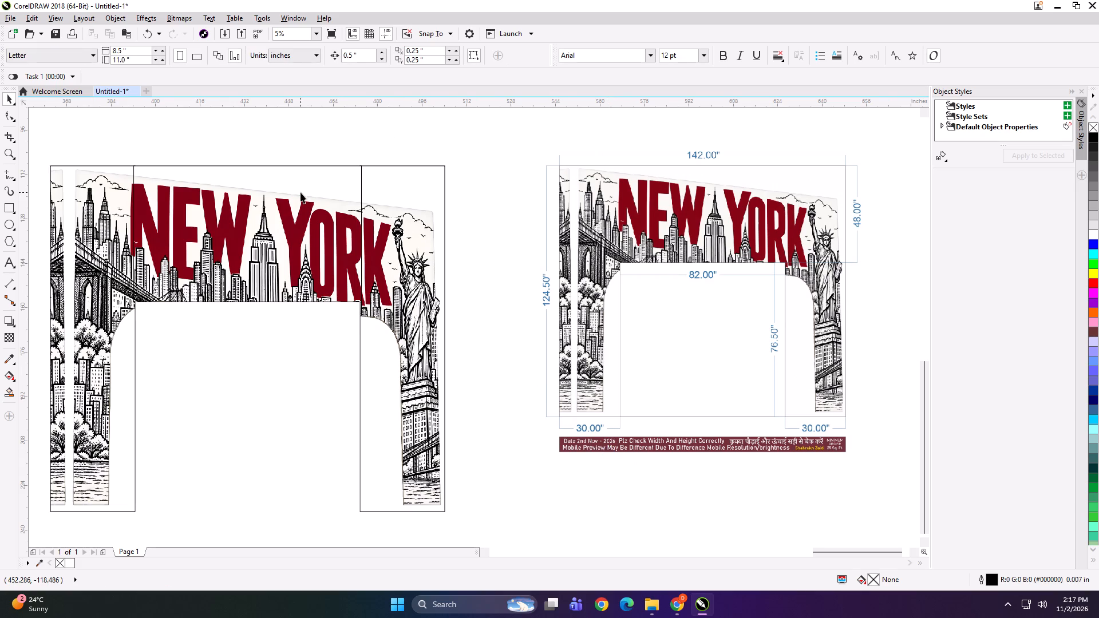
pyautogui.click(232, 140)
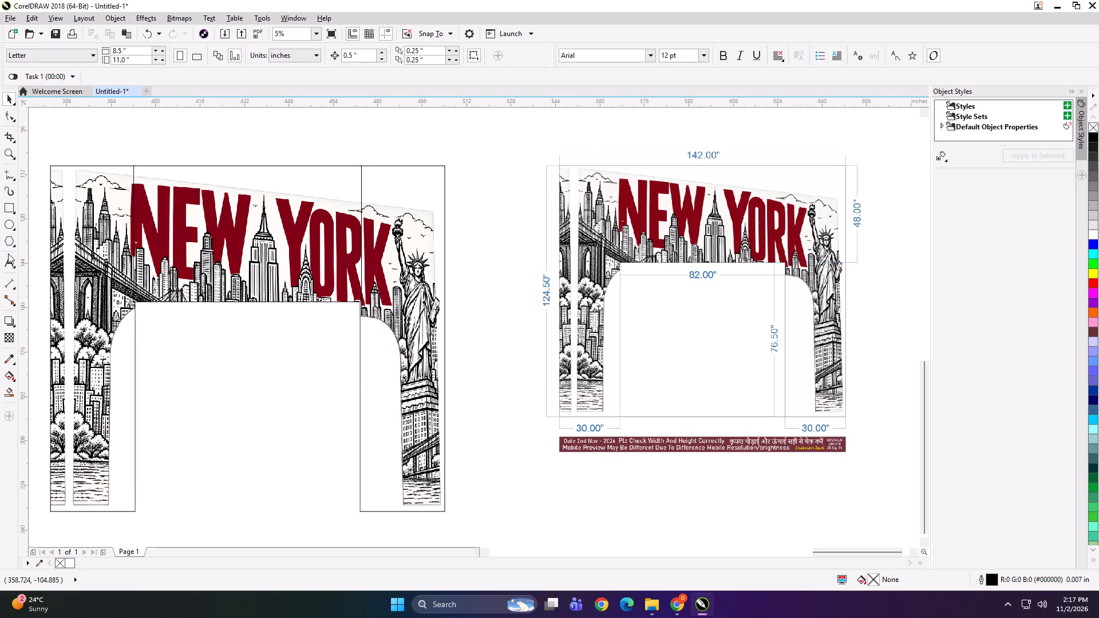
pyautogui.click(9, 258)
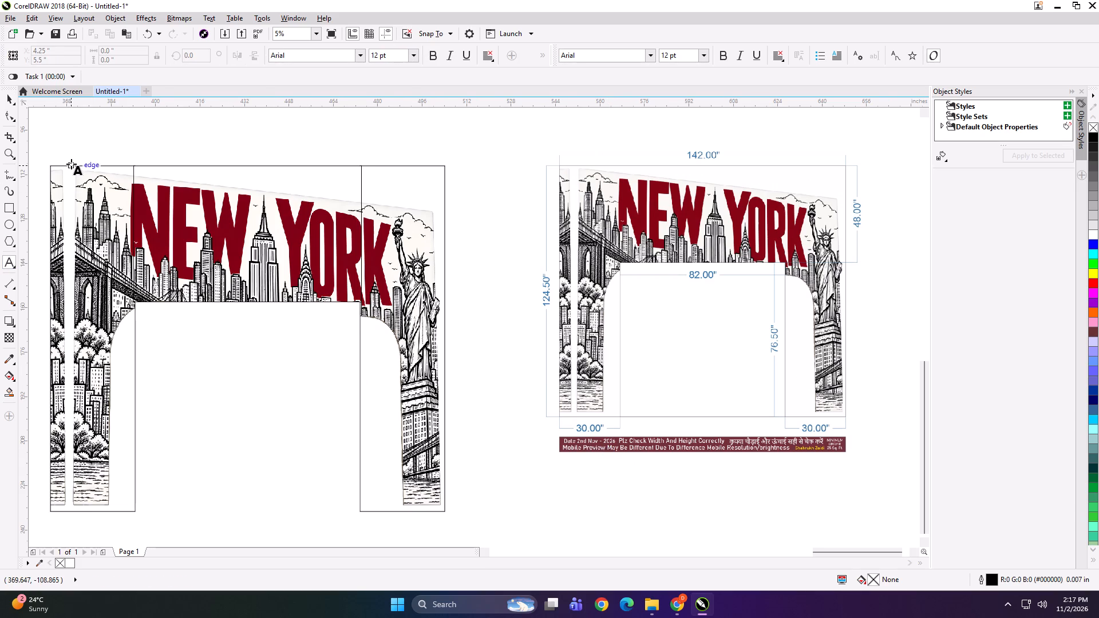
pyautogui.click(71, 164)
pyautogui.write('142*124.5 PANEL 1')
pyautogui.hotkey('ctrl', 'a')
pyautogui.hotkey('ctrl', 'c')
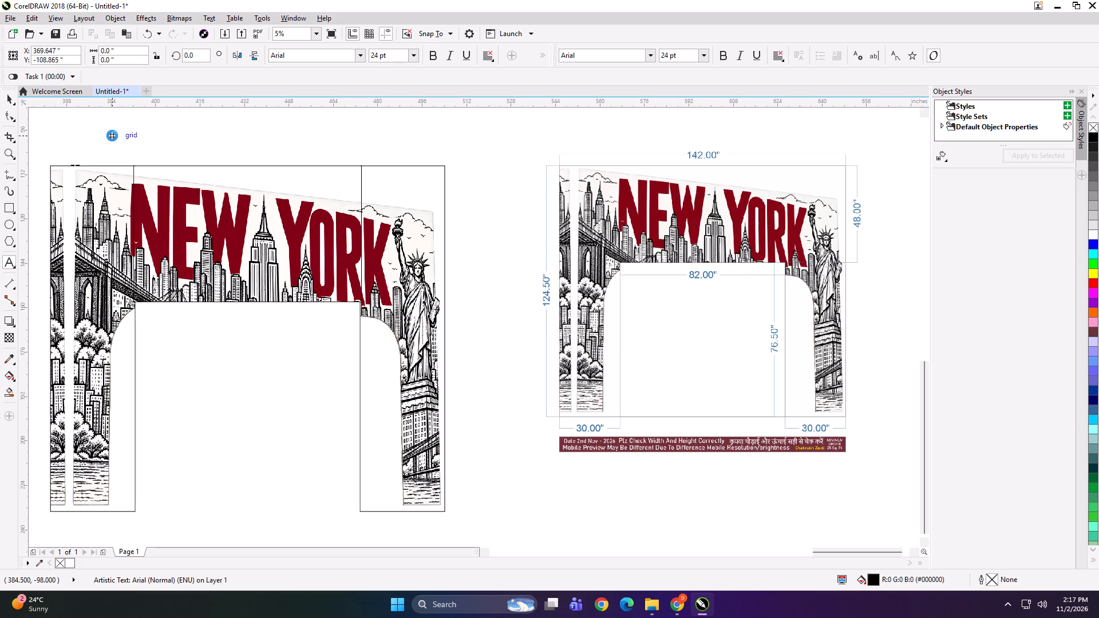
# Paste the label onto the top edges of the centre and right panels, ending them in PANEL 2 and PANEL 4.
pyautogui.click(195, 164)
pyautogui.hotkey('ctrl', 'v')
pyautogui.press('BackSpace')
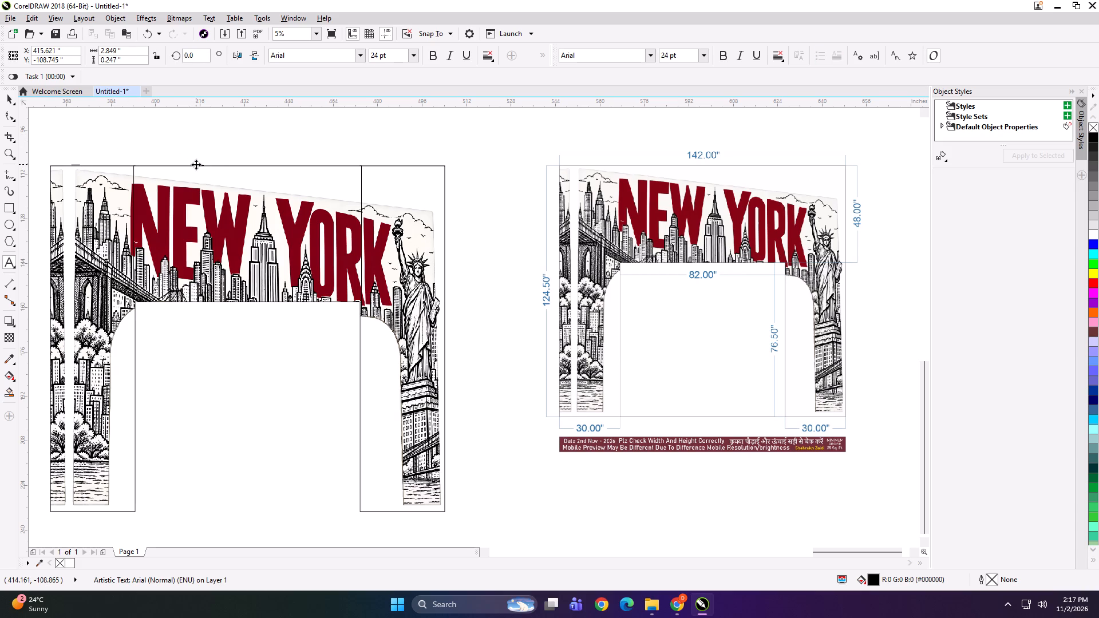
pyautogui.press('2')
pyautogui.click(388, 164)
pyautogui.hotkey('ctrl', 'v')
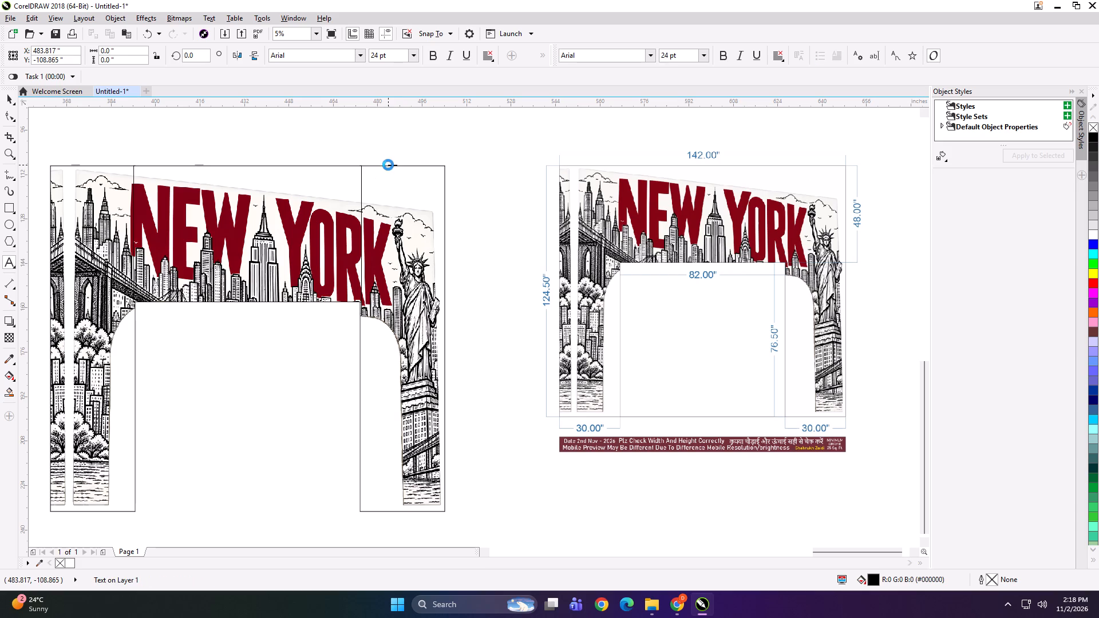
pyautogui.press('BackSpace')
pyautogui.press('4')
# Ungroup the clipped NEW YORK artwork into separate left, centre and right panels.
pyautogui.click(9, 100)
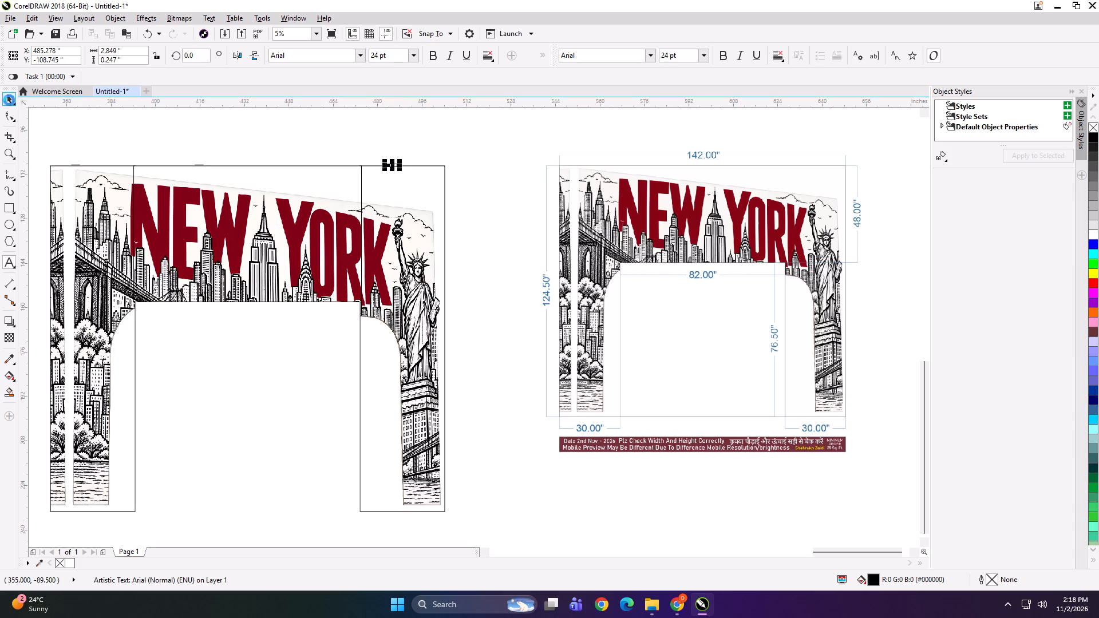
pyautogui.keyDown('shift'); pyautogui.click(404, 233); pyautogui.keyUp('shift')
pyautogui.hotkey('ctrl', 'g')
pyautogui.hotkey('ctrl', 'u')
pyautogui.hotkey('ctrl', 'u')
pyautogui.hotkey('ctrl', 'u')
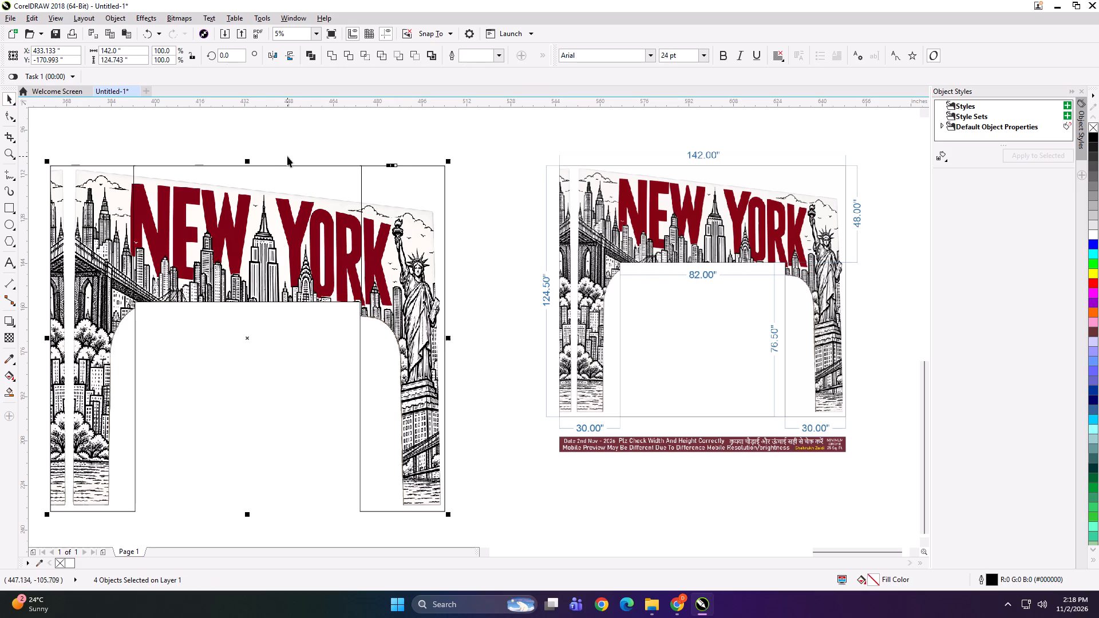
# Group each of the three NEW YORK panels with its own text label.
pyautogui.moveTo(305, 134); pyautogui.dragTo(437, 261)
pyautogui.keyDown('shift'); pyautogui.click(392, 244); pyautogui.keyUp('shift')
pyautogui.hotkey('ctrl', 'g')
pyautogui.moveTo(156, 141); pyautogui.dragTo(255, 229)
pyautogui.keyDown('shift'); pyautogui.click(255, 229); pyautogui.keyUp('shift')
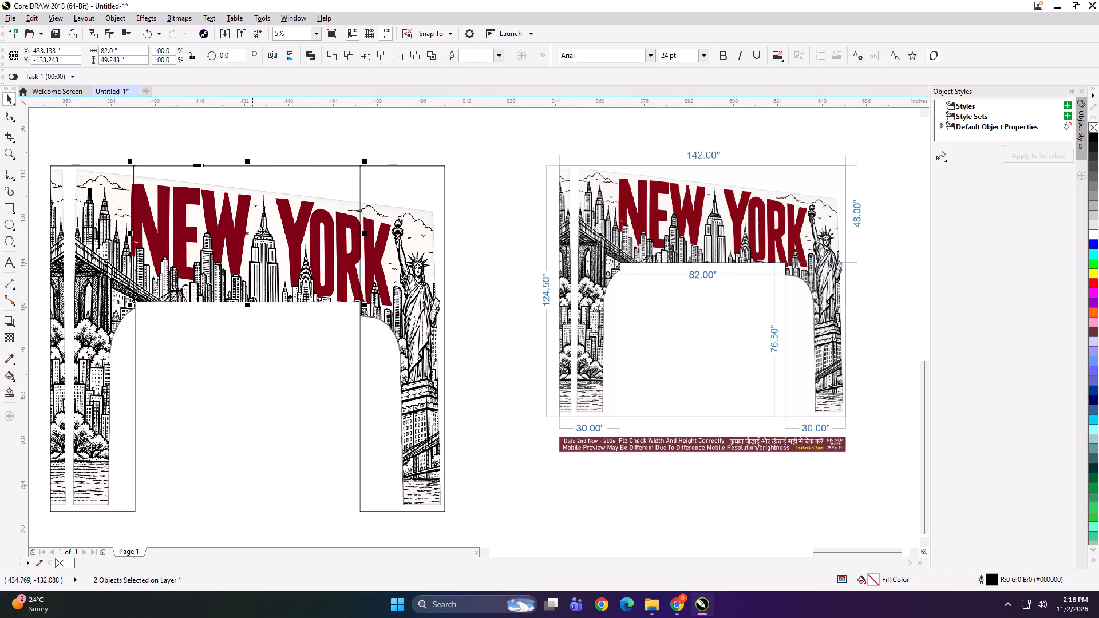
pyautogui.hotkey('ctrl', 'g')
pyautogui.moveTo(155, 128); pyautogui.dragTo(70, 202)
pyautogui.keyDown('shift'); pyautogui.click(92, 201); pyautogui.keyUp('shift')
pyautogui.hotkey('ctrl', 'g')
# Begin exporting the left panel, creating and opening a folder named 142x124.5 inside SAJAVAT.
pyautogui.hotkey('ctrl', 'e')
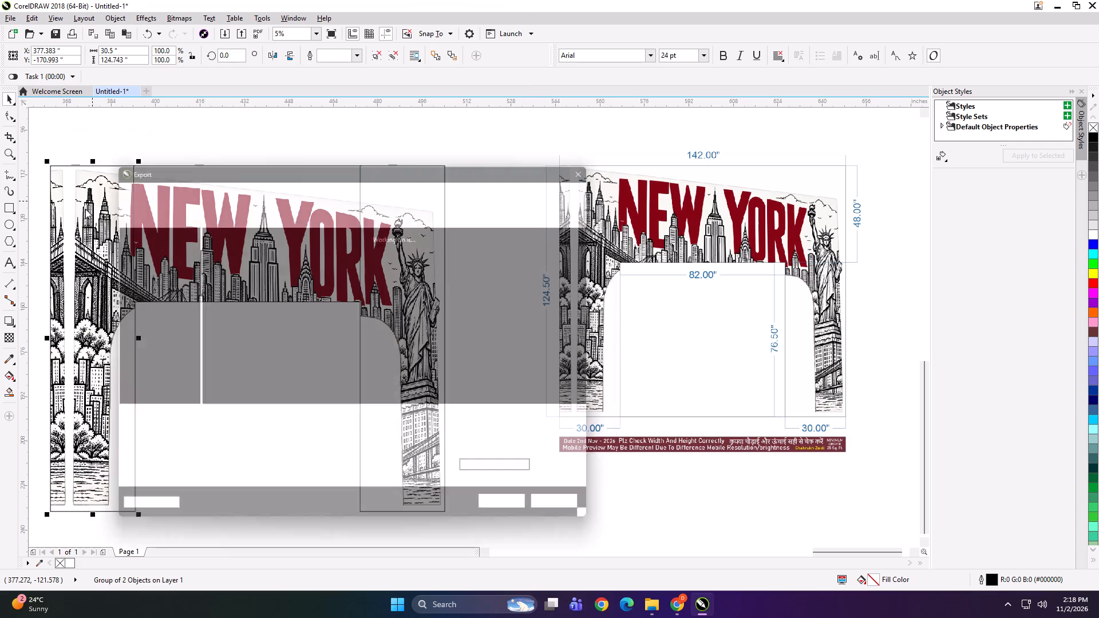
pyautogui.click(169, 184)
pyautogui.moveTo(272, 163); pyautogui.dragTo(265, 165)
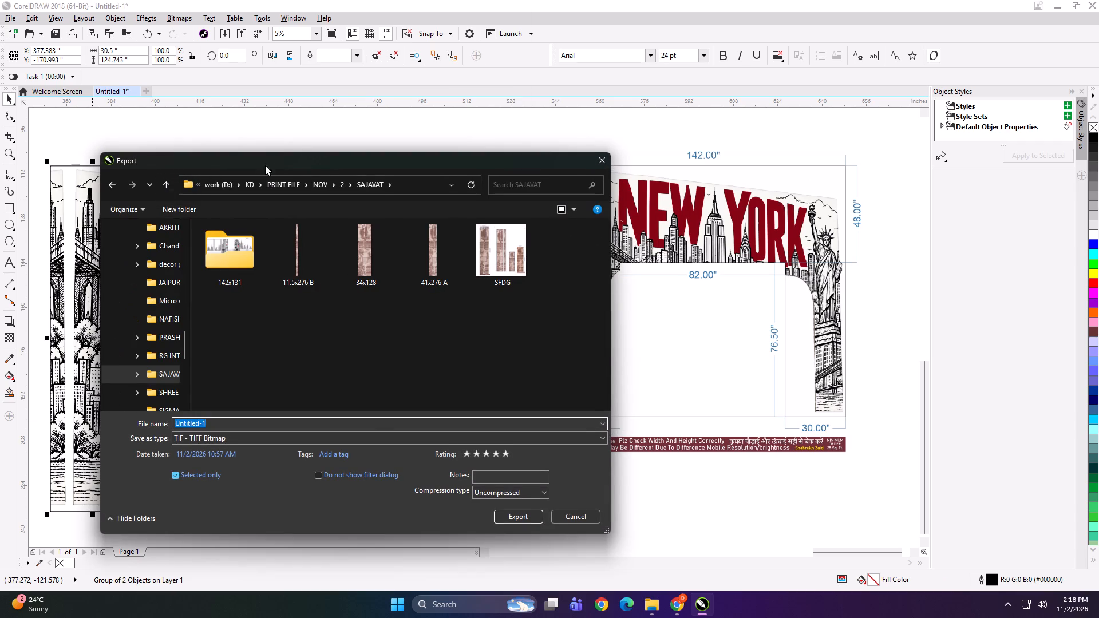
pyautogui.moveTo(265, 165); pyautogui.dragTo(197, 161)
pyautogui.click(124, 203)
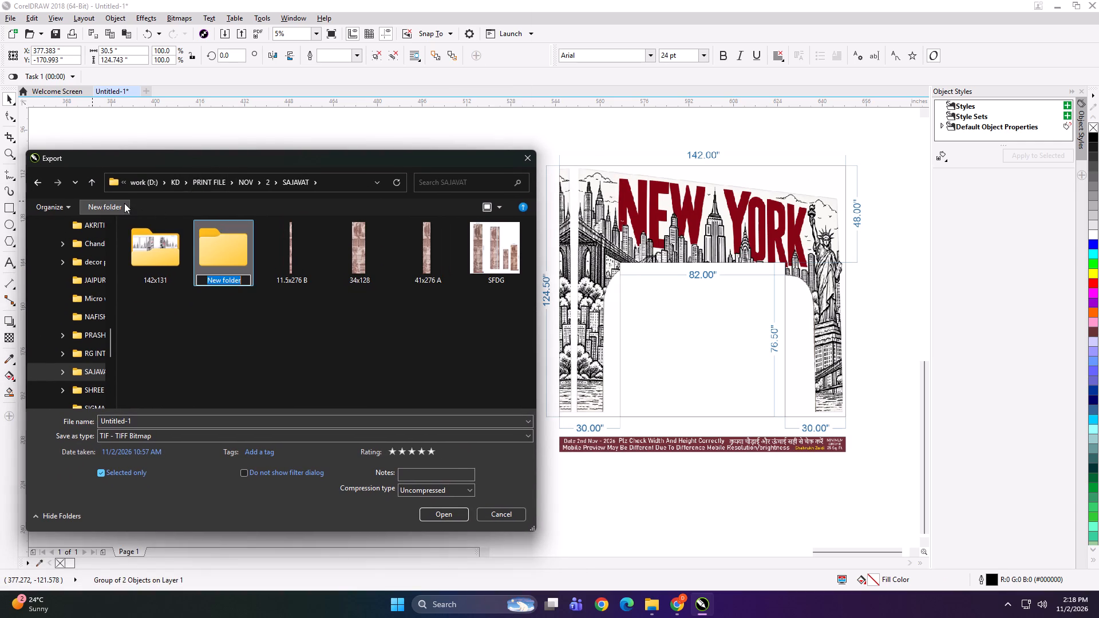
pyautogui.write('142x124.5')
pyautogui.press('Return')
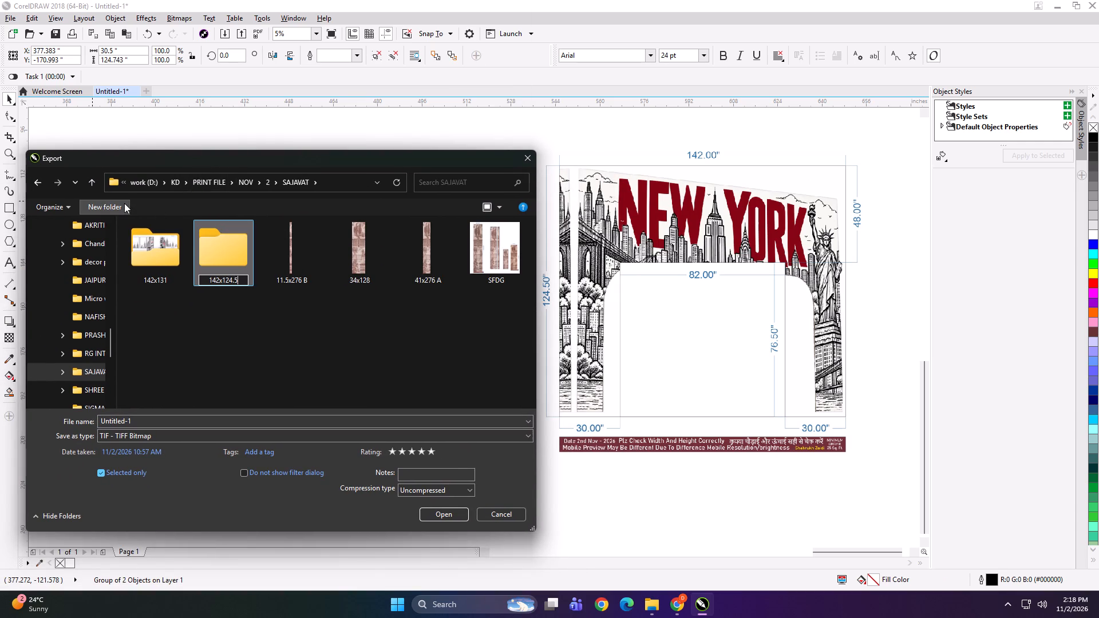
pyautogui.doubleClick(160, 253)
# Export the left panel as a TIFF named 30.5x124 A in the 142x124.5 folder.
pyautogui.click(199, 421)
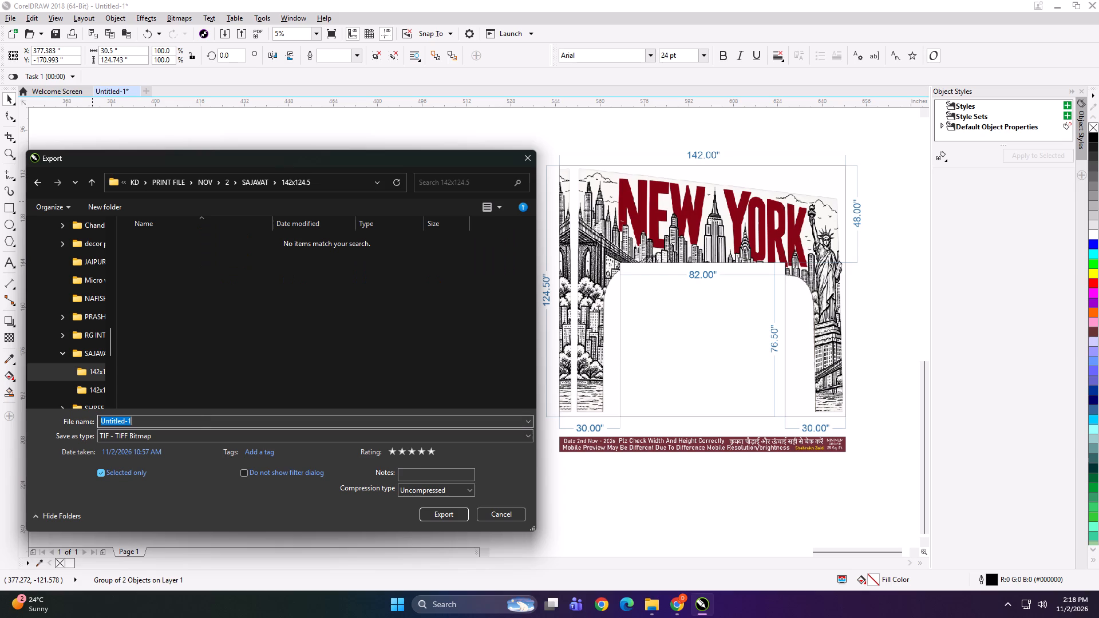
pyautogui.write('30.5x124 A')
pyautogui.press('space')
pyautogui.press('Return')
pyautogui.press('Return')
# Export the centre lettering panel as a TIFF named 82x49 B NW in the same folder.
pyautogui.click(243, 269)
pyautogui.hotkey('ctrl', 'e')
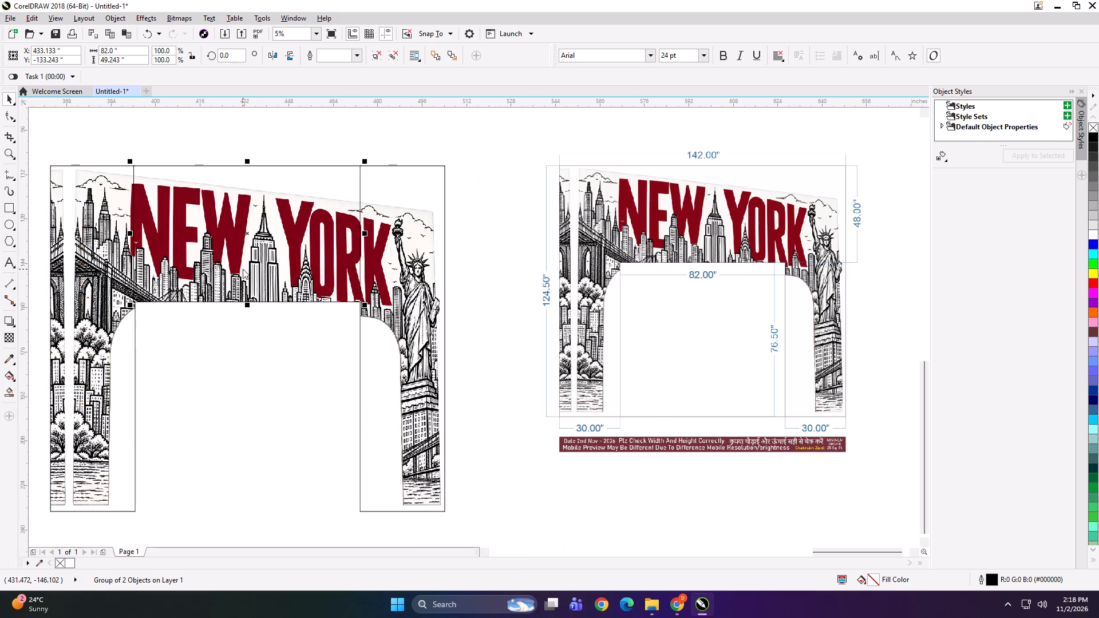
pyautogui.write('82x4')
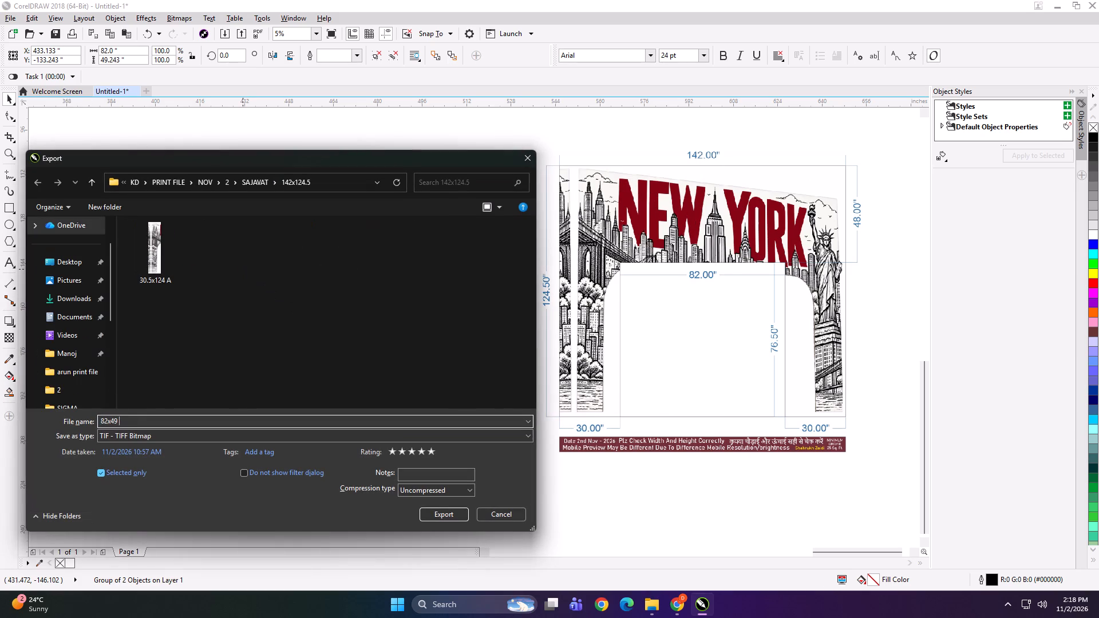
pyautogui.press('space')
pyautogui.write('B NW')
pyautogui.press('Return')
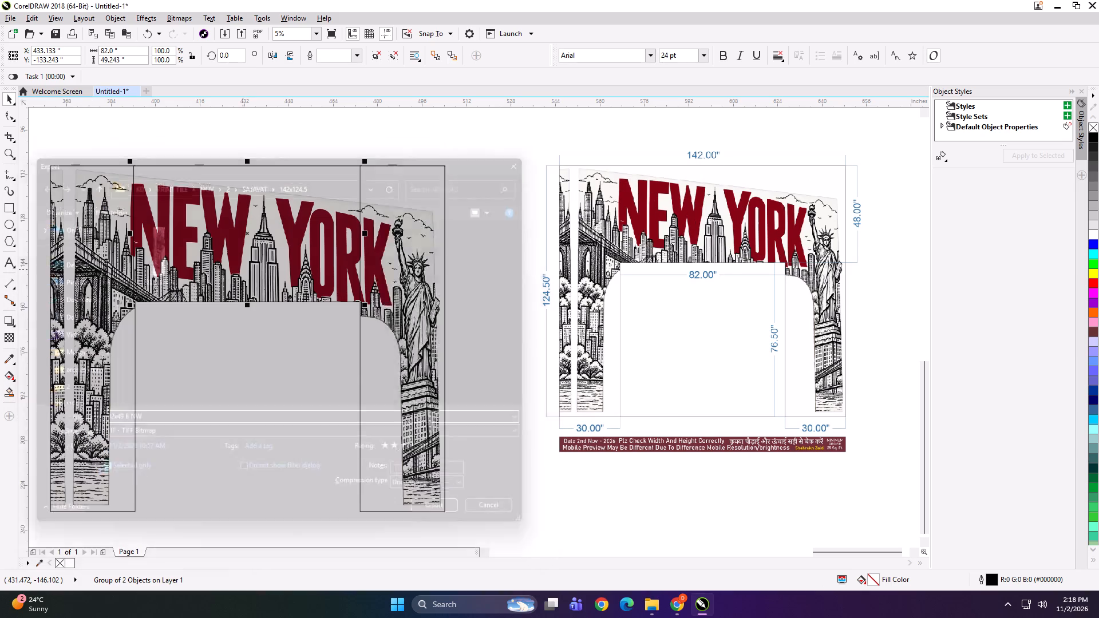
pyautogui.press('Return')
# Begin exporting the right panel and rename the centre panel's exported file as 82x49 B.
pyautogui.click(381, 341)
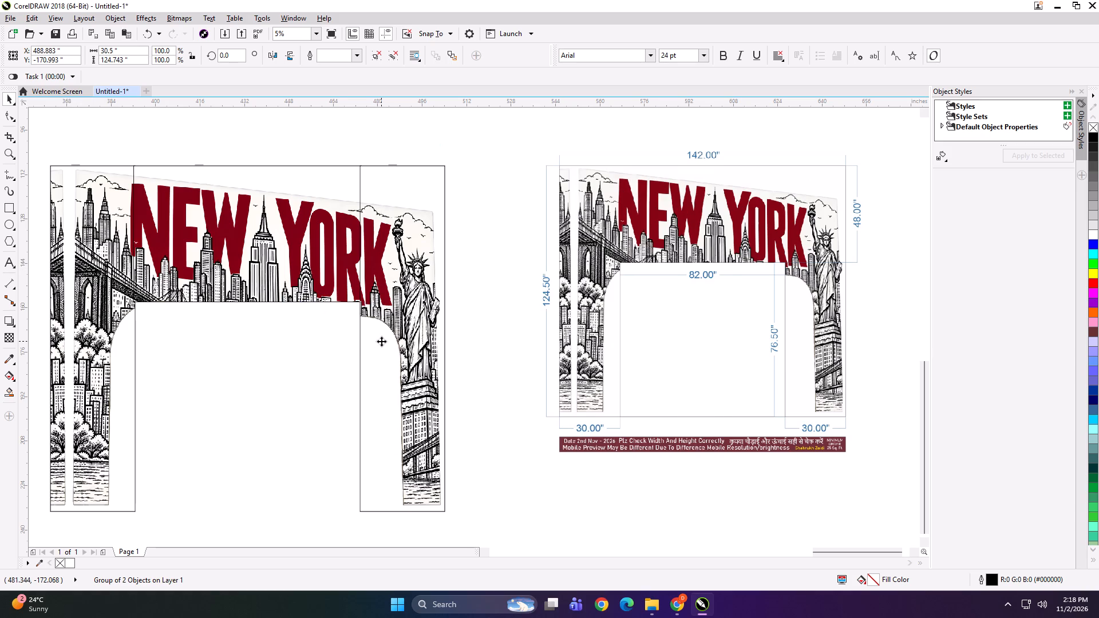
pyautogui.hotkey('ctrl', 'e')
pyautogui.click(240, 267)
pyautogui.rightClick(240, 267)
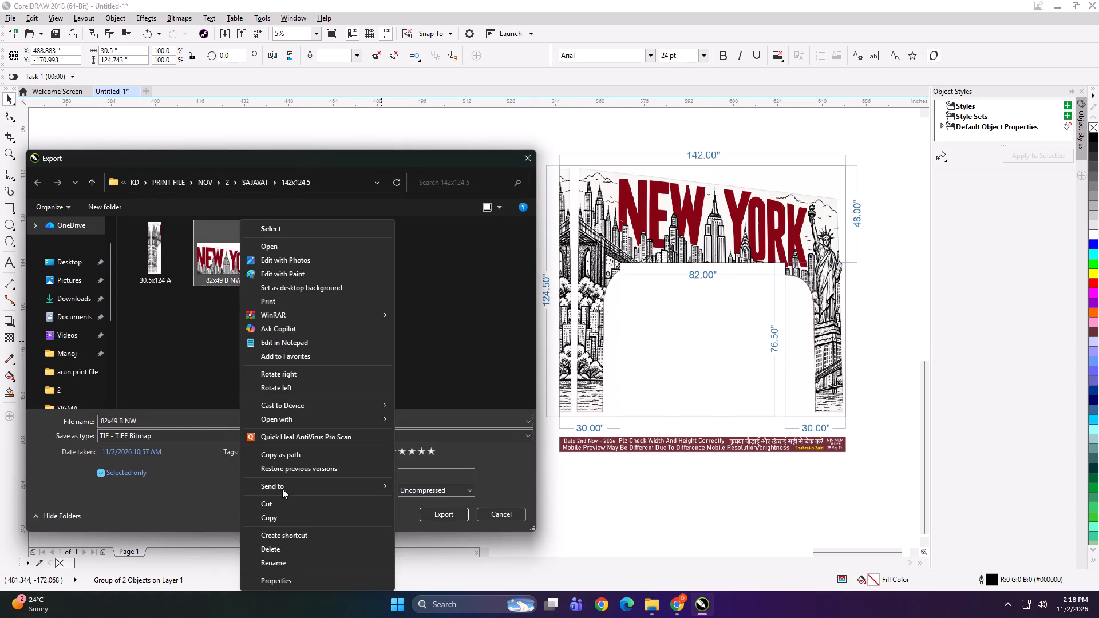
pyautogui.click(298, 564)
pyautogui.press('Right')
pyautogui.press('BackSpace')
pyautogui.press('BackSpace')
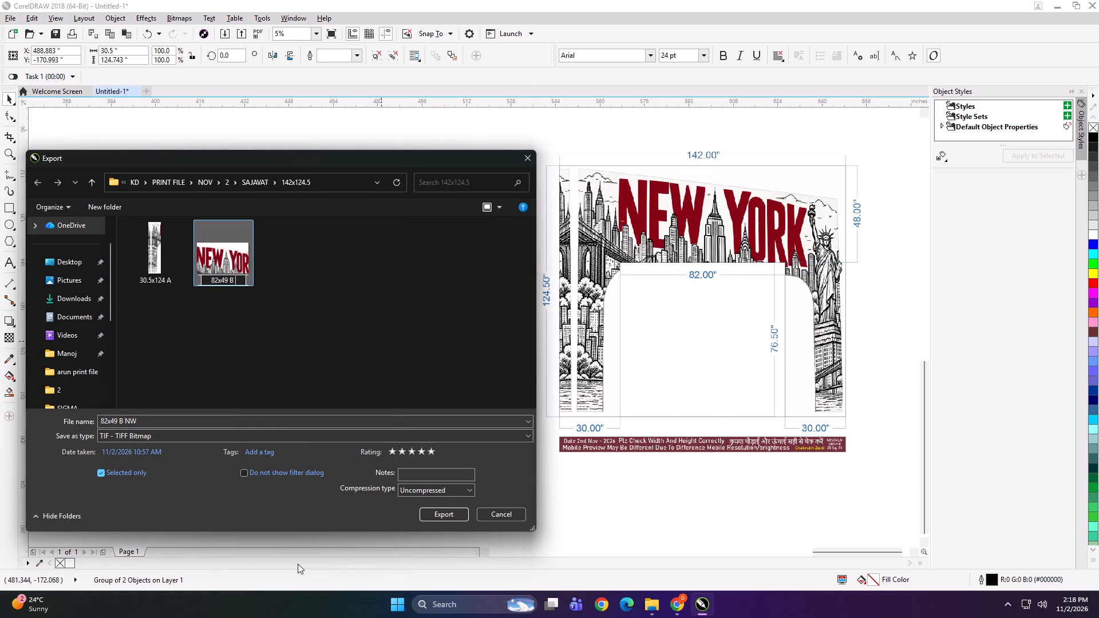
pyautogui.click(177, 316)
# Export the right panel as a TIFF named 30.5x124 c, reusing the left panel's file name as the base.
pyautogui.click(137, 243)
pyautogui.doubleClick(136, 421)
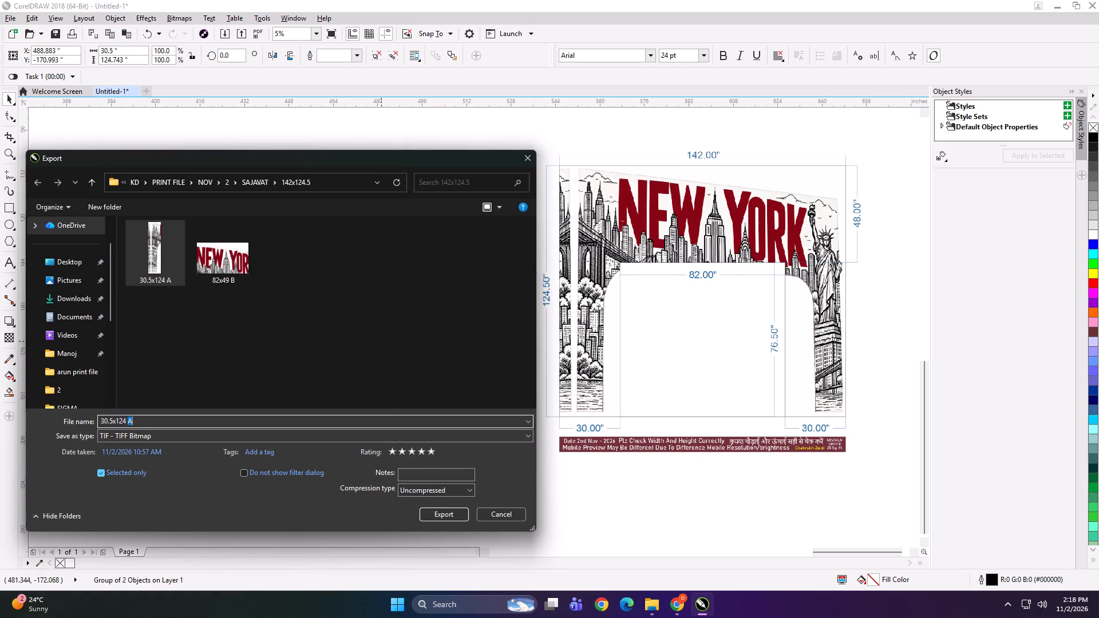
pyautogui.press('c')
pyautogui.press('Return')
pyautogui.press('Return')
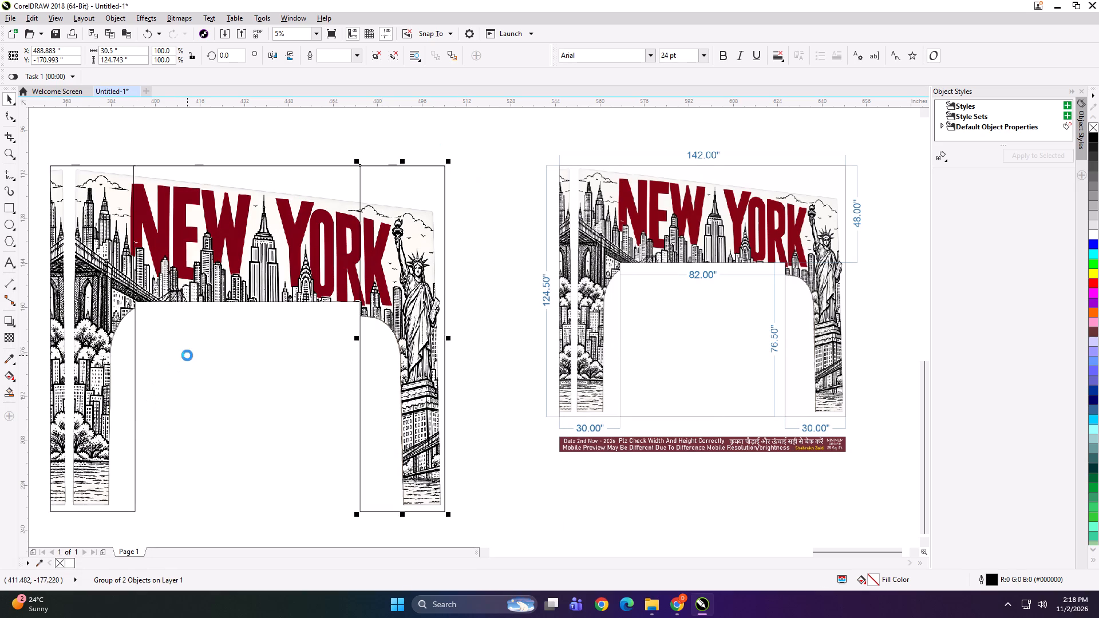
# Separate the panels by nudging the right panel 6.5 in and the centre panel about 3 in to the right.
pyautogui.press('Right')
pyautogui.press('Right')
pyautogui.press('Right')
pyautogui.press('Right')
pyautogui.press('Right')
pyautogui.press('Right')
pyautogui.press('Right')
pyautogui.press('Right')
pyautogui.press('Right')
pyautogui.press('Right')
pyautogui.press('Right')
pyautogui.press('Right')
pyautogui.press('Right')
pyautogui.click(226, 282)
pyautogui.press('Right')
pyautogui.press('Right')
pyautogui.press('Right')
pyautogui.press('Right')
pyautogui.press('Right')
pyautogui.press('Right')
pyautogui.press('Right')
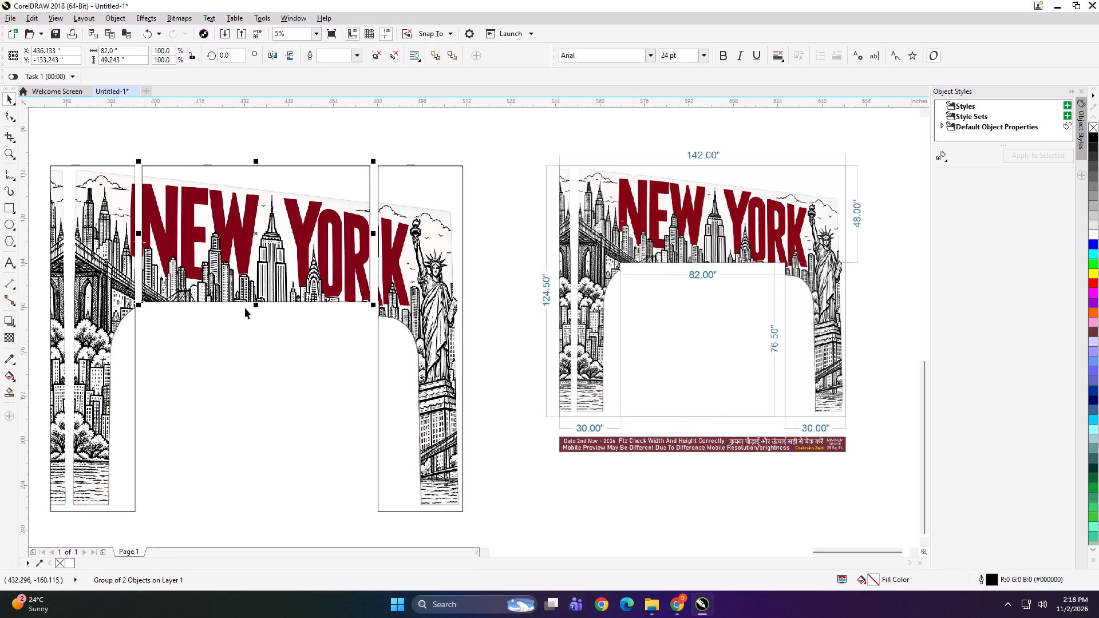
# Scale the three separated panels down to about 120 in wide together and move them closer to the dimensioned drawing.
pyautogui.scroll(-1, 313, 256)
pyautogui.click(212, 229)
pyautogui.moveTo(211, 229); pyautogui.dragTo(509, 485)
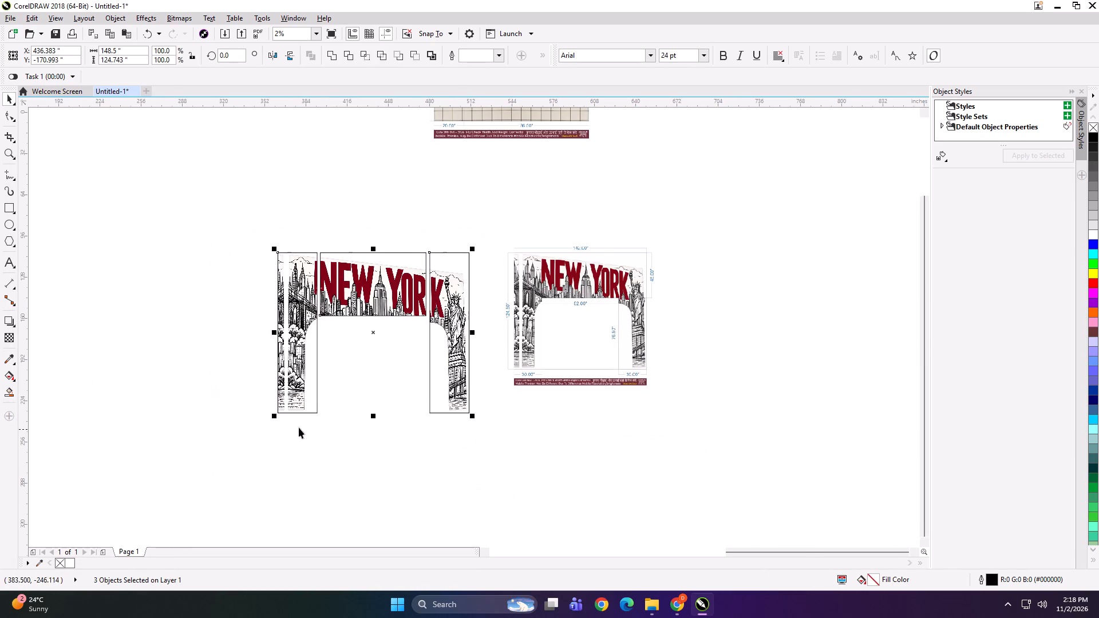
pyautogui.moveTo(274, 417); pyautogui.dragTo(311, 449)
pyautogui.scroll(1, 517, 347)
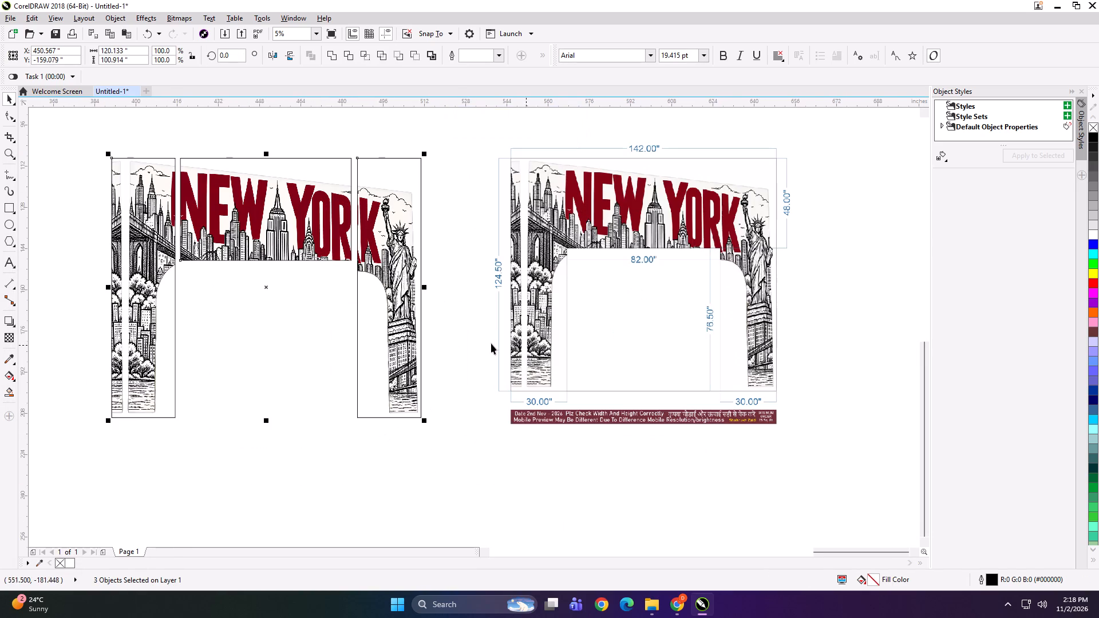
pyautogui.moveTo(257, 248); pyautogui.dragTo(295, 247)
# Group the three panels with the dimensioned NEW YORK drawing and scale the group down to about 4% about its centre.
pyautogui.keyDown('shift'); pyautogui.click(566, 304); pyautogui.keyUp('shift')
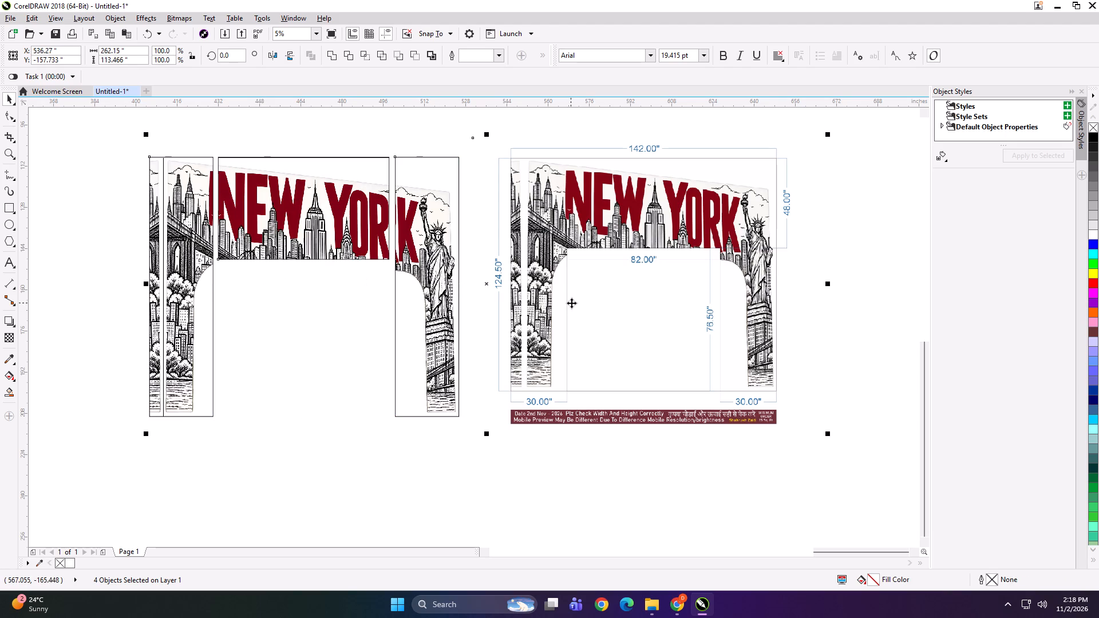
pyautogui.hotkey('ctrl', 'g')
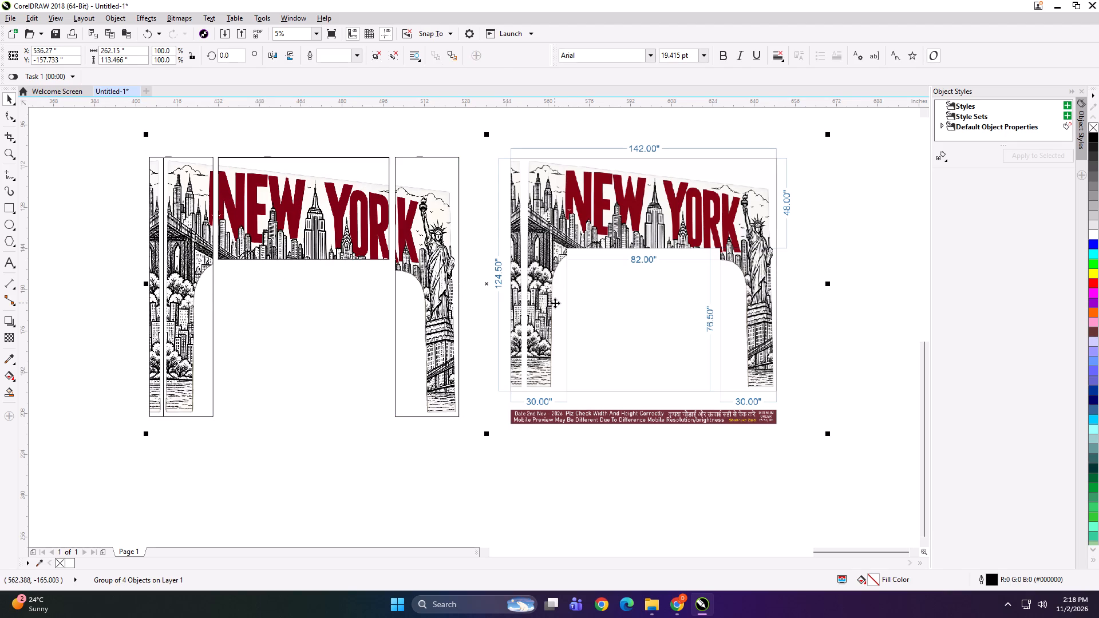
pyautogui.scroll(1, 610, 213)
pyautogui.scroll(-1, 529, 204)
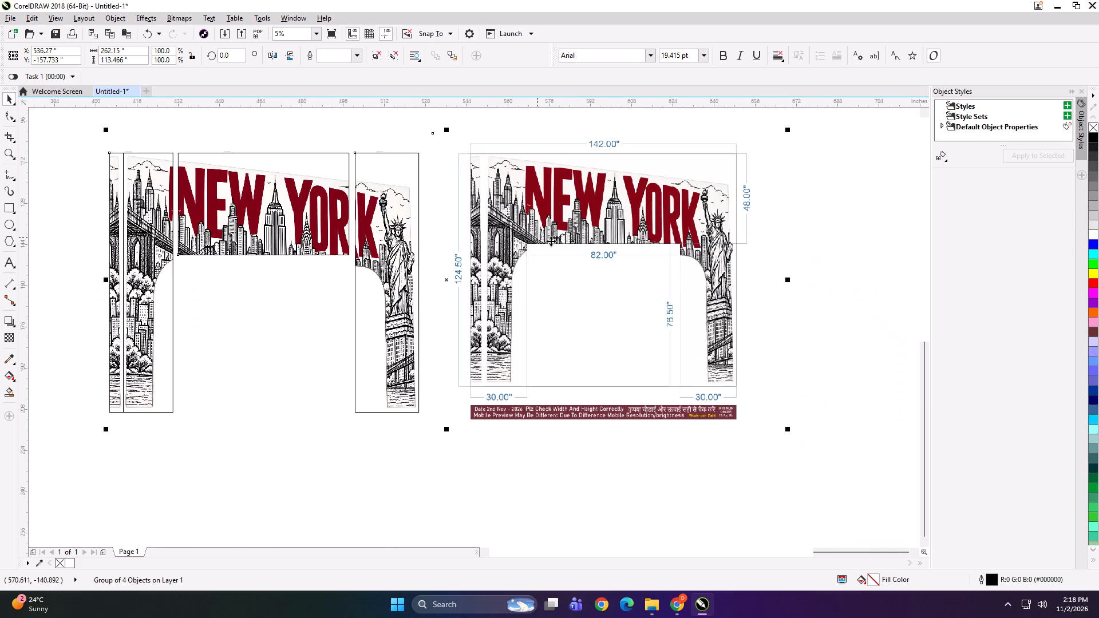
pyautogui.keyDown('shift'); pyautogui.moveTo(789, 431); pyautogui.dragTo(464, 297); pyautogui.keyUp('shift')
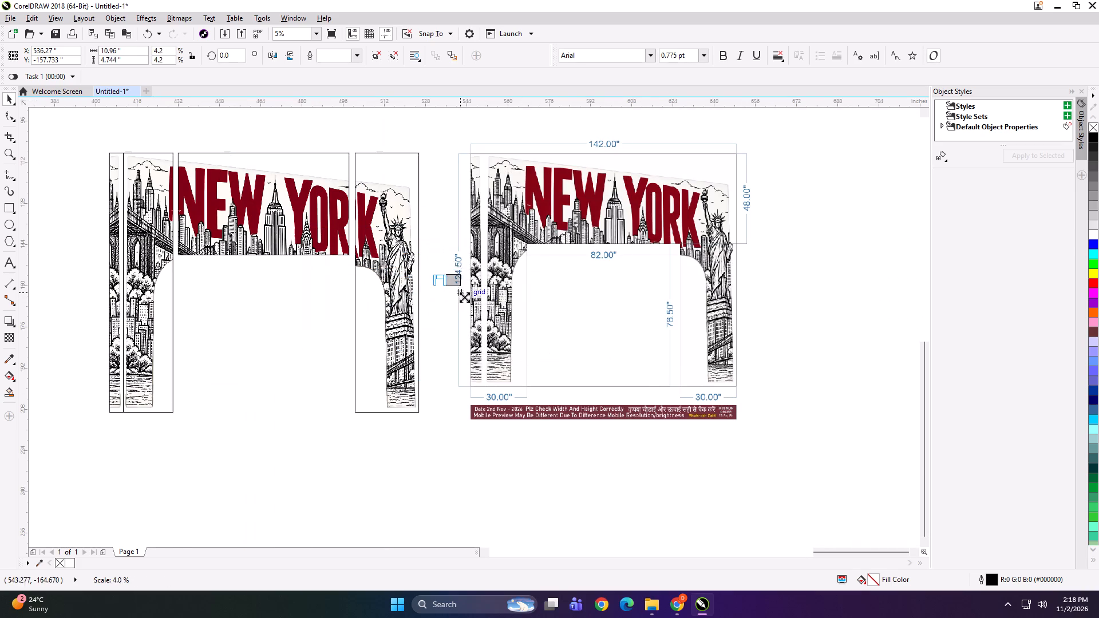
pyautogui.keyDown('shift'); pyautogui.moveTo(464, 297); pyautogui.dragTo(462, 296); pyautogui.keyUp('shift')
pyautogui.scroll(3, 451, 286)
# Export the reduced panel and drawing group as a TIFF preview named DSGDH.
pyautogui.hotkey('ctrl', 'e')
pyautogui.write('DSGDH')
pyautogui.press('Return')
pyautogui.press('Return')
pyautogui.press('Return')
# Delete the reduced NEW YORK group from the drawing area.
pyautogui.press('Delete')
# Move the beige grid design with red lettering closer to the other remaining designs.
pyautogui.press('F4')
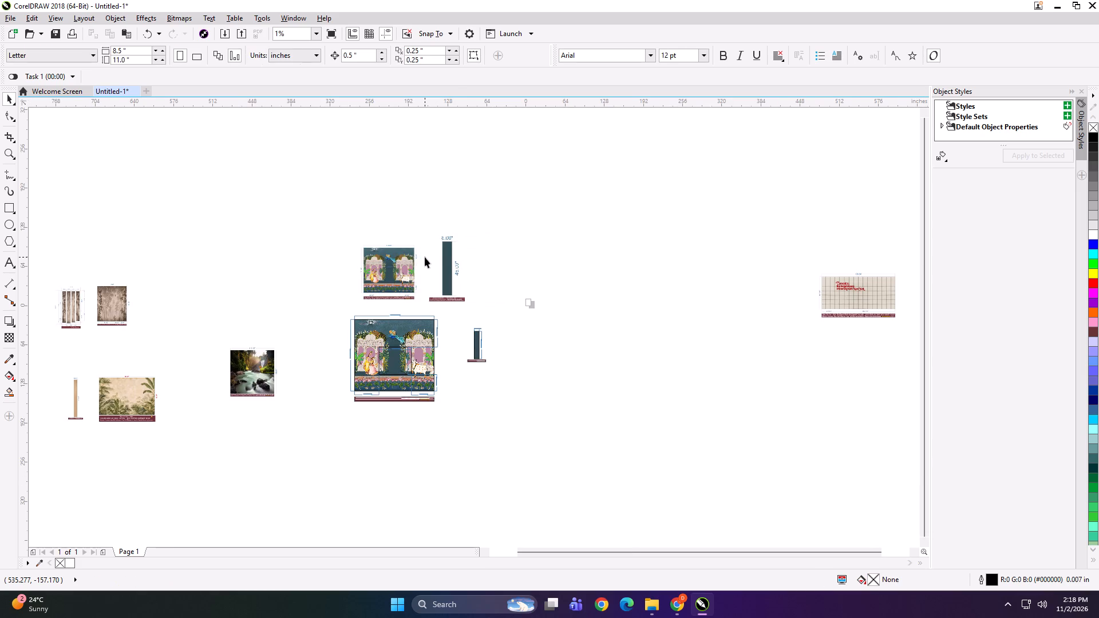
pyautogui.moveTo(840, 290); pyautogui.dragTo(566, 401)
pyautogui.click(732, 405)
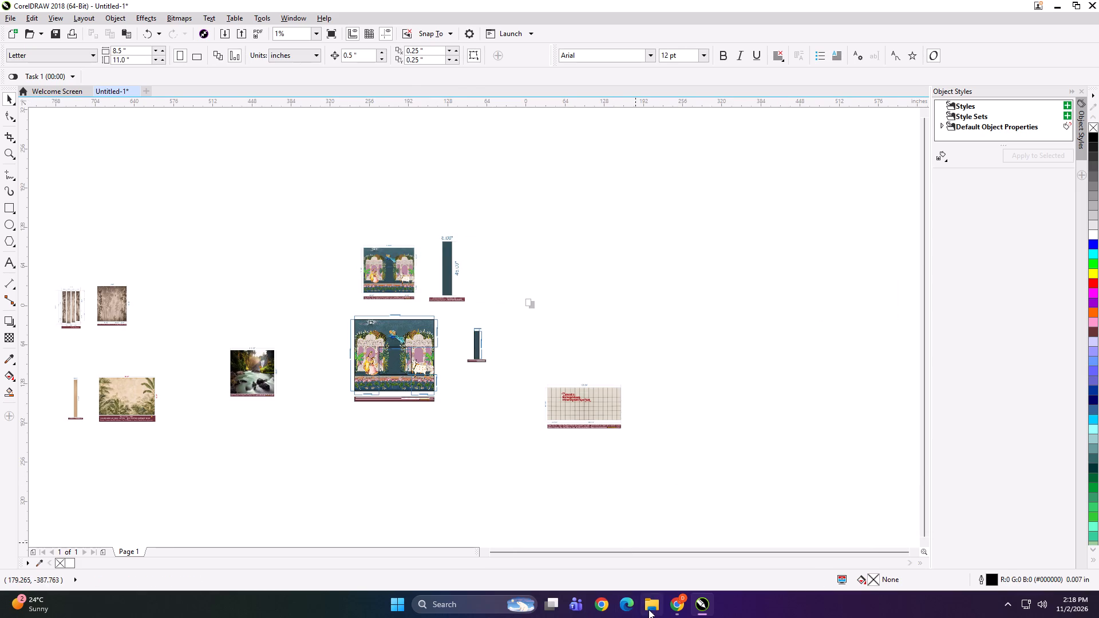
# Import the 107x47 design file from the Nov 02 folder into the drawing beside the beige grid design.
pyautogui.click(649, 609)
pyautogui.click(529, 394)
pyautogui.scroll(2, 370, 336)
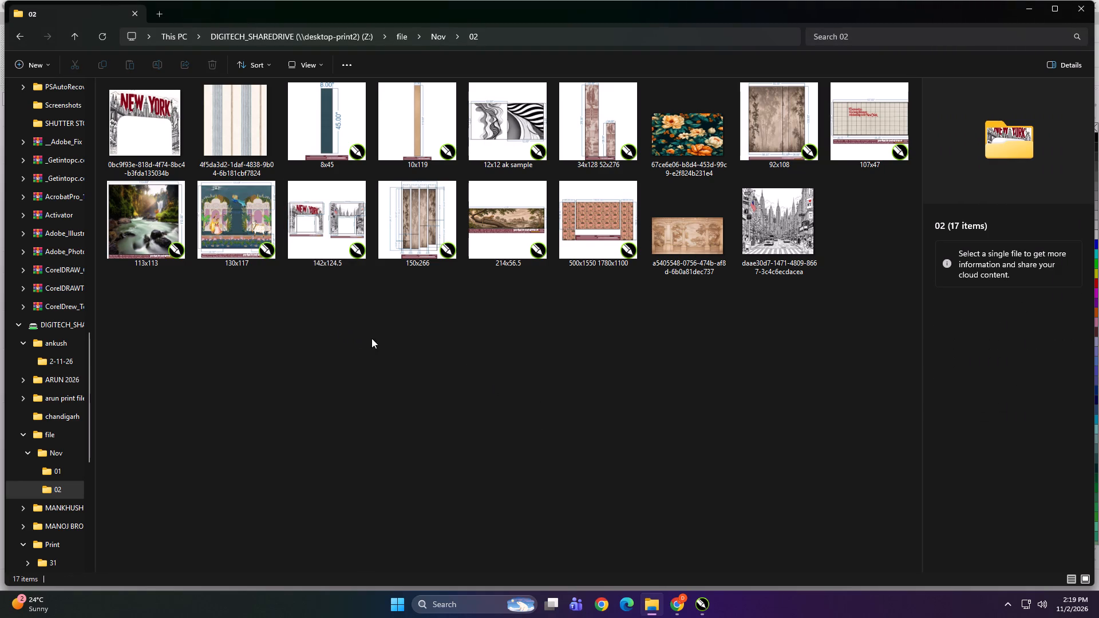
pyautogui.scroll(1, 371, 338)
pyautogui.click(883, 120)
pyautogui.moveTo(883, 104); pyautogui.dragTo(700, 603)
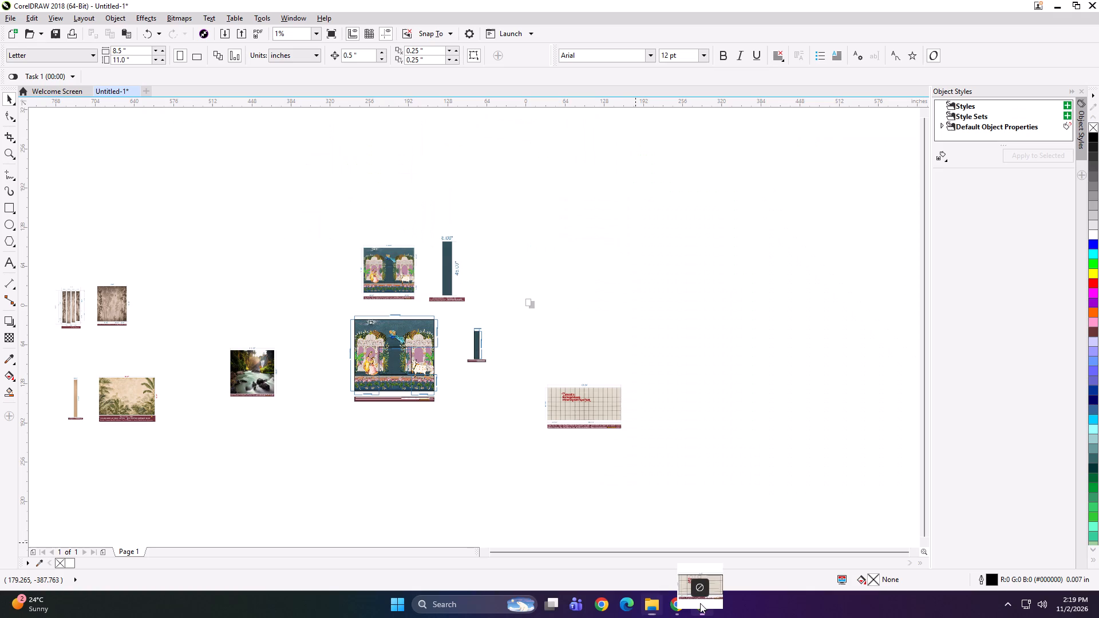
pyautogui.moveTo(700, 603); pyautogui.dragTo(635, 402)
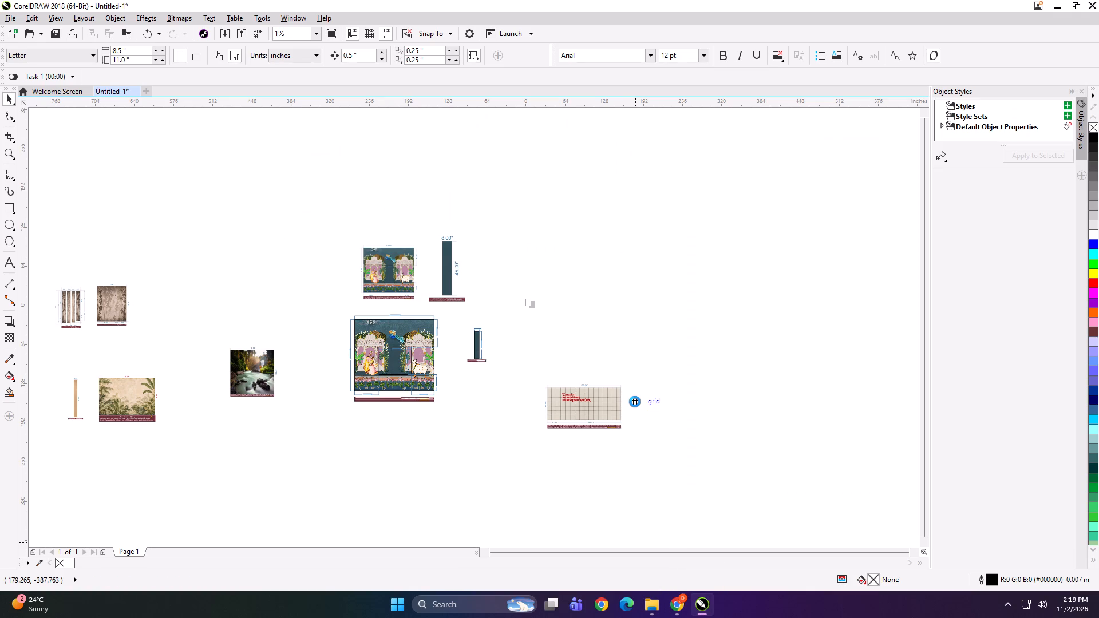
# Move the imported grid design and the existing 106.50" grid design apart so they no longer overlap.
pyautogui.scroll(1, 658, 463)
pyautogui.scroll(1, 611, 361)
pyautogui.moveTo(547, 289); pyautogui.dragTo(603, 302)
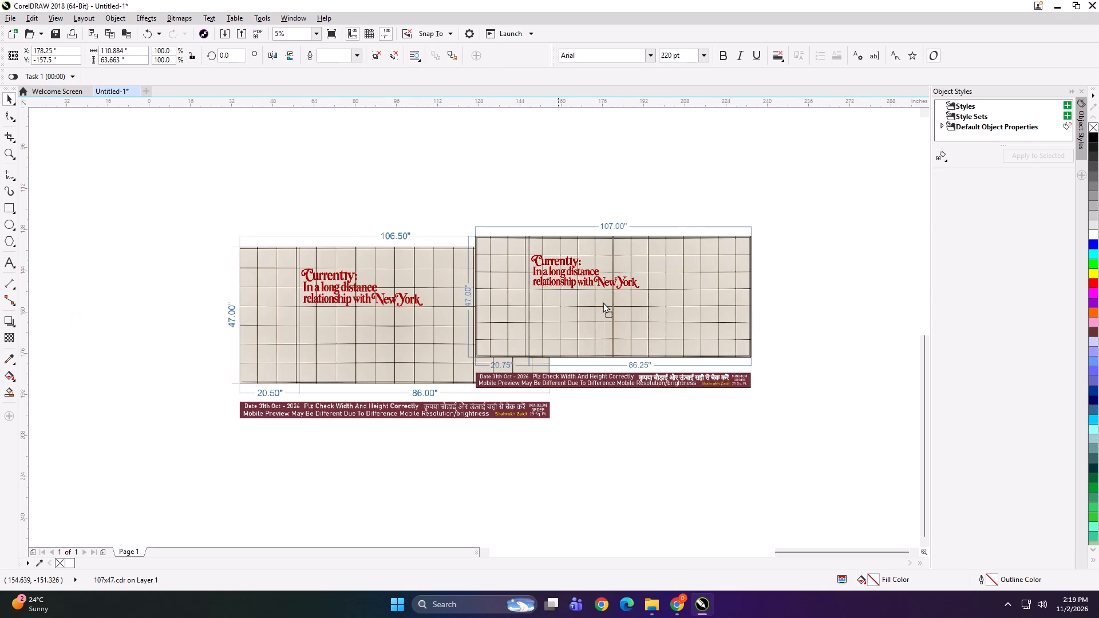
pyautogui.moveTo(603, 302); pyautogui.dragTo(659, 306)
pyautogui.moveTo(457, 316); pyautogui.dragTo(334, 300)
# Ungroup the imported grid design and delete its 107.00" width and 47.00" height dimensions.
pyautogui.moveTo(507, 207); pyautogui.dragTo(789, 334)
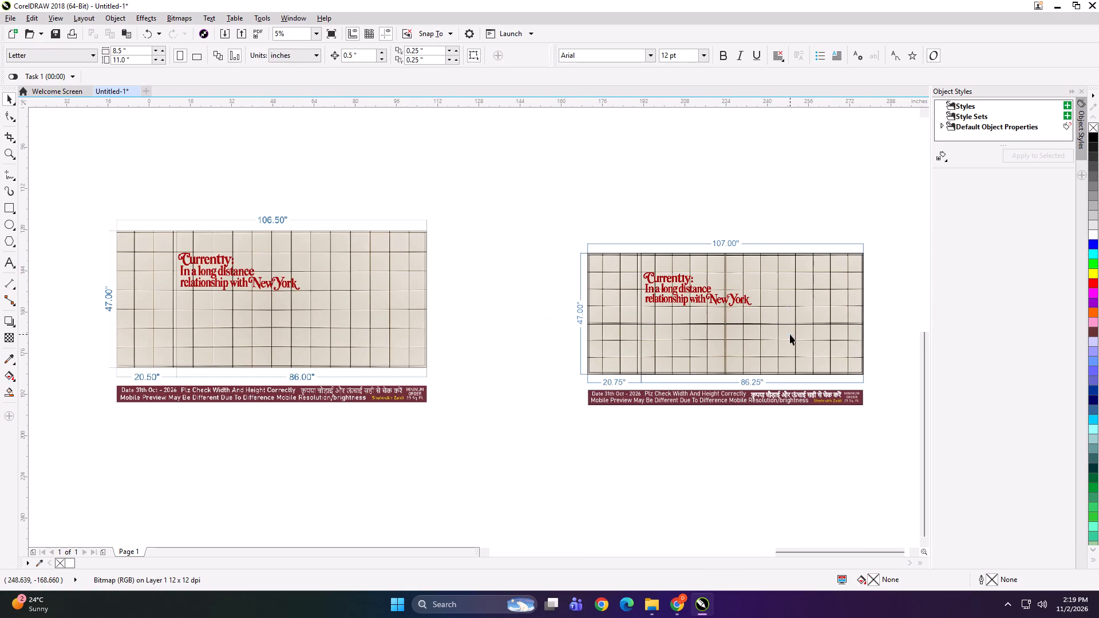
pyautogui.click(768, 335)
pyautogui.hotkey('ctrl', 'u')
pyautogui.click(705, 182)
pyautogui.moveTo(694, 177); pyautogui.dragTo(756, 302)
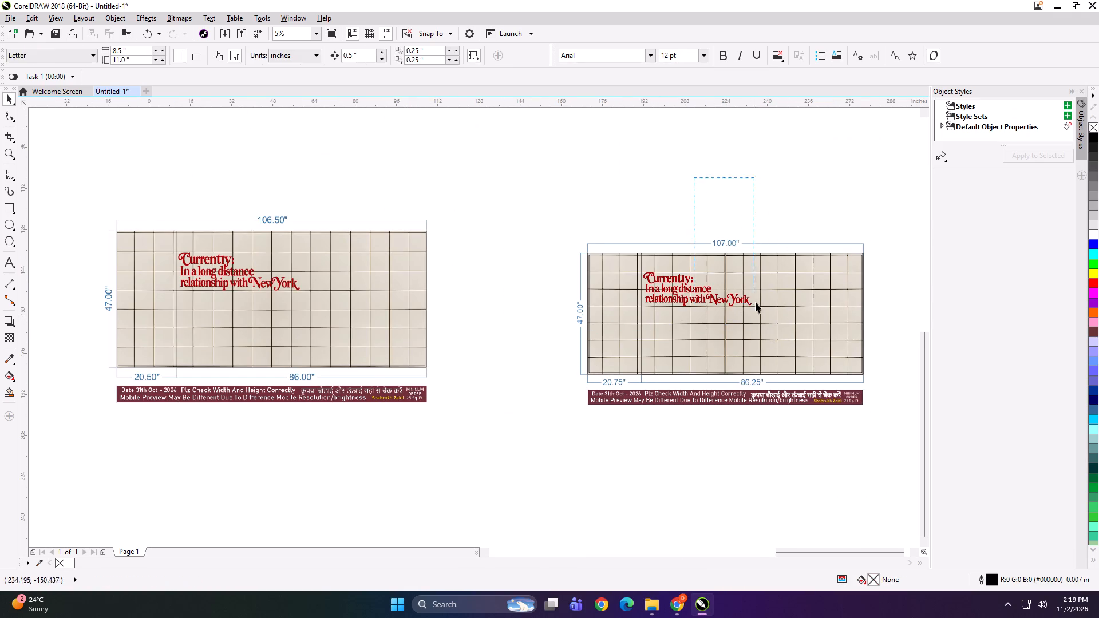
pyautogui.moveTo(756, 302); pyautogui.dragTo(756, 305)
pyautogui.press('Delete')
pyautogui.moveTo(554, 275); pyautogui.dragTo(620, 386)
pyautogui.press('Delete')
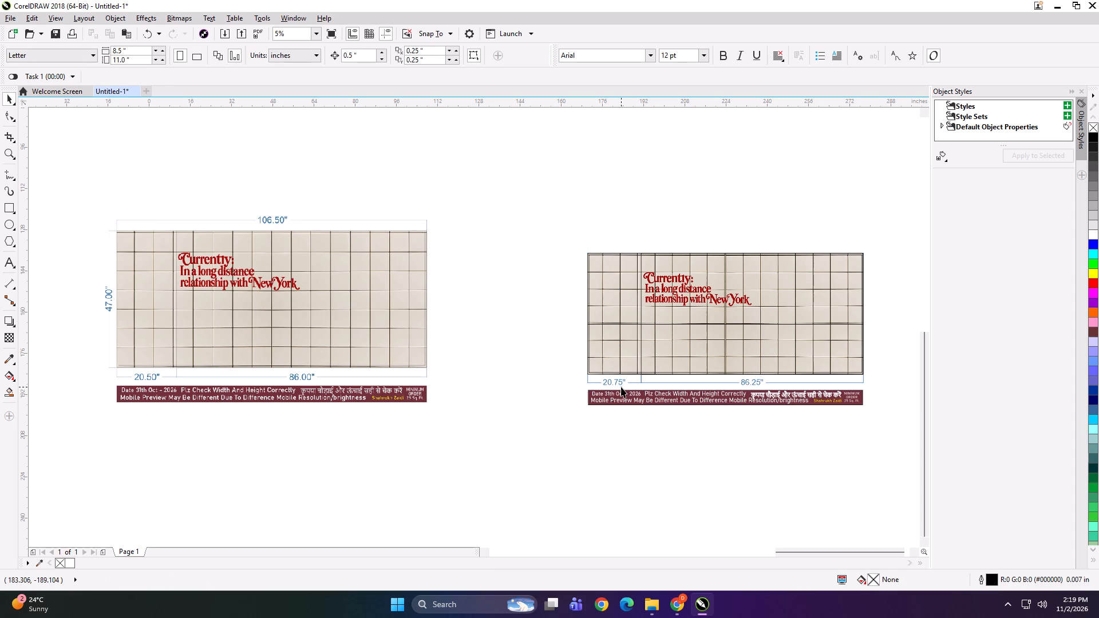
# Delete the 20.75" and 86.25" dimensions, the maroon notice strip and the leftover panel lines from the imported design.
pyautogui.click(621, 387)
pyautogui.click(620, 382)
pyautogui.press('Delete')
pyautogui.click(764, 384)
pyautogui.press('Delete')
pyautogui.click(760, 393)
pyautogui.press('Delete')
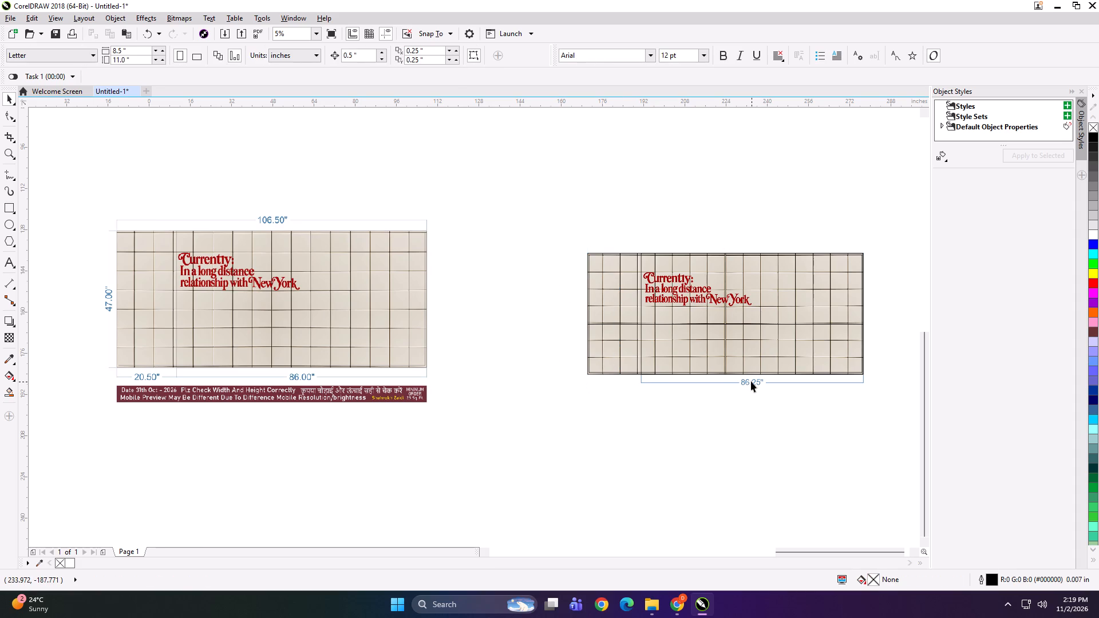
pyautogui.click(751, 381)
pyautogui.press('Delete')
pyautogui.click(742, 381)
pyautogui.press('Delete')
pyautogui.moveTo(560, 366); pyautogui.dragTo(882, 440)
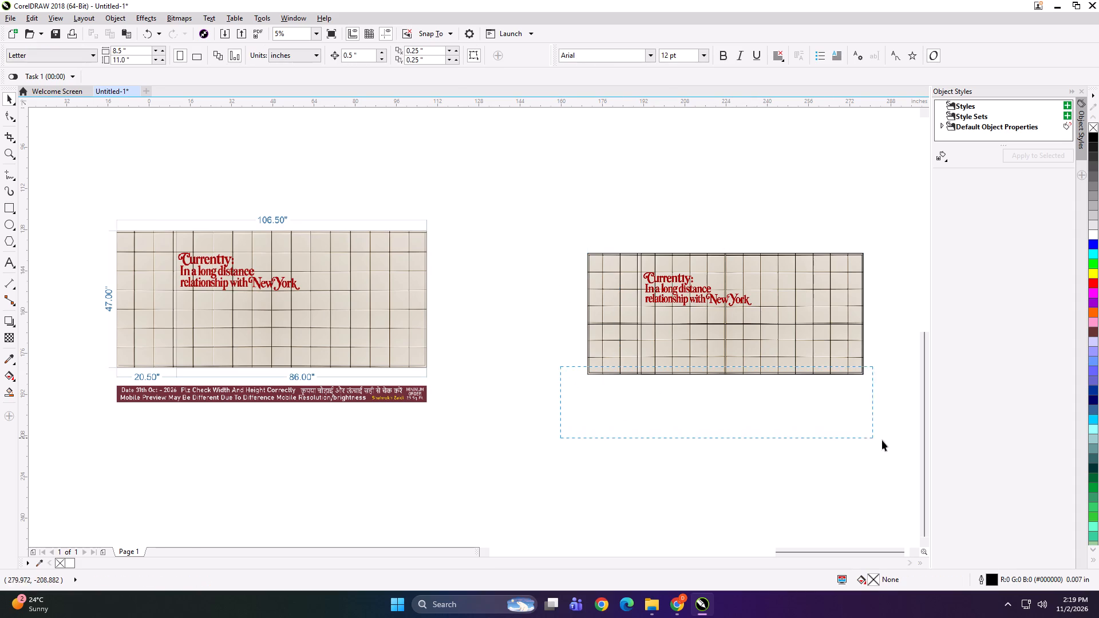
pyautogui.moveTo(882, 440); pyautogui.dragTo(885, 441)
pyautogui.press('Delete')
pyautogui.moveTo(753, 324); pyautogui.dragTo(765, 371)
pyautogui.press('Delete')
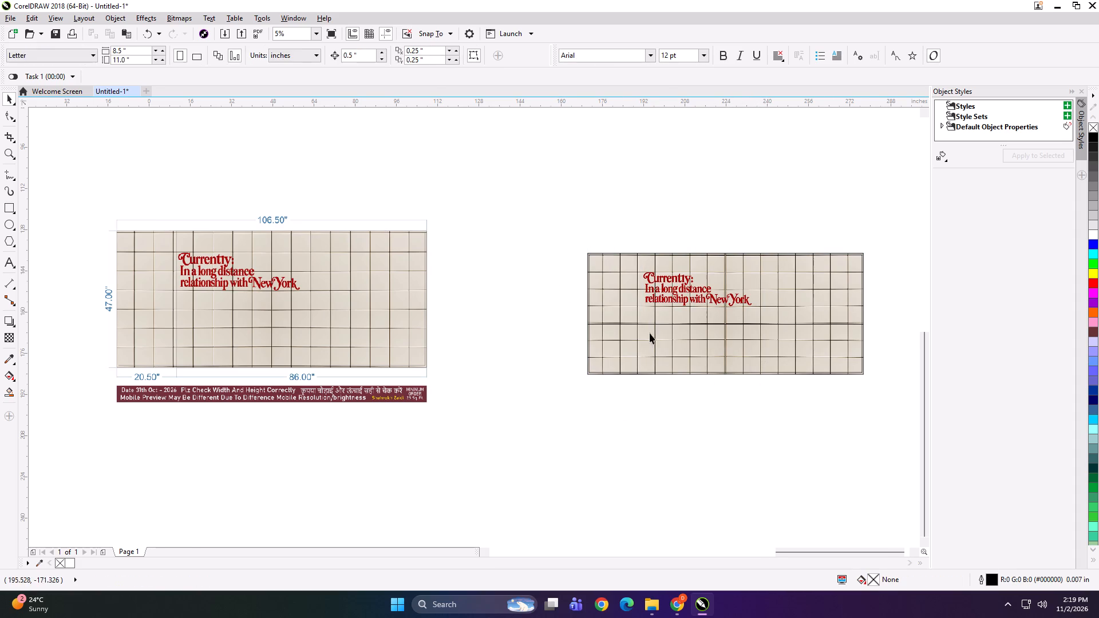
# Reposition the bare imported grid design beside the dimensioned 106.50" design.
pyautogui.moveTo(643, 314); pyautogui.dragTo(612, 312)
pyautogui.scroll(1, 635, 317)
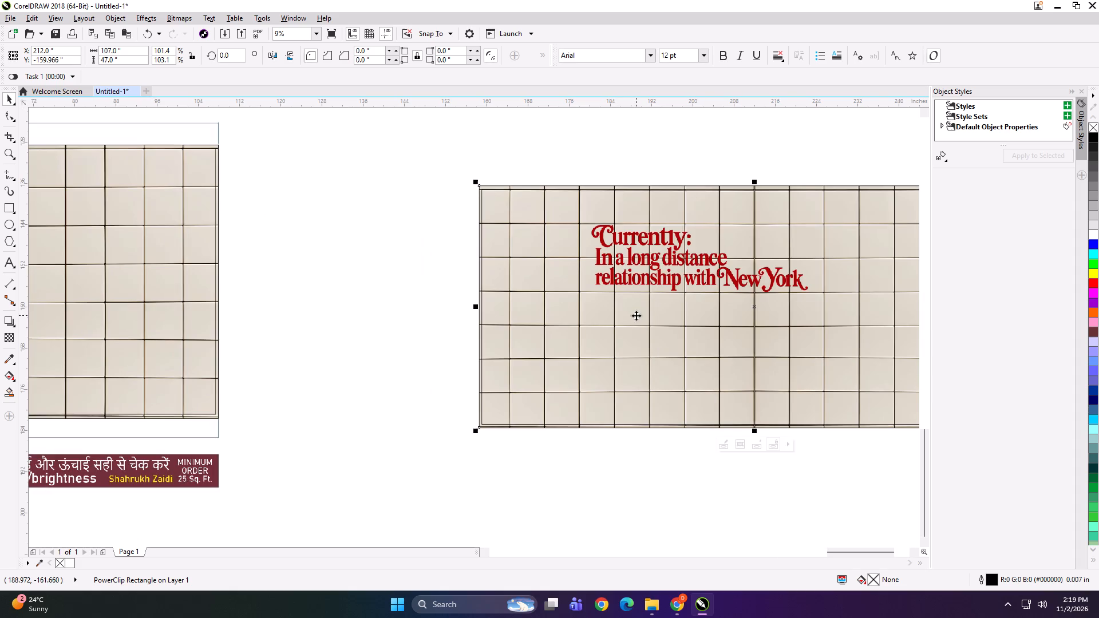
pyautogui.scroll(1, 743, 294)
pyautogui.scroll(-2, 672, 244)
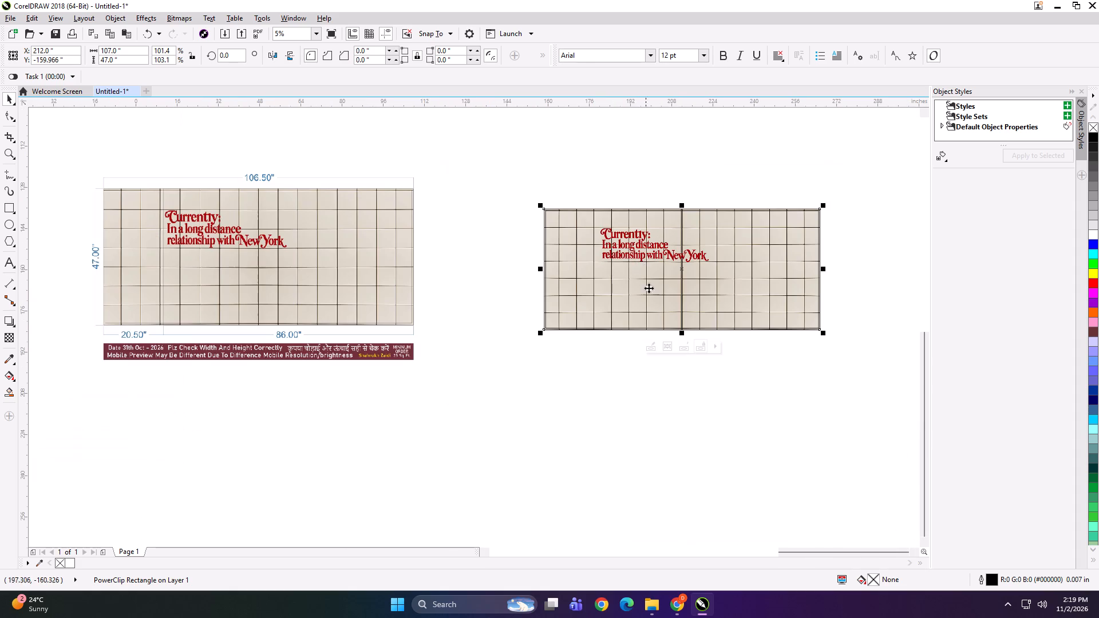
pyautogui.click(618, 391)
pyautogui.moveTo(623, 231); pyautogui.dragTo(617, 326)
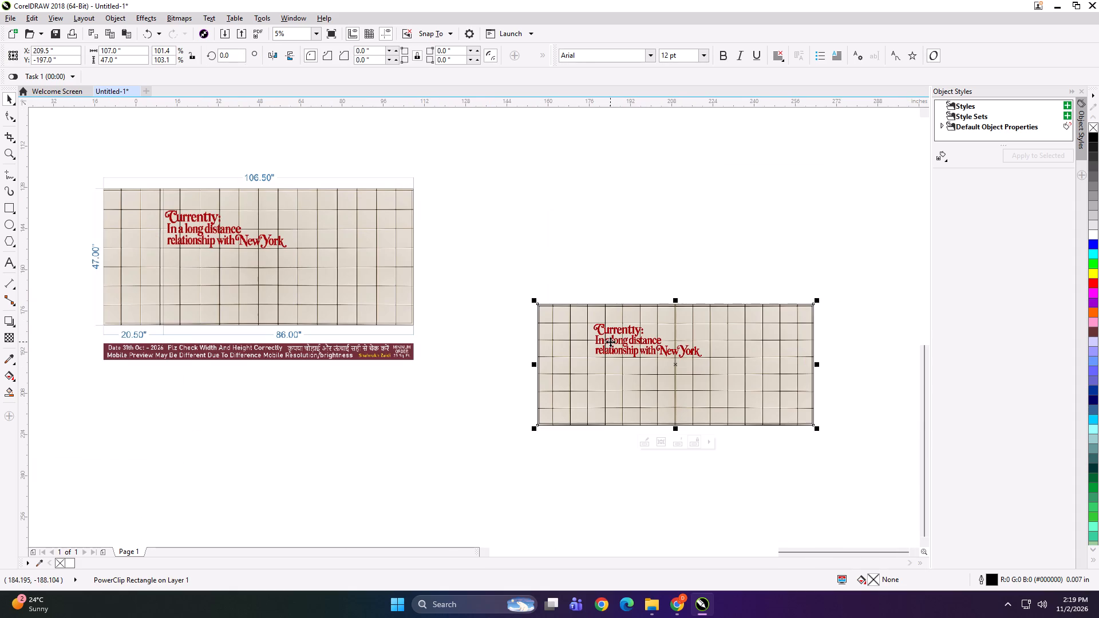
pyautogui.moveTo(610, 342); pyautogui.dragTo(610, 255)
# Examine the grid lines and the lower edge of the bare grid design for extra outlines.
pyautogui.scroll(6, 666, 283)
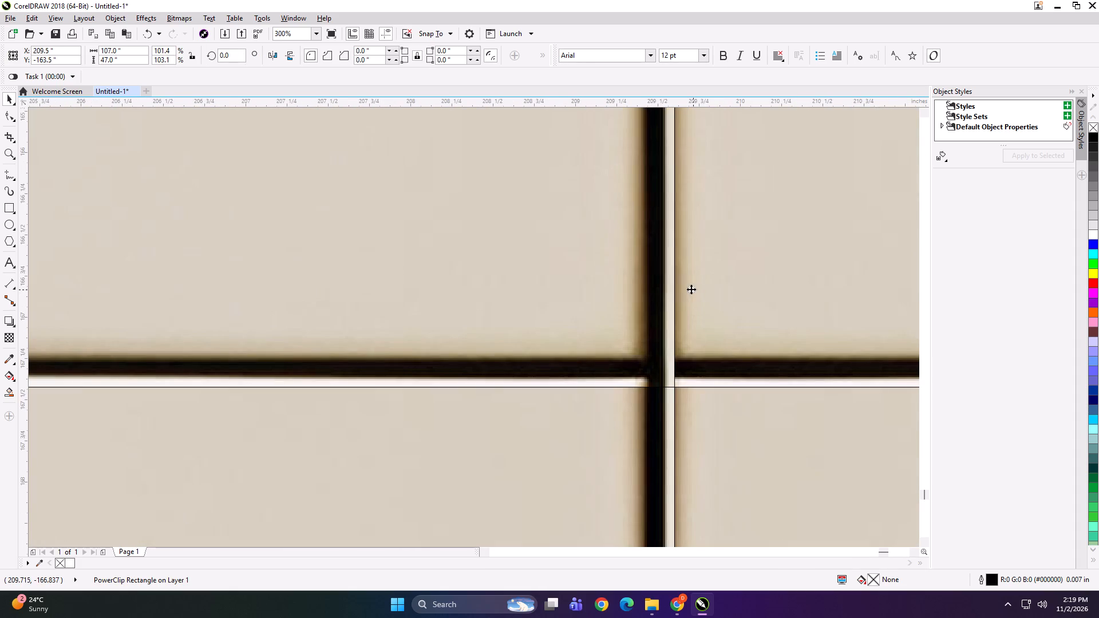
pyautogui.scroll(-4, 663, 262)
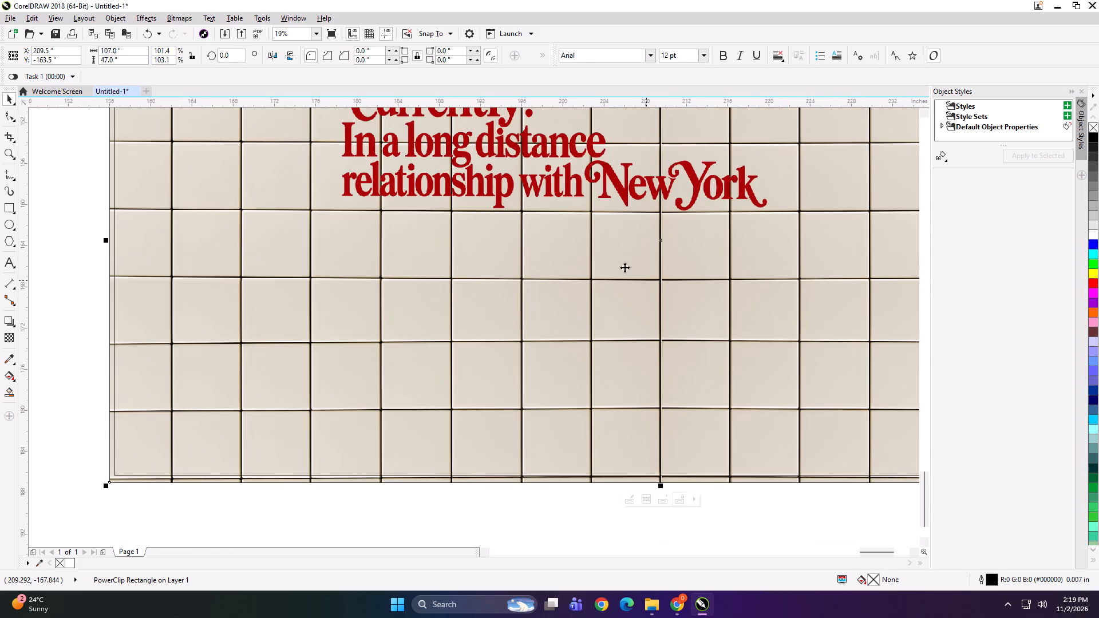
pyautogui.scroll(2, 651, 303)
pyautogui.scroll(2, 669, 224)
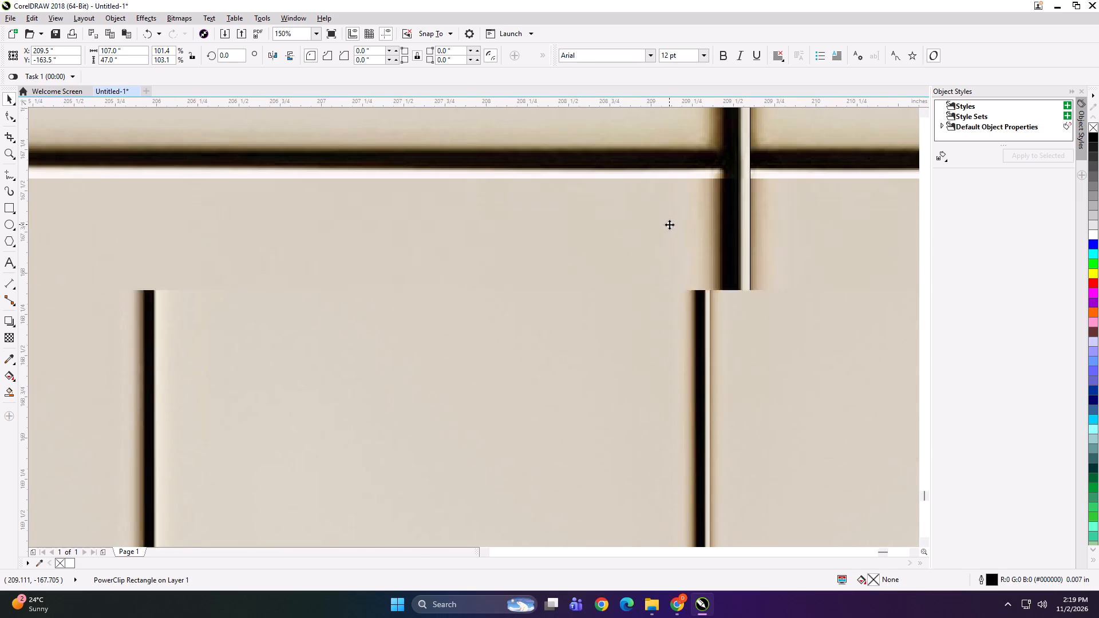
pyautogui.scroll(-2, 592, 177)
pyautogui.scroll(2, 614, 419)
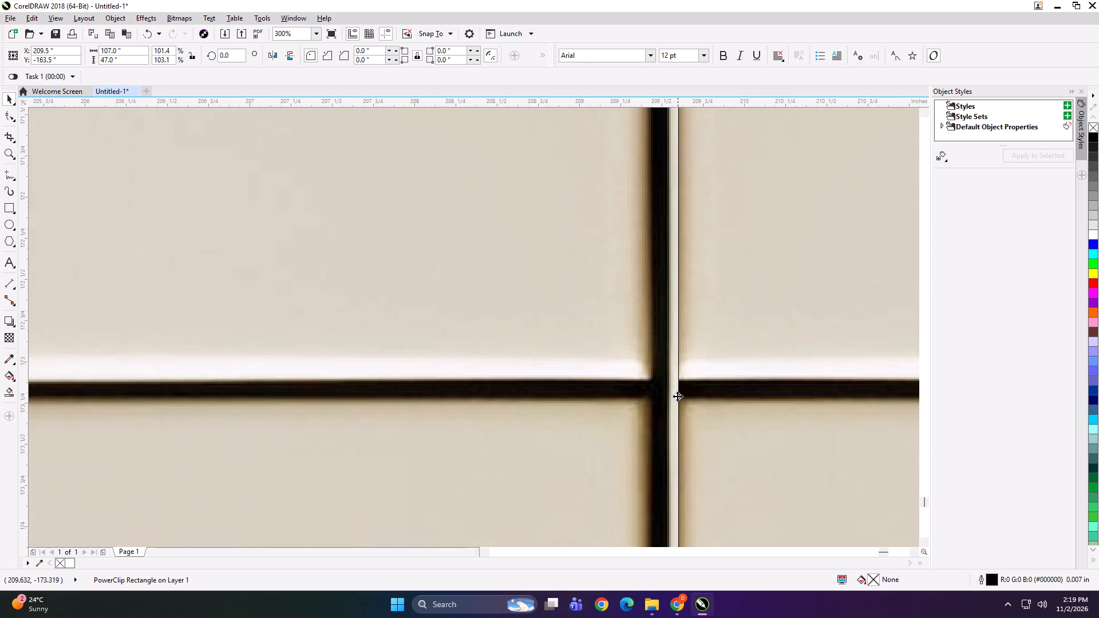
pyautogui.scroll(2, 677, 389)
pyautogui.scroll(-6, 628, 313)
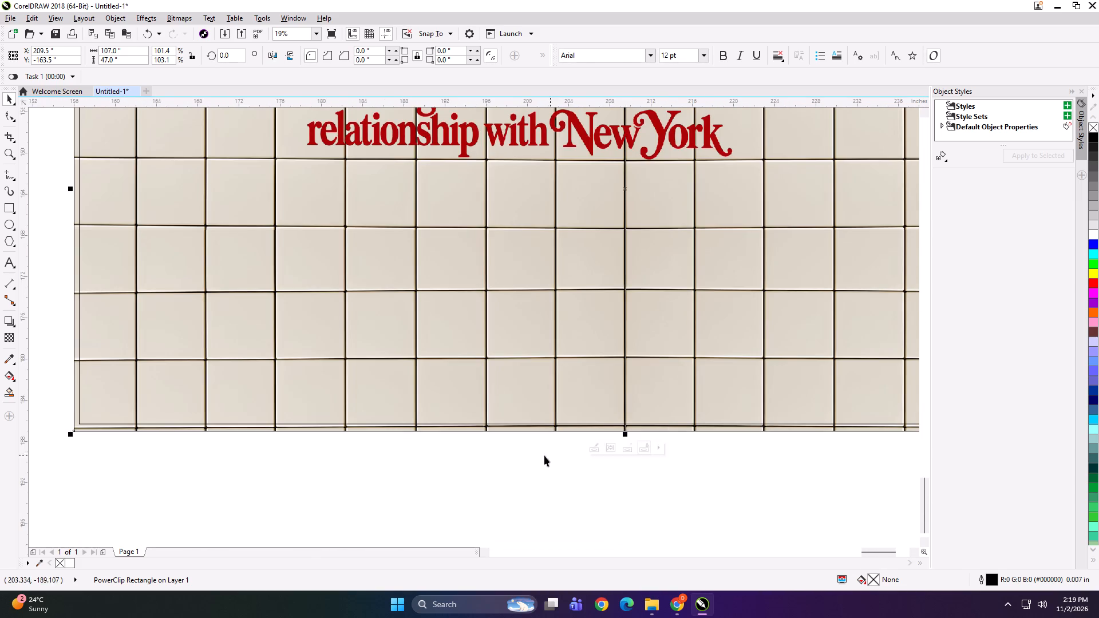
pyautogui.scroll(2, 544, 455)
pyautogui.scroll(2, 616, 338)
pyautogui.scroll(-3, 613, 356)
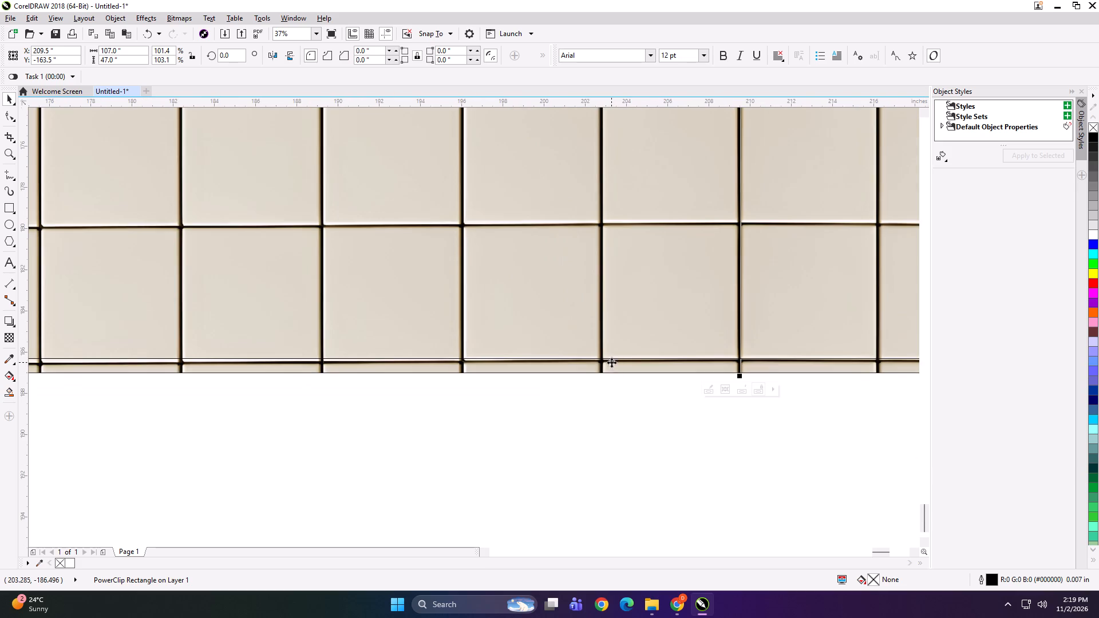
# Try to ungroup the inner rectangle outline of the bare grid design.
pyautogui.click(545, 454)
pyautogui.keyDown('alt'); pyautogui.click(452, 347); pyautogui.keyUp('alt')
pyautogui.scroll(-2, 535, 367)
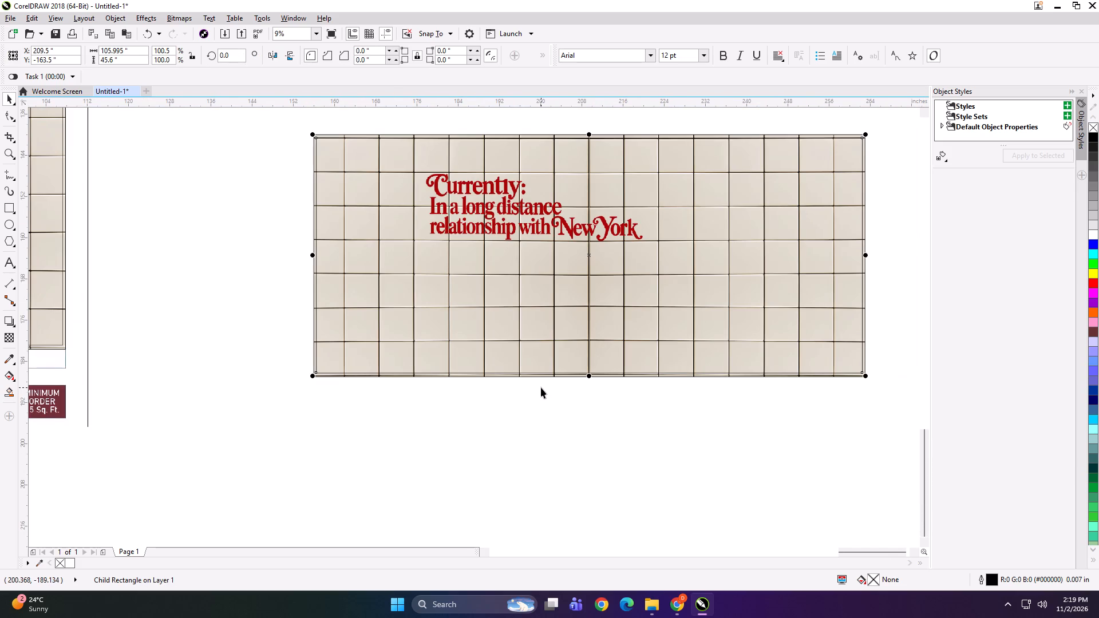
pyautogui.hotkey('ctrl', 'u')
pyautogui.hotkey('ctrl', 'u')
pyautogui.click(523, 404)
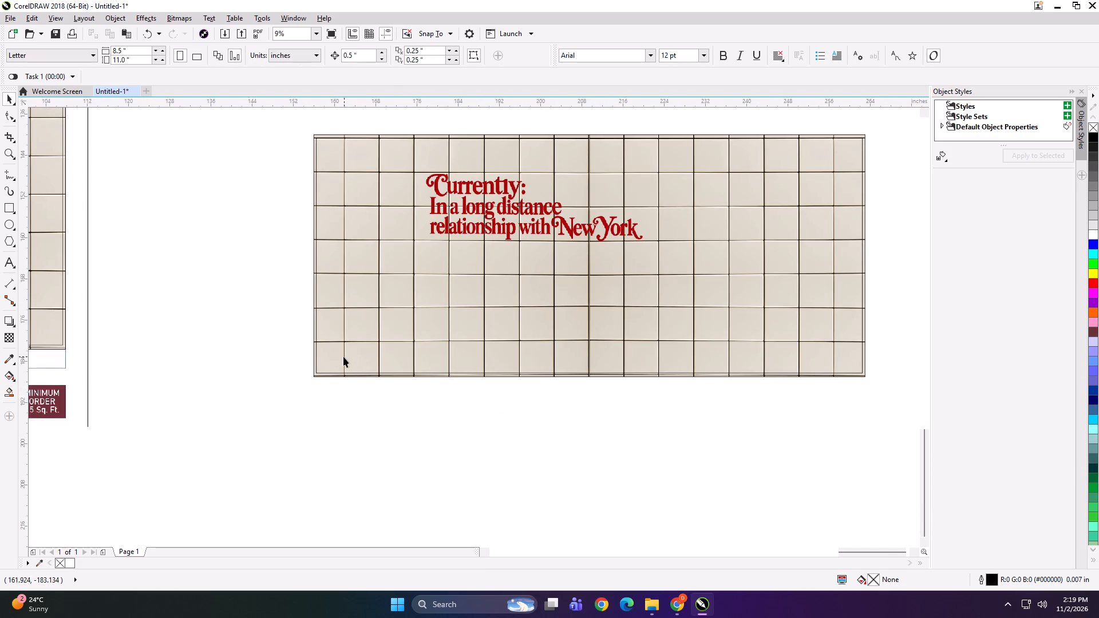
# Examine the edges and upper corner of the bare grid design to identify its inner outline and outer frame.
pyautogui.keyDown('alt'); pyautogui.click(324, 356); pyautogui.keyUp('alt')
pyautogui.scroll(2, 328, 372)
pyautogui.scroll(-2, 305, 355)
pyautogui.click(426, 414)
pyautogui.scroll(5, 570, 122)
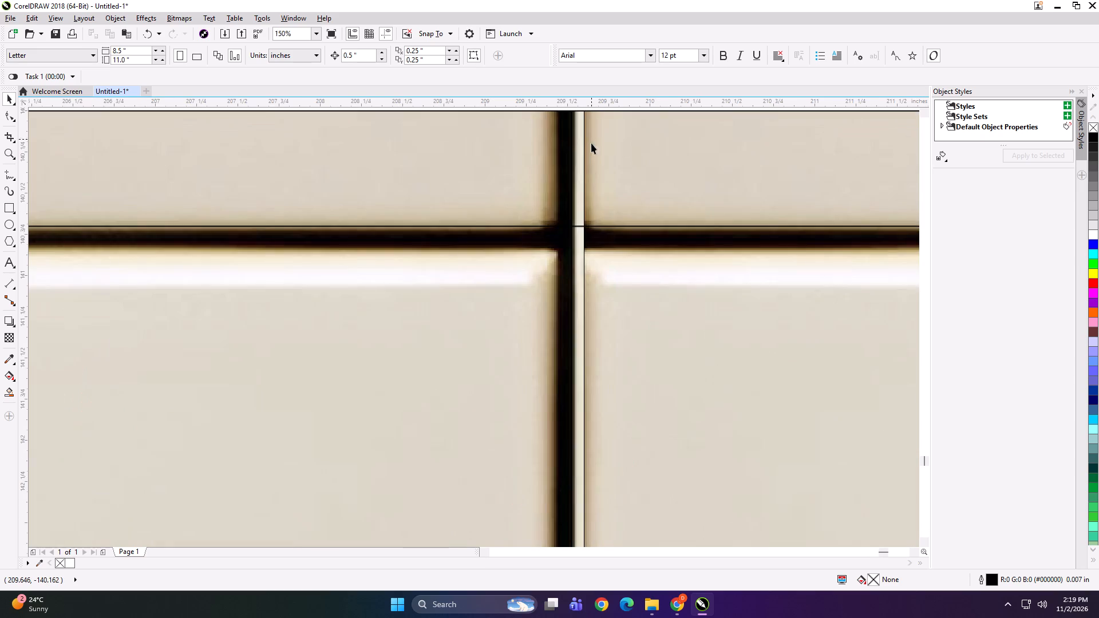
pyautogui.scroll(3, 583, 195)
pyautogui.scroll(-4, 564, 187)
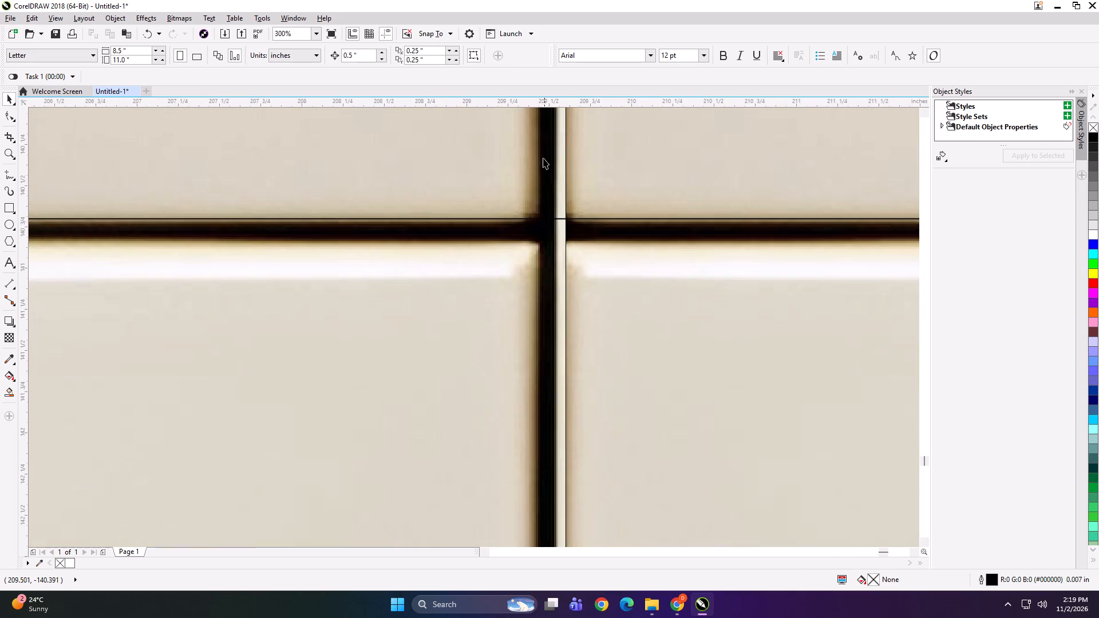
pyautogui.scroll(-5, 536, 154)
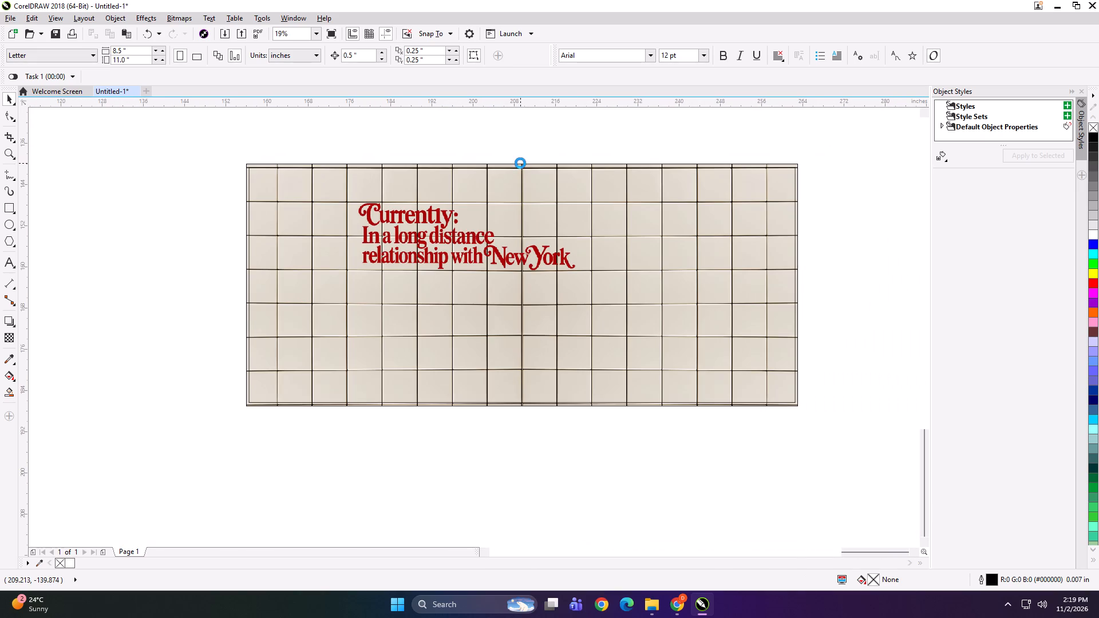
pyautogui.scroll(7, 789, 168)
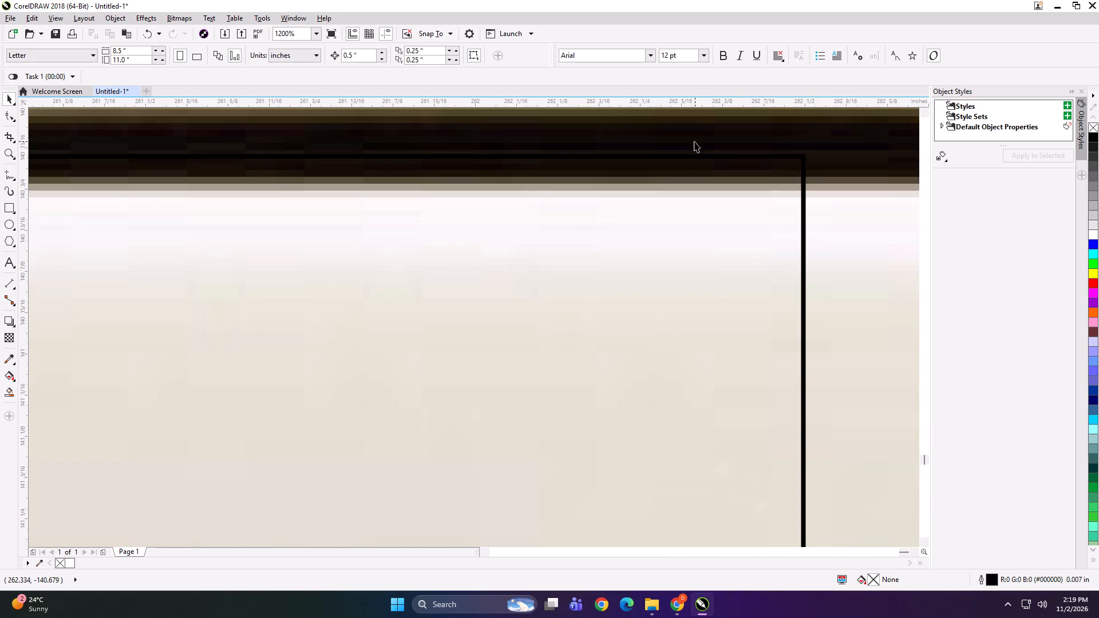
pyautogui.click(804, 182)
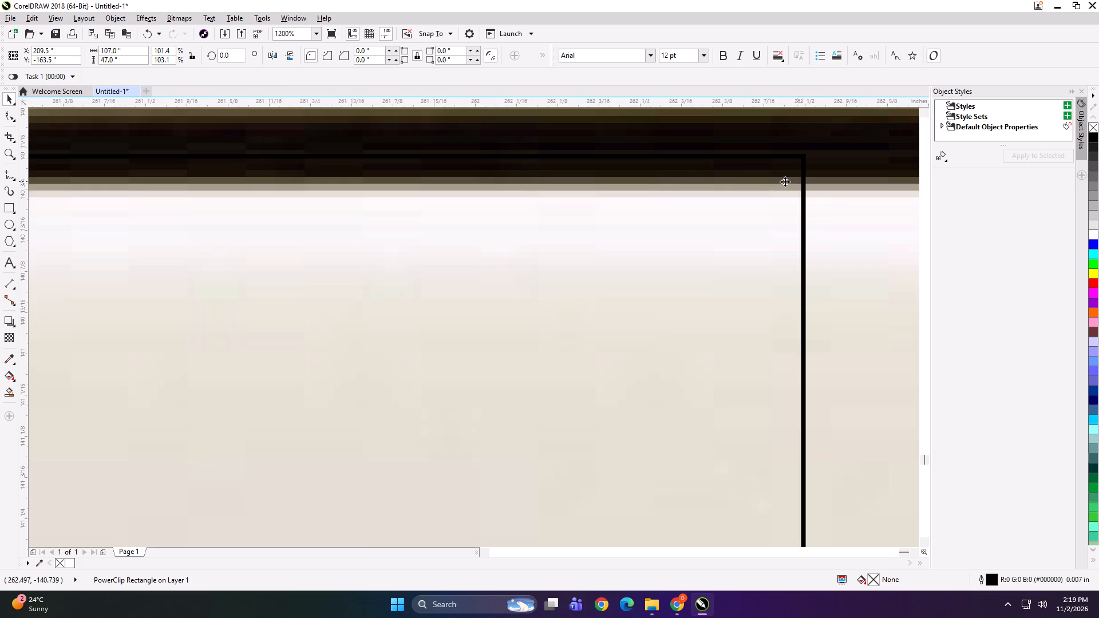
pyautogui.scroll(-3, 679, 177)
pyautogui.scroll(-1, 621, 181)
pyautogui.scroll(-2, 692, 151)
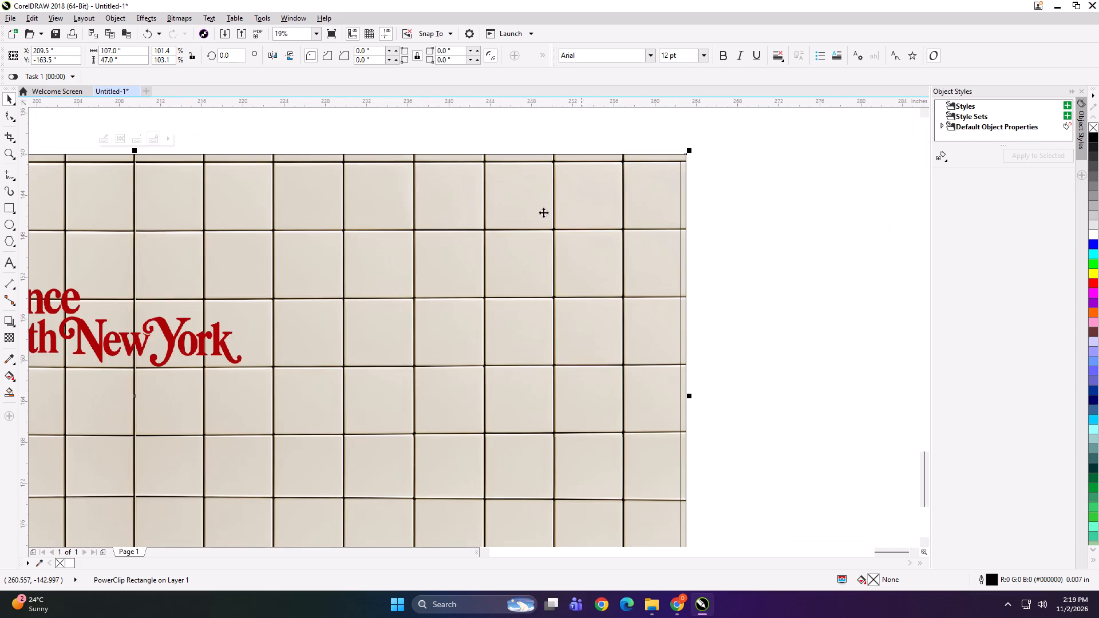
pyautogui.scroll(4, 694, 150)
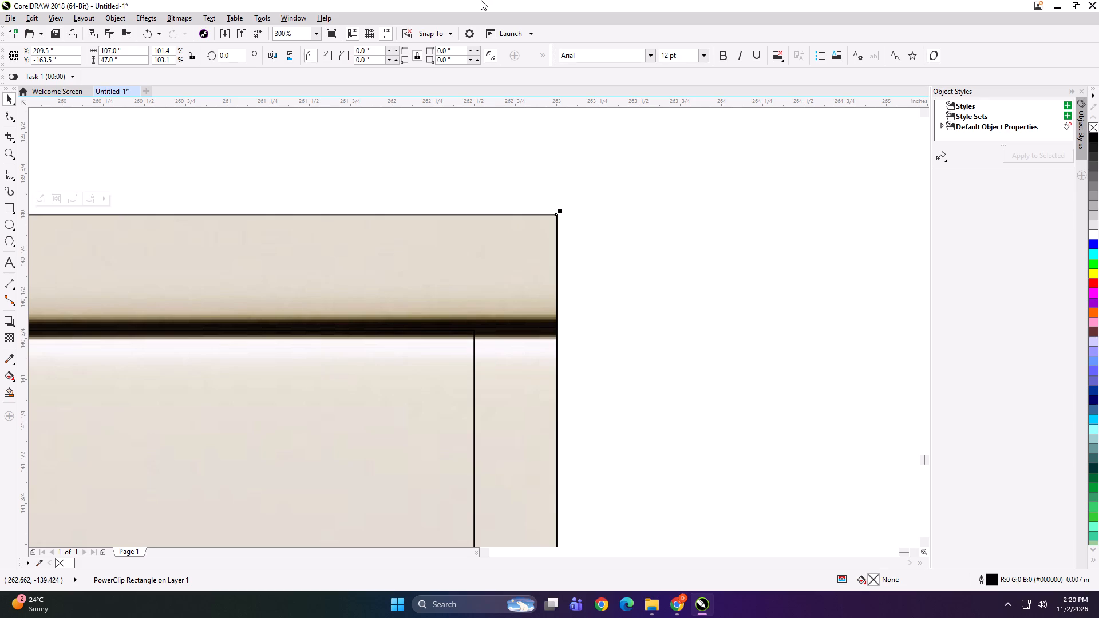
pyautogui.scroll(-2, 722, 110)
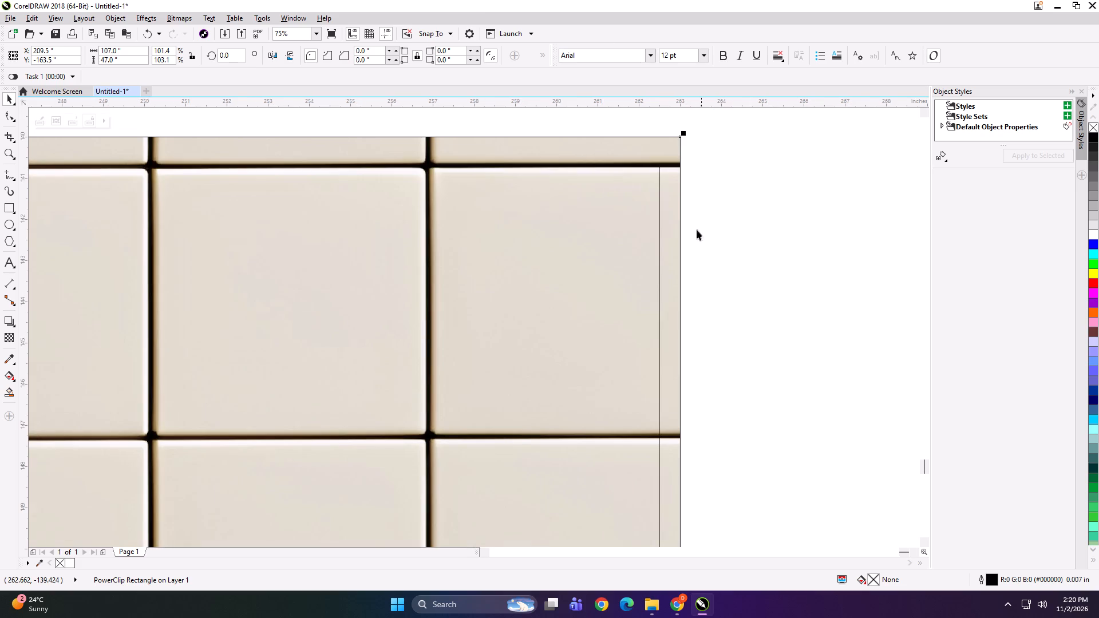
# Delete the inner rectangle outline from the bare grid design and check its lower edge.
pyautogui.click(734, 273)
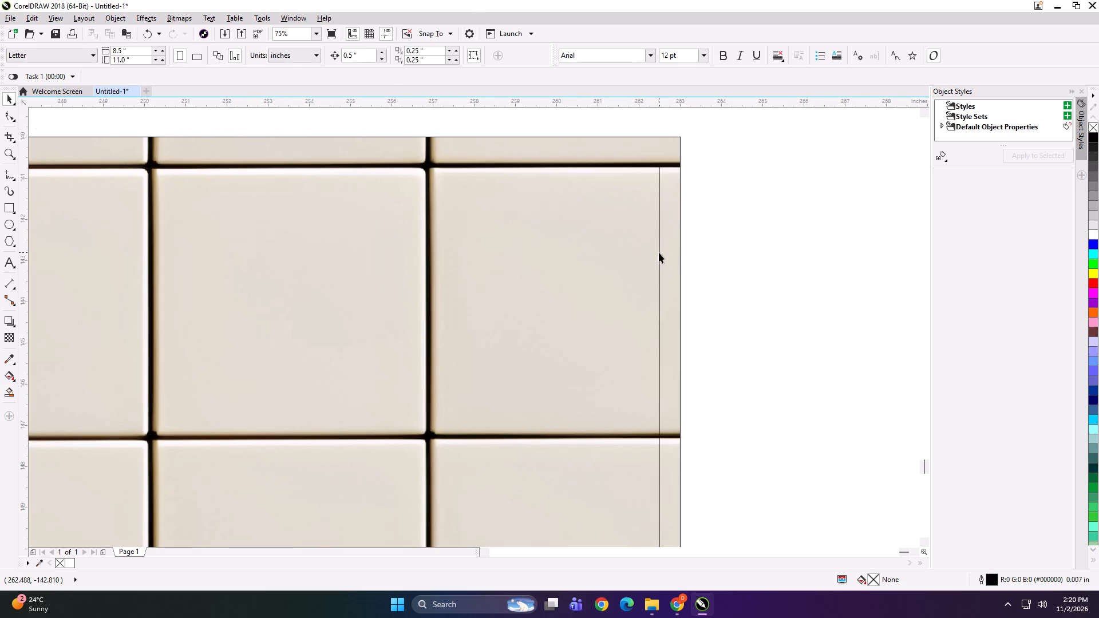
pyautogui.keyDown('alt'); pyautogui.click(659, 252); pyautogui.keyUp('alt')
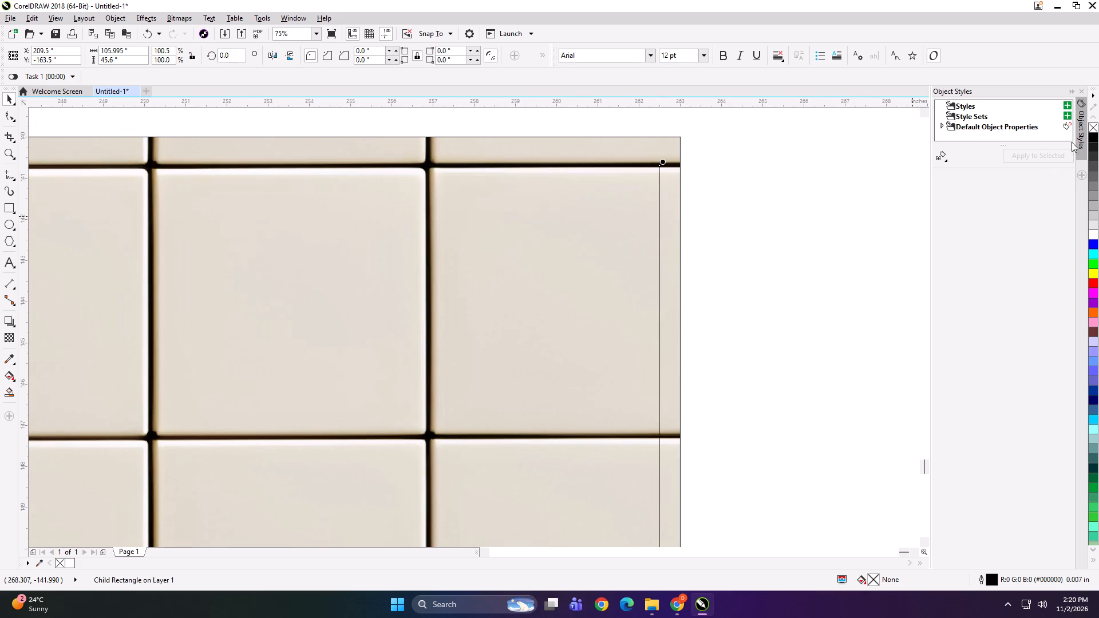
pyautogui.press('Delete')
pyautogui.scroll(-3, 703, 223)
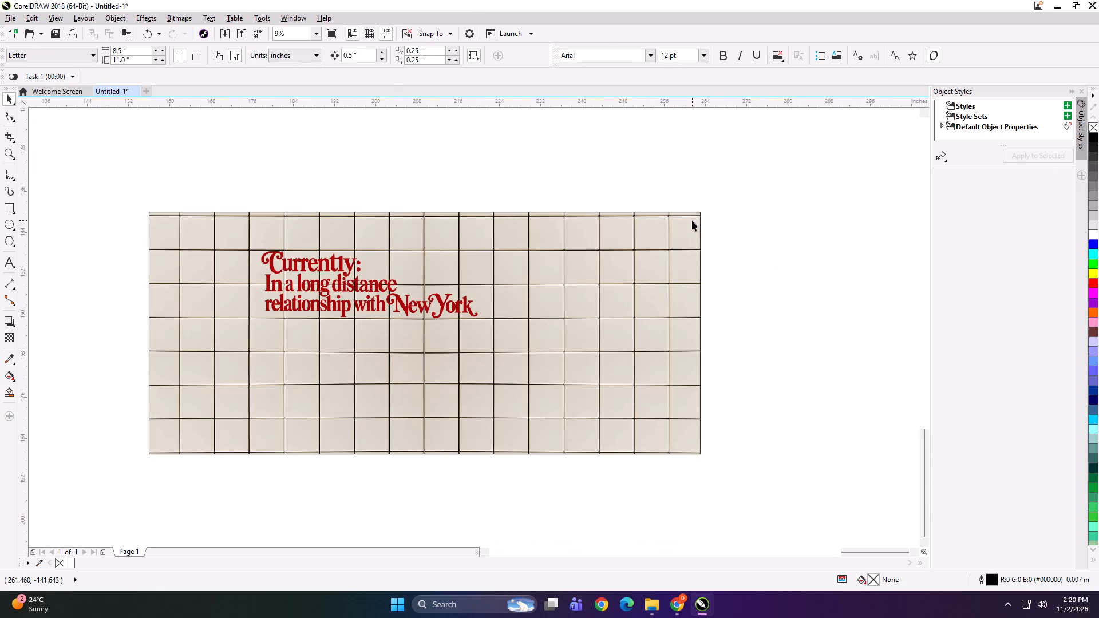
pyautogui.scroll(3, 497, 463)
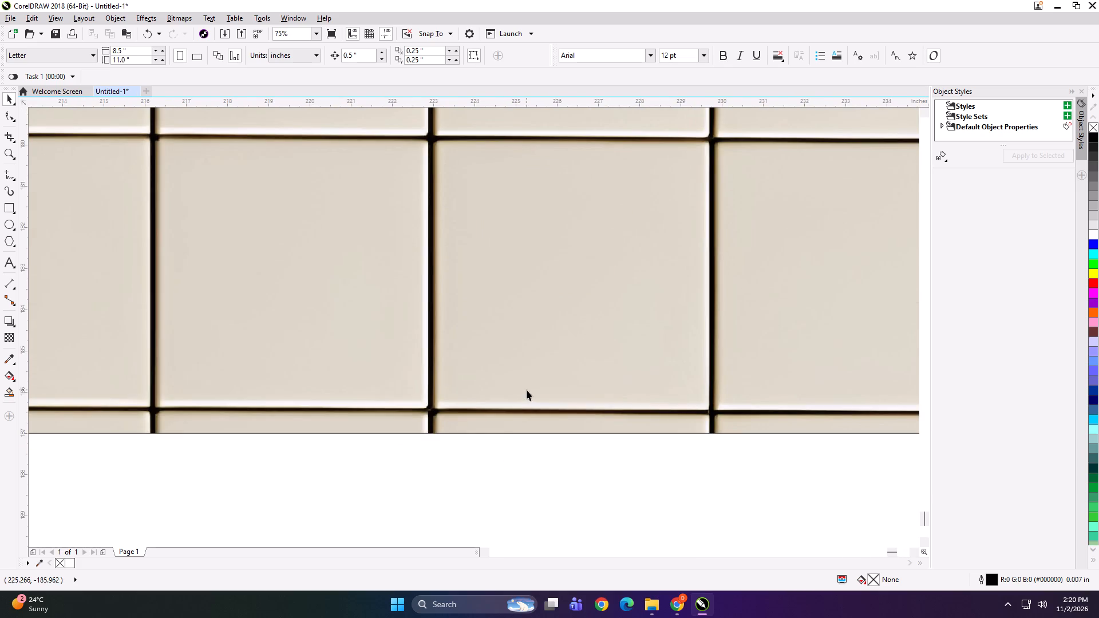
pyautogui.scroll(-2, 527, 390)
# Move the bare grid design and its dimensioned preview closer together side by side.
pyautogui.moveTo(473, 300); pyautogui.dragTo(484, 361)
pyautogui.scroll(-2, 491, 337)
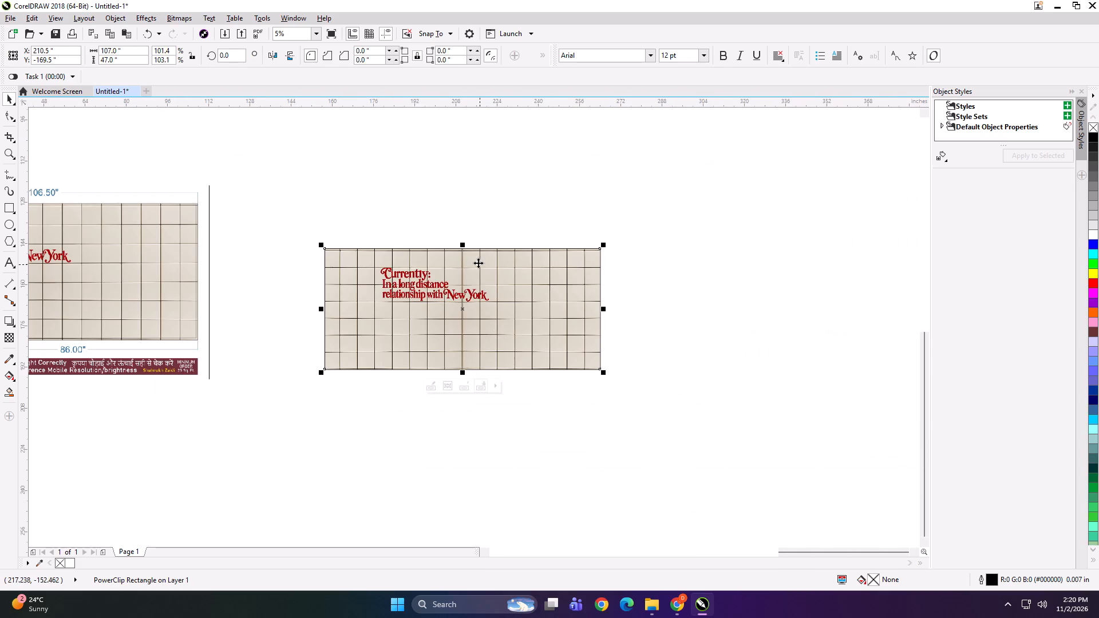
pyautogui.moveTo(468, 301); pyautogui.dragTo(467, 260)
pyautogui.moveTo(184, 253); pyautogui.dragTo(279, 256)
pyautogui.keyDown('shift'); pyautogui.click(401, 271); pyautogui.keyUp('shift')
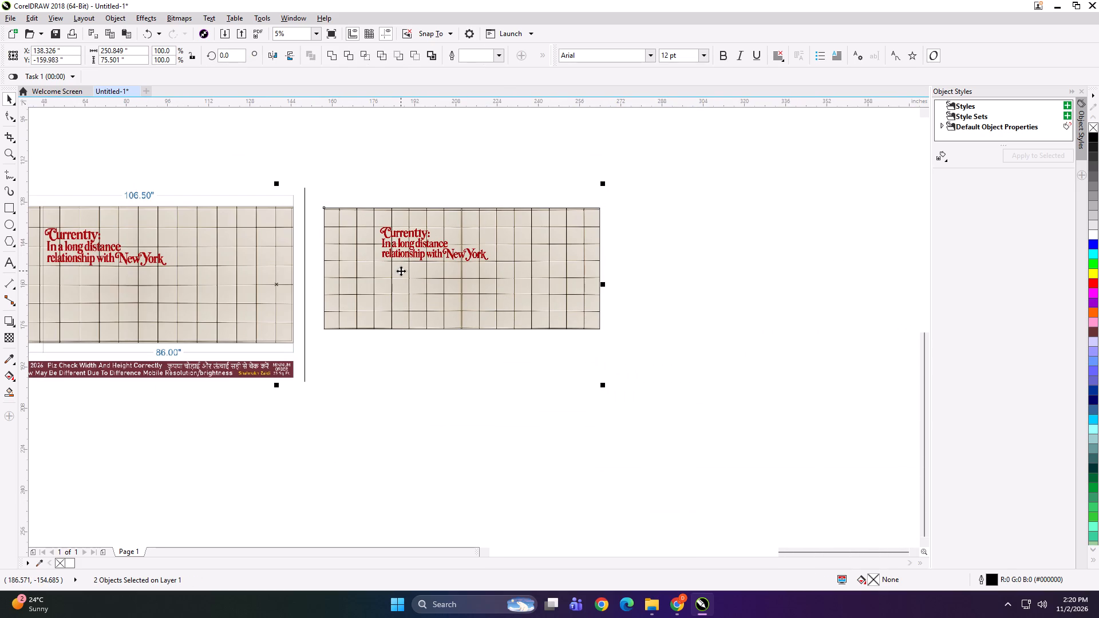
pyautogui.hotkey('shift', 'F2')
pyautogui.click(405, 163)
pyautogui.moveTo(425, 310); pyautogui.dragTo(410, 266)
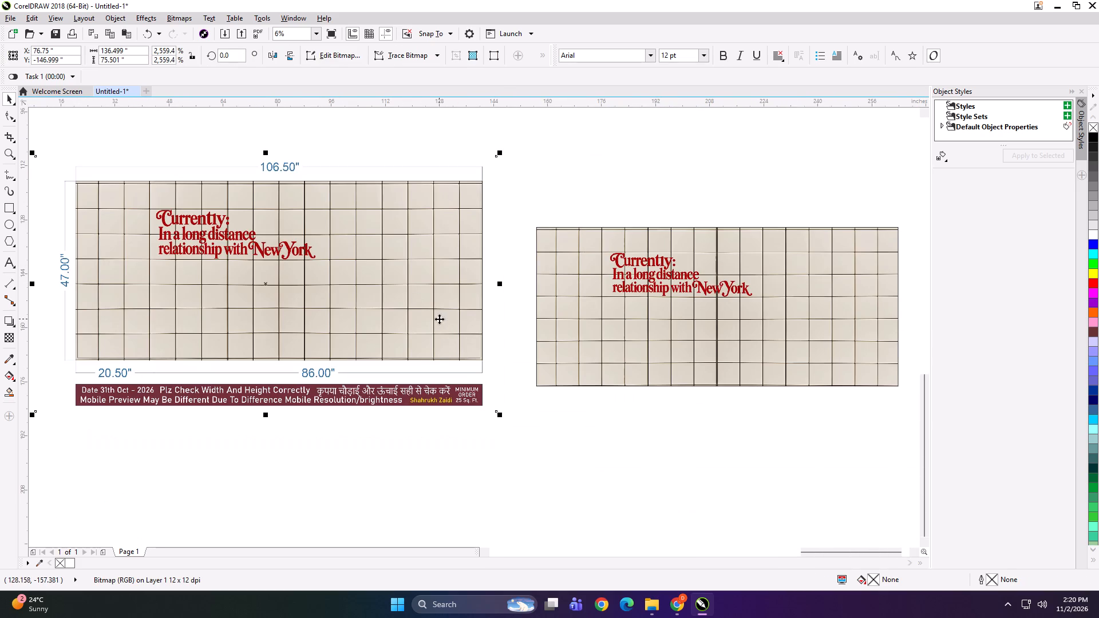
pyautogui.click(604, 442)
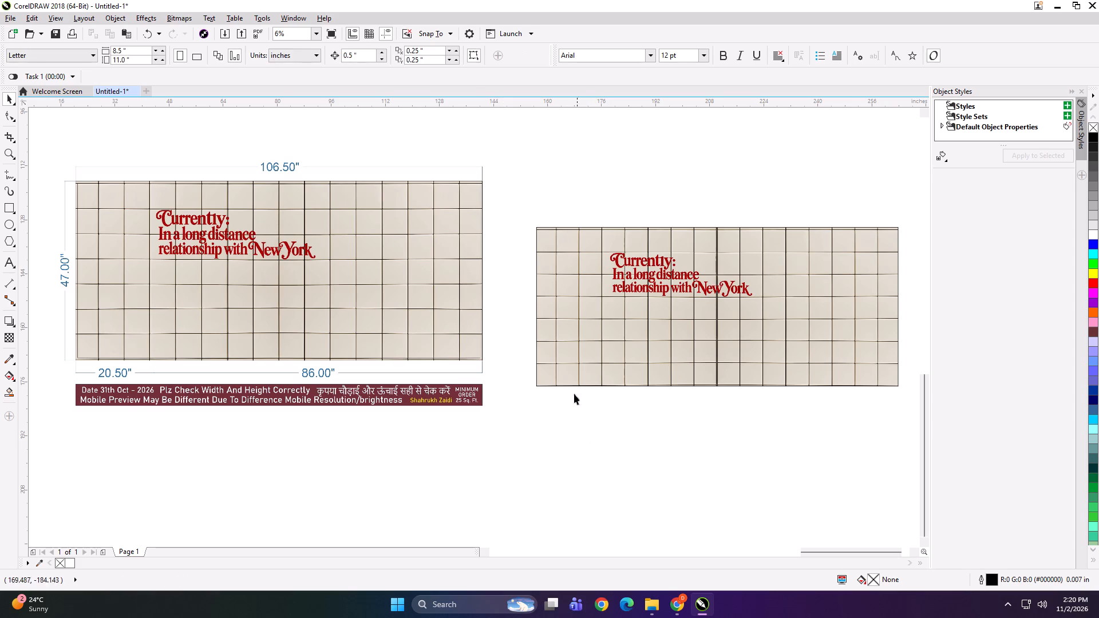
# Start a TIFF export of the bare grid design and create and open a 107x47 folder inside SAJAVAT.
pyautogui.click(587, 296)
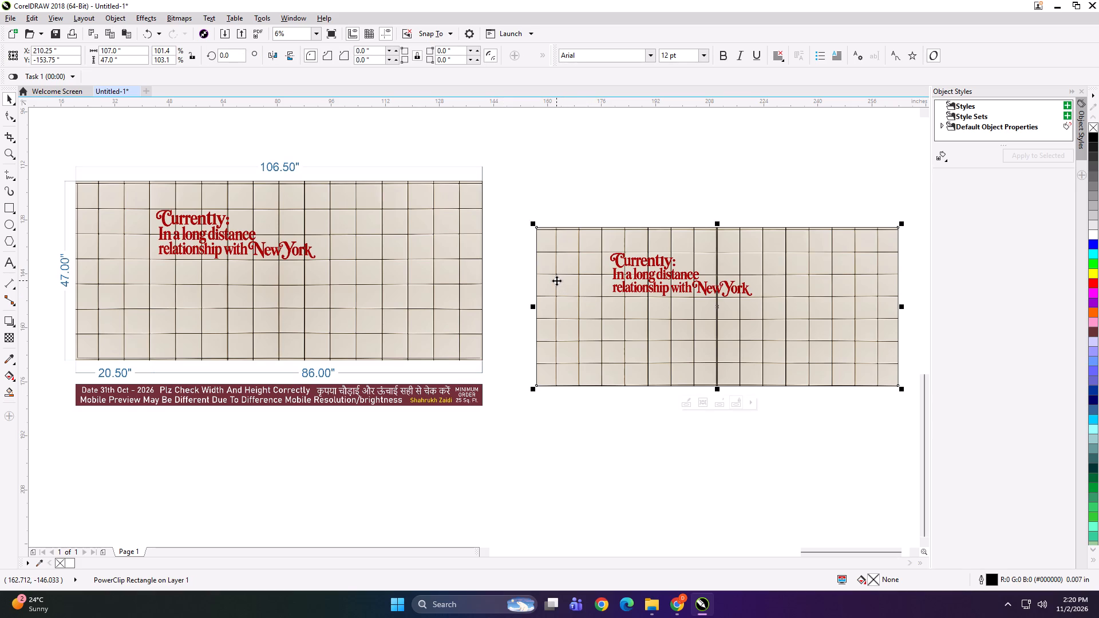
pyautogui.hotkey('ctrl', 'e')
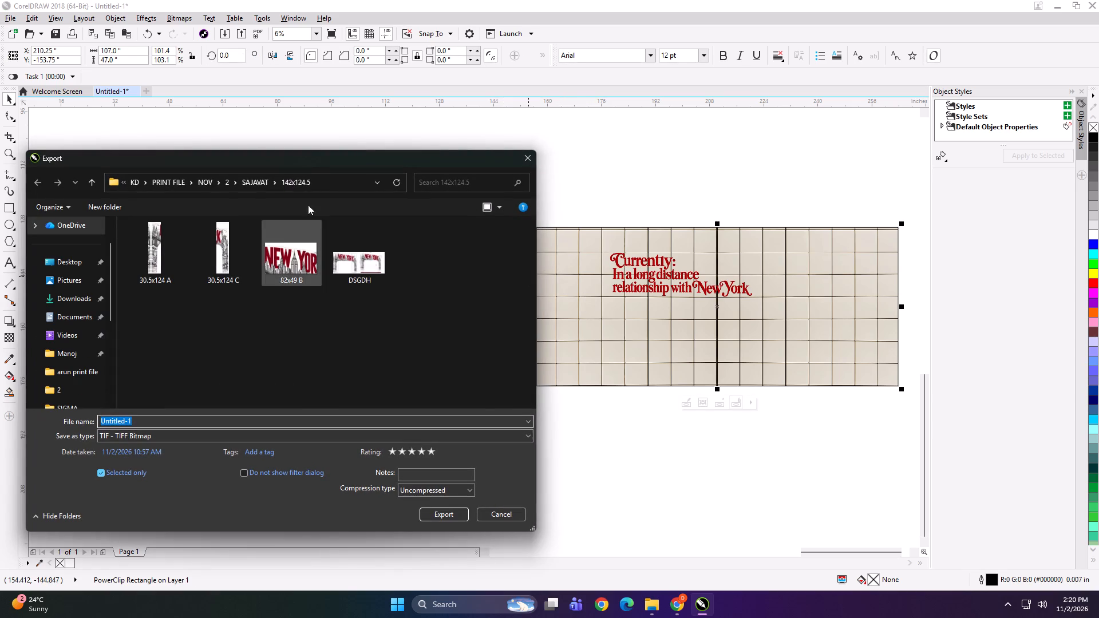
pyautogui.moveTo(283, 162); pyautogui.dragTo(770, 129)
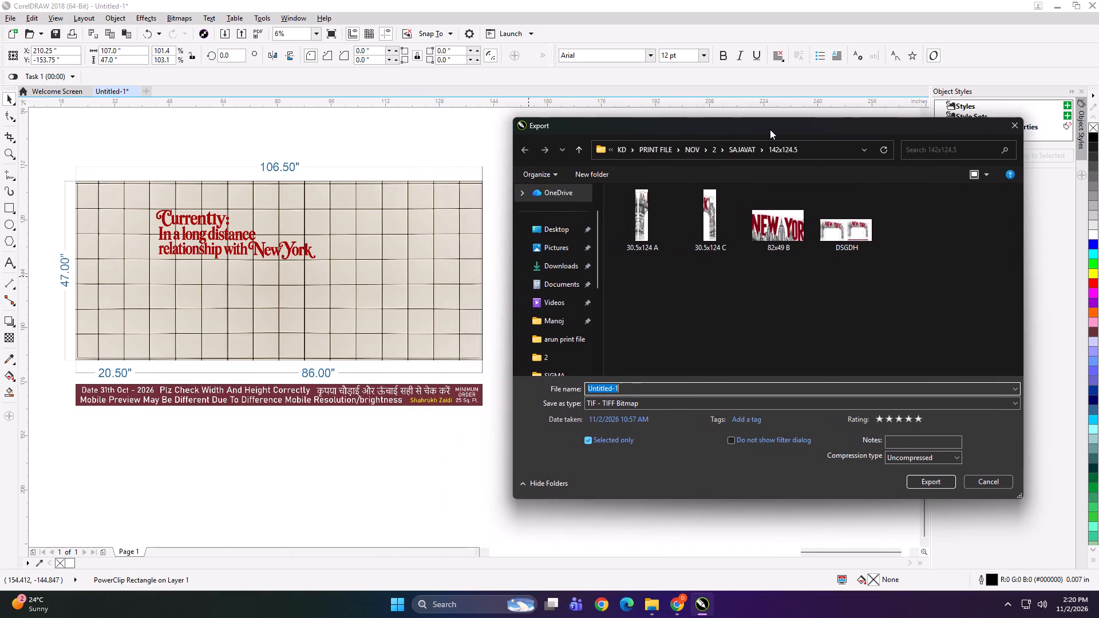
pyautogui.moveTo(770, 129); pyautogui.dragTo(773, 130)
pyautogui.click(584, 148)
pyautogui.click(592, 170)
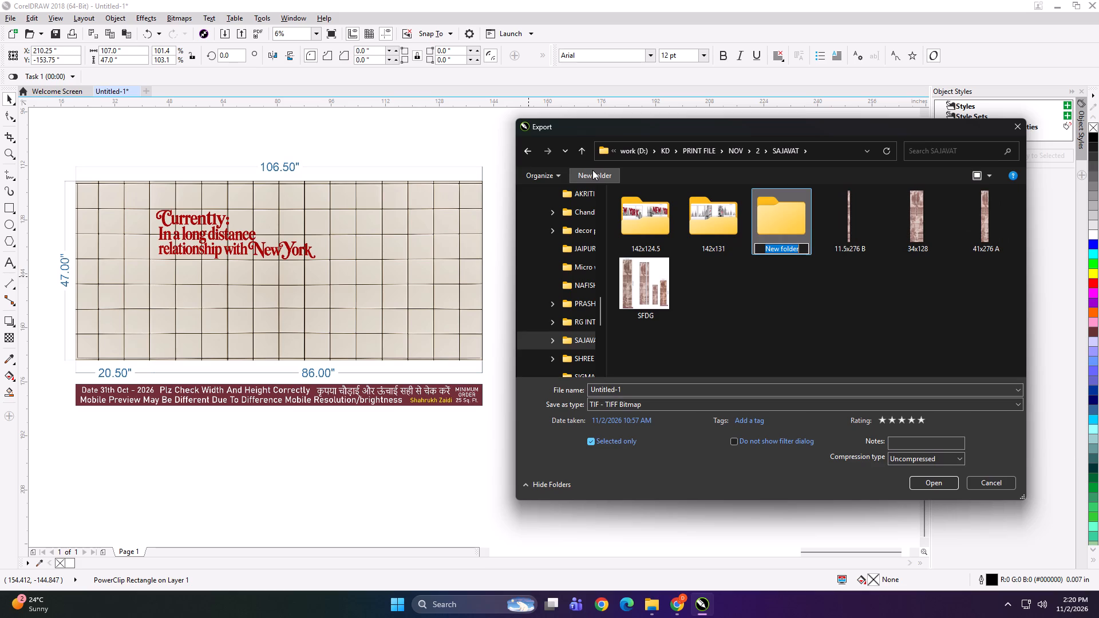
pyautogui.write('107x47')
pyautogui.press('space')
pyautogui.press('Return')
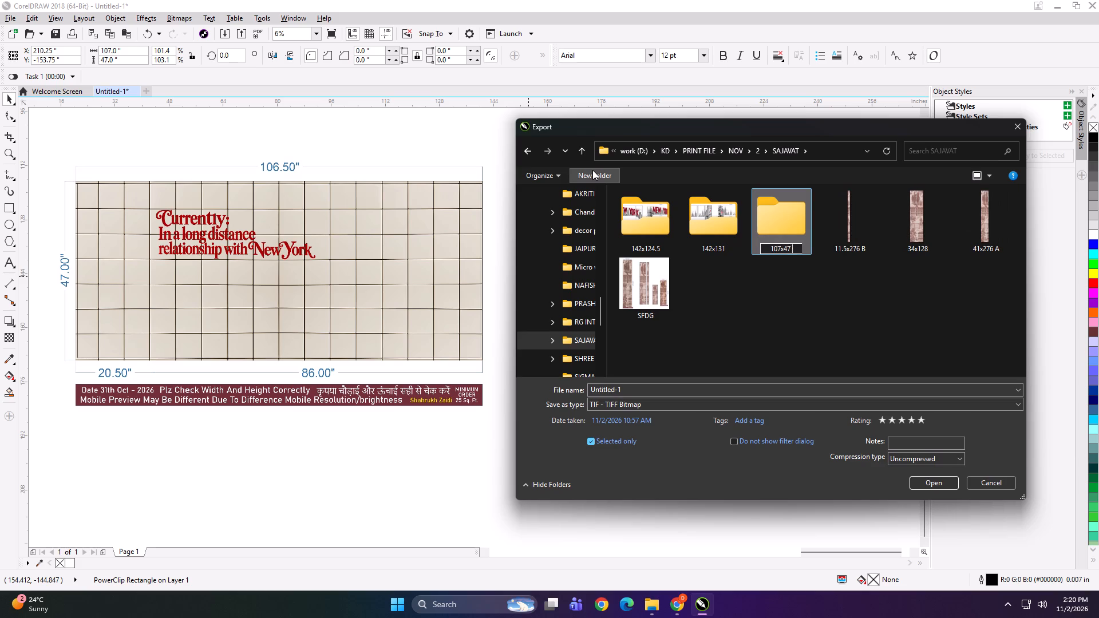
pyautogui.doubleClick(659, 219)
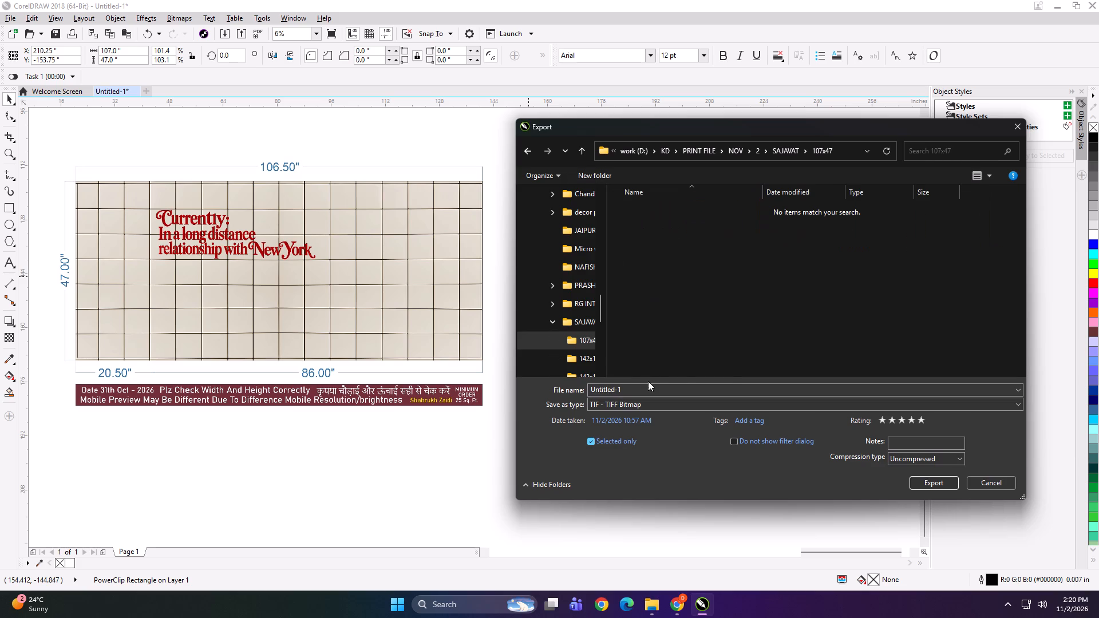
# Export the bare grid design as an uncompressed TIFF named 107x47 into the 107x47 folder.
pyautogui.click(648, 386)
pyautogui.write('107x47')
pyautogui.press('space')
pyautogui.press('Return')
pyautogui.press('Return')
# Enlarge the bare grid design beside the dimensioned preview and group the two together.
pyautogui.scroll(-1, 485, 304)
pyautogui.moveTo(560, 315); pyautogui.dragTo(548, 288)
pyautogui.moveTo(687, 324); pyautogui.dragTo(711, 342)
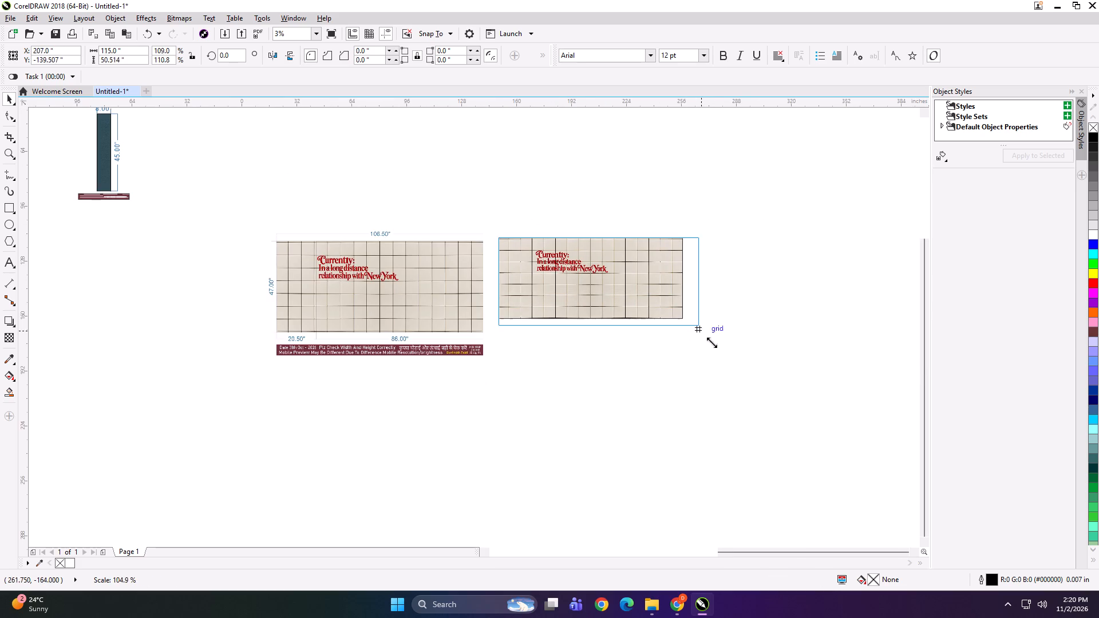
pyautogui.moveTo(711, 342); pyautogui.dragTo(722, 348)
pyautogui.keyDown('shift'); pyautogui.click(495, 306); pyautogui.keyUp('shift')
pyautogui.keyDown('shift'); pyautogui.click(446, 299); pyautogui.keyUp('shift')
pyautogui.hotkey('ctrl', 'g')
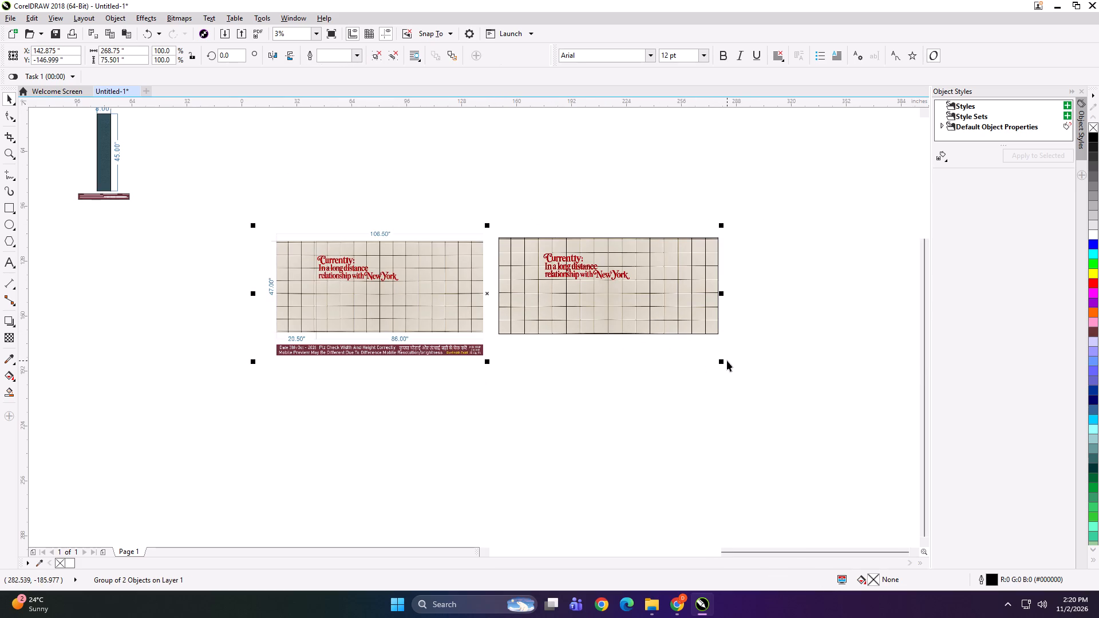
# Scale the group of preview and bare grid design down to about 6.95 x 1.95 inches.
pyautogui.keyDown('shift'); pyautogui.moveTo(724, 361); pyautogui.dragTo(524, 318); pyautogui.keyUp('shift')
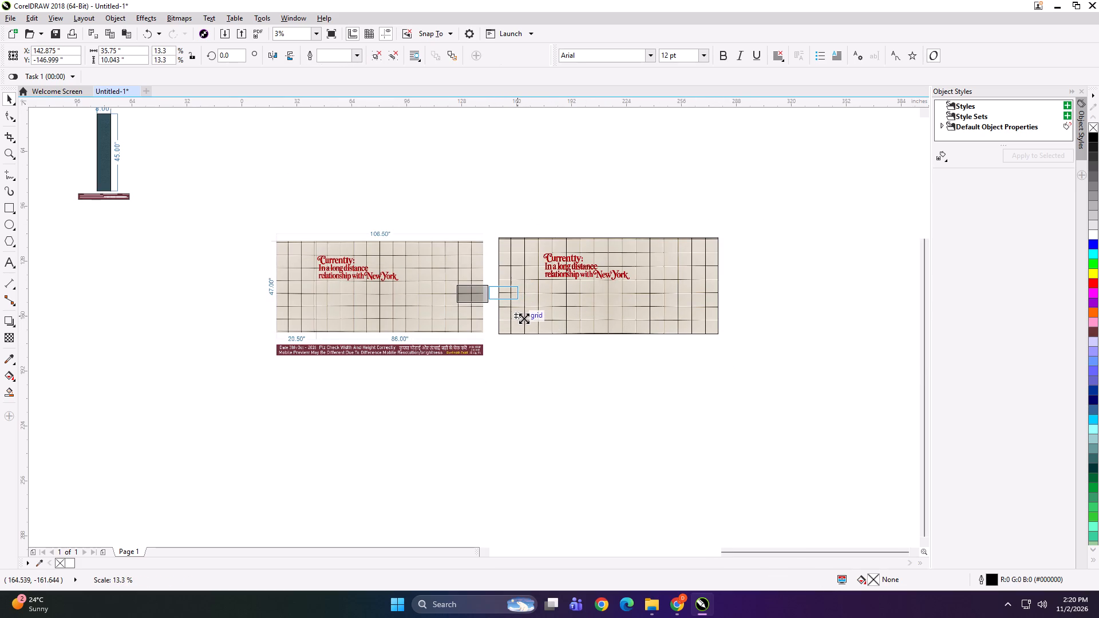
pyautogui.keyDown('shift'); pyautogui.moveTo(524, 318); pyautogui.dragTo(504, 316); pyautogui.keyUp('shift')
pyautogui.scroll(2, 489, 295)
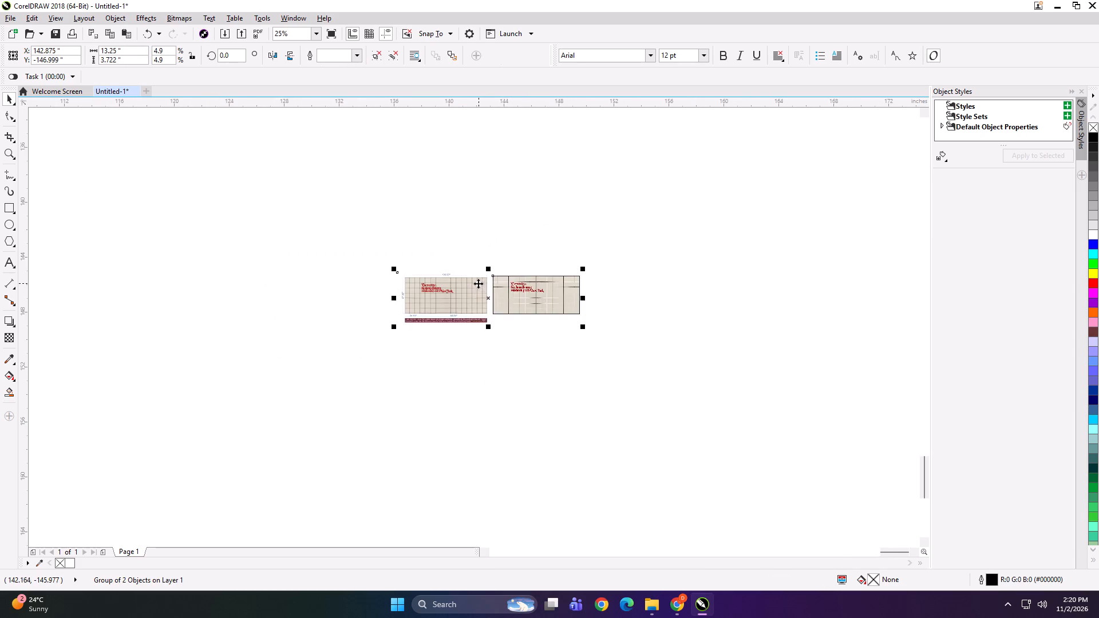
pyautogui.scroll(2, 478, 283)
pyautogui.keyDown('shift'); pyautogui.moveTo(686, 371); pyautogui.dragTo(614, 351); pyautogui.keyUp('shift')
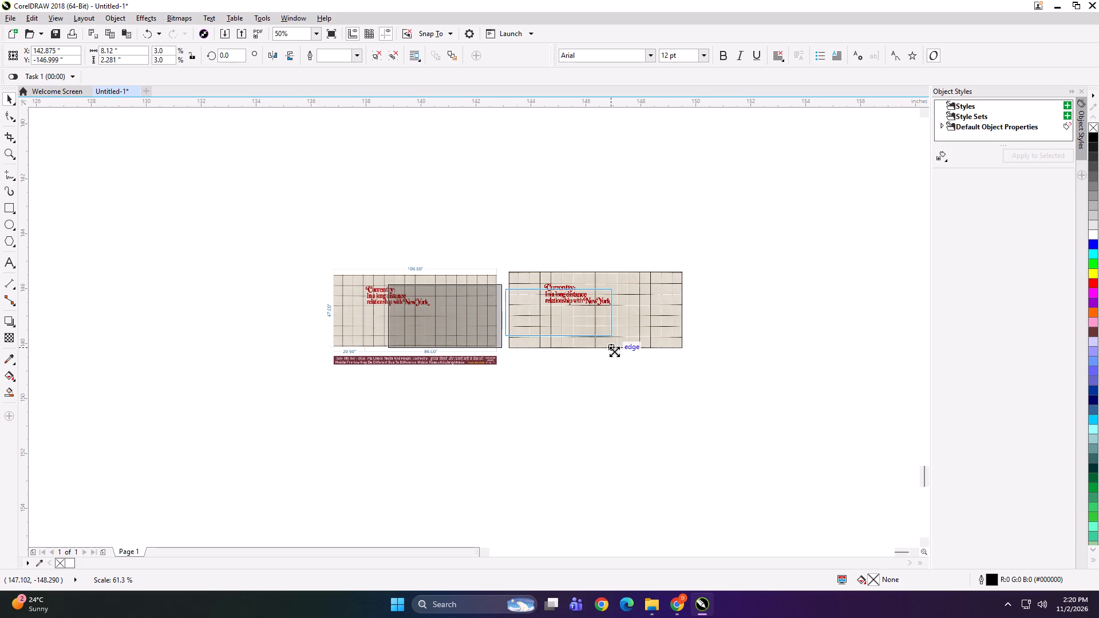
pyautogui.keyDown('shift'); pyautogui.moveTo(614, 351); pyautogui.dragTo(598, 348); pyautogui.keyUp('shift')
# Export the reduced group as a TIFF named FSDGG.
pyautogui.hotkey('ctrl', 'e')
pyautogui.write('FSDGG')
pyautogui.press('Return')
pyautogui.press('Return')
pyautogui.press('Return')
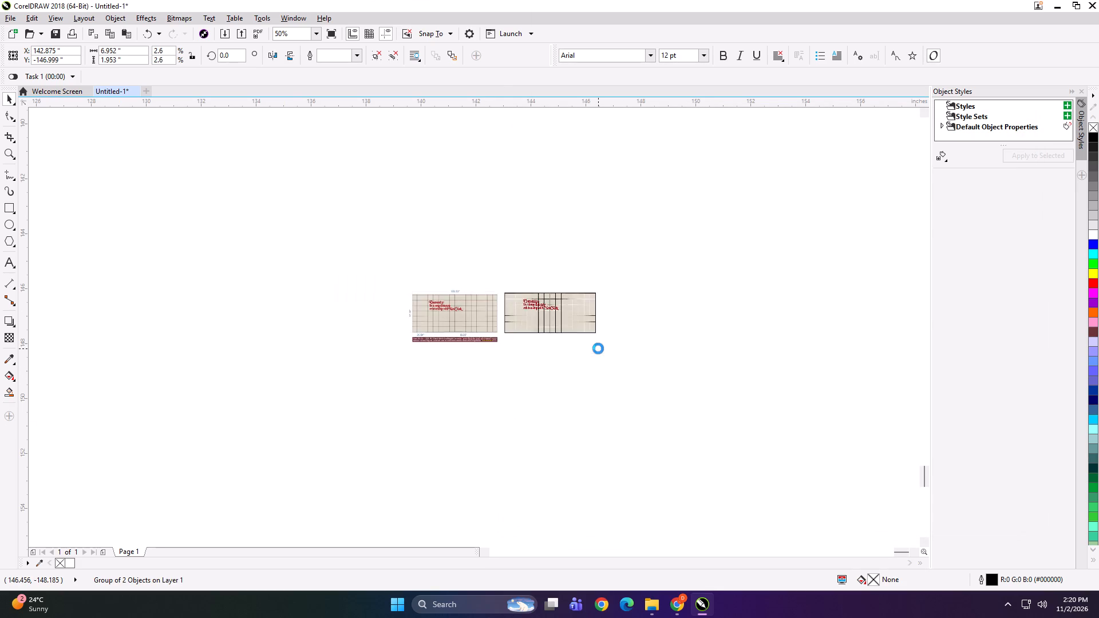
# Delete the exported grid design group from the page and bring the remaining designs into view.
pyautogui.press('Delete')
pyautogui.press('F4')
pyautogui.click(598, 348)
pyautogui.scroll(-2, 585, 332)
pyautogui.click(588, 481)
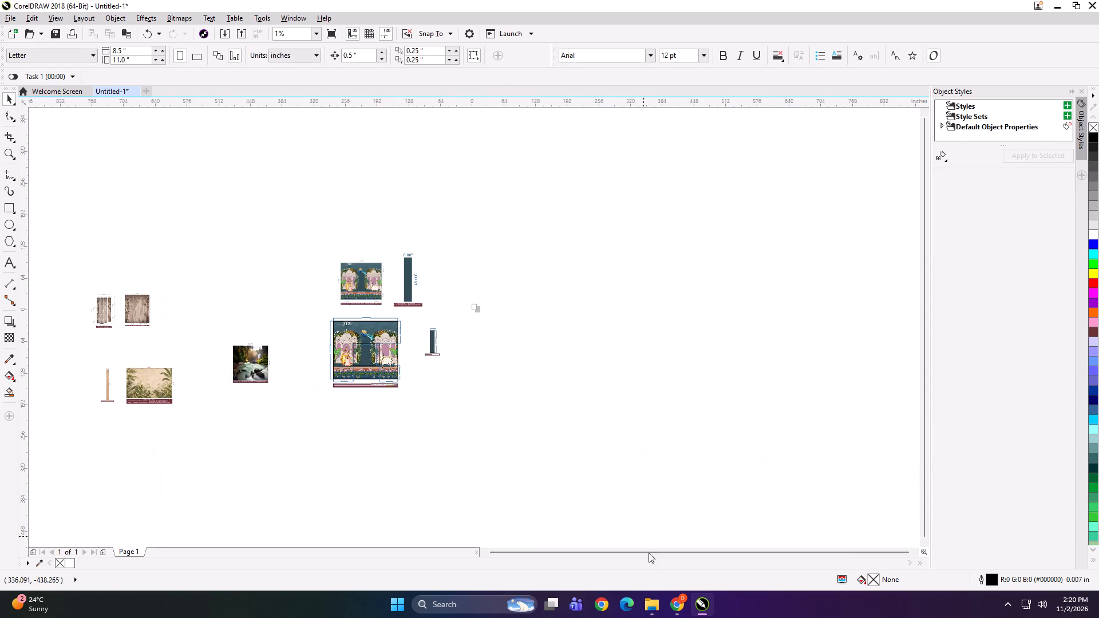
# Switch to File Explorer and open the folder D:\KD\PRINT FILE\NOV\2.
pyautogui.click(649, 593)
pyautogui.scroll(7, 72, 341)
pyautogui.click(59, 371)
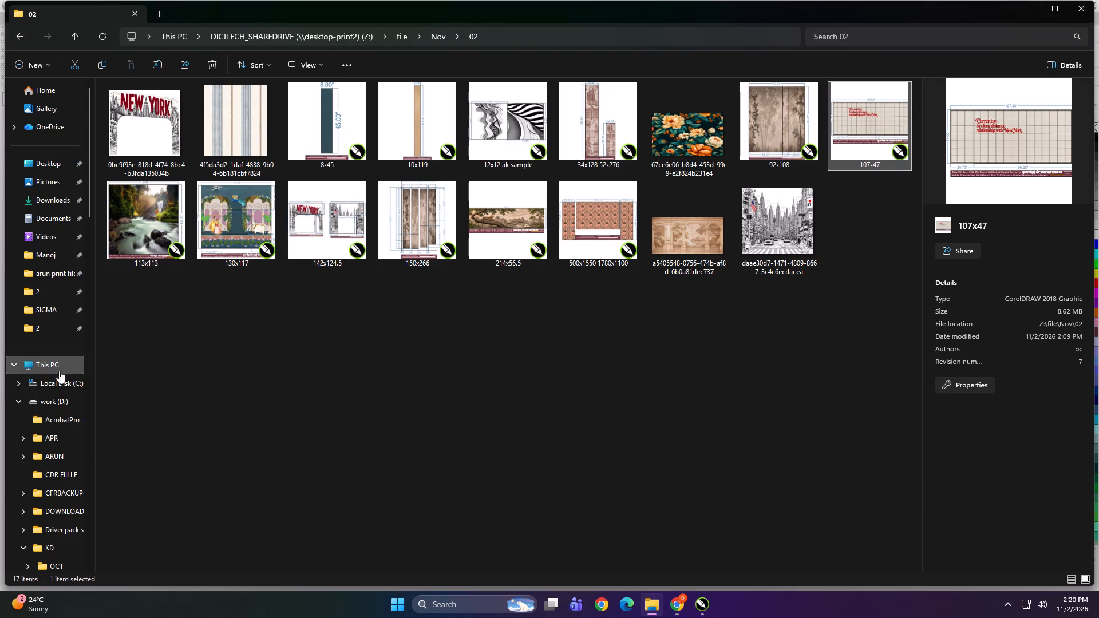
pyautogui.doubleClick(235, 165)
pyautogui.click(420, 168)
pyautogui.doubleClick(297, 263)
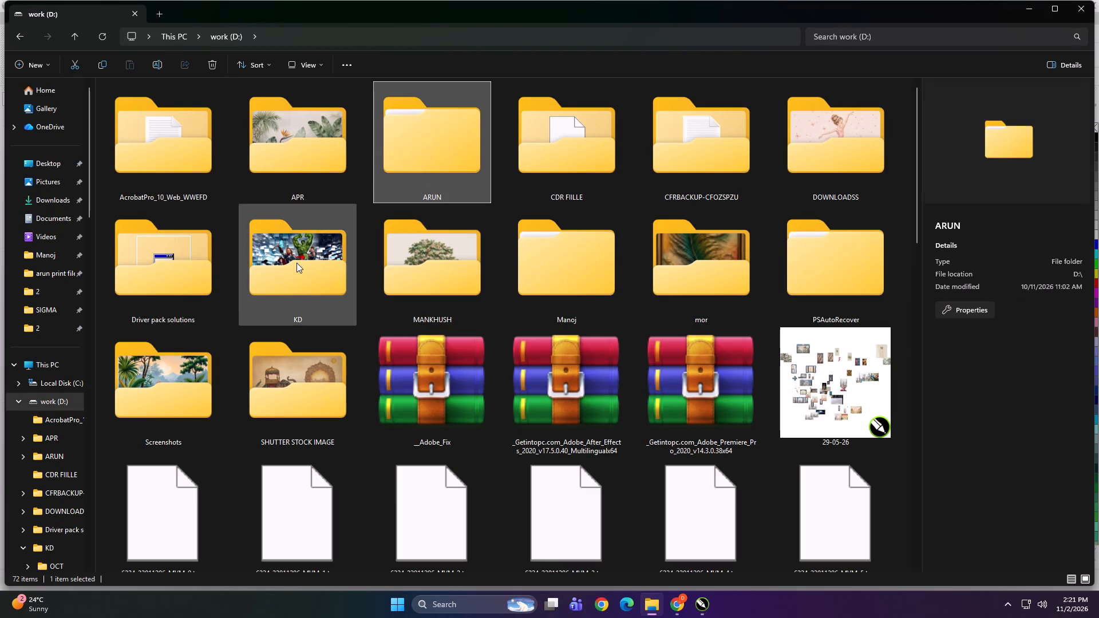
pyautogui.doubleClick(530, 186)
pyautogui.doubleClick(362, 165)
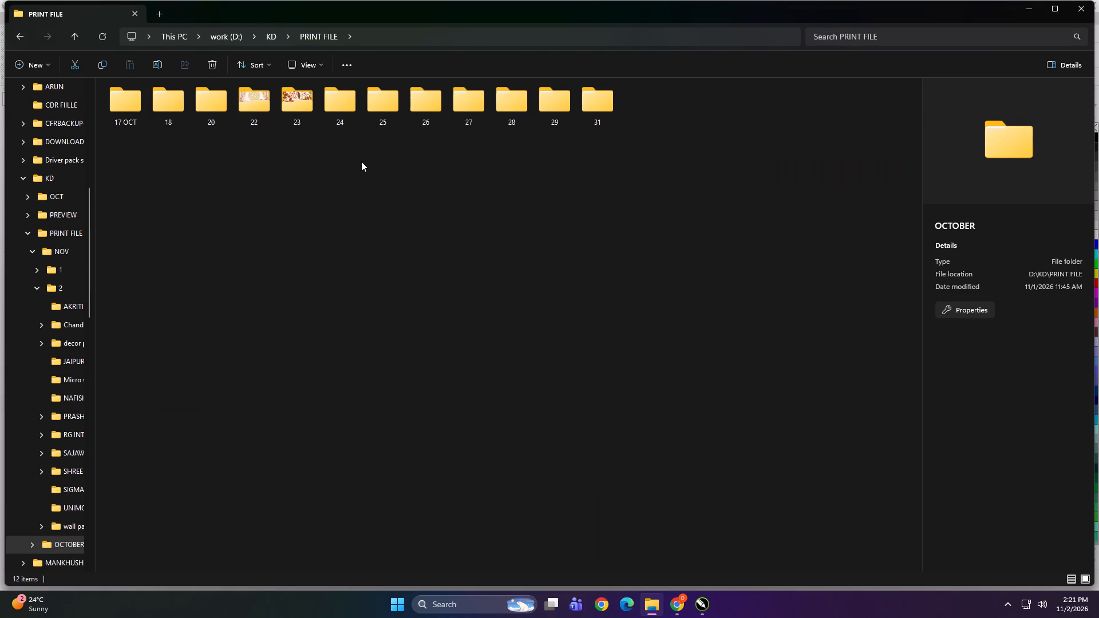
pyautogui.press('BackSpace')
pyautogui.doubleClick(185, 155)
pyautogui.doubleClick(315, 170)
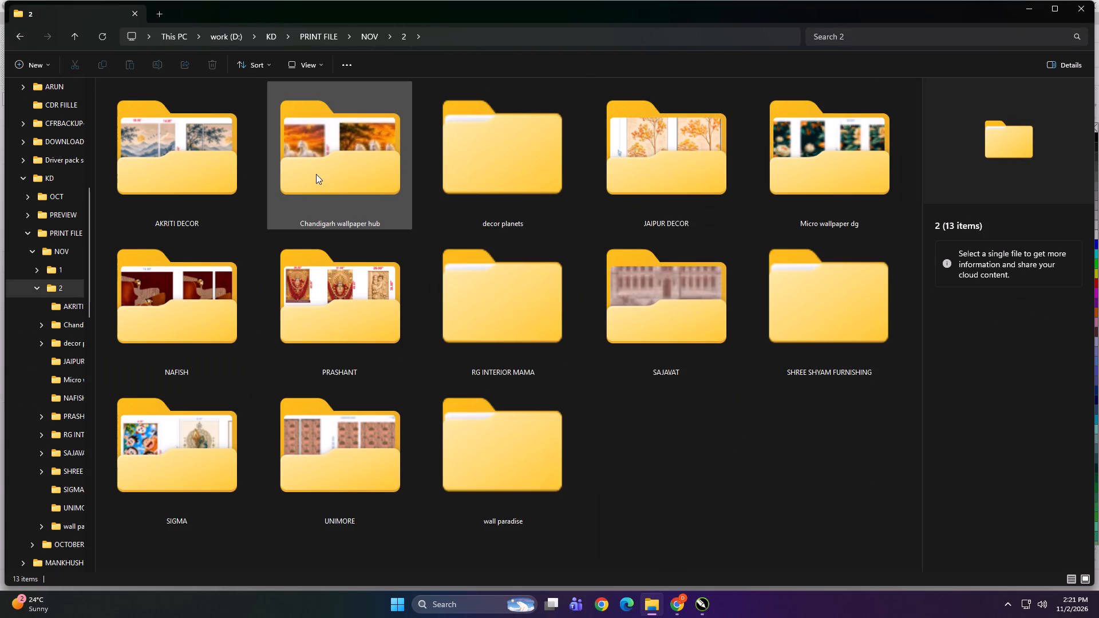
pyautogui.keyDown('ctrl'); pyautogui.scroll(-4, 379, 238); pyautogui.keyUp('ctrl')
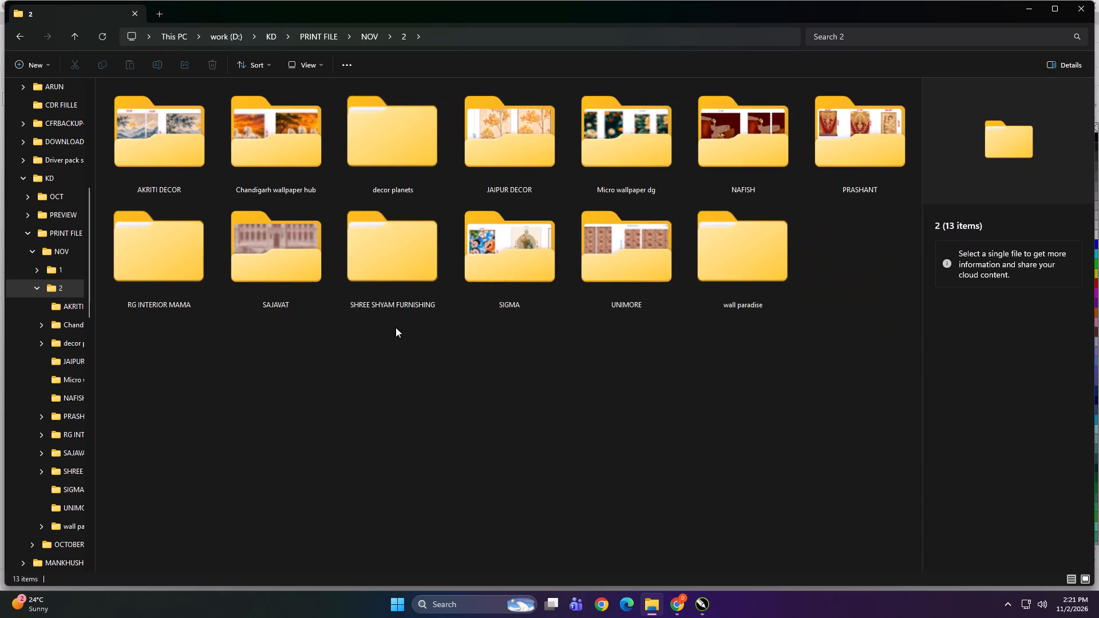
pyautogui.click(435, 409)
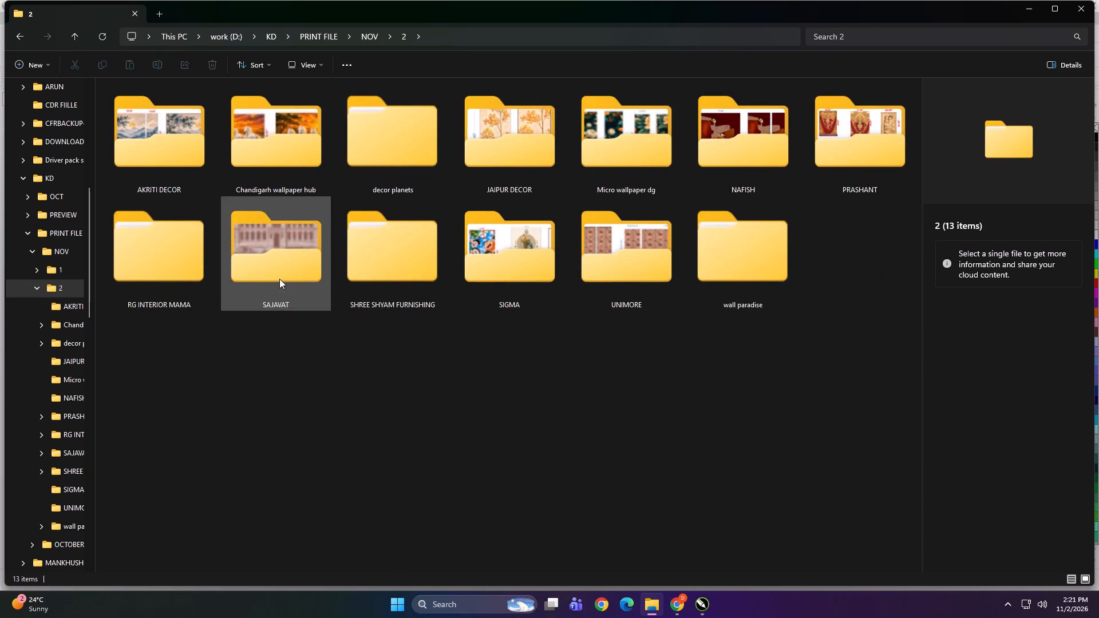
# Copy the 107x47, 142x124.5 and 142x131 folders from the SAJAVAT folder.
pyautogui.doubleClick(279, 279)
pyautogui.click(141, 115)
pyautogui.keyDown('shift'); pyautogui.click(257, 124); pyautogui.keyUp('shift')
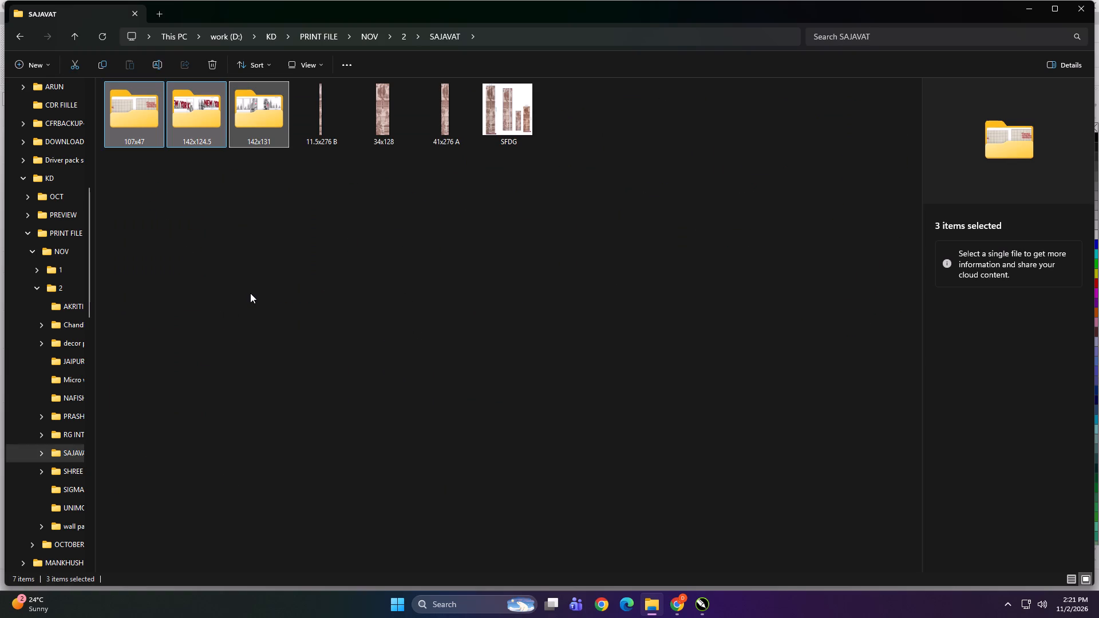
pyautogui.hotkey('ctrl', 'c')
# Paste the copied folders into Print\NOV\2\SAJAVAT on the DIGITECH_SHAREDRIVE (Z:) network drive.
pyautogui.scroll(4, 36, 394)
pyautogui.click(53, 363)
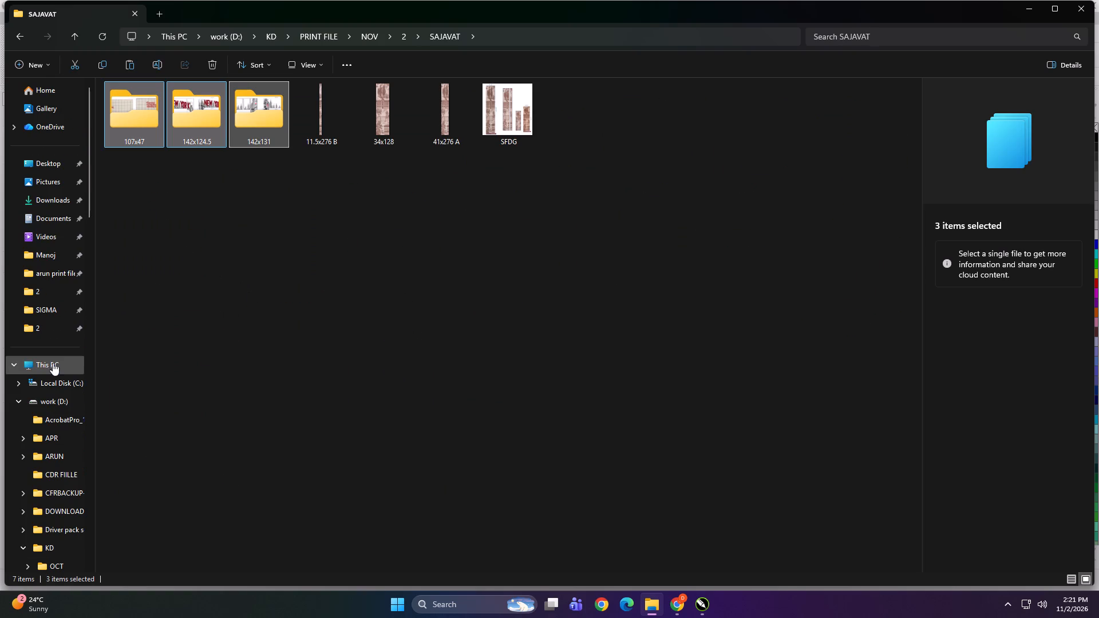
pyautogui.doubleClick(184, 263)
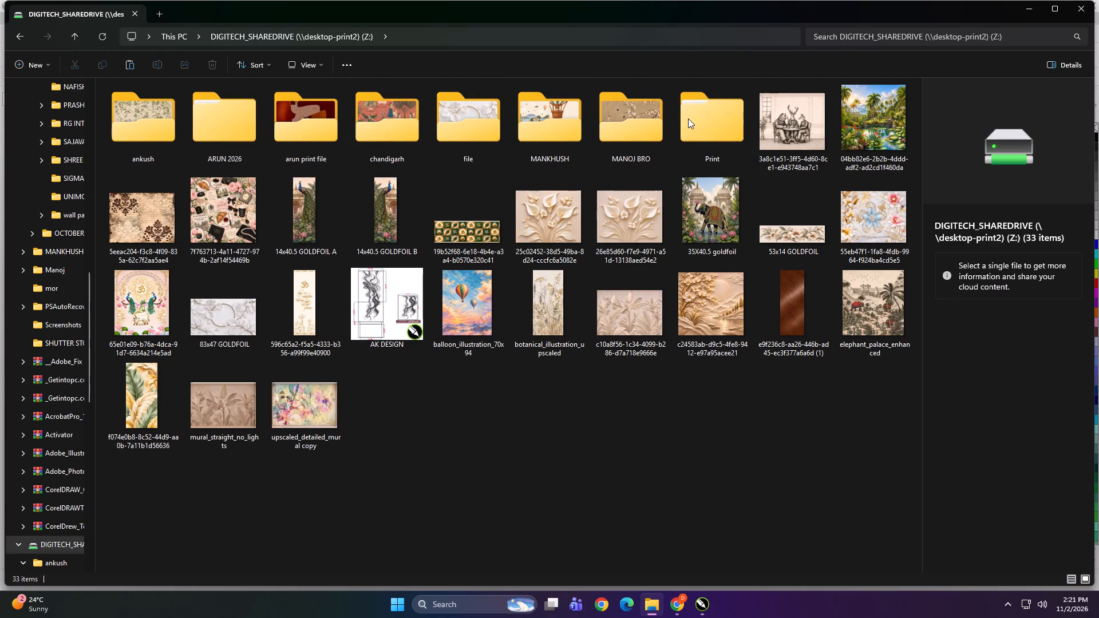
pyautogui.doubleClick(707, 123)
pyautogui.doubleClick(282, 159)
pyautogui.doubleClick(282, 159)
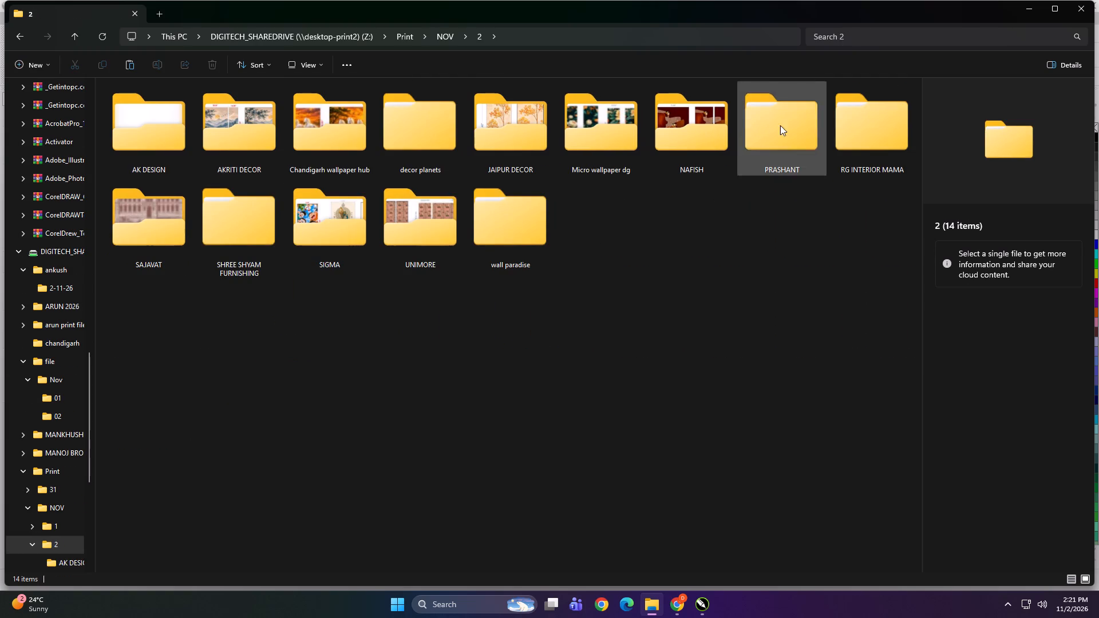
pyautogui.doubleClick(159, 227)
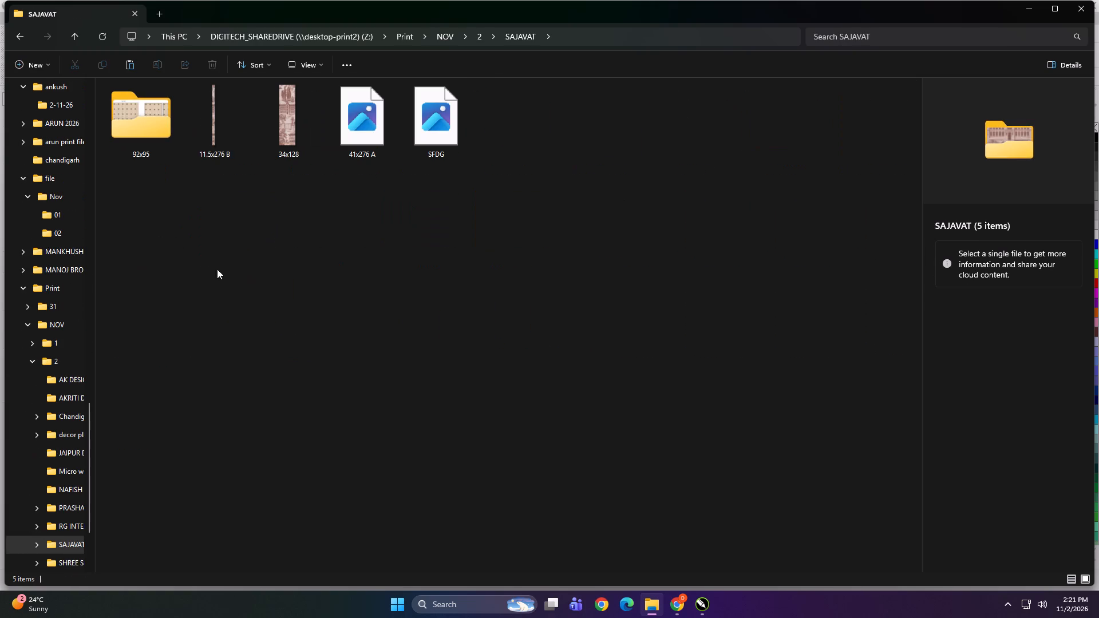
pyautogui.rightClick(236, 277)
pyautogui.click(256, 292)
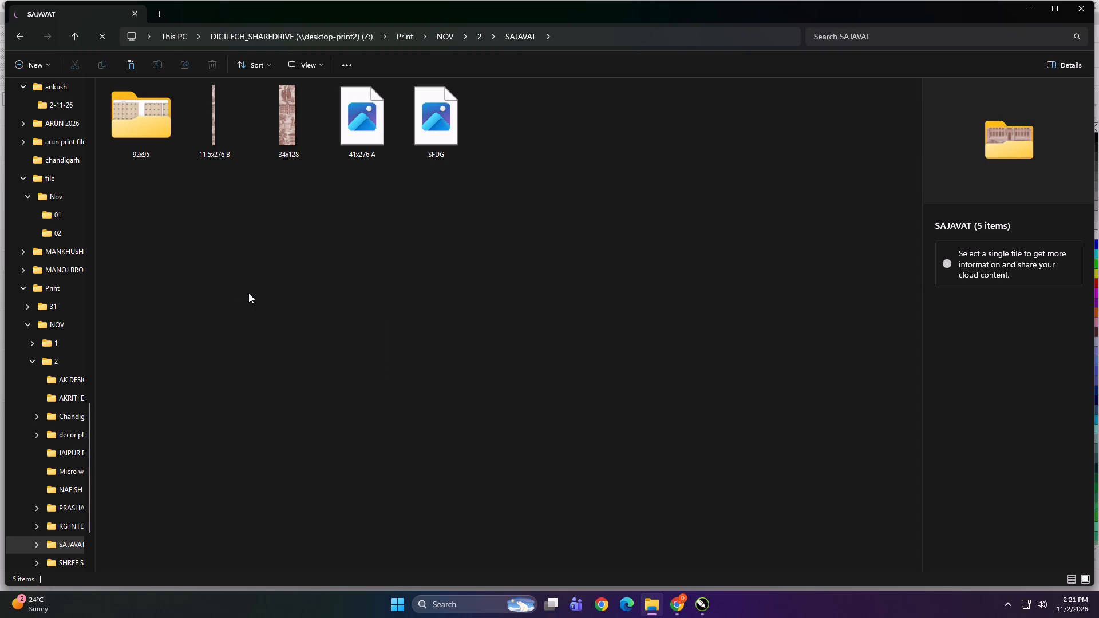
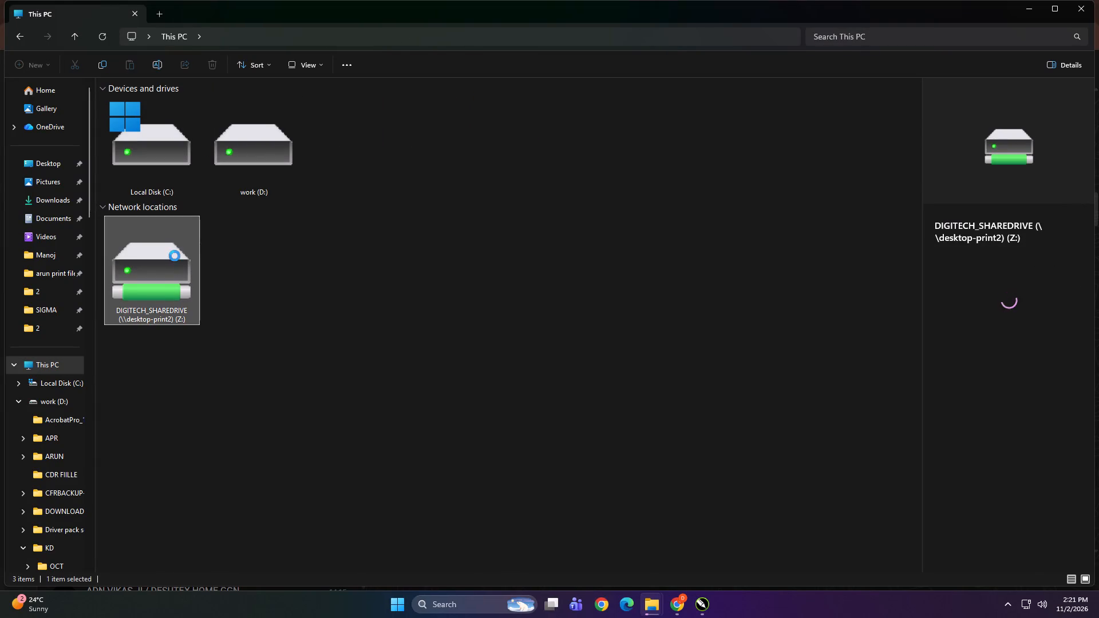
# Open the ankush\2-11-26 folder on the DIGITECH_SHAREDRIVE (Z:) network drive.
pyautogui.doubleClick(175, 256)
pyautogui.doubleClick(175, 270)
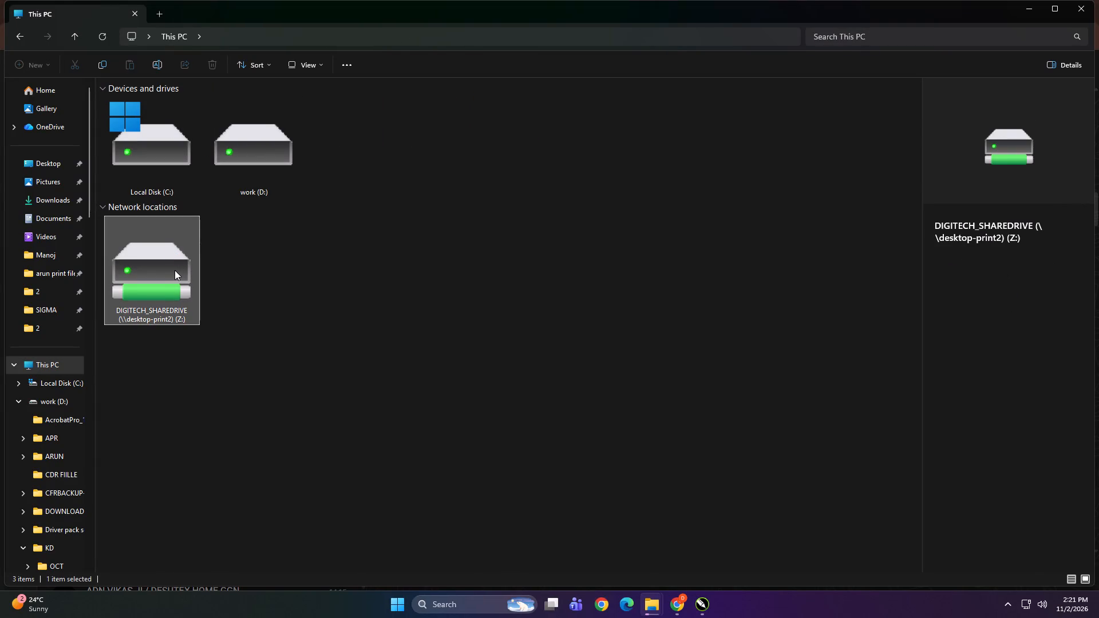
pyautogui.click(272, 286)
pyautogui.doubleClick(175, 275)
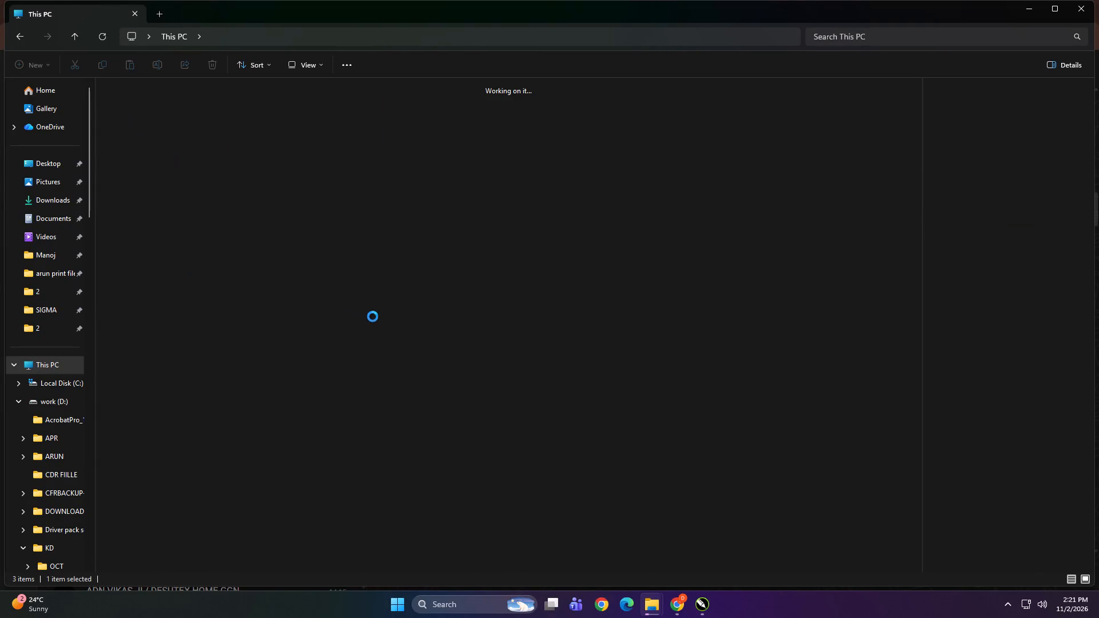
pyautogui.click(439, 418)
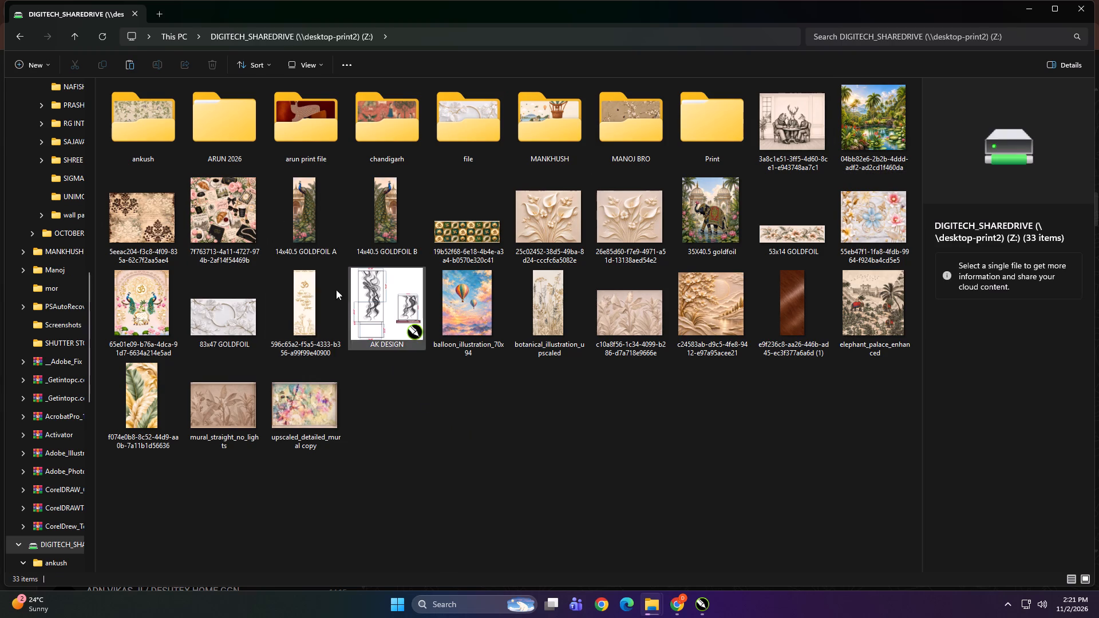
pyautogui.doubleClick(163, 130)
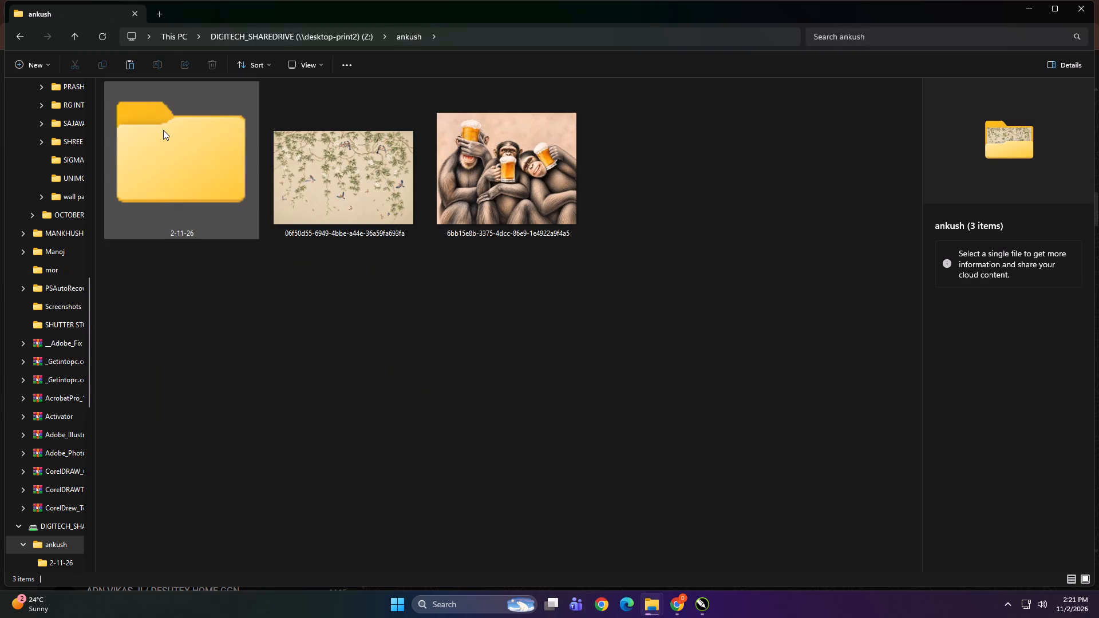
pyautogui.doubleClick(163, 130)
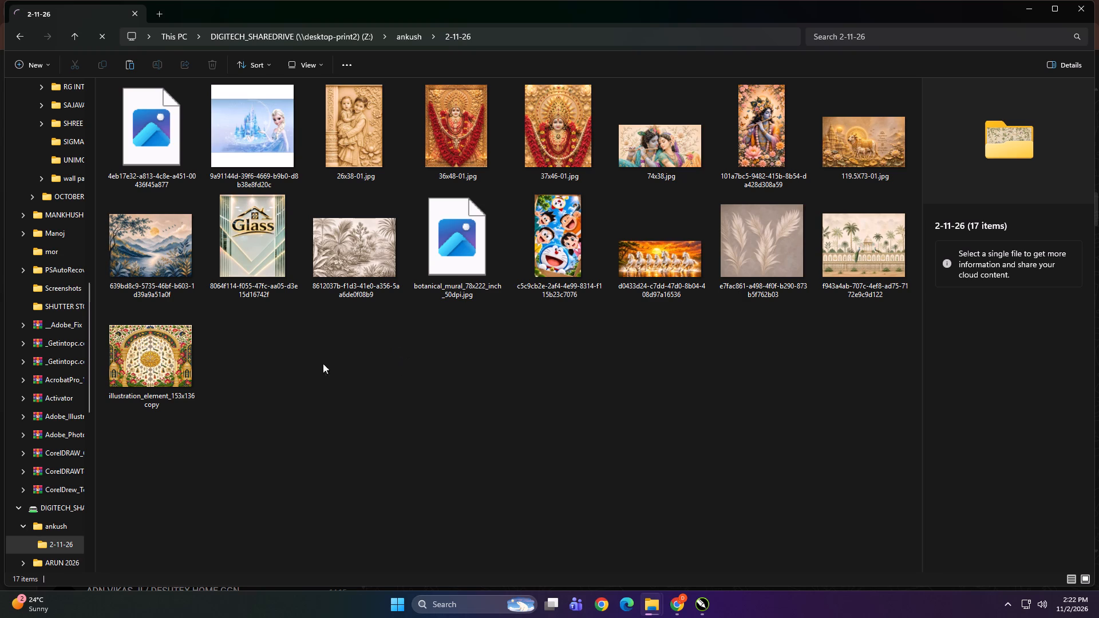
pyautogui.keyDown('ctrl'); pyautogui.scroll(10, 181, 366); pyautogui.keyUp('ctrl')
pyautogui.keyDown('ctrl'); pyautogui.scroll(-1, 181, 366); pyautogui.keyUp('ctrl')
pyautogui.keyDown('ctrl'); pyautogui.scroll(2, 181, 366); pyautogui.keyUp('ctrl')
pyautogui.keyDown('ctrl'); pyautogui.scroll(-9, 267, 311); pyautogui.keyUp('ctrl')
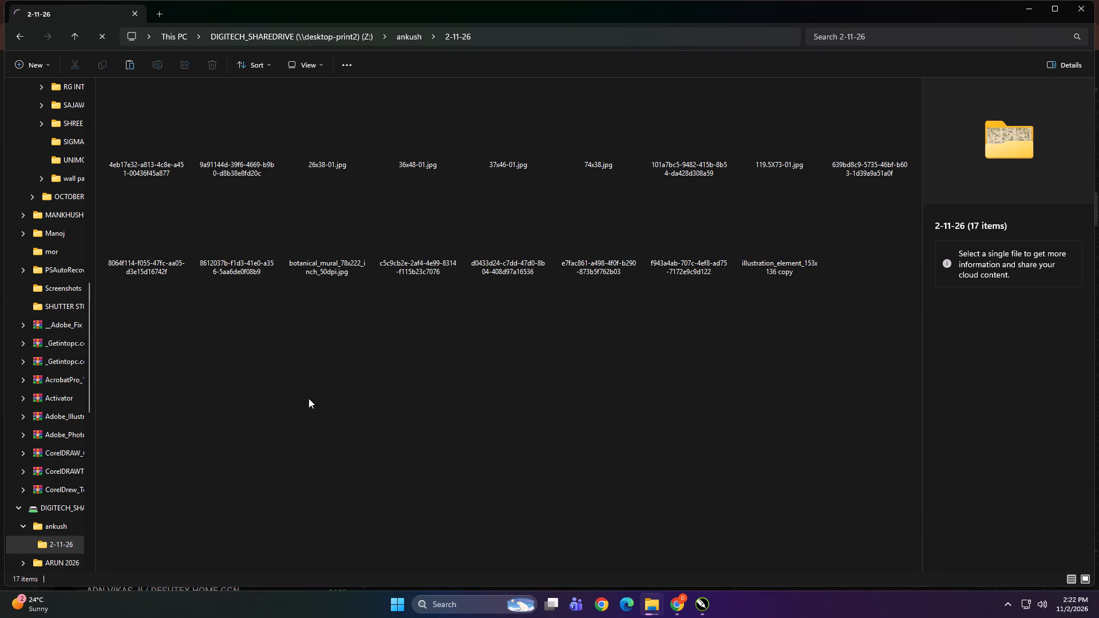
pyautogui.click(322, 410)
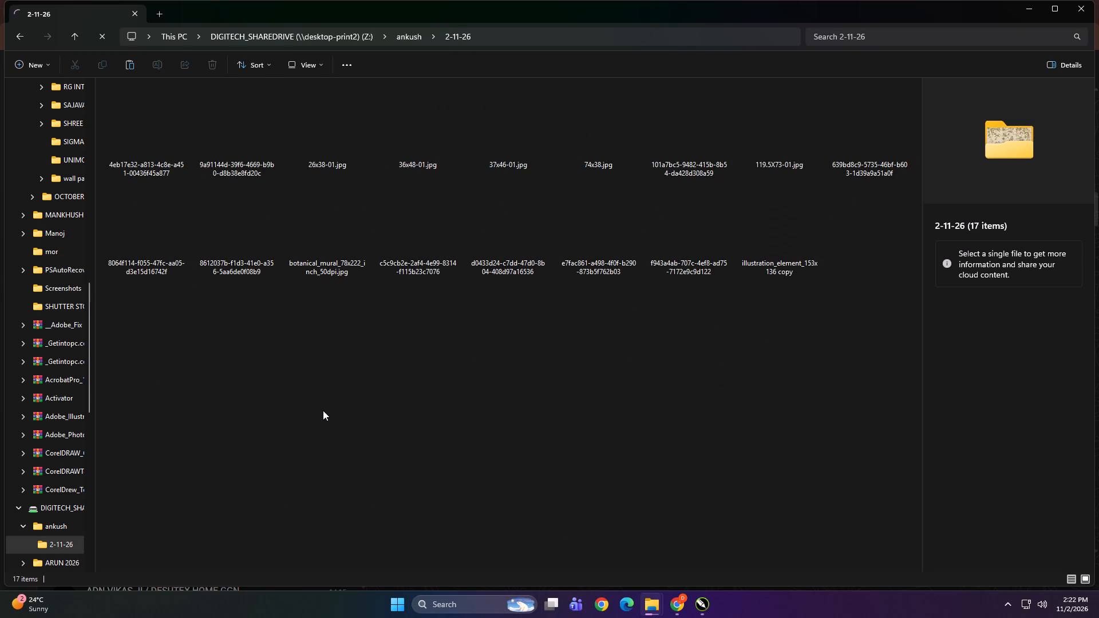
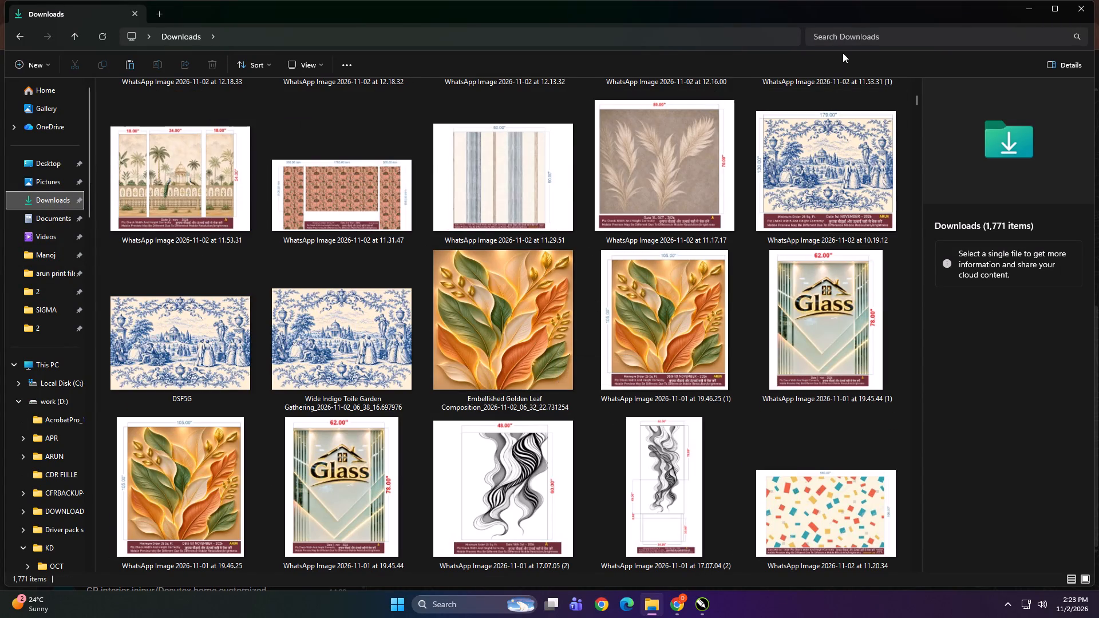
# Search the Downloads folder for "30" and expand all results in the Last week and Last month groups.
pyautogui.click(843, 42)
pyautogui.write('30')
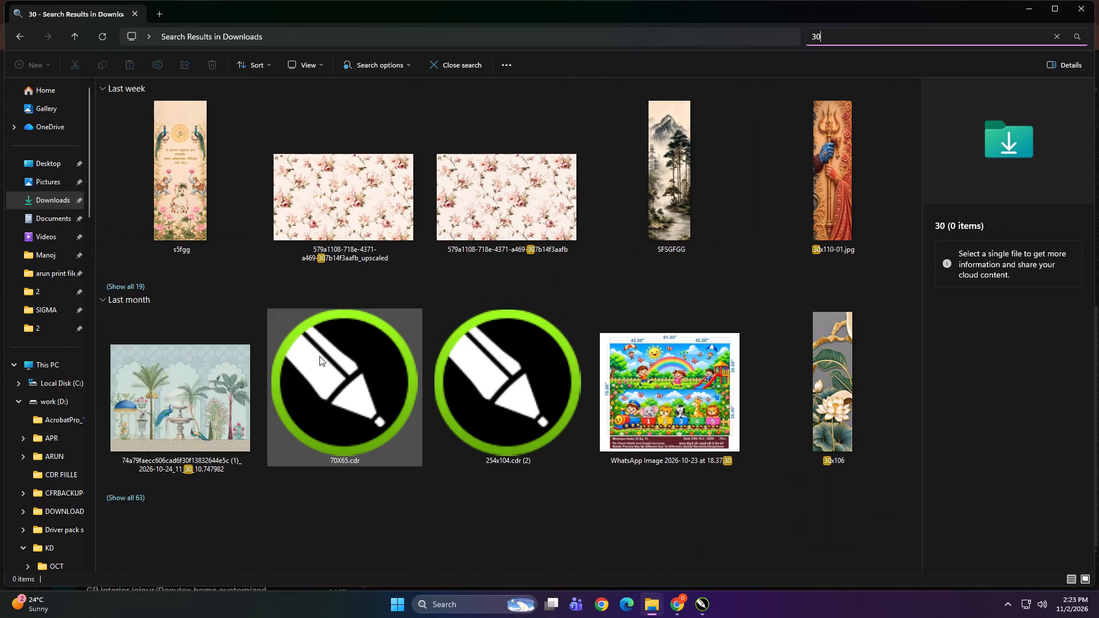
pyautogui.click(134, 284)
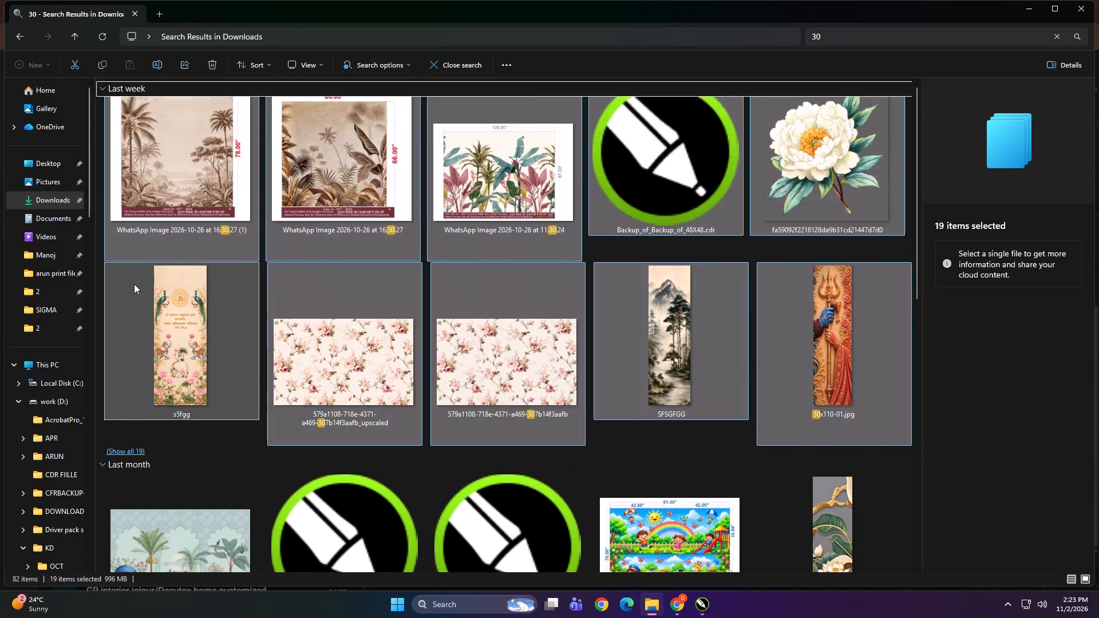
pyautogui.scroll(2, 446, 243)
pyautogui.click(446, 243)
pyautogui.scroll(-1, 491, 246)
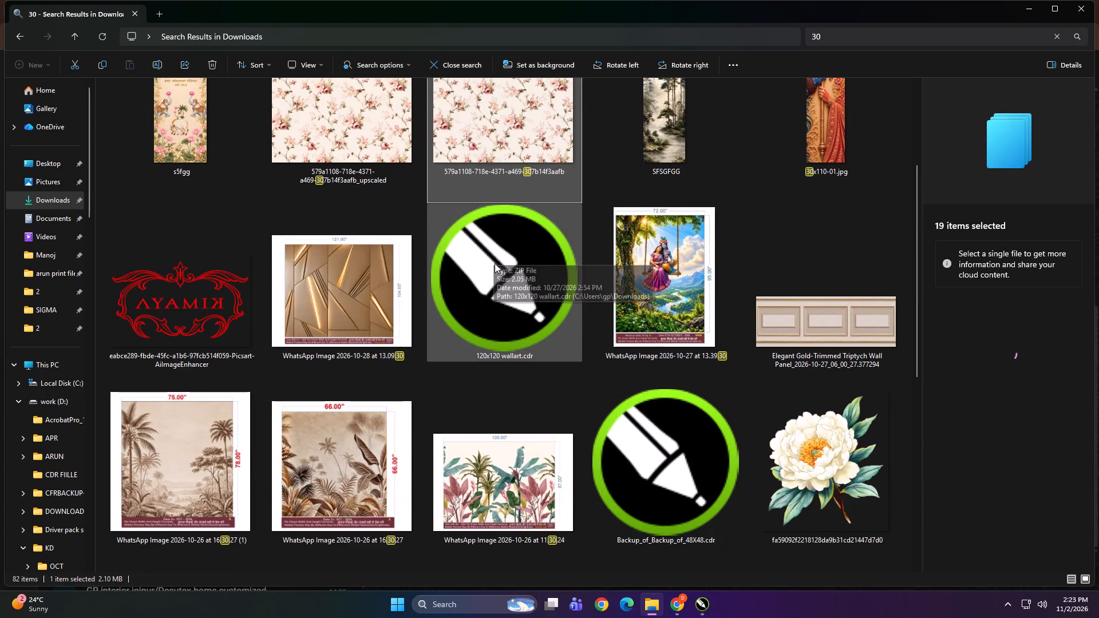
pyautogui.scroll(-2, 495, 263)
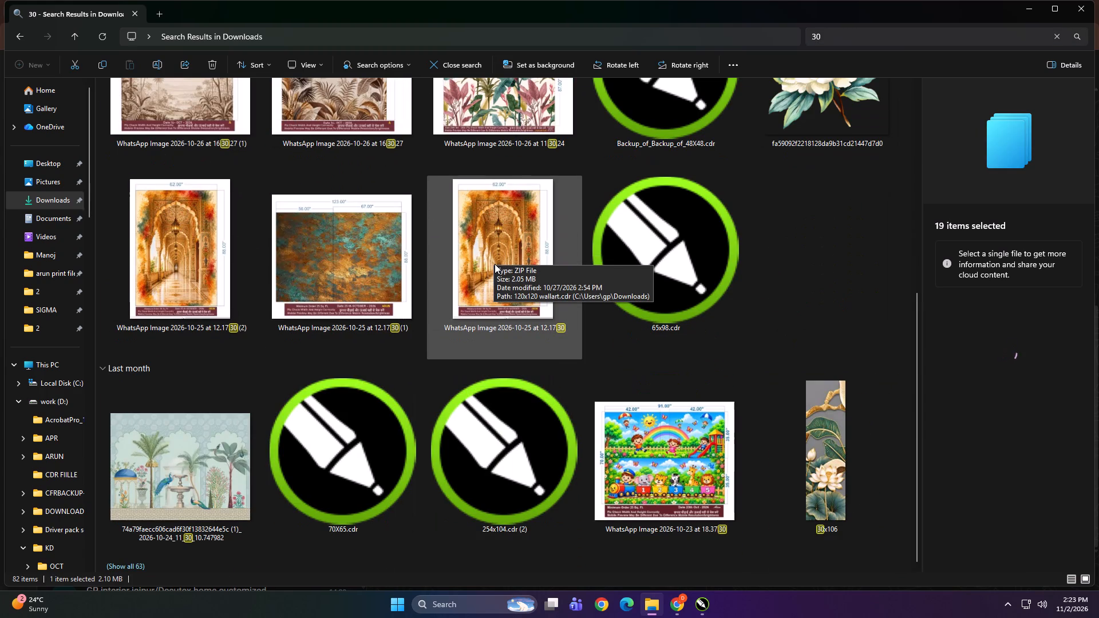
pyautogui.click(135, 562)
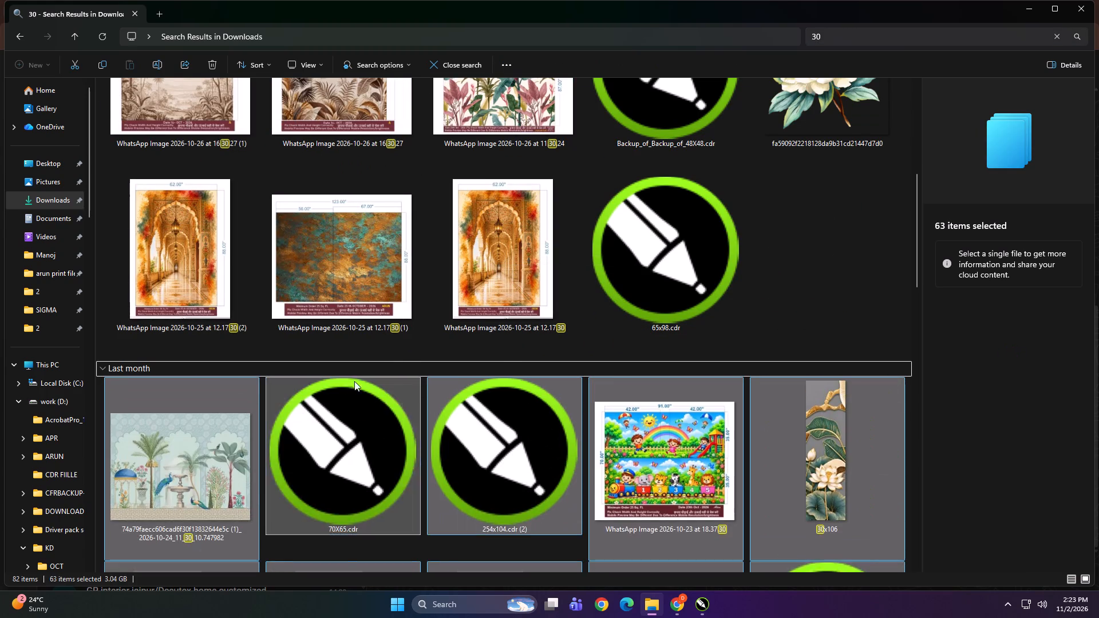
# Examine the complete set of search results for the wanted 30% design file.
pyautogui.scroll(-1, 411, 356)
pyautogui.click(653, 465)
pyautogui.scroll(-1, 579, 373)
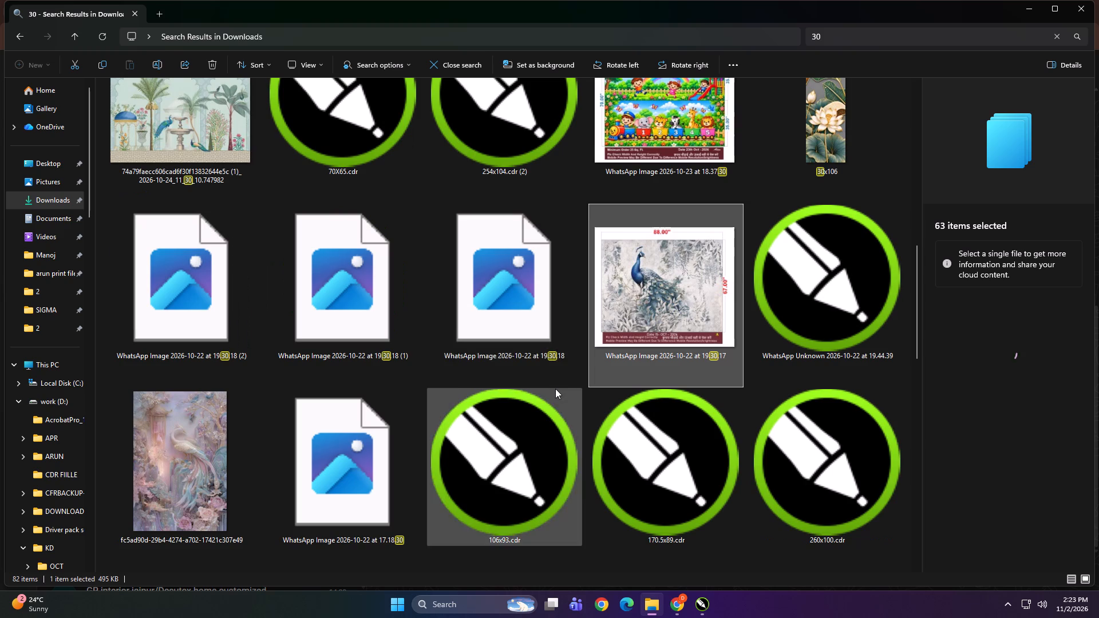
pyautogui.scroll(-3, 465, 331)
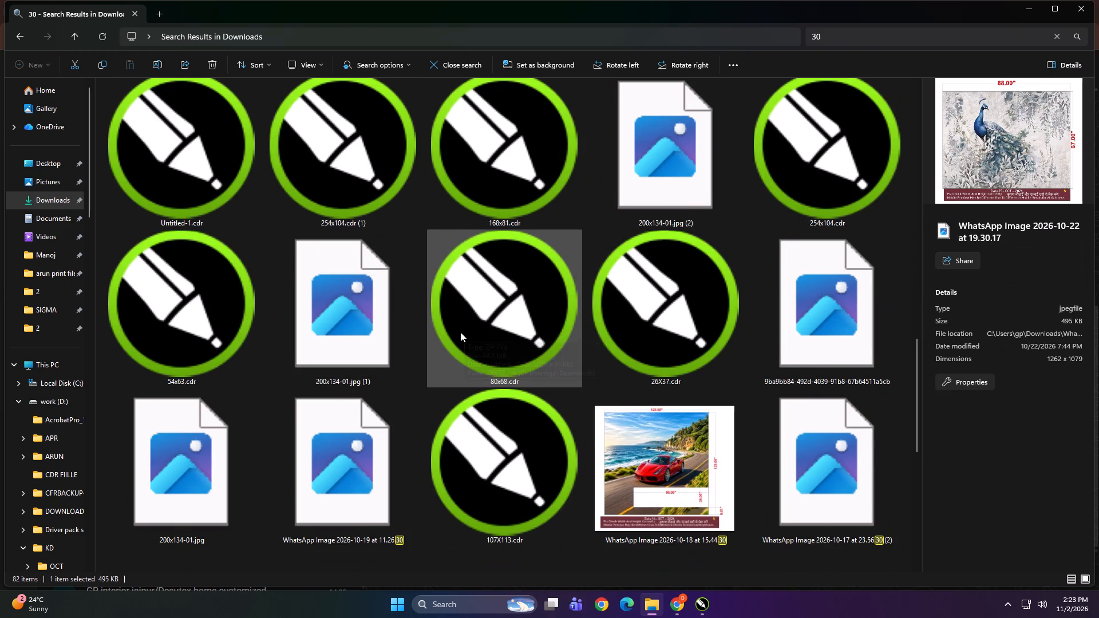
pyautogui.scroll(-4, 460, 332)
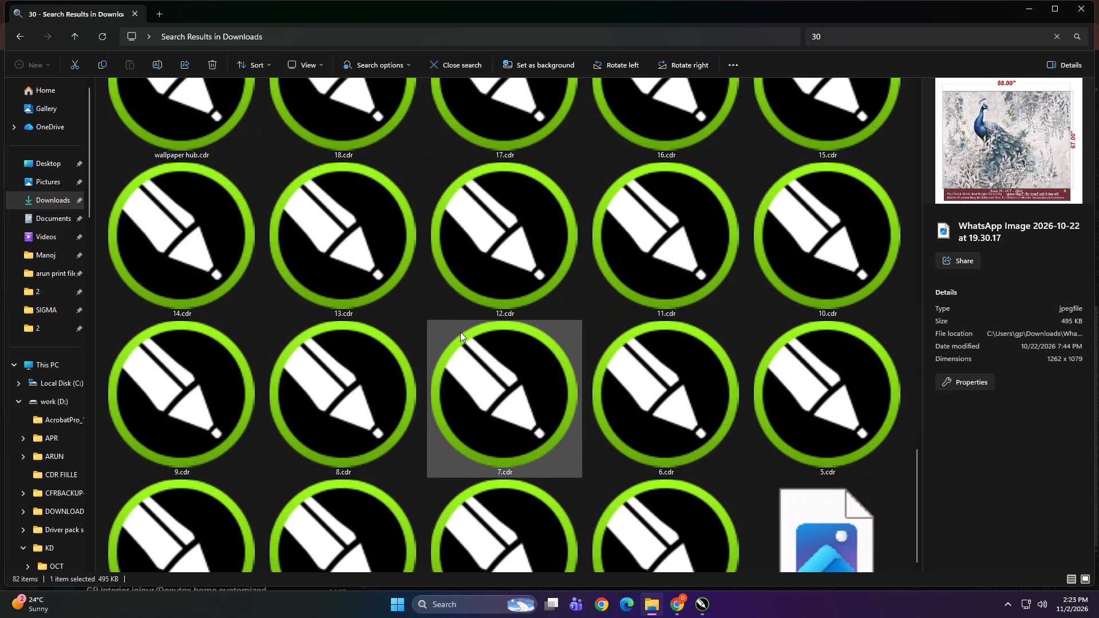
pyautogui.scroll(-3, 460, 332)
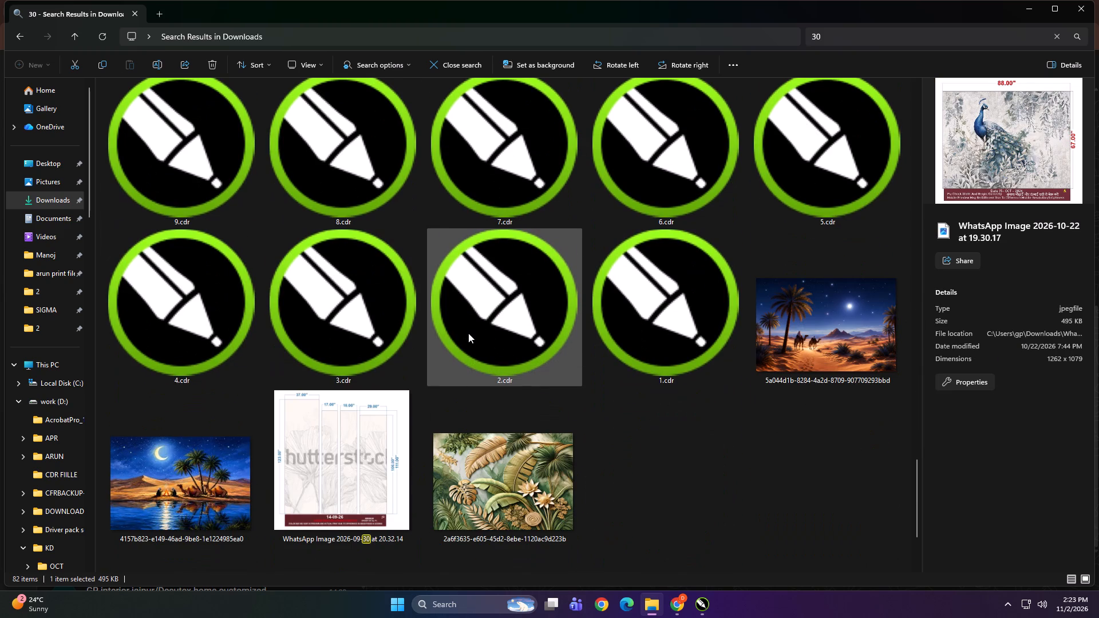
pyautogui.scroll(-1, 468, 333)
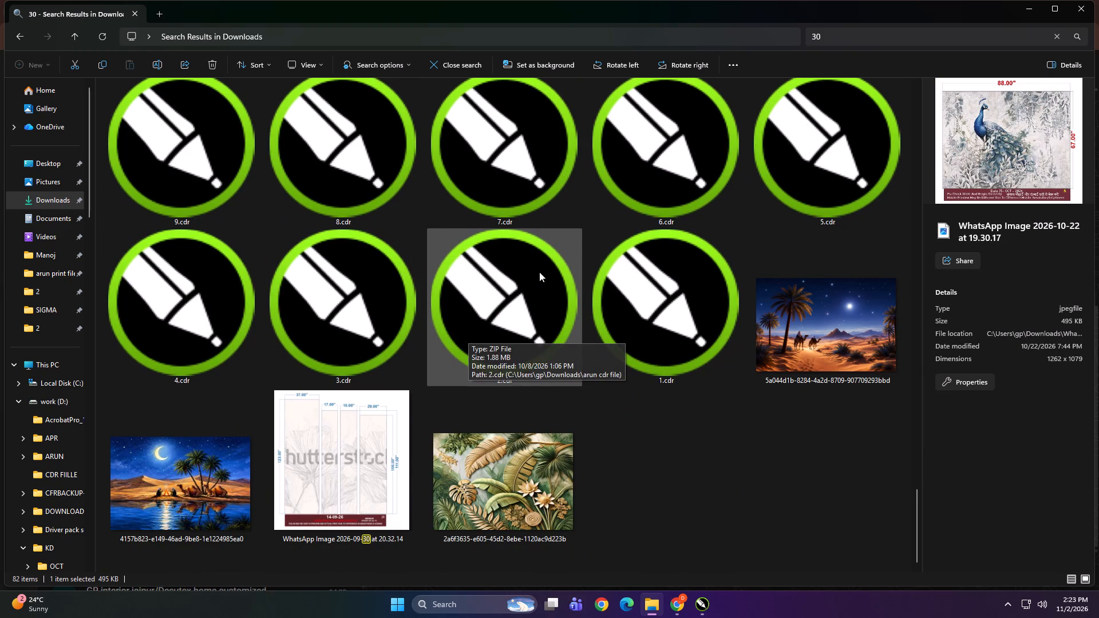
pyautogui.scroll(-1, 532, 374)
pyautogui.scroll(4, 532, 374)
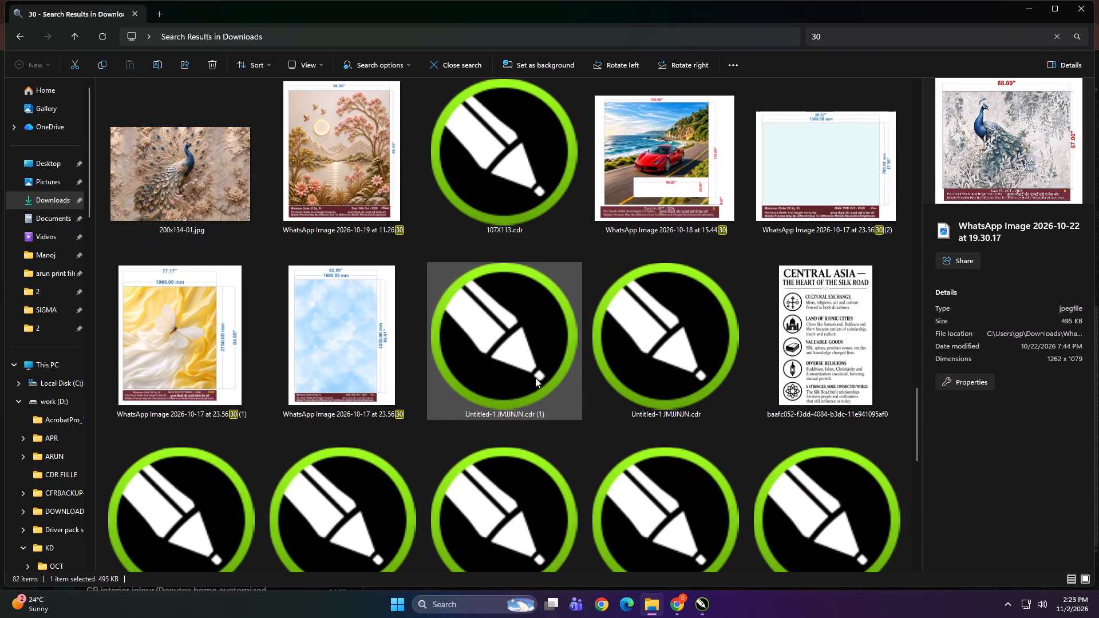
pyautogui.scroll(7, 535, 378)
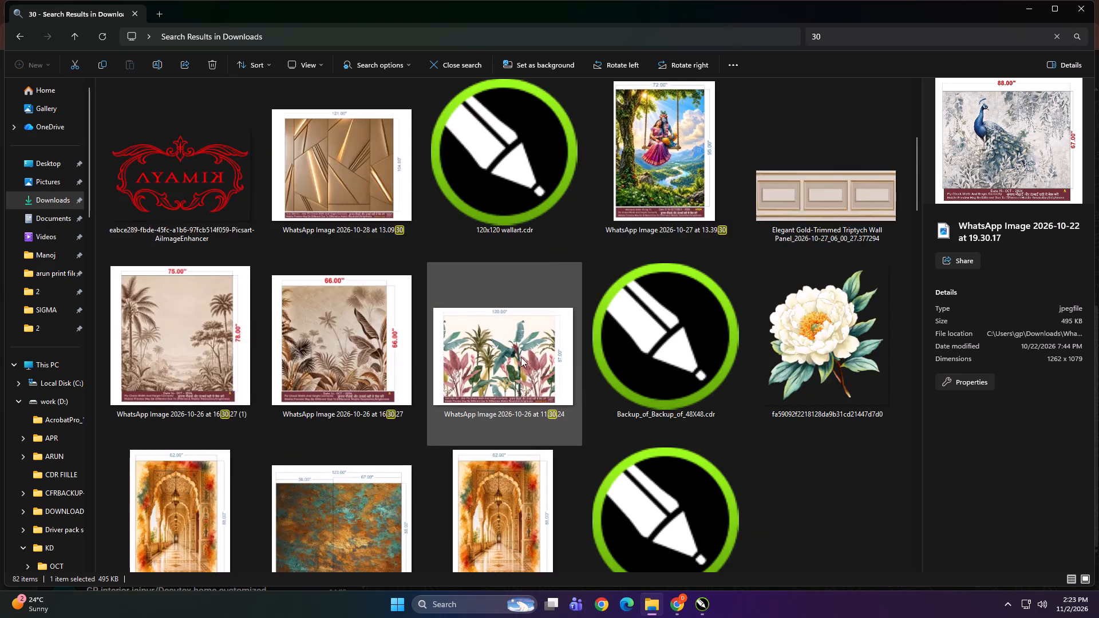
pyautogui.scroll(6, 517, 355)
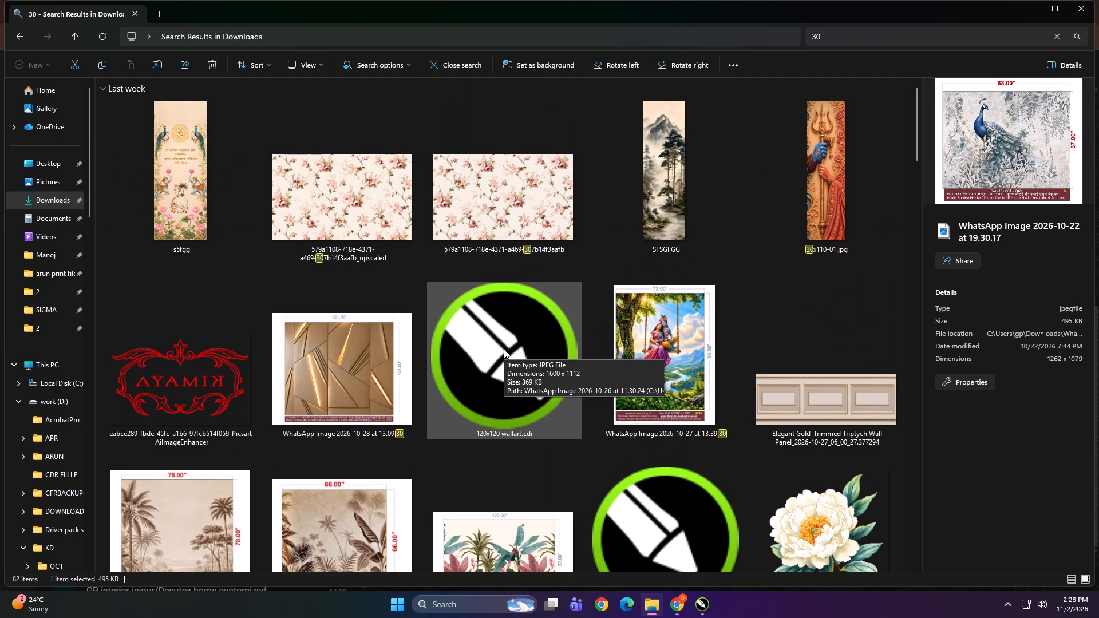
pyautogui.scroll(3, 504, 349)
pyautogui.scroll(-3, 504, 349)
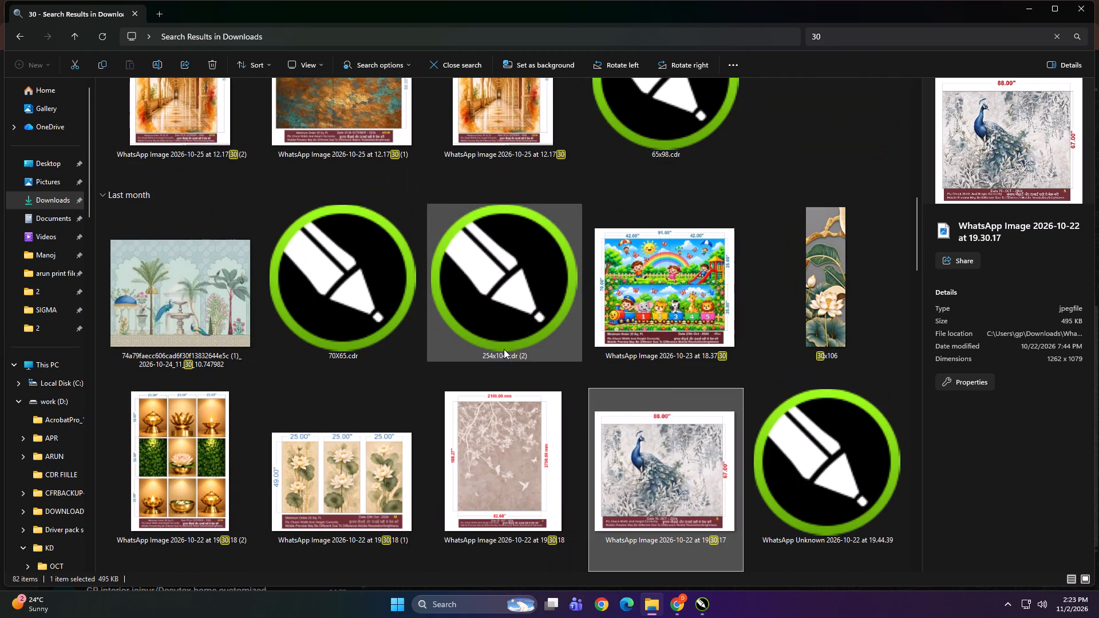
pyautogui.scroll(7, 504, 349)
pyautogui.scroll(-8, 504, 349)
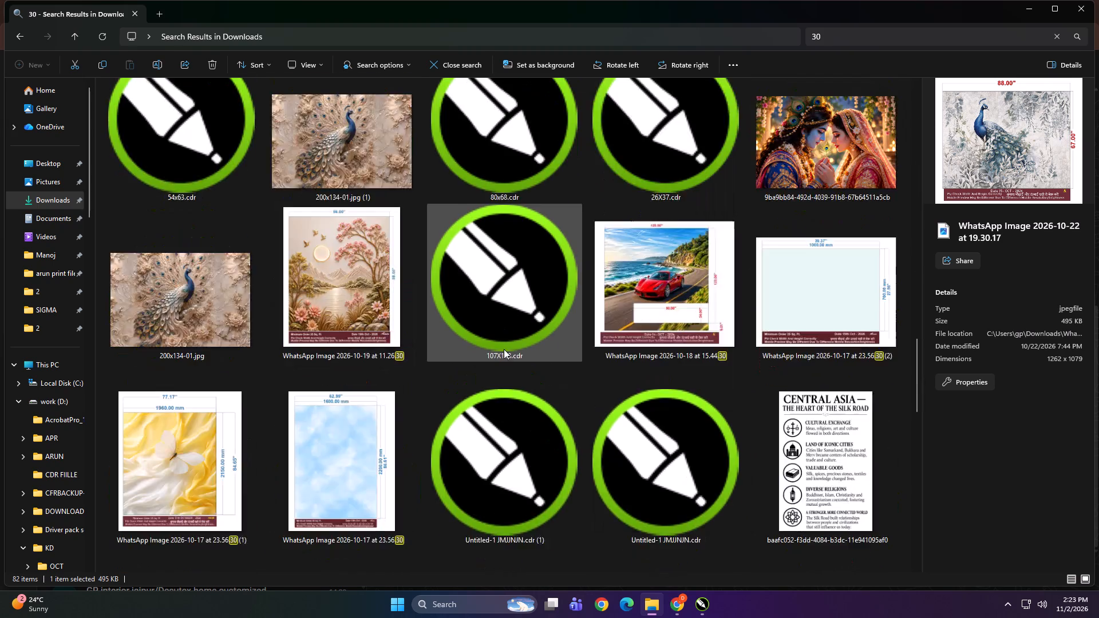
pyautogui.scroll(10, 504, 349)
pyautogui.scroll(-6, 504, 349)
pyautogui.scroll(5, 75, 268)
# Return to the full Downloads folder, browse to last week's files and select the dfsdg5 30%LIGHT misty mountain image.
pyautogui.click(38, 203)
pyautogui.scroll(2, 400, 232)
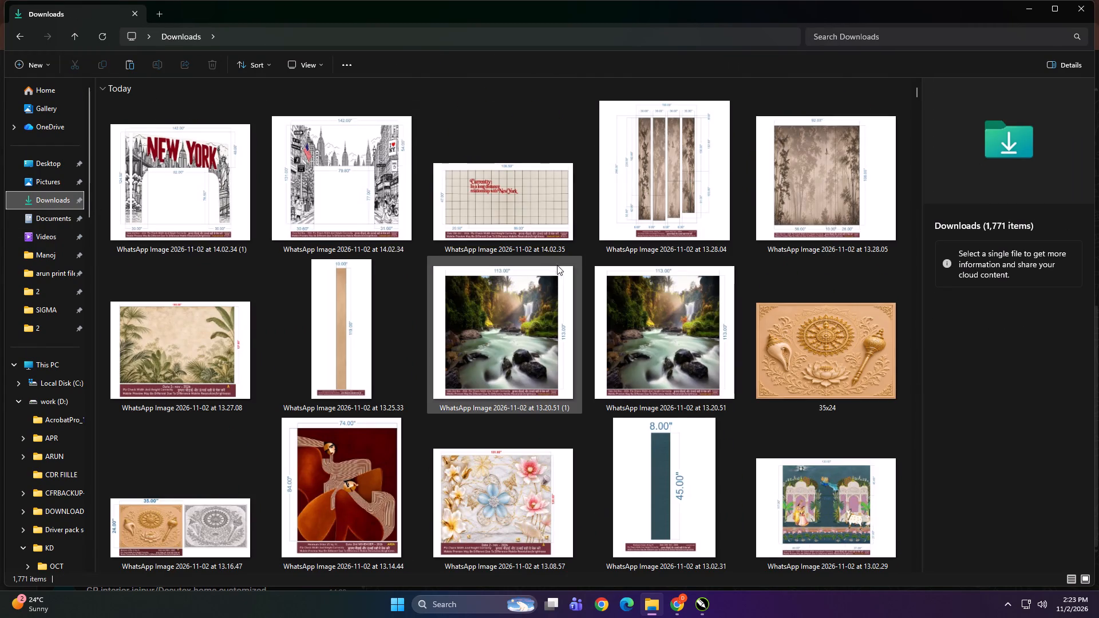
pyautogui.scroll(-9, 512, 304)
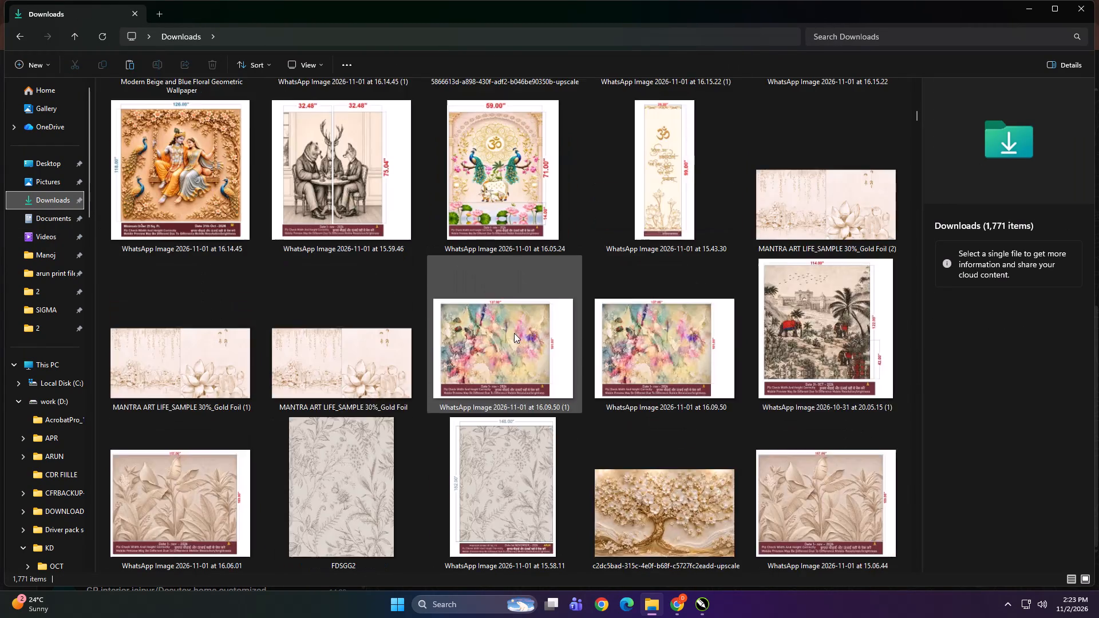
pyautogui.scroll(-6, 514, 333)
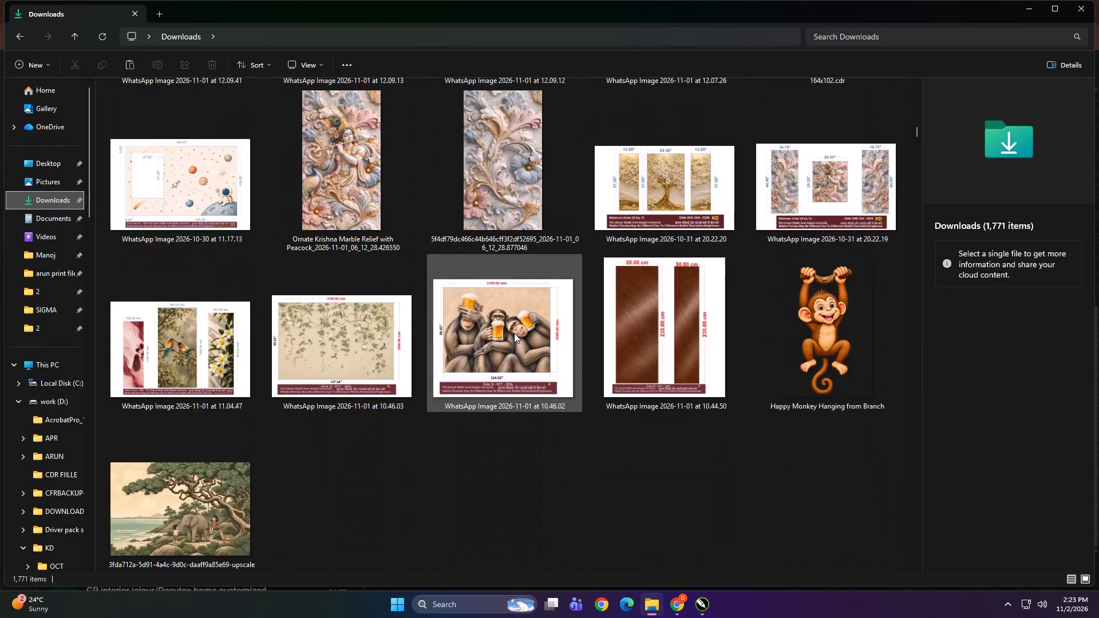
pyautogui.scroll(-1, 514, 333)
pyautogui.scroll(2, 514, 333)
pyautogui.scroll(-2, 514, 333)
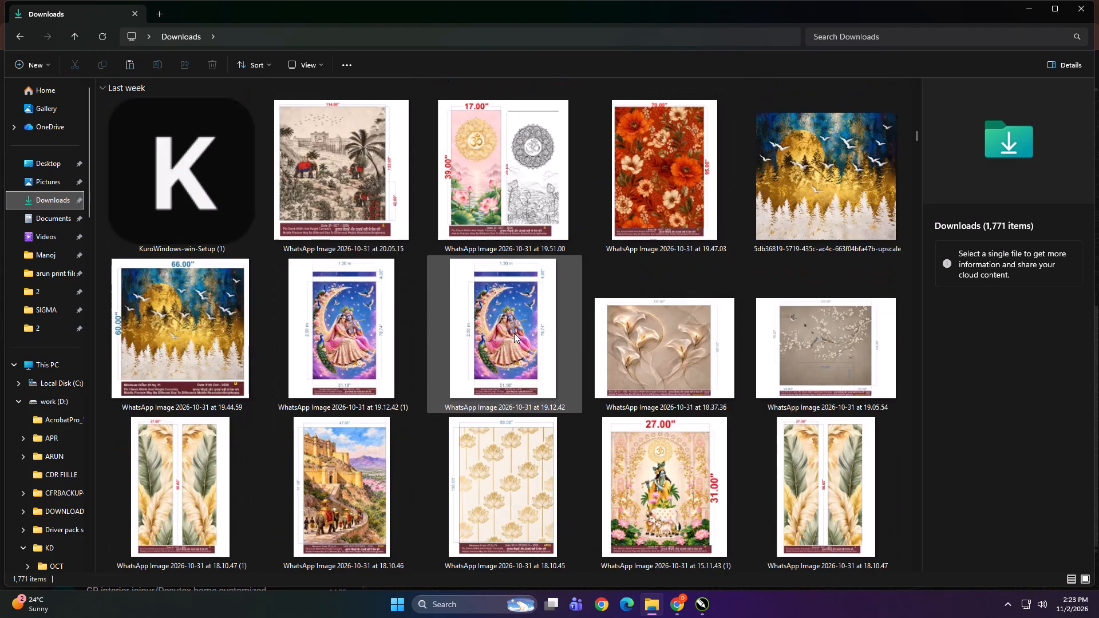
pyautogui.scroll(-4, 514, 333)
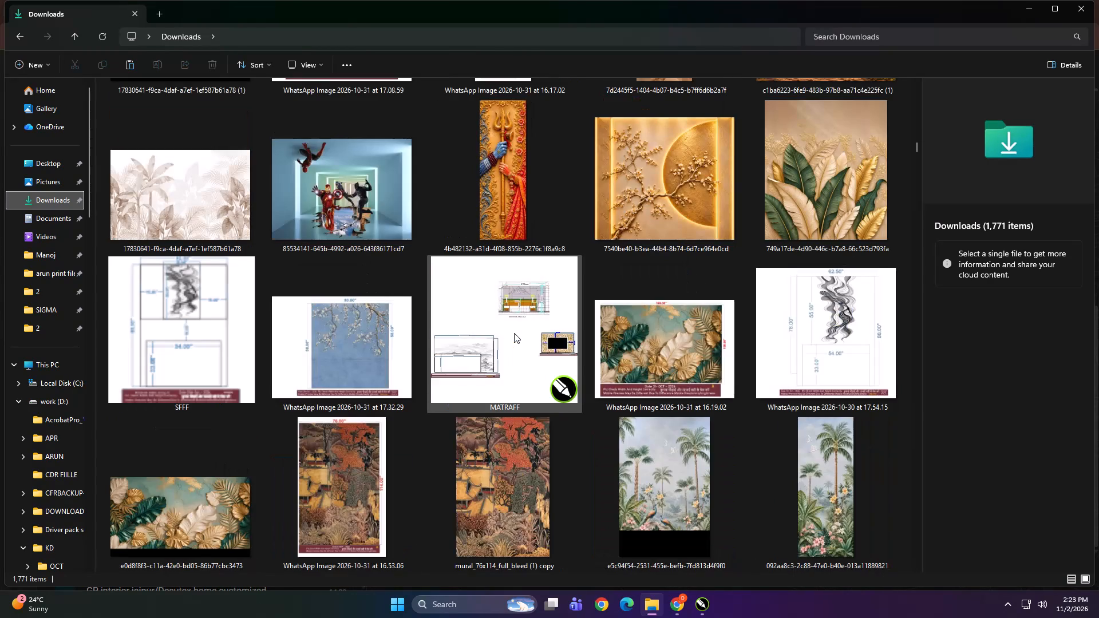
pyautogui.scroll(-3, 514, 333)
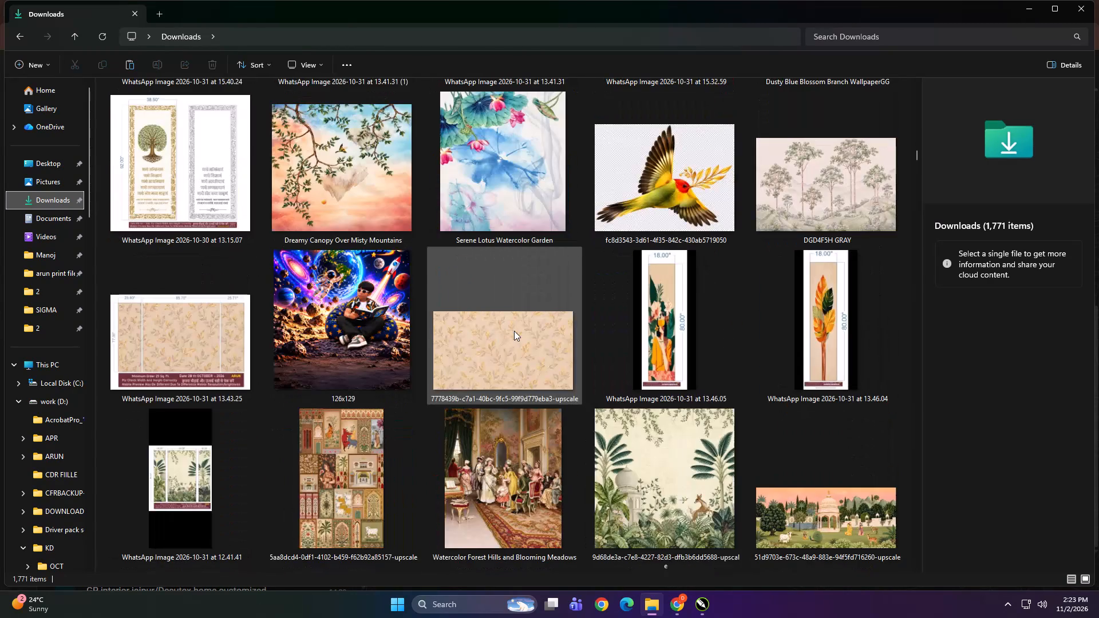
pyautogui.scroll(1, 516, 330)
pyautogui.scroll(-2, 516, 330)
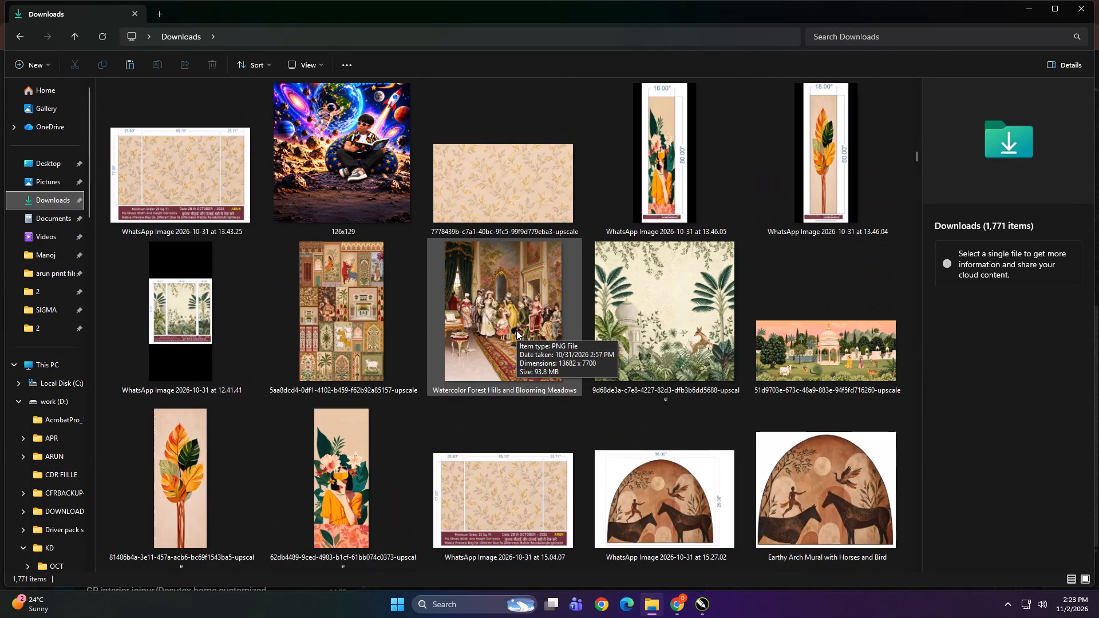
pyautogui.scroll(-3, 516, 330)
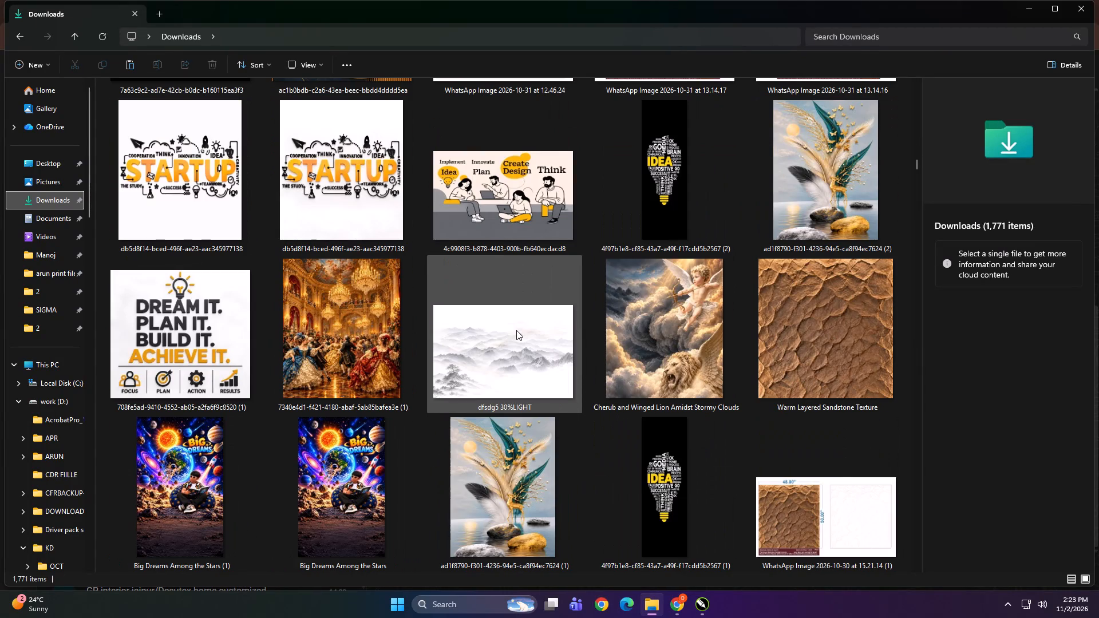
pyautogui.click(495, 331)
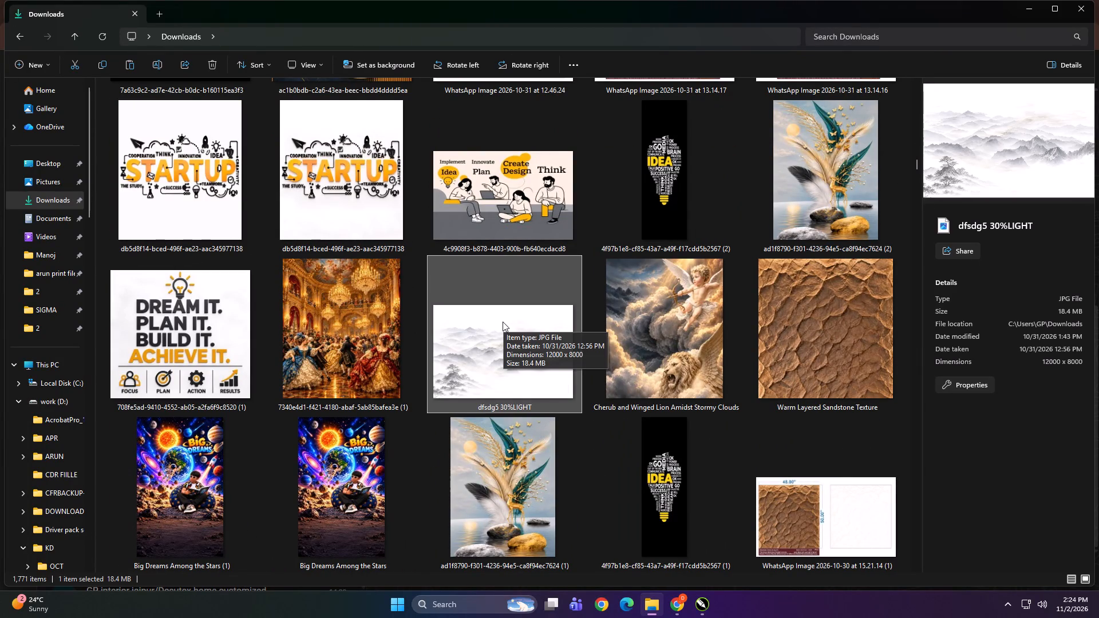
pyautogui.moveTo(480, 326); pyautogui.dragTo(626, 506)
# Search Windows for "PHOTO" and launch Adobe Photoshop 2020.
pyautogui.click(477, 605)
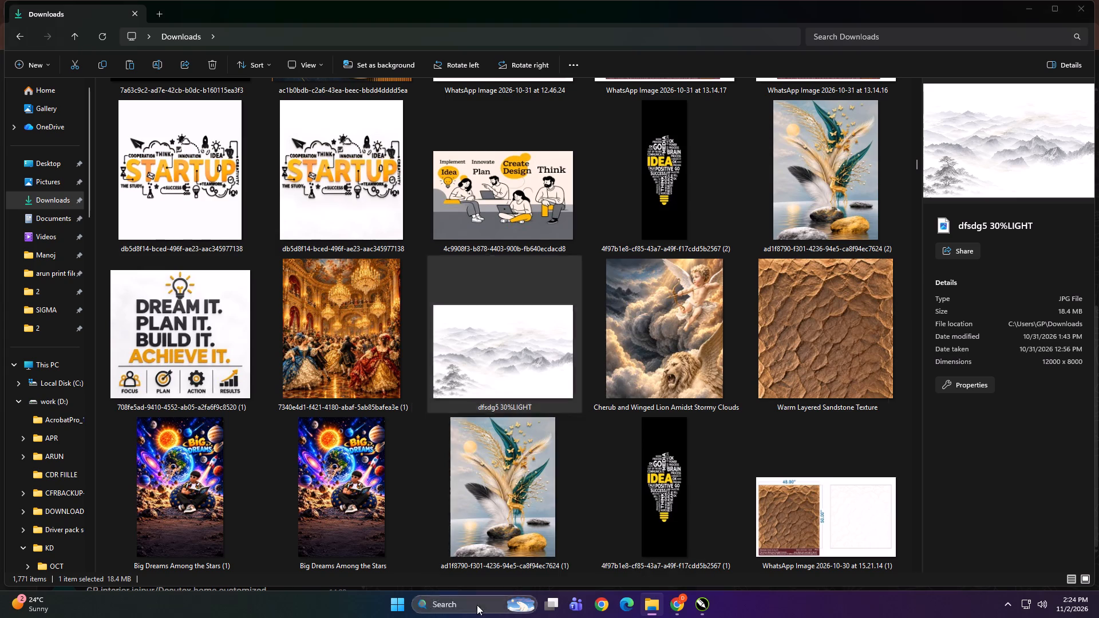
pyautogui.write('PHOTO')
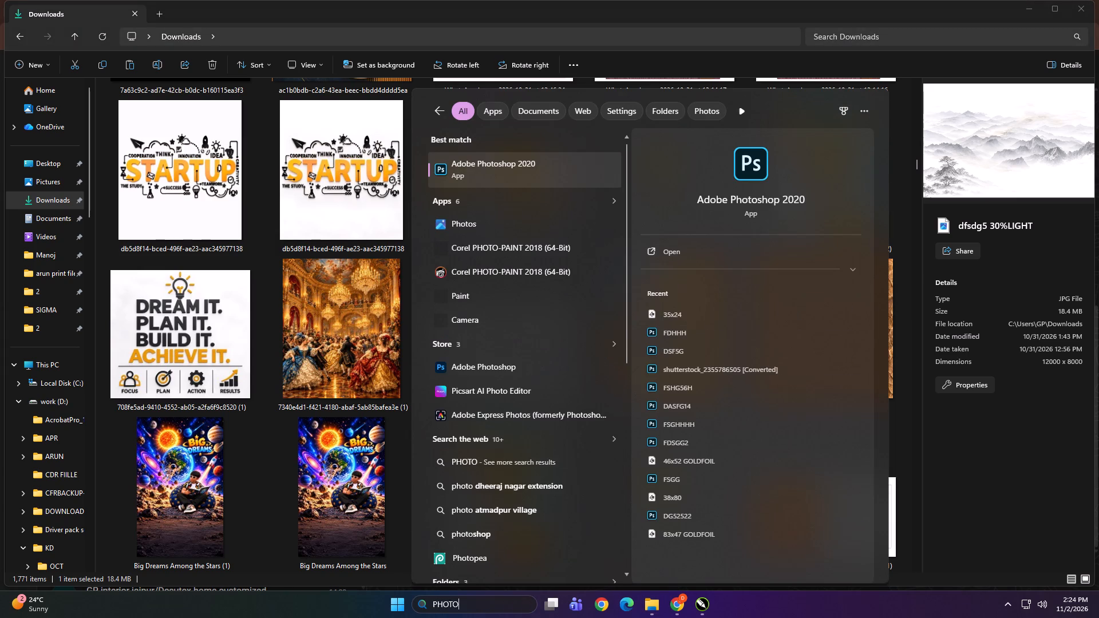
pyautogui.press('Return')
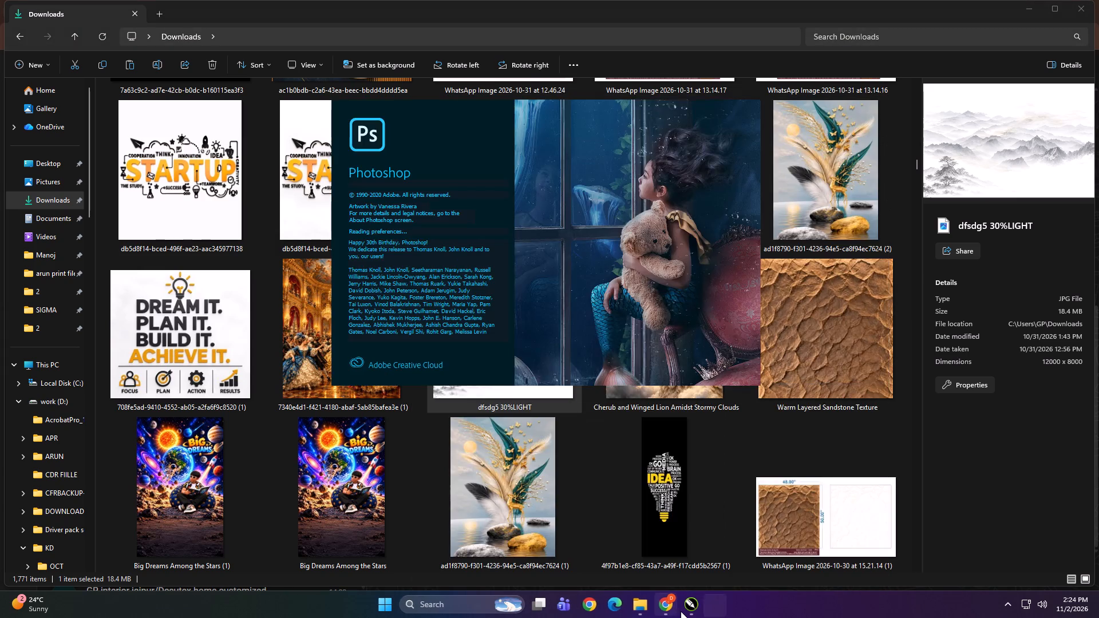
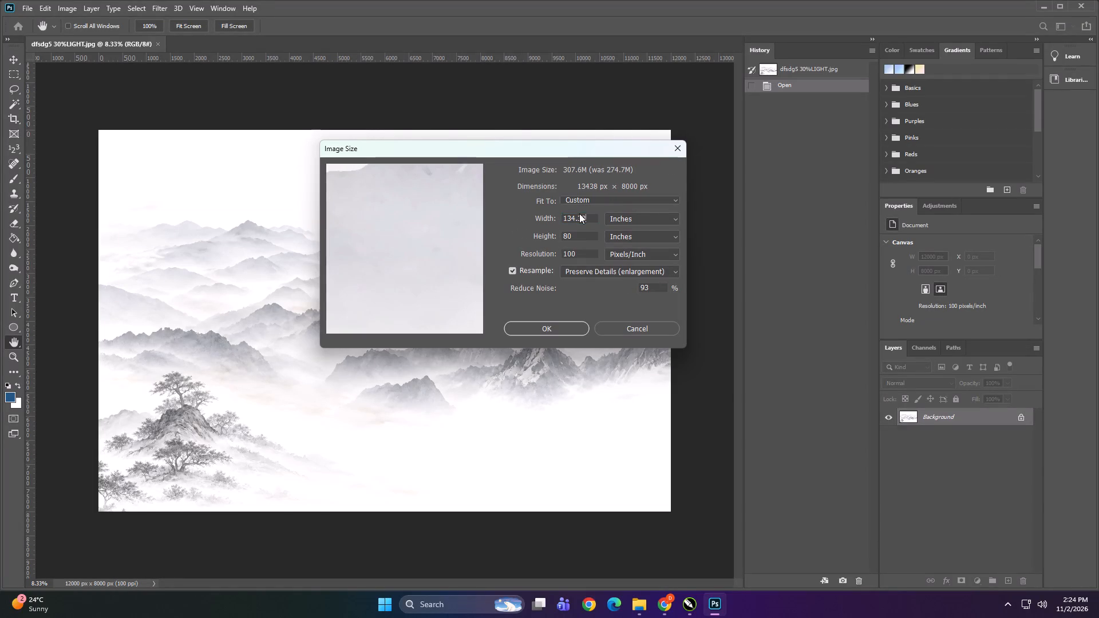
# Resize the misty mountain image to a width of 164.38 inches and a height of 94.49 inches.
pyautogui.press('Tab')
pyautogui.press('Tab')
pyautogui.write('94')
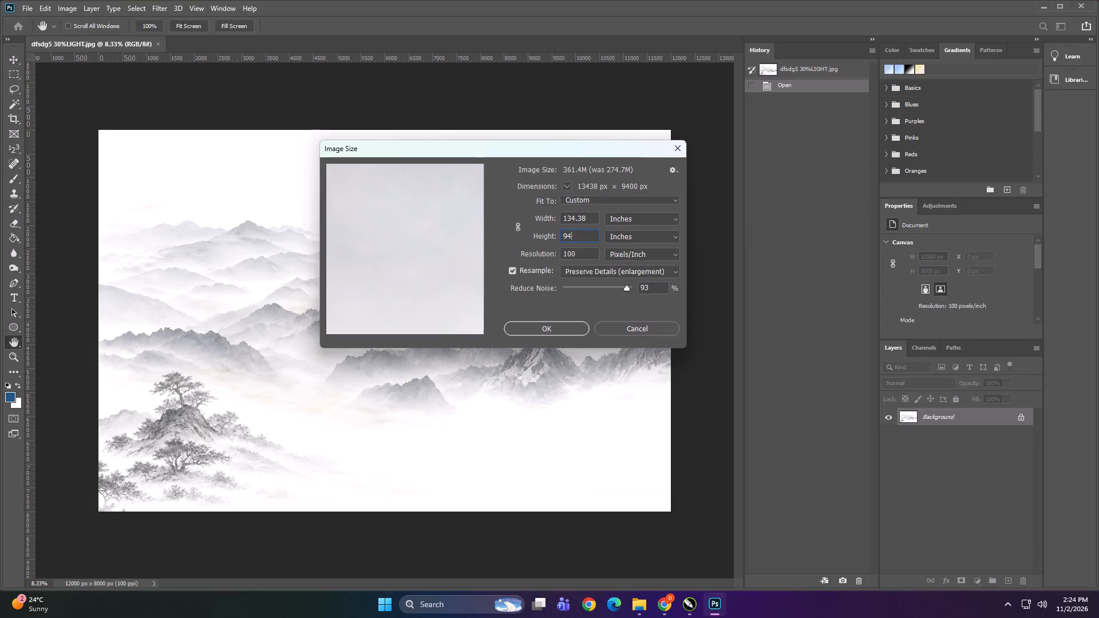
pyautogui.write('.49')
pyautogui.click(570, 217)
pyautogui.press('BackSpace')
pyautogui.press('6')
pyautogui.click(568, 324)
# Unlock the Background layer and flip the mountain artwork horizontally with Free Transform.
pyautogui.keyDown('alt'); pyautogui.scroll(-7, 467, 297); pyautogui.keyUp('alt')
pyautogui.keyDown('alt'); pyautogui.scroll(-4, 396, 336); pyautogui.keyUp('alt')
pyautogui.keyDown('alt'); pyautogui.scroll(3, 335, 315); pyautogui.keyUp('alt')
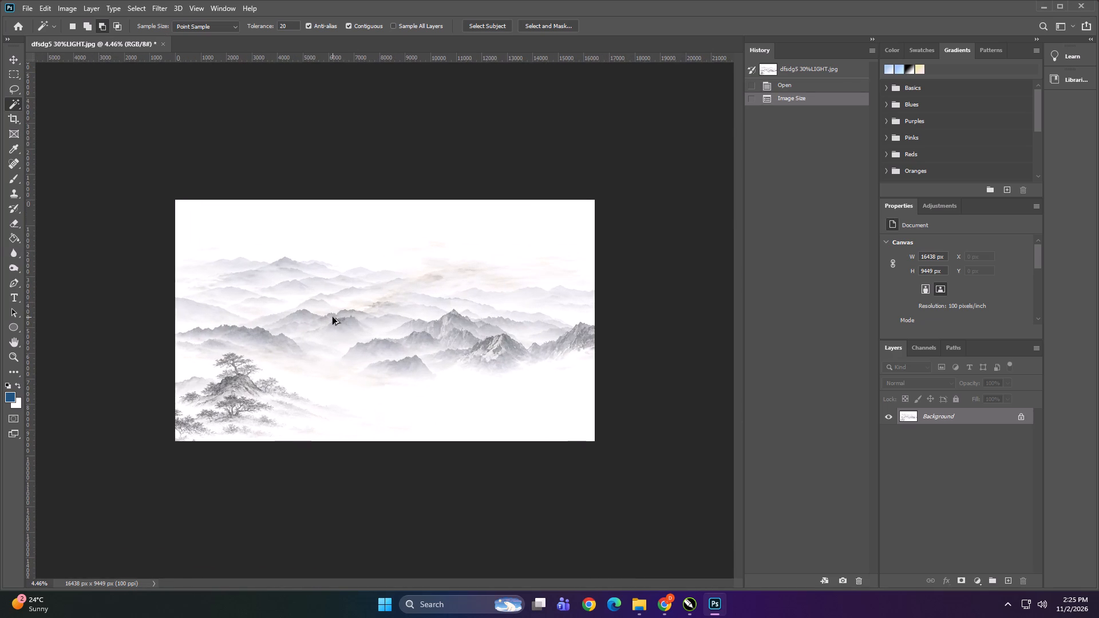
pyautogui.click(1018, 416)
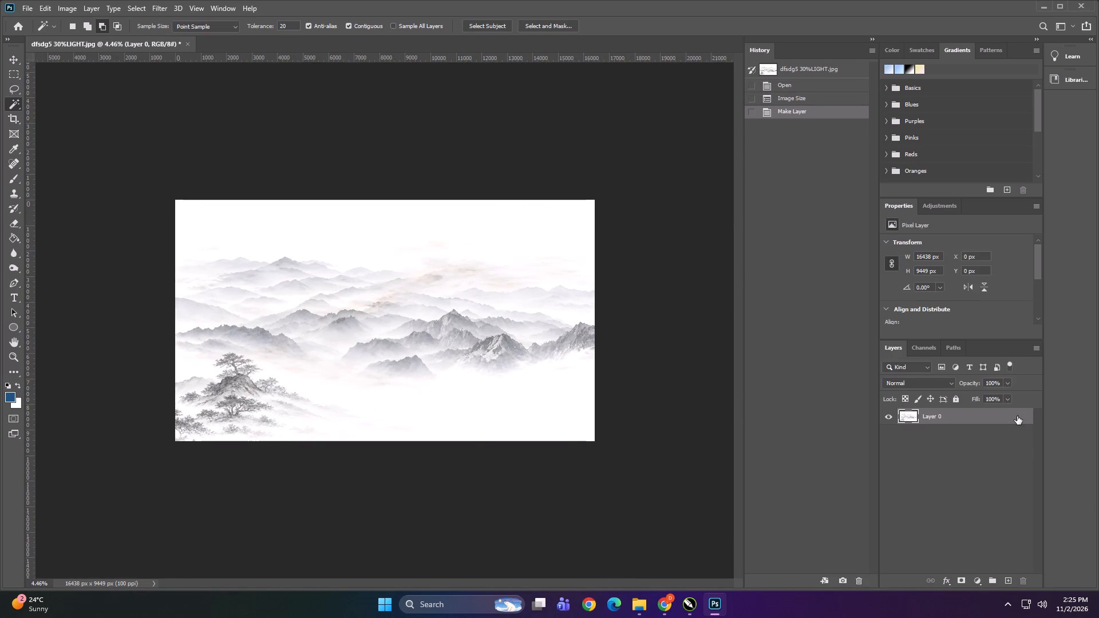
pyautogui.hotkey('ctrl', 't')
pyautogui.rightClick(388, 327)
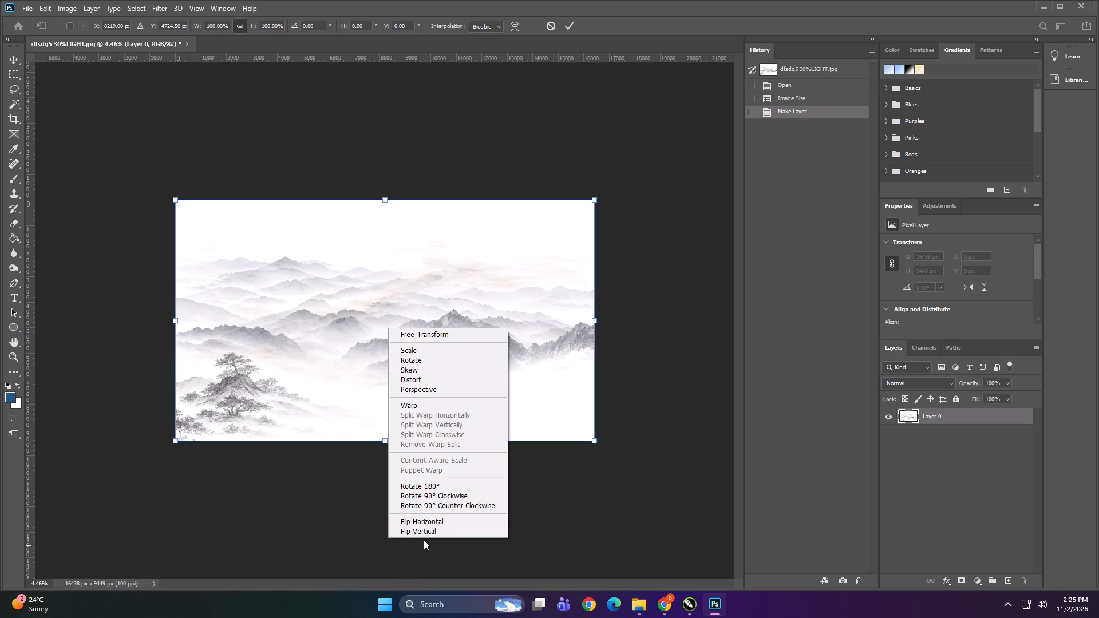
pyautogui.click(424, 522)
pyautogui.press('Return')
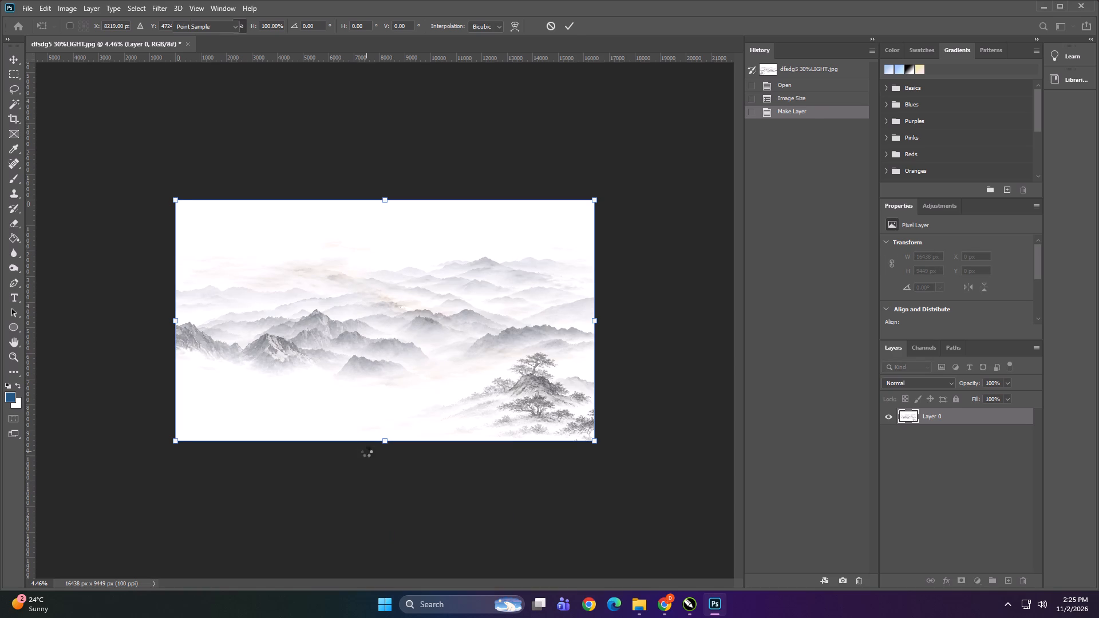
# Activate the Move tool for the flipped mountain layer.
pyautogui.click(17, 56)
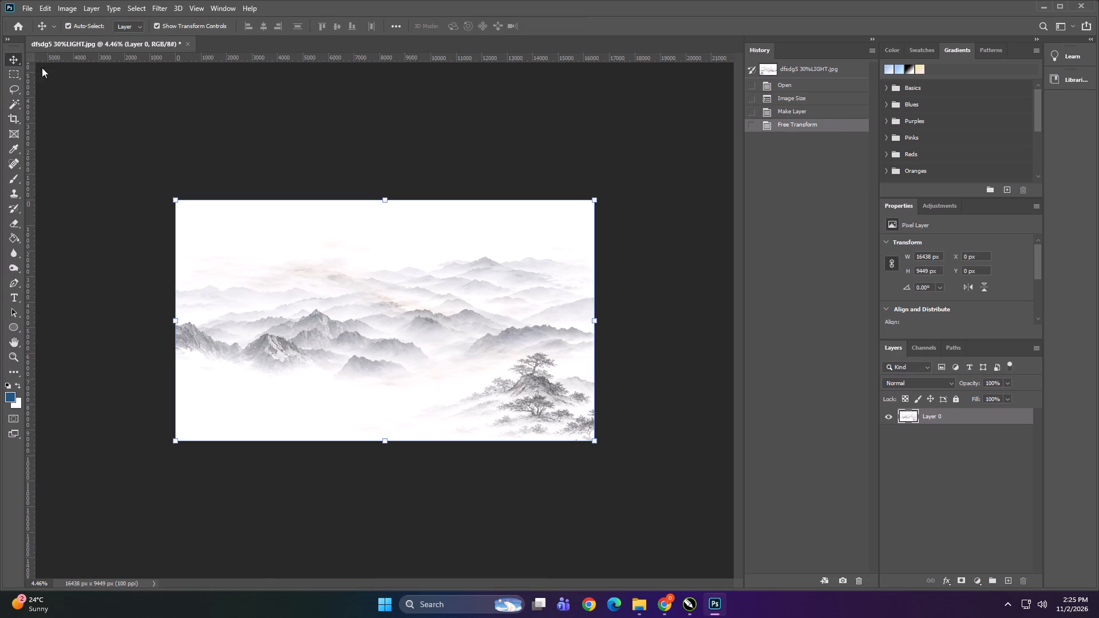
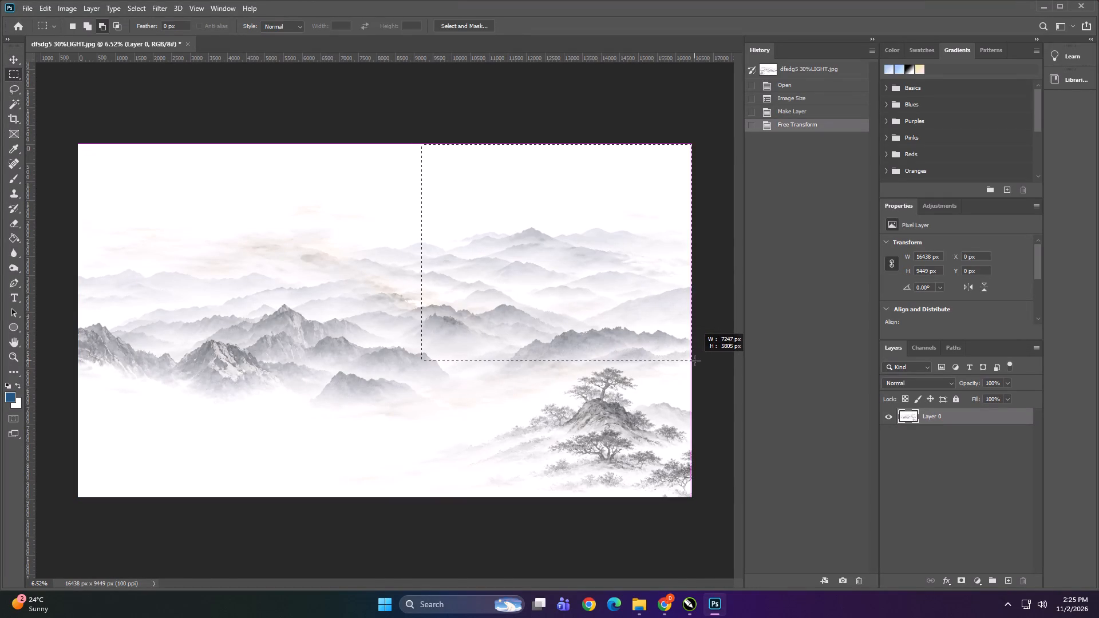
# Select the upper-right mountain area with the Rectangular Marquee, widen the selection leftward, and copy about 7568 × 5820 px to a new layer.
pyautogui.moveTo(695, 360); pyautogui.dragTo(696, 361)
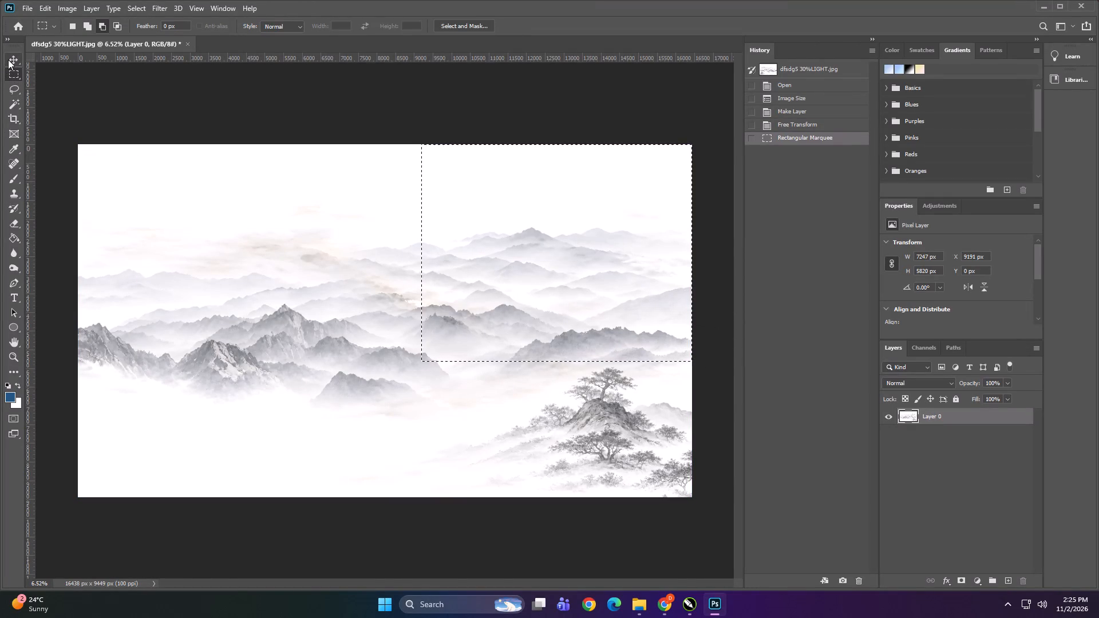
pyautogui.click(8, 60)
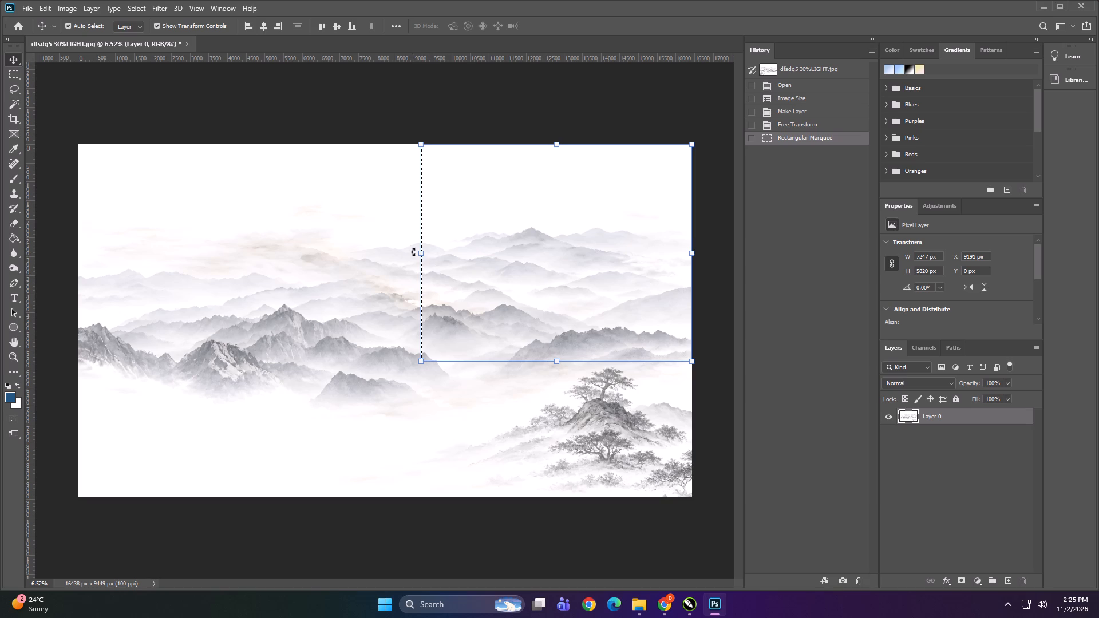
pyautogui.keyDown('shift'); pyautogui.click(15, 76); pyautogui.keyUp('shift')
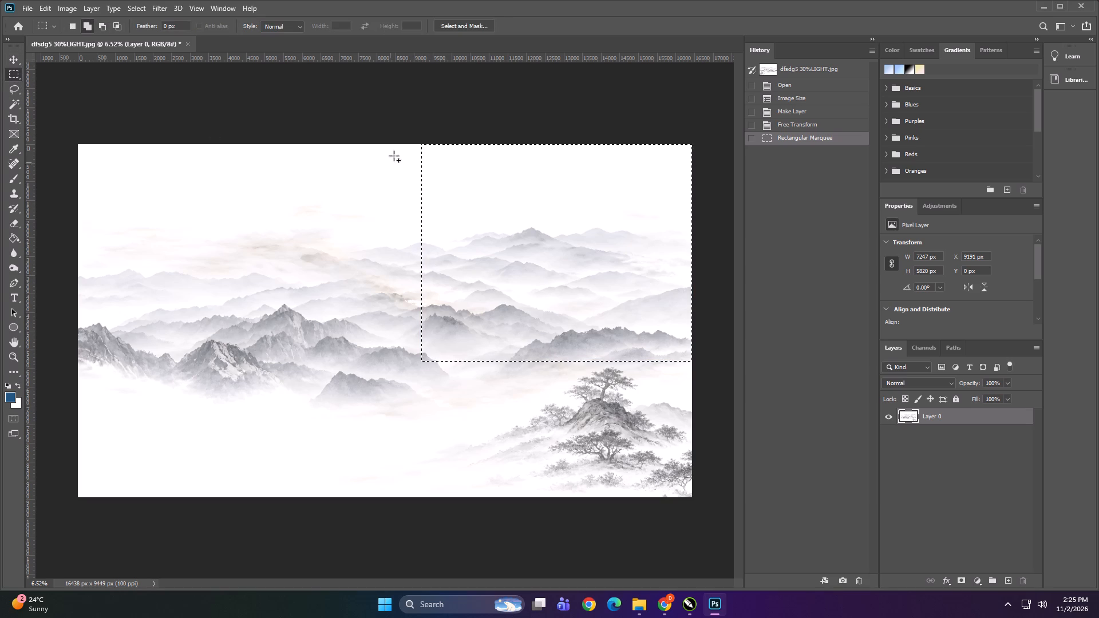
pyautogui.keyDown('shift'); pyautogui.moveTo(409, 142); pyautogui.dragTo(433, 356); pyautogui.keyUp('shift')
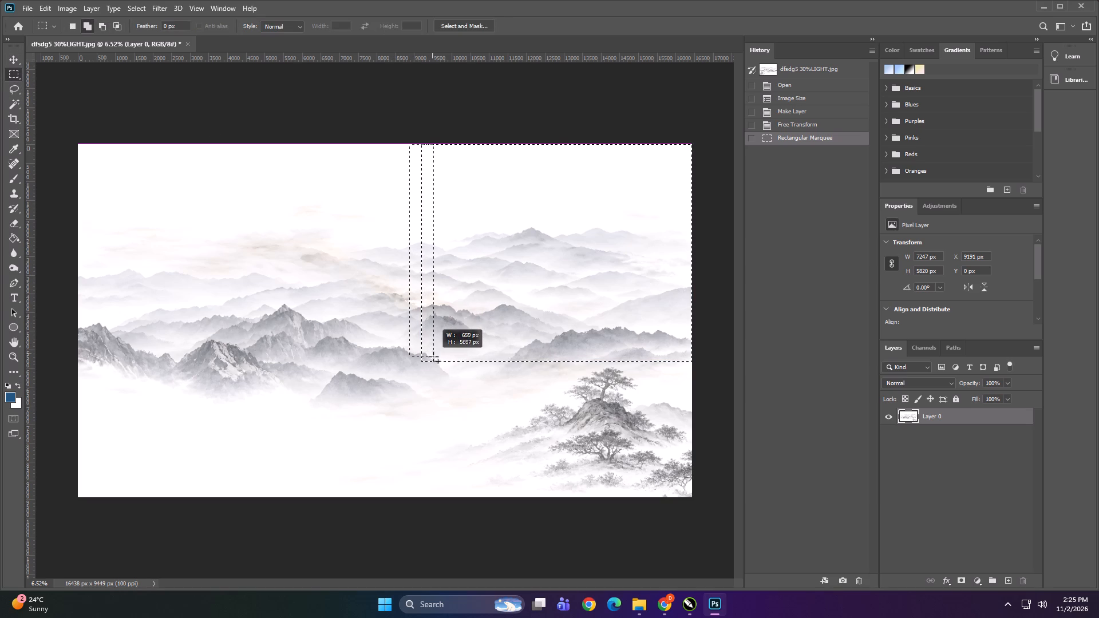
pyautogui.keyDown('shift'); pyautogui.moveTo(433, 356); pyautogui.dragTo(436, 361); pyautogui.keyUp('shift')
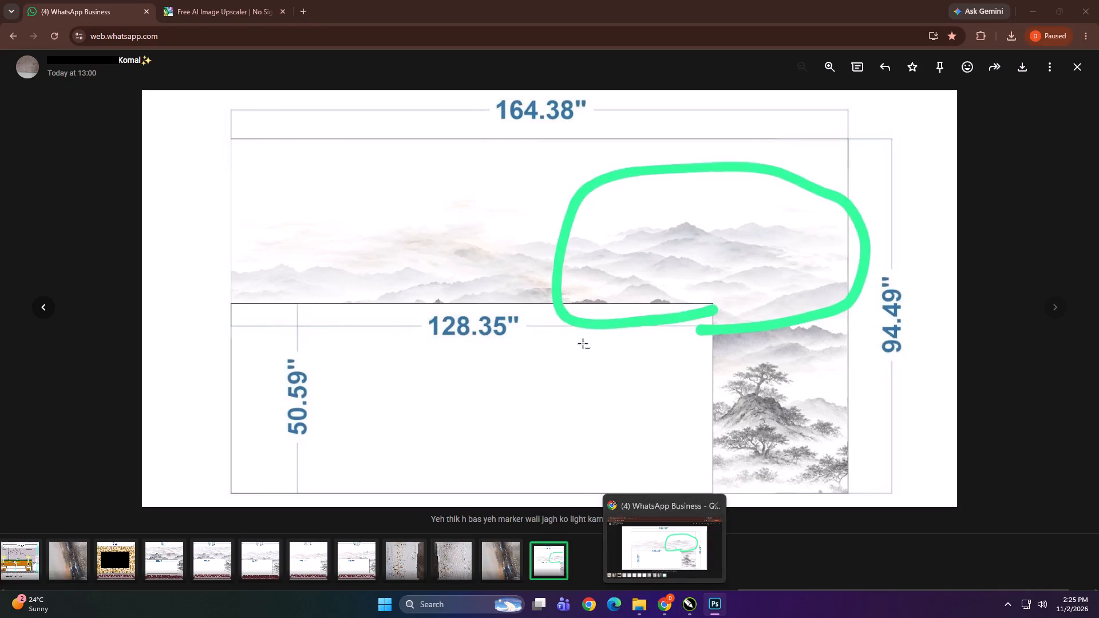
pyautogui.hotkey('ctrl', 'j')
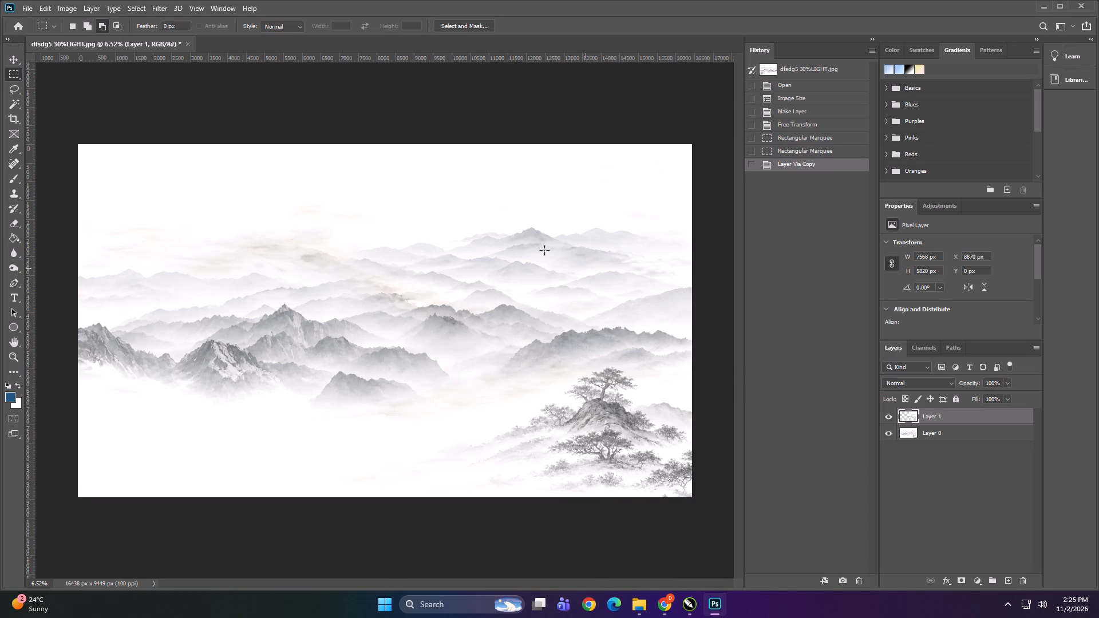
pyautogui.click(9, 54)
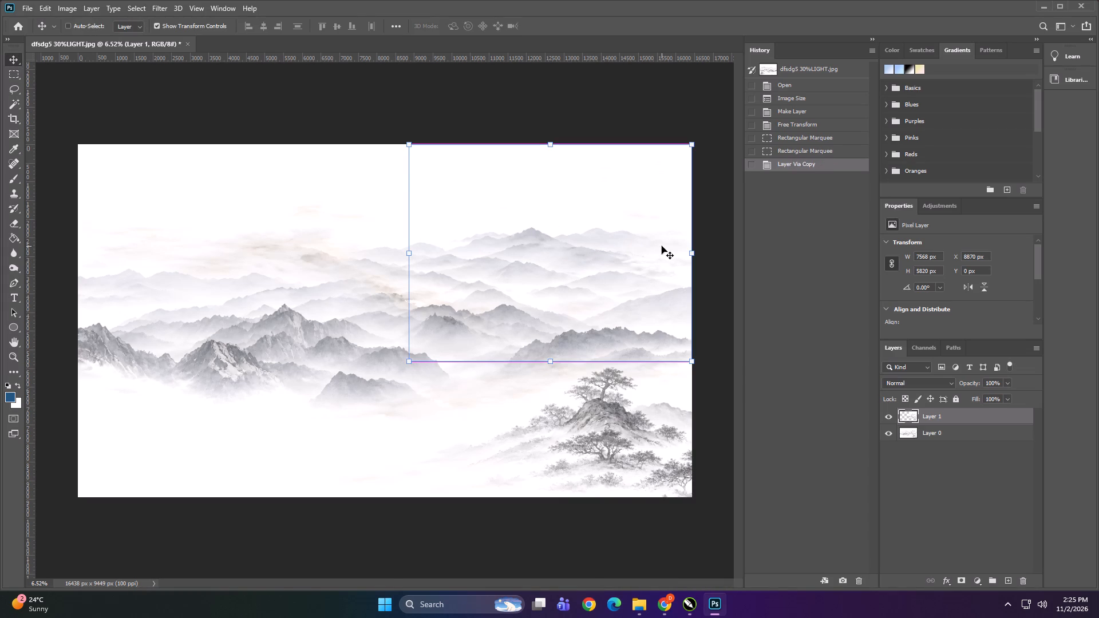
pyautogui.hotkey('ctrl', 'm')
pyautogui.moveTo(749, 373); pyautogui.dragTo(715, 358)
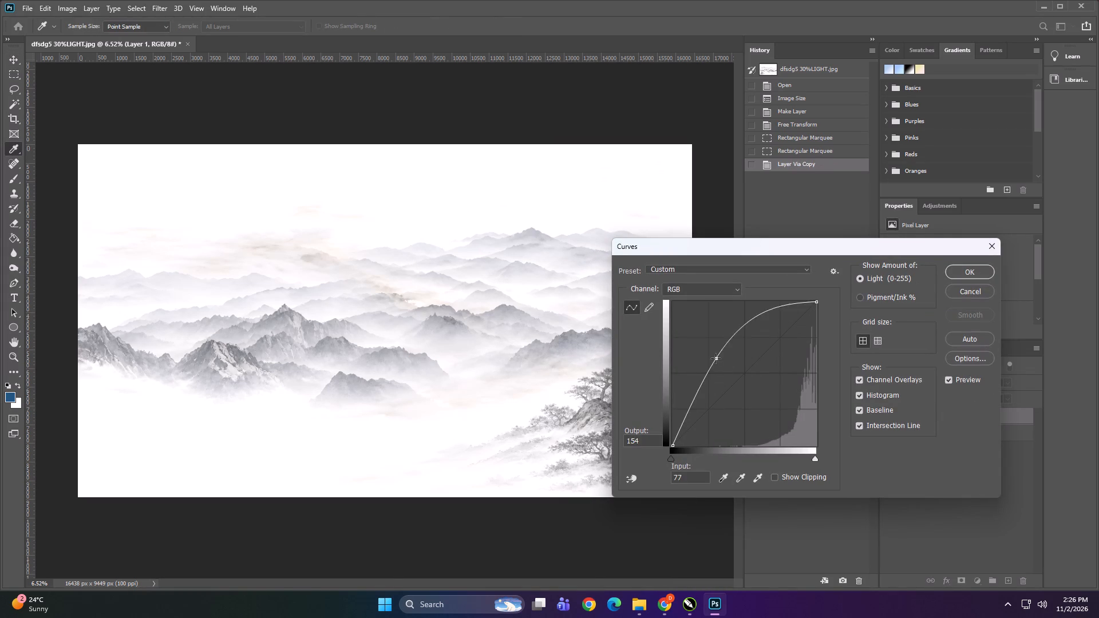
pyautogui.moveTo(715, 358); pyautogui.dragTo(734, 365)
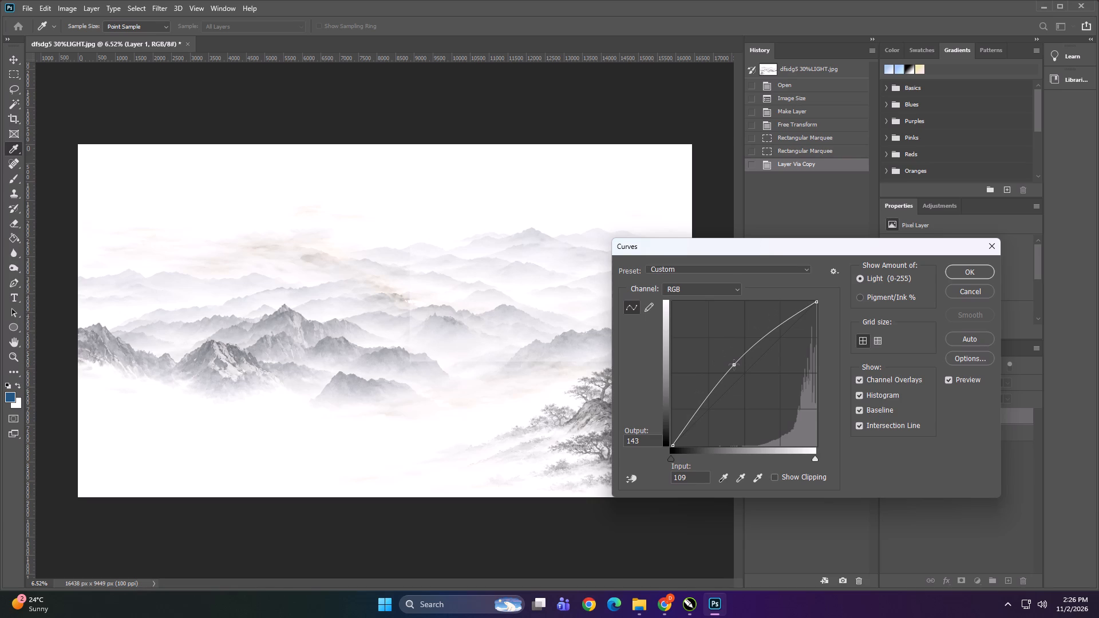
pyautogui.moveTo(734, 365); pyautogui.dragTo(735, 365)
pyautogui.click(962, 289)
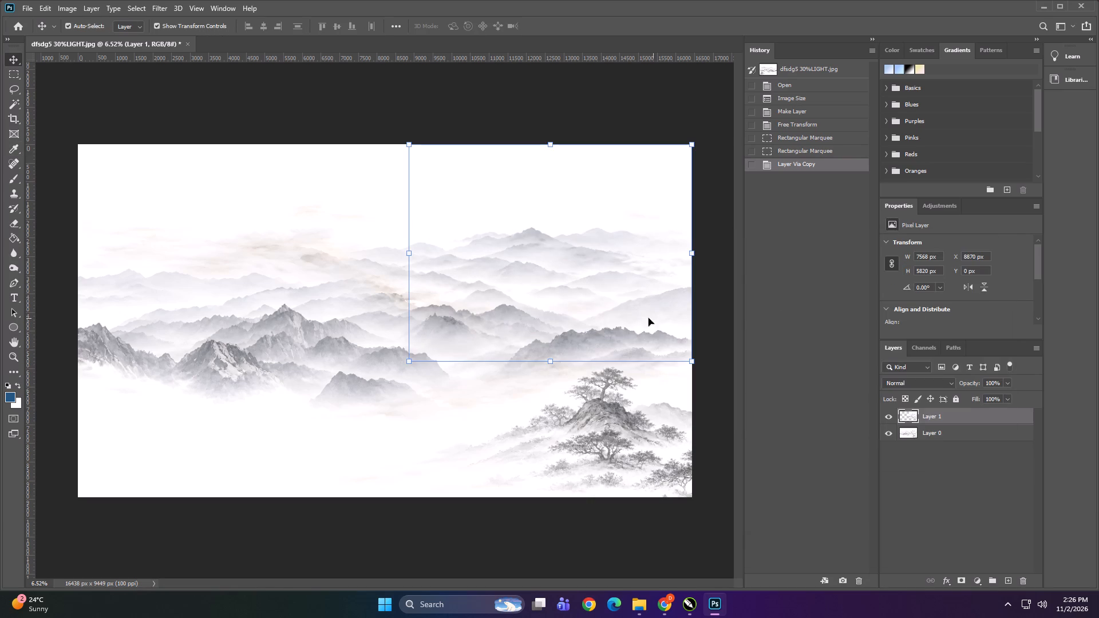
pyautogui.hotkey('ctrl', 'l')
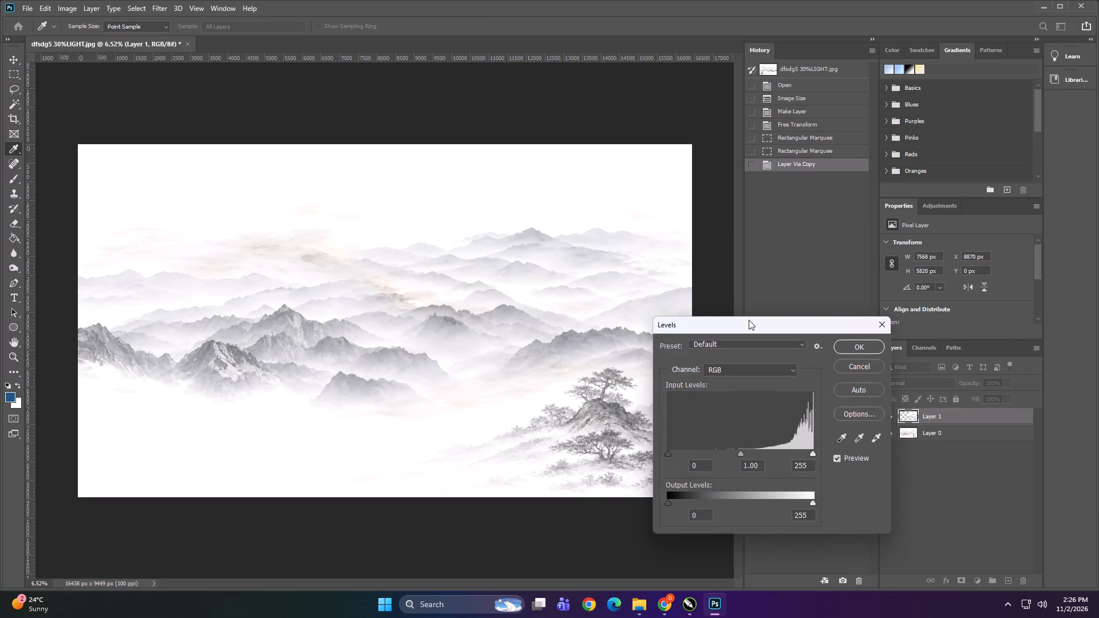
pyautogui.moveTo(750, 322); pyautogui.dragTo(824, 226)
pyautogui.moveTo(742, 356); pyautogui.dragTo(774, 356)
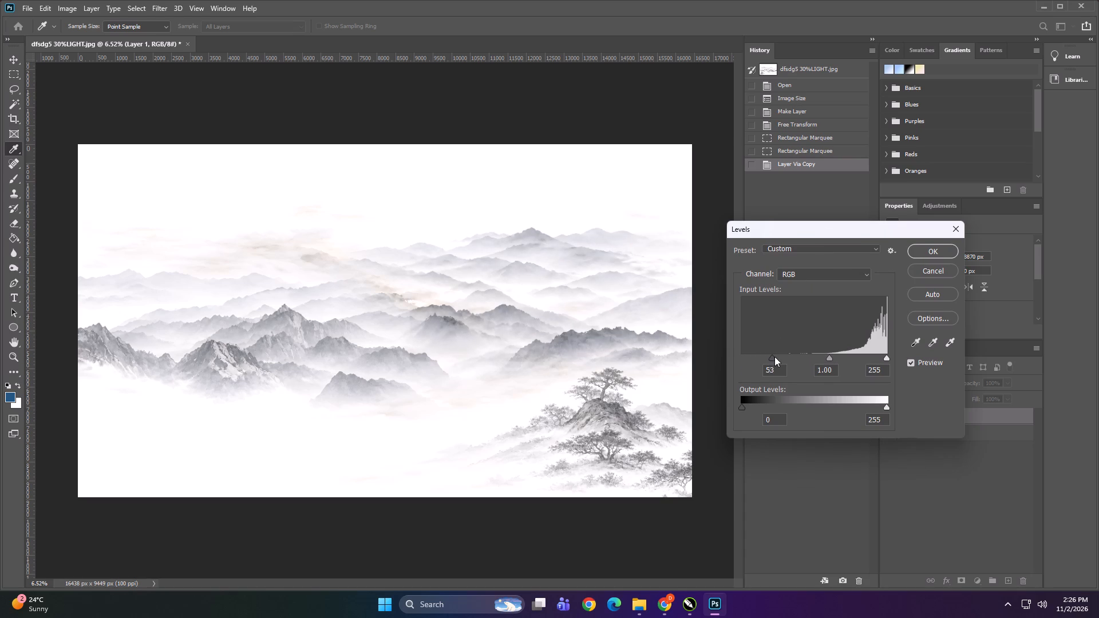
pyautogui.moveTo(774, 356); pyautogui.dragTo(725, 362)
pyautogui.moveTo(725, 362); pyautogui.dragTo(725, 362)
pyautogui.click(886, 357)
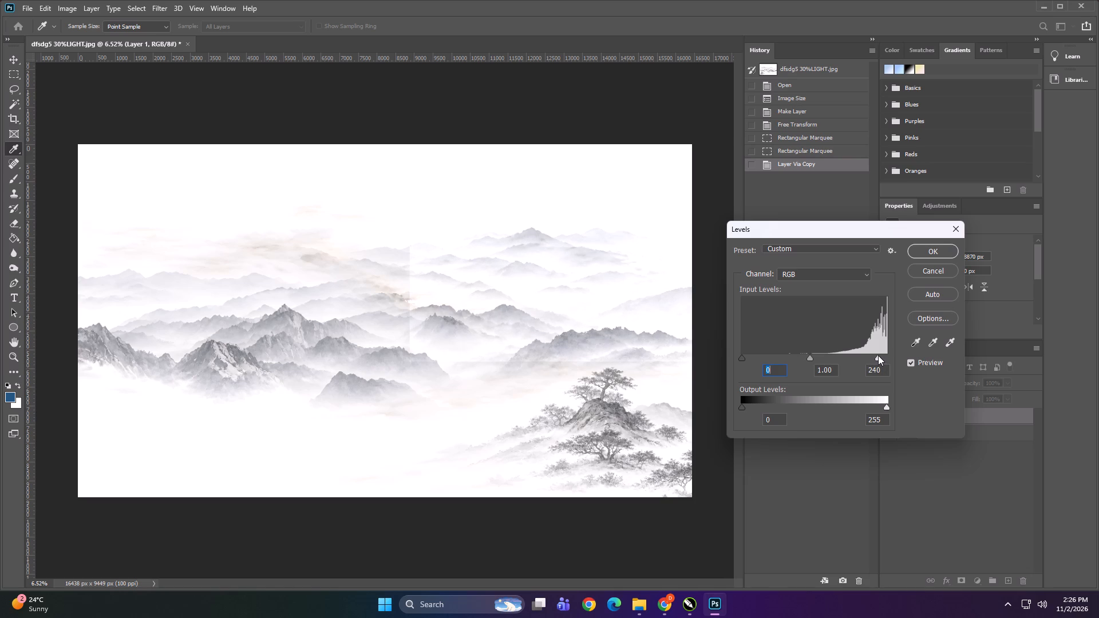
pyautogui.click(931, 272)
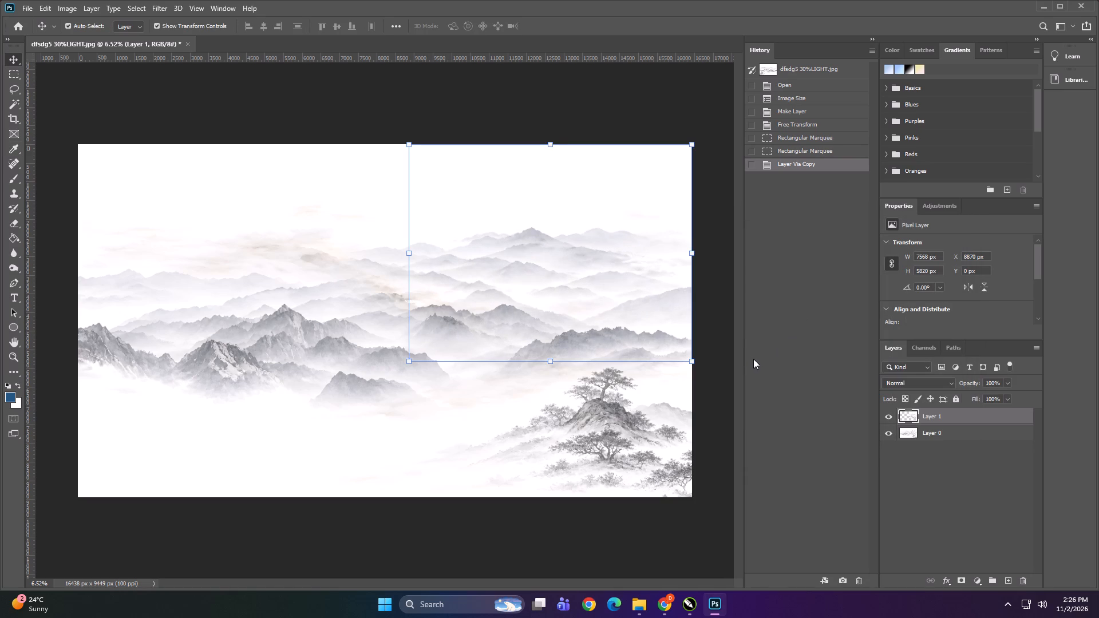
# Lighten the copied mountain patch on Layer 1 with an RGB Curves adjustment of input 112 to output 145.
pyautogui.keyDown('alt'); pyautogui.scroll(11, 707, 279); pyautogui.keyUp('alt')
pyautogui.keyDown('alt'); pyautogui.scroll(-4, 508, 256); pyautogui.keyUp('alt')
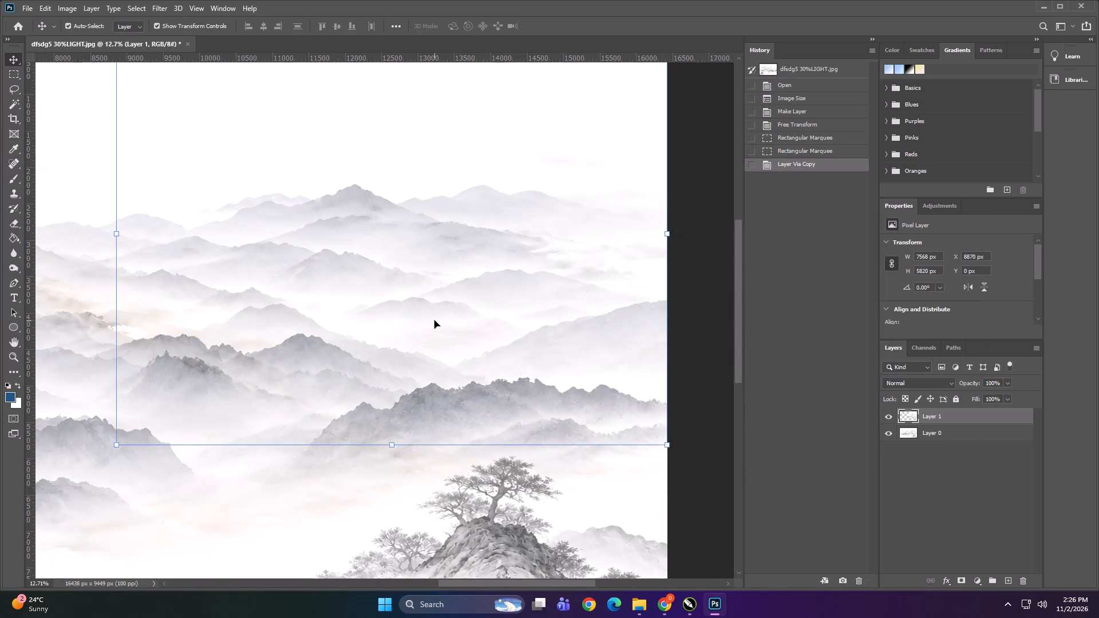
pyautogui.press('Return')
pyautogui.click(707, 333)
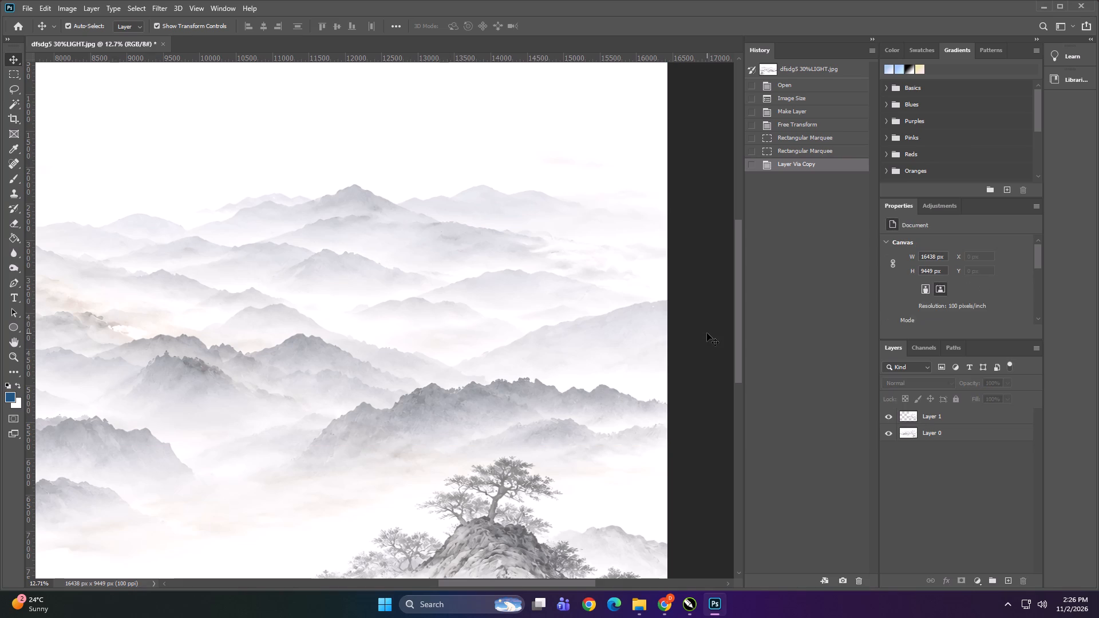
pyautogui.click(470, 336)
pyautogui.hotkey('ctrl', 'm')
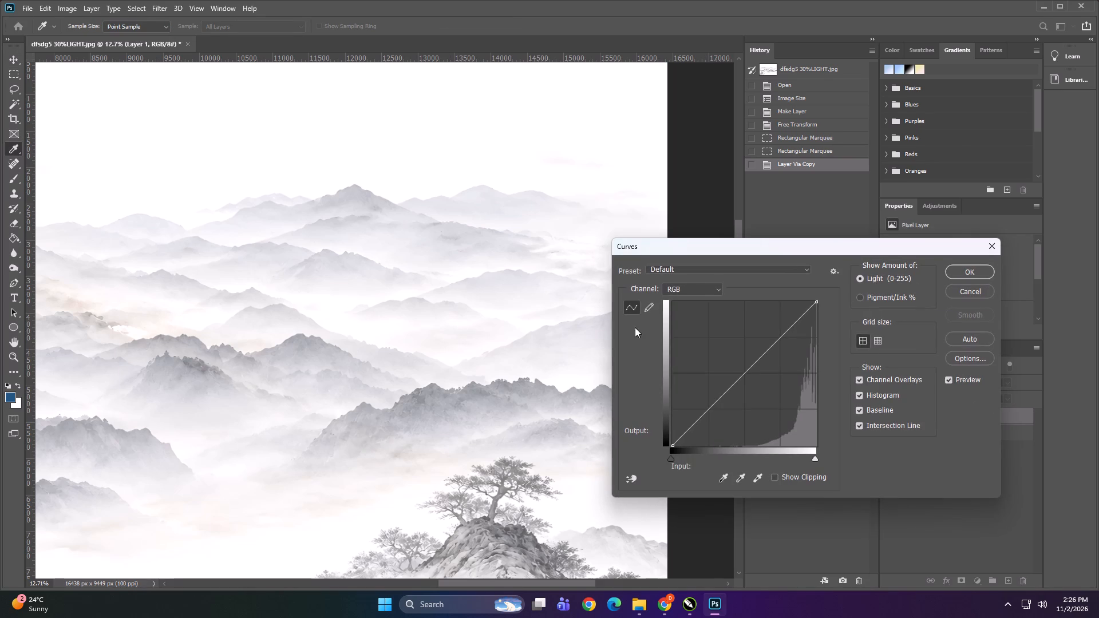
pyautogui.moveTo(753, 366); pyautogui.dragTo(716, 346)
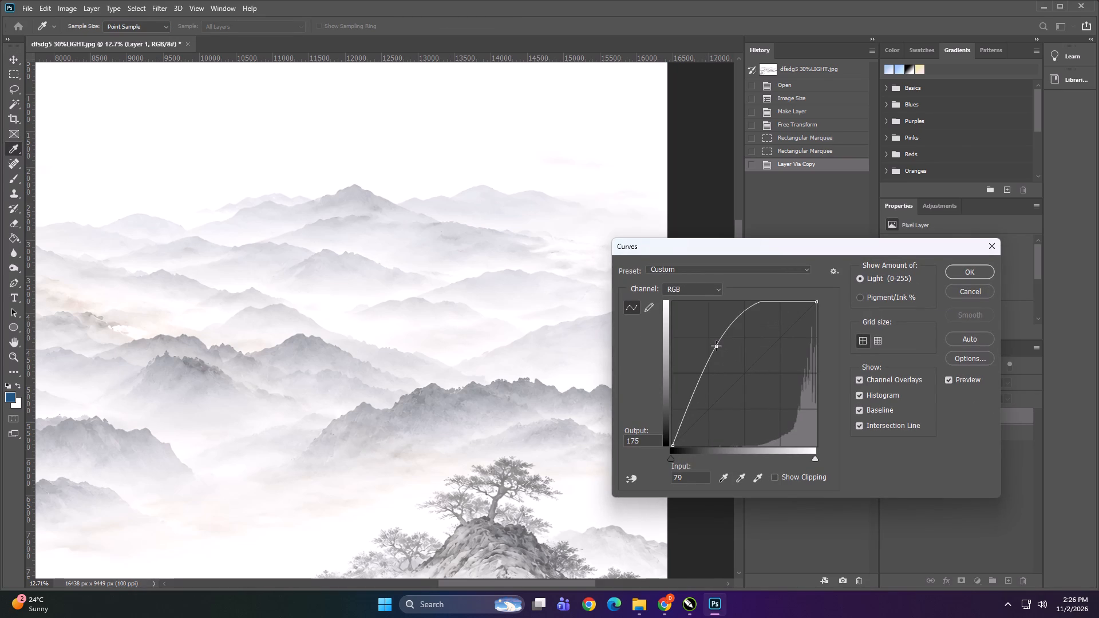
pyautogui.moveTo(716, 346); pyautogui.dragTo(774, 378)
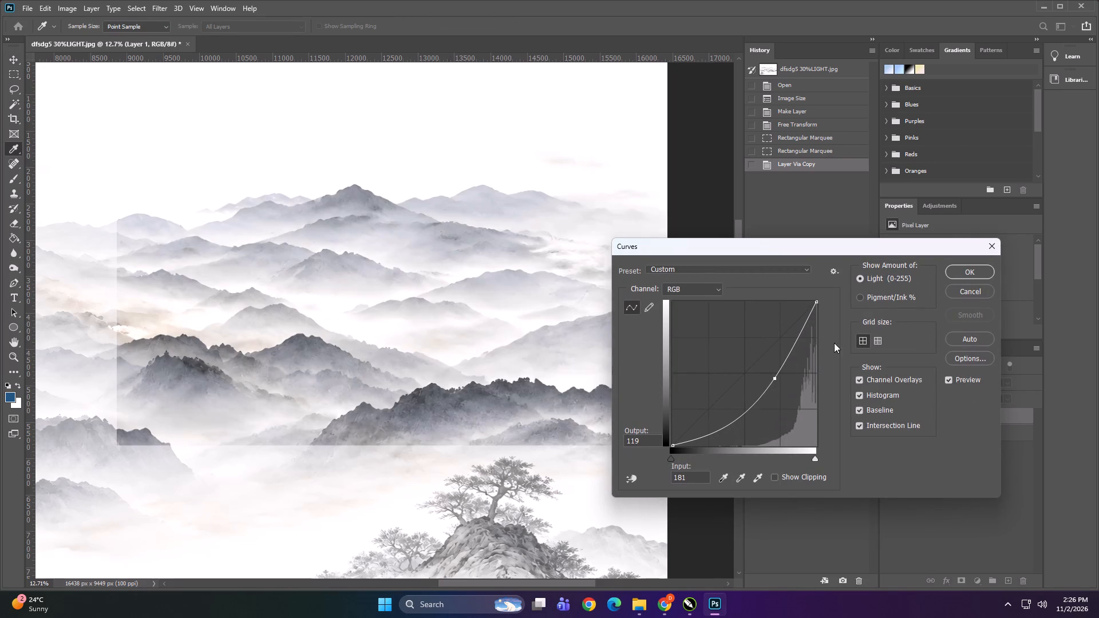
pyautogui.moveTo(777, 381); pyautogui.dragTo(761, 374)
pyautogui.moveTo(759, 373); pyautogui.dragTo(740, 366)
pyautogui.click(740, 365)
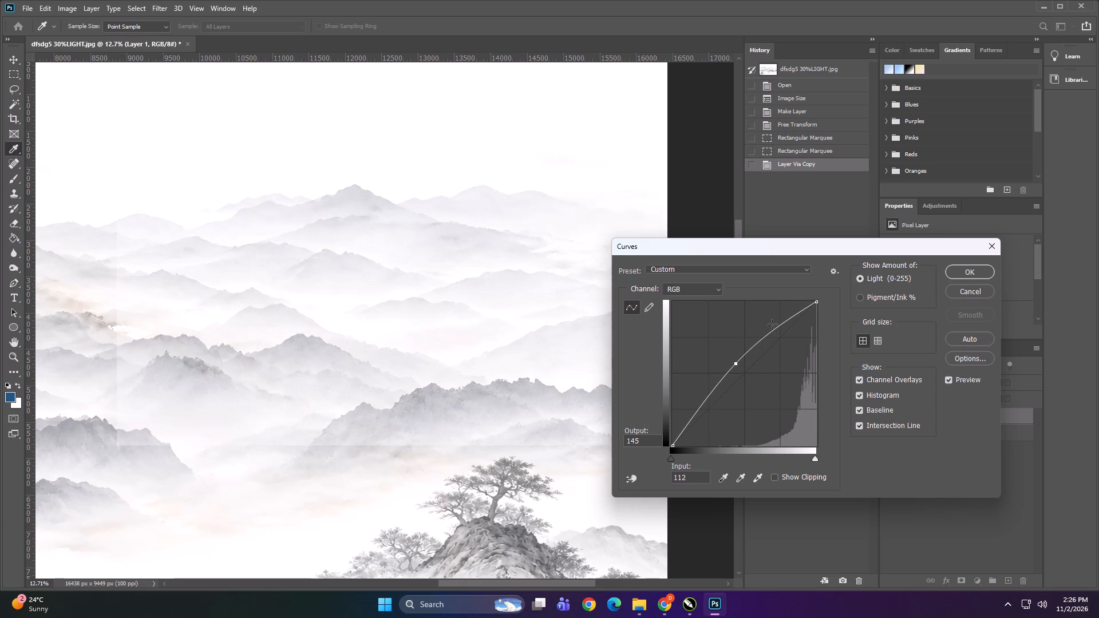
pyautogui.click(967, 271)
# Examine the edges of the lightened patch where they meet the original mountain artwork.
pyautogui.keyDown('alt'); pyautogui.scroll(-4, 647, 275); pyautogui.keyUp('alt')
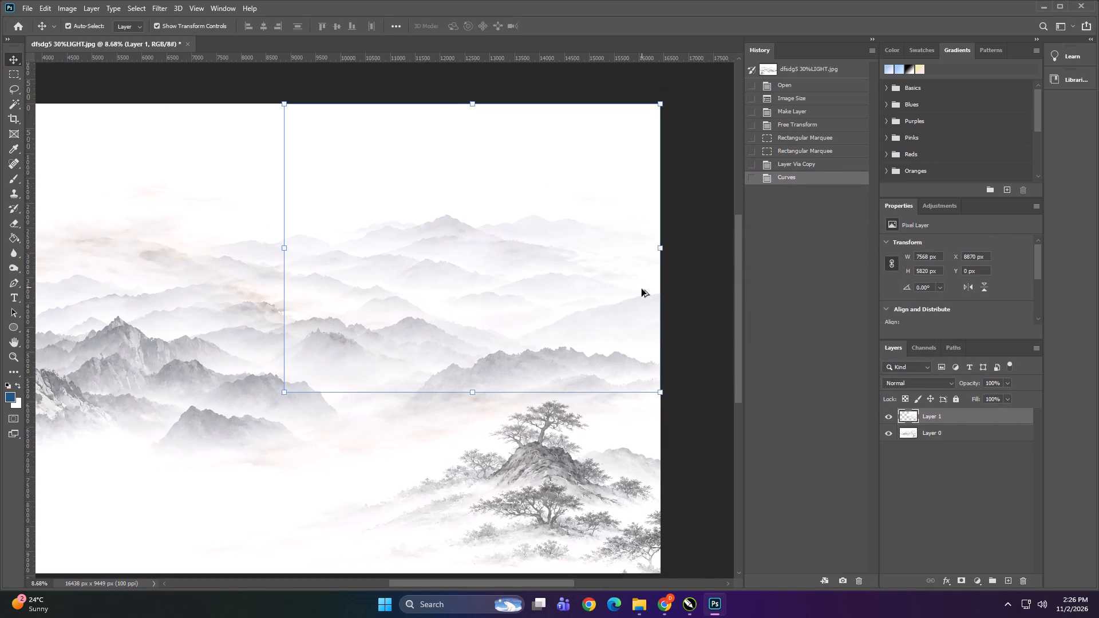
pyautogui.keyDown('alt'); pyautogui.scroll(-2, 642, 289); pyautogui.keyUp('alt')
pyautogui.click(96, 356)
pyautogui.keyDown('alt'); pyautogui.scroll(5, 426, 261); pyautogui.keyUp('alt')
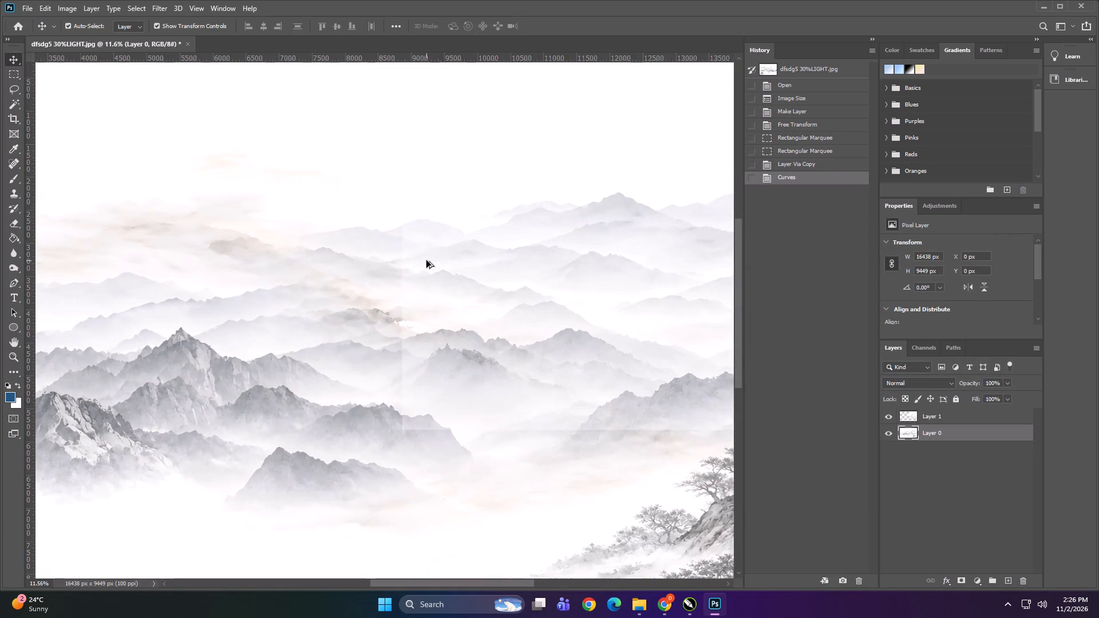
pyautogui.keyDown('alt'); pyautogui.scroll(-6, 251, 254); pyautogui.keyUp('alt')
pyautogui.keyDown('alt'); pyautogui.scroll(9, 493, 274); pyautogui.keyUp('alt')
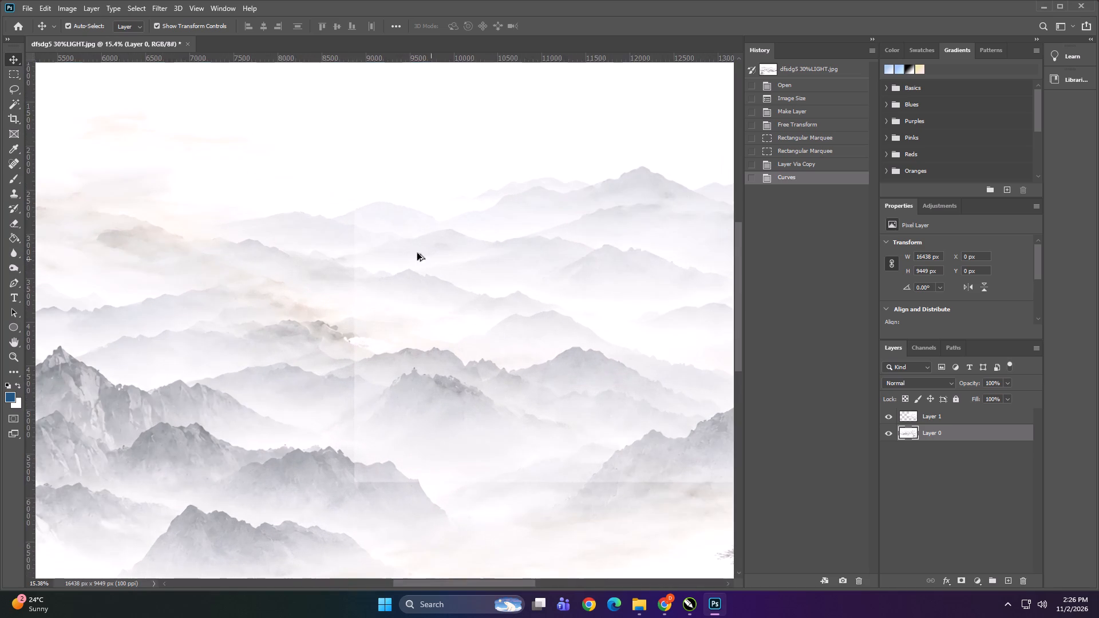
pyautogui.keyDown('alt'); pyautogui.scroll(-4, 269, 217); pyautogui.keyUp('alt')
pyautogui.keyDown('alt'); pyautogui.scroll(-2, 239, 263); pyautogui.keyUp('alt')
pyautogui.keyDown('alt'); pyautogui.scroll(1, 328, 229); pyautogui.keyUp('alt')
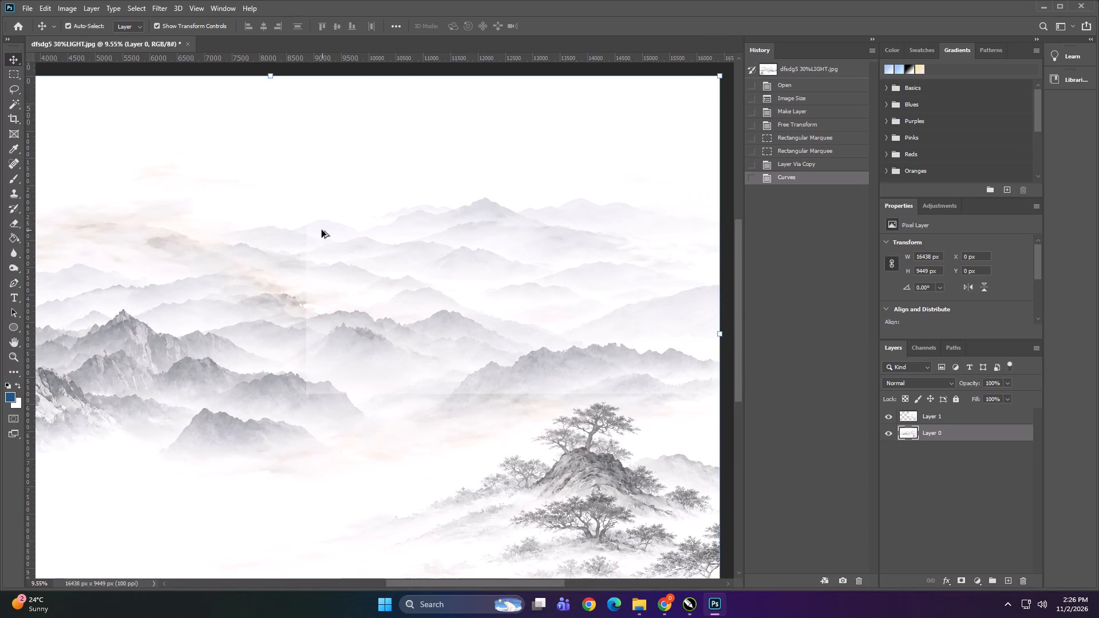
# Erase the hard left and bottom edges of Layer 1's lightened patch with a soft Eraser brush enlarged to 900 px.
pyautogui.click(398, 267)
pyautogui.press('e')
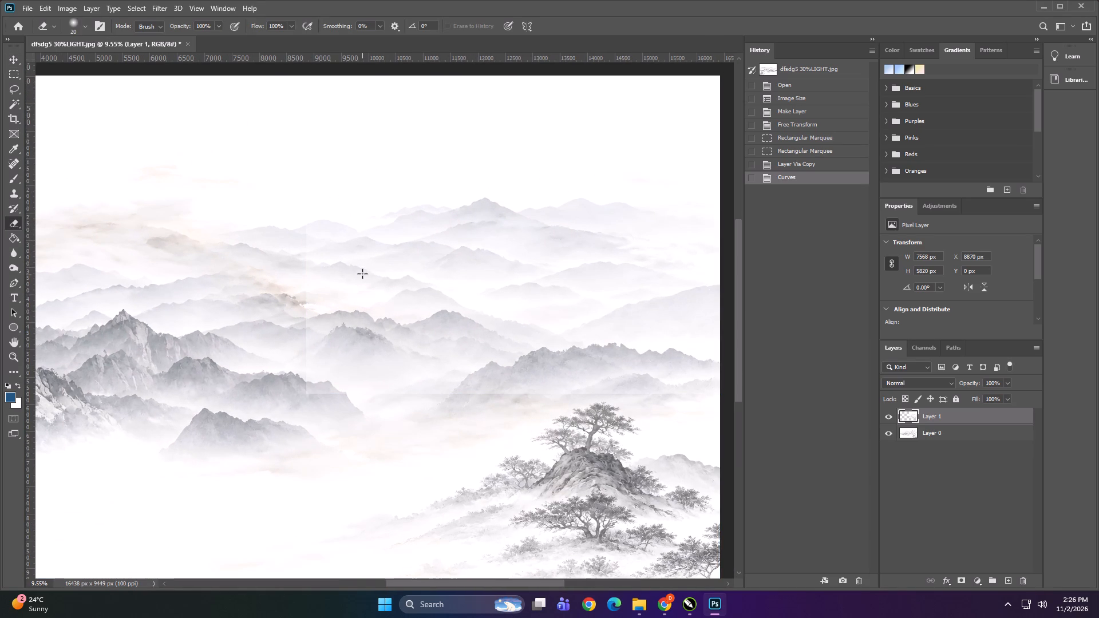
pyautogui.press(']')
pyautogui.press(']')
pyautogui.press(']')
pyautogui.press(']')
pyautogui.press(']')
pyautogui.press(']')
pyautogui.press(']')
pyautogui.press(']')
pyautogui.press(']')
pyautogui.press(']')
pyautogui.press(']')
pyautogui.press(']')
pyautogui.press(']')
pyautogui.press(']')
pyautogui.press(']')
pyautogui.press(']')
pyautogui.press(']')
pyautogui.press(']')
pyautogui.press(']')
pyautogui.press(']')
pyautogui.press(']')
pyautogui.press(']')
pyautogui.press(']')
pyautogui.moveTo(296, 89); pyautogui.dragTo(307, 402)
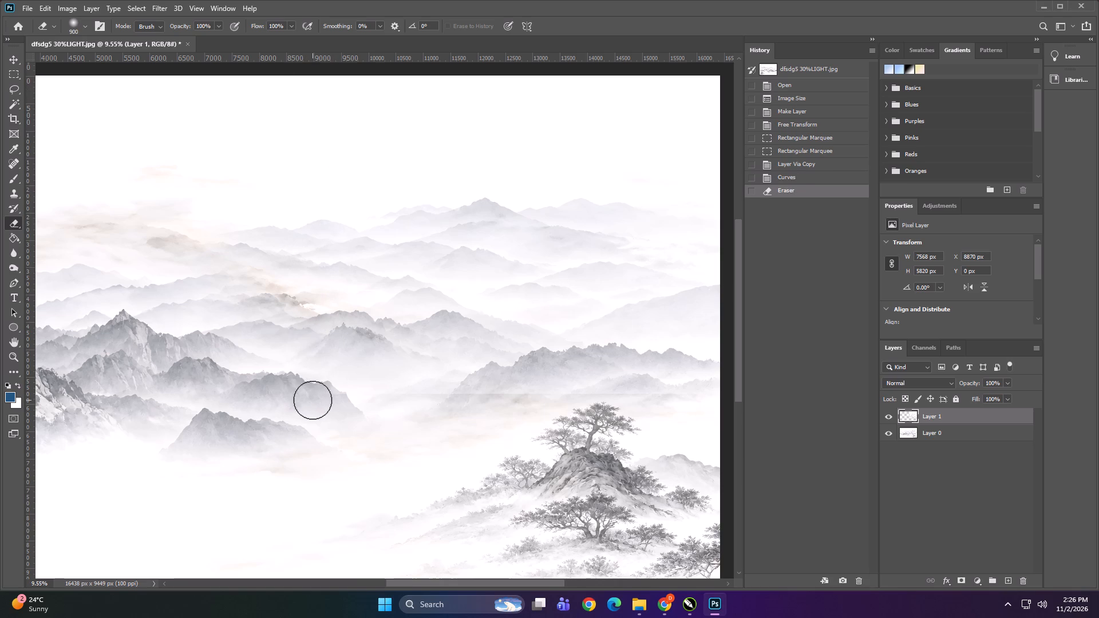
pyautogui.moveTo(313, 400); pyautogui.dragTo(655, 395)
pyautogui.moveTo(655, 395); pyautogui.dragTo(722, 400)
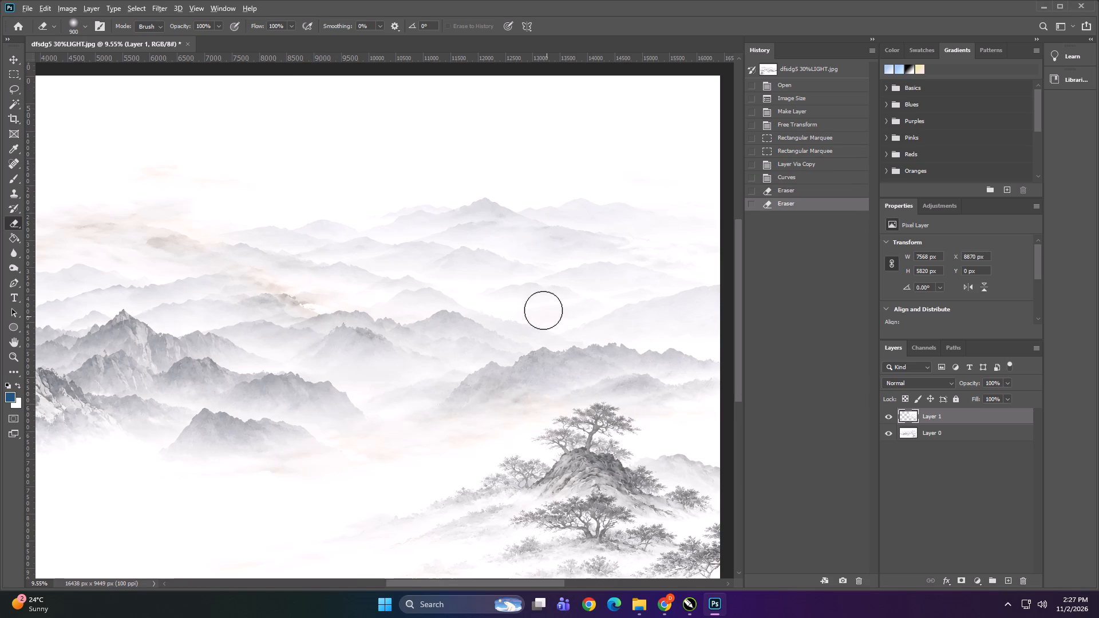
# Inspect the blended mountain area close up and across the whole canvas, with no layer selected.
pyautogui.keyDown('alt'); pyautogui.scroll(-4, 519, 286); pyautogui.keyUp('alt')
pyautogui.click(9, 59)
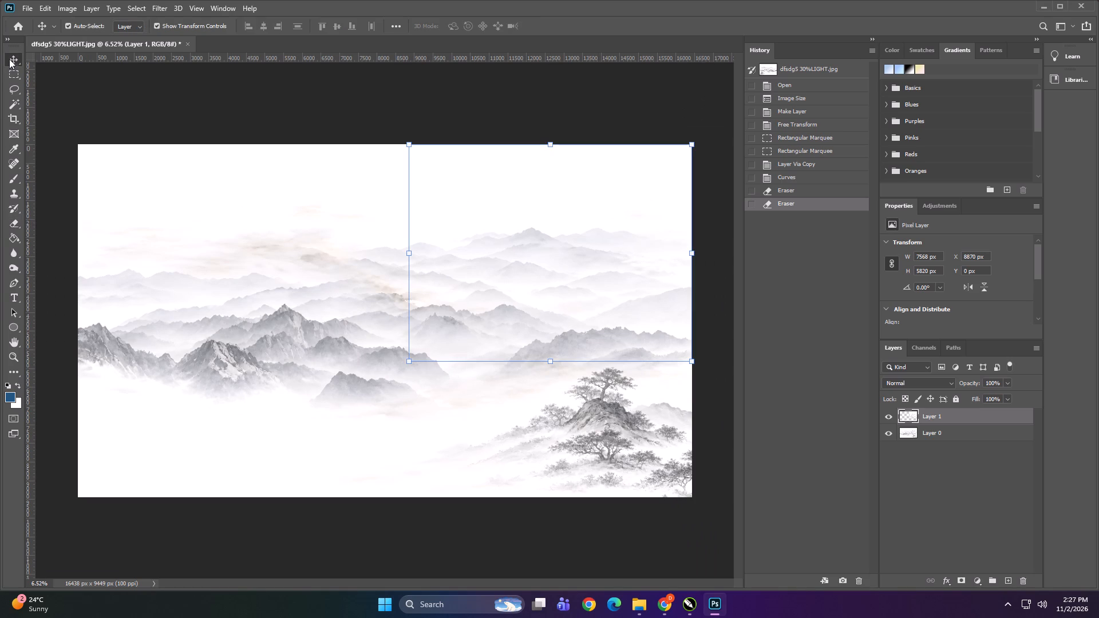
pyautogui.click(785, 463)
pyautogui.click(459, 110)
pyautogui.keyDown('alt'); pyautogui.scroll(14, 458, 141); pyautogui.keyUp('alt')
pyautogui.keyDown('alt'); pyautogui.scroll(7, 474, 403); pyautogui.keyUp('alt')
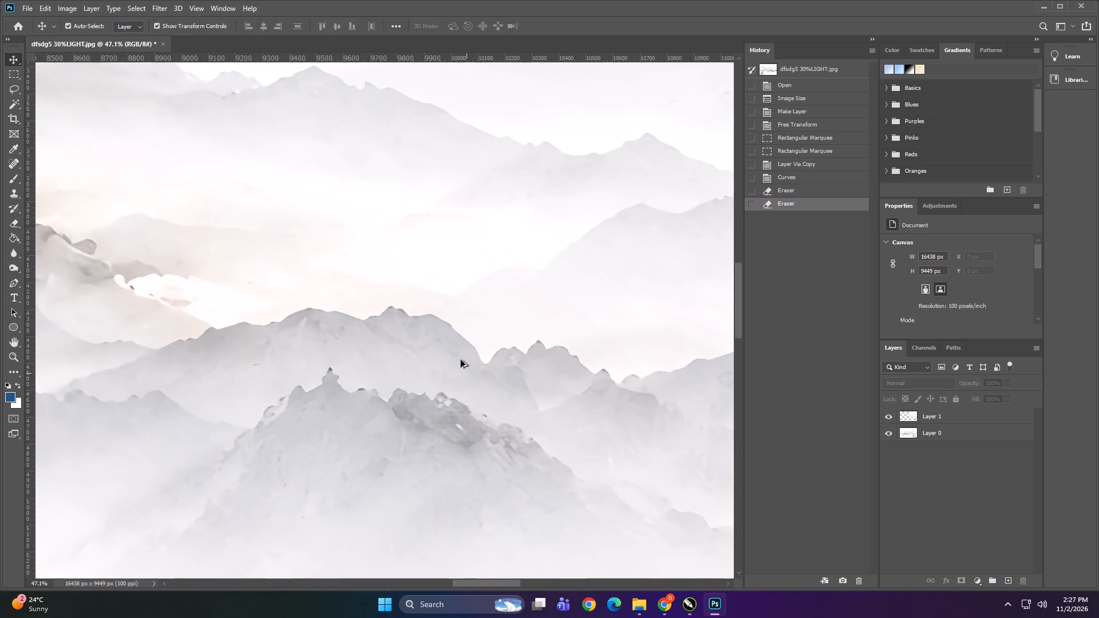
pyautogui.keyDown('alt'); pyautogui.scroll(-8, 413, 280); pyautogui.keyUp('alt')
pyautogui.keyDown('alt'); pyautogui.scroll(-10, 294, 251); pyautogui.keyUp('alt')
pyautogui.keyDown('alt'); pyautogui.scroll(-1, 329, 206); pyautogui.keyUp('alt')
pyautogui.keyDown('alt'); pyautogui.scroll(-2, 430, 230); pyautogui.keyUp('alt')
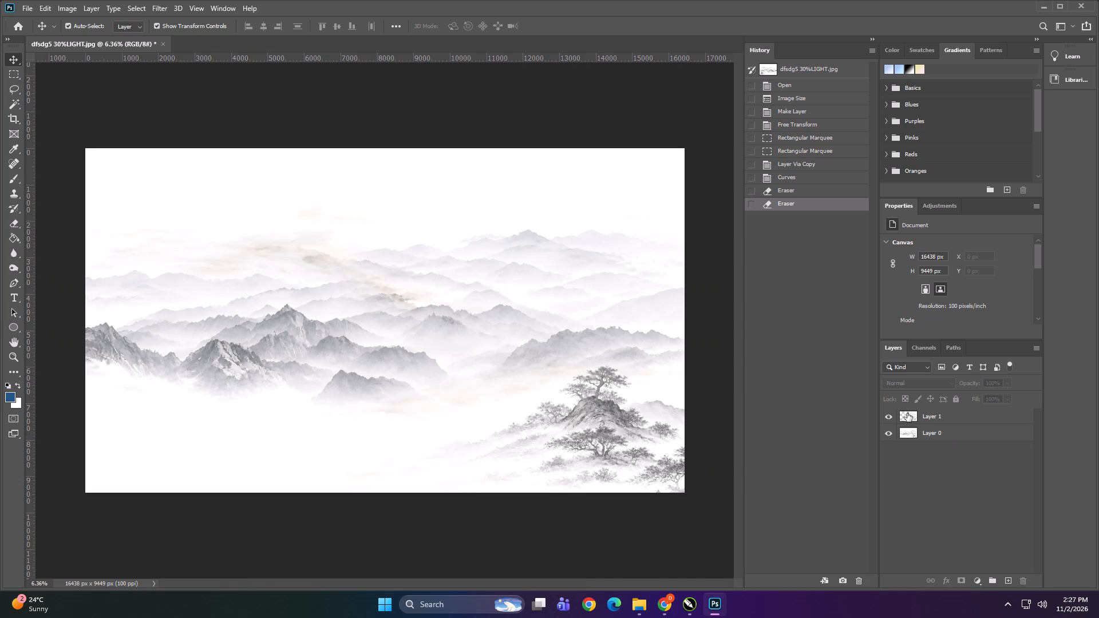
# Compare the mountain artwork with and without the lightened patch by toggling Layer 1's visibility, leaving it shown.
pyautogui.click(890, 414)
pyautogui.click(890, 414)
pyautogui.click(890, 414)
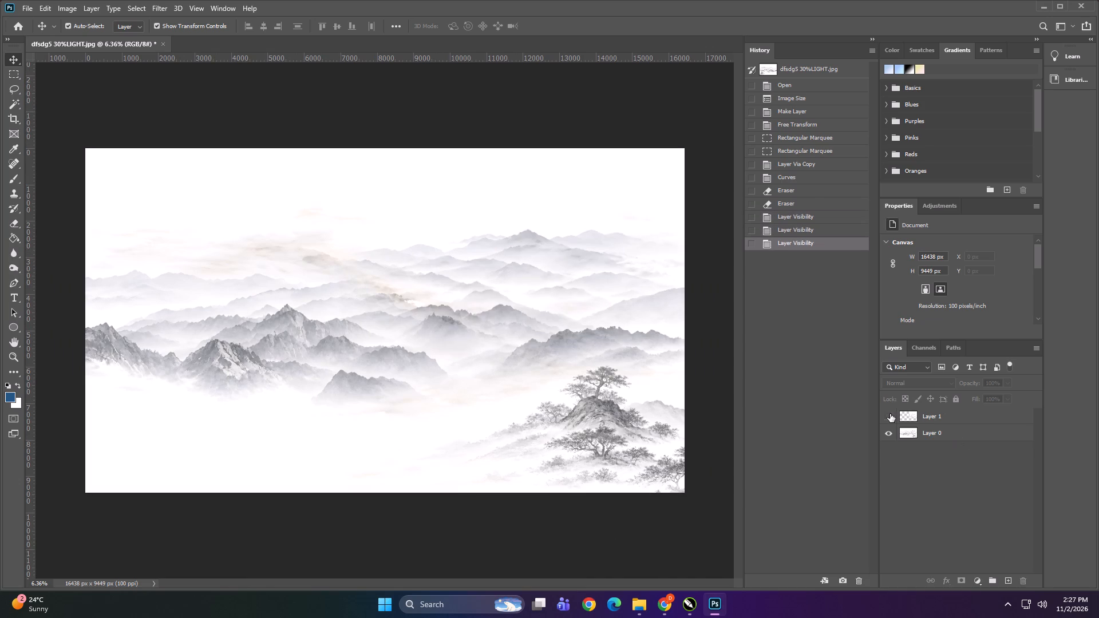
pyautogui.click(890, 414)
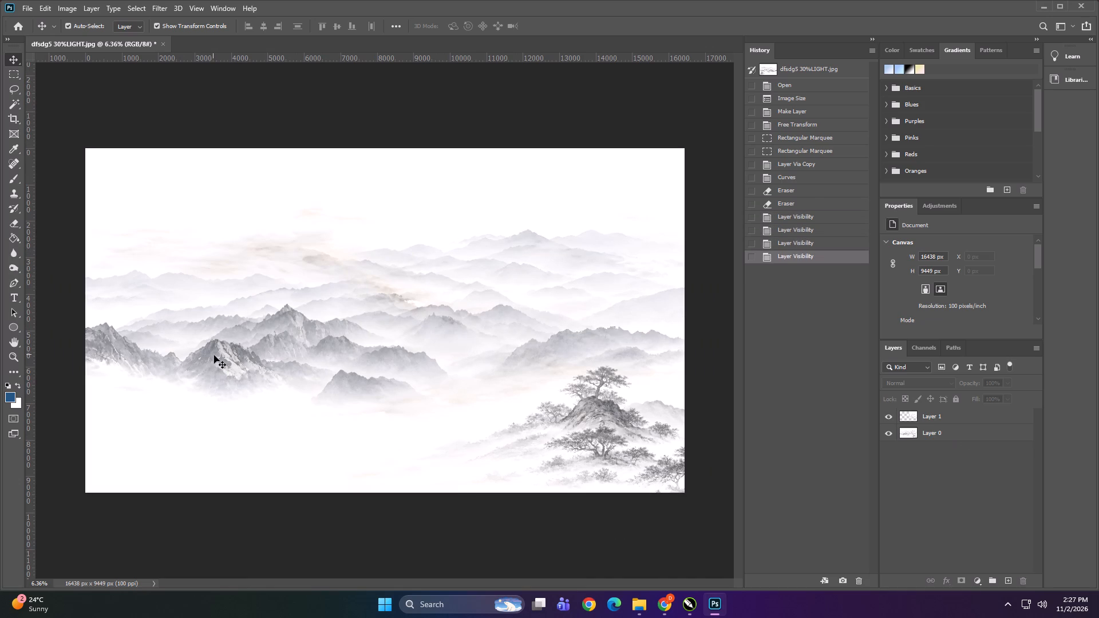
# Save the image in Downloads as a layered TIFF named "dfsdg5 30%LIGHT with part light", using LZW image compression and RLE layer compression.
pyautogui.hotkey('ctrl', 'shift', 's')
pyautogui.click(166, 229)
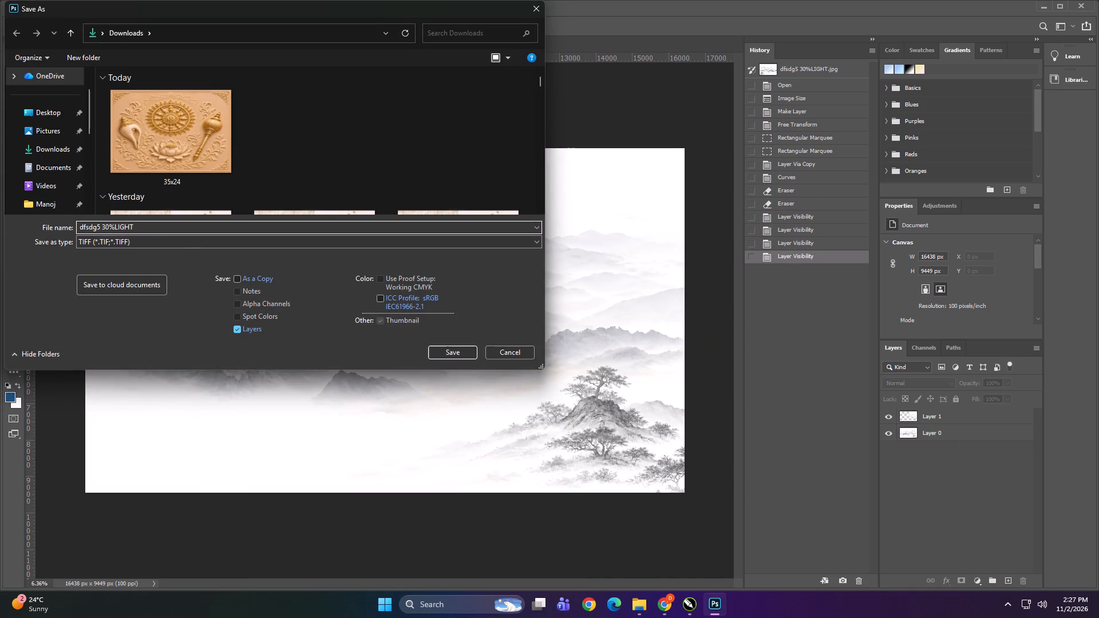
pyautogui.press('space')
pyautogui.write('with')
pyautogui.press('space')
pyautogui.write('part light')
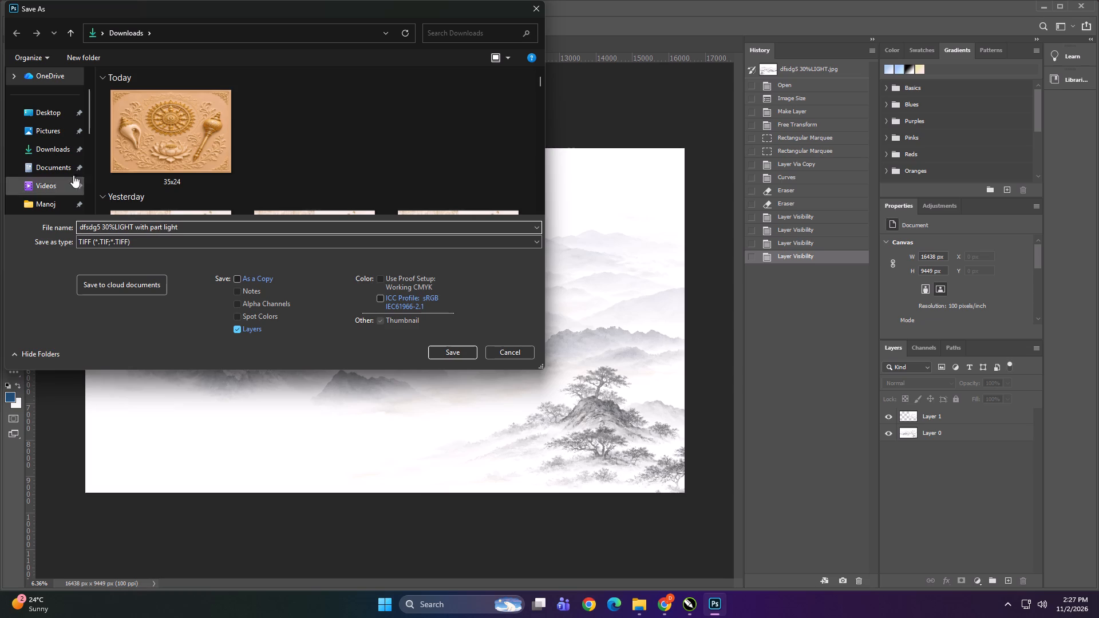
pyautogui.click(35, 153)
pyautogui.click(435, 355)
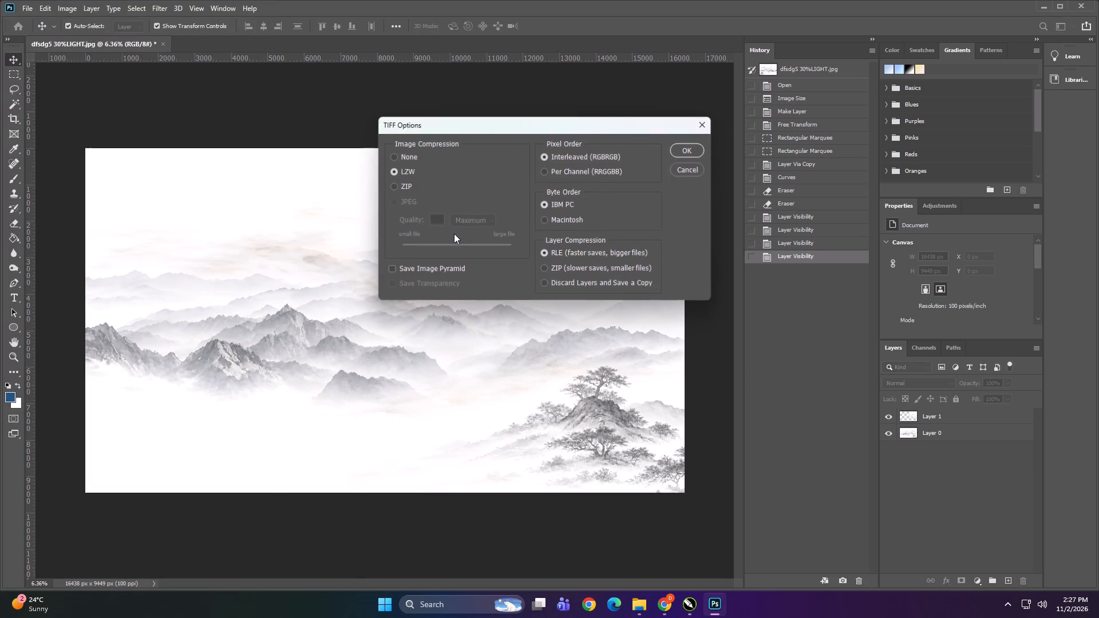
pyautogui.click(688, 152)
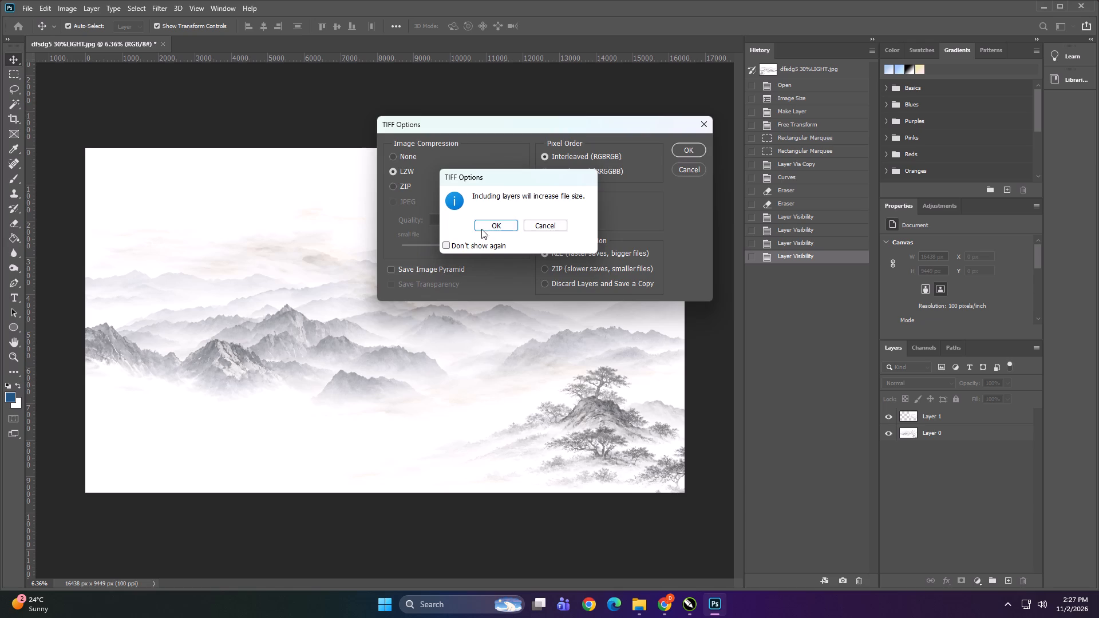
pyautogui.click(483, 223)
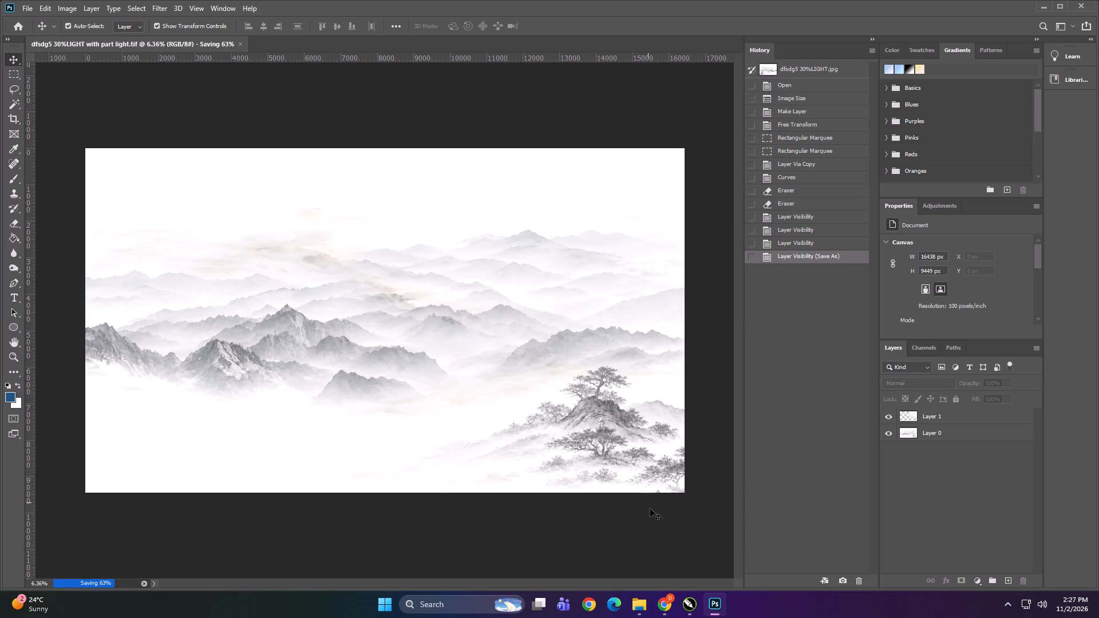
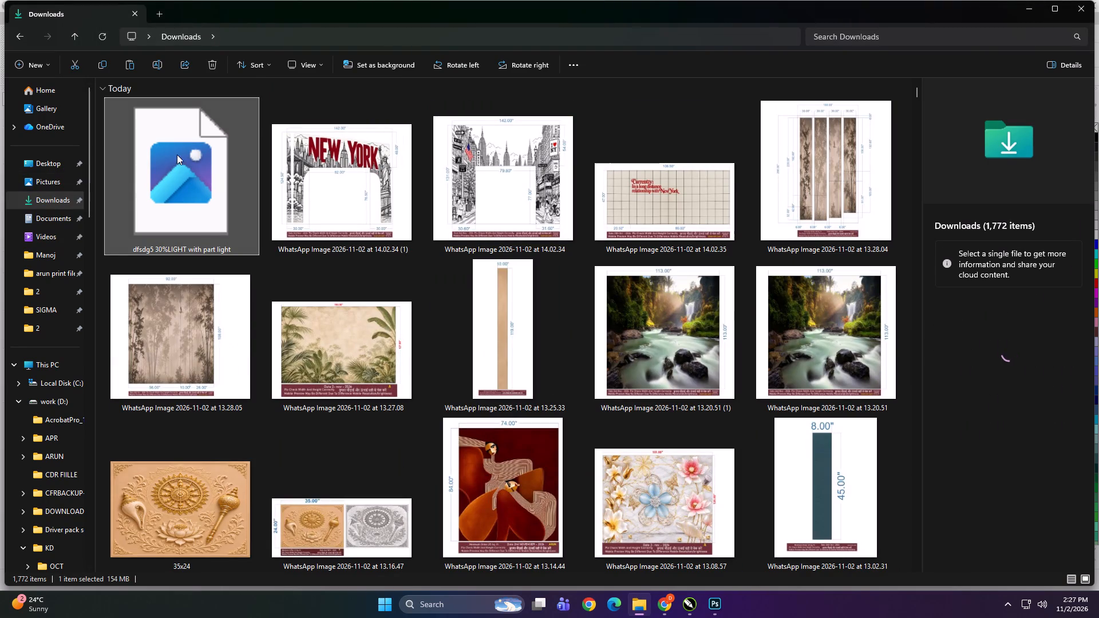
# Bring the TIFF "dfsdg5 30%LIGHT with part light" from Downloads into the open CorelDRAW document, beside the large empty rectangle.
pyautogui.moveTo(164, 144); pyautogui.dragTo(707, 549)
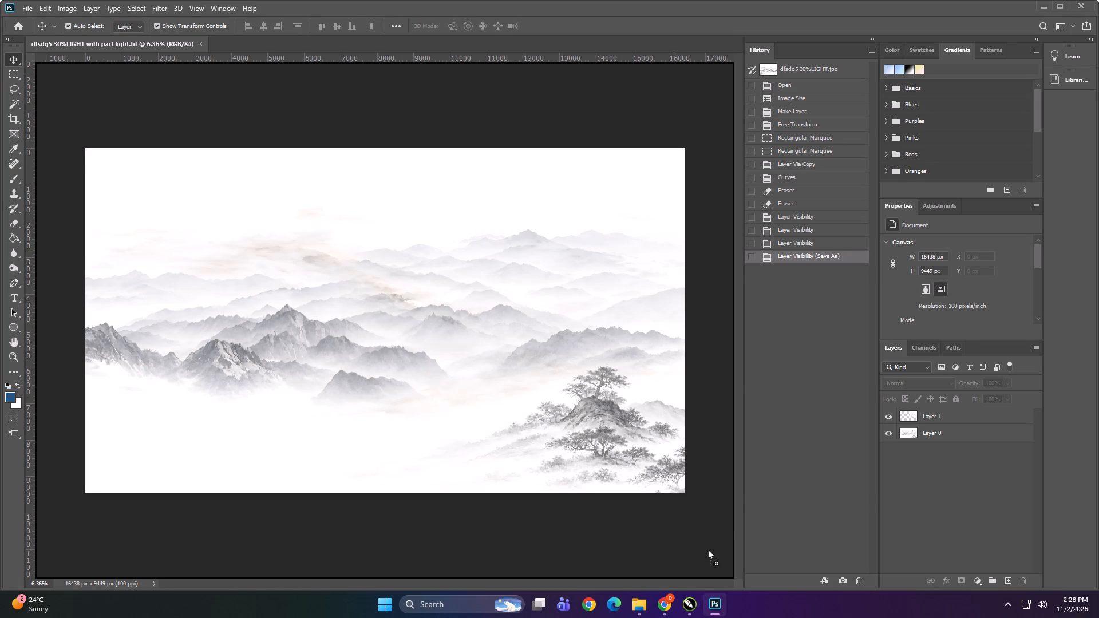
pyautogui.moveTo(707, 549); pyautogui.dragTo(689, 608)
pyautogui.click(689, 608)
pyautogui.click(650, 607)
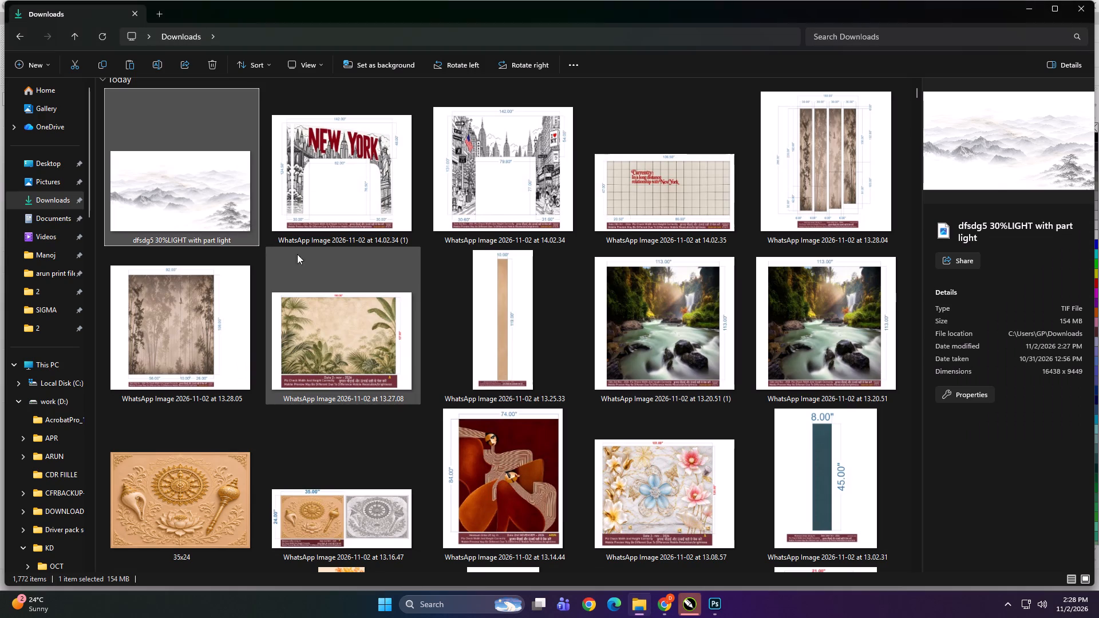
pyautogui.moveTo(158, 185); pyautogui.dragTo(637, 524)
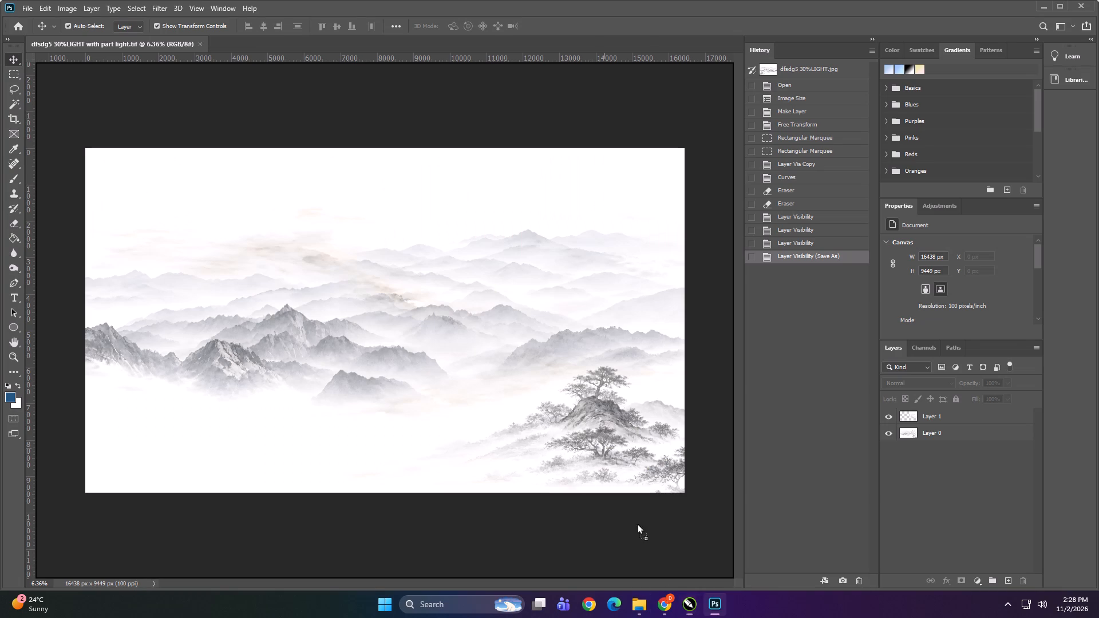
pyautogui.moveTo(637, 524); pyautogui.dragTo(663, 600)
pyautogui.click(646, 607)
pyautogui.moveTo(191, 172); pyautogui.dragTo(689, 591)
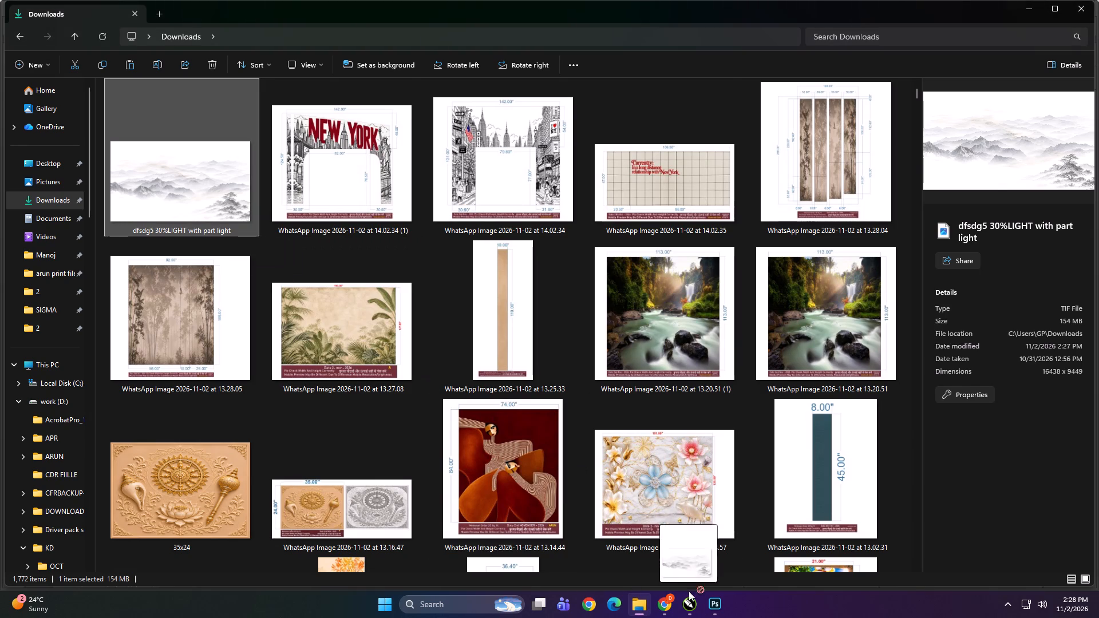
pyautogui.moveTo(689, 591); pyautogui.dragTo(575, 306)
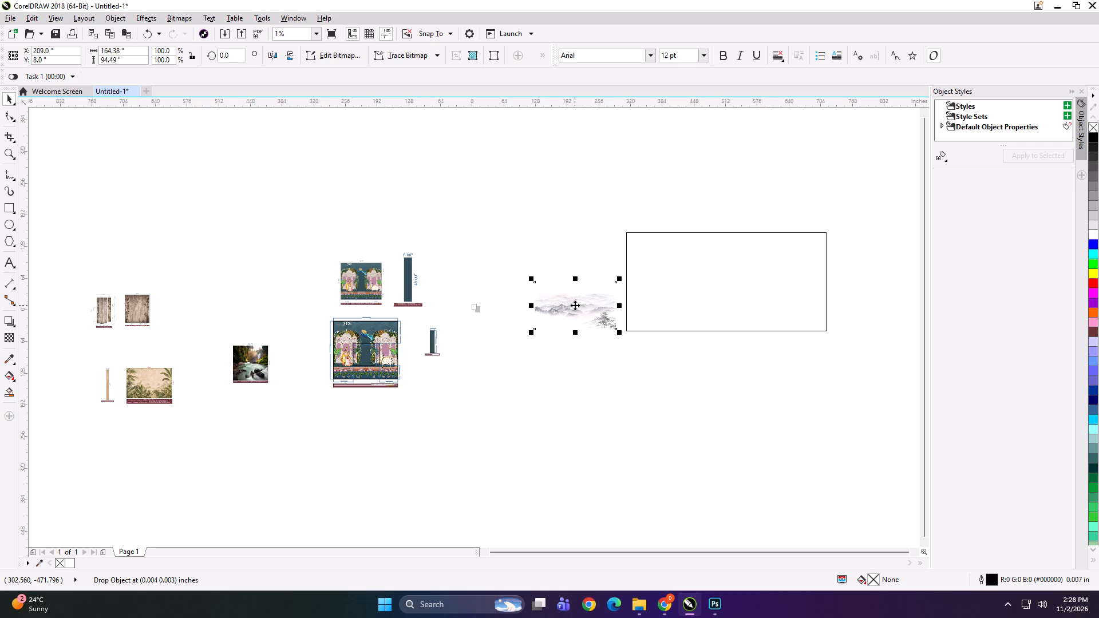
# Resize the large empty rectangle to 164.38 by 94.49 inches.
pyautogui.click(695, 290)
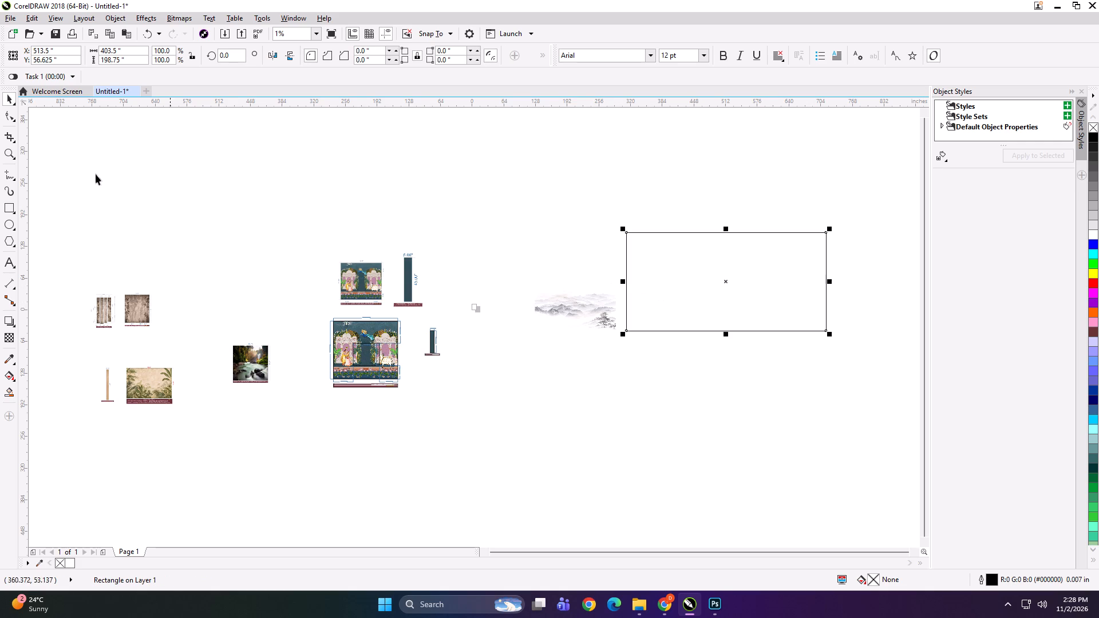
pyautogui.moveTo(135, 47); pyautogui.dragTo(101, 62)
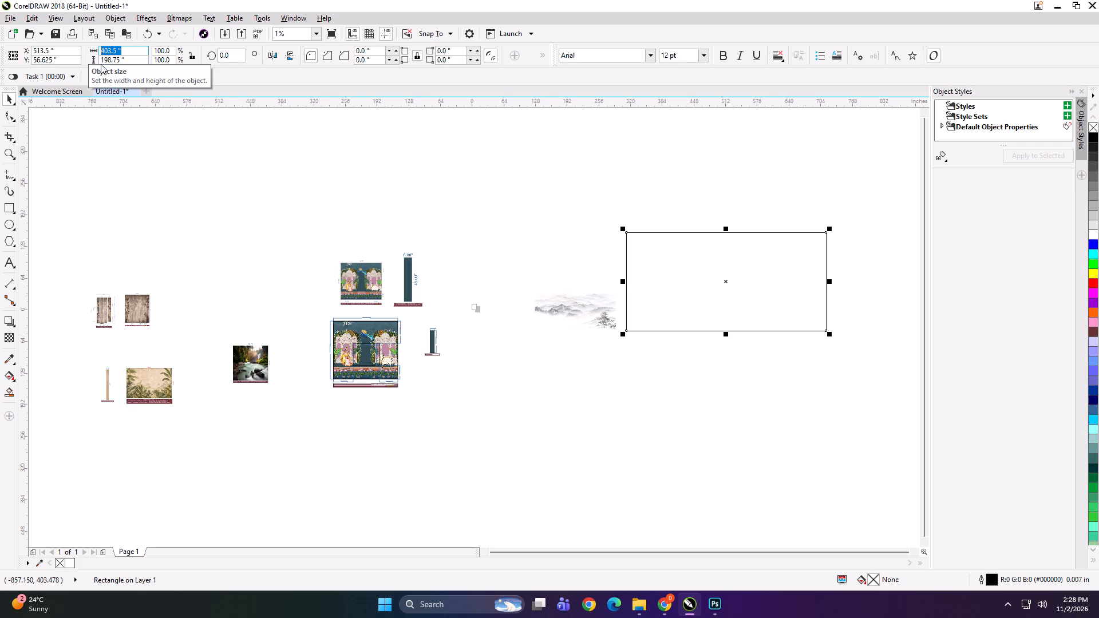
pyautogui.write('164.38')
pyautogui.press('Tab')
pyautogui.write('49.49')
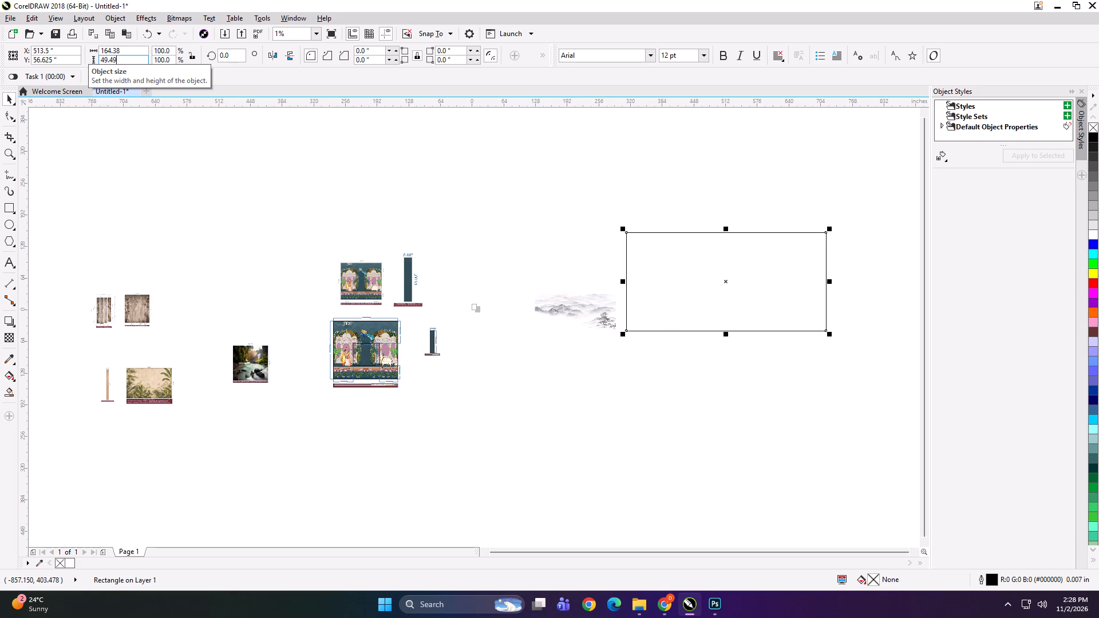
pyautogui.hotkey('ctrl', 'a')
pyautogui.write('94.49')
pyautogui.press('Return')
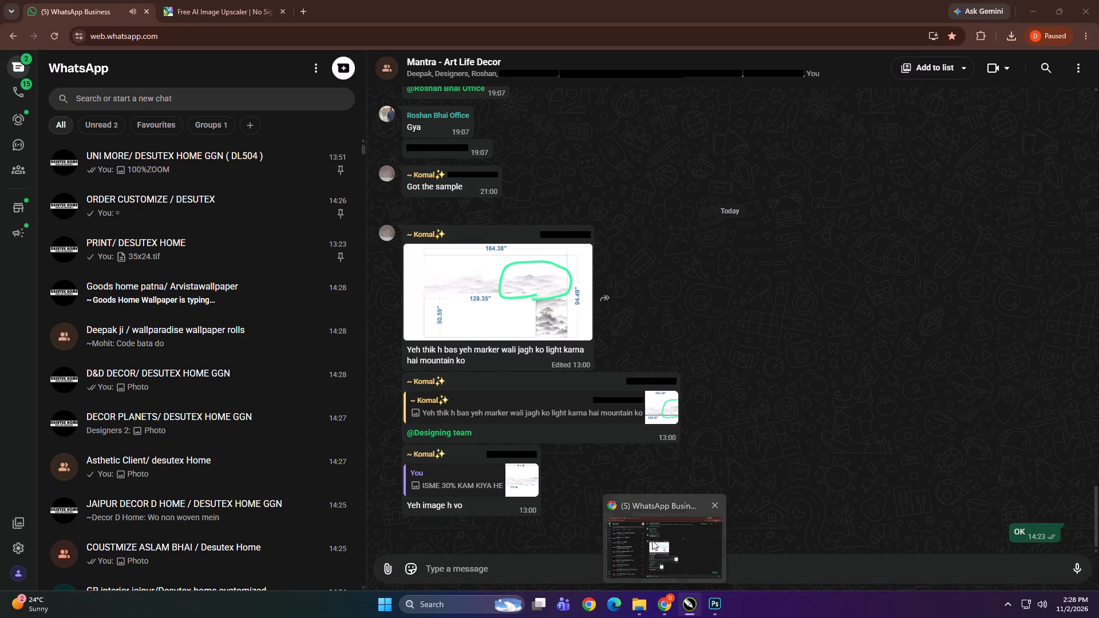
# Duplicate the resized rectangle in place and set the copy to 128.35 by 50.59 inches, following the client's marked dimensions in WhatsApp.
pyautogui.press('+')
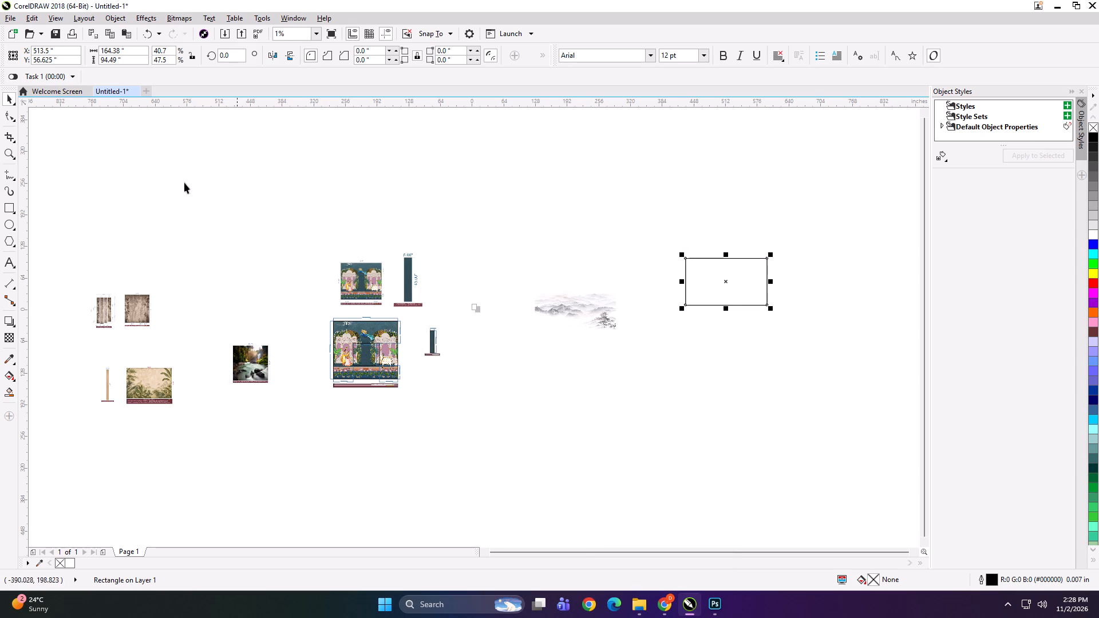
pyautogui.moveTo(136, 53); pyautogui.dragTo(81, 53)
pyautogui.write('128.32')
pyautogui.press('Return')
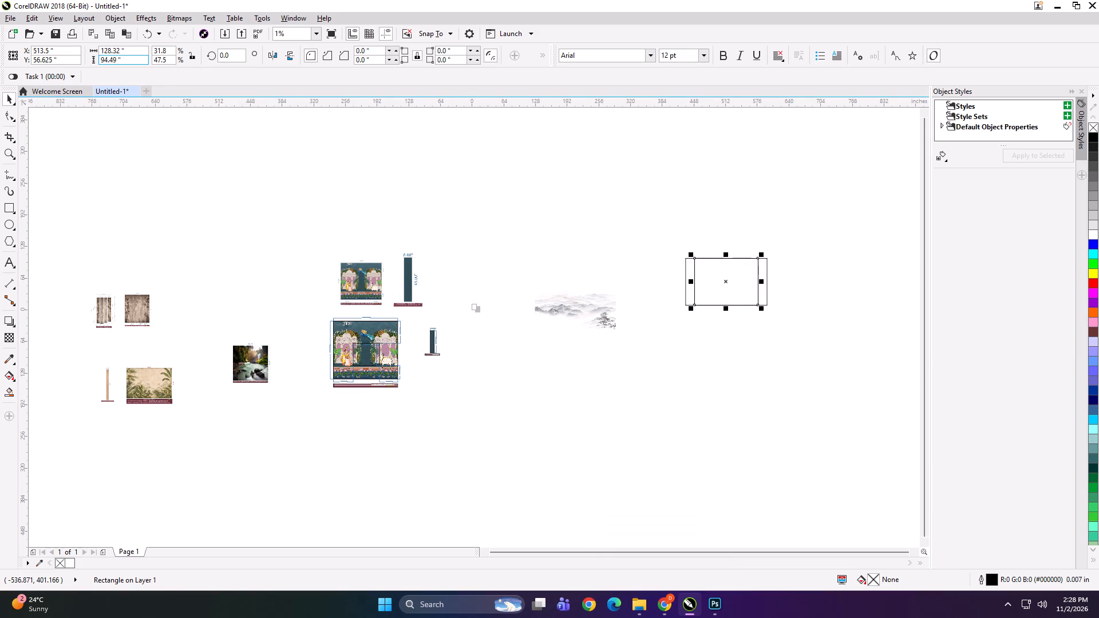
pyautogui.moveTo(128, 54); pyautogui.dragTo(70, 55)
pyautogui.write('13')
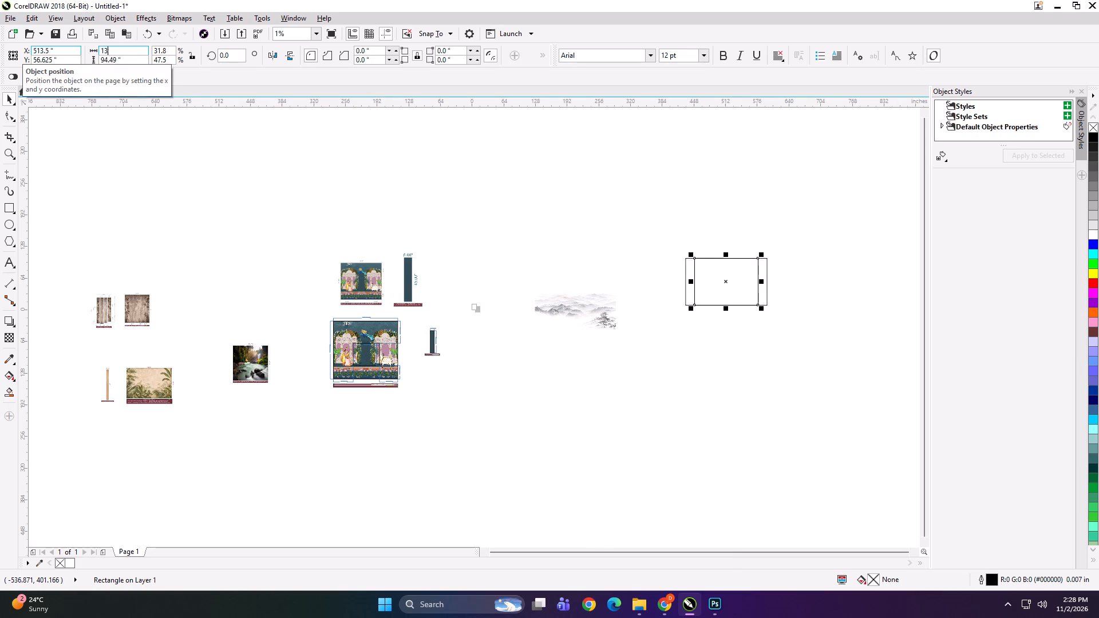
pyautogui.press('BackSpace')
pyautogui.write('28.35')
pyautogui.press('Return')
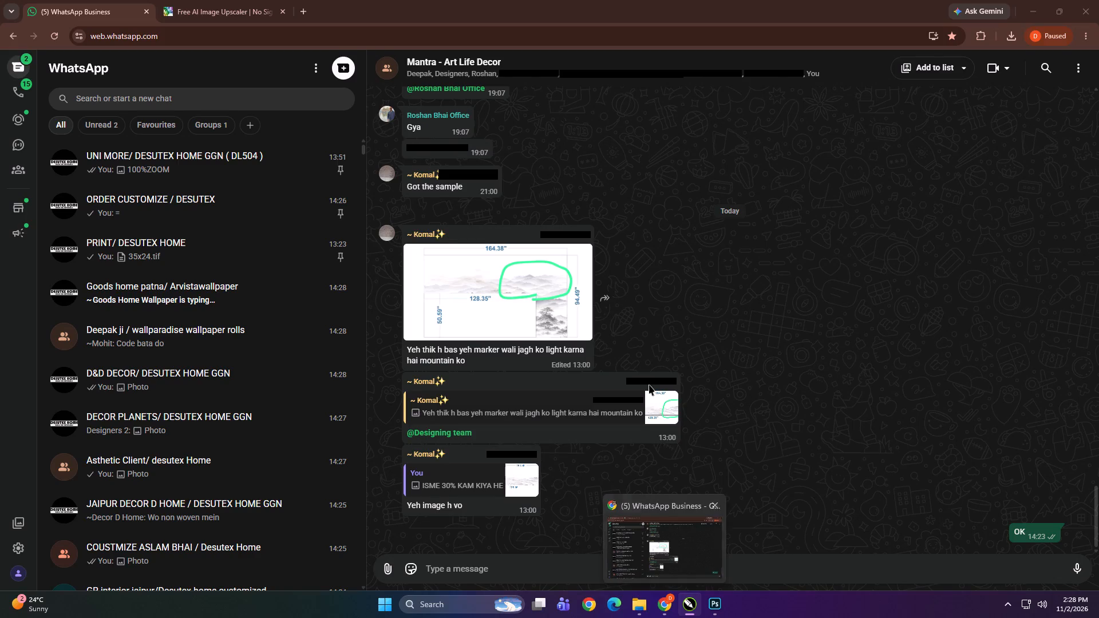
pyautogui.moveTo(128, 58); pyautogui.dragTo(33, 63)
pyautogui.write('50.59')
pyautogui.press('Return')
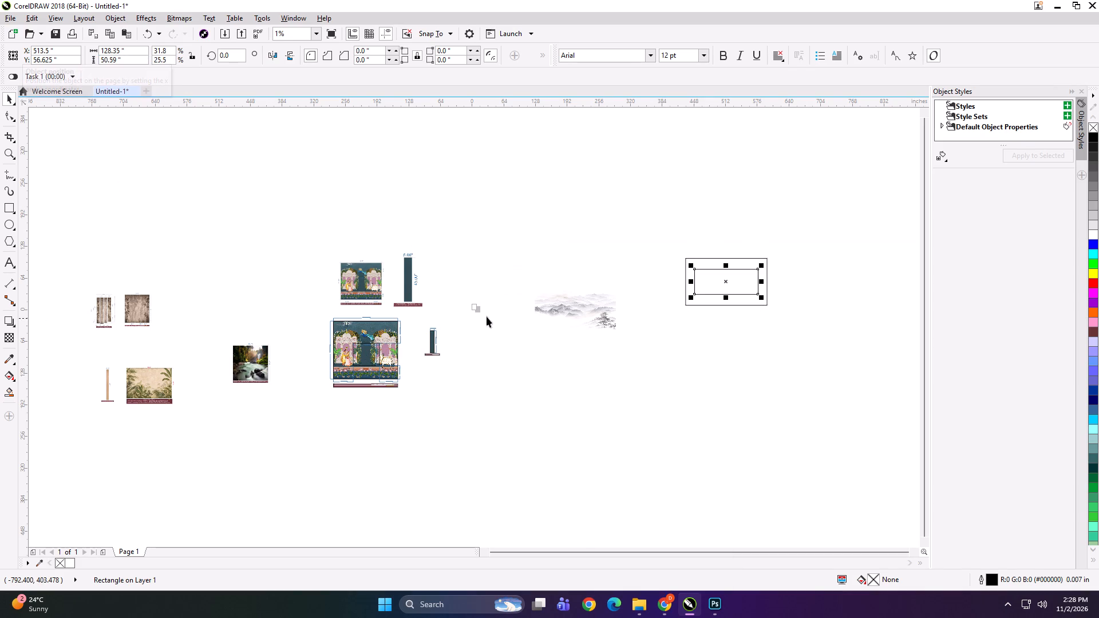
# Fill the smaller rectangle with white and align it to the bottom-left corner of the larger rectangle.
pyautogui.click(1090, 235)
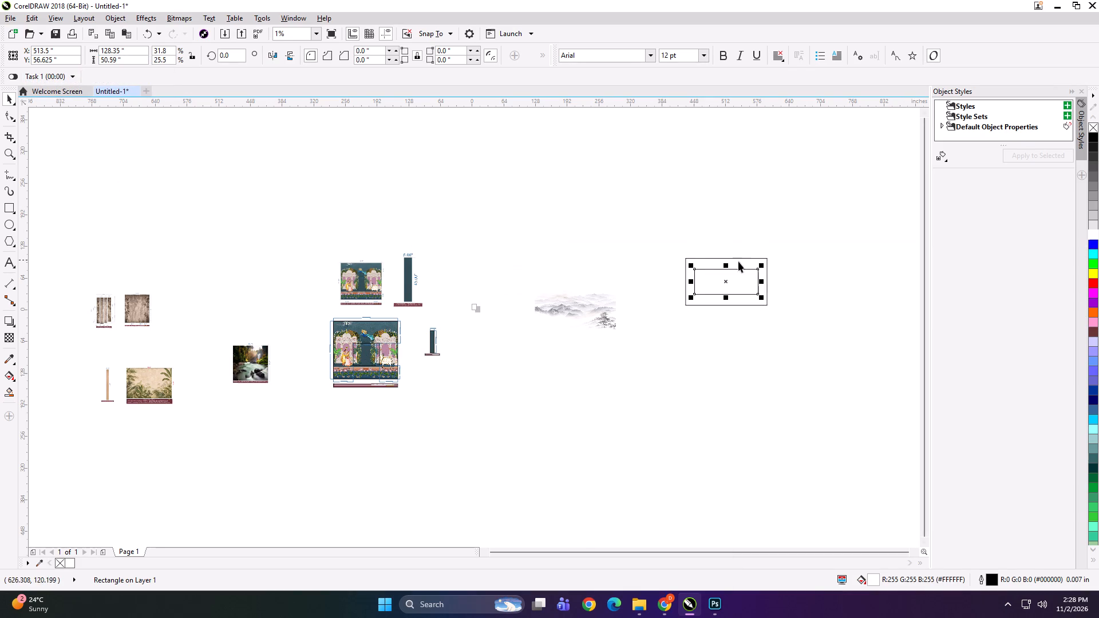
pyautogui.keyDown('shift'); pyautogui.click(716, 261); pyautogui.keyUp('shift')
pyautogui.write('BL')
pyautogui.moveTo(684, 413); pyautogui.dragTo(673, 402)
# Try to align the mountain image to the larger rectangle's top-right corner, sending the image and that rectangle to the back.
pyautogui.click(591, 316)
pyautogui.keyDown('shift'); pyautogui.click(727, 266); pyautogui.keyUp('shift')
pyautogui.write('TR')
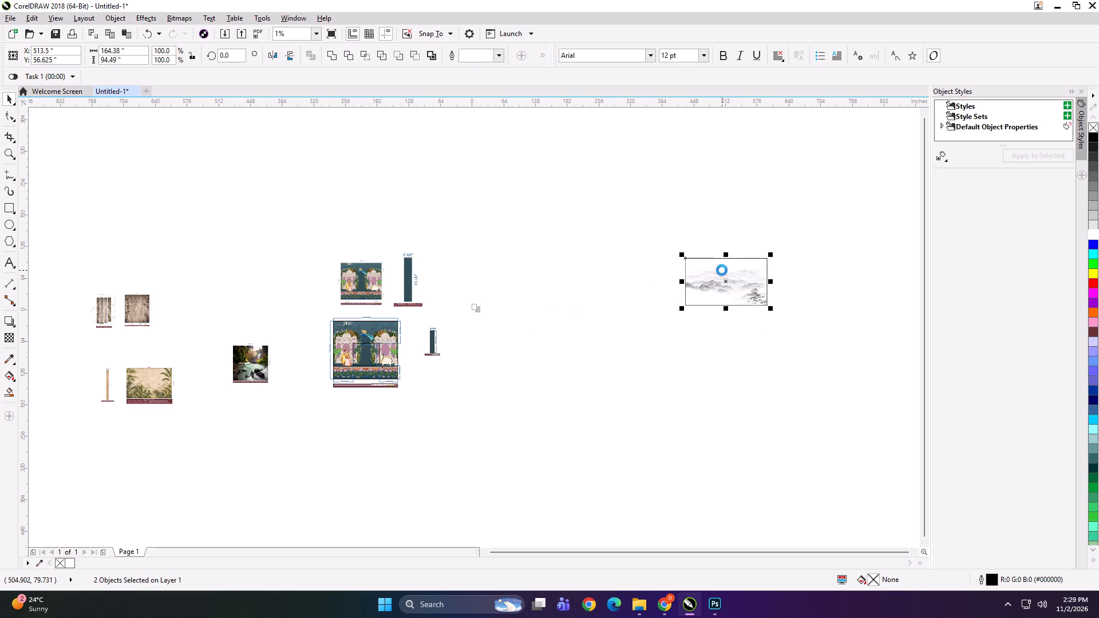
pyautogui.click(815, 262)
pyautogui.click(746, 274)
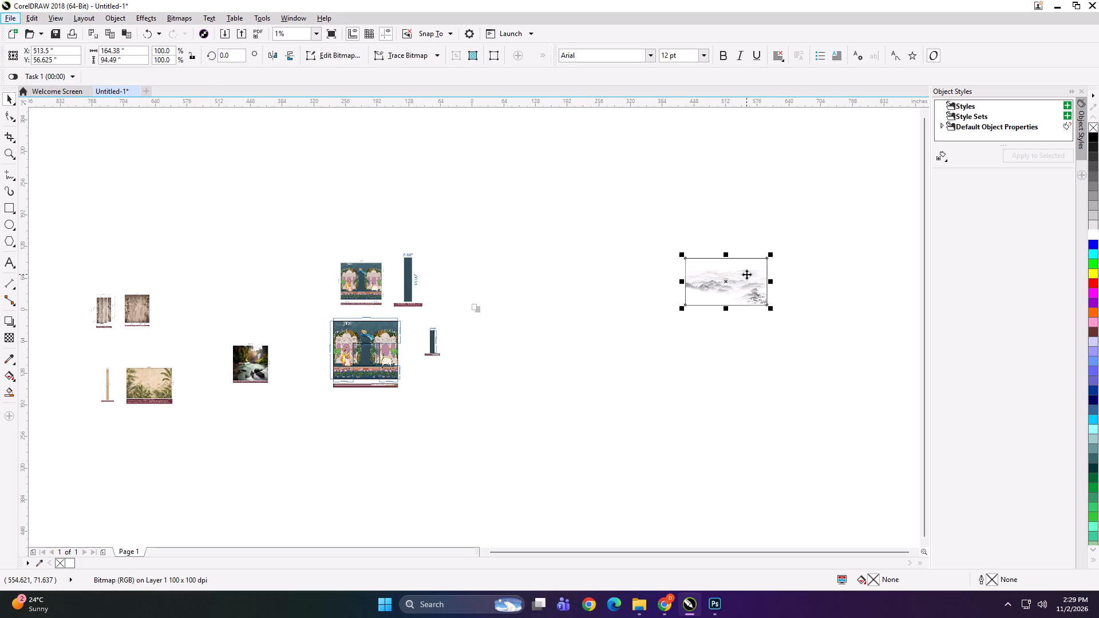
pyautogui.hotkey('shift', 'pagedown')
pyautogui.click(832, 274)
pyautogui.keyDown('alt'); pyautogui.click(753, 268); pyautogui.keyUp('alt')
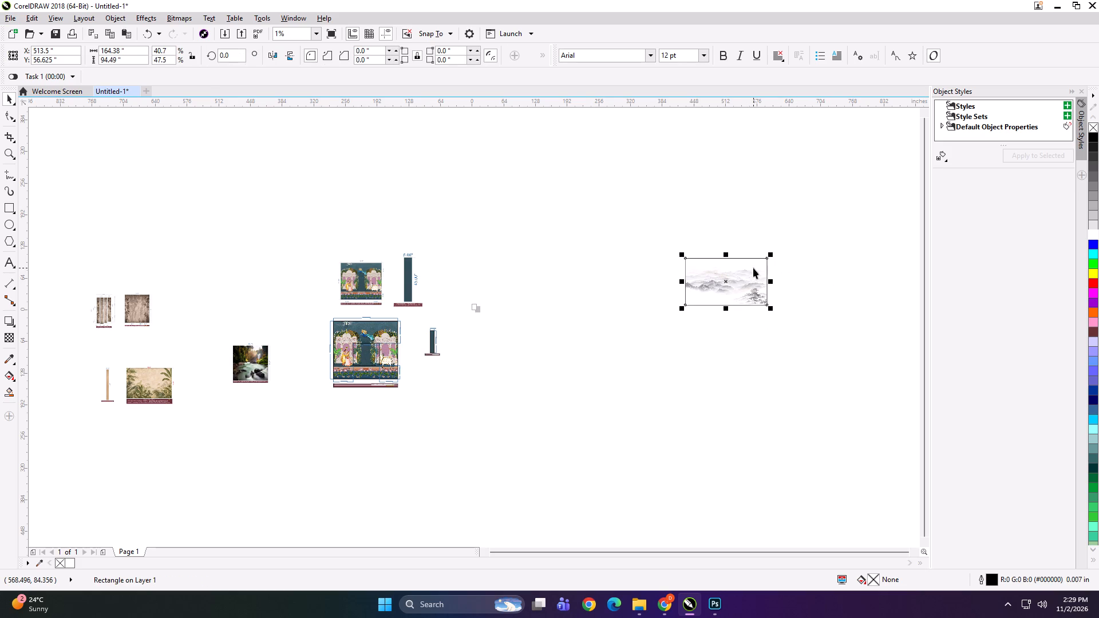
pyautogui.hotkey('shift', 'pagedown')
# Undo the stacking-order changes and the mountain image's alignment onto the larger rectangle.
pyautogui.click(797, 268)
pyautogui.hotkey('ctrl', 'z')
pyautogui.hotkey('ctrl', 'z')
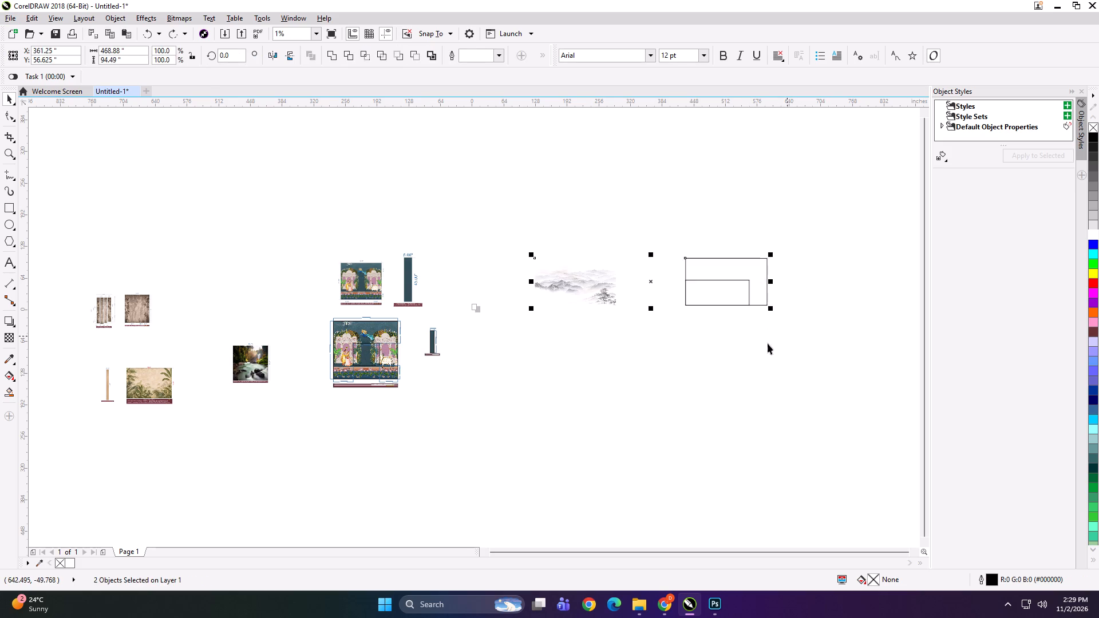
# Send the mountain image to the back and align it centred on the larger rectangle, behind the smaller white one.
pyautogui.click(736, 352)
pyautogui.click(576, 292)
pyautogui.hotkey('shift', 'pagedown')
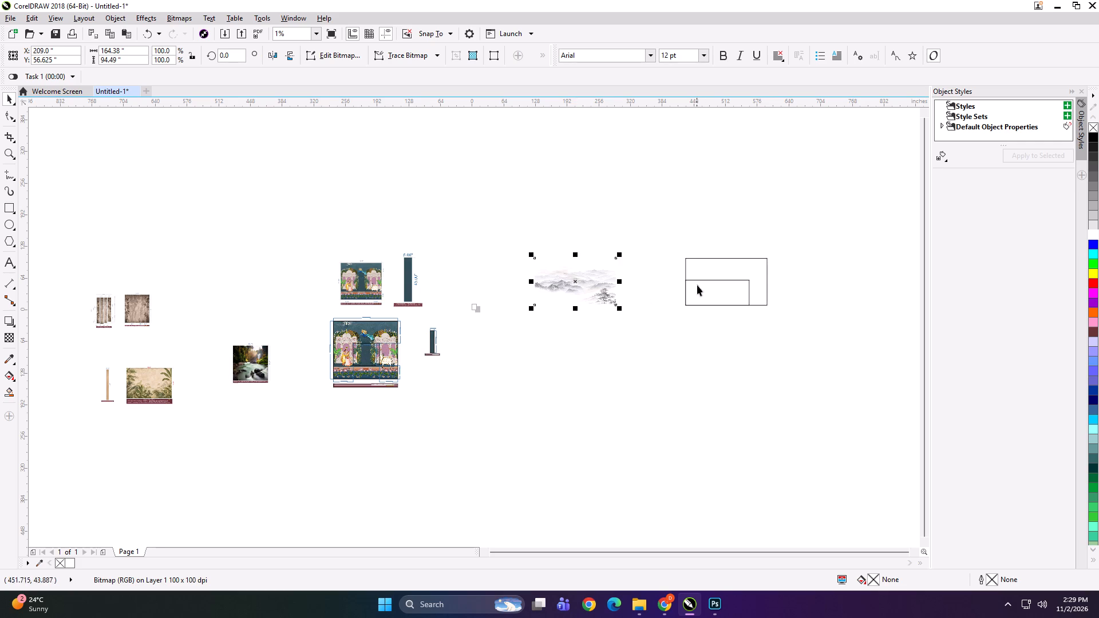
pyautogui.keyDown('shift'); pyautogui.click(715, 260); pyautogui.keyUp('shift')
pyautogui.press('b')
pyautogui.click(645, 227)
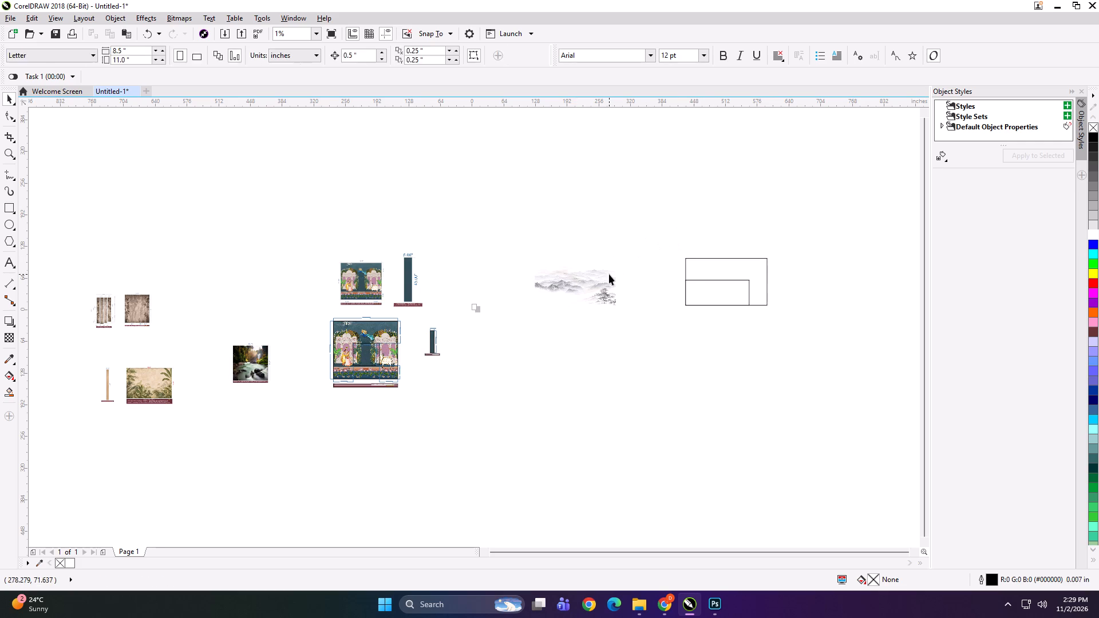
pyautogui.click(609, 274)
pyautogui.keyDown('shift'); pyautogui.click(704, 260); pyautogui.keyUp('shift')
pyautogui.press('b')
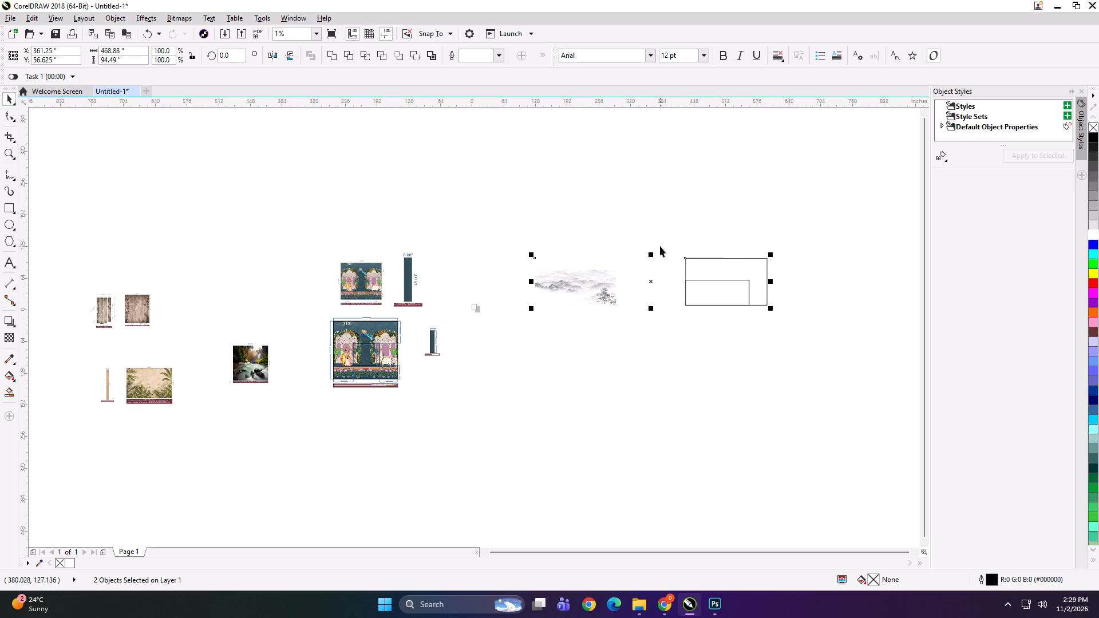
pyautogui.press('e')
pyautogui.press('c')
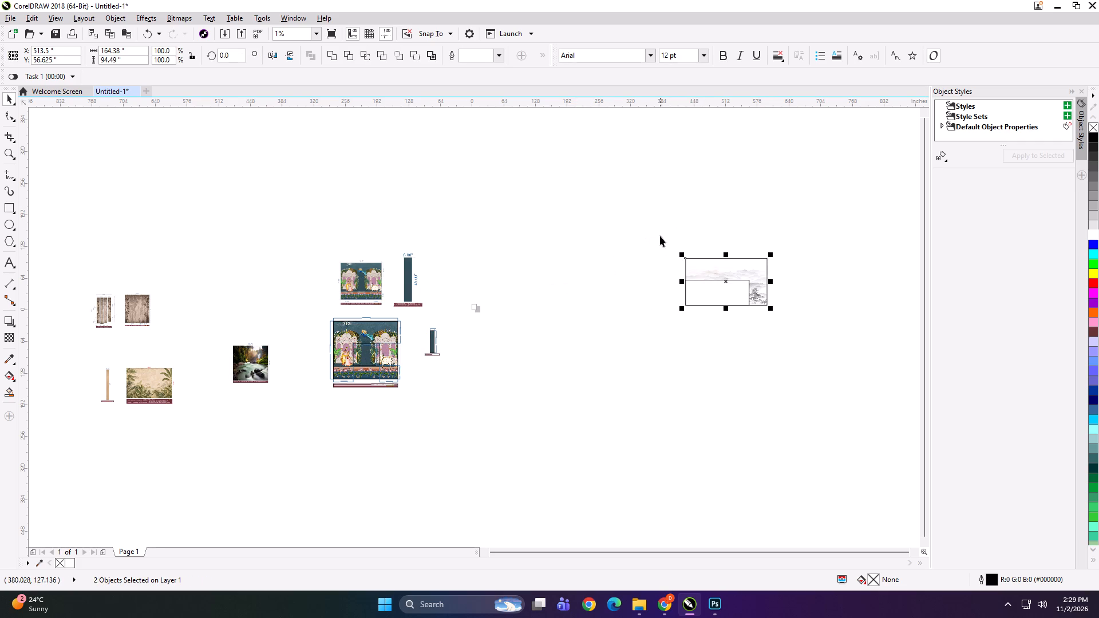
pyautogui.click(660, 234)
# Crop 8.5 inches off the top of the mountain image by lowering its upper corner nodes.
pyautogui.scroll(1, 746, 272)
pyautogui.scroll(-1, 437, 259)
pyautogui.scroll(2, 751, 306)
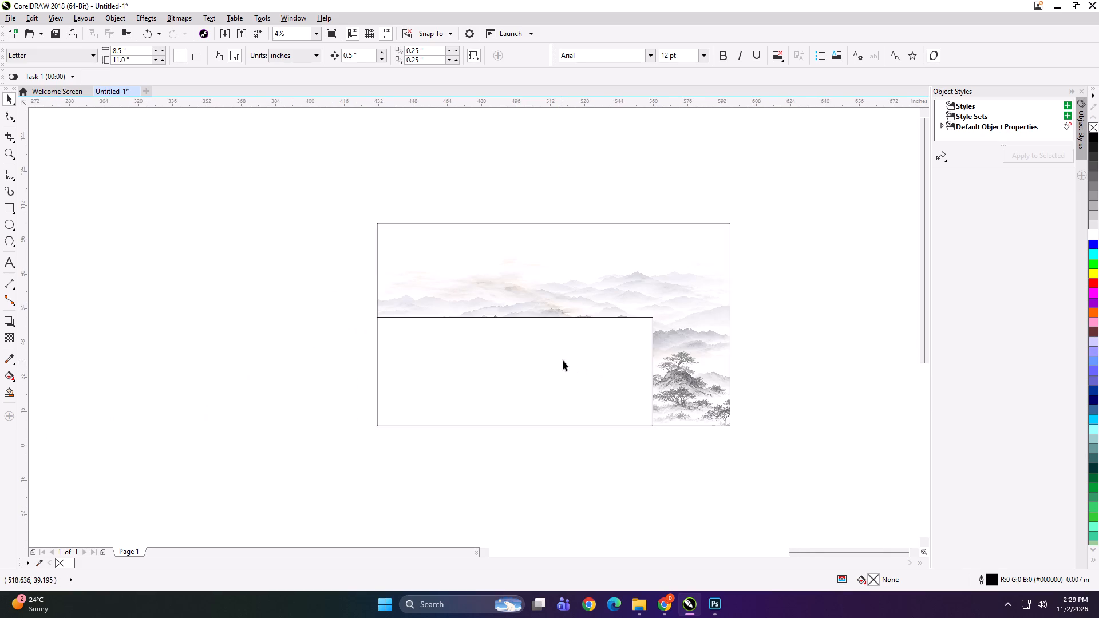
pyautogui.keyDown('alt'); pyautogui.click(509, 270); pyautogui.keyUp('alt')
pyautogui.press('F10')
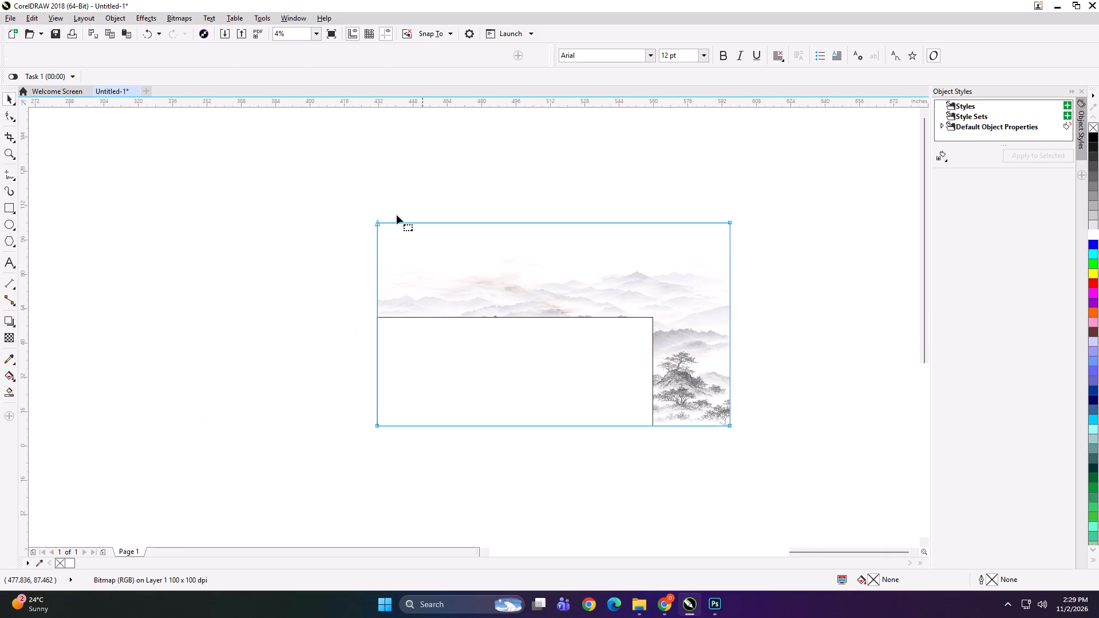
pyautogui.moveTo(346, 207); pyautogui.dragTo(757, 236)
pyautogui.press('Down')
pyautogui.press('Down')
pyautogui.press('Down')
pyautogui.press('Down')
pyautogui.press('Down')
pyautogui.press('Down')
pyautogui.press('Down')
pyautogui.press('Down')
pyautogui.press('Down')
pyautogui.press('Down')
pyautogui.press('Down')
pyautogui.press('Down')
pyautogui.press('Down')
pyautogui.press('Down')
pyautogui.press('Down')
pyautogui.press('Down')
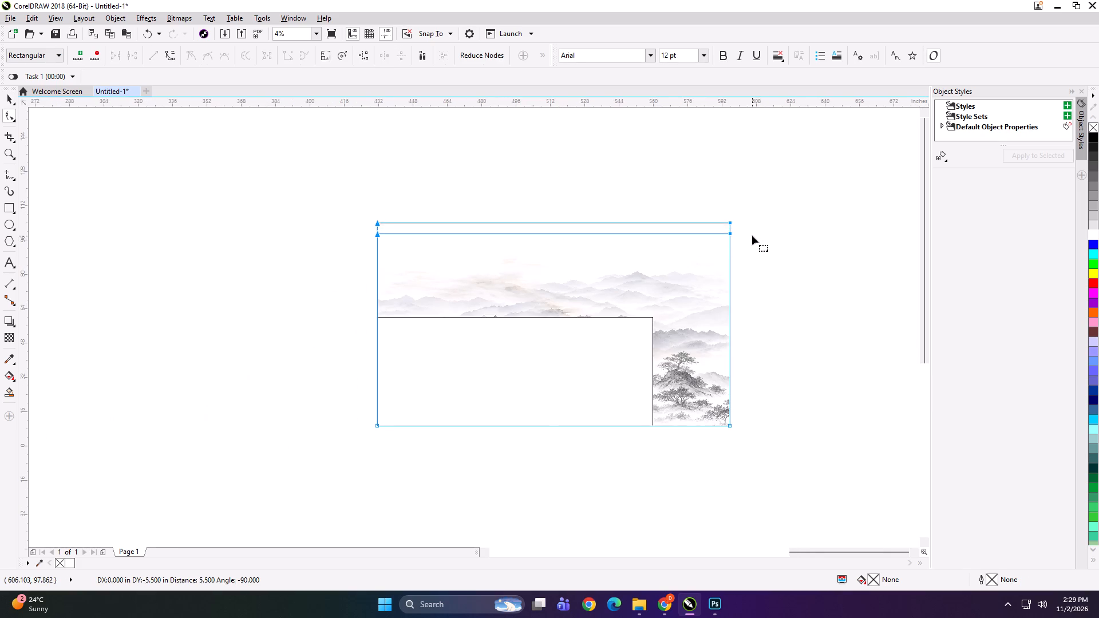
pyautogui.press('Down')
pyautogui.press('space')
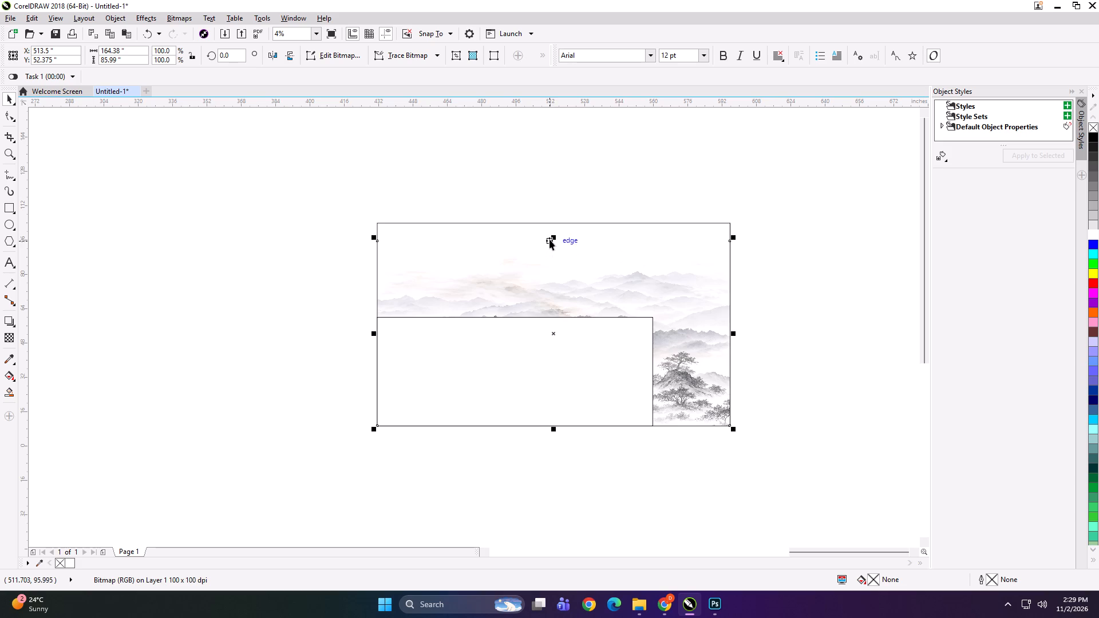
# Stretch the cropped mountain image upward to the larger rectangle's top edge, making it 94.49 inches high.
pyautogui.moveTo(552, 237); pyautogui.dragTo(554, 219)
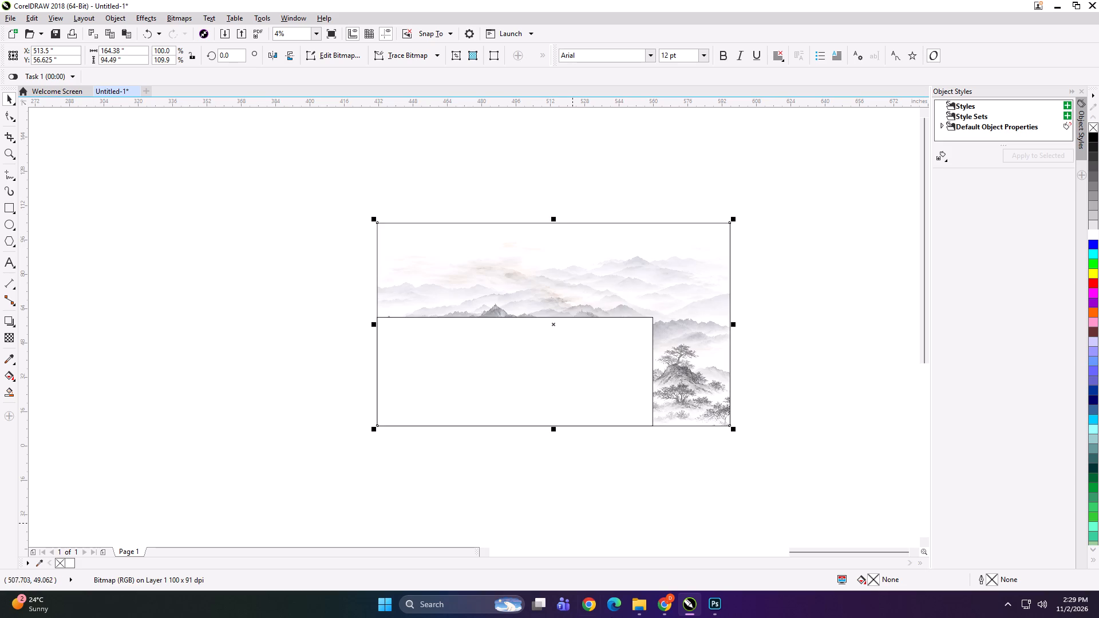
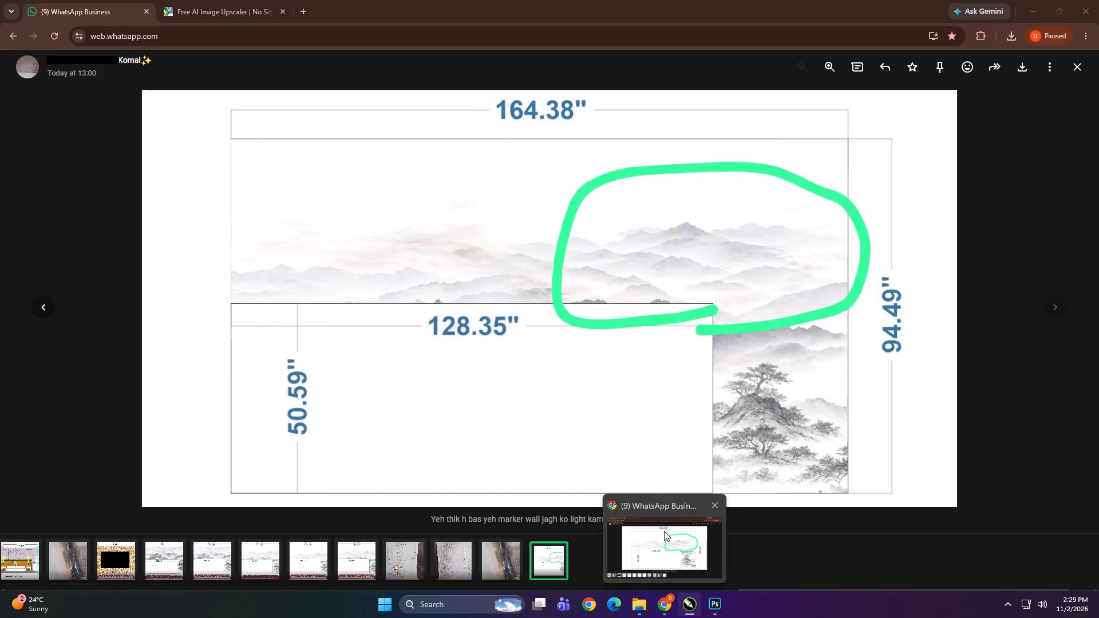
# Switch back to CorelDRAW and clear the selection so nothing in the L-shaped mountain mural layout is selected.
pyautogui.scroll(-1, 626, 266)
pyautogui.click(296, 278)
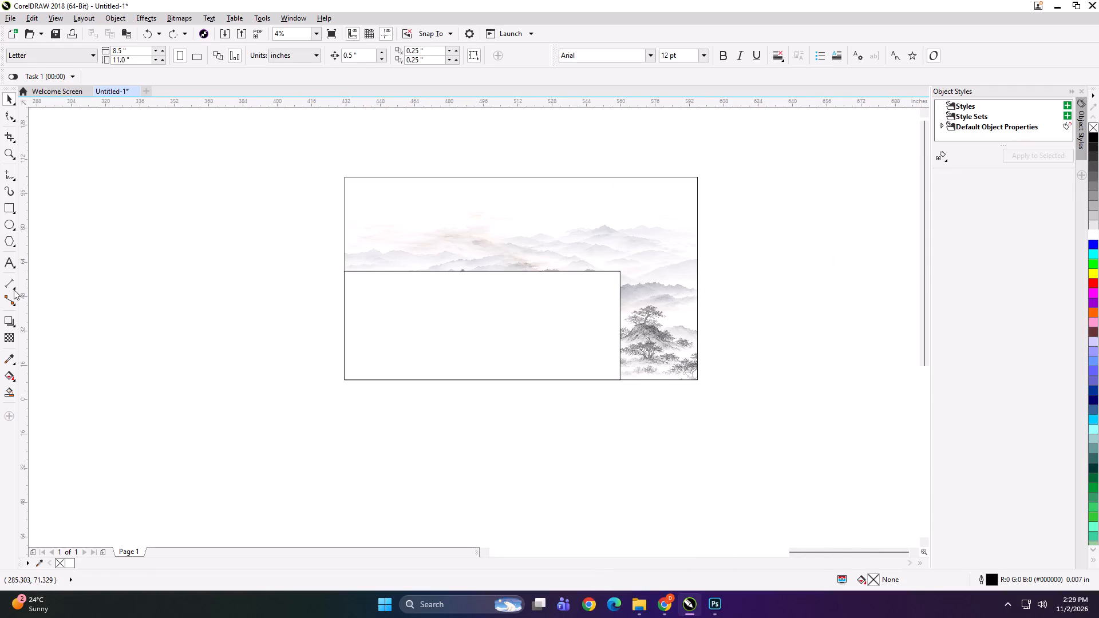
# Dimension the larger rectangle's full width above its top edge and its full height beside its right edge.
pyautogui.click(11, 285)
pyautogui.moveTo(345, 209); pyautogui.dragTo(626, 203)
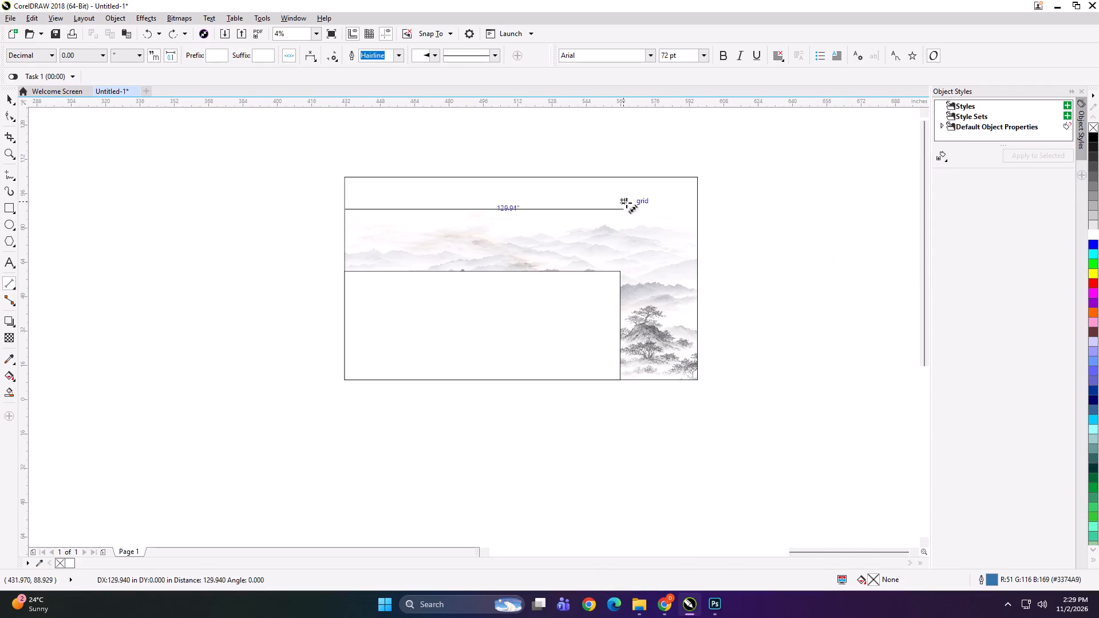
pyautogui.moveTo(626, 203); pyautogui.dragTo(699, 208)
pyautogui.click(657, 154)
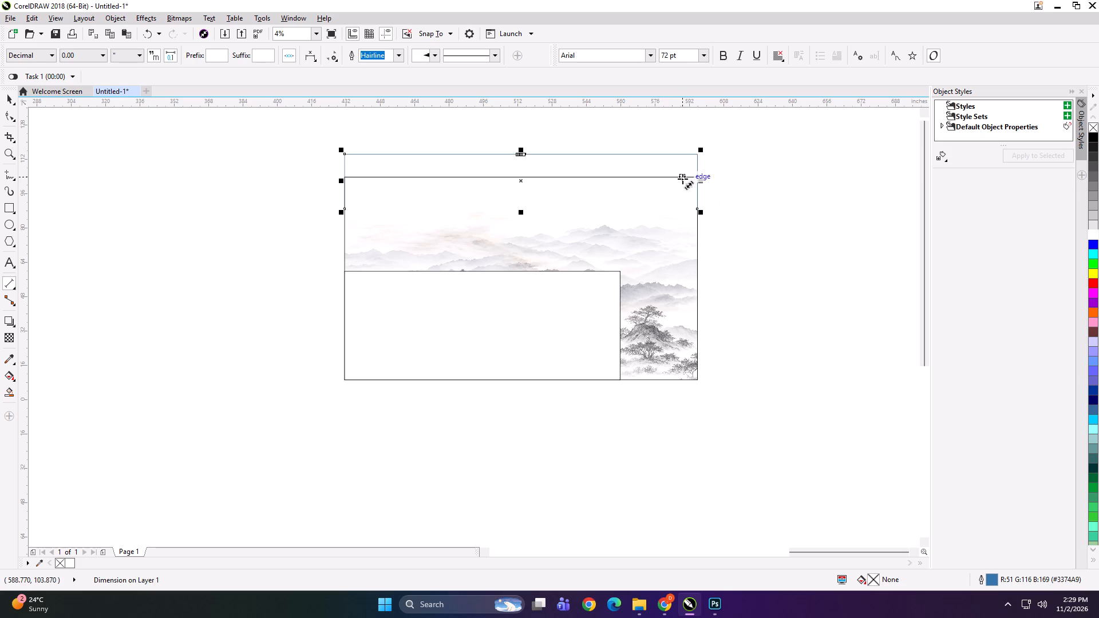
pyautogui.moveTo(682, 177); pyautogui.dragTo(687, 383)
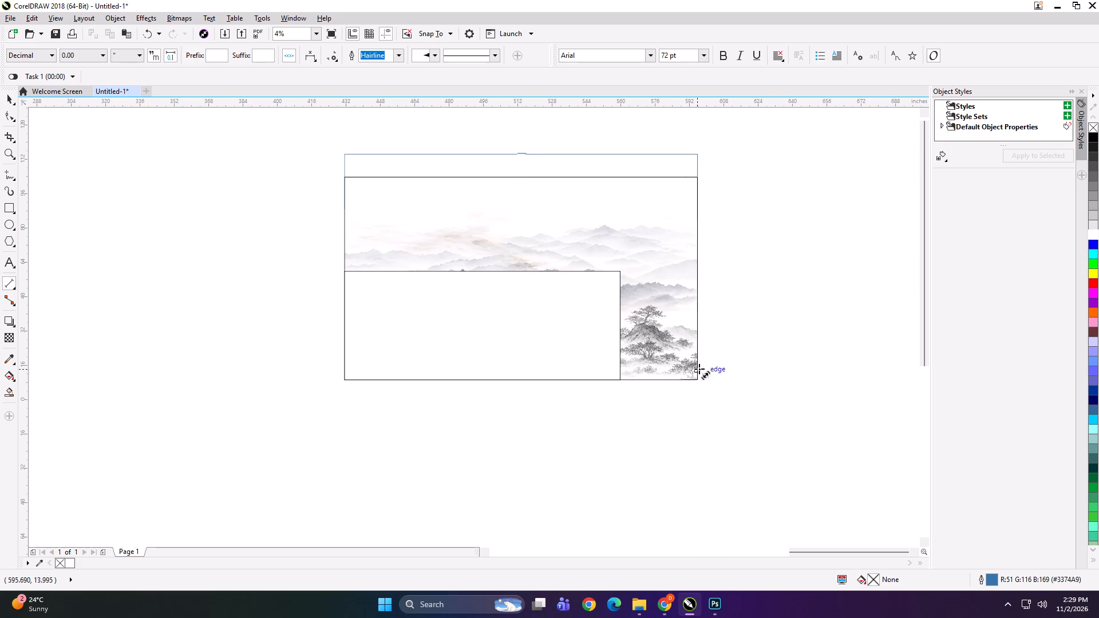
pyautogui.click(715, 357)
# Dimension the height of the strip above the white rectangle, placing the dimension outside the layout's left edge.
pyautogui.moveTo(480, 175); pyautogui.dragTo(483, 189)
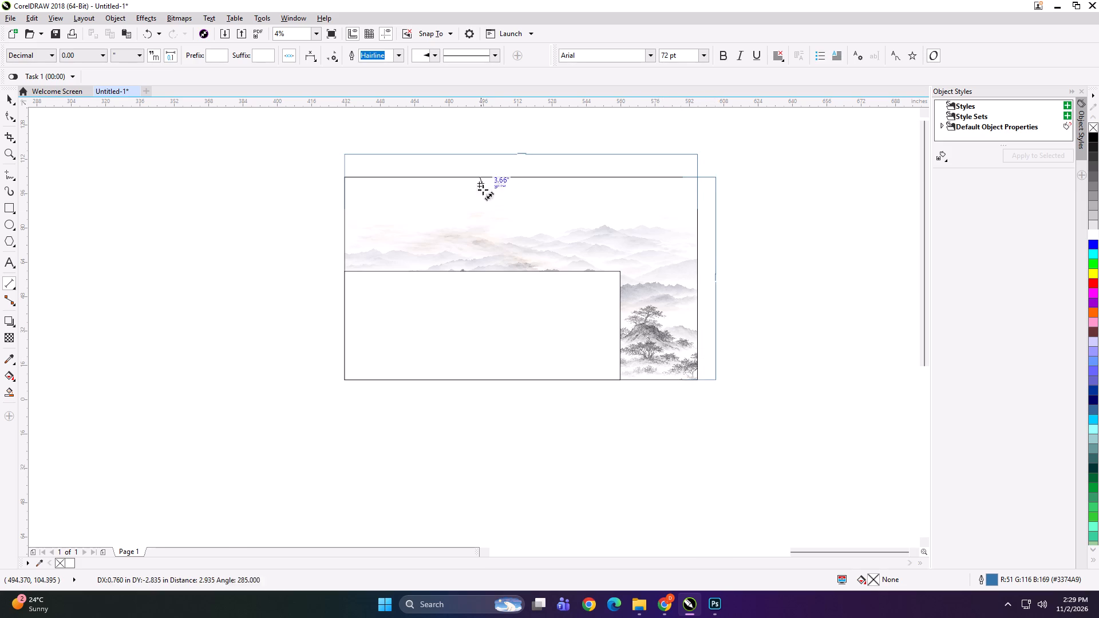
pyautogui.moveTo(483, 189); pyautogui.dragTo(480, 272)
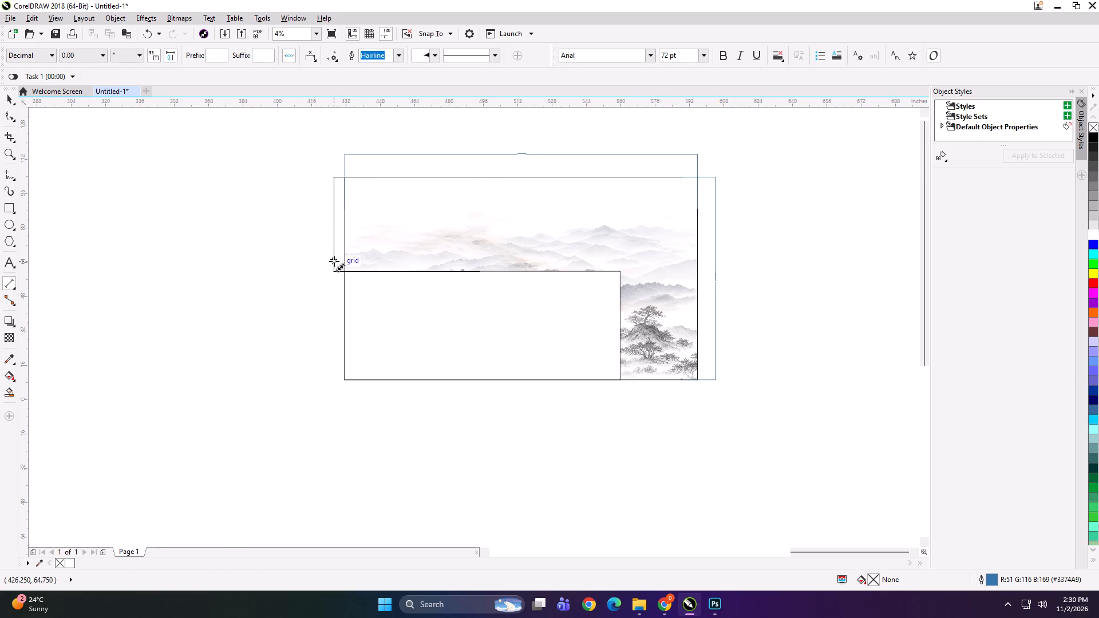
pyautogui.click(331, 262)
# Dimension the white rectangle's height near its left edge and its width near its bottom edge, both inside the rectangle.
pyautogui.moveTo(368, 272); pyautogui.dragTo(372, 381)
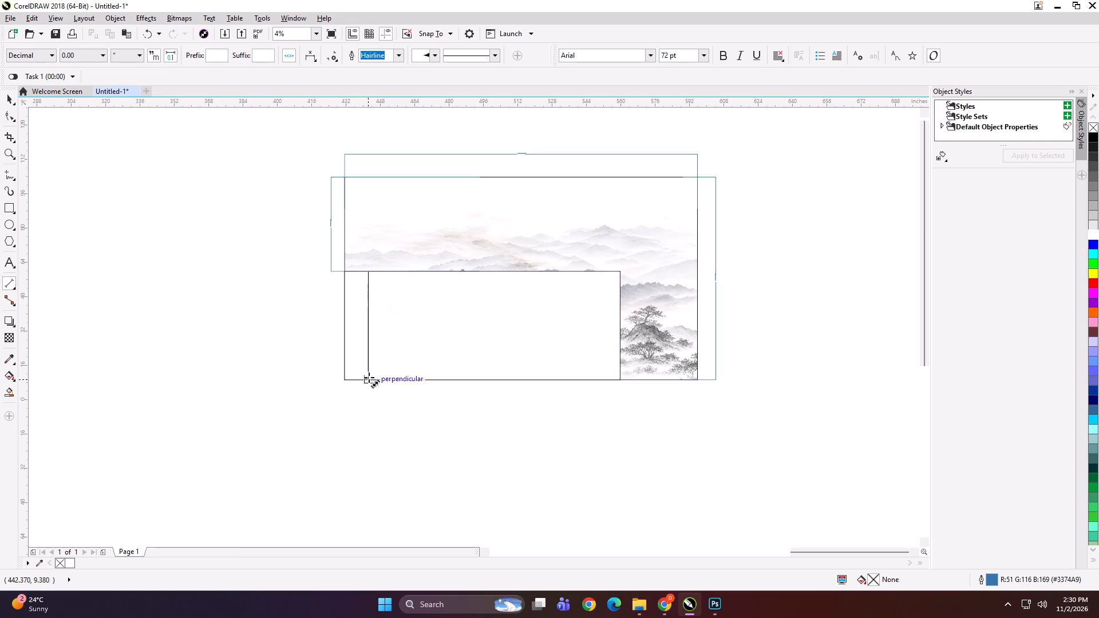
pyautogui.click(361, 376)
pyautogui.click(346, 350)
pyautogui.moveTo(345, 349); pyautogui.dragTo(540, 342)
pyautogui.moveTo(344, 347); pyautogui.dragTo(597, 344)
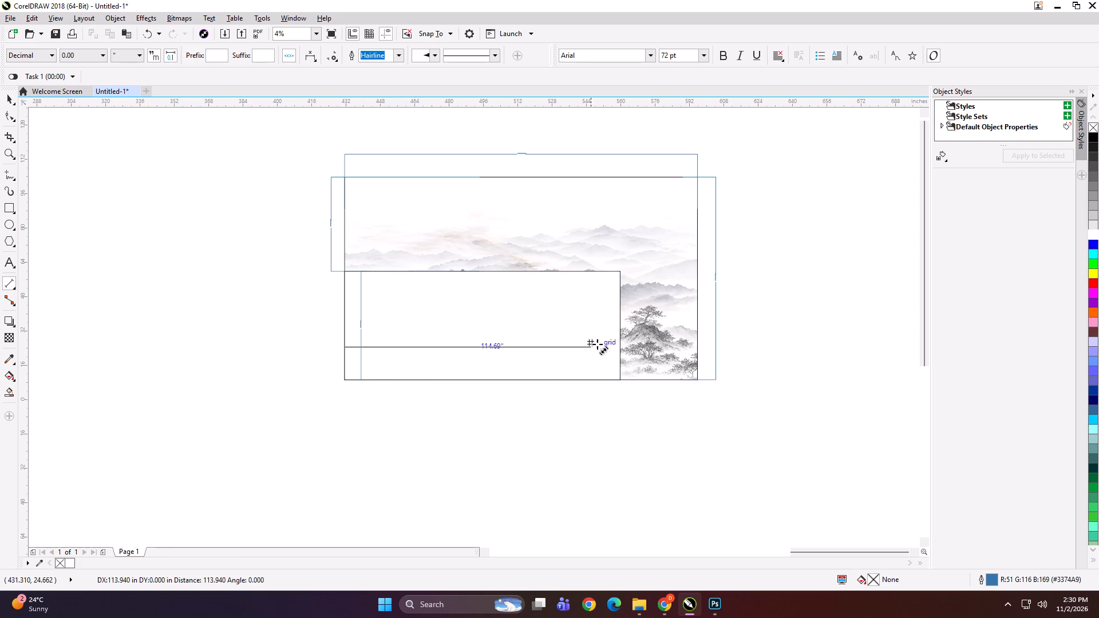
pyautogui.moveTo(597, 344); pyautogui.dragTo(618, 350)
pyautogui.click(618, 359)
# Set the text of all five dimensions to 400 pt bold.
pyautogui.press('space')
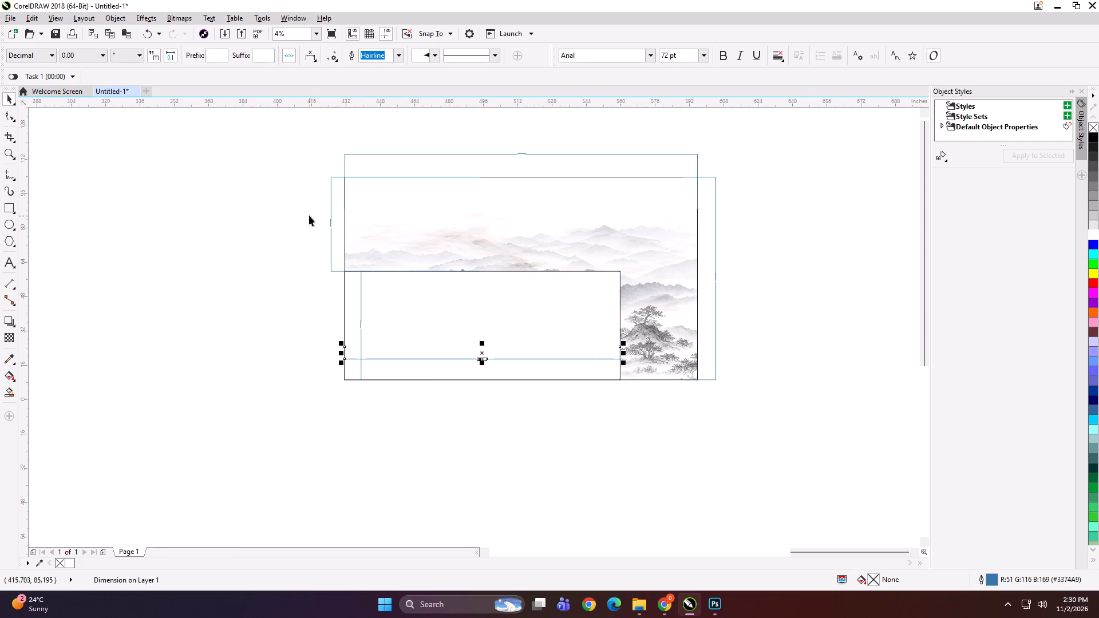
pyautogui.moveTo(312, 220); pyautogui.dragTo(393, 235)
pyautogui.keyDown('shift'); pyautogui.moveTo(505, 129); pyautogui.dragTo(568, 183); pyautogui.keyUp('shift')
pyautogui.keyDown('shift'); pyautogui.moveTo(750, 236); pyautogui.dragTo(693, 314); pyautogui.keyUp('shift')
pyautogui.keyDown('shift'); pyautogui.moveTo(253, 306); pyautogui.dragTo(495, 375); pyautogui.keyUp('shift')
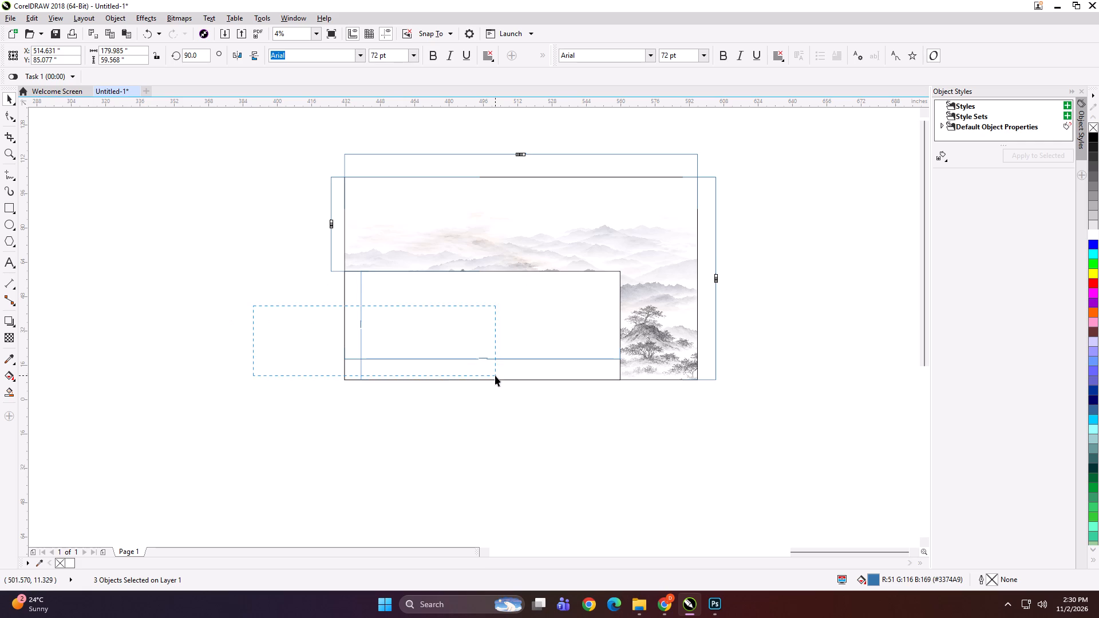
pyautogui.keyDown('shift'); pyautogui.moveTo(495, 375); pyautogui.dragTo(497, 376); pyautogui.keyUp('shift')
pyautogui.click(389, 56)
pyautogui.write('300')
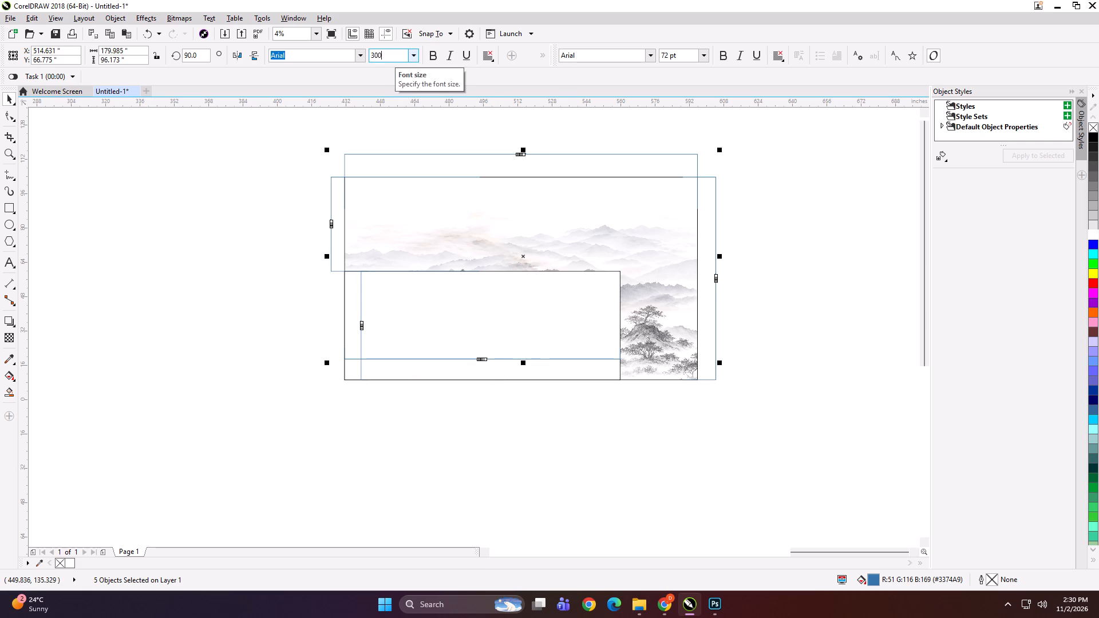
pyautogui.press('Return')
pyautogui.click(398, 56)
pyautogui.write('400')
pyautogui.press('Return')
pyautogui.click(429, 55)
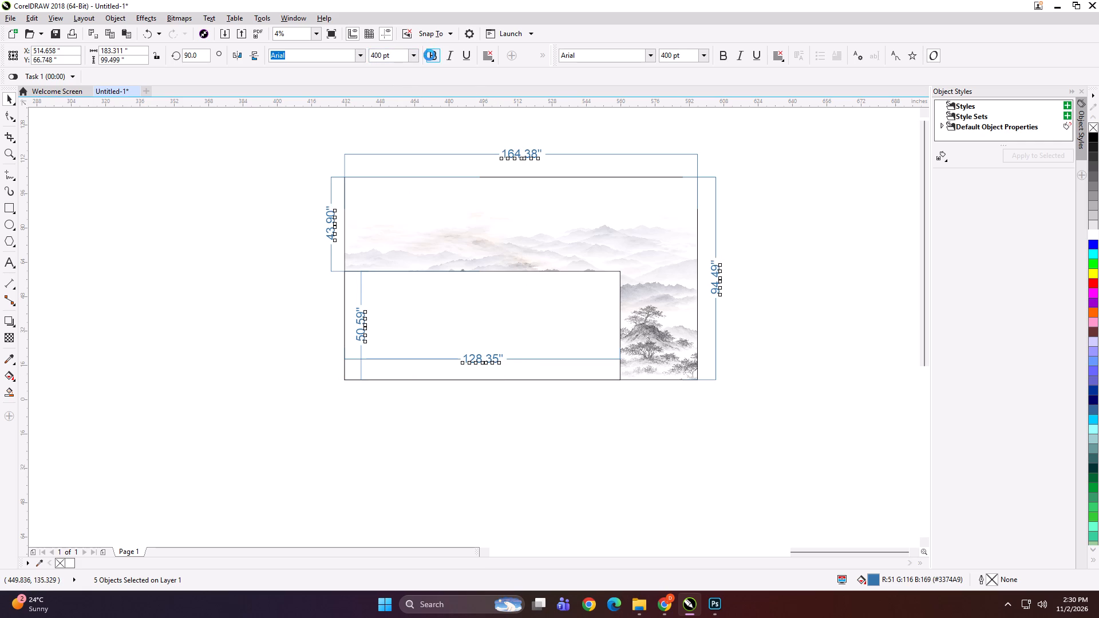
# Move the overall width and overall height dimensions closer to the larger rectangle's edges.
pyautogui.click(256, 264)
pyautogui.moveTo(516, 156); pyautogui.dragTo(521, 168)
pyautogui.moveTo(715, 287); pyautogui.dragTo(706, 288)
pyautogui.click(821, 262)
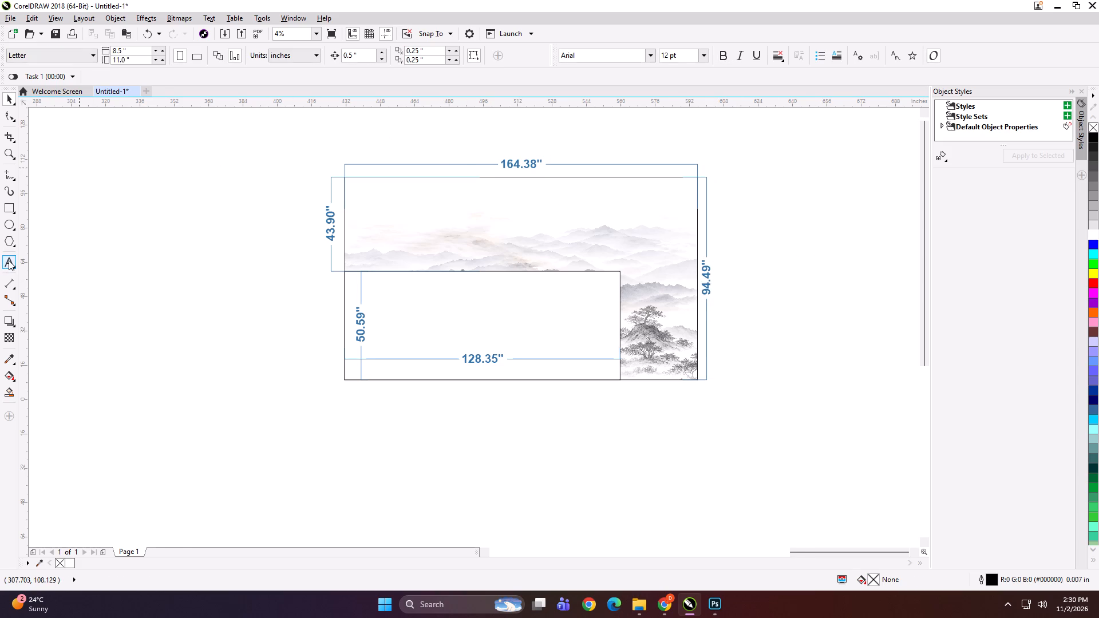
# Copy the file name of the "dfsdg5 30%LIGHT with part light" TIF from the Downloads folder in File Explorer.
pyautogui.click(645, 608)
pyautogui.scroll(4, 189, 164)
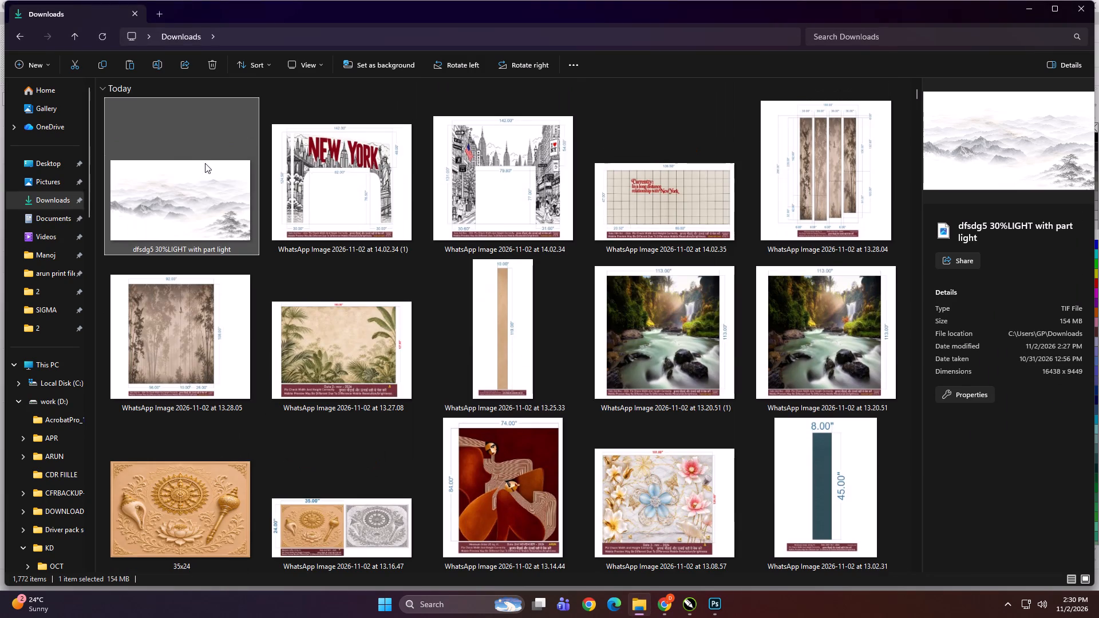
pyautogui.click(160, 187)
pyautogui.rightClick(160, 187)
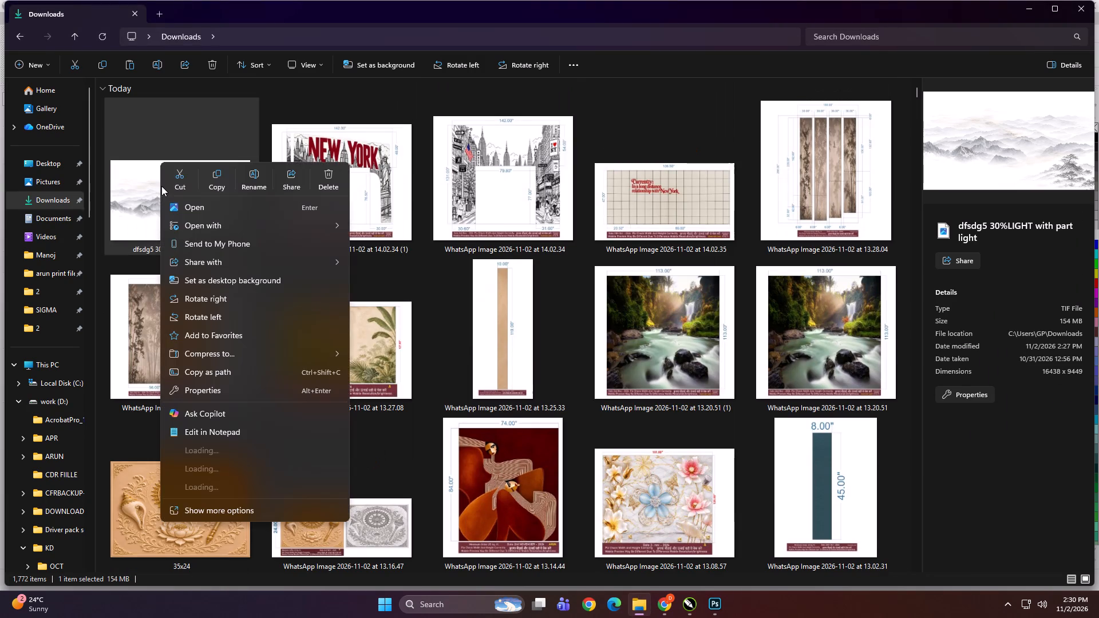
pyautogui.click(259, 173)
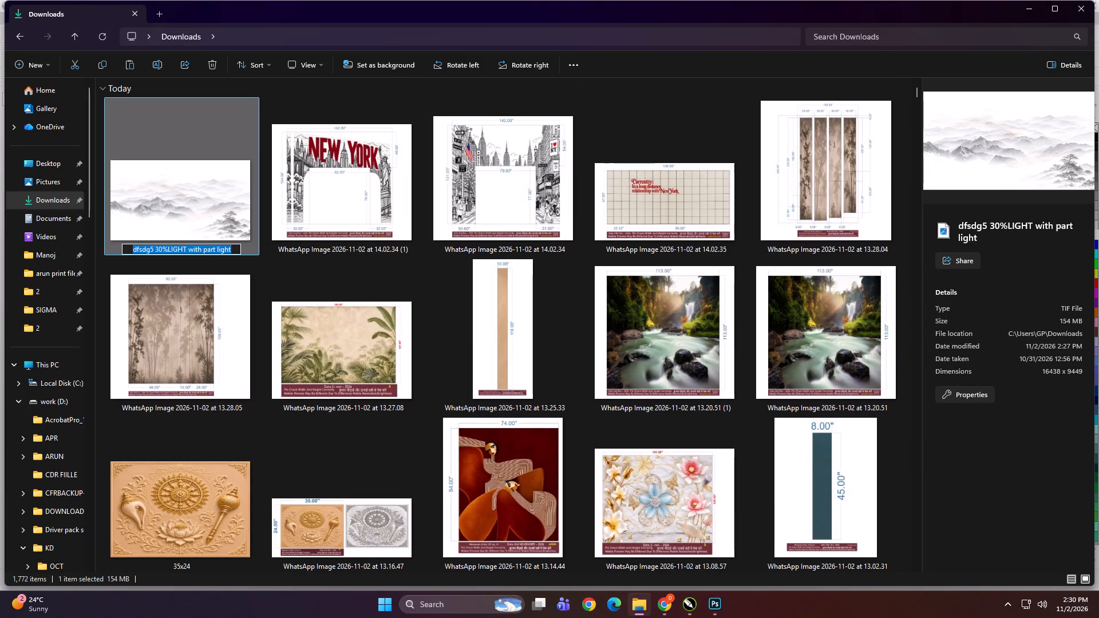
pyautogui.hotkey('ctrl', 'c')
pyautogui.click(214, 216)
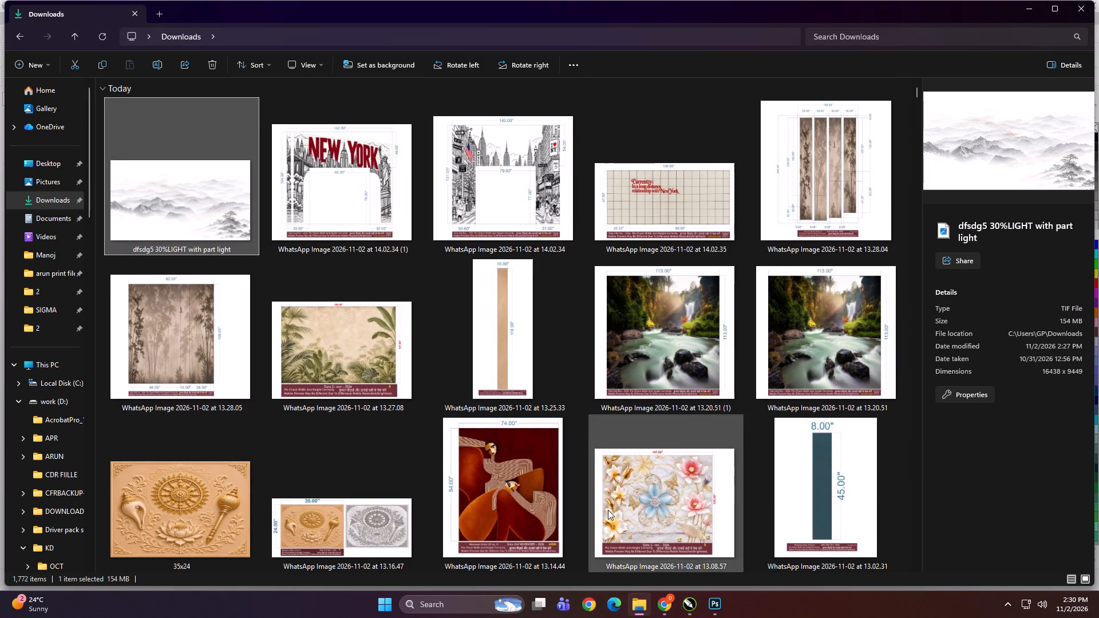
# Paste the file name as artistic text in CorelDRAW, enlarge it to about 245 pt, and place it above the layout's top-right edge.
pyautogui.click(695, 610)
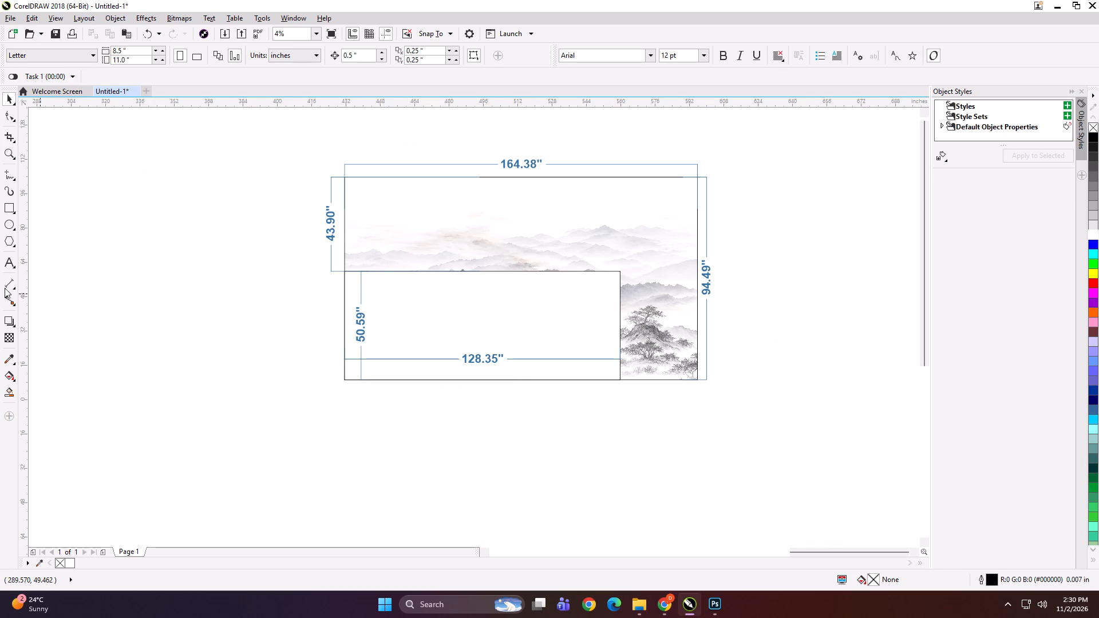
pyautogui.click(10, 265)
pyautogui.click(198, 365)
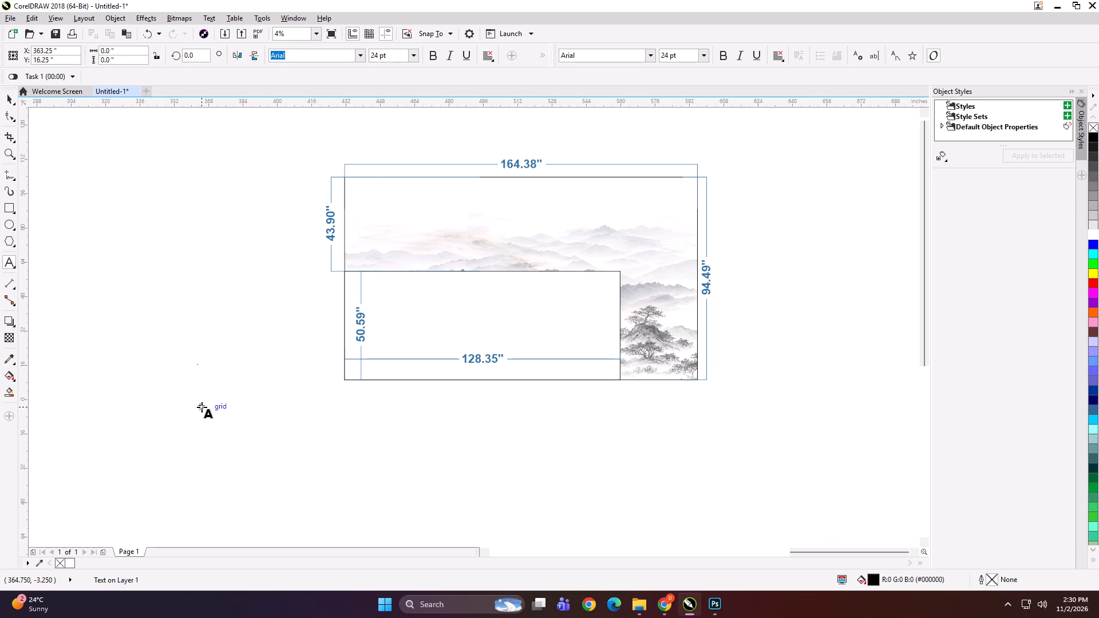
pyautogui.hotkey('ctrl', 'v')
pyautogui.keyDown('shift'); pyautogui.moveTo(211, 372); pyautogui.dragTo(244, 389); pyautogui.keyUp('shift')
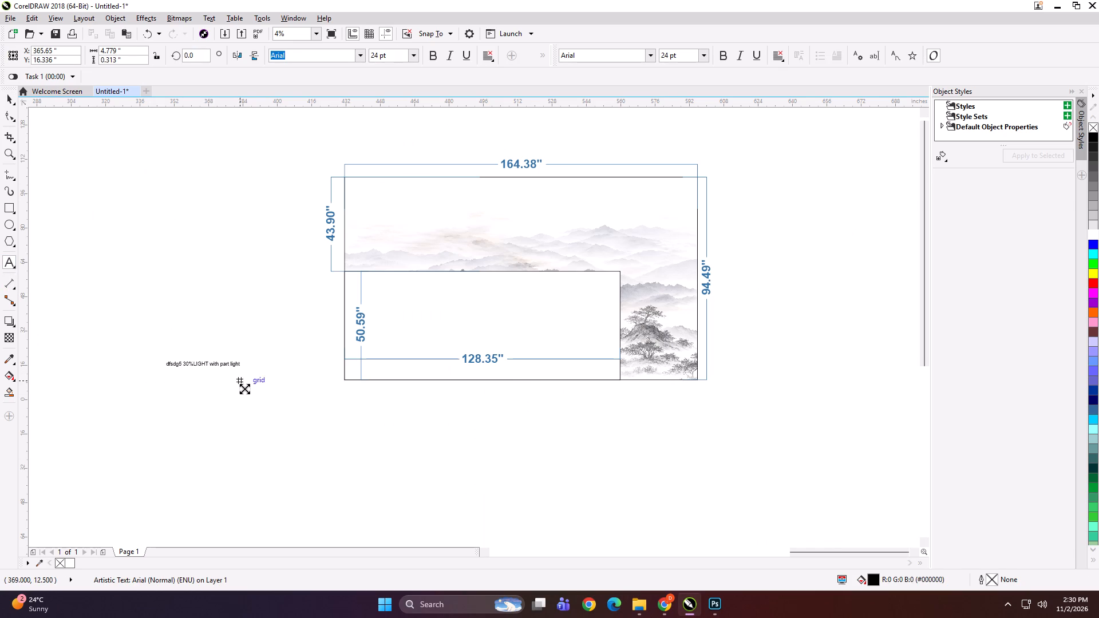
pyautogui.keyDown('shift'); pyautogui.moveTo(244, 389); pyautogui.dragTo(259, 390); pyautogui.keyUp('shift')
pyautogui.moveTo(203, 365); pyautogui.dragTo(572, 197)
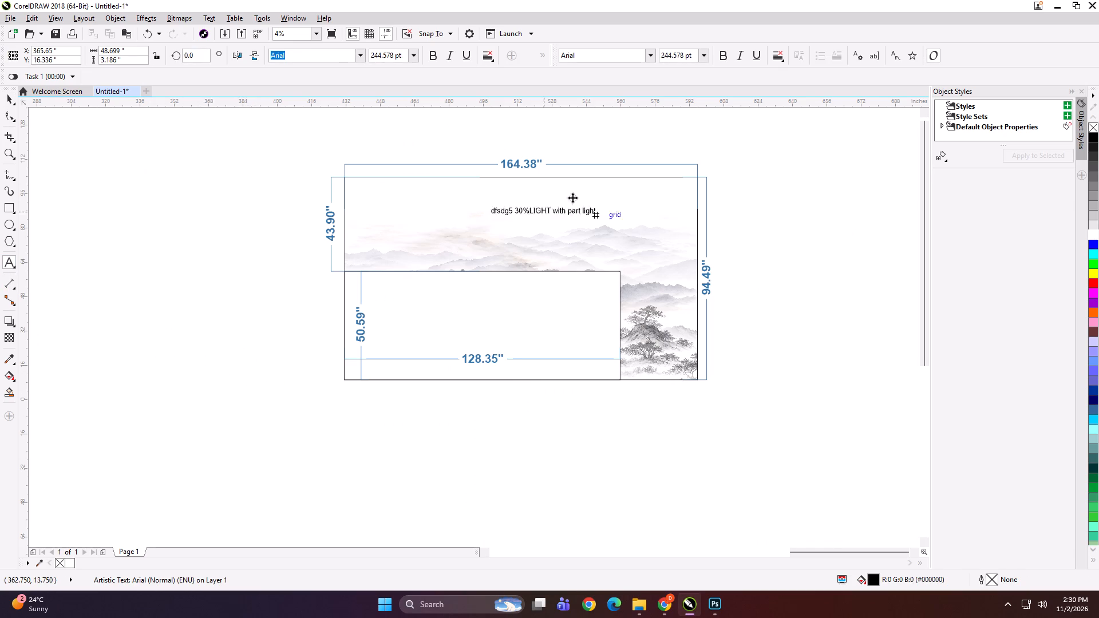
pyautogui.moveTo(572, 197); pyautogui.dragTo(616, 173)
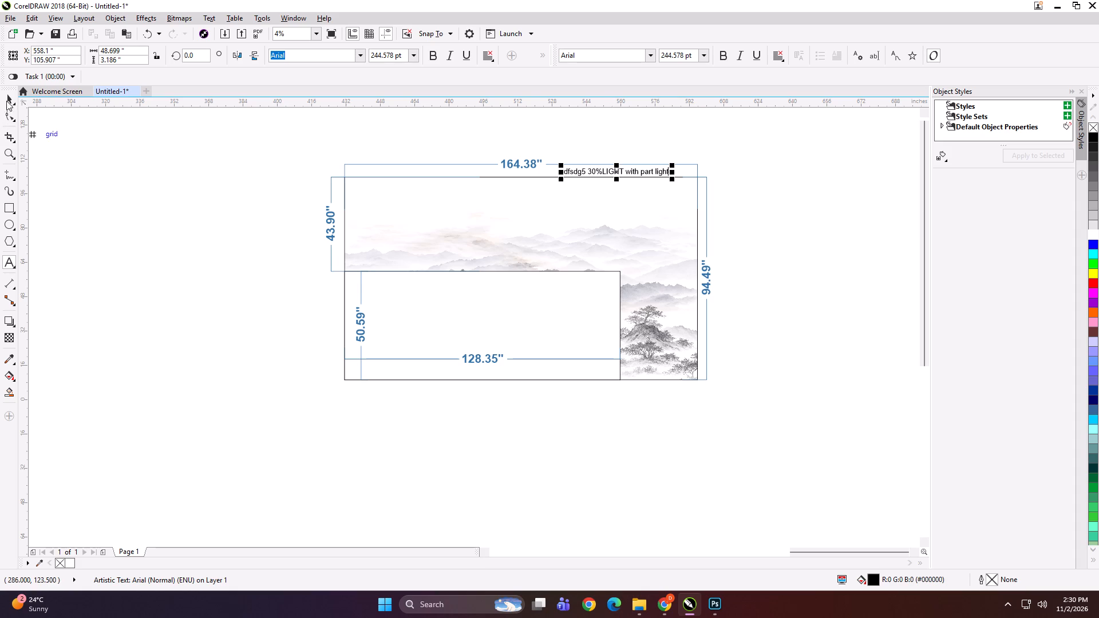
pyautogui.click(11, 92)
pyautogui.click(104, 199)
# Delete the "dfsdg5" prefix from the note above the layout, leaving "30%LIGHT with part light".
pyautogui.scroll(2, 628, 166)
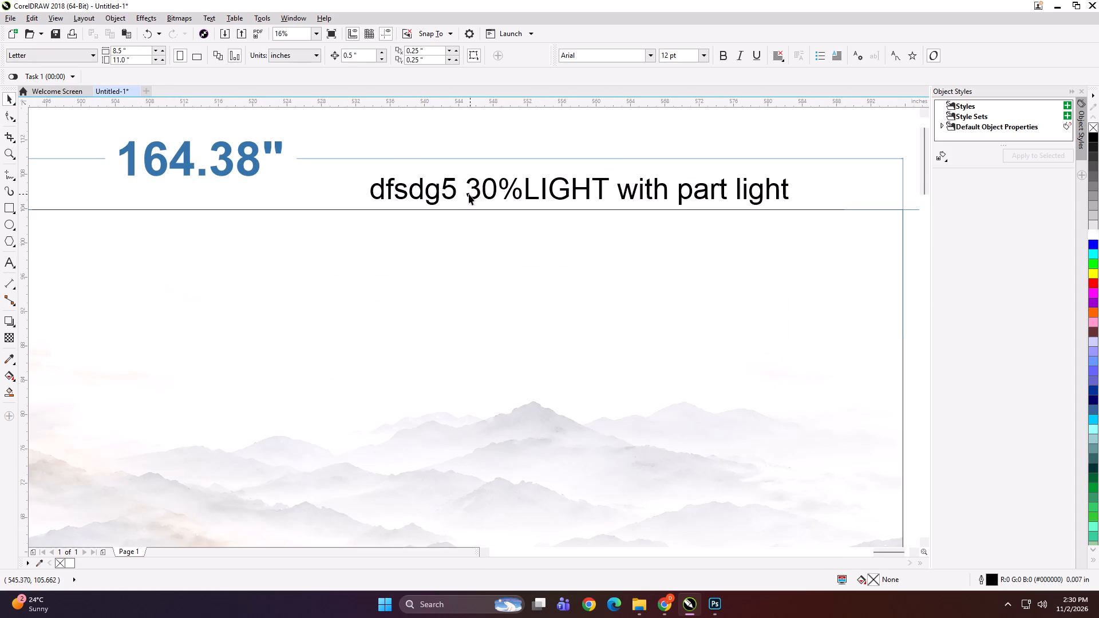
pyautogui.doubleClick(467, 194)
pyautogui.press('BackSpace')
pyautogui.press('BackSpace')
pyautogui.press('BackSpace')
pyautogui.press('BackSpace')
pyautogui.press('BackSpace')
pyautogui.press('BackSpace')
pyautogui.press('BackSpace')
pyautogui.press('BackSpace')
pyautogui.press('BackSpace')
pyautogui.press('BackSpace')
pyautogui.press('BackSpace')
pyautogui.press('BackSpace')
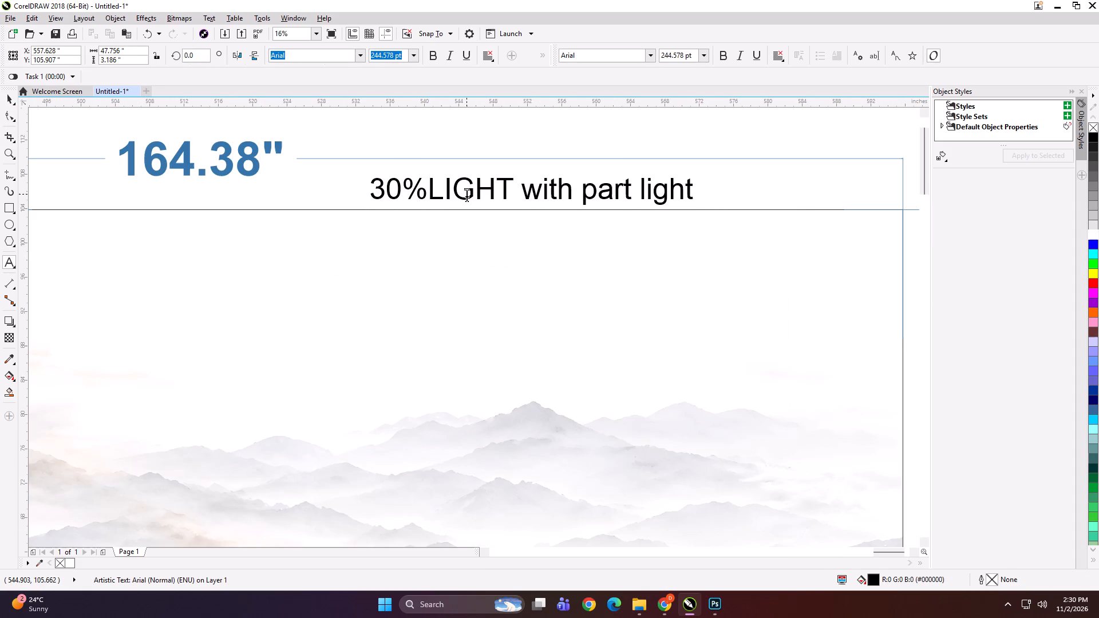
# Check Layer 1's opacity in Photoshop, and insert "OPACITY" with a space before "30%LIGHT" in the CorelDRAW note.
pyautogui.click(713, 600)
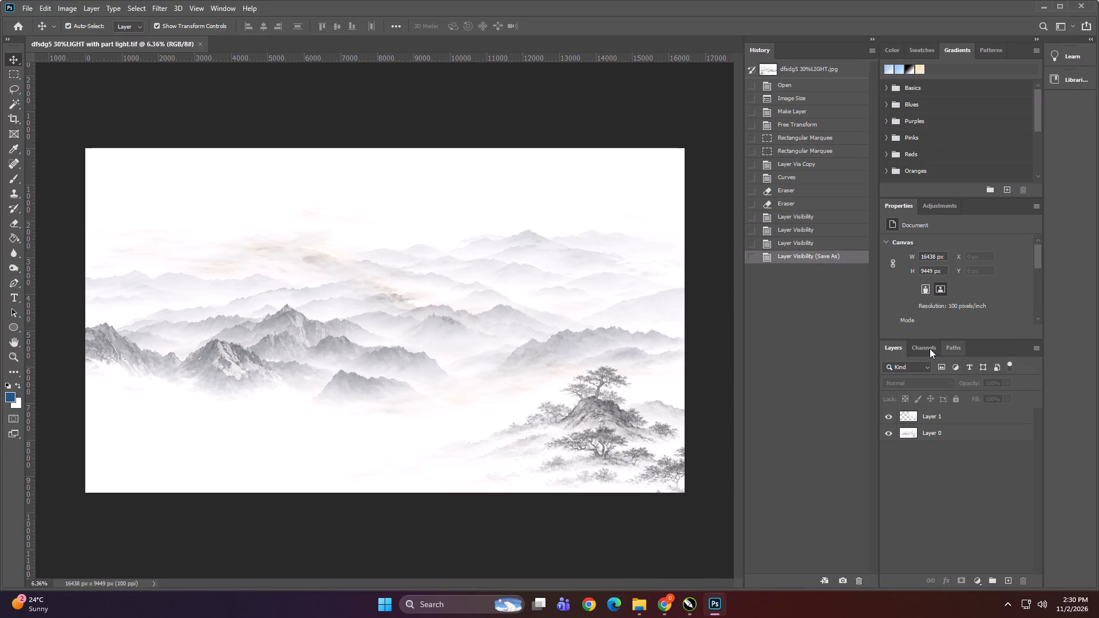
pyautogui.click(948, 423)
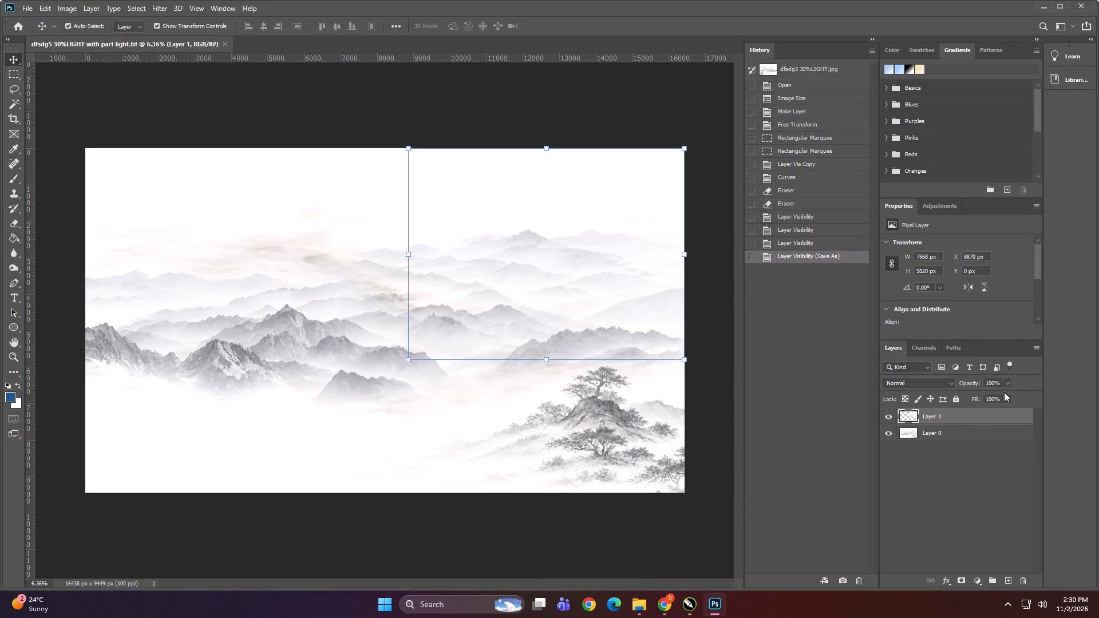
pyautogui.click(686, 608)
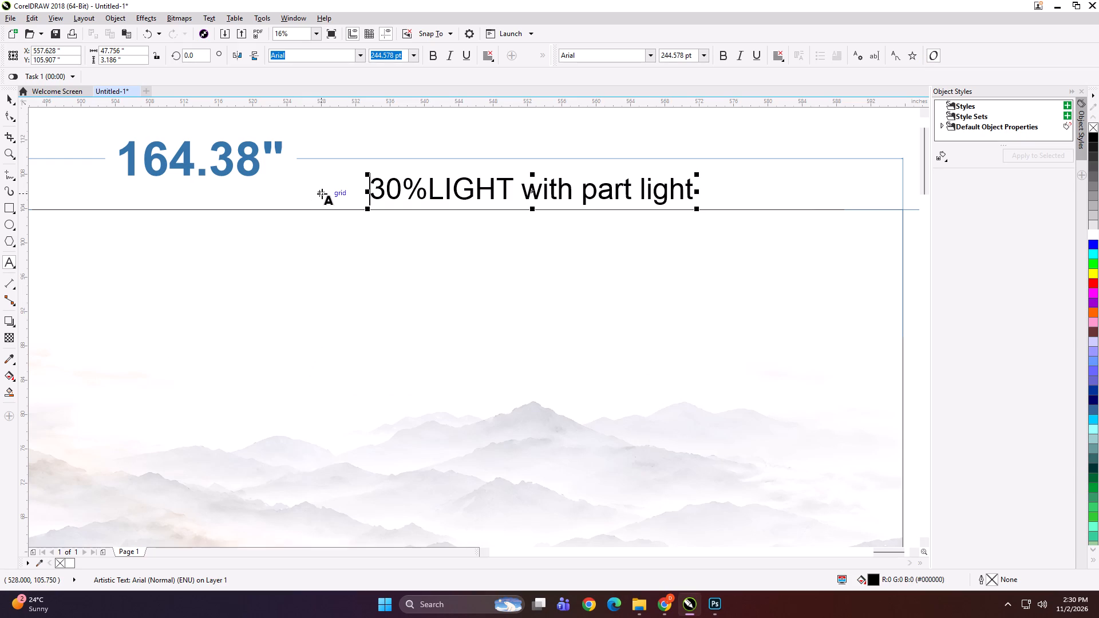
pyautogui.write('OPACITY')
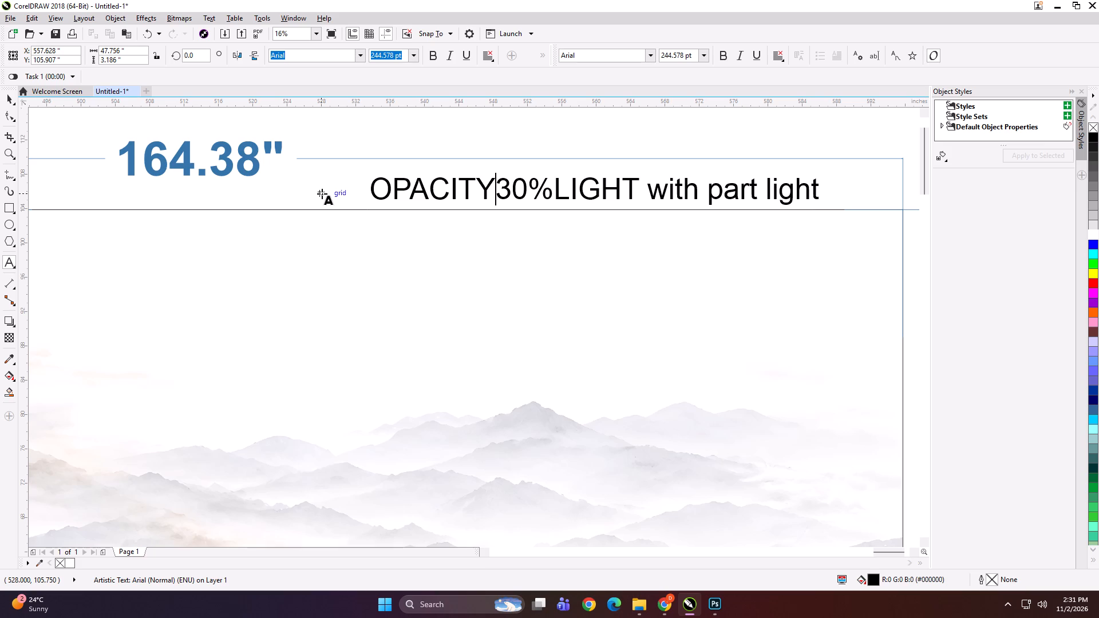
pyautogui.press('space')
# Insert "MOUNTAIN" with a space before "part light" in the note.
pyautogui.scroll(-1, 316, 183)
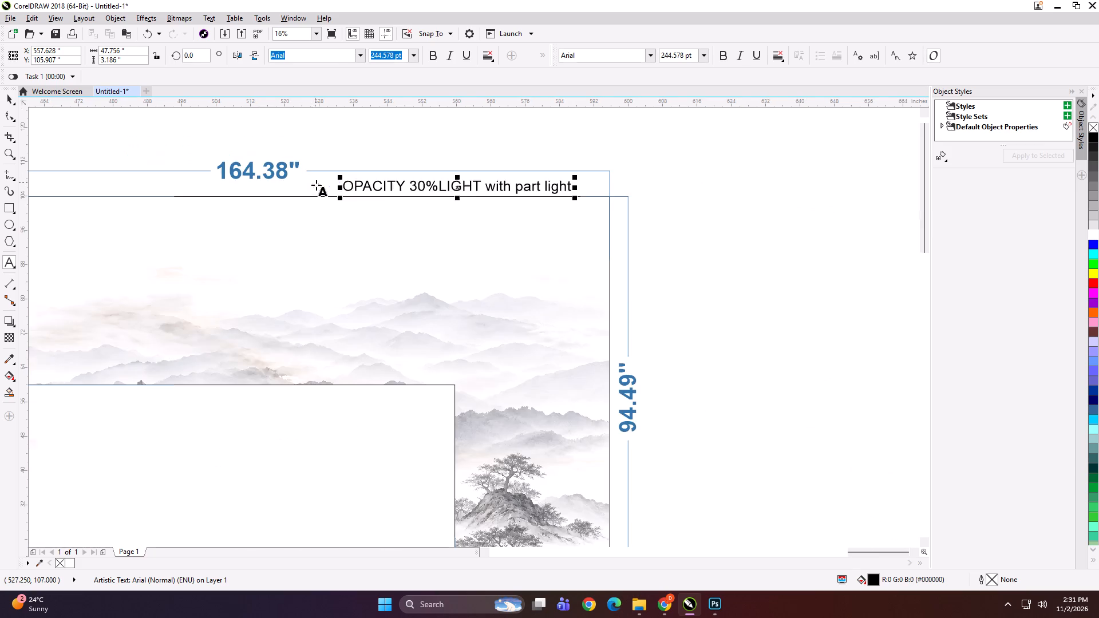
pyautogui.scroll(1, 538, 189)
pyautogui.click(496, 185)
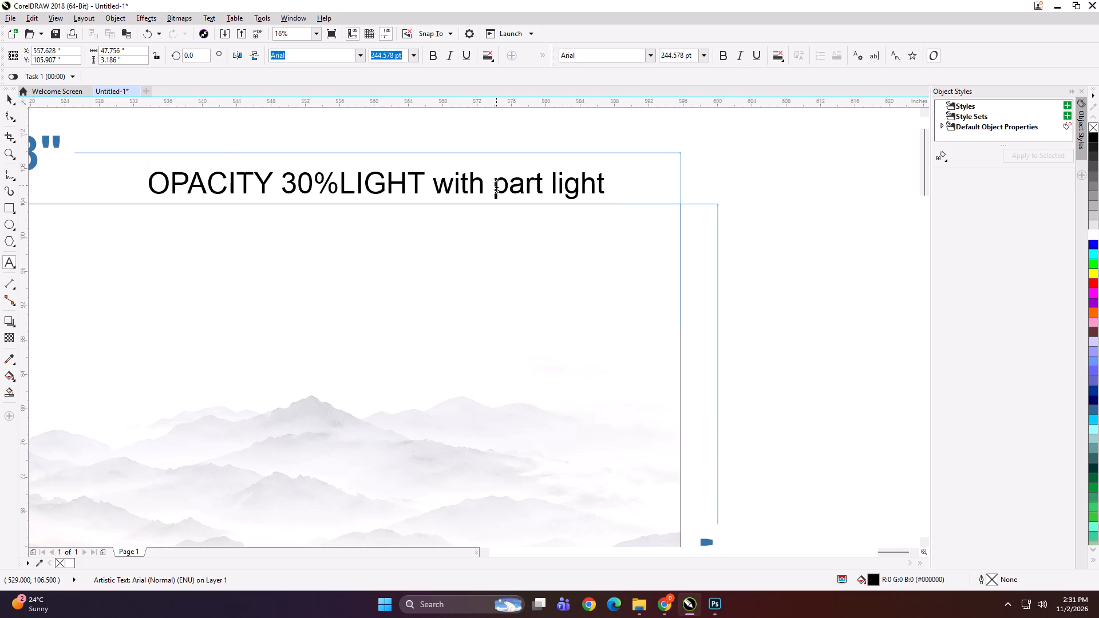
pyautogui.write('MA')
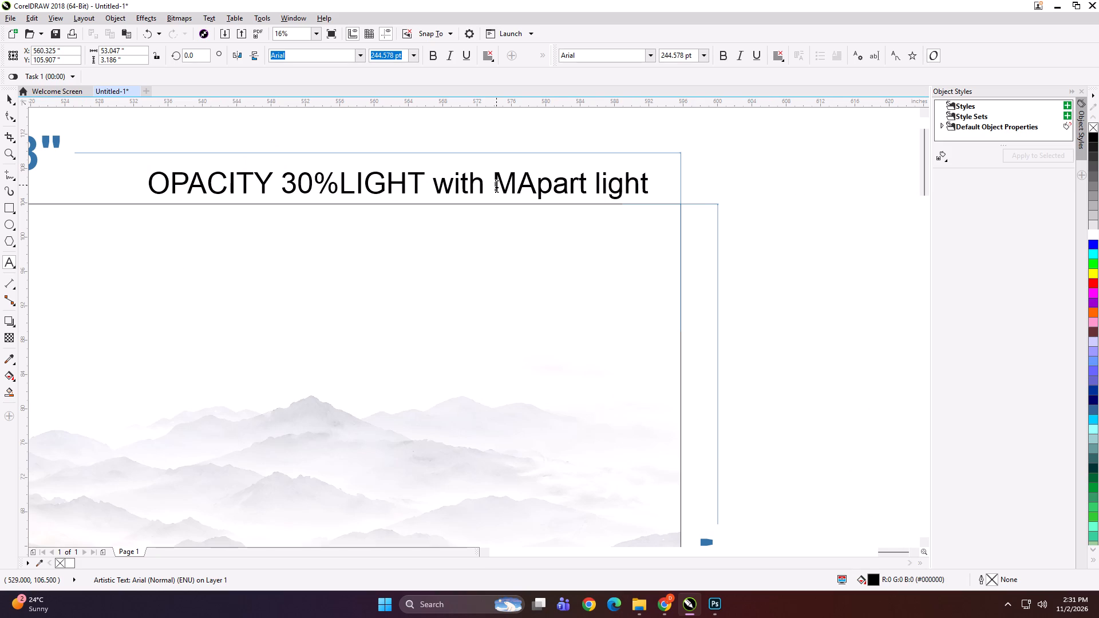
pyautogui.press('BackSpace')
pyautogui.write('OUNTAIN')
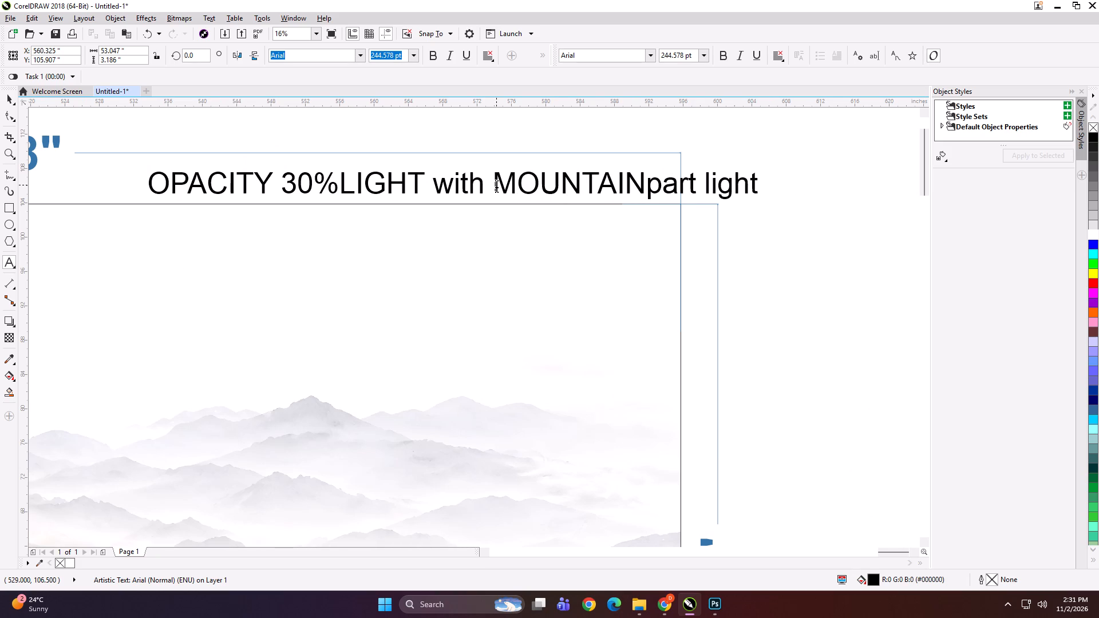
pyautogui.press('space')
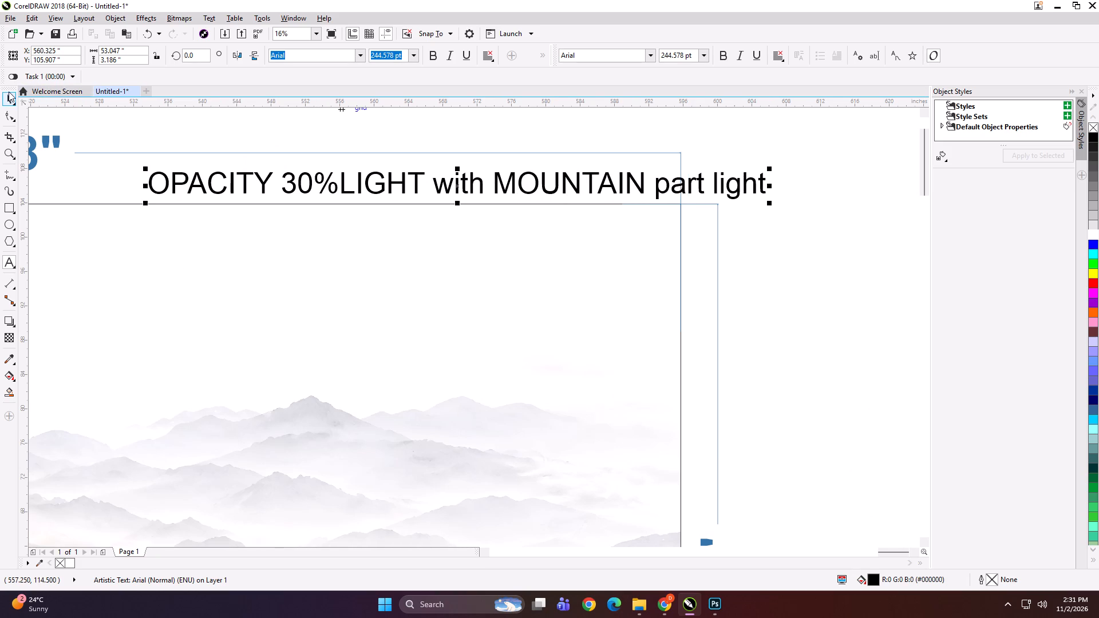
# Shrink the note to about 158 pt, place it just above the layout's top edge near the right corner, and make it bold.
pyautogui.click(9, 92)
pyautogui.moveTo(769, 205); pyautogui.dragTo(721, 212)
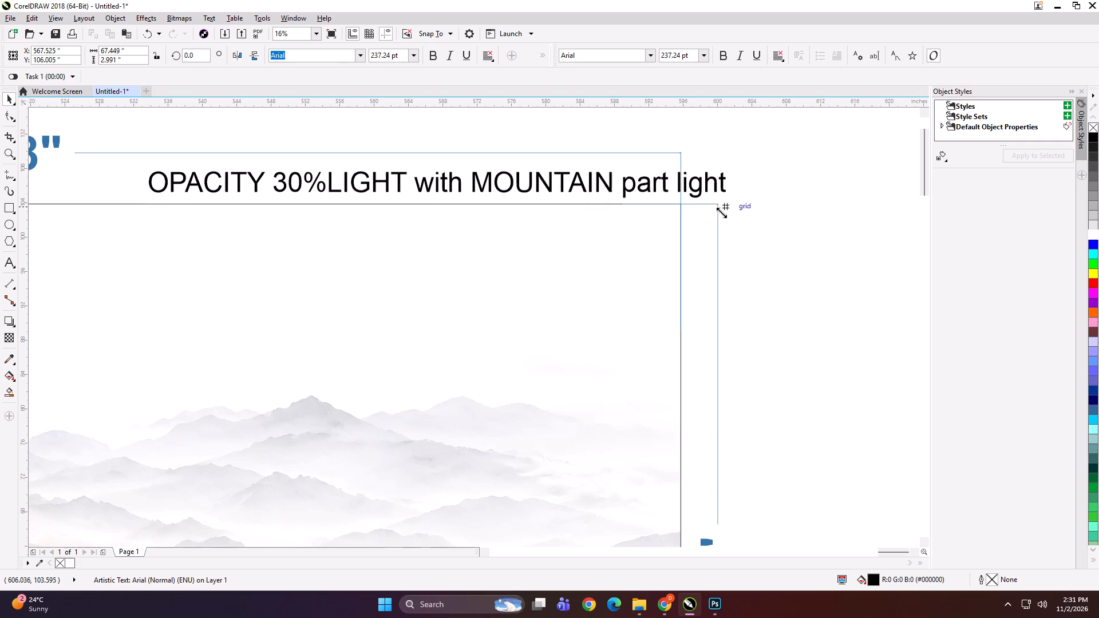
pyautogui.moveTo(721, 212); pyautogui.dragTo(552, 200)
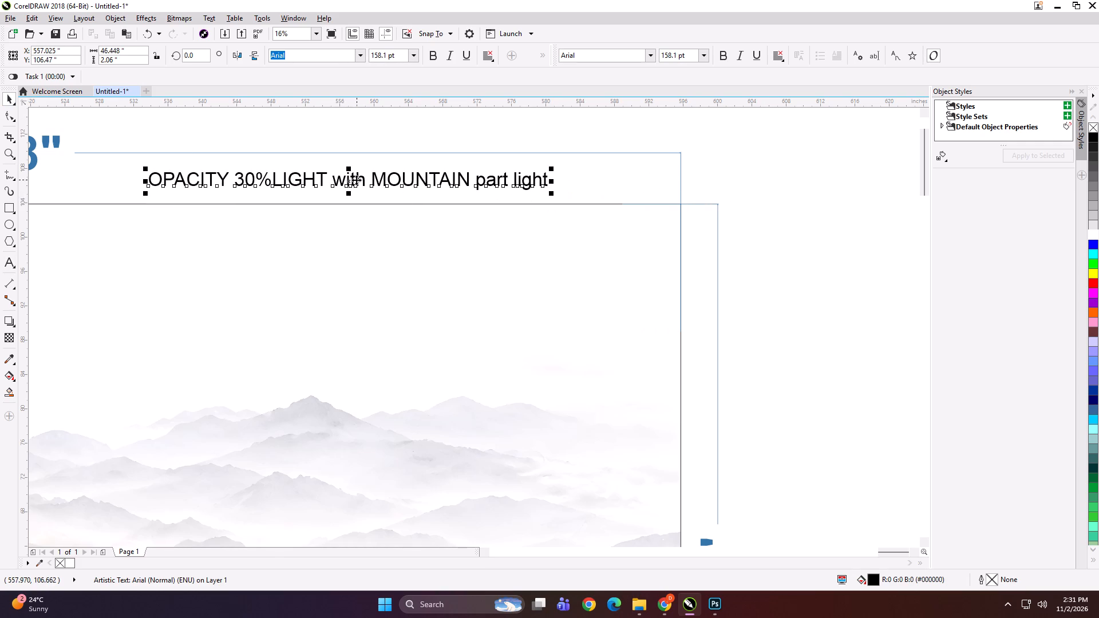
pyautogui.moveTo(351, 184); pyautogui.dragTo(426, 194)
pyautogui.click(432, 55)
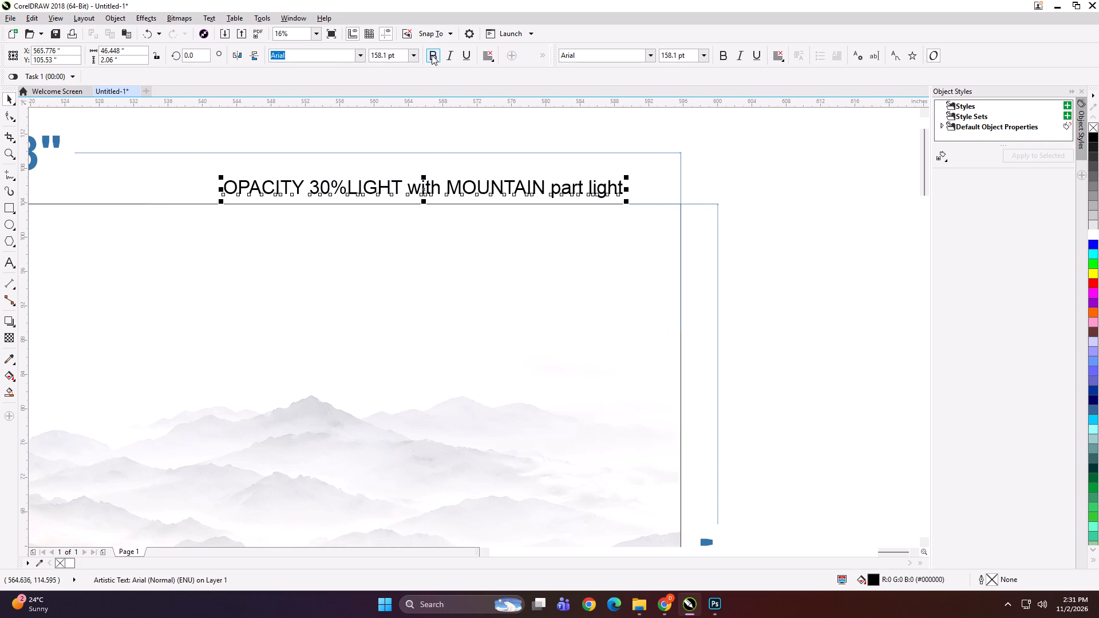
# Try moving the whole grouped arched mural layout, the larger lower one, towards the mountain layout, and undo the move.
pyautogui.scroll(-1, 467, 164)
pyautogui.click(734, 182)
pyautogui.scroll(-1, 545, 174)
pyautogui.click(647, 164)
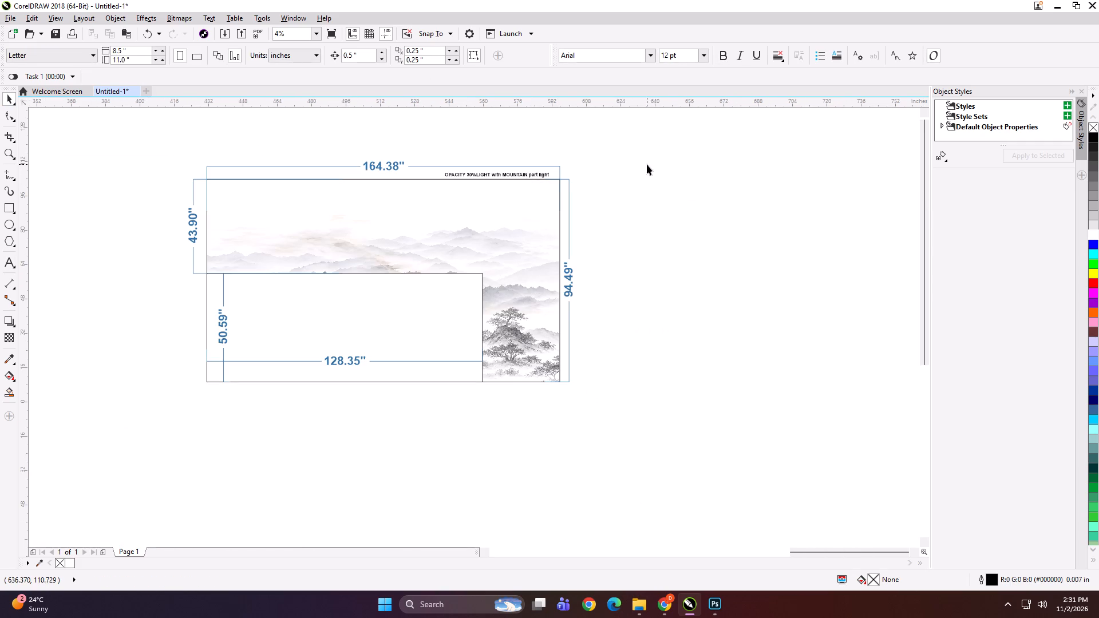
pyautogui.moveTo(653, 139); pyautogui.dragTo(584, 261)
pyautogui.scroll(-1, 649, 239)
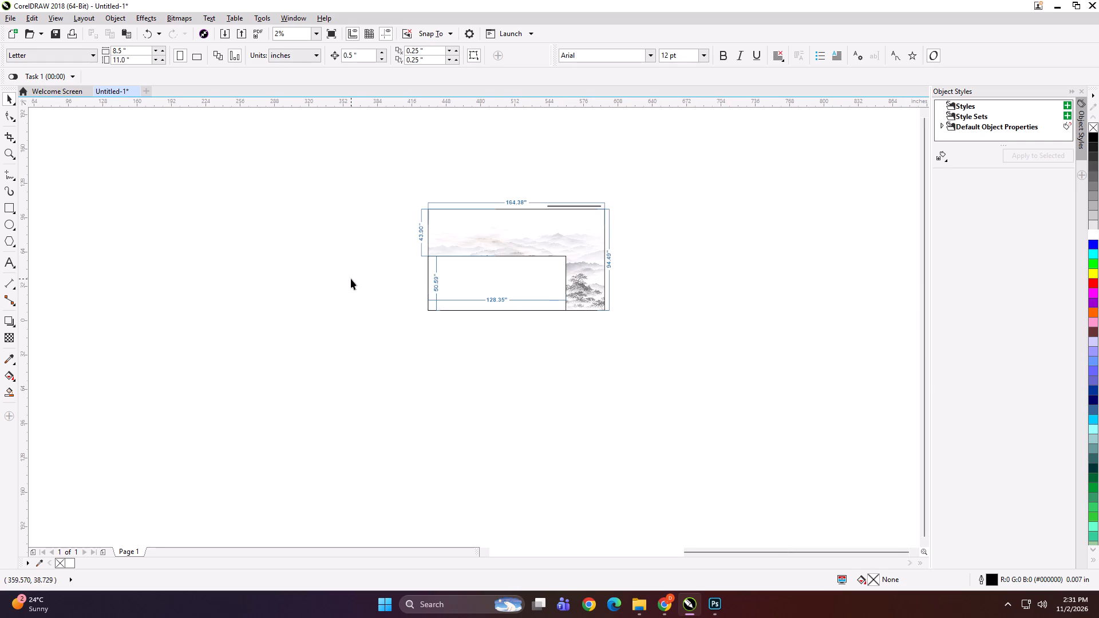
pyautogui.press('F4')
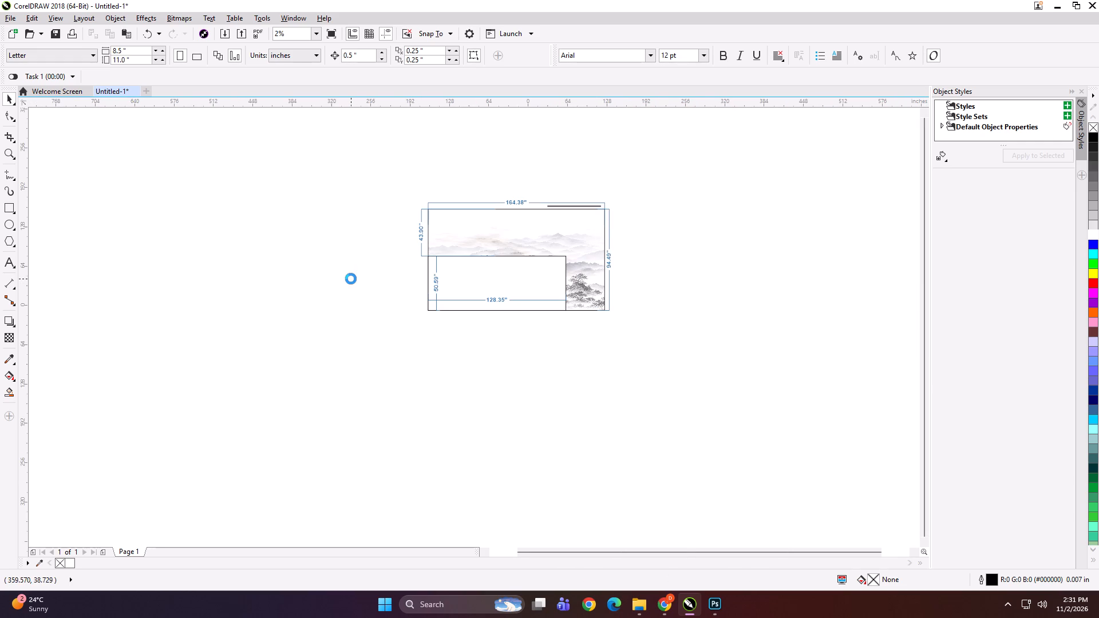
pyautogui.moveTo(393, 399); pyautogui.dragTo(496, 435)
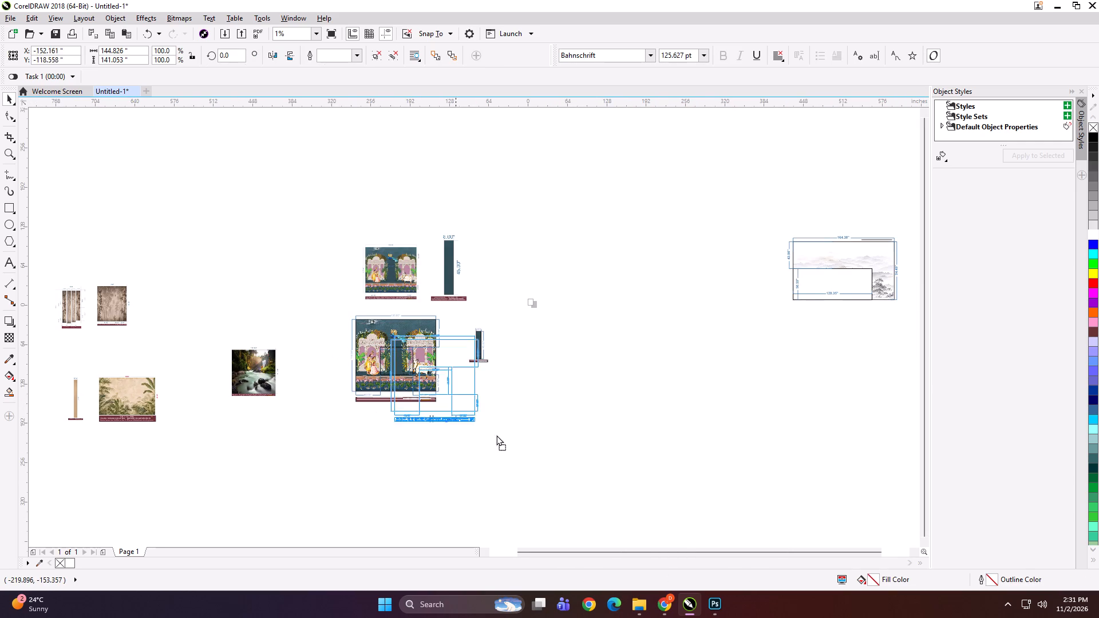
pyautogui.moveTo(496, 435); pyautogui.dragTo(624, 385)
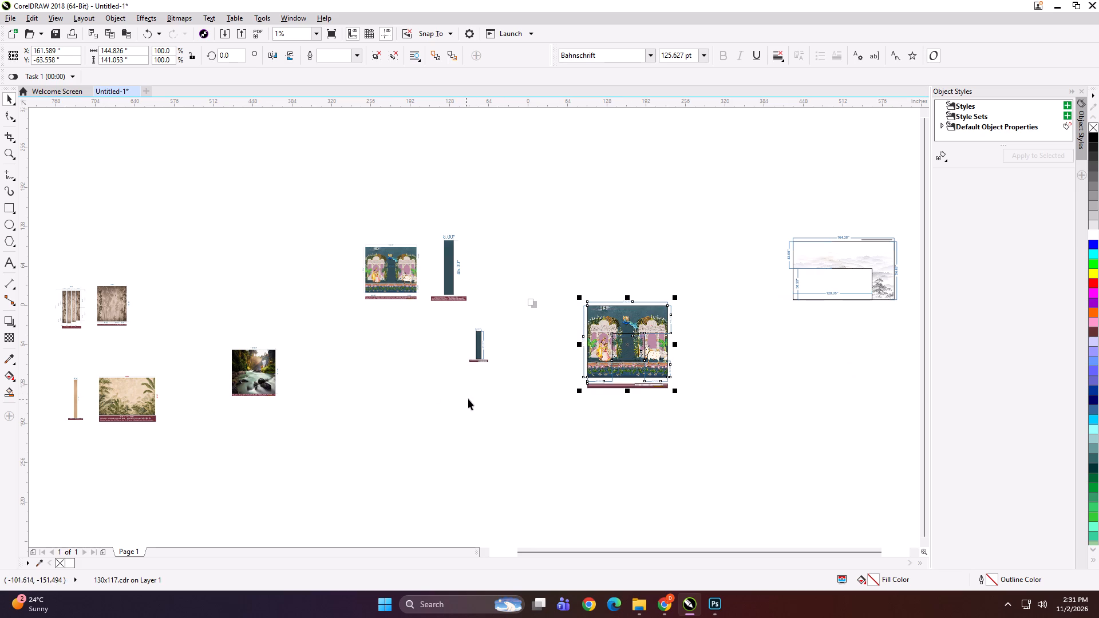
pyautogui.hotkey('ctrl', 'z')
# Ungroup the larger arched mural layout and place its maroon notice strip just below the mountain layout.
pyautogui.hotkey('ctrl', 'u')
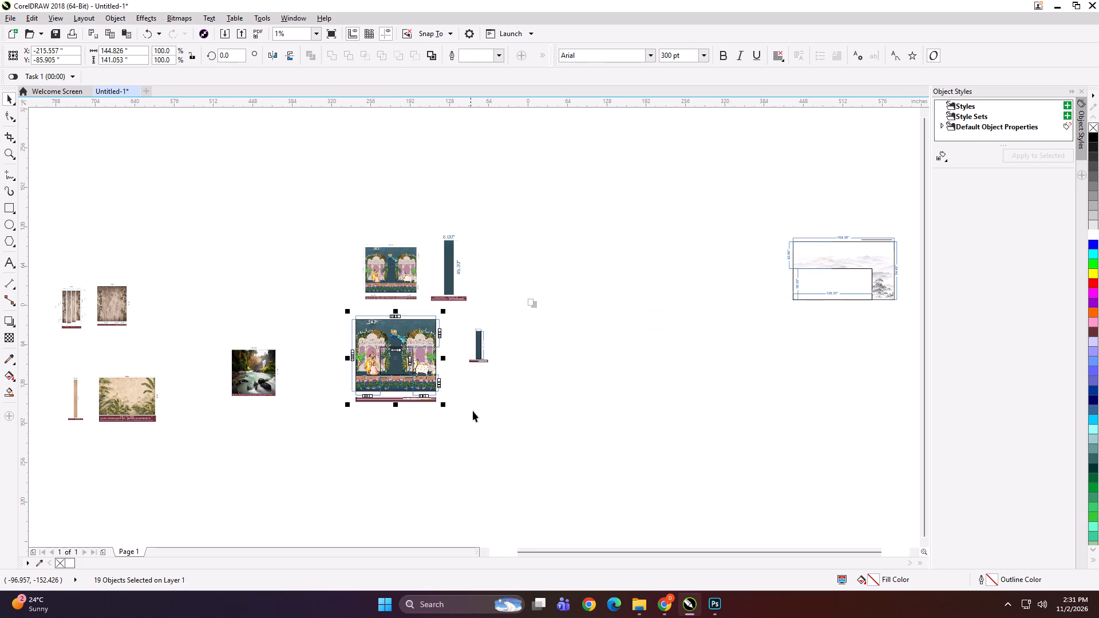
pyautogui.click(479, 417)
pyautogui.moveTo(395, 399); pyautogui.dragTo(825, 313)
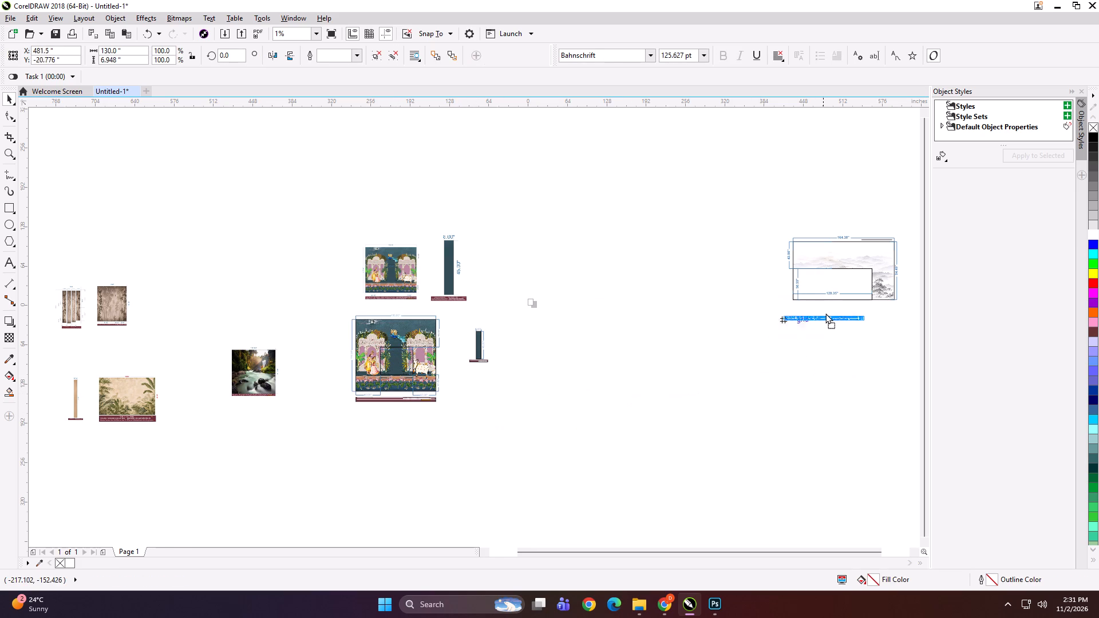
pyautogui.moveTo(825, 313); pyautogui.dragTo(827, 306)
# Enlarge the maroon notice strip to about 169.5 inches wide and position it beneath the mountain layout's lower edge.
pyautogui.scroll(2, 909, 280)
pyautogui.scroll(-1, 421, 339)
pyautogui.scroll(1, 556, 381)
pyautogui.keyDown('shift'); pyautogui.moveTo(606, 359); pyautogui.dragTo(657, 377); pyautogui.keyUp('shift')
pyautogui.moveTo(433, 342); pyautogui.dragTo(468, 337)
# Ungroup the notice strip under the mountain layout and replace the yellow client name with "KDILKHUX".
pyautogui.hotkey('ctrl', 'u')
pyautogui.click(595, 415)
pyautogui.scroll(2, 643, 345)
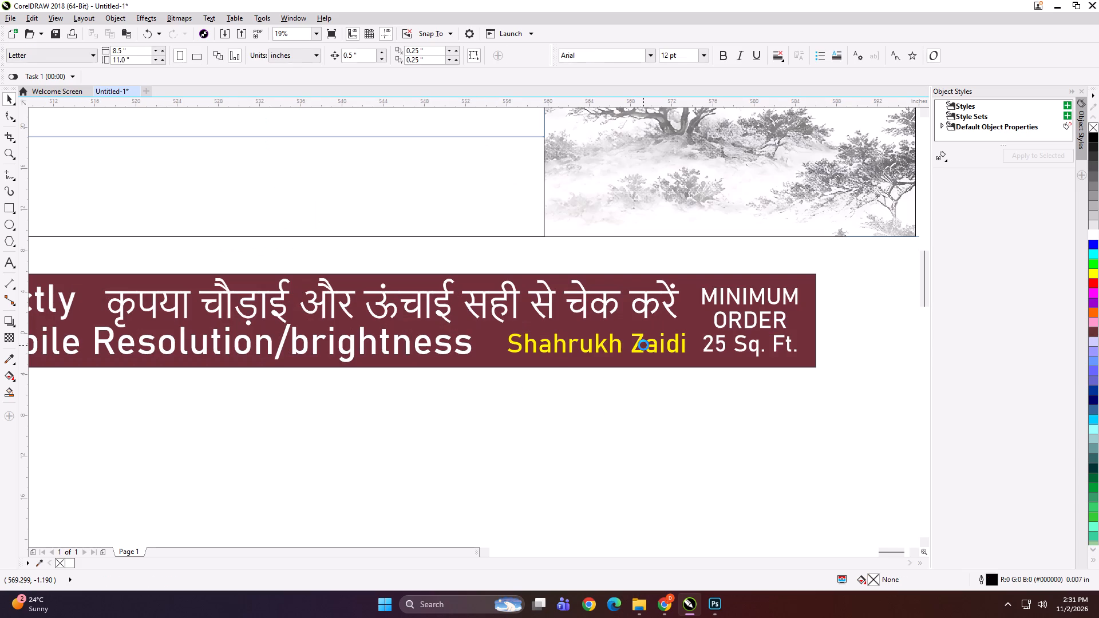
pyautogui.doubleClick(643, 345)
pyautogui.hotkey('ctrl', 'u')
pyautogui.hotkey('ctrl', 'u')
pyautogui.hotkey('ctrl', 'u')
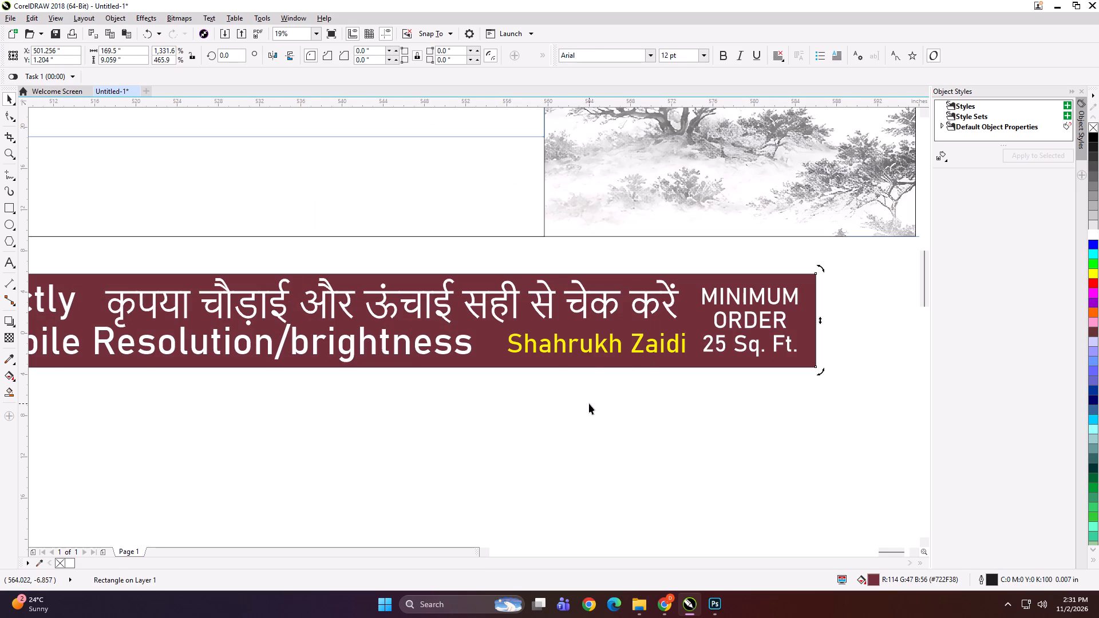
pyautogui.click(589, 403)
pyautogui.click(591, 350)
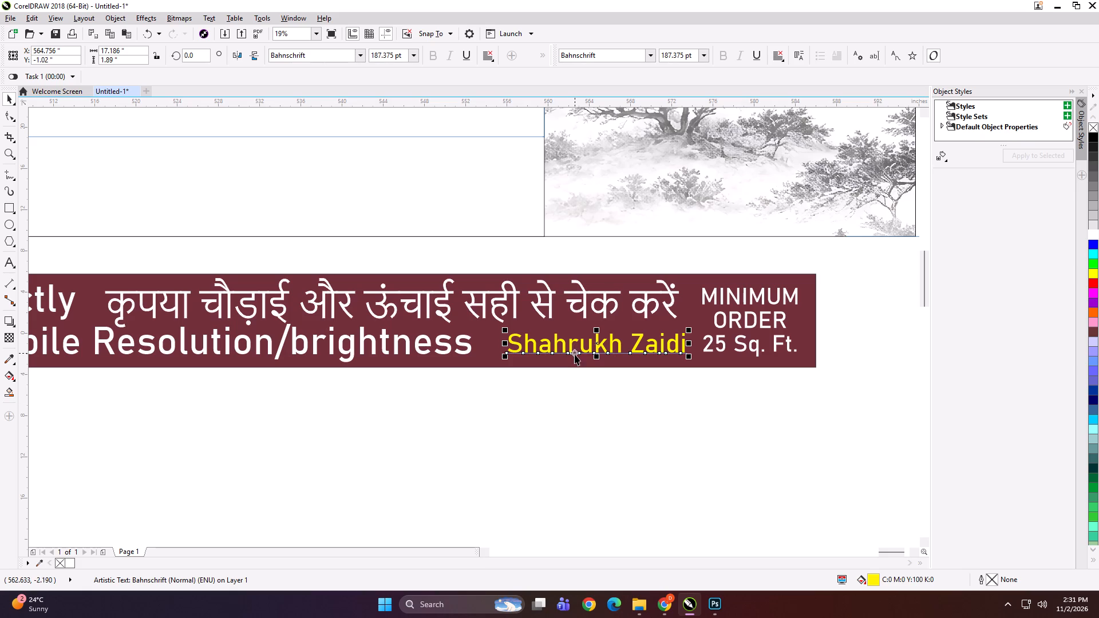
pyautogui.doubleClick(571, 344)
pyautogui.hotkey('ctrl', 'a')
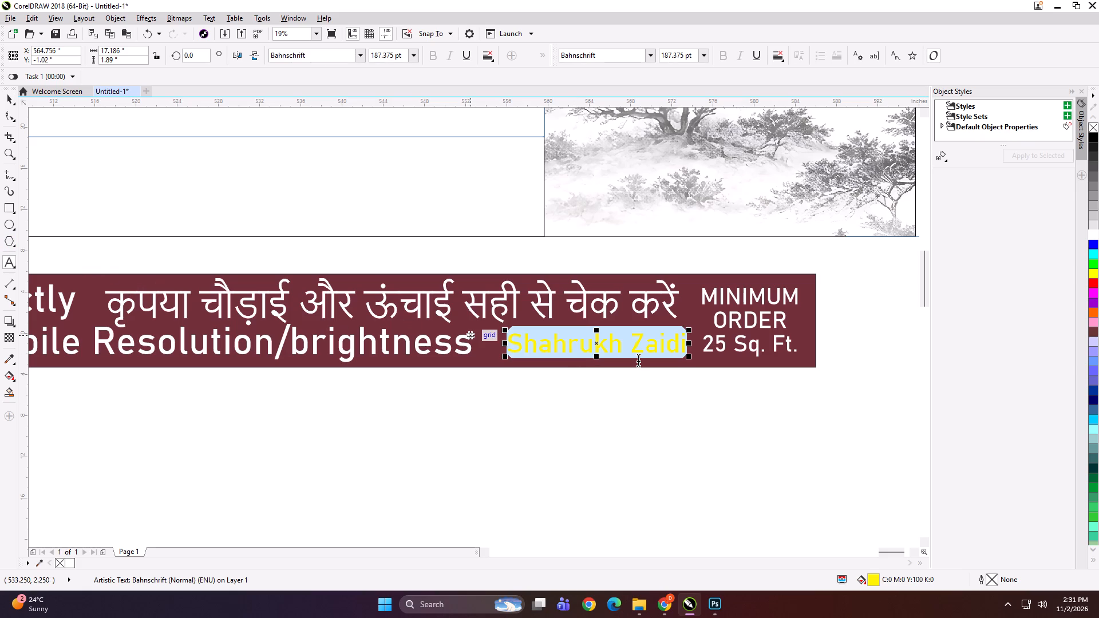
pyautogui.write('KD')
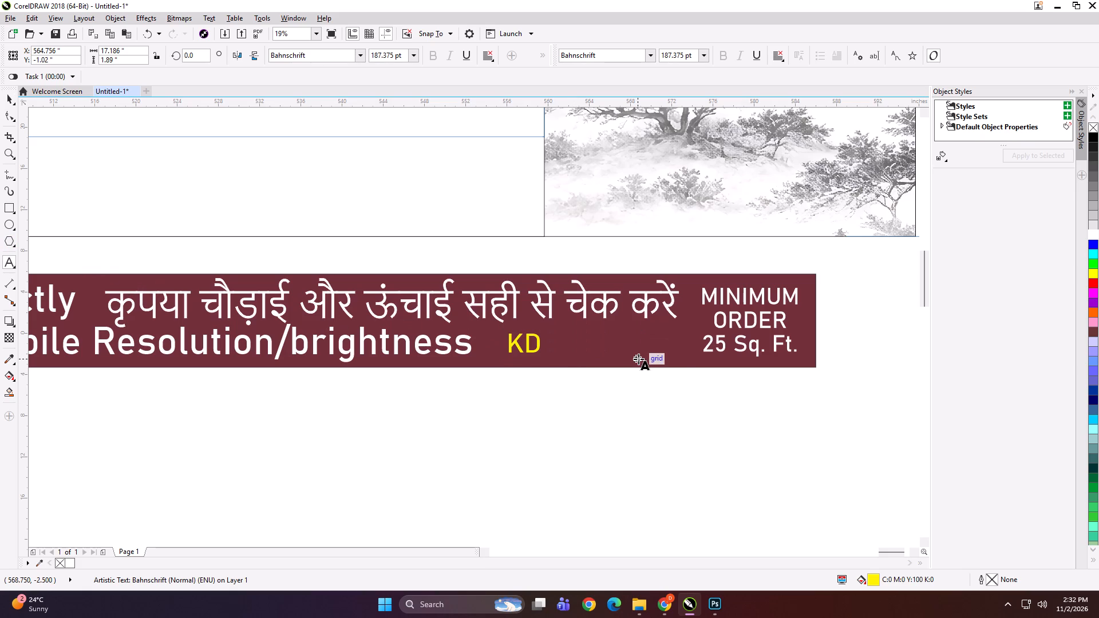
pyautogui.write('ILKHUX')
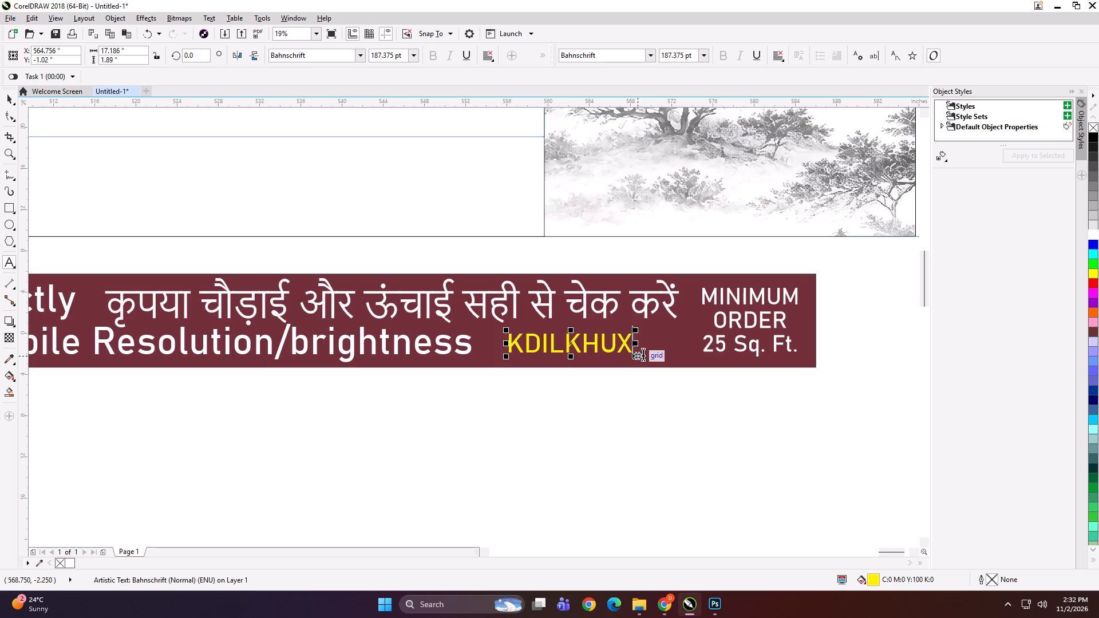
pyautogui.click(8, 94)
# Change the day in the notice strip's date text to "02".
pyautogui.scroll(-1, 418, 322)
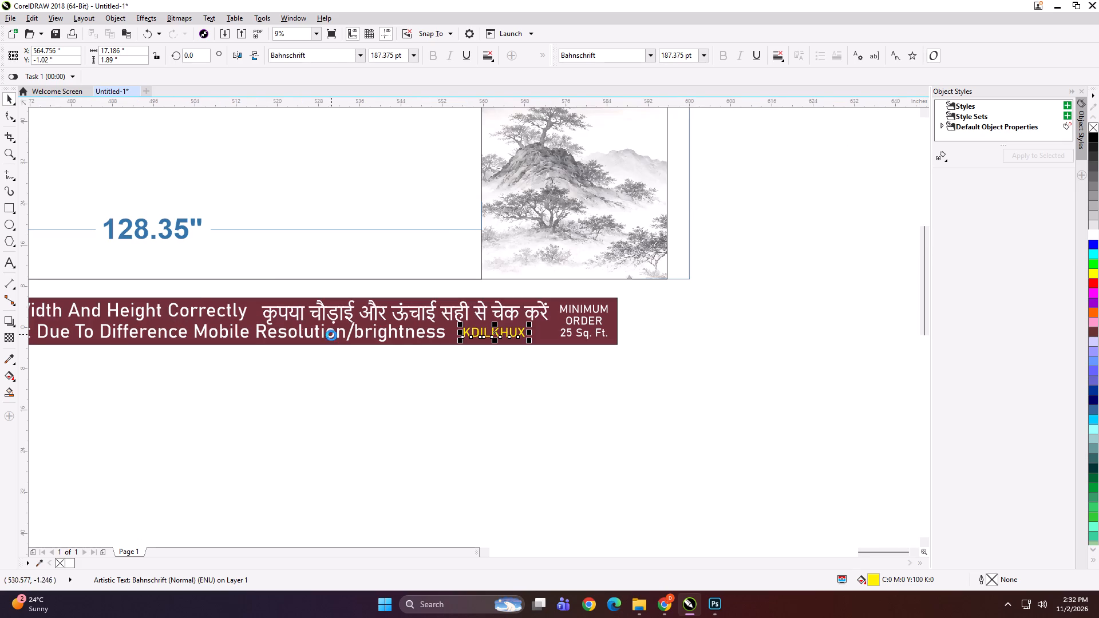
pyautogui.scroll(-1, 331, 335)
pyautogui.scroll(2, 68, 326)
pyautogui.doubleClick(82, 312)
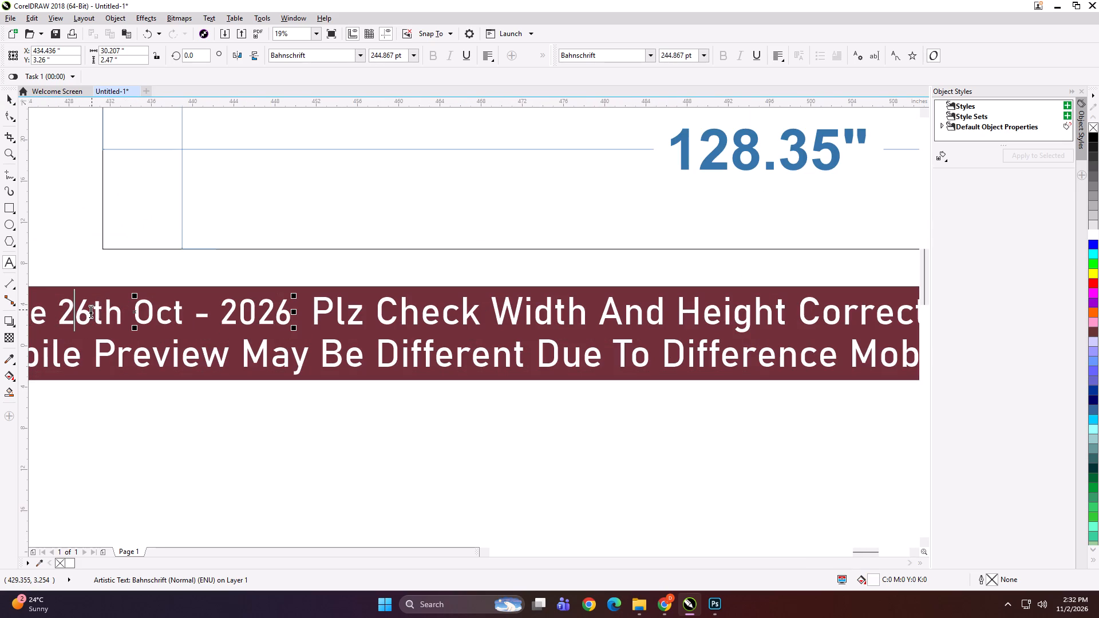
pyautogui.click(89, 310)
pyautogui.press('BackSpace')
pyautogui.press('BackSpace')
pyautogui.write('02')
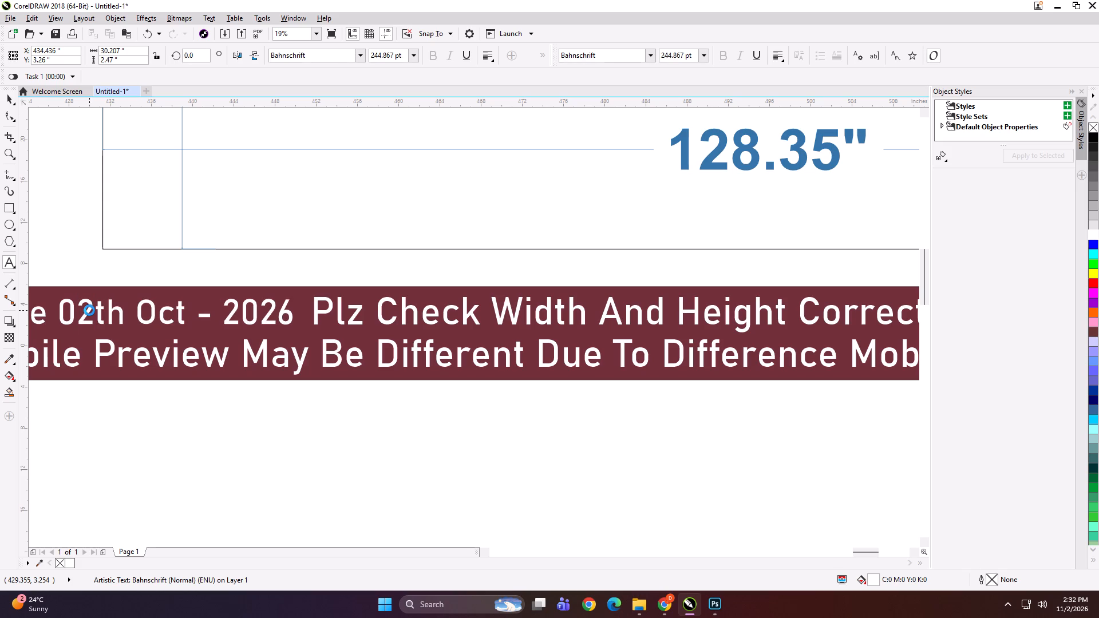
# Replace the month in the strip's date text with "NOV".
pyautogui.press('Right')
pyautogui.press('Right')
pyautogui.press('Right')
pyautogui.press('Right')
pyautogui.press('Right')
pyautogui.press('Right')
pyautogui.press('BackSpace')
pyautogui.press('BackSpace')
pyautogui.press('BackSpace')
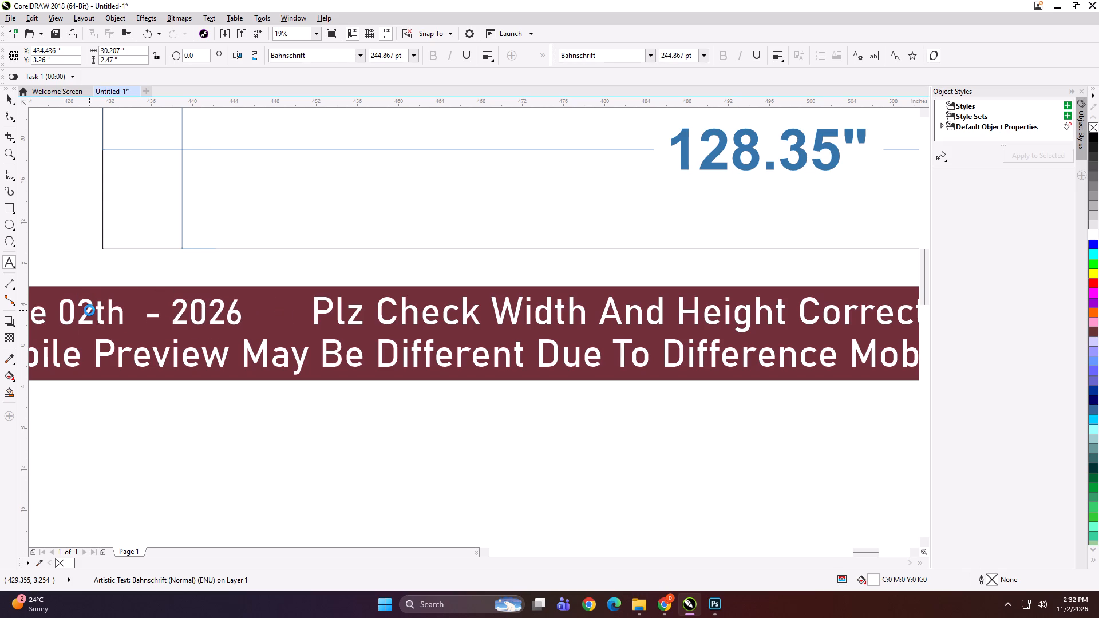
pyautogui.write('NOV')
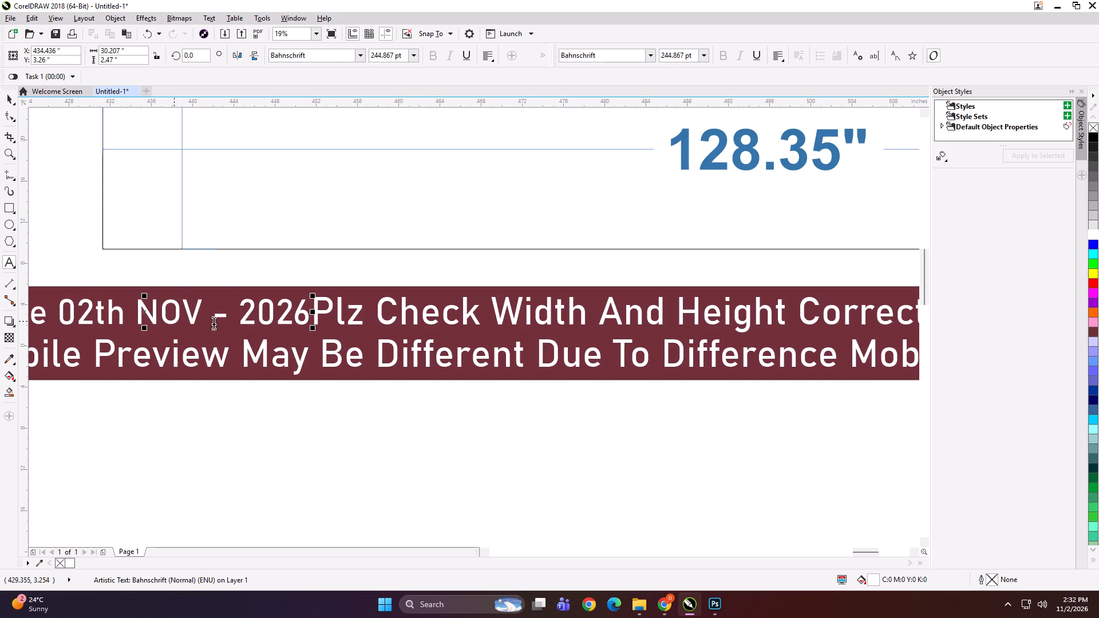
pyautogui.scroll(-1, 387, 268)
pyautogui.scroll(-1, 254, 319)
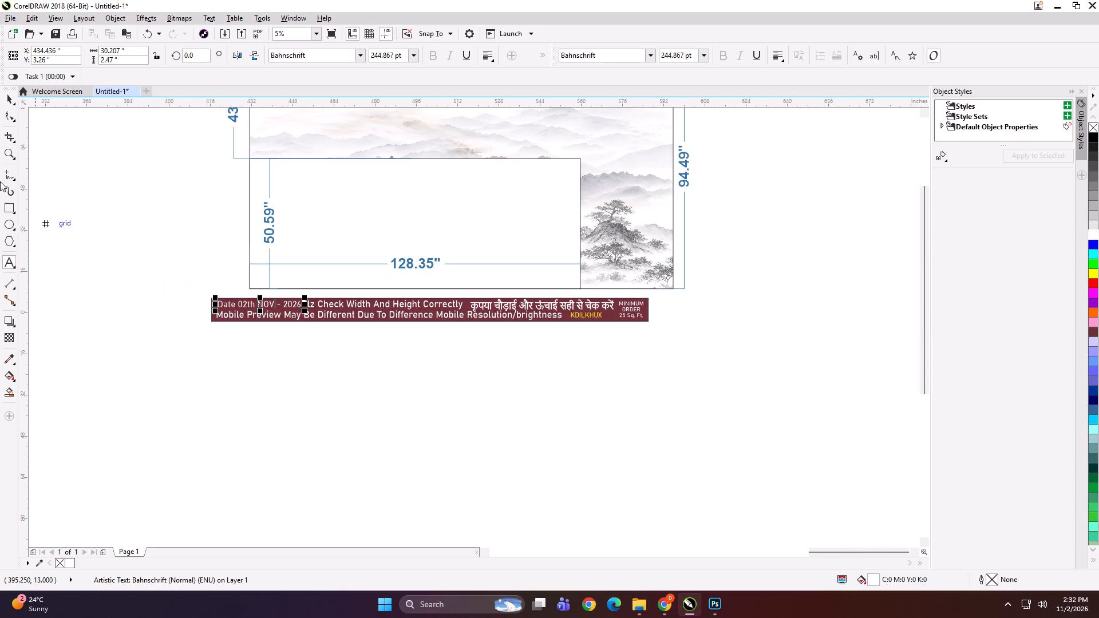
pyautogui.click(12, 101)
# Group all the notice strip's objects and enlarge the strip proportionally so it extends beyond both sides of the mountain layout.
pyautogui.click(181, 315)
pyautogui.moveTo(180, 292); pyautogui.dragTo(731, 366)
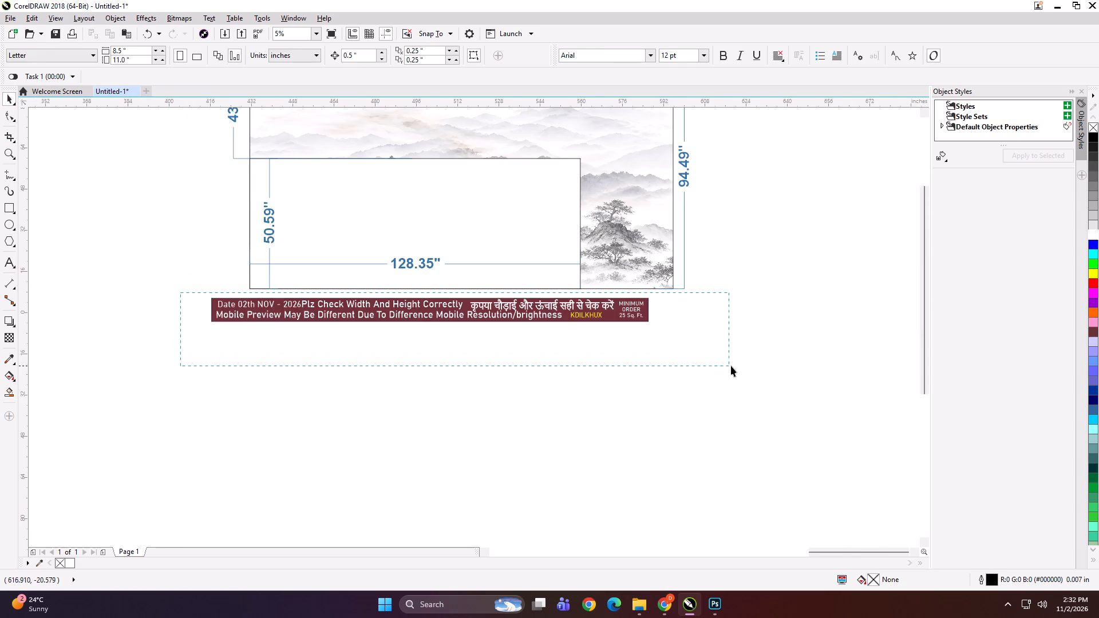
pyautogui.moveTo(731, 366); pyautogui.dragTo(732, 366)
pyautogui.hotkey('ctrl', 'g')
pyautogui.moveTo(650, 328); pyautogui.dragTo(679, 331)
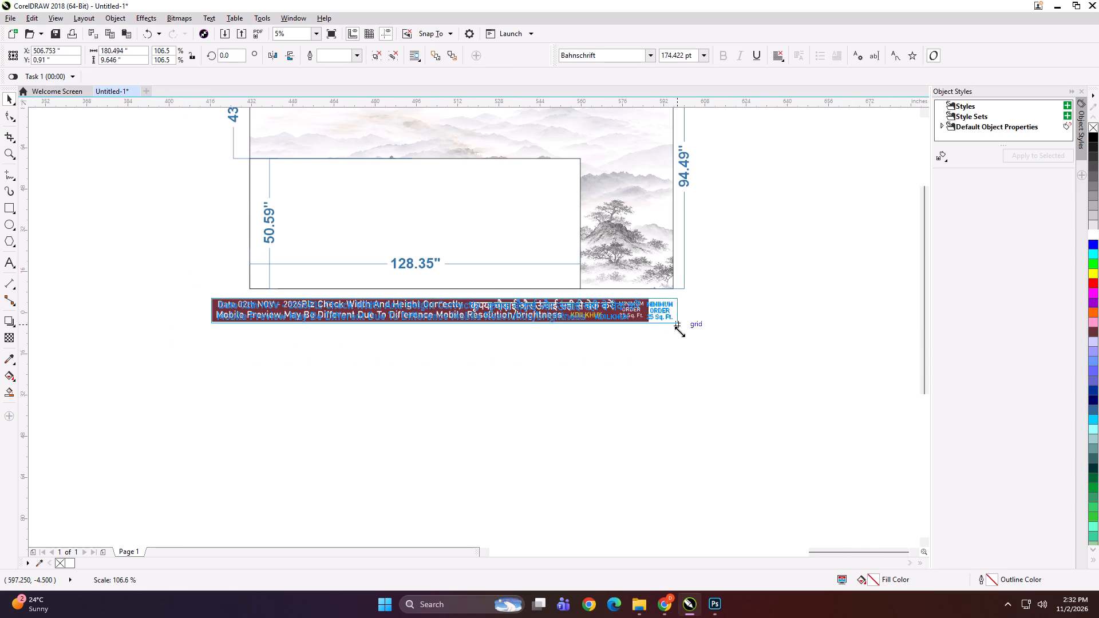
pyautogui.moveTo(679, 331); pyautogui.dragTo(713, 334)
pyautogui.click(675, 363)
# Fit the mountain layout and its notice strip in a full-screen preview and capture a screenshot of it.
pyautogui.scroll(-1, 653, 362)
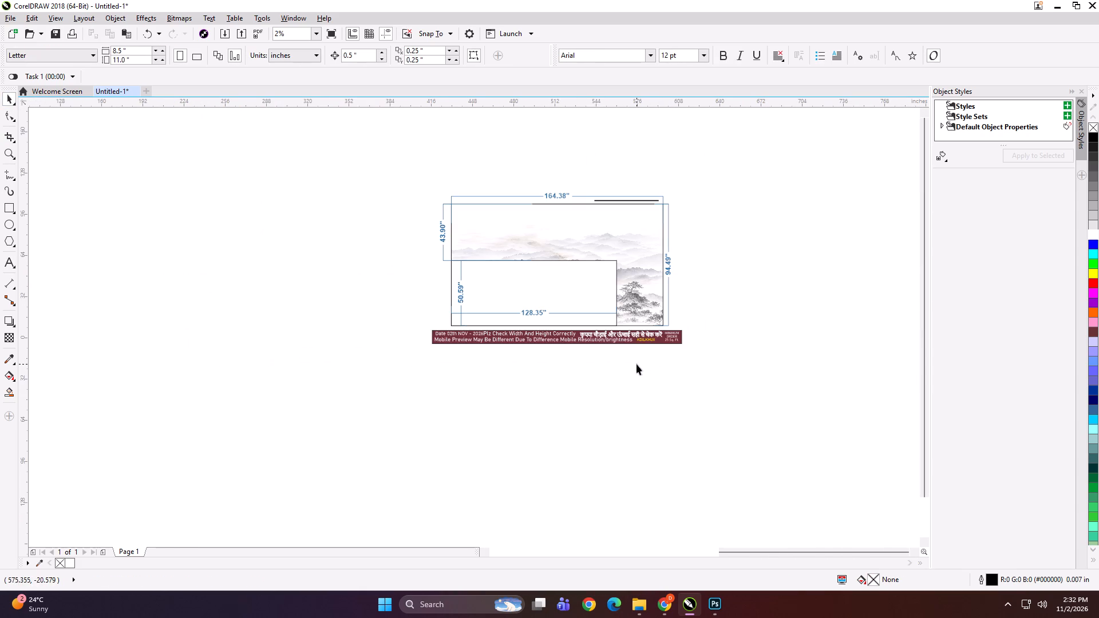
pyautogui.click(726, 168)
pyautogui.moveTo(726, 167); pyautogui.dragTo(99, 419)
pyautogui.hotkey('shift', 'F2')
pyautogui.press('F9')
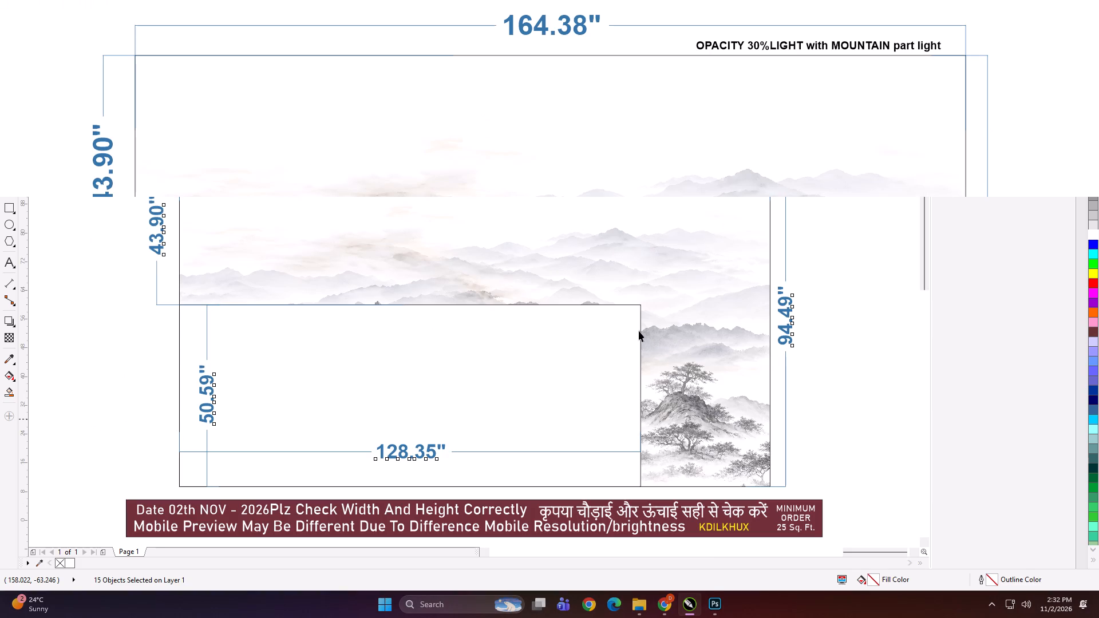
pyautogui.press('Print')
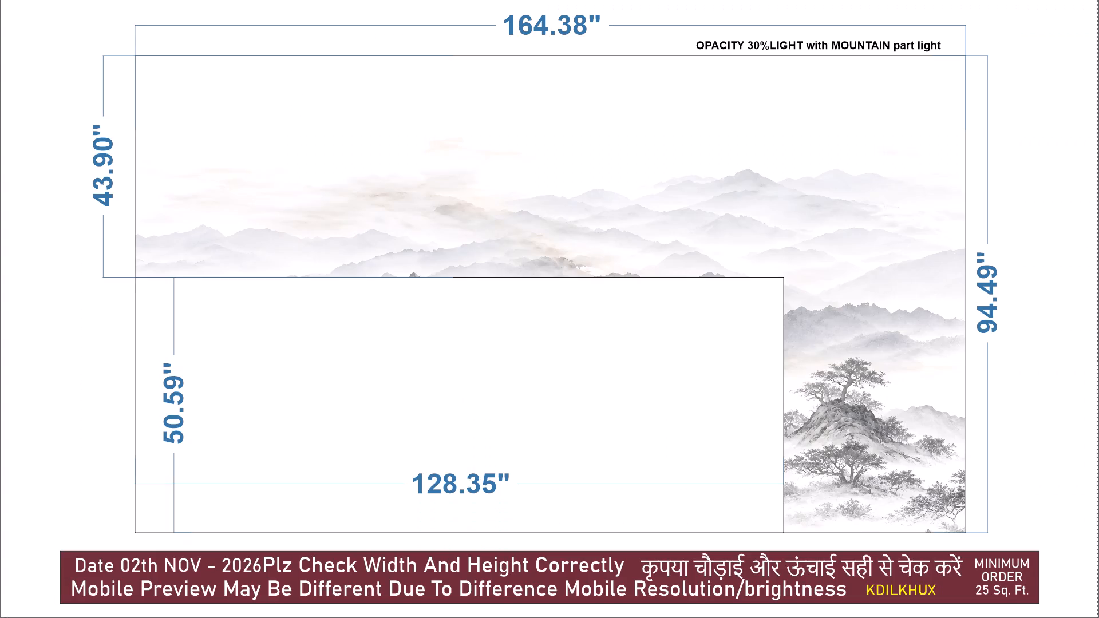
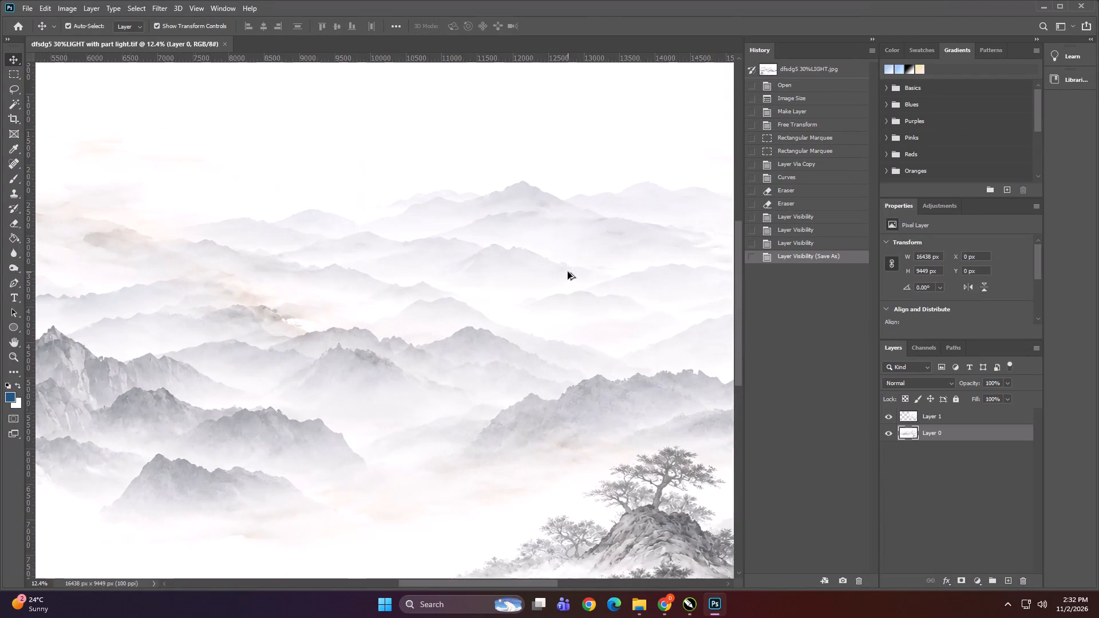
# Frame the lightened distant mountain ridges above the pine trees in a full-screen view and capture a screenshot of the whole screen.
pyautogui.keyDown('alt'); pyautogui.scroll(3, 600, 414); pyautogui.keyUp('alt')
pyautogui.keyDown('alt'); pyautogui.scroll(-6, 491, 241); pyautogui.keyUp('alt')
pyautogui.click(501, 272)
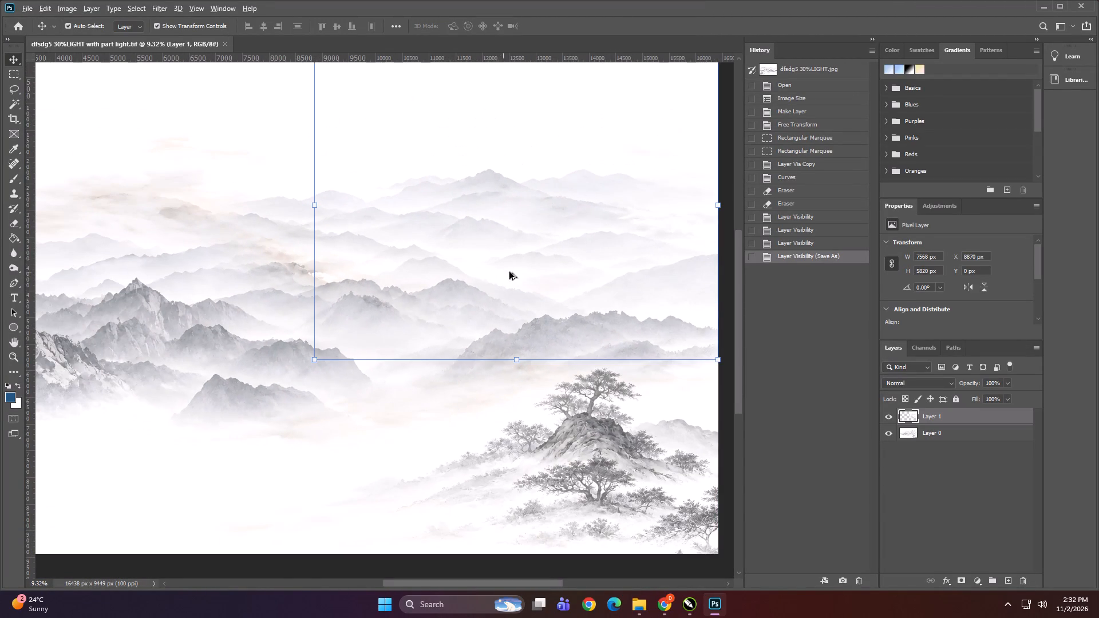
pyautogui.keyDown('alt'); pyautogui.scroll(-2, 473, 277); pyautogui.keyUp('alt')
pyautogui.keyDown('alt'); pyautogui.scroll(3, 503, 254); pyautogui.keyUp('alt')
pyautogui.keyDown('alt'); pyautogui.scroll(3, 386, 212); pyautogui.keyUp('alt')
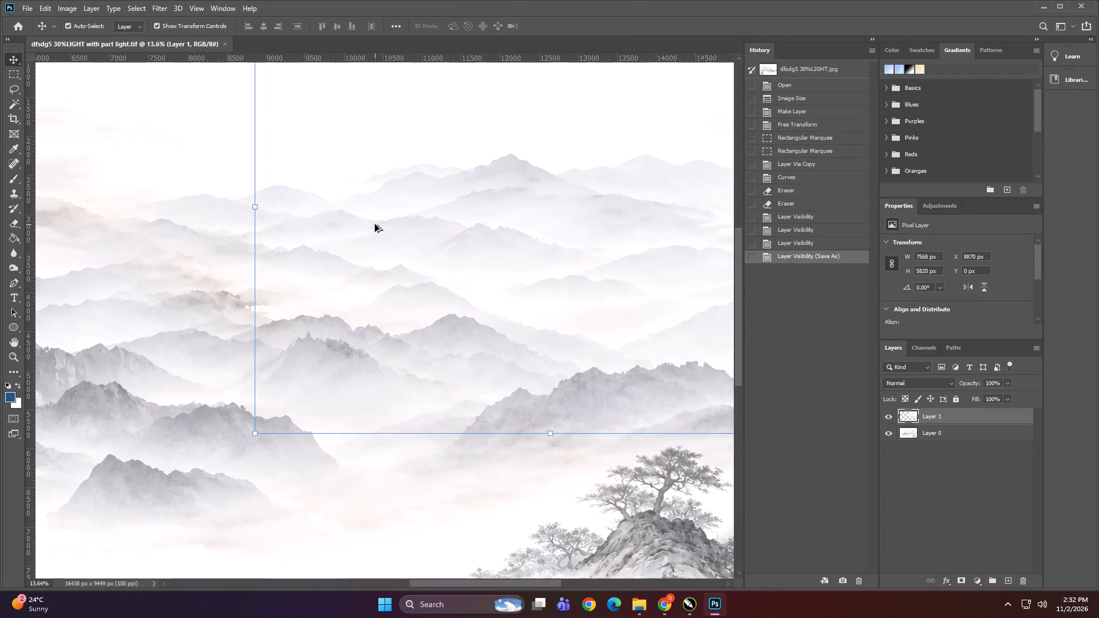
pyautogui.keyDown('alt'); pyautogui.scroll(4, 525, 283); pyautogui.keyUp('alt')
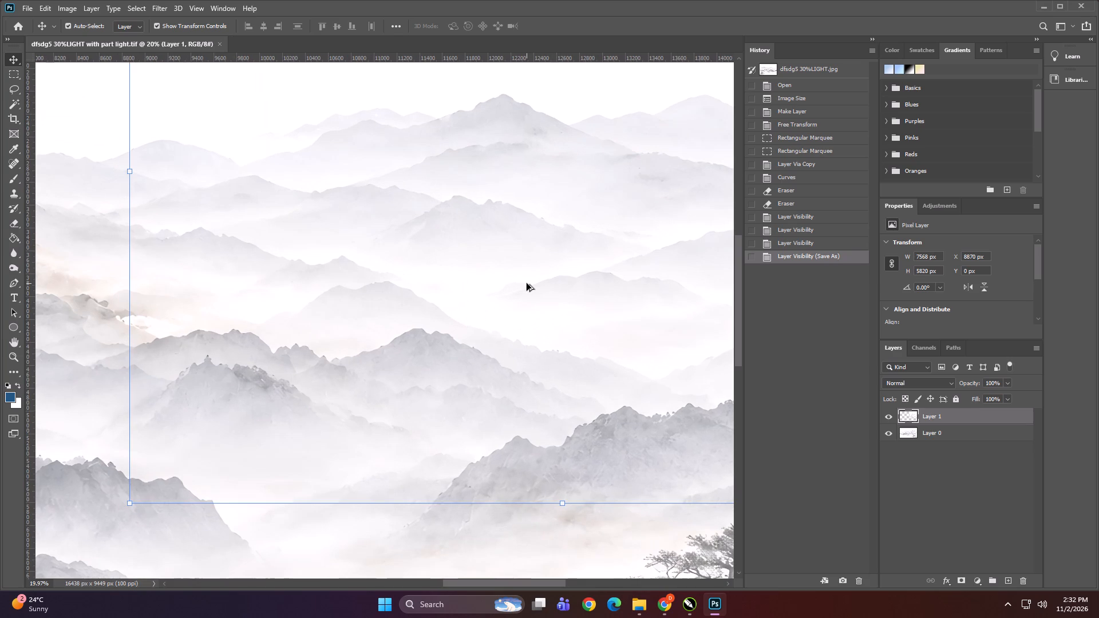
pyautogui.write('FFF')
pyautogui.keyDown('alt'); pyautogui.scroll(1, 505, 283); pyautogui.keyUp('alt')
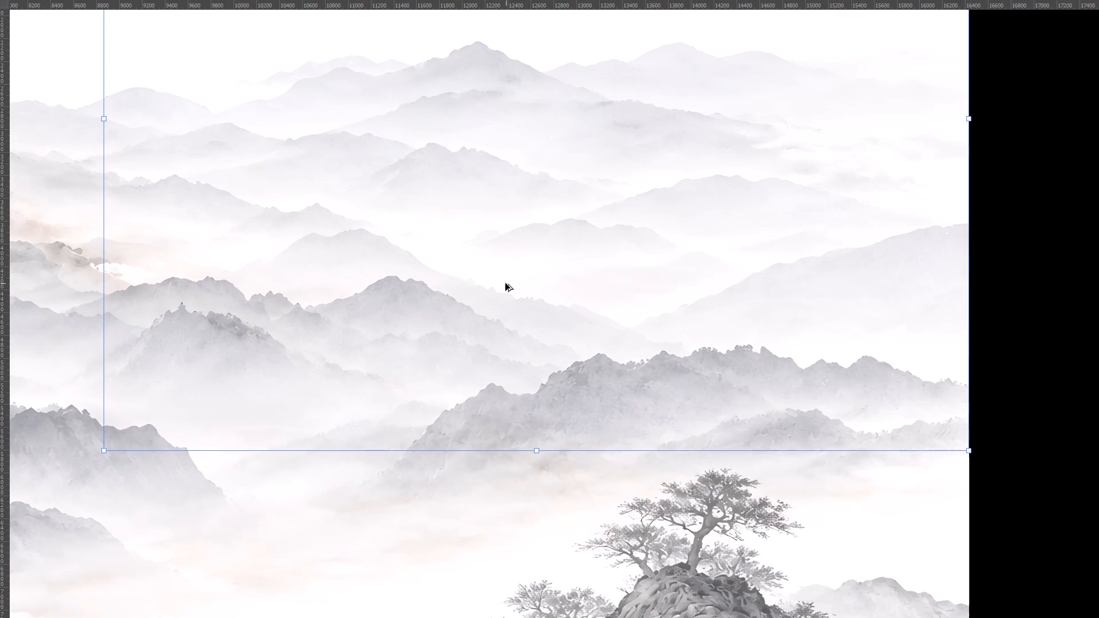
pyautogui.press('space')
pyautogui.press('space')
pyautogui.press('space')
pyautogui.press('space')
pyautogui.press('space')
pyautogui.press('space')
pyautogui.press('space')
pyautogui.press('space')
pyautogui.press('space')
pyautogui.press('space')
pyautogui.press('space')
pyautogui.press('space')
pyautogui.press('space')
pyautogui.press('space')
pyautogui.press('space')
pyautogui.press('space')
pyautogui.press('space')
pyautogui.press('space')
pyautogui.press('space')
pyautogui.press('space')
pyautogui.moveTo(449, 330); pyautogui.dragTo(500, 331)
pyautogui.moveTo(446, 343); pyautogui.dragTo(507, 348)
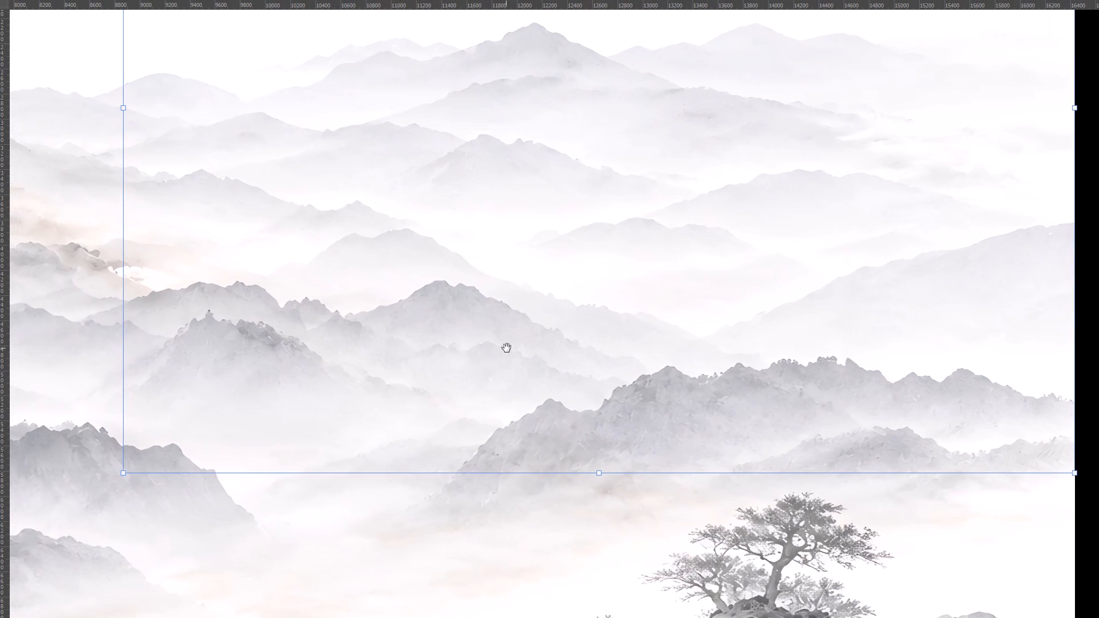
pyautogui.moveTo(507, 348); pyautogui.dragTo(532, 346)
pyautogui.keyDown('alt'); pyautogui.scroll(-1, 649, 287); pyautogui.keyUp('alt')
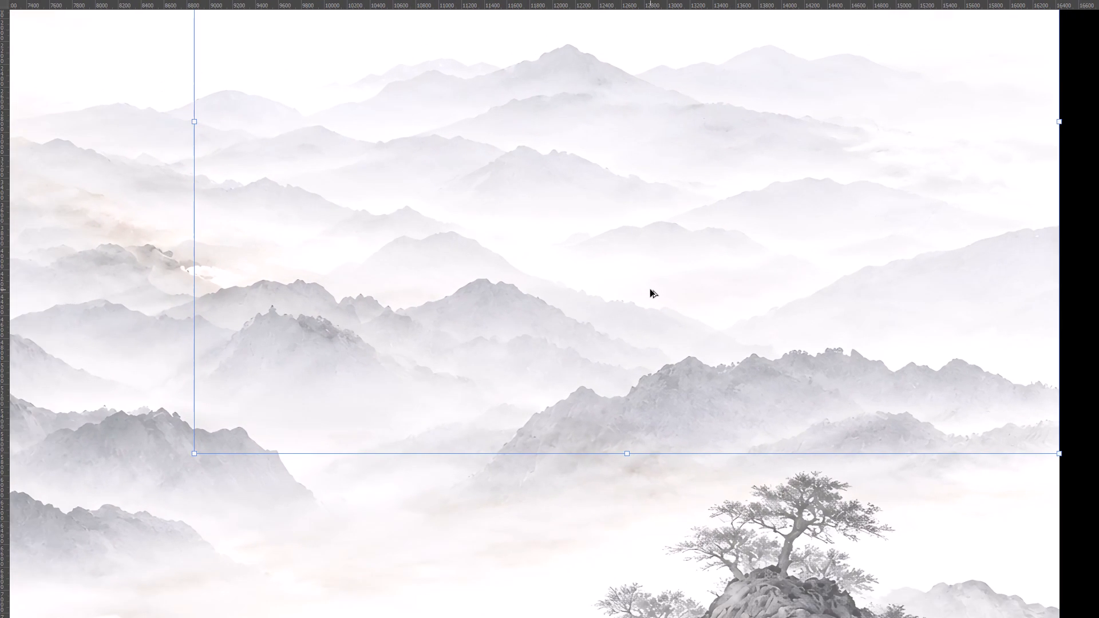
pyautogui.keyDown('alt'); pyautogui.scroll(-1, 650, 290); pyautogui.keyUp('alt')
pyautogui.press('space')
pyautogui.press('space')
pyautogui.press('space')
pyautogui.press('space')
pyautogui.press('space')
pyautogui.press('space')
pyautogui.press('space')
pyautogui.press('space')
pyautogui.press('space')
pyautogui.press('space')
pyautogui.press('space')
pyautogui.press('space')
pyautogui.press('space')
pyautogui.press('space')
pyautogui.press('space')
pyautogui.press('space')
pyautogui.press('space')
pyautogui.press('space')
pyautogui.press('space')
pyautogui.press('space')
pyautogui.moveTo(605, 287); pyautogui.dragTo(645, 282)
pyautogui.moveTo(519, 329); pyautogui.dragTo(598, 321)
pyautogui.press('Print')
pyautogui.moveTo(0, 0); pyautogui.dragTo(1098, 617)
pyautogui.press('space')
pyautogui.press('f')
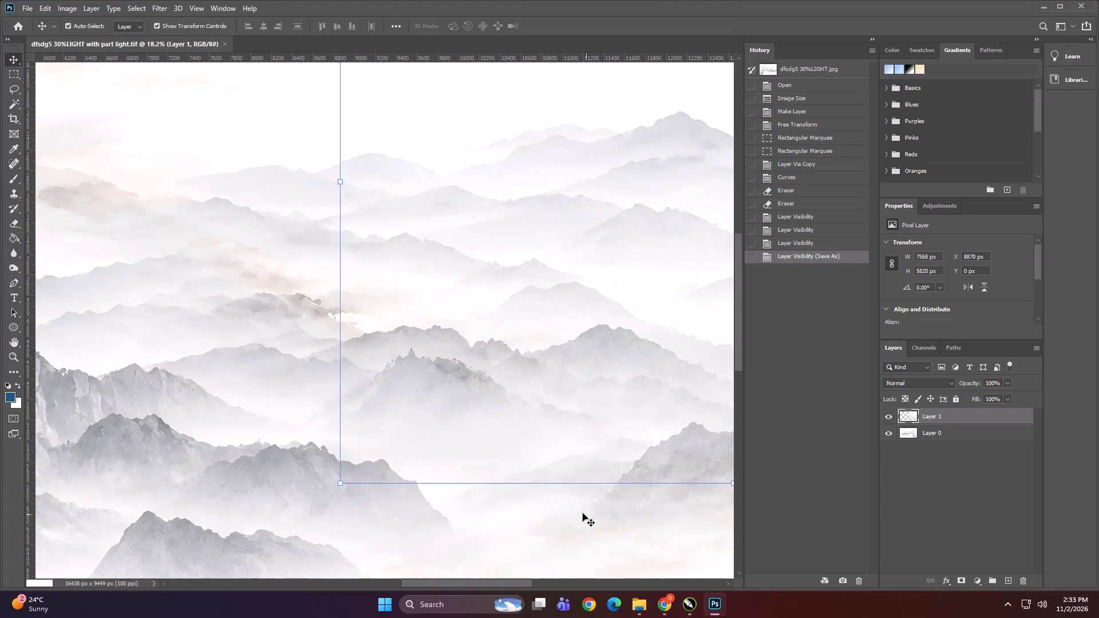
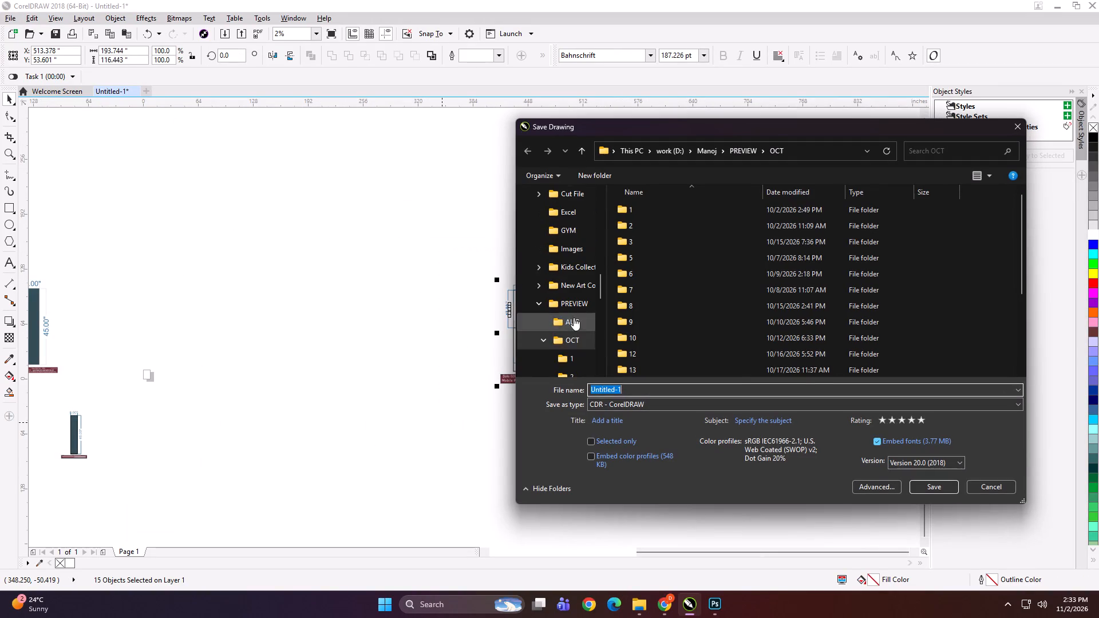
# Save only the selected objects to the Downloads folder as a CDR drawing named ART LIFE DECOR MANTRA.
pyautogui.scroll(-3, 586, 334)
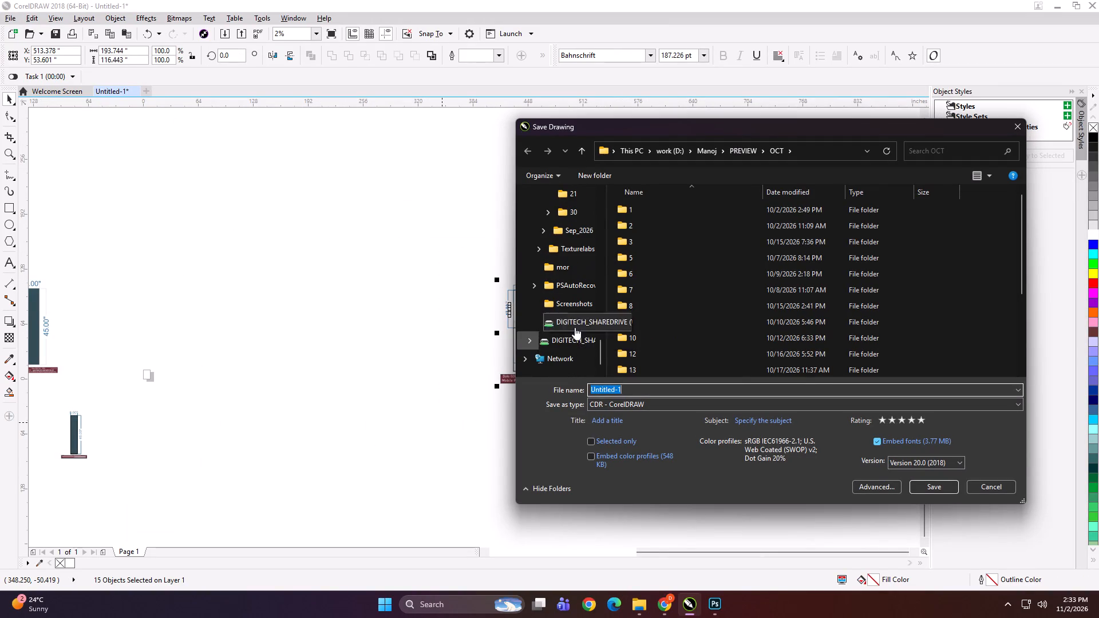
pyautogui.scroll(5, 575, 327)
pyautogui.scroll(2, 564, 227)
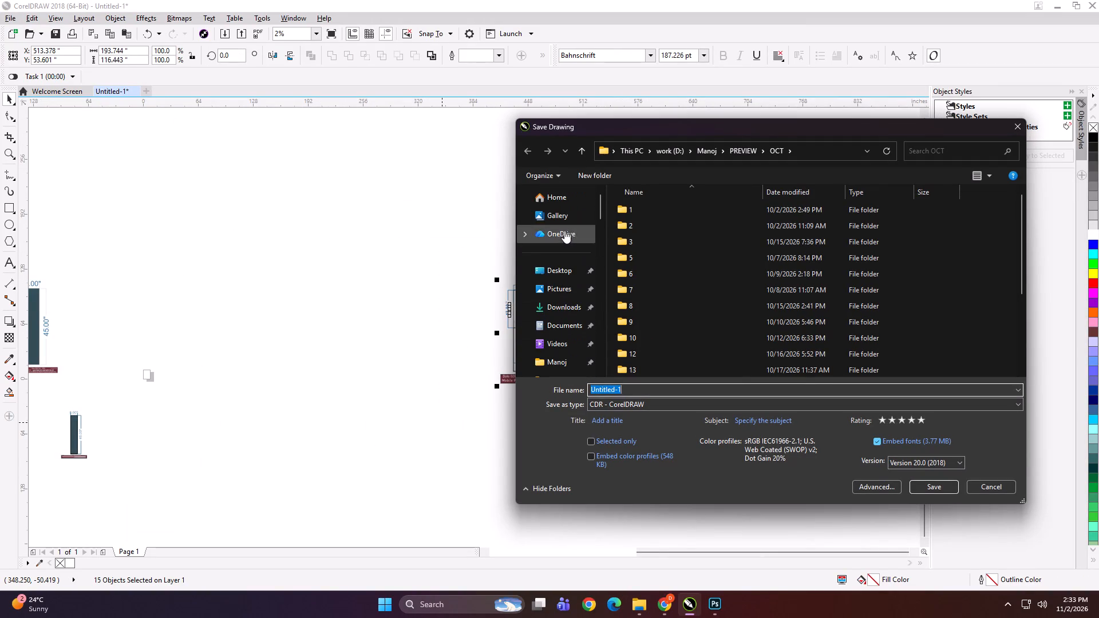
pyautogui.scroll(1, 566, 295)
pyautogui.click(567, 311)
pyautogui.click(630, 387)
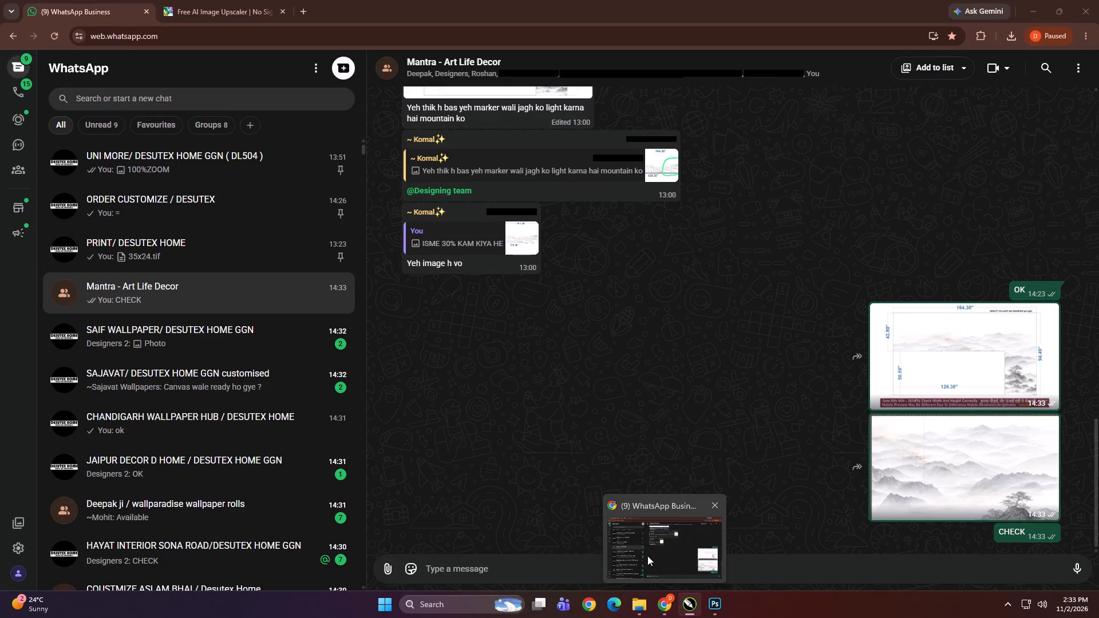
pyautogui.write('ART LIFE DECOR M')
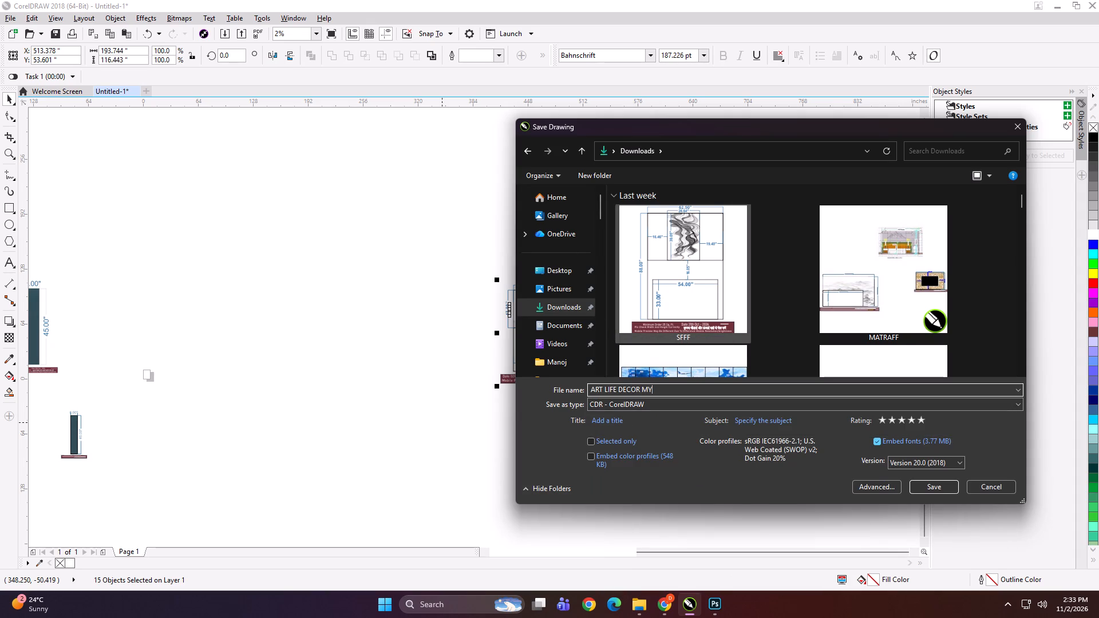
pyautogui.press('y')
pyautogui.press('BackSpace')
pyautogui.write('ANTRA')
pyautogui.click(620, 442)
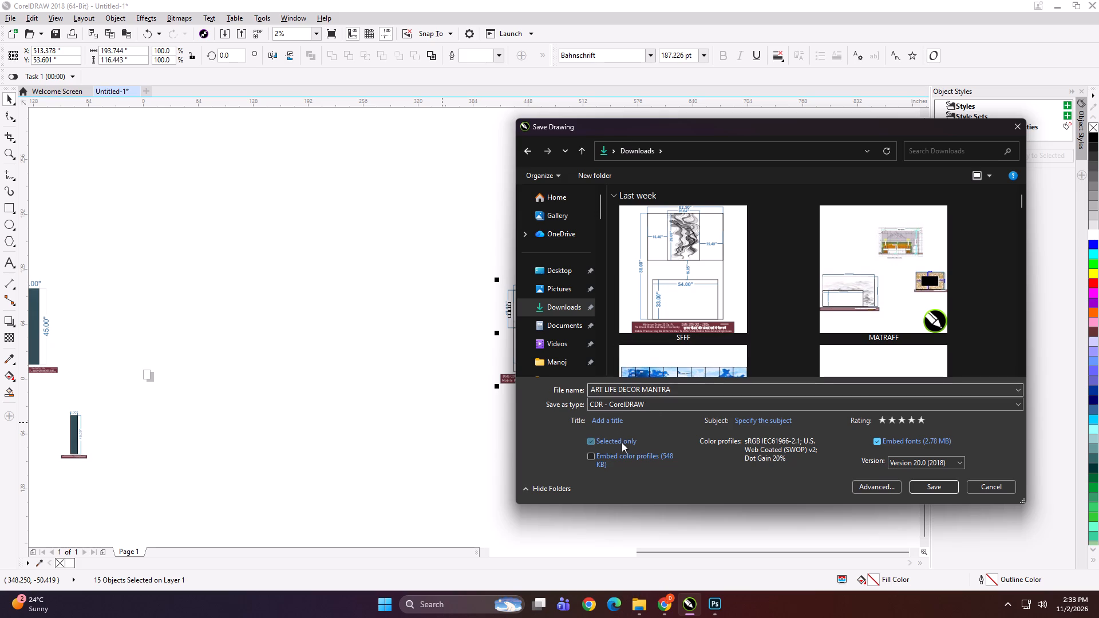
pyautogui.click(571, 311)
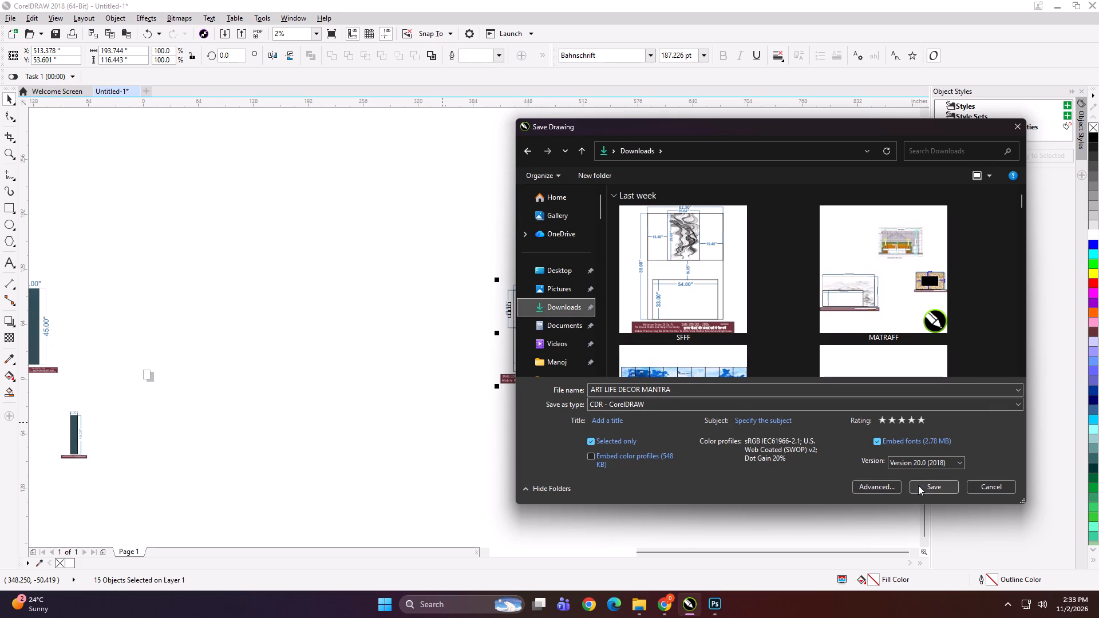
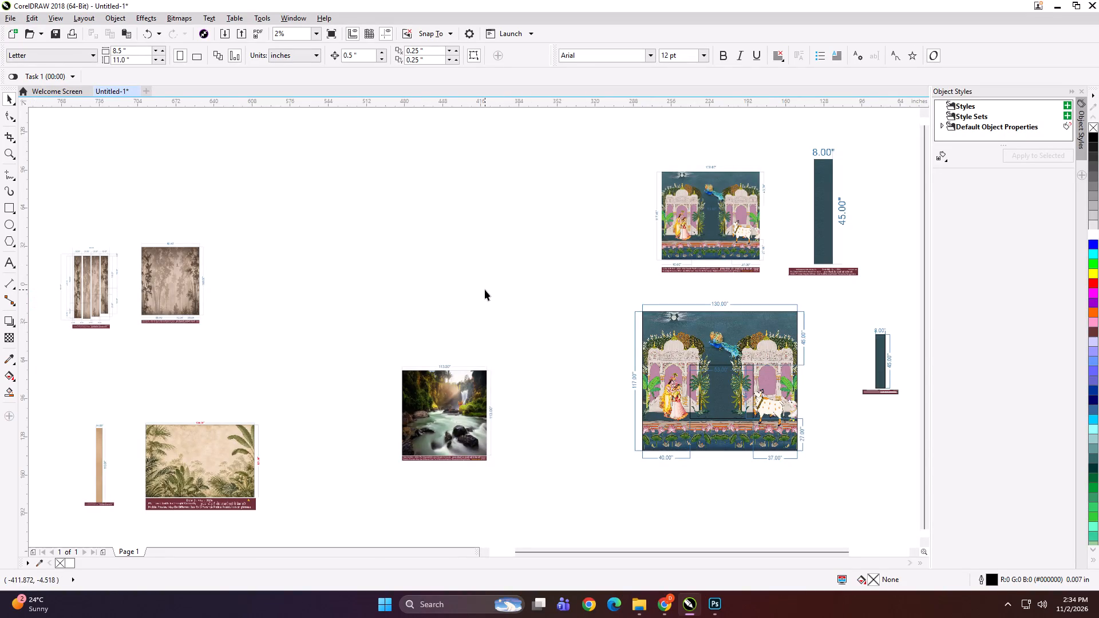
# Move the waterfall layout away from the palace murals, up beside the brown forest panel designs, and deselect it.
pyautogui.scroll(-1, 468, 299)
pyautogui.moveTo(331, 374); pyautogui.dragTo(280, 246)
pyautogui.click(299, 359)
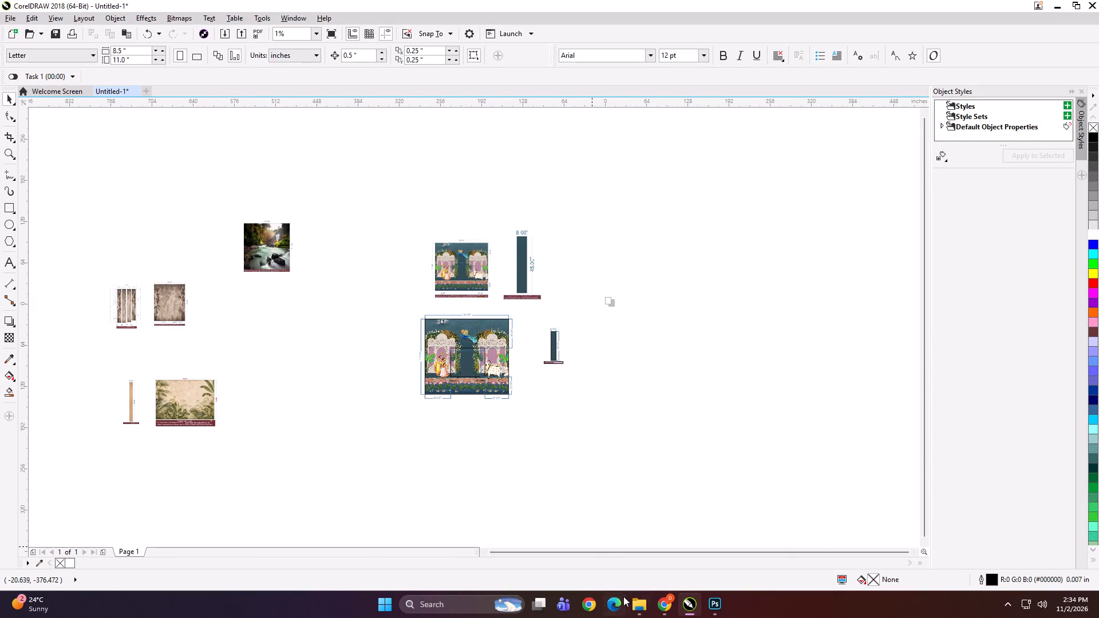
# Switch to File Explorer and open the file > Nov > 02 folder on DIGITECH_SHAREDRIVE.
pyautogui.click(637, 605)
pyautogui.scroll(3, 56, 364)
pyautogui.click(55, 366)
pyautogui.doubleClick(179, 293)
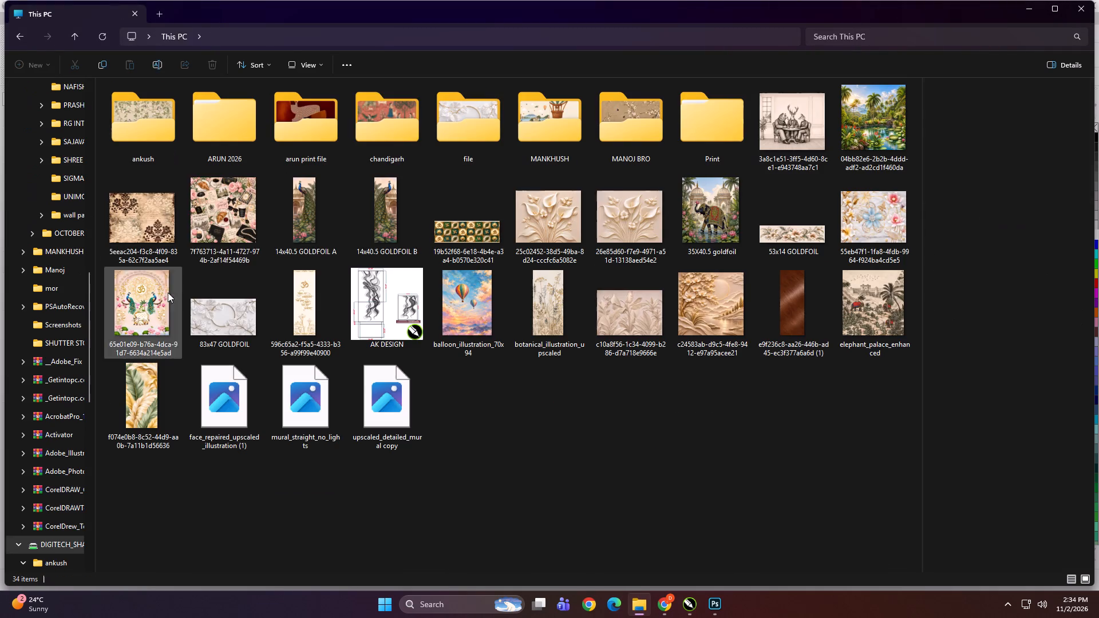
pyautogui.click(417, 136)
pyautogui.doubleClick(491, 136)
pyautogui.doubleClick(179, 130)
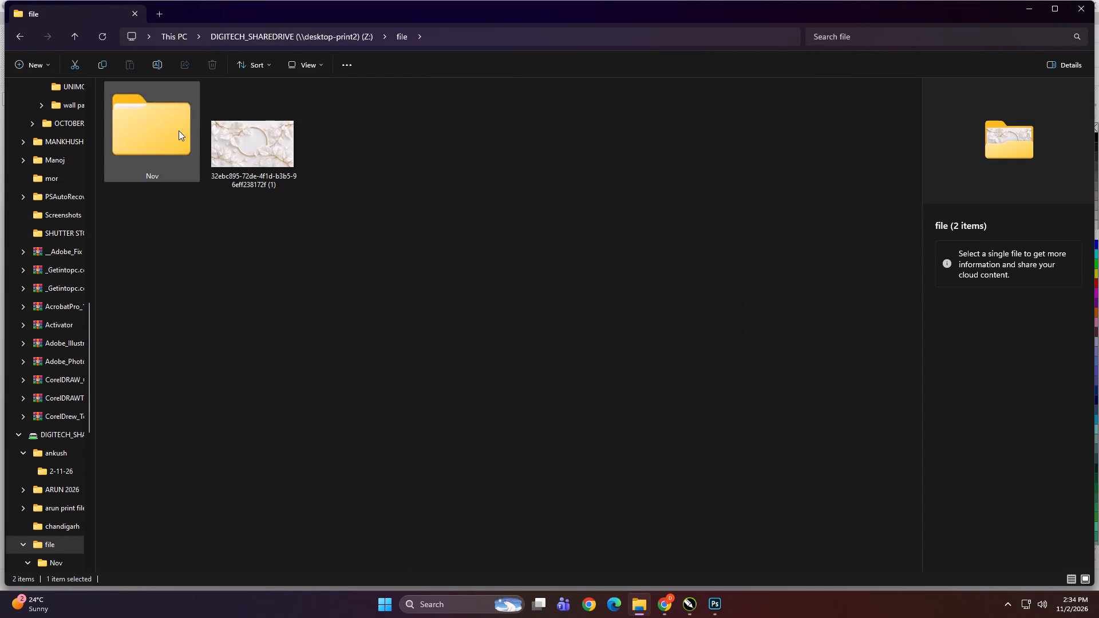
pyautogui.doubleClick(308, 145)
# Bring the 150x266 drawing from the 02 folder into CorelDRAW.
pyautogui.click(422, 259)
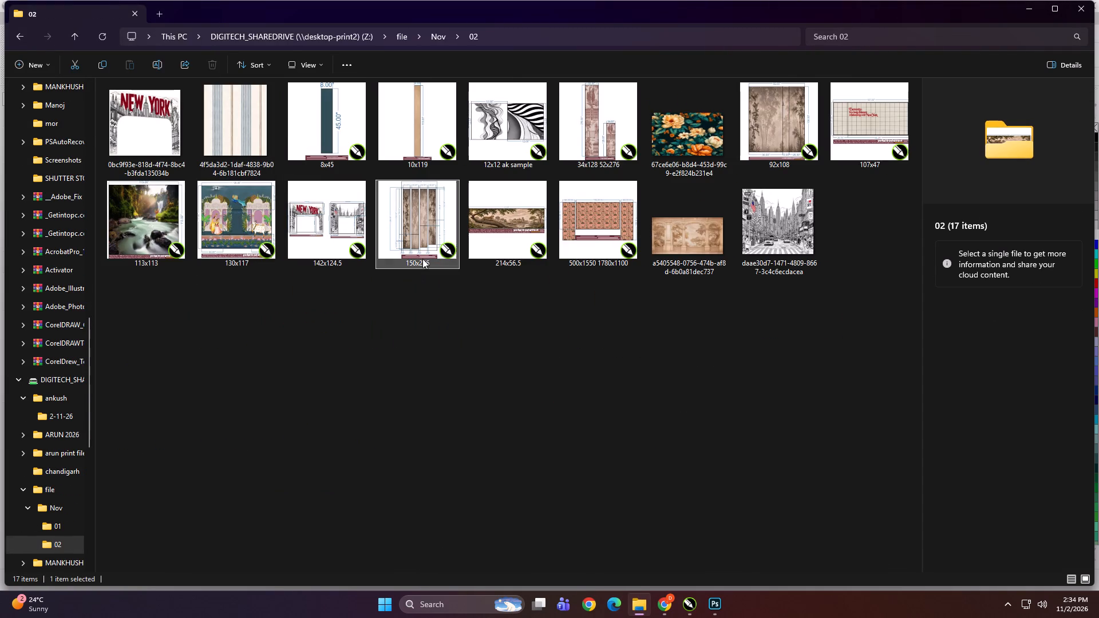
pyautogui.moveTo(418, 211); pyautogui.dragTo(692, 603)
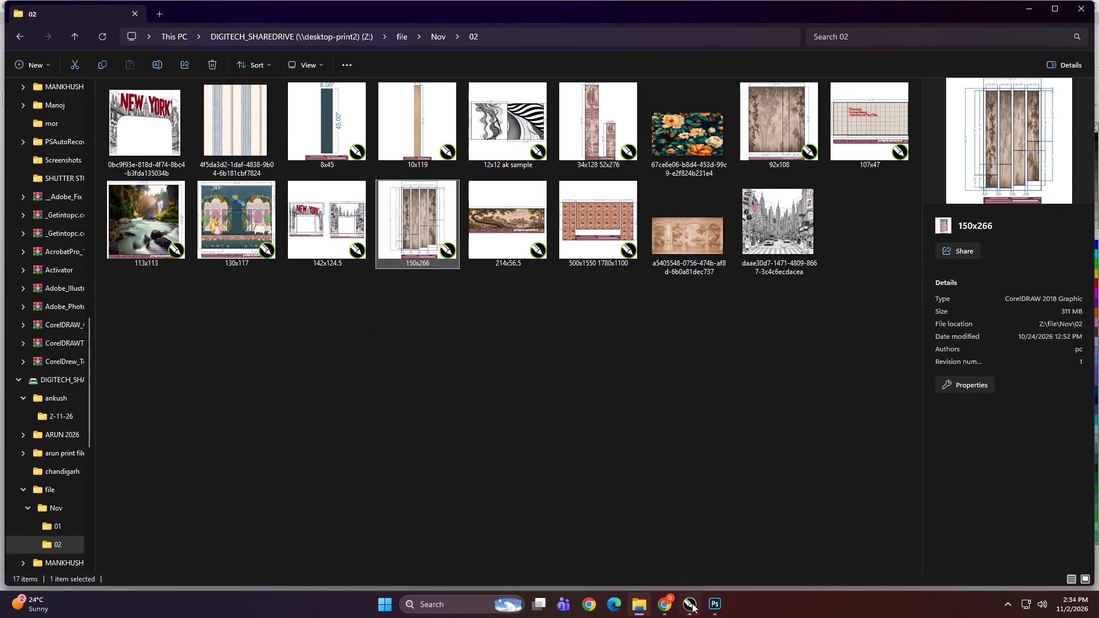
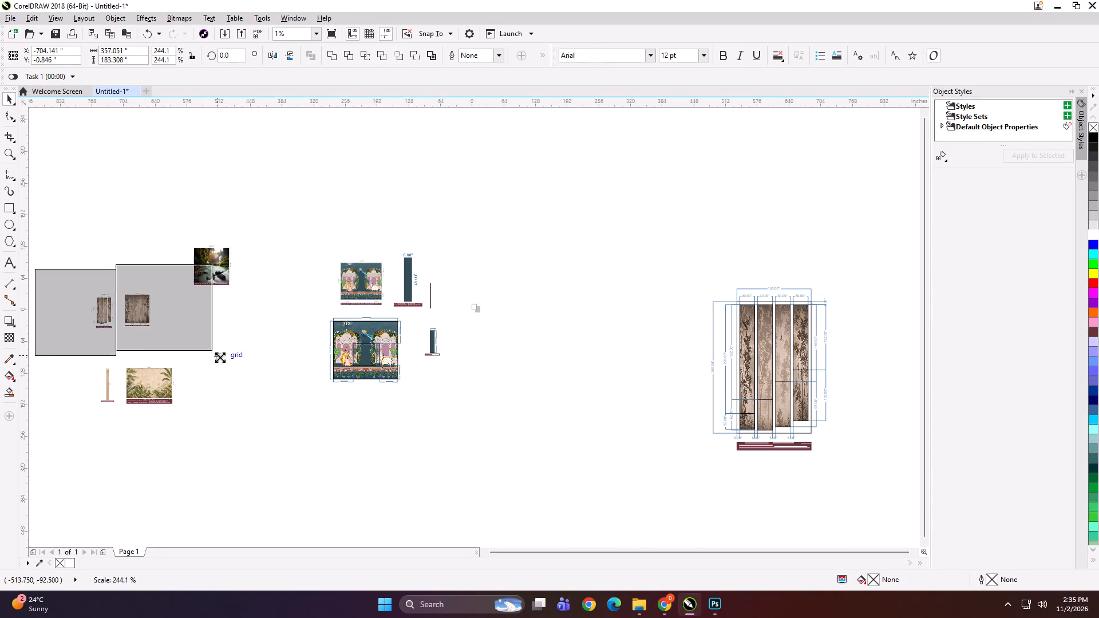
# Enlarge the brown strip and forest panel designs about 2.4 times and move them between the palace murals and the large four-strip layout.
pyautogui.keyDown('shift'); pyautogui.moveTo(220, 357); pyautogui.dragTo(217, 357); pyautogui.keyUp('shift')
pyautogui.moveTo(162, 316); pyautogui.dragTo(598, 321)
pyautogui.click(603, 204)
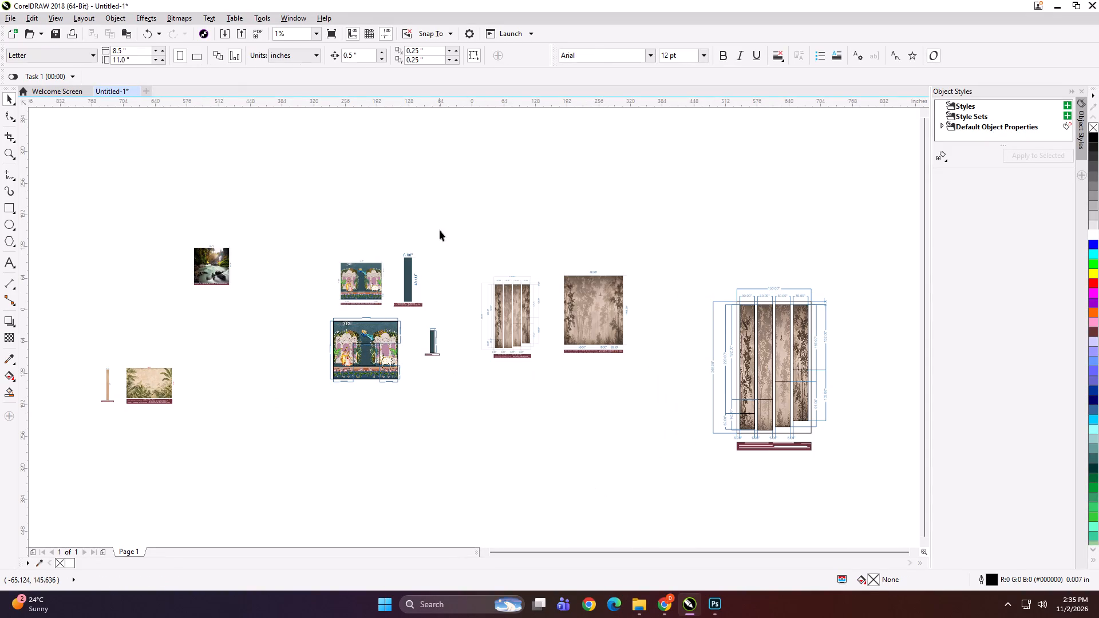
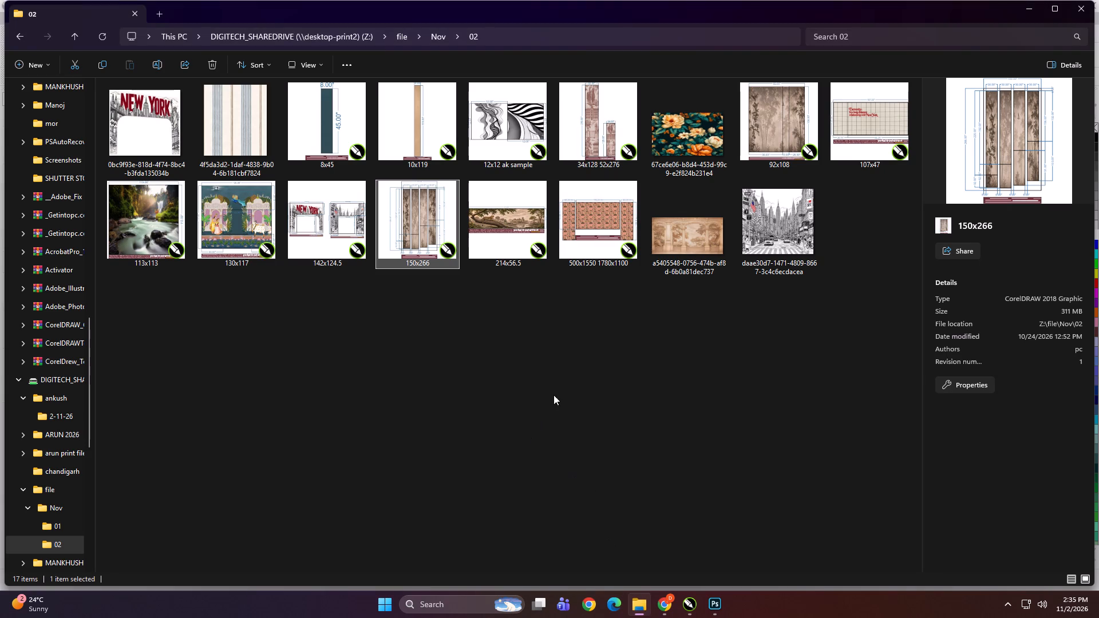
# Bring the 113x113 waterfall drawing from the shared 02 folder into CorelDRAW.
pyautogui.click(150, 243)
pyautogui.moveTo(148, 209); pyautogui.dragTo(696, 600)
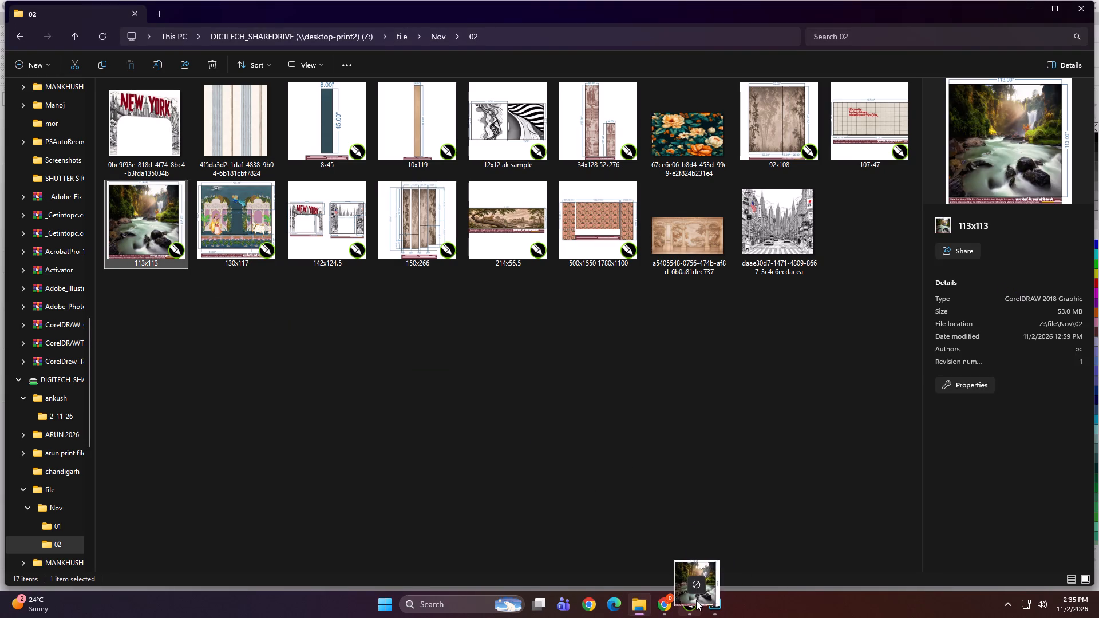
pyautogui.moveTo(696, 600); pyautogui.dragTo(494, 270)
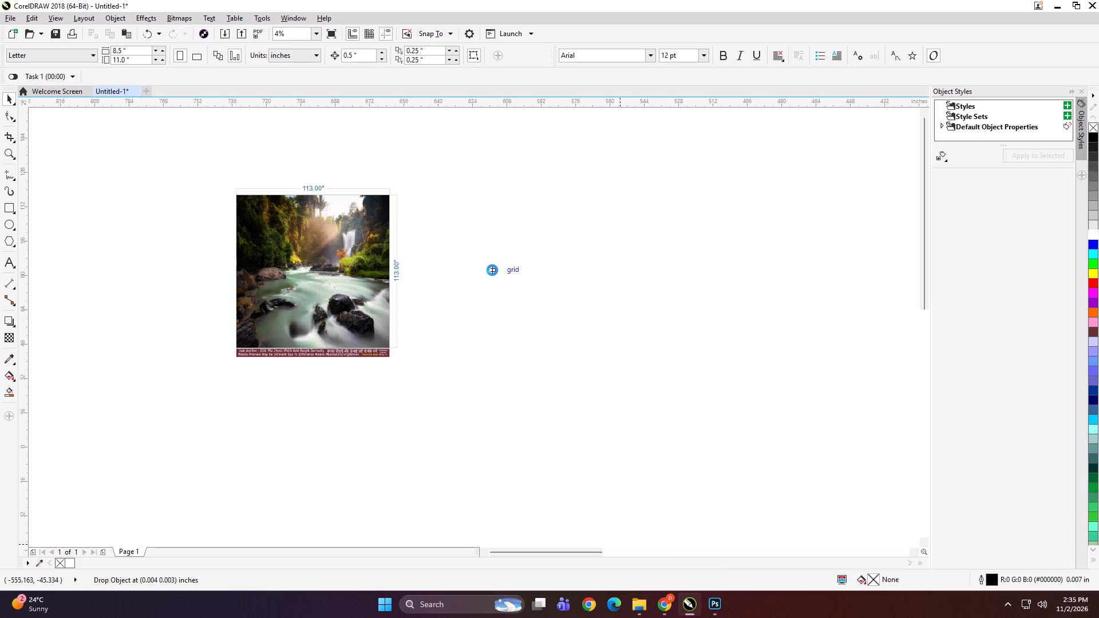
pyautogui.click(638, 610)
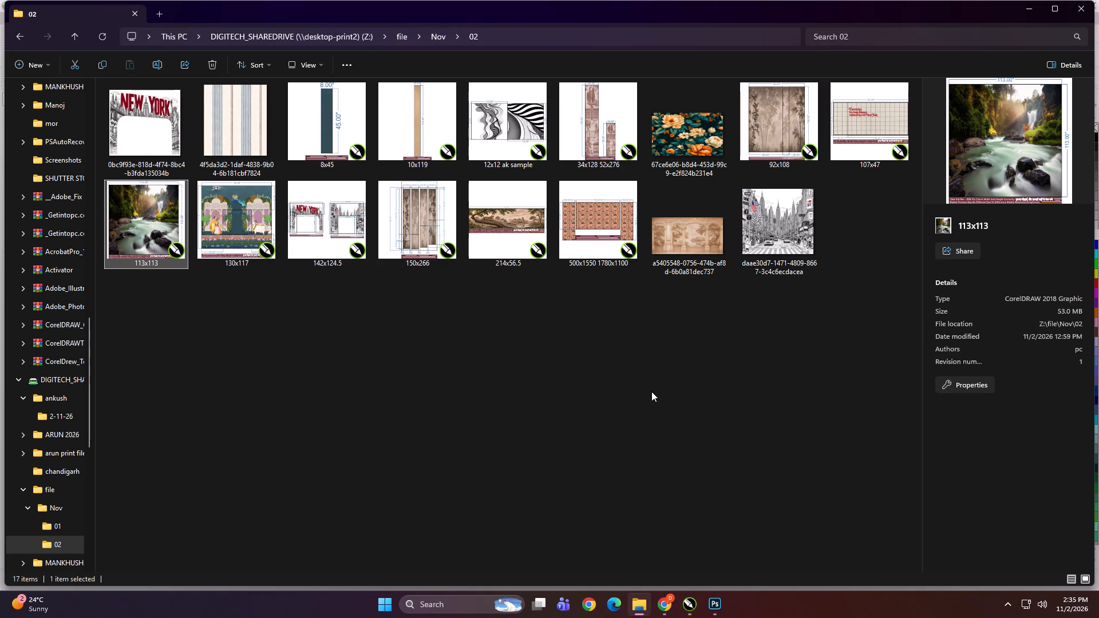
pyautogui.click(604, 375)
pyautogui.click(682, 605)
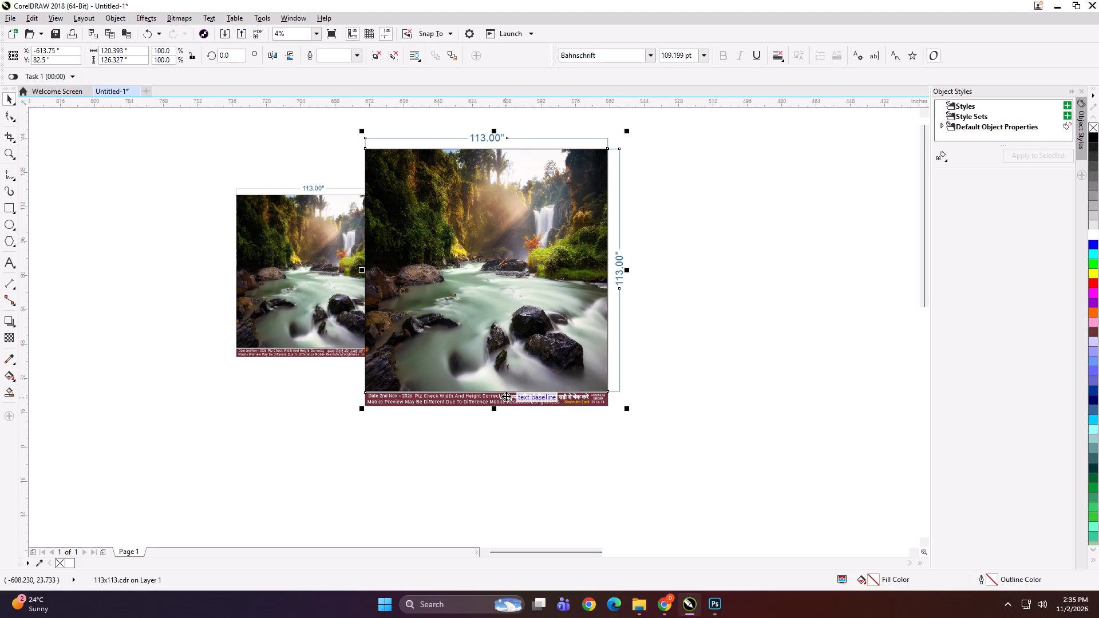
# Move the imported 113x113 layout clear of the waterfall preview bitmap, and enlarge the preview beside it.
pyautogui.scroll(-1, 500, 315)
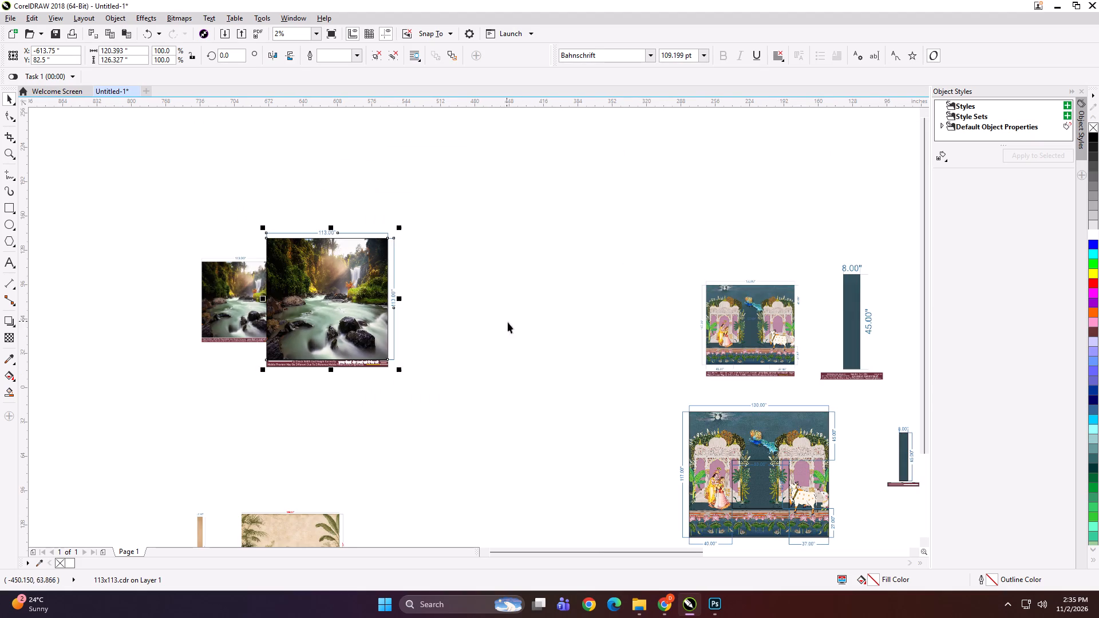
pyautogui.moveTo(324, 302); pyautogui.dragTo(452, 301)
pyautogui.click(270, 310)
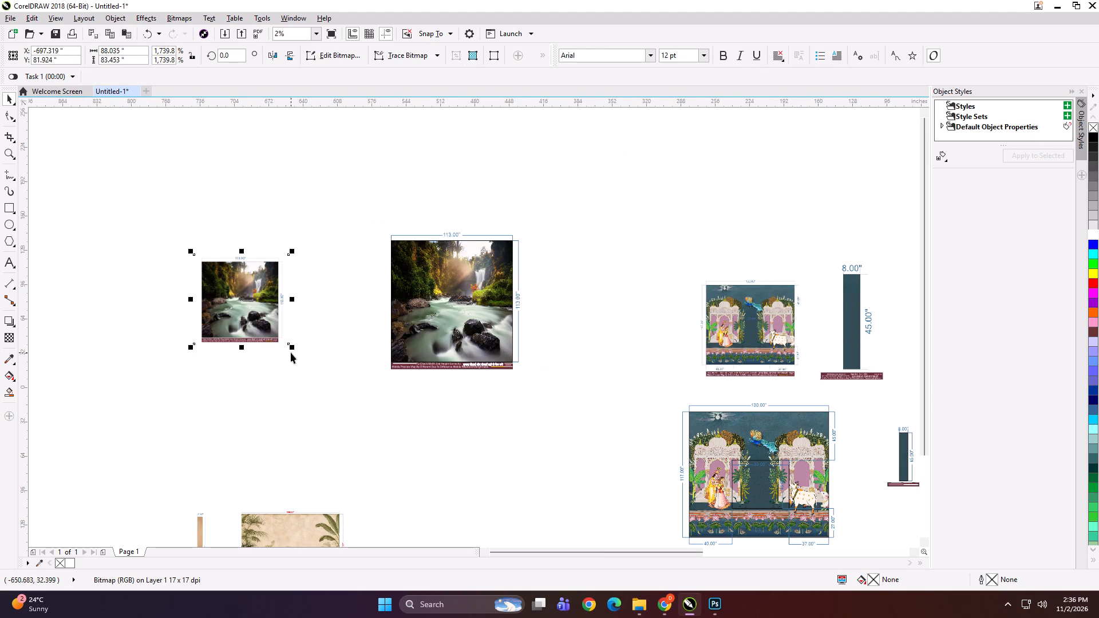
pyautogui.keyDown('shift'); pyautogui.moveTo(291, 348); pyautogui.dragTo(342, 397); pyautogui.keyUp('shift')
pyautogui.moveTo(301, 318); pyautogui.dragTo(326, 322)
# Ungroup the imported 113x113 waterfall layout and delete its dimension lines and maroon caption strip.
pyautogui.keyDown('shift'); pyautogui.moveTo(349, 167); pyautogui.dragTo(571, 449); pyautogui.keyUp('shift')
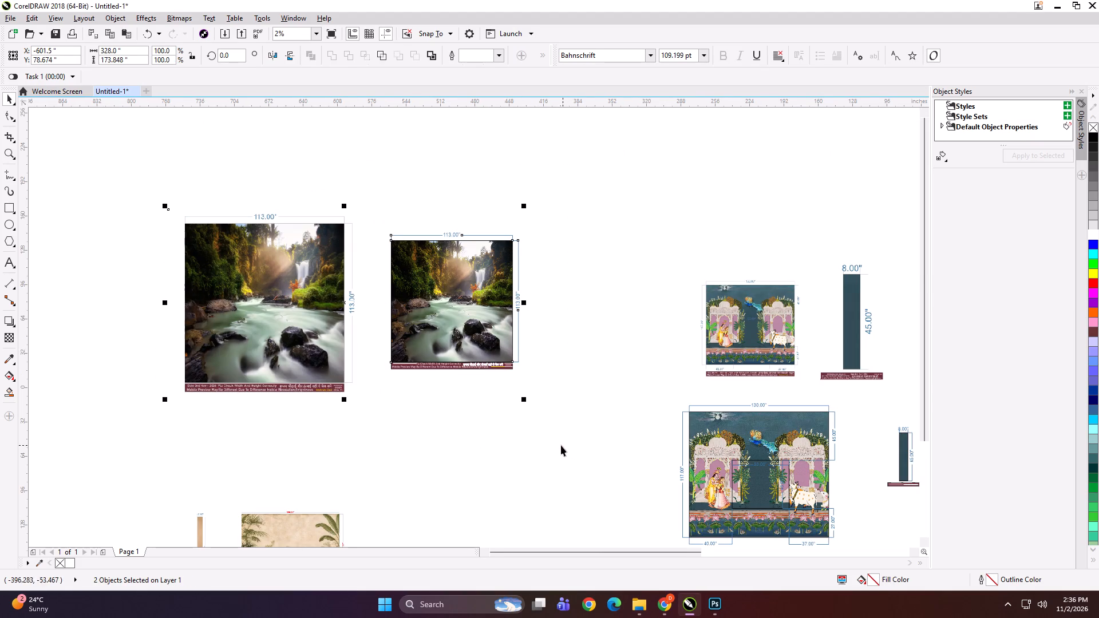
pyautogui.hotkey('shift', 'F2')
pyautogui.click(546, 146)
pyautogui.click(659, 206)
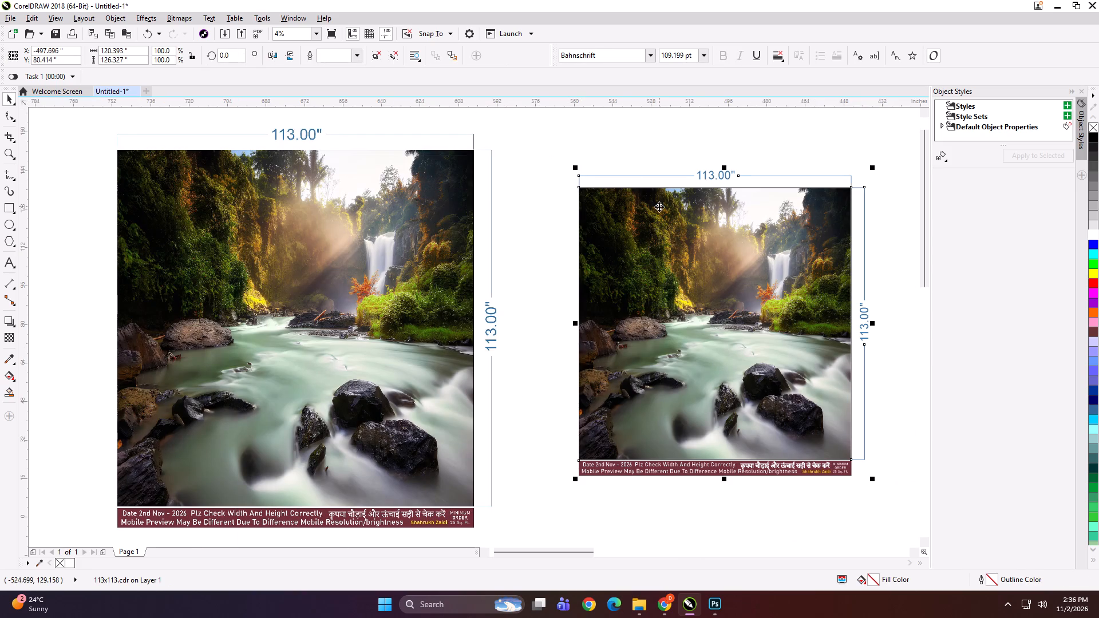
pyautogui.hotkey('ctrl', 'u')
pyautogui.click(655, 140)
pyautogui.moveTo(678, 150); pyautogui.dragTo(886, 397)
pyautogui.press('Delete')
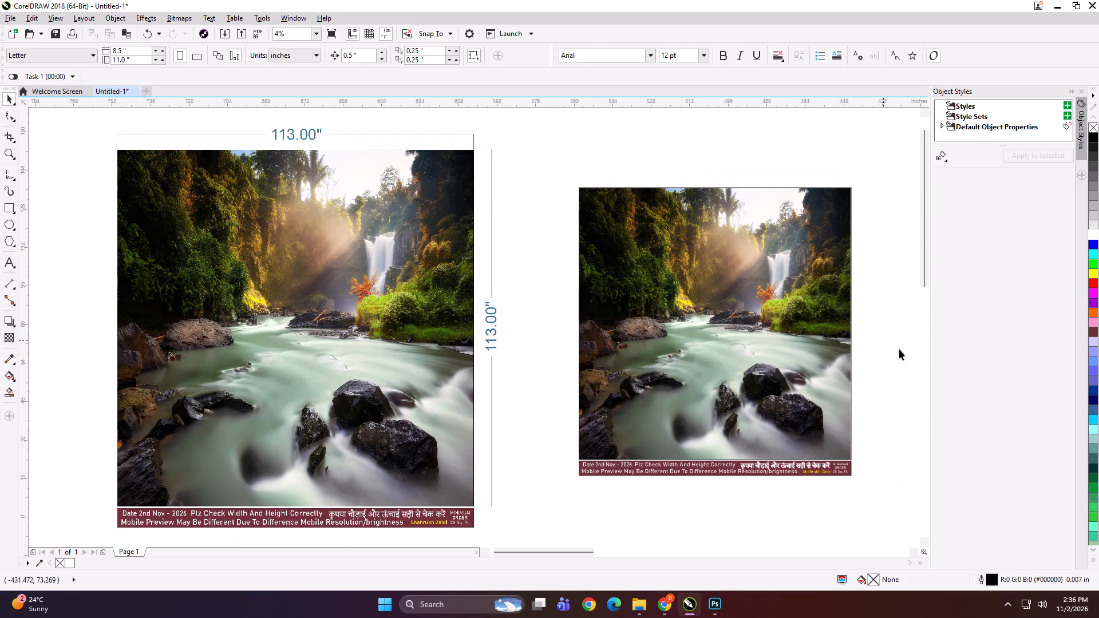
pyautogui.moveTo(904, 359); pyautogui.dragTo(559, 490)
pyautogui.press('Delete')
# Set the border rectangle's width to 59 inches and align it with the waterfall image's top-left corner.
pyautogui.moveTo(635, 303); pyautogui.dragTo(655, 292)
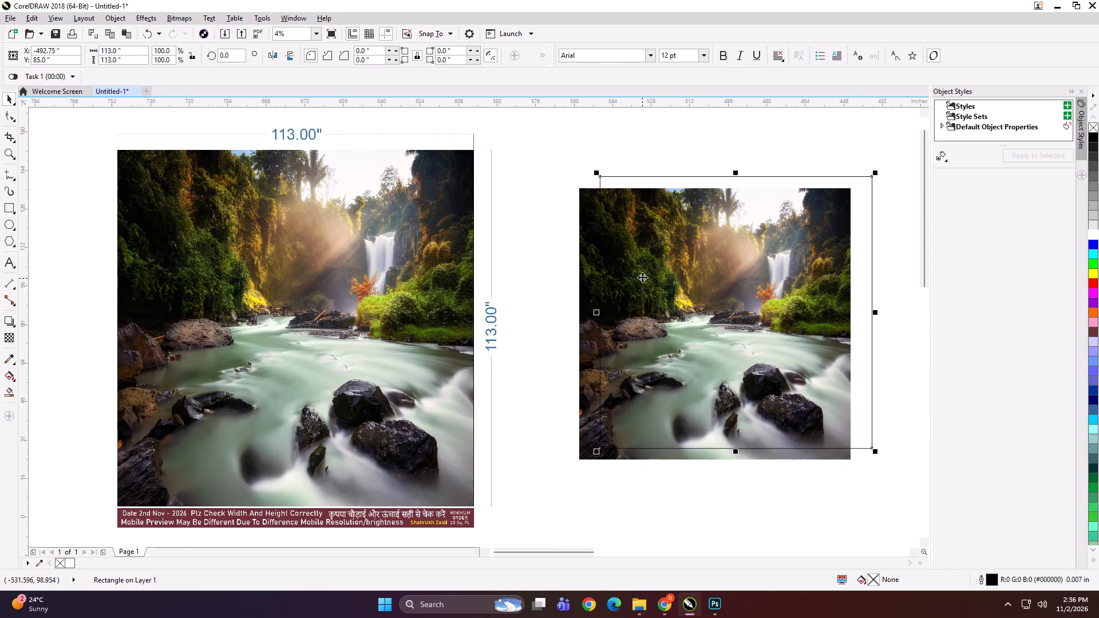
pyautogui.click(120, 51)
pyautogui.hotkey('ctrl', 'a')
pyautogui.write('59')
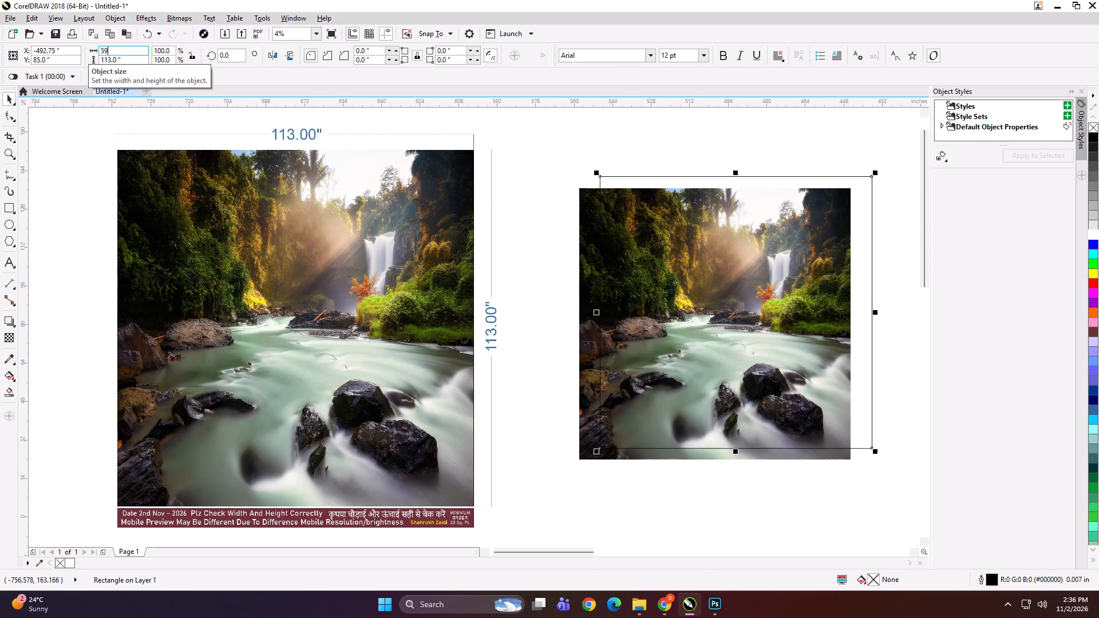
pyautogui.press('Return')
pyautogui.keyDown('shift'); pyautogui.click(585, 243); pyautogui.keyUp('shift')
pyautogui.write('TL')
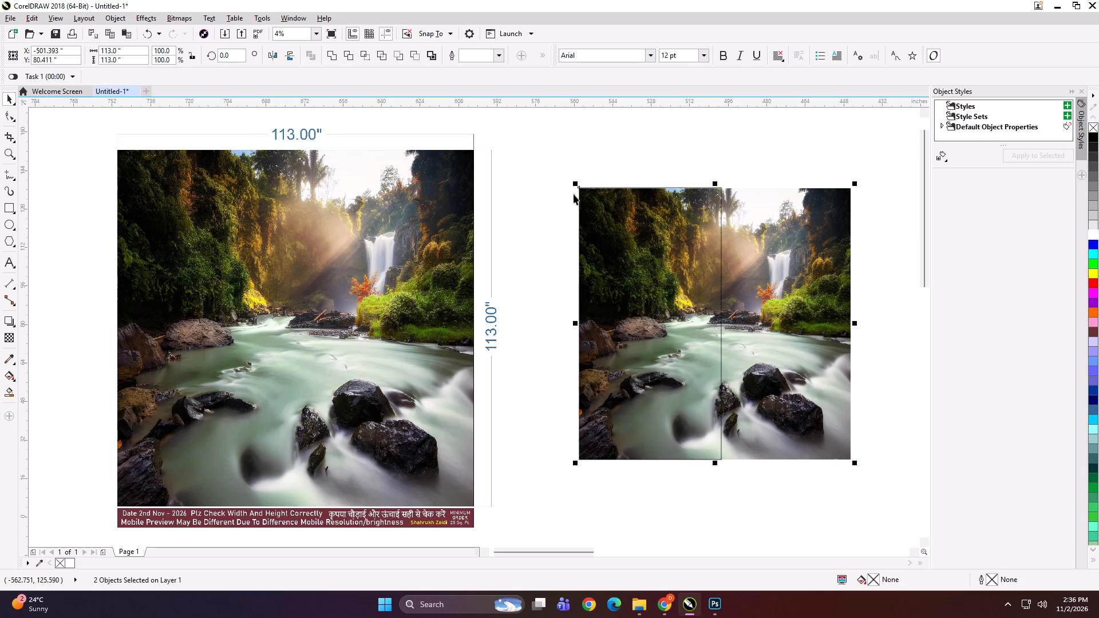
# Make a mirrored copy of the 59-inch rectangle on its right side and narrow it to the waterfall image's right edge.
pyautogui.click(615, 141)
pyautogui.click(643, 258)
pyautogui.moveTo(574, 324); pyautogui.dragTo(785, 313)
pyautogui.keyDown('ctrl'); pyautogui.rightClick(785, 313); pyautogui.keyUp('ctrl')
pyautogui.press('Left')
pyautogui.moveTo(868, 324); pyautogui.dragTo(868, 323)
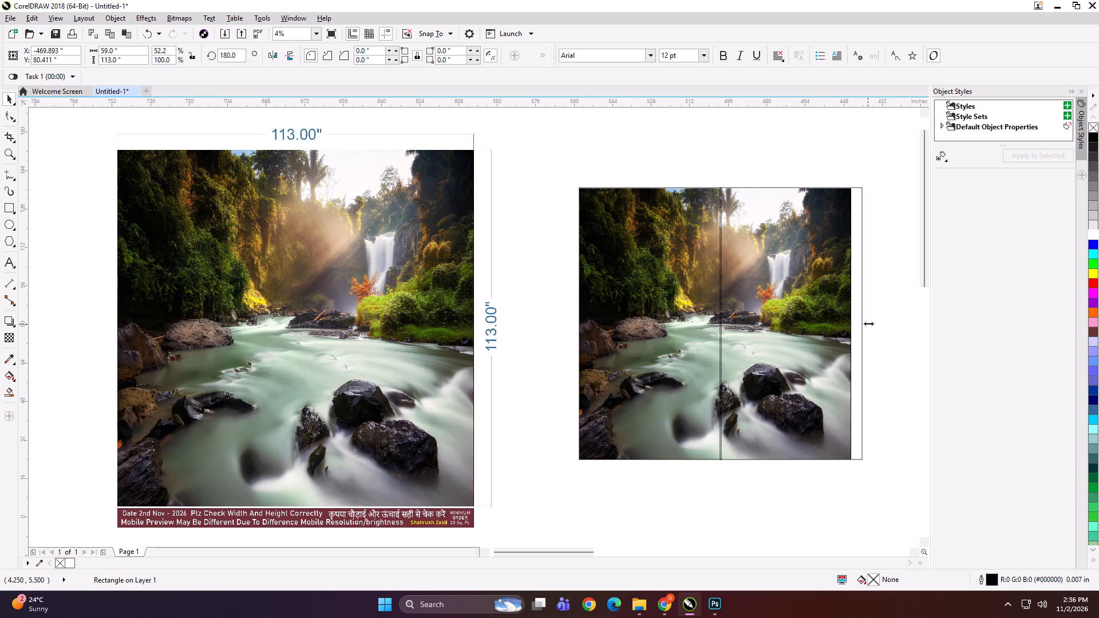
pyautogui.moveTo(868, 323); pyautogui.dragTo(858, 323)
# Group the two panel rectangles and PowerClip the waterfall image inside them, splitting the group into separate left and right panels.
pyautogui.keyDown('shift'); pyautogui.click(693, 322); pyautogui.keyUp('shift')
pyautogui.hotkey('ctrl', 'g')
pyautogui.click(662, 161)
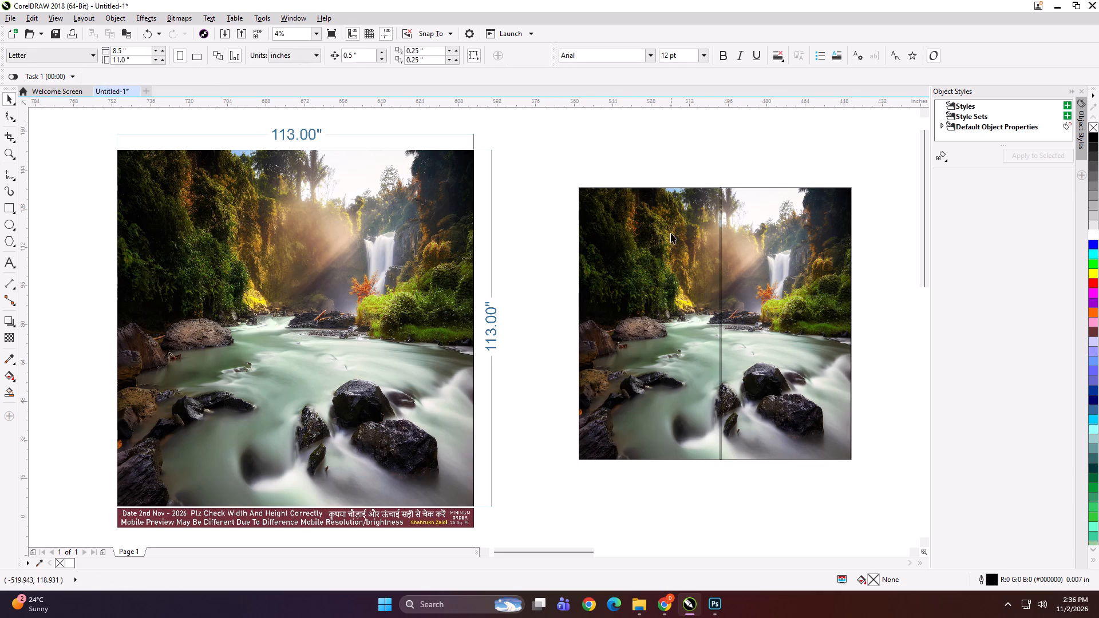
pyautogui.keyDown('alt'); pyautogui.click(671, 233); pyautogui.keyUp('alt')
pyautogui.hotkey('shift', 'Return')
pyautogui.click(674, 244)
pyautogui.hotkey('ctrl', 'u')
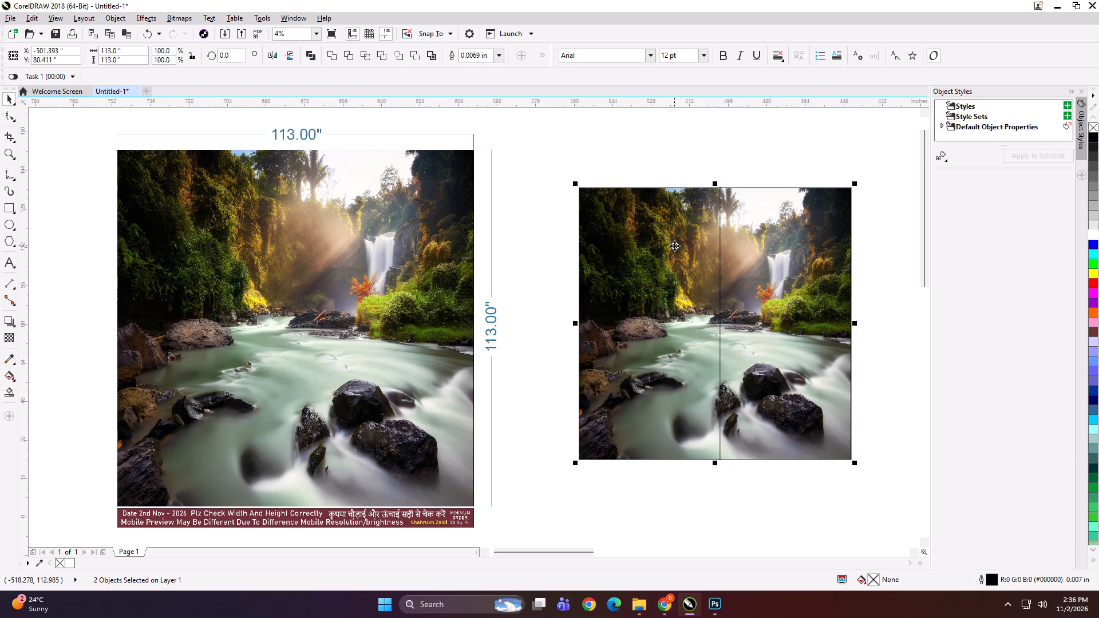
pyautogui.click(684, 153)
pyautogui.click(739, 224)
pyautogui.click(674, 229)
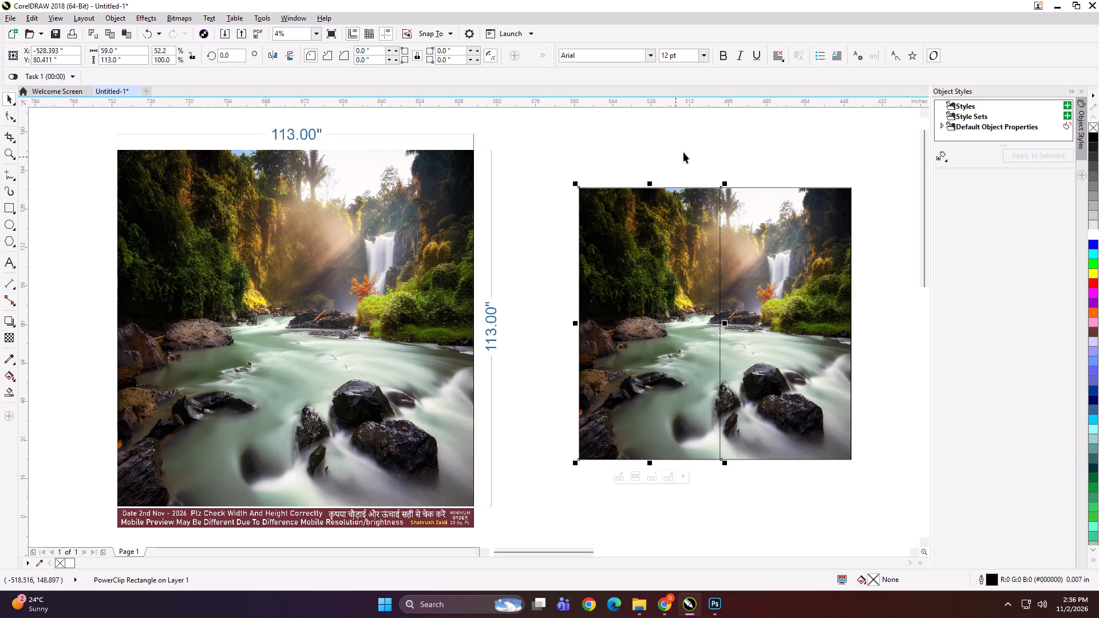
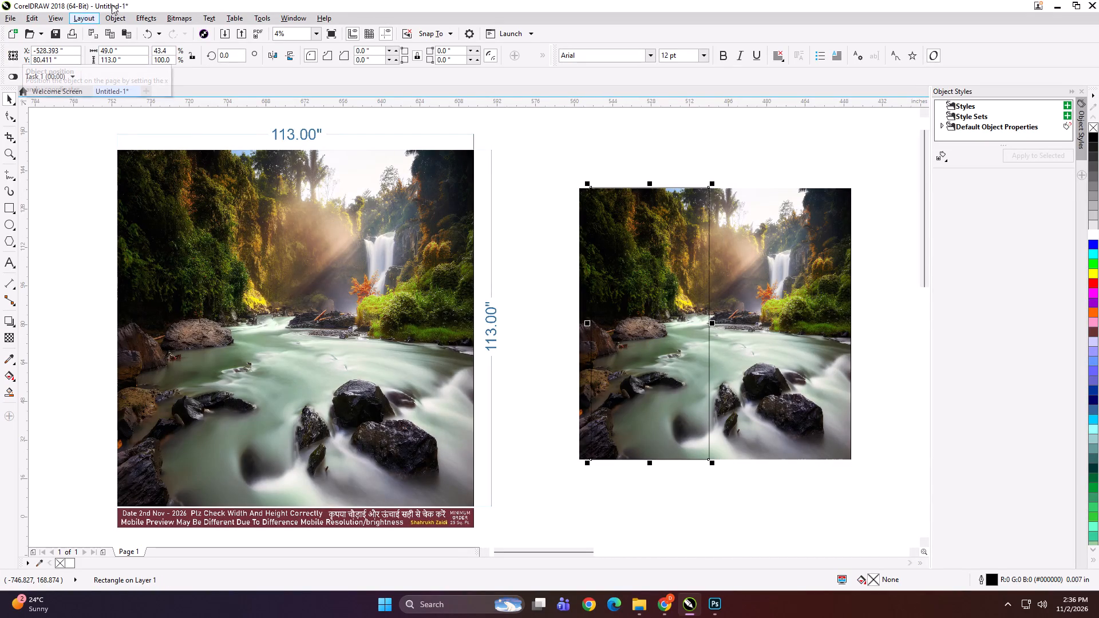
# Align the 49-inch panel rectangle with the left edge of the waterfall image.
pyautogui.keyDown('shift'); pyautogui.click(793, 335); pyautogui.keyUp('shift')
pyautogui.press('l')
pyautogui.click(632, 173)
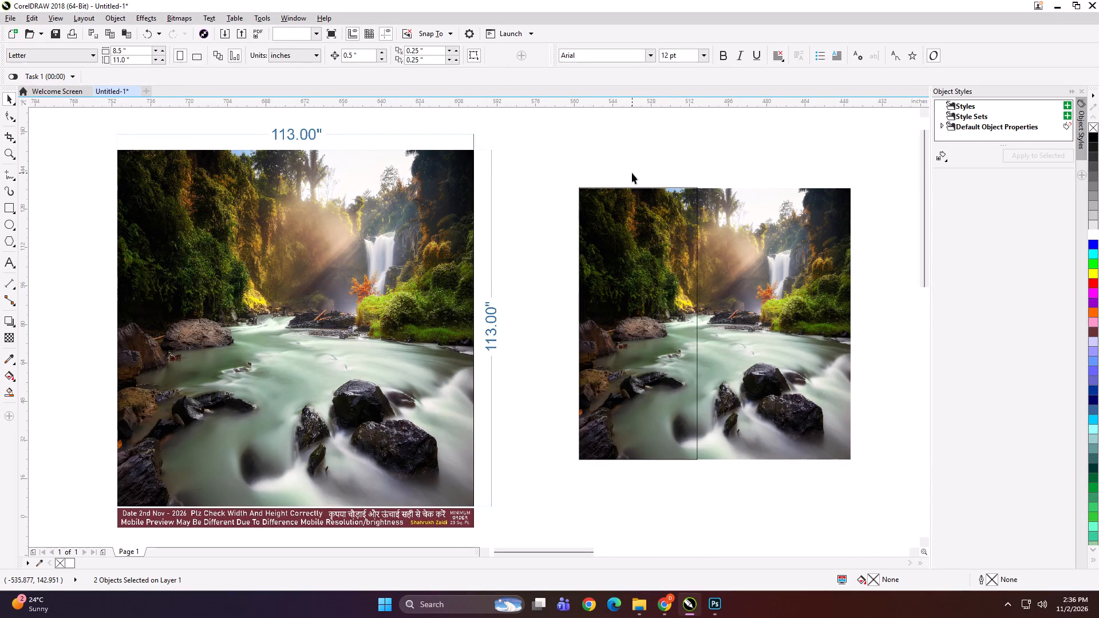
# Make a mirrored copy of the 49-inch rectangle on its right side and nudge it 0.5 inch left to overlap.
pyautogui.click(646, 276)
pyautogui.moveTo(575, 326); pyautogui.dragTo(763, 315)
pyautogui.keyDown('ctrl'); pyautogui.rightClick(762, 315); pyautogui.keyUp('ctrl')
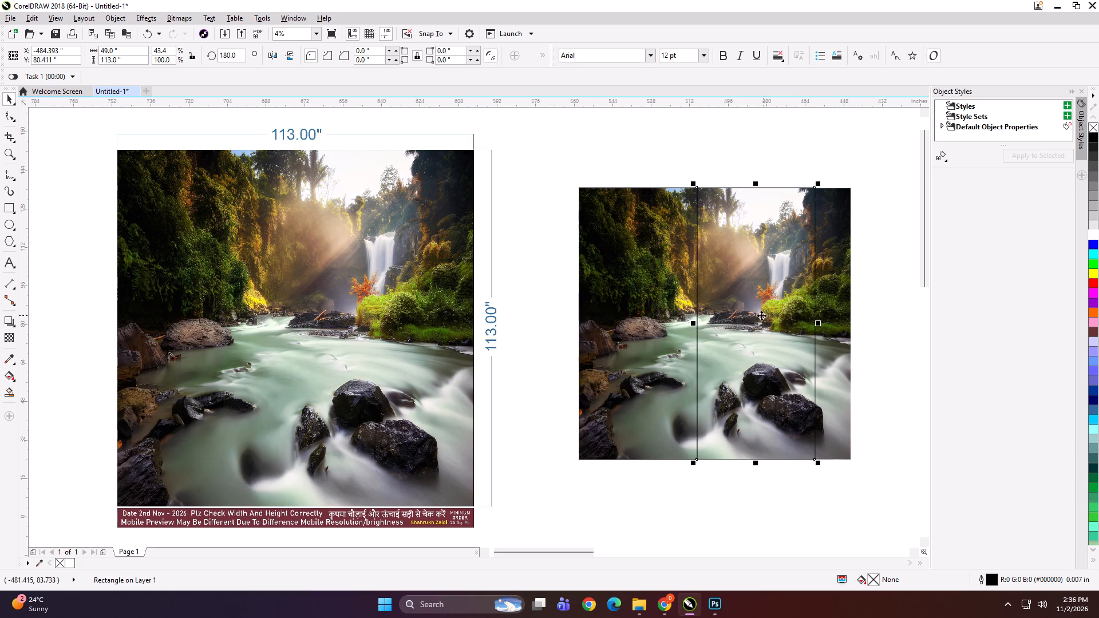
pyautogui.press('Left')
# Mirror another copy onto the right, nudge it 0.5 inch left, and narrow it to 16 inches at the image's right edge.
pyautogui.scroll(-1, 549, 326)
pyautogui.scroll(1, 645, 326)
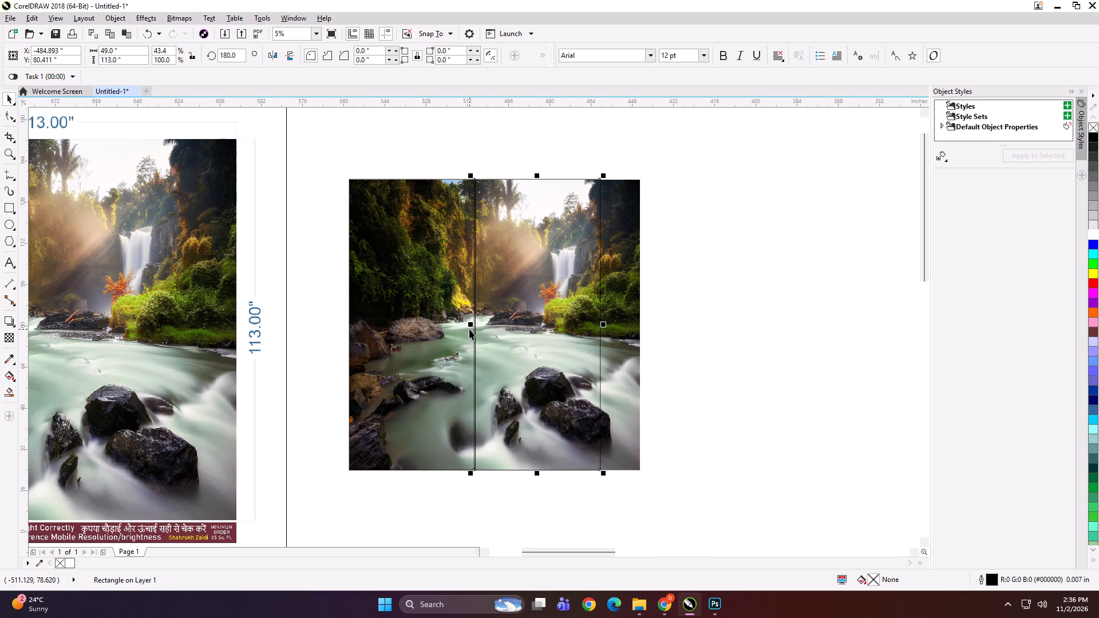
pyautogui.moveTo(469, 325); pyautogui.dragTo(720, 307)
pyautogui.keyDown('ctrl'); pyautogui.rightClick(721, 307); pyautogui.keyUp('ctrl')
pyautogui.press('Left')
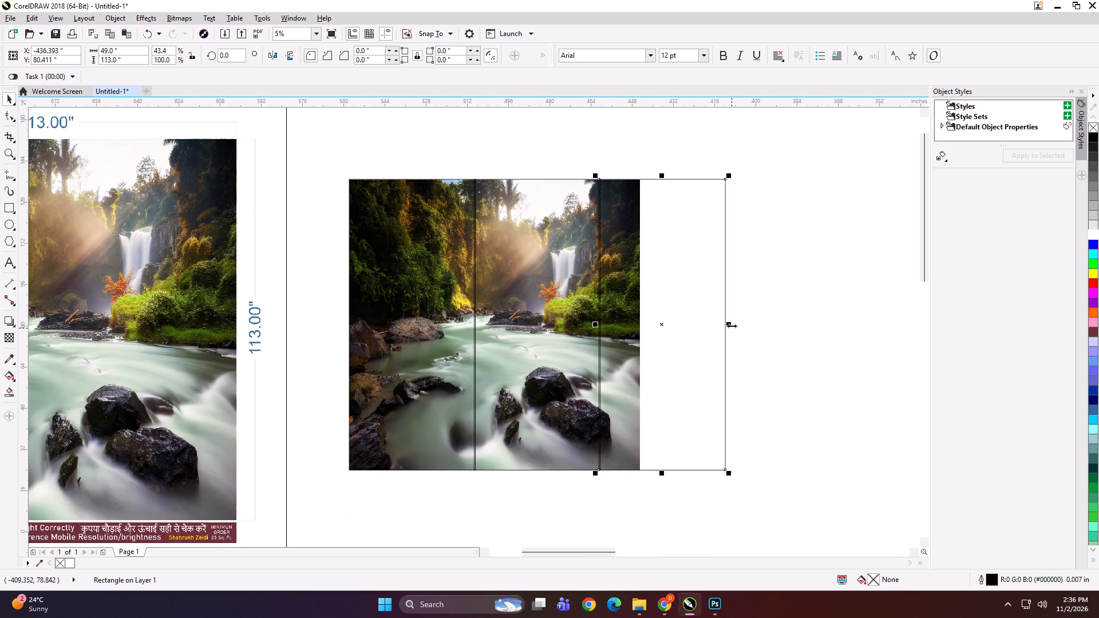
pyautogui.moveTo(732, 324); pyautogui.dragTo(648, 316)
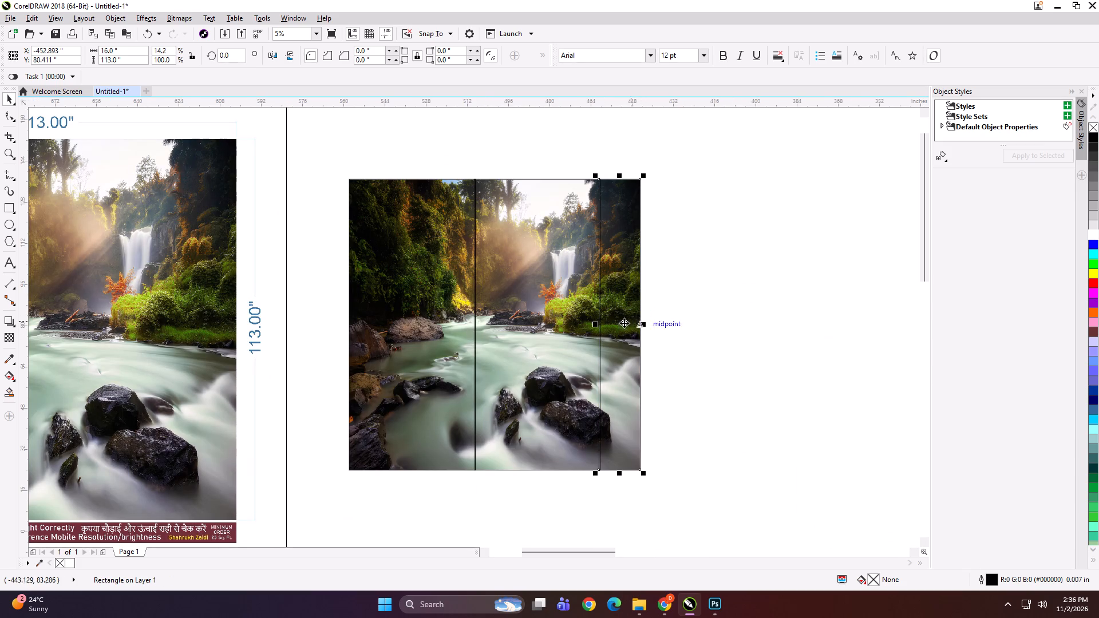
# Group the three panel rectangles and PowerClip the waterfall image inside them, ungrouping the result into three separate panels.
pyautogui.keyDown('shift'); pyautogui.click(537, 309); pyautogui.keyUp('shift')
pyautogui.keyDown('shift'); pyautogui.click(432, 308); pyautogui.keyUp('shift')
pyautogui.hotkey('ctrl', 'g')
pyautogui.click(913, 348)
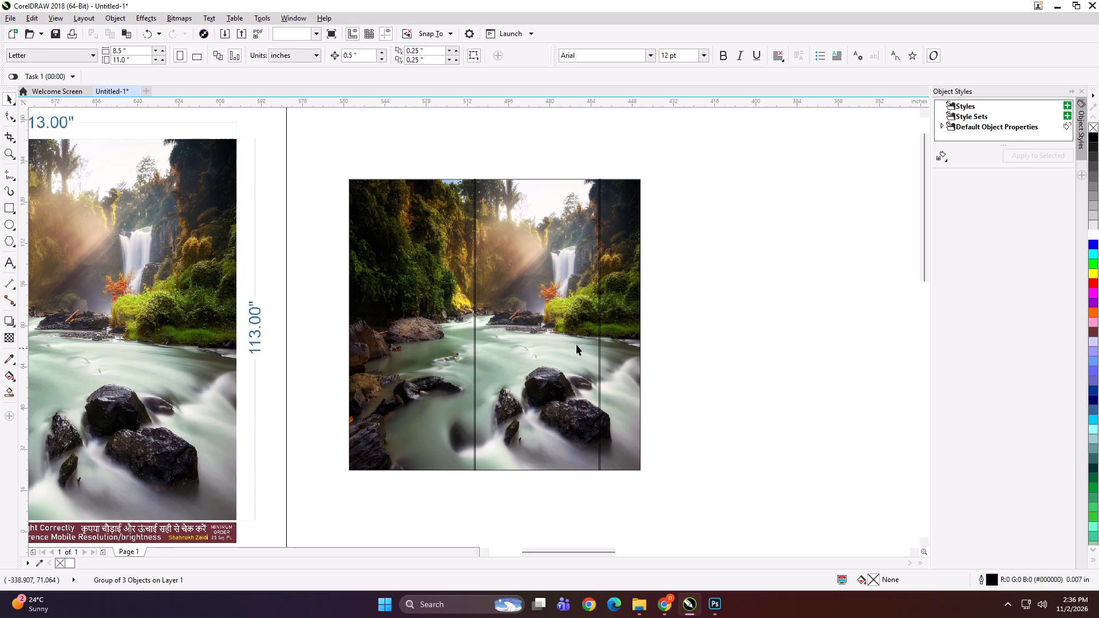
pyautogui.keyDown('alt'); pyautogui.click(539, 331); pyautogui.keyUp('alt')
pyautogui.hotkey('shift', 'Return')
pyautogui.click(558, 334)
pyautogui.hotkey('ctrl', 'u')
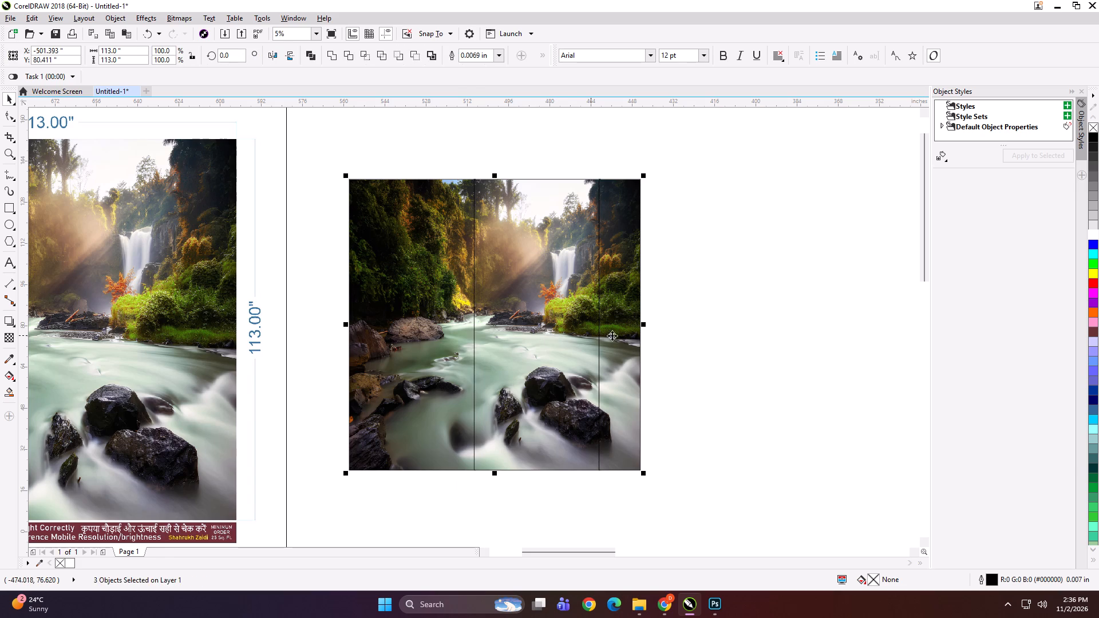
# Add the text label 113*113 PANEL 1A on the top edge of the left waterfall panel.
pyautogui.click(726, 329)
pyautogui.click(5, 257)
pyautogui.scroll(-1, 403, 204)
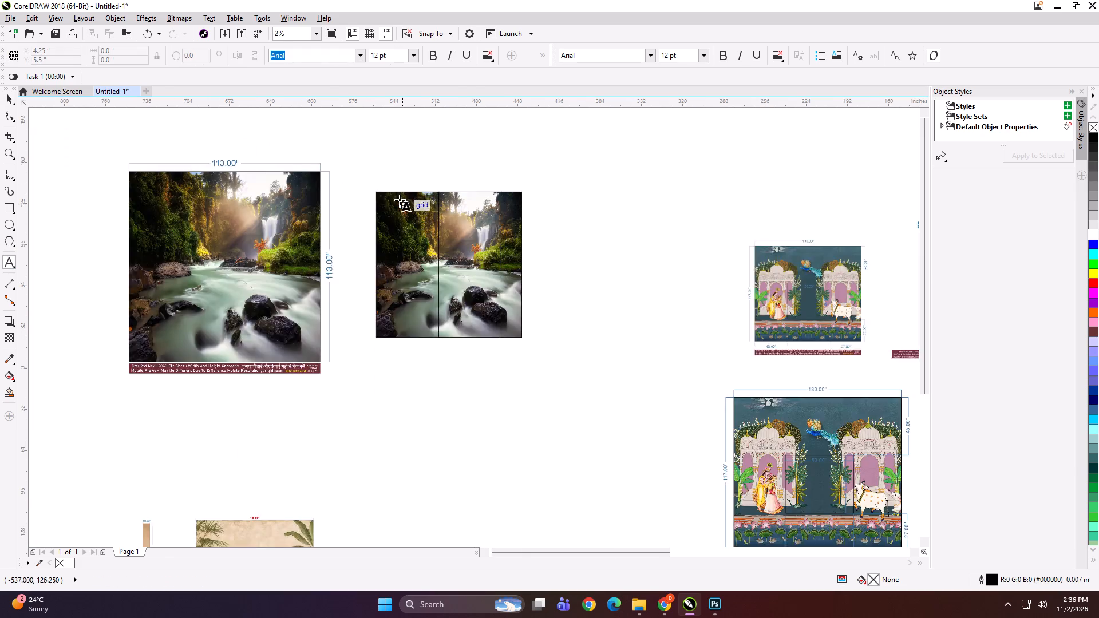
pyautogui.scroll(1, 367, 194)
pyautogui.click(410, 188)
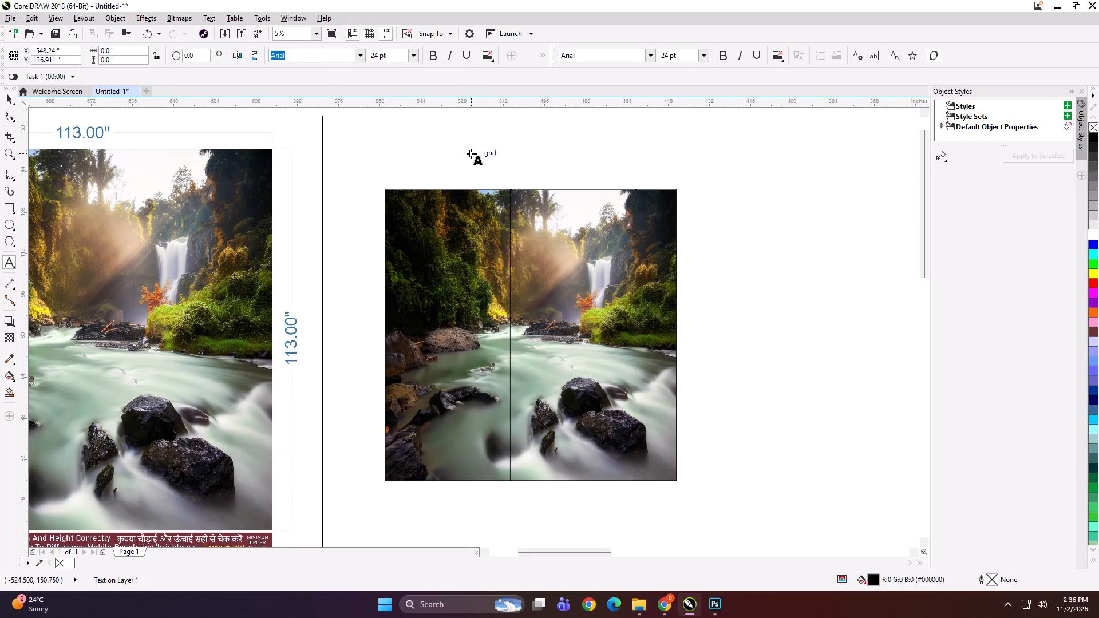
pyautogui.write('113*113 PANEL 1A')
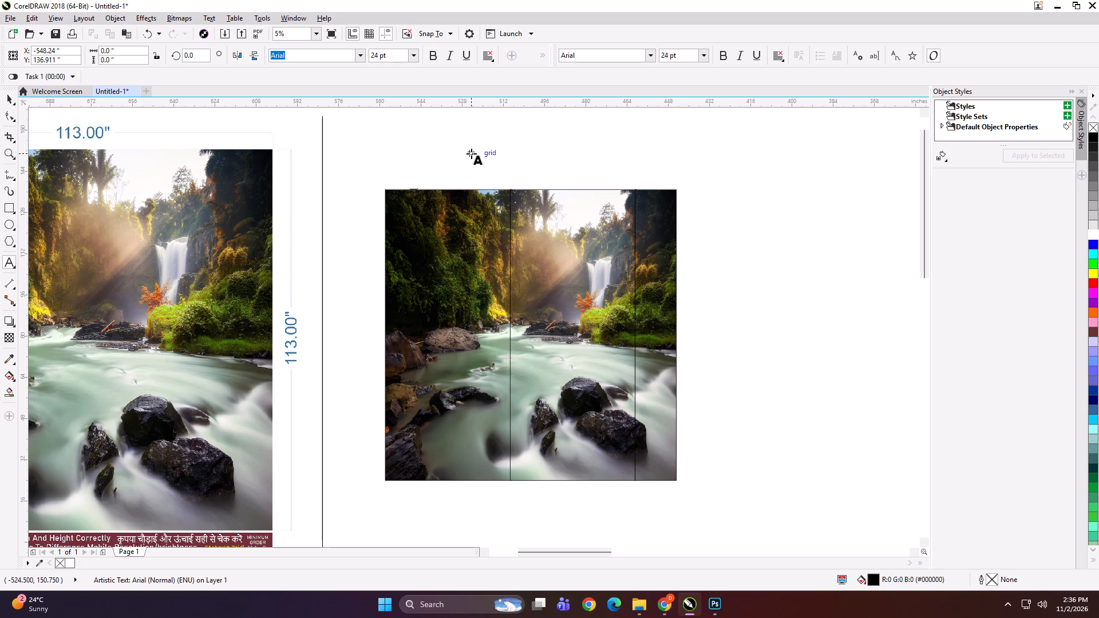
# Place text labels on the top edges of the other panels: 2 on the middle one and 3 on the right one.
pyautogui.hotkey('ctrl', 'c')
pyautogui.click(544, 188)
pyautogui.hotkey('ctrl', 'v')
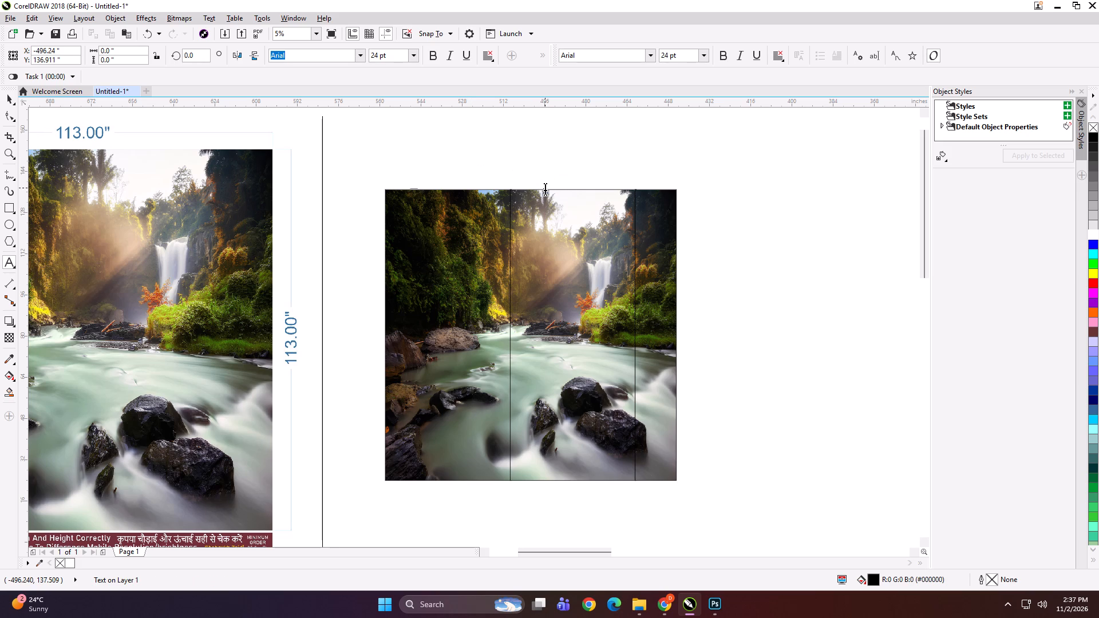
pyautogui.press('BackSpace')
pyautogui.press('2')
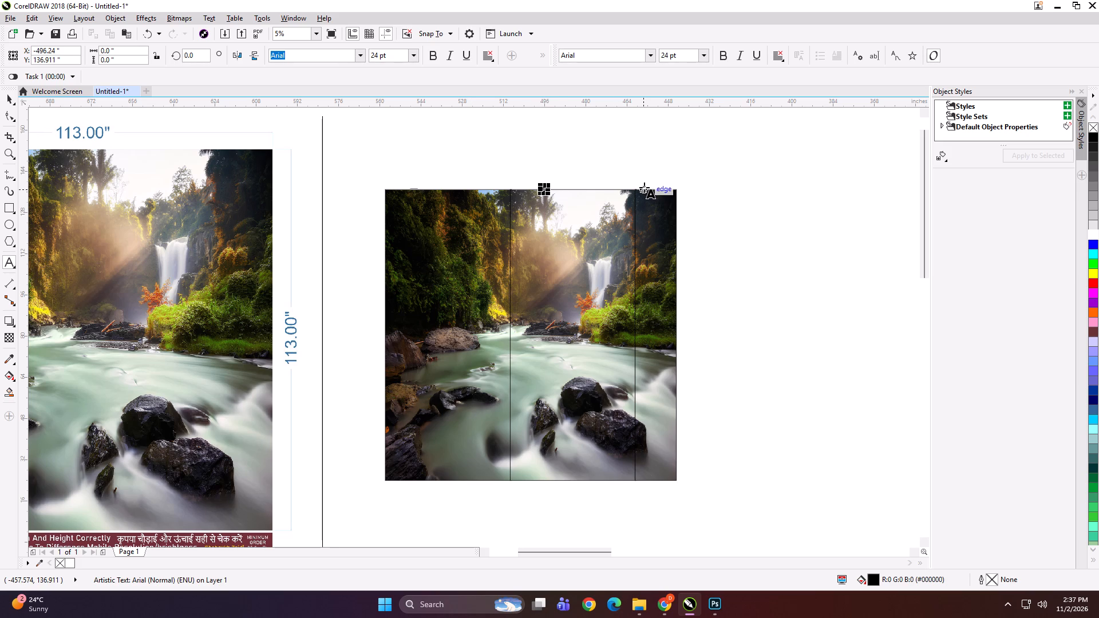
pyautogui.click(644, 187)
pyautogui.hotkey('ctrl', 'v')
pyautogui.press('BackSpace')
pyautogui.press('3')
# Group each of the three waterfall panels with the text label on its top edge.
pyautogui.click(7, 97)
pyautogui.keyDown('shift'); pyautogui.click(670, 235); pyautogui.keyUp('shift')
pyautogui.hotkey('ctrl', 'g')
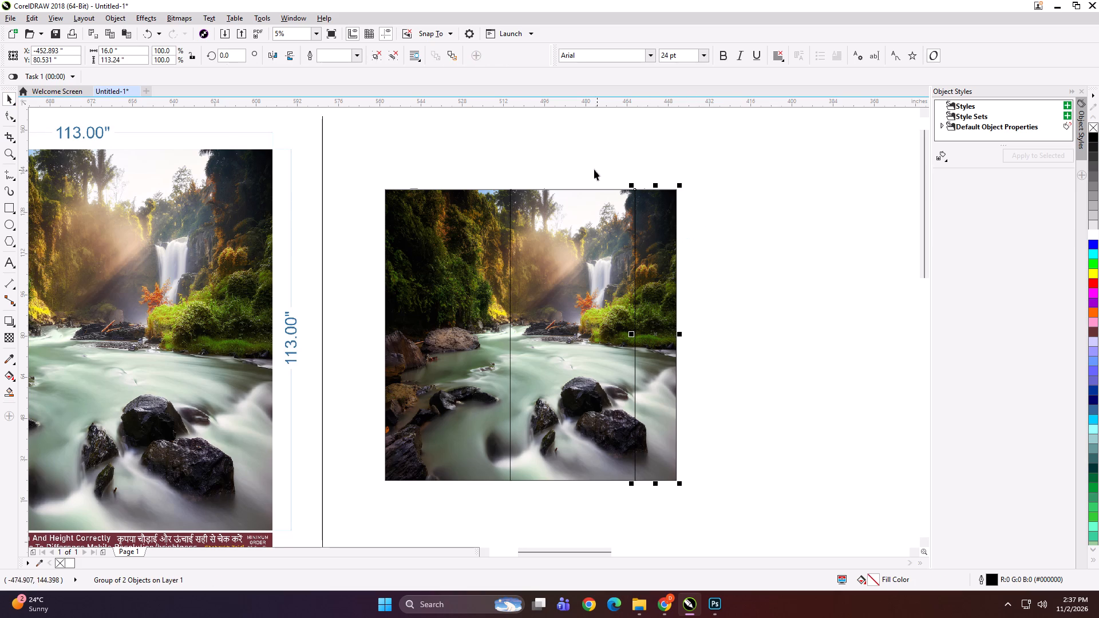
pyautogui.keyDown('shift'); pyautogui.moveTo(532, 154); pyautogui.dragTo(560, 215); pyautogui.keyUp('shift')
pyautogui.click(571, 254)
pyautogui.click(558, 156)
pyautogui.moveTo(535, 168); pyautogui.dragTo(545, 202)
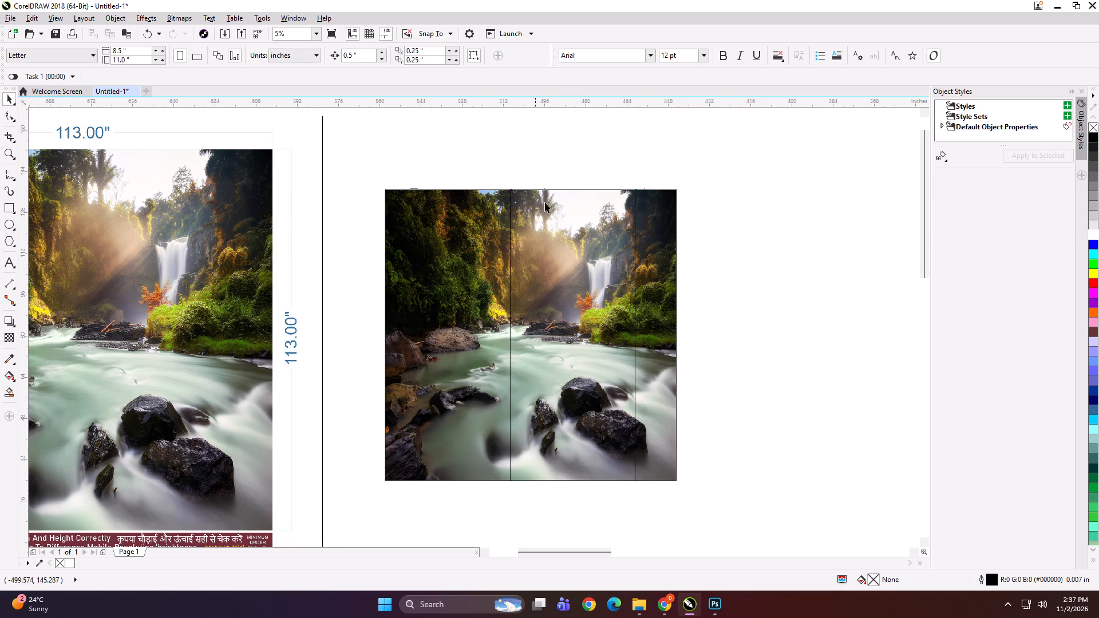
pyautogui.moveTo(545, 202); pyautogui.dragTo(555, 253)
pyautogui.keyDown('shift'); pyautogui.click(555, 253); pyautogui.keyUp('shift')
pyautogui.hotkey('ctrl', 'g')
pyautogui.moveTo(541, 154); pyautogui.dragTo(385, 262)
pyautogui.keyDown('shift'); pyautogui.click(448, 236); pyautogui.keyUp('shift')
pyautogui.hotkey('ctrl', 'g')
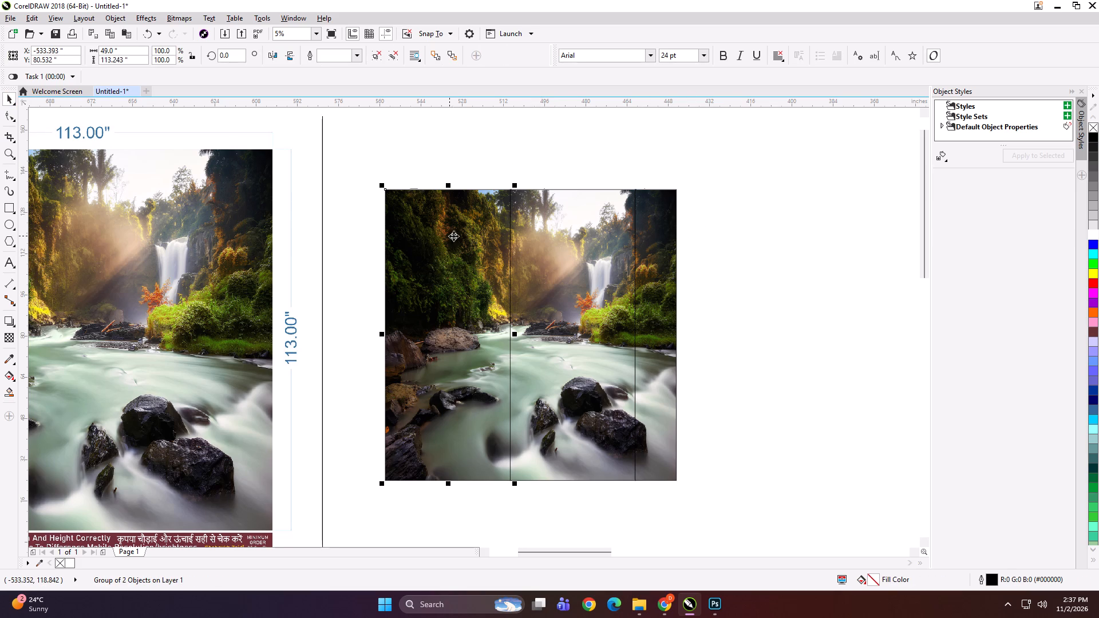
# Inspect the panel labels up close and ungroup the left panel from its 113*113 PANEL 1A label.
pyautogui.click(669, 226)
pyautogui.scroll(3, 632, 191)
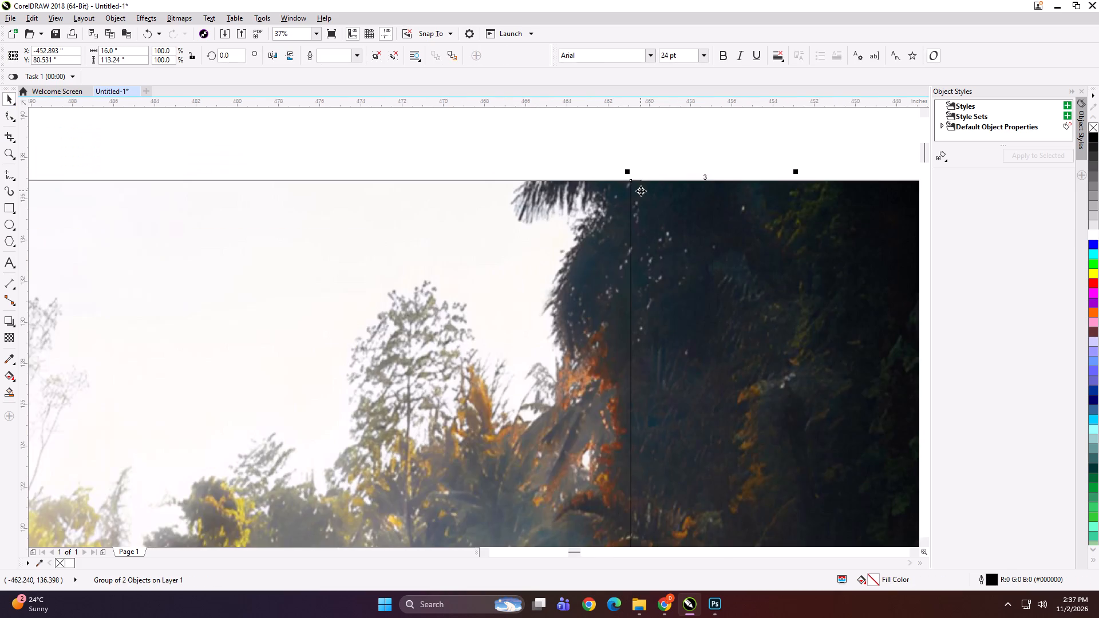
pyautogui.scroll(-2, 650, 187)
pyautogui.scroll(2, 467, 191)
pyautogui.scroll(-2, 539, 189)
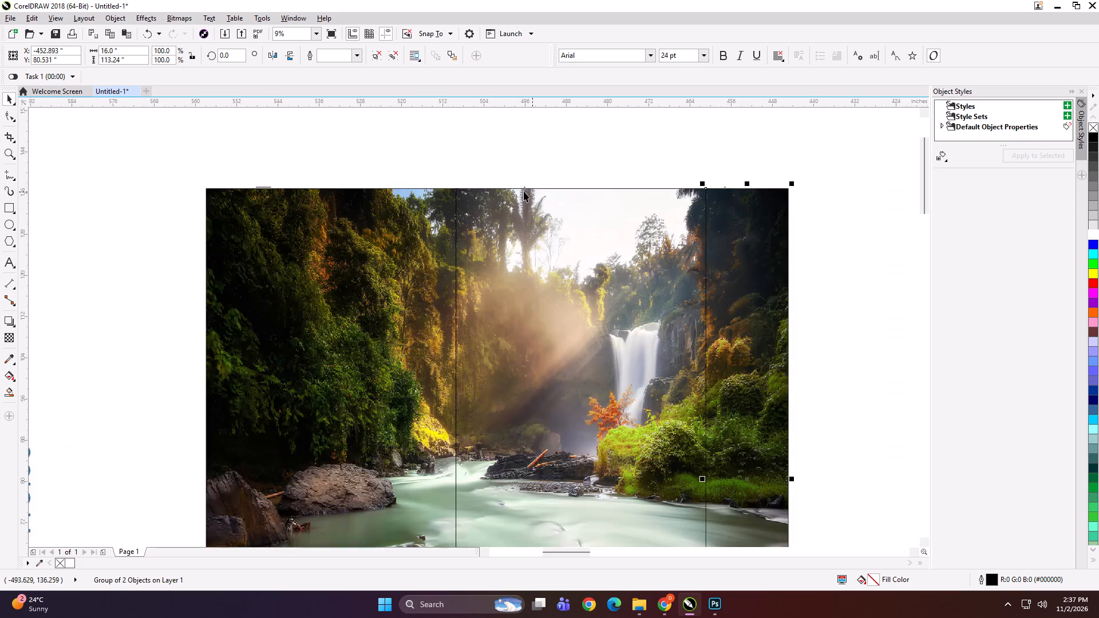
pyautogui.scroll(-1, 454, 182)
pyautogui.scroll(2, 297, 189)
pyautogui.scroll(1, 467, 172)
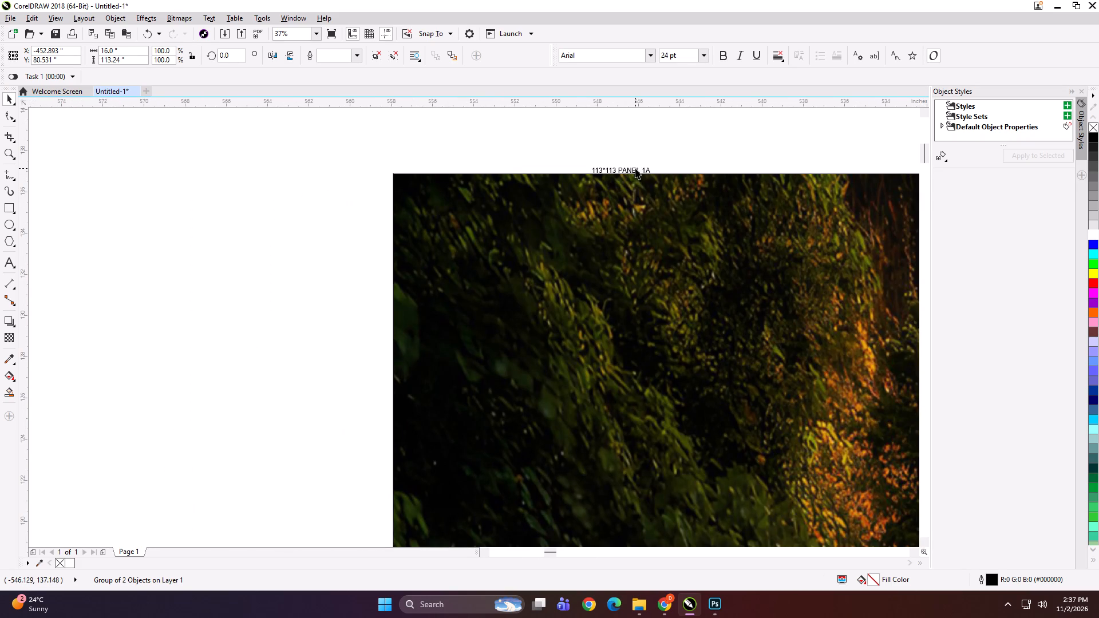
pyautogui.click(635, 168)
pyautogui.hotkey('ctrl', 'u')
pyautogui.hotkey('ctrl', 'u')
# Correct the left panel's label to read 113*113 PANEL 1.
pyautogui.click(599, 155)
pyautogui.doubleClick(612, 168)
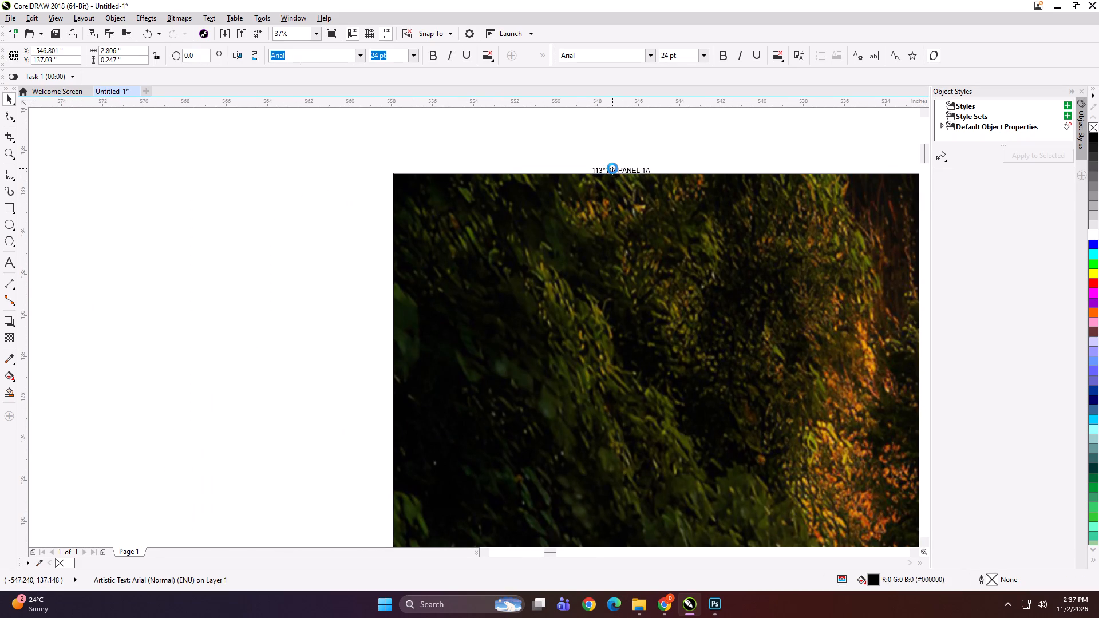
pyautogui.hotkey('ctrl', 'a')
pyautogui.hotkey('ctrl', 'c')
pyautogui.scroll(1, 632, 171)
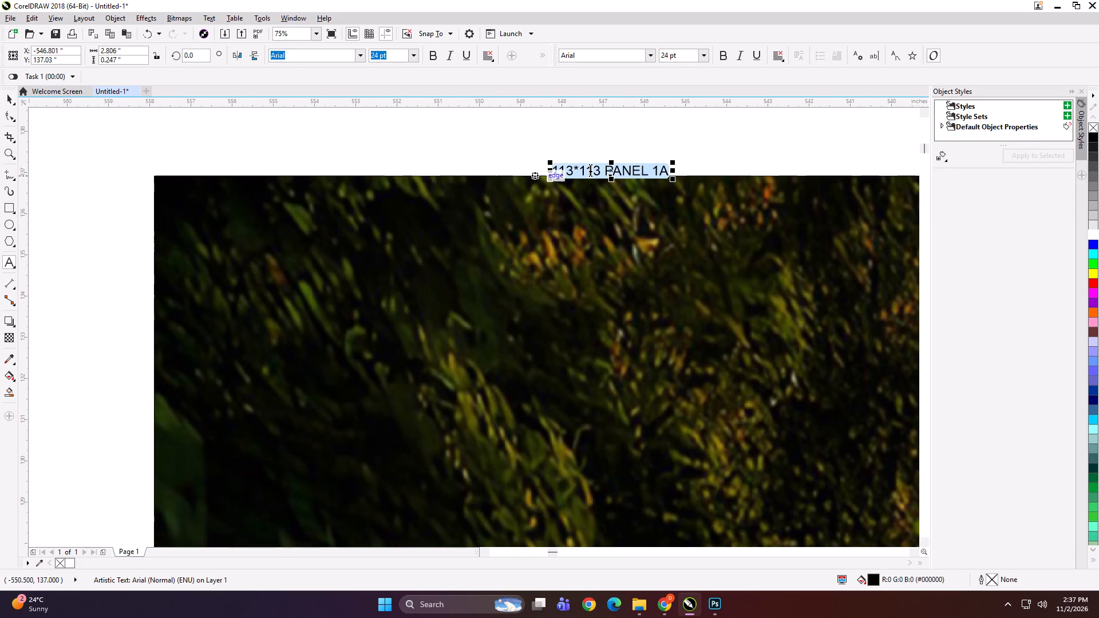
pyautogui.press('Right')
pyautogui.press('BackSpace')
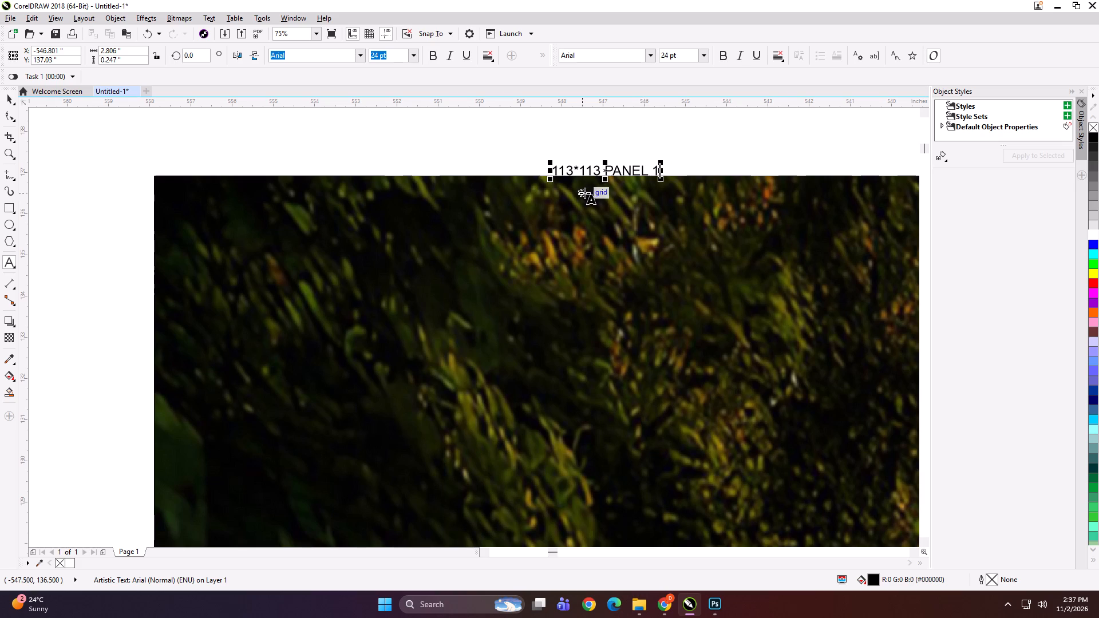
# Copy the left panel's label text and replace the middle panel's label with 113*113 PANEL 2.
pyautogui.hotkey('ctrl', 'a')
pyautogui.hotkey('ctrl', 'c')
pyautogui.scroll(-3, 472, 175)
pyautogui.scroll(3, 733, 184)
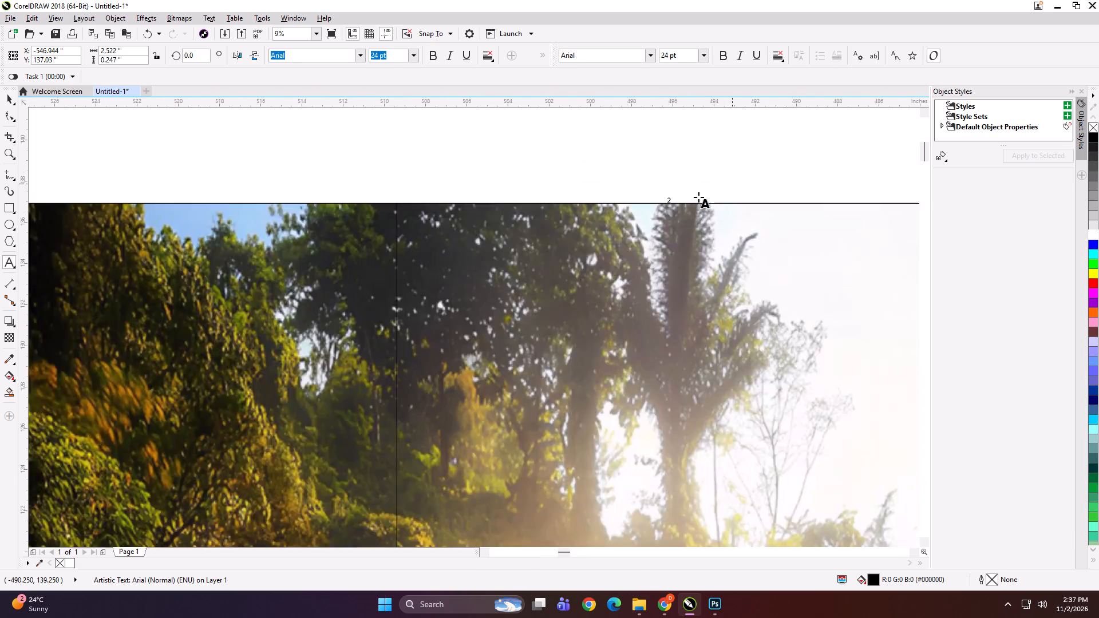
pyautogui.click(640, 203)
pyautogui.hotkey('ctrl', 'a')
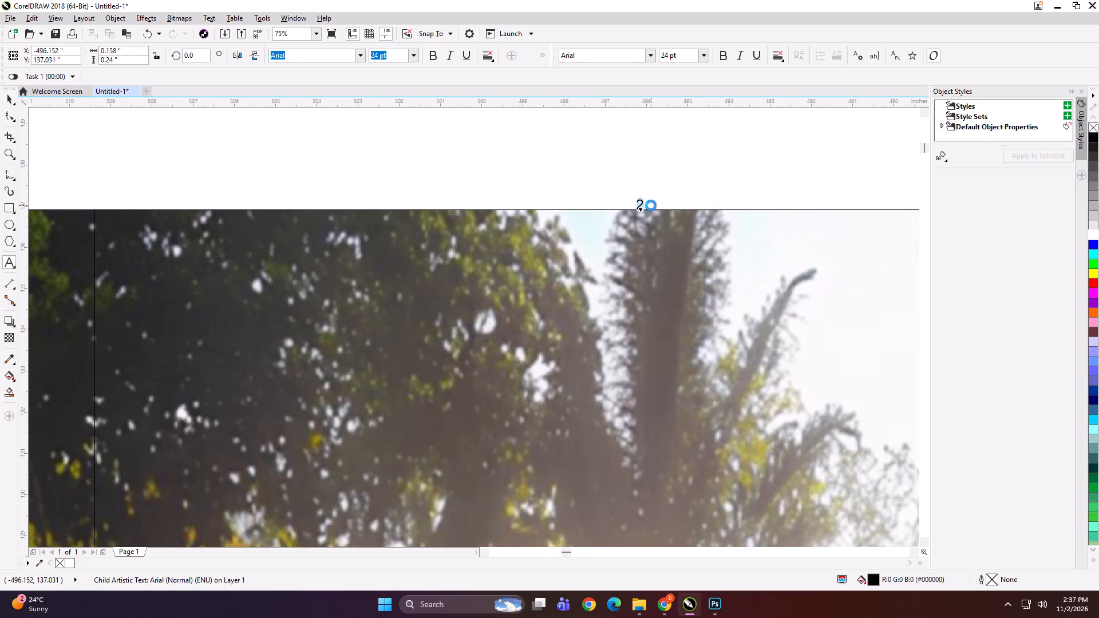
pyautogui.hotkey('ctrl', 'v')
pyautogui.press('BackSpace')
pyautogui.press('2')
# Replace the right panel's label with the copied text, edited to 113*113 PANEL 3.
pyautogui.scroll(-3, 374, 230)
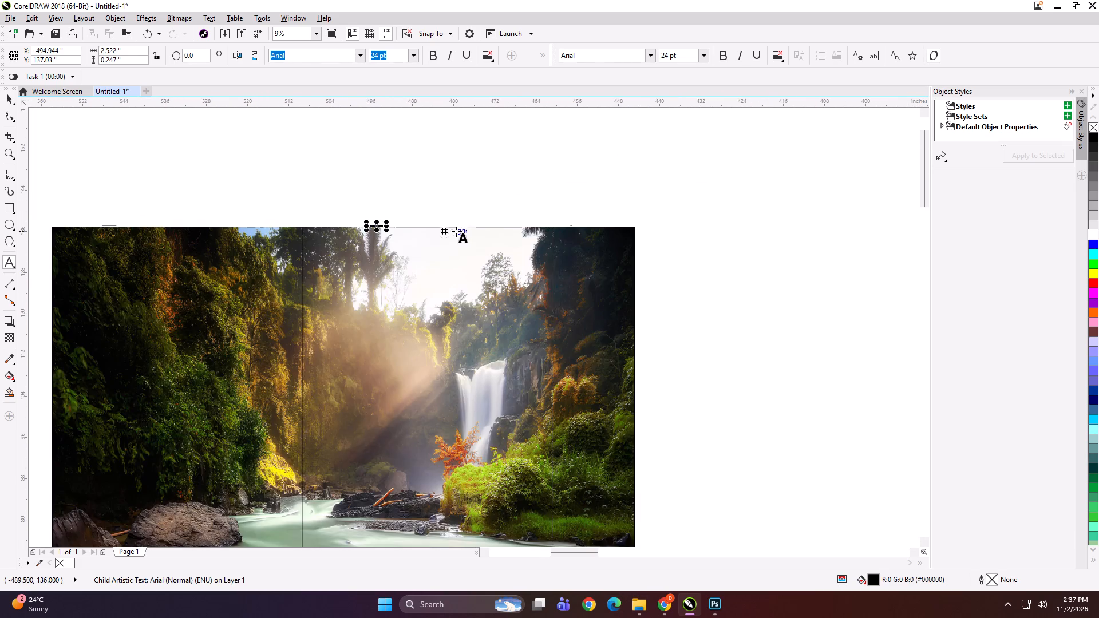
pyautogui.scroll(2, 555, 231)
pyautogui.scroll(2, 627, 207)
pyautogui.click(584, 224)
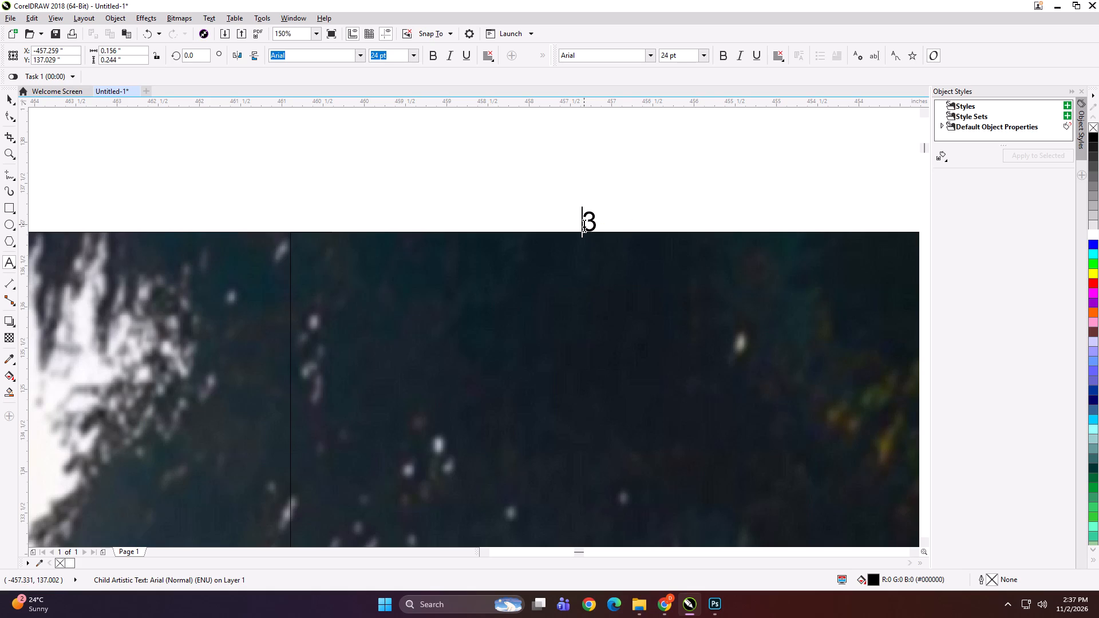
pyautogui.hotkey('ctrl', 'a')
pyautogui.hotkey('ctrl', 'v')
pyautogui.press('BackSpace')
pyautogui.press('3')
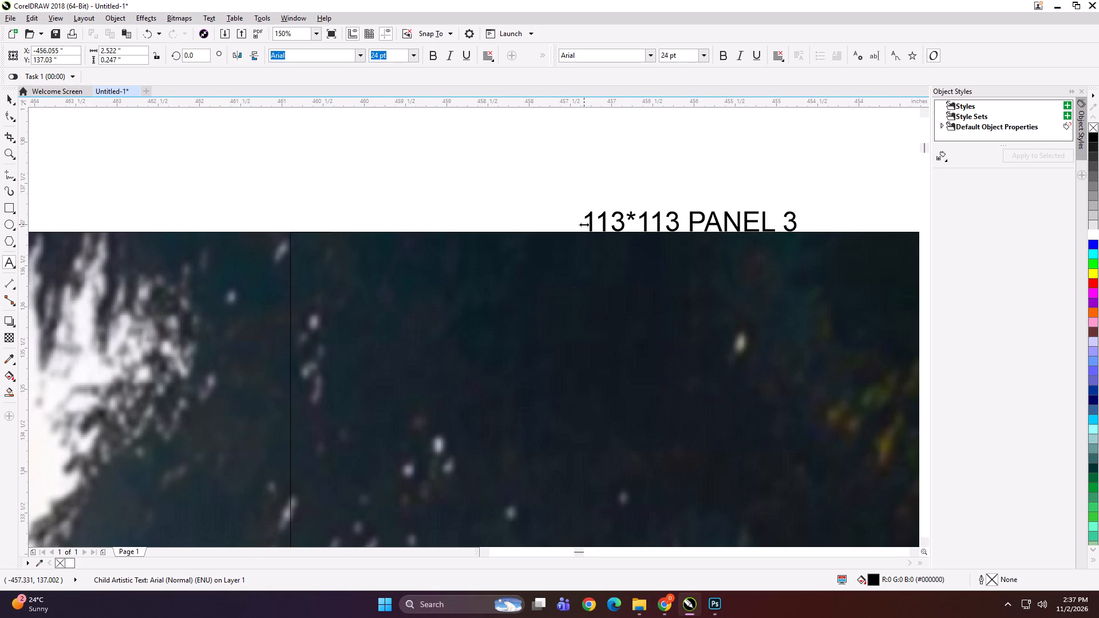
# Make sure every waterfall panel is grouped with its 113*113 PANEL label, regrouping the right and left ones.
pyautogui.scroll(-2, 583, 229)
pyautogui.click(9, 98)
pyautogui.scroll(-1, 552, 187)
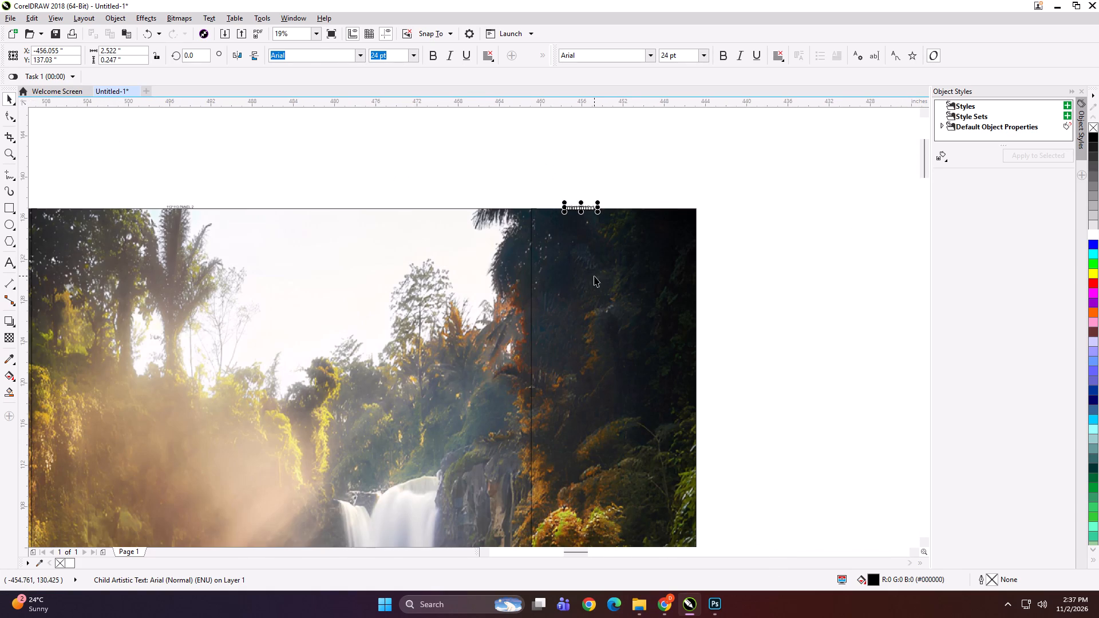
pyautogui.keyDown('shift'); pyautogui.click(594, 276); pyautogui.keyUp('shift')
pyautogui.hotkey('ctrl', 'g')
pyautogui.scroll(-1, 653, 220)
pyautogui.moveTo(475, 193); pyautogui.dragTo(368, 262)
pyautogui.keyDown('shift'); pyautogui.click(468, 255); pyautogui.keyUp('shift')
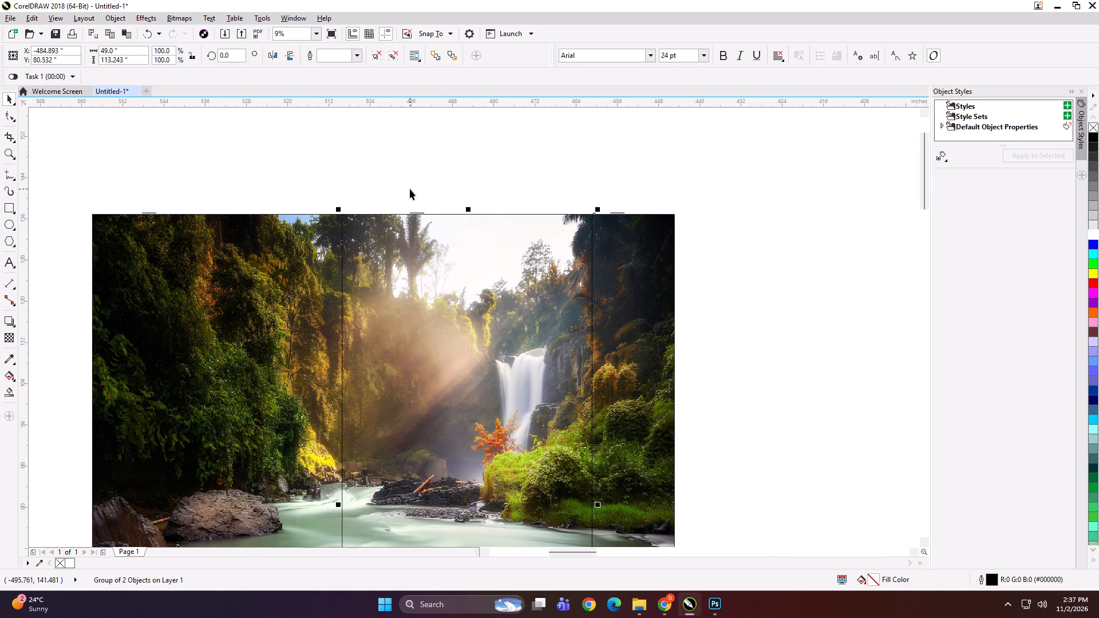
pyautogui.click(410, 189)
pyautogui.moveTo(395, 181); pyautogui.dragTo(449, 291)
pyautogui.click(445, 283)
pyautogui.scroll(-1, 485, 229)
pyautogui.moveTo(357, 190); pyautogui.dragTo(286, 275)
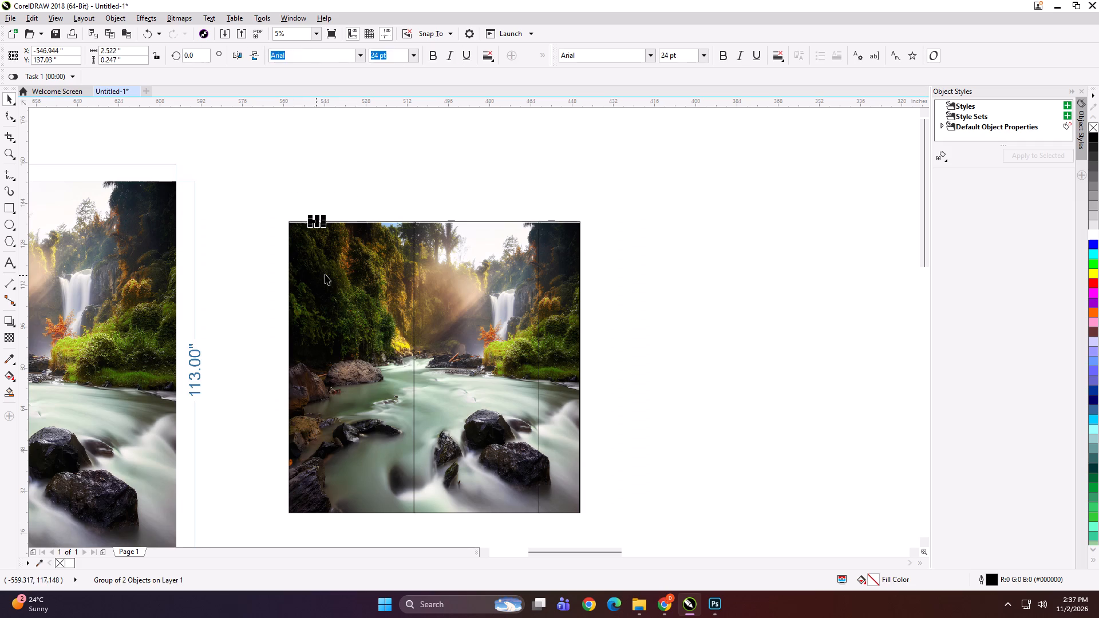
pyautogui.keyDown('shift'); pyautogui.click(328, 273); pyautogui.keyUp('shift')
pyautogui.hotkey('ctrl', 'g')
# Start the left waterfall panel's TIFF export and create a folder named New inside 2 > wall paradise.
pyautogui.scroll(-1, 532, 271)
pyautogui.hotkey('ctrl', 'e')
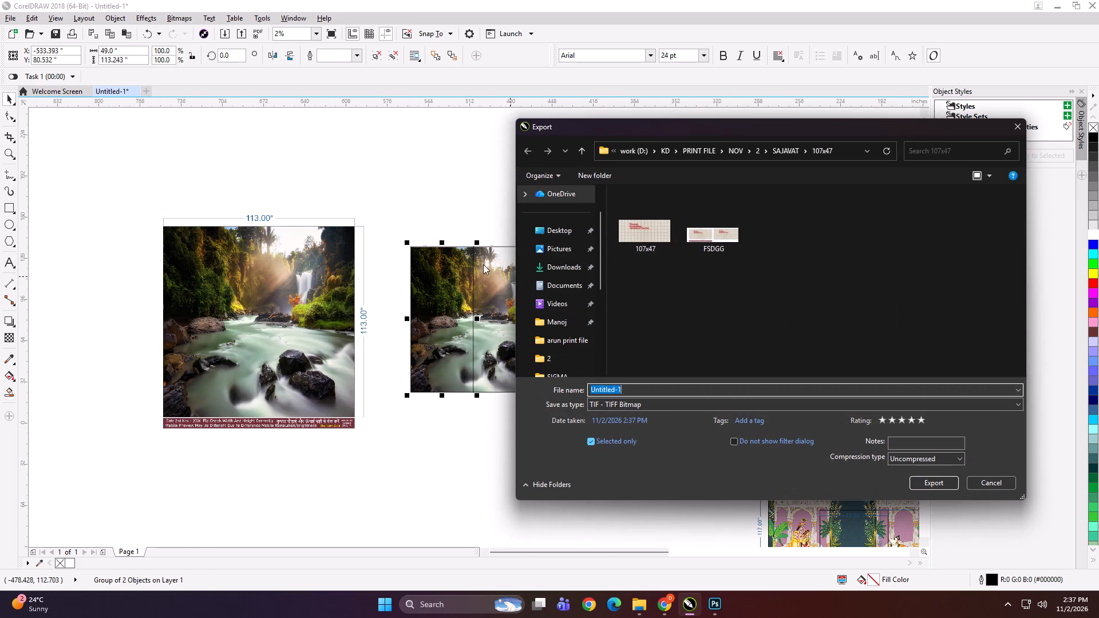
pyautogui.click(586, 150)
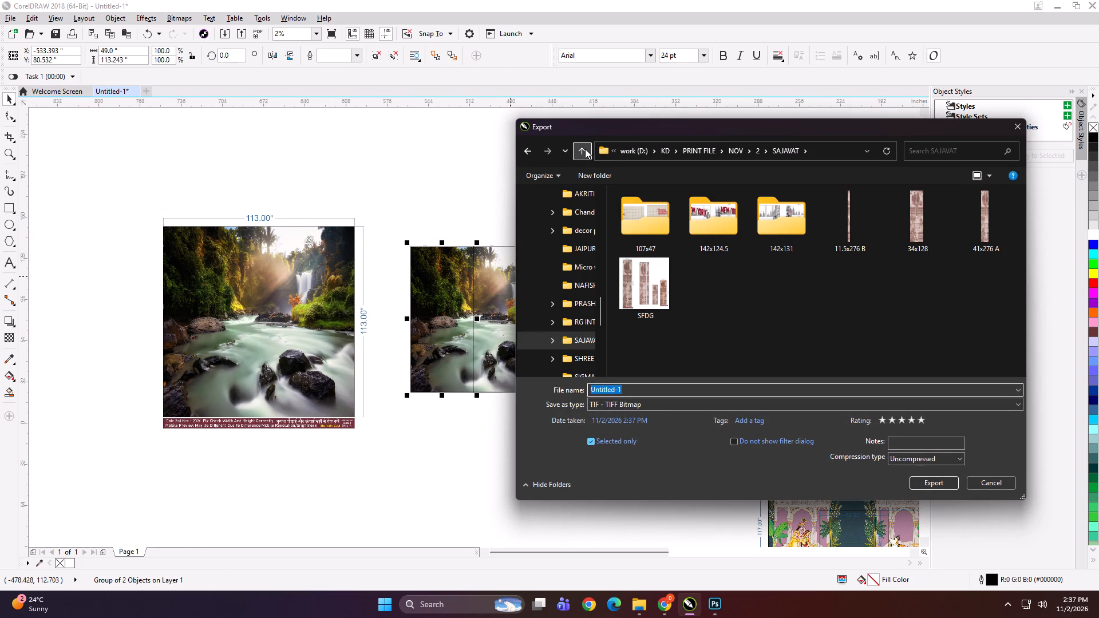
pyautogui.click(585, 149)
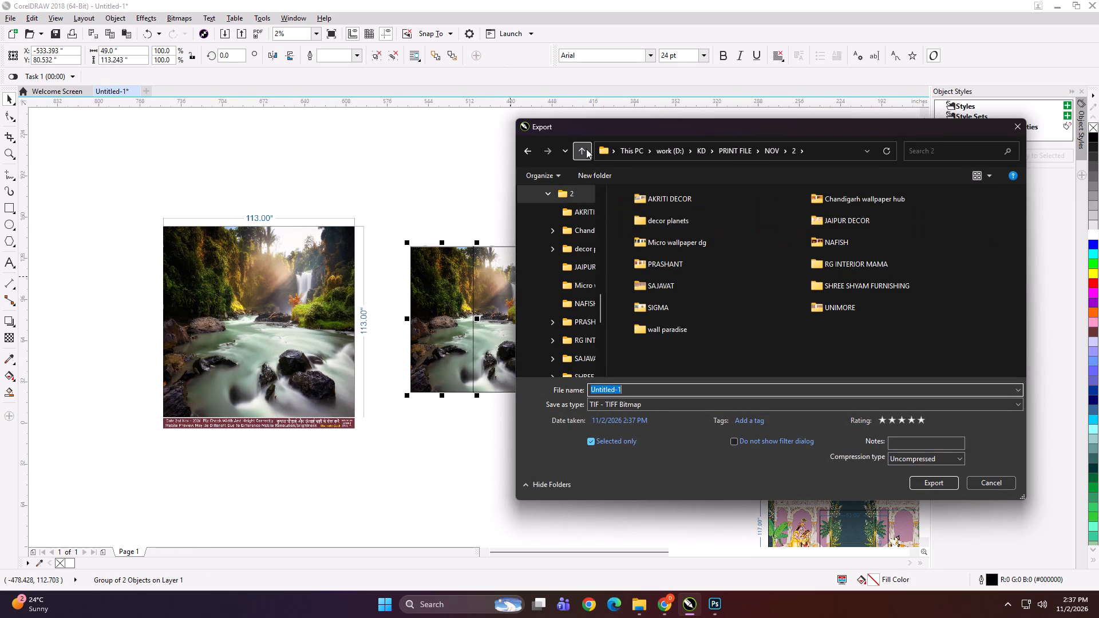
pyautogui.doubleClick(702, 329)
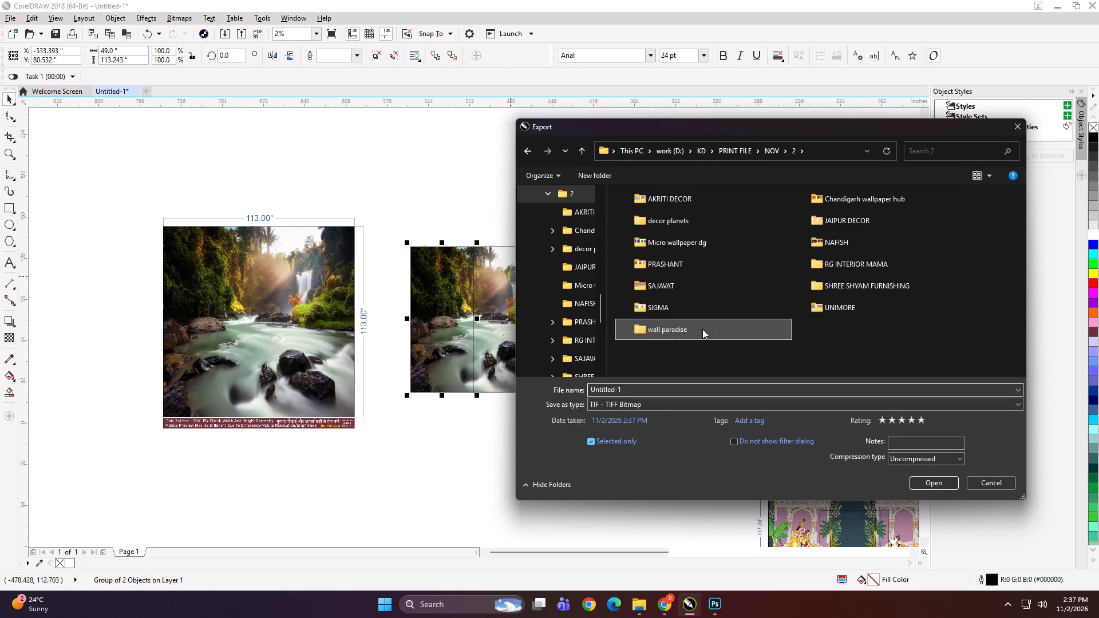
pyautogui.click(648, 305)
pyautogui.keyDown('ctrl'); pyautogui.scroll(17, 648, 305); pyautogui.keyUp('ctrl')
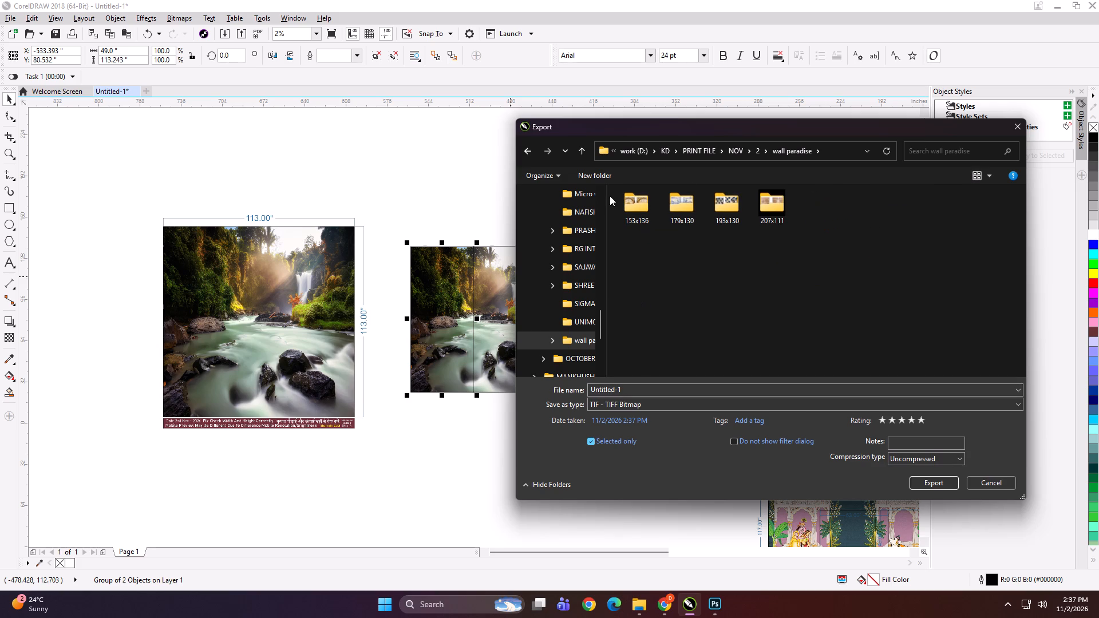
pyautogui.click(605, 181)
pyautogui.press('n')
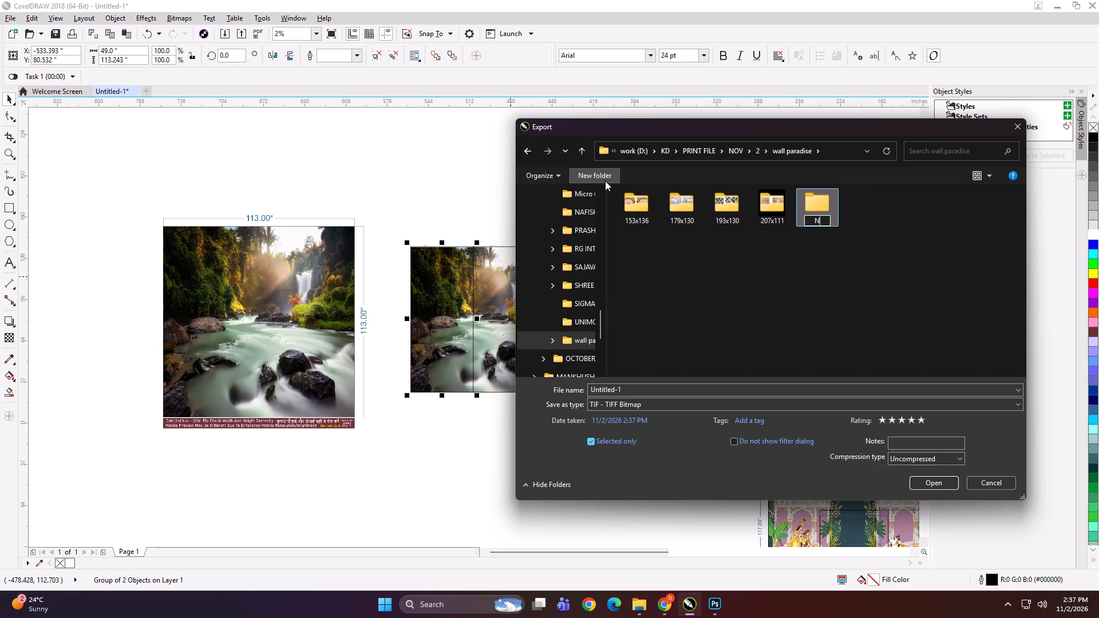
pyautogui.write('ew')
pyautogui.press('Return')
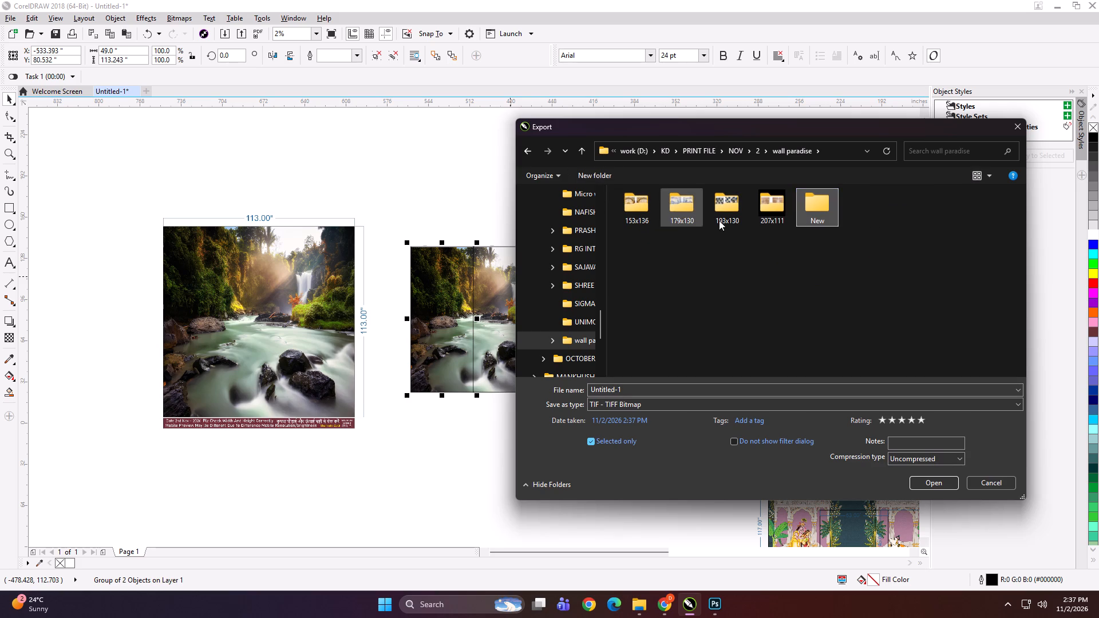
# Create a folder named 113X113 inside the New folder and make it the export destination.
pyautogui.click(792, 213)
pyautogui.doubleClick(822, 209)
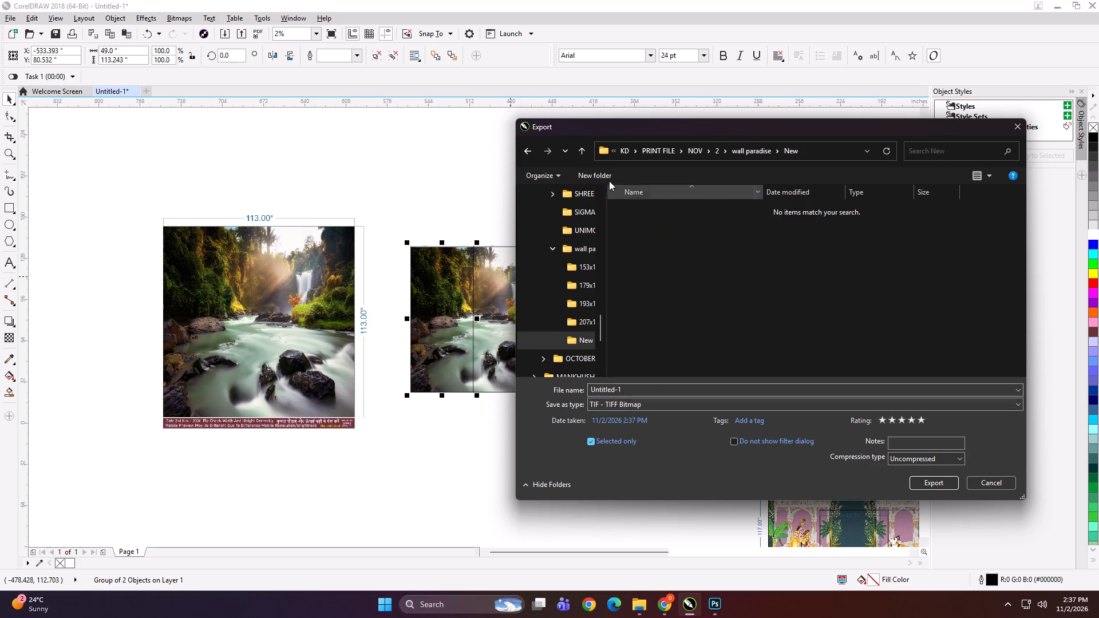
pyautogui.click(608, 177)
pyautogui.write('113X113')
pyautogui.press('space')
pyautogui.press('Return')
pyautogui.doubleClick(656, 205)
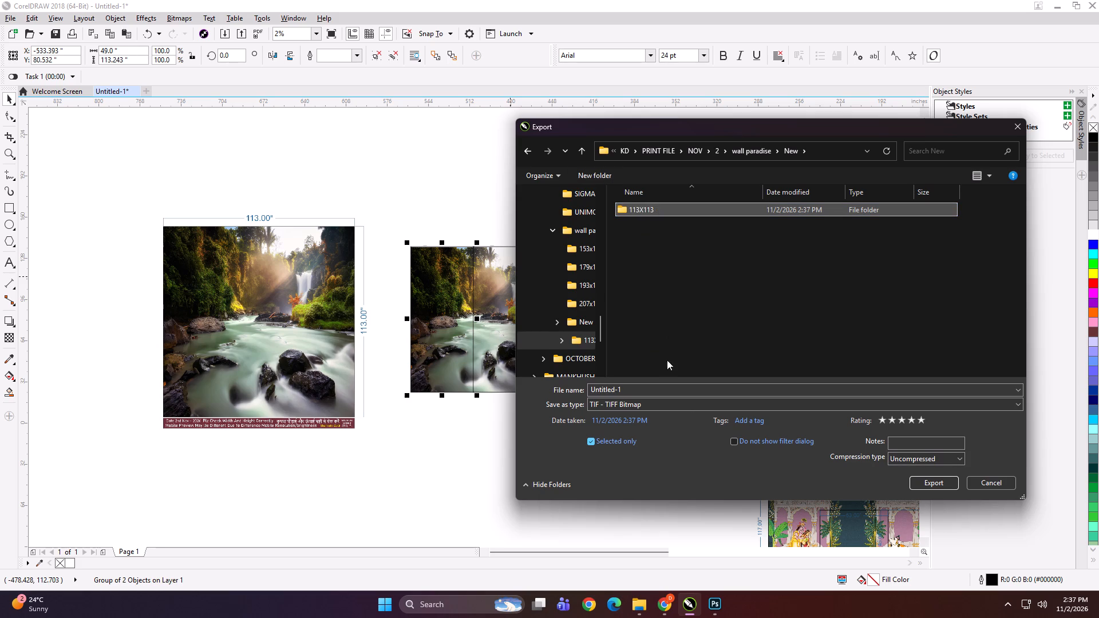
# Export the left waterfall panel as TIFF under the name 49X113 a.
pyautogui.click(663, 389)
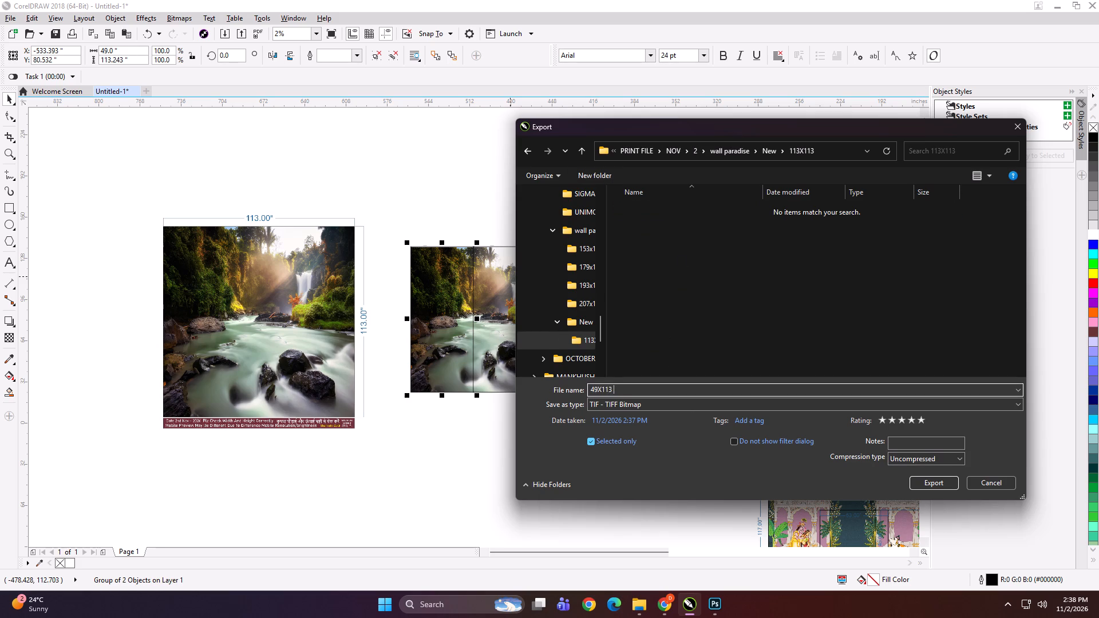
pyautogui.press('Return')
pyautogui.press('Return')
# Export the middle waterfall panel to the 113X113 folder as a TIFF named 49X113 b.
pyautogui.click(504, 295)
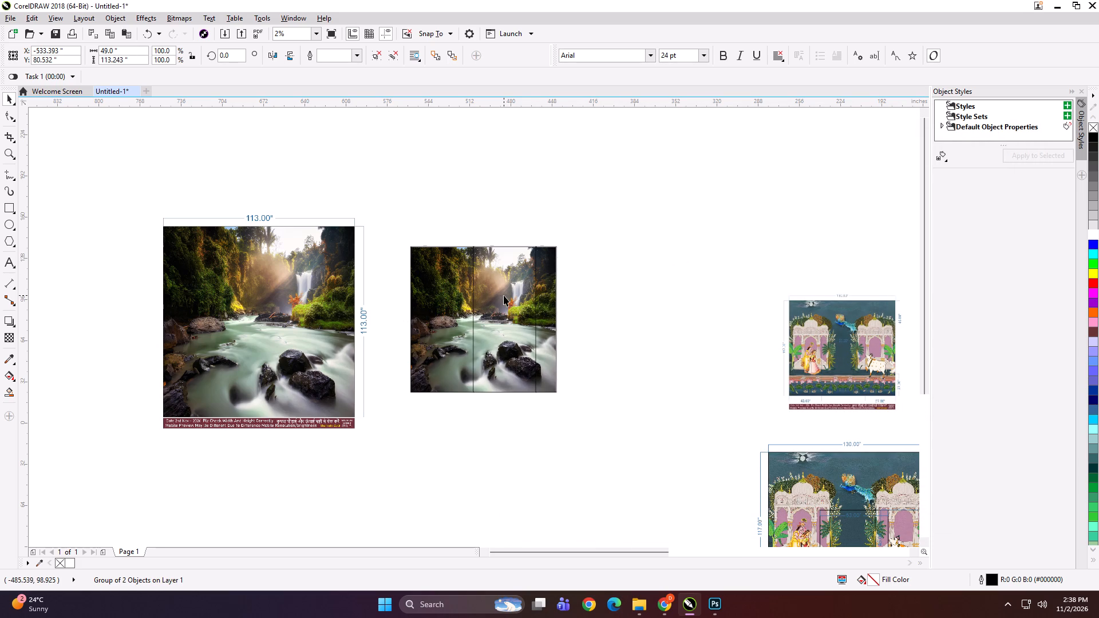
pyautogui.hotkey('ctrl', 'e')
pyautogui.click(655, 223)
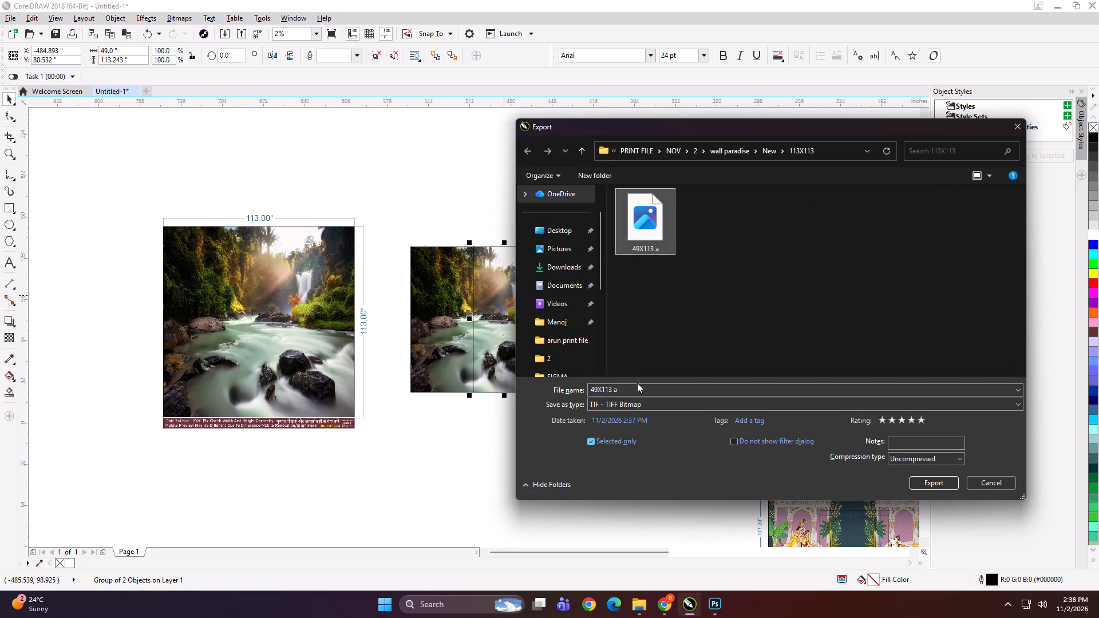
pyautogui.doubleClick(633, 386)
pyautogui.press('b')
pyautogui.press('Return')
pyautogui.press('Return')
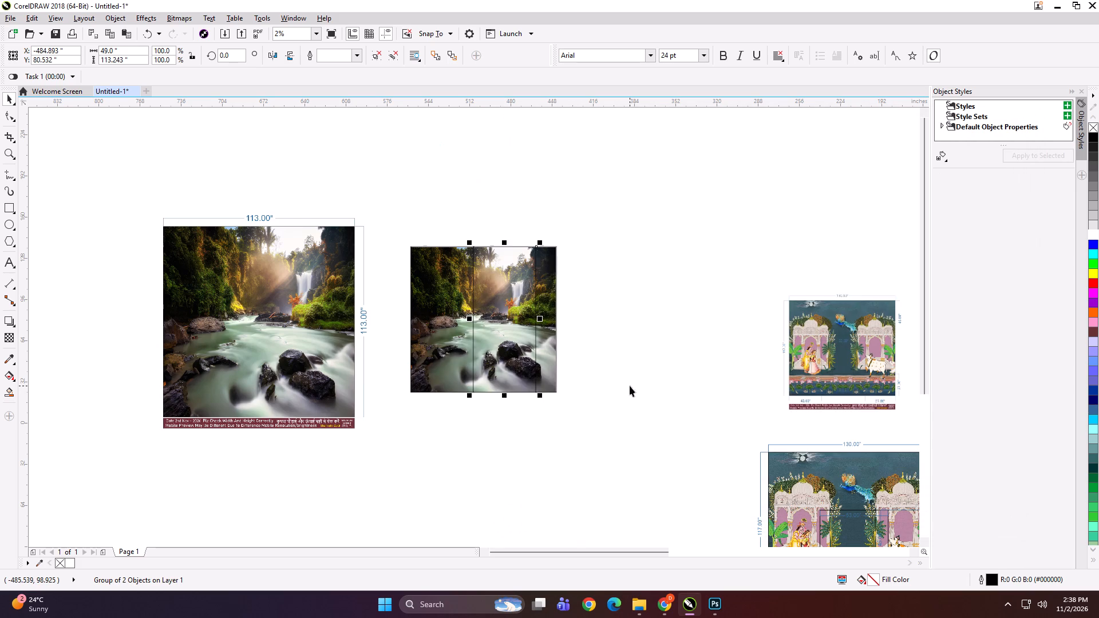
# Export the narrow right waterfall panel to the same folder as a TIFF named 16X113 c.
pyautogui.moveTo(523, 199); pyautogui.dragTo(592, 470)
pyautogui.hotkey('ctrl', 'e')
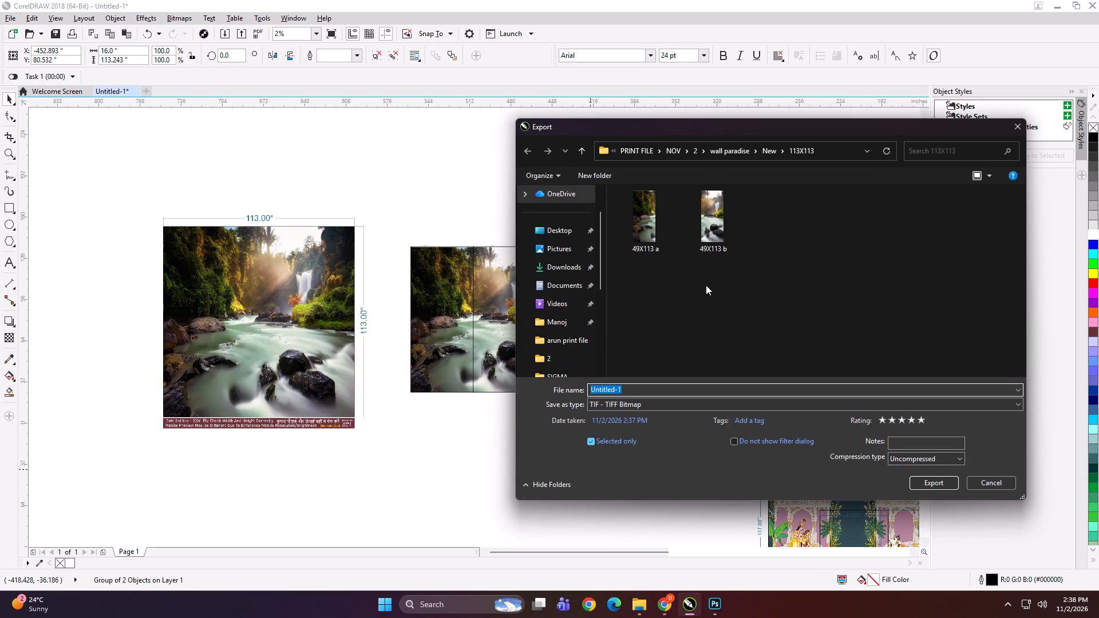
pyautogui.write('16X113 c')
pyautogui.press('Return')
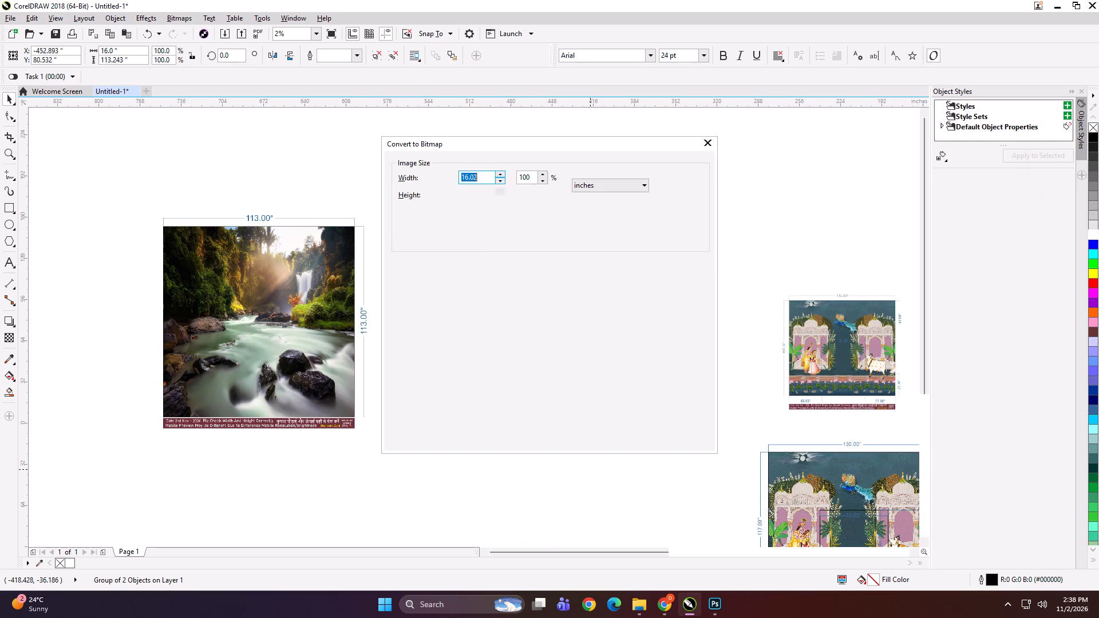
pyautogui.press('Return')
# Spread the three waterfall panels apart by nudging the middle and right panels rightward, leaving similar gaps between them.
pyautogui.moveTo(445, 217); pyautogui.dragTo(602, 419)
pyautogui.press('Right')
pyautogui.press('Right')
pyautogui.press('Right')
pyautogui.press('Right')
pyautogui.press('Right')
pyautogui.press('Right')
pyautogui.press('Right')
pyautogui.press('Right')
pyautogui.press('Right')
pyautogui.press('Right')
pyautogui.press('Right')
pyautogui.press('Right')
pyautogui.press('Right')
pyautogui.press('Right')
pyautogui.press('Right')
pyautogui.press('Right')
pyautogui.press('Right')
pyautogui.press('Right')
pyautogui.press('Right')
pyautogui.press('Right')
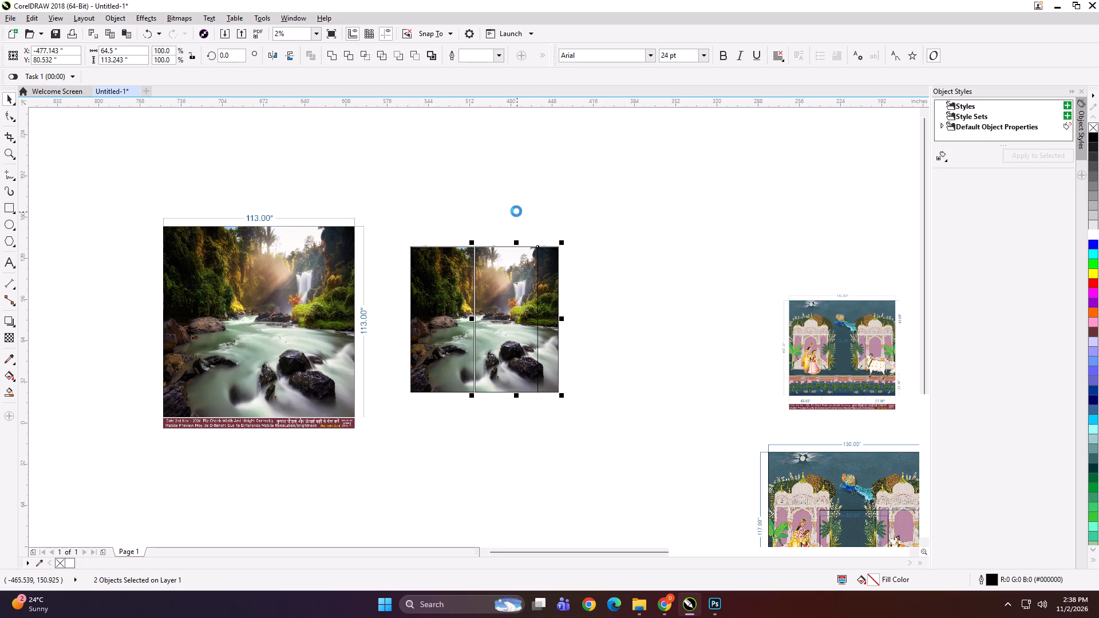
pyautogui.moveTo(512, 211); pyautogui.dragTo(602, 417)
pyautogui.press('Right')
pyautogui.press('Right')
# Enlarge the three separated panels together to about the height of the dimensioned waterfall drawing and shift them slightly downward beside it.
pyautogui.moveTo(624, 211); pyautogui.dragTo(376, 433)
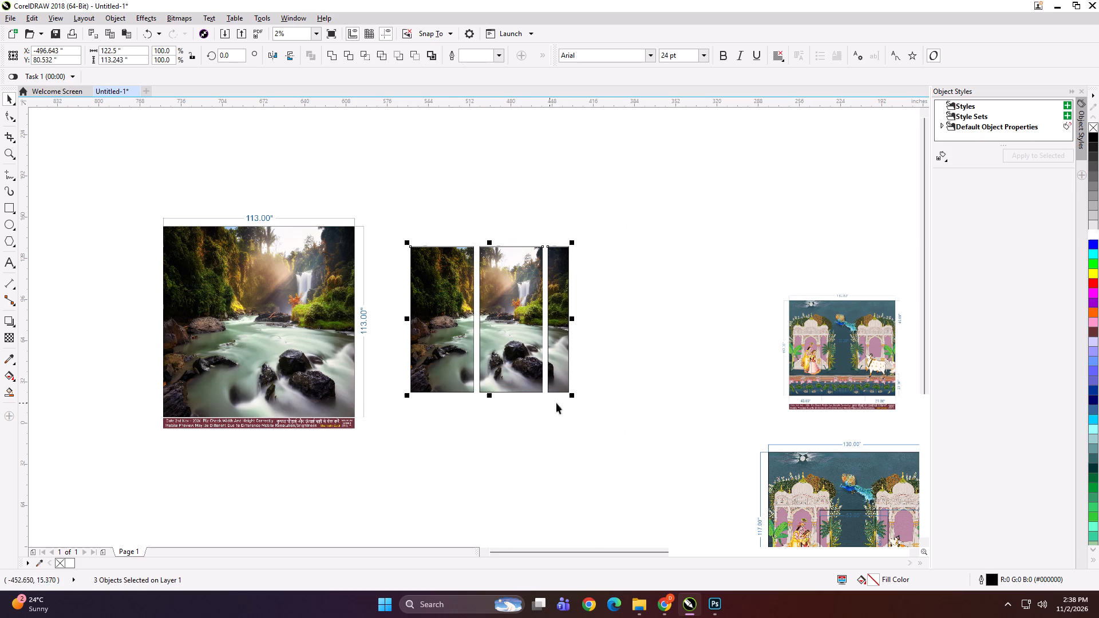
pyautogui.keyDown('shift'); pyautogui.moveTo(574, 394); pyautogui.dragTo(607, 418); pyautogui.keyUp('shift')
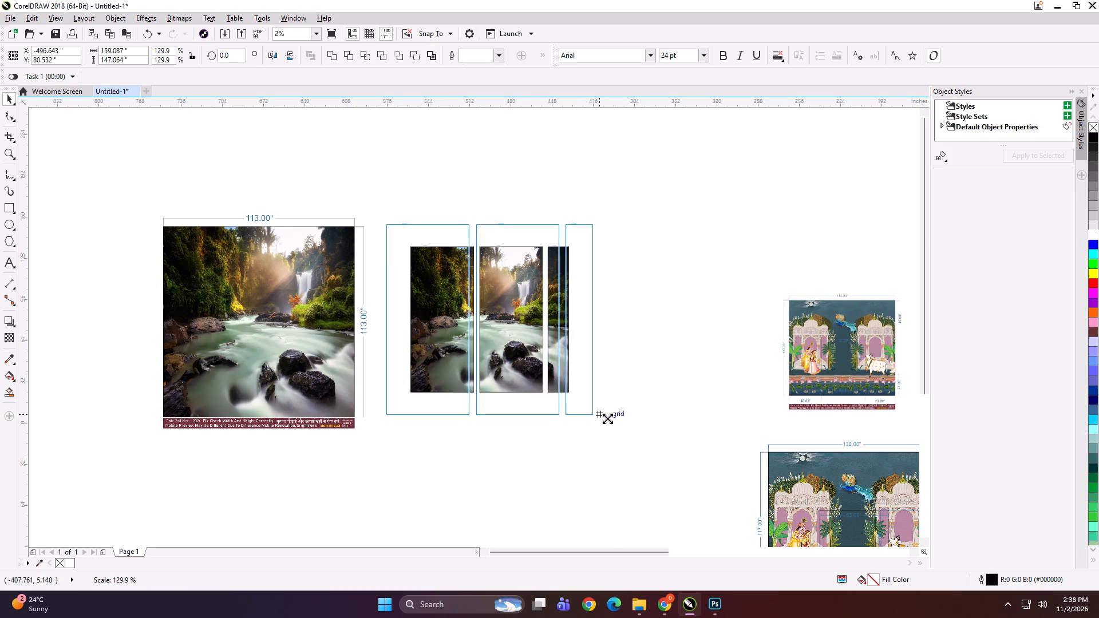
pyautogui.keyDown('shift'); pyautogui.moveTo(607, 418); pyautogui.dragTo(608, 419); pyautogui.keyUp('shift')
pyautogui.moveTo(430, 318); pyautogui.dragTo(429, 326)
# Group the panels with the dimensioned 113x113 waterfall drawing and shrink the group to about 3.587 by 1.764 inches.
pyautogui.keyDown('shift'); pyautogui.click(363, 326); pyautogui.keyUp('shift')
pyautogui.hotkey('ctrl', 'g')
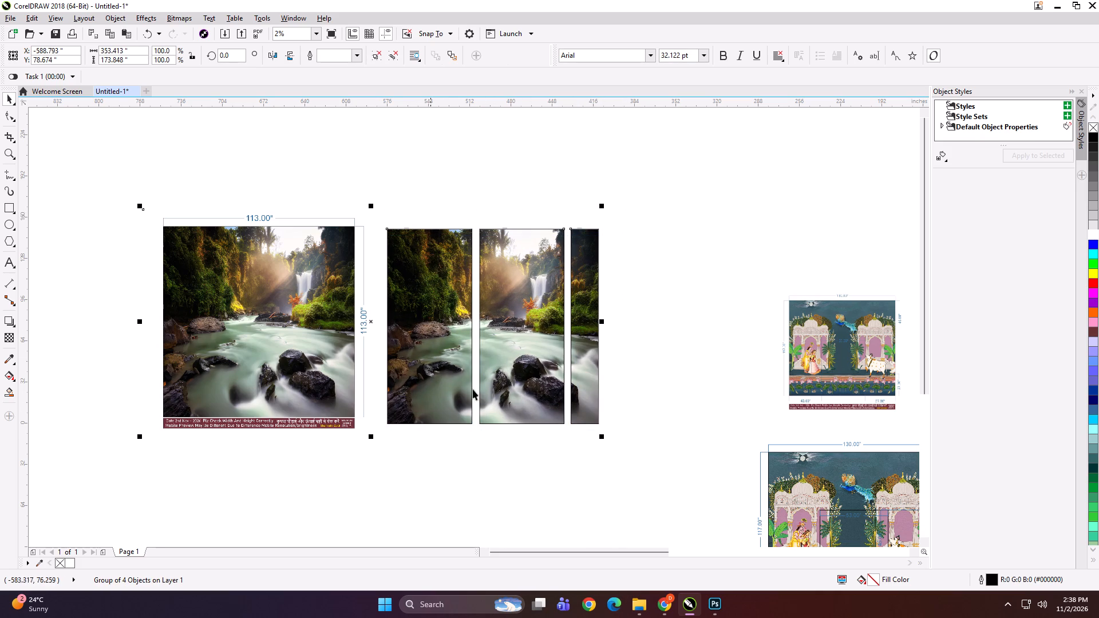
pyautogui.keyDown('shift'); pyautogui.moveTo(603, 438); pyautogui.dragTo(382, 338); pyautogui.keyUp('shift')
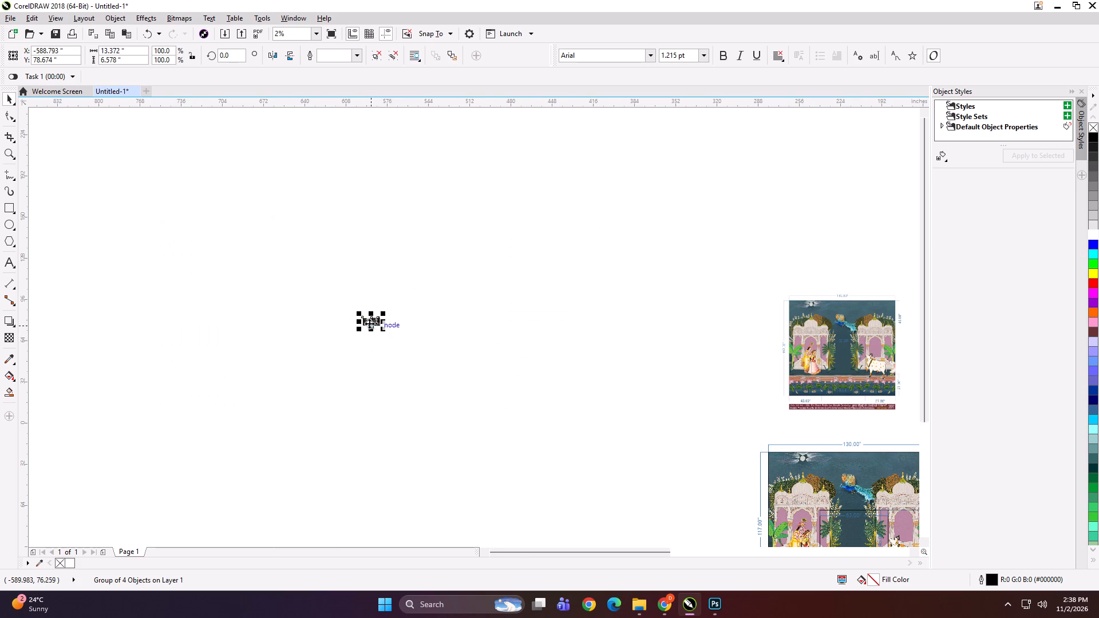
pyautogui.scroll(4, 369, 323)
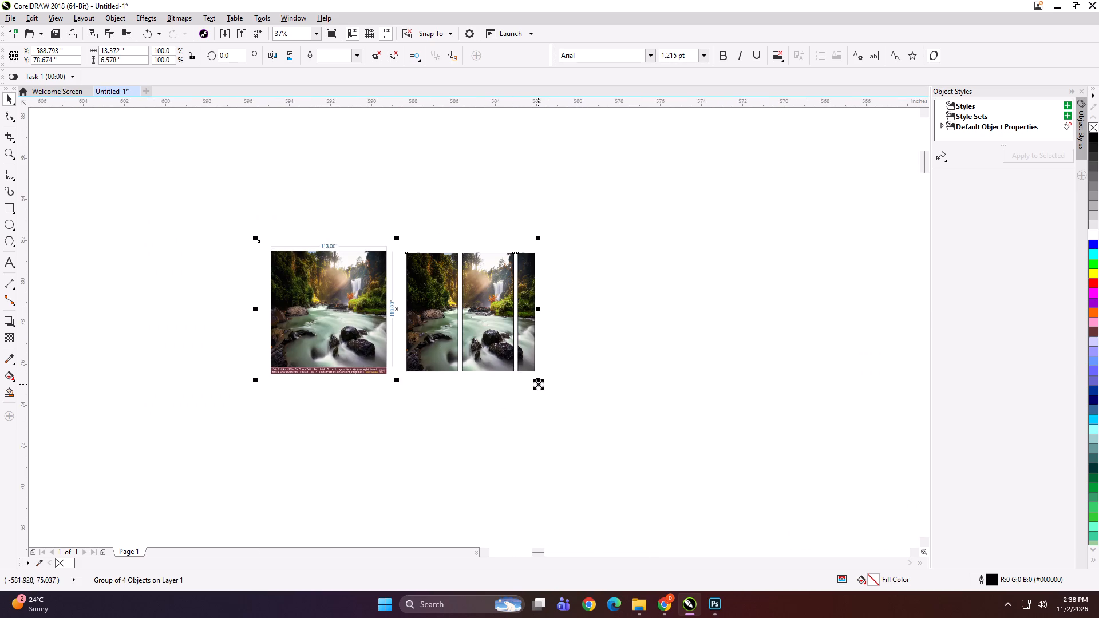
pyautogui.keyDown('shift'); pyautogui.moveTo(538, 384); pyautogui.dragTo(437, 342); pyautogui.keyUp('shift')
# Export the shrunken waterfall overview group as a TIFF named fsdg.
pyautogui.hotkey('ctrl', 'e')
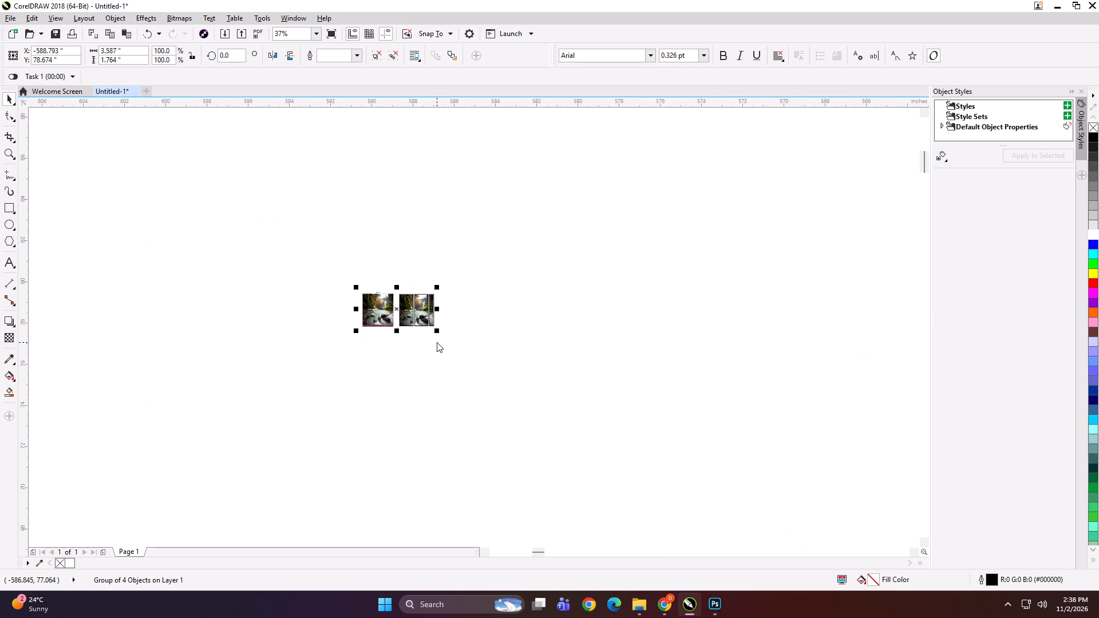
pyautogui.write('fsdg')
pyautogui.press('Return')
pyautogui.press('Return')
pyautogui.press('Return')
# Delete the waterfall overview group and fit all remaining designs in view.
pyautogui.press('Delete')
pyautogui.press('F4')
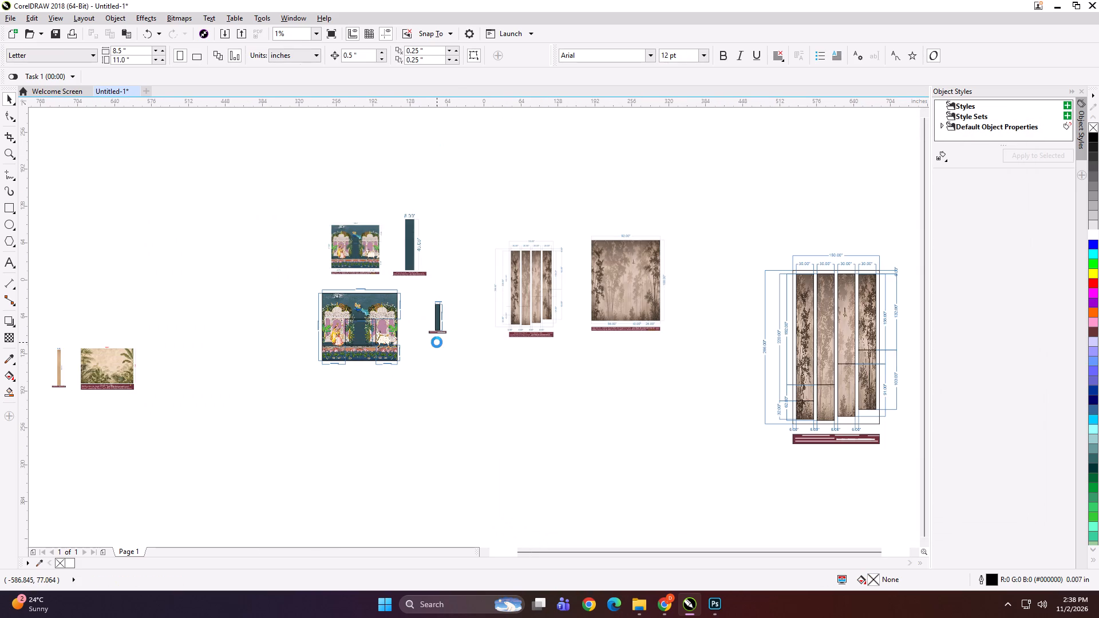
pyautogui.click(519, 424)
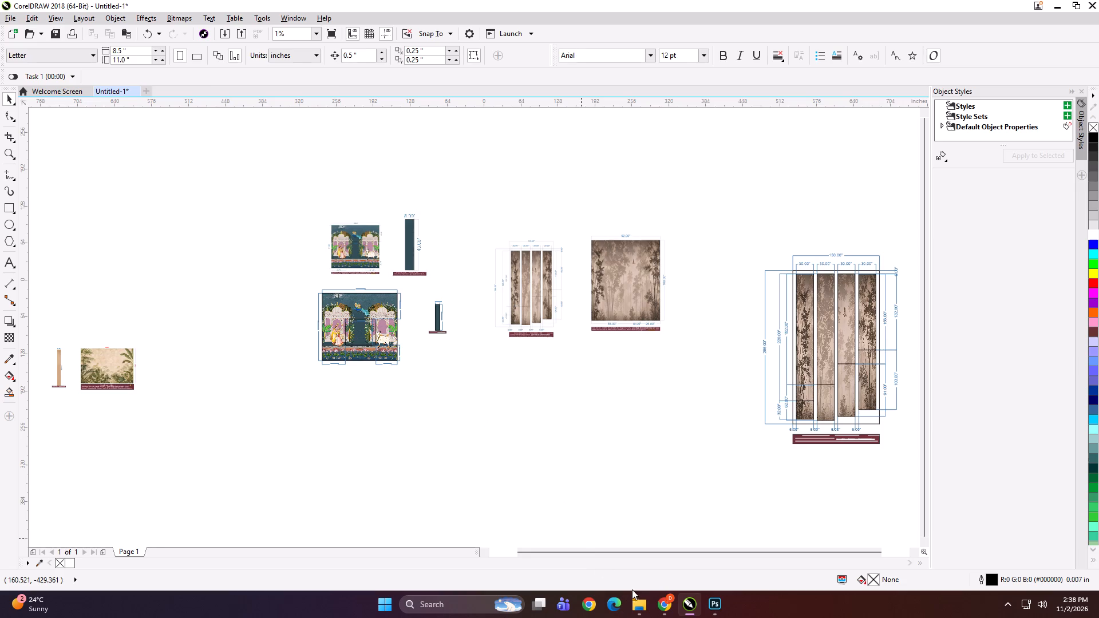
# Switch to File Explorer and look through the shared drive's ankush > 2-11-26 folder for design files, ending at the drive's root.
pyautogui.click(634, 599)
pyautogui.scroll(4, 344, 334)
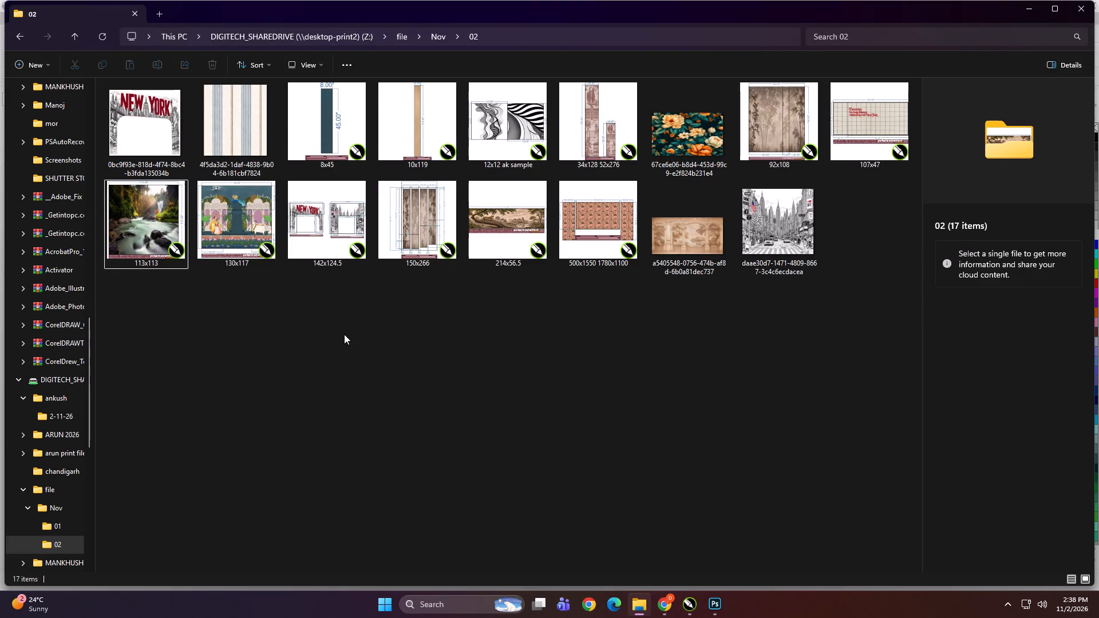
pyautogui.scroll(8, 113, 344)
pyautogui.click(60, 371)
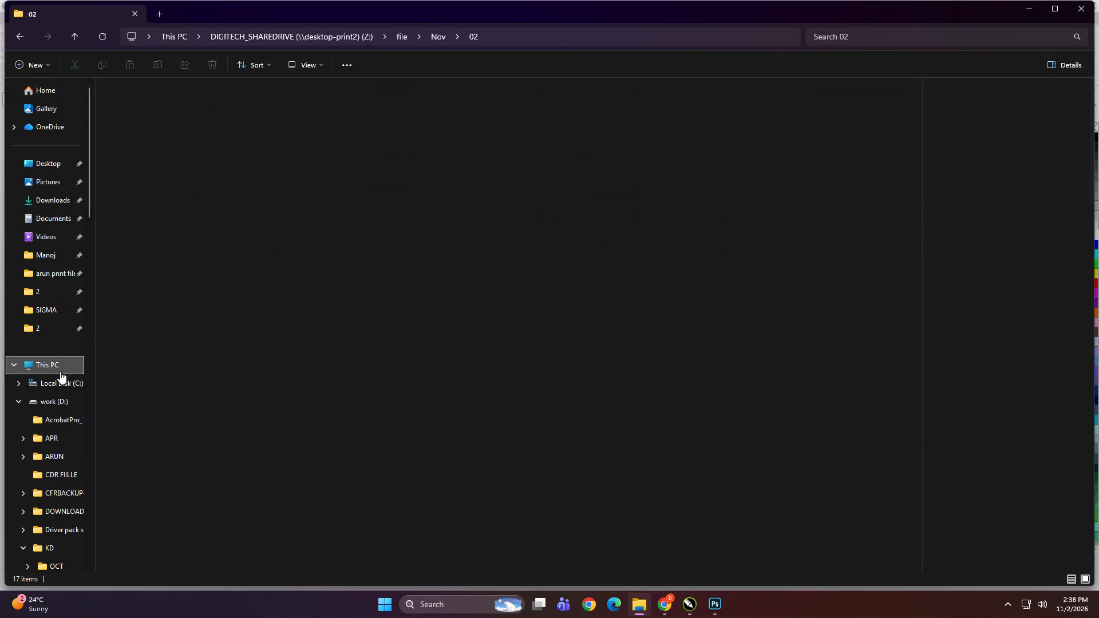
pyautogui.doubleClick(172, 275)
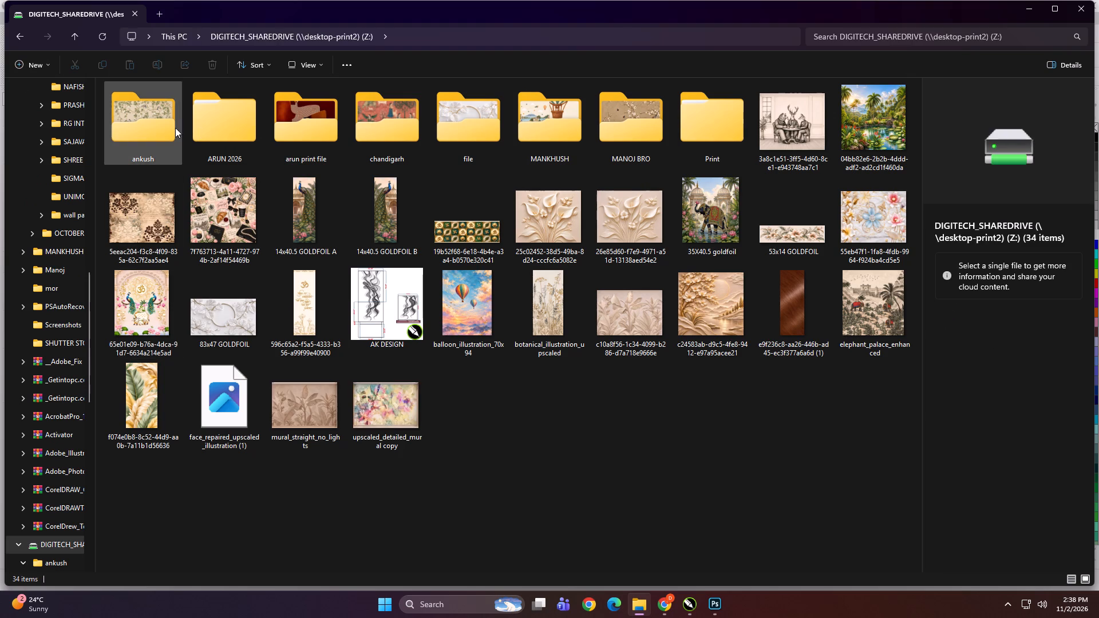
pyautogui.doubleClick(156, 127)
pyautogui.doubleClick(221, 213)
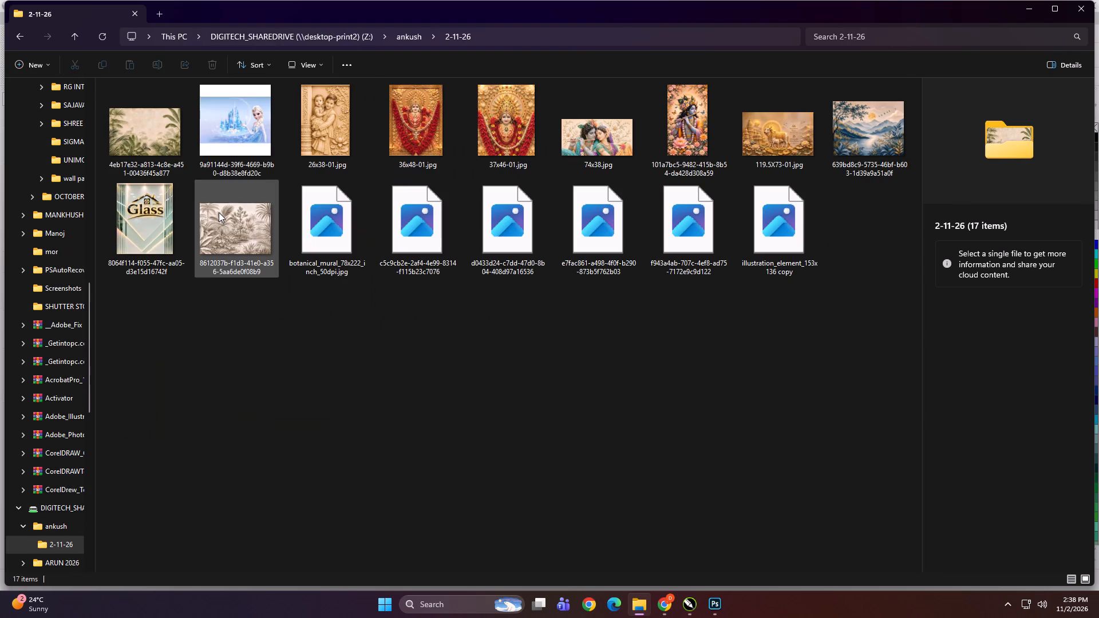
pyautogui.click(487, 379)
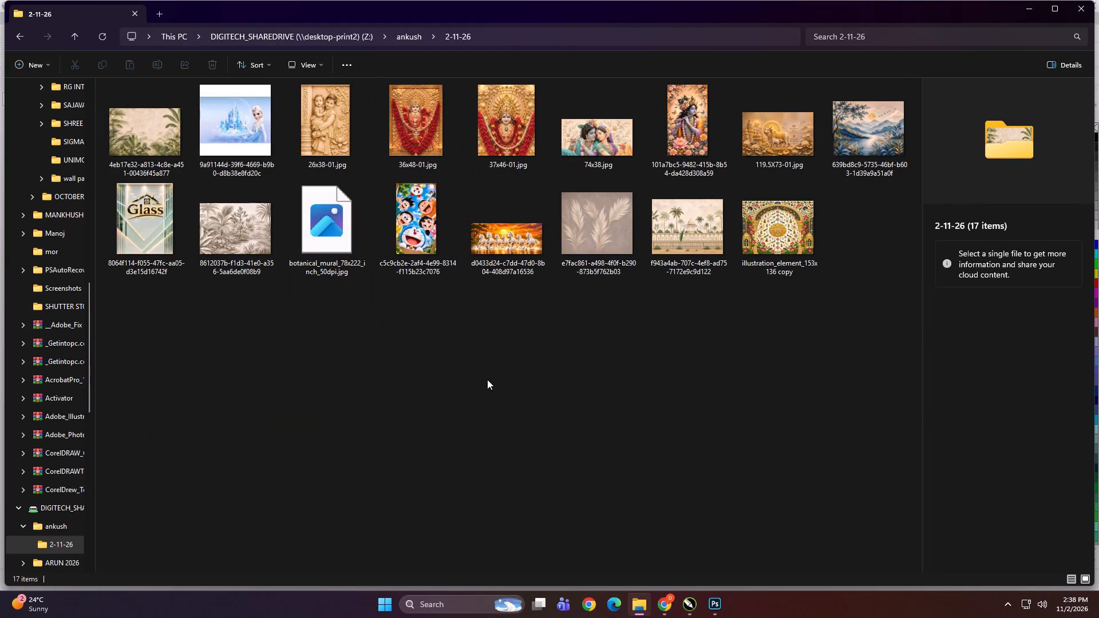
pyautogui.press('BackSpace')
pyautogui.press('BackSpace')
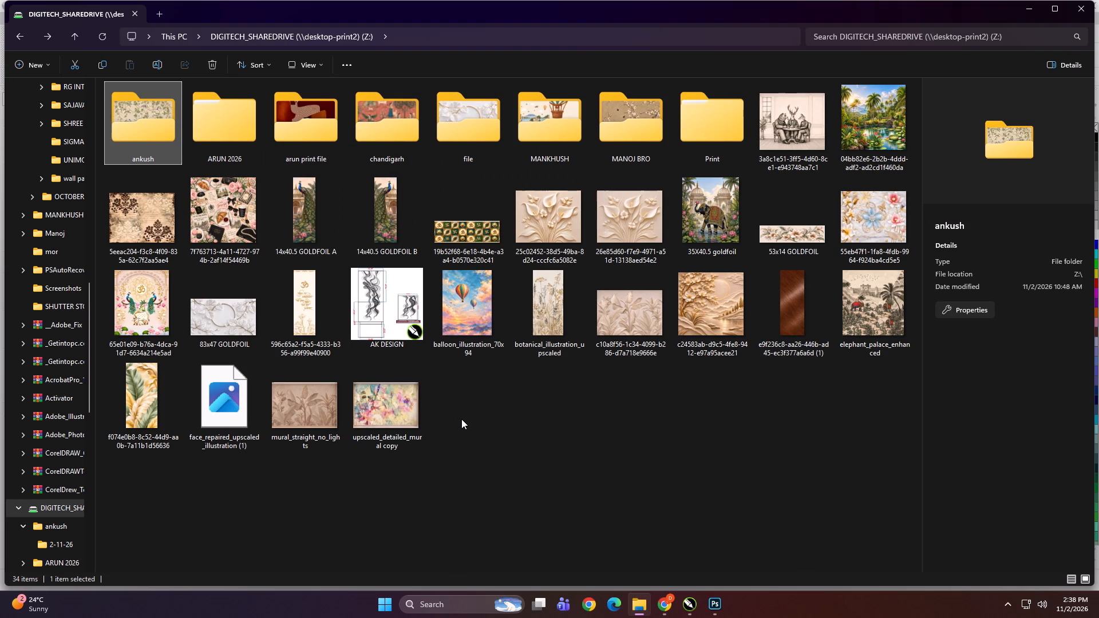
# Bring face_repaired_upscaled_illustration (1) from the shared drive into the CorelDRAW drawing, placing it in the empty area below the designs.
pyautogui.scroll(2, 466, 418)
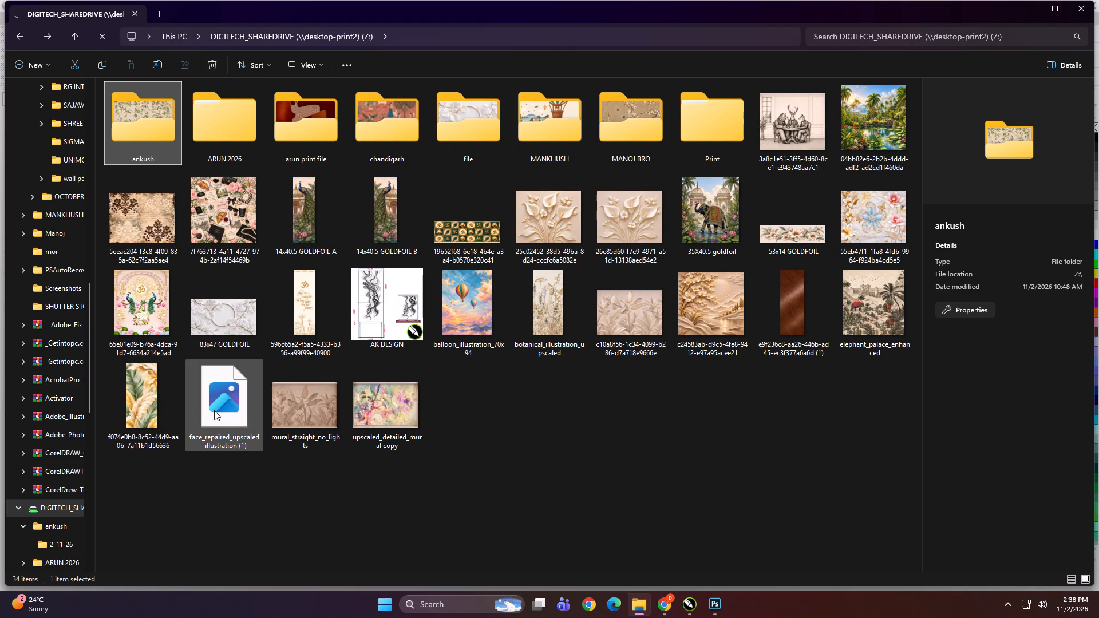
pyautogui.click(214, 410)
pyautogui.moveTo(221, 397); pyautogui.dragTo(667, 532)
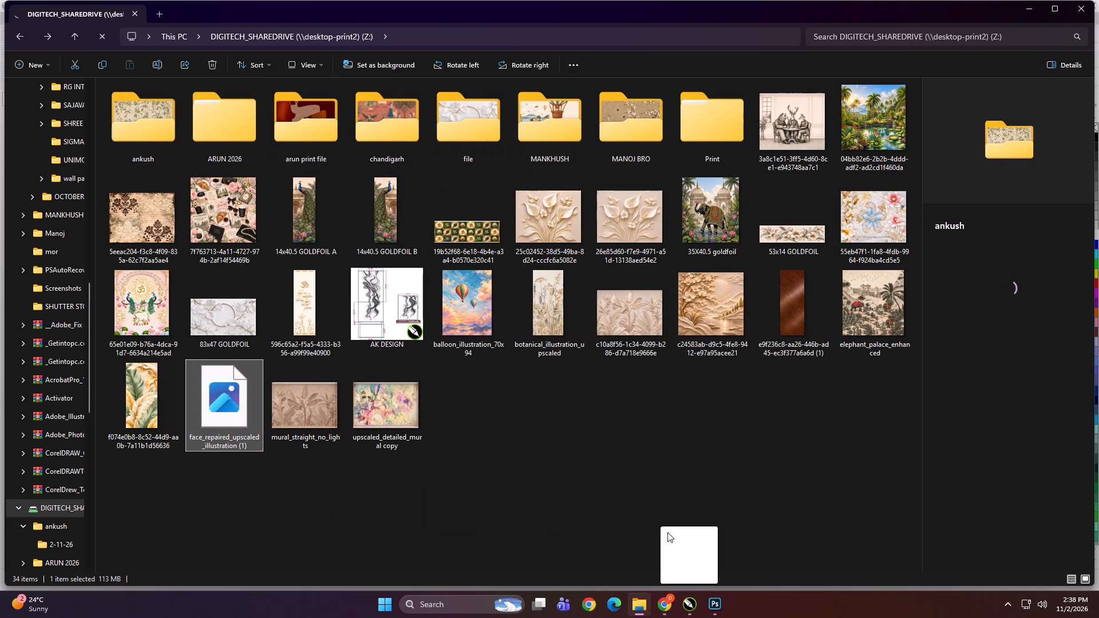
pyautogui.moveTo(667, 532); pyautogui.dragTo(484, 474)
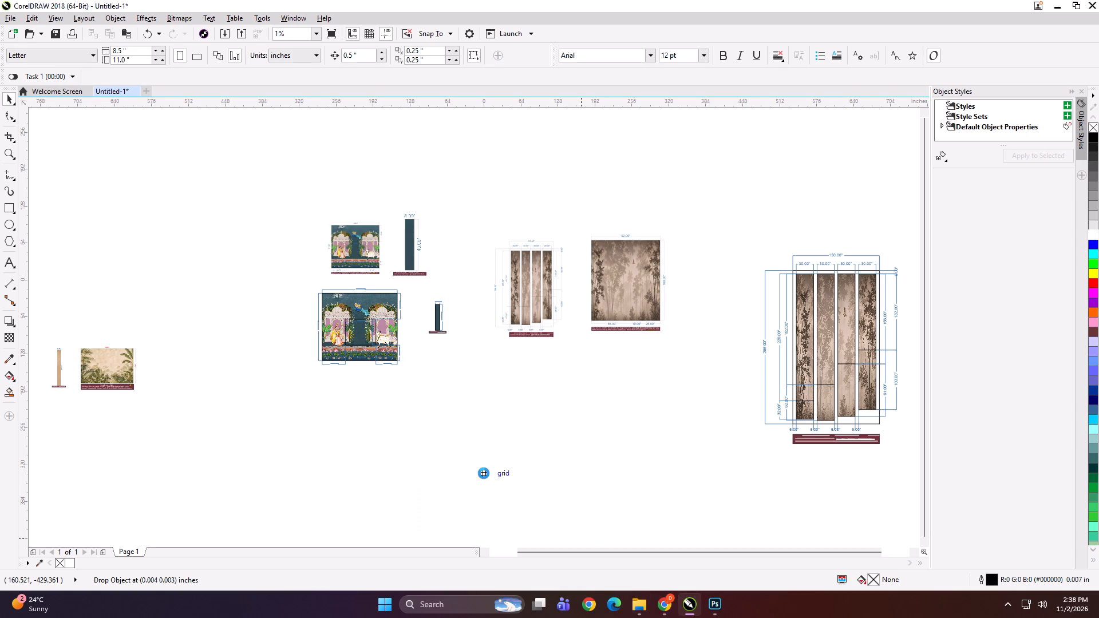
# Switch to Photoshop.
pyautogui.hotkey('alt', 'Tab')
pyautogui.hotkey('alt', 'Tab')
pyautogui.hotkey('alt', 'Tab')
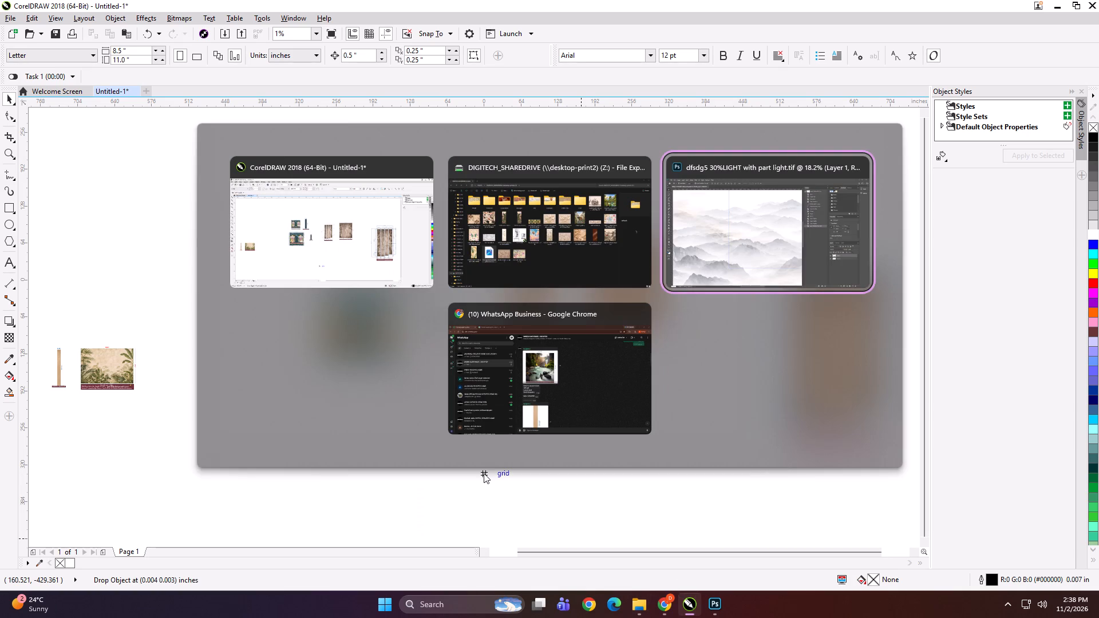
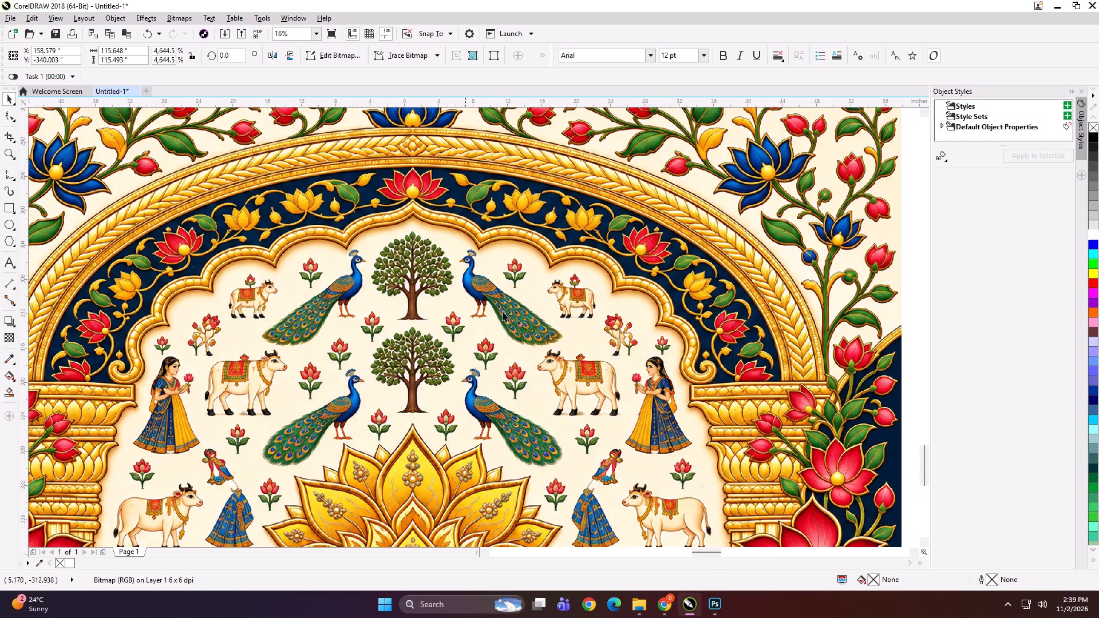
# Move the 153 × 136 overview with the ARUN banner closer beside the full lotus arch design.
pyautogui.scroll(3, 658, 367)
pyautogui.scroll(-3, 604, 271)
pyautogui.scroll(-2, 561, 292)
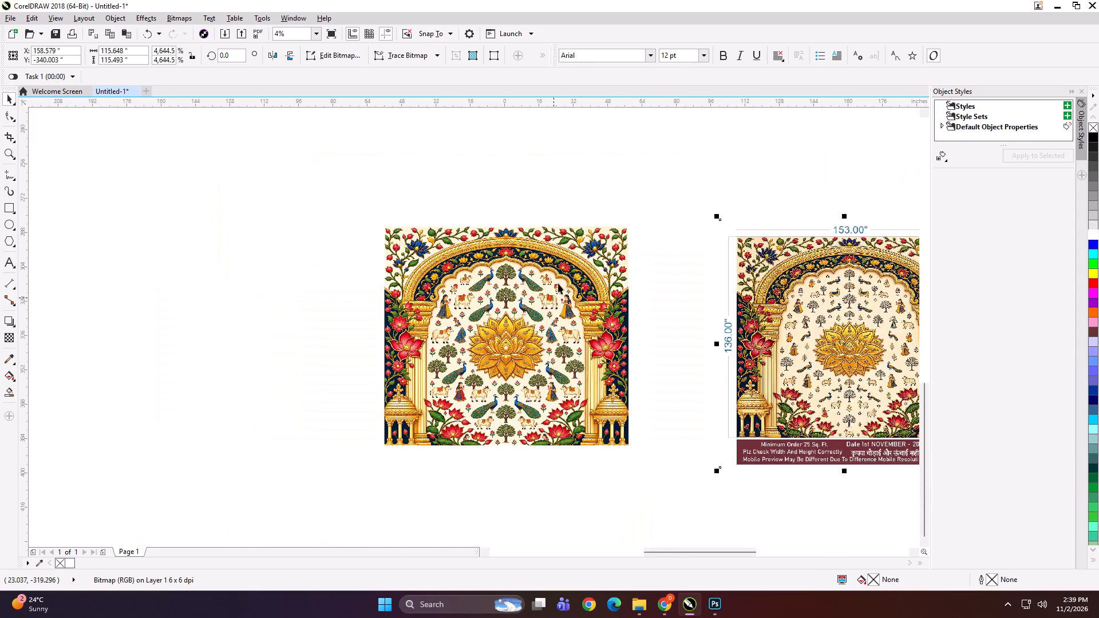
pyautogui.scroll(-1, 554, 284)
pyautogui.moveTo(710, 290); pyautogui.dragTo(687, 283)
pyautogui.keyDown('shift'); pyautogui.click(592, 301); pyautogui.keyUp('shift')
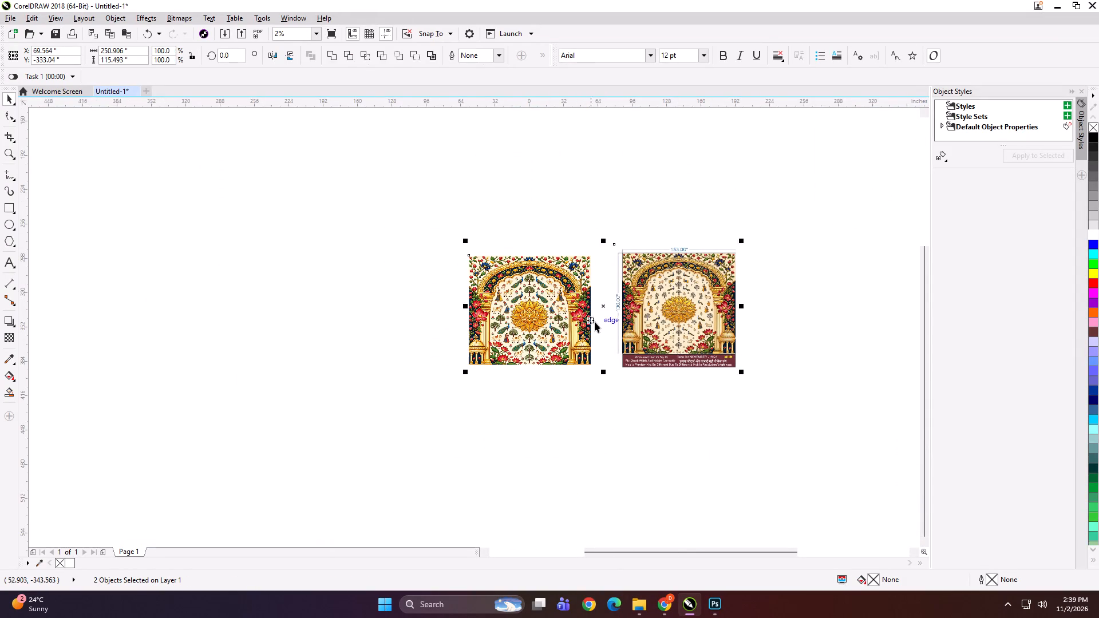
pyautogui.hotkey('shift', 'F2')
pyautogui.click(475, 238)
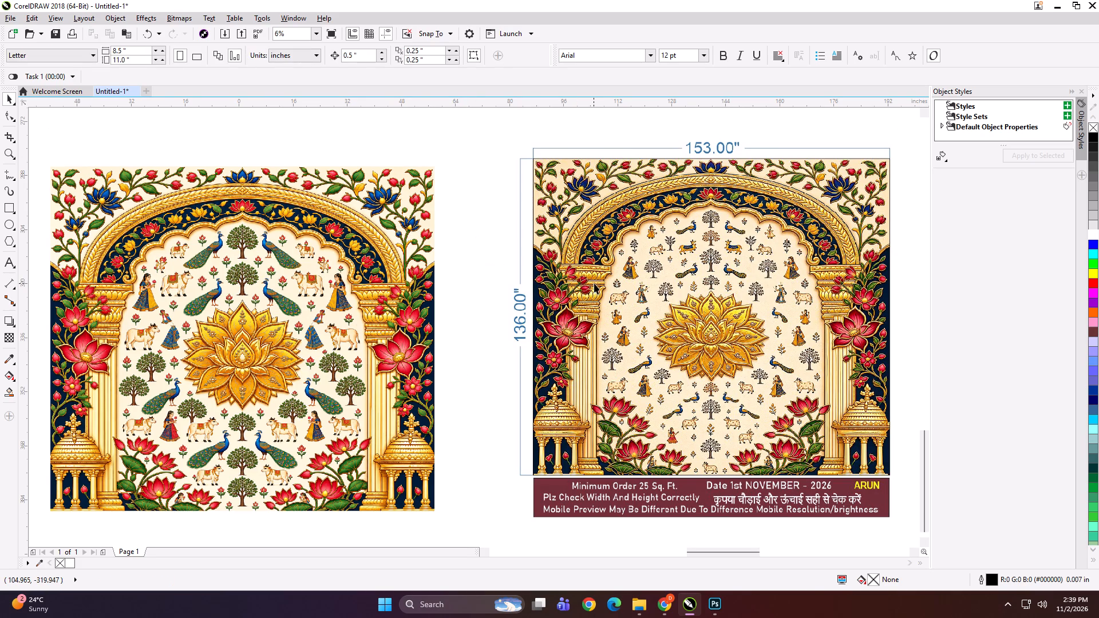
pyautogui.moveTo(595, 283); pyautogui.dragTo(603, 280)
# Resize the full lotus arch design to 153 inches wide and 136 inches high.
pyautogui.moveTo(385, 324); pyautogui.dragTo(390, 314)
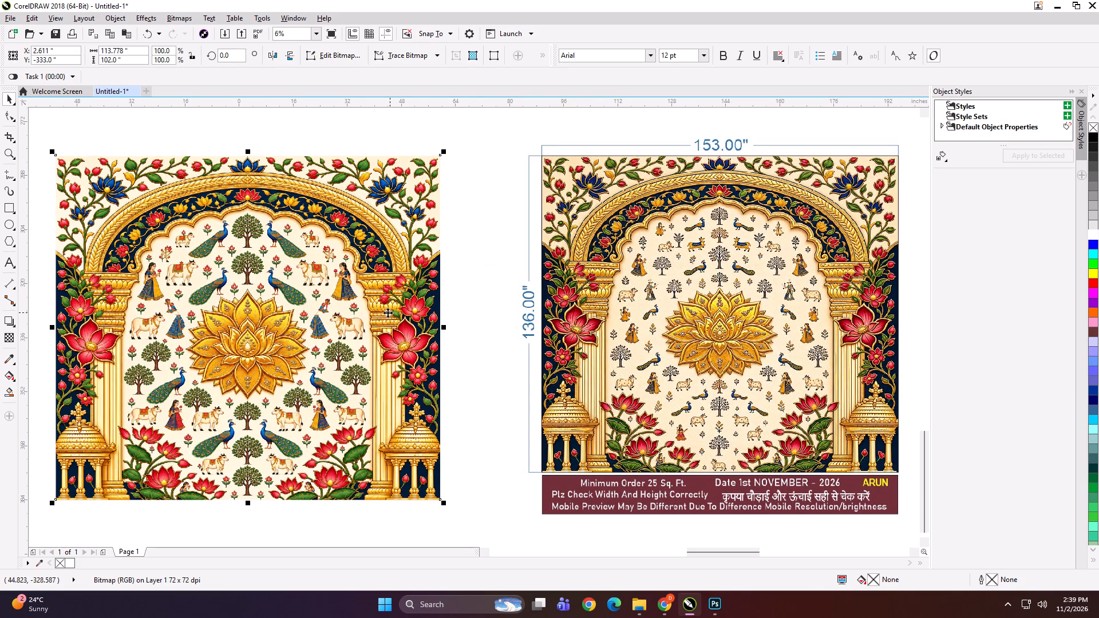
pyautogui.moveTo(134, 51); pyautogui.dragTo(69, 56)
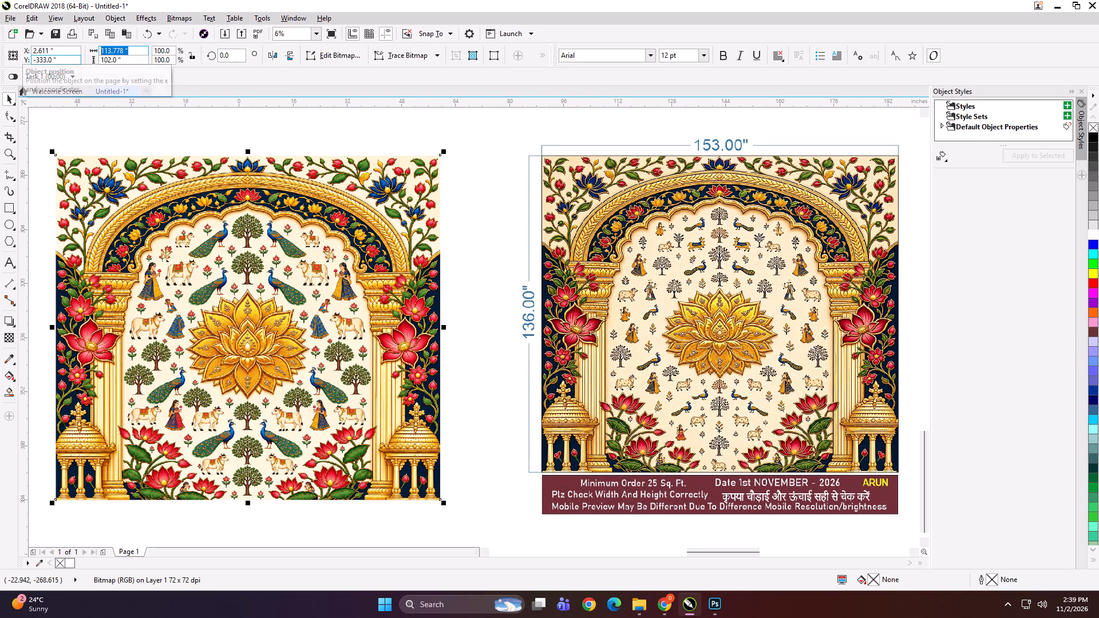
pyautogui.write('153')
pyautogui.press('Tab')
pyautogui.write('136')
pyautogui.press('Return')
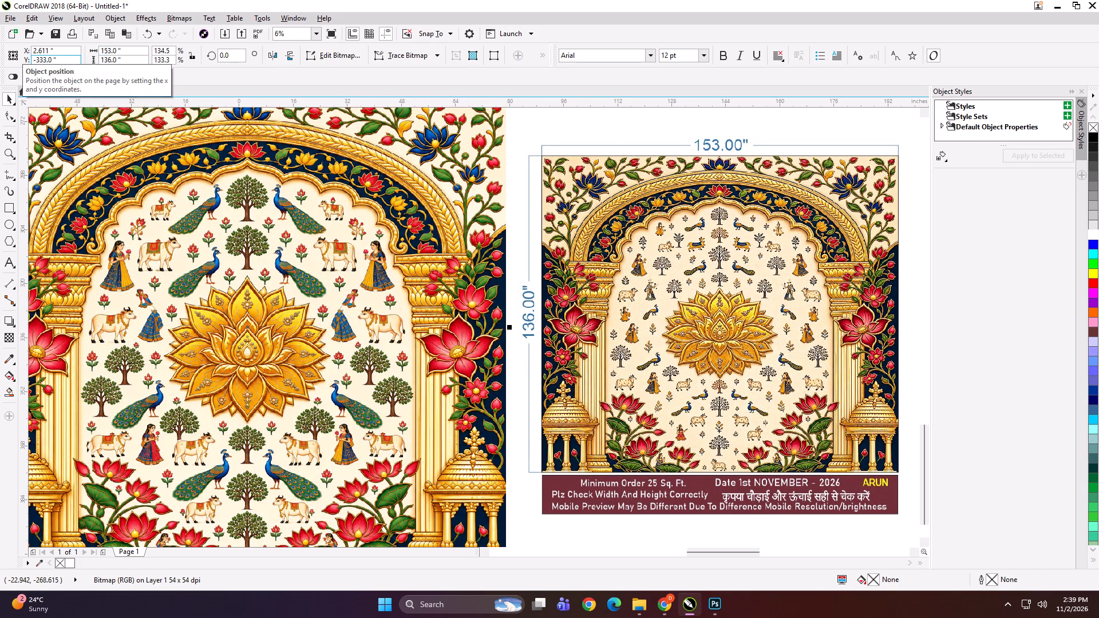
# Move the ARUN overview slightly farther from the enlarged lotus arch design and fit both in view.
pyautogui.scroll(-1, 297, 232)
pyautogui.moveTo(464, 245); pyautogui.dragTo(497, 248)
pyautogui.keyDown('shift'); pyautogui.click(348, 268); pyautogui.keyUp('shift')
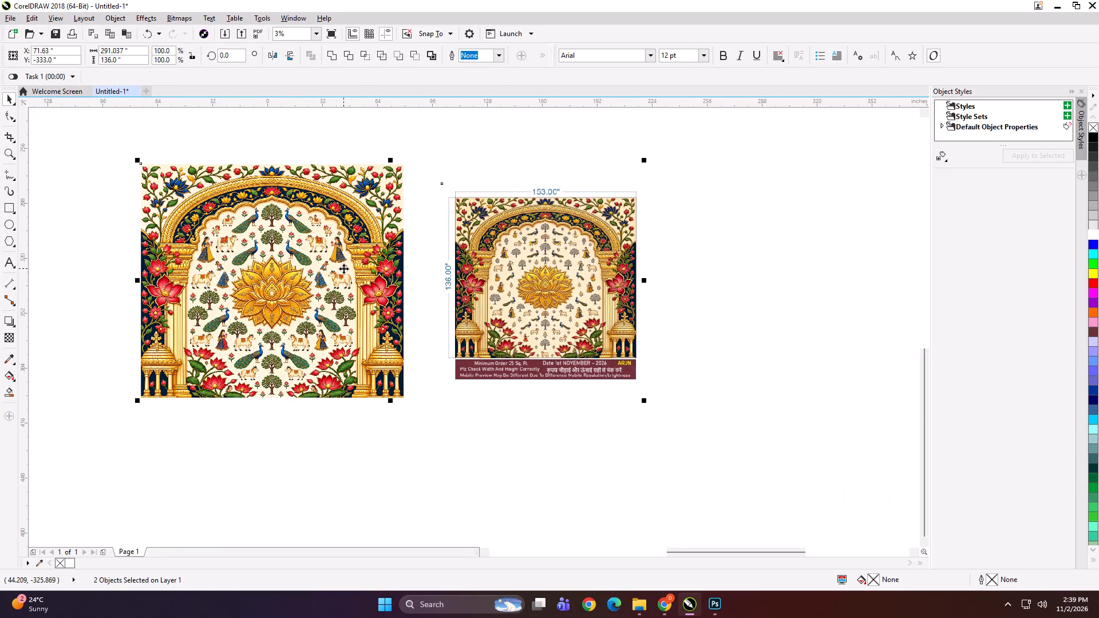
pyautogui.hotkey('shift', 'F2')
pyautogui.click(615, 124)
# Create a 53 × 136 inch panel rectangle over the lotus arch design and align it to the design's left edge.
pyautogui.click(476, 195)
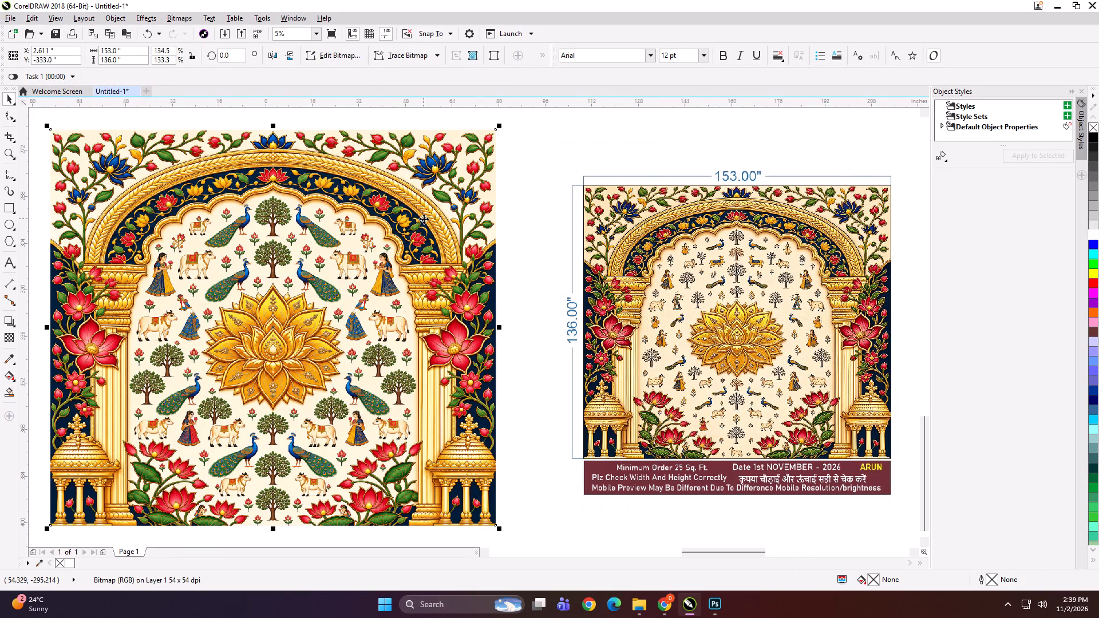
pyautogui.keyDown('shift'); pyautogui.doubleClick(7, 204); pyautogui.keyUp('shift')
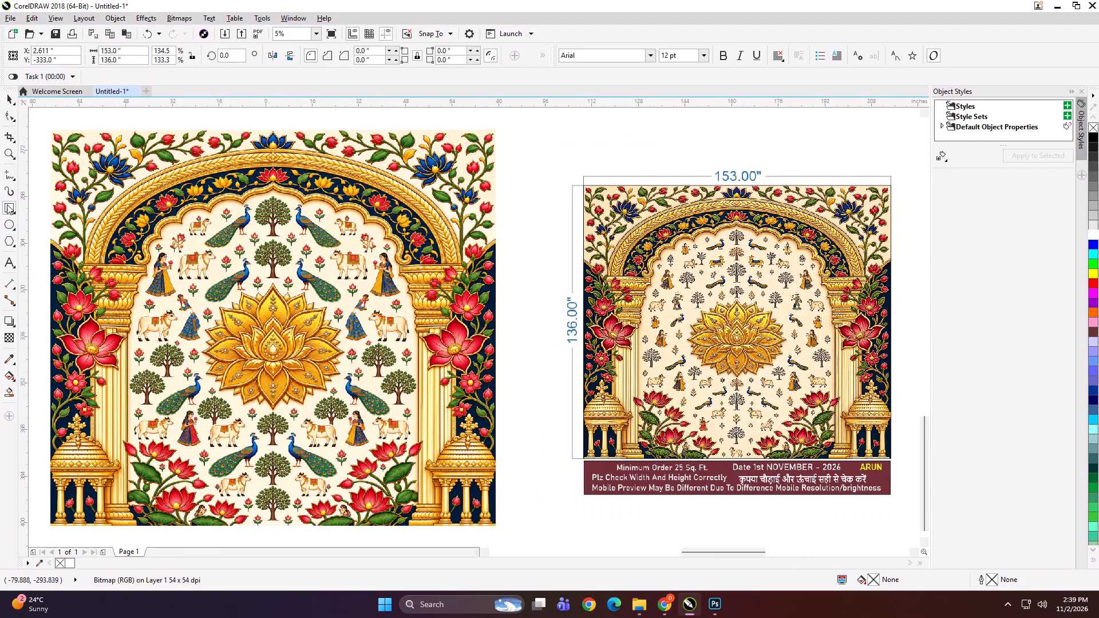
pyautogui.hotkey('shift', 'space')
pyautogui.click(126, 53)
pyautogui.hotkey('ctrl', 'a')
pyautogui.write('53')
pyautogui.press('Return')
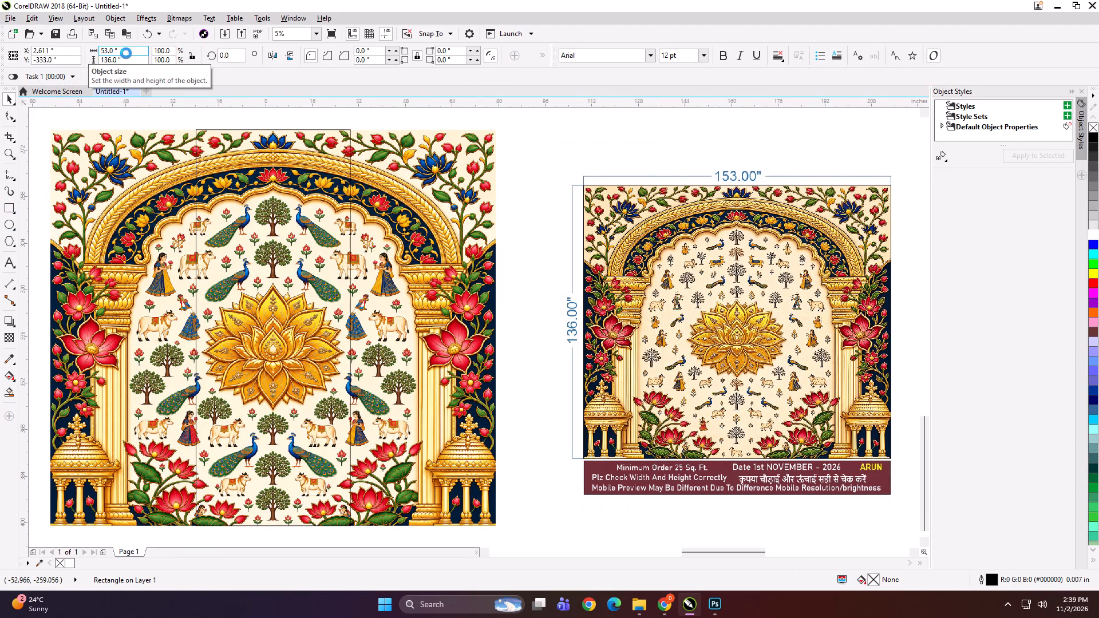
pyautogui.keyDown('shift'); pyautogui.click(131, 262); pyautogui.keyUp('shift')
pyautogui.press('l')
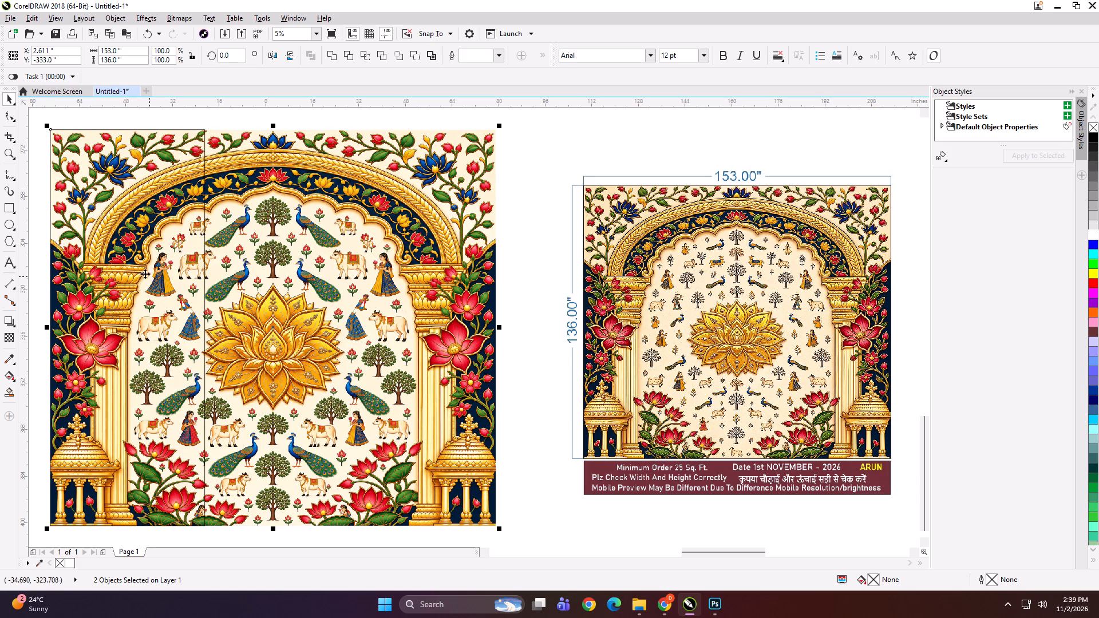
# Copy the panel rectangle twice across the design, overlapping neighbours by 0.5 inch, and shorten the third to the design's right edge.
pyautogui.click(42, 199)
pyautogui.click(120, 260)
pyautogui.moveTo(49, 327); pyautogui.dragTo(276, 332)
pyautogui.keyDown('ctrl'); pyautogui.rightClick(276, 332); pyautogui.keyUp('ctrl')
pyautogui.press('Left')
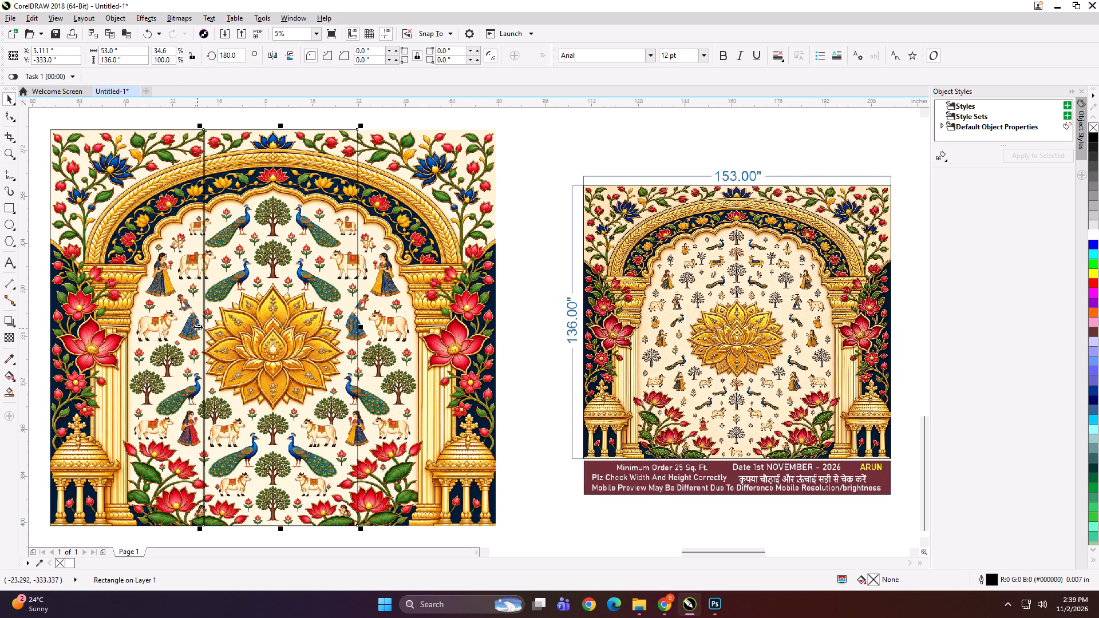
pyautogui.moveTo(197, 327); pyautogui.dragTo(520, 332)
pyautogui.keyDown('ctrl'); pyautogui.rightClick(520, 332); pyautogui.keyUp('ctrl')
pyautogui.press('Left')
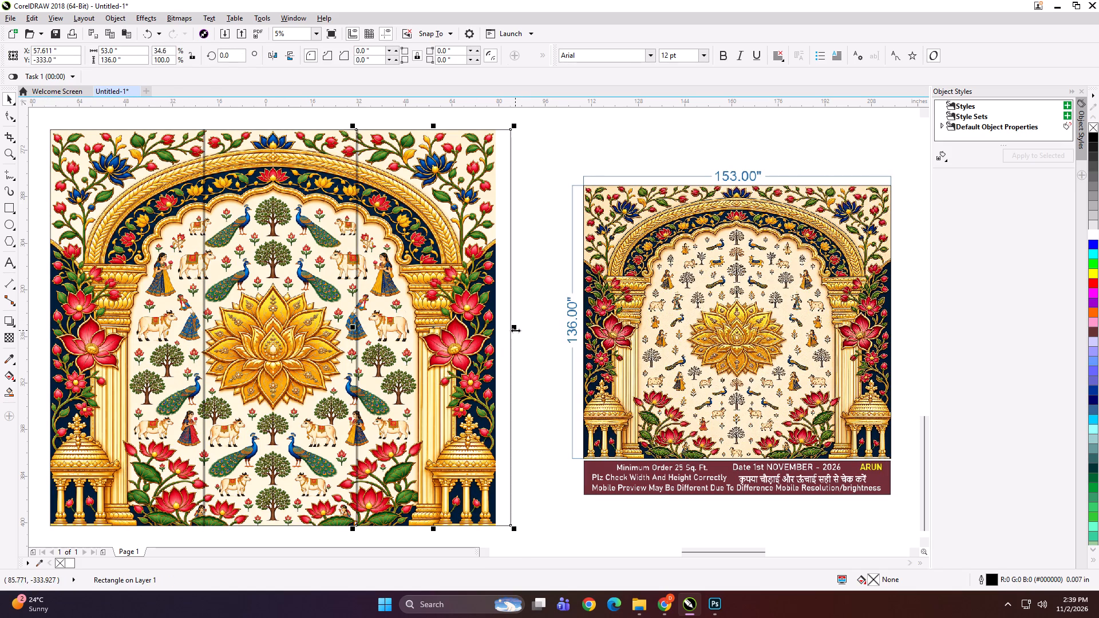
pyautogui.moveTo(515, 330); pyautogui.dragTo(503, 330)
# Group the three panel rectangles, place the lotus arch design inside them as a PowerClip, and ungroup the panels.
pyautogui.keyDown('shift'); pyautogui.click(301, 279); pyautogui.keyUp('shift')
pyautogui.keyDown('shift'); pyautogui.click(152, 273); pyautogui.keyUp('shift')
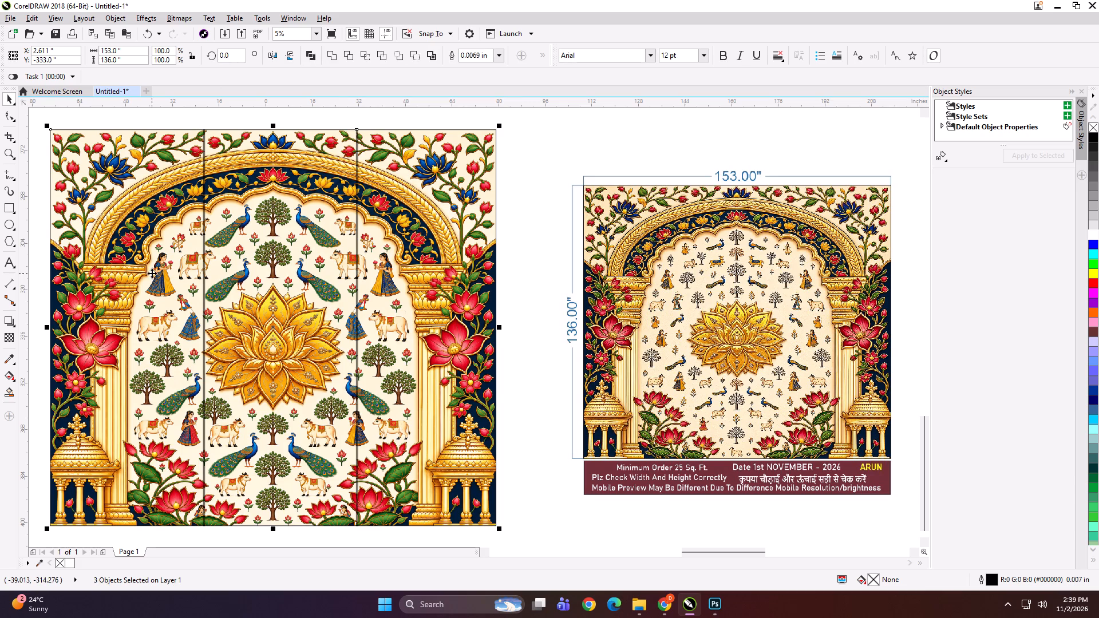
pyautogui.hotkey('ctrl', 'g')
pyautogui.click(235, 124)
pyautogui.keyDown('alt'); pyautogui.click(250, 194); pyautogui.keyUp('alt')
pyautogui.hotkey('shift', 'Return')
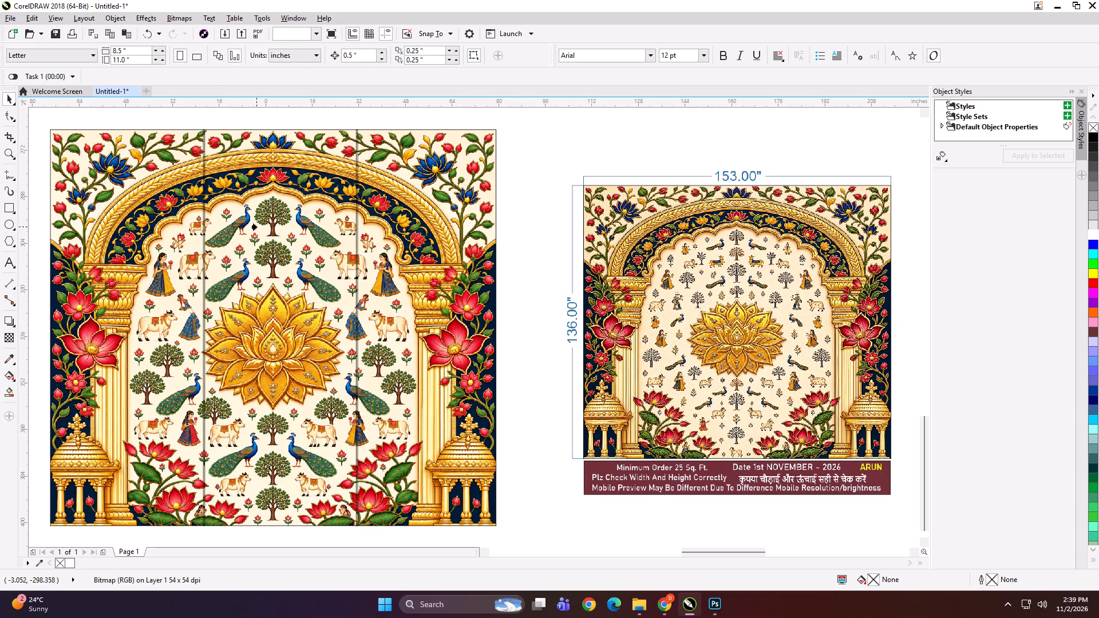
pyautogui.click(331, 228)
pyautogui.hotkey('ctrl', 'u')
# Add the text label "153*136 panel 1" at the top edge of the design's left panel.
pyautogui.scroll(-1, 347, 259)
pyautogui.click(288, 167)
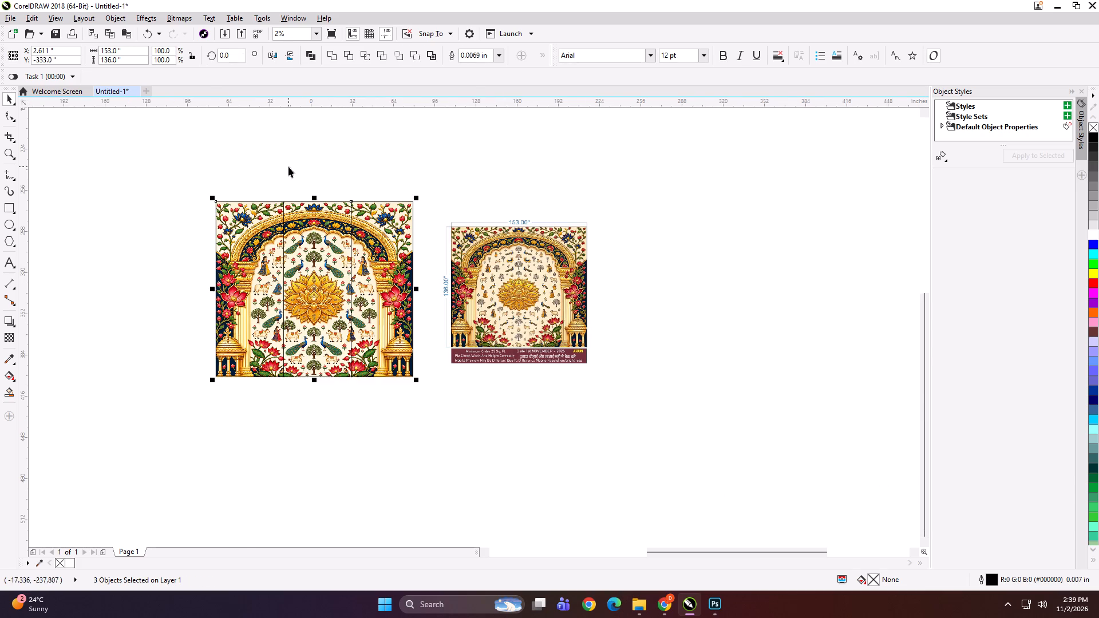
pyautogui.scroll(1, 302, 190)
pyautogui.click(196, 251)
pyautogui.keyDown('shift'); pyautogui.click(777, 332); pyautogui.keyUp('shift')
pyautogui.hotkey('shift', 'F2')
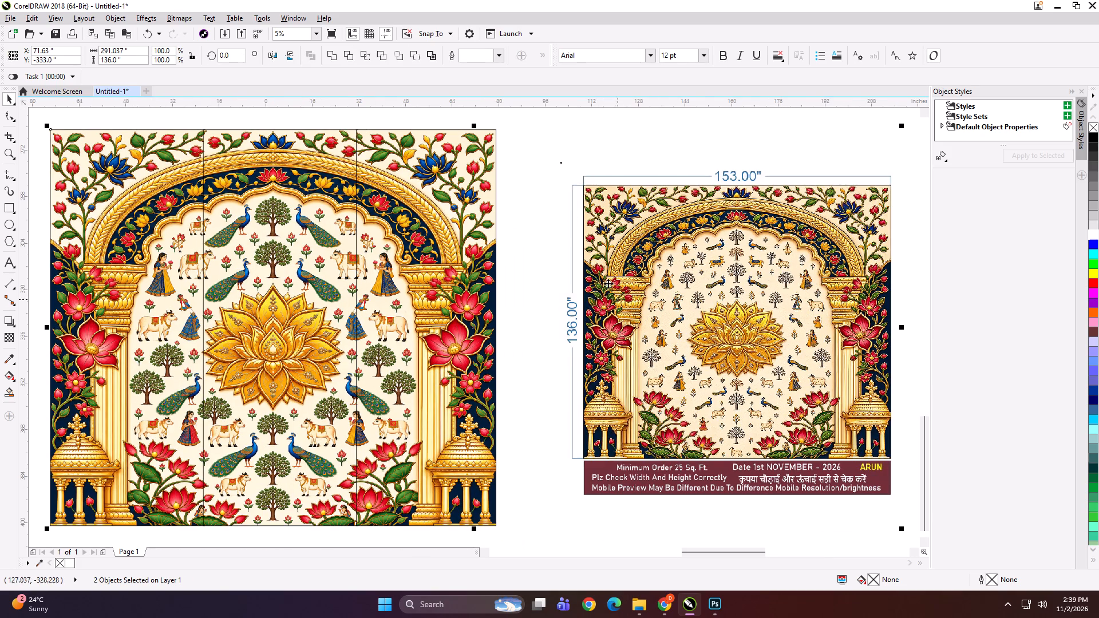
pyautogui.click(561, 139)
pyautogui.click(10, 260)
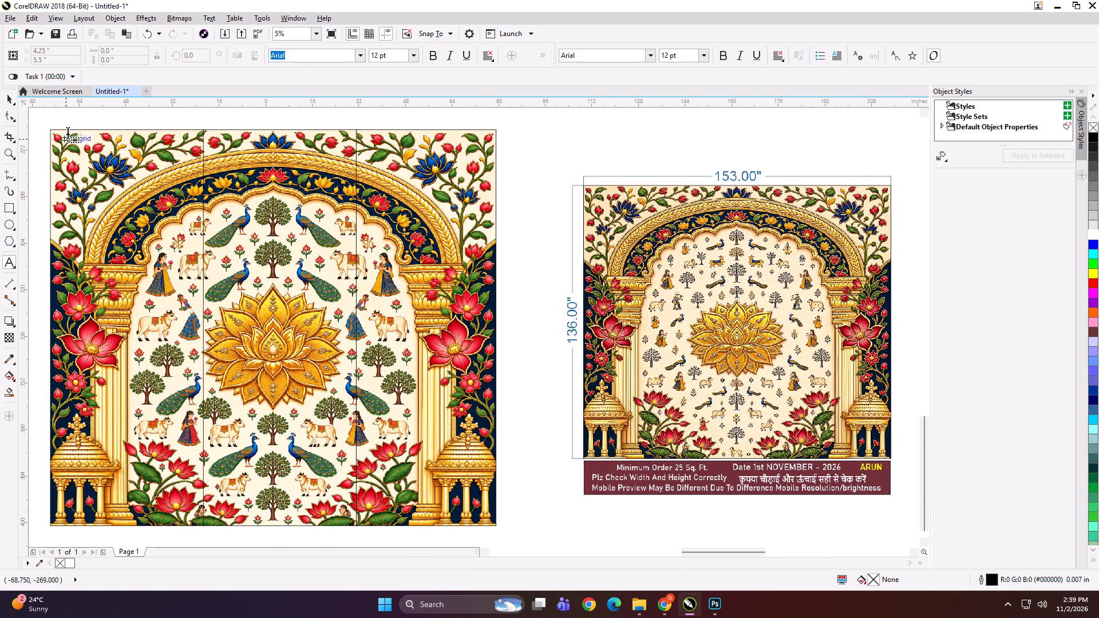
pyautogui.click(88, 128)
pyautogui.write('153*136 panel 1')
# Copy the label to the top edges of the middle and right panels, ending in "panel 2" and "panel 3".
pyautogui.hotkey('ctrl', 'a')
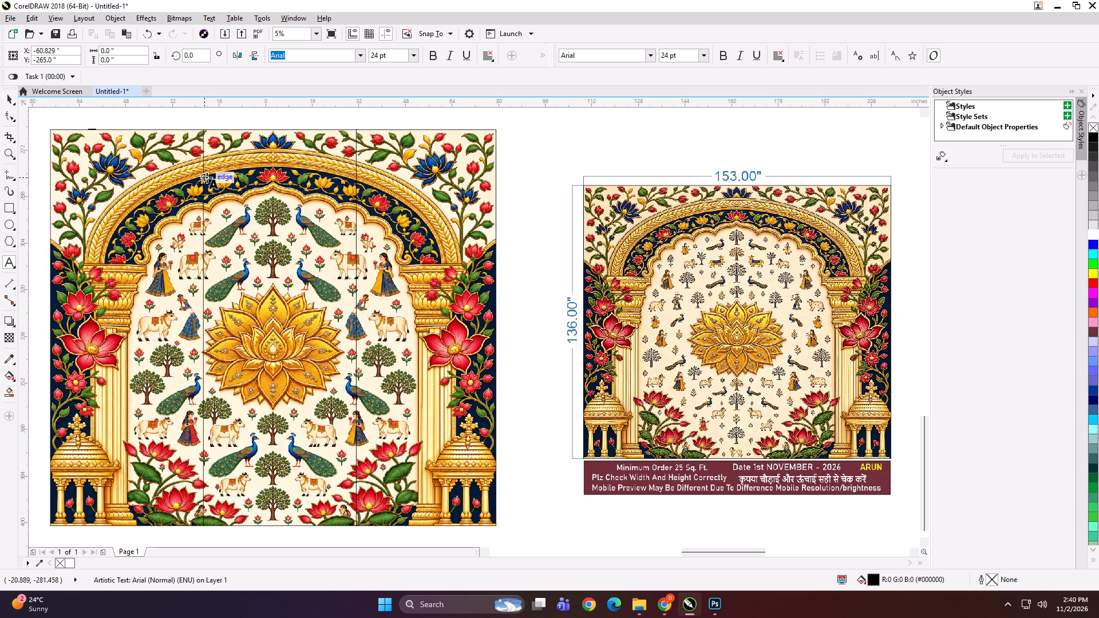
pyautogui.hotkey('ctrl', 'c')
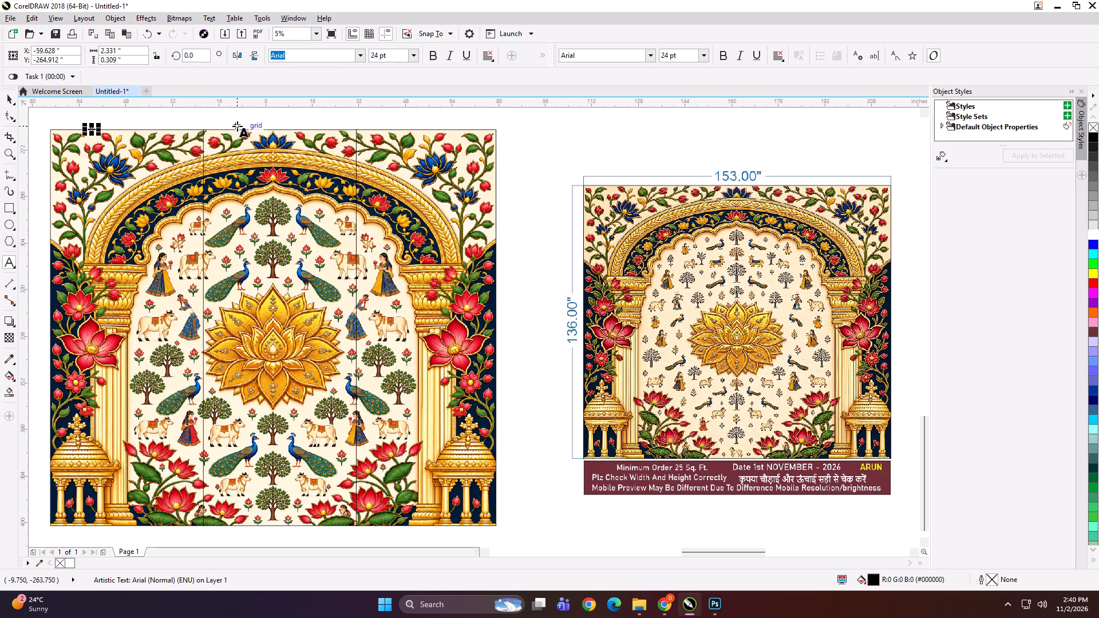
pyautogui.click(238, 129)
pyautogui.hotkey('ctrl', 'v')
pyautogui.press('BackSpace')
pyautogui.press('2')
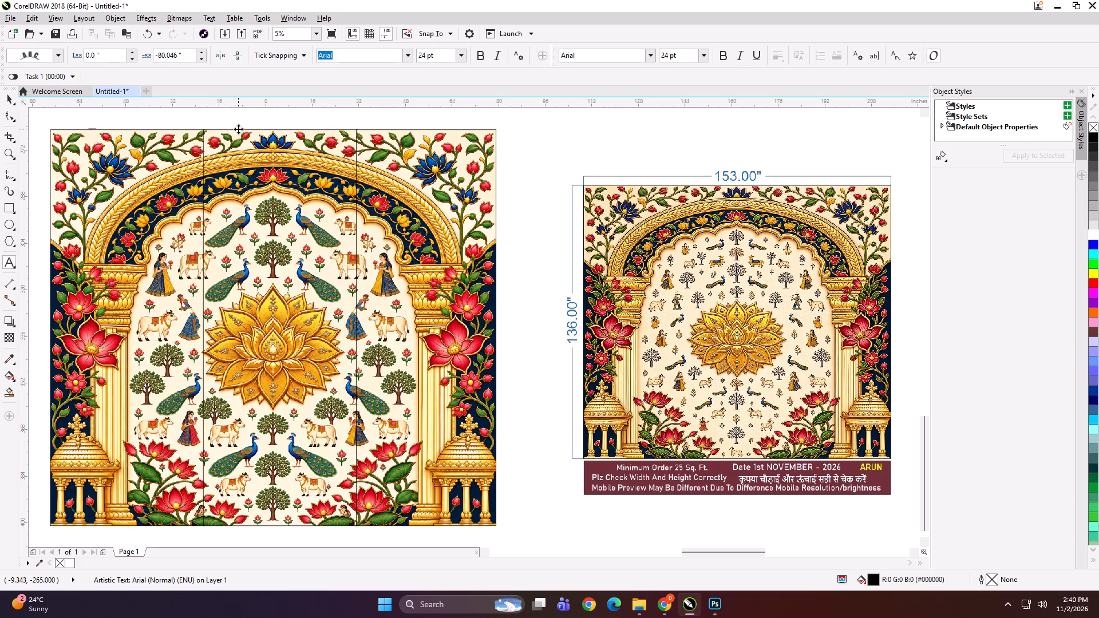
pyautogui.click(376, 128)
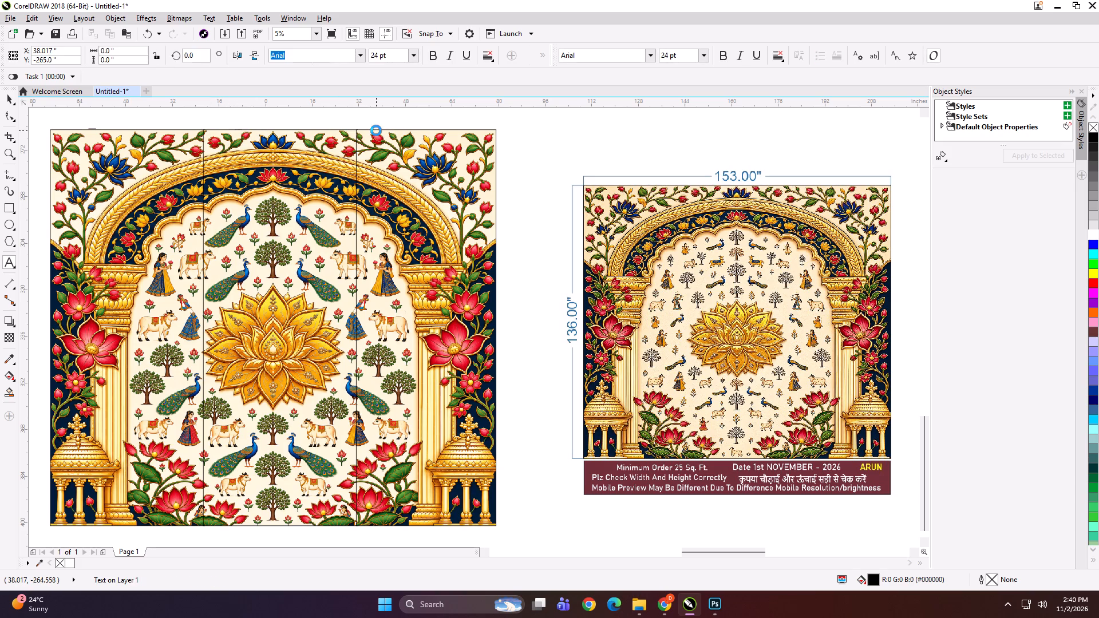
pyautogui.hotkey('ctrl', 'v')
pyautogui.press('BackSpace')
pyautogui.press('3')
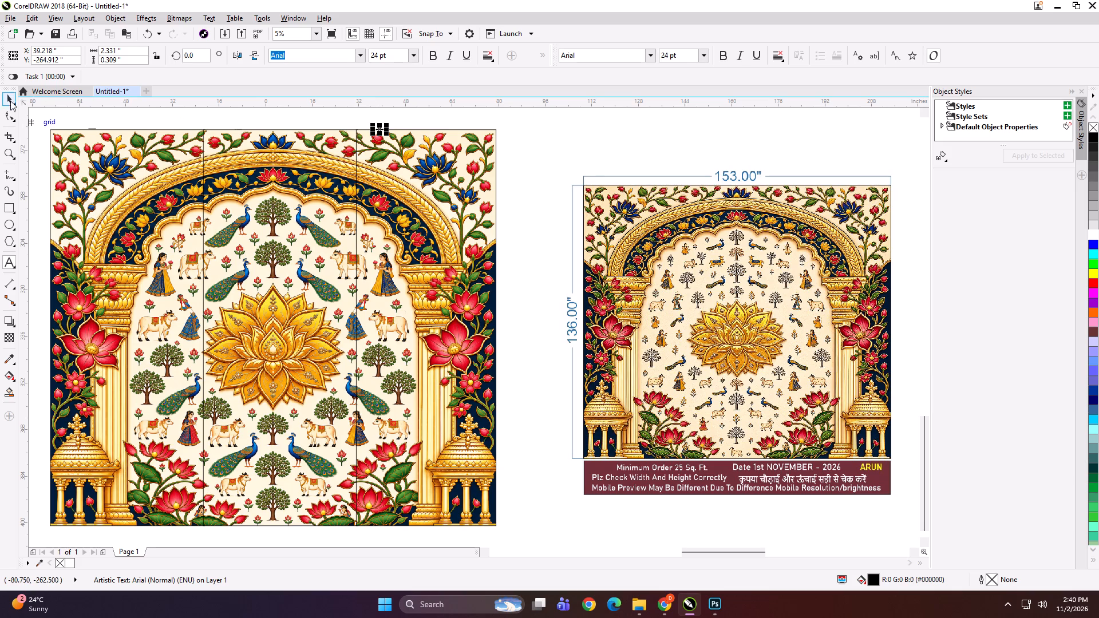
# Group each of the three text labels with its own panel, finishing with the left panel.
pyautogui.click(10, 101)
pyautogui.keyDown('shift'); pyautogui.click(389, 171); pyautogui.keyUp('shift')
pyautogui.hotkey('ctrl', 'g')
pyautogui.moveTo(232, 121); pyautogui.dragTo(290, 184)
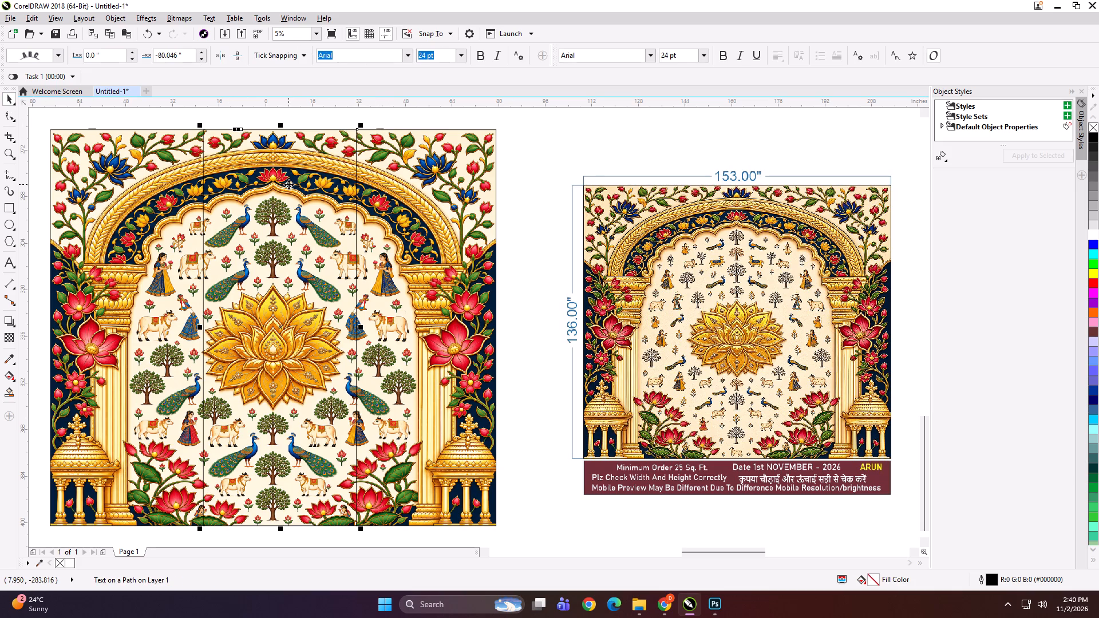
pyautogui.hotkey('ctrl', 'g')
pyautogui.moveTo(114, 120); pyautogui.dragTo(84, 147)
pyautogui.keyDown('shift'); pyautogui.click(103, 157); pyautogui.keyUp('shift')
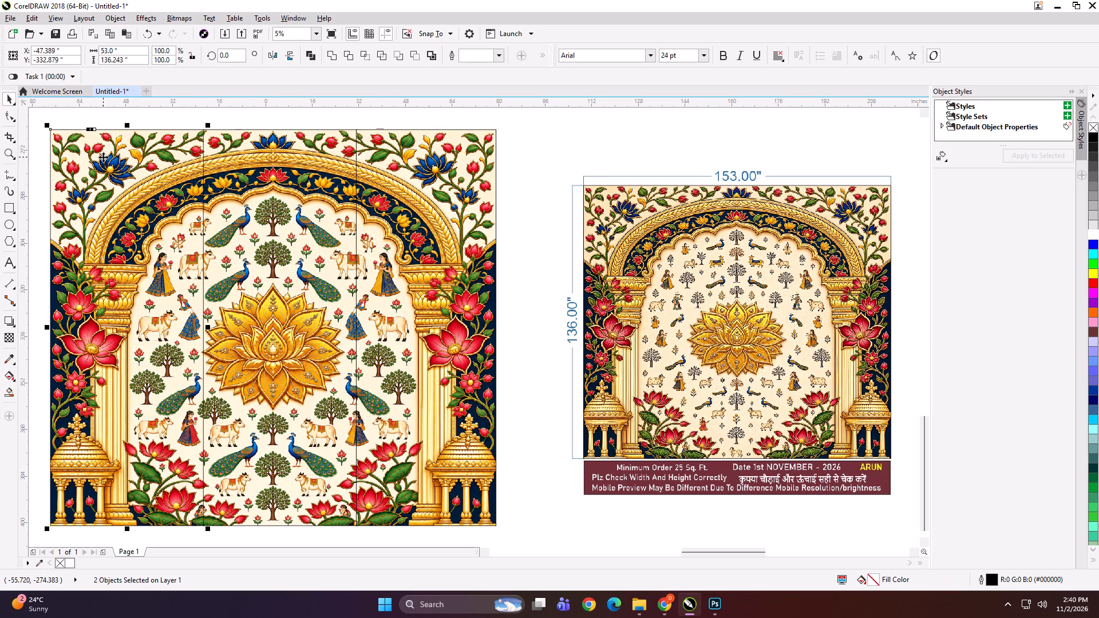
pyautogui.hotkey('ctrl', 'g')
# Start exporting the left panel and create a destination folder named 153X136 inside wall paradise > New.
pyautogui.hotkey('ctrl', 'e')
pyautogui.moveTo(788, 125); pyautogui.dragTo(916, 229)
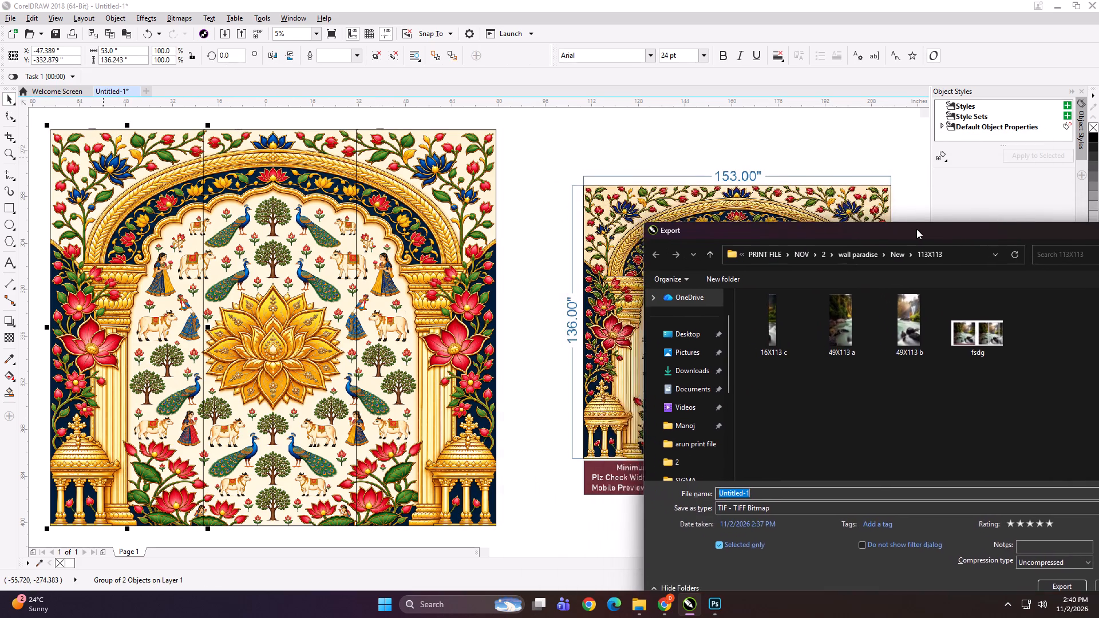
pyautogui.moveTo(916, 229); pyautogui.dragTo(872, 209)
pyautogui.click(671, 229)
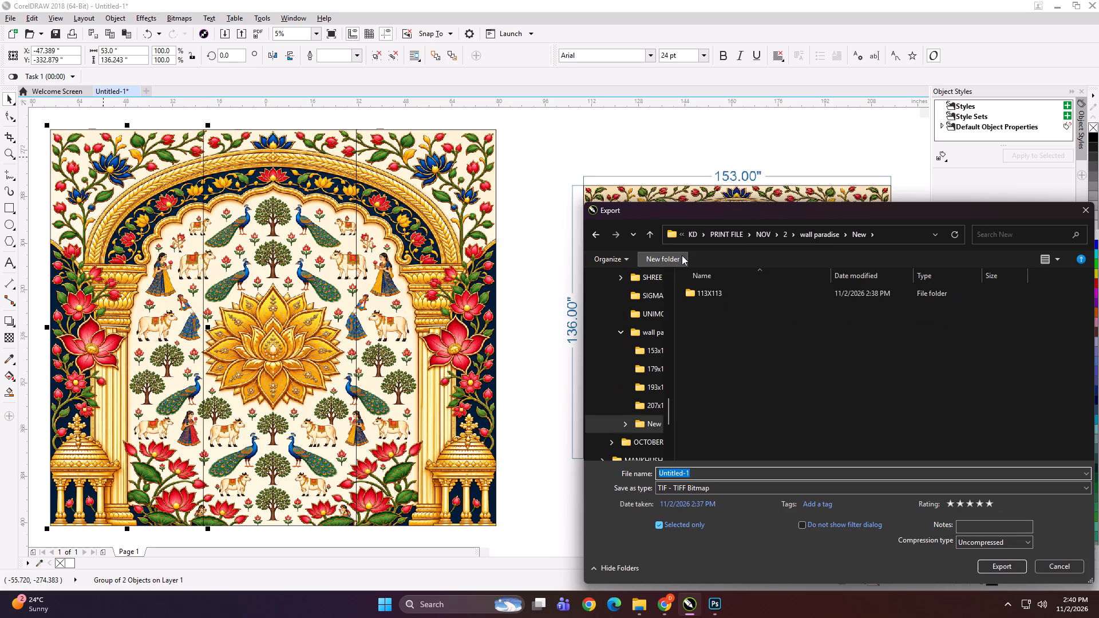
pyautogui.moveTo(653, 207); pyautogui.dragTo(665, 207)
pyautogui.click(673, 259)
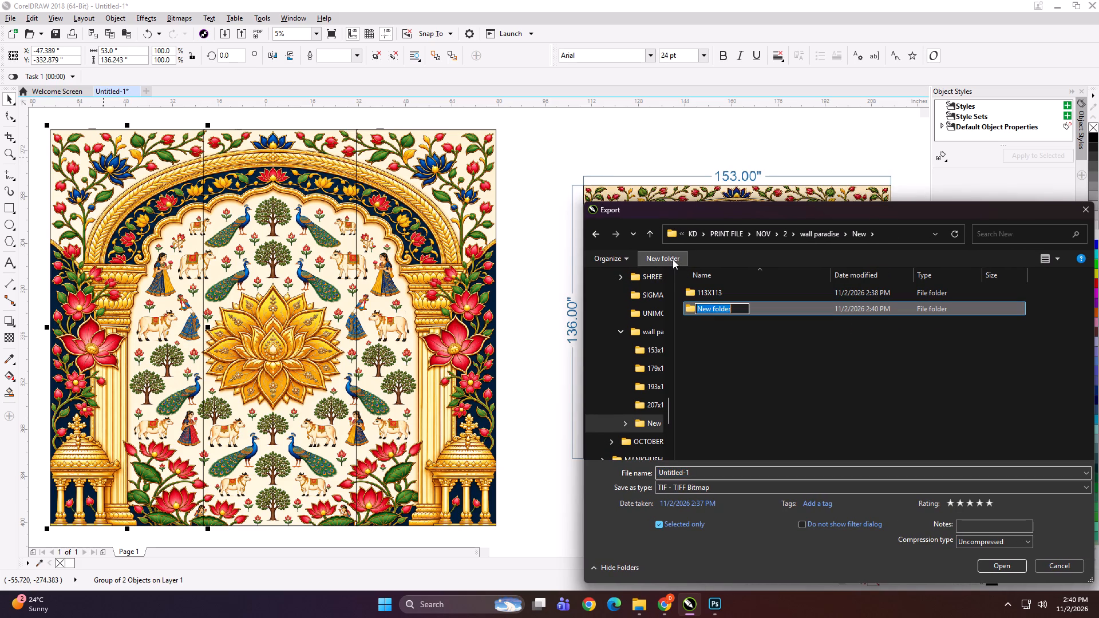
pyautogui.write('153X136')
pyautogui.press('Return')
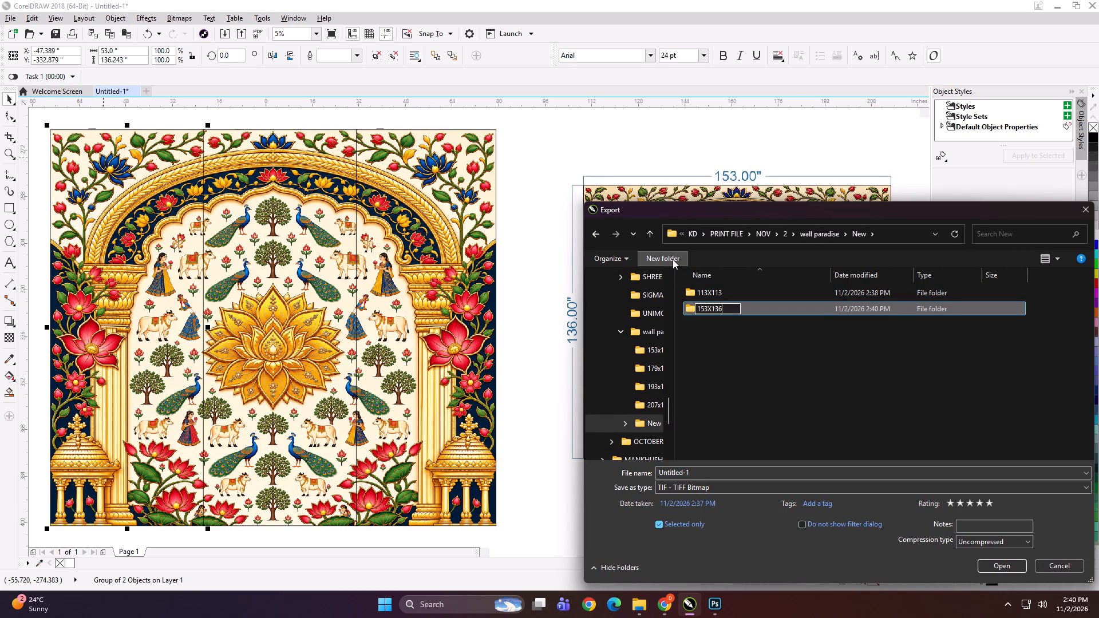
pyautogui.doubleClick(721, 311)
# Export the left panel into the 153X136 folder as an uncompressed TIFF named 53X136 a.
pyautogui.click(711, 479)
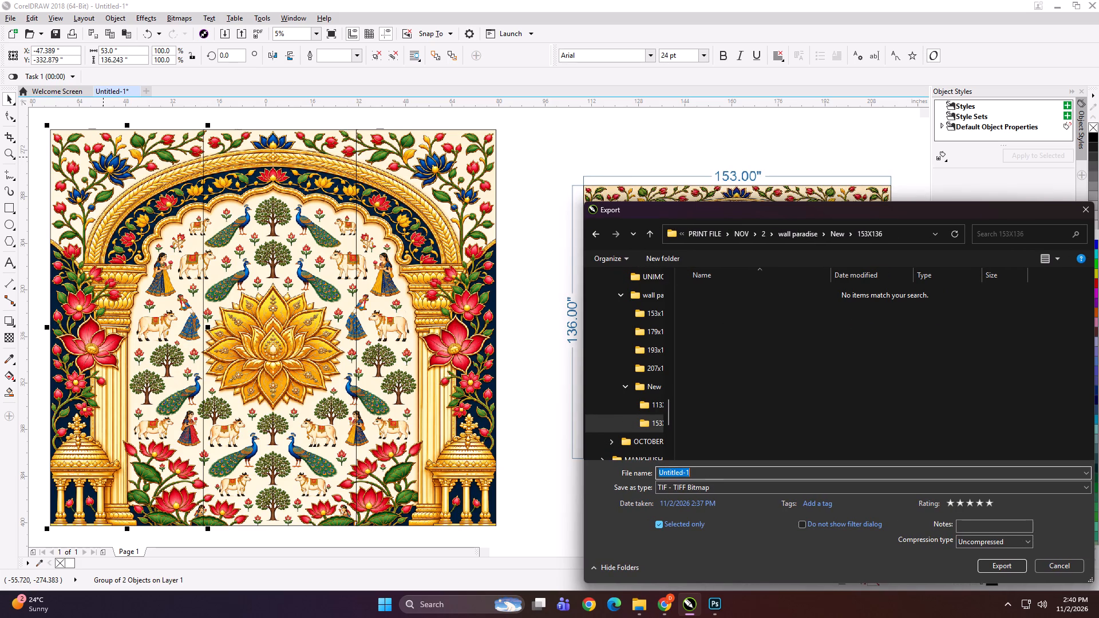
pyautogui.write('53X136 a')
pyautogui.press('space')
pyautogui.press('Return')
pyautogui.press('Return')
# Select the middle panel and compare its lotus and surrounding motifs with the ARUN overview.
pyautogui.click(277, 344)
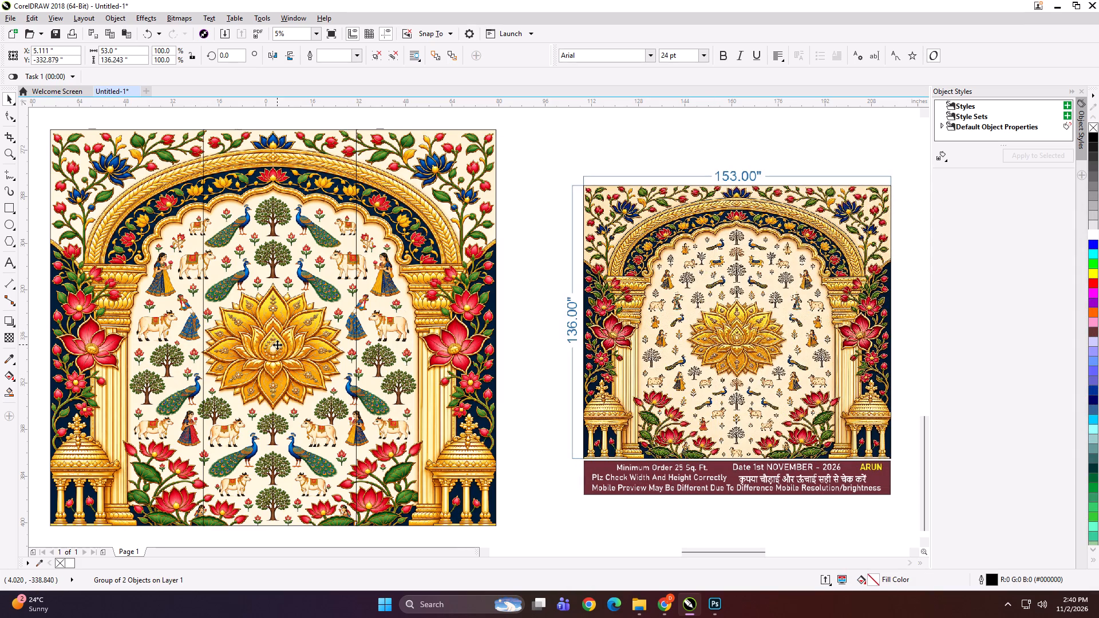
pyautogui.scroll(1, 323, 296)
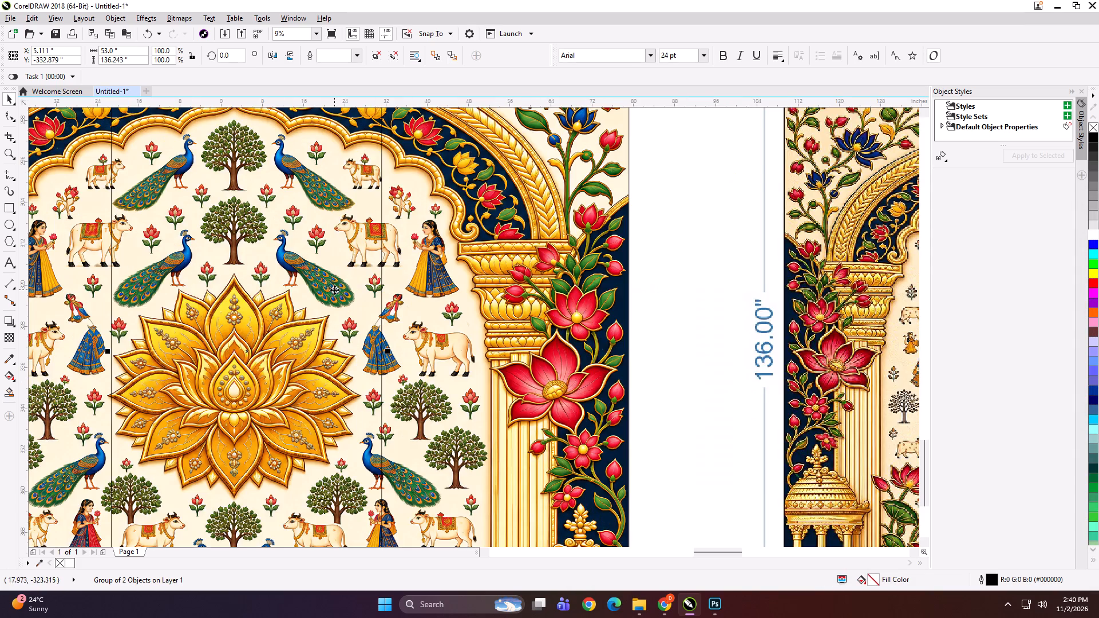
pyautogui.scroll(-1, 242, 291)
pyautogui.scroll(2, 665, 298)
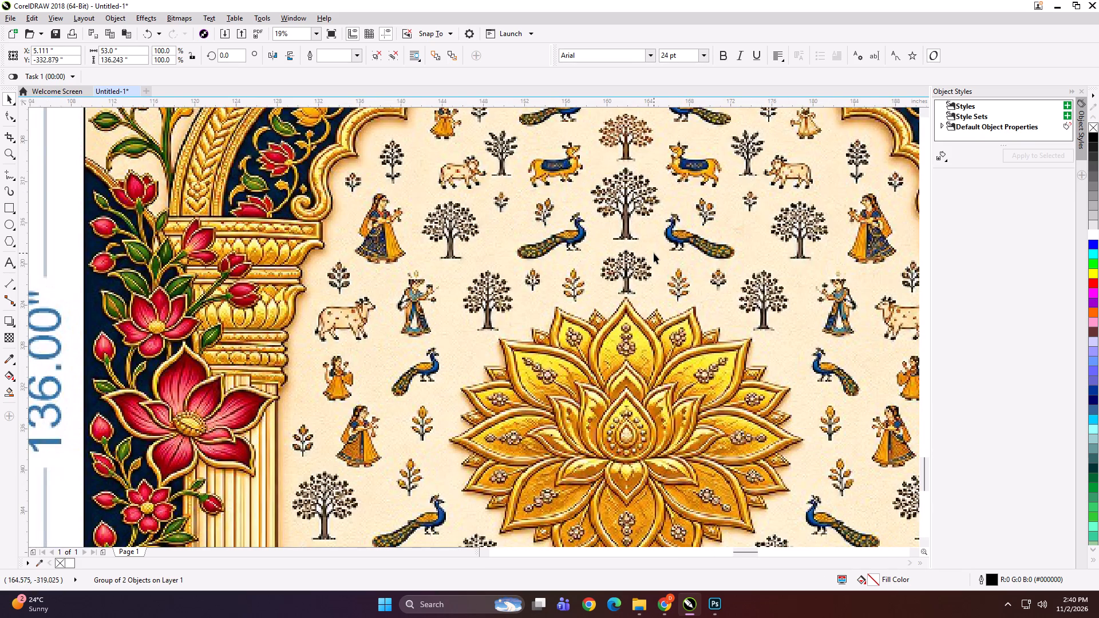
pyautogui.scroll(-2, 611, 264)
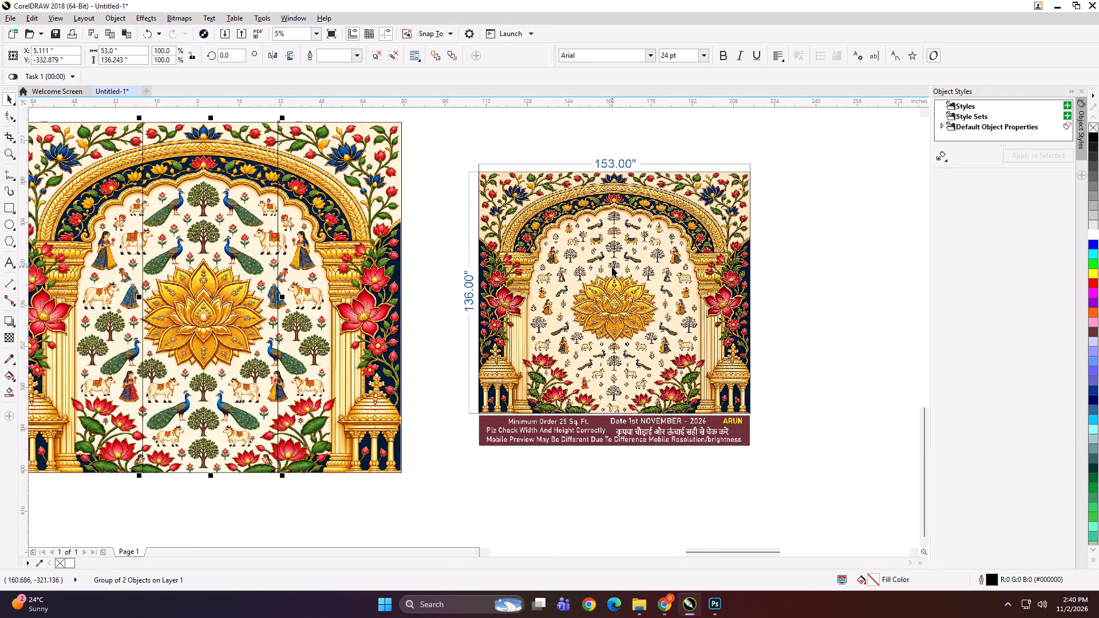
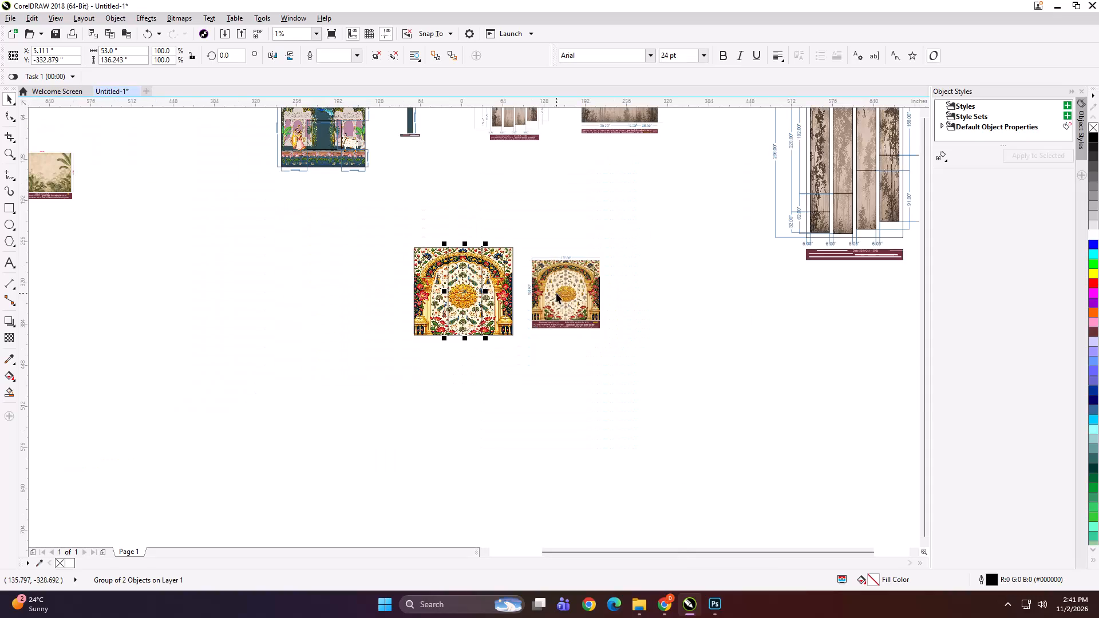
# Move the three arch mural panels together with their ARUN overview into the empty space below the wood-plank designs.
pyautogui.moveTo(384, 213); pyautogui.dragTo(535, 355)
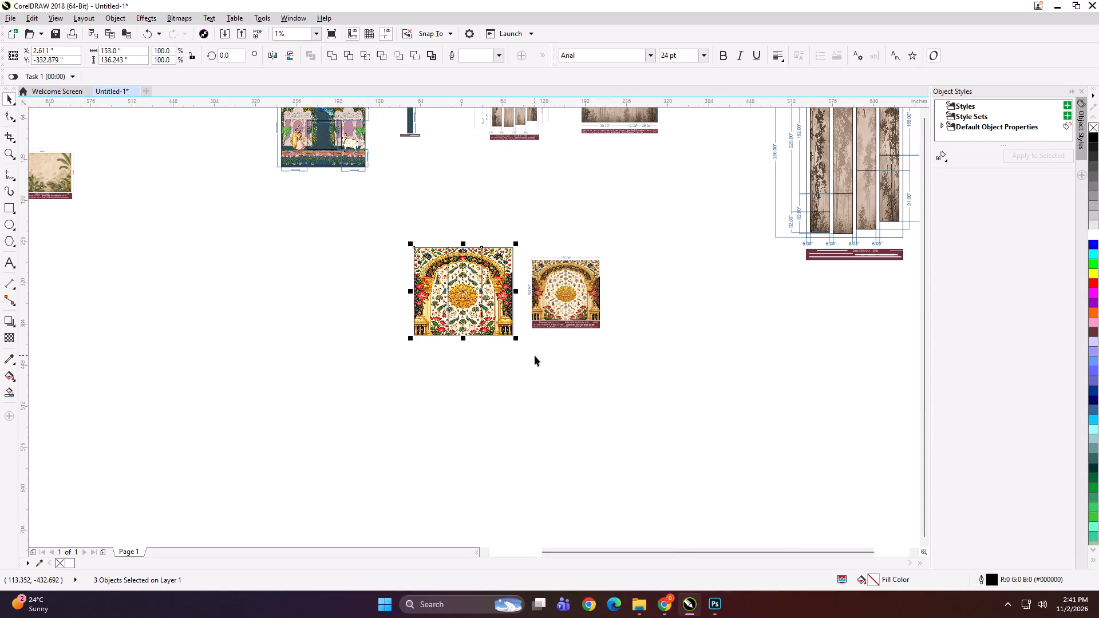
pyautogui.keyDown('shift'); pyautogui.click(550, 303); pyautogui.keyUp('shift')
pyautogui.moveTo(551, 292); pyautogui.dragTo(557, 299)
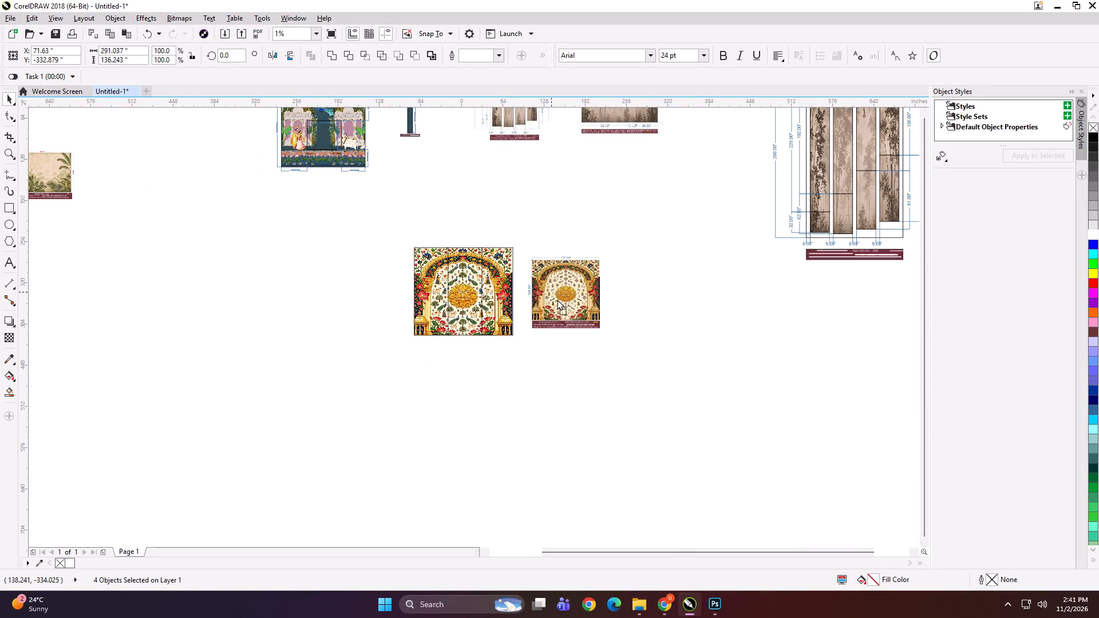
pyautogui.moveTo(557, 299); pyautogui.dragTo(804, 459)
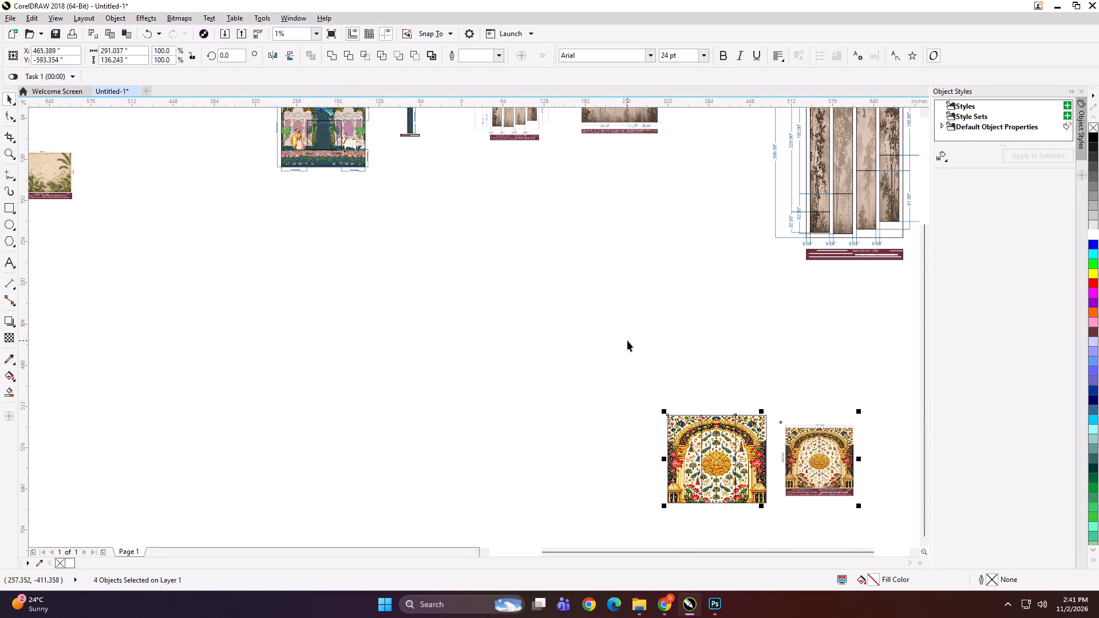
pyautogui.press('F4')
pyautogui.click(540, 350)
# Switch to WhatsApp in Chrome and look through the ORDER CUSTOMIZE / DESUTEX chat for the next design order.
pyautogui.click(672, 604)
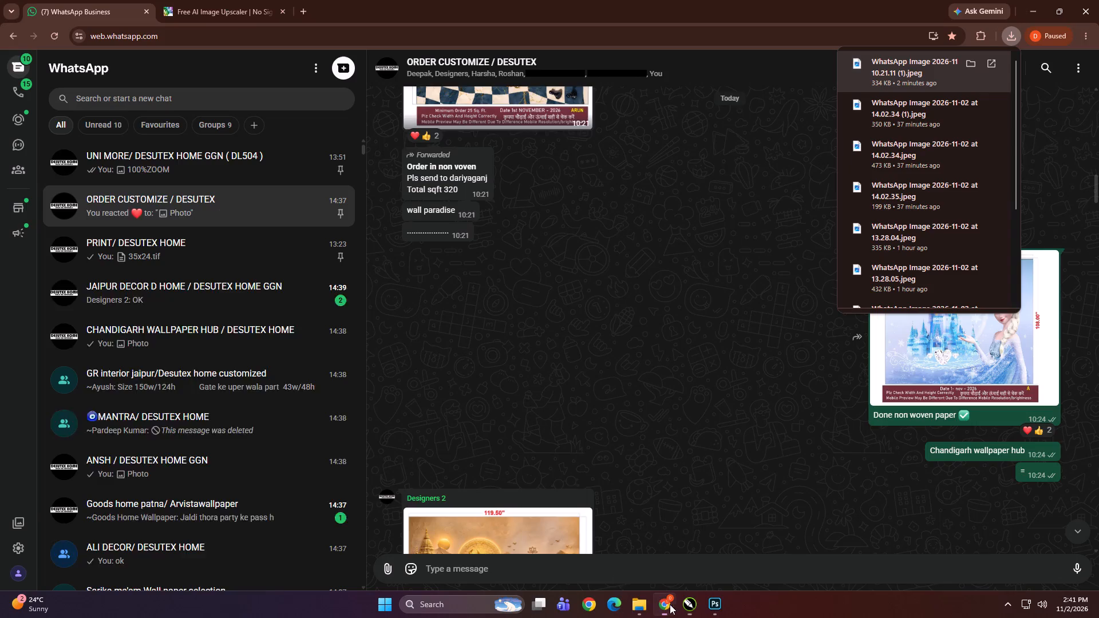
pyautogui.scroll(-8, 722, 393)
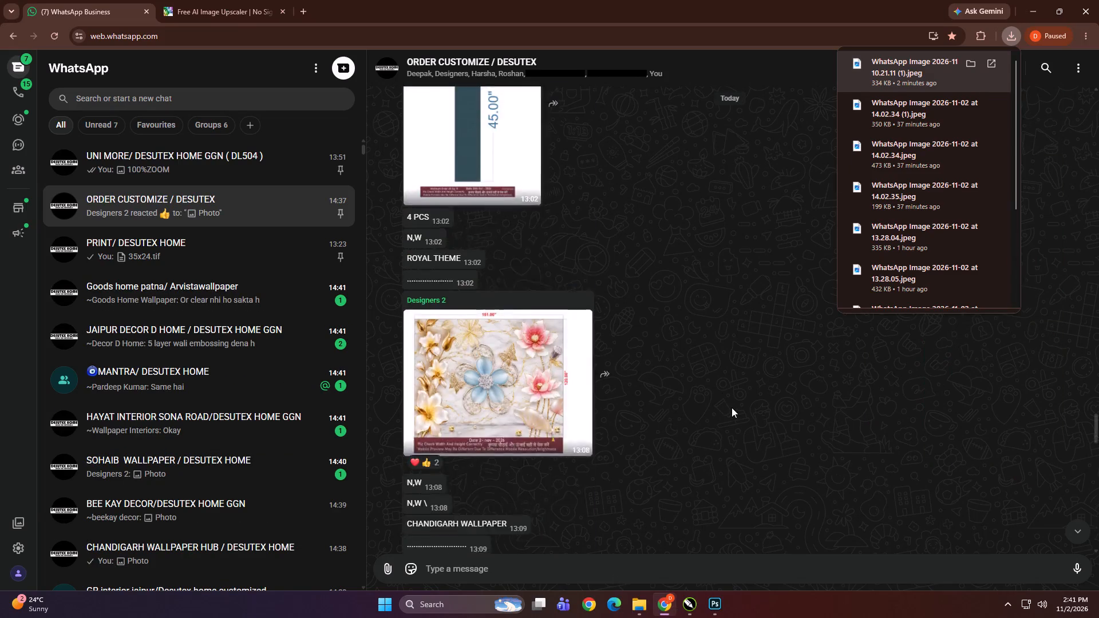
pyautogui.scroll(-6, 732, 407)
pyautogui.scroll(4, 732, 407)
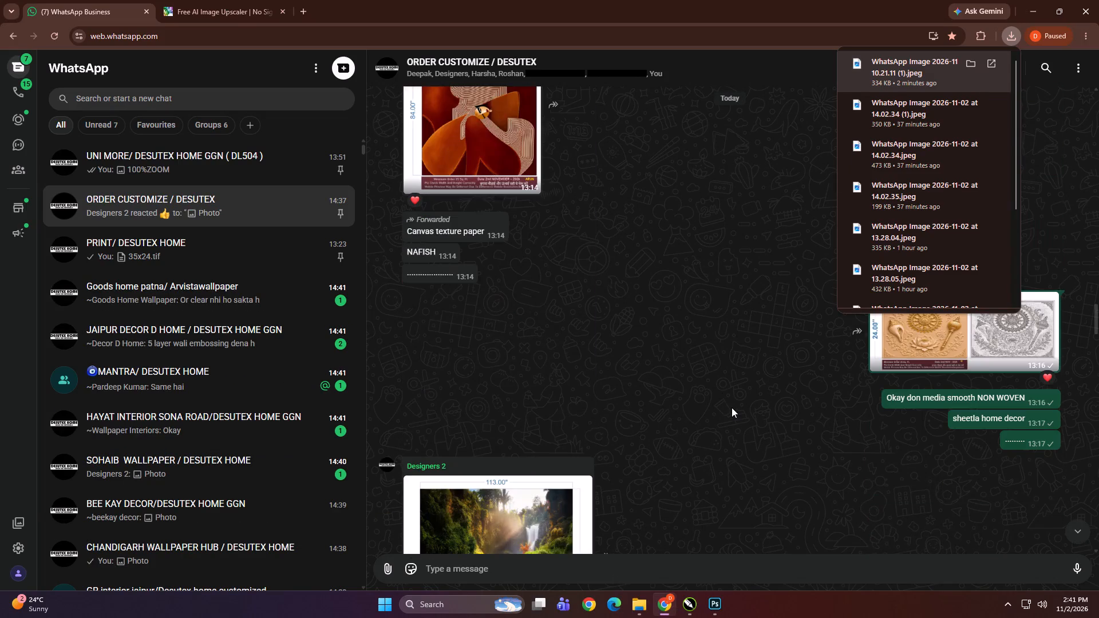
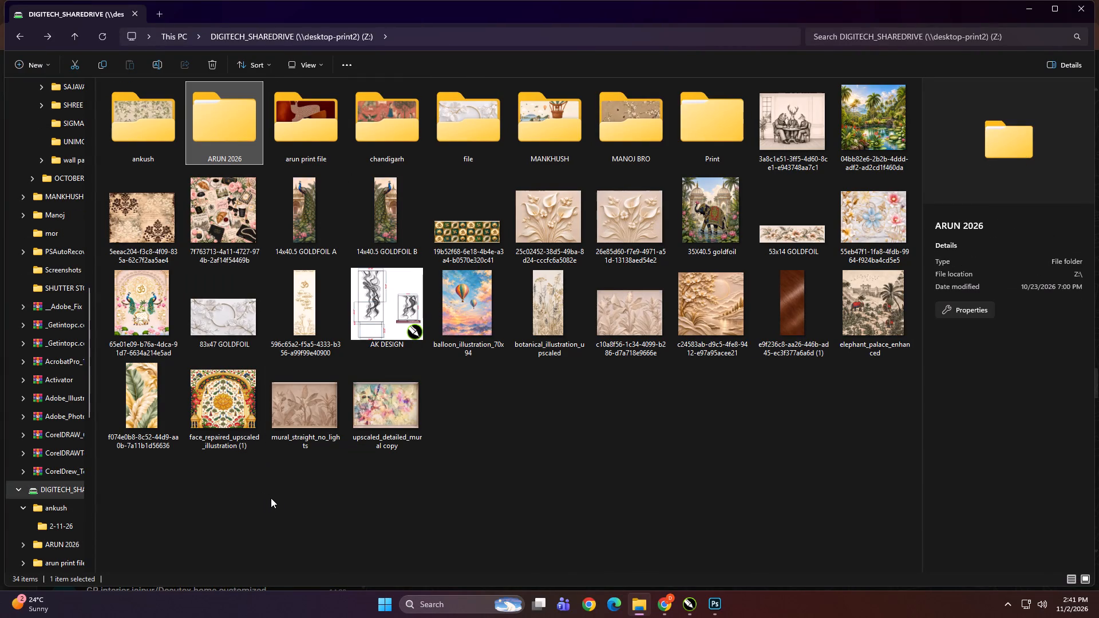
# Look into the ARUN 2026 folder on the shared Z: drive, then open the arun print file folder to view its designs.
pyautogui.doubleClick(212, 136)
pyautogui.press('BackSpace')
pyautogui.doubleClick(293, 139)
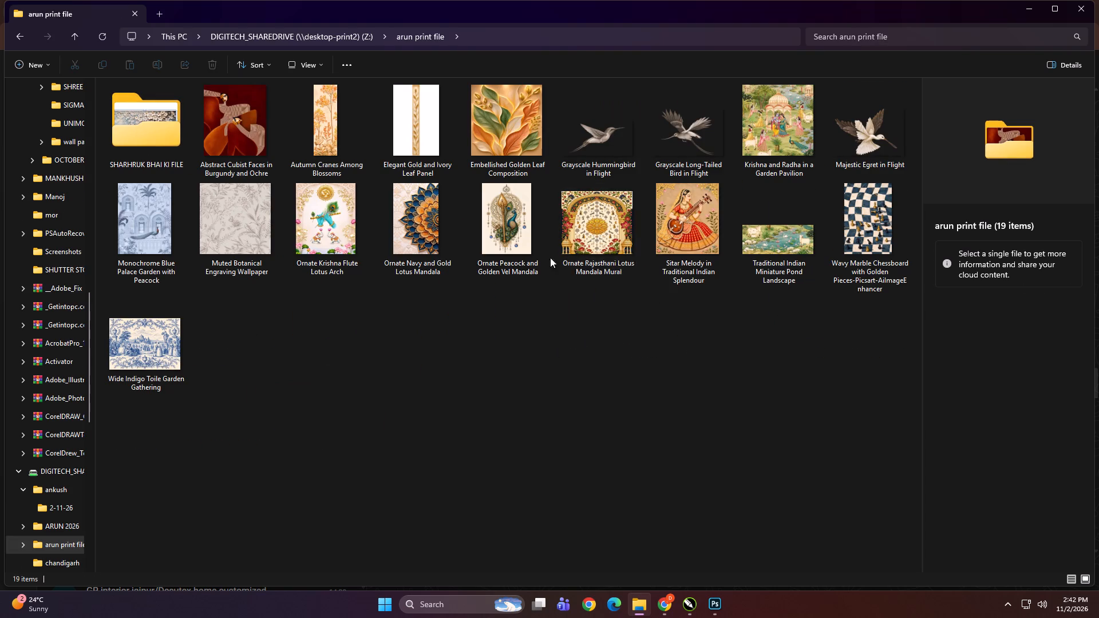
# Check the arun print file and ARUN 2026 folders on the shared drive for the next design.
pyautogui.click(428, 352)
pyautogui.press('BackSpace')
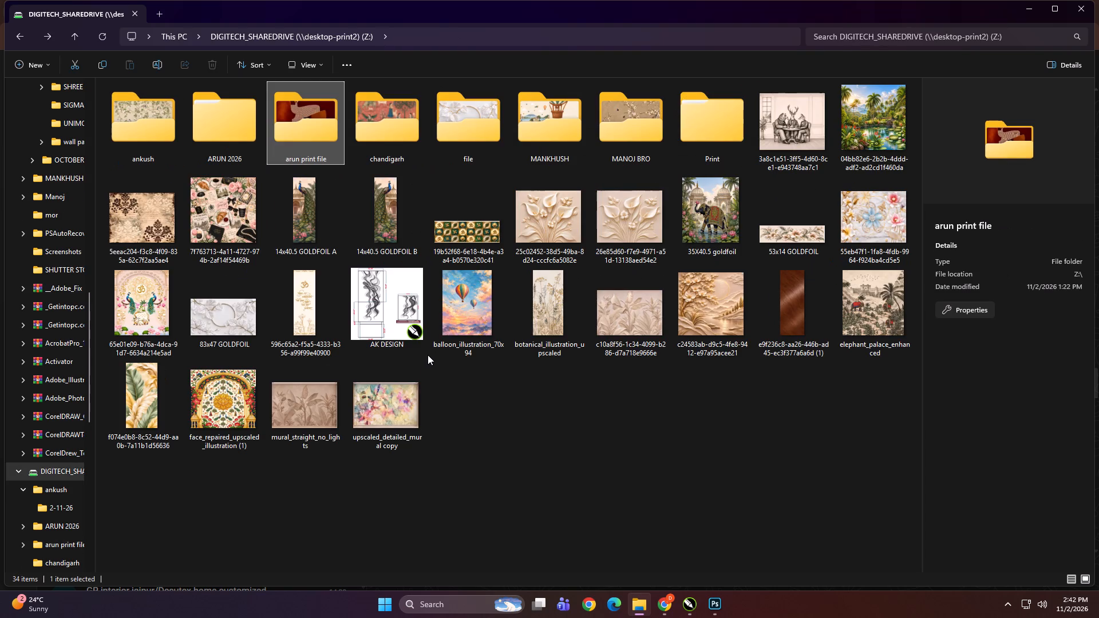
pyautogui.doubleClick(305, 126)
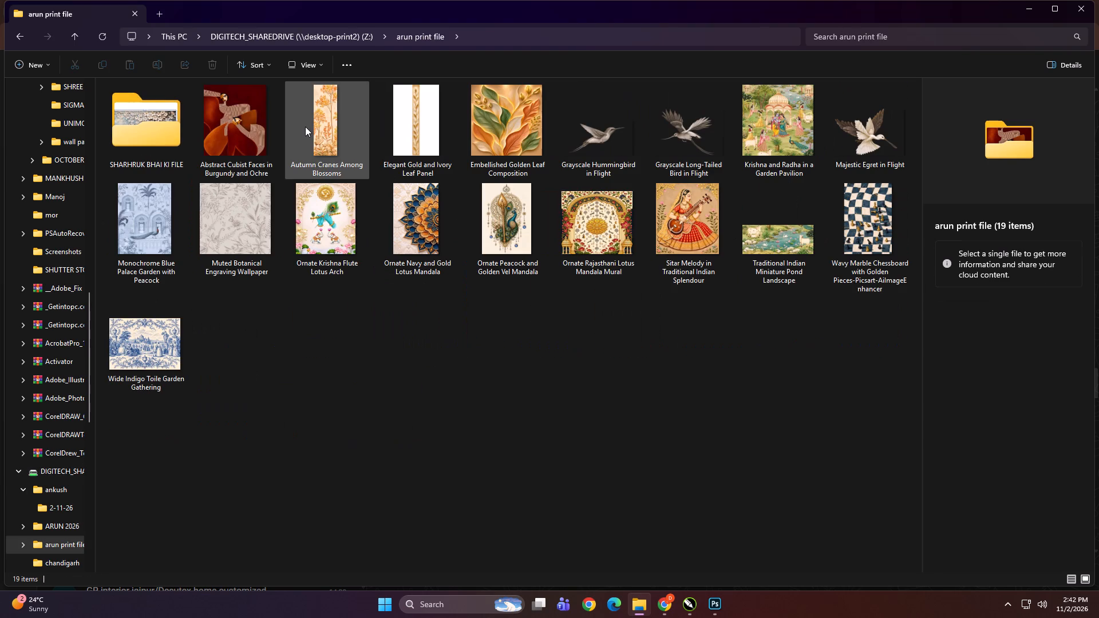
pyautogui.click(424, 365)
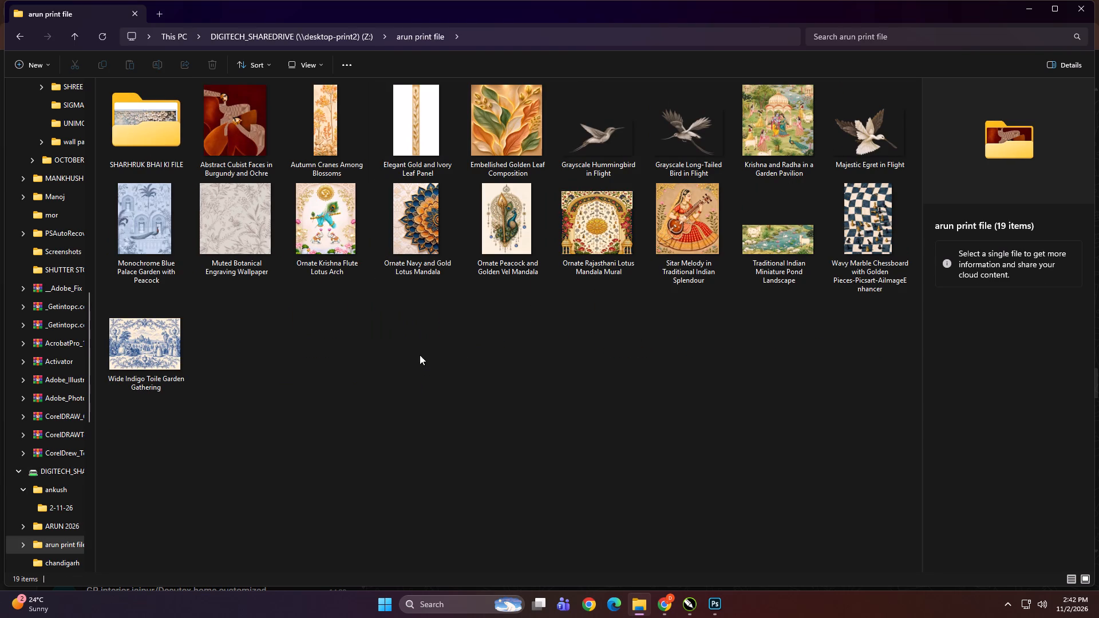
pyautogui.click(432, 348)
pyautogui.press('BackSpace')
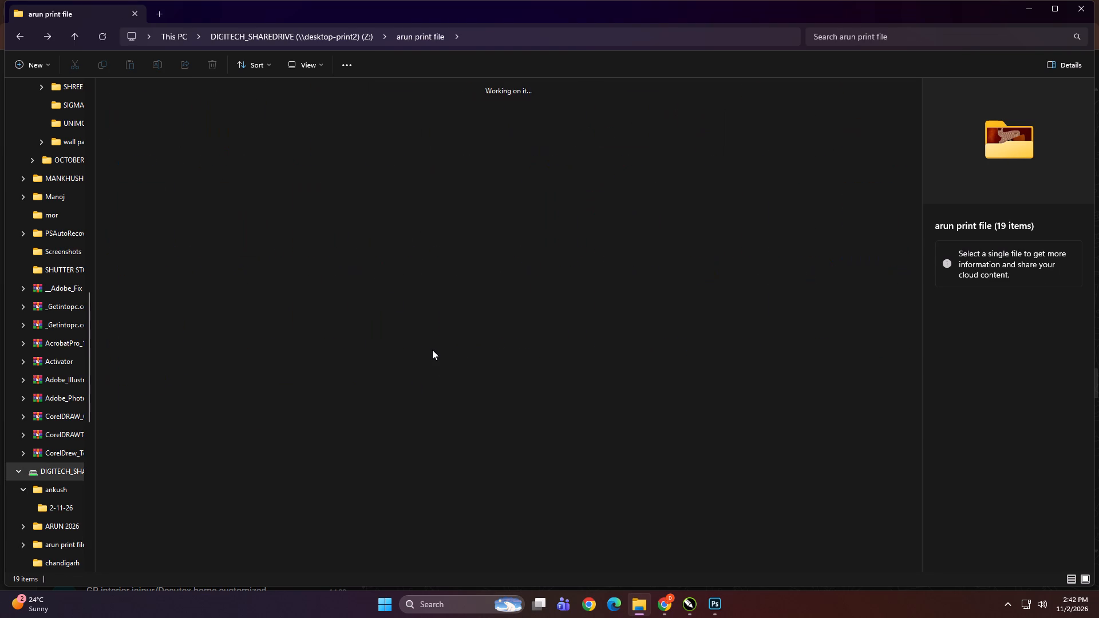
pyautogui.doubleClick(205, 139)
pyautogui.press('BackSpace')
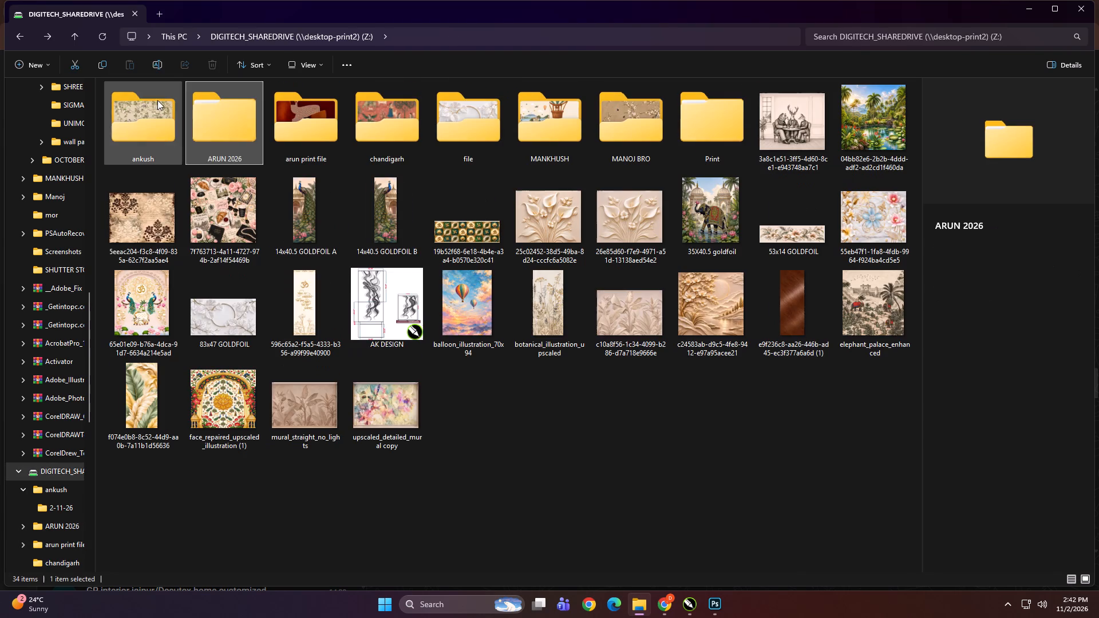
# Open the 2-11-26 folder inside the ankush folder on the shared drive.
pyautogui.click(139, 94)
pyautogui.doubleClick(137, 115)
pyautogui.doubleClick(168, 146)
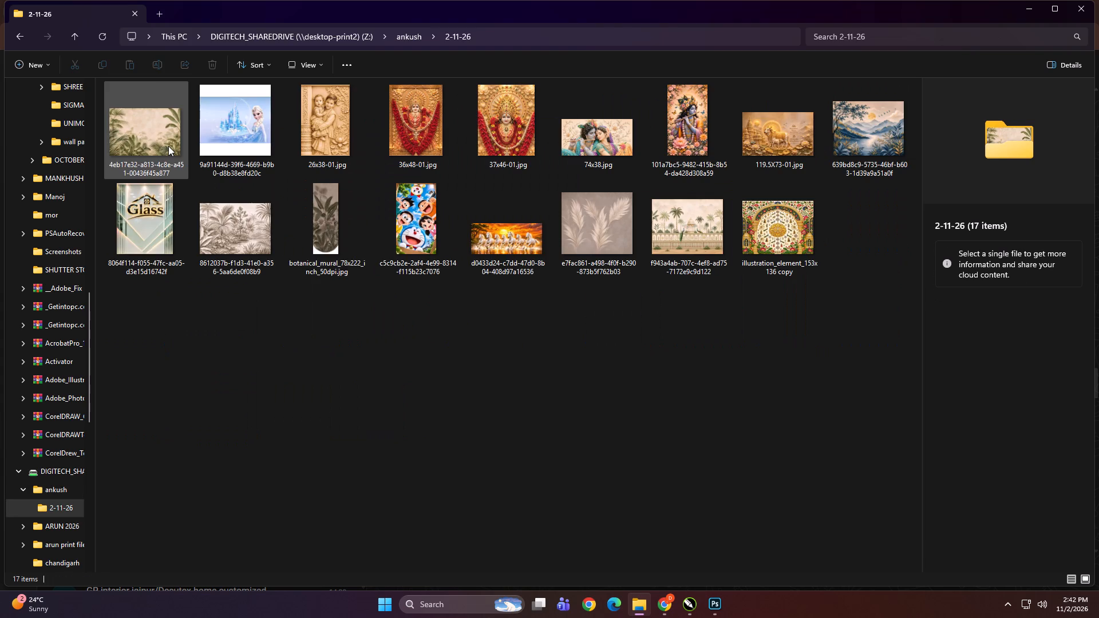
pyautogui.click(547, 388)
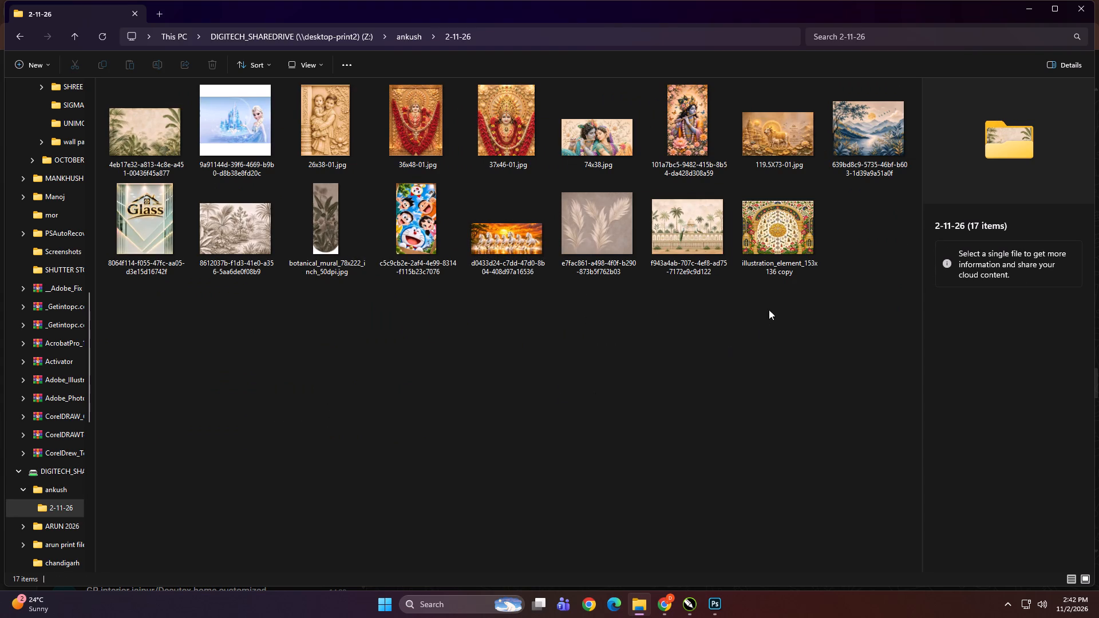
# Preview the illustration_element_153x136 copy image from the 2-11-26 folder in Photos.
pyautogui.doubleClick(786, 229)
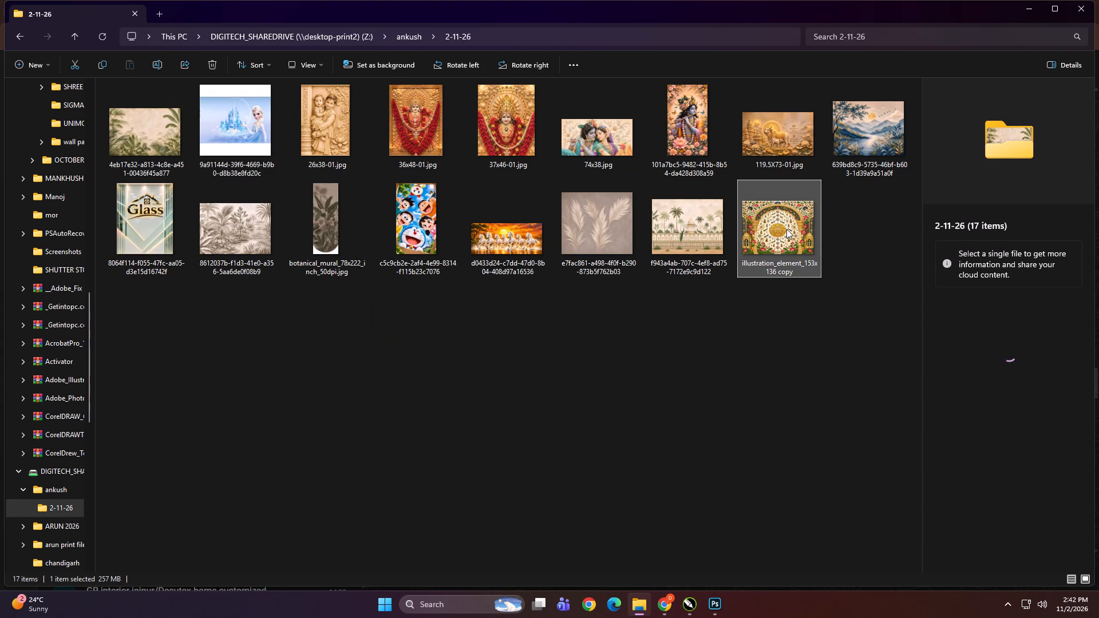
pyautogui.scroll(6, 551, 254)
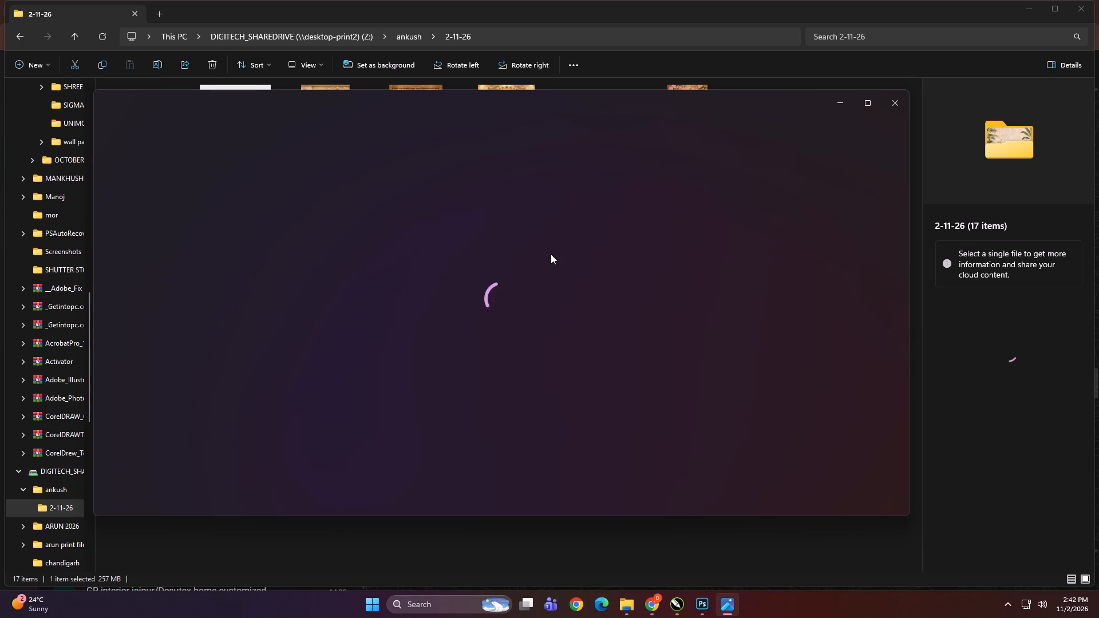
pyautogui.click(892, 106)
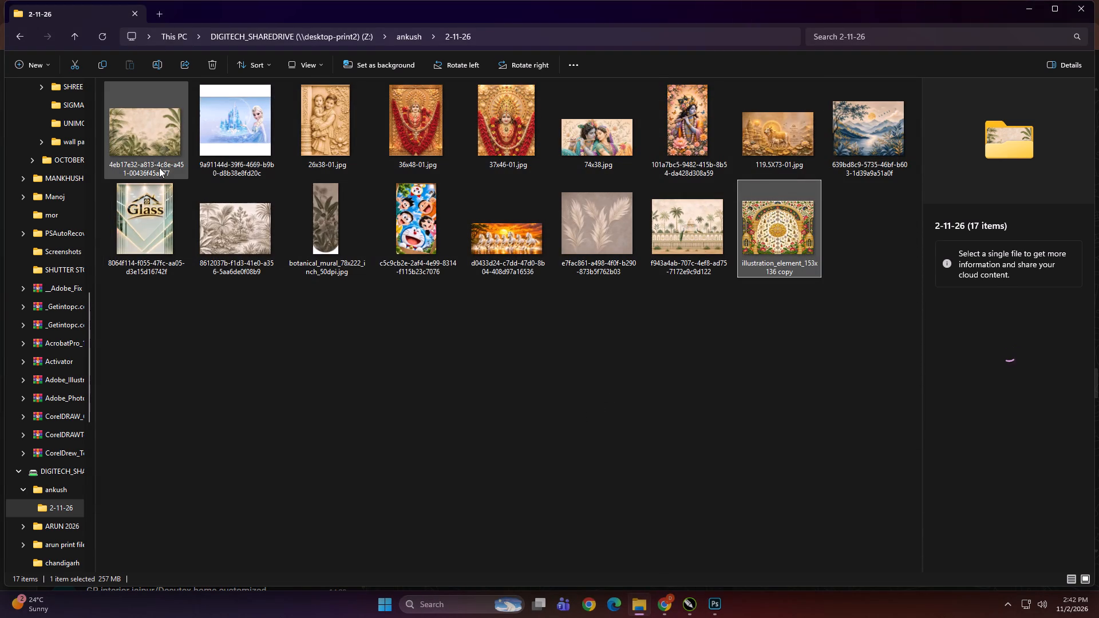
# Bring the palm-leaf image 4eb17e32-a813-4c8e-a451-00436f45a877 from the 2-11-26 folder over to CorelDRAW.
pyautogui.click(139, 147)
pyautogui.moveTo(141, 114); pyautogui.dragTo(693, 609)
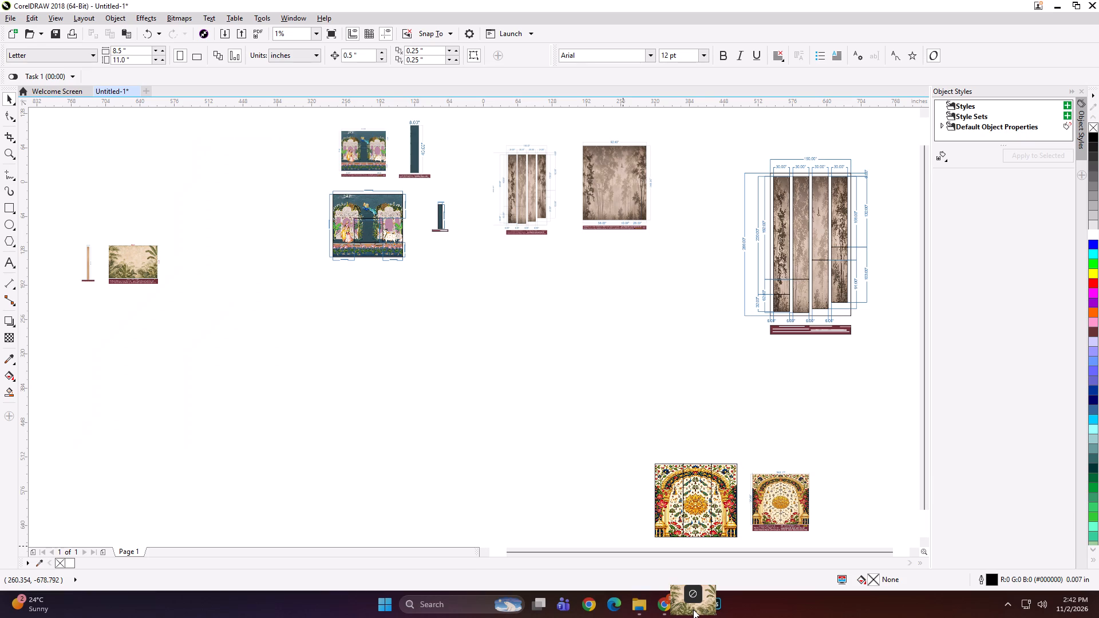
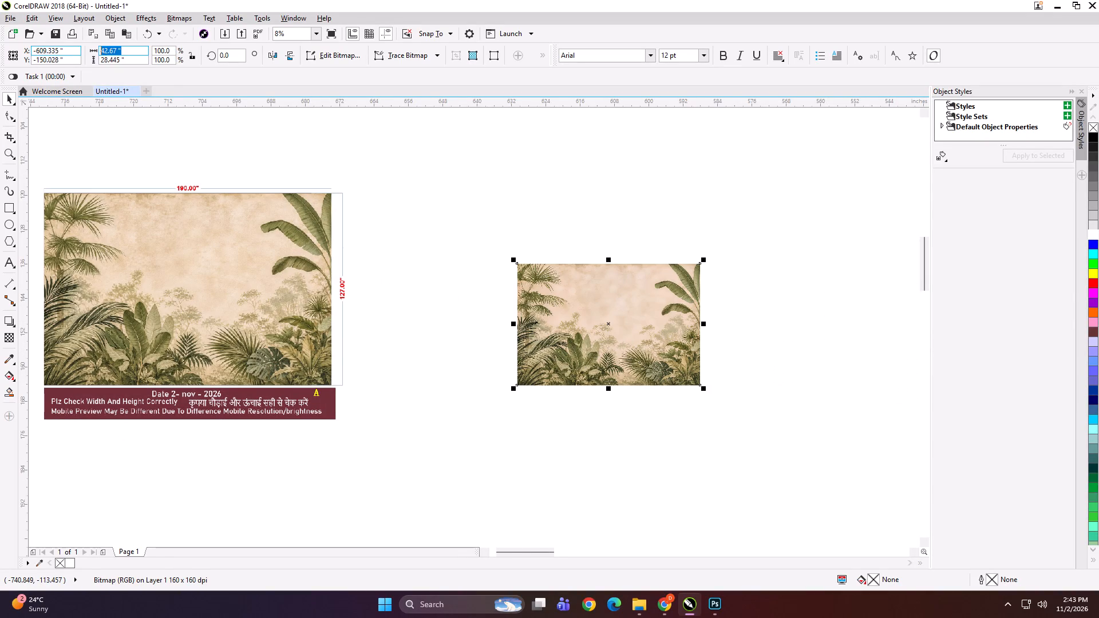
# Resize the imported palm-leaf image to 190 × 127 inches and reposition it below the other designs.
pyautogui.write('10')
pyautogui.press('Tab')
pyautogui.write('127')
pyautogui.press('Return')
pyautogui.scroll(-1, 500, 234)
pyautogui.moveTo(545, 267); pyautogui.dragTo(556, 328)
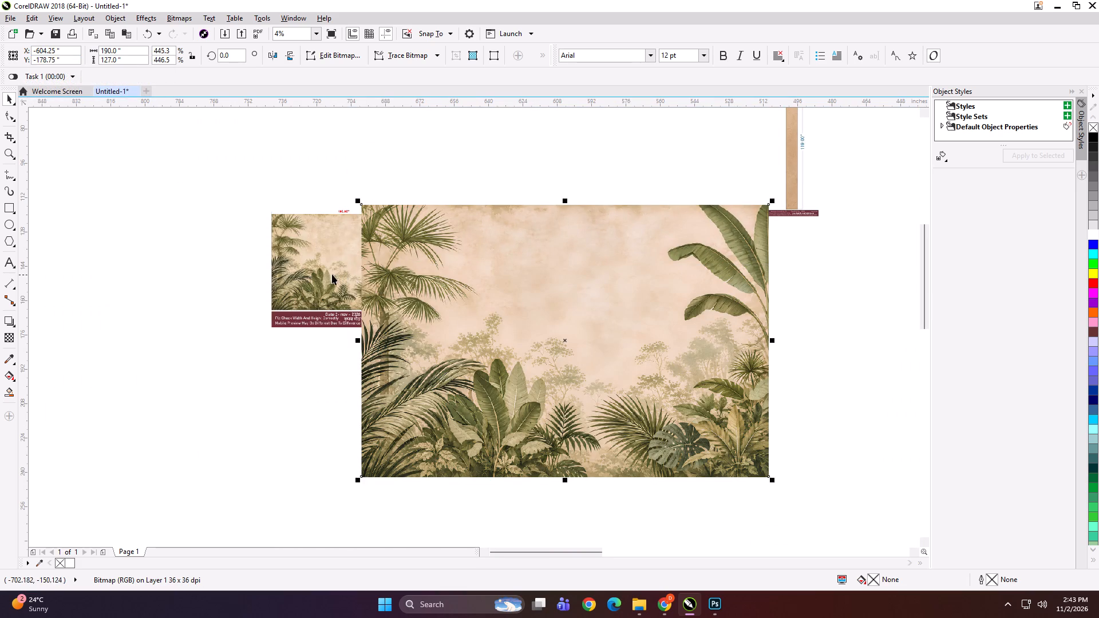
# Enlarge the dated 190 × 127 reference preview and place it beside the resized palm-leaf image.
pyautogui.moveTo(333, 274); pyautogui.dragTo(180, 338)
pyautogui.keyDown('shift'); pyautogui.moveTo(286, 399); pyautogui.dragTo(373, 494); pyautogui.keyUp('shift')
pyautogui.scroll(-1, 432, 429)
pyautogui.moveTo(400, 353); pyautogui.dragTo(507, 427)
pyautogui.moveTo(189, 341); pyautogui.dragTo(209, 395)
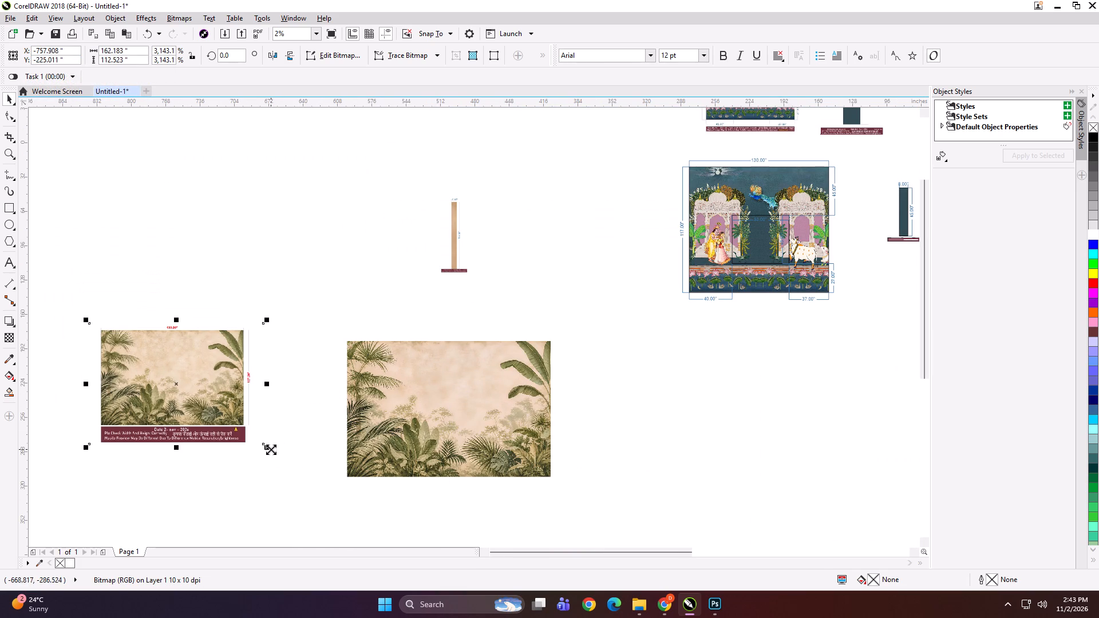
pyautogui.keyDown('shift'); pyautogui.moveTo(270, 449); pyautogui.dragTo(320, 491); pyautogui.keyUp('shift')
pyautogui.moveTo(259, 382); pyautogui.dragTo(283, 414)
pyautogui.keyDown('shift'); pyautogui.click(417, 404); pyautogui.keyUp('shift')
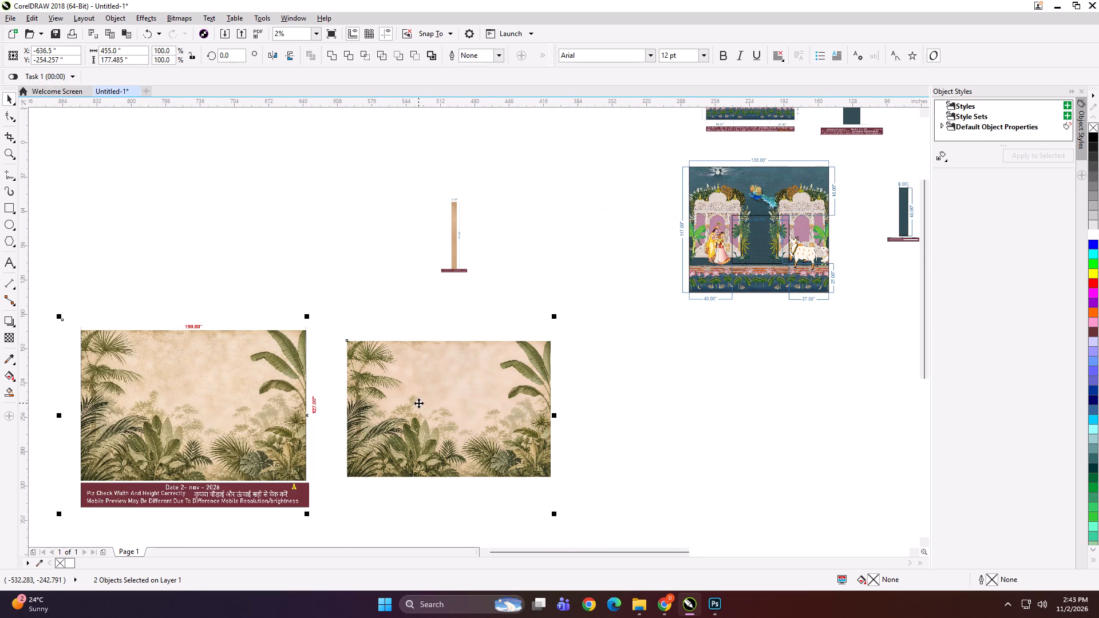
pyautogui.hotkey('shift', 'F2')
pyautogui.click(378, 121)
pyautogui.moveTo(412, 275); pyautogui.dragTo(375, 270)
pyautogui.moveTo(622, 267); pyautogui.dragTo(611, 268)
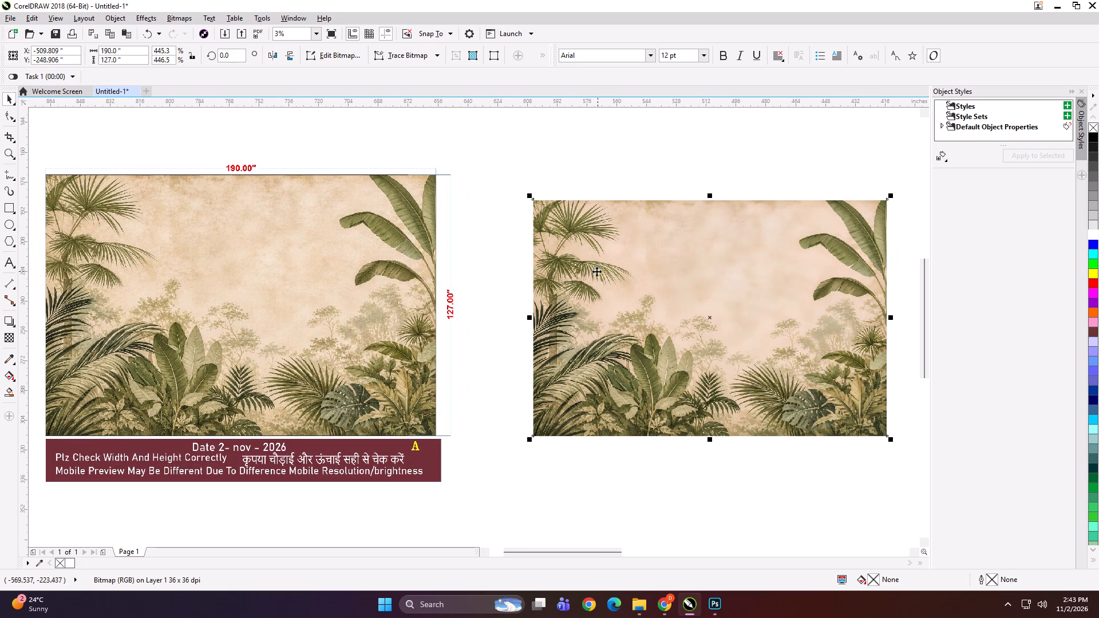
# Add a 49 × 127 inch rectangle over the palm-leaf image, aligned to the image's left edge.
pyautogui.keyDown('shift'); pyautogui.doubleClick(9, 207); pyautogui.keyUp('shift')
pyautogui.hotkey('shift', 'space')
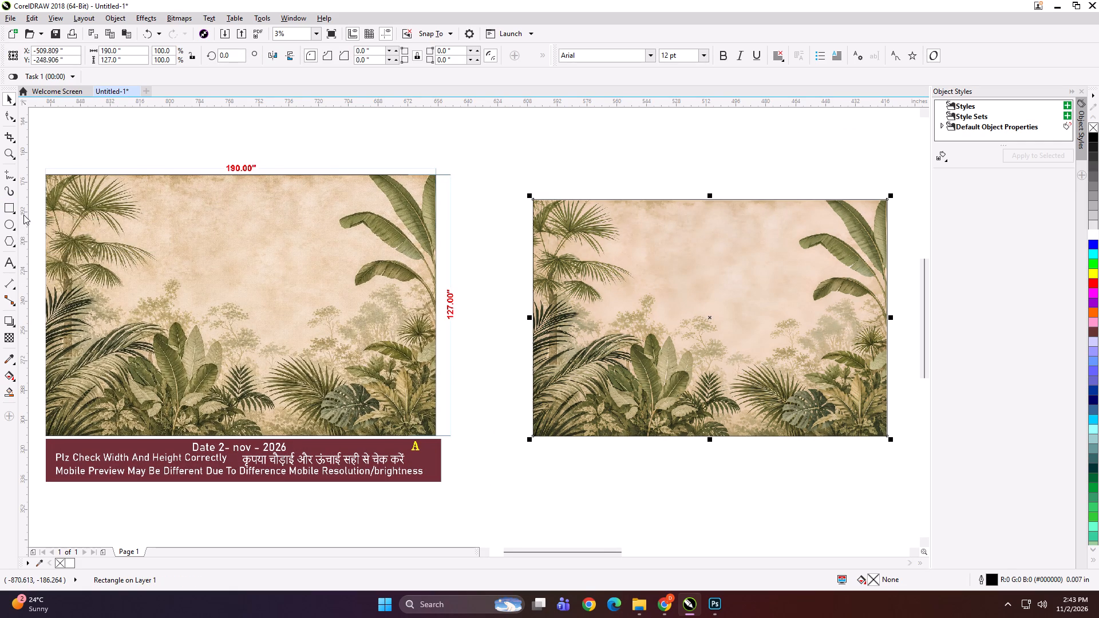
pyautogui.click(129, 48)
pyautogui.hotkey('ctrl', 'a')
pyautogui.write('49')
pyautogui.press('Return')
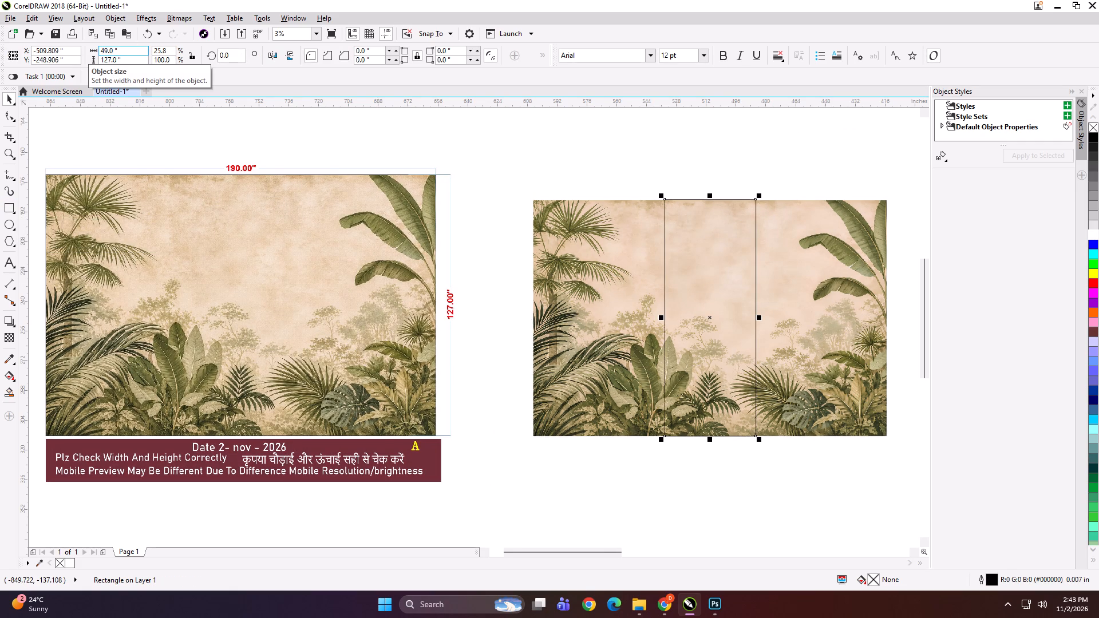
pyautogui.keyDown('shift'); pyautogui.click(575, 262); pyautogui.keyUp('shift')
pyautogui.press('l')
pyautogui.click(621, 164)
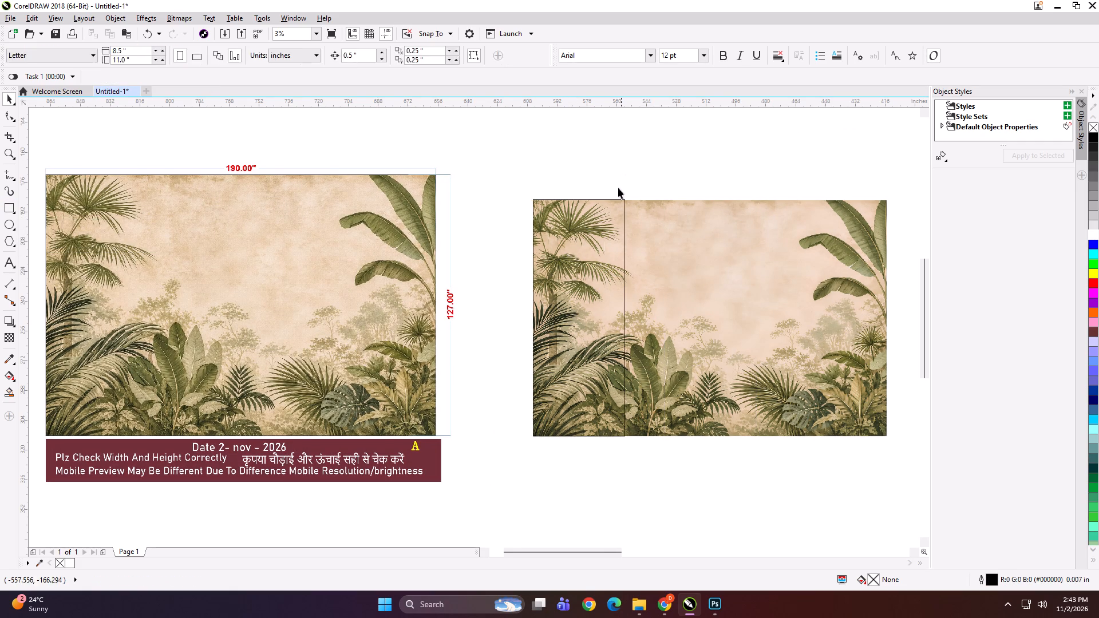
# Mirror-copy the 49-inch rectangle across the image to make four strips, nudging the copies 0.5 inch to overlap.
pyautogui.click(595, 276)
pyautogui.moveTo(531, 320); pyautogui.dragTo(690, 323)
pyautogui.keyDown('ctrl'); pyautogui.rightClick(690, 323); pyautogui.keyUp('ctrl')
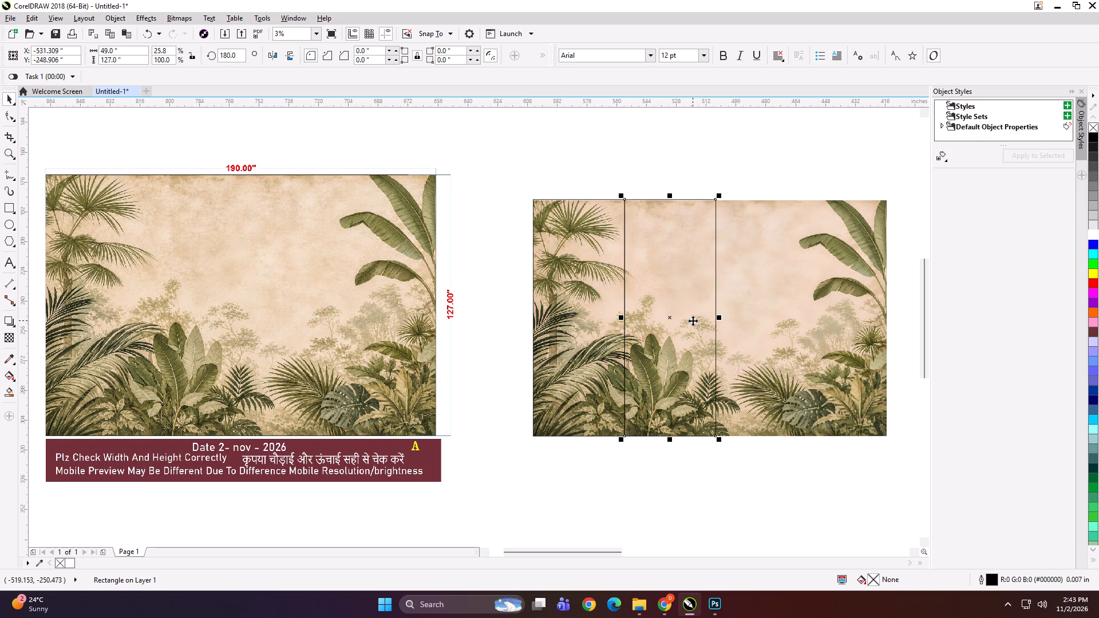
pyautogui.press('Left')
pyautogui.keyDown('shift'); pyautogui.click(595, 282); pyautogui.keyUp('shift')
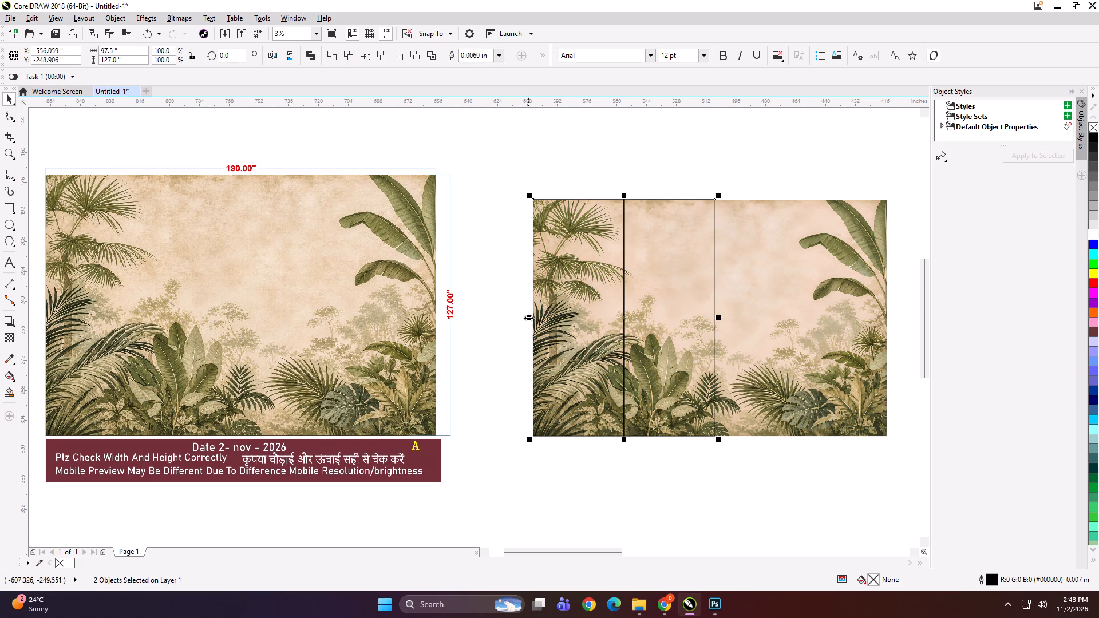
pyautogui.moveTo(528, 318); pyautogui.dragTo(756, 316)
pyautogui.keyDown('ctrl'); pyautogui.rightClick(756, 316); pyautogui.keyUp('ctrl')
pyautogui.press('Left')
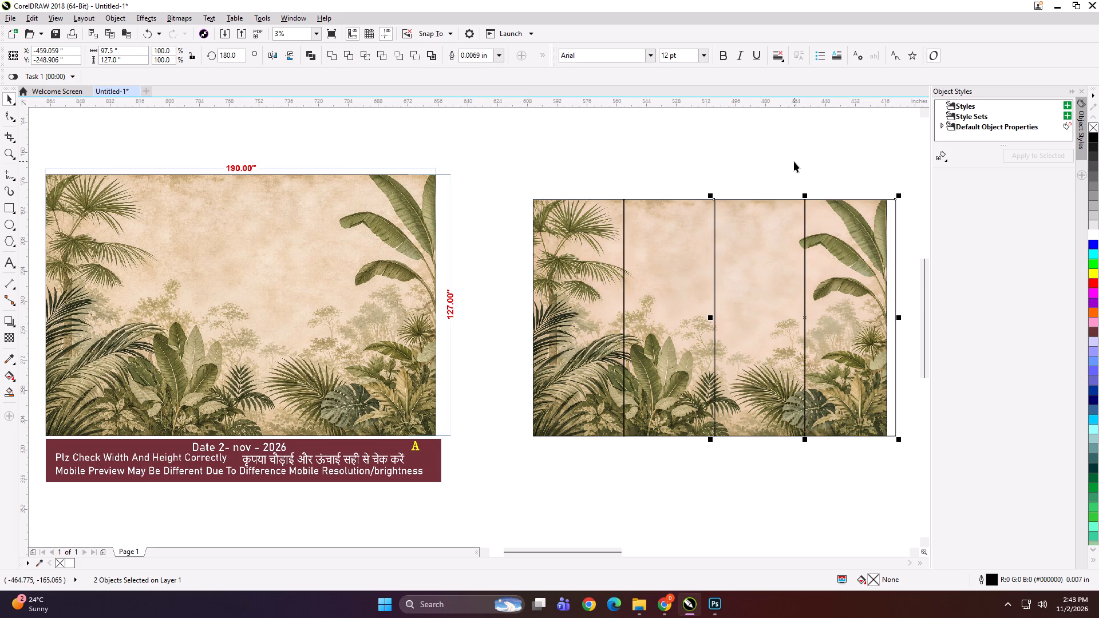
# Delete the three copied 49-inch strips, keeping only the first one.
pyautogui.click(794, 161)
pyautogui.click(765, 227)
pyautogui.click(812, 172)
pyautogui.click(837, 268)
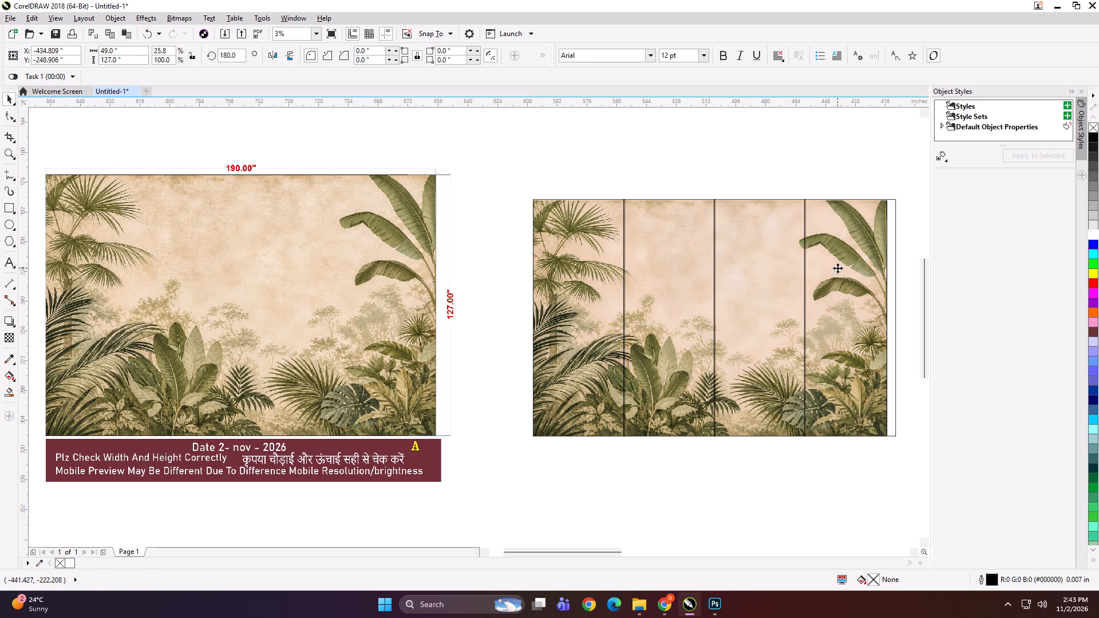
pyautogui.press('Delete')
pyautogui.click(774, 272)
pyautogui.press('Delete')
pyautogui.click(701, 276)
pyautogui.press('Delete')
# Set the remaining strip's width to 41 inches and realign it to the image's left edge.
pyautogui.click(603, 259)
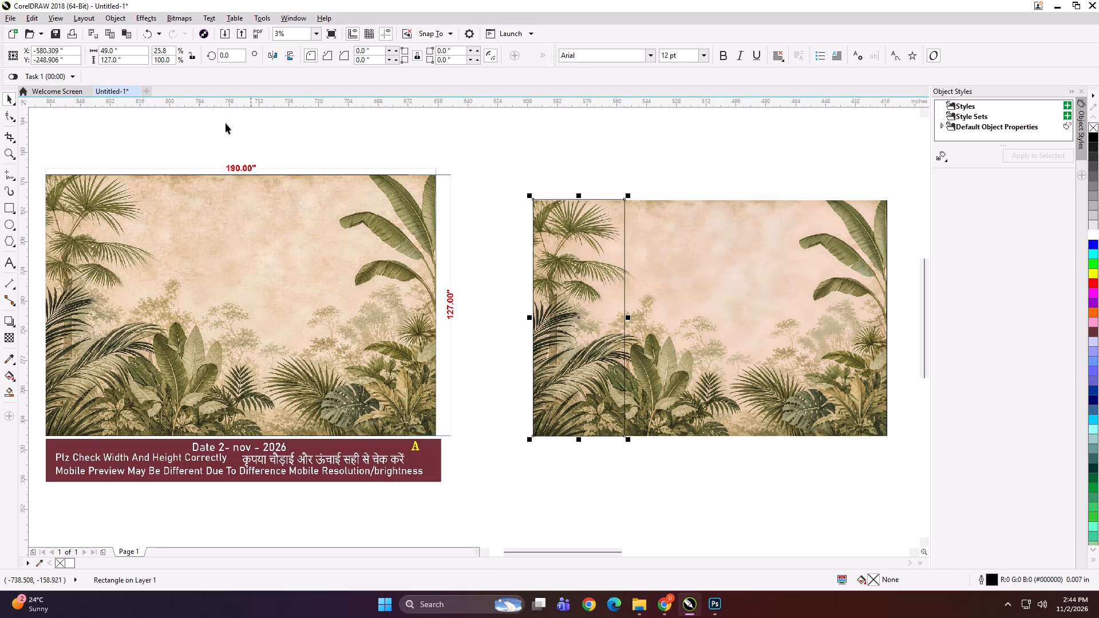
pyautogui.click(138, 57)
pyautogui.click(136, 54)
pyautogui.hotkey('ctrl', 'a')
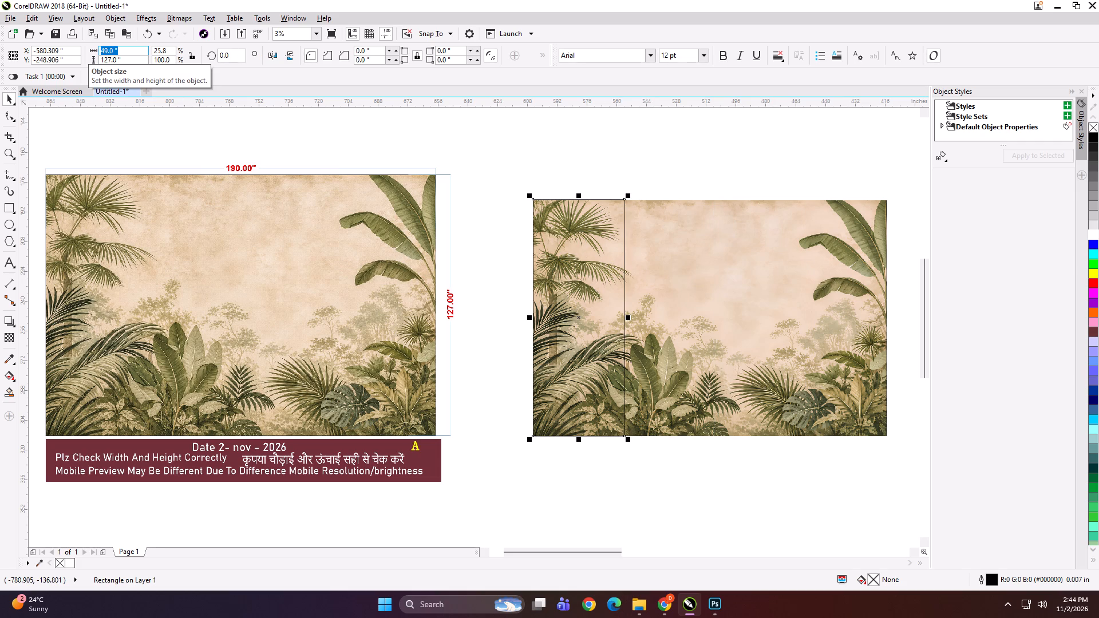
pyautogui.write('41')
pyautogui.press('Return')
pyautogui.keyDown('shift'); pyautogui.click(697, 296); pyautogui.keyUp('shift')
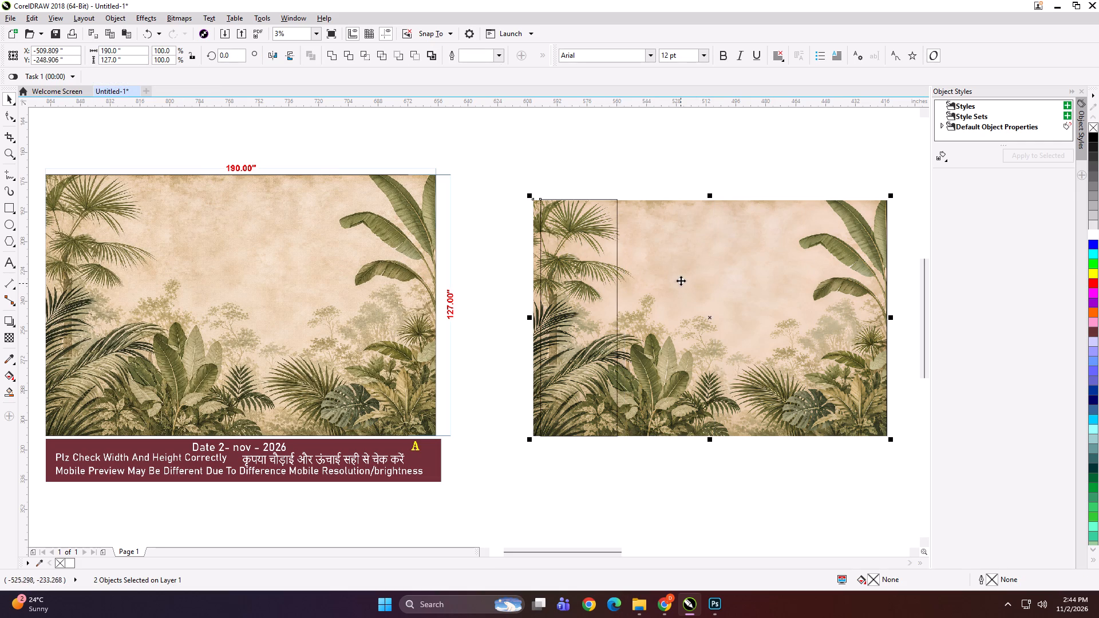
pyautogui.press('l')
pyautogui.click(607, 181)
# Mirror-copy the 41-inch strip across the image to make four strips, nudging the copies 0.5 inch to overlap.
pyautogui.click(591, 279)
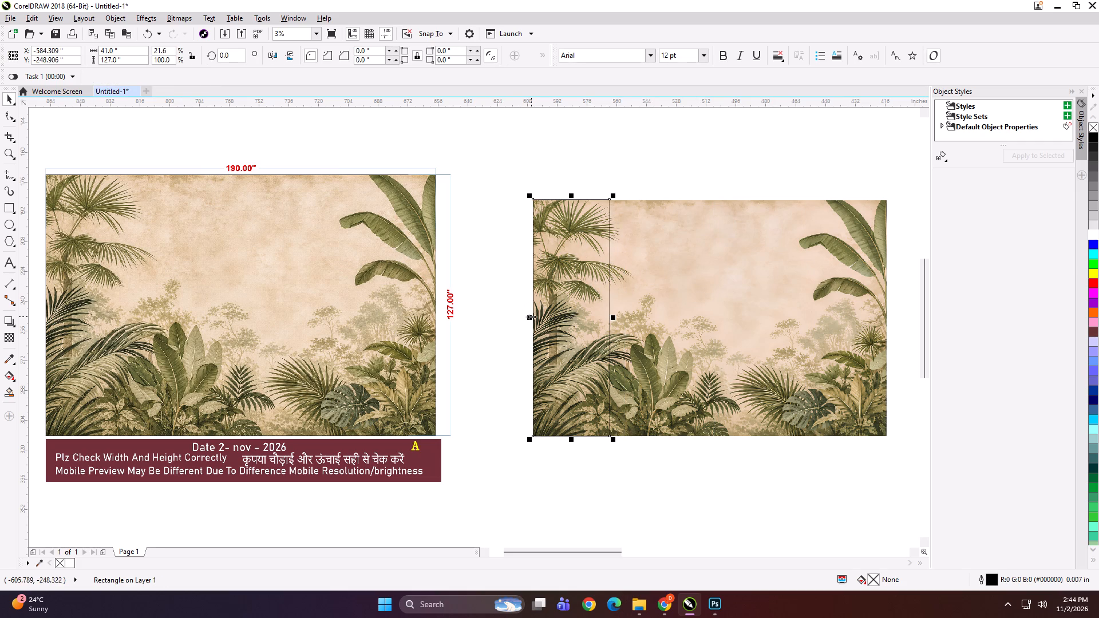
pyautogui.moveTo(531, 316); pyautogui.dragTo(658, 318)
pyautogui.keyDown('ctrl'); pyautogui.rightClick(658, 318); pyautogui.keyUp('ctrl')
pyautogui.press('Left')
pyautogui.keyDown('shift'); pyautogui.click(579, 291); pyautogui.keyUp('shift')
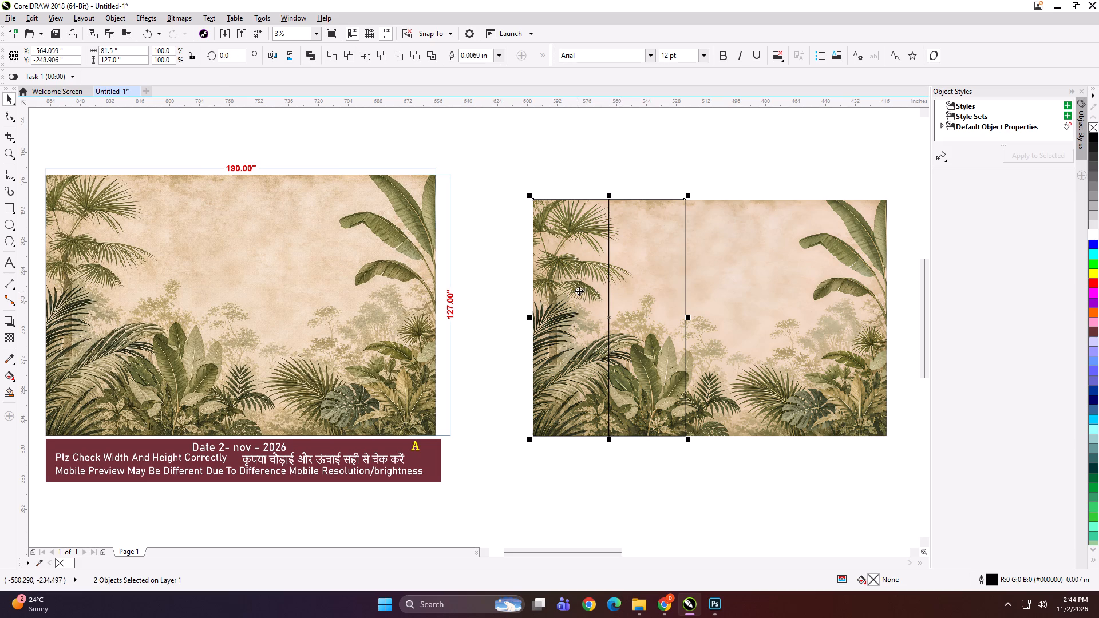
pyautogui.moveTo(528, 319); pyautogui.dragTo(529, 320)
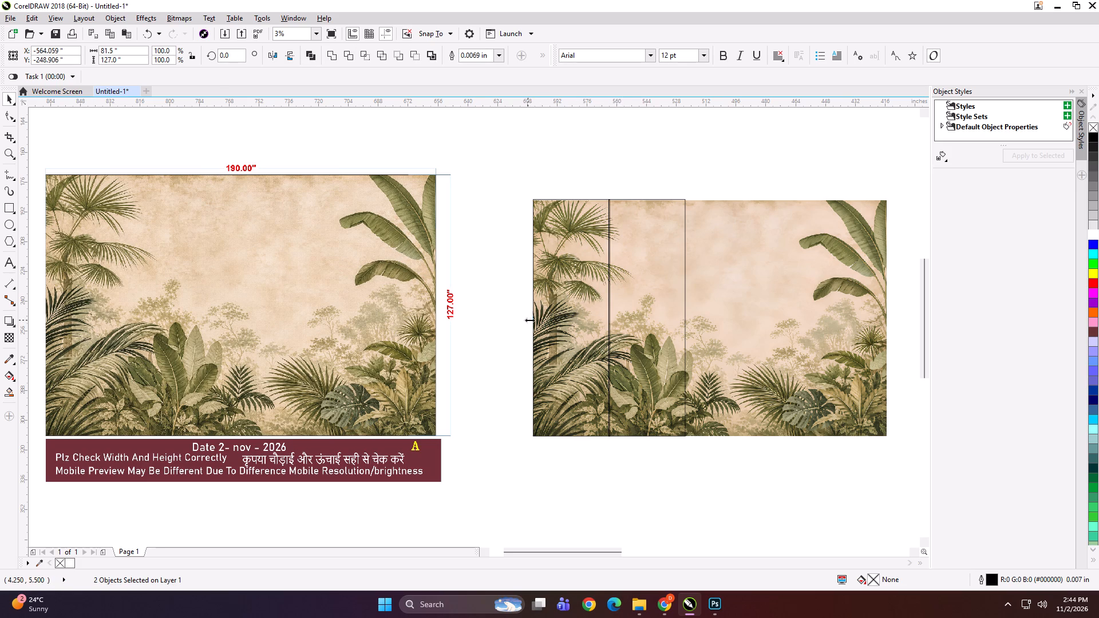
pyautogui.moveTo(529, 320); pyautogui.dragTo(726, 320)
pyautogui.keyDown('ctrl'); pyautogui.rightClick(726, 320); pyautogui.keyUp('ctrl')
pyautogui.press('Left')
pyautogui.click(781, 191)
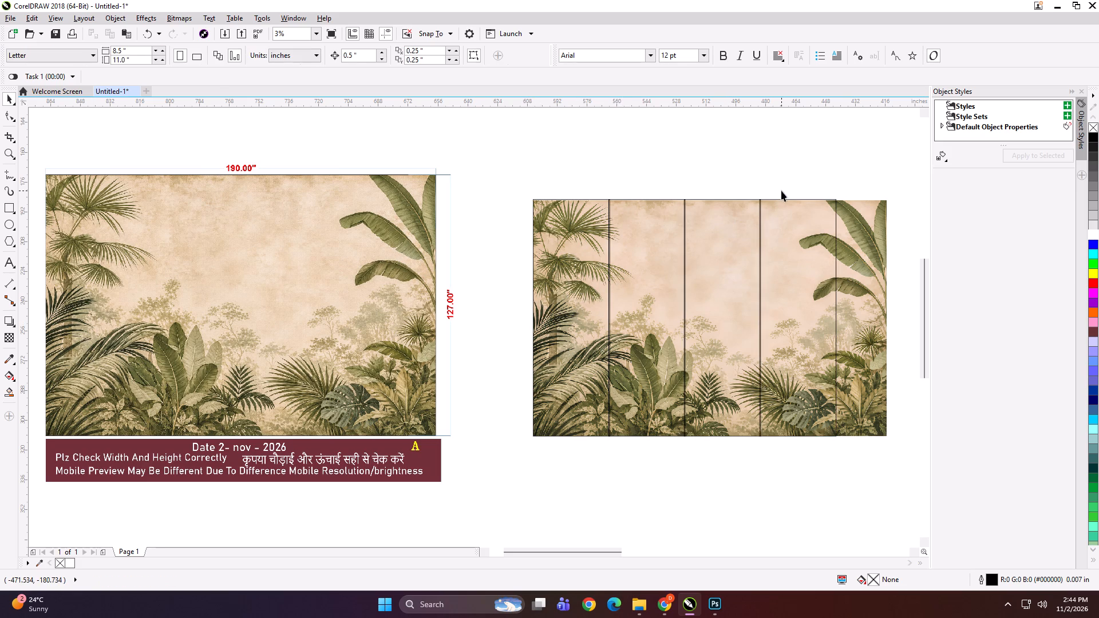
# Add a fifth overlapping strip from the fourth one and narrow it to 28 inches, ending at the image's right edge.
pyautogui.scroll(-1, 645, 279)
pyautogui.scroll(1, 499, 328)
pyautogui.click(532, 305)
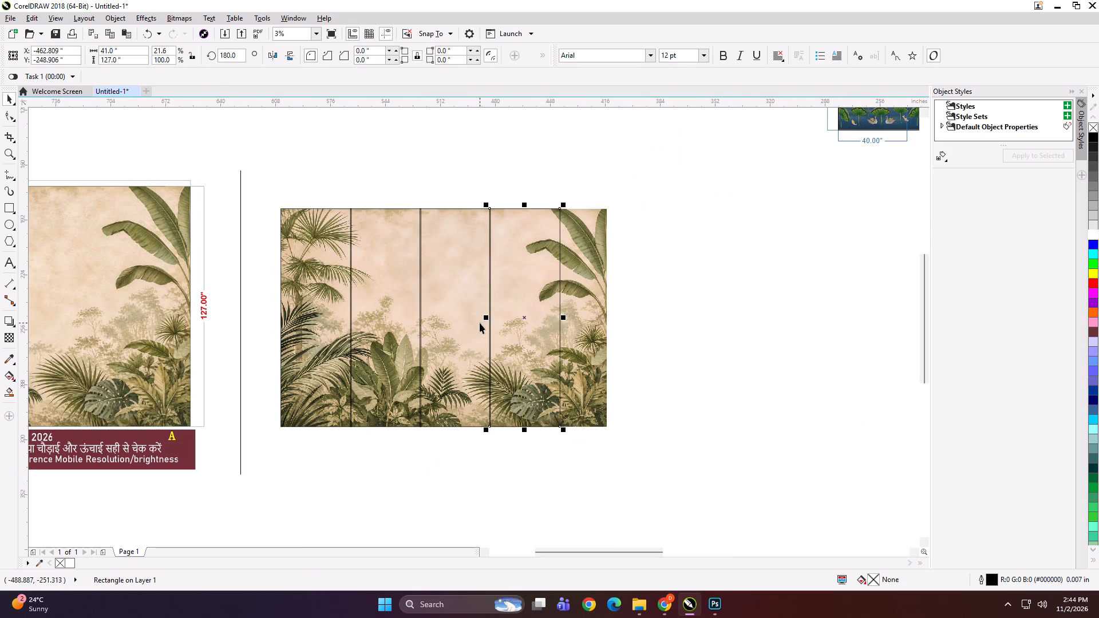
pyautogui.moveTo(484, 318); pyautogui.dragTo(623, 318)
pyautogui.keyDown('ctrl'); pyautogui.rightClick(623, 318); pyautogui.keyUp('ctrl')
pyautogui.scroll(1, 572, 303)
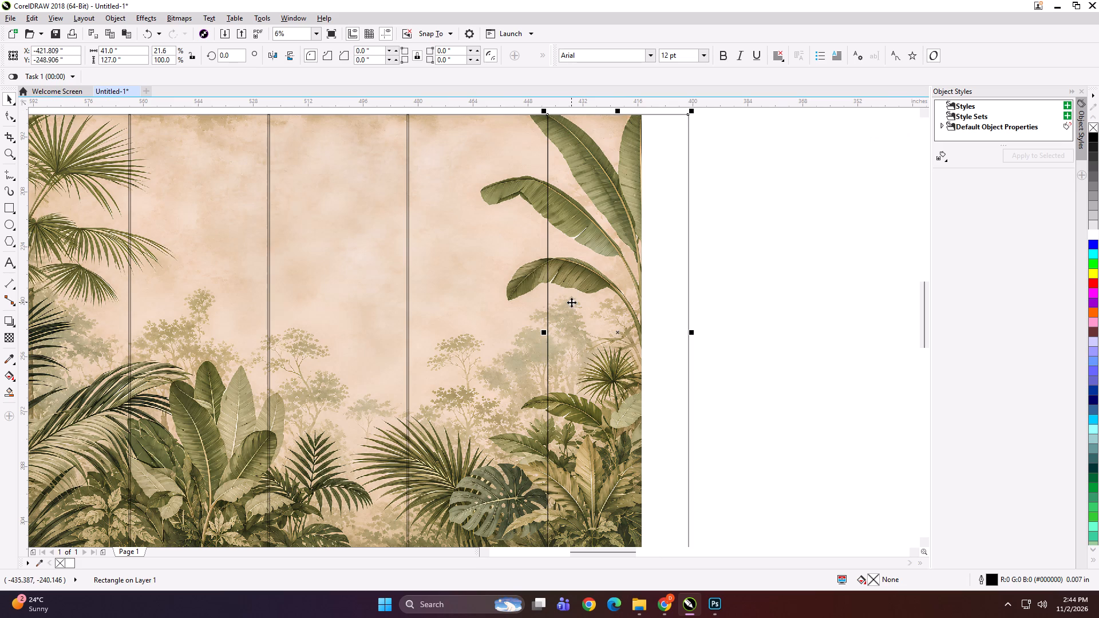
pyautogui.press('Left')
pyautogui.moveTo(690, 334); pyautogui.dragTo(670, 329)
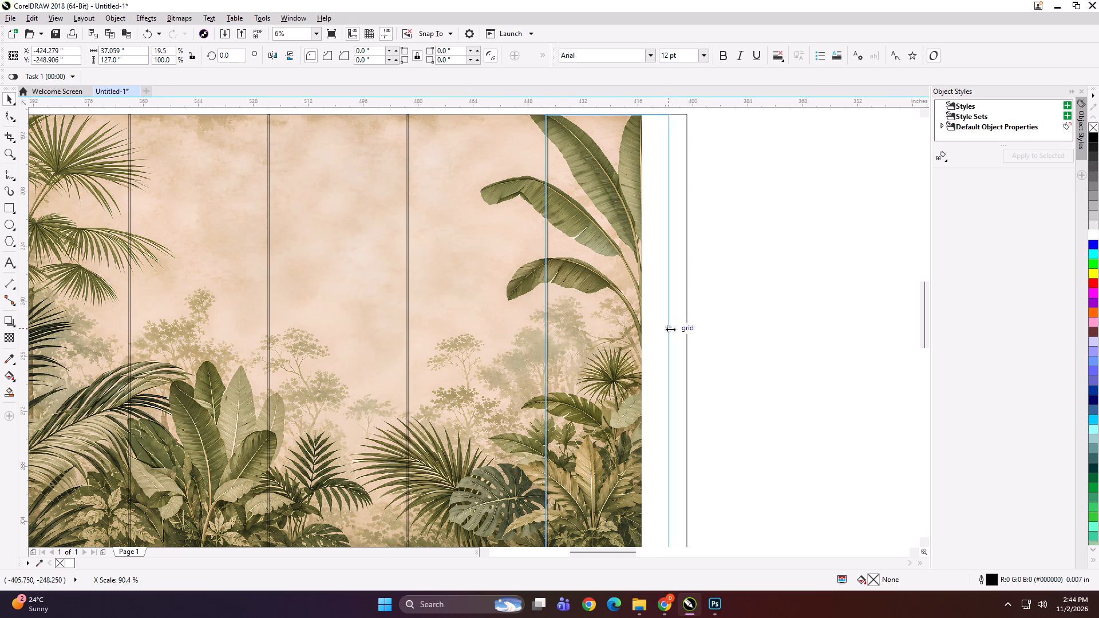
pyautogui.moveTo(670, 329); pyautogui.dragTo(646, 327)
pyautogui.scroll(1, 564, 298)
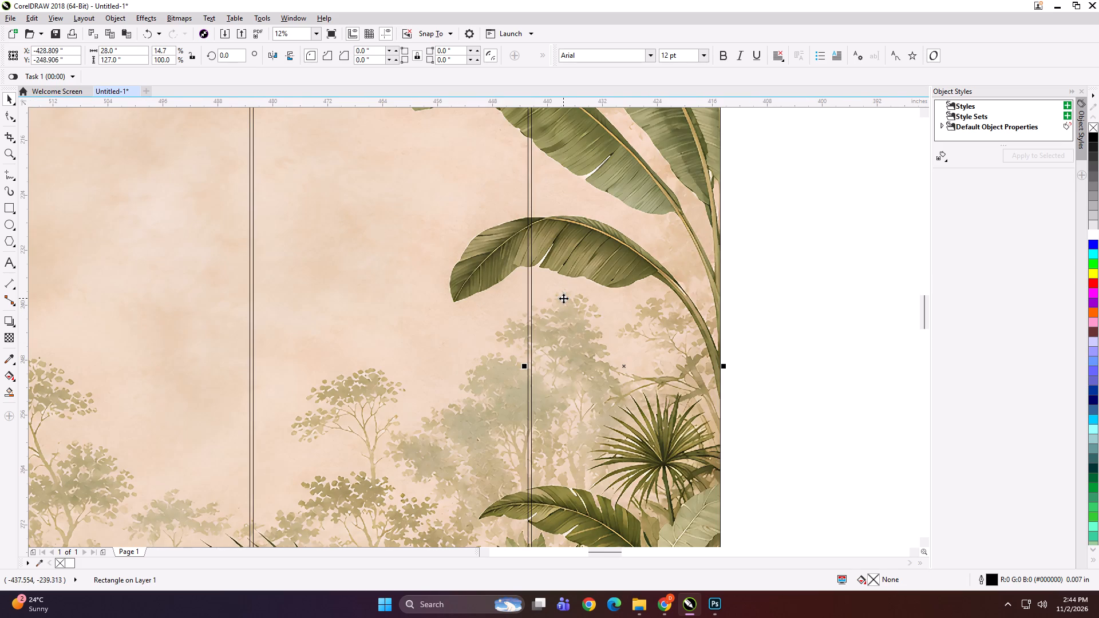
# Group the five panel strips over the palm-leaf image.
pyautogui.scroll(-1, 716, 339)
pyautogui.keyDown('shift'); pyautogui.click(544, 311); pyautogui.keyUp('shift')
pyautogui.keyDown('shift'); pyautogui.click(437, 298); pyautogui.keyUp('shift')
pyautogui.keyDown('shift'); pyautogui.click(311, 295); pyautogui.keyUp('shift')
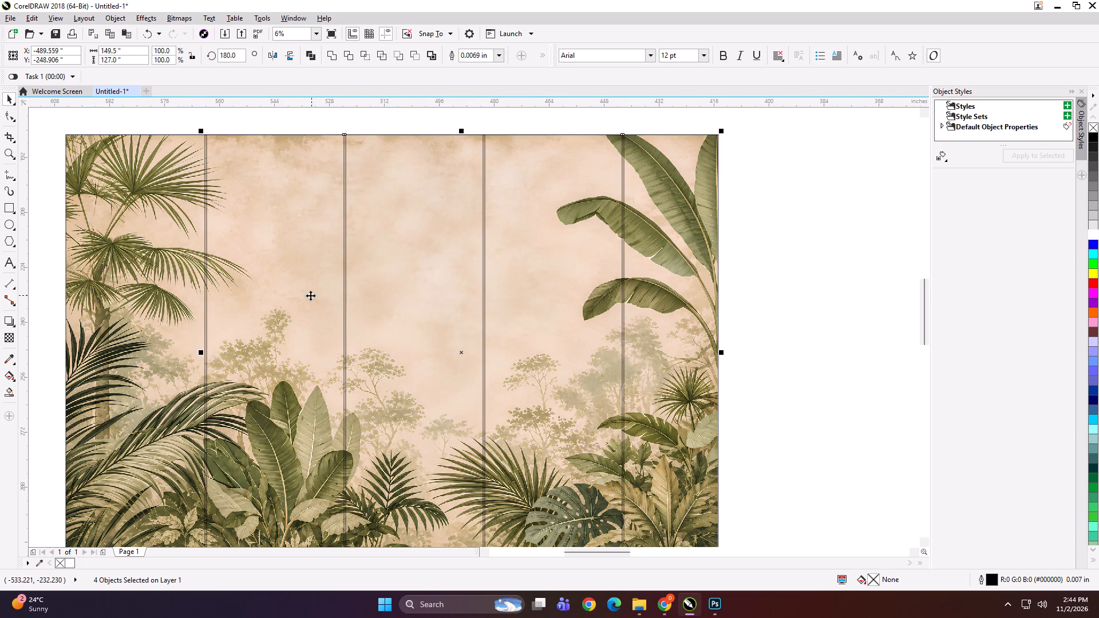
pyautogui.keyDown('shift'); pyautogui.click(191, 289); pyautogui.keyUp('shift')
pyautogui.scroll(-1, 504, 295)
pyautogui.hotkey('ctrl', 'g')
pyautogui.click(659, 347)
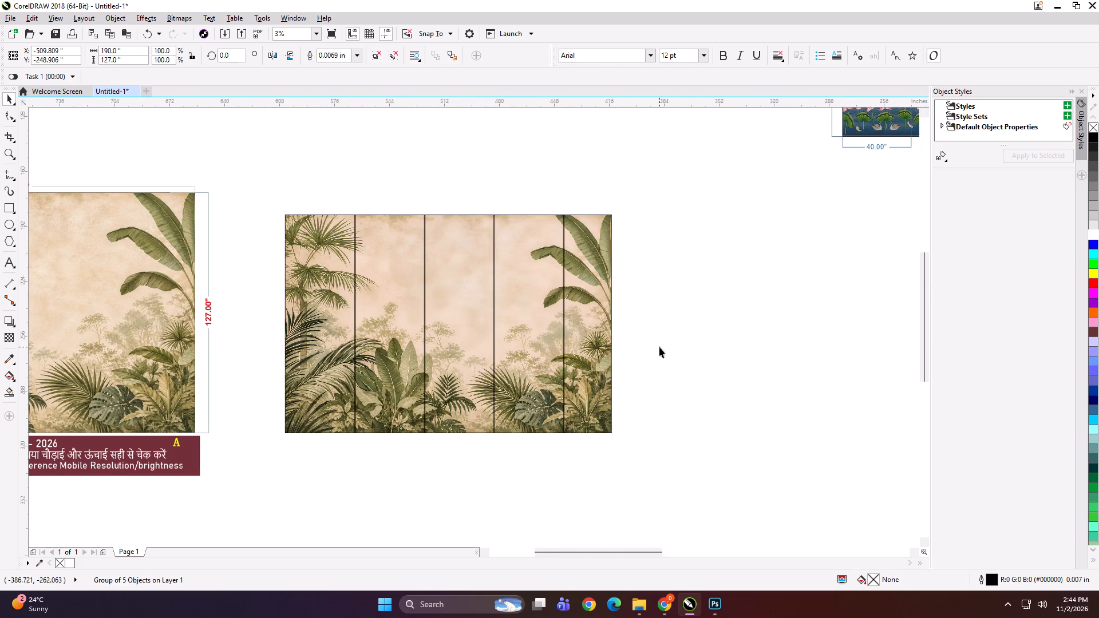
# PowerClip the palm-leaf image into the strip group and ungroup it into five separate panels.
pyautogui.keyDown('alt'); pyautogui.click(510, 353); pyautogui.keyUp('alt')
pyautogui.hotkey('shift', 'Return')
pyautogui.click(510, 353)
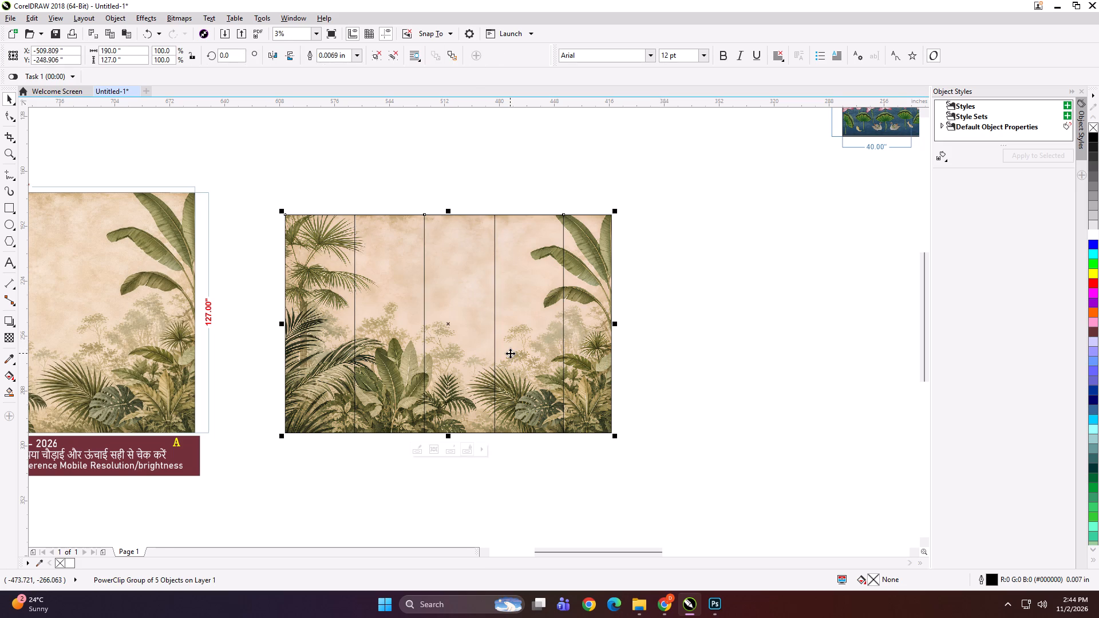
pyautogui.hotkey('ctrl', 'u')
pyautogui.click(650, 351)
pyautogui.scroll(-1, 650, 351)
pyautogui.scroll(1, 151, 342)
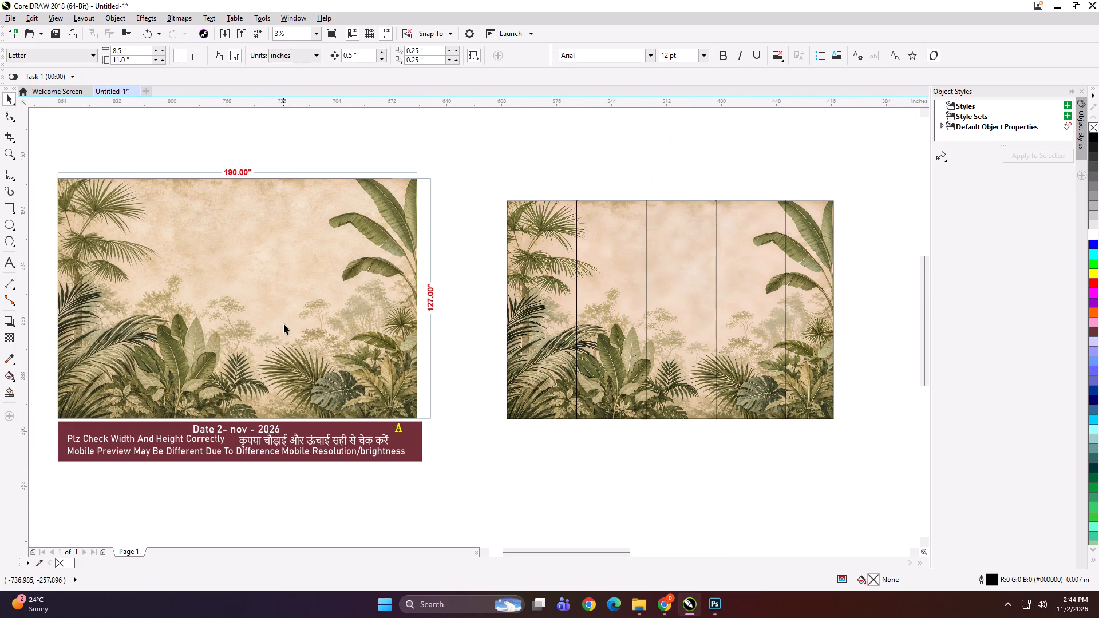
# Add the text label "190*127 panel 1" at the top edge of the first panel.
pyautogui.click(9, 266)
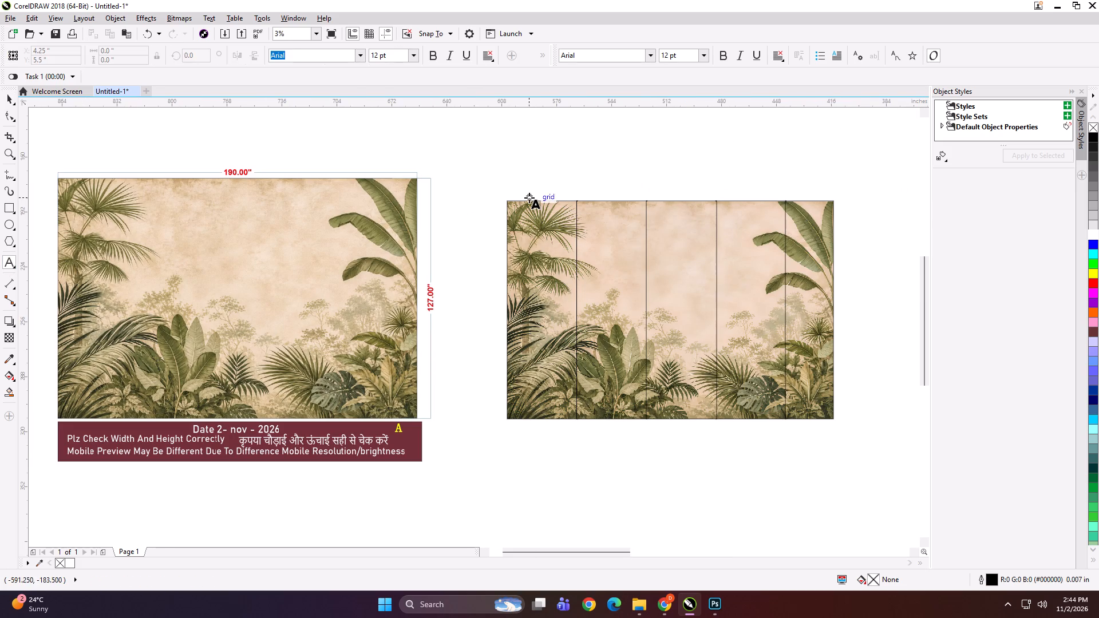
pyautogui.click(529, 199)
pyautogui.write('190*127 panel 1')
# Copy the label text to the top edge of the second panel and change its number to 2.
pyautogui.hotkey('ctrl', 'a')
pyautogui.hotkey('ctrl', 'c')
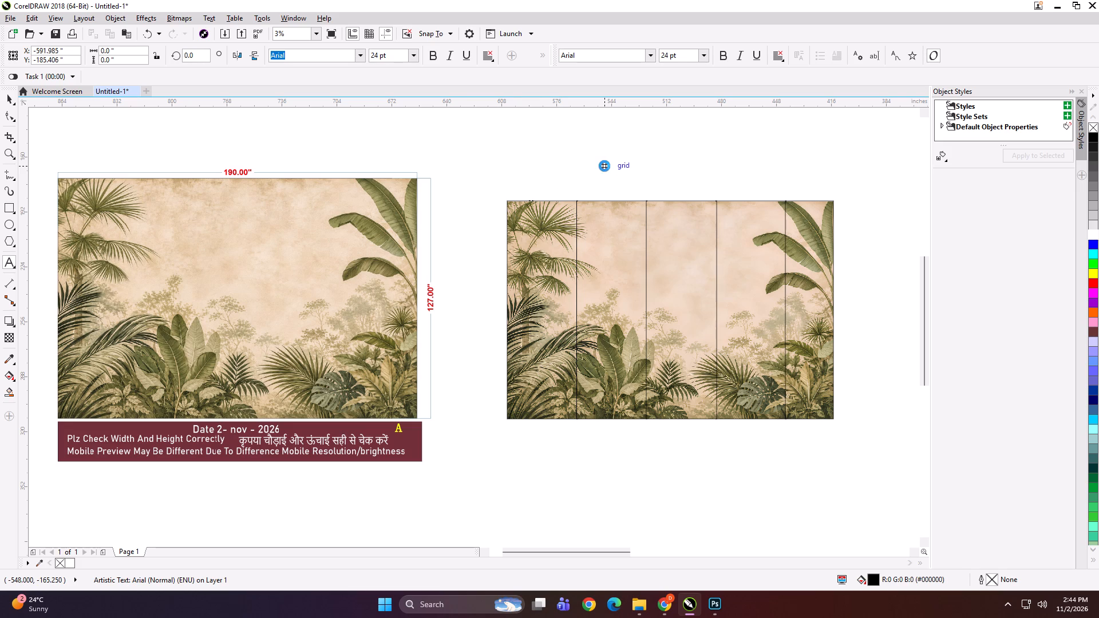
pyautogui.scroll(1, 724, 199)
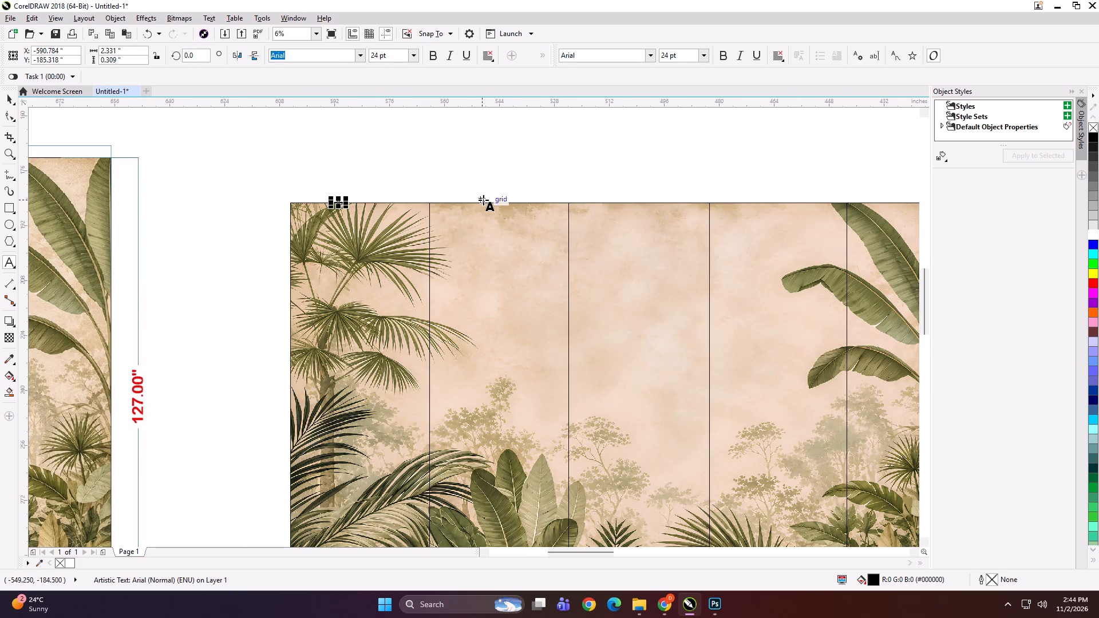
pyautogui.click(485, 201)
pyautogui.scroll(1, 485, 201)
pyautogui.hotkey('ctrl', 'v')
pyautogui.press('BackSpace')
pyautogui.press('2')
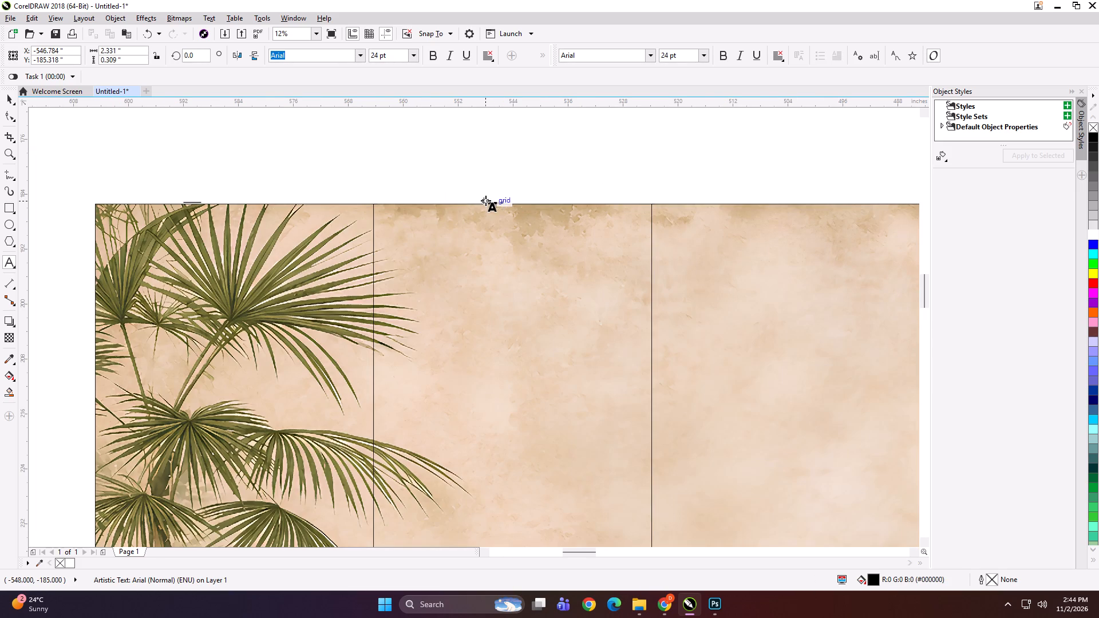
# Change "panel" to "PANEL" in the first panel's label and copy the full label text.
pyautogui.scroll(3, 485, 200)
pyautogui.scroll(-3, 384, 206)
pyautogui.scroll(1, 381, 209)
pyautogui.scroll(-1, 515, 222)
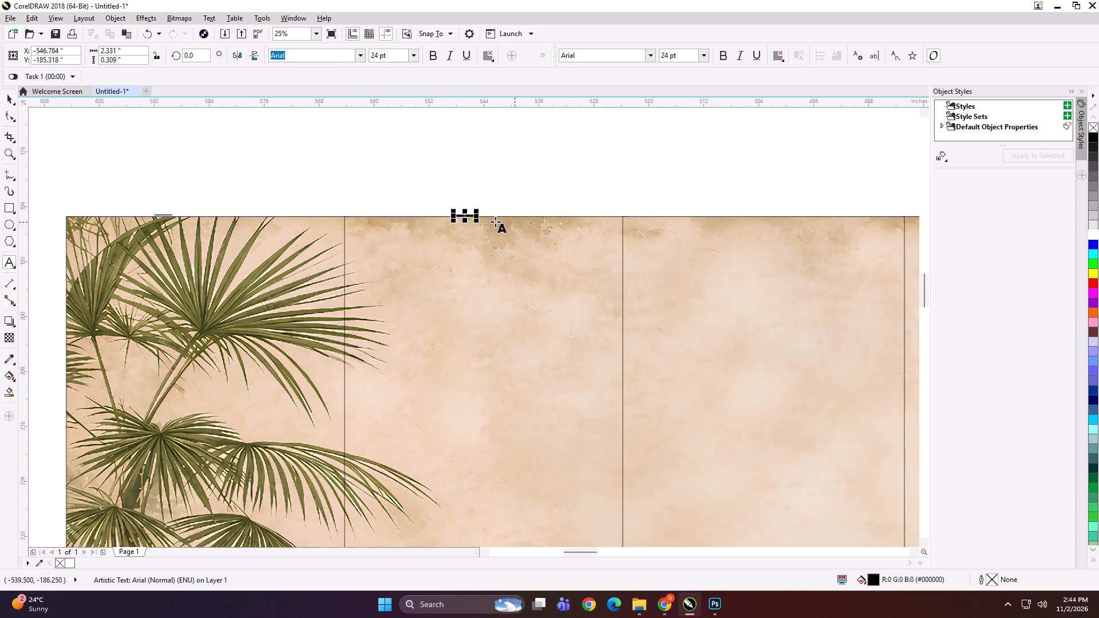
pyautogui.scroll(4, 177, 212)
pyautogui.click(184, 251)
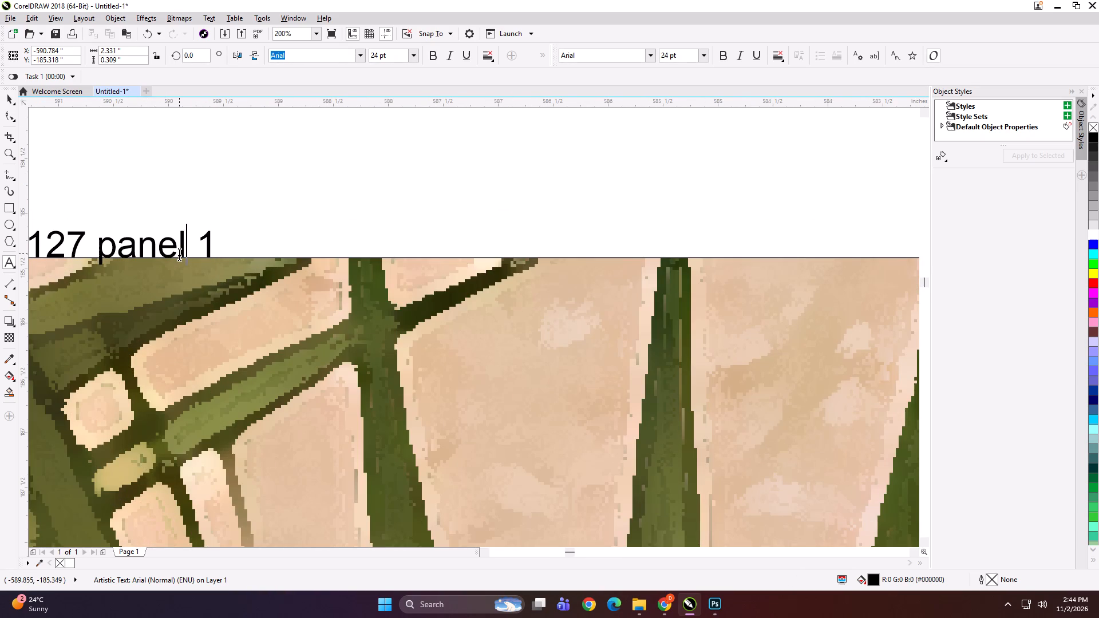
pyautogui.press('BackSpace')
pyautogui.press('BackSpace')
pyautogui.press('BackSpace')
pyautogui.press('BackSpace')
pyautogui.write('PA')
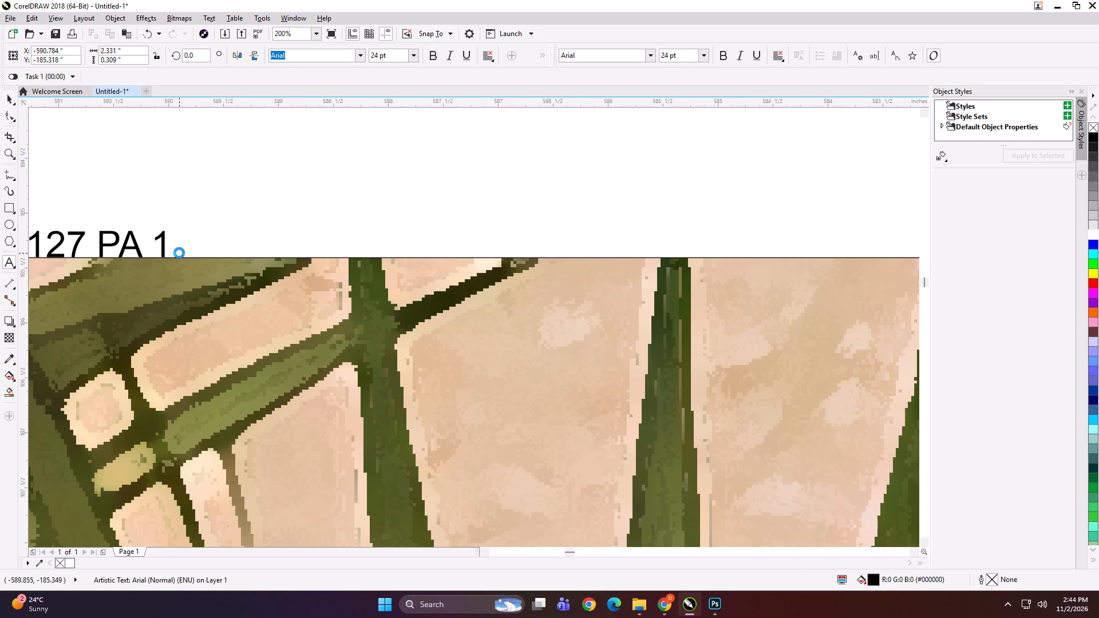
pyautogui.write('NEL')
pyautogui.hotkey('ctrl', 'a')
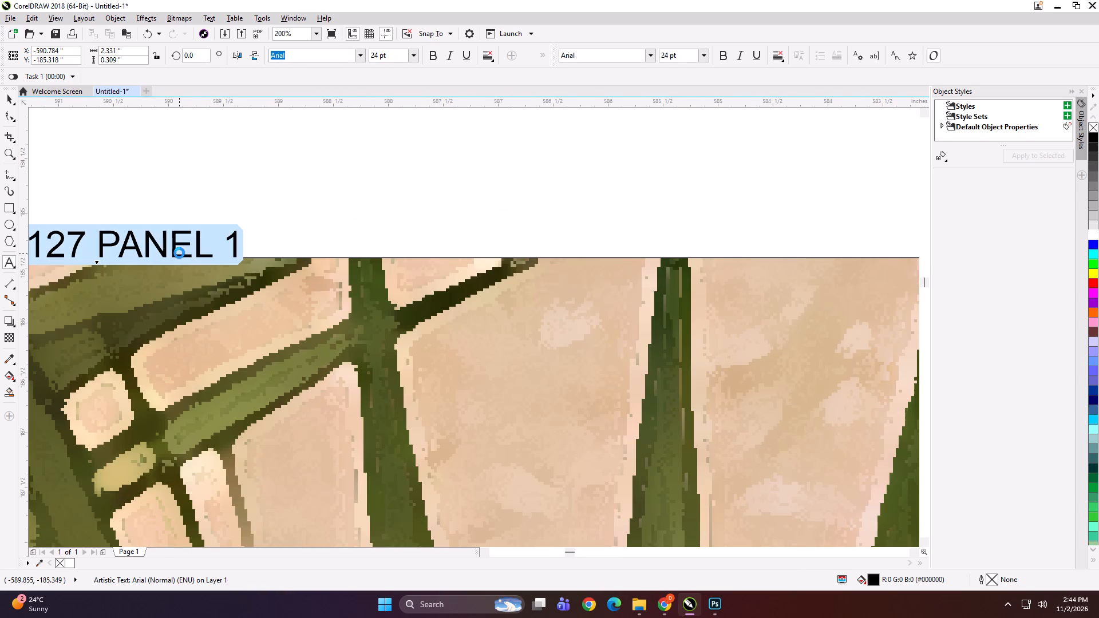
pyautogui.hotkey('ctrl', 'c')
pyautogui.scroll(-1, 244, 244)
pyautogui.scroll(-1, 188, 231)
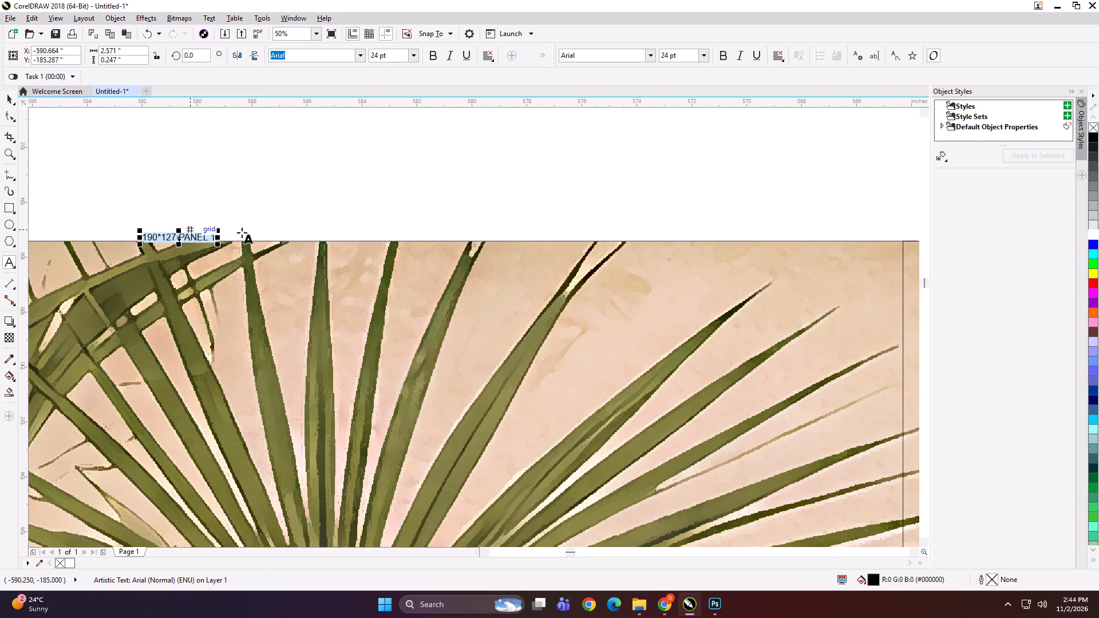
# Replace the second panel's label with the copied text, changing its number so it reads "190*127 PANEL 2".
pyautogui.scroll(-1, 253, 233)
pyautogui.scroll(-3, 402, 250)
pyautogui.scroll(2, 485, 253)
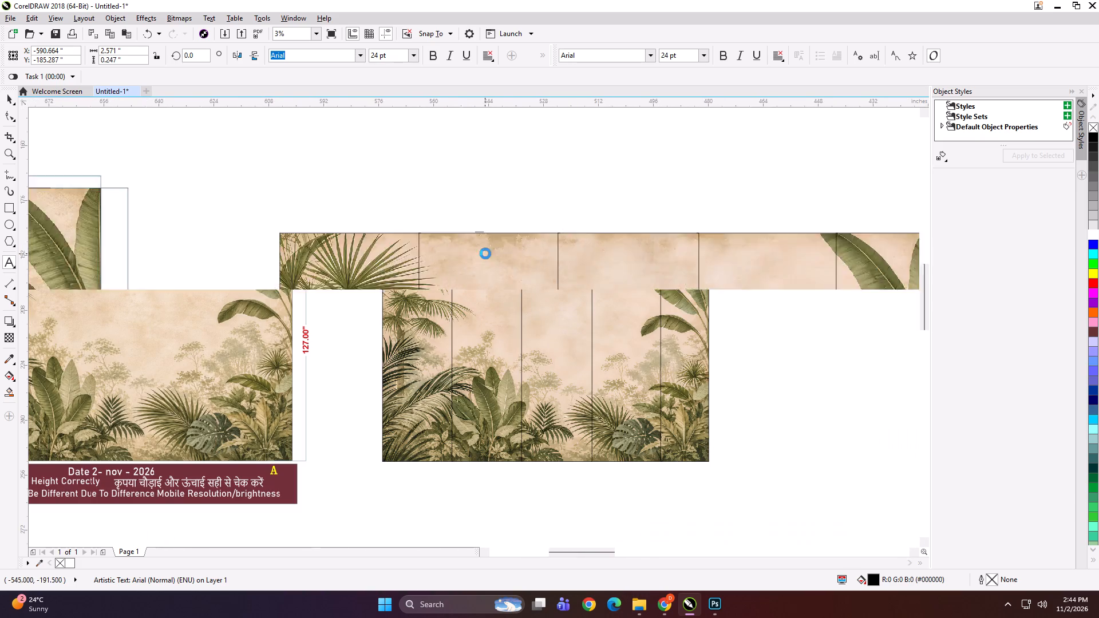
pyautogui.scroll(3, 481, 210)
pyautogui.click(450, 221)
pyautogui.hotkey('ctrl', 'a')
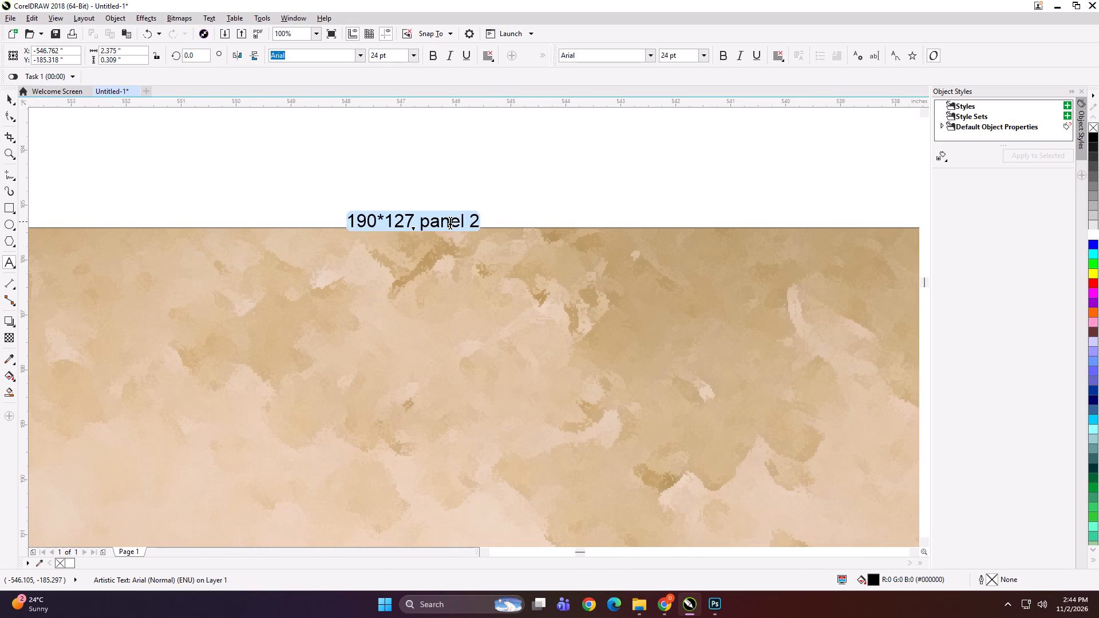
pyautogui.hotkey('ctrl', 'v')
pyautogui.press('BackSpace')
pyautogui.press('2')
# Paste the copied label at the top edge of the third panel and change its number to 3.
pyautogui.scroll(-4, 445, 256)
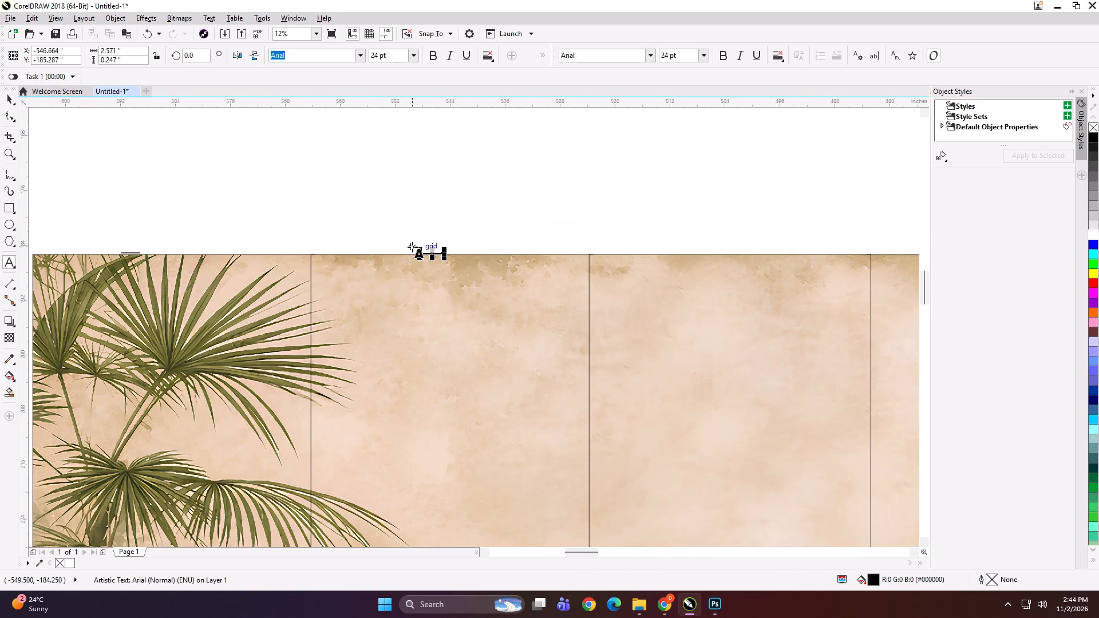
pyautogui.click(645, 252)
pyautogui.hotkey('ctrl', 'v')
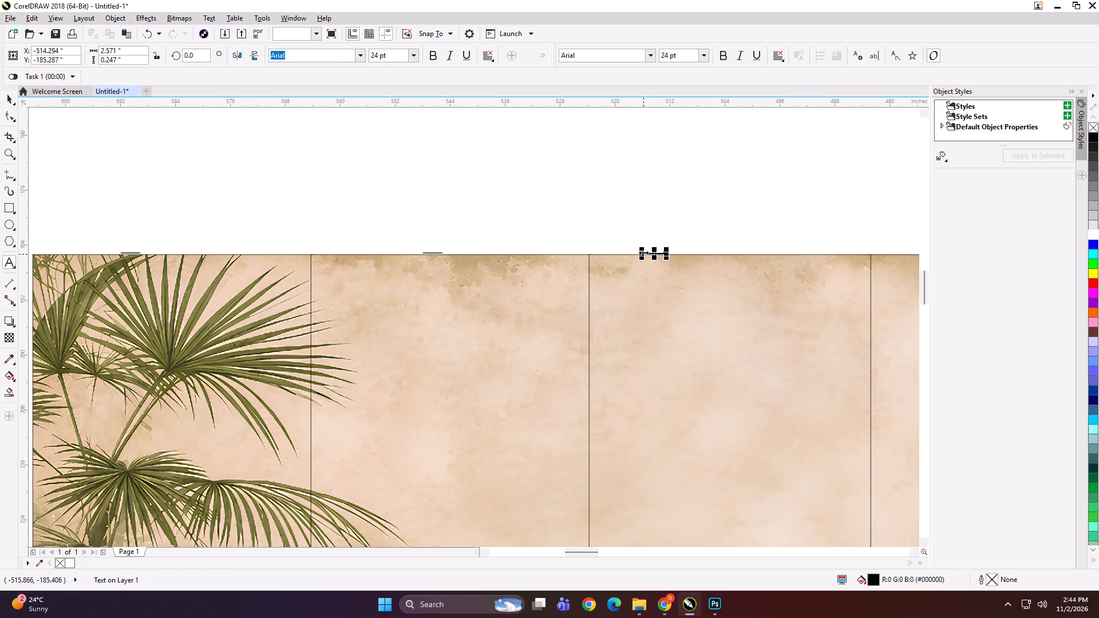
pyautogui.press('BackSpace')
pyautogui.press('3')
# Paste the copied label at the top edge of the fourth panel and change it to "190*127 PANEL 4".
pyautogui.scroll(2, 643, 252)
pyautogui.scroll(-3, 482, 229)
pyautogui.scroll(1, 766, 239)
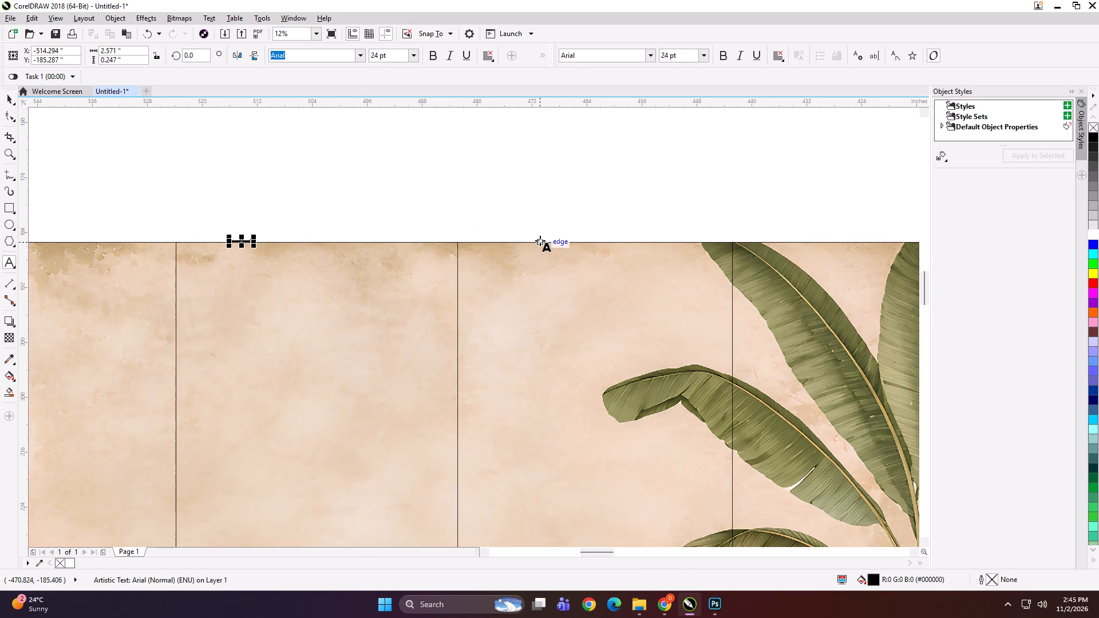
pyautogui.click(540, 240)
pyautogui.scroll(3, 540, 239)
pyautogui.hotkey('ctrl', 'v')
pyautogui.press('BackSpace')
pyautogui.press('4')
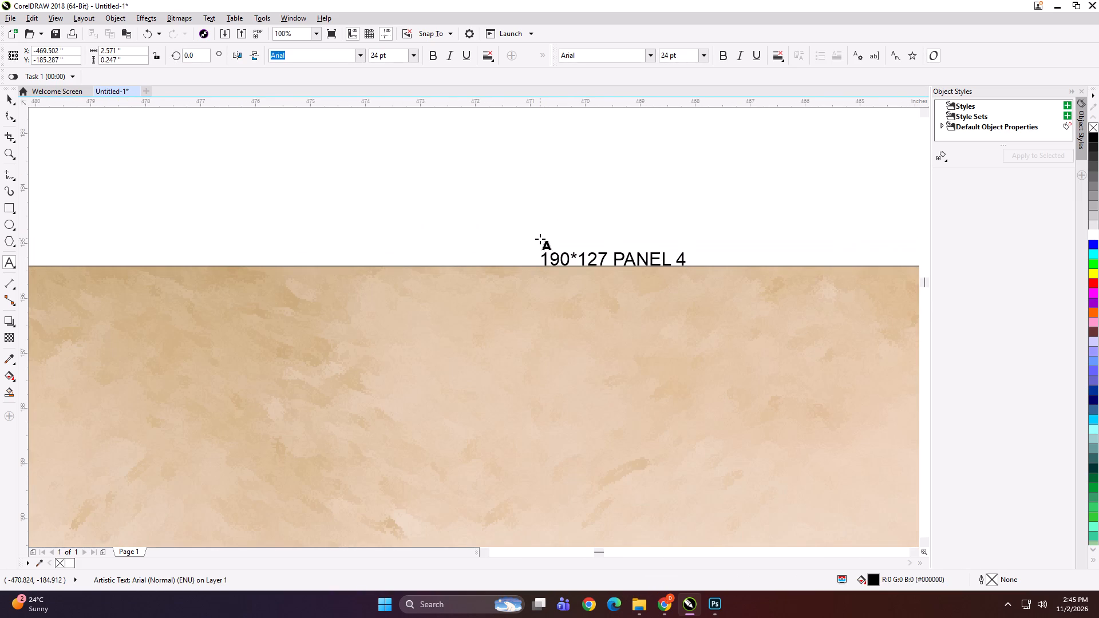
# Paste the copied label at the top edge of the fifth panel and change its number to 5.
pyautogui.scroll(-4, 540, 239)
pyautogui.scroll(3, 678, 239)
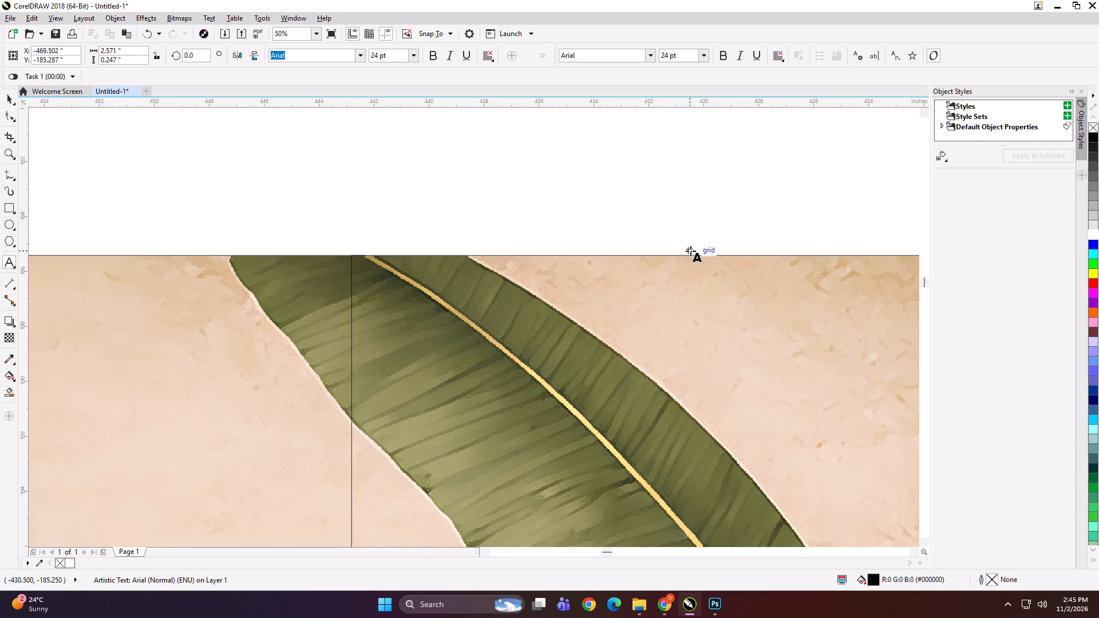
pyautogui.click(696, 255)
pyautogui.hotkey('ctrl', 'v')
pyautogui.press('BackSpace')
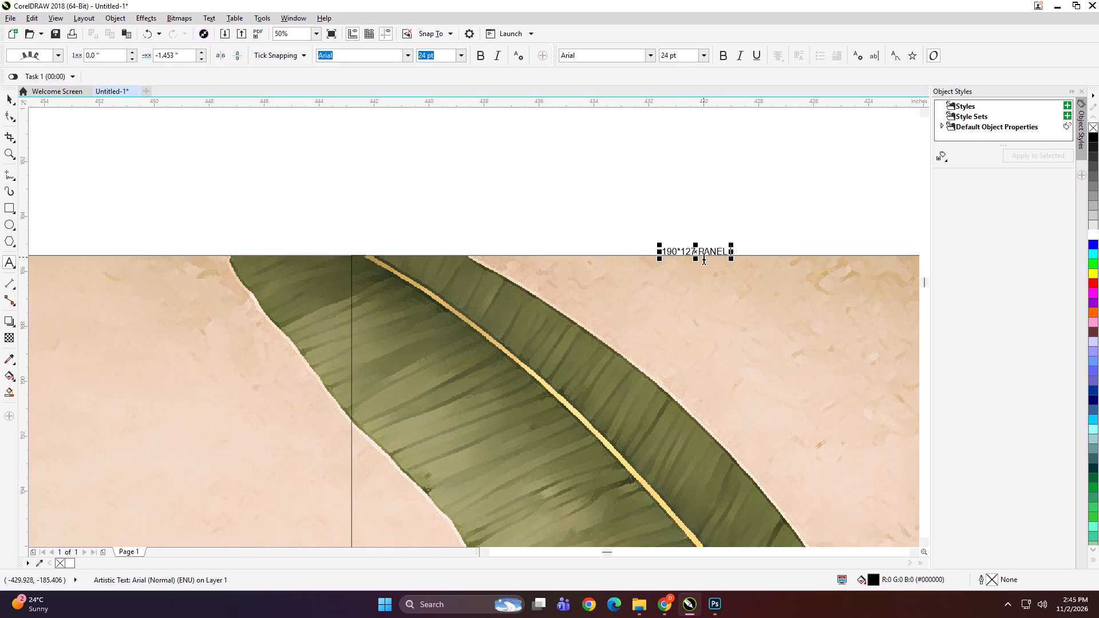
pyautogui.press('5')
# Group each text label with its own panel, for the fifth, fourth, third and second panels.
pyautogui.scroll(-4, 703, 256)
pyautogui.click(7, 97)
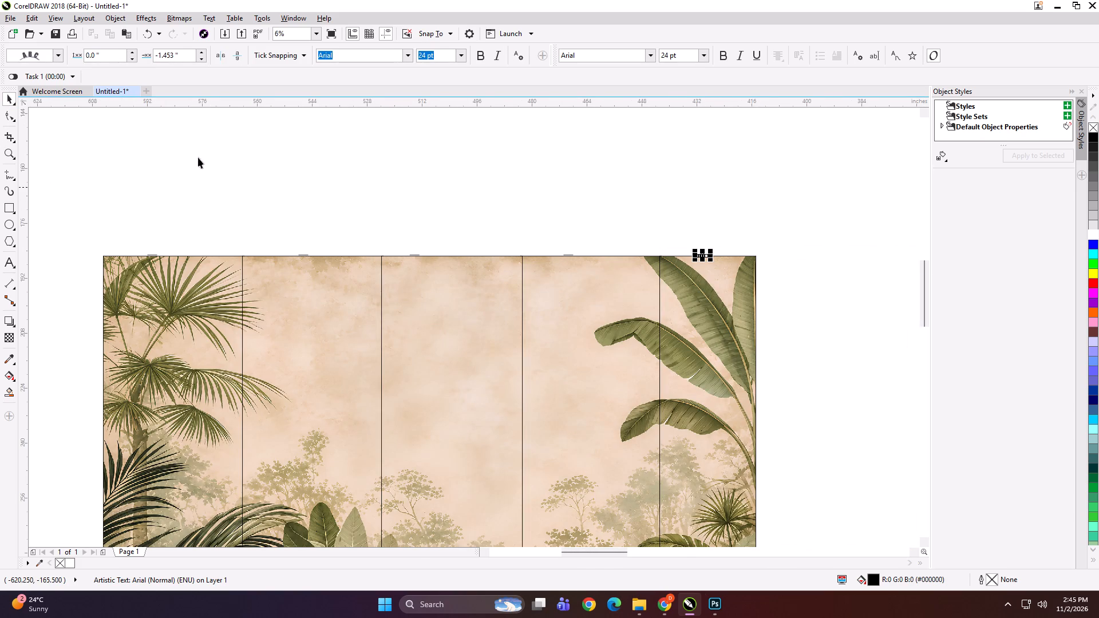
pyautogui.keyDown('shift'); pyautogui.click(688, 316); pyautogui.keyUp('shift')
pyautogui.hotkey('ctrl', 'g')
pyautogui.moveTo(552, 215); pyautogui.dragTo(579, 306)
pyautogui.keyDown('shift'); pyautogui.click(579, 306); pyautogui.keyUp('shift')
pyautogui.hotkey('ctrl', 'g')
pyautogui.moveTo(440, 215); pyautogui.dragTo(406, 281)
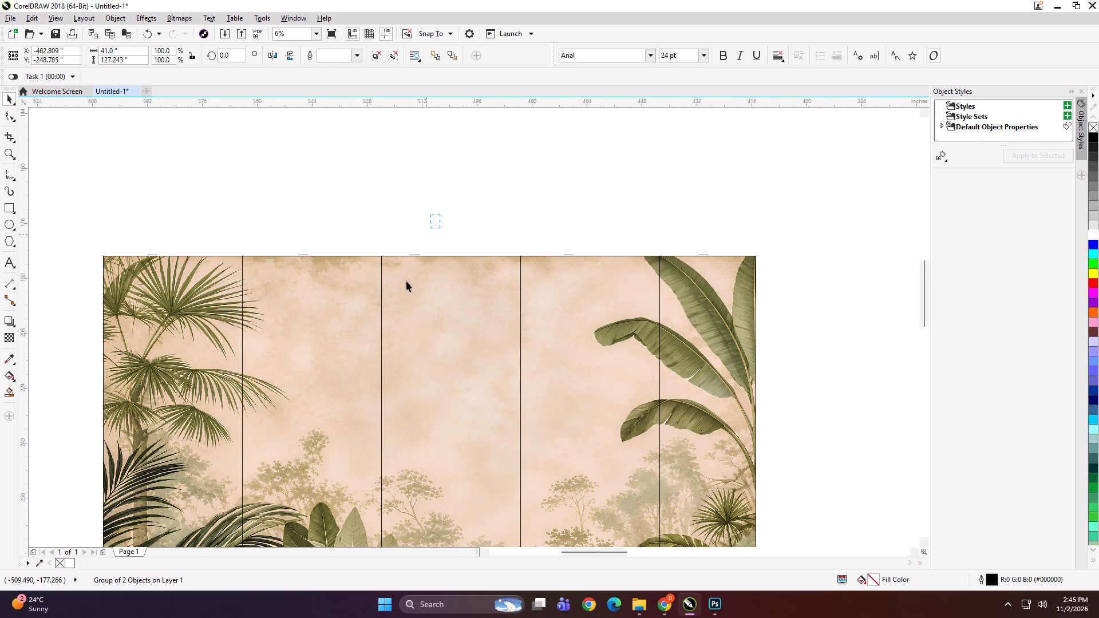
pyautogui.moveTo(406, 281); pyautogui.dragTo(390, 324)
pyautogui.keyDown('shift'); pyautogui.click(410, 326); pyautogui.keyUp('shift')
pyautogui.hotkey('ctrl', 'g')
pyautogui.moveTo(322, 204); pyautogui.dragTo(285, 320)
pyautogui.keyDown('shift'); pyautogui.click(288, 320); pyautogui.keyUp('shift')
pyautogui.hotkey('ctrl', 'g')
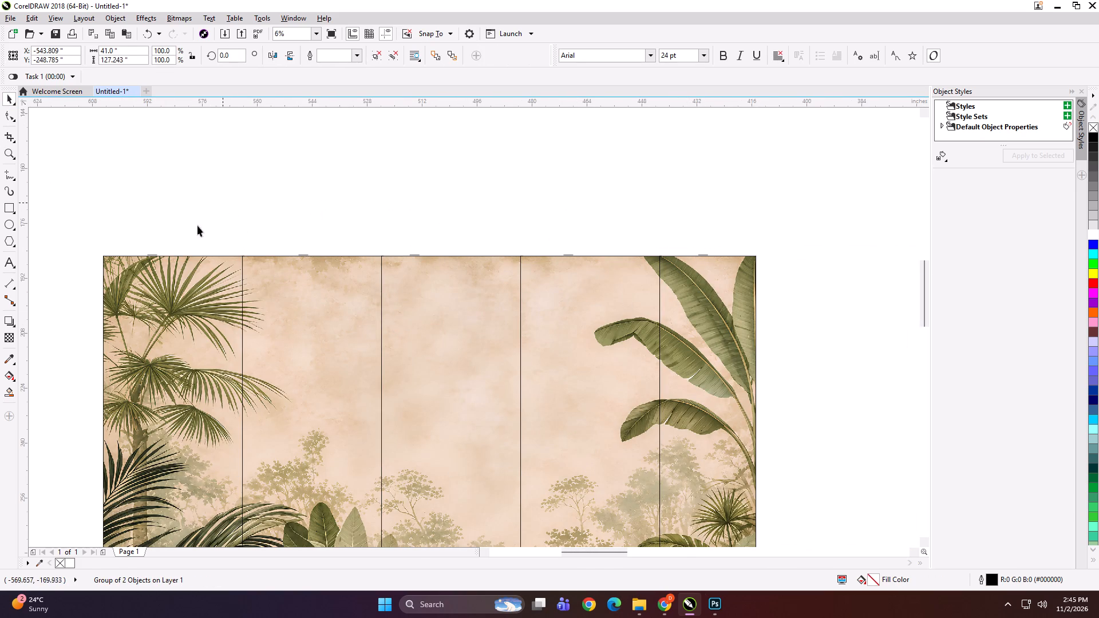
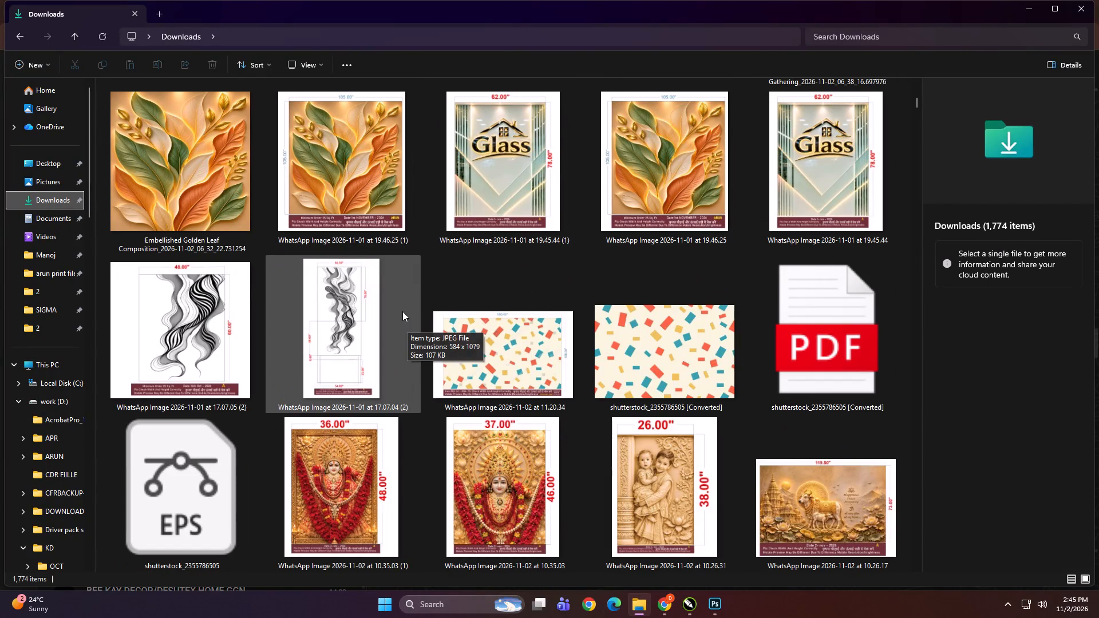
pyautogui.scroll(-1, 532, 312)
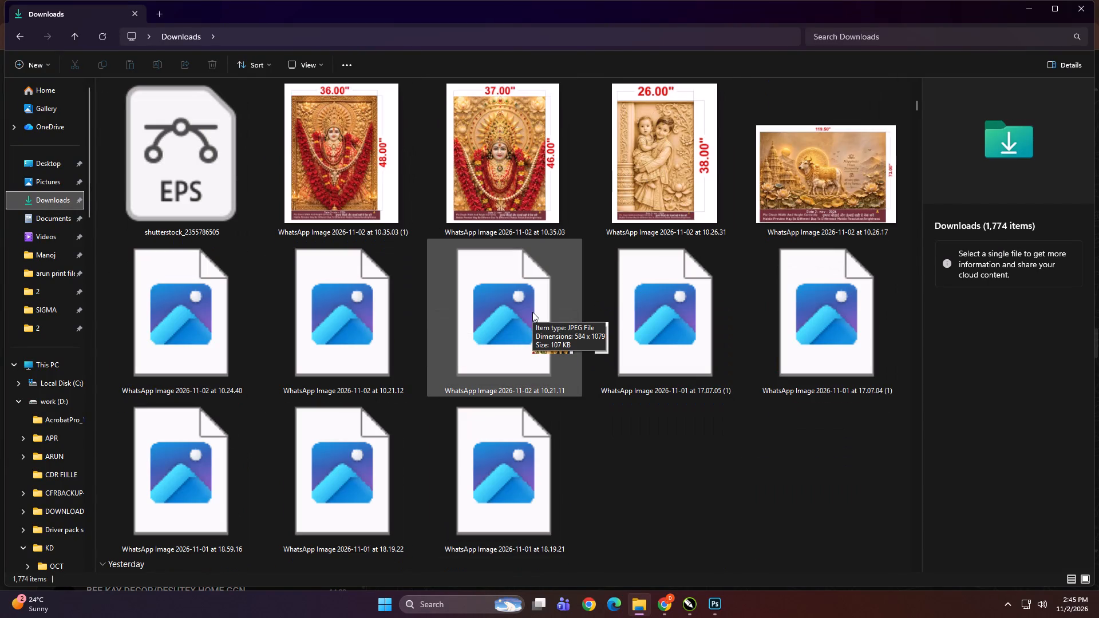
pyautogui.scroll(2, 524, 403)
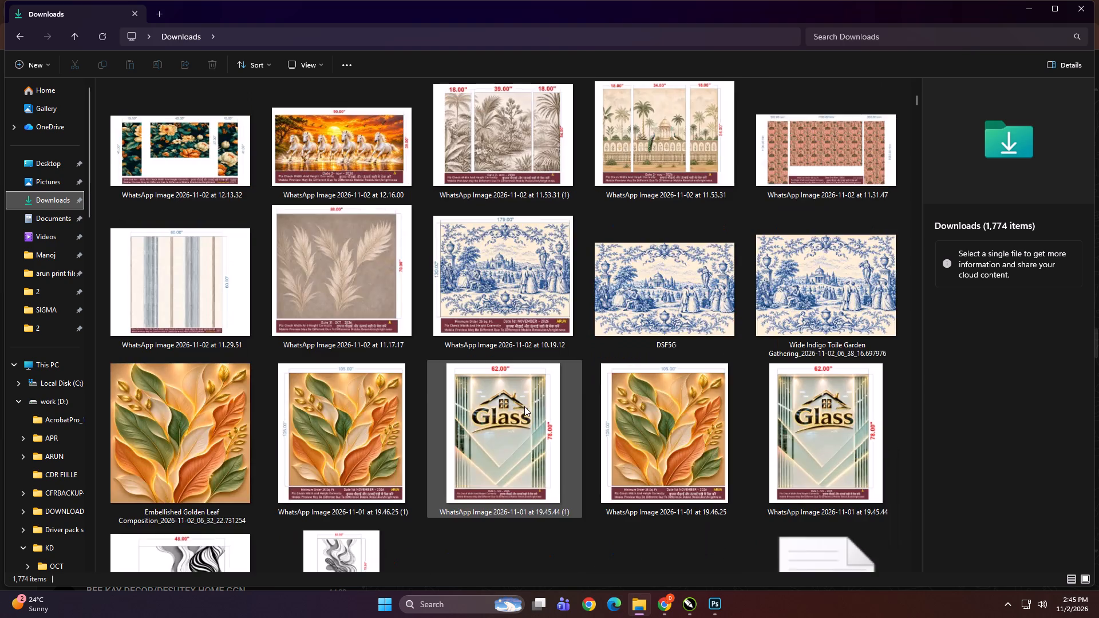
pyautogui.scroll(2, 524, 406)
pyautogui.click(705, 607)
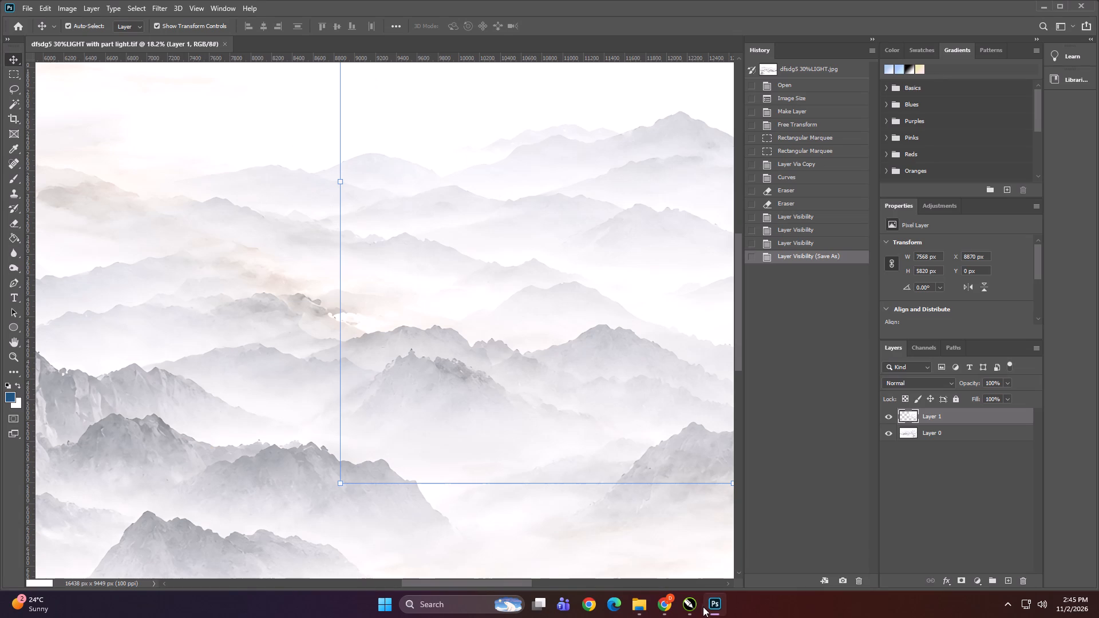
# Switch back to CorelDRAW and undo the accidental move of the second panel.
pyautogui.click(684, 615)
pyautogui.click(308, 286)
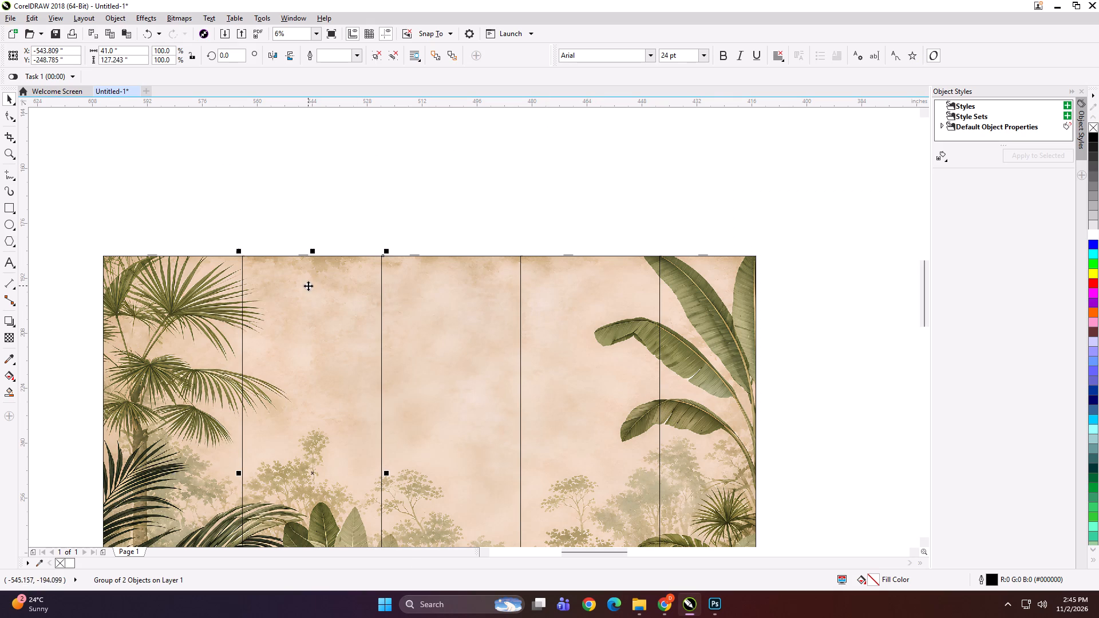
pyautogui.moveTo(315, 300); pyautogui.dragTo(317, 320)
pyautogui.hotkey('ctrl', 'z')
pyautogui.click(307, 205)
pyautogui.scroll(-1, 362, 224)
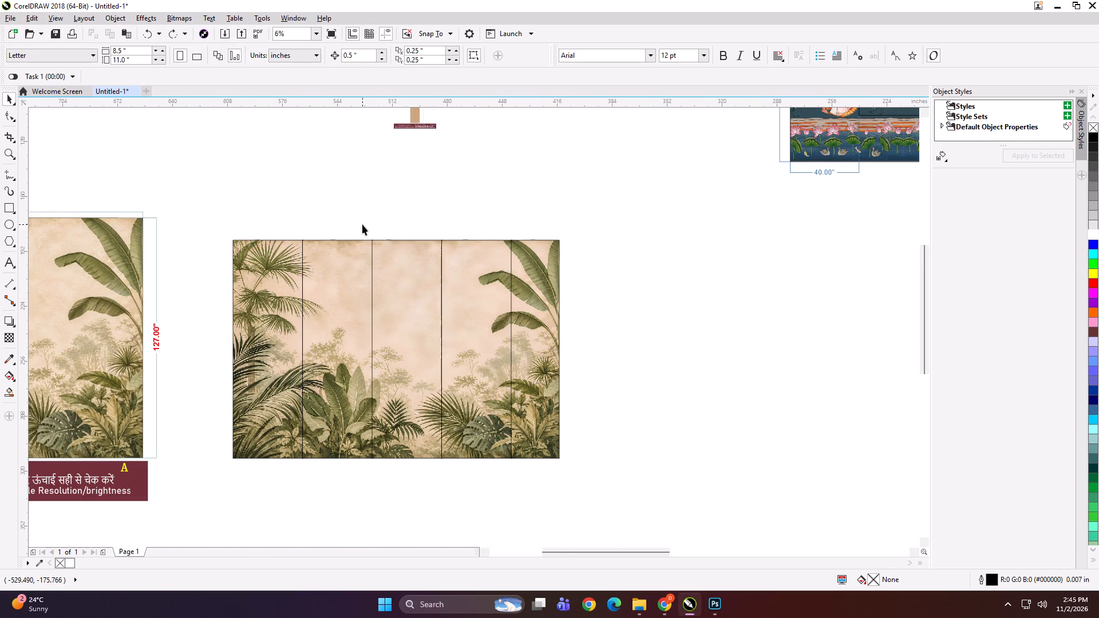
# Start exporting the first palm mural panel and delete the 153X136 folder from wall paradise's New folder.
pyautogui.click(249, 288)
pyautogui.scroll(-1, 417, 270)
pyautogui.scroll(1, 199, 311)
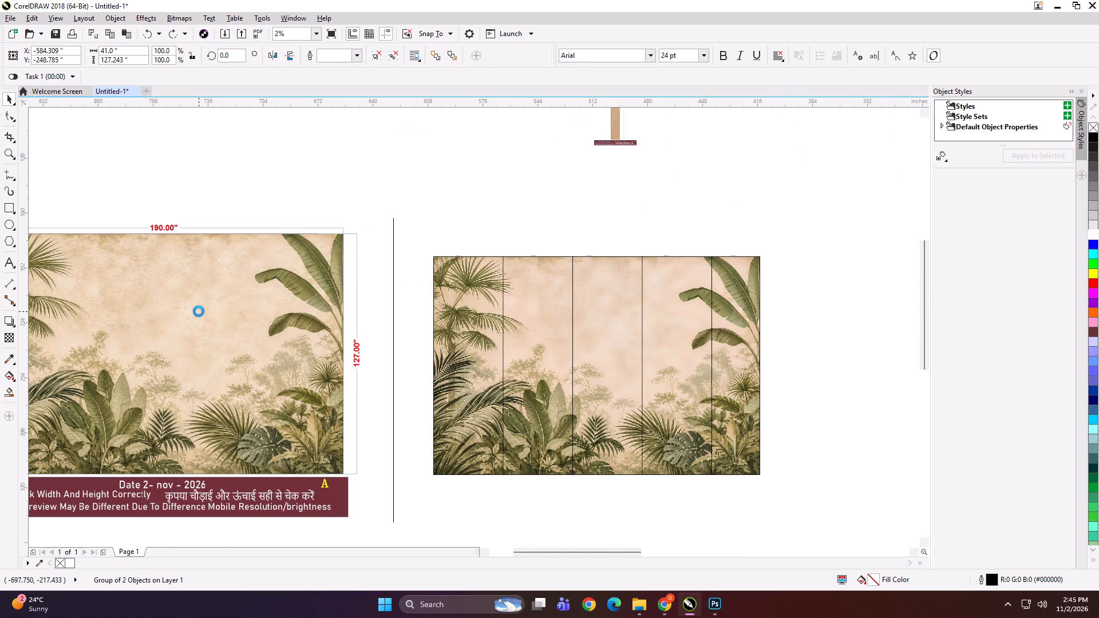
pyautogui.hotkey('ctrl', 'e')
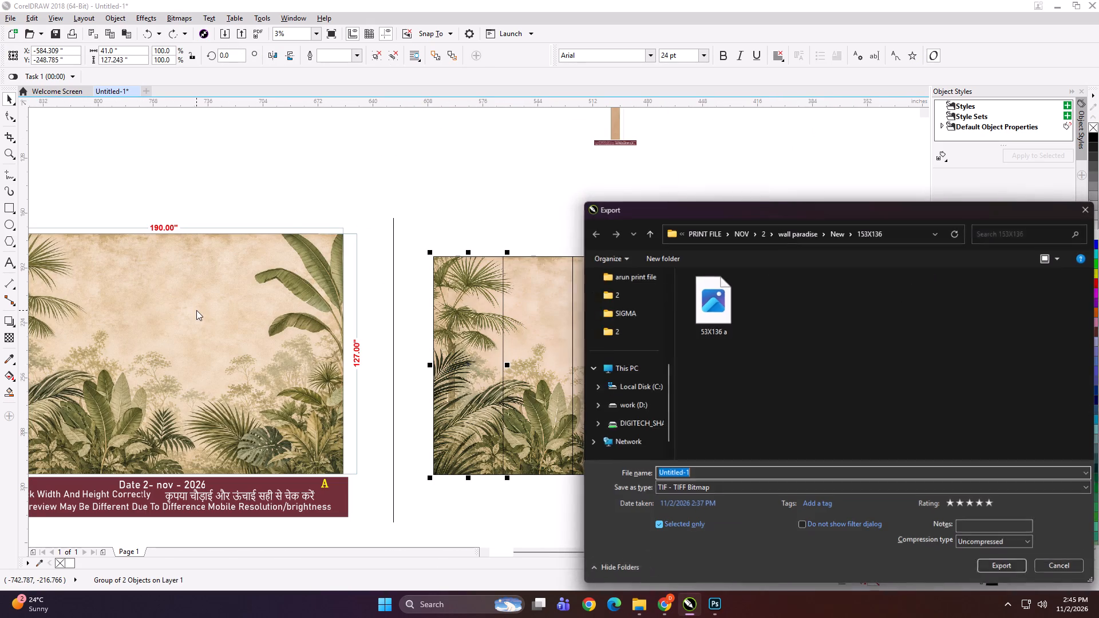
pyautogui.click(654, 236)
pyautogui.click(724, 310)
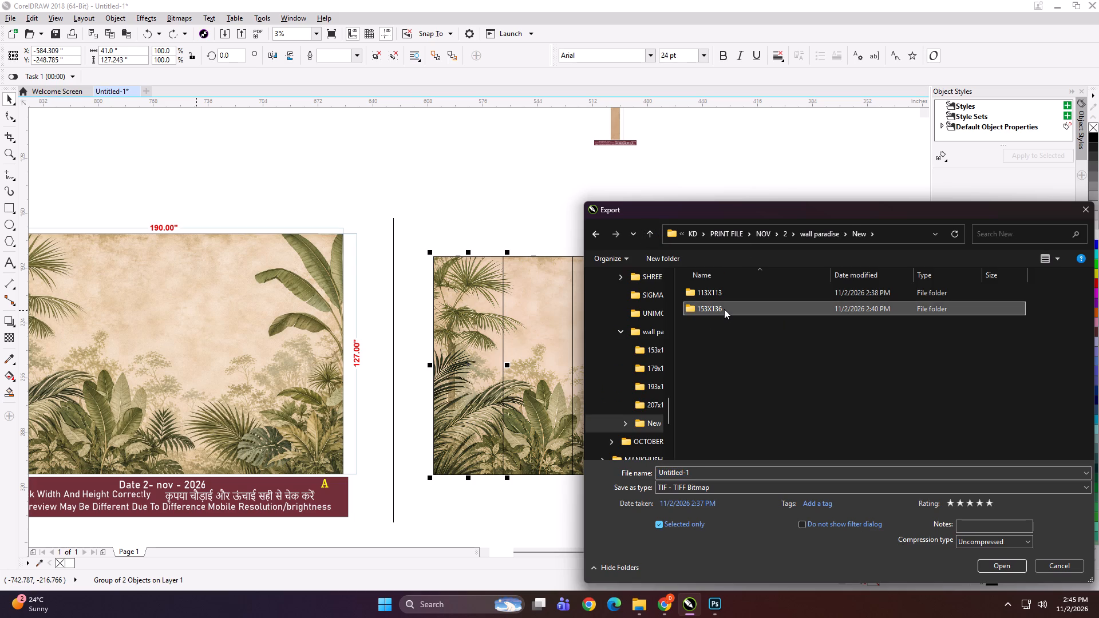
pyautogui.press('Delete')
# Create a folder named 190x127 inside New and export the first panel into it as the TIFF "41x127 A".
pyautogui.click(666, 259)
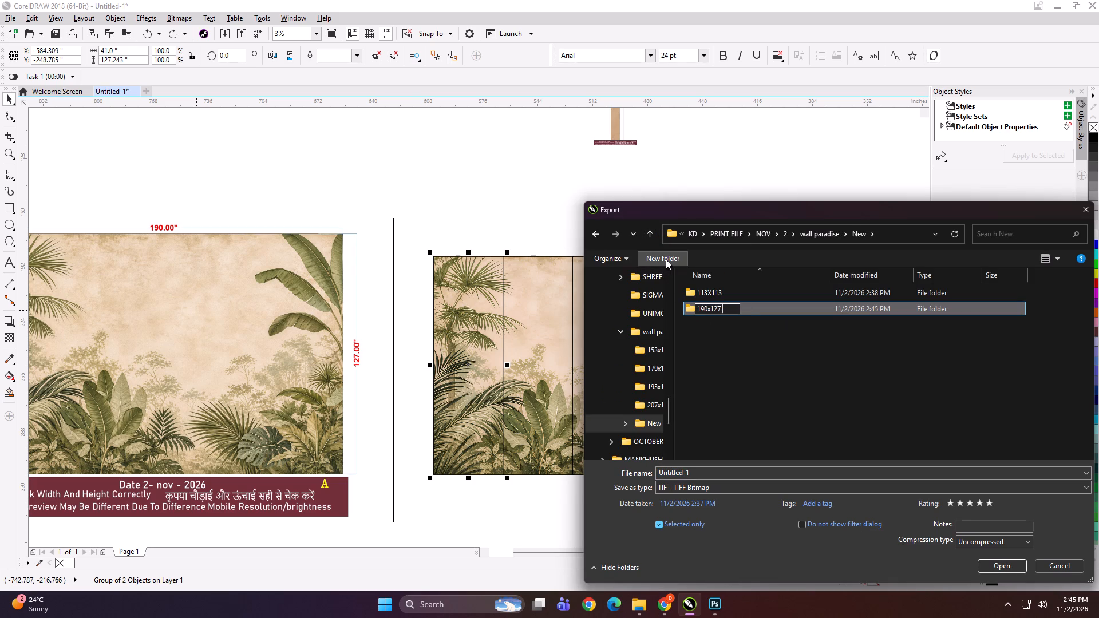
pyautogui.press('Return')
pyautogui.doubleClick(735, 307)
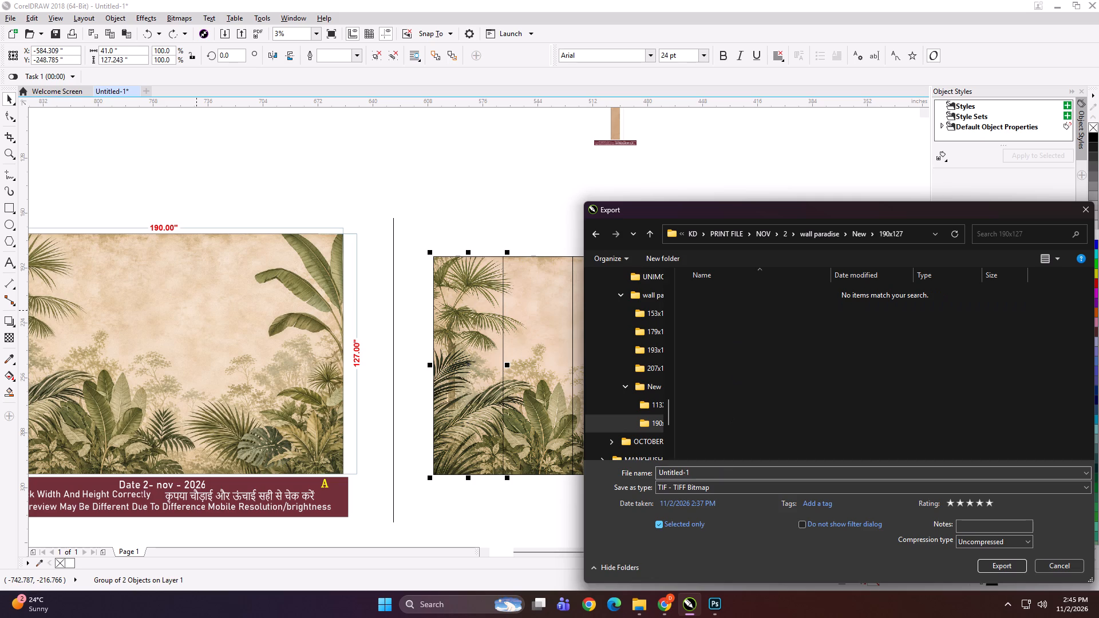
pyautogui.click(717, 476)
pyautogui.write('41x127 A')
pyautogui.press('Return')
pyautogui.press('Return')
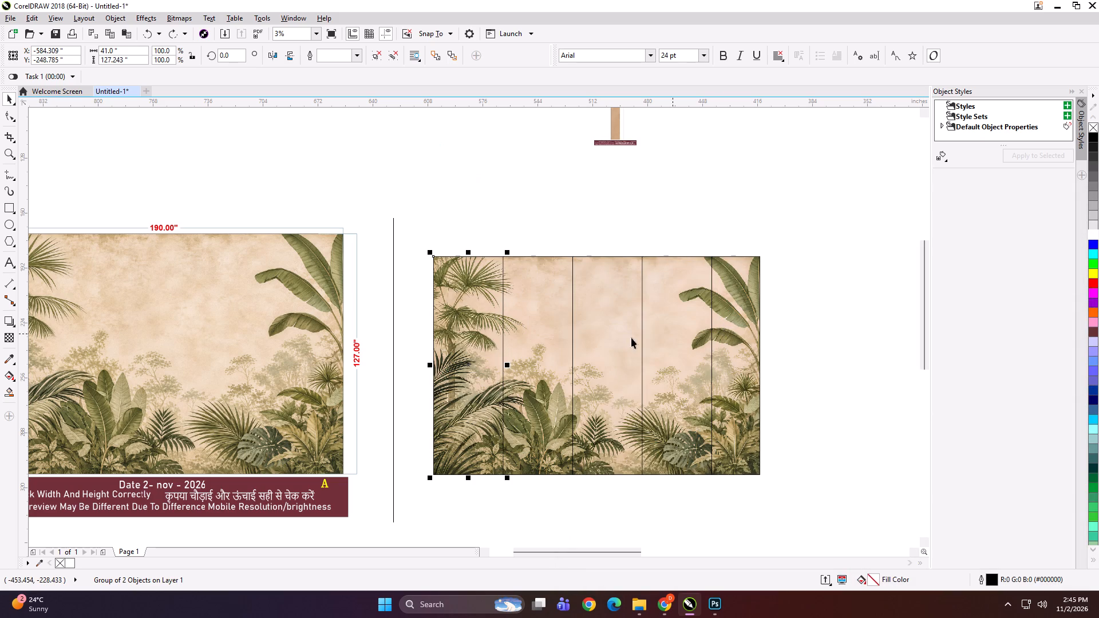
# Export the second panel to the 190x127 folder as the TIFF "41x127 B".
pyautogui.click(550, 314)
pyautogui.hotkey('ctrl', 'e')
pyautogui.click(703, 310)
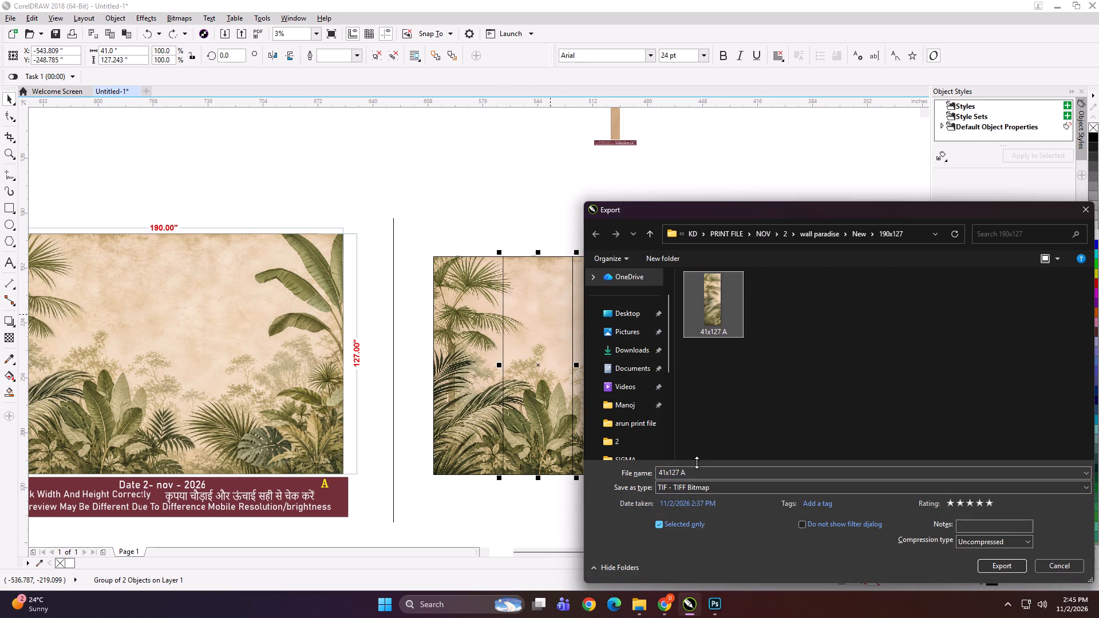
pyautogui.doubleClick(694, 469)
pyautogui.press('b')
pyautogui.press('Return')
pyautogui.press('Return')
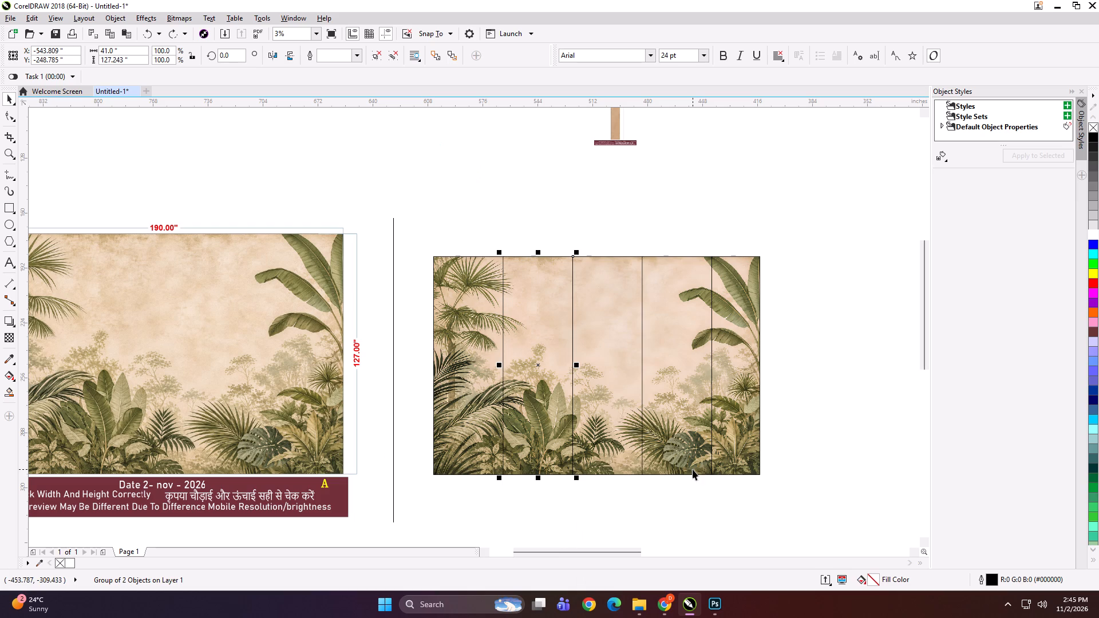
# Export the third panel to the 190x127 folder as the TIFF "41x127 C".
pyautogui.click(605, 378)
pyautogui.hotkey('ctrl', 'e')
pyautogui.click(806, 307)
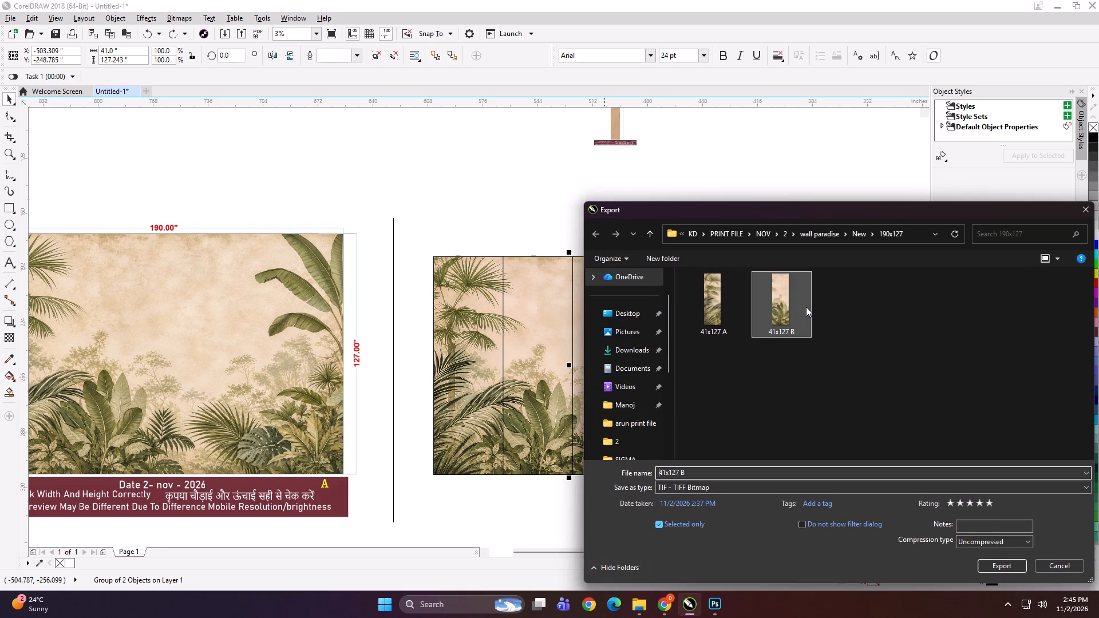
pyautogui.doubleClick(705, 470)
pyautogui.press('c')
pyautogui.press('Return')
pyautogui.press('Return')
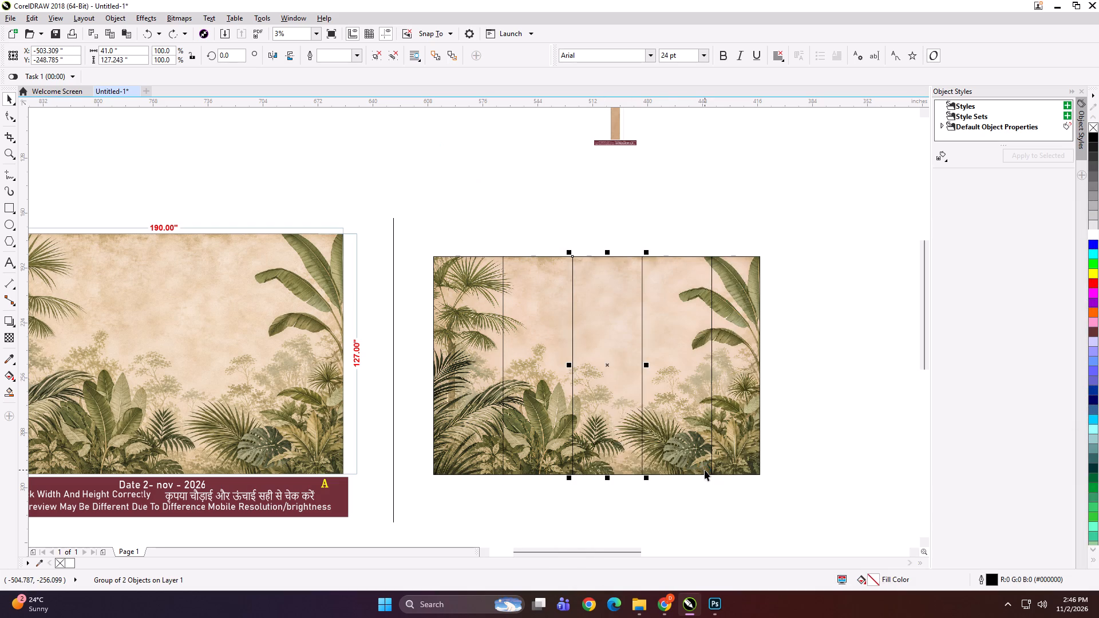
# Export the fourth panel to the 190x127 folder as the TIFF "41x127 D".
pyautogui.click(679, 453)
pyautogui.hotkey('ctrl', 'e')
pyautogui.click(874, 316)
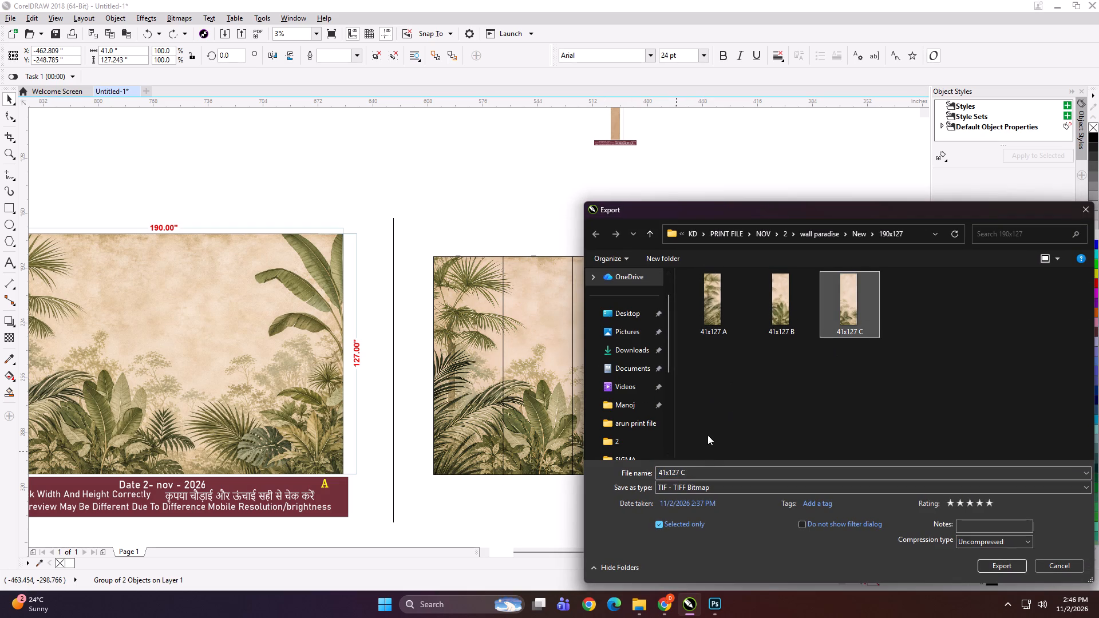
pyautogui.doubleClick(697, 471)
pyautogui.press('d')
pyautogui.press('Return')
pyautogui.press('Return')
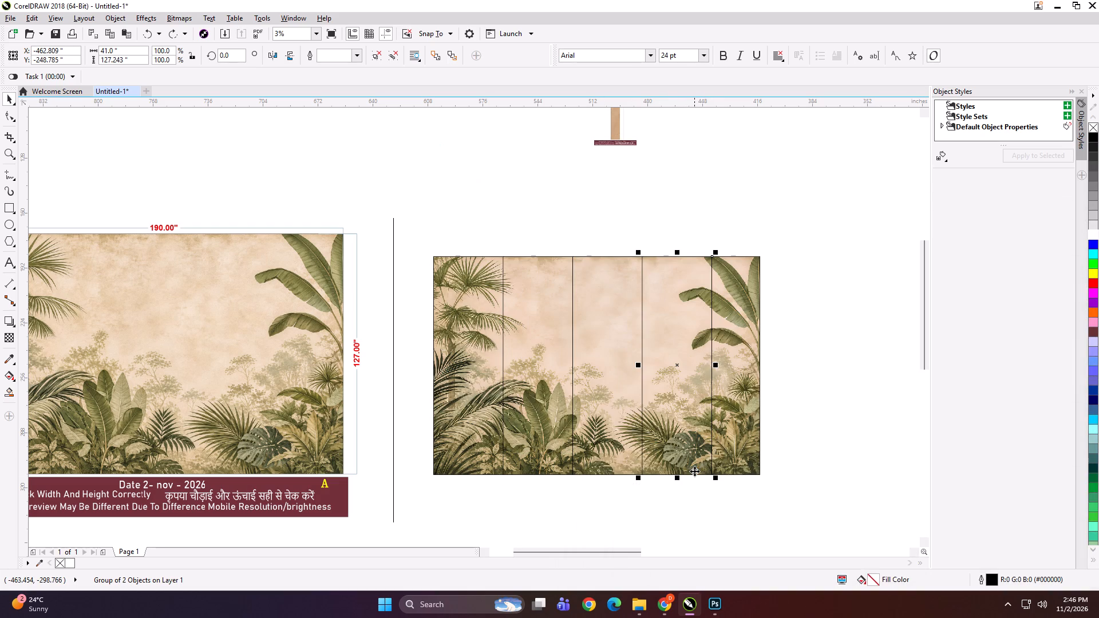
# Export the narrower fifth panel to the 190x127 folder as the TIFF "28x127 E".
pyautogui.click(718, 442)
pyautogui.hotkey('ctrl', 'e')
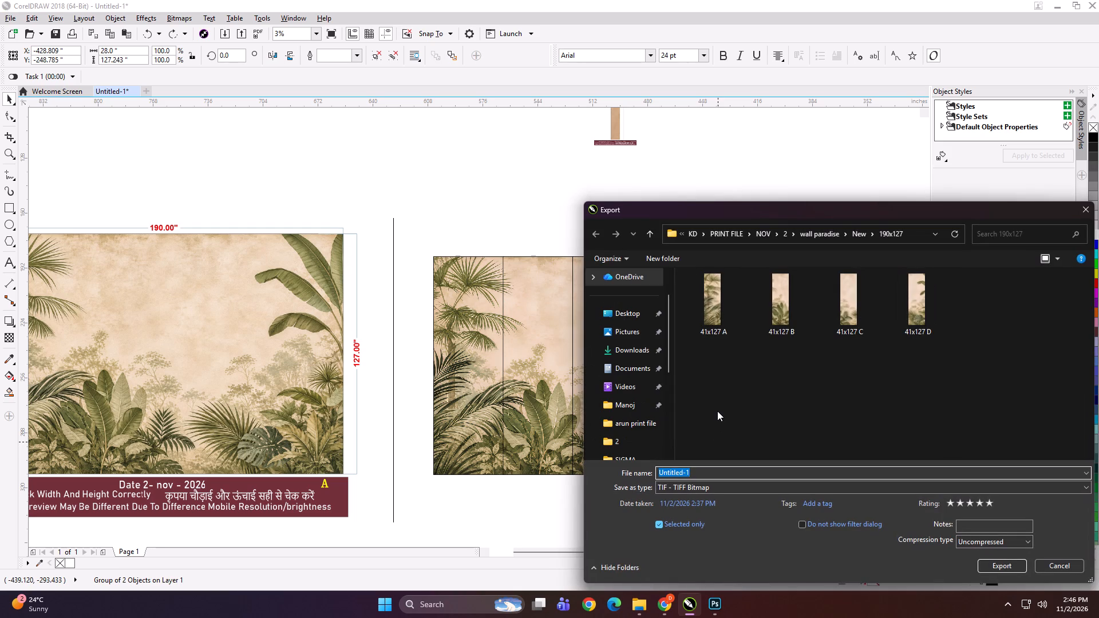
pyautogui.write('28x127')
pyautogui.press('space')
pyautogui.press('e')
pyautogui.press('Return')
pyautogui.press('Return')
pyautogui.press('Return')
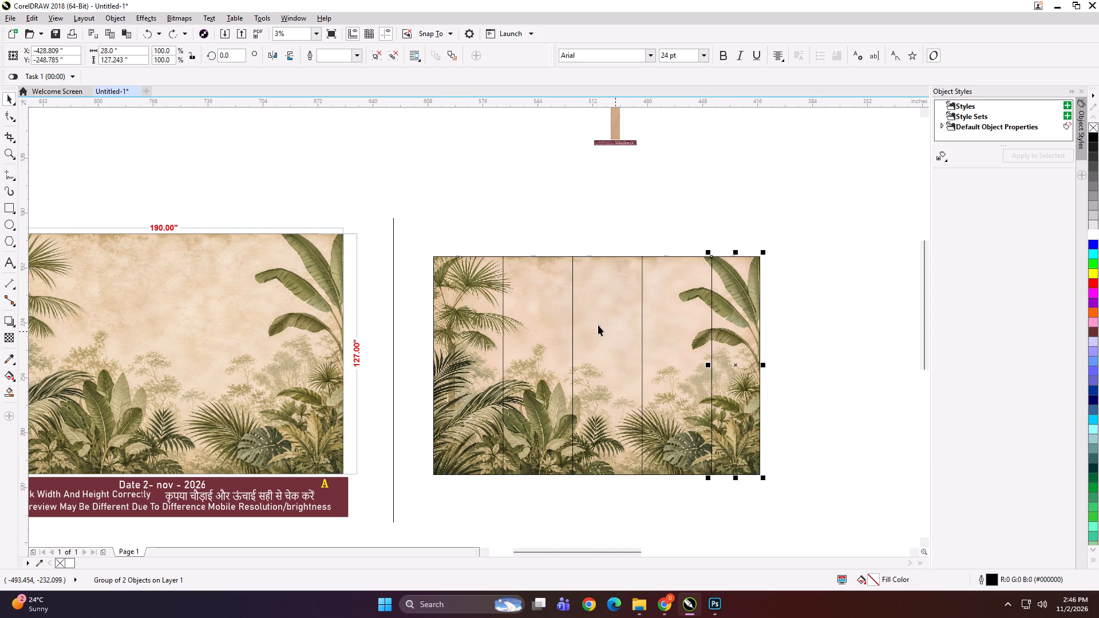
# Nudge the second to fifth panels sideways together to open a narrow gap after the first panel.
pyautogui.moveTo(492, 239); pyautogui.dragTo(788, 485)
pyautogui.press('Right')
pyautogui.press('Right')
pyautogui.press('Right')
pyautogui.press('Right')
pyautogui.press('Right')
pyautogui.press('Right')
pyautogui.press('Right')
pyautogui.press('Right')
pyautogui.press('Right')
pyautogui.press('Right')
pyautogui.press('Right')
pyautogui.press('Right')
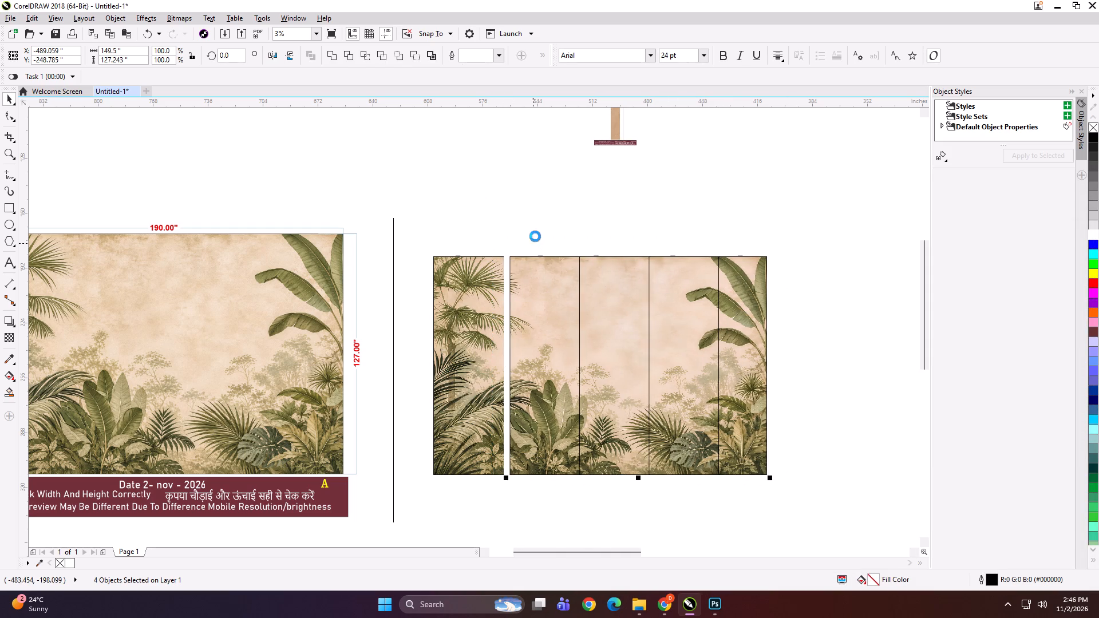
# Nudge the third, fourth and fifth panels sideways together to open a similar gap after the second panel.
pyautogui.moveTo(537, 235); pyautogui.dragTo(785, 493)
pyautogui.press('Right')
pyautogui.press('Right')
pyautogui.press('Right')
pyautogui.press('Right')
pyautogui.press('Right')
pyautogui.press('Right')
pyautogui.press('Right')
pyautogui.press('Right')
pyautogui.press('Right')
pyautogui.press('Right')
pyautogui.press('Right')
# Nudge the fourth and fifth panels sideways together to open a similar gap after the third panel.
pyautogui.moveTo(621, 238); pyautogui.dragTo(790, 498)
pyautogui.press('Right')
pyautogui.press('Right')
pyautogui.press('Right')
pyautogui.press('Right')
pyautogui.press('Right')
pyautogui.press('Right')
pyautogui.press('Right')
pyautogui.press('Right')
pyautogui.press('Right')
pyautogui.press('Right')
pyautogui.press('Right')
# Nudge the fifth panel sideways to open a similar gap after the fourth panel.
pyautogui.moveTo(697, 224); pyautogui.dragTo(806, 506)
pyautogui.press('Right')
pyautogui.press('Right')
pyautogui.press('Right')
pyautogui.press('Right')
pyautogui.press('Right')
pyautogui.press('Right')
pyautogui.press('Right')
pyautogui.press('Right')
pyautogui.press('Right')
pyautogui.press('Right')
pyautogui.press('Right')
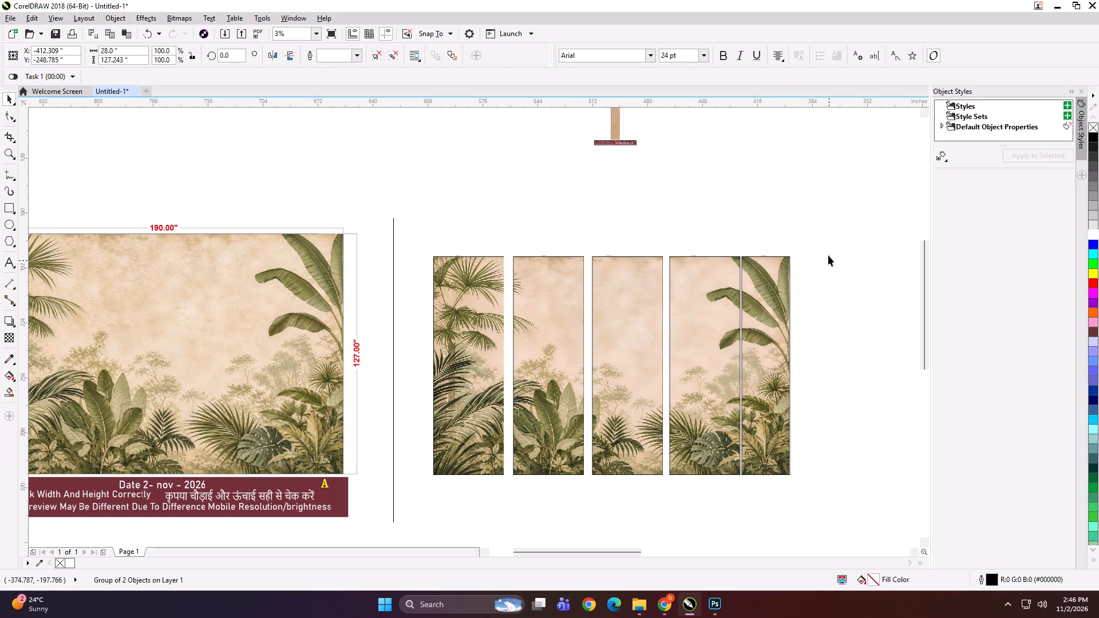
# Enlarge the five separated panels together to about 241 × 145 inches and move them closer to the mural preview.
pyautogui.moveTo(825, 237); pyautogui.dragTo(419, 511)
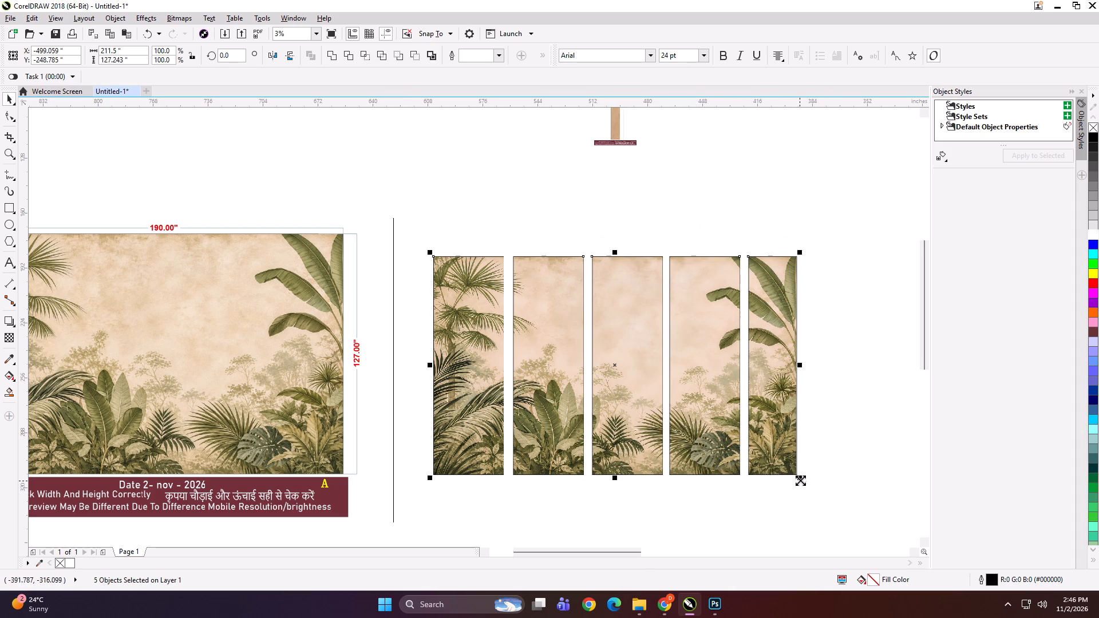
pyautogui.keyDown('shift'); pyautogui.moveTo(801, 480); pyautogui.dragTo(827, 504); pyautogui.keyUp('shift')
pyautogui.moveTo(544, 385); pyautogui.dragTo(516, 377)
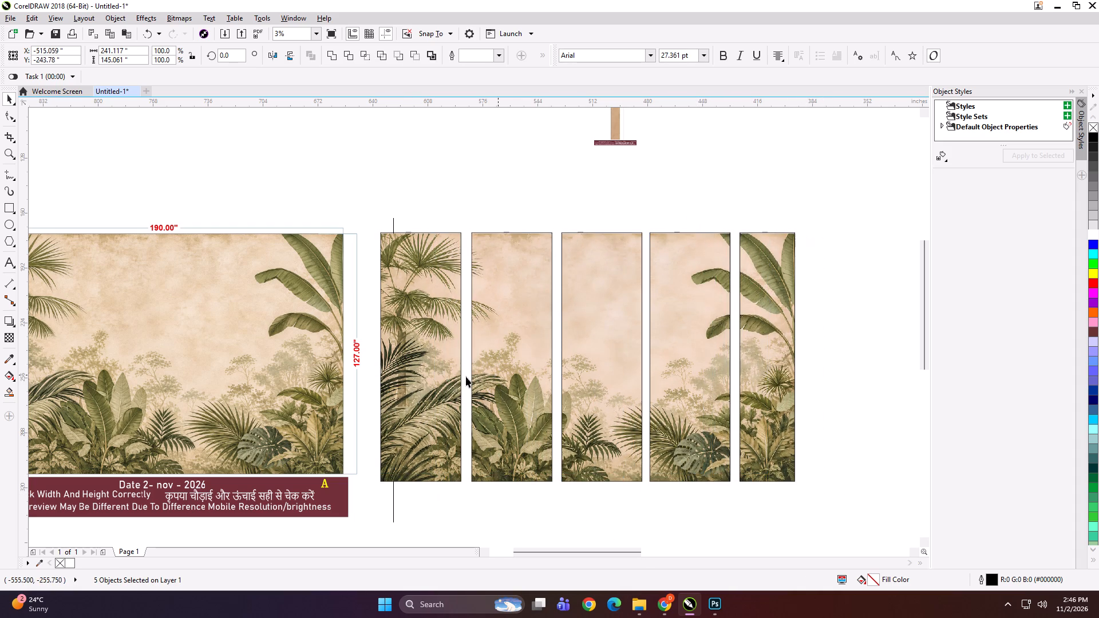
# Group the 190 × 127 mural preview with the five panels and shrink the group to about 4.75 × 1.72 inches.
pyautogui.keyDown('shift'); pyautogui.click(323, 378); pyautogui.keyUp('shift')
pyautogui.hotkey('ctrl', 'g')
pyautogui.moveTo(320, 370); pyautogui.dragTo(414, 364)
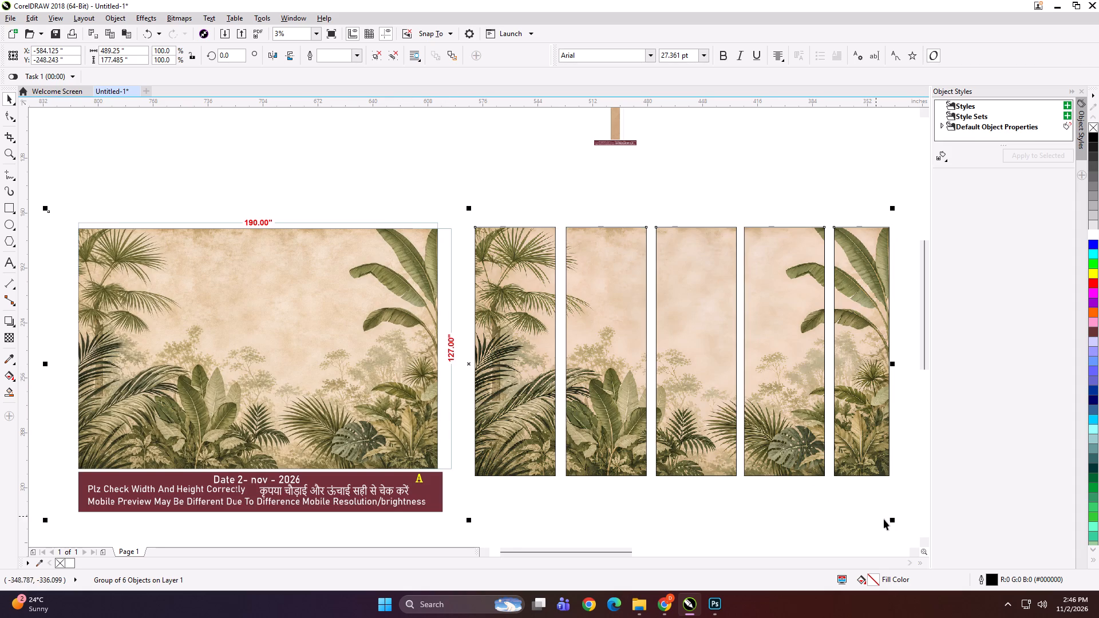
pyautogui.keyDown('shift'); pyautogui.moveTo(895, 520); pyautogui.dragTo(541, 402); pyautogui.keyUp('shift')
pyautogui.scroll(1, 454, 370)
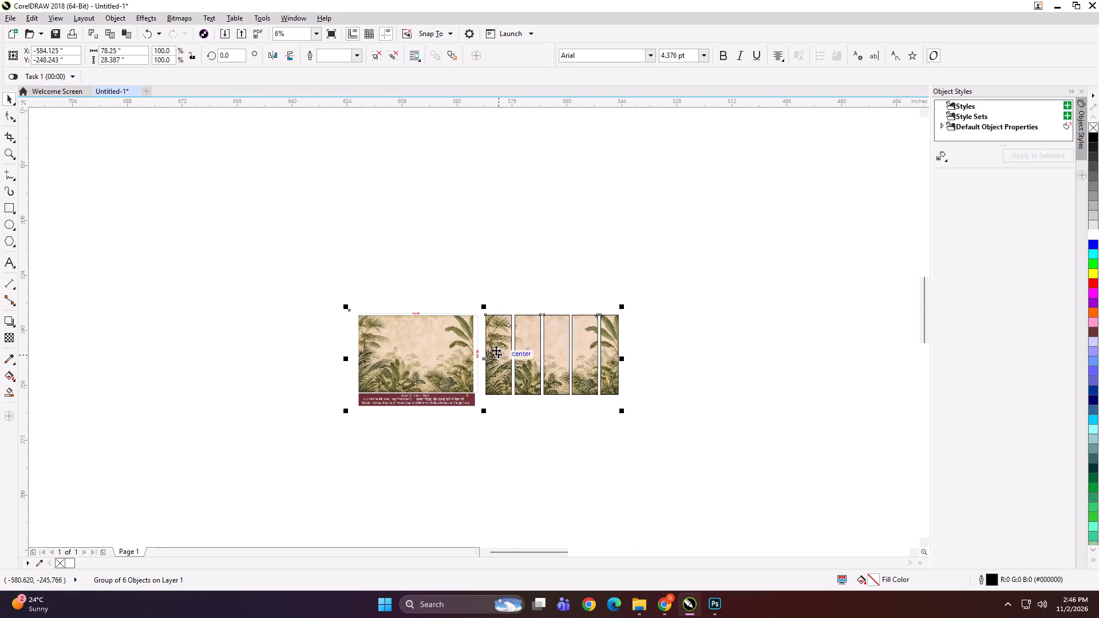
pyautogui.scroll(1, 496, 350)
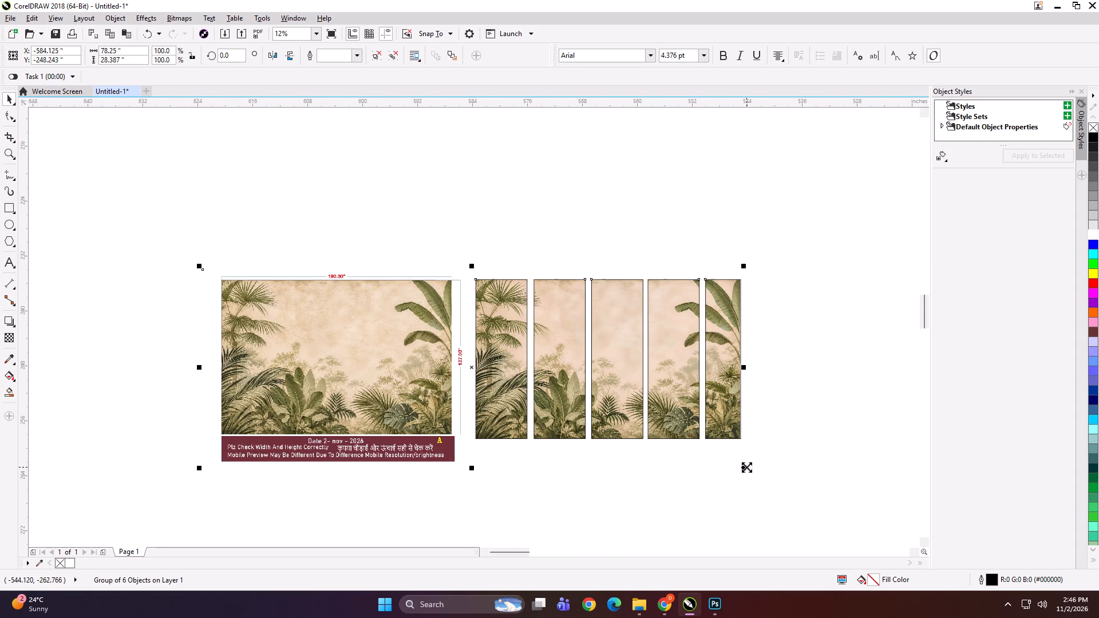
pyautogui.keyDown('shift'); pyautogui.moveTo(746, 467); pyautogui.dragTo(494, 381); pyautogui.keyUp('shift')
pyautogui.scroll(2, 476, 362)
# Export the small grouped overview to the 190x127 folder as the TIFF "SGDG".
pyautogui.hotkey('ctrl', 'e')
pyautogui.write('SGDG')
pyautogui.press('Return')
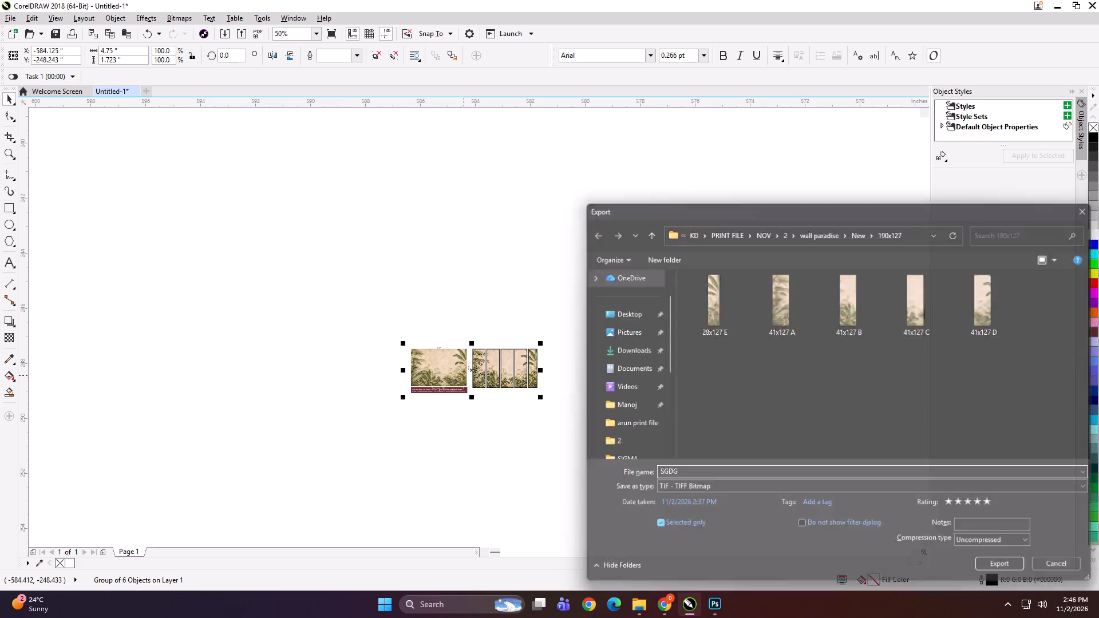
pyautogui.press('Return')
pyautogui.press('Return')
# Delete the exported palm mural overview group from the drawing.
pyautogui.scroll(2, 464, 375)
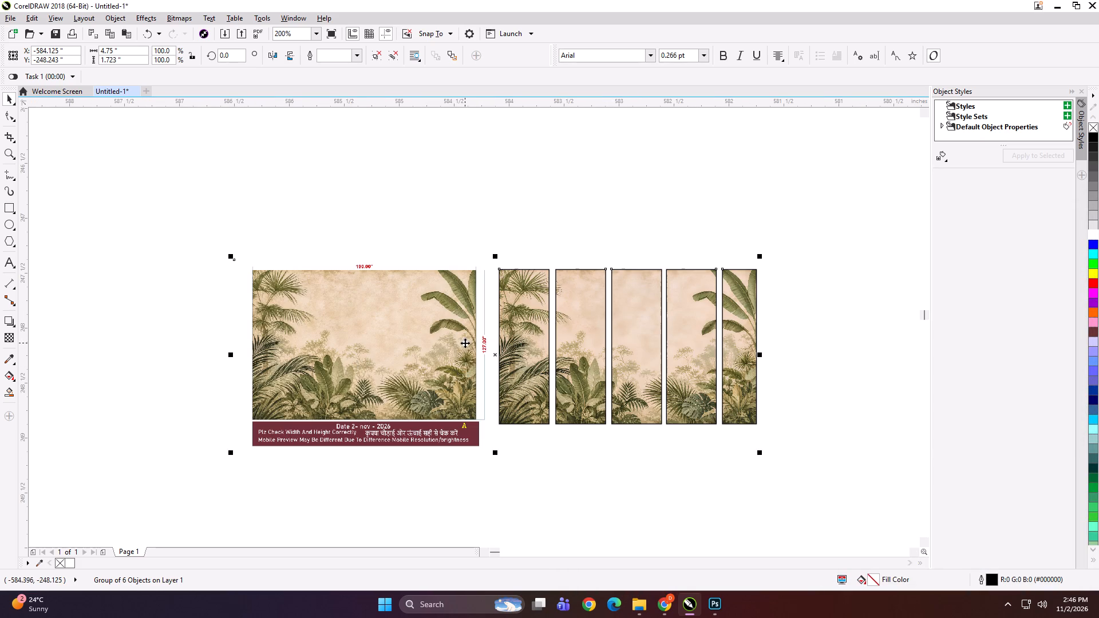
pyautogui.press('Delete')
pyautogui.press('F4')
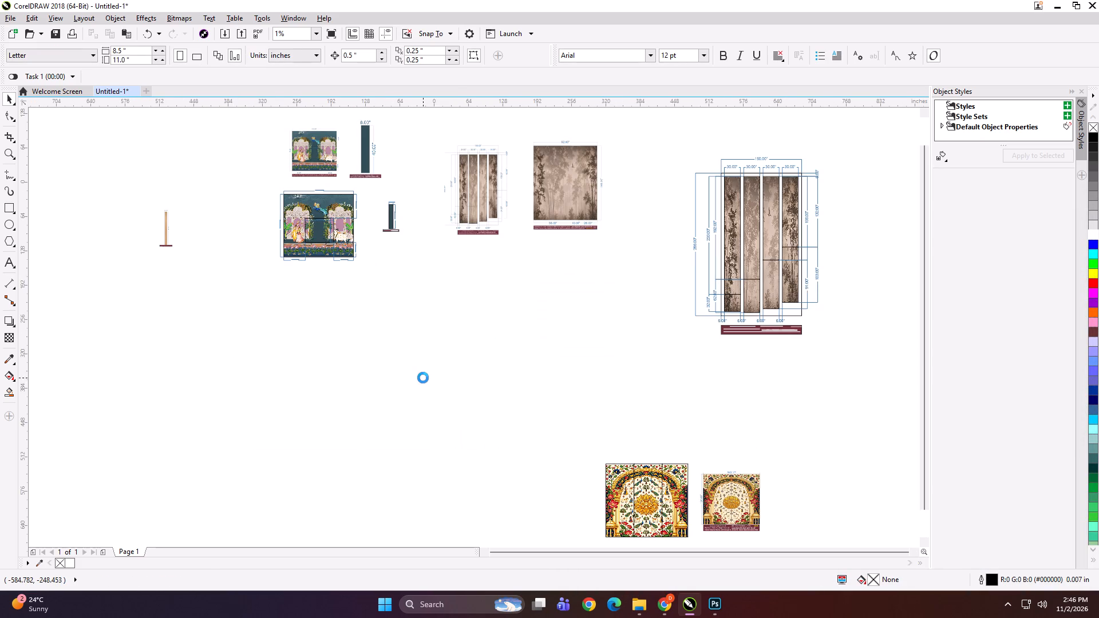
# Move the brown forest preview to the empty area below, and its four-strip preview nearer the large strip layout.
pyautogui.click(430, 371)
pyautogui.moveTo(572, 175); pyautogui.dragTo(507, 314)
pyautogui.moveTo(488, 195); pyautogui.dragTo(597, 216)
pyautogui.moveTo(532, 306); pyautogui.dragTo(575, 307)
pyautogui.click(402, 363)
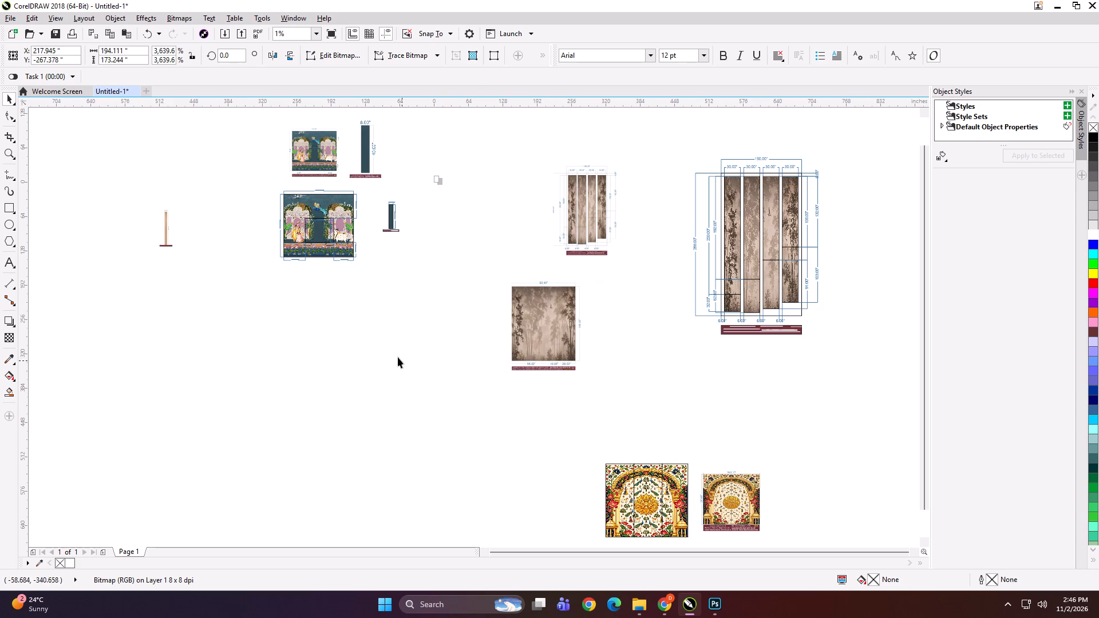
# In File Explorer, copy the 113X113 and 190x127 folders from D:\KD\PRINT FILE\NOV\2\wall paradise\New.
pyautogui.click(630, 617)
pyautogui.click(37, 346)
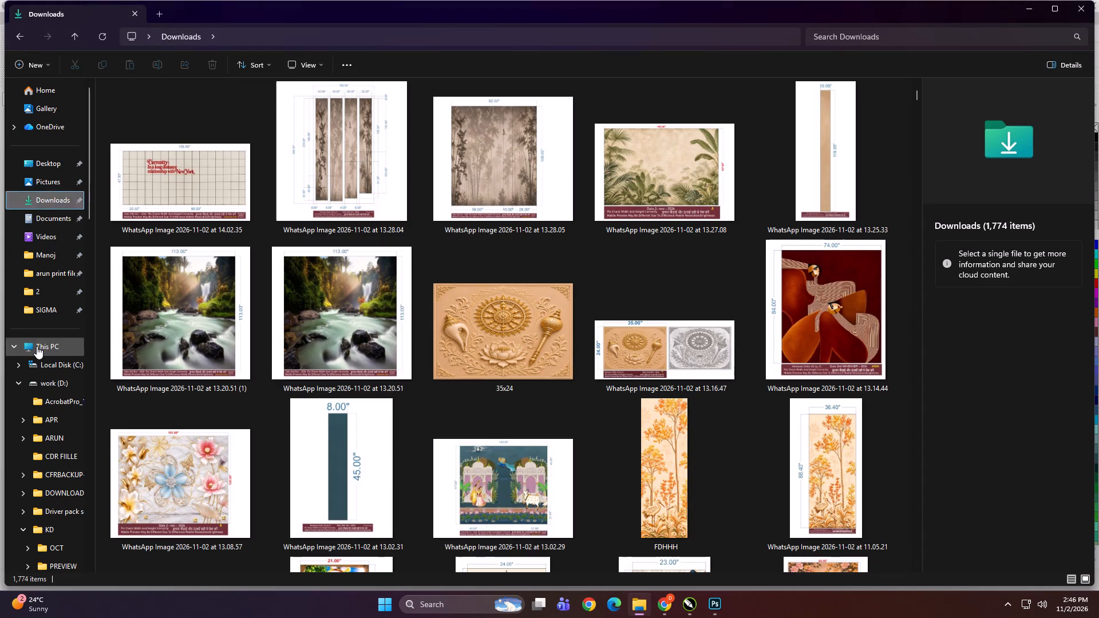
pyautogui.doubleClick(236, 144)
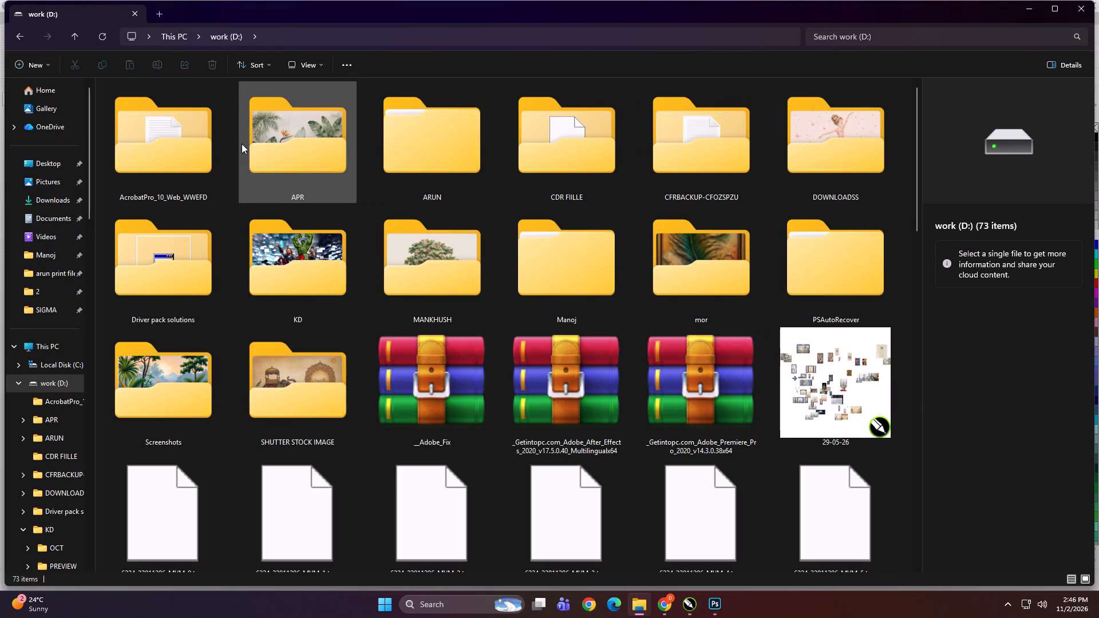
pyautogui.doubleClick(322, 266)
pyautogui.doubleClick(500, 167)
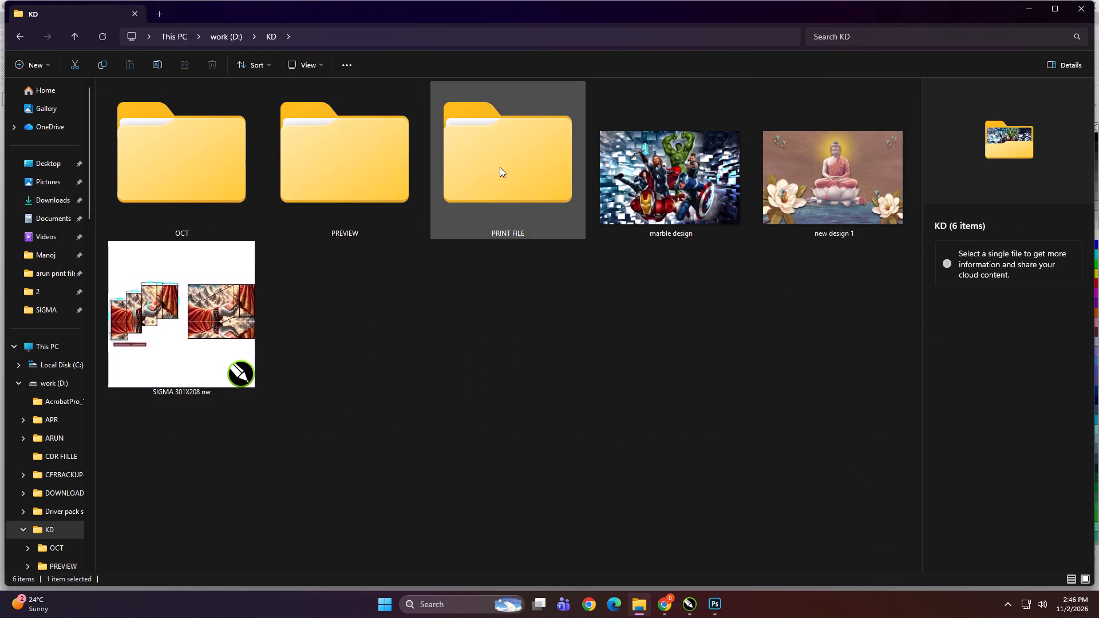
pyautogui.doubleClick(217, 170)
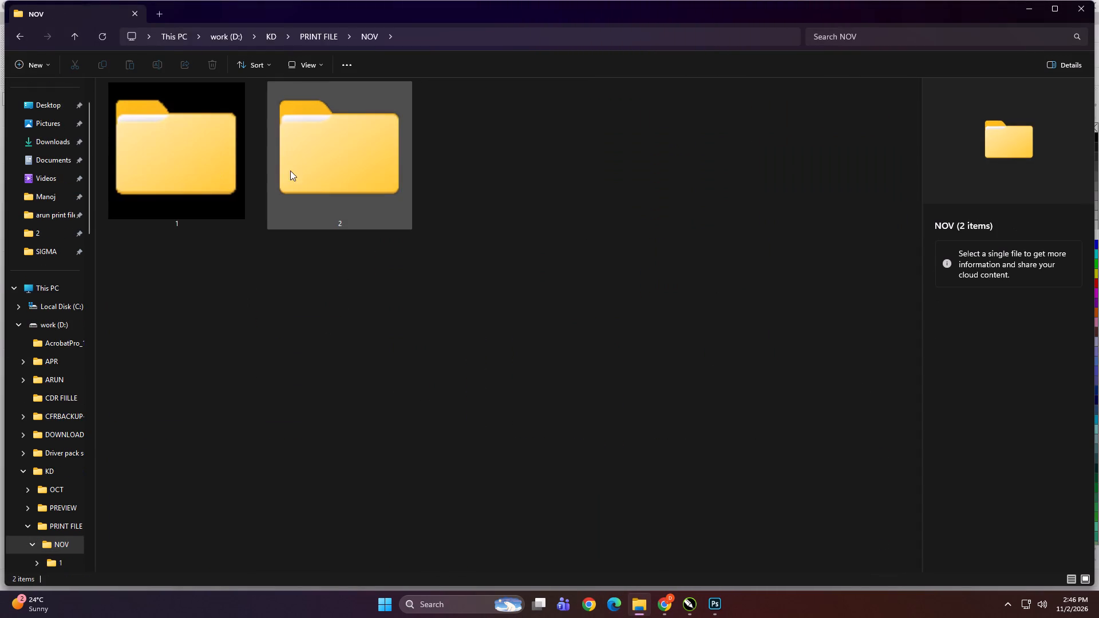
pyautogui.doubleClick(305, 173)
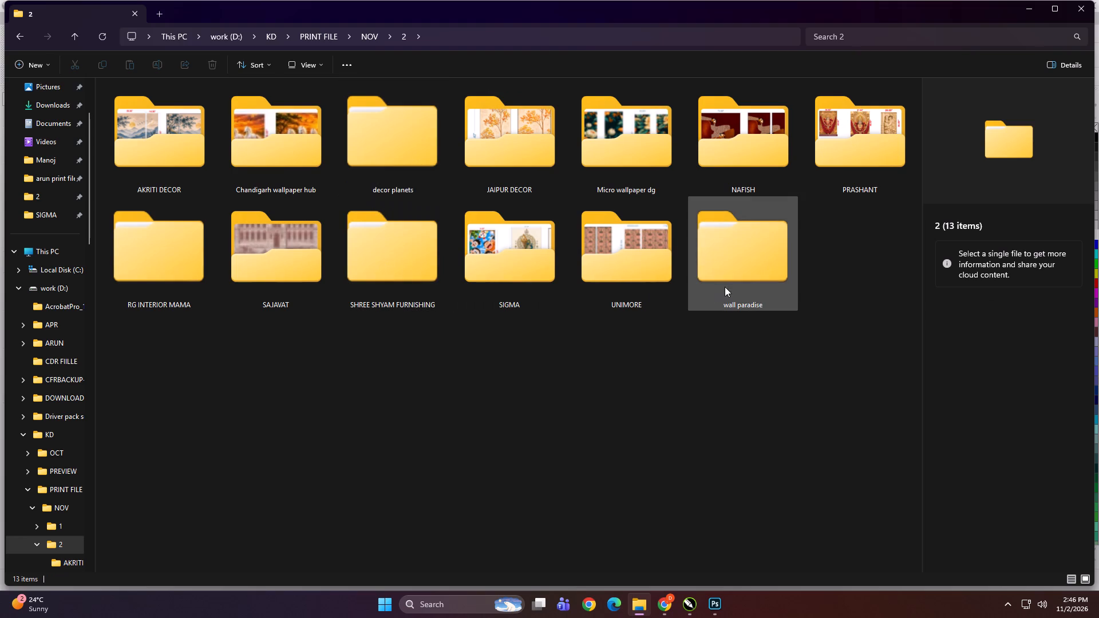
pyautogui.doubleClick(725, 286)
pyautogui.doubleClick(812, 189)
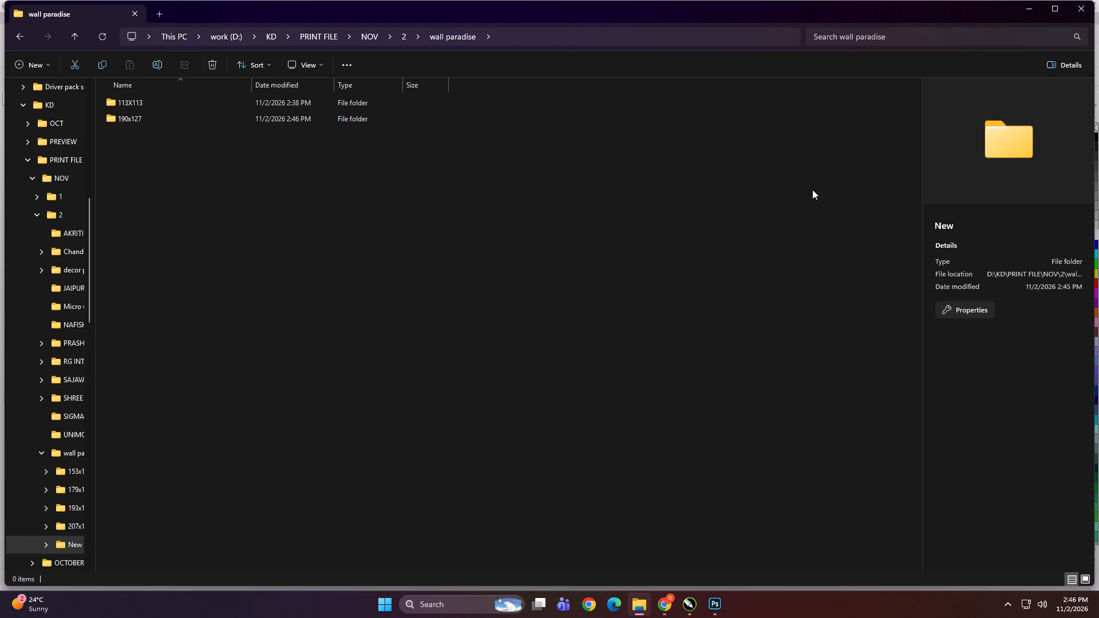
pyautogui.keyDown('ctrl'); pyautogui.click(238, 235); pyautogui.keyUp('ctrl')
pyautogui.hotkey('ctrl', 'a')
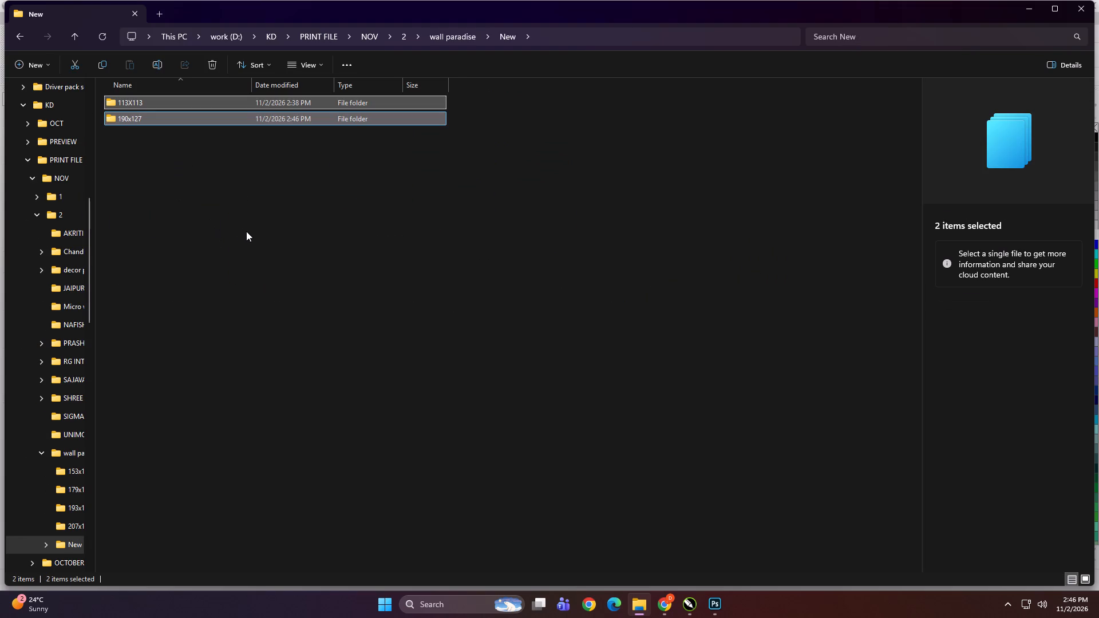
pyautogui.hotkey('ctrl', 'c')
# Paste the two copied folders into Print\NOV\2\wall paradise on the DIGITECH_SHAREDRIVE (Z:) network drive.
pyautogui.scroll(4, 66, 397)
pyautogui.click(56, 351)
pyautogui.doubleClick(158, 282)
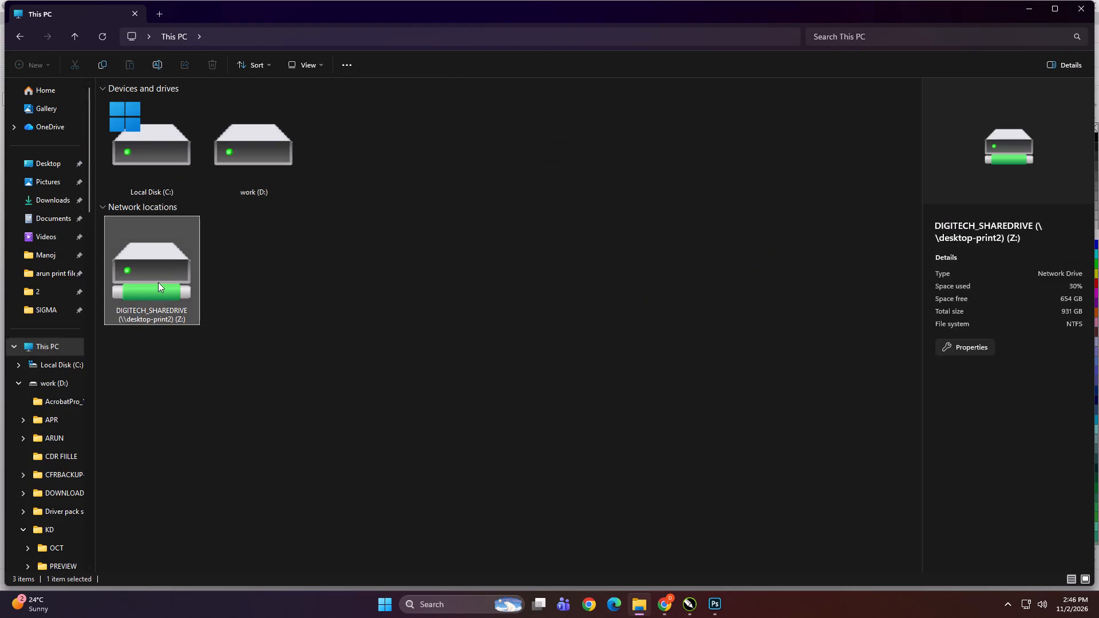
pyautogui.click(464, 411)
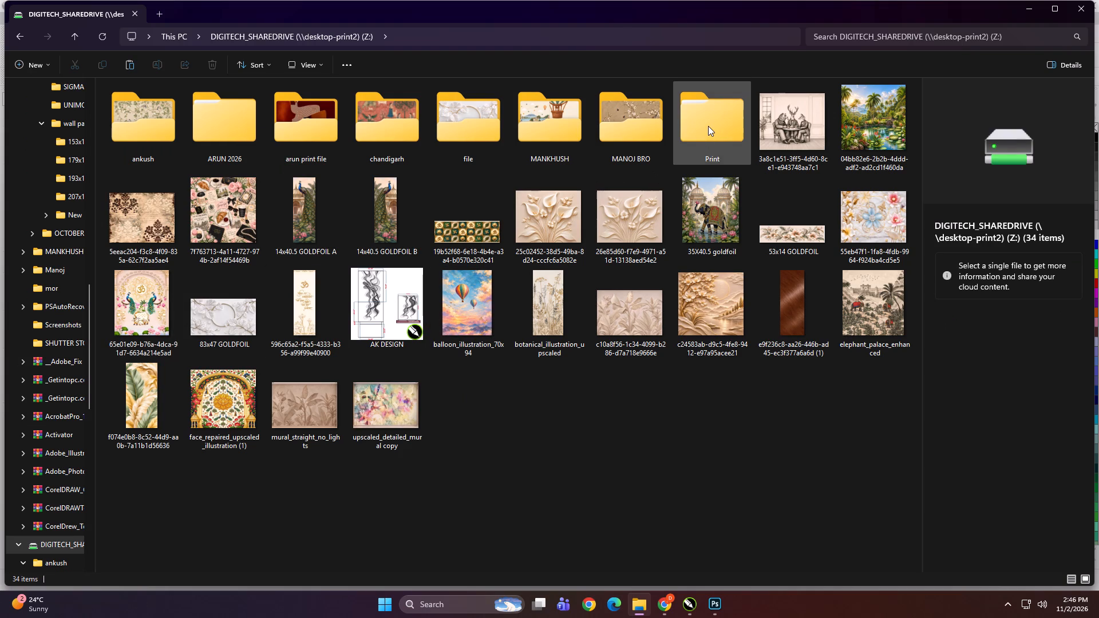
pyautogui.doubleClick(708, 126)
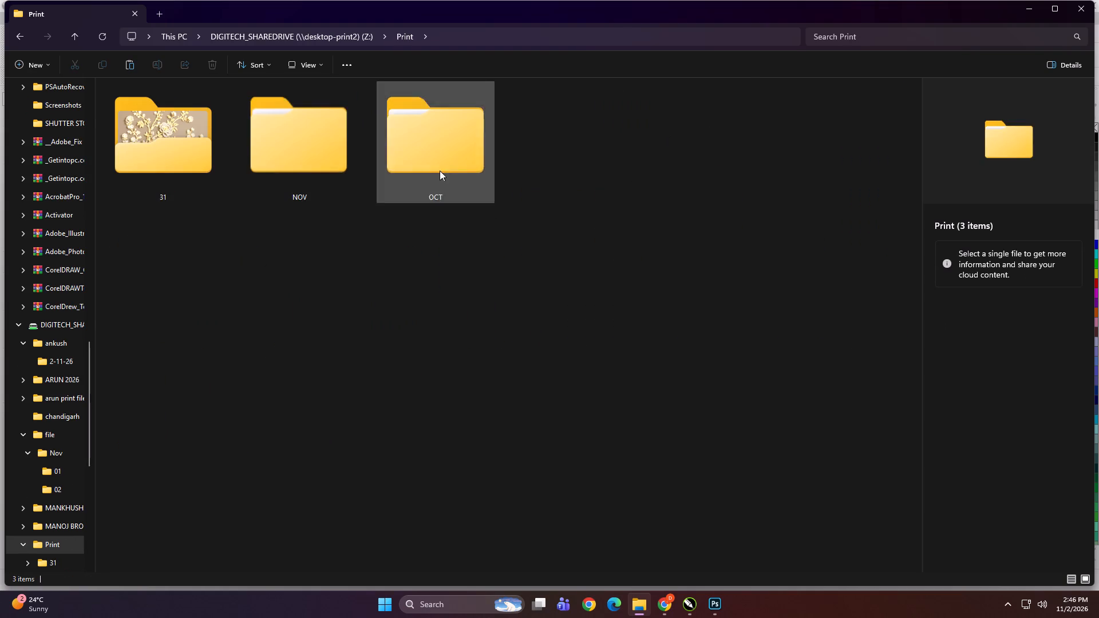
pyautogui.doubleClick(322, 161)
pyautogui.doubleClick(323, 164)
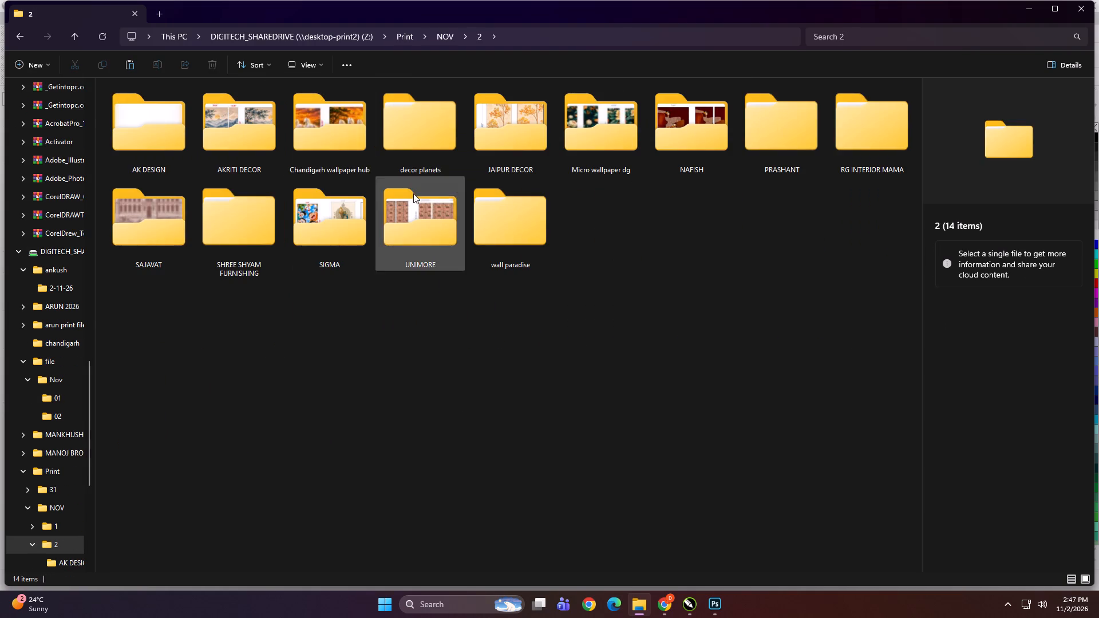
pyautogui.doubleClick(493, 221)
pyautogui.rightClick(453, 294)
pyautogui.click(466, 302)
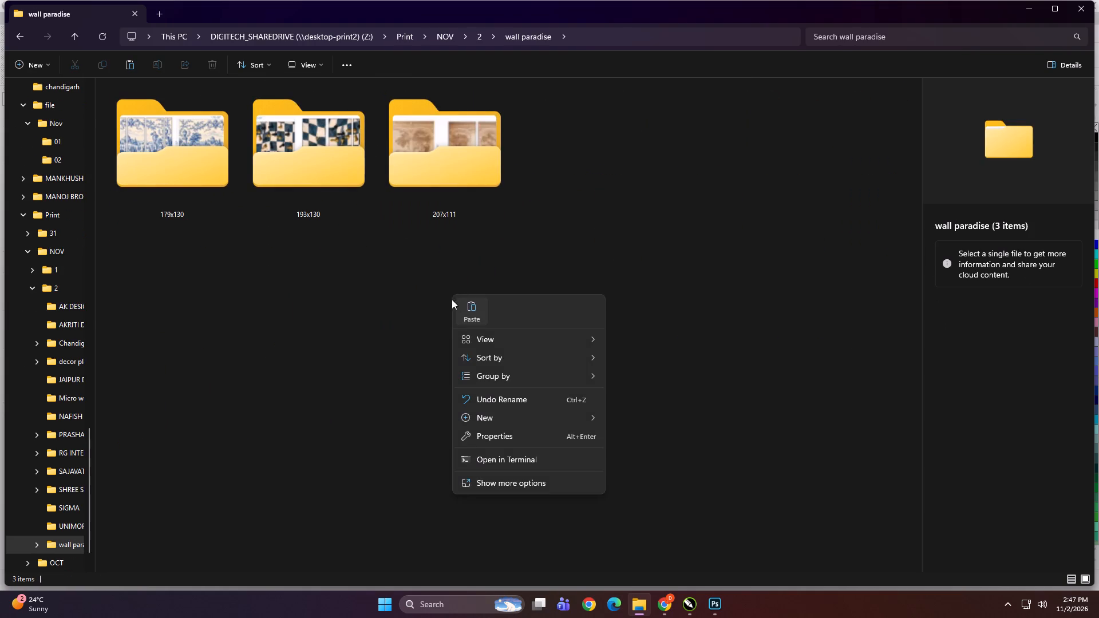
# Return to the local New folder in D:\KD\PRINT FILE\NOV\2\wall paradise.
pyautogui.scroll(5, 62, 371)
pyautogui.click(61, 350)
pyautogui.doubleClick(255, 150)
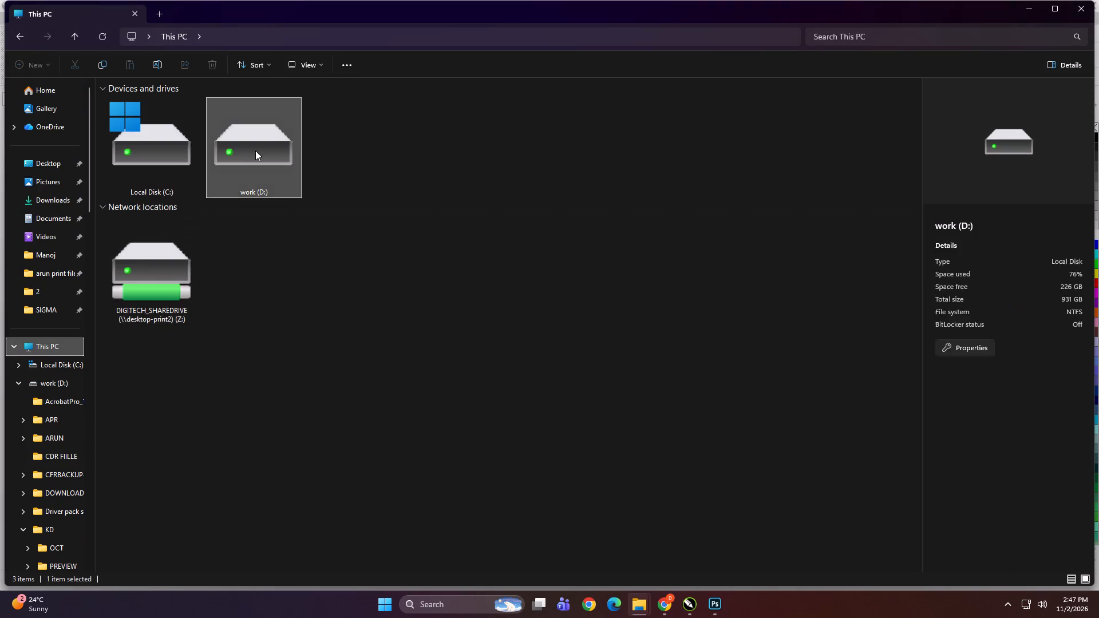
pyautogui.doubleClick(327, 262)
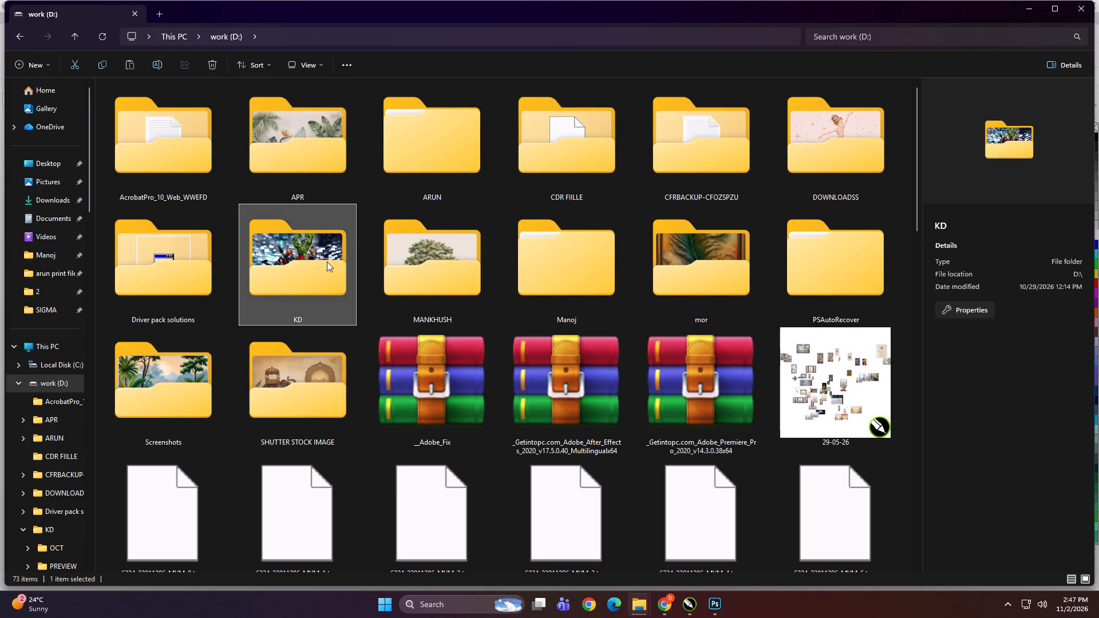
pyautogui.doubleClick(344, 180)
pyautogui.press('BackSpace')
pyautogui.click(457, 183)
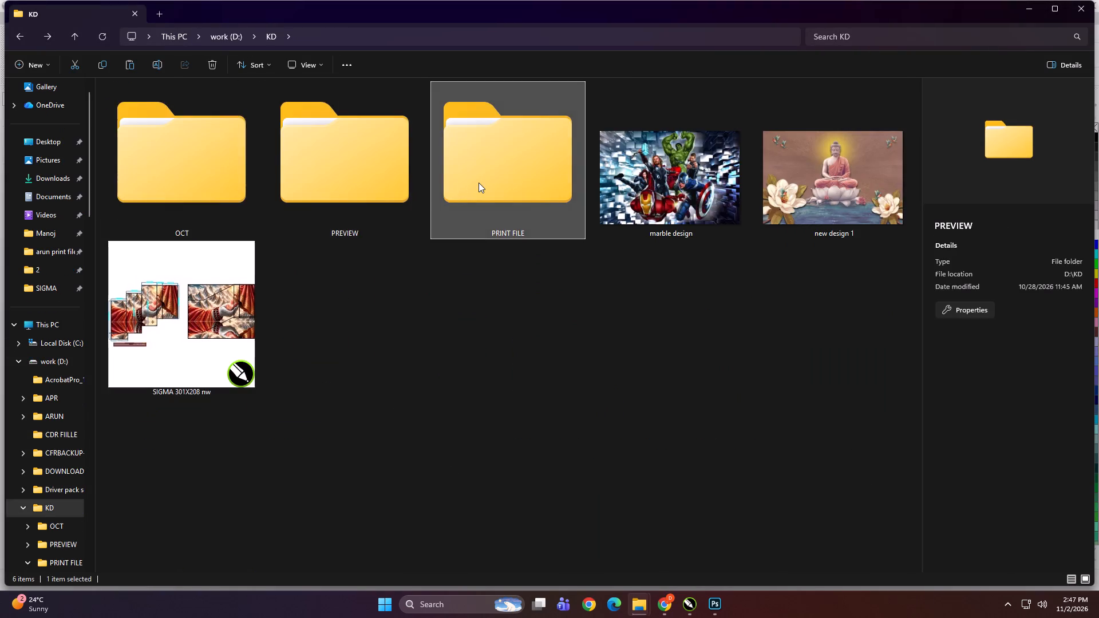
pyautogui.doubleClick(479, 183)
pyautogui.doubleClick(335, 171)
pyautogui.press('BackSpace')
pyautogui.doubleClick(234, 171)
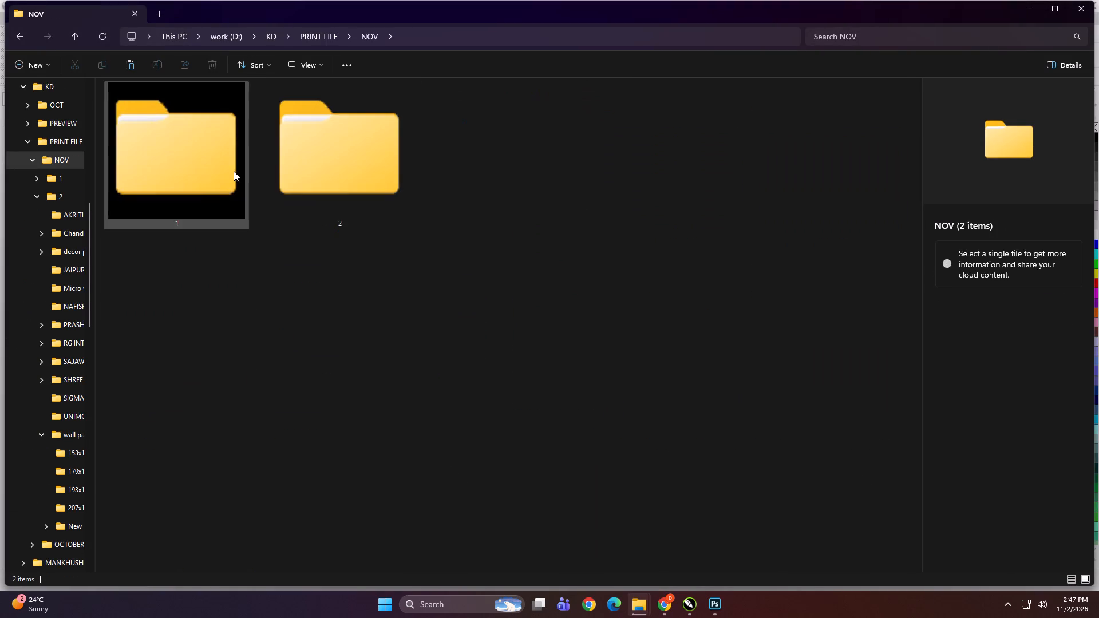
pyautogui.doubleClick(341, 181)
pyautogui.doubleClick(734, 262)
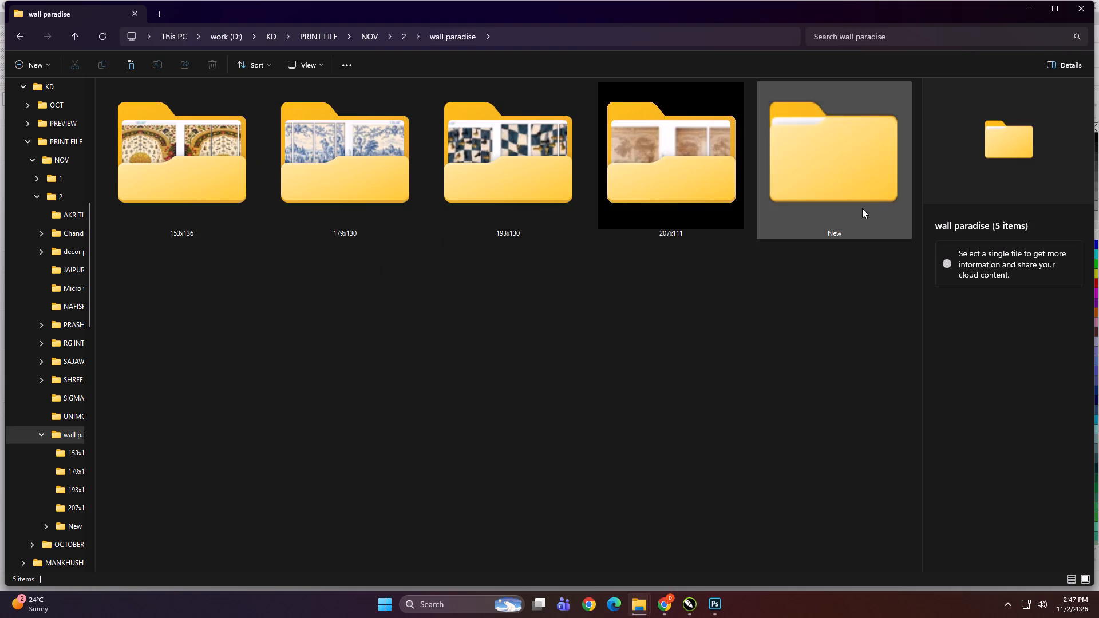
pyautogui.doubleClick(862, 208)
# Move the 113X113 and 190x127 folders out of New, up into the local wall paradise folder.
pyautogui.hotkey('ctrl', 'a')
pyautogui.hotkey('ctrl', 'x')
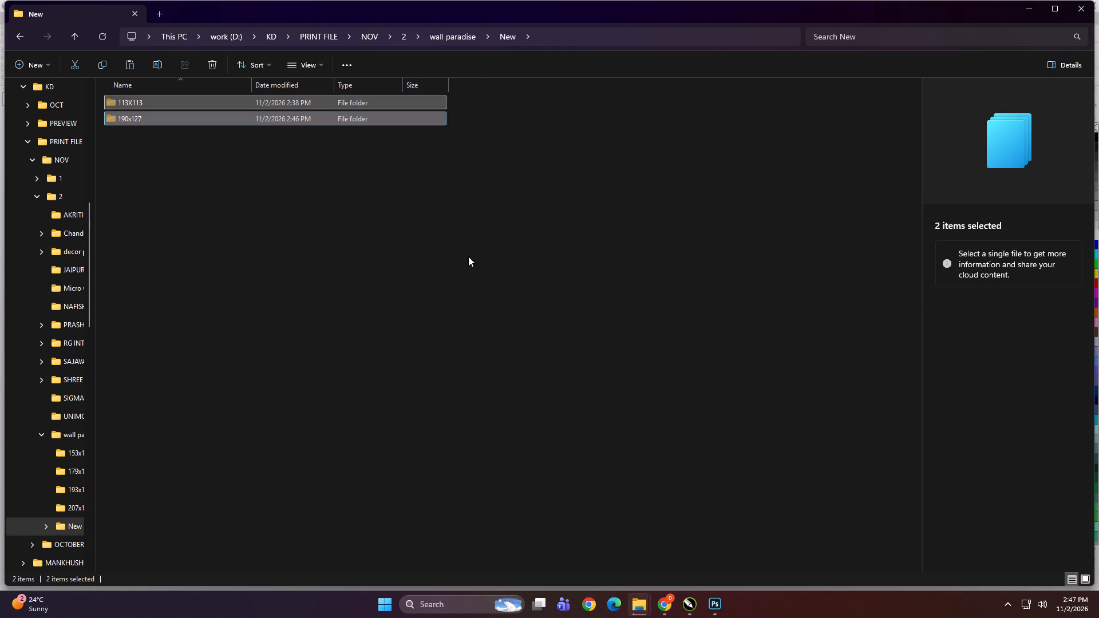
pyautogui.click(460, 270)
pyautogui.press('BackSpace')
pyautogui.rightClick(460, 270)
pyautogui.click(475, 288)
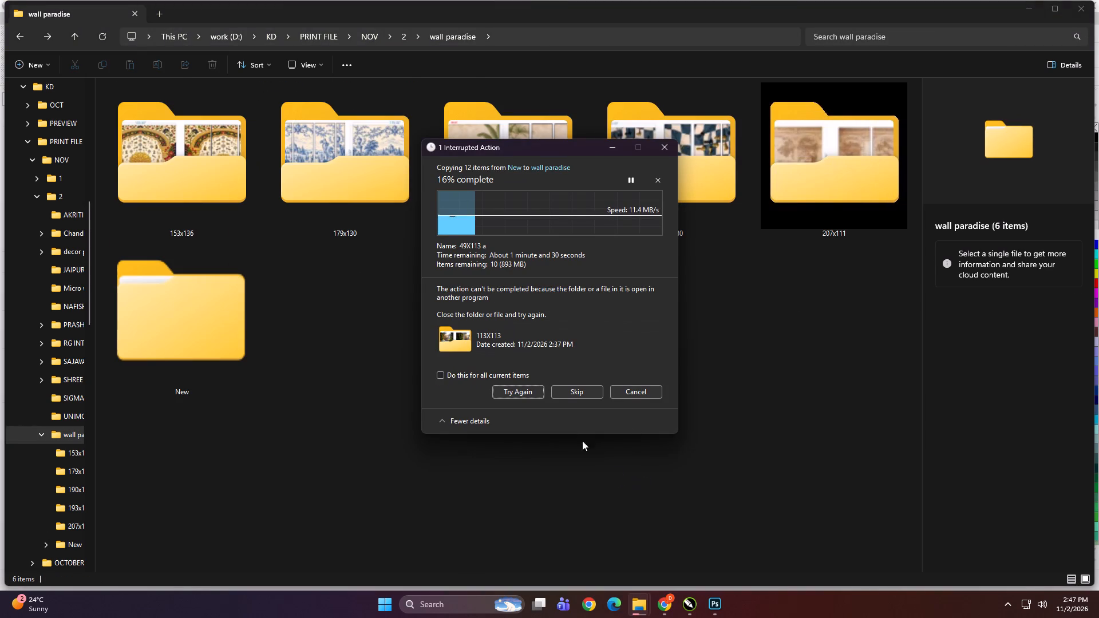
# Retry the interrupted transfer of the 113X113 folder, applying the choice to all current items.
pyautogui.click(511, 377)
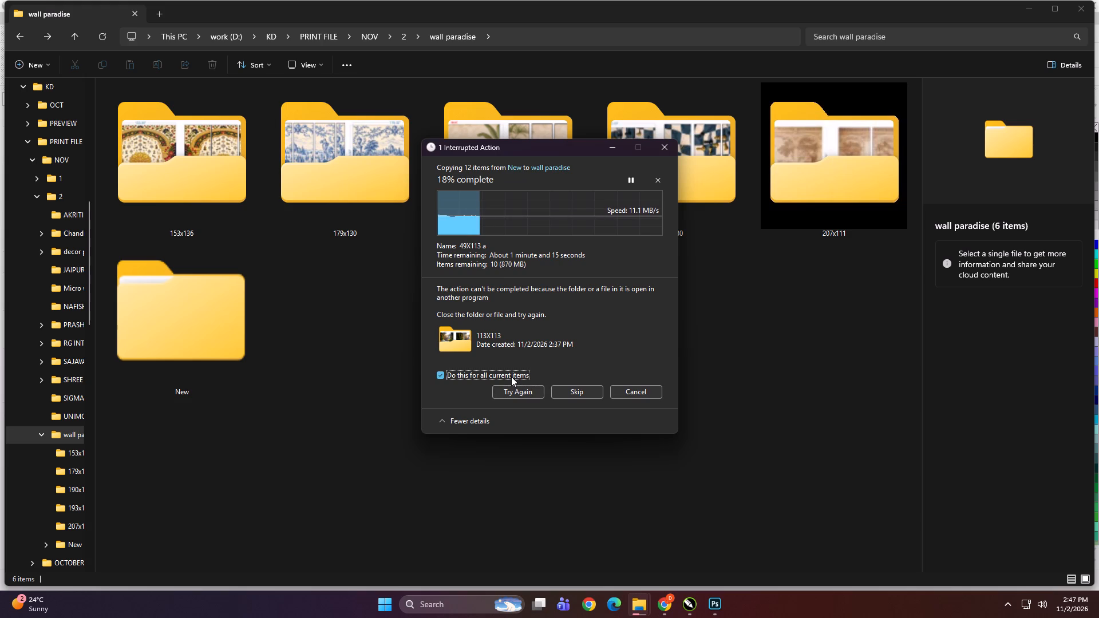
pyautogui.click(515, 392)
pyautogui.click(512, 375)
pyautogui.click(515, 389)
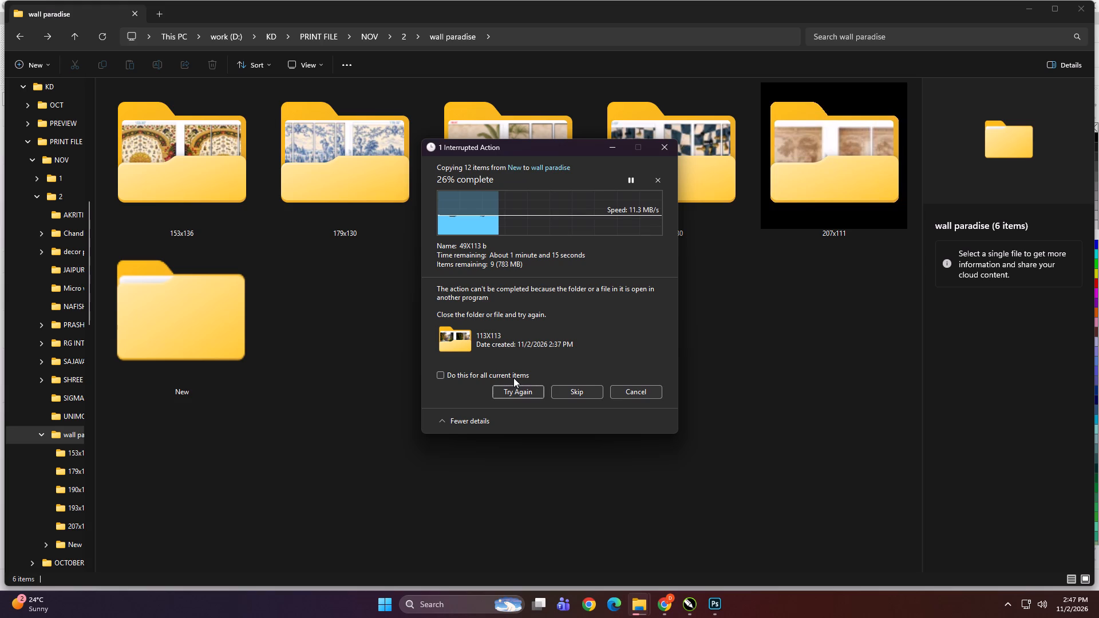
# Switch to CorelDRAW and back to File Explorer, and open the local New folder to check its remaining contents.
pyautogui.click(688, 604)
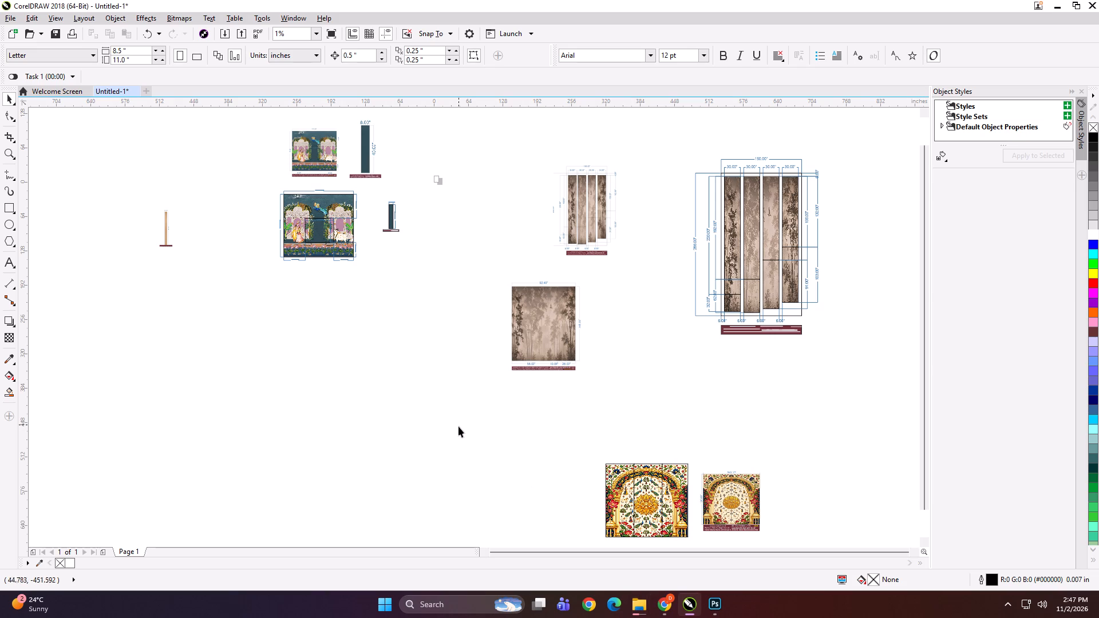
pyautogui.click(645, 603)
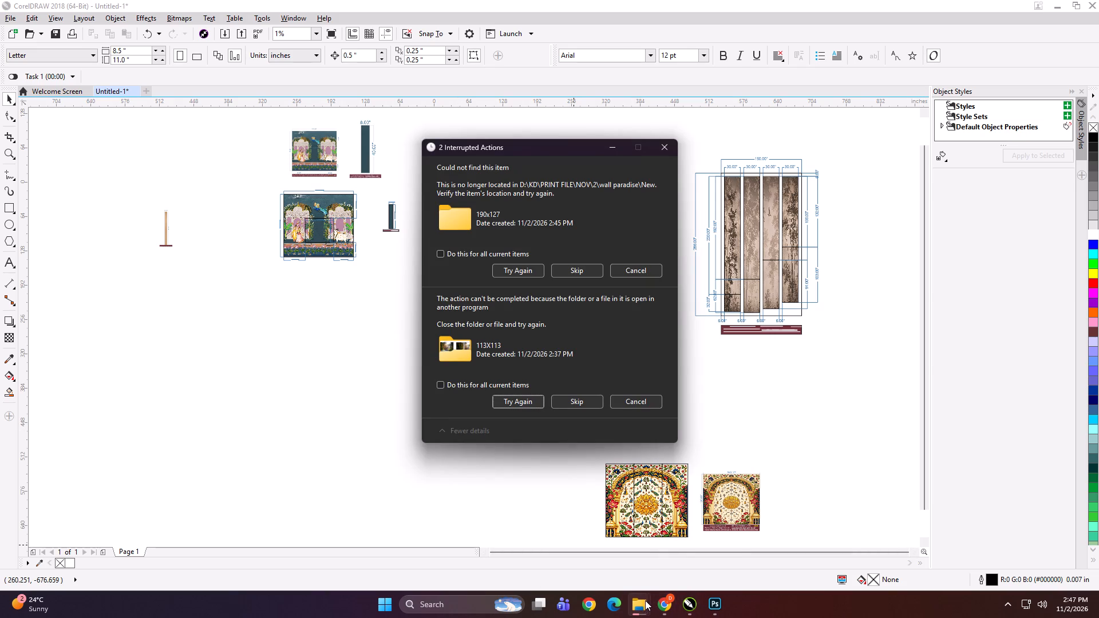
pyautogui.click(623, 551)
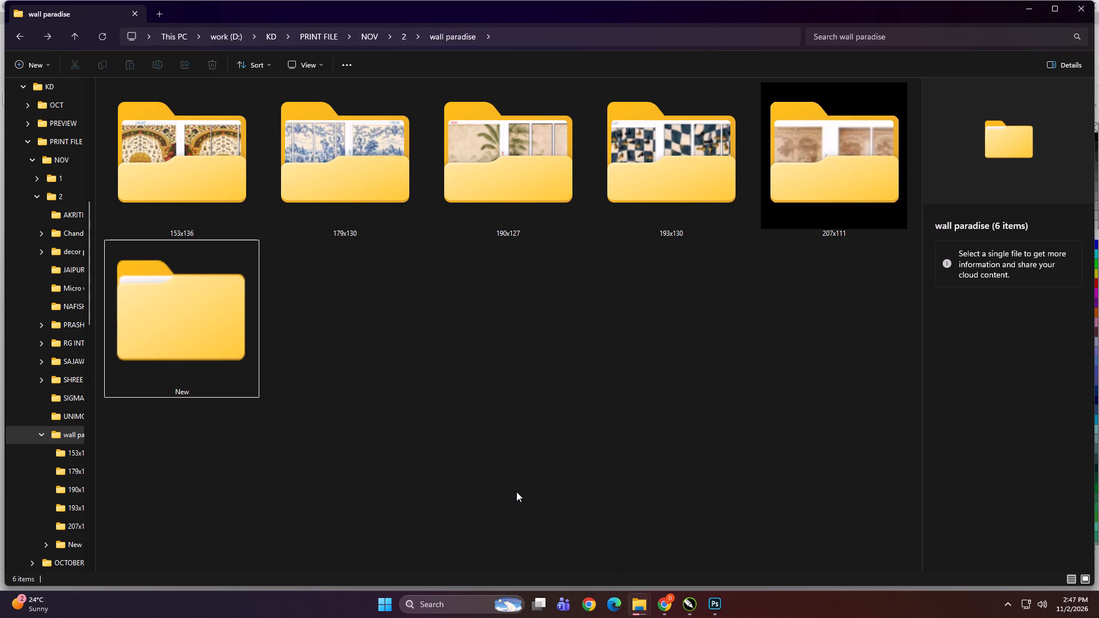
pyautogui.doubleClick(218, 319)
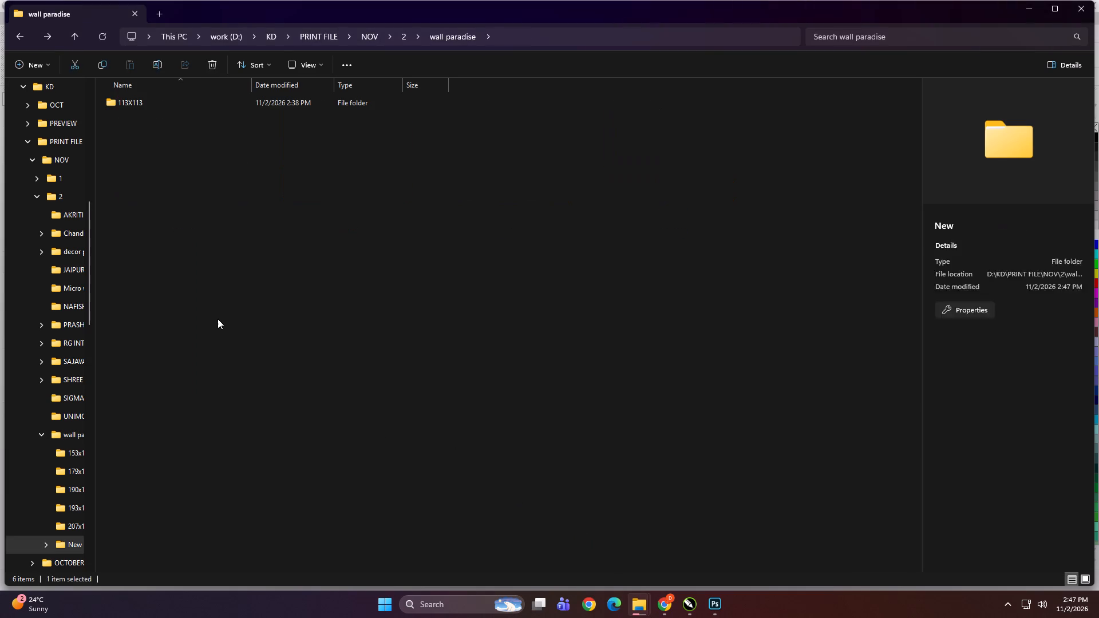
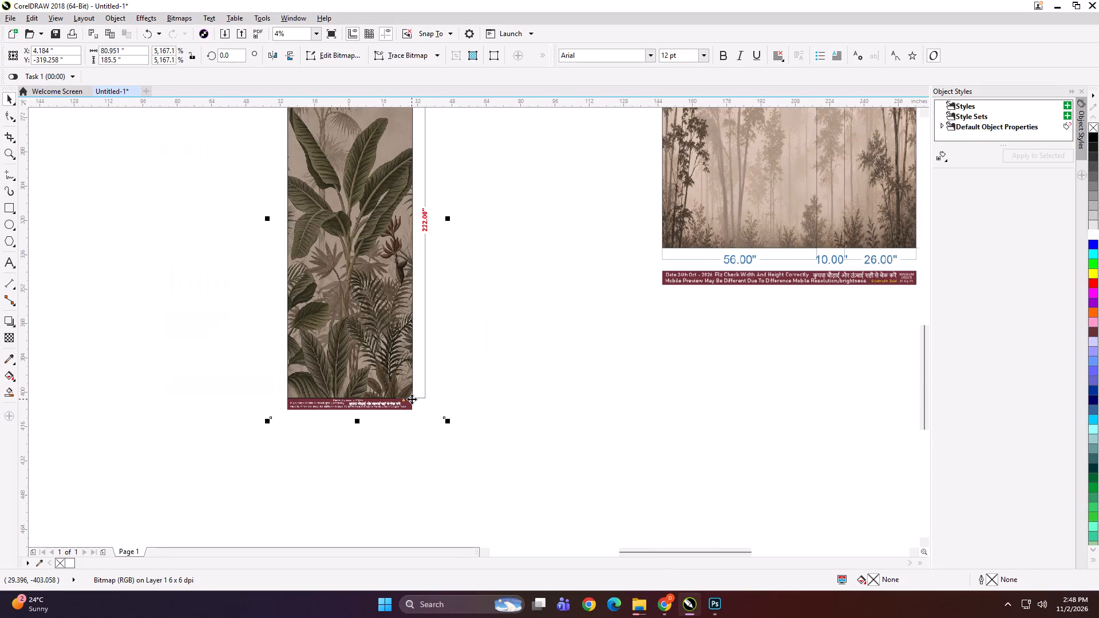
# Move the tall banana-leaf design group to about X 44.7 in, Y -282 in, closer to the misty forest design.
pyautogui.scroll(-1, 384, 387)
pyautogui.moveTo(350, 327); pyautogui.dragTo(394, 287)
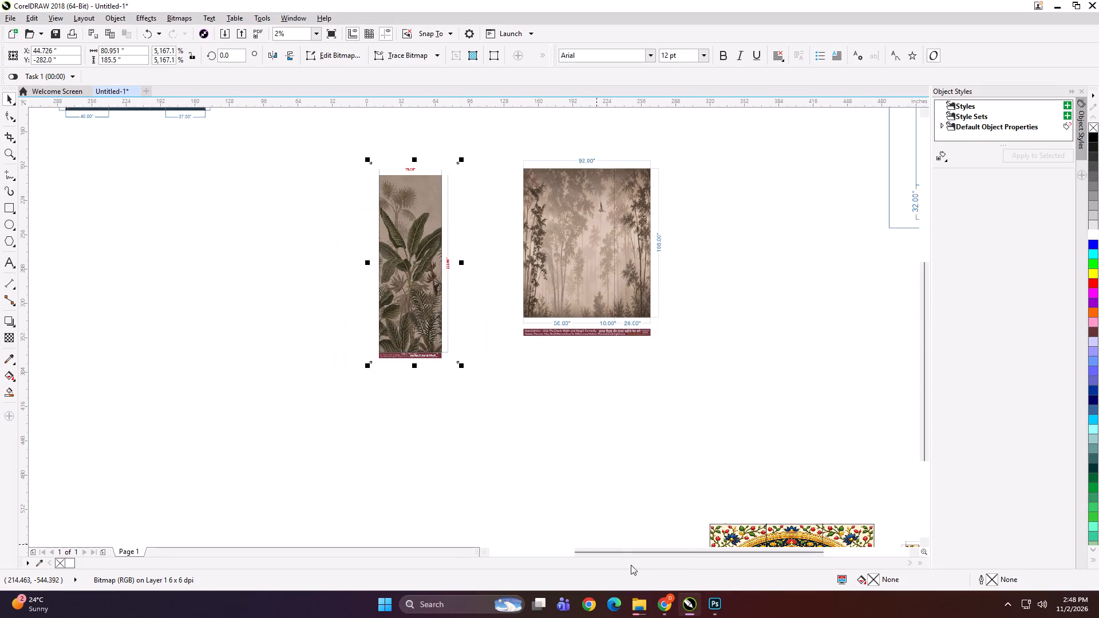
# Switch to File Explorer and open the file\Nov\02 folder on the DIGITECH_SHAREDRIVE (Z:) network drive.
pyautogui.click(637, 604)
pyautogui.click(608, 554)
pyautogui.click(510, 417)
pyautogui.scroll(4, 25, 373)
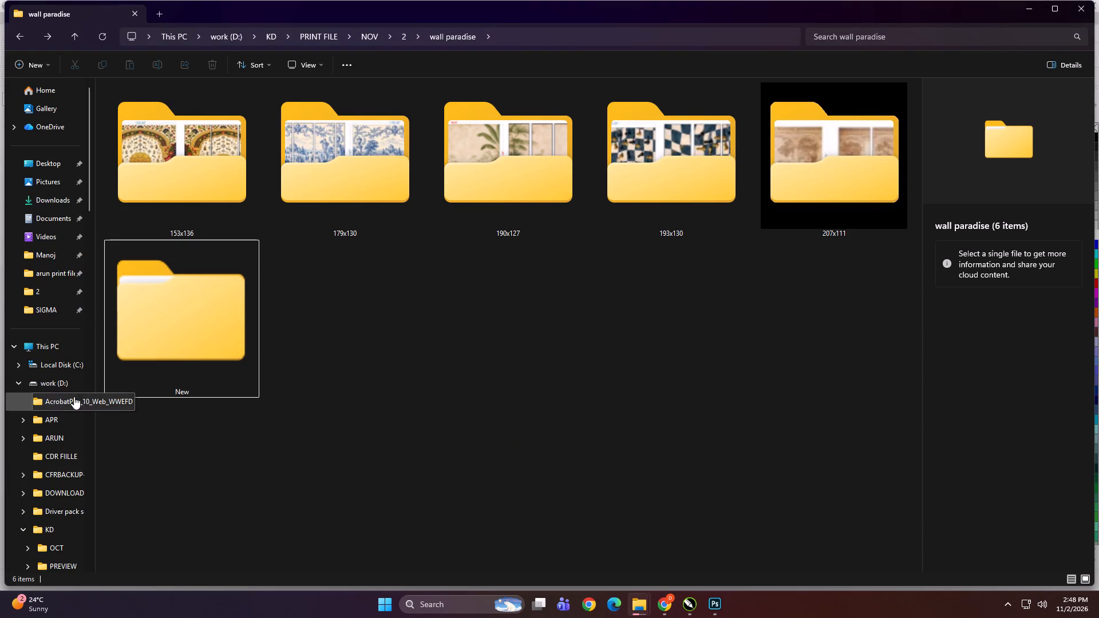
pyautogui.scroll(3, 74, 397)
pyautogui.click(64, 385)
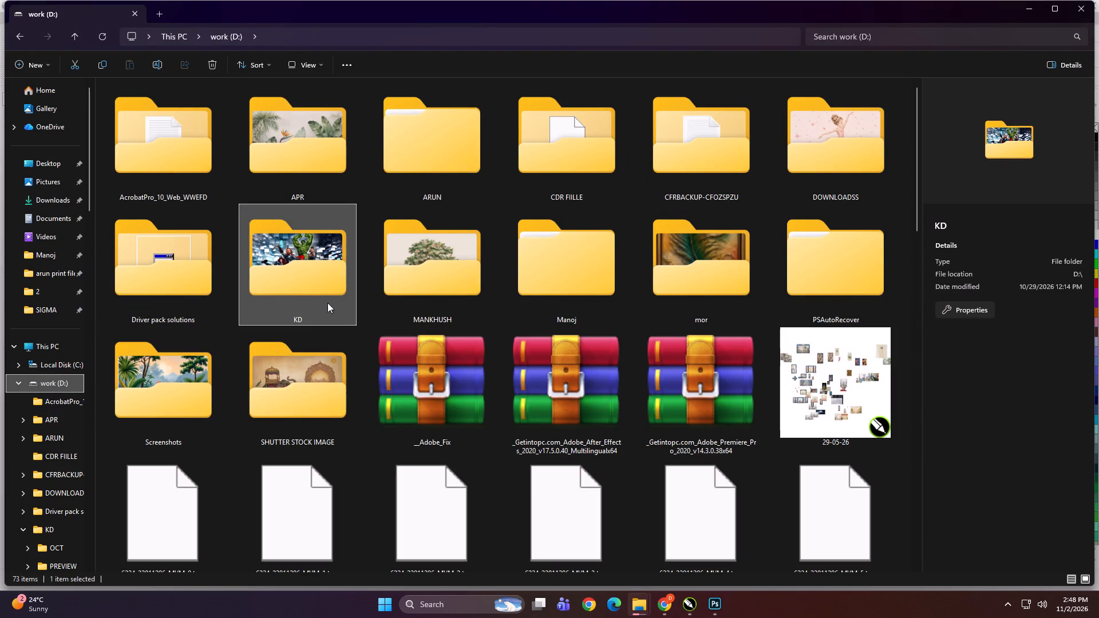
pyautogui.scroll(2, 48, 373)
pyautogui.click(49, 348)
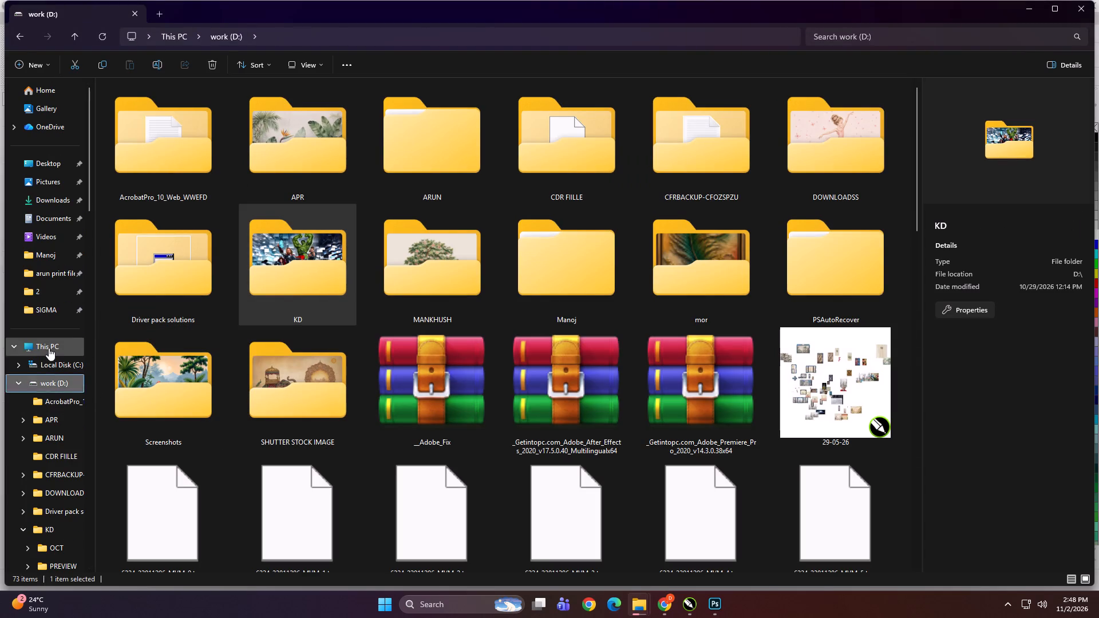
pyautogui.doubleClick(143, 279)
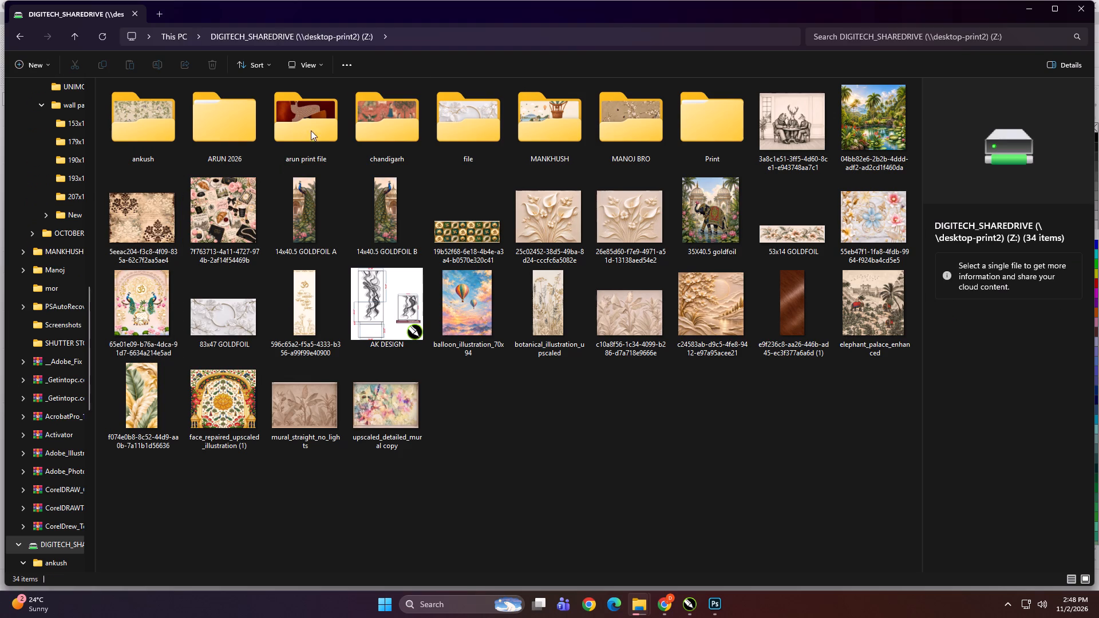
pyautogui.doubleClick(457, 129)
pyautogui.doubleClick(124, 153)
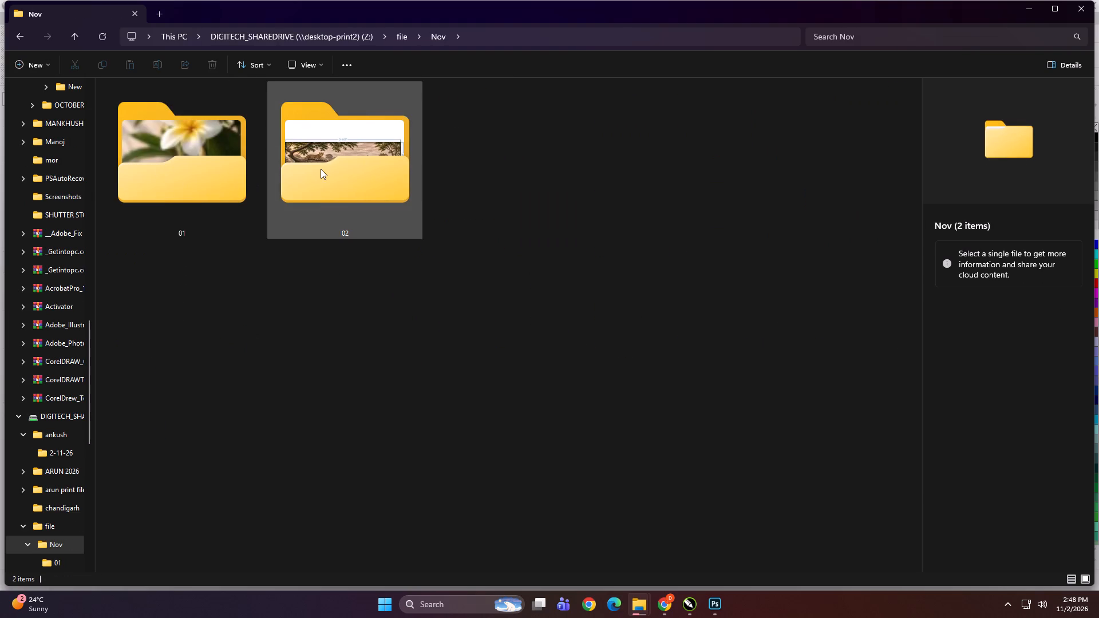
pyautogui.doubleClick(321, 169)
# Select the 92x108 CorelDRAW file in the share's 02 folder and start moving it.
pyautogui.click(461, 296)
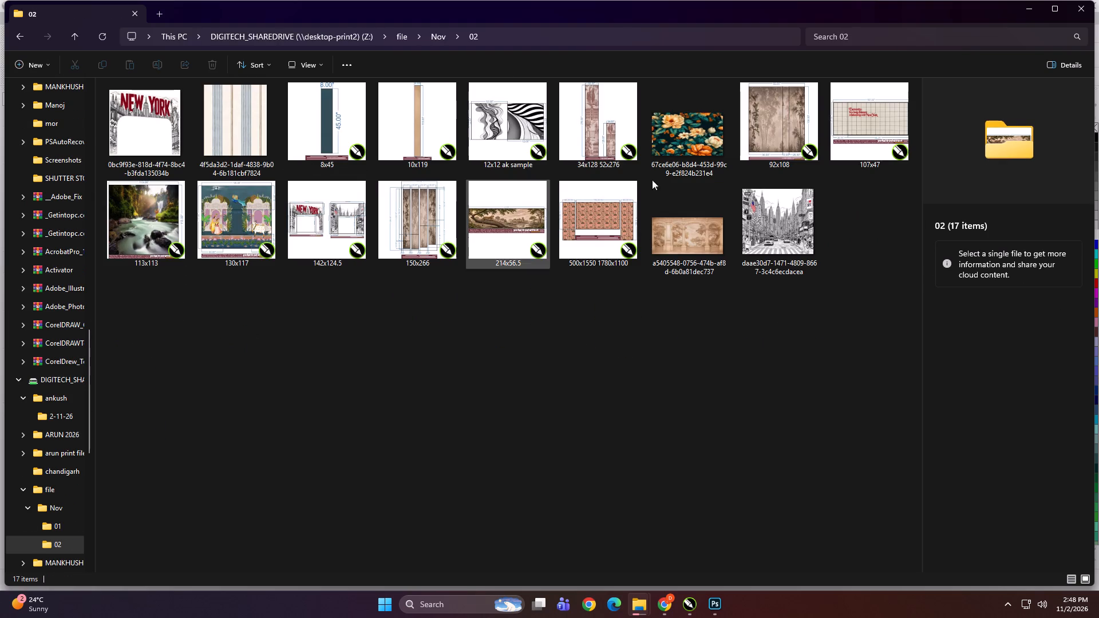
pyautogui.click(766, 143)
pyautogui.moveTo(780, 106); pyautogui.dragTo(718, 284)
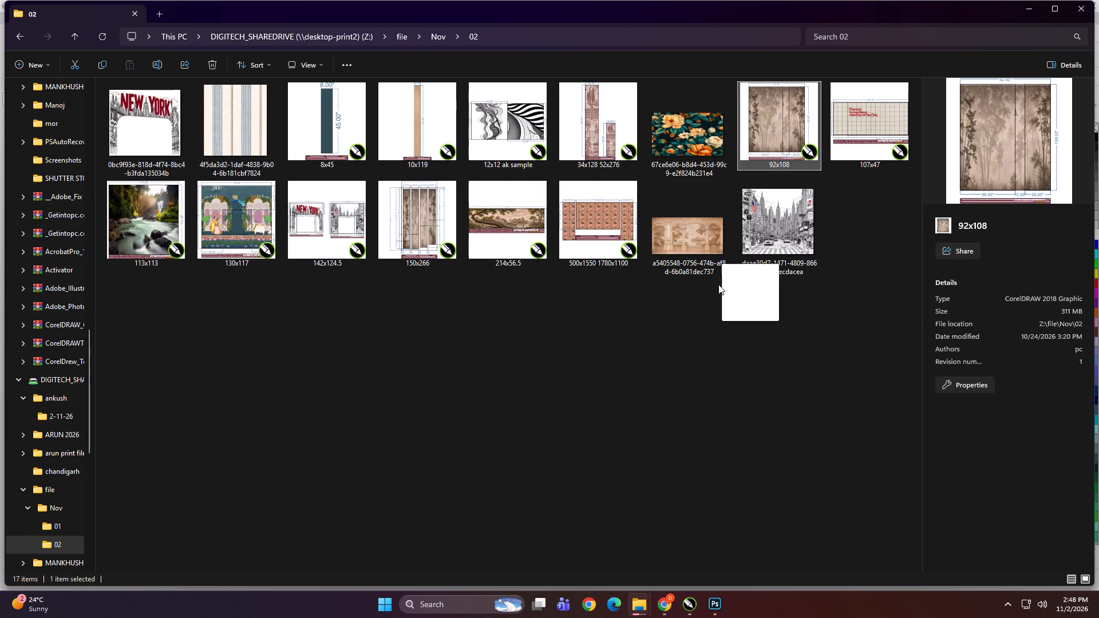
# Switch to CorelDRAW and bring the share's 92x108 file into the Untitled-1 drawing, in the empty area below the misty forest design.
pyautogui.moveTo(718, 284); pyautogui.dragTo(605, 516)
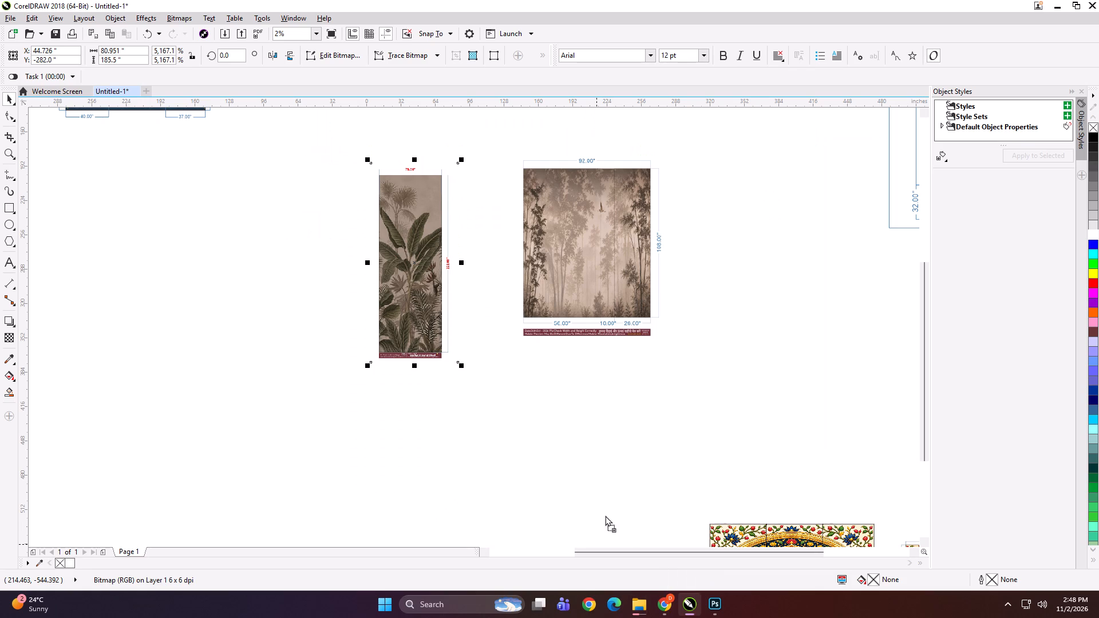
pyautogui.moveTo(605, 516); pyautogui.dragTo(562, 388)
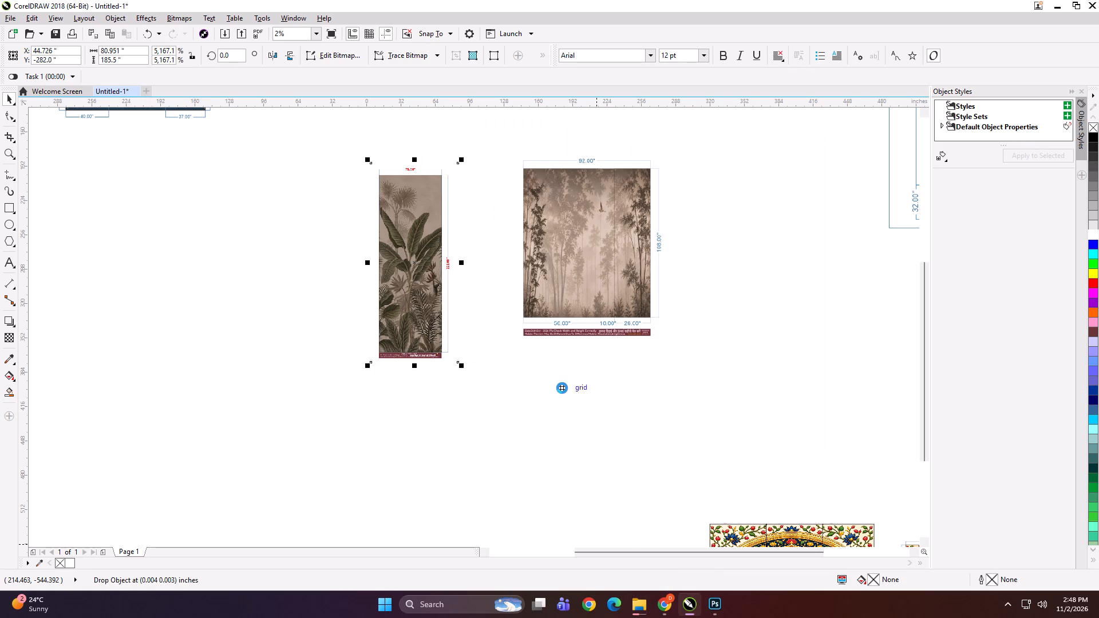
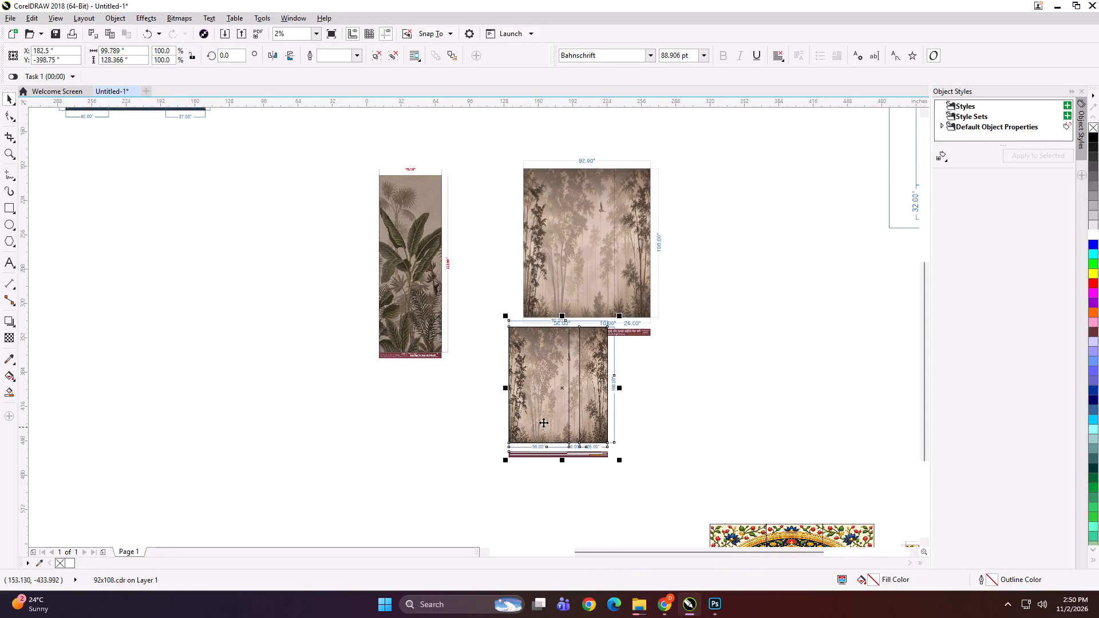
# Move the imported 92x108 forest design beside the larger misty forest design, at about X 343.6 in, Y -252.6 in.
pyautogui.moveTo(550, 409); pyautogui.dragTo(723, 252)
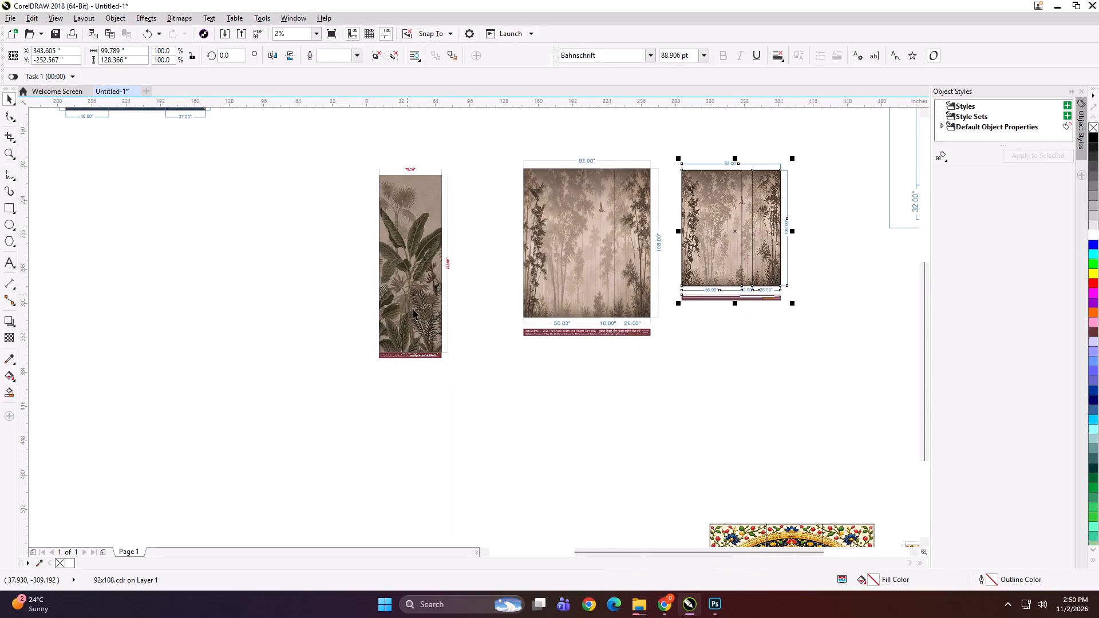
# Switch to File Explorer and bring up the file\Nov\02 folder on the DIGITECH_SHAREDRIVE (Z:) network drive.
pyautogui.click(638, 605)
pyautogui.click(610, 549)
pyautogui.click(465, 399)
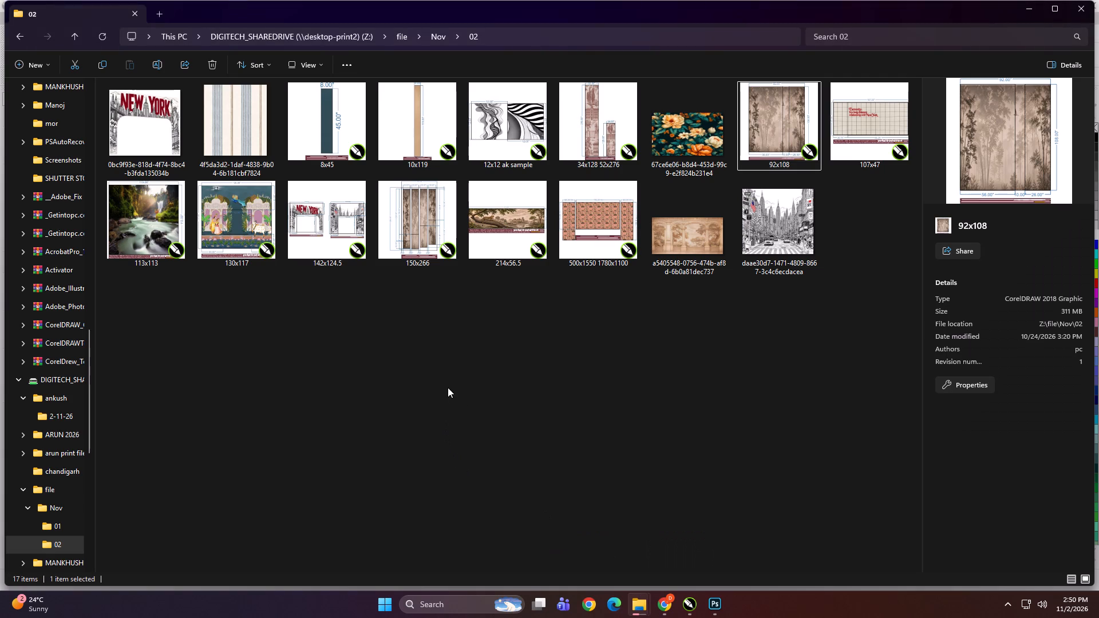
# Import botanical_mural_78x222_inch_50dpi.jpg from the share's ankush\2-11-26 folder and place it at about X -49.5 in, Y -294.25 in, beside the banana-leaf design.
pyautogui.press('BackSpace')
pyautogui.press('BackSpace')
pyautogui.press('BackSpace')
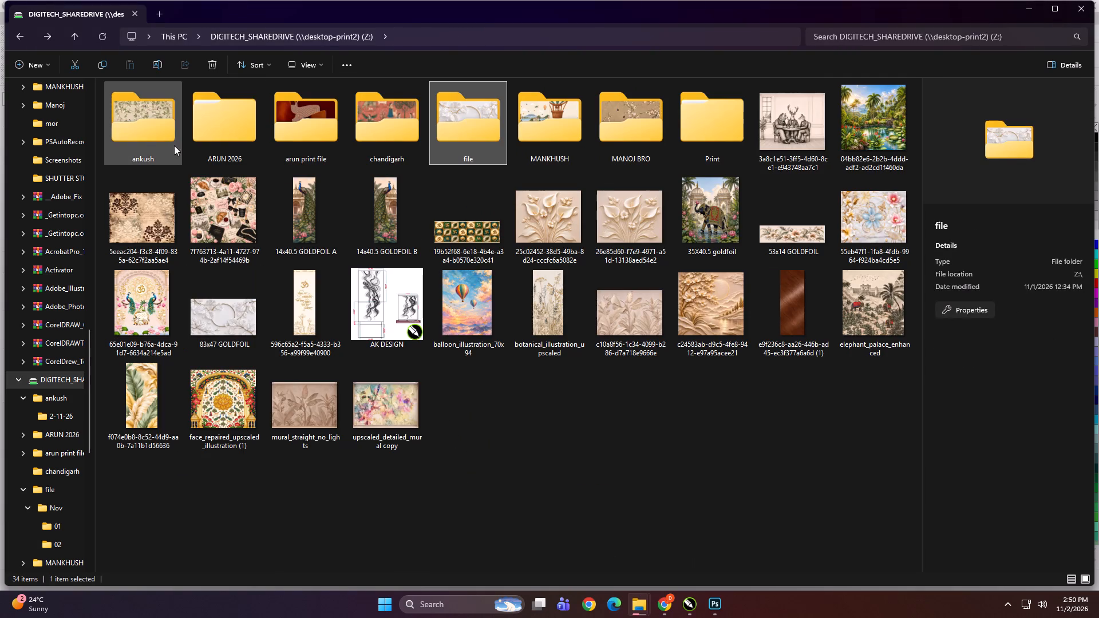
pyautogui.doubleClick(169, 136)
pyautogui.doubleClick(229, 160)
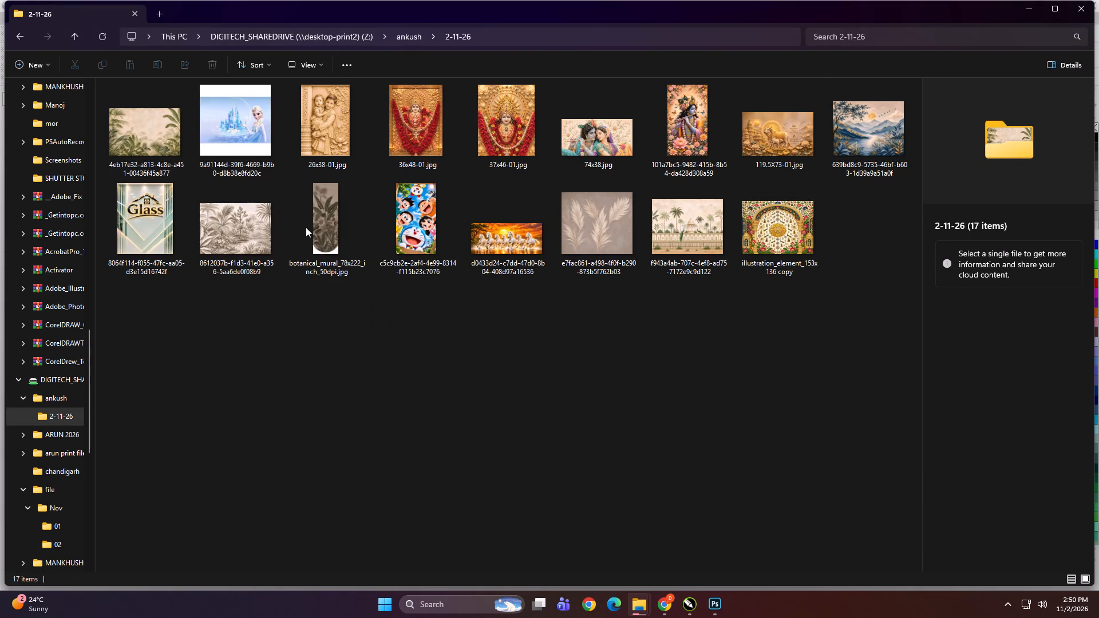
pyautogui.click(321, 232)
pyautogui.moveTo(323, 207); pyautogui.dragTo(648, 552)
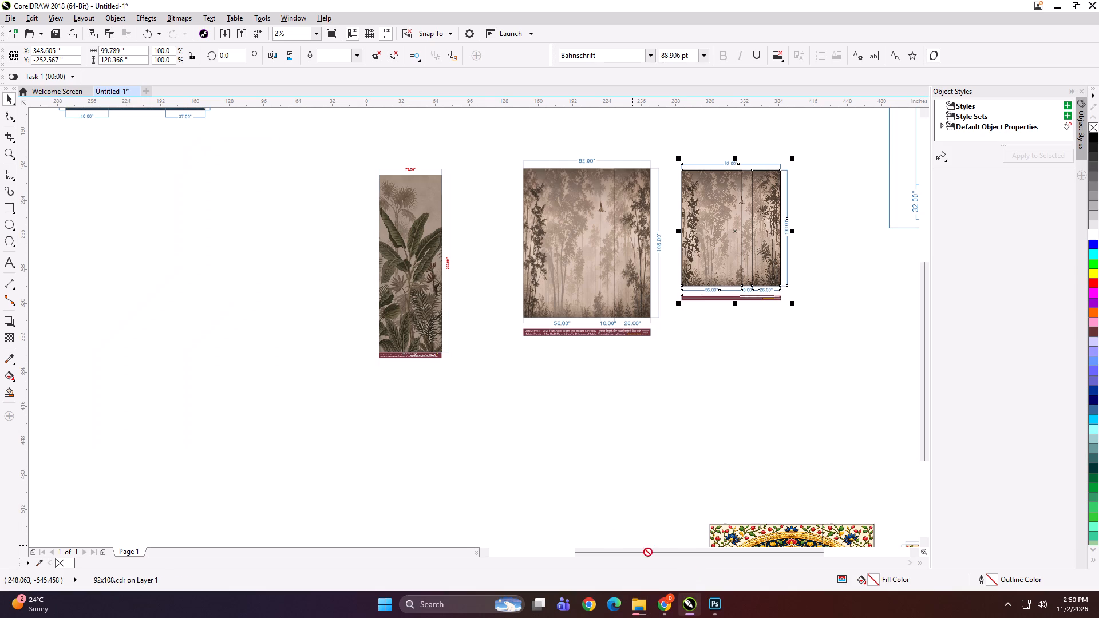
pyautogui.moveTo(648, 552); pyautogui.dragTo(489, 441)
pyautogui.moveTo(501, 458); pyautogui.dragTo(332, 360)
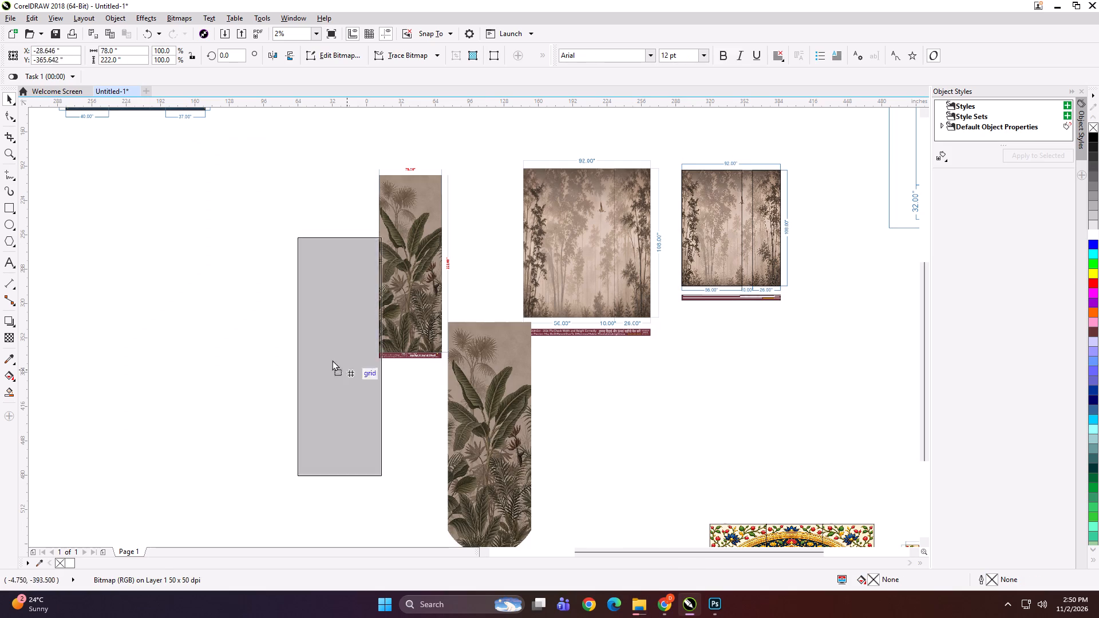
pyautogui.moveTo(332, 360); pyautogui.dragTo(325, 293)
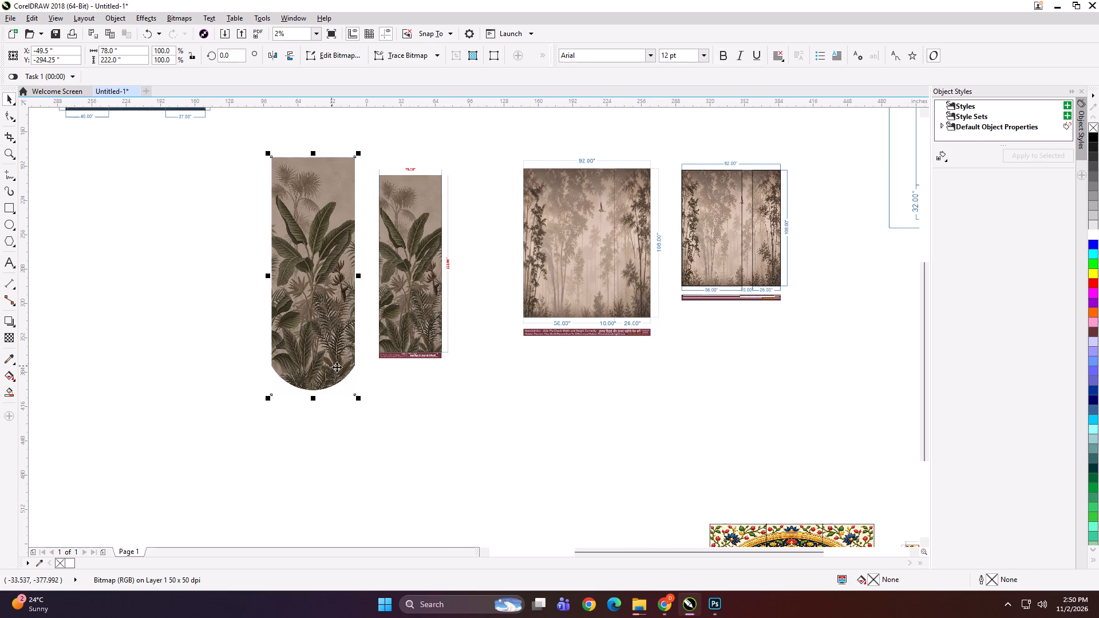
# Crop the imported mural's bottom edge upward with the Shape tool, cutting away most of the rounded end.
pyautogui.press('F10')
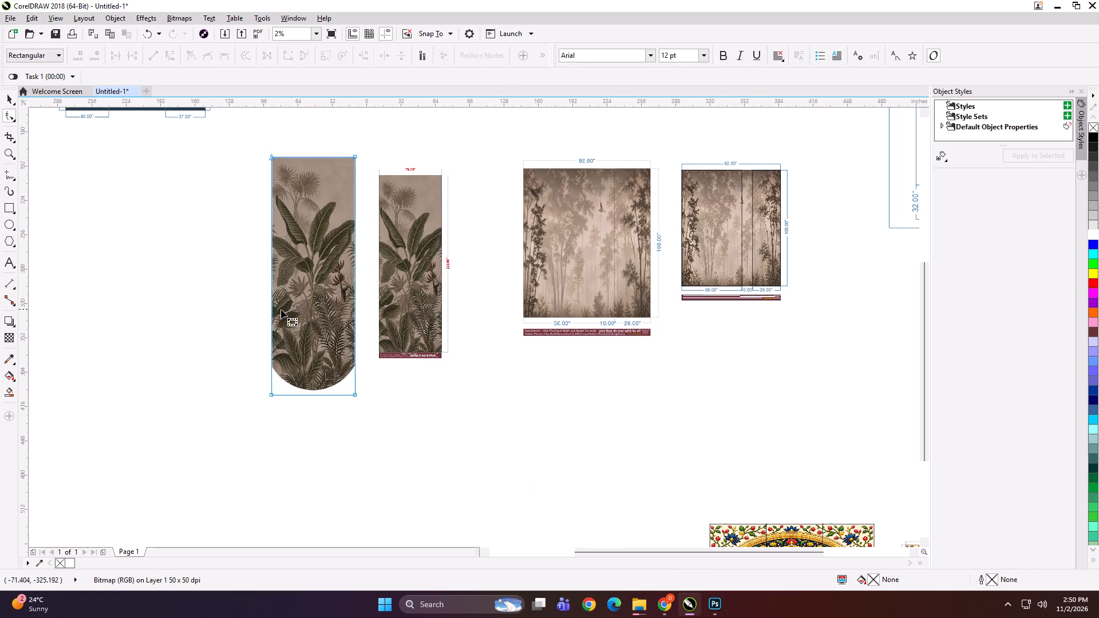
pyautogui.moveTo(201, 357); pyautogui.dragTo(400, 419)
pyautogui.scroll(1, 320, 356)
pyautogui.press('Up')
pyautogui.press('Up')
pyautogui.press('Up')
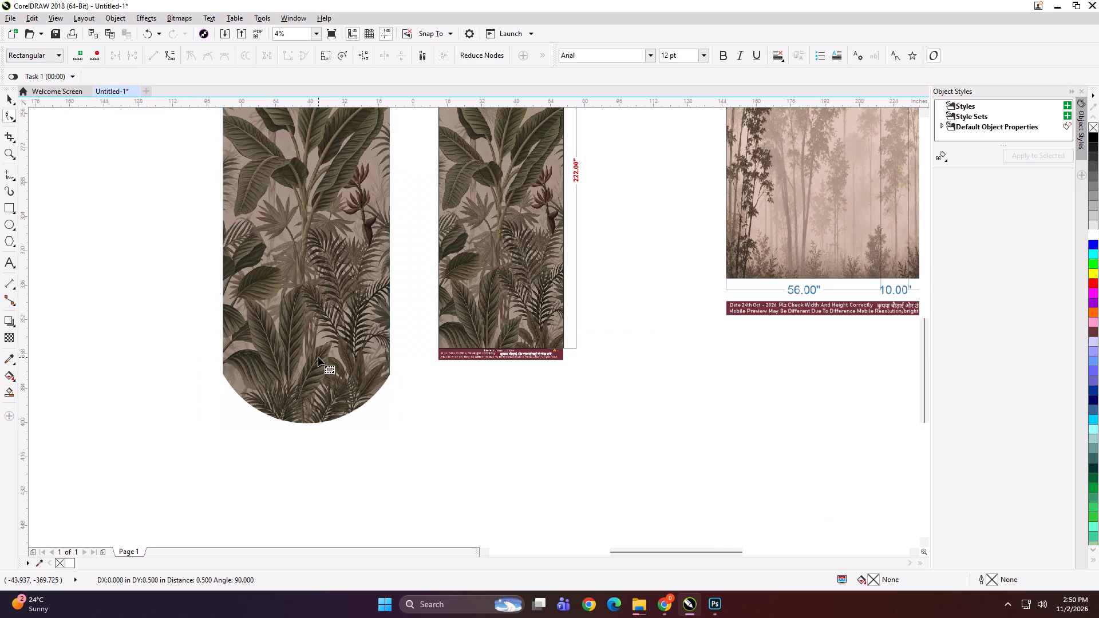
pyautogui.press('Up')
pyautogui.press('Up')
pyautogui.press('Up')
pyautogui.press('Up')
pyautogui.press('Up')
pyautogui.press('Up')
pyautogui.press('Up')
pyautogui.press('Up')
pyautogui.press('Up')
pyautogui.press('Up')
pyautogui.press('Up')
pyautogui.press('Up')
pyautogui.press('Up')
pyautogui.press('Up')
pyautogui.press('Up')
pyautogui.press('Up')
pyautogui.press('Up')
pyautogui.press('Up')
pyautogui.press('Up')
pyautogui.press('Up')
pyautogui.press('Up')
pyautogui.press('Up')
pyautogui.press('Up')
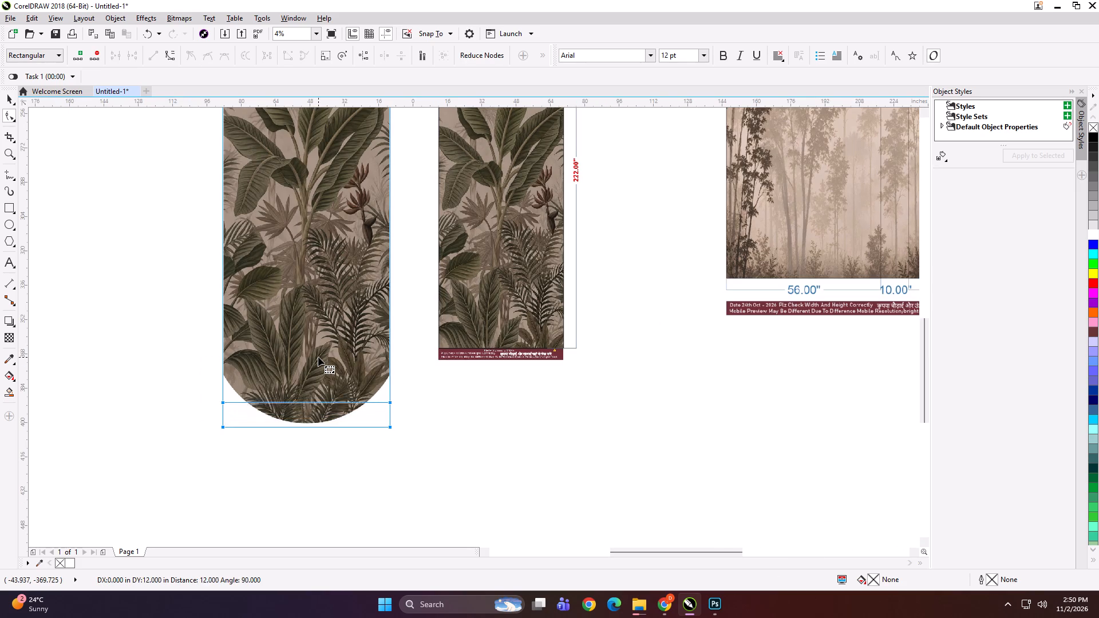
pyautogui.press('Up')
pyautogui.press('Up')
pyautogui.press('Up')
pyautogui.press('Up')
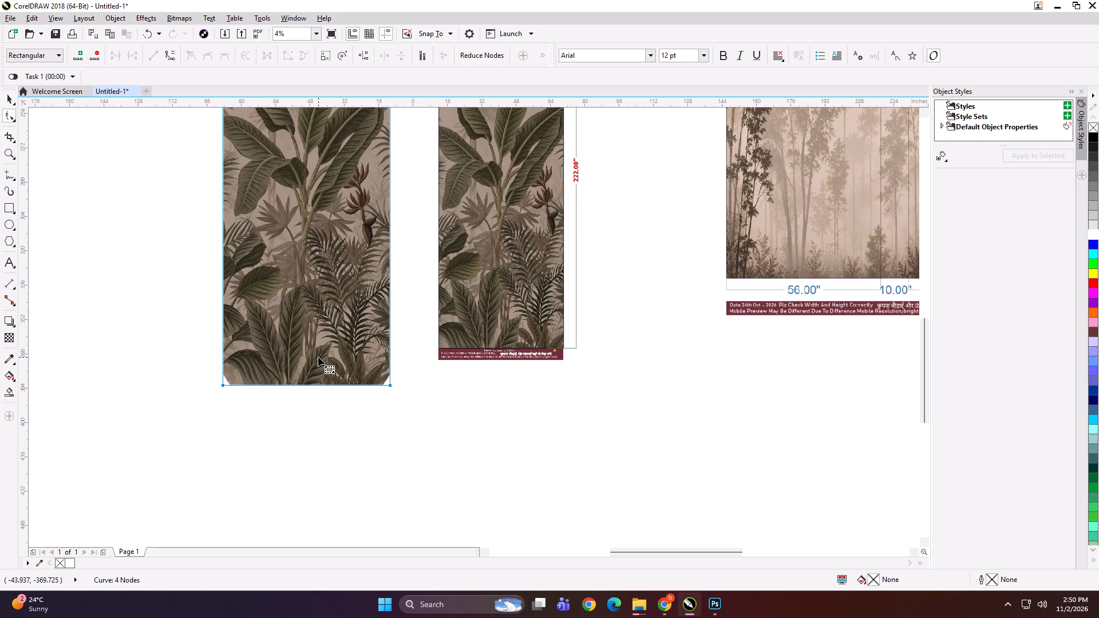
pyautogui.scroll(1, 301, 370)
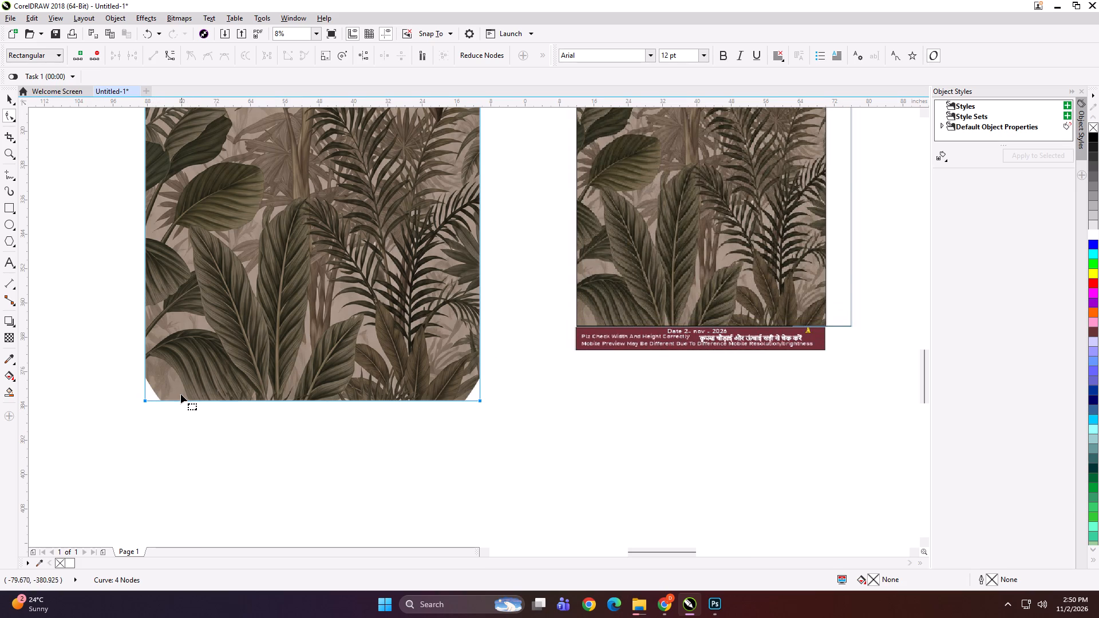
pyautogui.scroll(-1, 308, 391)
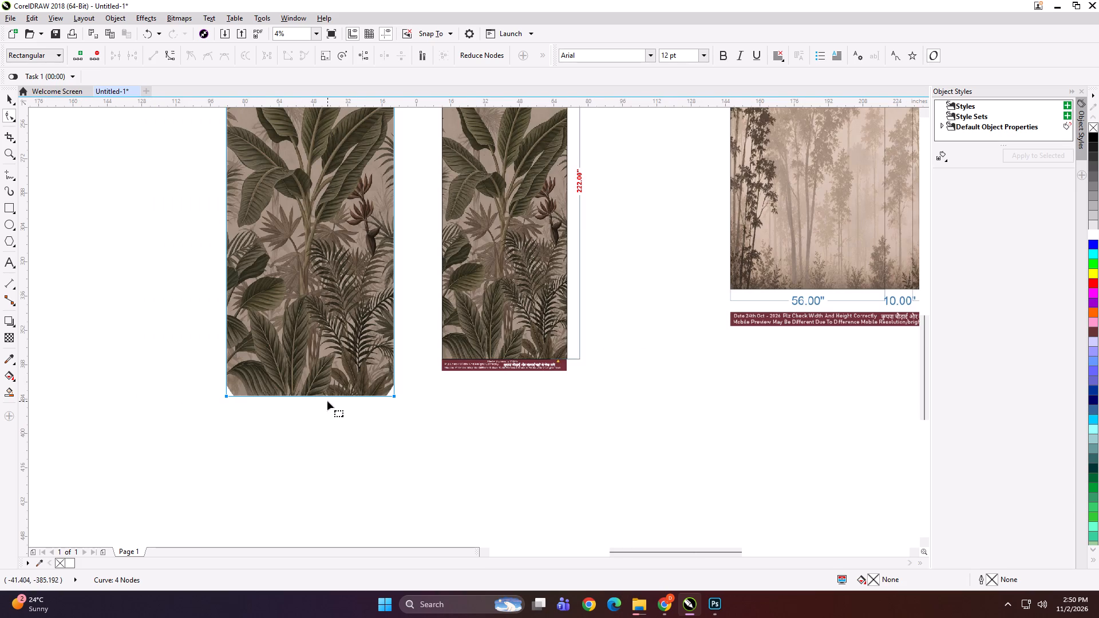
# Crop the mural's left edge inward to trim off the remaining curved corner, for a width of 74.5 in.
pyautogui.scroll(-1, 337, 364)
pyautogui.moveTo(274, 151); pyautogui.dragTo(321, 423)
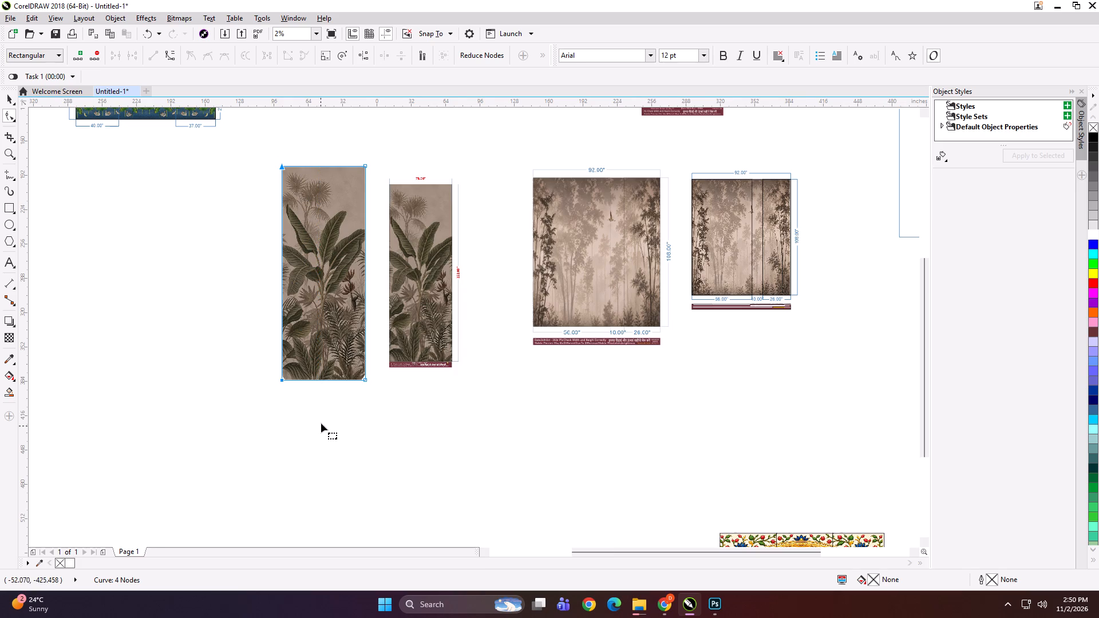
pyautogui.moveTo(321, 423); pyautogui.dragTo(321, 426)
pyautogui.scroll(1, 364, 241)
pyautogui.press('Right')
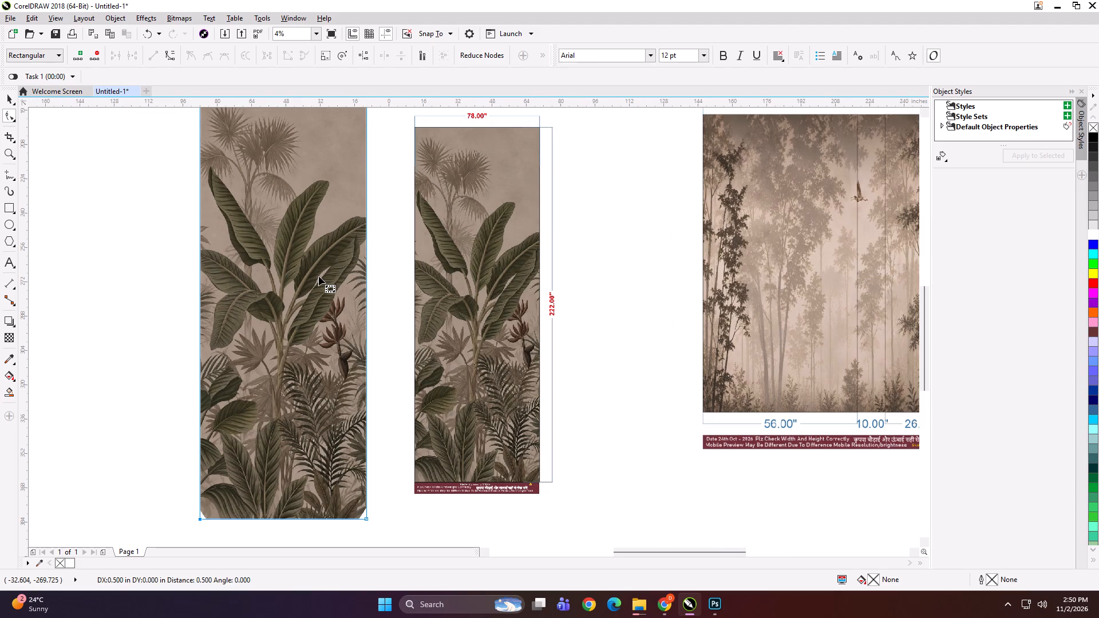
pyautogui.press('Right')
pyautogui.press('Right')
pyautogui.press('Right')
pyautogui.press('Right')
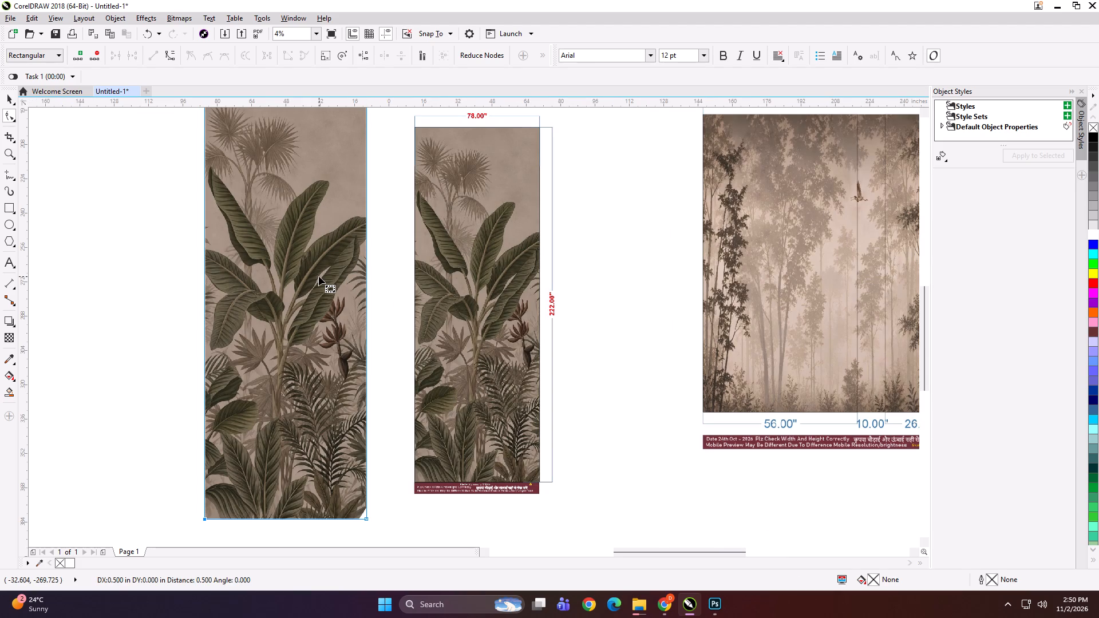
pyautogui.press('Right')
pyautogui.click(189, 539)
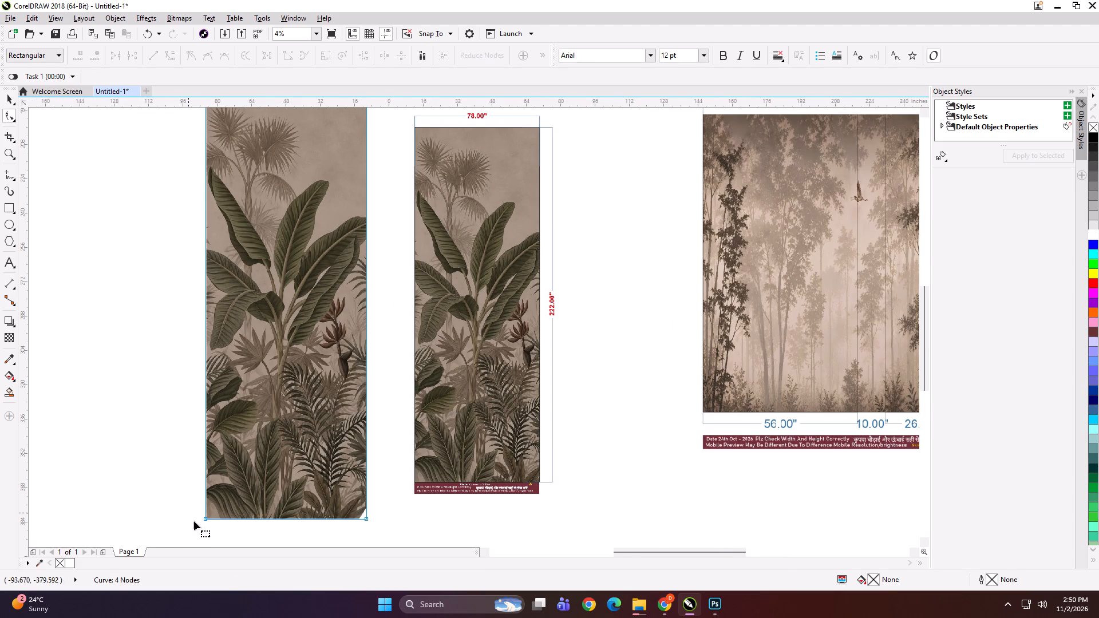
pyautogui.scroll(2, 200, 529)
pyautogui.scroll(1, 235, 499)
pyautogui.press('Right')
pyautogui.scroll(-2, 243, 489)
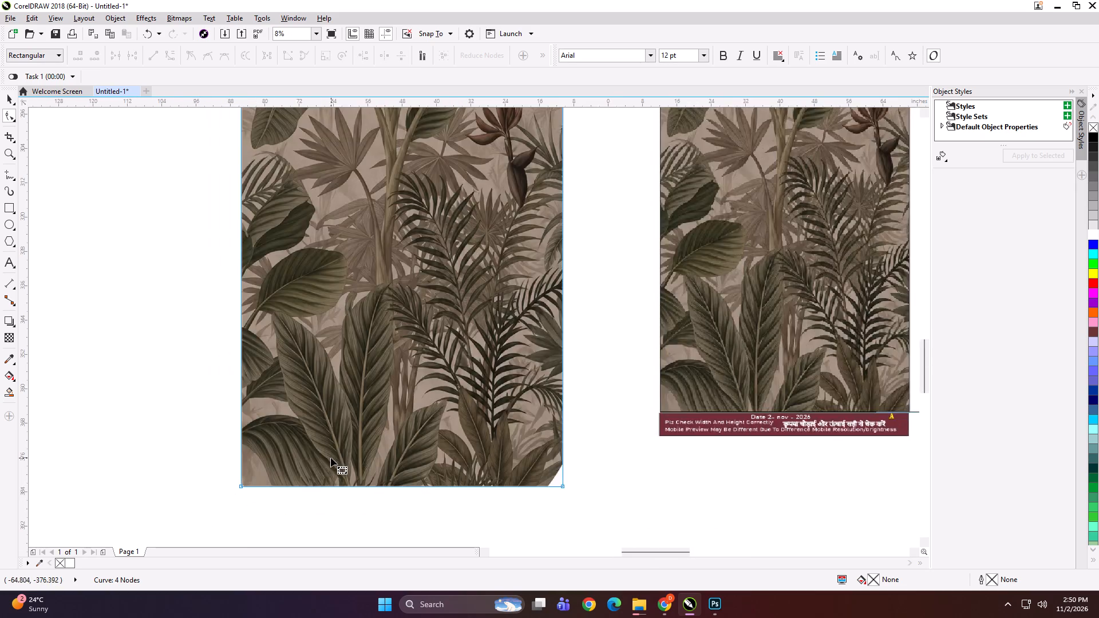
pyautogui.scroll(-2, 331, 458)
pyautogui.moveTo(269, 223); pyautogui.dragTo(323, 493)
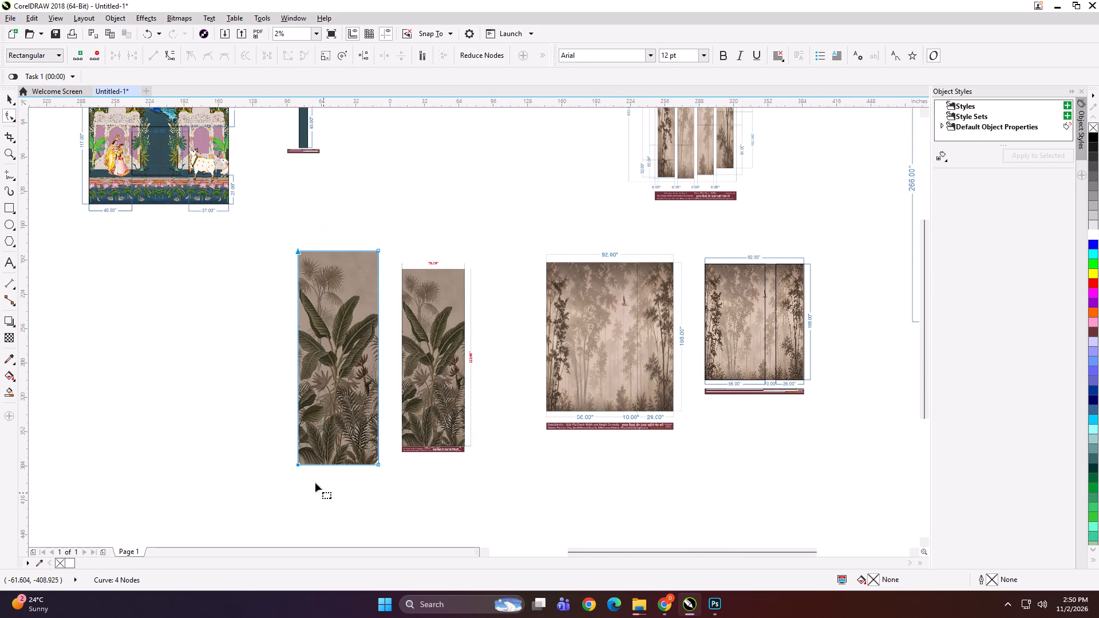
pyautogui.scroll(5, 291, 468)
pyautogui.press('Right')
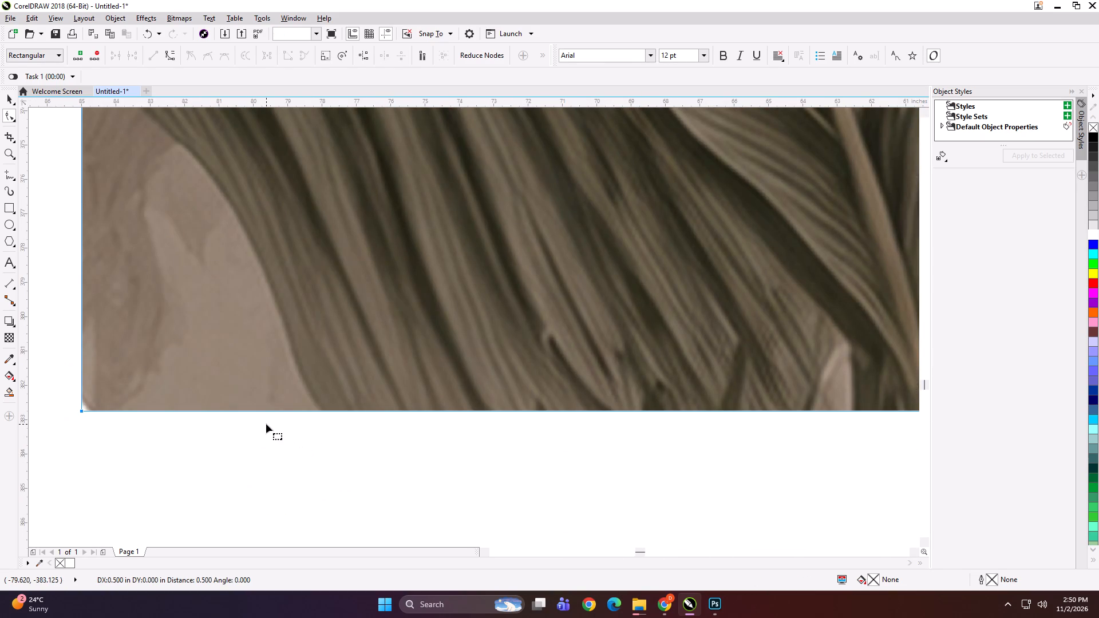
# Nudge the mural's bottom edge up another 0.5 in with the Shape tool, for a height of 199 in.
pyautogui.scroll(-2, 335, 406)
pyautogui.scroll(-1, 222, 379)
pyautogui.moveTo(207, 381); pyautogui.dragTo(585, 449)
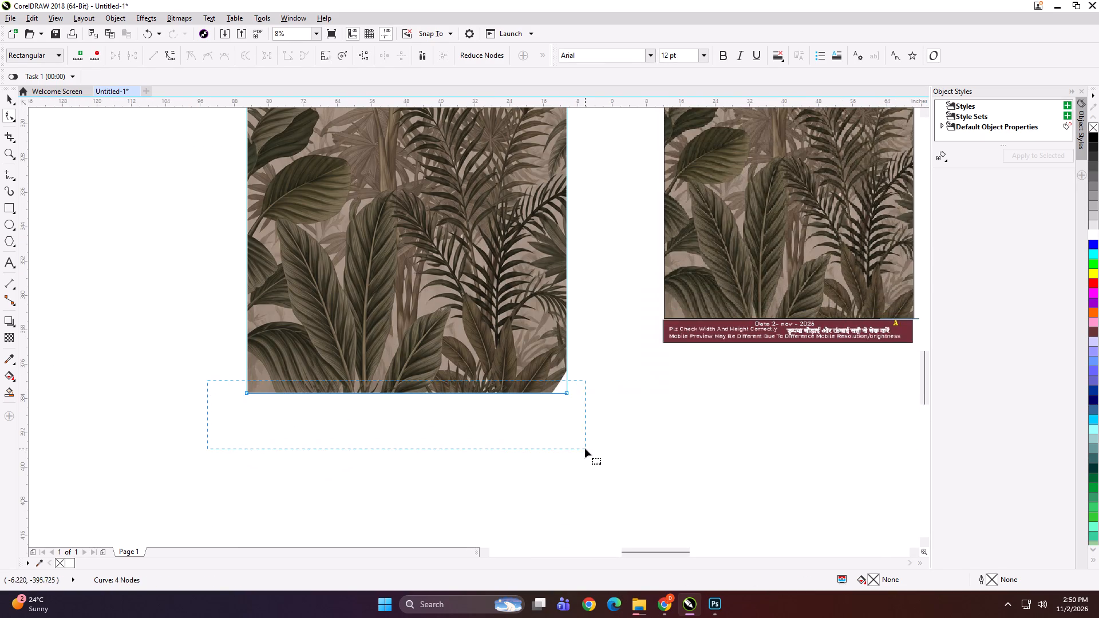
pyautogui.moveTo(585, 449); pyautogui.dragTo(608, 448)
pyautogui.scroll(1, 361, 395)
pyautogui.press('Up')
pyautogui.scroll(-2, 328, 398)
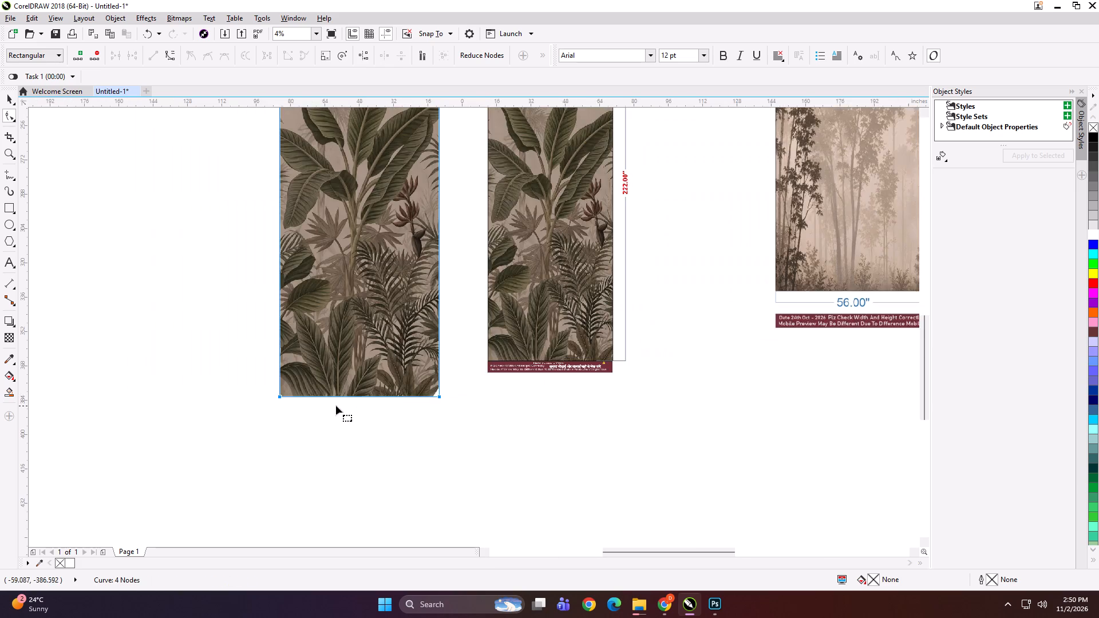
pyautogui.scroll(3, 272, 398)
pyautogui.click(303, 411)
pyautogui.click(357, 411)
pyautogui.press('space')
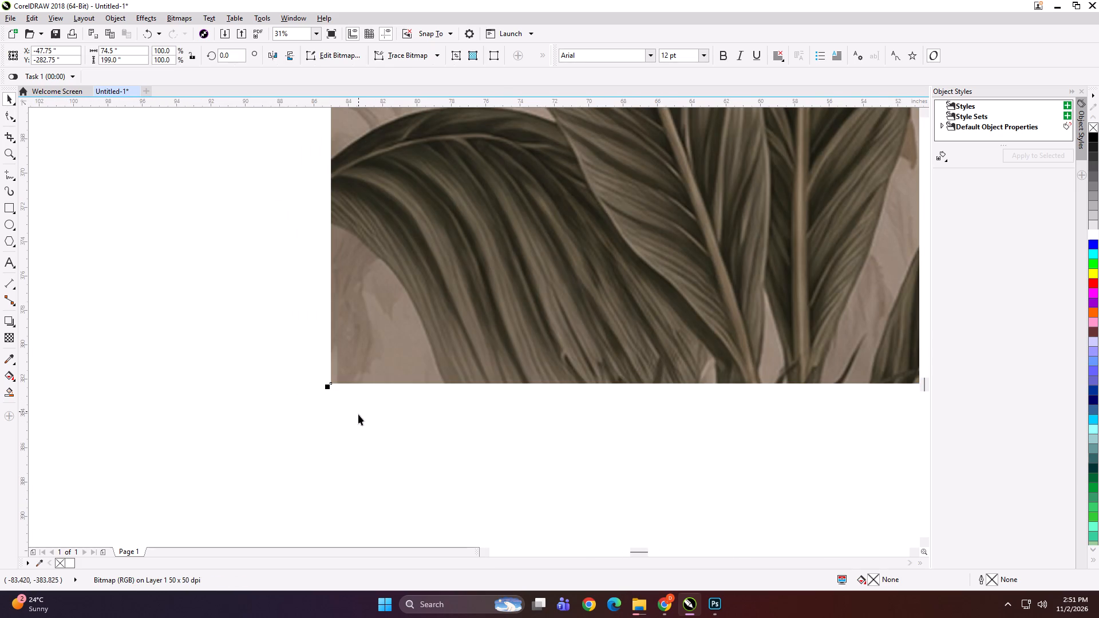
pyautogui.press('space')
pyautogui.click(358, 418)
pyautogui.press('space')
pyautogui.click(231, 374)
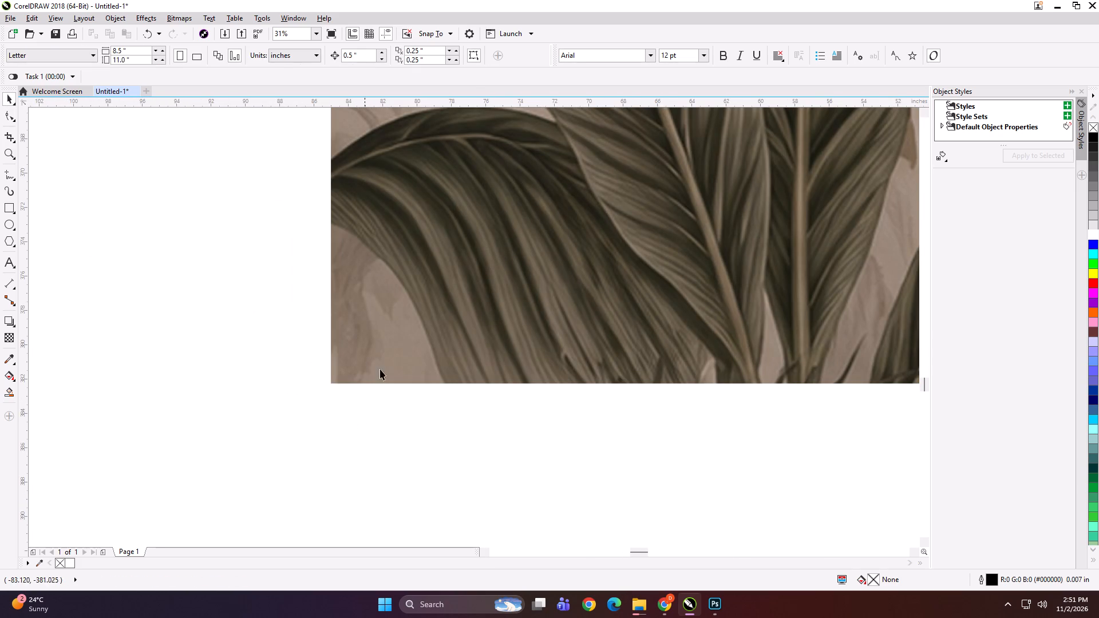
pyautogui.click(403, 370)
pyautogui.press('space')
# Crop the mural's right edge inward past the leftover curved corner, for a width of 71 in.
pyautogui.scroll(-2, 325, 401)
pyautogui.scroll(-2, 468, 405)
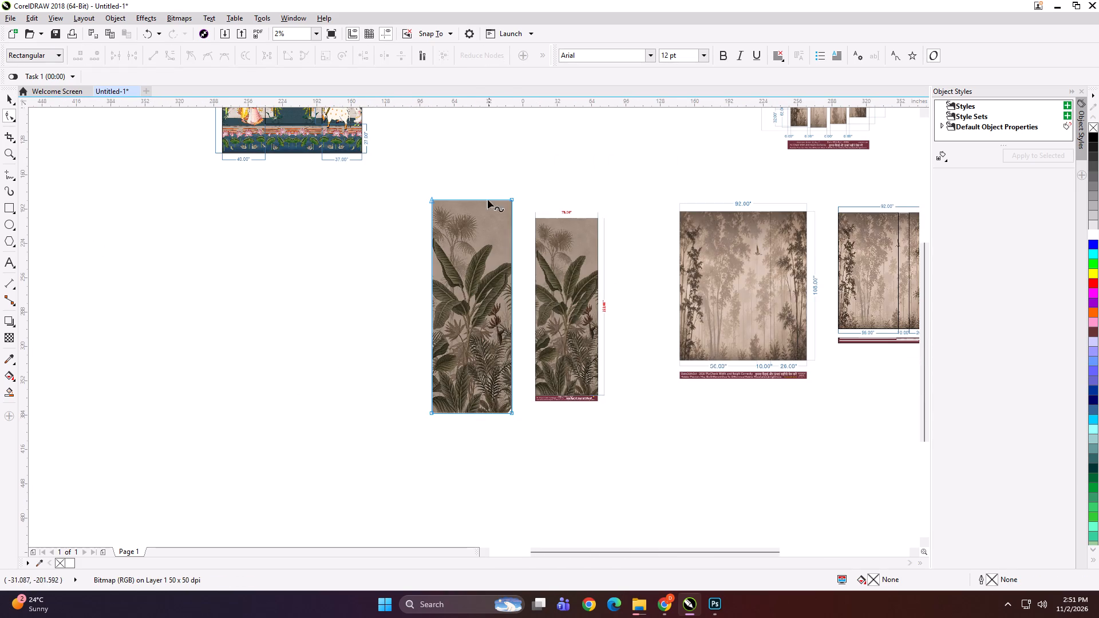
pyautogui.moveTo(487, 168); pyautogui.dragTo(537, 472)
pyautogui.scroll(1, 520, 297)
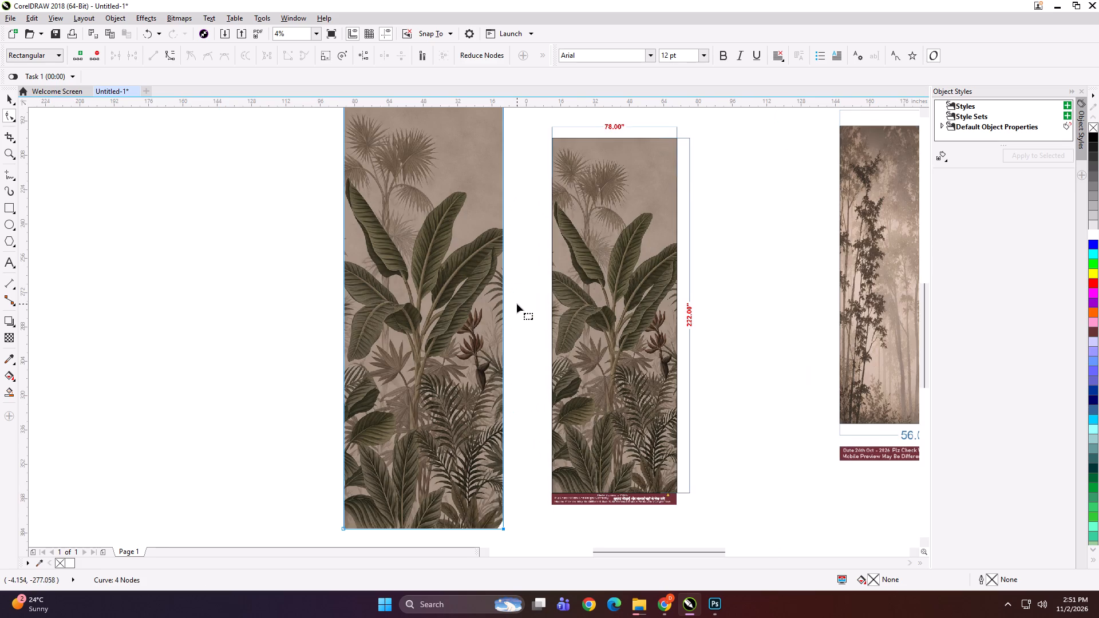
pyautogui.press('Left')
pyautogui.press('Left')
pyautogui.press('Left')
pyautogui.press('Left')
pyautogui.press('Left')
pyautogui.press('Left')
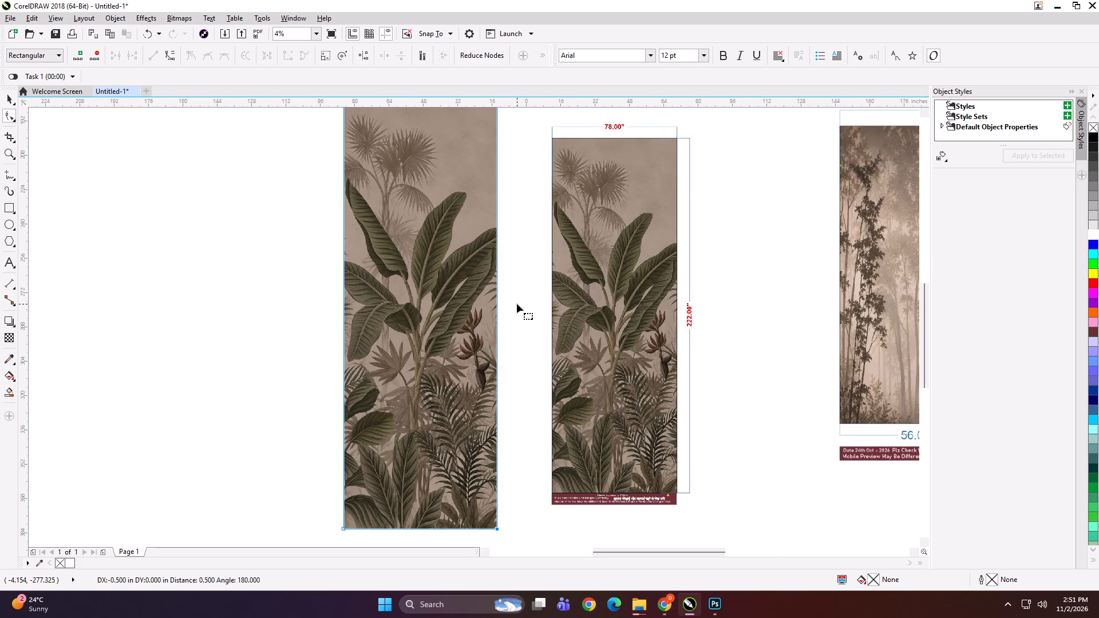
pyautogui.press('Left')
pyautogui.press('Left')
pyautogui.press('Right')
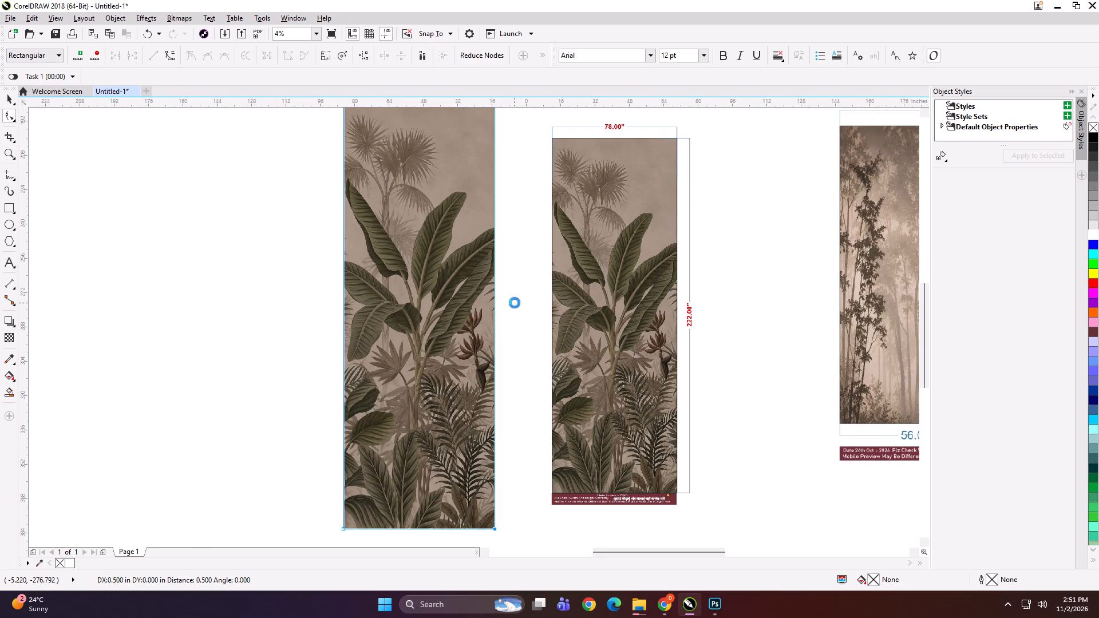
pyautogui.press('space')
# Examine the cropped mural's bottom corner and top edge for leftover curved or blank areas.
pyautogui.scroll(2, 468, 540)
pyautogui.scroll(1, 517, 520)
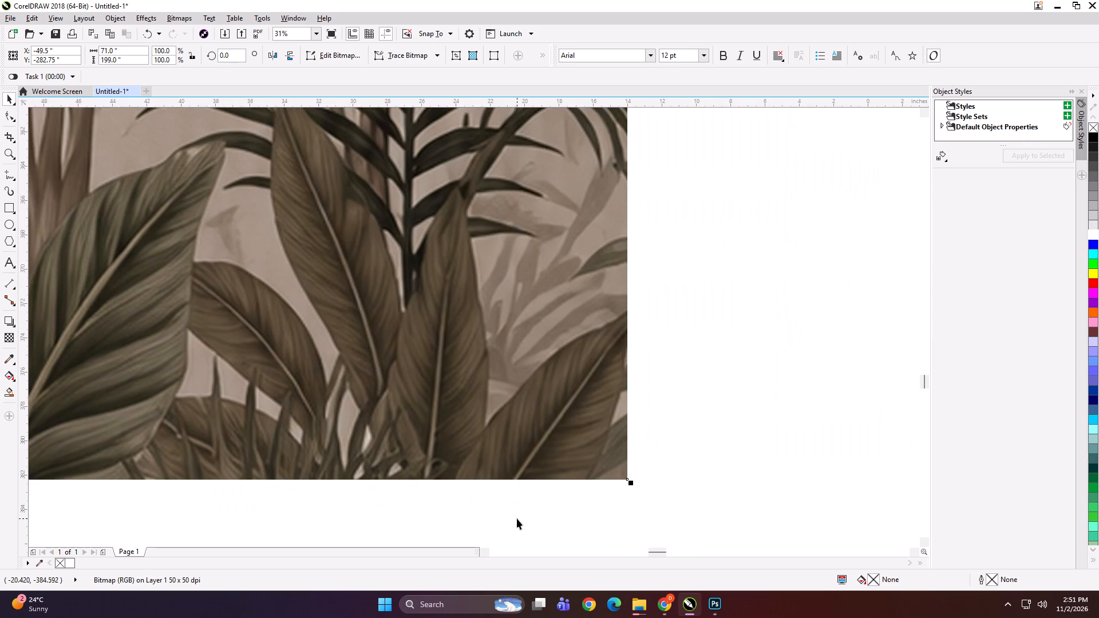
pyautogui.scroll(-3, 513, 503)
pyautogui.scroll(-1, 491, 448)
pyautogui.scroll(1, 523, 294)
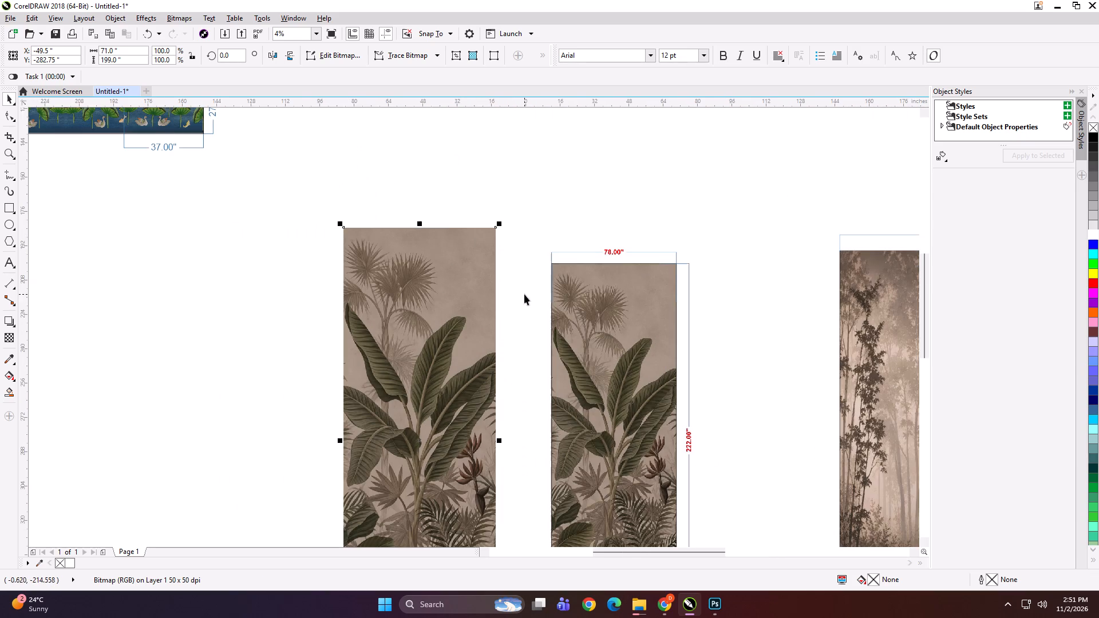
pyautogui.scroll(1, 579, 306)
pyautogui.scroll(-2, 481, 283)
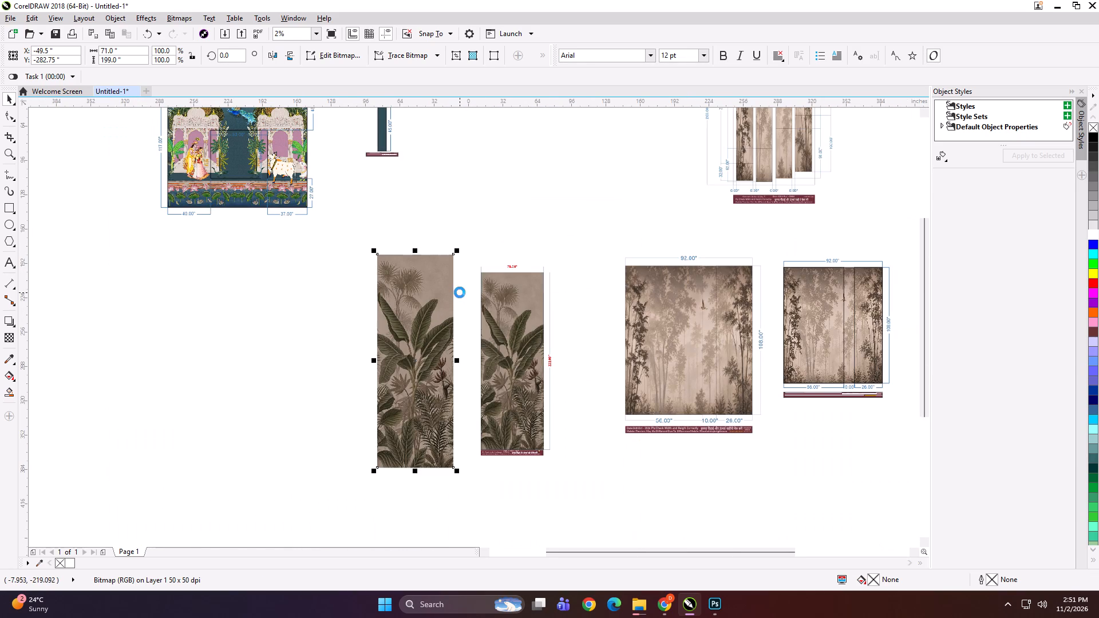
# Ungroup the 92x108 forest mural layout beside its reference and delete its dimension labels and dimension lines.
pyautogui.keyDown('shift'); pyautogui.click(515, 324); pyautogui.keyUp('shift')
pyautogui.scroll(-1, 464, 333)
pyautogui.click(316, 387)
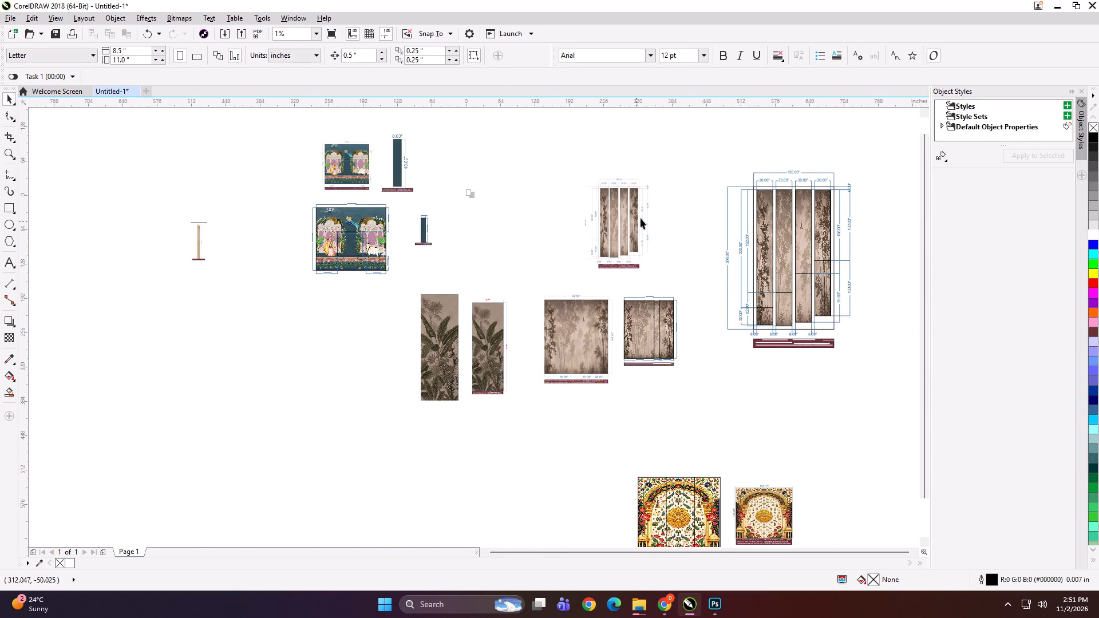
pyautogui.scroll(1, 842, 181)
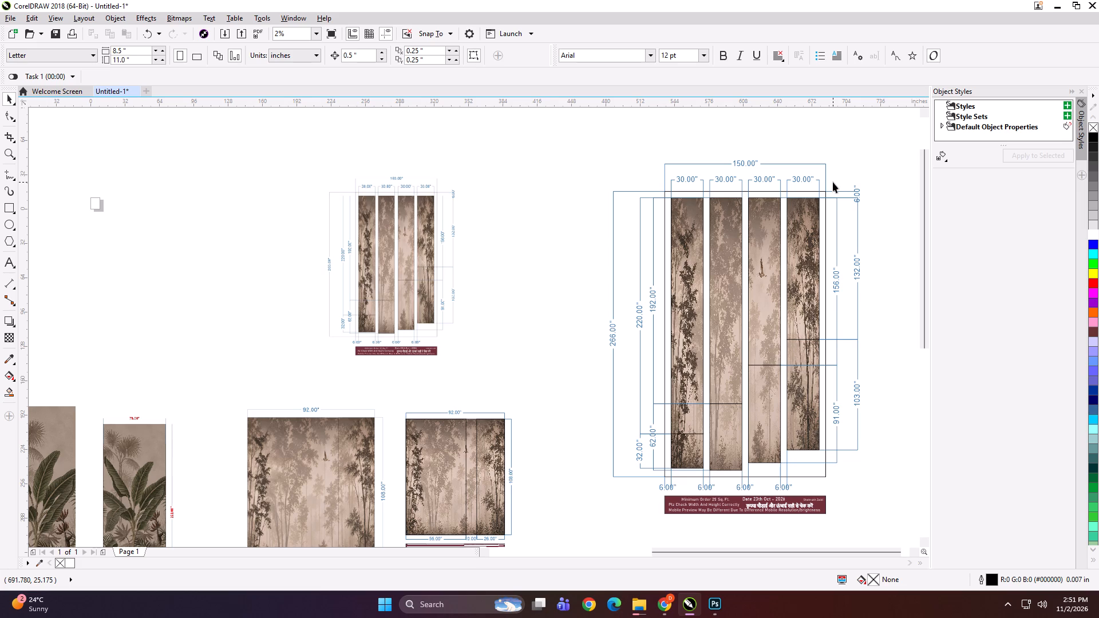
pyautogui.scroll(-1, 318, 201)
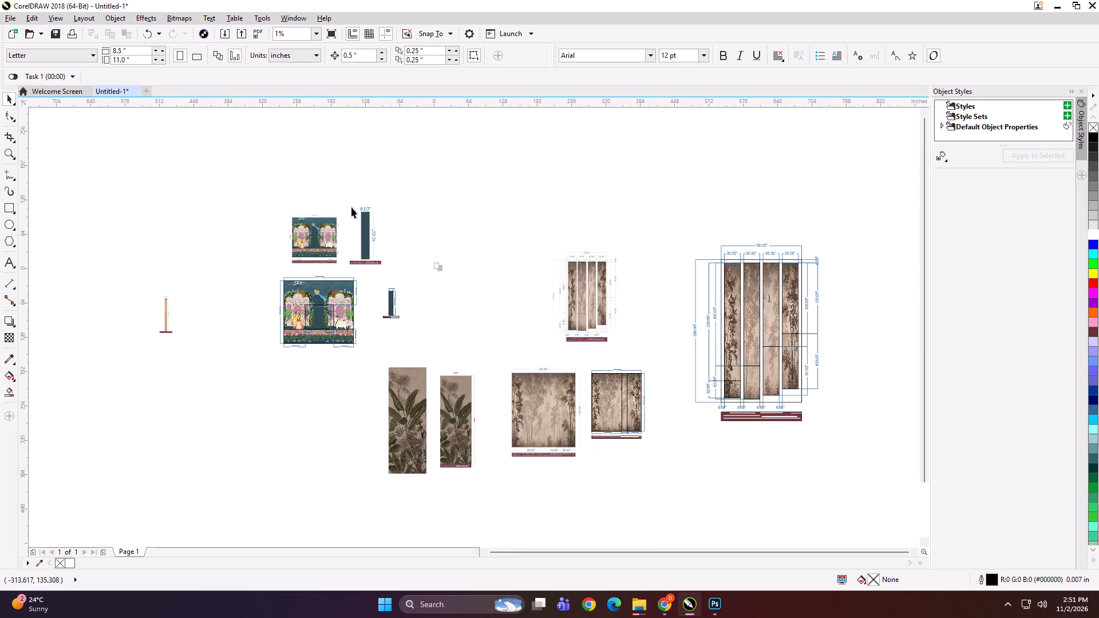
pyautogui.click(557, 411)
pyautogui.scroll(1, 622, 437)
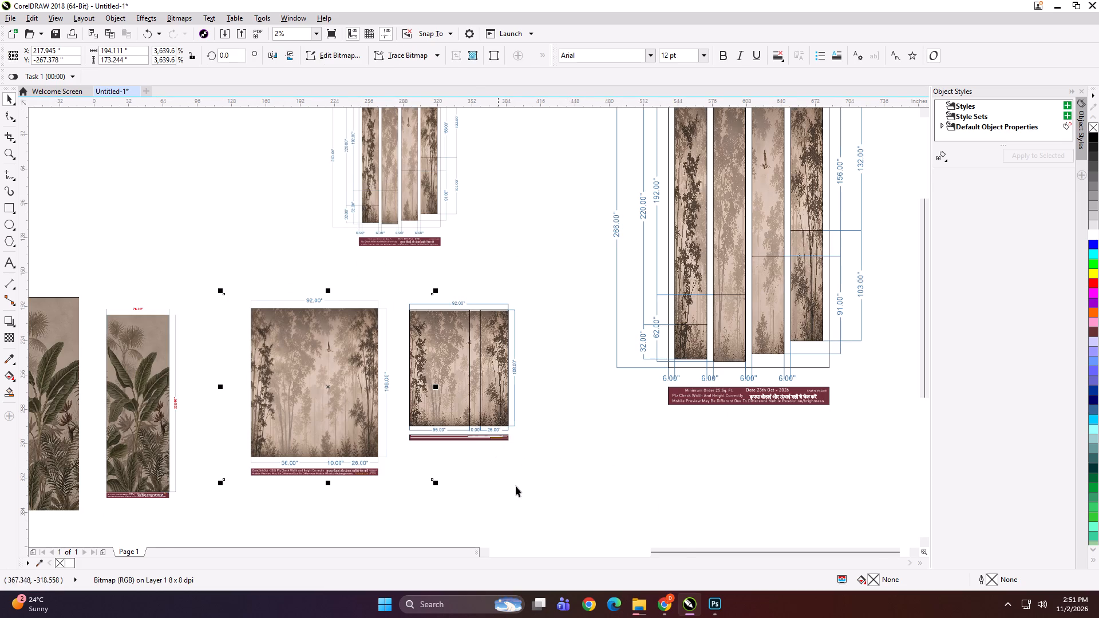
pyautogui.click(525, 520)
pyautogui.scroll(1, 309, 399)
pyautogui.click(624, 334)
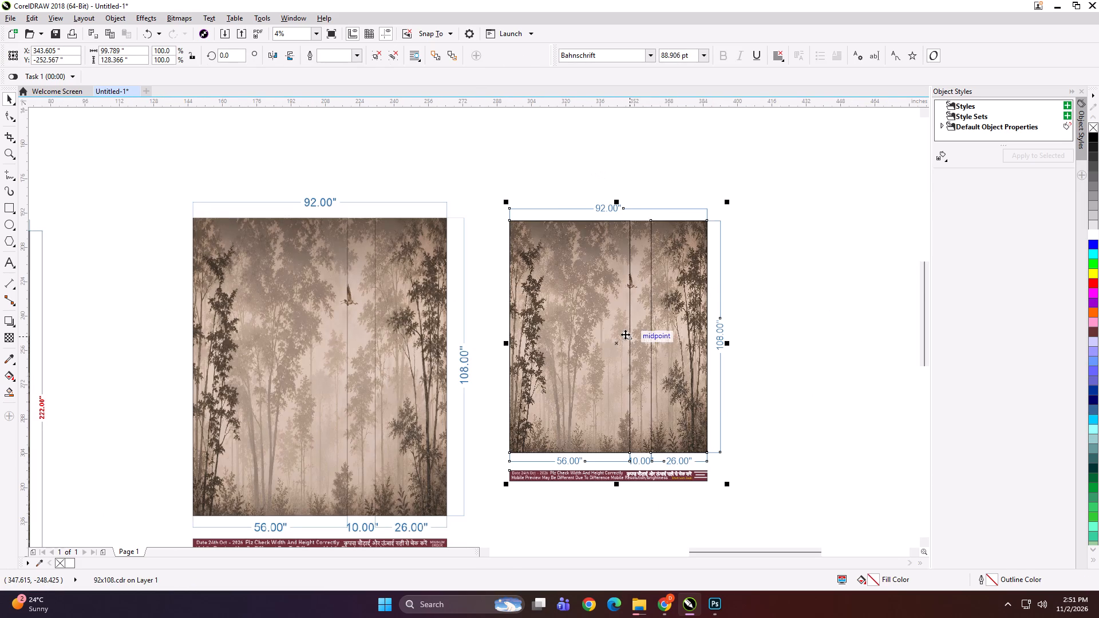
pyautogui.hotkey('ctrl', 'u')
pyautogui.click(562, 166)
pyautogui.moveTo(561, 166); pyautogui.dragTo(764, 379)
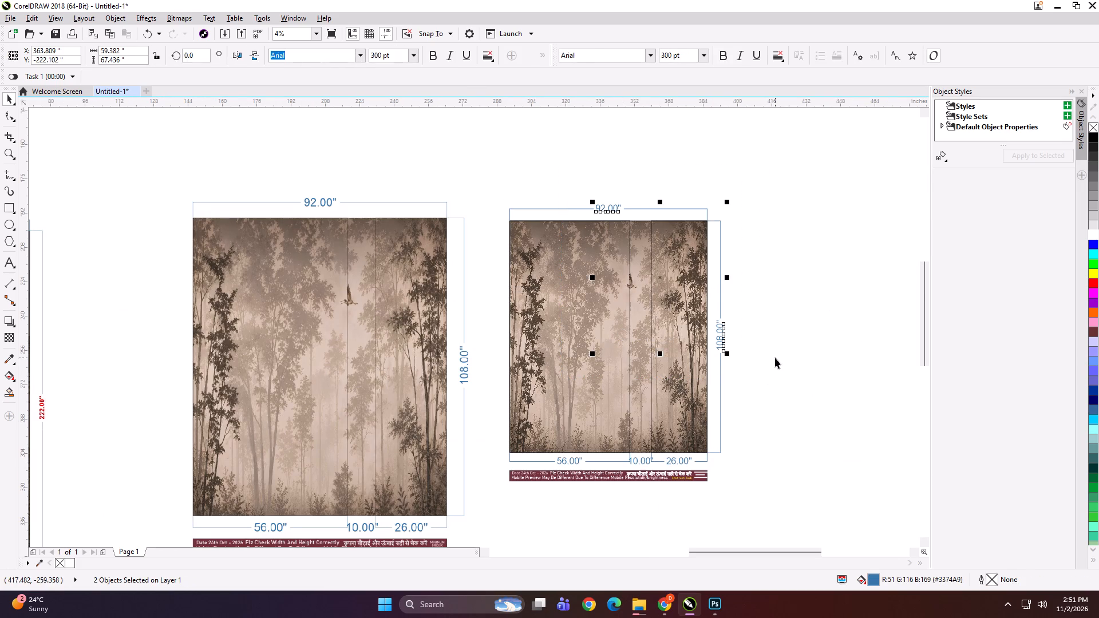
pyautogui.press('Delete')
pyautogui.moveTo(777, 355); pyautogui.dragTo(511, 513)
pyautogui.press('Delete')
# Delete the outer frame and the panel rectangles lying over the forest mural.
pyautogui.moveTo(667, 405); pyautogui.dragTo(699, 405)
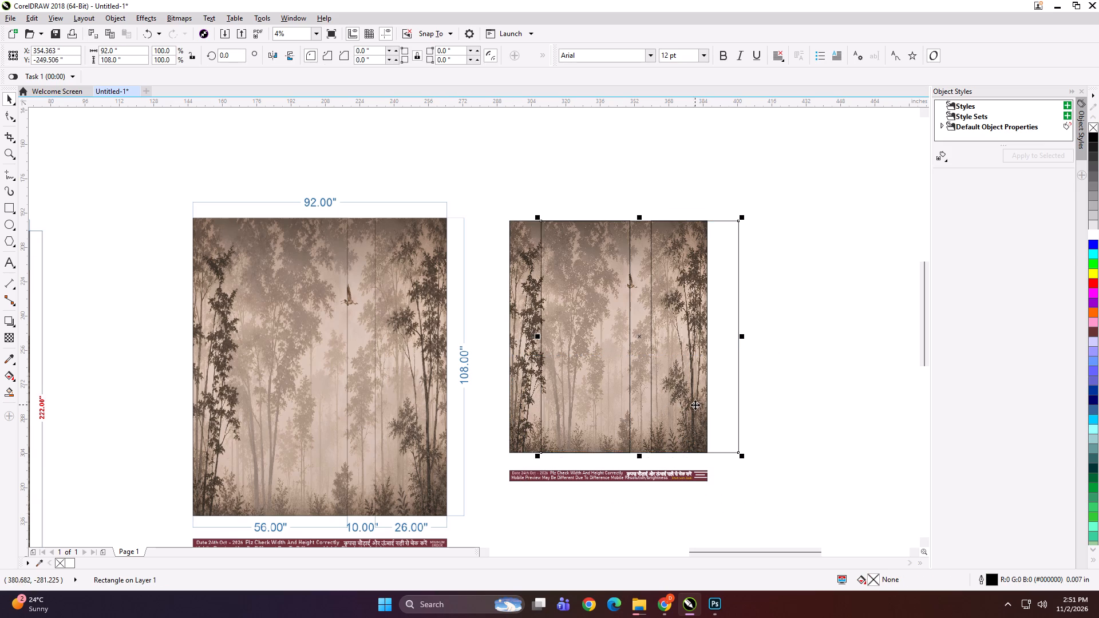
pyautogui.press('Delete')
pyautogui.moveTo(620, 379); pyautogui.dragTo(602, 374)
pyautogui.press('Delete')
pyautogui.moveTo(684, 369); pyautogui.dragTo(729, 365)
pyautogui.press('Delete')
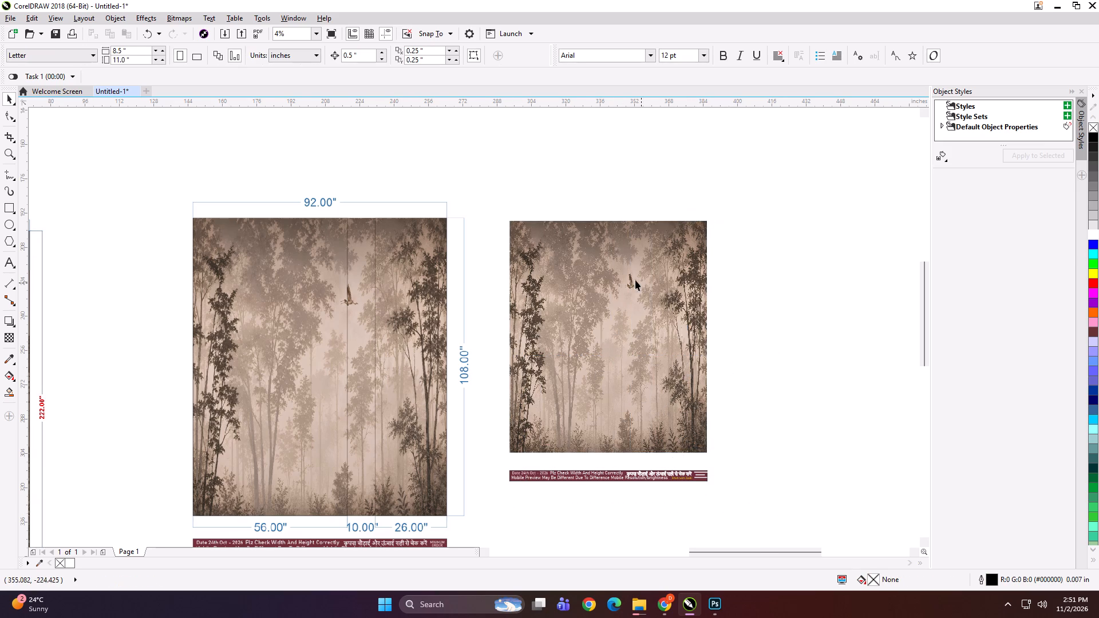
# Delete the maroon note strip beneath the forest mural.
pyautogui.scroll(3, 635, 280)
pyautogui.scroll(1, 598, 330)
pyautogui.scroll(-4, 597, 330)
pyautogui.click(597, 324)
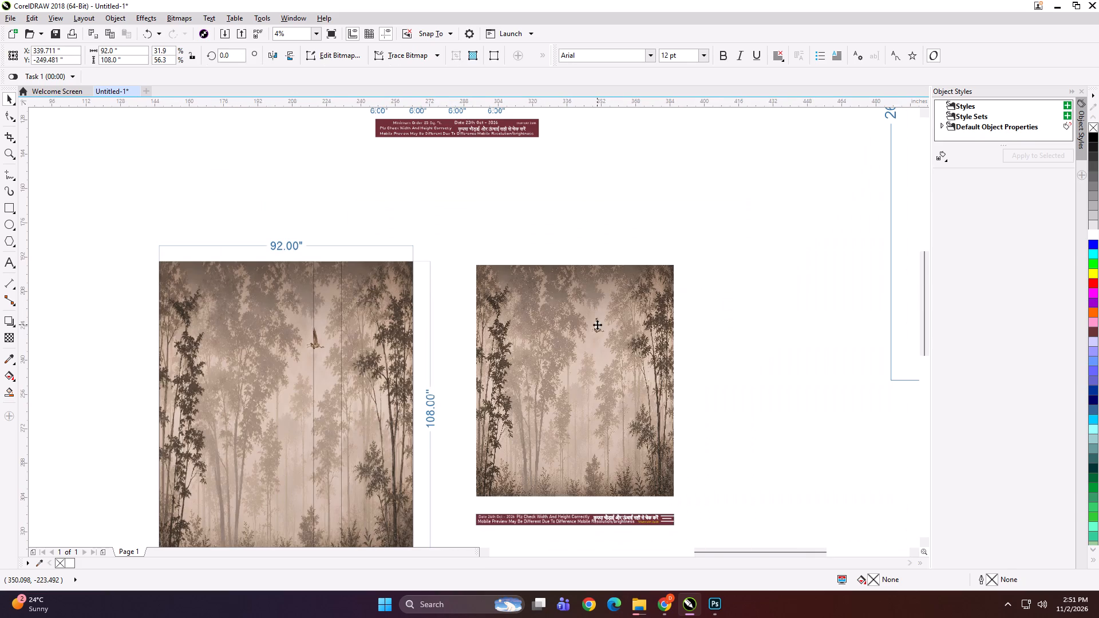
pyautogui.moveTo(751, 473); pyautogui.dragTo(468, 537)
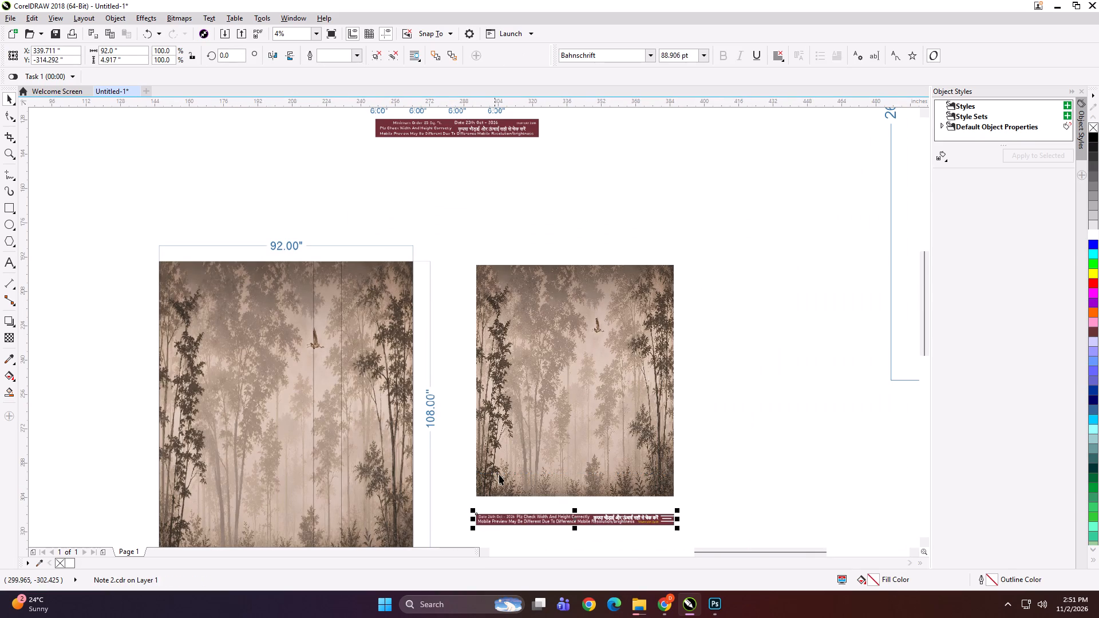
pyautogui.press('Delete')
# Reposition the bare forest mural and its dimensioned reference layout, leaving a wider gap between them.
pyautogui.click(567, 366)
pyautogui.moveTo(560, 342); pyautogui.dragTo(579, 327)
pyautogui.moveTo(385, 355); pyautogui.dragTo(356, 284)
pyautogui.moveTo(424, 300); pyautogui.dragTo(412, 290)
pyautogui.moveTo(579, 303); pyautogui.dragTo(594, 301)
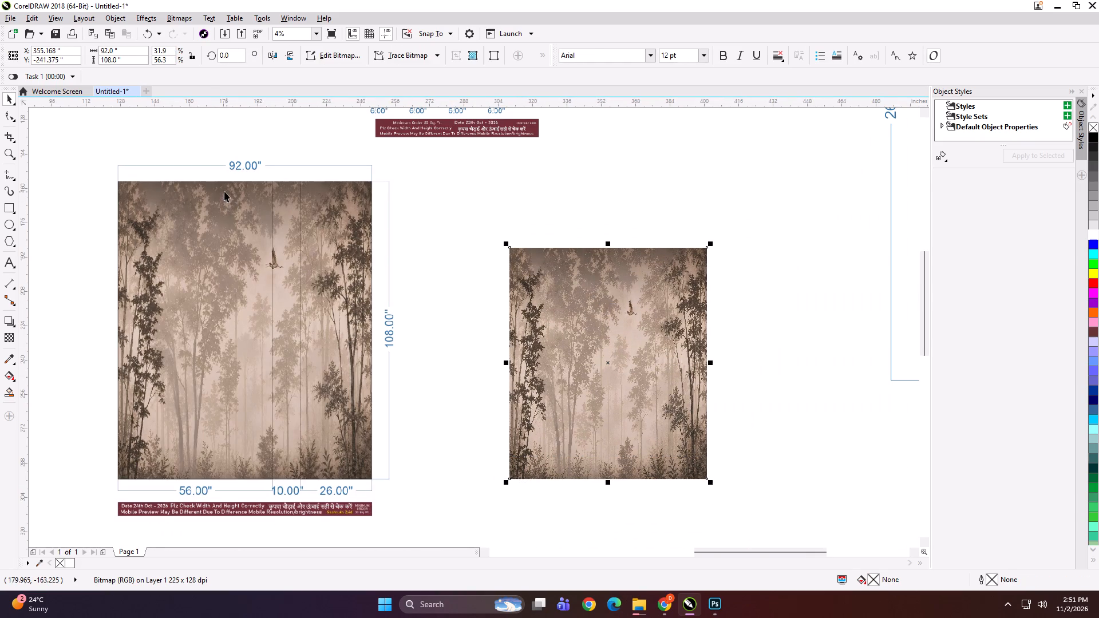
# Create a 53 x 108 in panel rectangle over the forest mural, aligned to the mural's left edge.
pyautogui.keyDown('shift'); pyautogui.doubleClick(5, 208); pyautogui.keyUp('shift')
pyautogui.hotkey('shift', 'space')
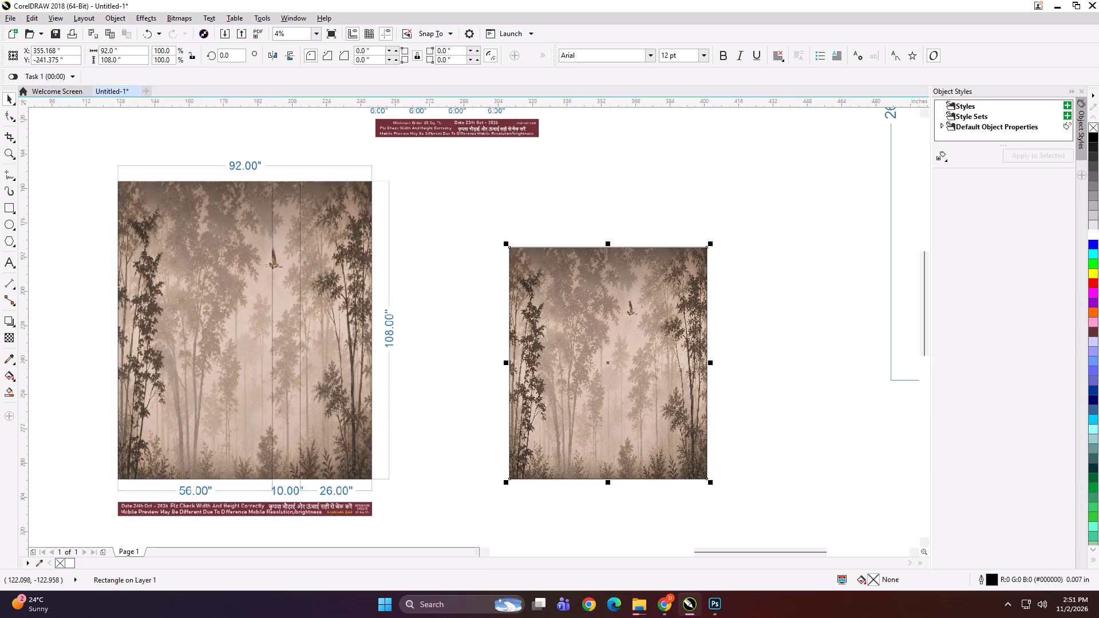
pyautogui.click(125, 46)
pyautogui.click(127, 50)
pyautogui.hotkey('ctrl', 'a')
pyautogui.write('53')
pyautogui.press('Return')
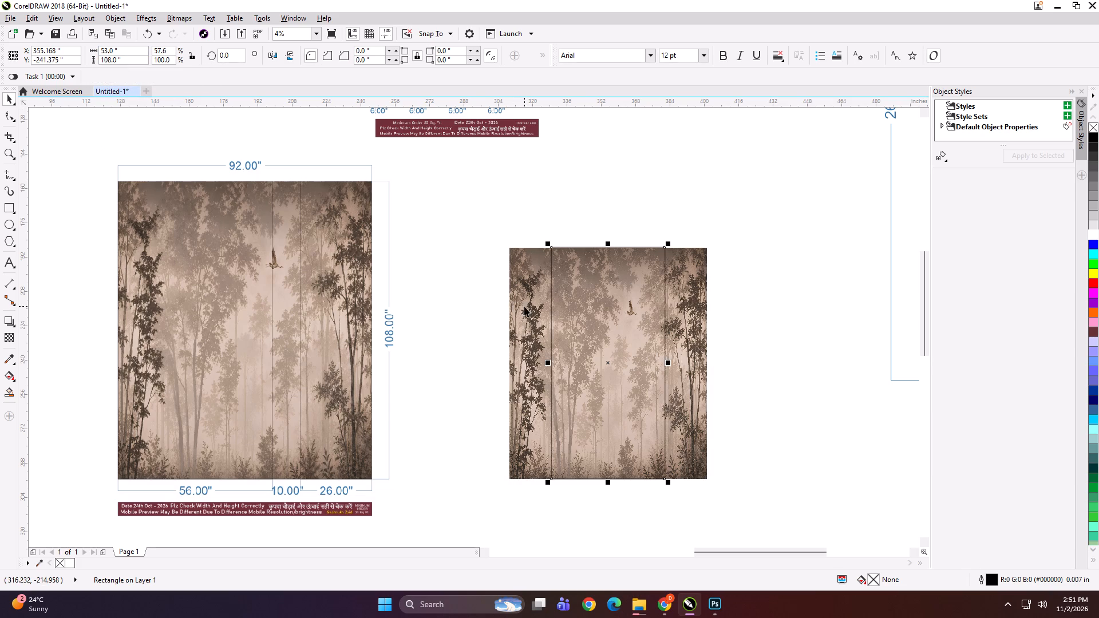
pyautogui.keyDown('shift'); pyautogui.click(524, 306); pyautogui.keyUp('shift')
pyautogui.press('l')
pyautogui.click(583, 209)
pyautogui.click(601, 330)
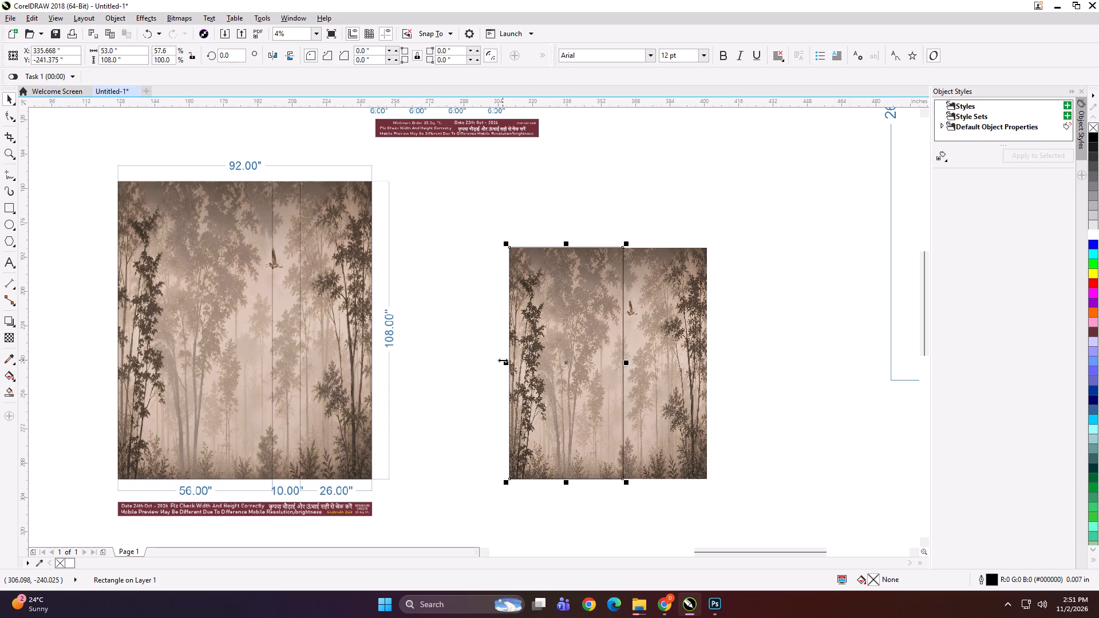
# Mirror a copy of the panel rectangle to its right, nudge it 0.5 in left and narrow it to the mural's right edge.
pyautogui.moveTo(503, 362); pyautogui.dragTo(683, 355)
pyautogui.keyDown('ctrl'); pyautogui.rightClick(683, 355); pyautogui.keyUp('ctrl')
pyautogui.press('Left')
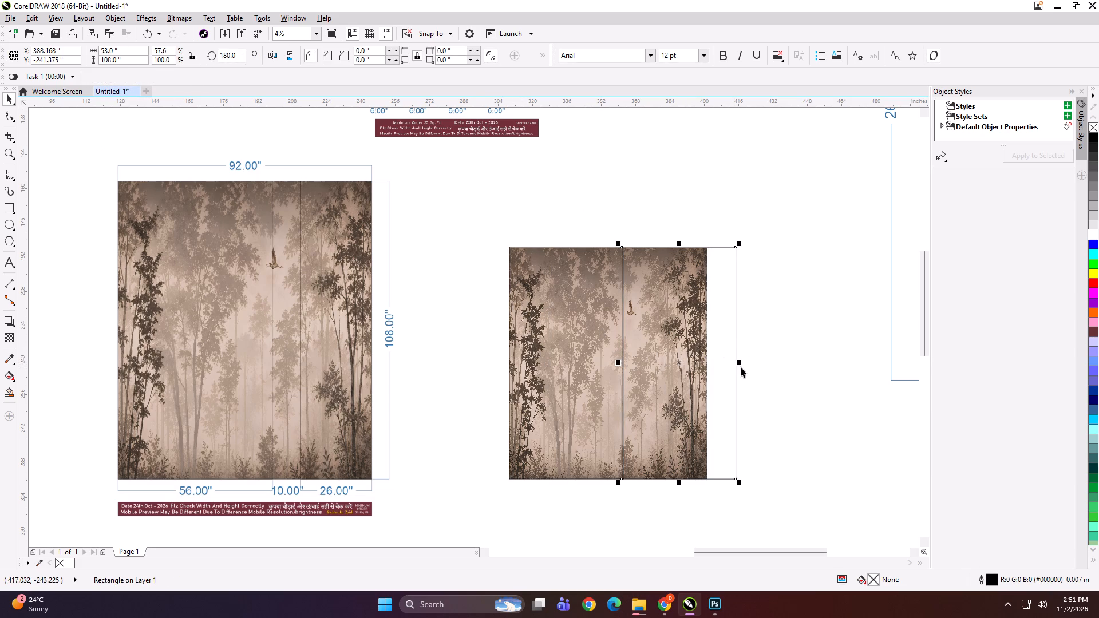
pyautogui.moveTo(741, 362); pyautogui.dragTo(712, 358)
# Group the two panel rectangles, PowerClip the forest mural into them and ungroup the result into separate panels.
pyautogui.keyDown('shift'); pyautogui.click(580, 337); pyautogui.keyUp('shift')
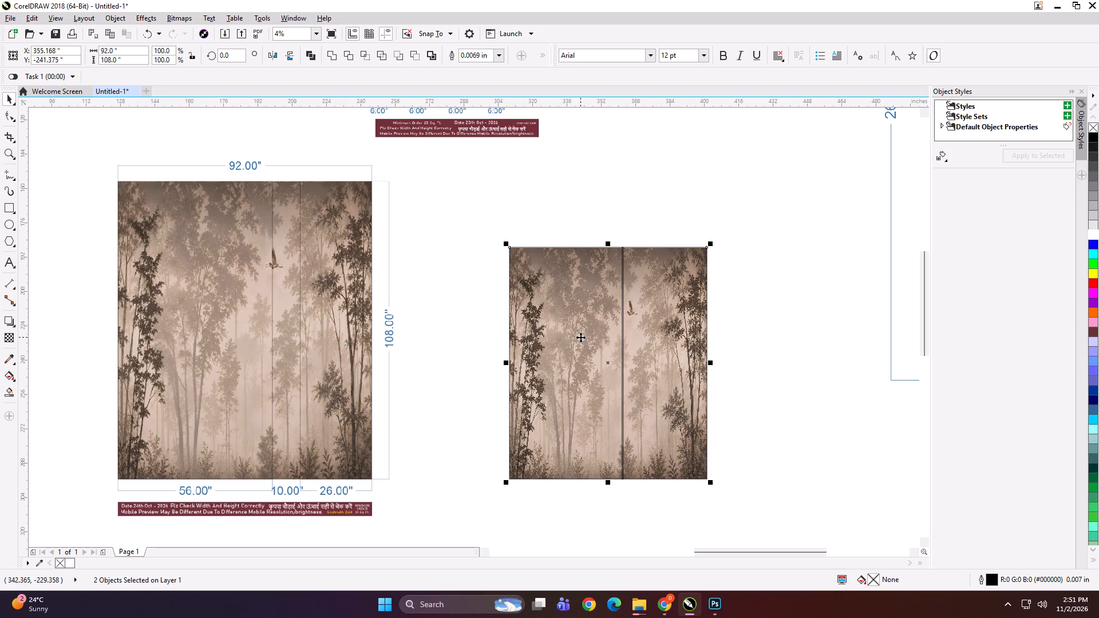
pyautogui.hotkey('ctrl', 'g')
pyautogui.click(579, 217)
pyautogui.keyDown('alt'); pyautogui.click(584, 282); pyautogui.keyUp('alt')
pyautogui.hotkey('shift', 'Return')
pyautogui.click(584, 283)
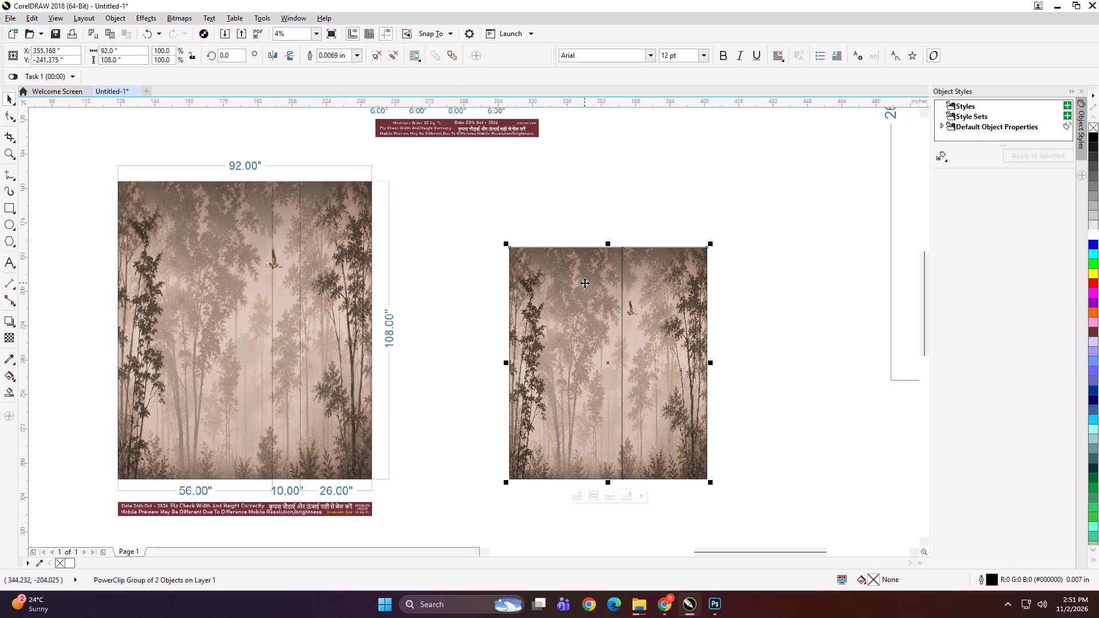
pyautogui.hotkey('ctrl', 'u')
pyautogui.click(592, 217)
# Check the forest mural's preview and order details in the WhatsApp order chat, and return to CorelDRAW.
pyautogui.click(663, 615)
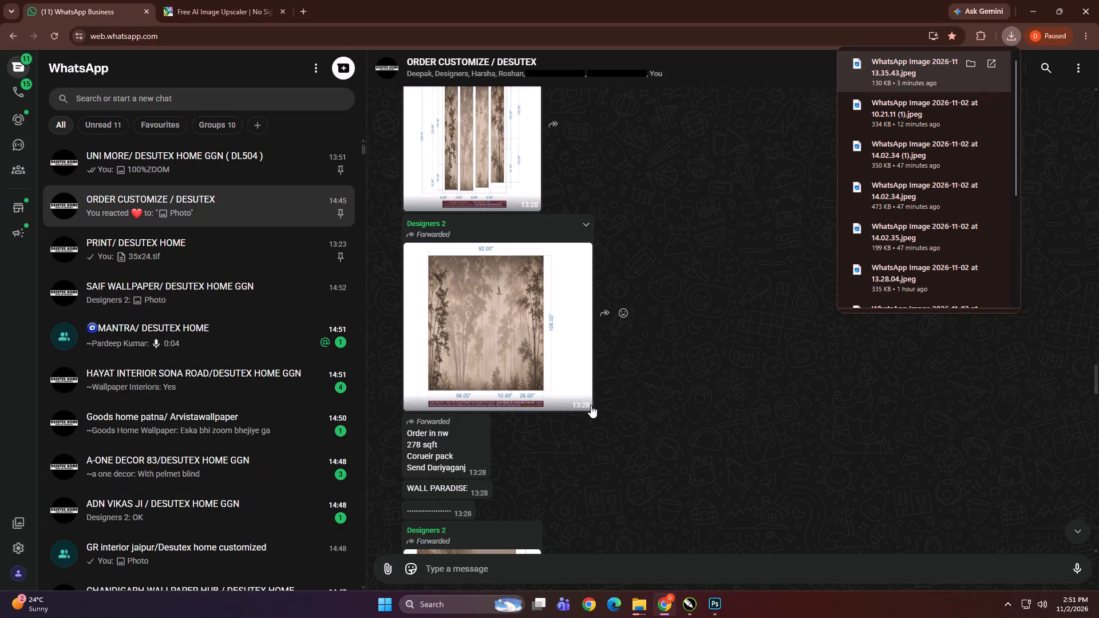
pyautogui.click(696, 608)
# Add the text label "92*18 PANEL 1" at the top edge of the left forest panel.
pyautogui.click(600, 336)
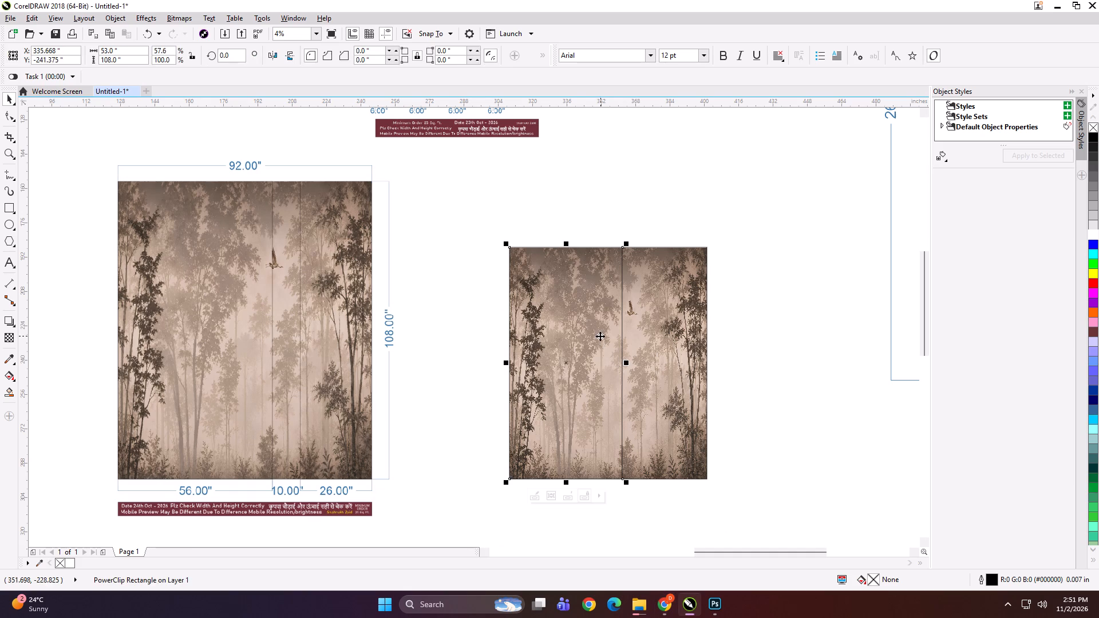
pyautogui.click(551, 204)
pyautogui.click(9, 264)
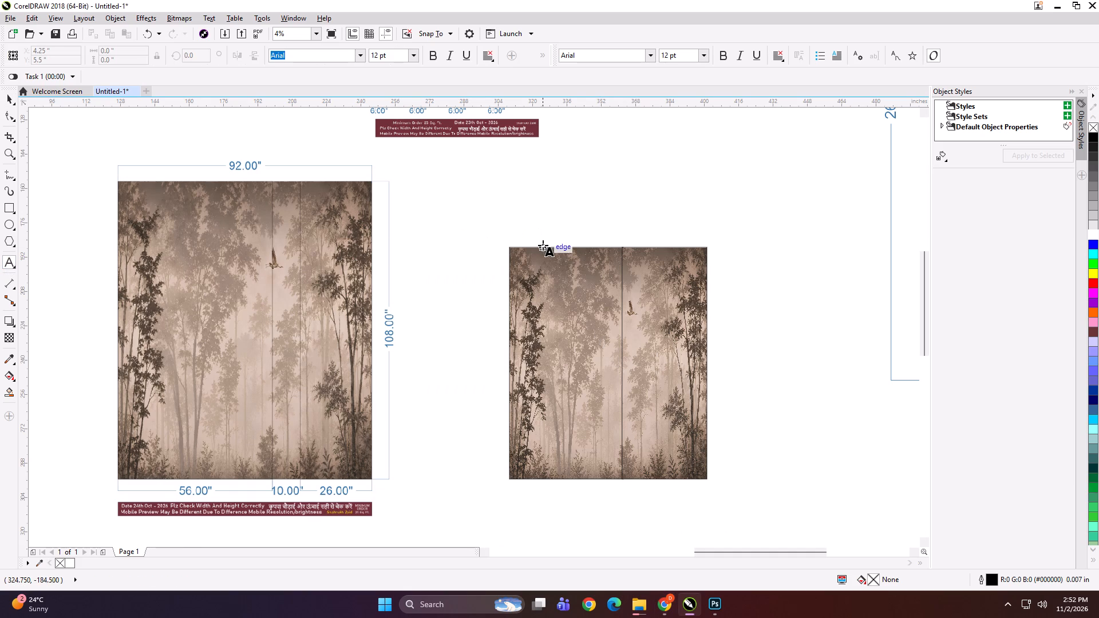
pyautogui.click(543, 245)
pyautogui.write('92*18 PANEL 1')
# Copy the label to the top edge of the right forest panel and change it to "92*18 PANEL 2".
pyautogui.hotkey('ctrl', 'a')
pyautogui.hotkey('ctrl', 'c')
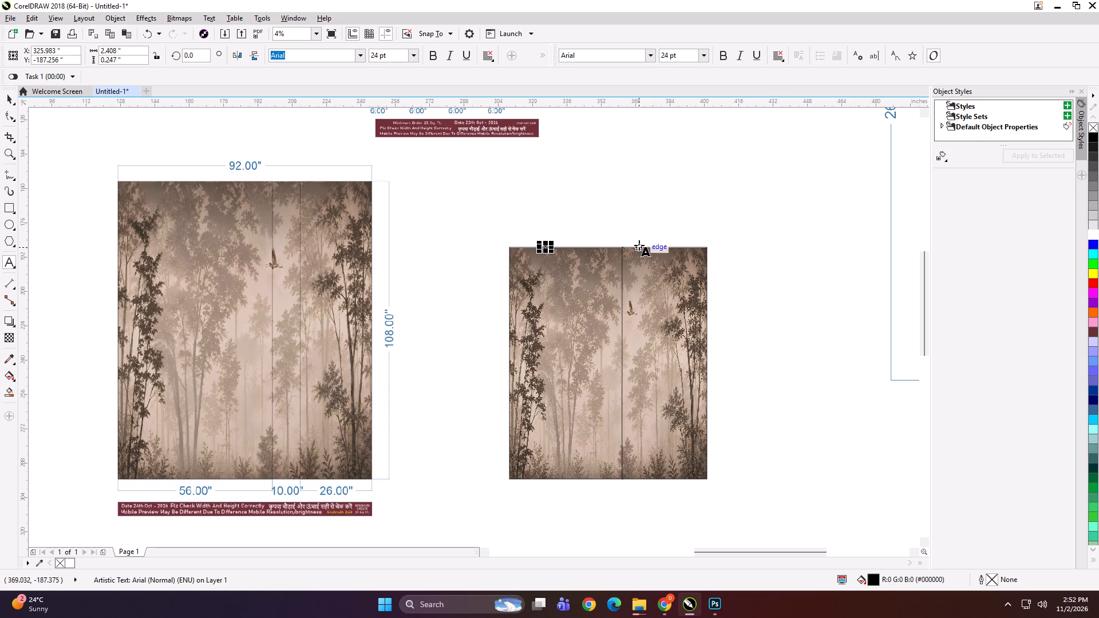
pyautogui.click(639, 245)
pyautogui.hotkey('ctrl', 'v')
pyautogui.press('BackSpace')
pyautogui.press('2')
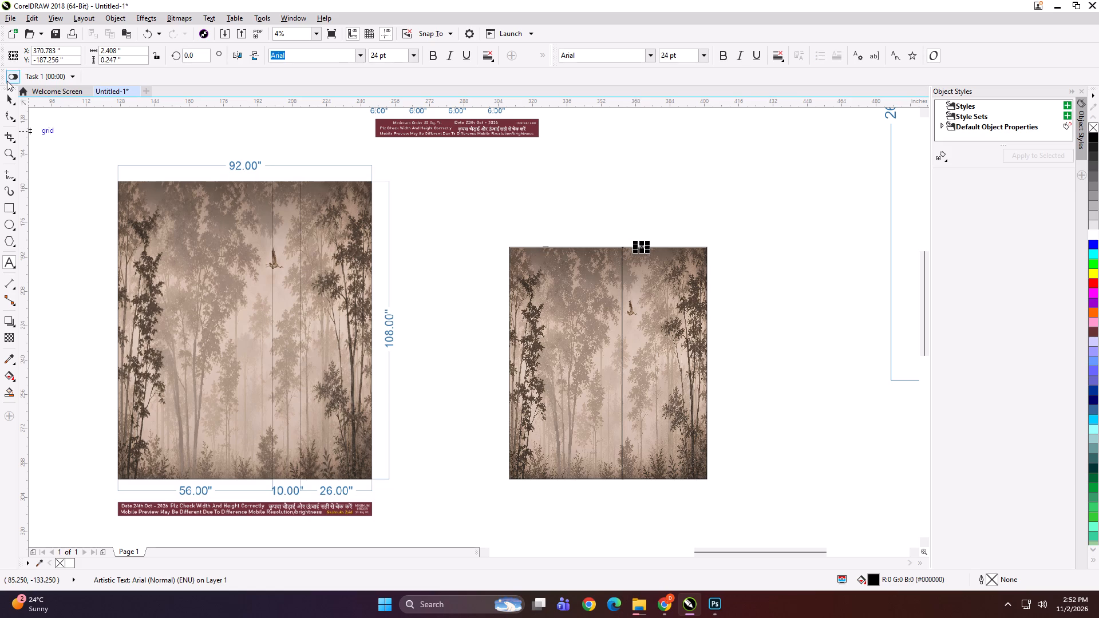
# Group each forest panel with its own text label.
pyautogui.click(8, 94)
pyautogui.keyDown('shift'); pyautogui.click(666, 291); pyautogui.keyUp('shift')
pyautogui.hotkey('ctrl', 'g')
pyautogui.moveTo(653, 215); pyautogui.dragTo(511, 294)
pyautogui.keyDown('shift'); pyautogui.click(523, 294); pyautogui.keyUp('shift')
pyautogui.hotkey('ctrl', 'g')
# Start exporting the grouped left forest panel as a TIFF bitmap and browse to the work (D:) drive.
pyautogui.hotkey('ctrl', 'e')
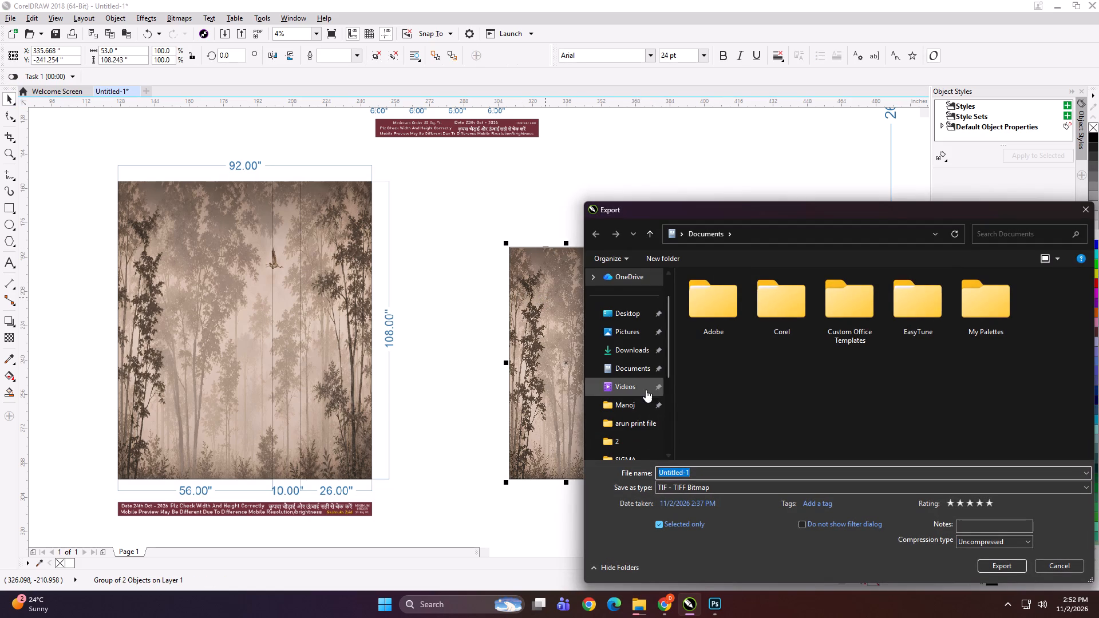
pyautogui.scroll(-2, 631, 409)
pyautogui.click(632, 354)
pyautogui.doubleClick(888, 291)
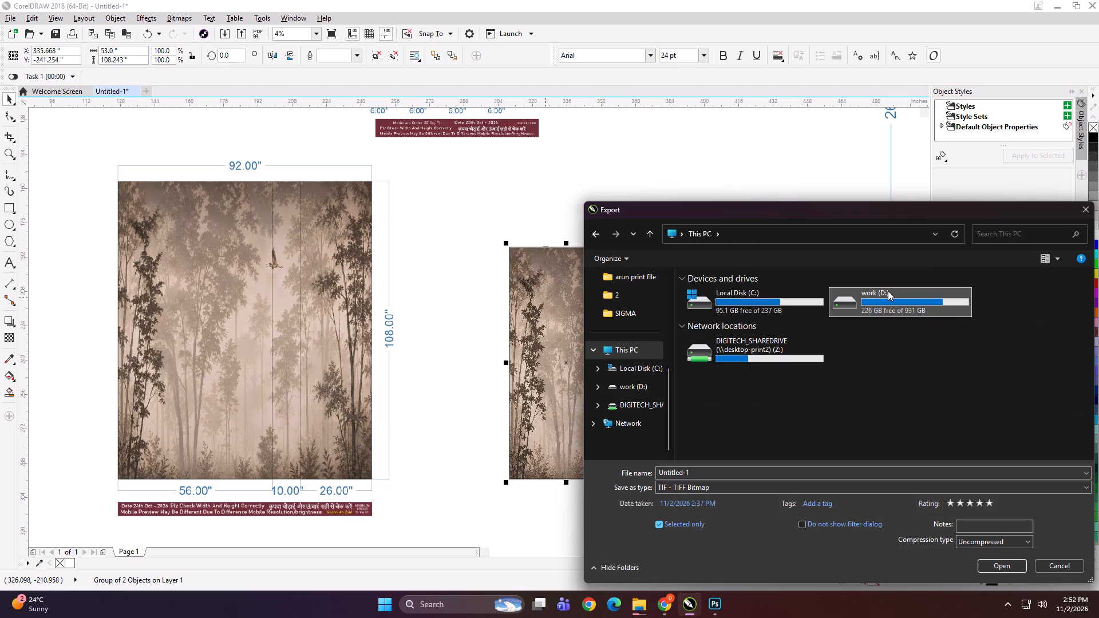
# Retry the interrupted copy to the wall paradise folder for the items that could not be found.
pyautogui.click(641, 606)
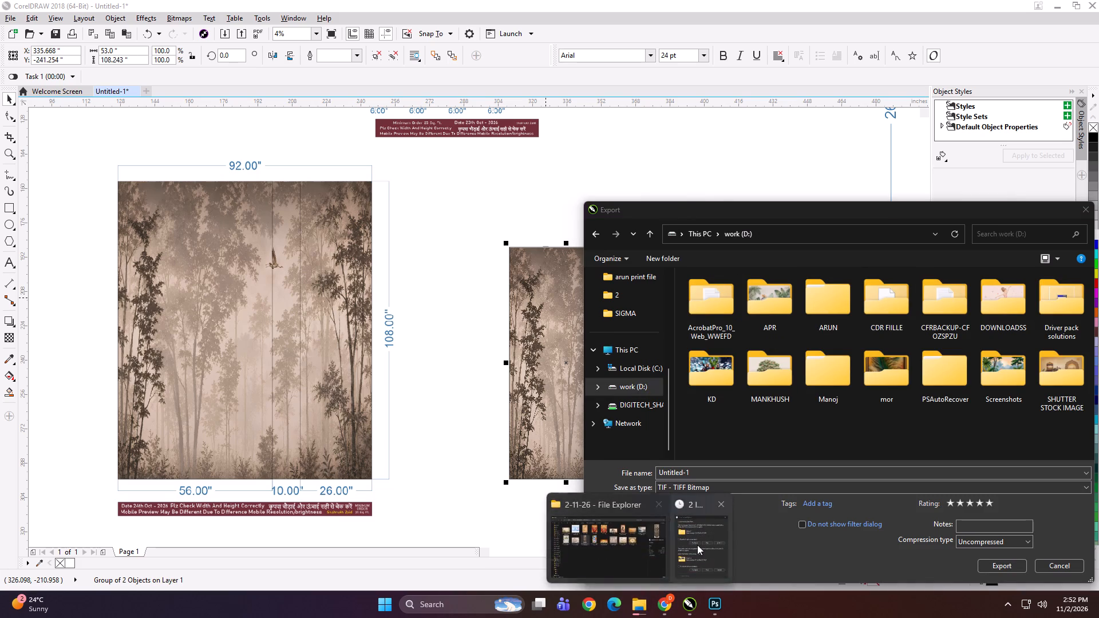
pyautogui.click(697, 545)
pyautogui.click(480, 253)
pyautogui.click(506, 267)
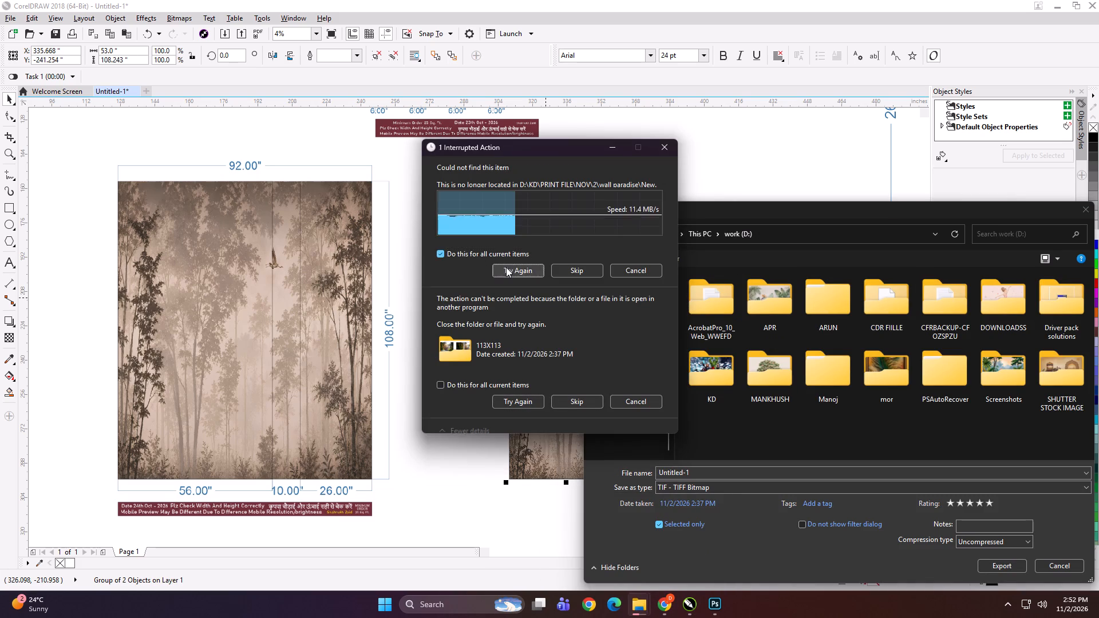
pyautogui.click(502, 253)
pyautogui.click(503, 264)
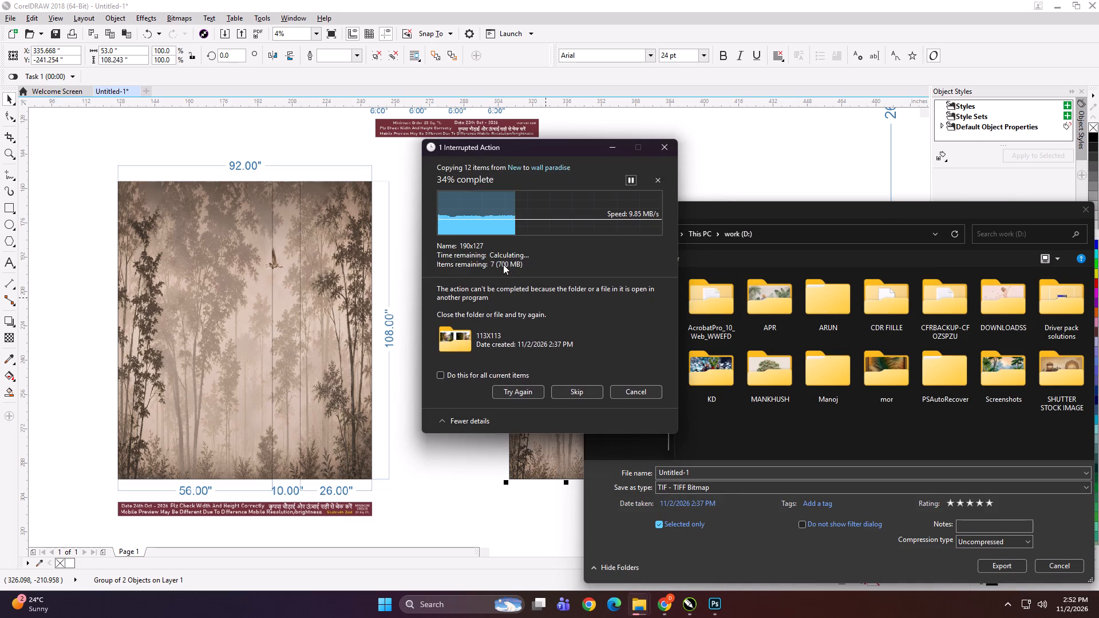
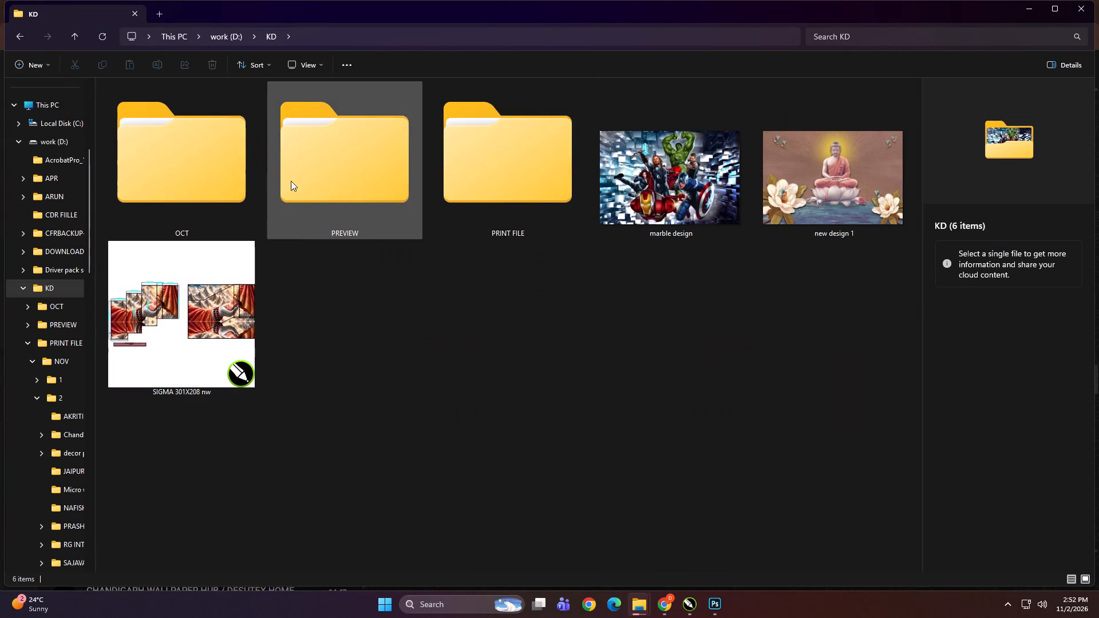
# Open the wall paradise folder inside PRINT FILE > NOV > 2.
pyautogui.doubleClick(517, 154)
pyautogui.click(359, 178)
pyautogui.click(359, 178)
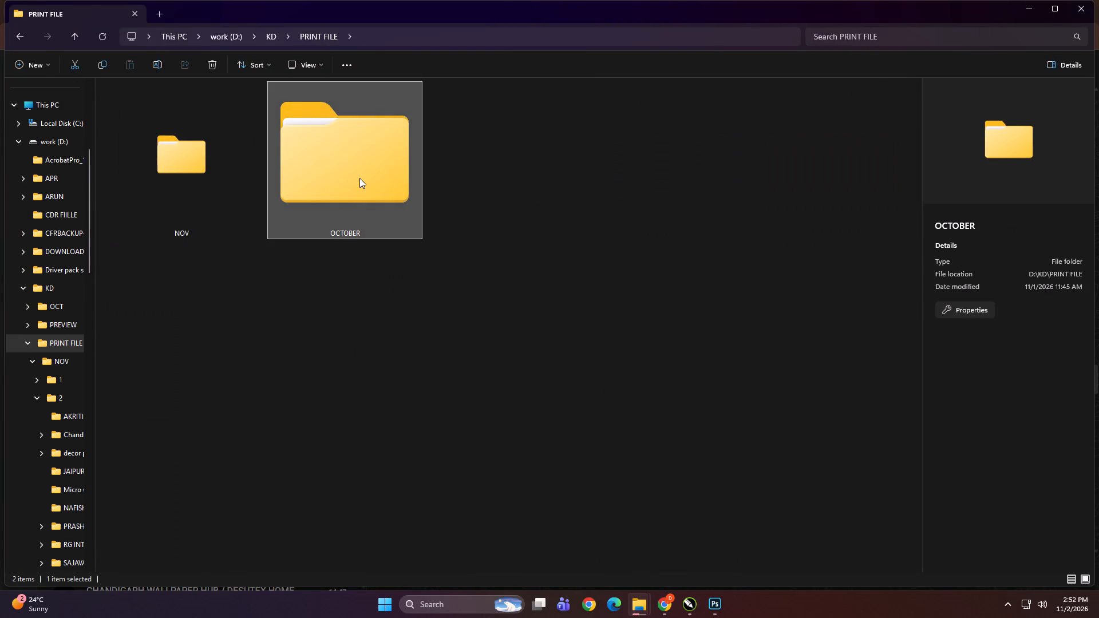
pyautogui.doubleClick(230, 183)
pyautogui.doubleClick(321, 167)
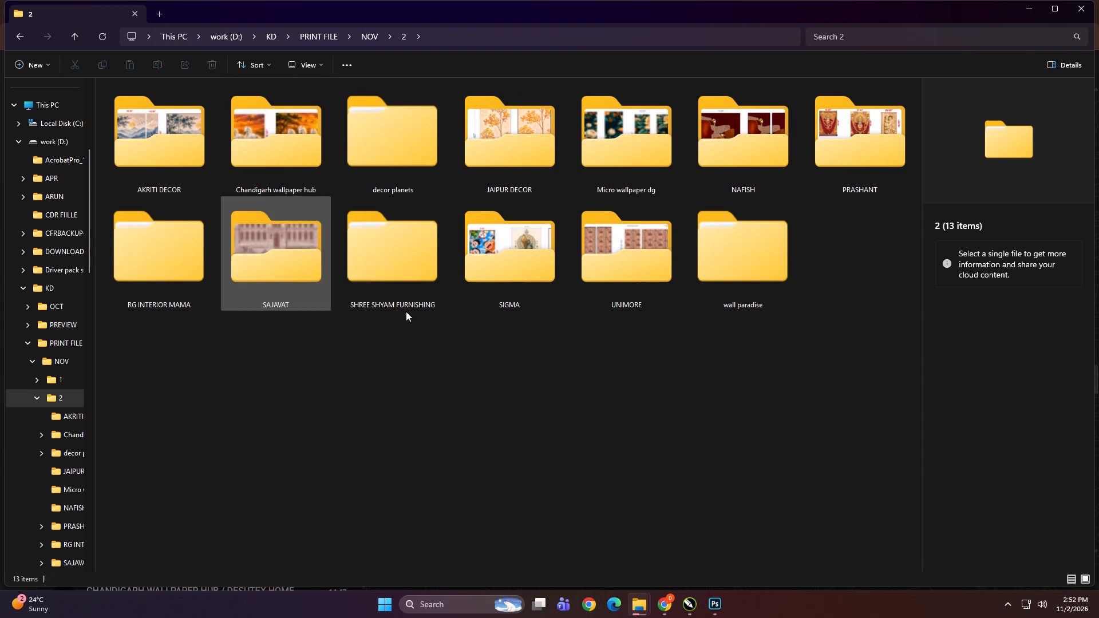
pyautogui.click(436, 374)
pyautogui.doubleClick(730, 264)
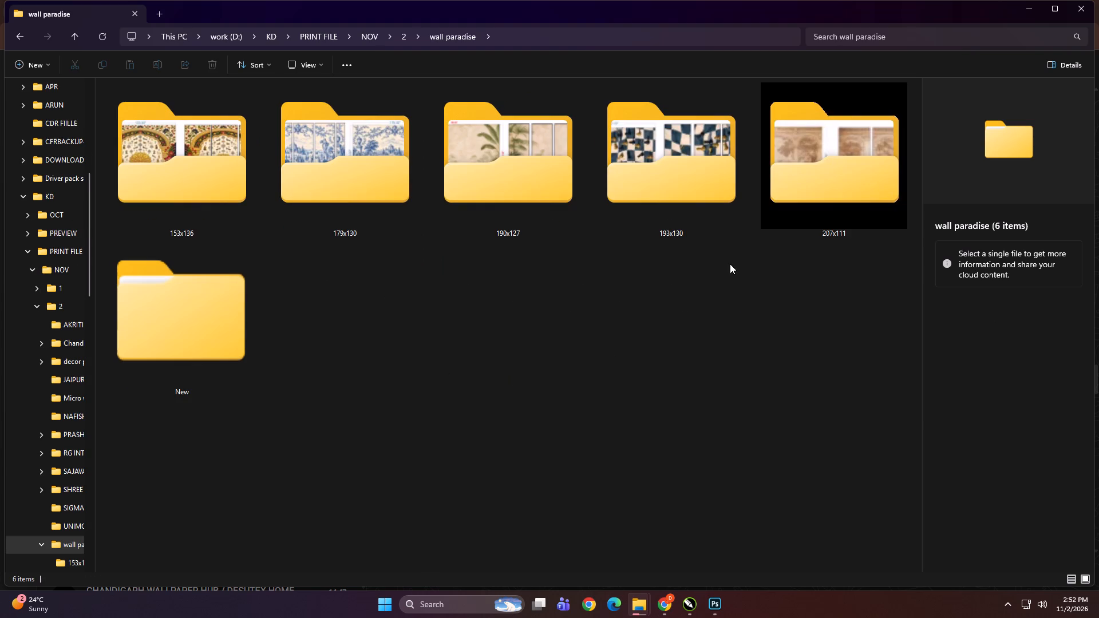
pyautogui.click(387, 340)
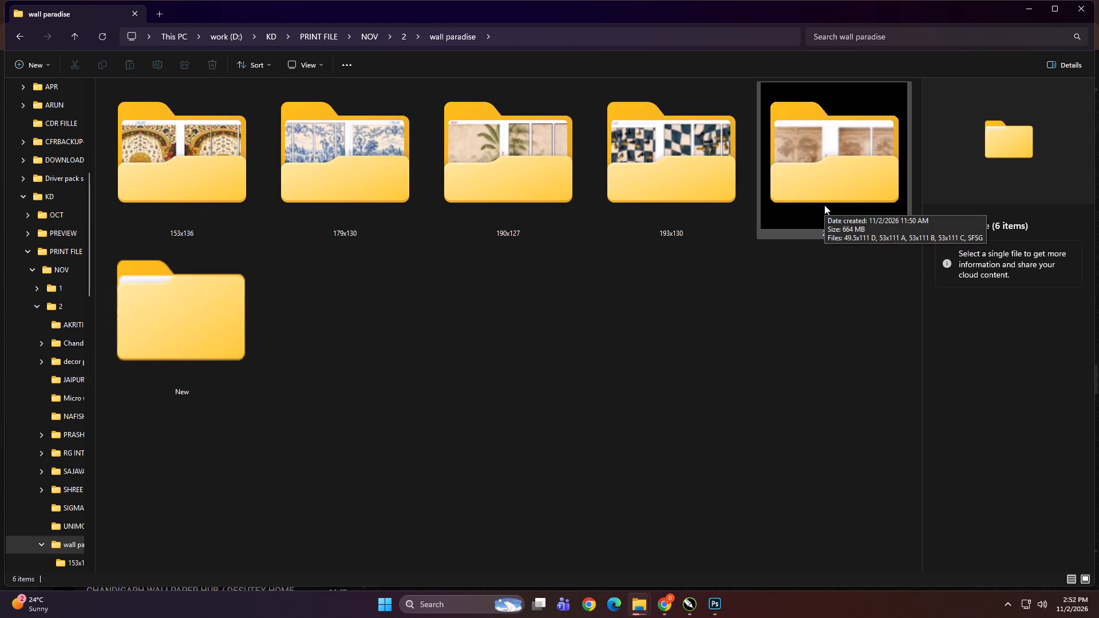
# Move the 190x127 folder from wall paradise into its New subfolder.
pyautogui.click(514, 189)
pyautogui.hotkey('ctrl', 'x')
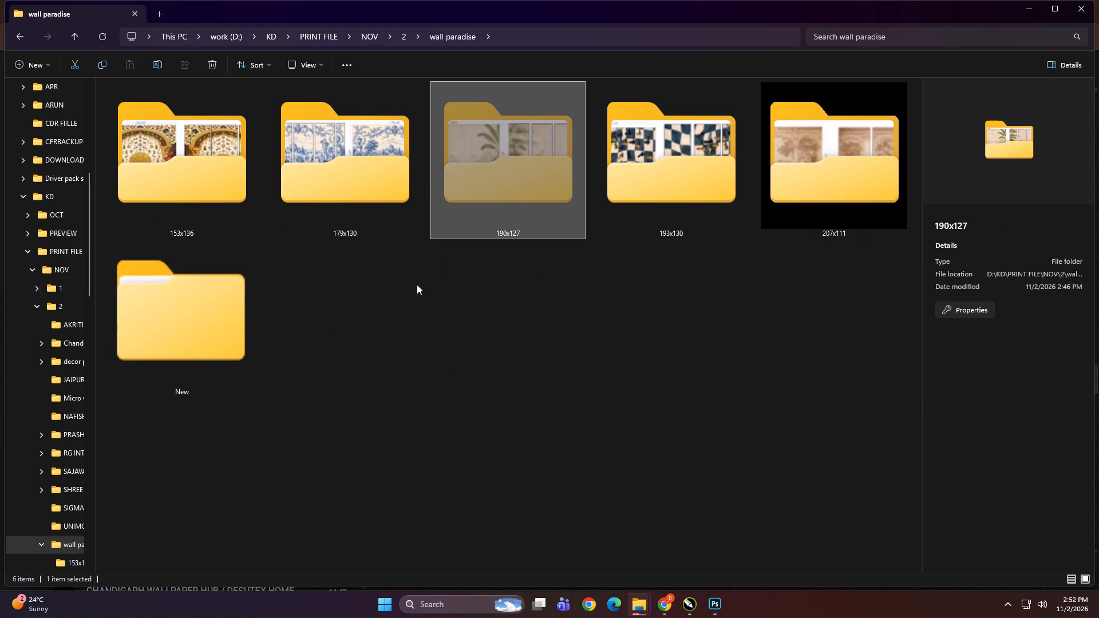
pyautogui.doubleClick(209, 320)
pyautogui.rightClick(319, 292)
pyautogui.click(333, 303)
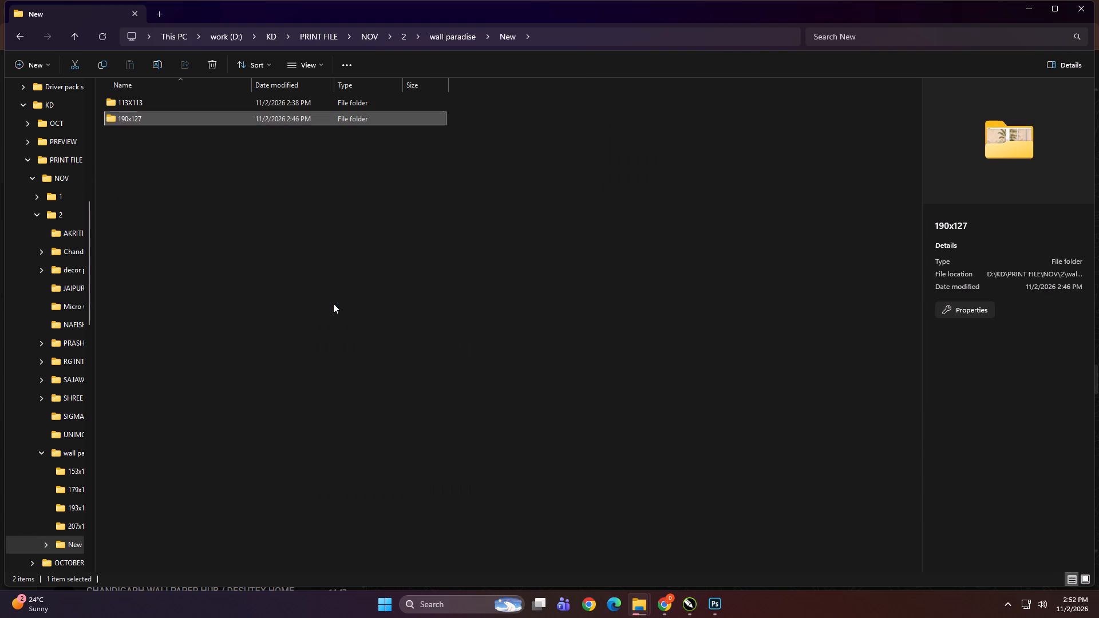
pyautogui.click(503, 360)
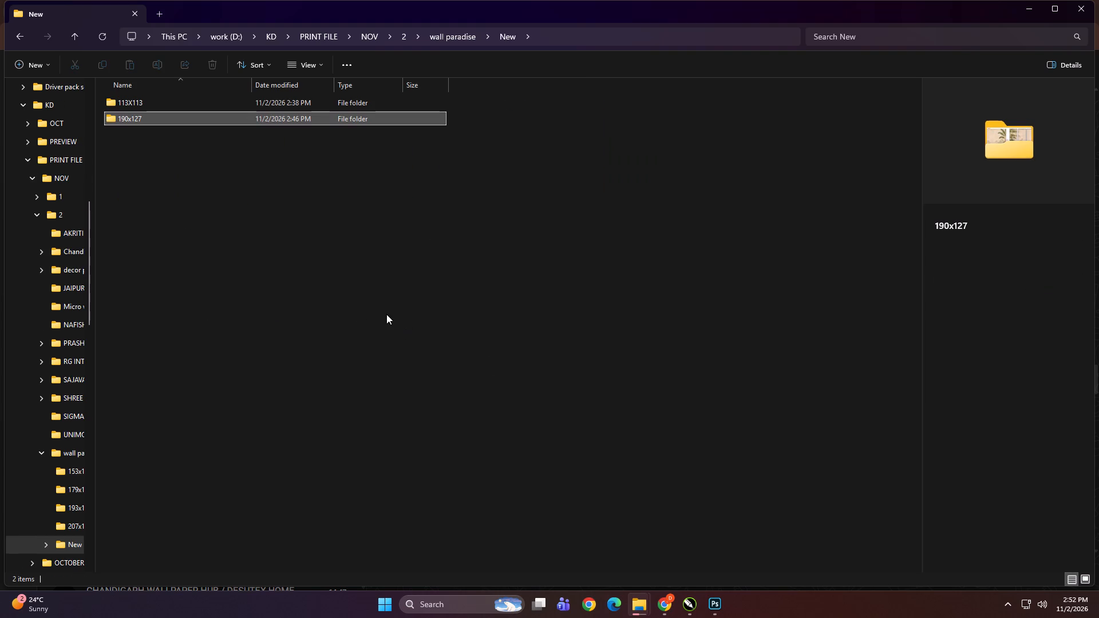
# Return to wall paradise and retry the interrupted transfers of 190x127 and 113X113, applying the choice to all current items.
pyautogui.press('BackSpace')
pyautogui.click(521, 332)
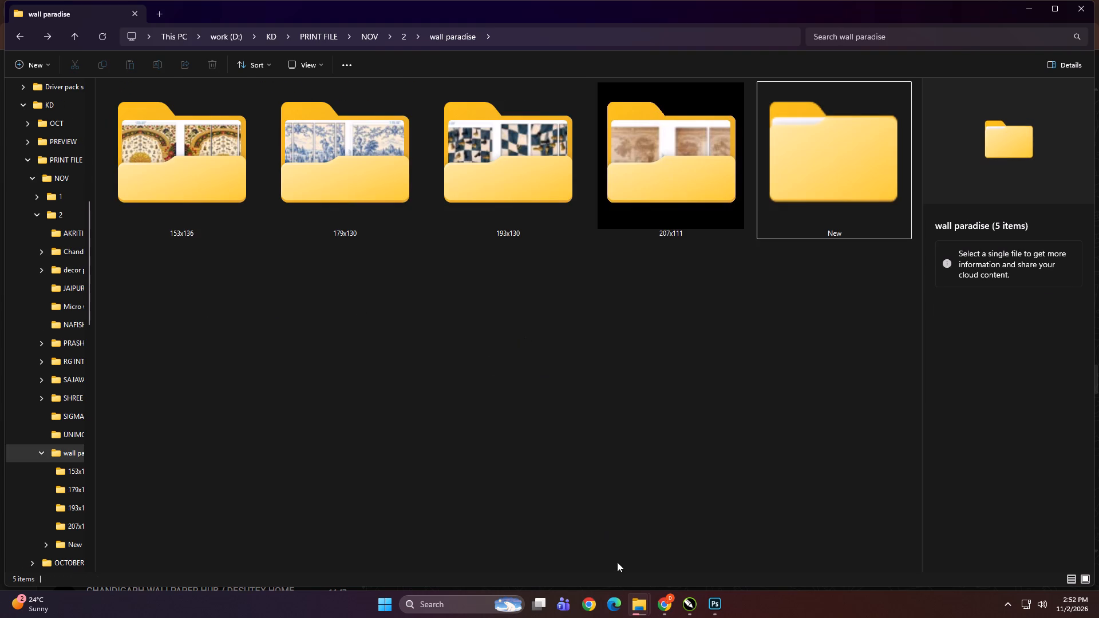
pyautogui.click(640, 603)
pyautogui.click(681, 552)
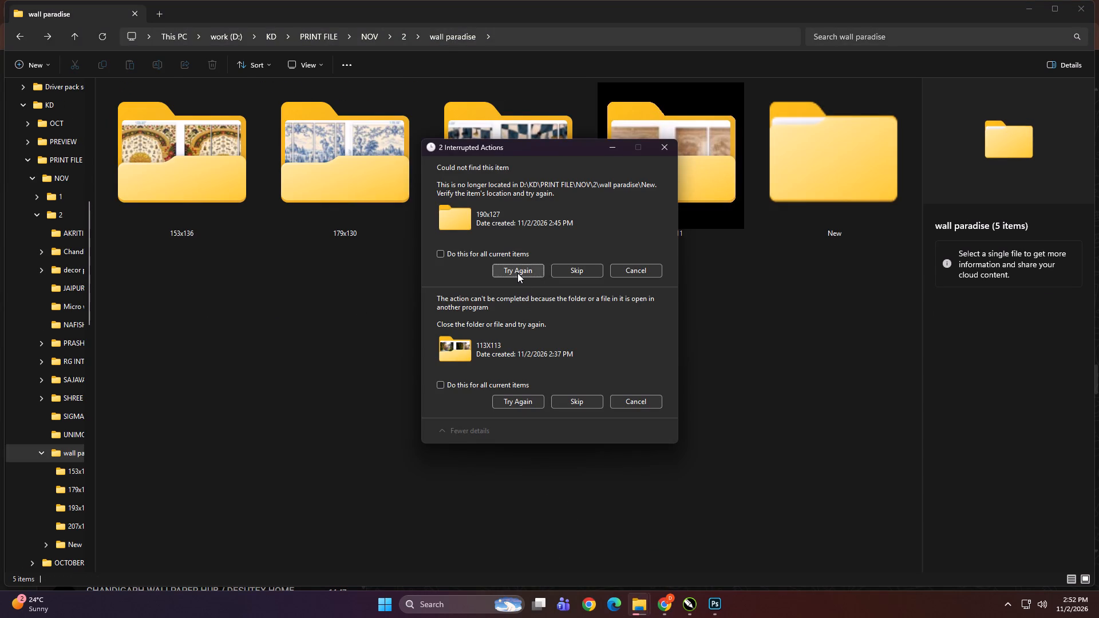
pyautogui.click(508, 255)
pyautogui.click(511, 271)
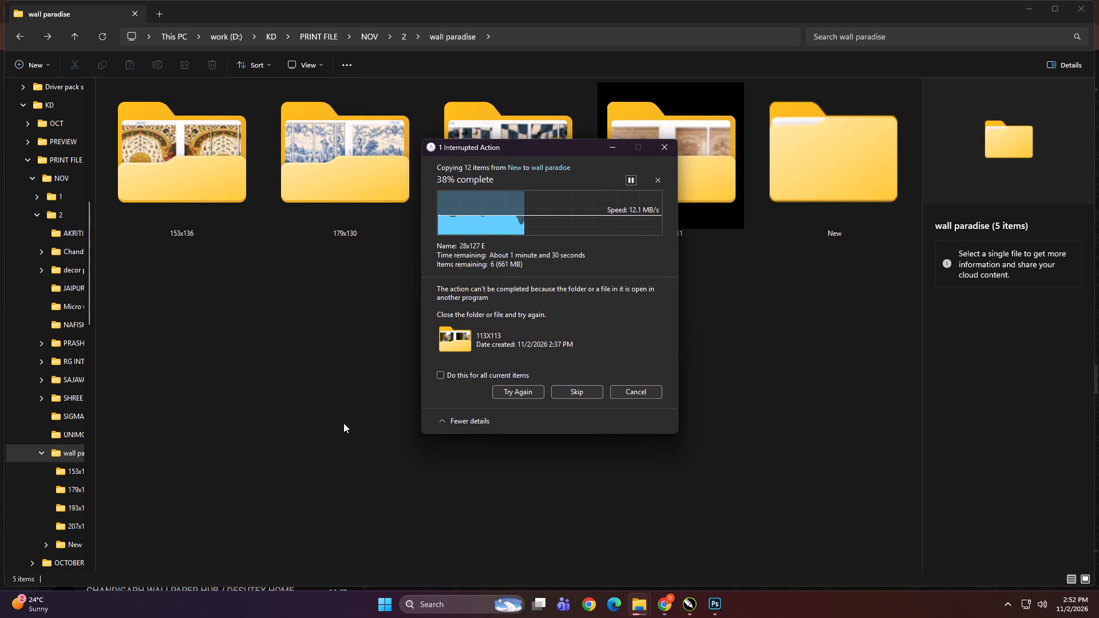
pyautogui.click(452, 376)
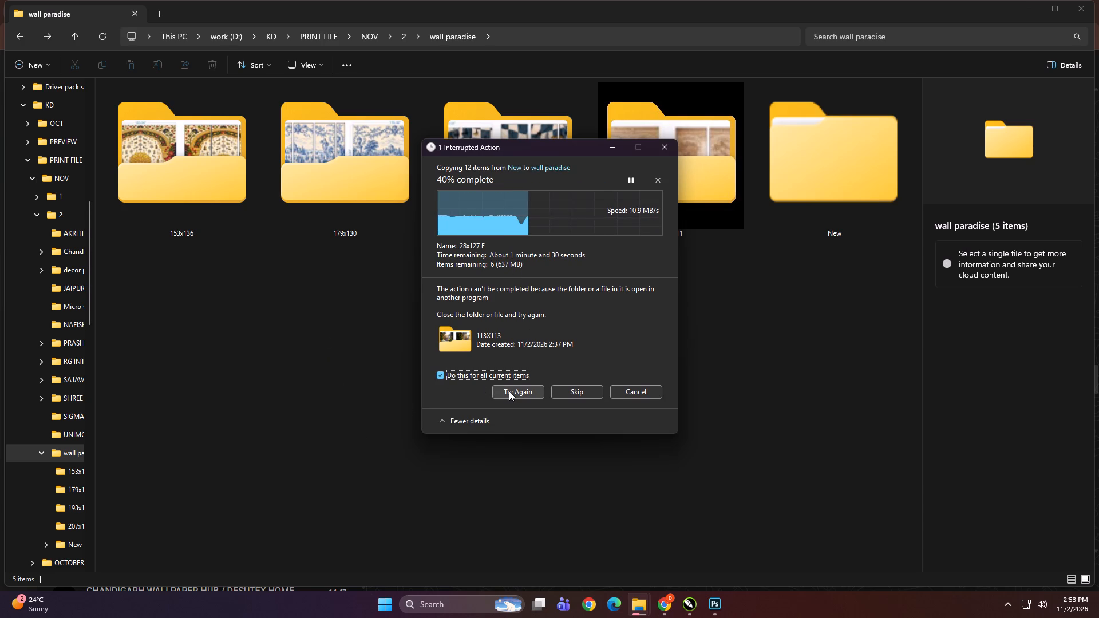
pyautogui.click(509, 391)
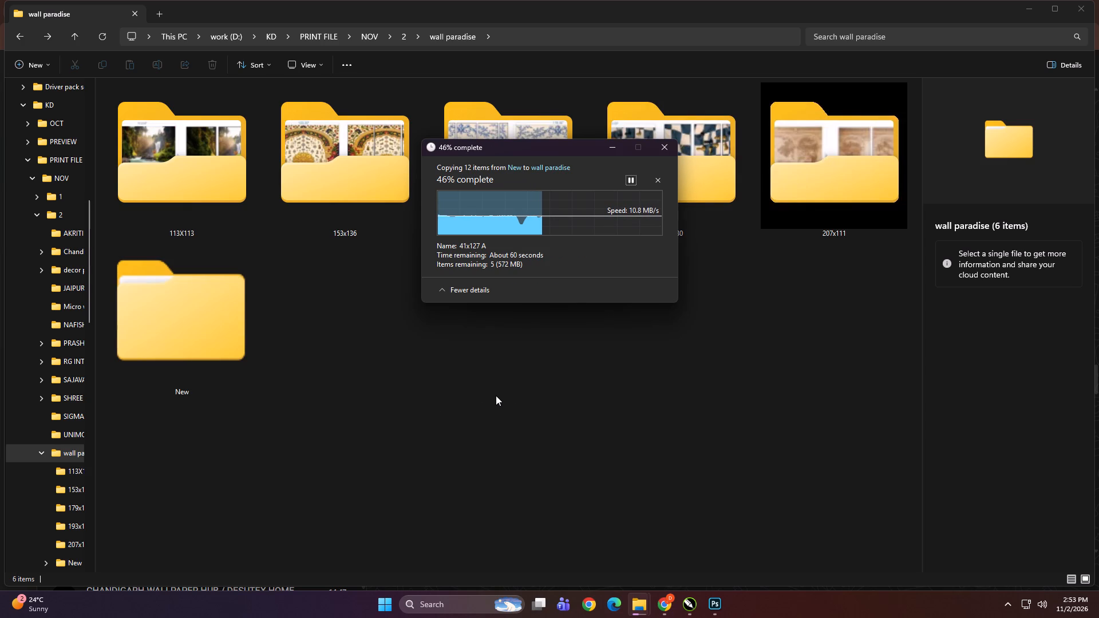
pyautogui.click(524, 372)
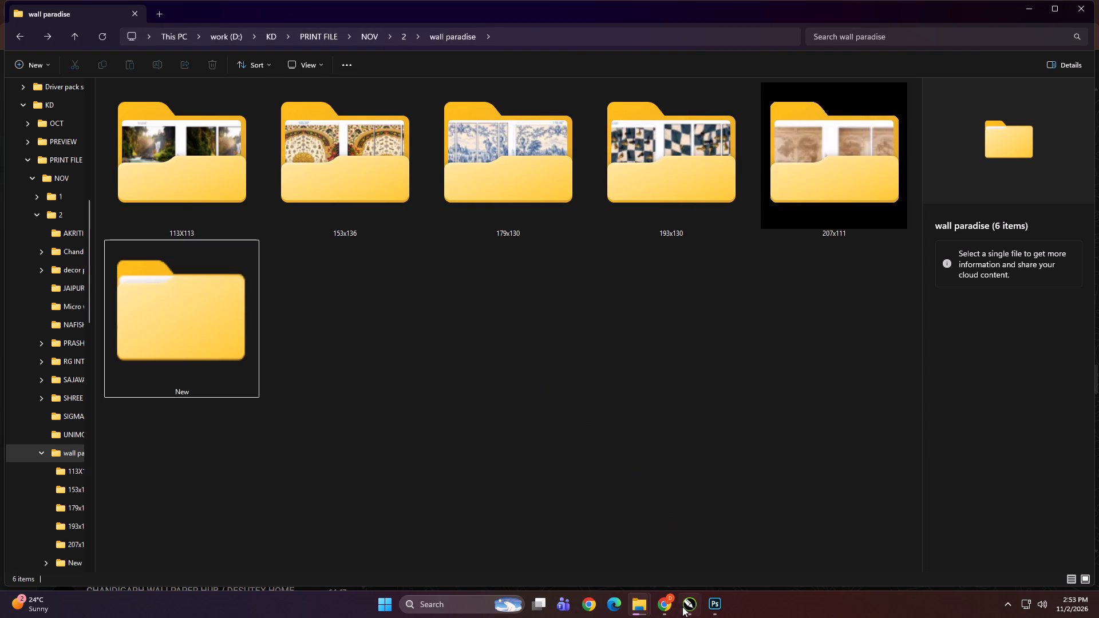
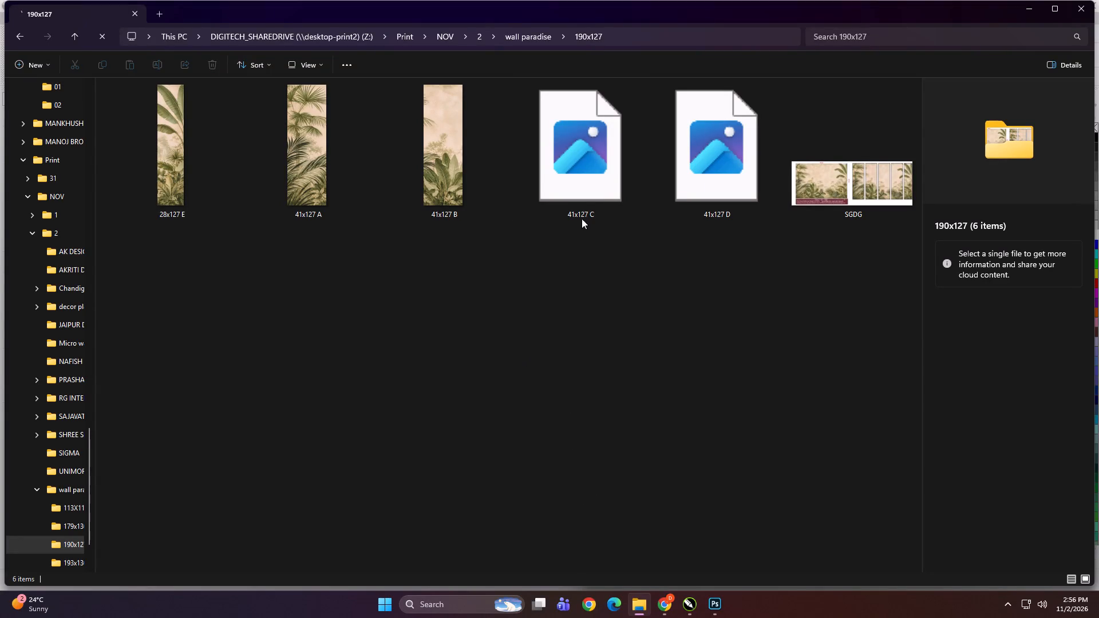
# Open the 41x127 C image from the 190x127 folder in the photo viewer and close it.
pyautogui.doubleClick(578, 173)
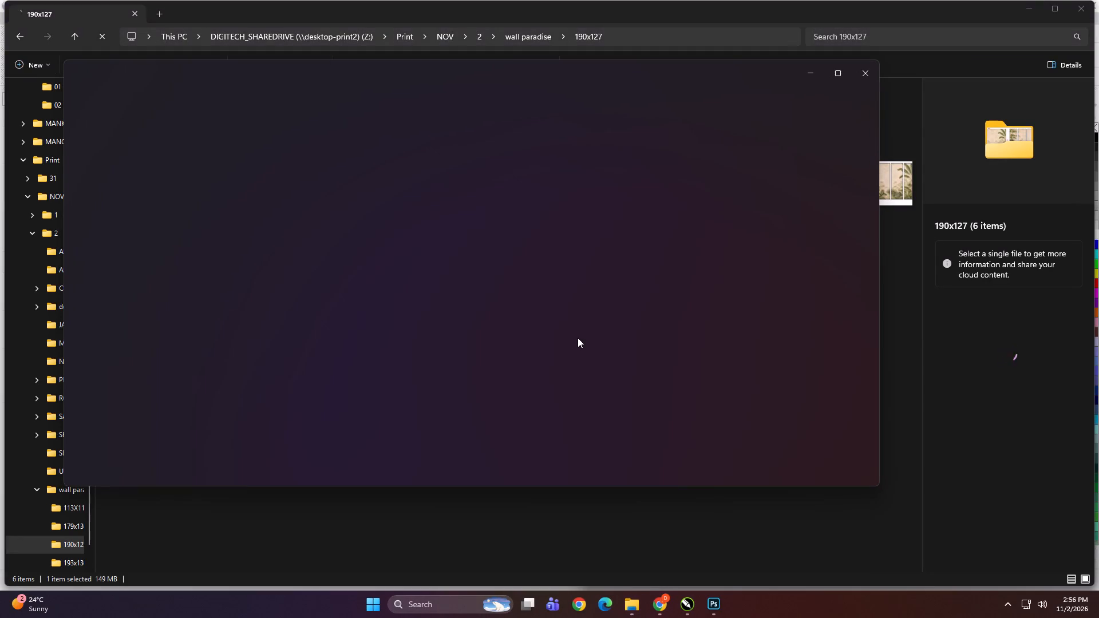
pyautogui.click(862, 81)
pyautogui.click(873, 75)
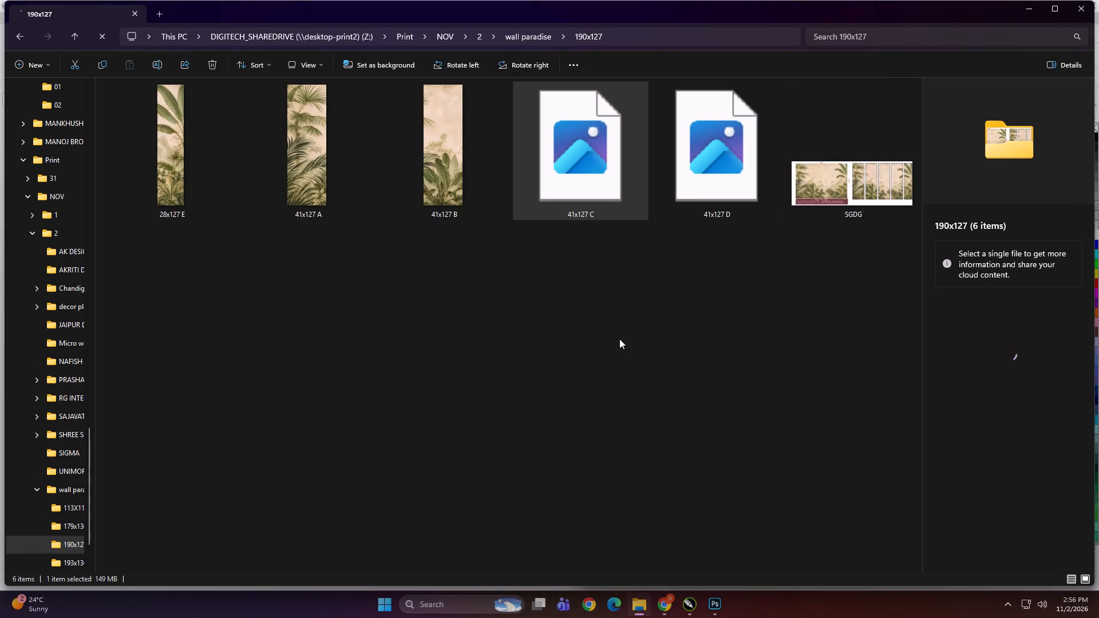
pyautogui.click(552, 335)
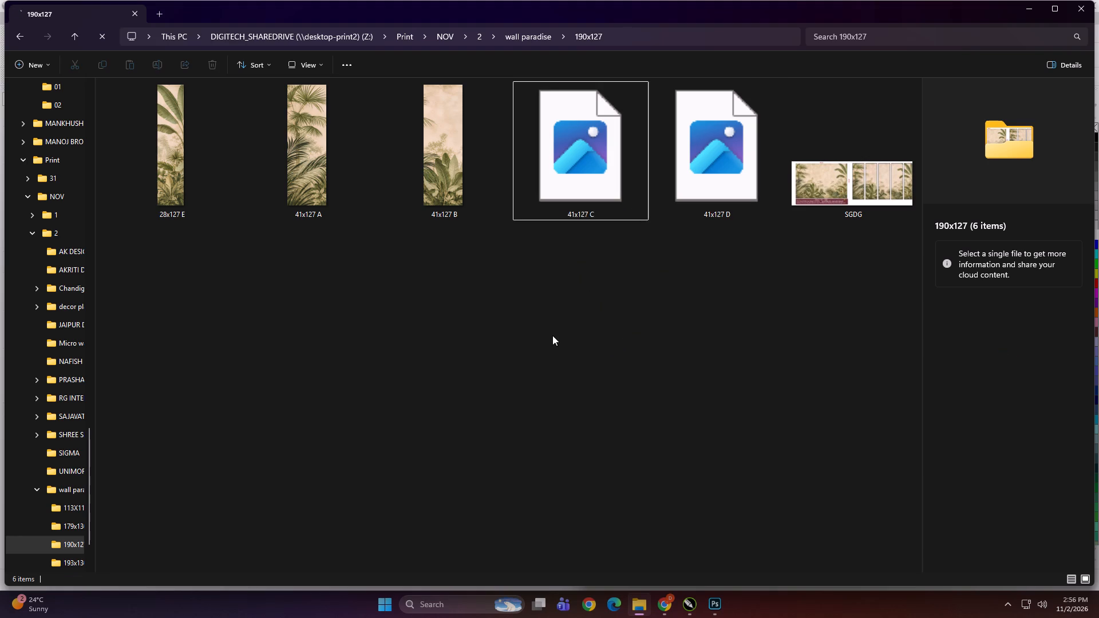
# Go back up from 190x127 through wall paradise and 2 to the shared drive's NOV folder.
pyautogui.press('BackSpace')
pyautogui.click(529, 332)
pyautogui.press('BackSpace')
pyautogui.click(480, 368)
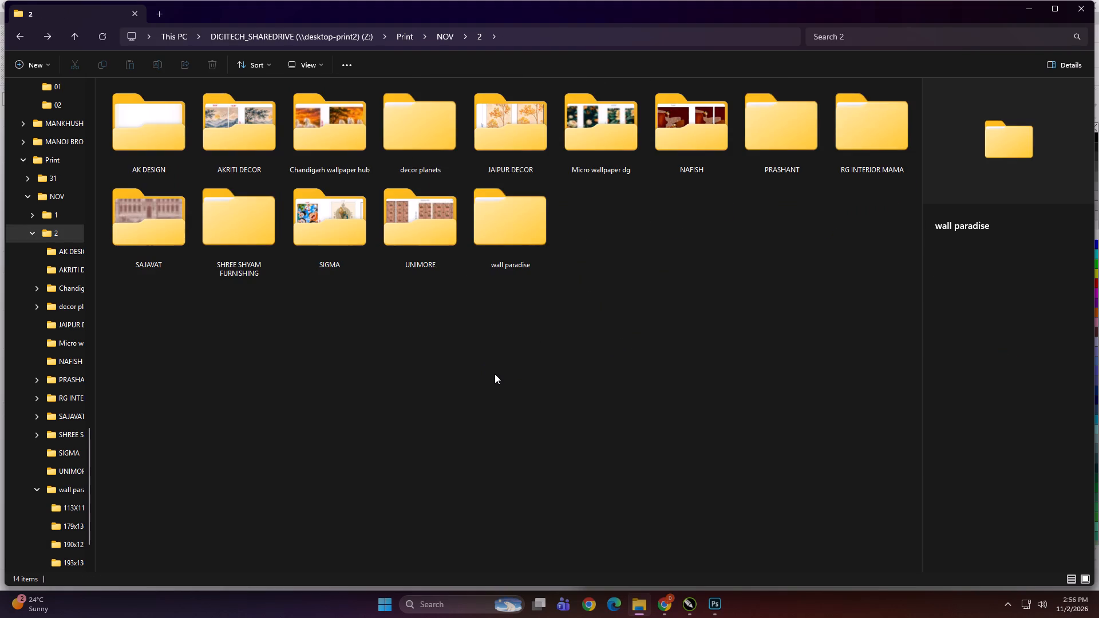
pyautogui.press('BackSpace')
pyautogui.doubleClick(379, 172)
pyautogui.press('BackSpace')
# Open folder 2 under work (D:) > KD > PRINT FILE > NOV.
pyautogui.scroll(1, 72, 360)
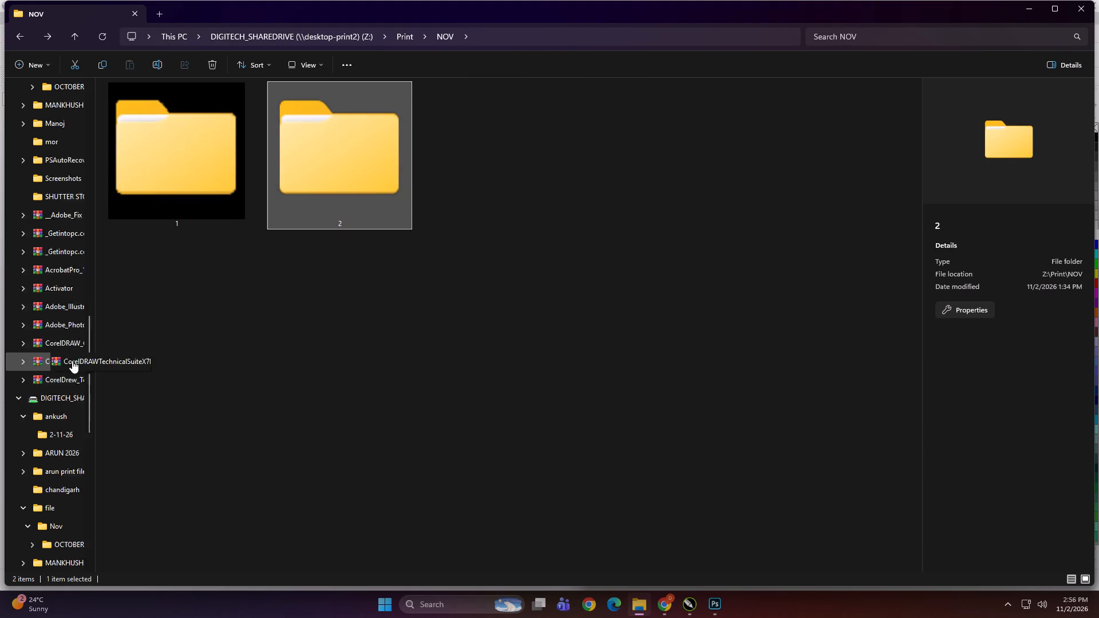
pyautogui.scroll(6, 72, 360)
pyautogui.click(66, 361)
pyautogui.doubleClick(262, 133)
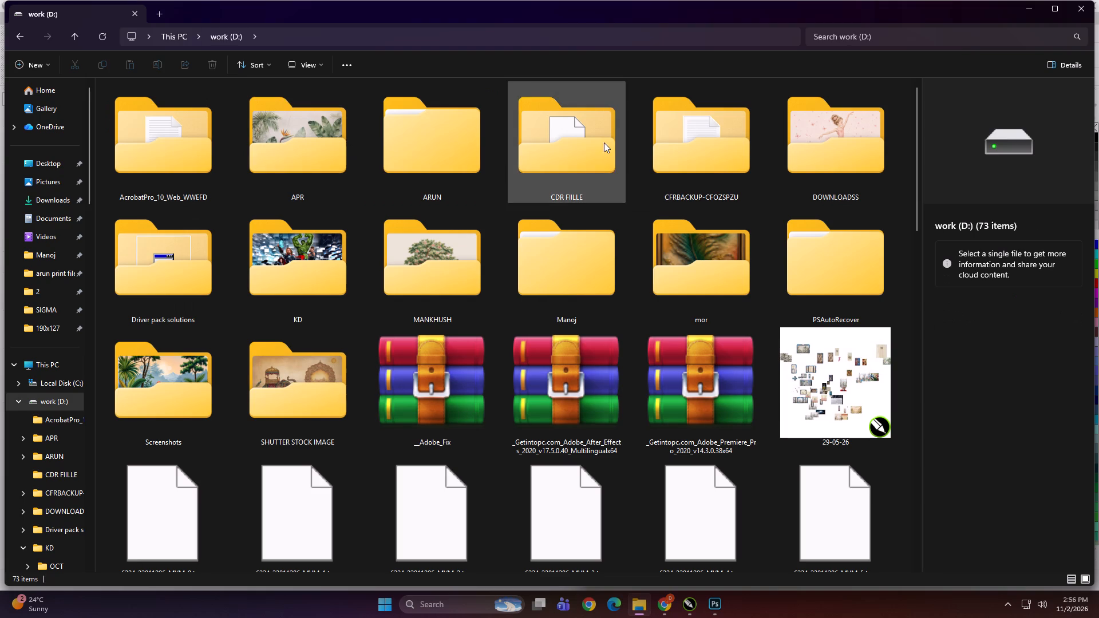
pyautogui.doubleClick(298, 263)
pyautogui.doubleClick(493, 180)
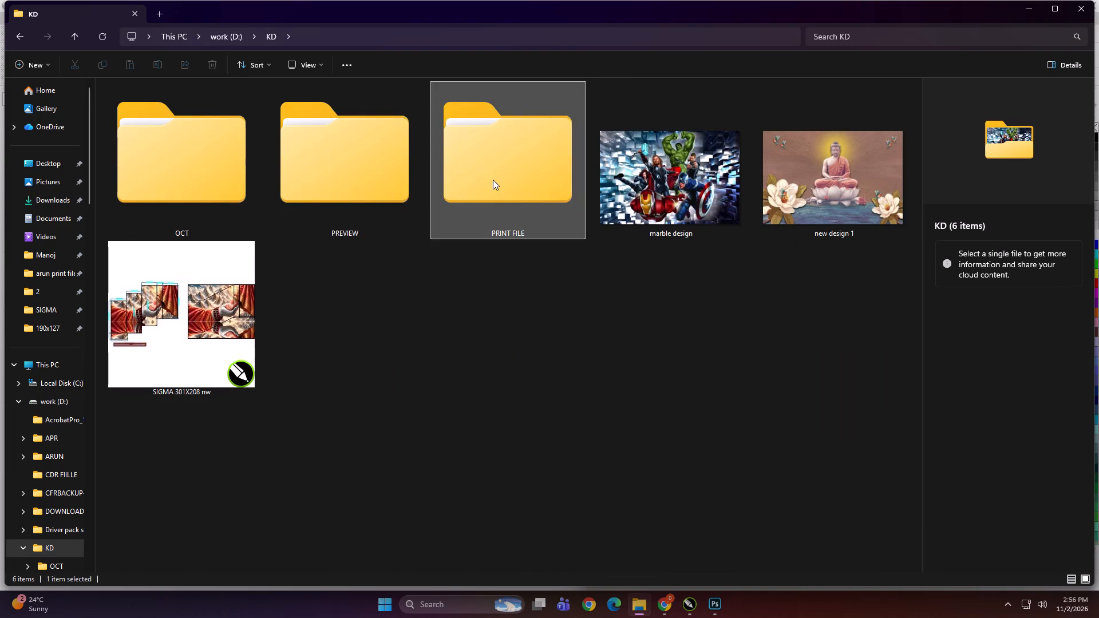
pyautogui.doubleClick(348, 166)
pyautogui.press('BackSpace')
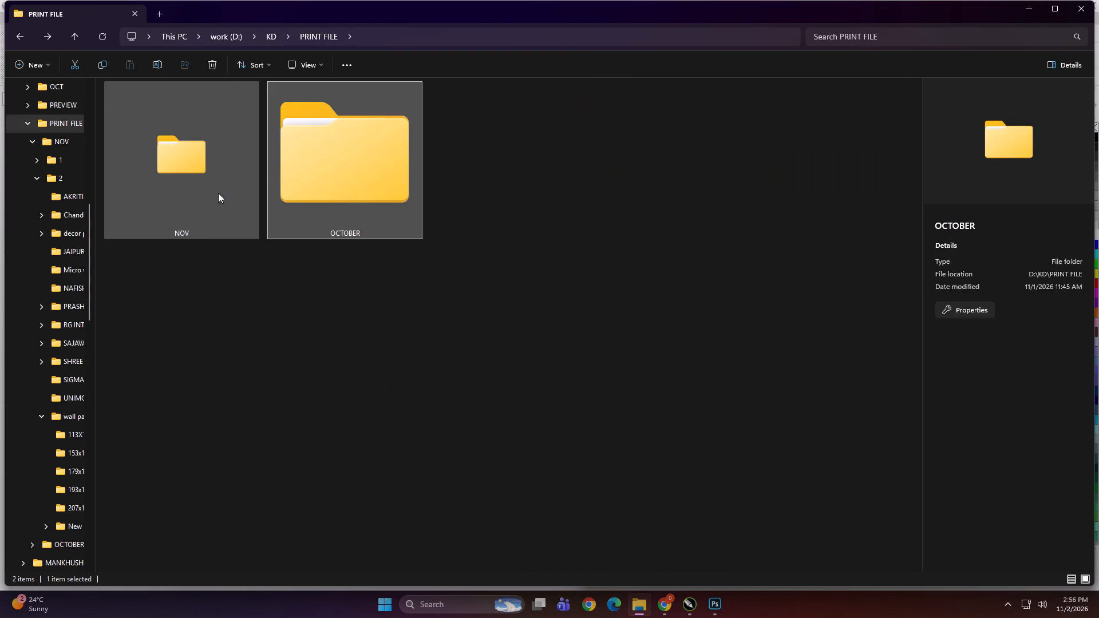
pyautogui.doubleClick(207, 180)
pyautogui.doubleClick(358, 176)
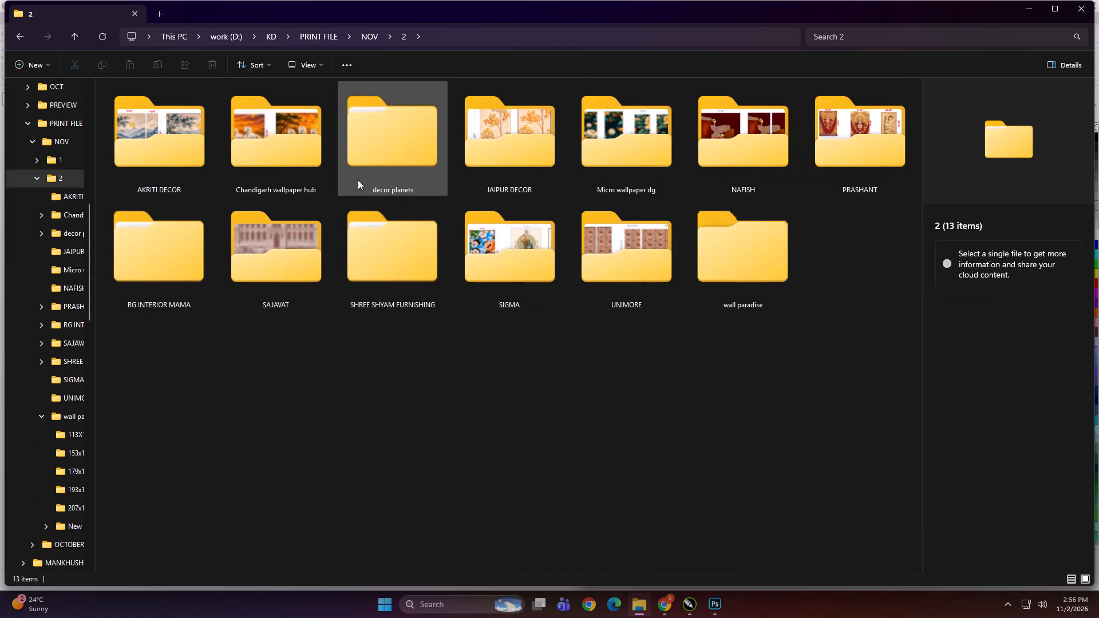
# Open the 142x131 folder inside SAJAVAT and enlarge its file thumbnails.
pyautogui.doubleClick(302, 264)
pyautogui.keyDown('ctrl'); pyautogui.scroll(9, 337, 359); pyautogui.keyUp('ctrl')
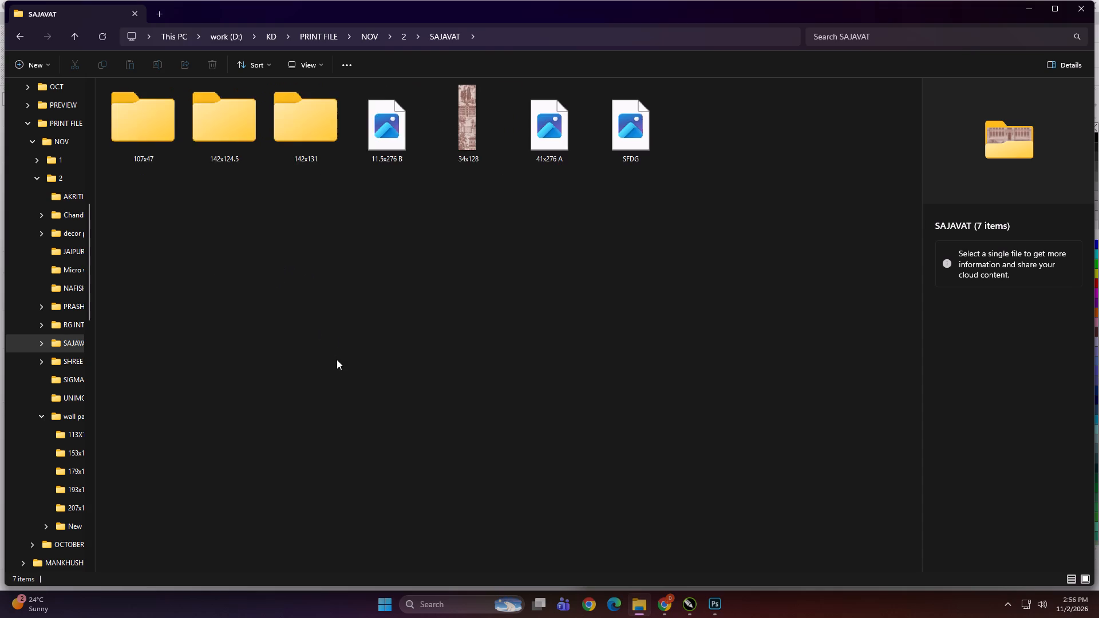
pyautogui.keyDown('ctrl'); pyautogui.scroll(11, 337, 359); pyautogui.keyUp('ctrl')
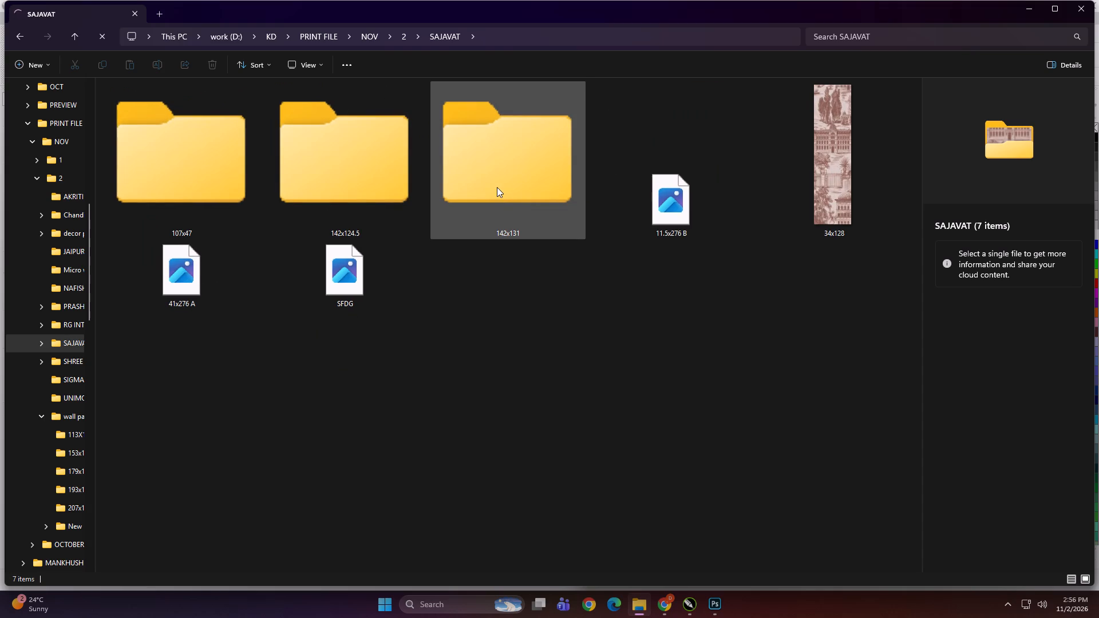
pyautogui.doubleClick(497, 187)
pyautogui.keyDown('ctrl'); pyautogui.scroll(6, 405, 385); pyautogui.keyUp('ctrl')
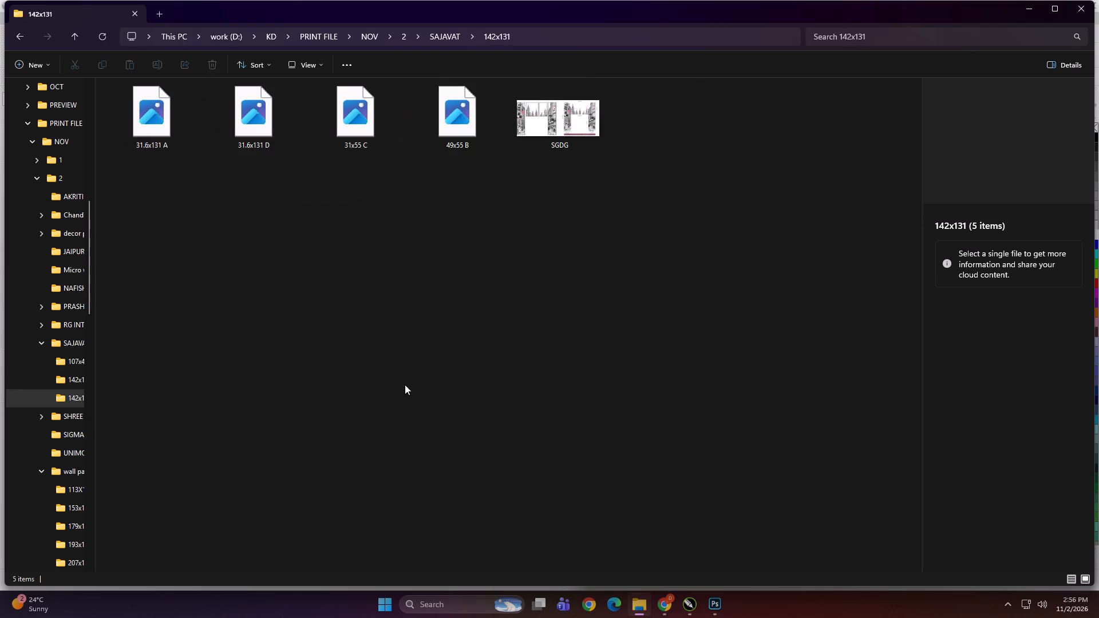
pyautogui.keyDown('ctrl'); pyautogui.scroll(9, 405, 385); pyautogui.keyUp('ctrl')
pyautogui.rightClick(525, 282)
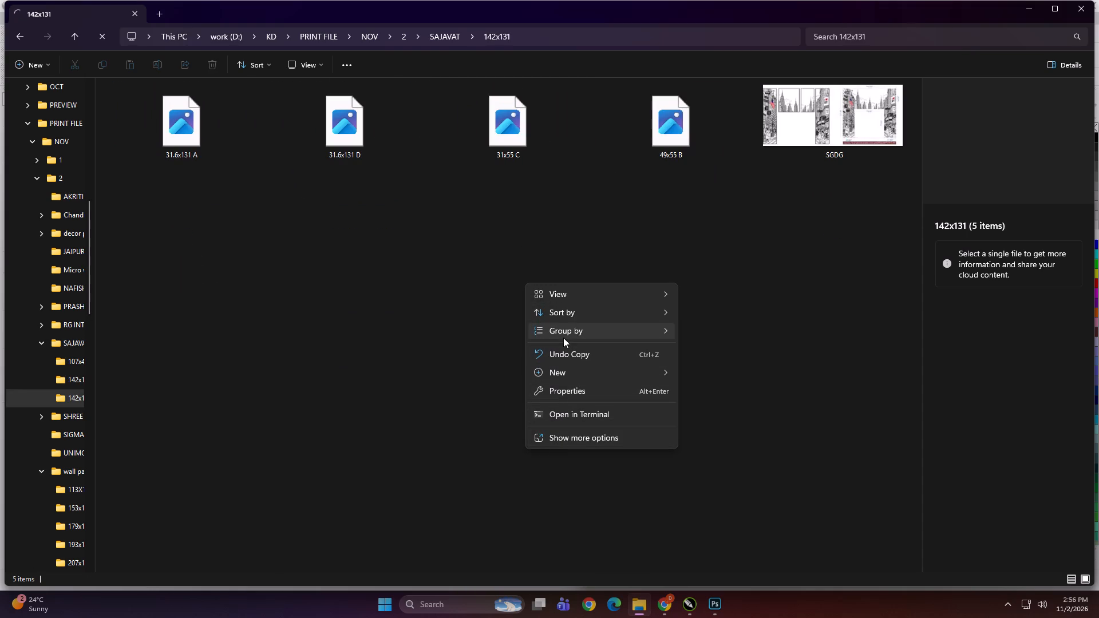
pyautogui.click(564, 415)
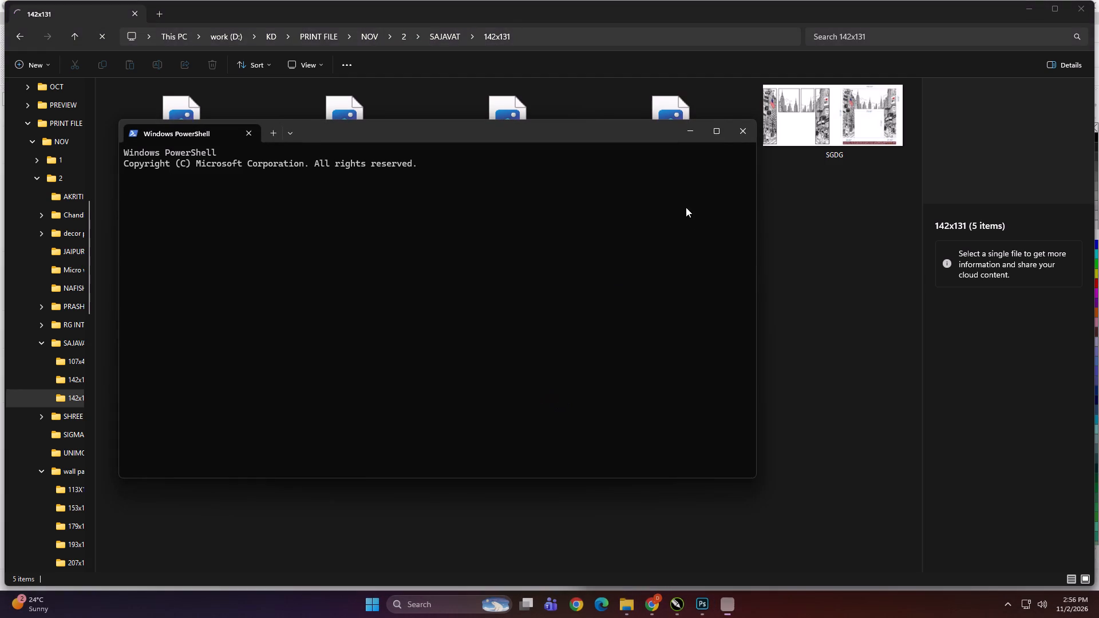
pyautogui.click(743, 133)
# Refresh the 142x131 folder and enlarge the image thumbnails further.
pyautogui.rightClick(466, 322)
pyautogui.click(503, 481)
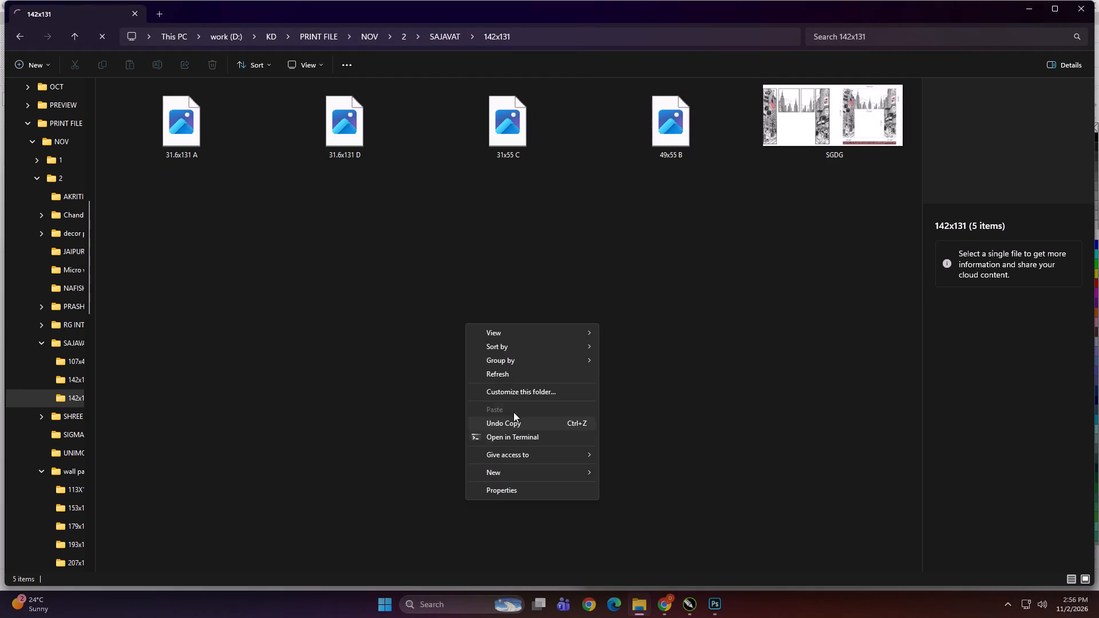
pyautogui.click(507, 372)
pyautogui.keyDown('ctrl'); pyautogui.scroll(20, 394, 397); pyautogui.keyUp('ctrl')
pyautogui.keyDown('ctrl'); pyautogui.scroll(2, 394, 397); pyautogui.keyUp('ctrl')
pyautogui.click(394, 397)
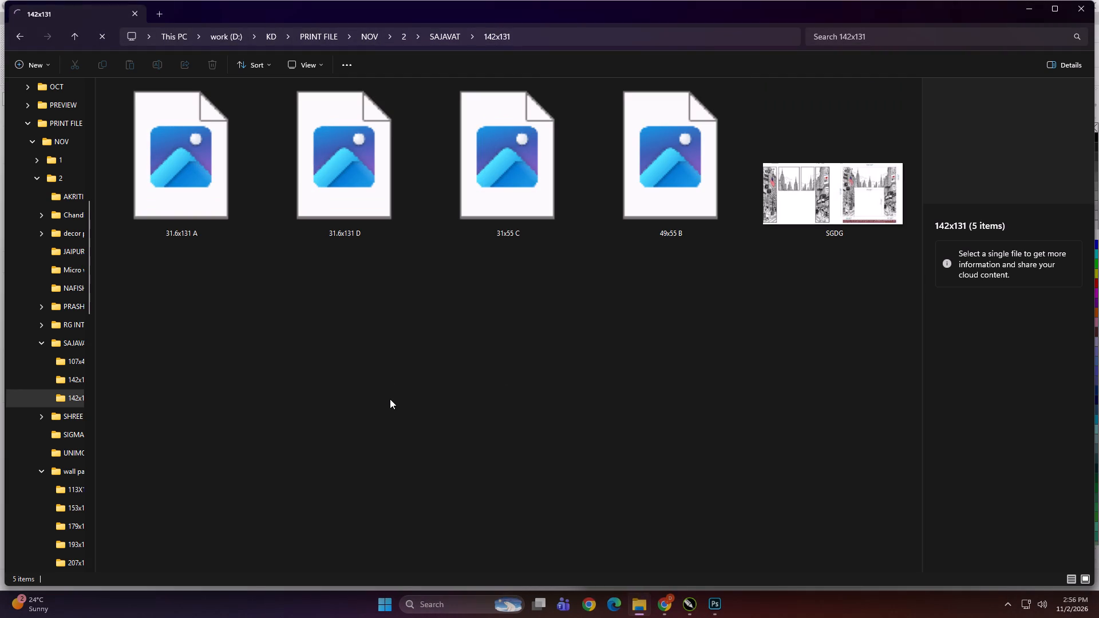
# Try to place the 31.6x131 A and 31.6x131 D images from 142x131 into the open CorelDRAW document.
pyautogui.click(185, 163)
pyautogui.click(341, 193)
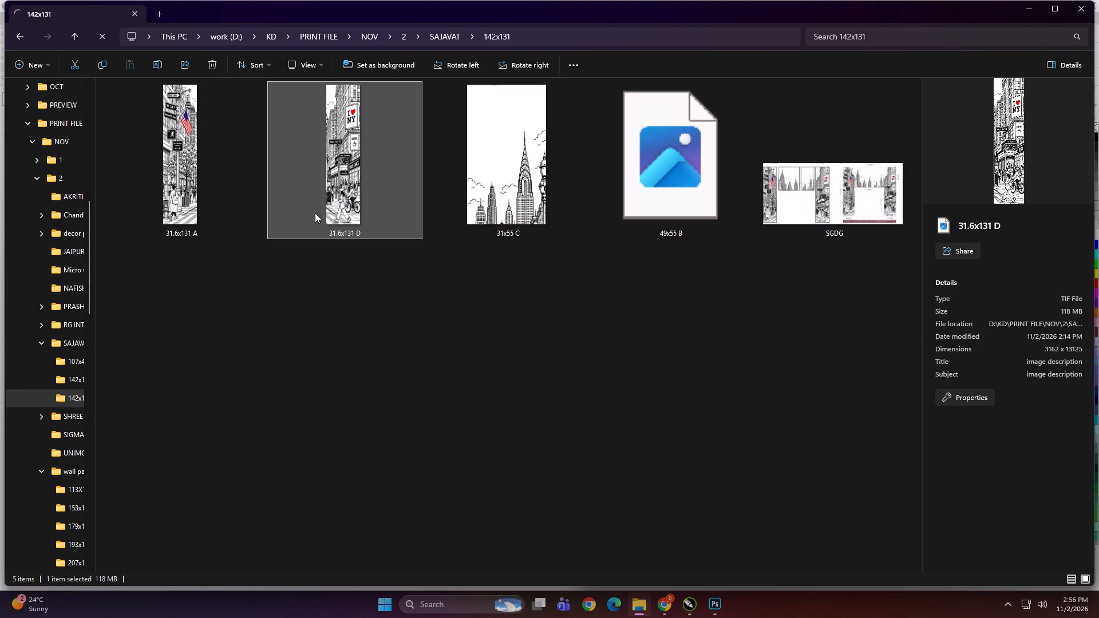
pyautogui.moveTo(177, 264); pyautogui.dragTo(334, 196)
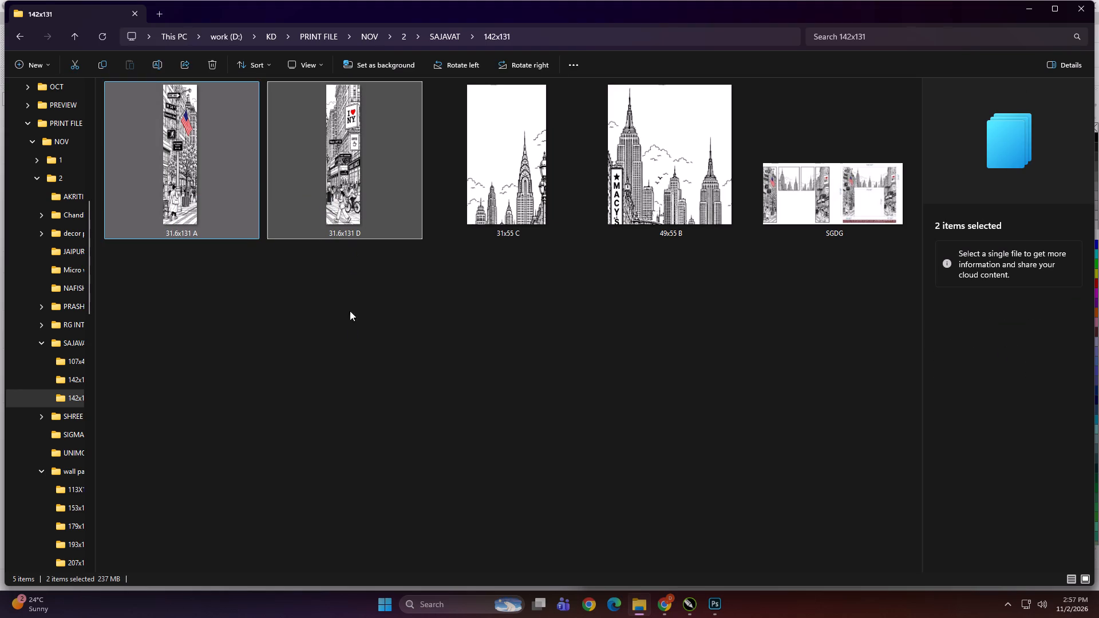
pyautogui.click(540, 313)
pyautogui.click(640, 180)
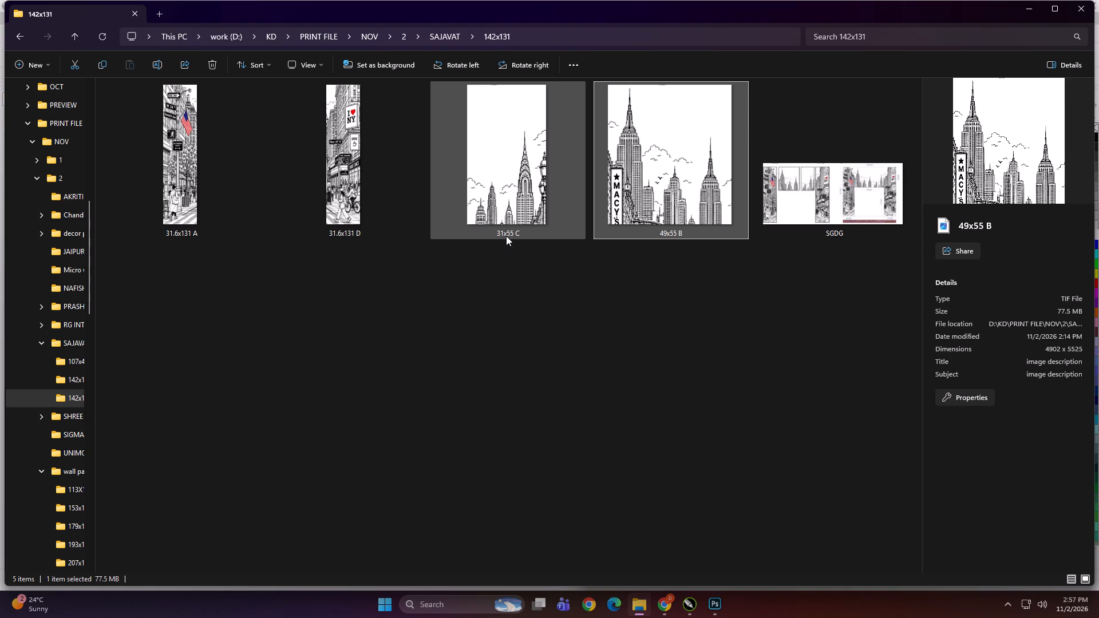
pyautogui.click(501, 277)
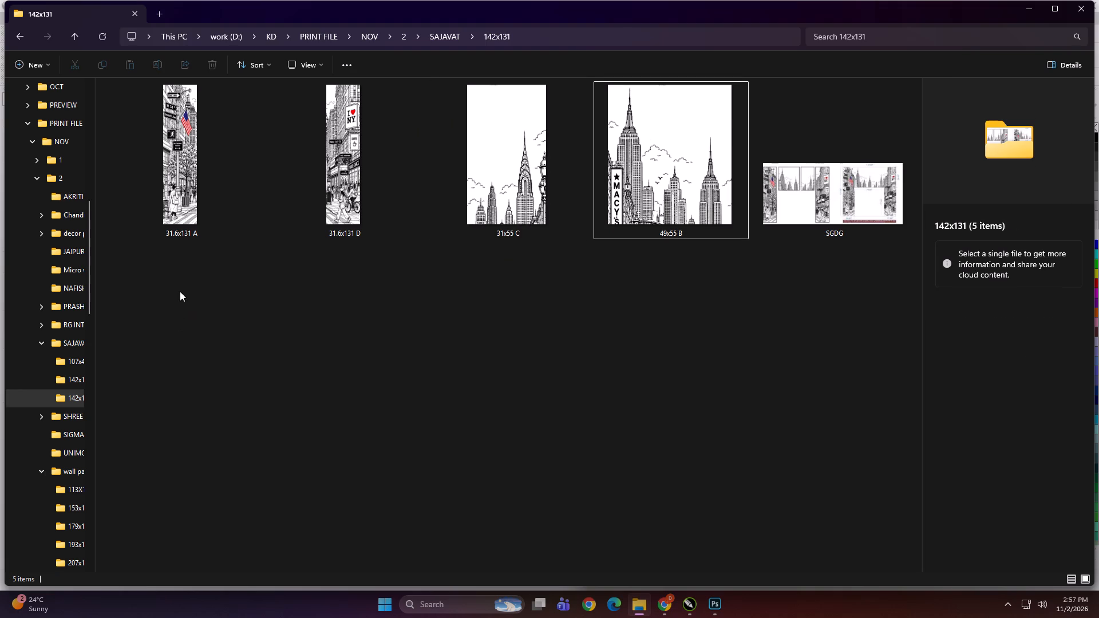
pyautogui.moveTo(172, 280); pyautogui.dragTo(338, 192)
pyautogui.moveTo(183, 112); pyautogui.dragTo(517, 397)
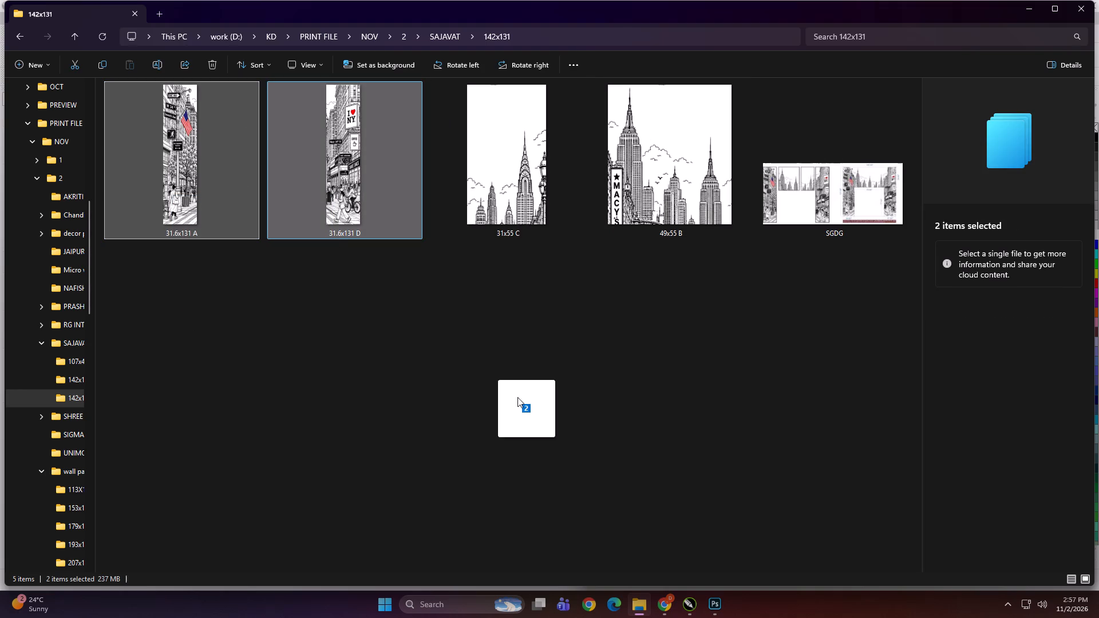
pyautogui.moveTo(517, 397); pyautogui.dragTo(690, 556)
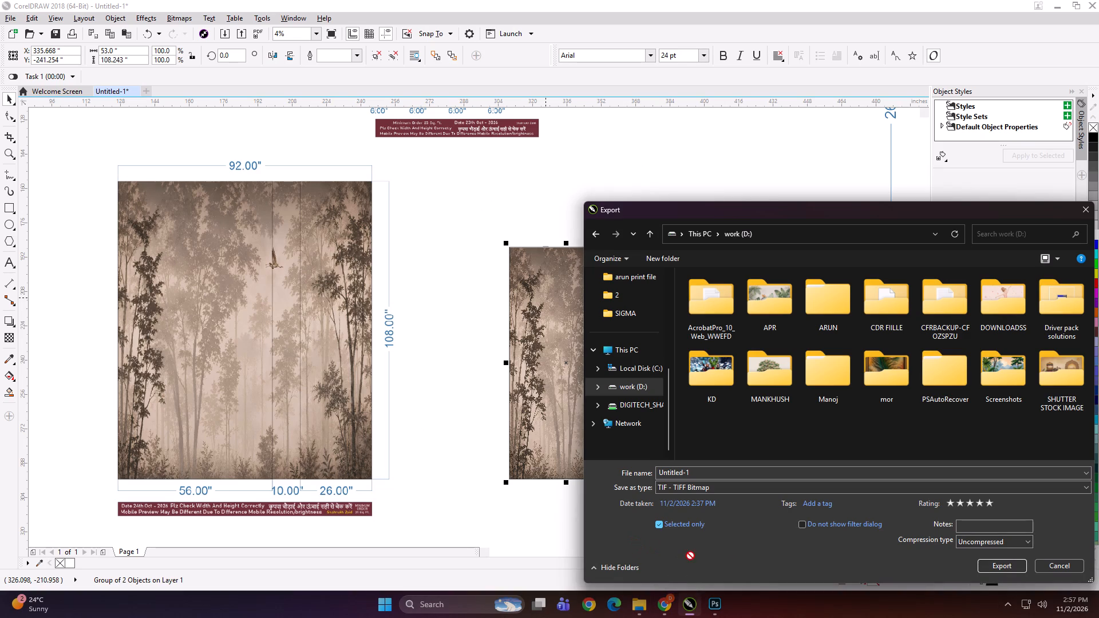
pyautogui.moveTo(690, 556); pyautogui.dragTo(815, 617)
# Cancel the pending TIFF export in CorelDRAW and deselect the bamboo forest artwork.
pyautogui.click(1045, 566)
pyautogui.scroll(-3, 612, 319)
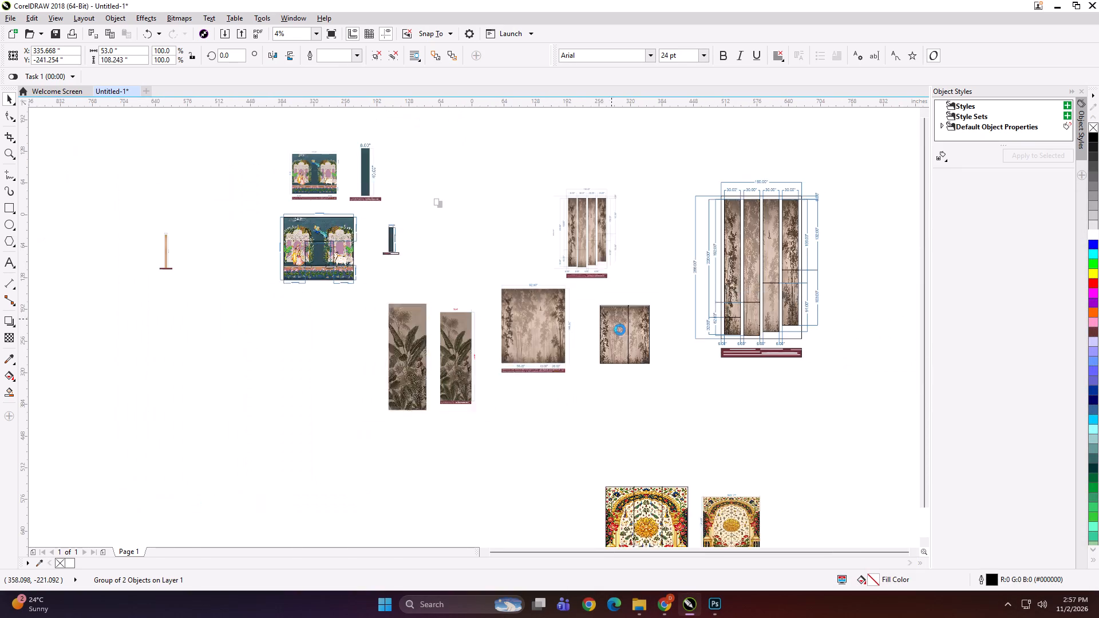
pyautogui.click(489, 450)
# Switch back to File Explorer, open the 142x124.5 folder inside SAJAVAT, enlarge its thumbnails and refresh the view.
pyautogui.click(645, 605)
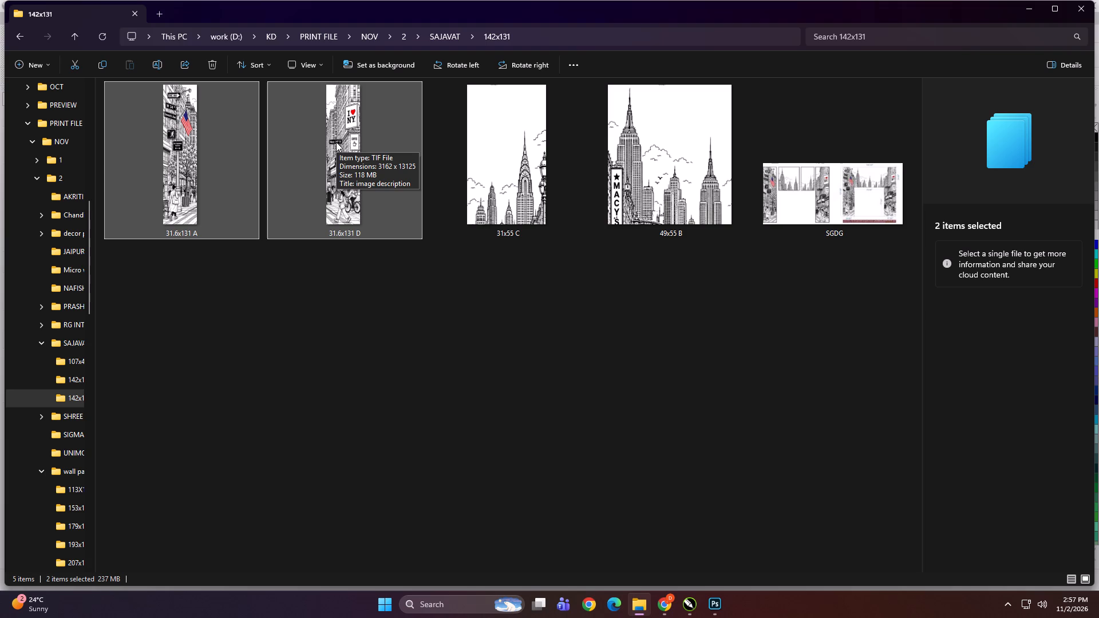
pyautogui.click(504, 376)
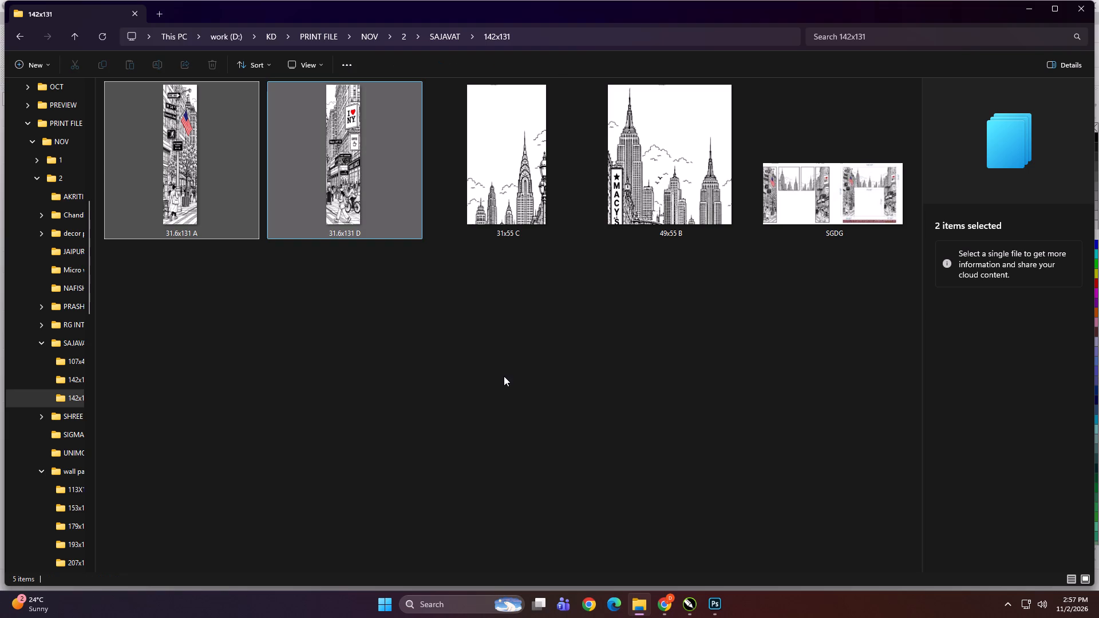
pyautogui.press('BackSpace')
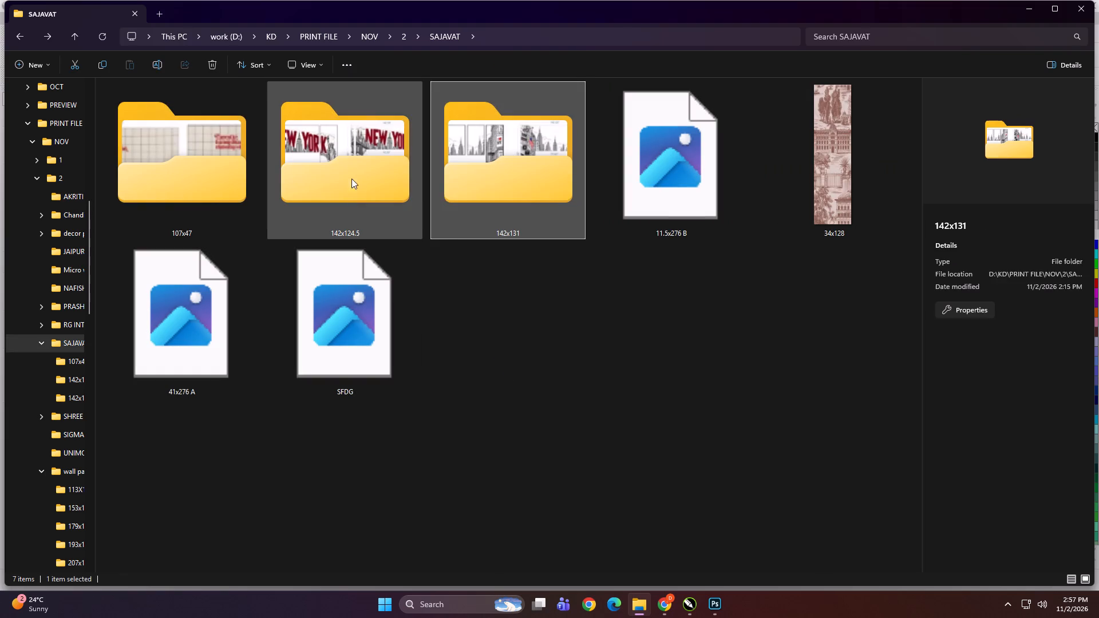
pyautogui.doubleClick(349, 153)
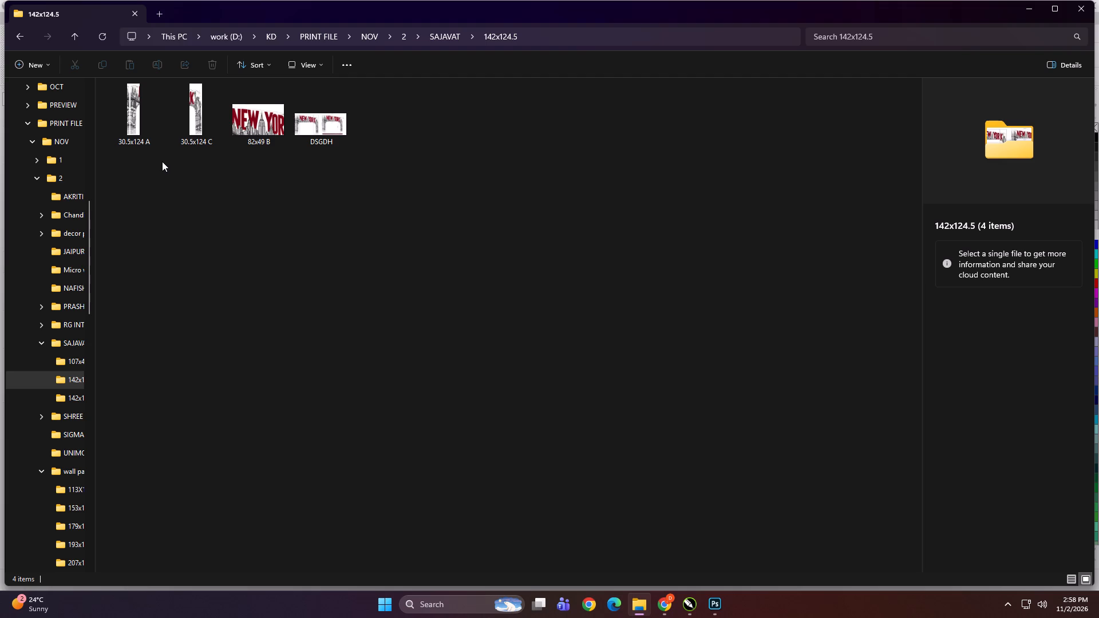
pyautogui.click(162, 161)
pyautogui.keyDown('ctrl'); pyautogui.scroll(12, 241, 255); pyautogui.keyUp('ctrl')
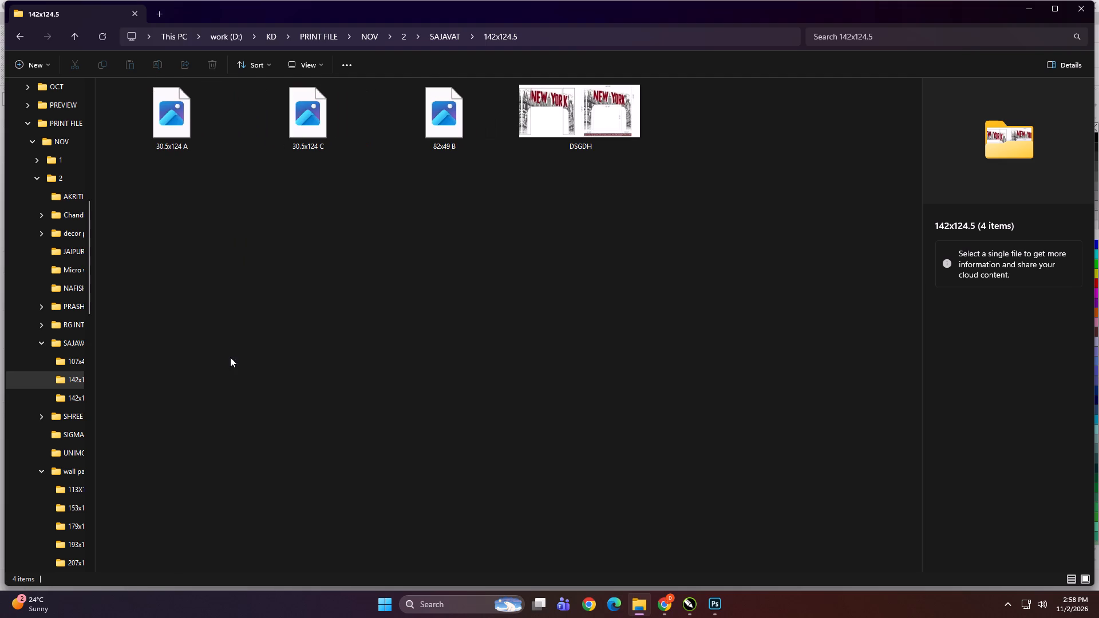
pyautogui.rightClick(309, 307)
pyautogui.click(278, 332)
pyautogui.keyDown('ctrl'); pyautogui.scroll(-2, 329, 322); pyautogui.keyUp('ctrl')
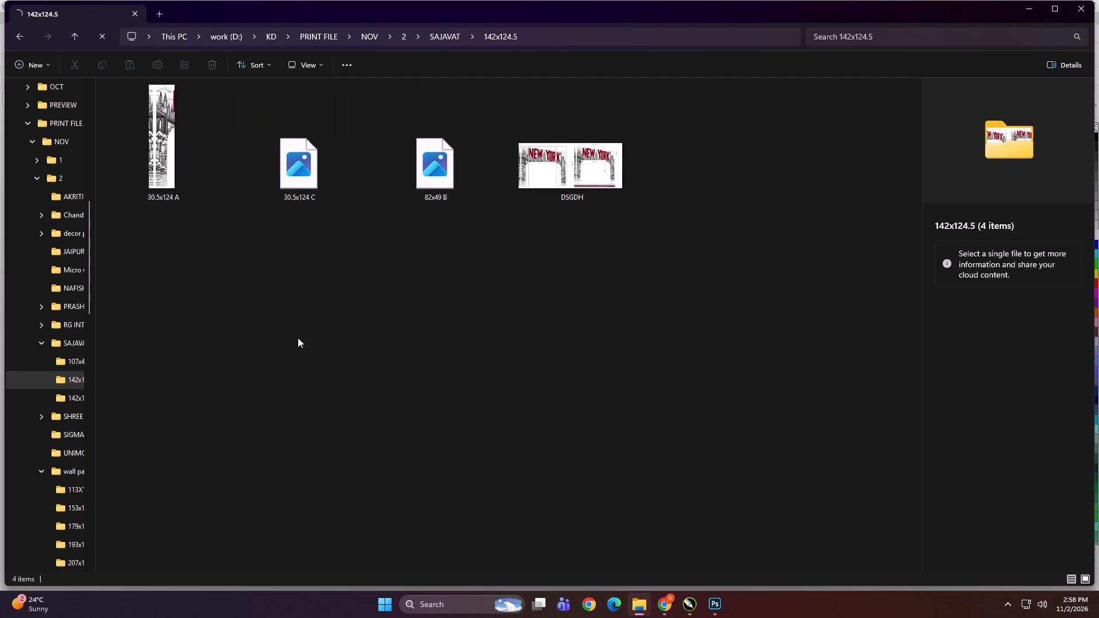
pyautogui.rightClick(319, 323)
pyautogui.click(374, 477)
pyautogui.click(365, 370)
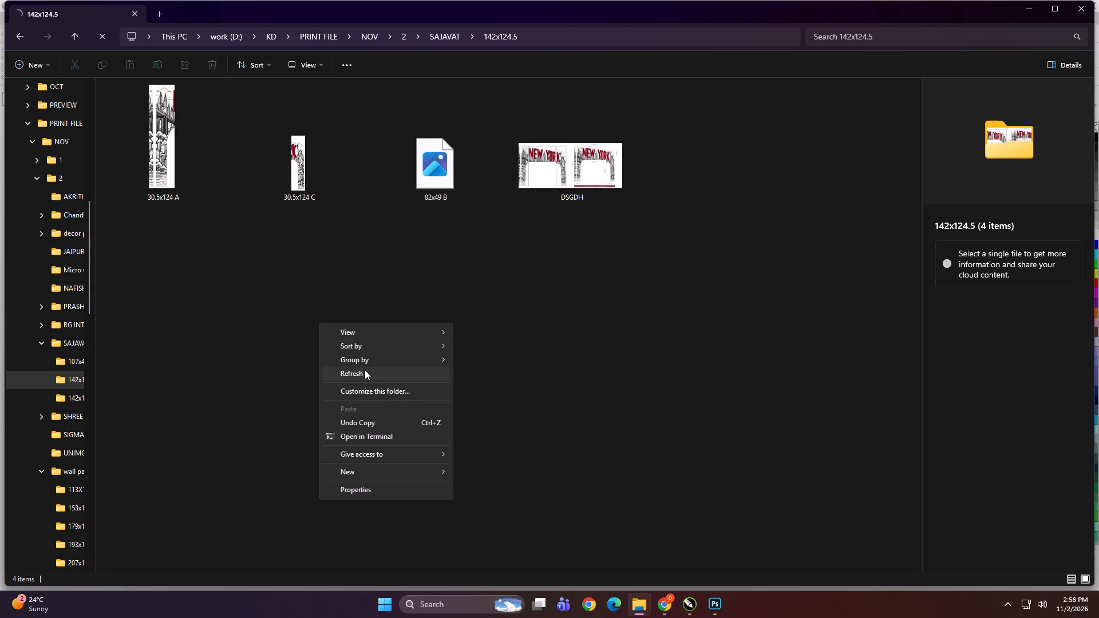
# Place the 30.5x124 A and 30.5x124 C images into an empty area of the CorelDRAW document, below and left of the existing artworks.
pyautogui.click(182, 179)
pyautogui.keyDown('shift'); pyautogui.click(307, 184); pyautogui.keyUp('shift')
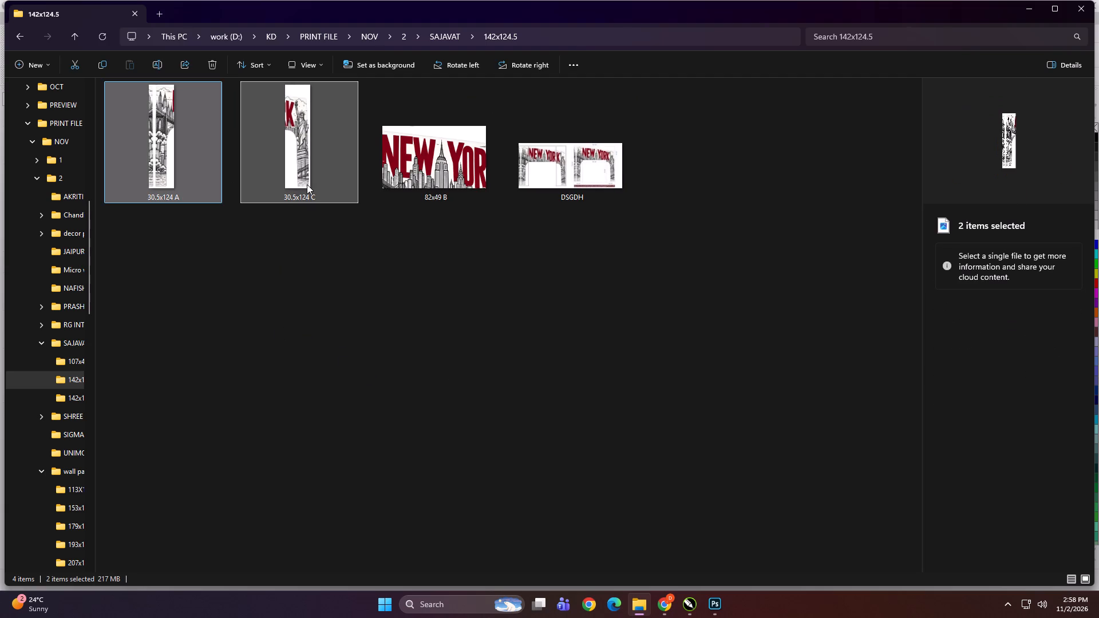
pyautogui.click(509, 306)
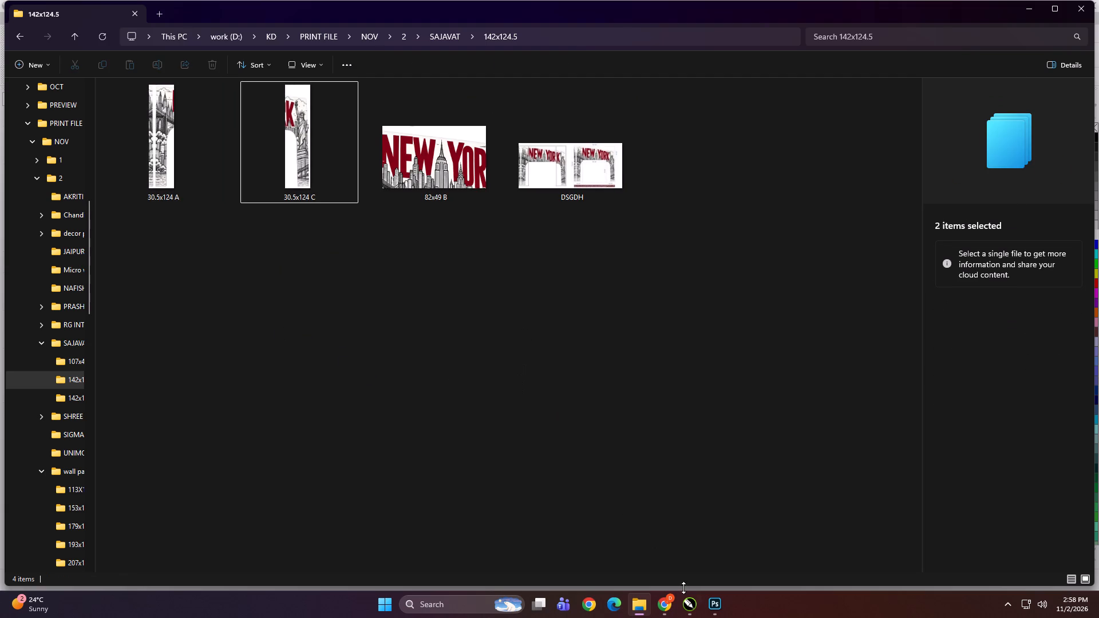
pyautogui.click(686, 597)
pyautogui.scroll(-1, 652, 381)
pyautogui.click(639, 604)
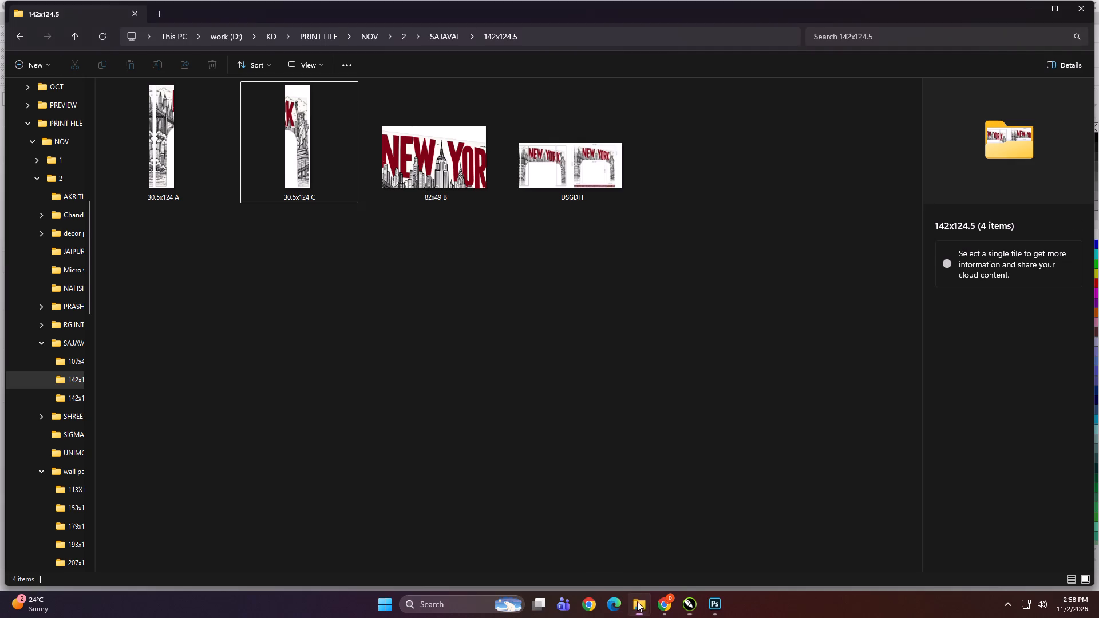
pyautogui.click(208, 162)
pyautogui.keyDown('ctrl'); pyautogui.click(272, 169); pyautogui.keyUp('ctrl')
pyautogui.moveTo(157, 162); pyautogui.dragTo(624, 543)
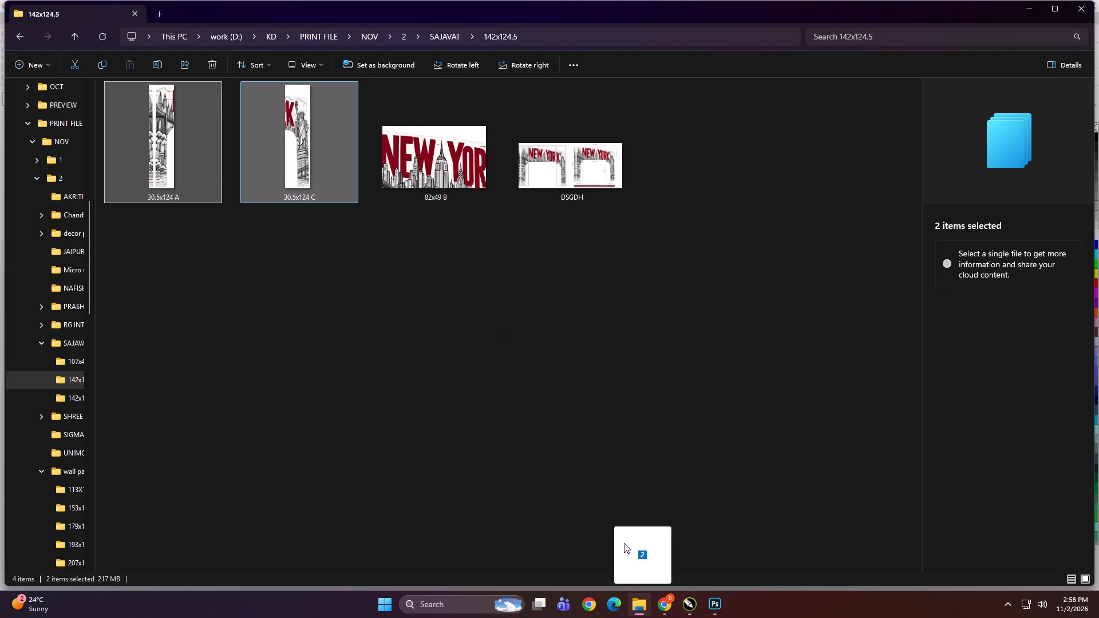
pyautogui.moveTo(624, 543); pyautogui.dragTo(286, 447)
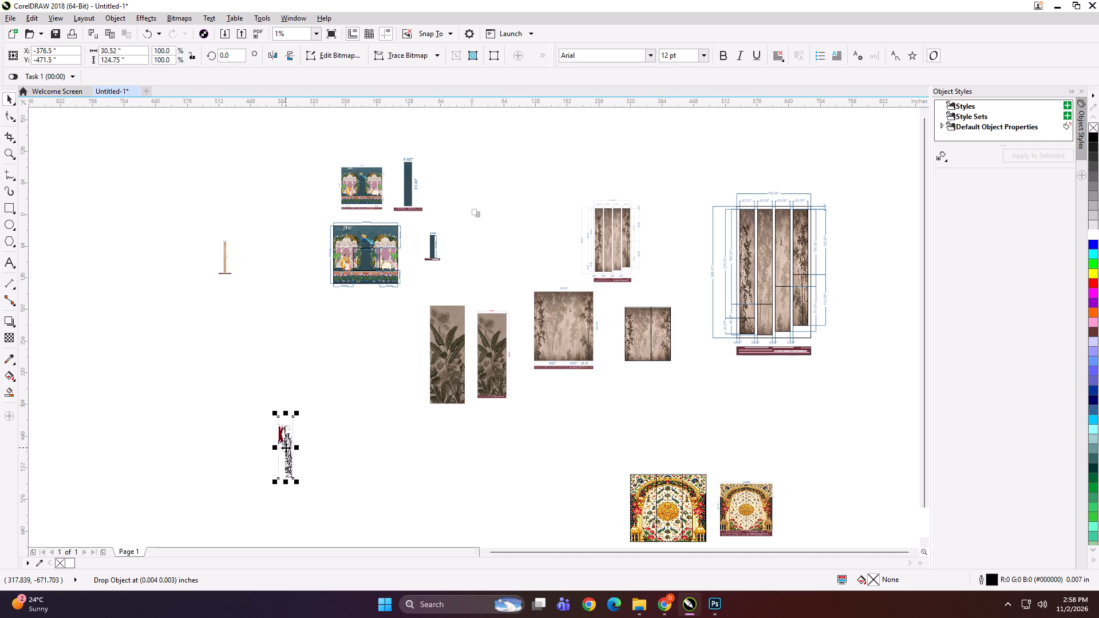
# Move the Statue of Liberty panel off the overlapping bridge panel into the empty space to its right.
pyautogui.click(254, 435)
pyautogui.scroll(1, 265, 465)
pyautogui.scroll(1, 154, 451)
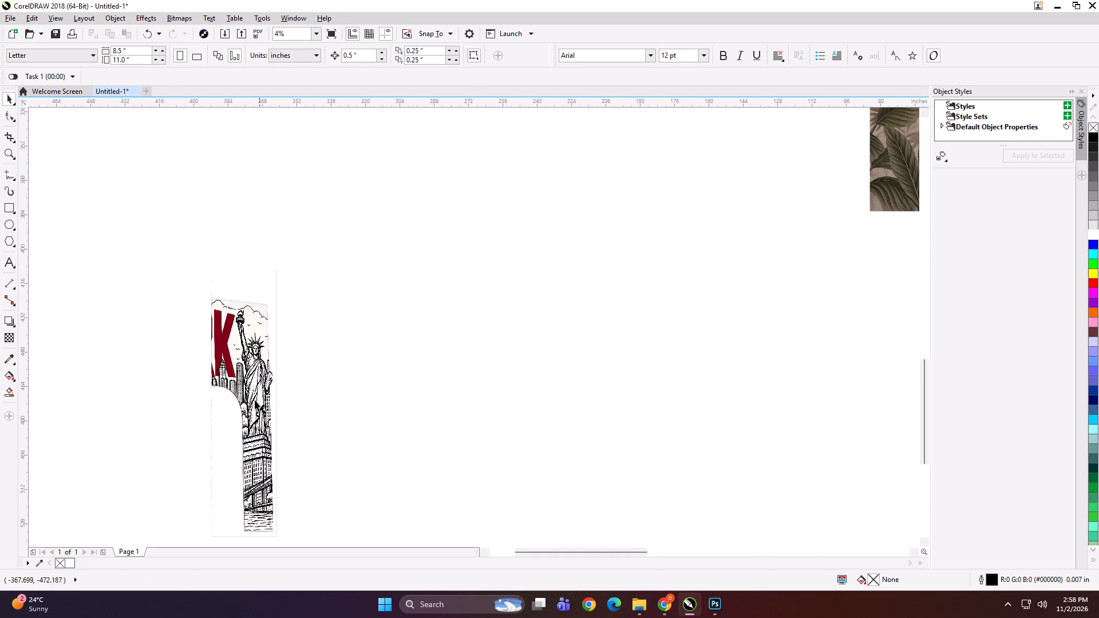
pyautogui.moveTo(254, 397); pyautogui.dragTo(337, 385)
pyautogui.scroll(1, 255, 368)
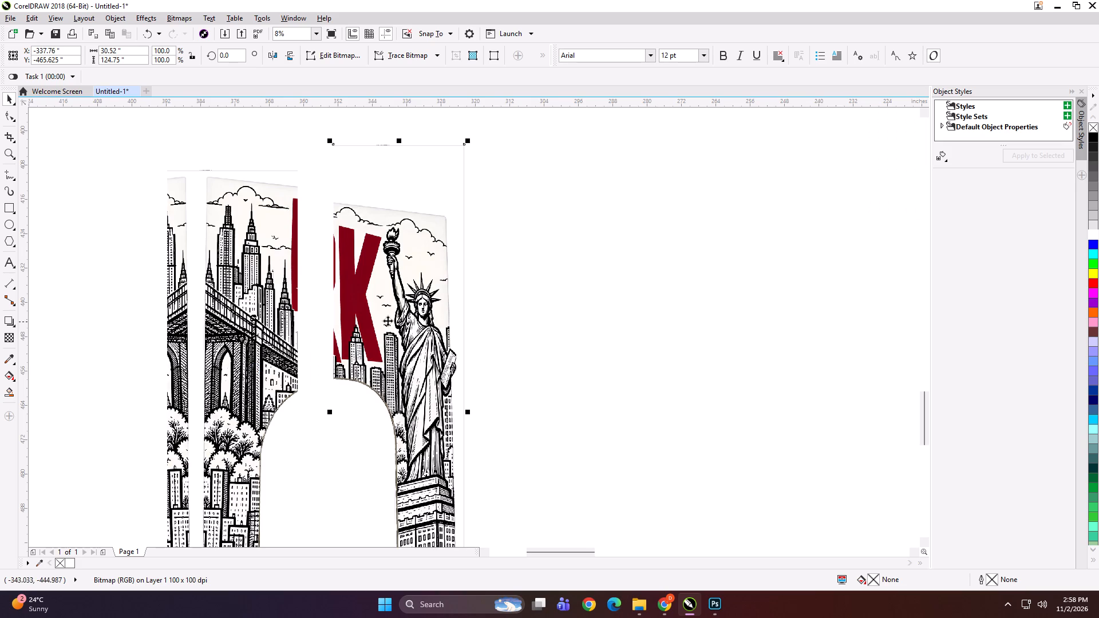
pyautogui.scroll(-1, 482, 311)
pyautogui.moveTo(439, 351); pyautogui.dragTo(460, 349)
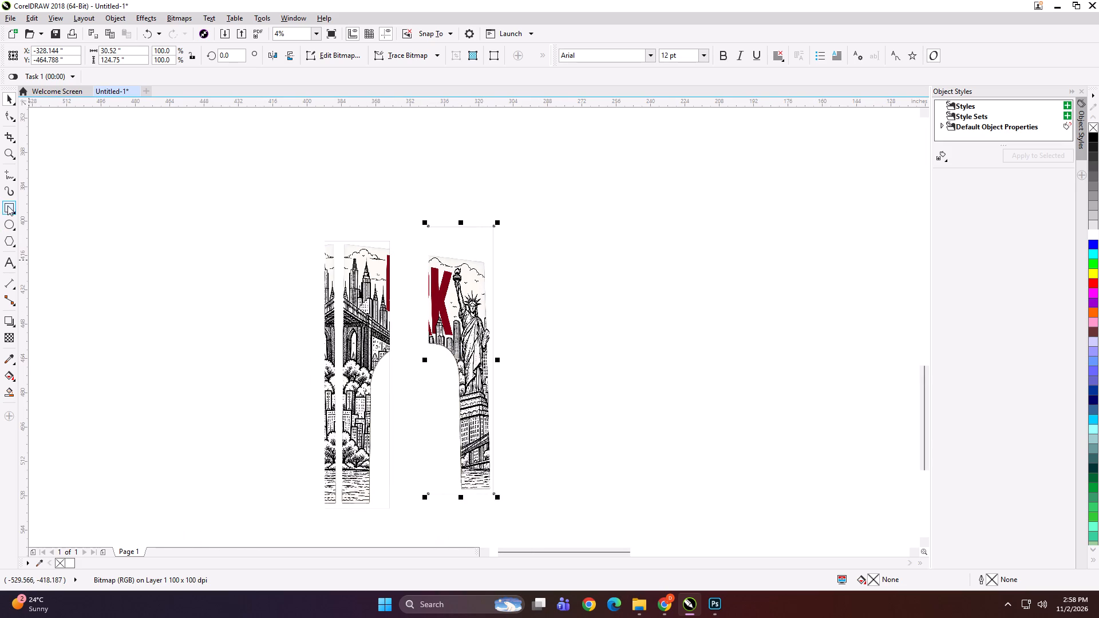
# Create a rectangle matching the Statue of Liberty panel's bounds and halve its width to 15.26 inches.
pyautogui.keyDown('shift'); pyautogui.doubleClick(7, 205); pyautogui.keyUp('shift')
pyautogui.hotkey('shift', 'space')
pyautogui.click(133, 53)
pyautogui.press('-')
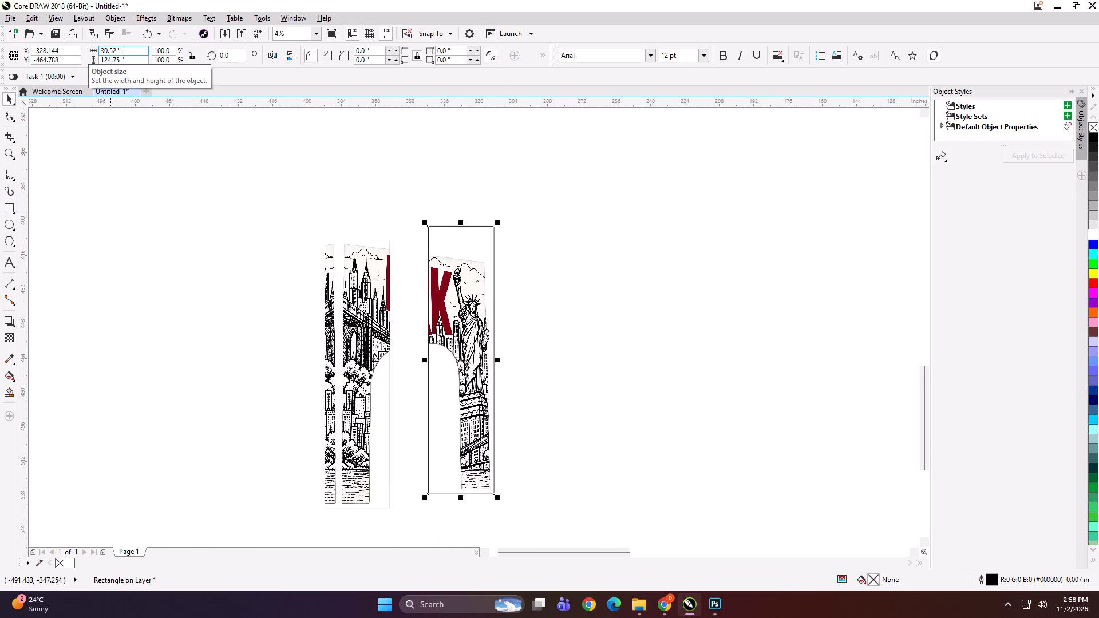
pyautogui.press('BackSpace')
pyautogui.write('/2')
pyautogui.press('Return')
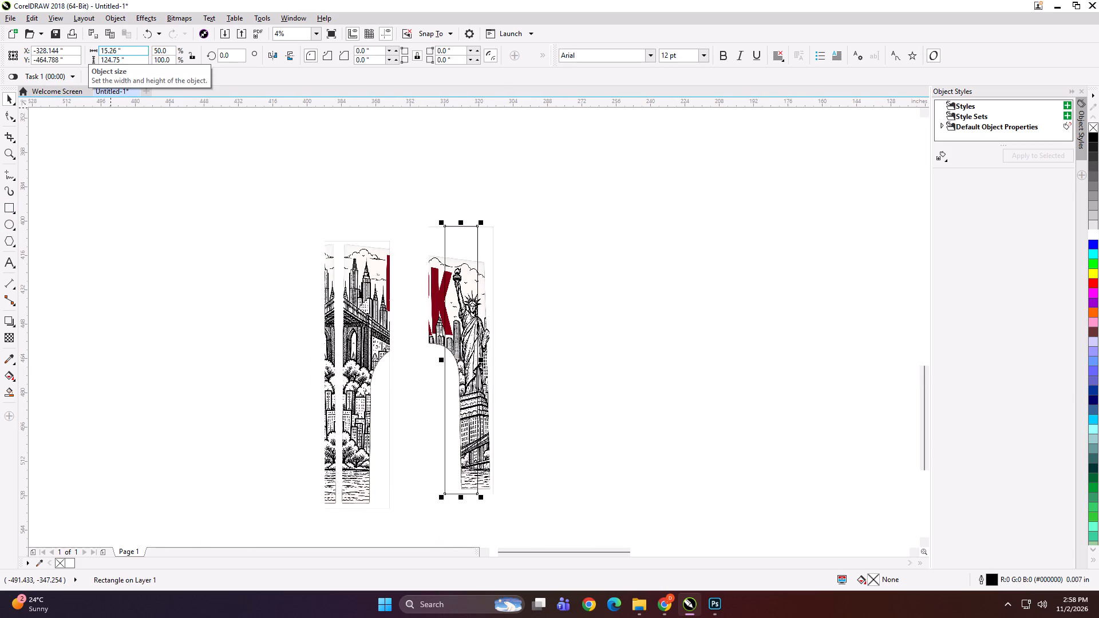
# Align the rectangle to the Statue of Liberty panel's left edge, add a mirrored copy on its right side, and nudge the copy 0.5 inches left.
pyautogui.keyDown('shift'); pyautogui.click(430, 318); pyautogui.keyUp('shift')
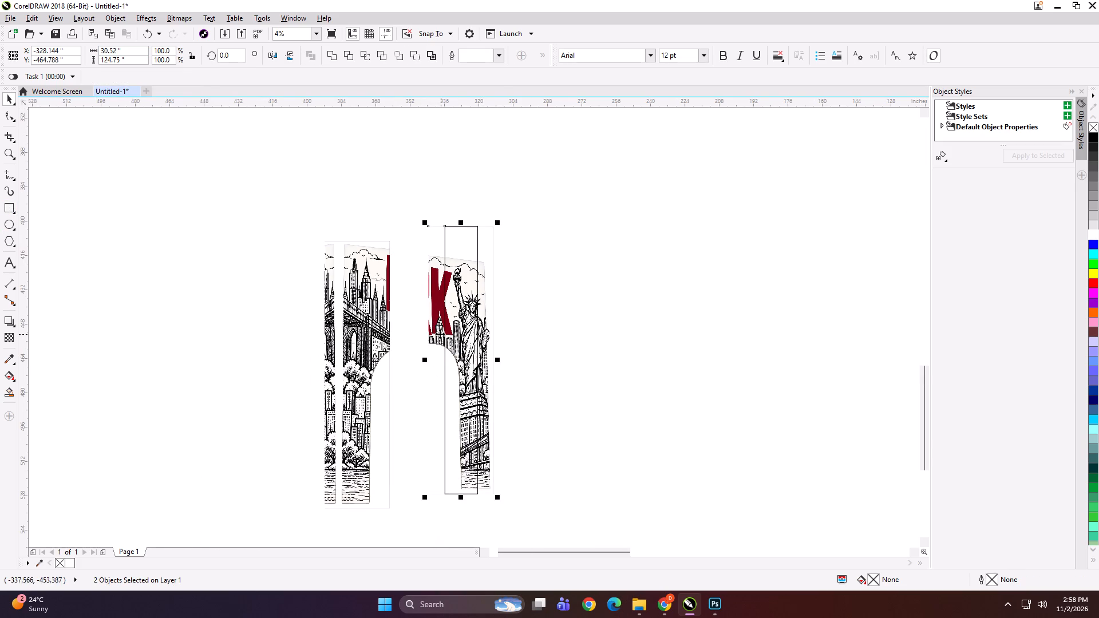
pyautogui.press('l')
pyautogui.click(441, 198)
pyautogui.click(445, 327)
pyautogui.moveTo(424, 362); pyautogui.dragTo(481, 359)
pyautogui.keyDown('ctrl'); pyautogui.rightClick(481, 359); pyautogui.keyUp('ctrl')
pyautogui.scroll(2, 458, 359)
pyautogui.press('Left')
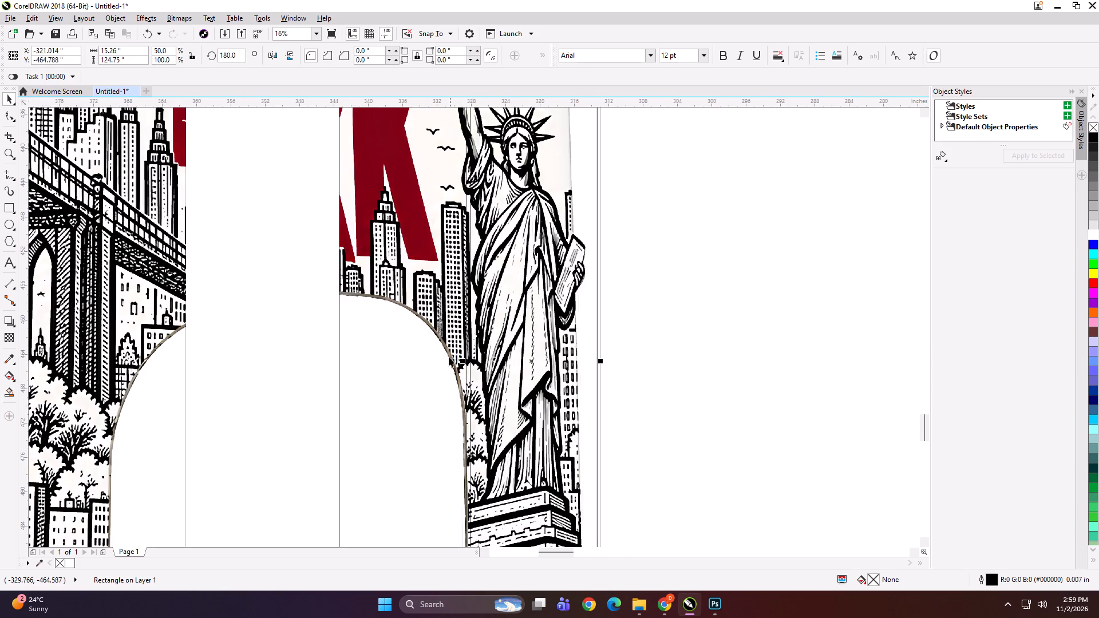
# Stretch both overlapping rectangles together to the Statue of Liberty panel's right edge and group them.
pyautogui.keyDown('shift'); pyautogui.click(422, 348); pyautogui.keyUp('shift')
pyautogui.scroll(2, 571, 378)
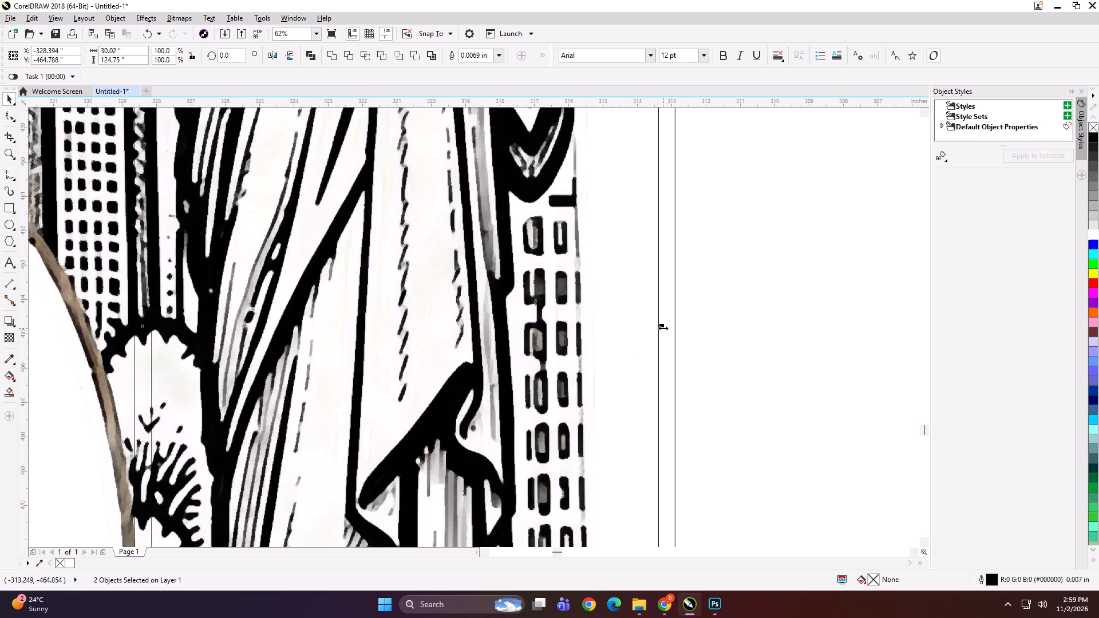
pyautogui.moveTo(663, 328); pyautogui.dragTo(679, 326)
pyautogui.scroll(-4, 611, 325)
pyautogui.hotkey('ctrl', 'g')
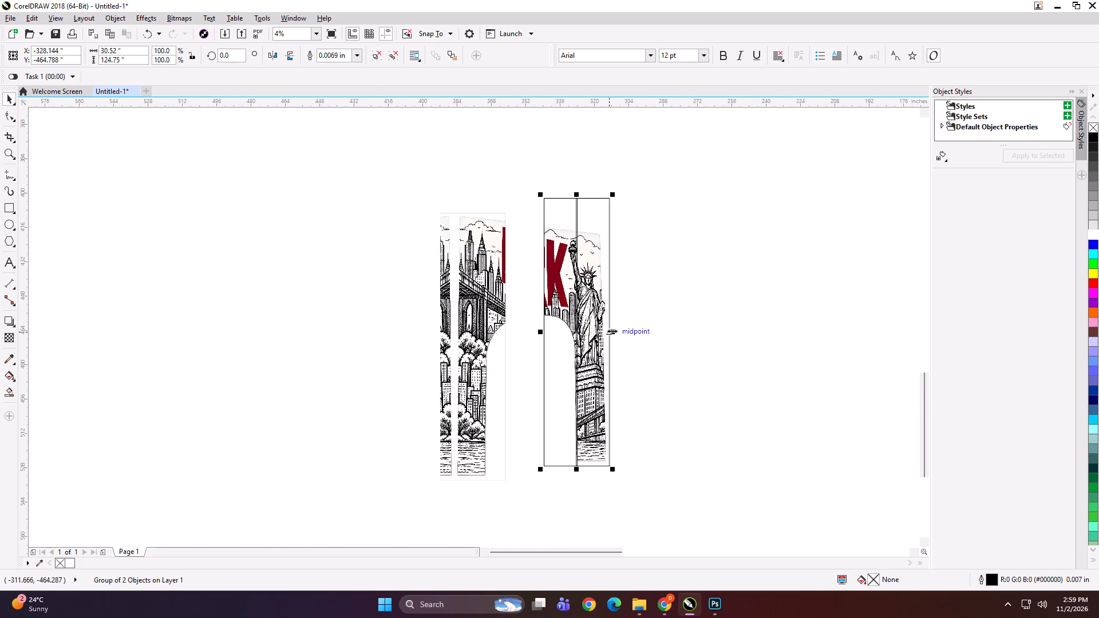
# Duplicate the two-rectangle frame and align the copy to the top left of the bridge panel.
pyautogui.press('+')
pyautogui.keyDown('shift'); pyautogui.click(483, 291); pyautogui.keyUp('shift')
pyautogui.write('TL')
pyautogui.click(336, 307)
# PowerClip the Statue of Liberty image inside its two-rectangle frame and ungroup the frame into separate halves.
pyautogui.keyDown('alt'); pyautogui.click(585, 425); pyautogui.keyUp('alt')
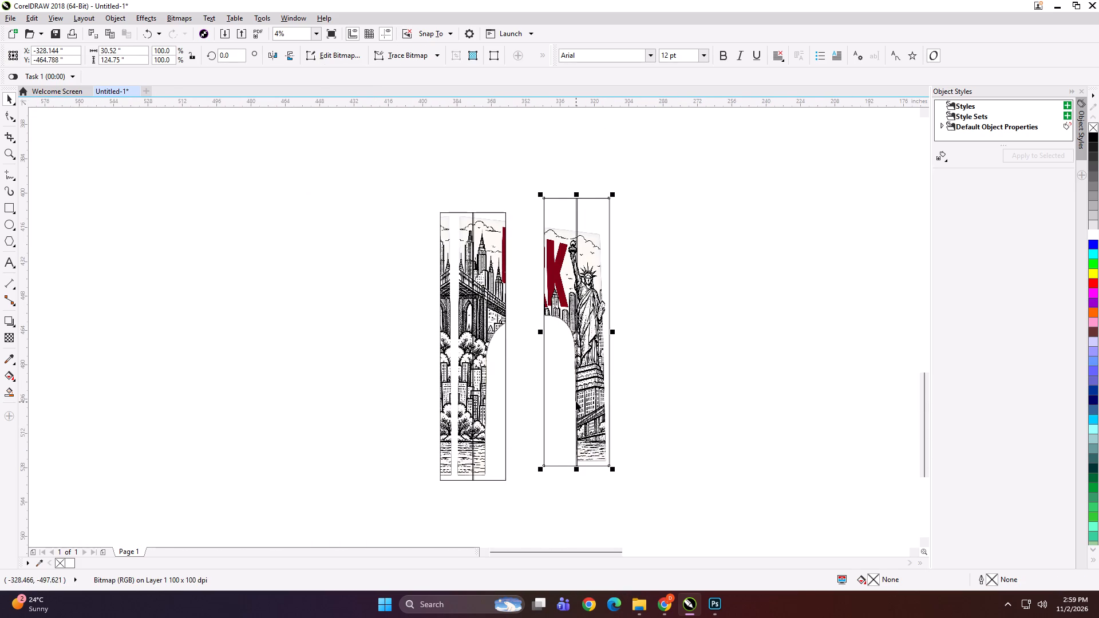
pyautogui.hotkey('shift', 'Return')
pyautogui.click(567, 383)
pyautogui.scroll(2, 568, 370)
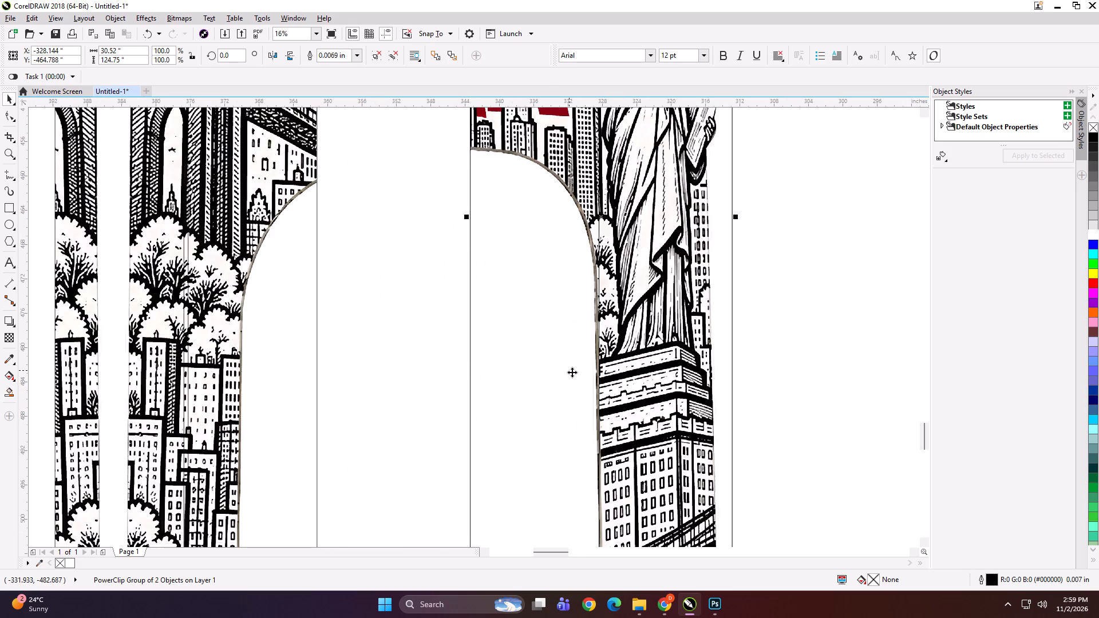
pyautogui.scroll(-1, 584, 390)
pyautogui.hotkey('ctrl', 'u')
pyautogui.click(721, 370)
pyautogui.scroll(-1, 630, 343)
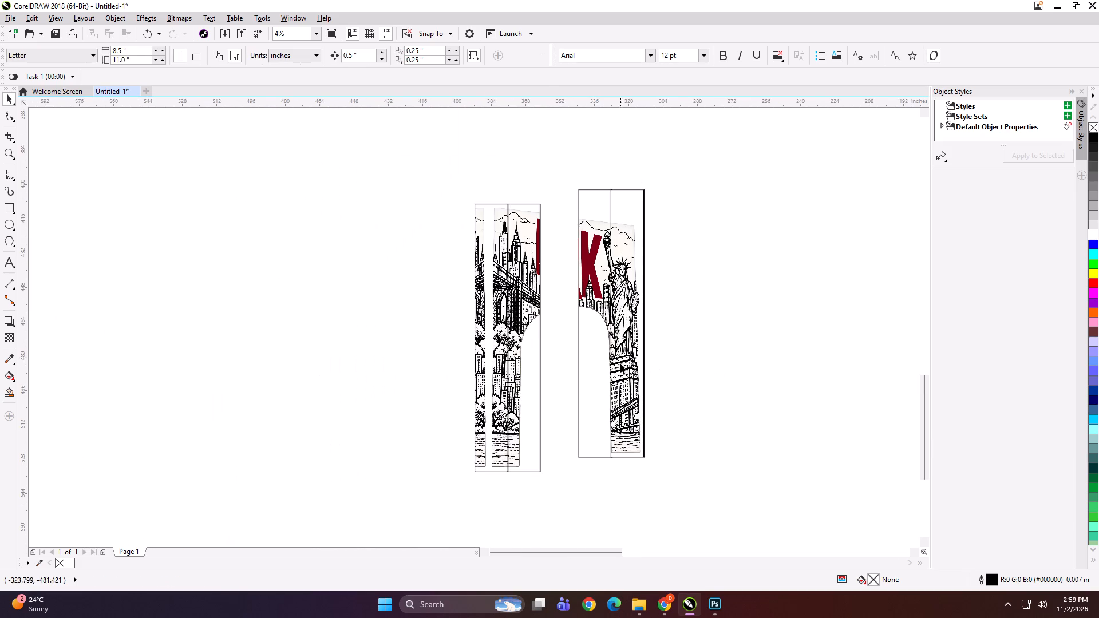
# PowerClip the bridge image inside its two-rectangle frame and ungroup the frame into separate halves.
pyautogui.keyDown('alt'); pyautogui.click(524, 332); pyautogui.keyUp('alt')
pyautogui.hotkey('shift', 'Return')
pyautogui.click(523, 330)
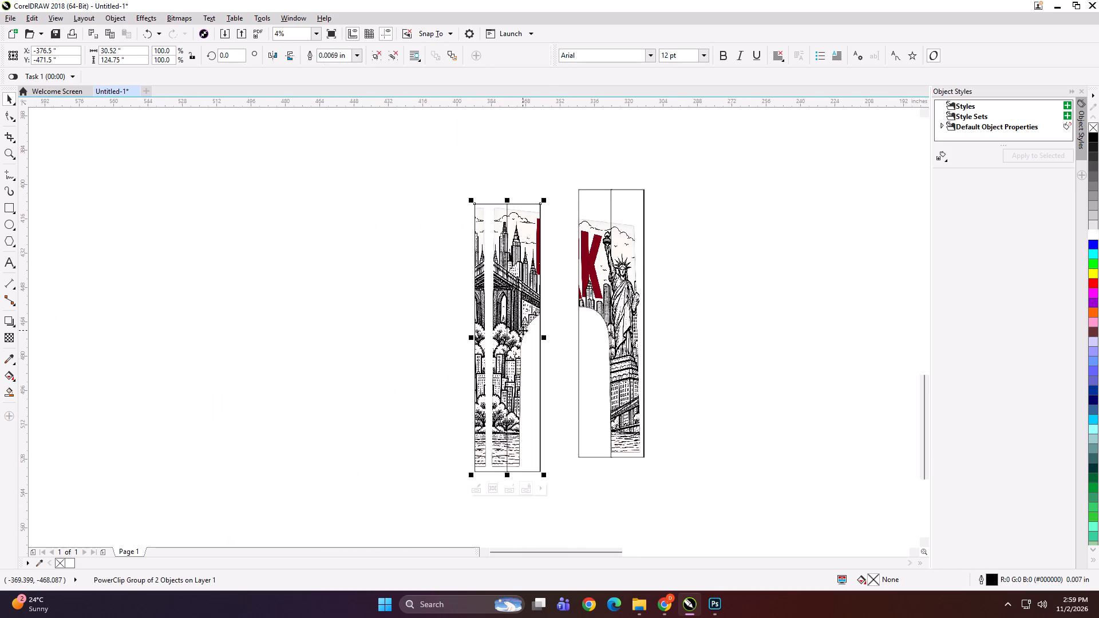
pyautogui.hotkey('ctrl', 'u')
pyautogui.click(413, 316)
# Add the text label "142*124.5 PANEL PART 1" on the top edge of the bridge panel's left half and copy its text.
pyautogui.scroll(2, 485, 217)
pyautogui.scroll(1, 520, 157)
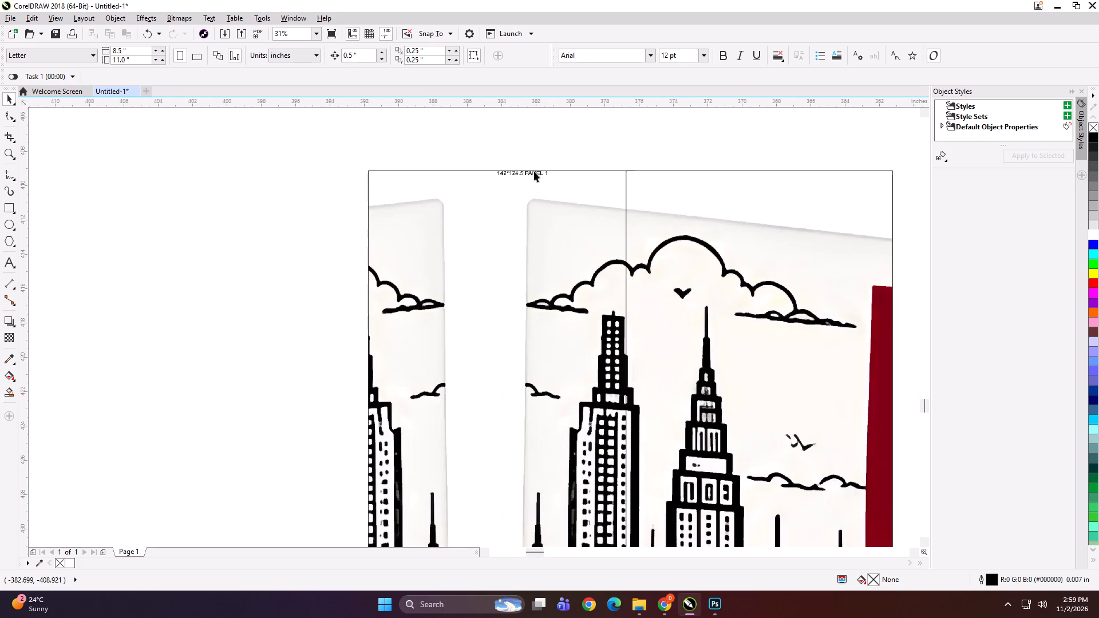
pyautogui.scroll(1, 537, 171)
pyautogui.click(11, 256)
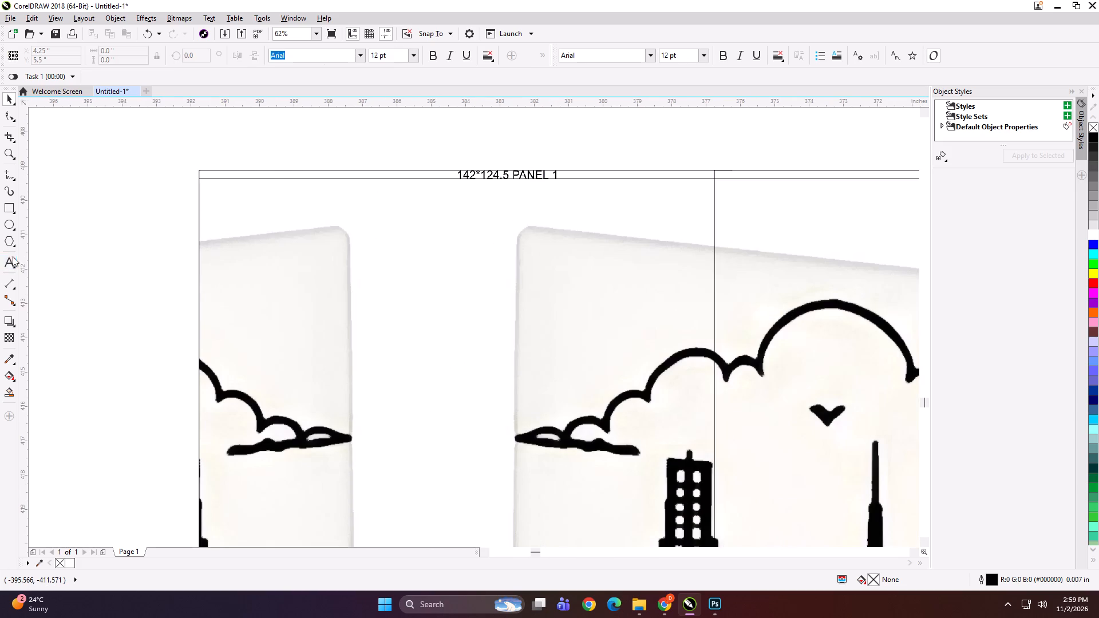
pyautogui.click(281, 169)
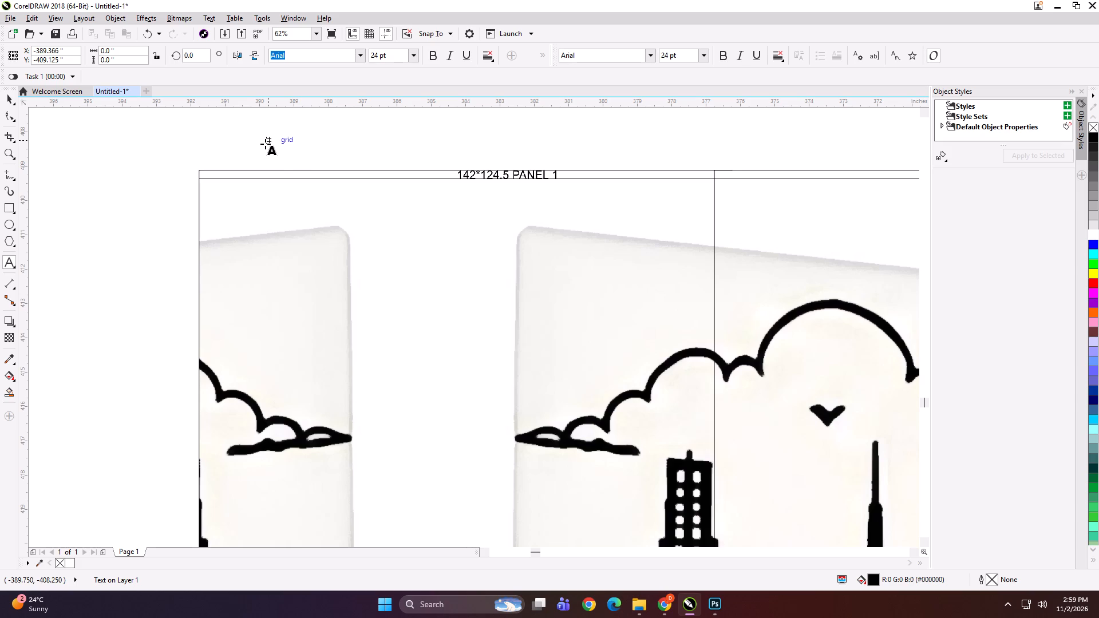
pyautogui.write('PANEL 1')
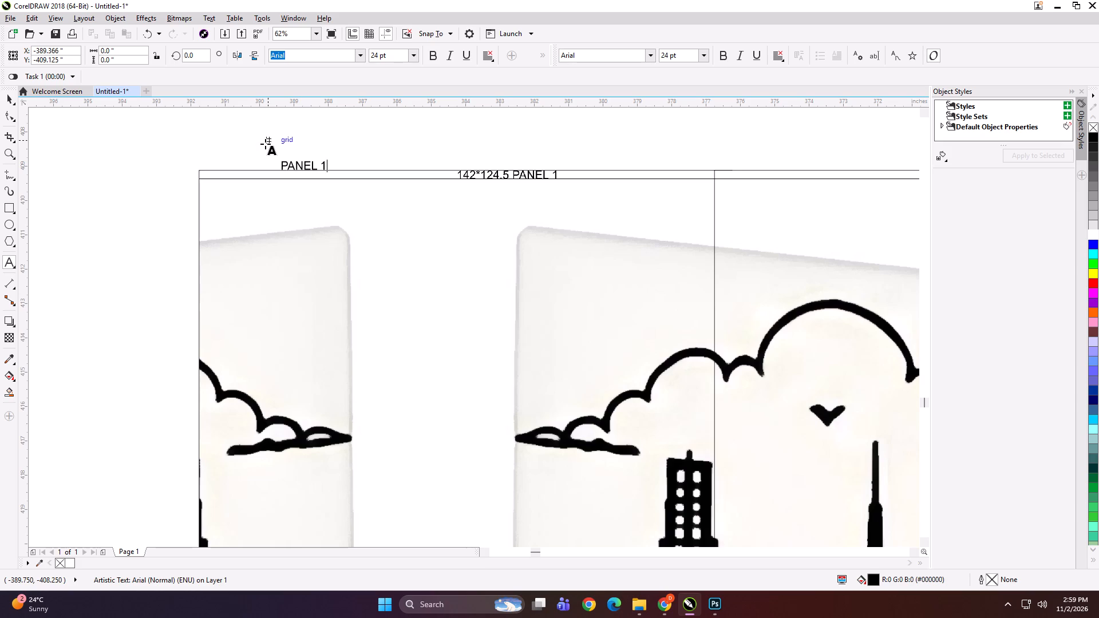
pyautogui.hotkey('ctrl', 'a')
pyautogui.write('142*124.5 PANEL')
pyautogui.press('space')
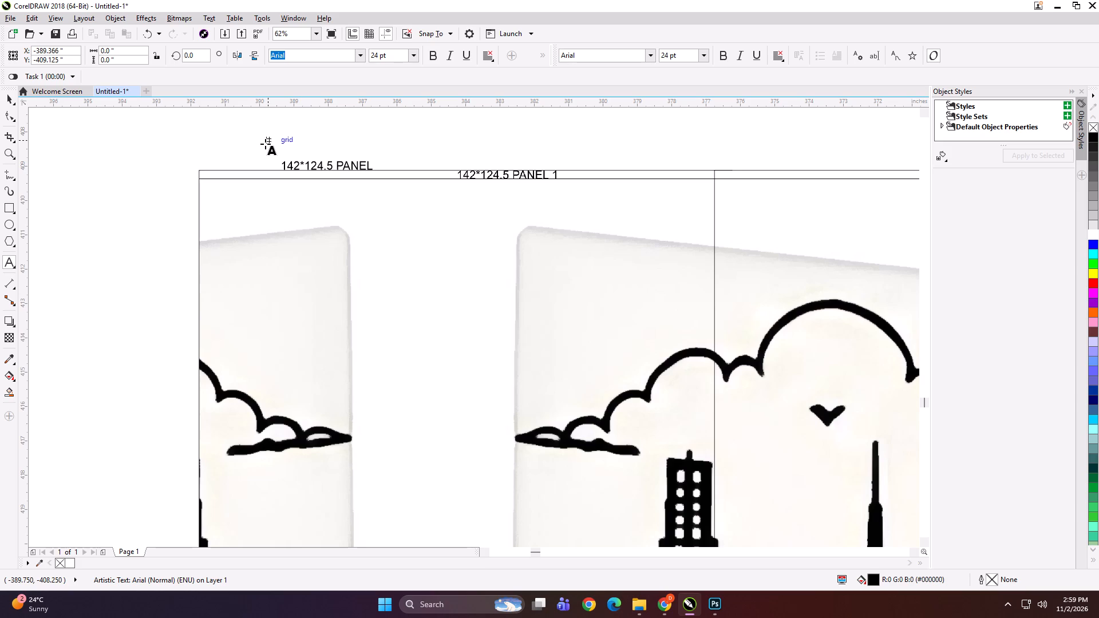
pyautogui.write('PART 1')
pyautogui.hotkey('ctrl', 'a')
pyautogui.hotkey('ctrl', 'c')
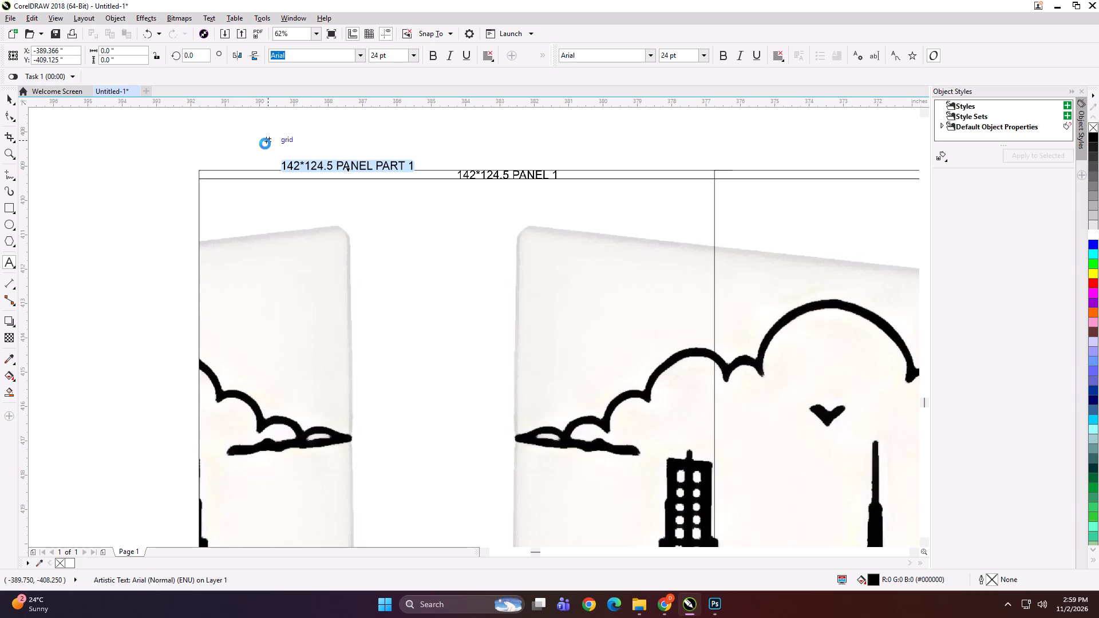
# Paste the label onto the top edge of the bridge panel's right half and change it to "142*124.5 PANEL PART 2".
pyautogui.scroll(-1, 271, 197)
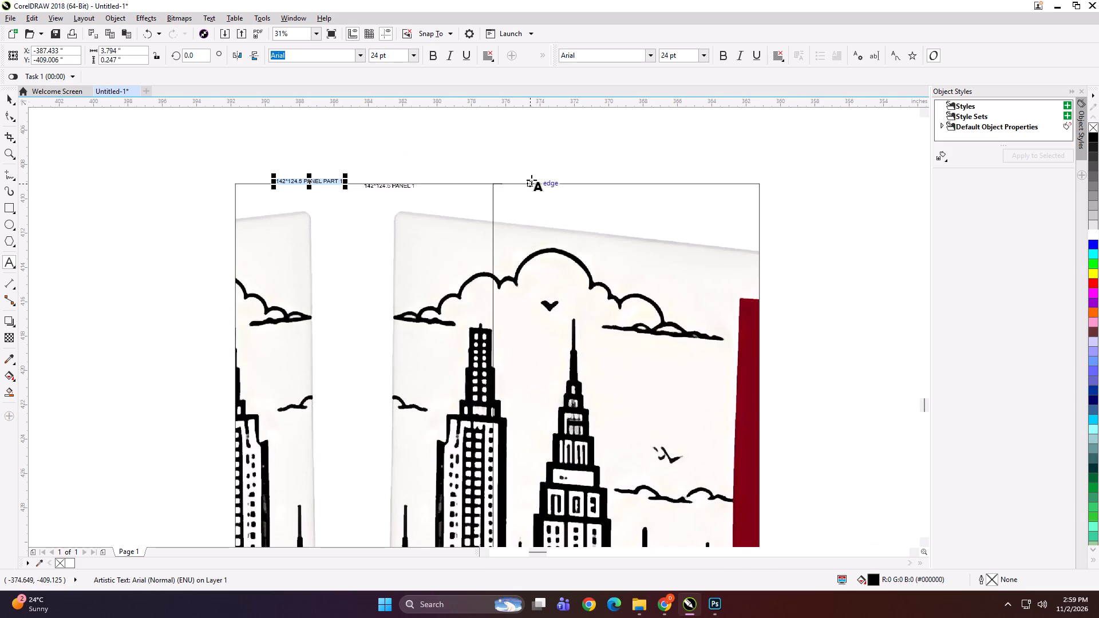
pyautogui.scroll(2, 534, 180)
pyautogui.click(553, 193)
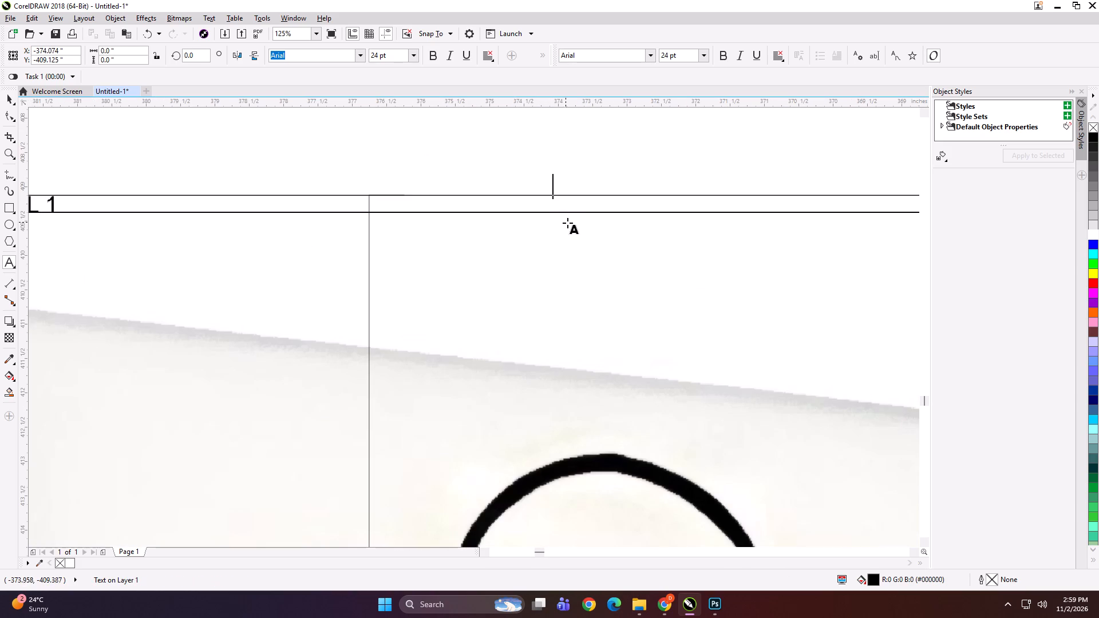
pyautogui.hotkey('ctrl', 'v')
pyautogui.press('BackSpace')
pyautogui.press('2')
pyautogui.rightClick(567, 223)
pyautogui.scroll(-1, 567, 223)
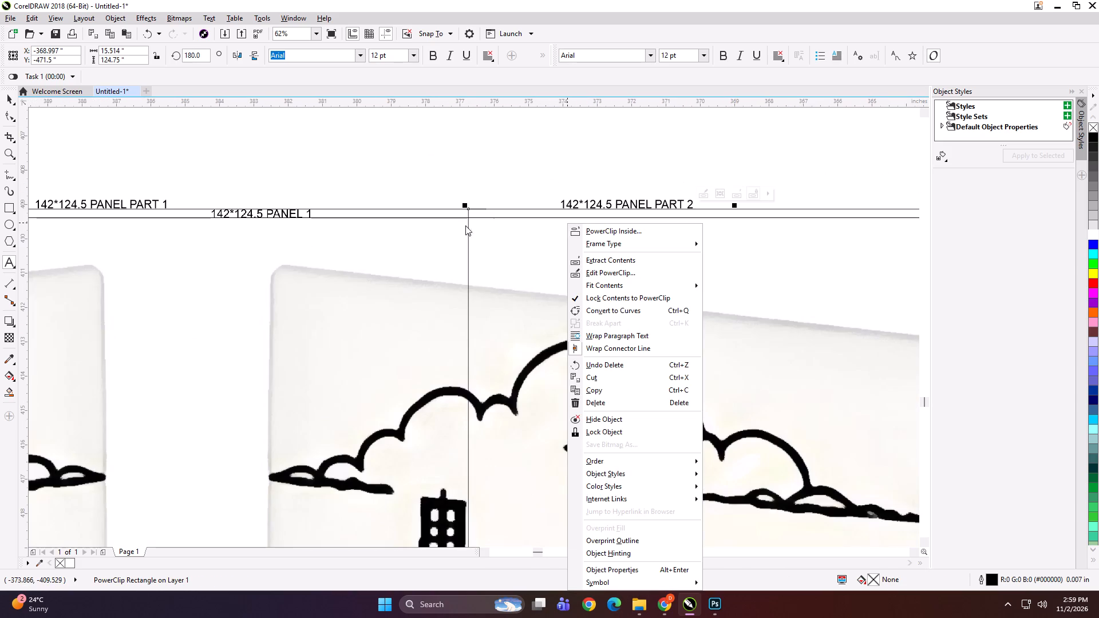
pyautogui.scroll(-1, 488, 197)
pyautogui.click(437, 168)
# Group each bridge panel half with its own label, PART 2 with the right half and PART 1 with the left half.
pyautogui.click(10, 98)
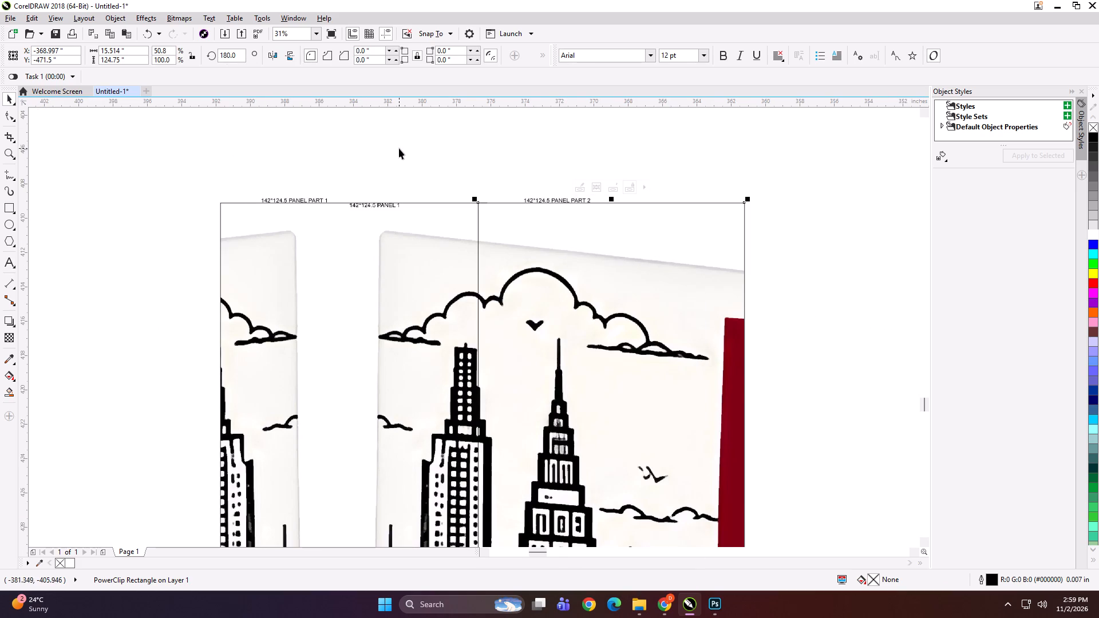
pyautogui.scroll(-1, 406, 158)
pyautogui.click(449, 160)
pyautogui.moveTo(446, 149); pyautogui.dragTo(500, 205)
pyautogui.keyDown('shift'); pyautogui.click(500, 205); pyautogui.keyUp('shift')
pyautogui.hotkey('ctrl', 'g')
pyautogui.moveTo(394, 140); pyautogui.dragTo(297, 262)
pyautogui.keyDown('shift'); pyautogui.click(353, 242); pyautogui.keyUp('shift')
pyautogui.hotkey('ctrl', 'g')
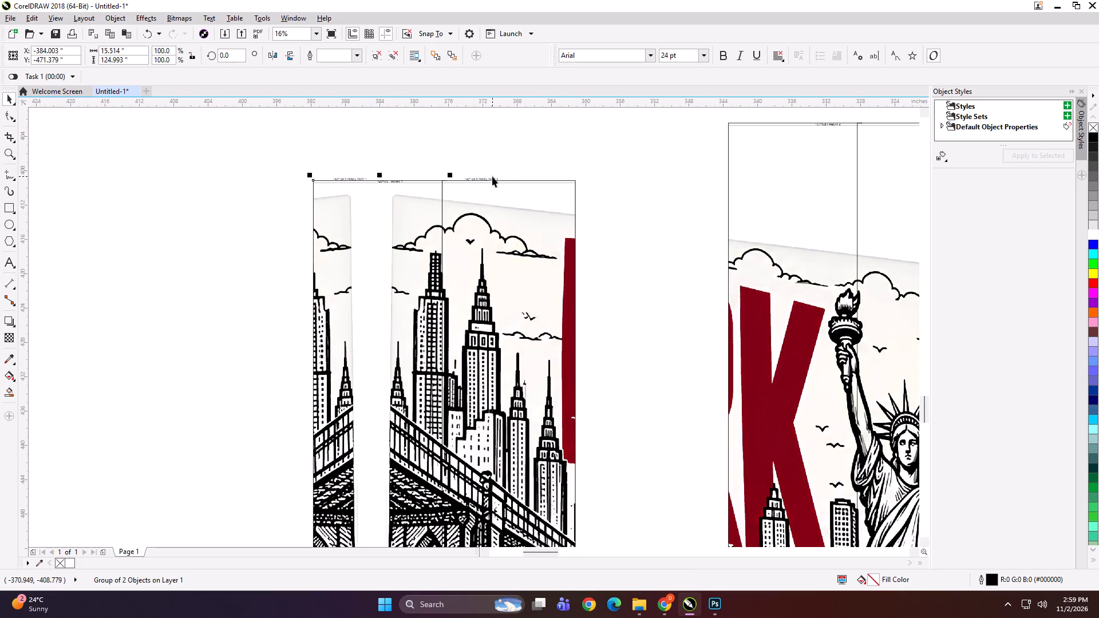
# Add the label "142*124.5 PANEL 4 PART 1" on the top edge of the Statue of Liberty panel's left half and copy its text.
pyautogui.scroll(2, 492, 176)
pyautogui.scroll(-1, 396, 192)
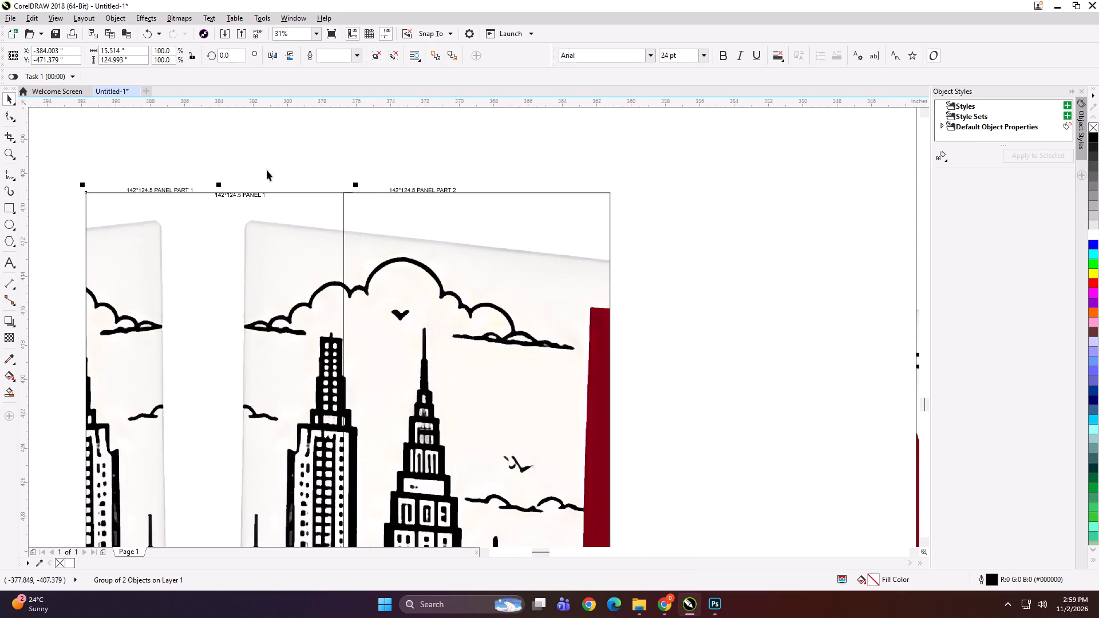
pyautogui.scroll(1, 228, 177)
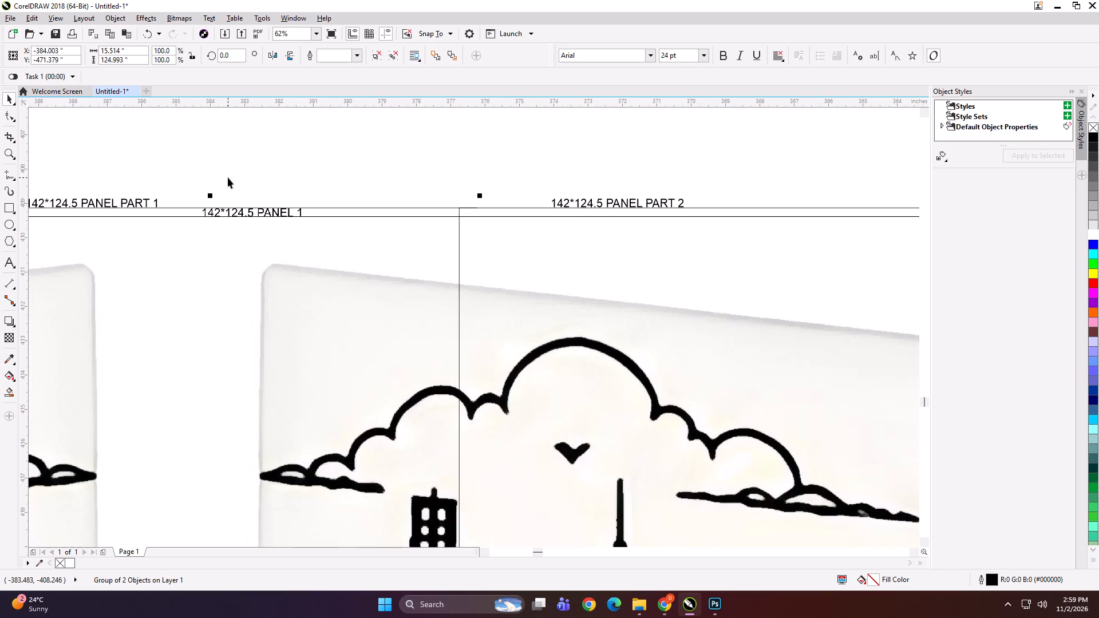
pyautogui.scroll(-2, 203, 201)
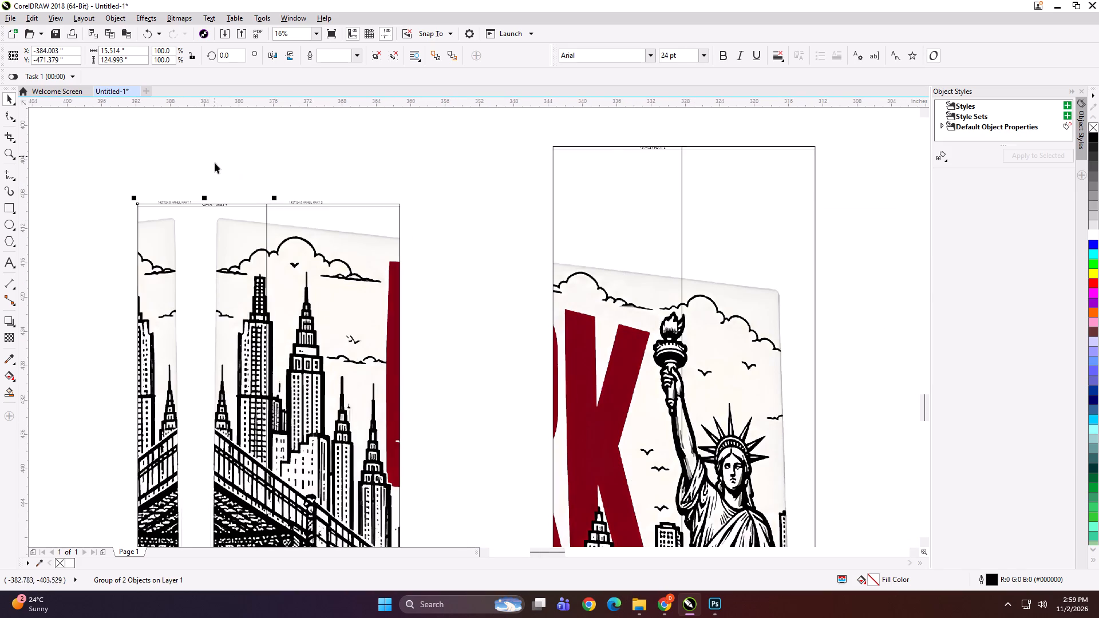
pyautogui.scroll(2, 666, 135)
pyautogui.press('space')
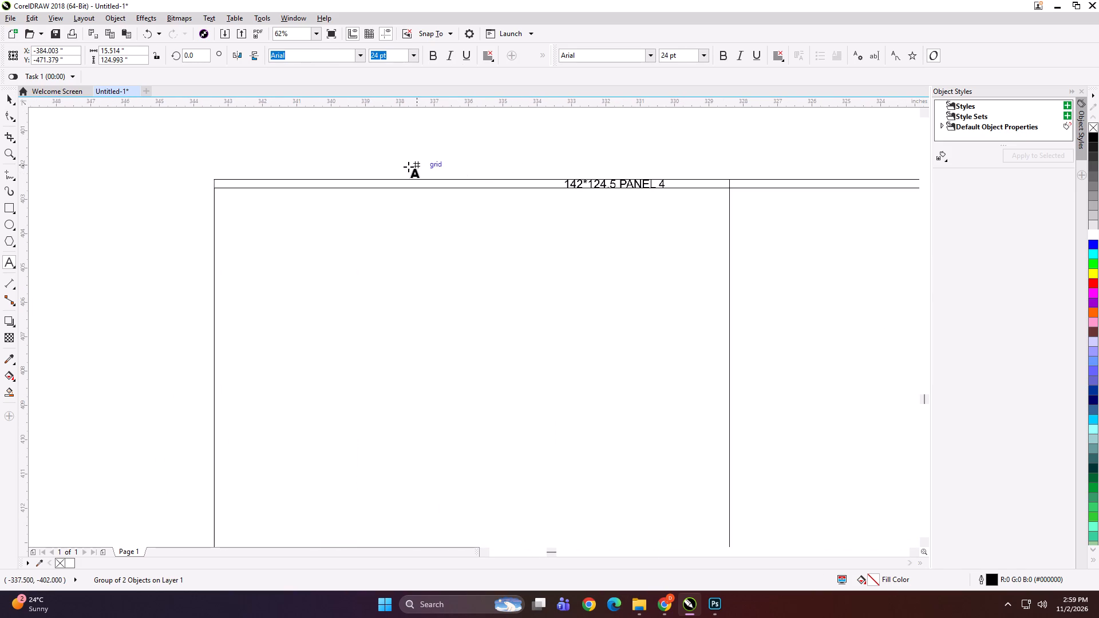
pyautogui.click(417, 178)
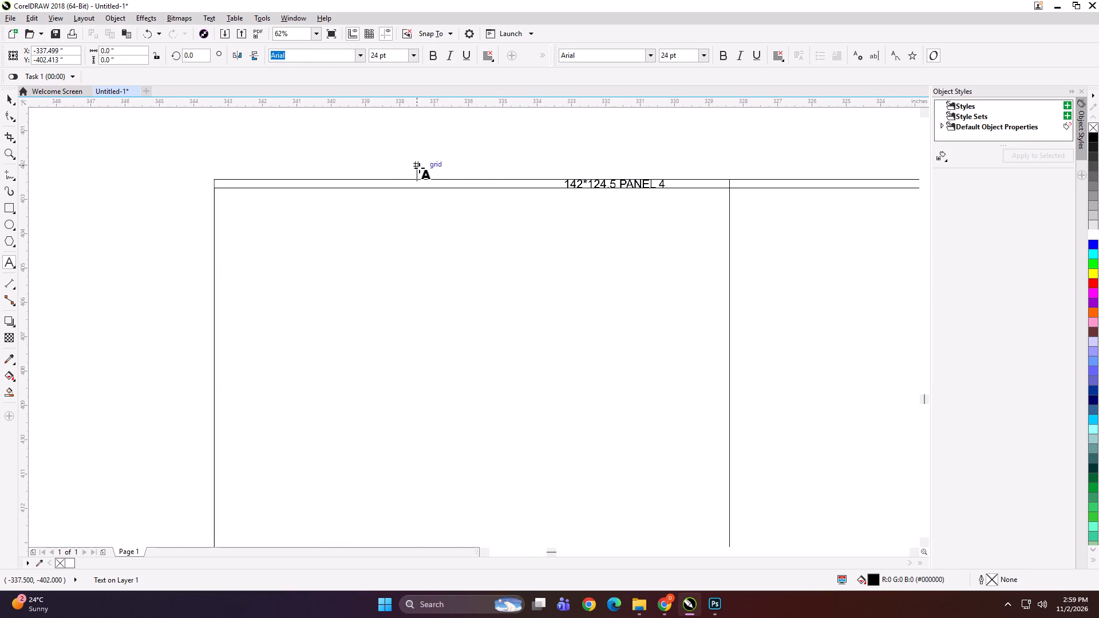
pyautogui.hotkey('ctrl', 'v')
pyautogui.press('BackSpace')
pyautogui.press('BackSpace')
pyautogui.press('BackSpace')
pyautogui.press('BackSpace')
pyautogui.press('BackSpace')
pyautogui.press('BackSpace')
pyautogui.press('BackSpace')
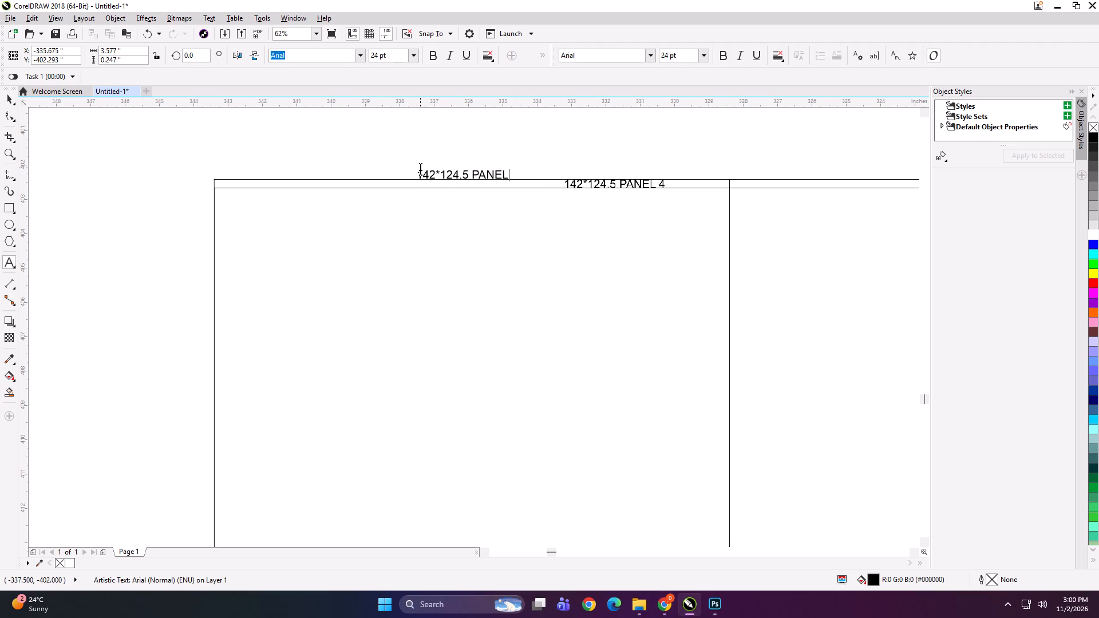
pyautogui.press('space')
pyautogui.write('4')
pyautogui.press('space')
pyautogui.write('PART 1')
pyautogui.hotkey('ctrl', 'a')
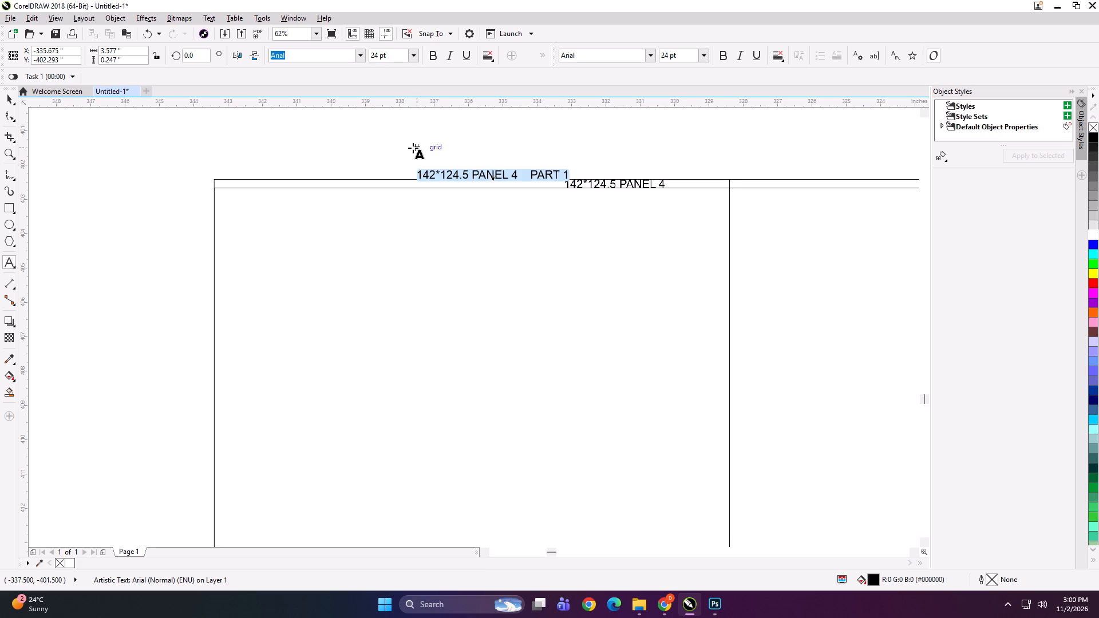
pyautogui.hotkey('ctrl', 'c')
# Paste the label onto the top edge of the Statue of Liberty panel's right half and change it to "142*124.5 PANEL 4 PART 2".
pyautogui.scroll(-2, 496, 171)
pyautogui.scroll(2, 647, 174)
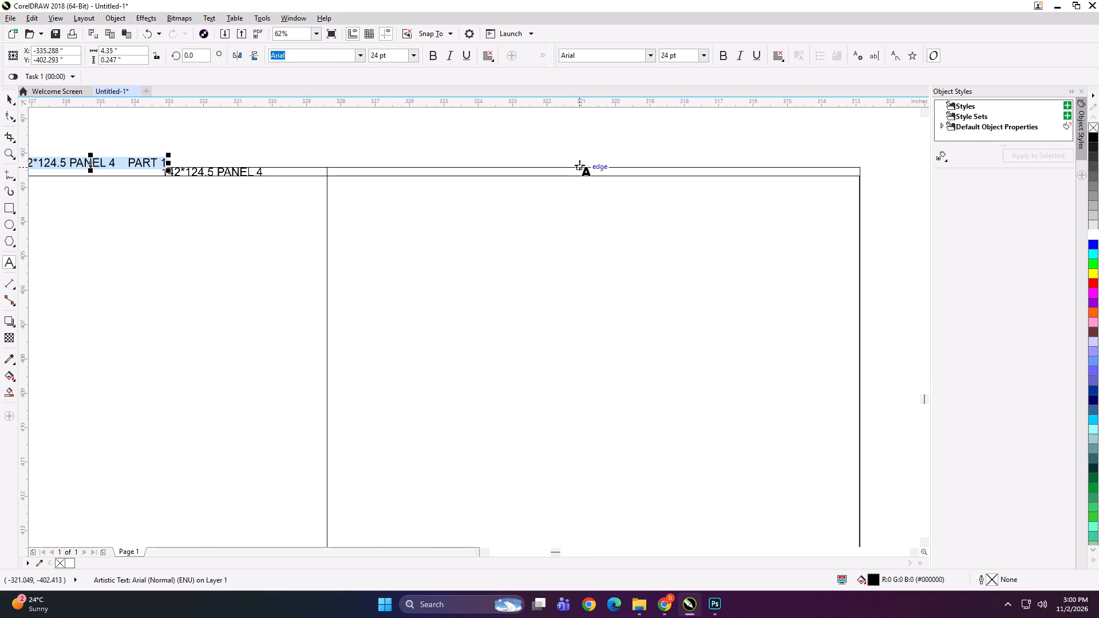
pyautogui.click(579, 165)
pyautogui.scroll(2, 579, 166)
pyautogui.hotkey('ctrl', 'v')
pyautogui.press('BackSpace')
pyautogui.press('2')
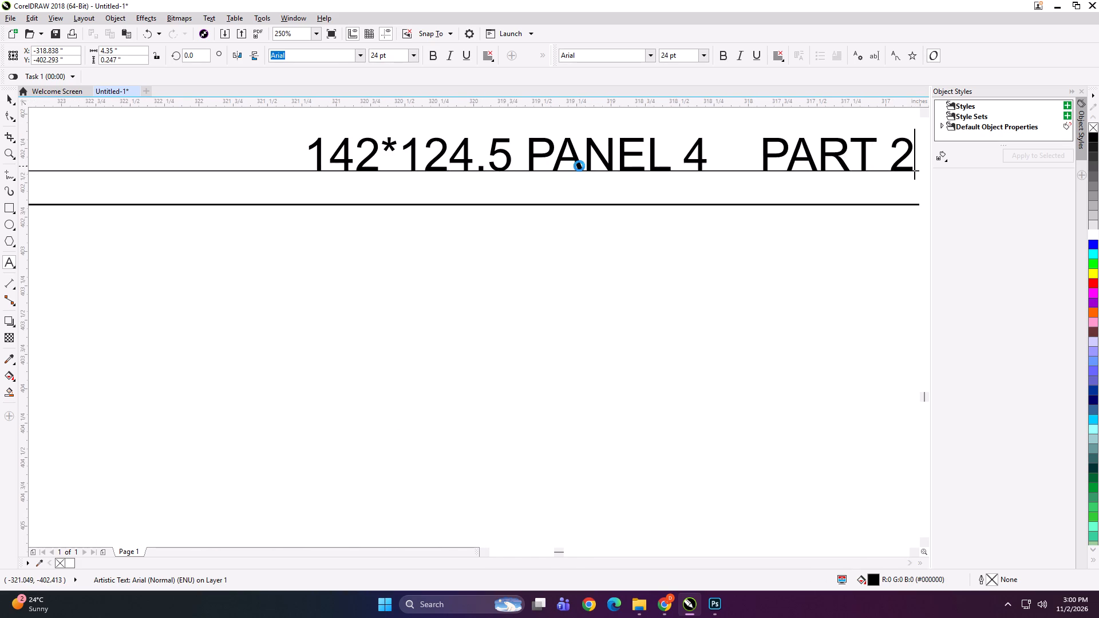
pyautogui.scroll(-3, 578, 169)
# Group each Statue of Liberty panel half with its own label, PART 2 with the right half and PART 1 with the left half.
pyautogui.click(7, 98)
pyautogui.keyDown('shift'); pyautogui.click(480, 211); pyautogui.keyUp('shift')
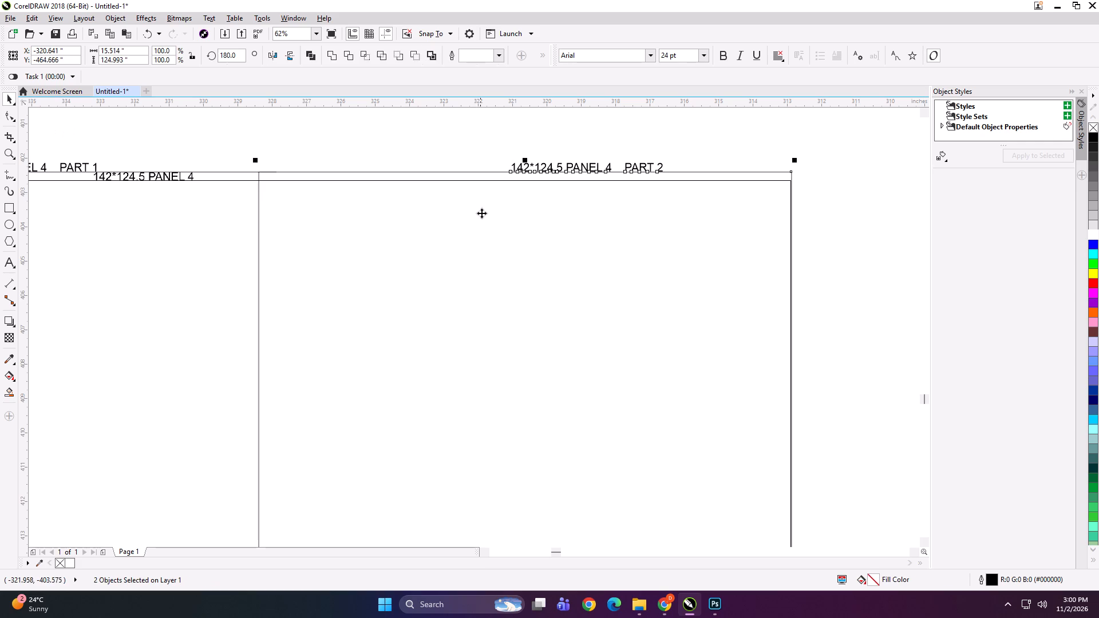
pyautogui.hotkey('ctrl', 'g')
pyautogui.scroll(-1, 616, 180)
pyautogui.moveTo(399, 137); pyautogui.dragTo(241, 223)
pyautogui.keyDown('shift'); pyautogui.click(299, 229); pyautogui.keyUp('shift')
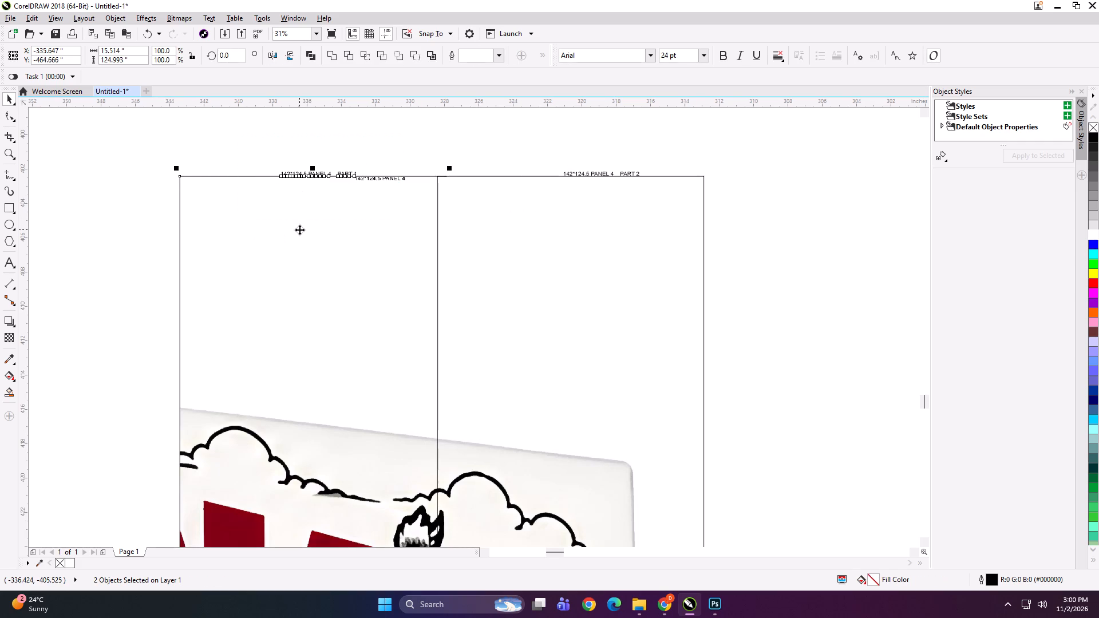
pyautogui.hotkey('ctrl', 'g')
# Start exporting the grouped PART 1 half of the Statue of Liberty panel.
pyautogui.scroll(-1, 517, 200)
pyautogui.hotkey('ctrl', 'e')
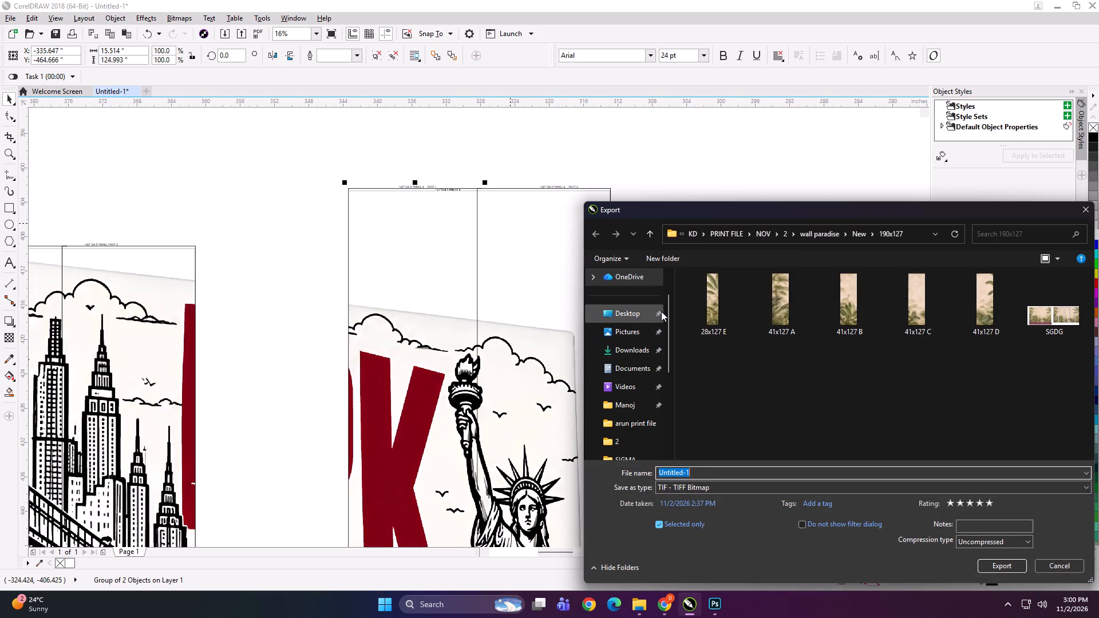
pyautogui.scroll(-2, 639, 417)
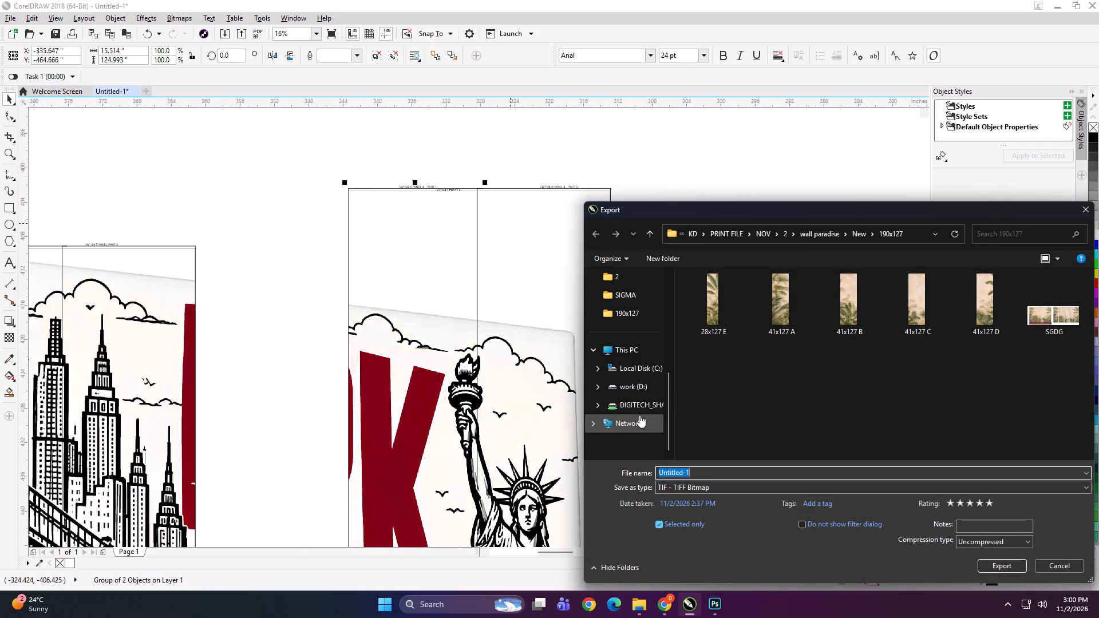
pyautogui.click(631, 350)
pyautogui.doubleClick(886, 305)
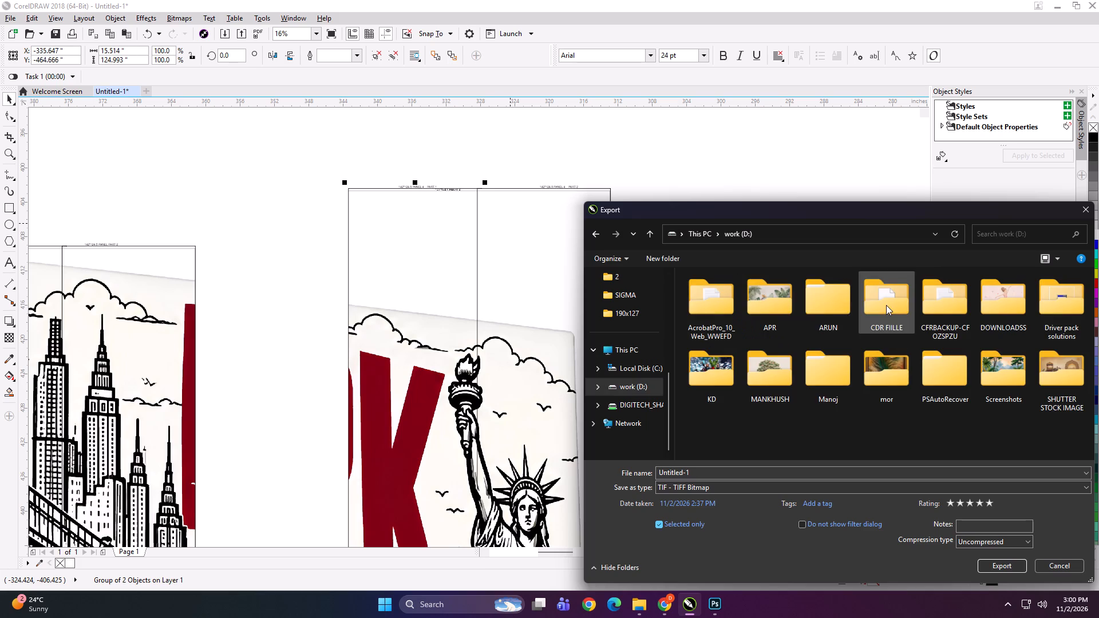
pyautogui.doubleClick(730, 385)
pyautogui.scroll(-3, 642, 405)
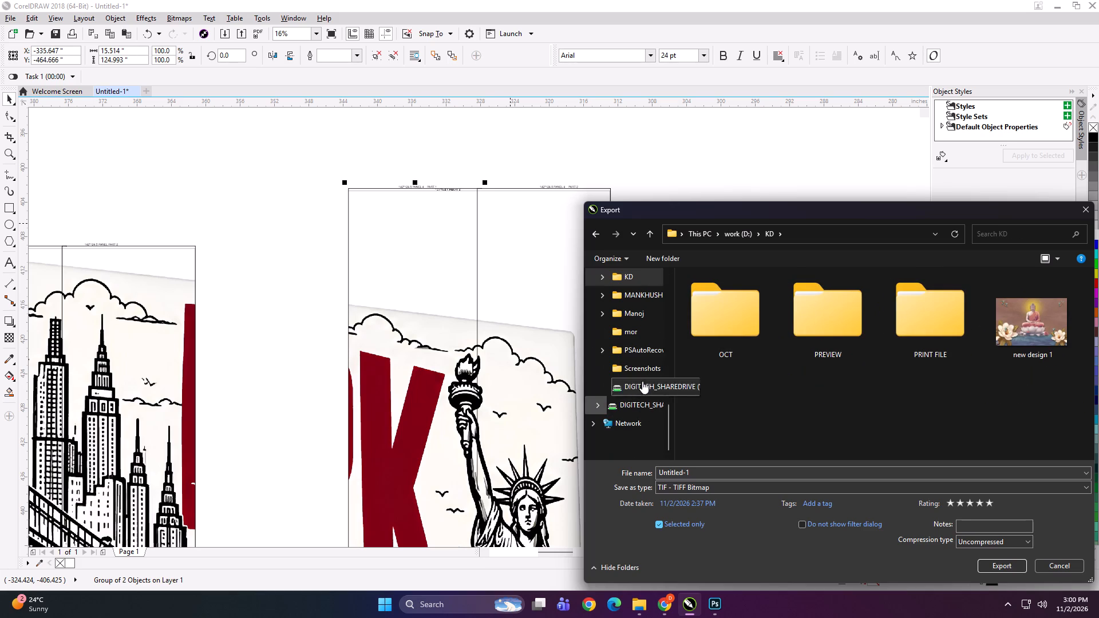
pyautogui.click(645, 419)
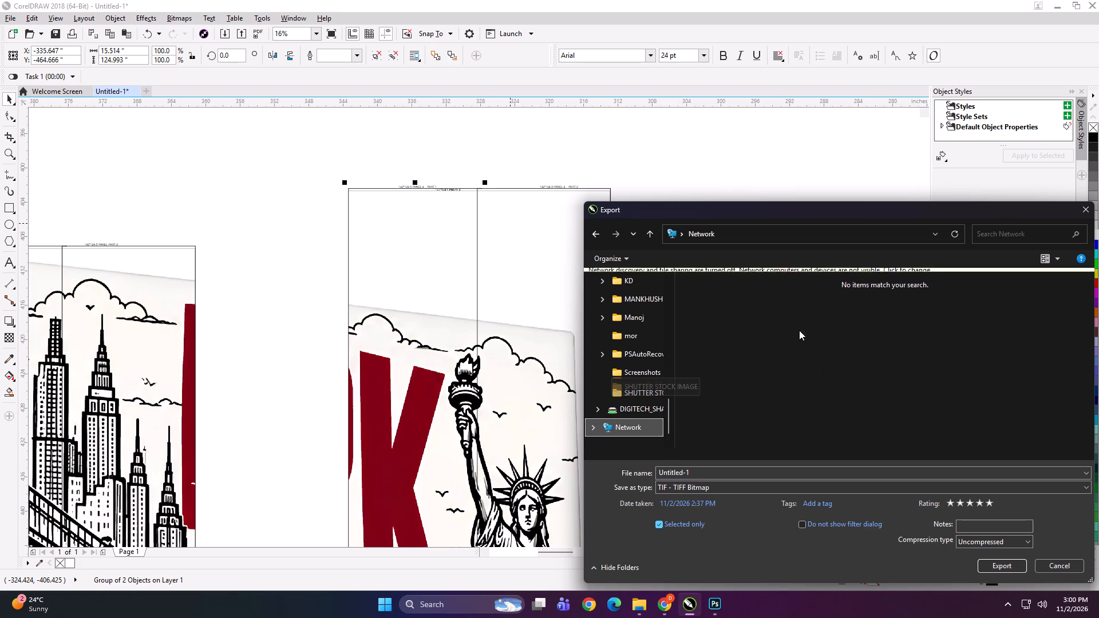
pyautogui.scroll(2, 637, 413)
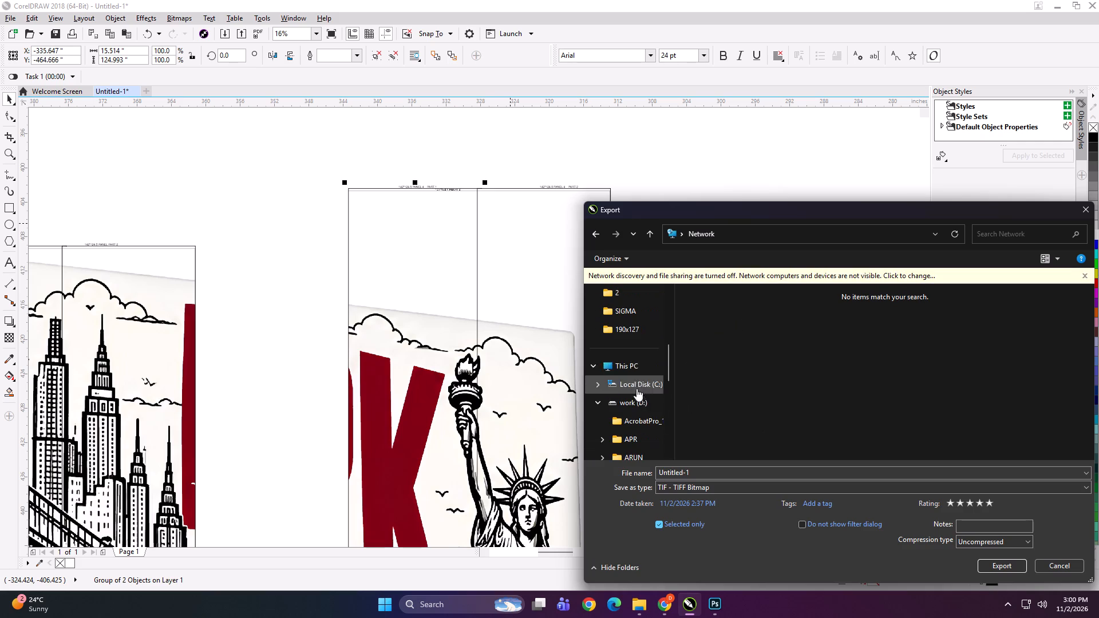
# Set the export location to the Print > NOV > 2 > SAJAVAT folder on the DIGITECH_SHAREDRIVE (Z:) network drive.
pyautogui.click(631, 358)
pyautogui.doubleClick(755, 337)
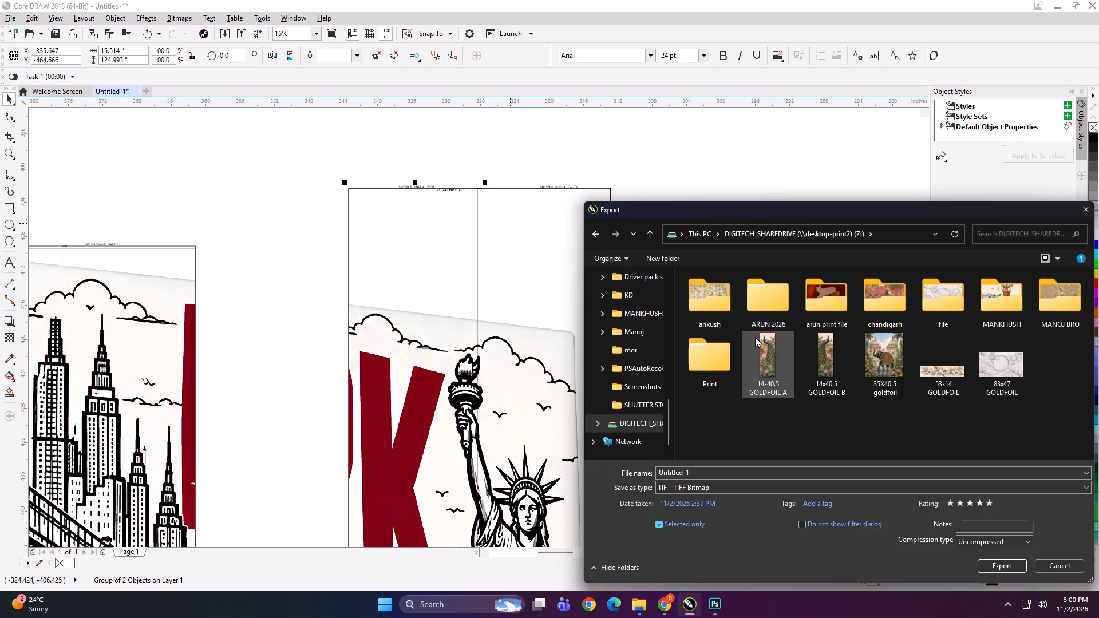
pyautogui.doubleClick(709, 349)
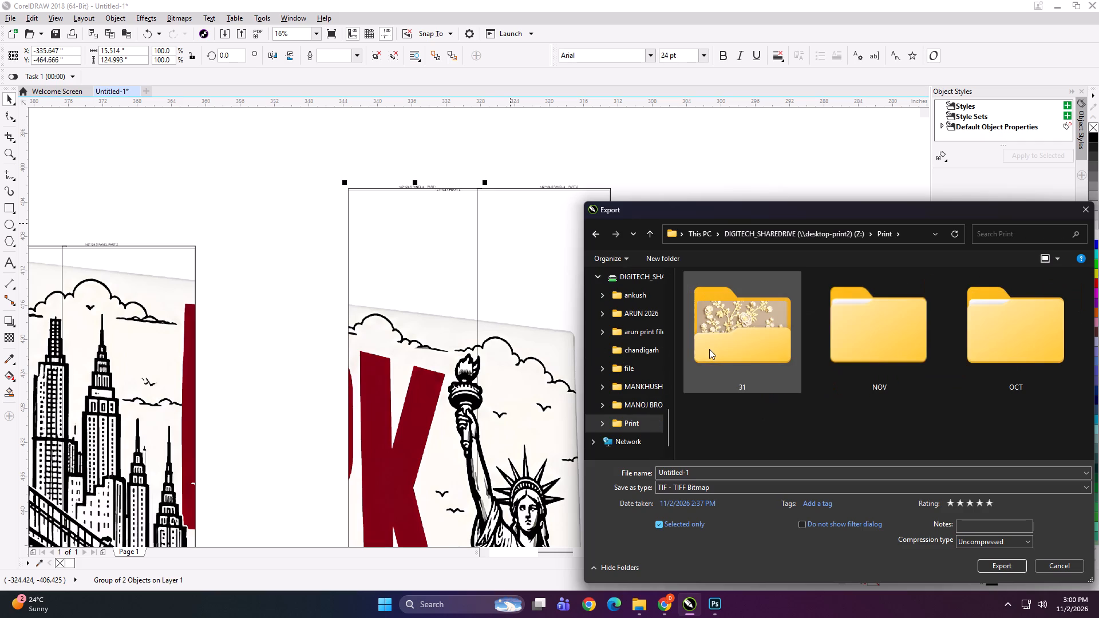
pyautogui.doubleClick(879, 351)
pyautogui.doubleClick(720, 302)
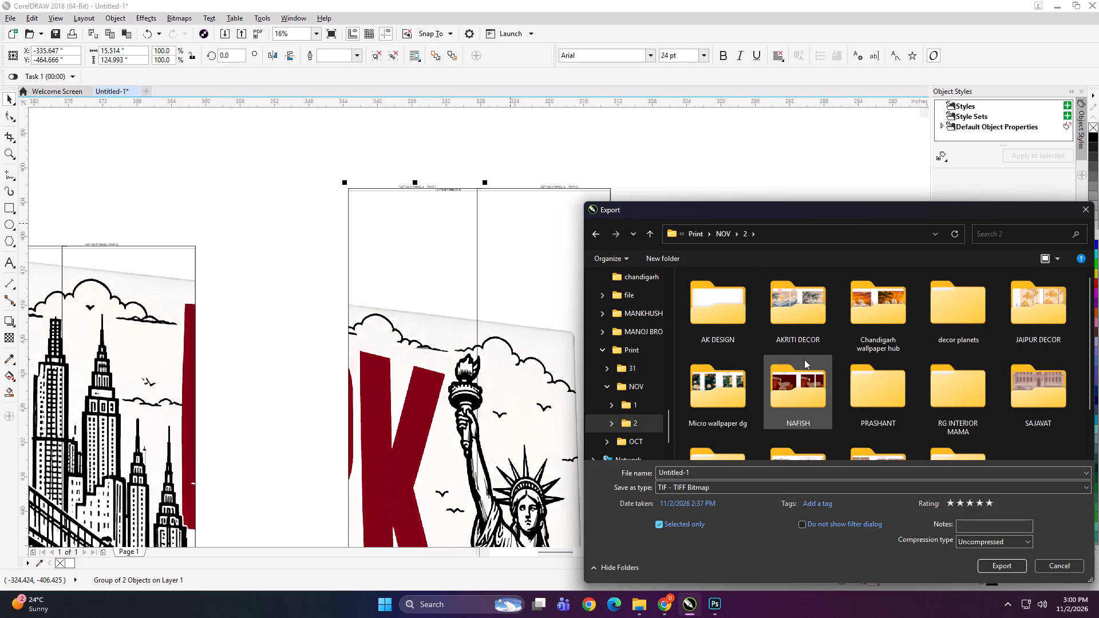
pyautogui.keyDown('ctrl'); pyautogui.scroll(-2, 800, 360); pyautogui.keyUp('ctrl')
pyautogui.scroll(-1, 800, 363)
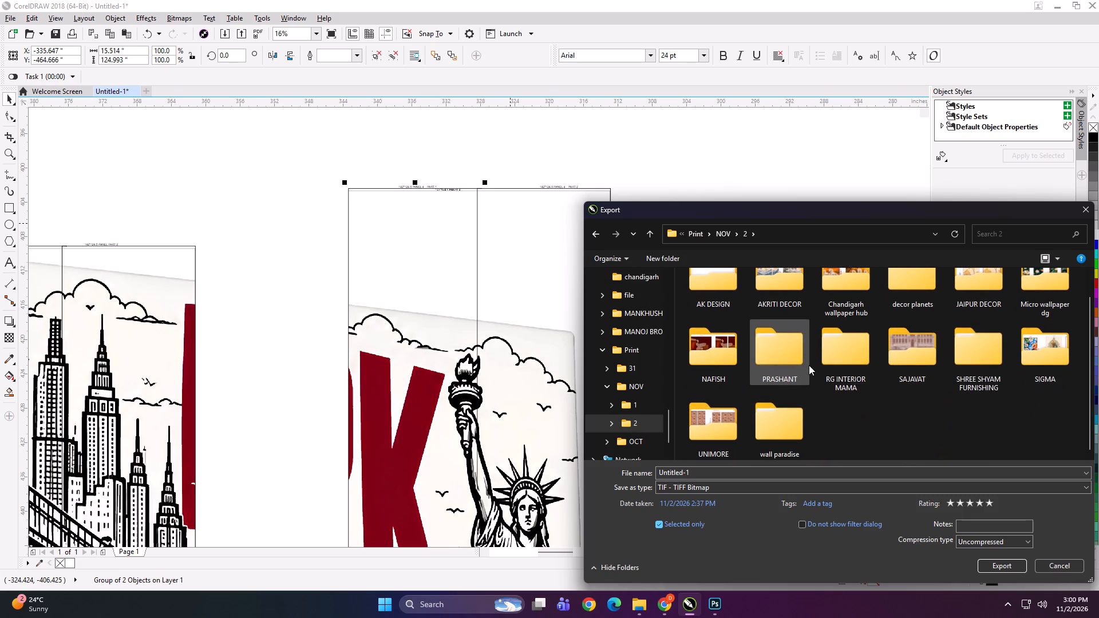
pyautogui.doubleClick(923, 351)
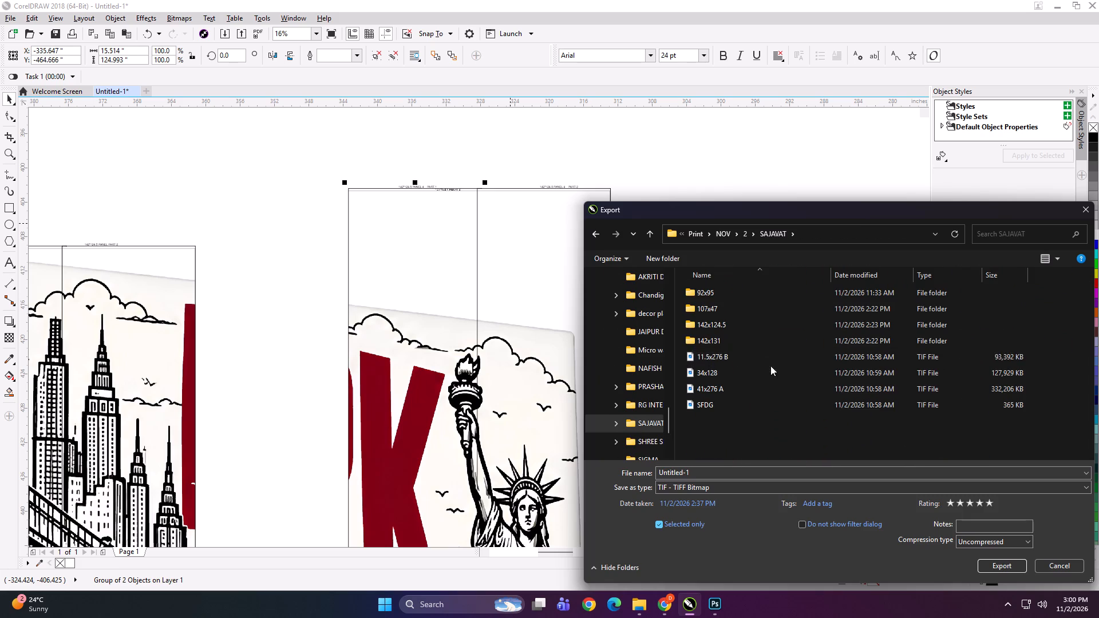
# Create a folder named "NEW" inside SAJAVAT and open it as the export destination.
pyautogui.keyDown('ctrl'); pyautogui.scroll(13, 756, 413); pyautogui.keyUp('ctrl')
pyautogui.click(653, 256)
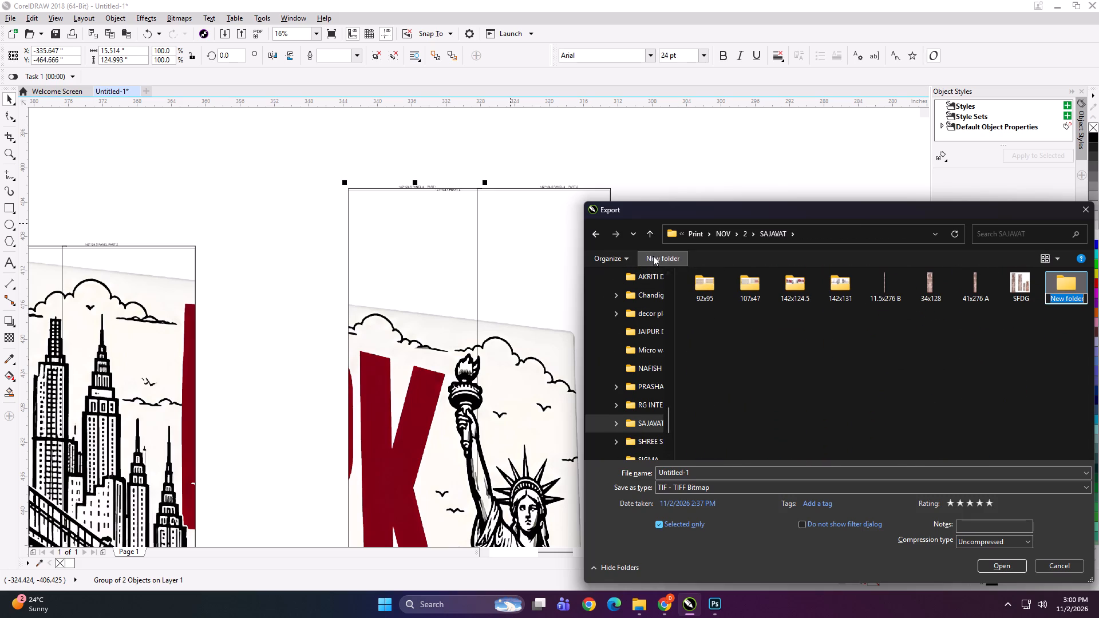
pyautogui.write('NEW')
pyautogui.press('Return')
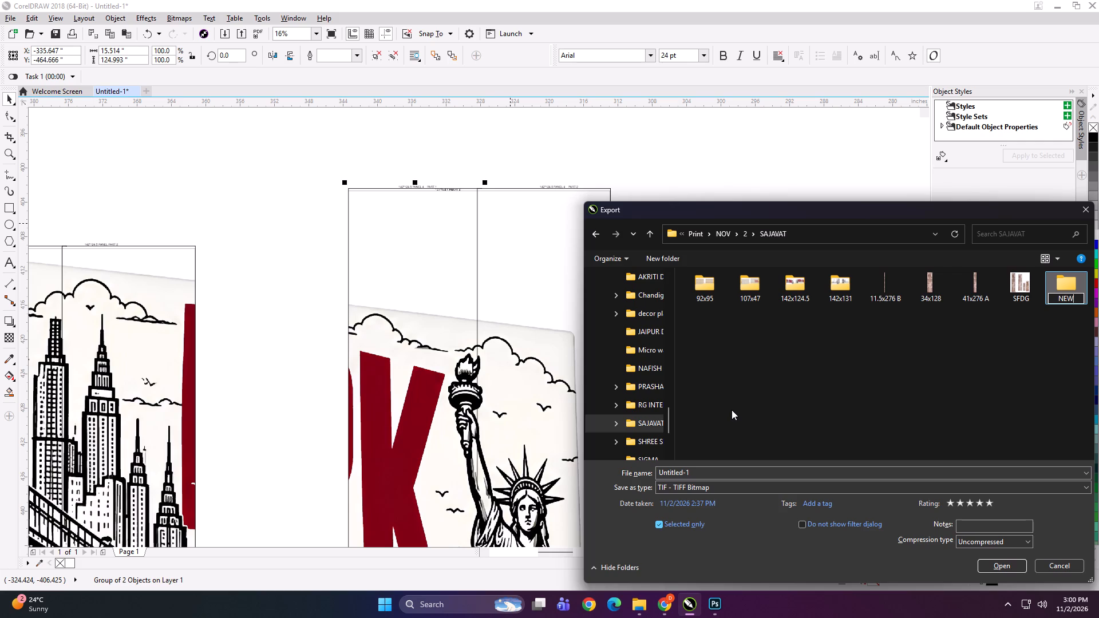
pyautogui.doubleClick(1060, 276)
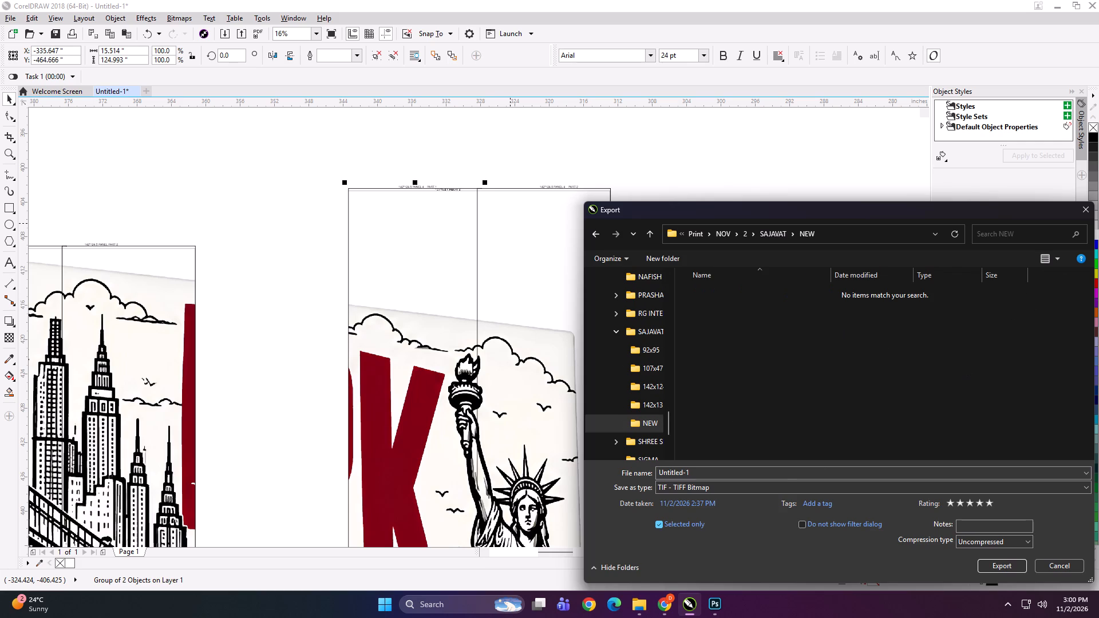
# Export the Statue of Liberty panel's PART 1 half as a TIF file named "15x124 A".
pyautogui.click(774, 472)
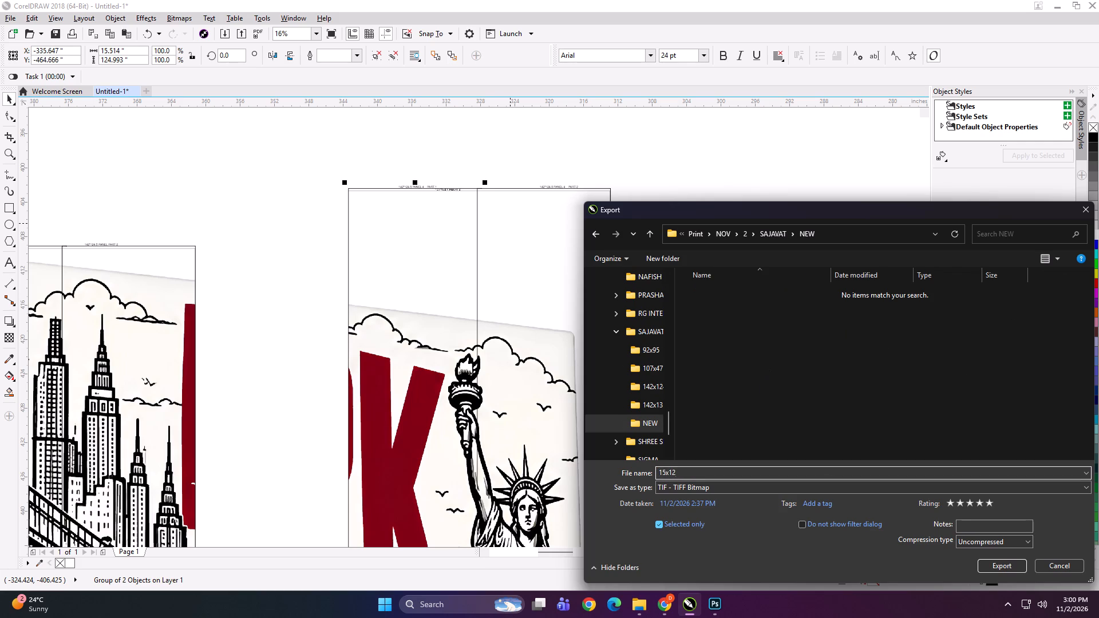
pyautogui.write('4 A')
pyautogui.press('Return')
pyautogui.press('Return')
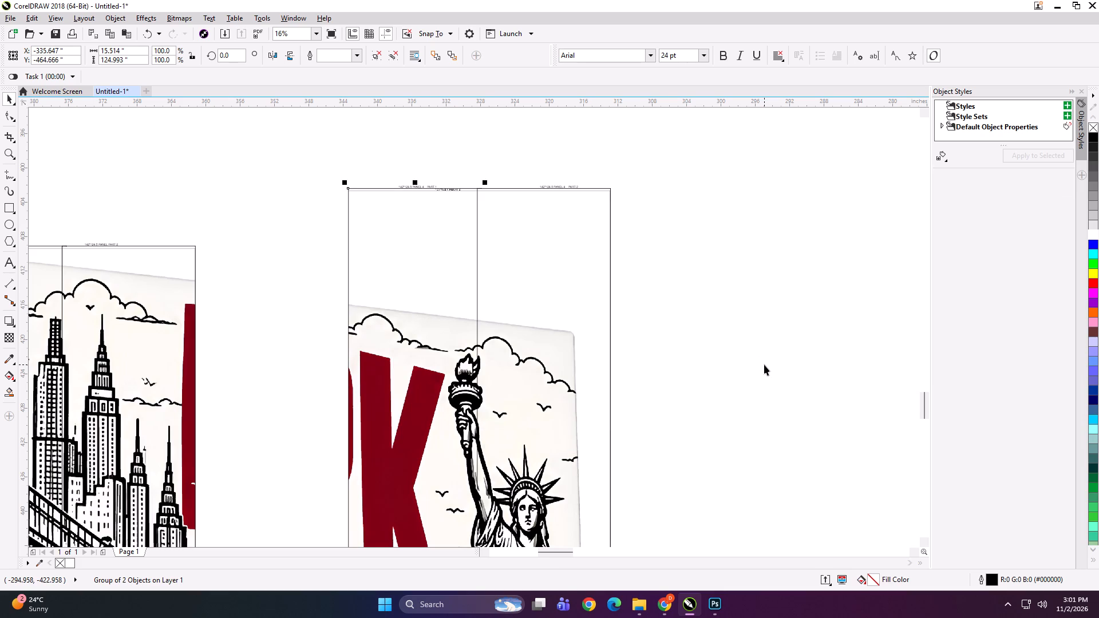
# Export the Statue of Liberty panel's PART 2 half to the same NEW folder as a TIF named "15x124 B".
pyautogui.click(587, 311)
pyautogui.hotkey('ctrl', 'e')
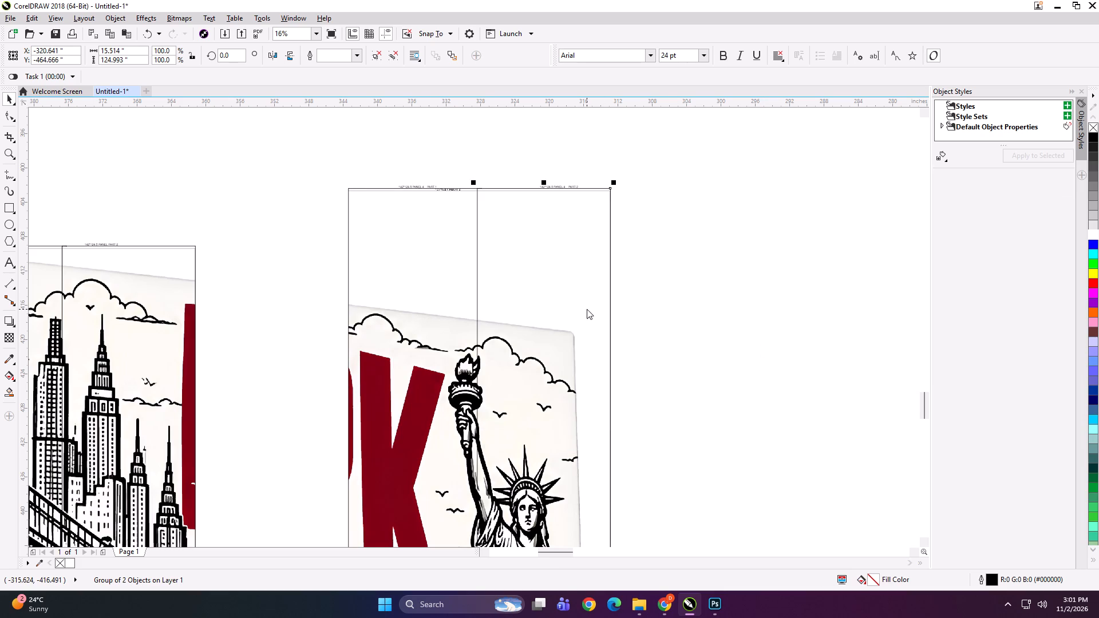
pyautogui.click(738, 292)
pyautogui.doubleClick(696, 469)
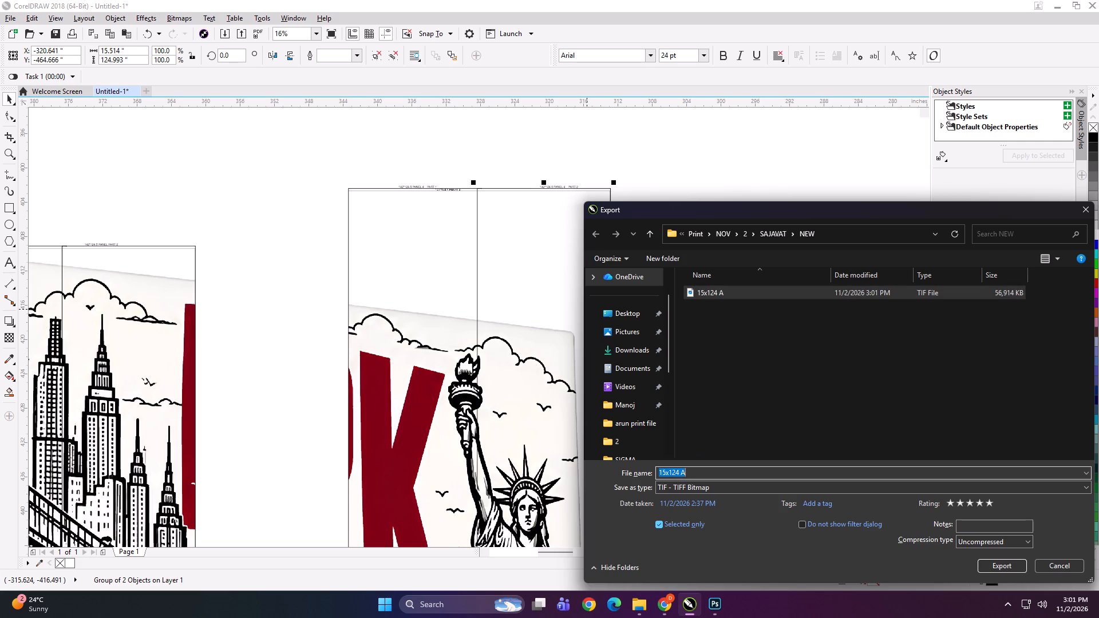
pyautogui.press('b')
pyautogui.press('Return')
pyautogui.press('Return')
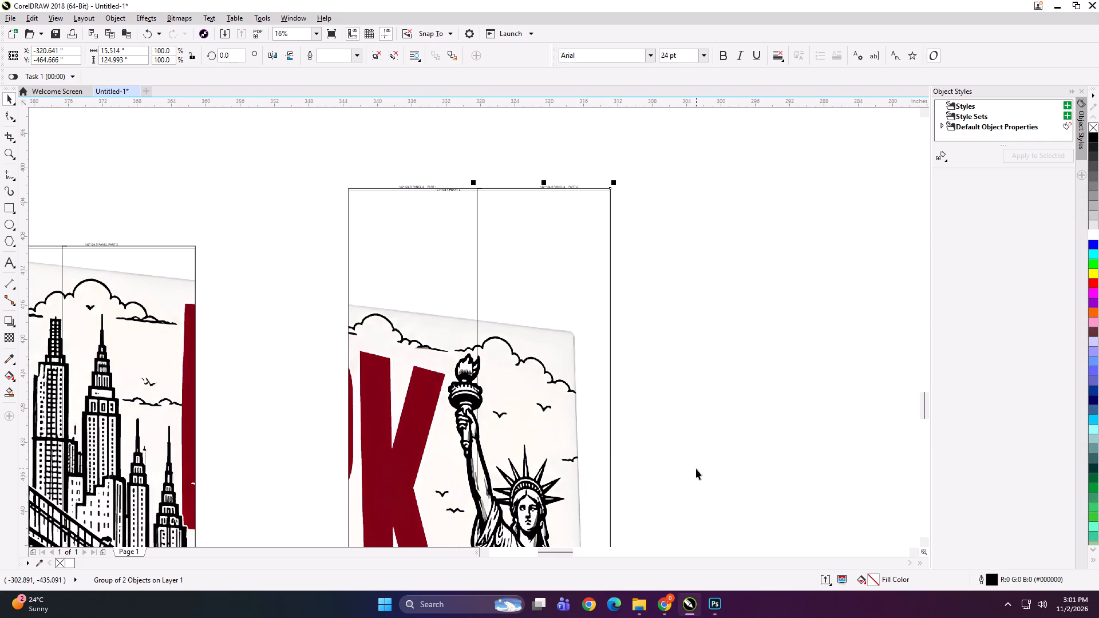
# Select the grouped left half of the bridge panel.
pyautogui.scroll(-1, 692, 405)
pyautogui.moveTo(327, 367); pyautogui.dragTo(312, 355)
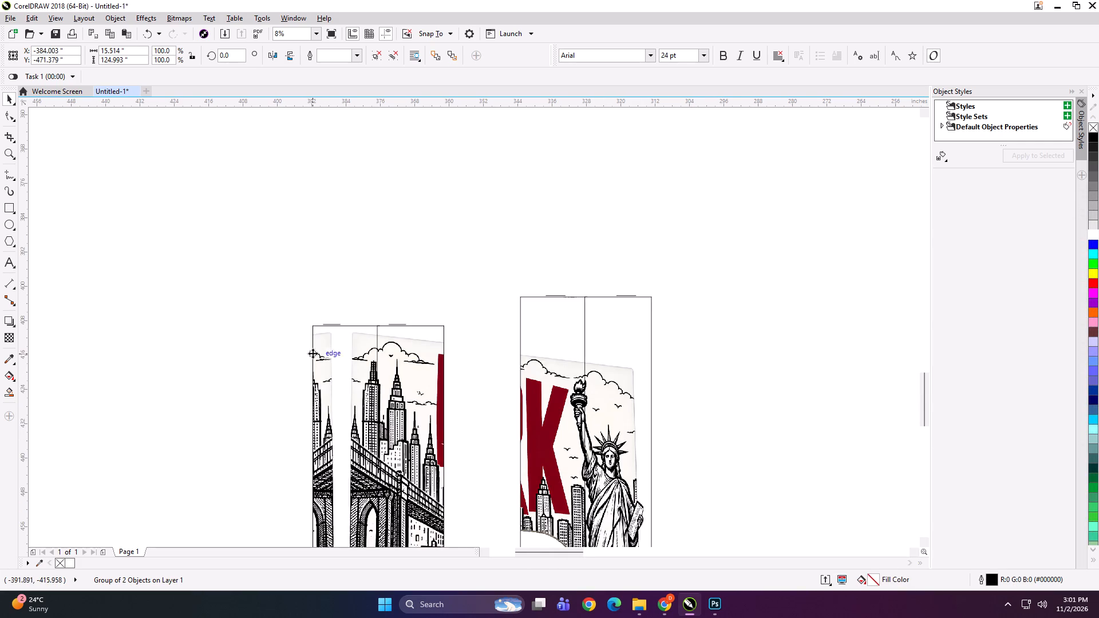
pyautogui.click(244, 346)
pyautogui.click(334, 346)
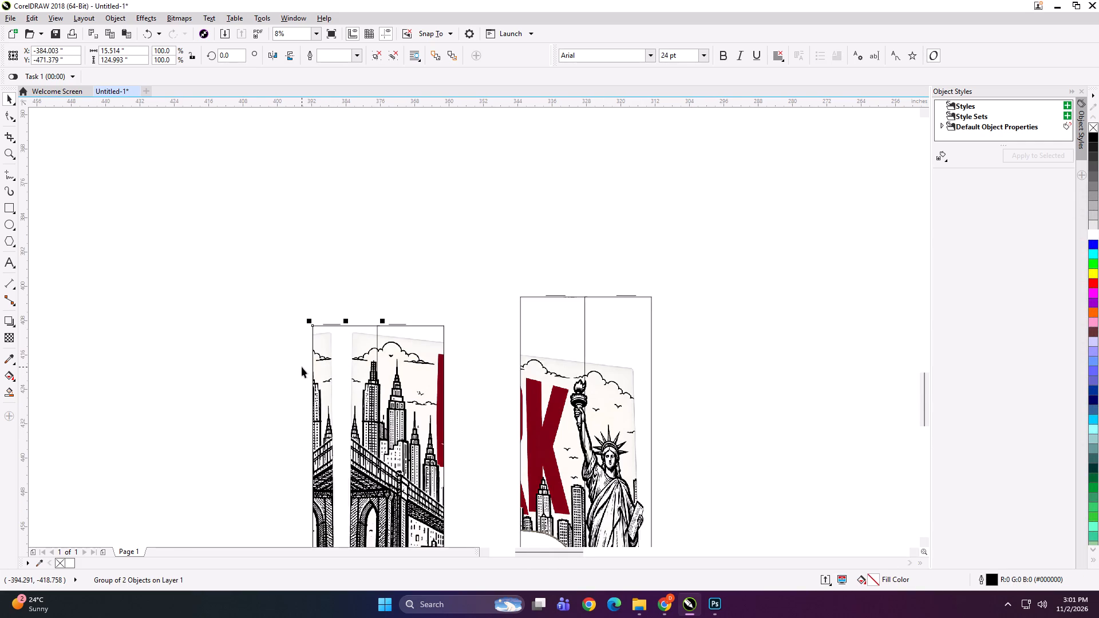
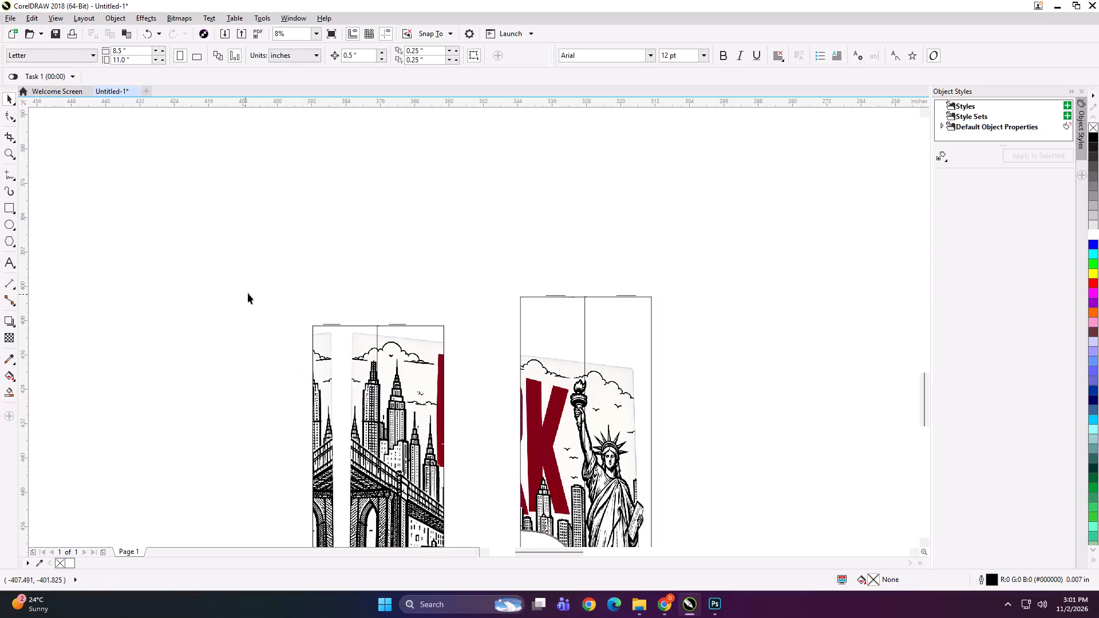
# Export the bridge panel's left half to the NEW folder as a TIF named "15x124 C".
pyautogui.moveTo(248, 292); pyautogui.dragTo(328, 373)
pyautogui.moveTo(328, 373); pyautogui.dragTo(353, 427)
pyautogui.keyDown('shift'); pyautogui.click(349, 383); pyautogui.keyUp('shift')
pyautogui.hotkey('ctrl', 'e')
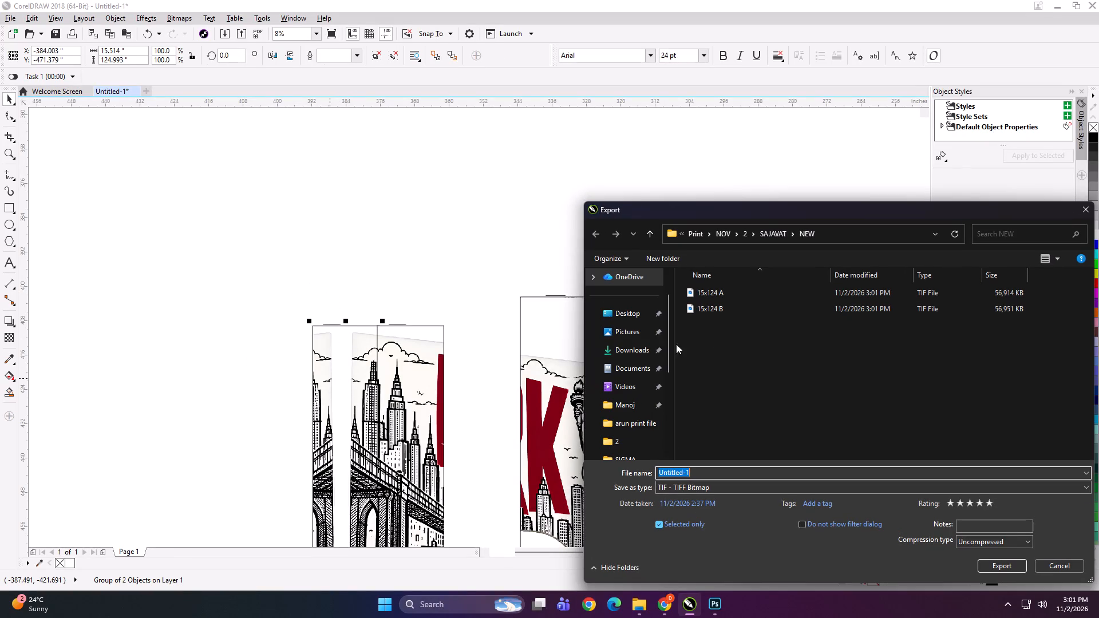
pyautogui.click(737, 313)
pyautogui.doubleClick(697, 469)
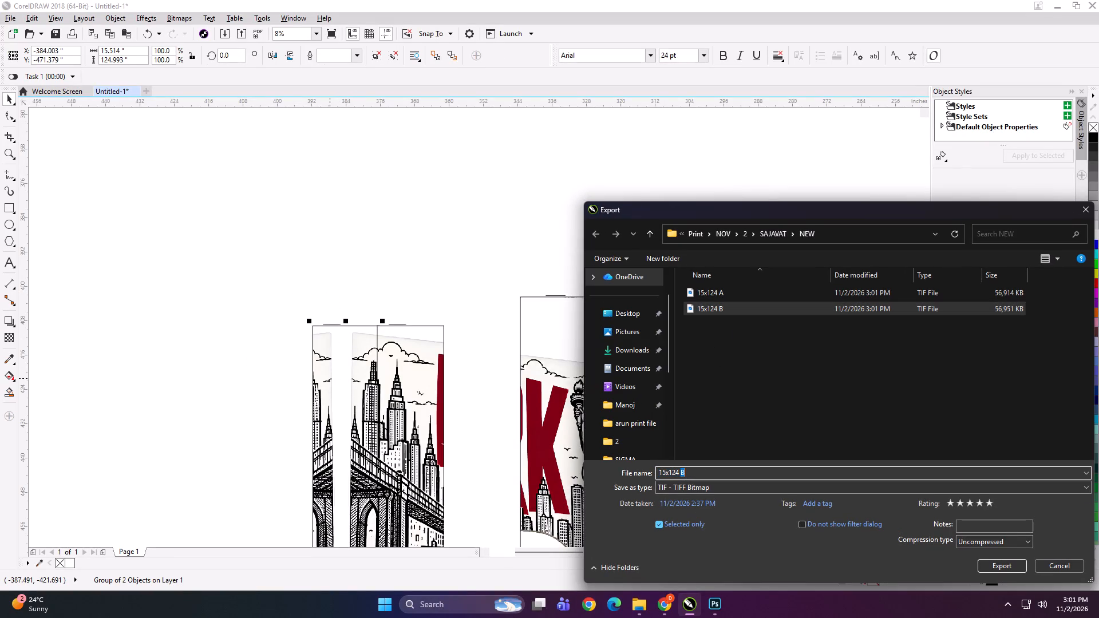
pyautogui.press('c')
pyautogui.press('Return')
pyautogui.press('Return')
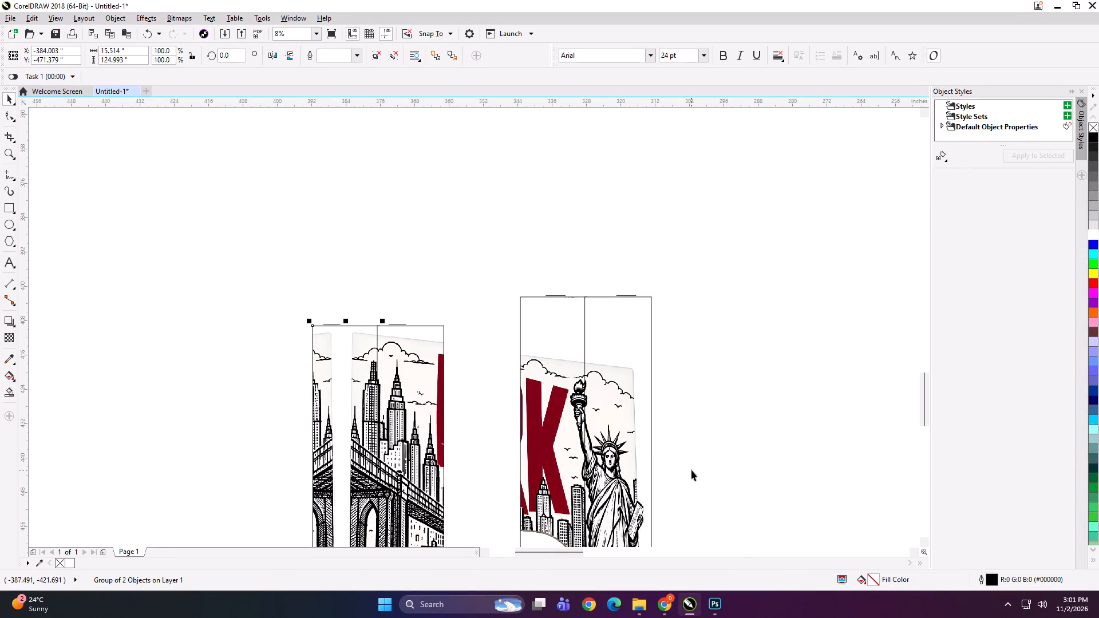
# Export the bridge panel's right half to the NEW folder as a TIF named "15x124 D".
pyautogui.click(439, 359)
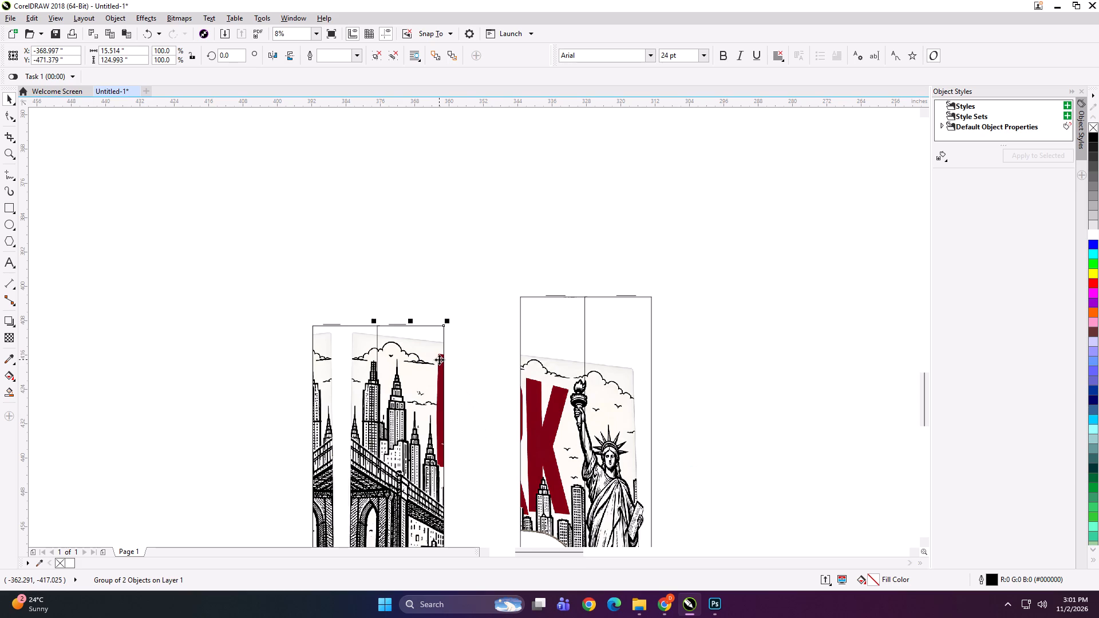
pyautogui.hotkey('ctrl', 'e')
pyautogui.click(414, 284)
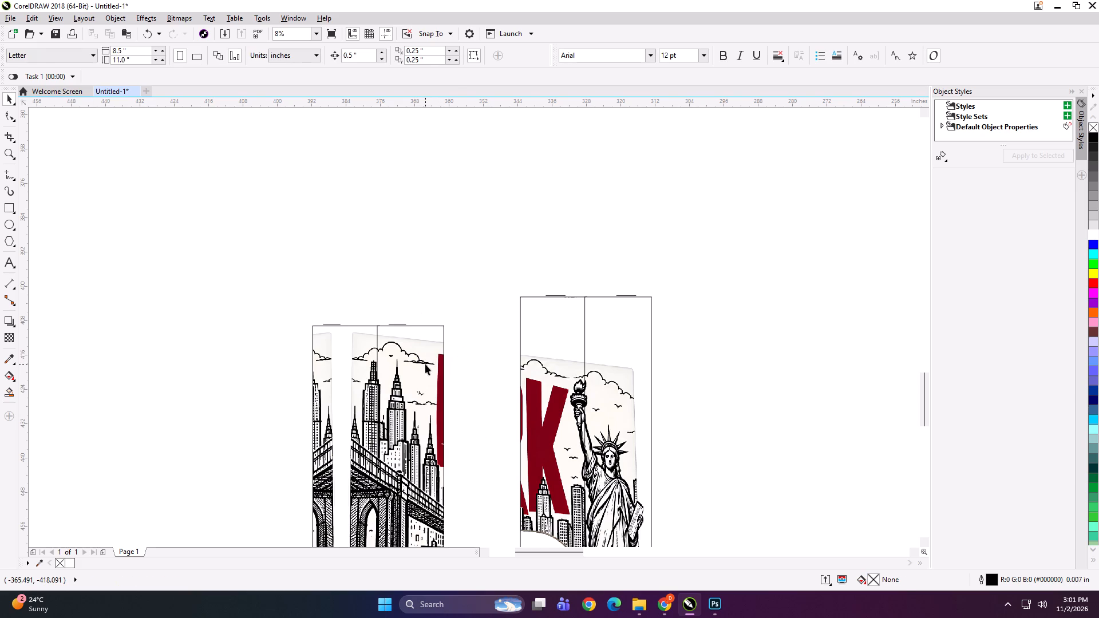
pyautogui.click(425, 364)
pyautogui.hotkey('ctrl', 'e')
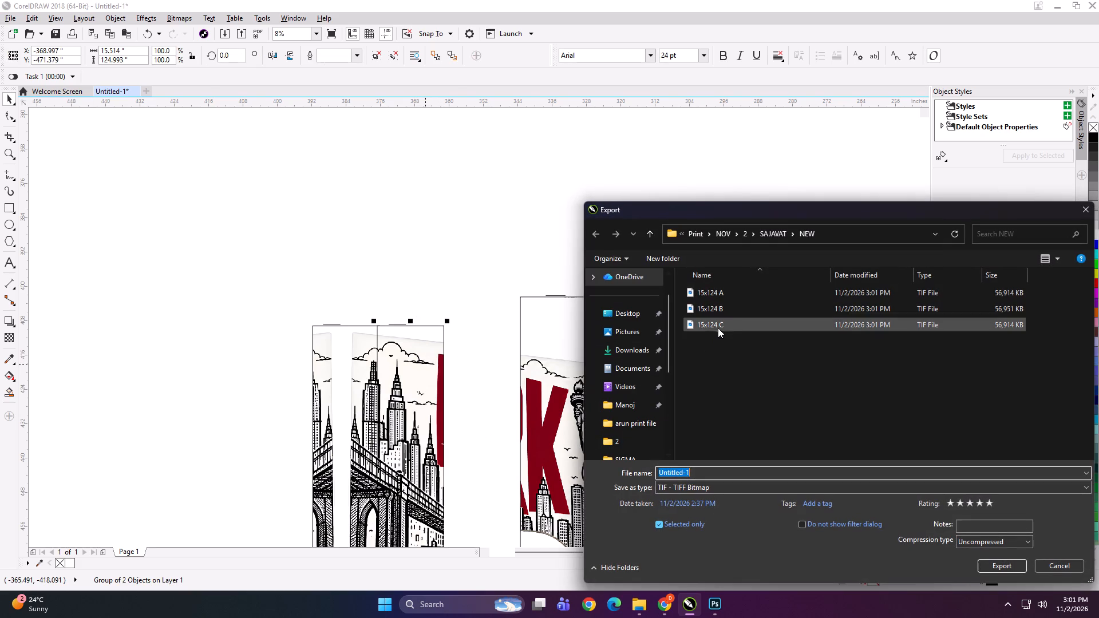
pyautogui.click(718, 327)
pyautogui.doubleClick(699, 473)
pyautogui.press('d')
pyautogui.press('Return')
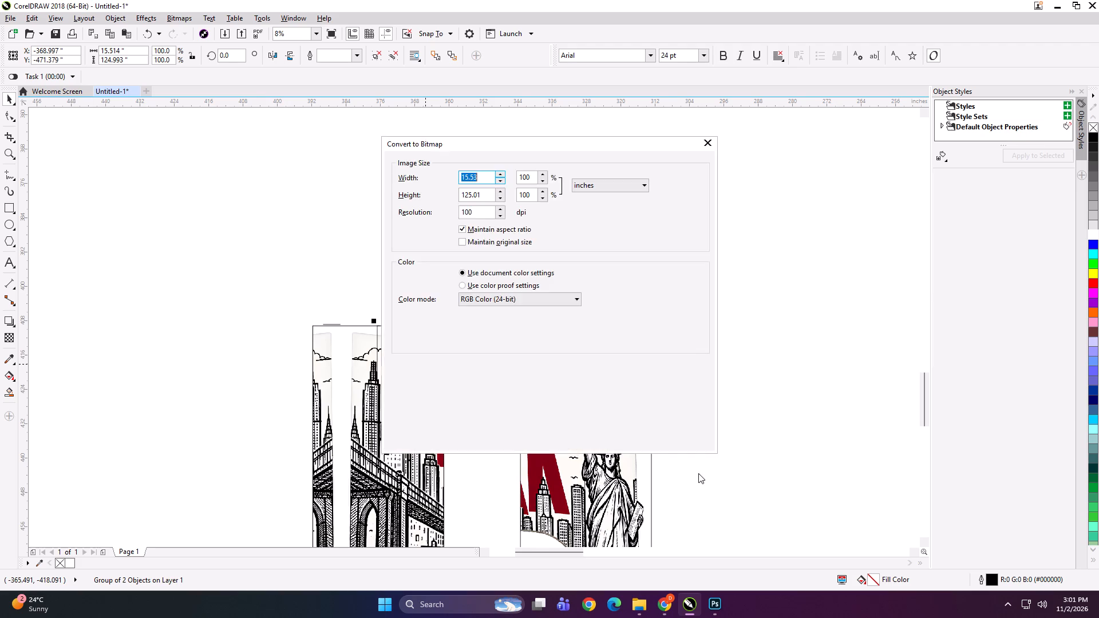
pyautogui.press('Return')
# Delete the exported bridge and Statue of Liberty panels from the workspace.
pyautogui.scroll(-2, 435, 252)
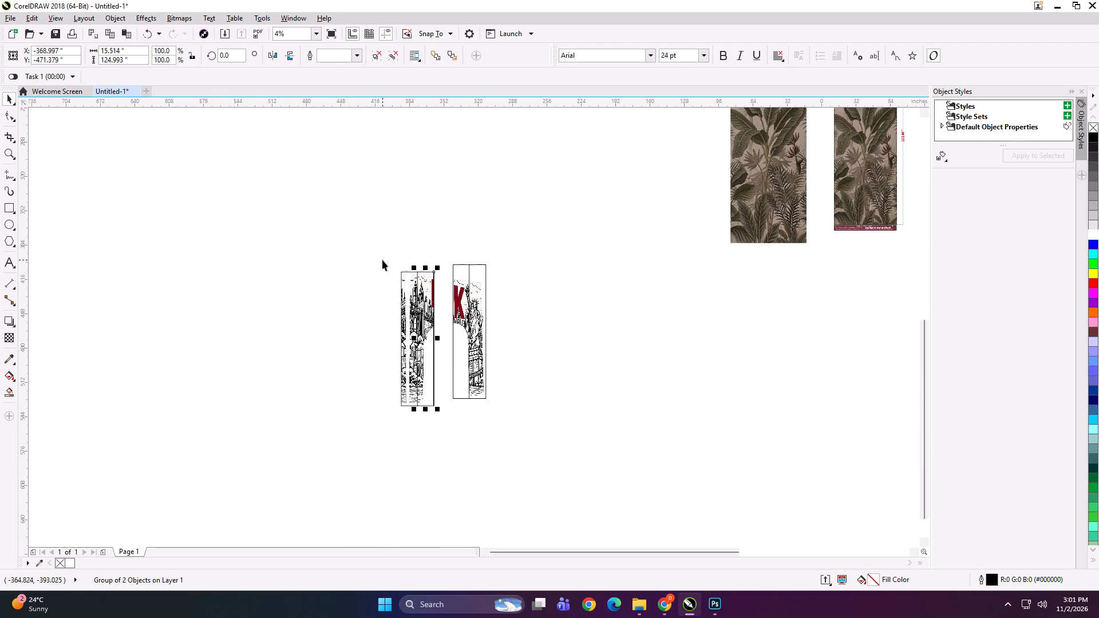
pyautogui.moveTo(362, 216); pyautogui.dragTo(528, 502)
pyautogui.press('Delete')
pyautogui.click(456, 409)
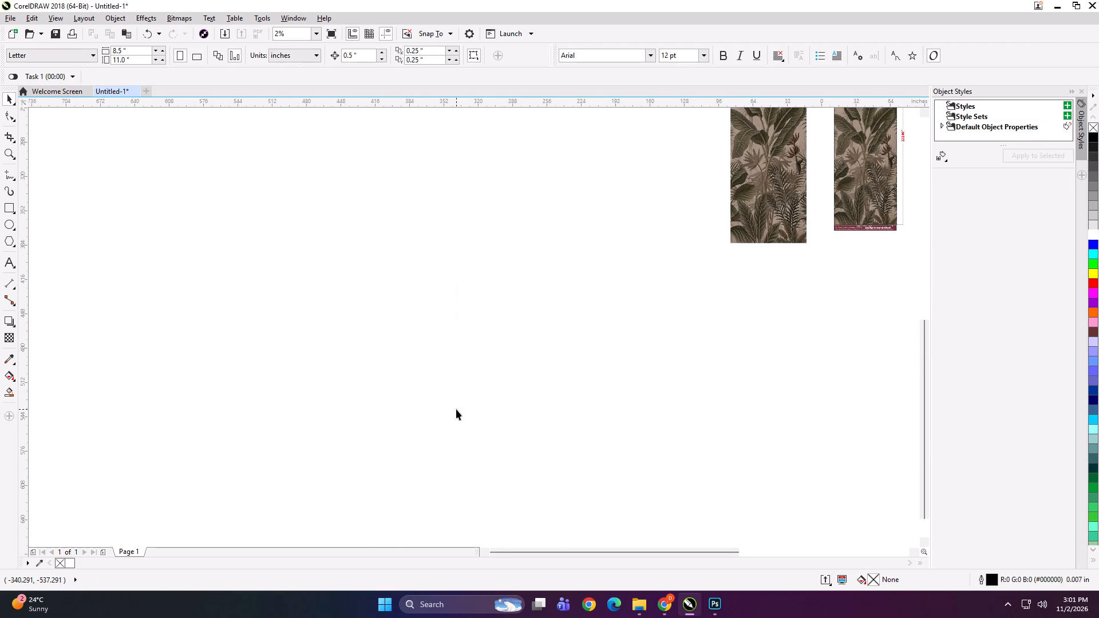
# Bring the images "31.6x131 A" and "31.6x131 D" from the SAJAVAT\142x131 folder into the CorelDRAW document.
pyautogui.click(642, 607)
pyautogui.click(505, 409)
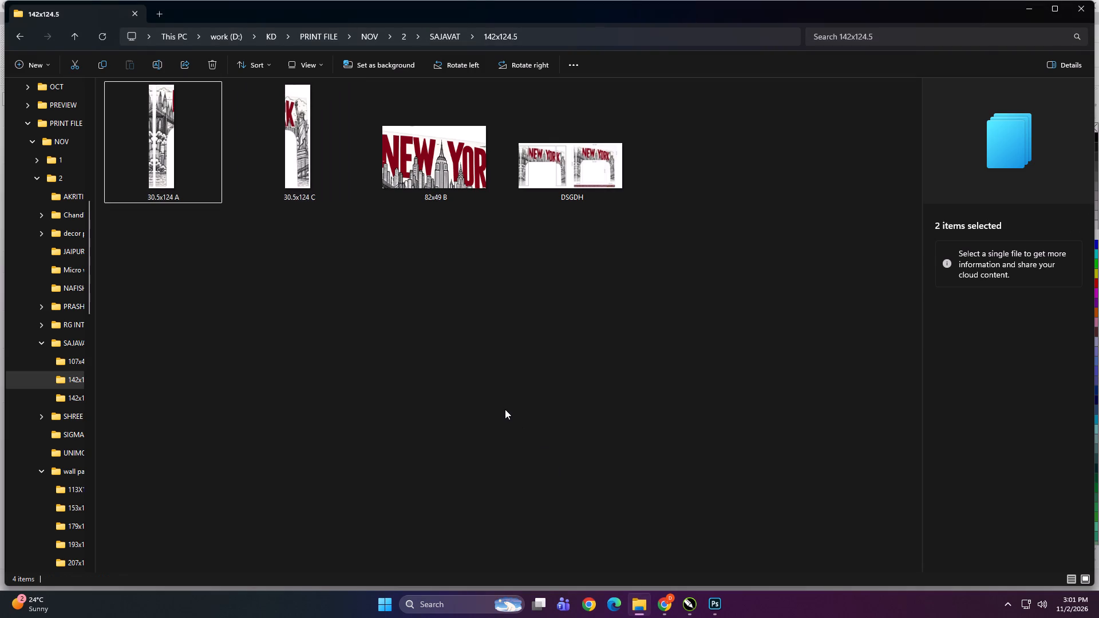
pyautogui.click(496, 390)
pyautogui.press('BackSpace')
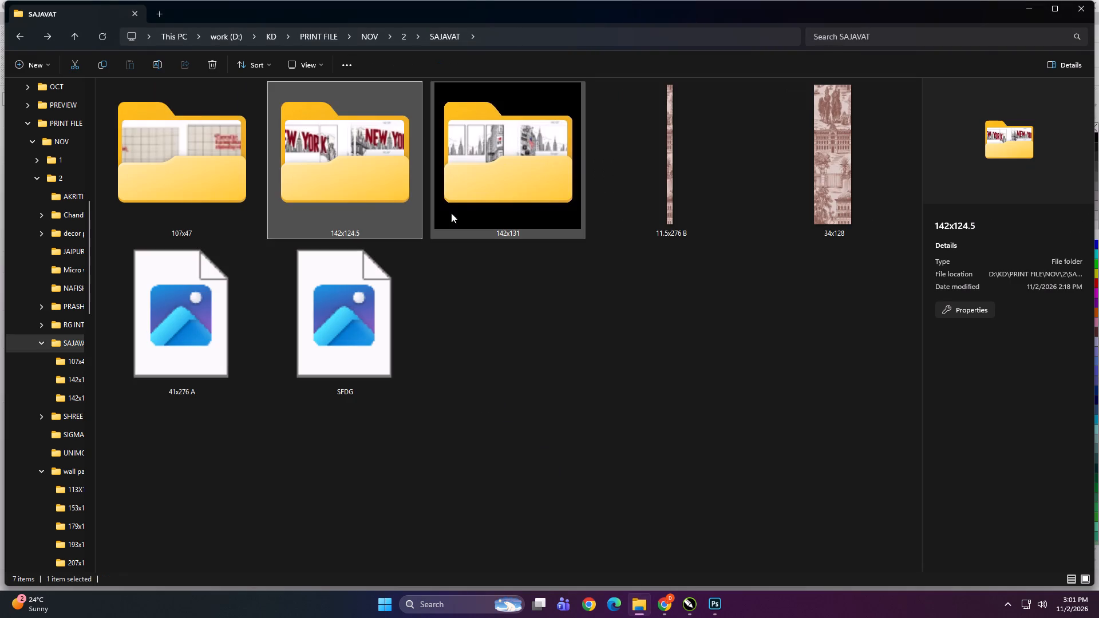
pyautogui.doubleClick(469, 97)
pyautogui.keyDown('ctrl'); pyautogui.scroll(6, 345, 361); pyautogui.keyUp('ctrl')
pyautogui.click(188, 177)
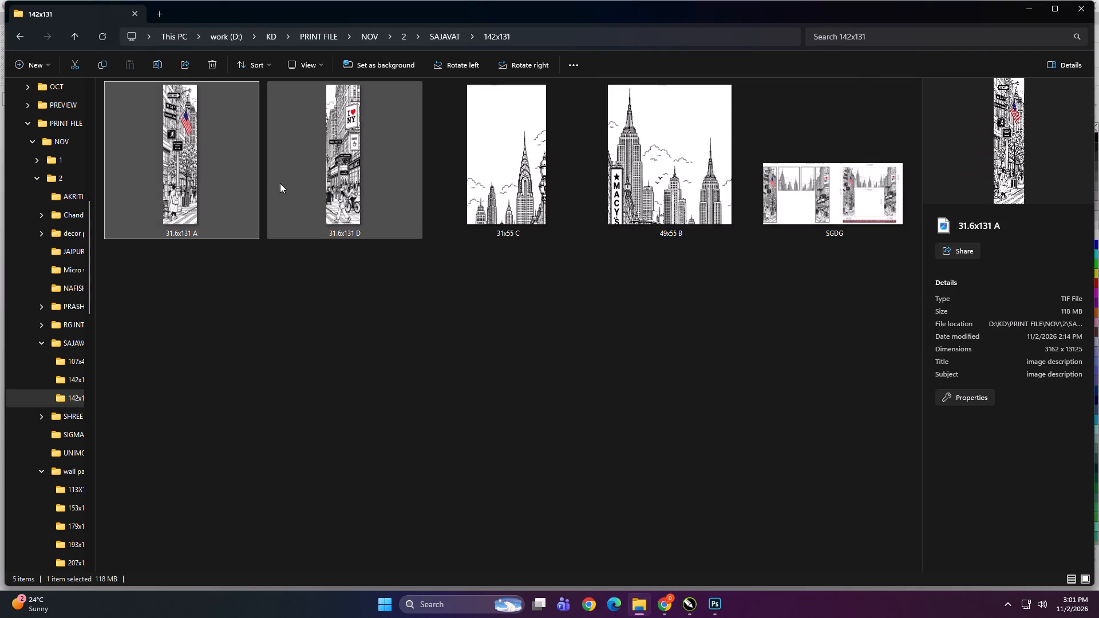
pyautogui.keyDown('ctrl'); pyautogui.click(338, 189); pyautogui.keyUp('ctrl')
pyautogui.moveTo(179, 145); pyautogui.dragTo(675, 554)
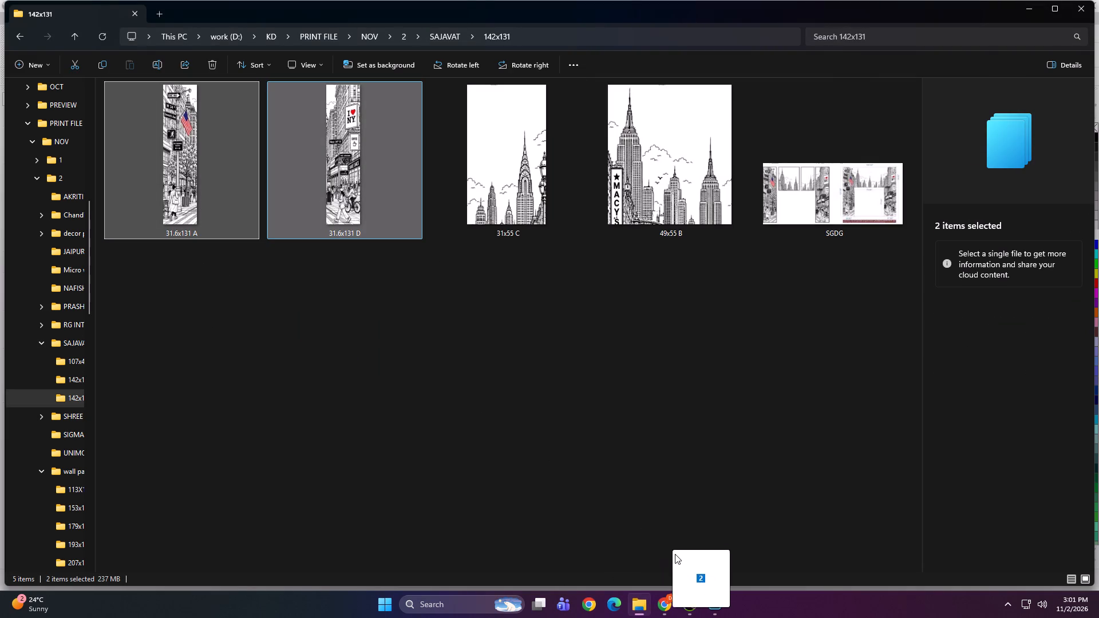
pyautogui.moveTo(675, 554); pyautogui.dragTo(521, 402)
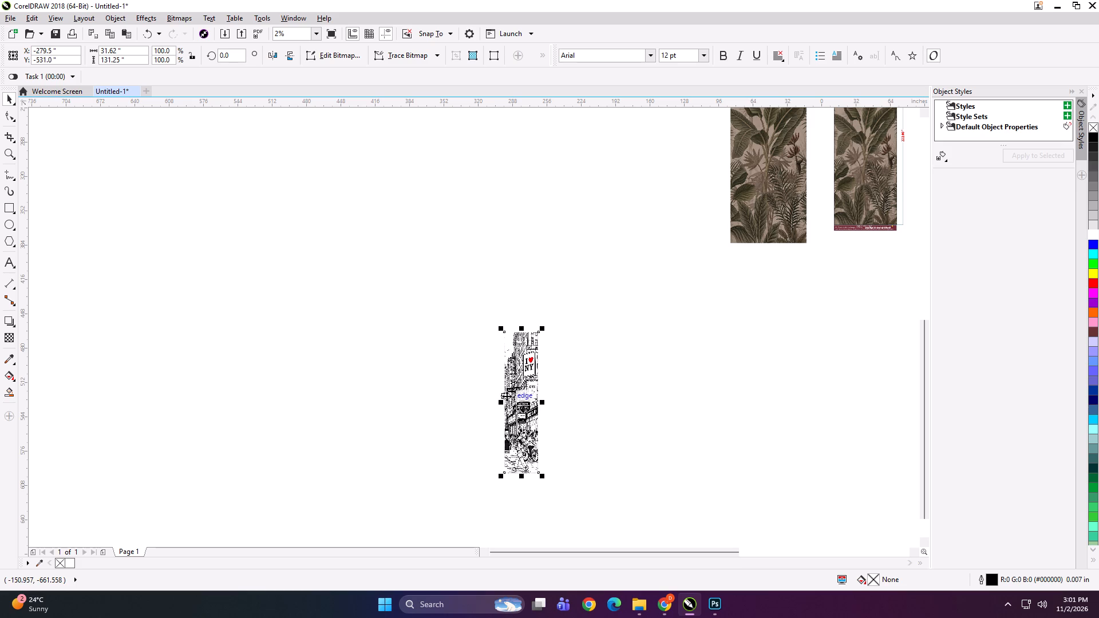
pyautogui.click(380, 376)
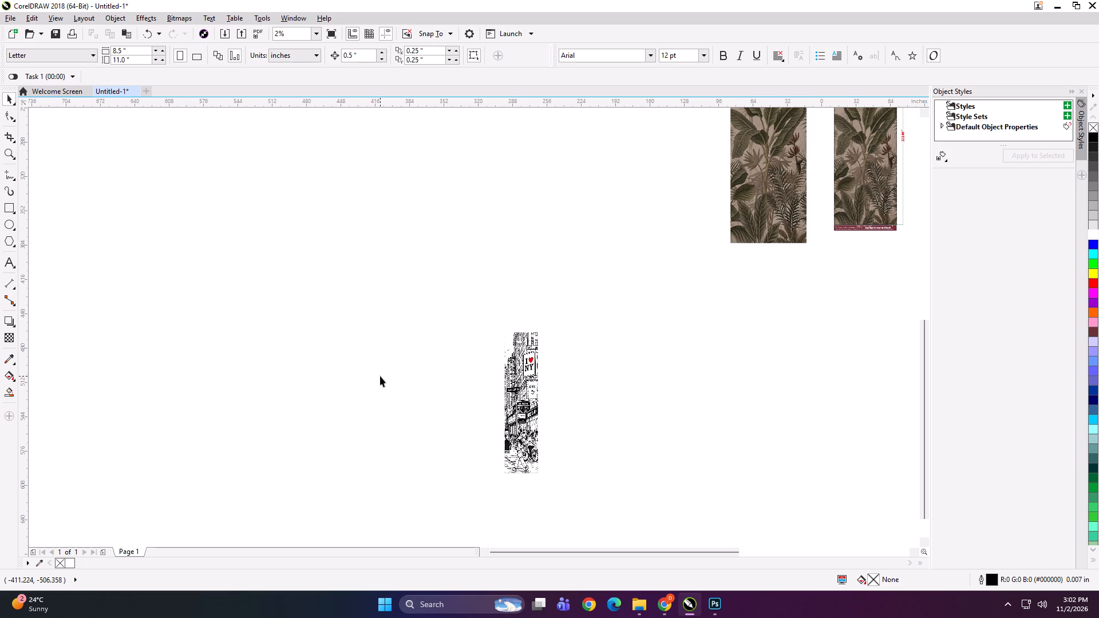
pyautogui.click(376, 361)
# Place the flag panel beside the I Love NY panel, align their bottom edges and leave a gap between them.
pyautogui.scroll(1, 477, 488)
pyautogui.moveTo(553, 298); pyautogui.dragTo(380, 274)
pyautogui.moveTo(572, 294); pyautogui.dragTo(661, 294)
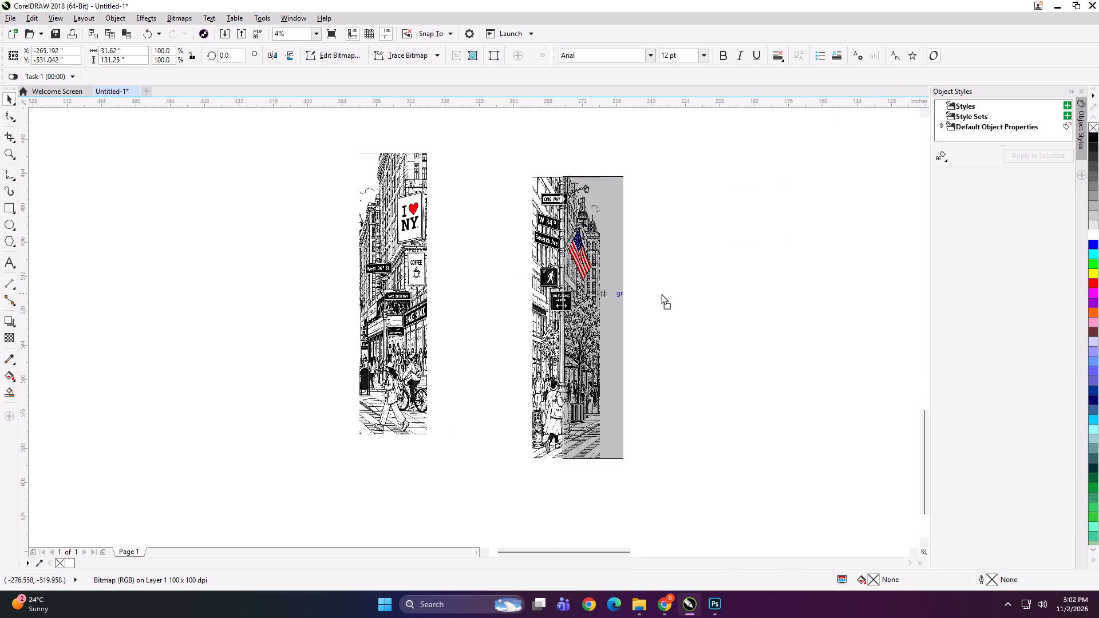
pyautogui.moveTo(661, 294); pyautogui.dragTo(715, 290)
pyautogui.moveTo(715, 292); pyautogui.dragTo(469, 267)
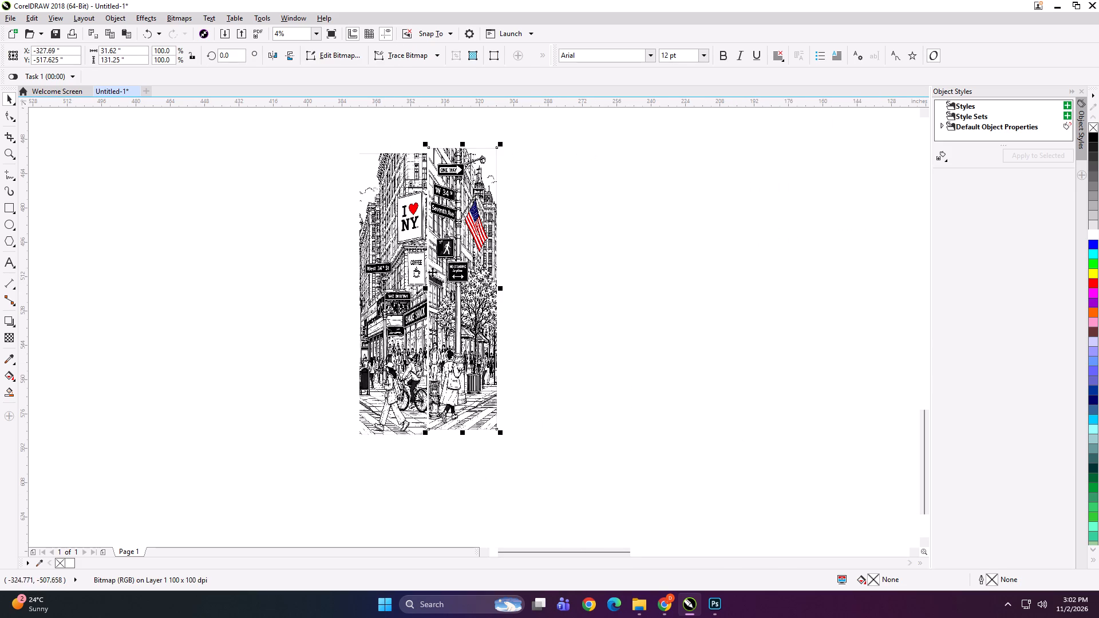
pyautogui.keyDown('shift'); pyautogui.click(420, 275); pyautogui.keyUp('shift')
pyautogui.press('b')
pyautogui.click(253, 335)
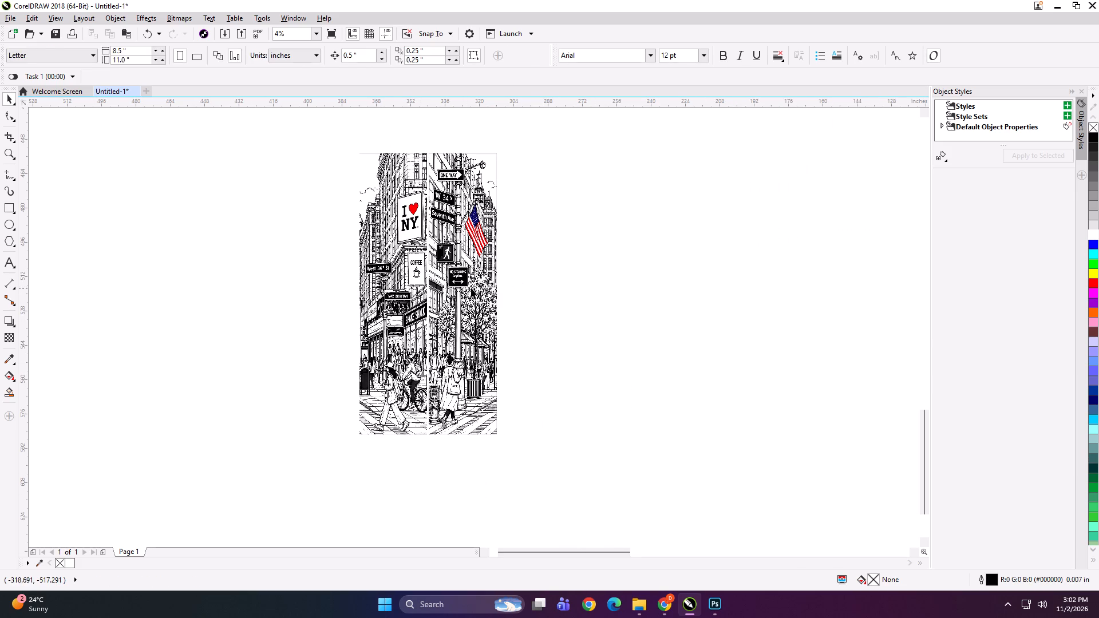
pyautogui.moveTo(470, 288); pyautogui.dragTo(509, 291)
# Draw a rectangle matching the I Love NY panel, halve its width to 15.81 inches and align it to the panel's left edge.
pyautogui.click(404, 255)
pyautogui.keyDown('shift'); pyautogui.doubleClick(2, 208); pyautogui.keyUp('shift')
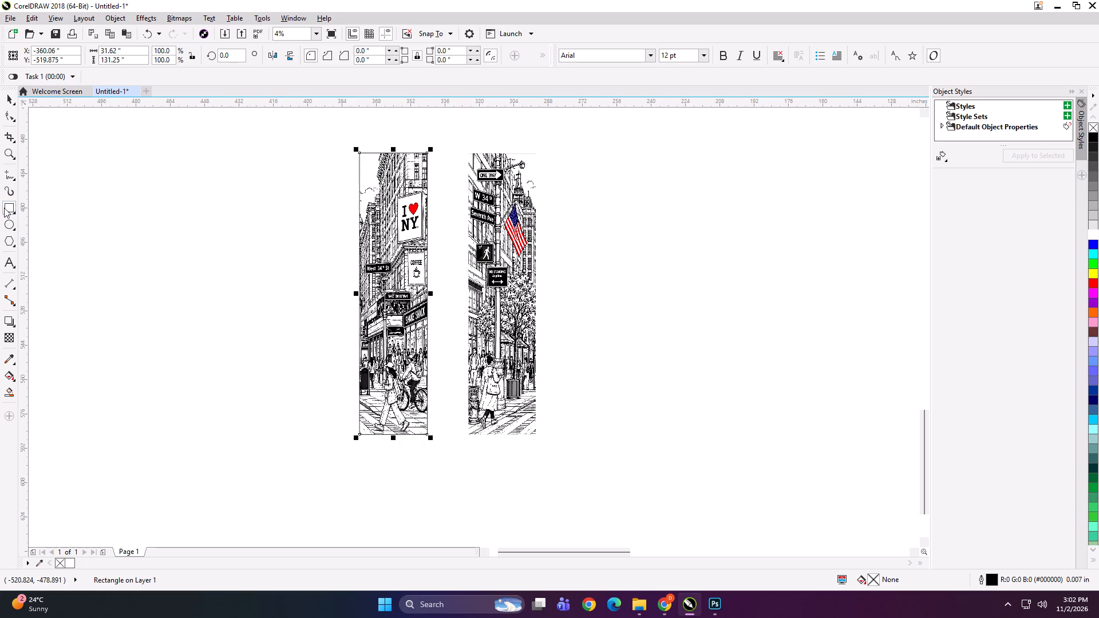
pyautogui.hotkey('shift', 'space')
pyautogui.click(128, 51)
pyautogui.write('/2')
pyautogui.press('Return')
pyautogui.keyDown('shift'); pyautogui.click(366, 244); pyautogui.keyUp('shift')
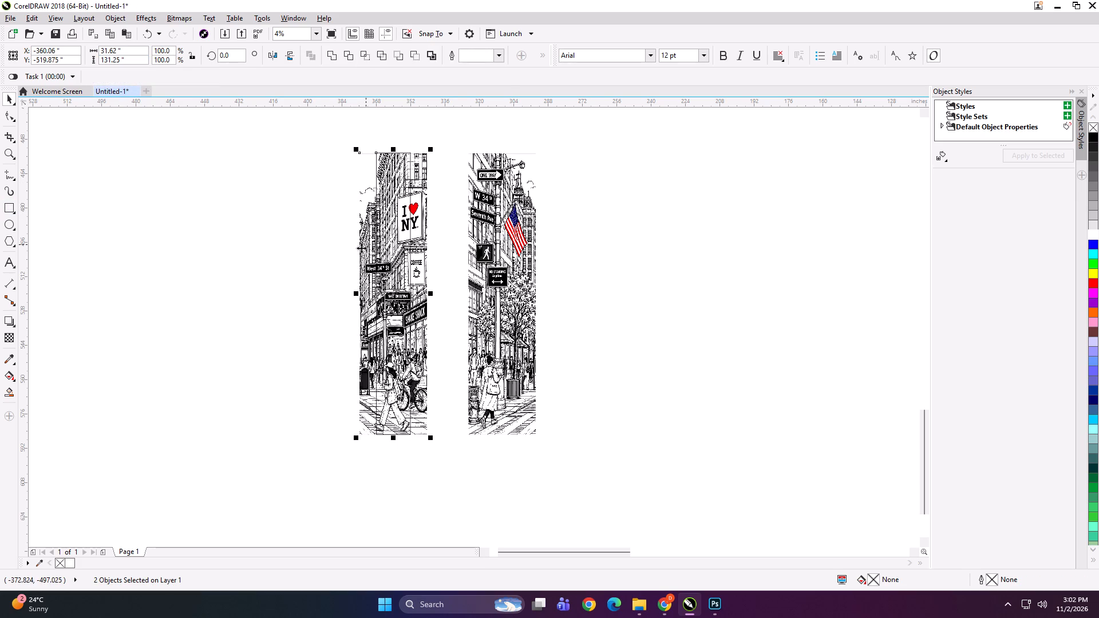
pyautogui.press('l')
pyautogui.click(317, 252)
# Mirror a copy of the half-width rectangle onto the I Love NY panel's right half and nudge it 0.5 inch left.
pyautogui.scroll(1, 382, 270)
pyautogui.click(365, 237)
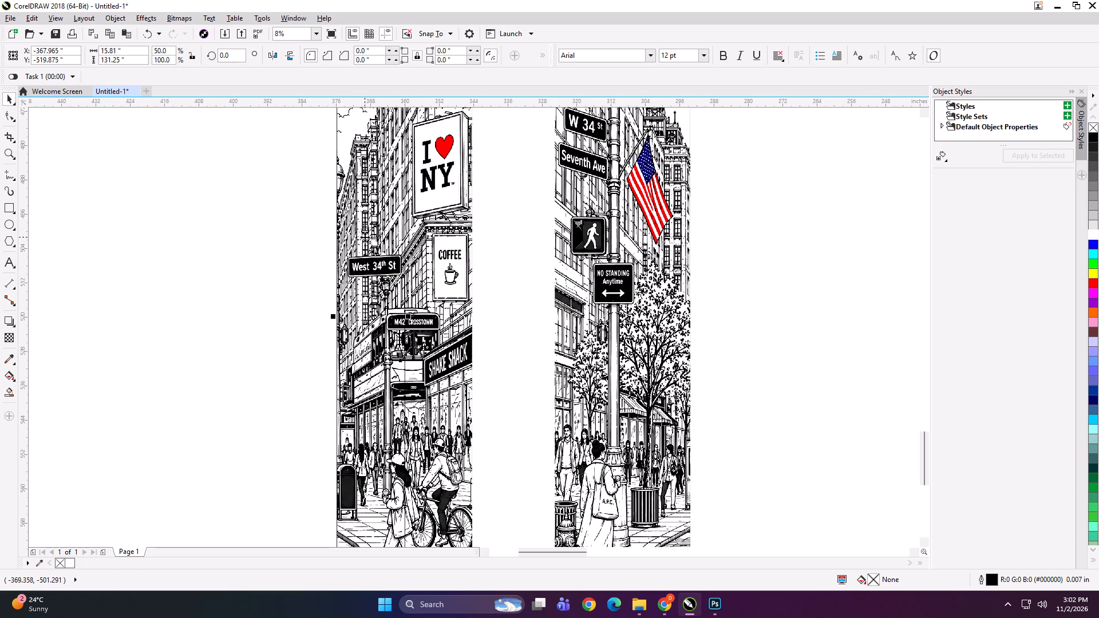
pyautogui.moveTo(331, 318); pyautogui.dragTo(477, 321)
pyautogui.keyDown('ctrl'); pyautogui.rightClick(477, 321); pyautogui.keyUp('ctrl')
pyautogui.scroll(1, 421, 316)
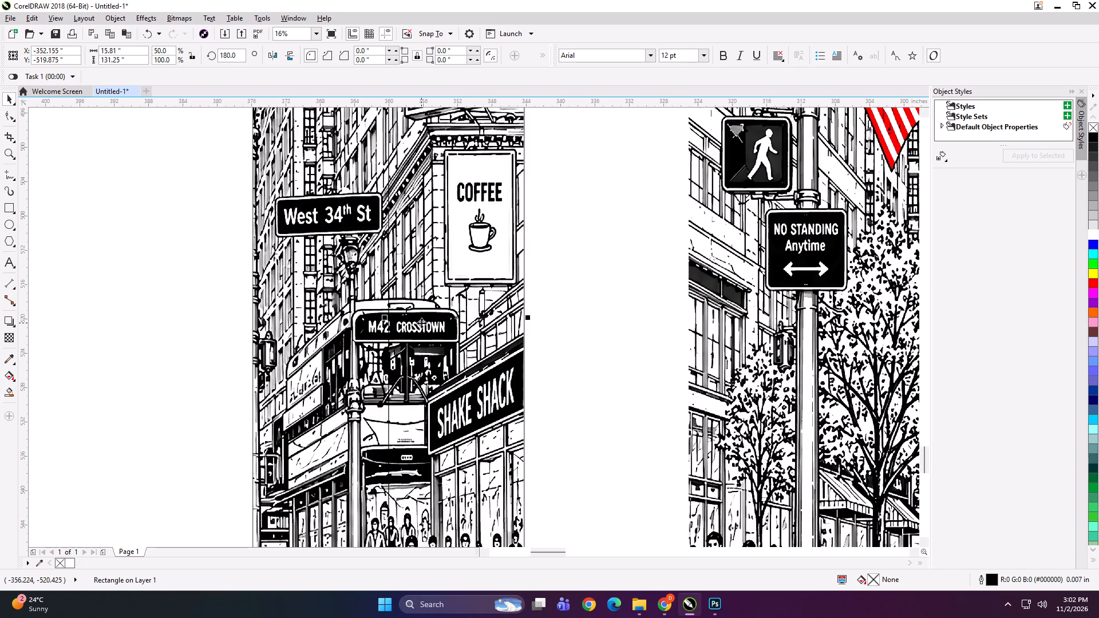
pyautogui.press('Left')
# Stretch both overlapping rectangles together to the panel's full 31.62-inch width and group them.
pyautogui.keyDown('shift'); pyautogui.click(366, 306); pyautogui.keyUp('shift')
pyautogui.scroll(2, 524, 313)
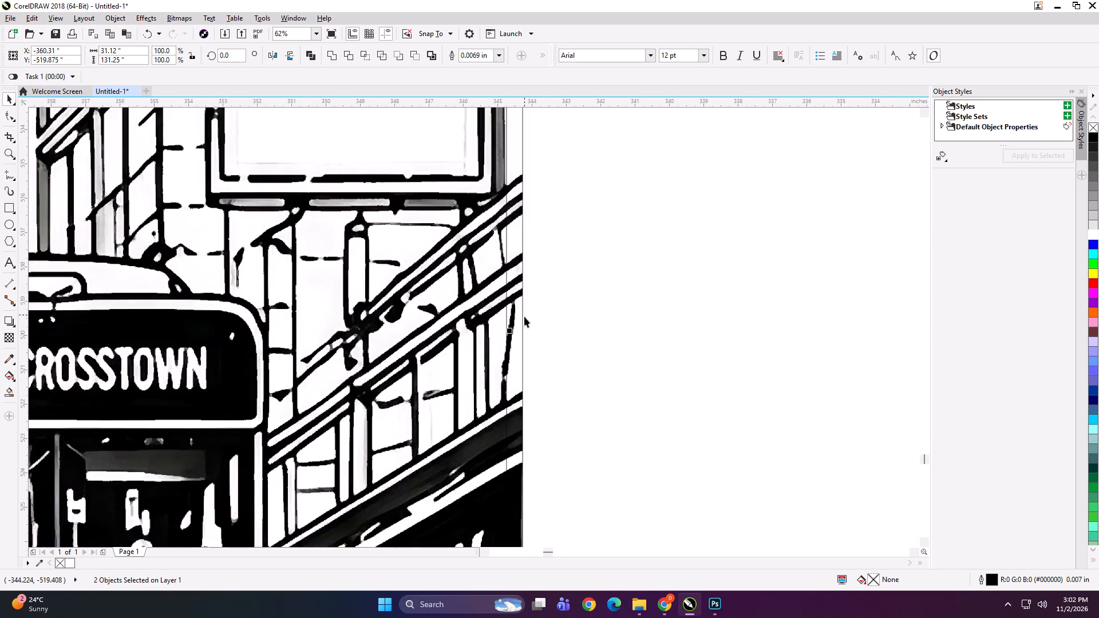
pyautogui.scroll(1, 520, 329)
pyautogui.moveTo(497, 332); pyautogui.dragTo(528, 331)
pyautogui.scroll(-3, 528, 333)
pyautogui.hotkey('ctrl', 'g')
# Duplicate the grouped rectangles and align the copy centrally on the flag panel.
pyautogui.scroll(-1, 415, 325)
pyautogui.press('+')
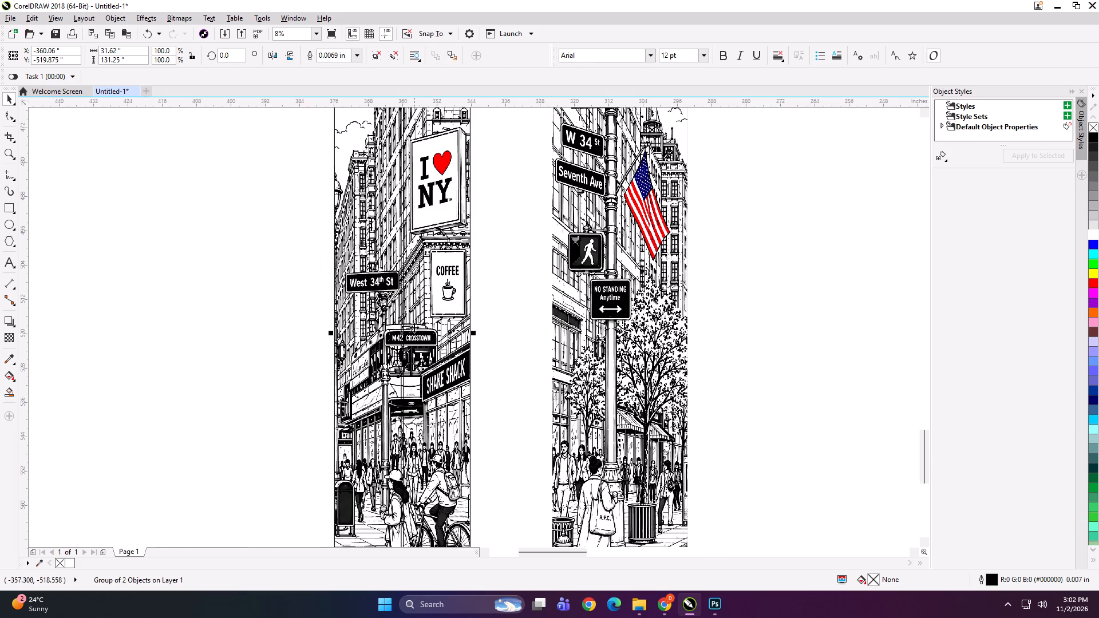
pyautogui.keyDown('alt'); pyautogui.click(614, 326); pyautogui.keyUp('alt')
pyautogui.write('BC')
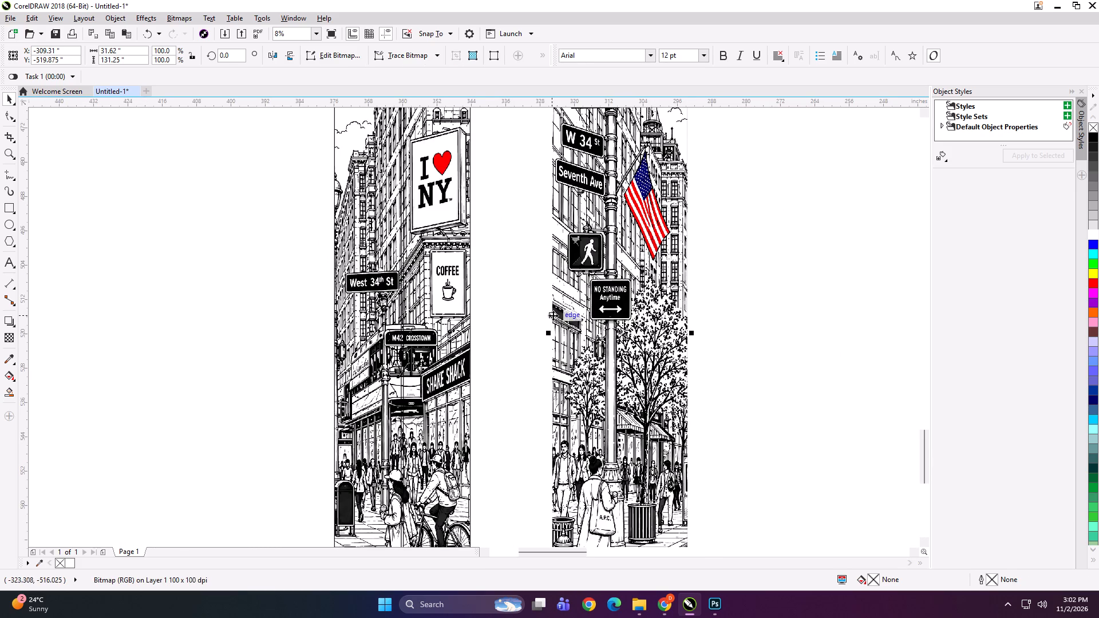
pyautogui.click(505, 315)
pyautogui.click(434, 311)
pyautogui.keyDown('shift'); pyautogui.click(599, 325); pyautogui.keyUp('shift')
pyautogui.write('CE')
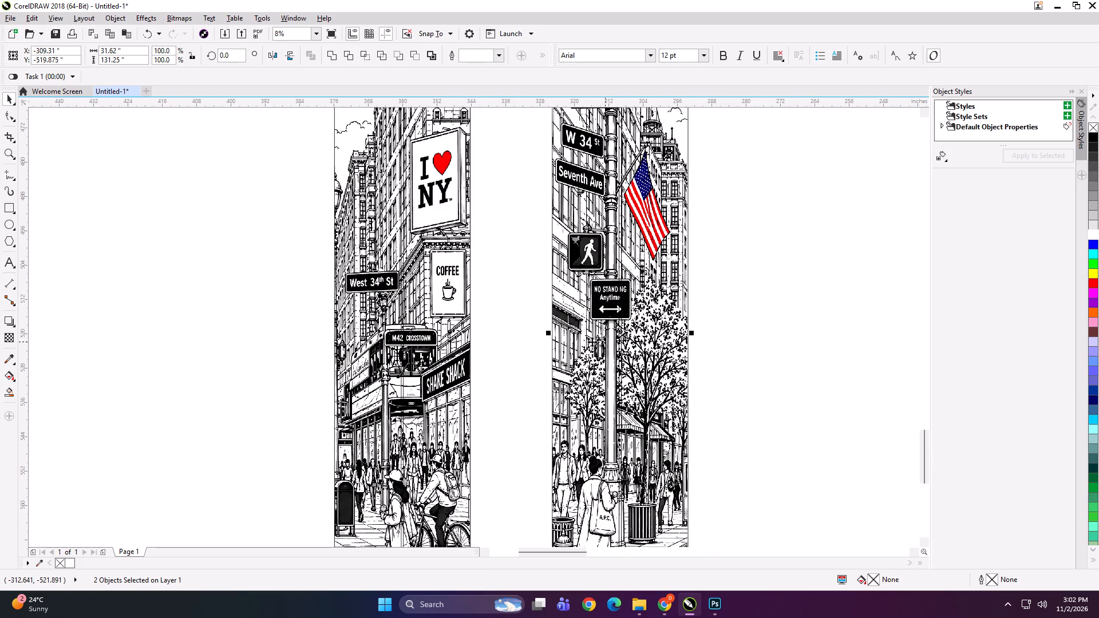
# PowerClip the flag panel image into its grouped half rectangles and ungroup them.
pyautogui.scroll(-1, 529, 343)
pyautogui.click(690, 326)
pyautogui.scroll(2, 580, 326)
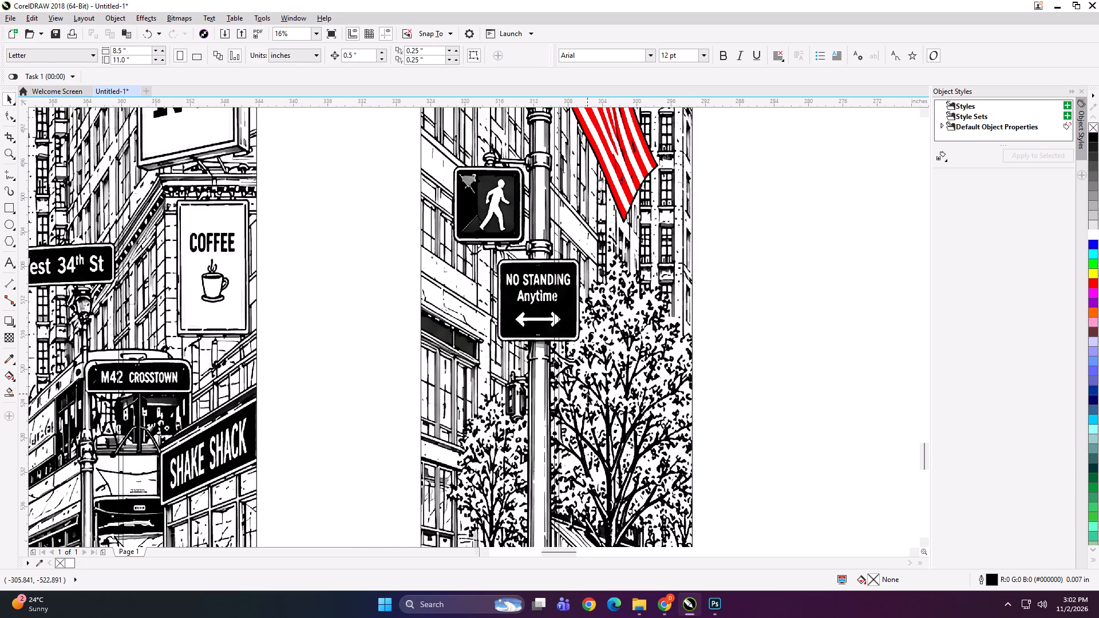
pyautogui.keyDown('alt'); pyautogui.click(587, 394); pyautogui.keyUp('alt')
pyautogui.hotkey('shift', 'Return')
pyautogui.click(582, 400)
pyautogui.hotkey('ctrl', 'u')
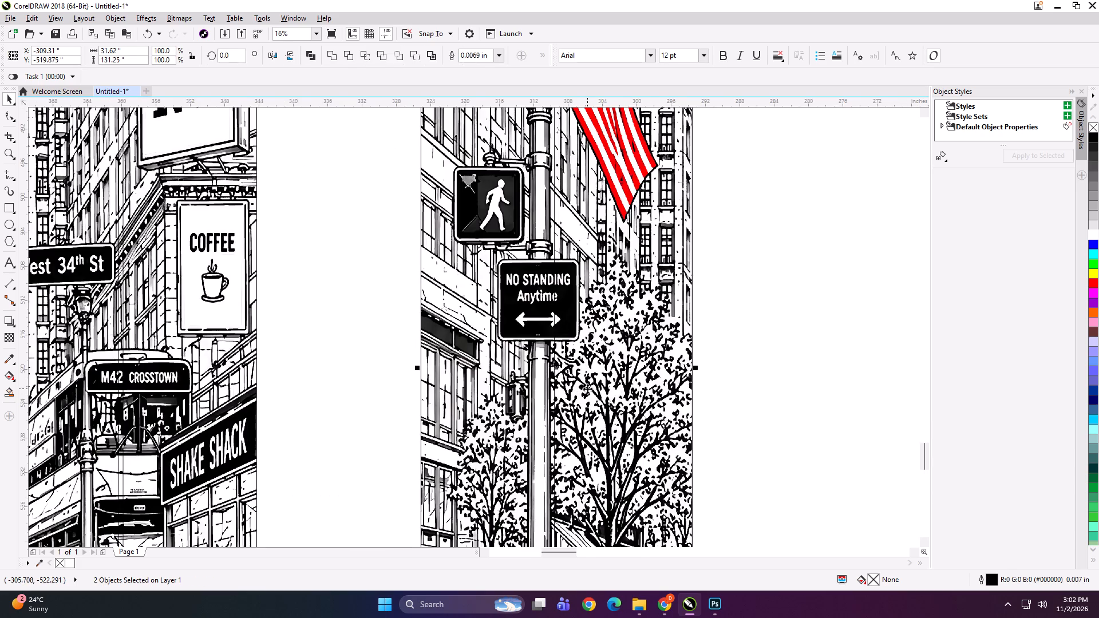
# PowerClip the I Love NY panel image into its grouped half rectangles and ungroup them.
pyautogui.scroll(-1, 620, 351)
pyautogui.click(200, 331)
pyautogui.keyDown('alt'); pyautogui.click(364, 330); pyautogui.keyUp('alt')
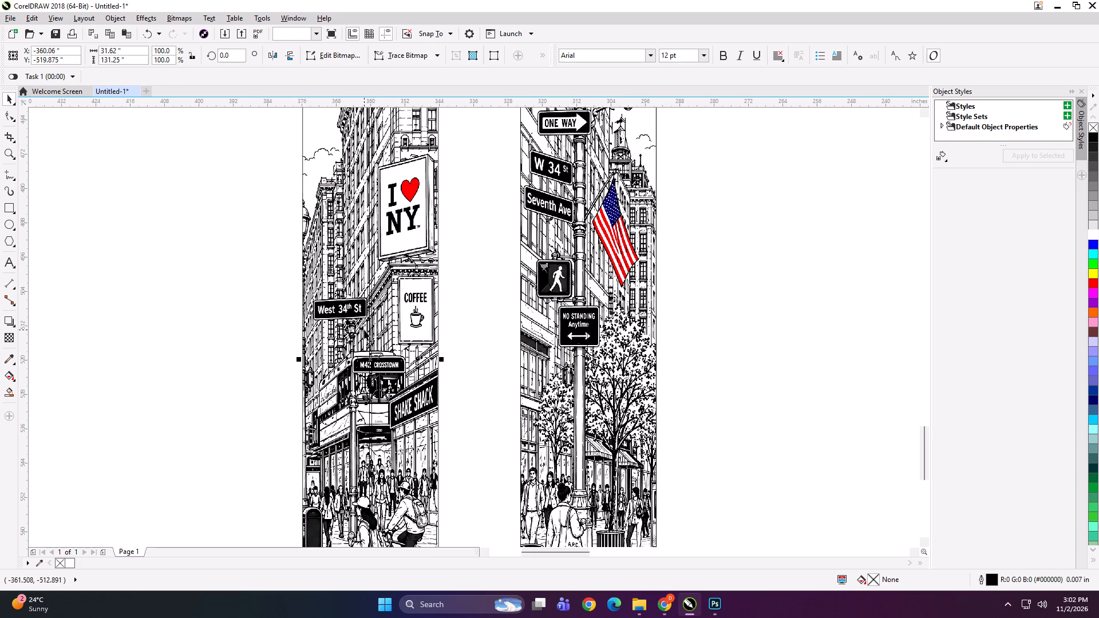
pyautogui.hotkey('shift', 'Return')
pyautogui.click(364, 330)
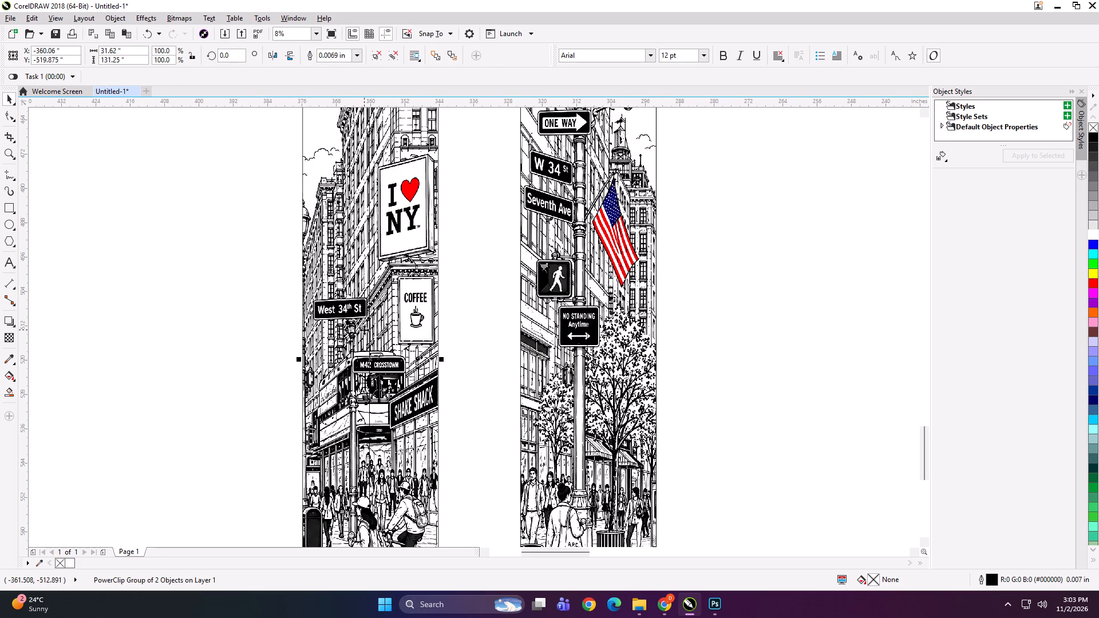
pyautogui.hotkey('ctrl', 'u')
pyautogui.click(222, 317)
# Nudge the left half of the I Love NY panel 1 inch to the left.
pyautogui.click(334, 268)
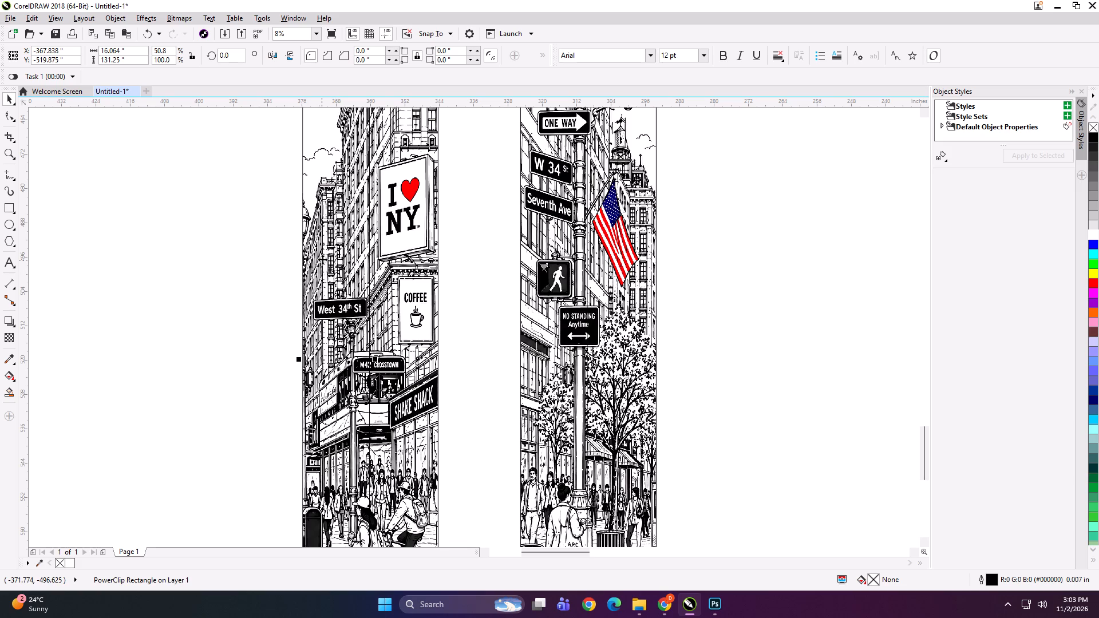
pyautogui.click(221, 243)
pyautogui.click(335, 272)
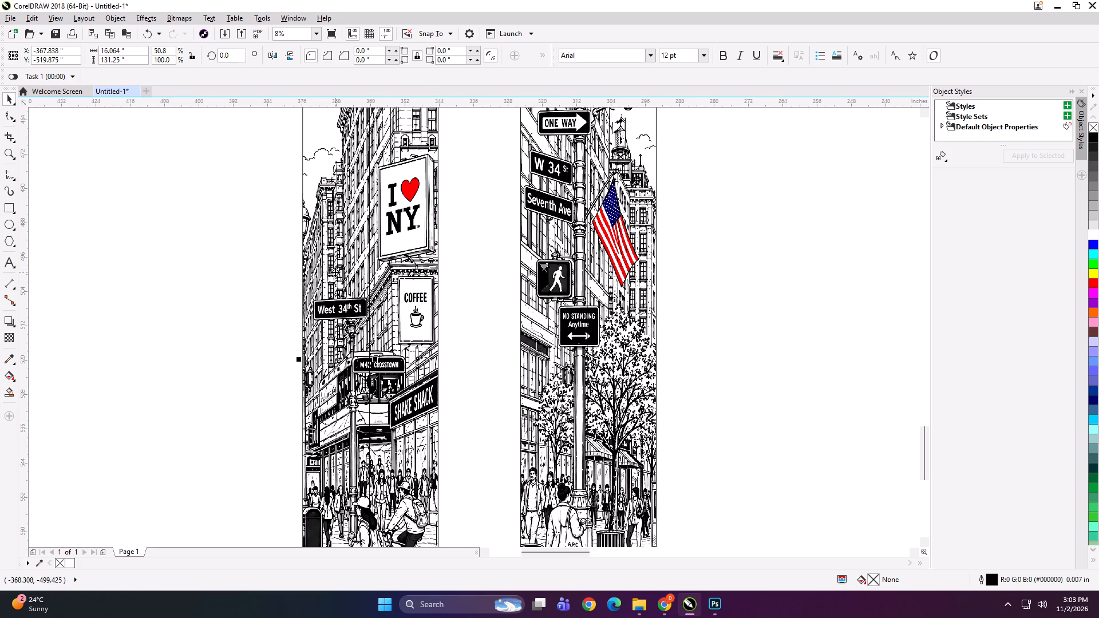
pyautogui.scroll(-1, 377, 302)
pyautogui.press('Left')
pyautogui.press('Left')
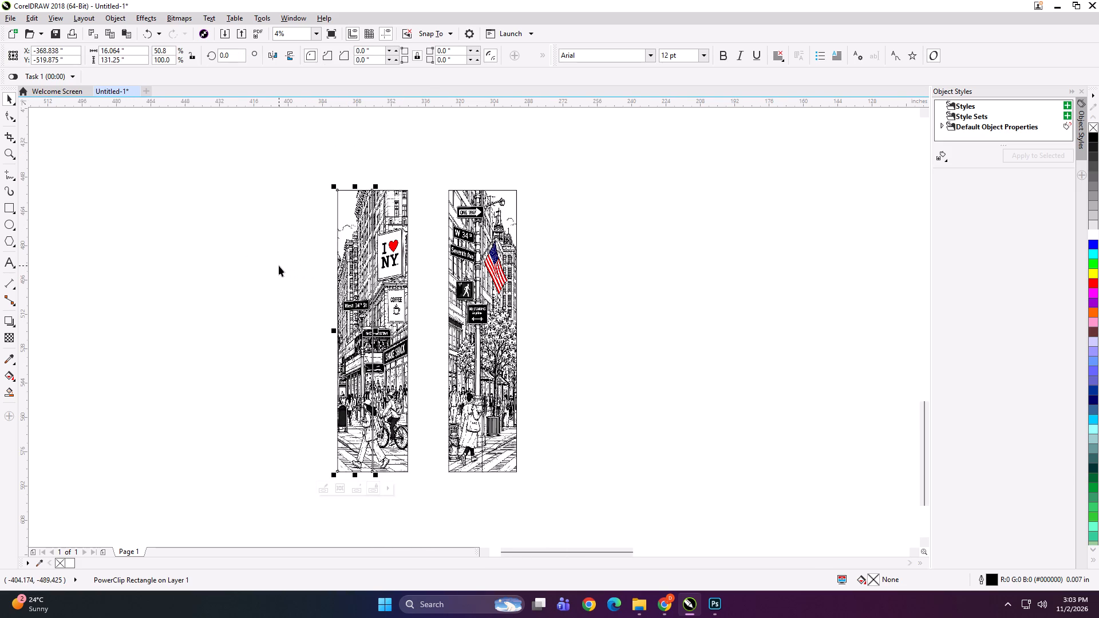
# Nudge the I Love NY panel's left half 2 inches further left and the flag panel's right half 2 inches right.
pyautogui.press('Left')
pyautogui.click(504, 292)
pyautogui.press('Right')
pyautogui.press('Right')
pyautogui.press('Right')
pyautogui.press('Right')
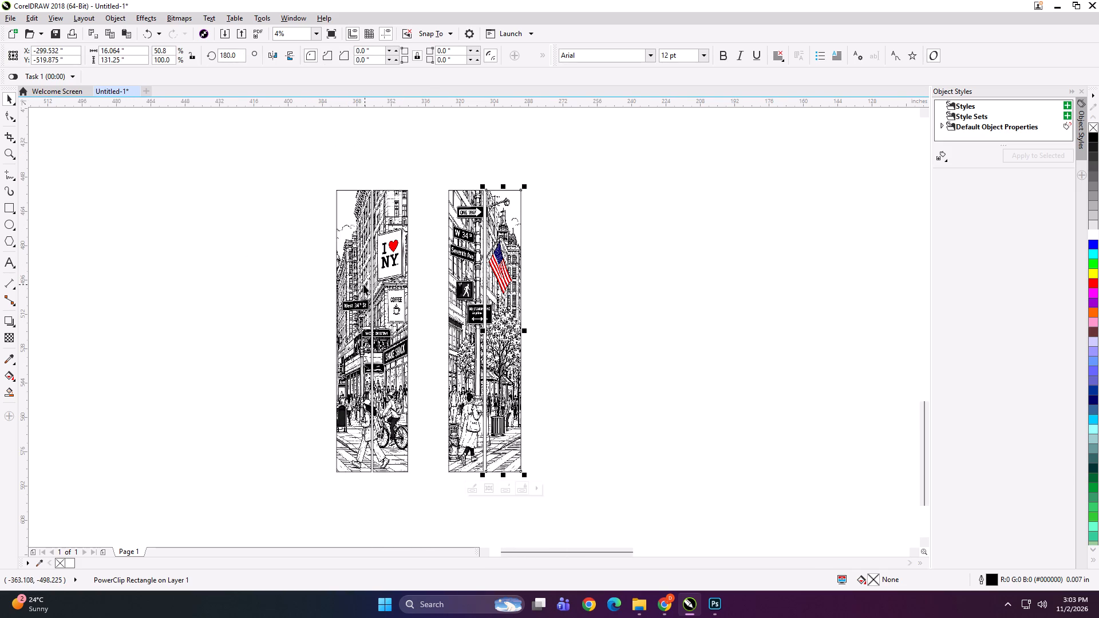
pyautogui.click(353, 284)
pyautogui.press('Left')
pyautogui.press('Left')
pyautogui.press('Left')
pyautogui.click(262, 259)
# Align all four panel halves along their bottom edges.
pyautogui.moveTo(262, 148); pyautogui.dragTo(564, 558)
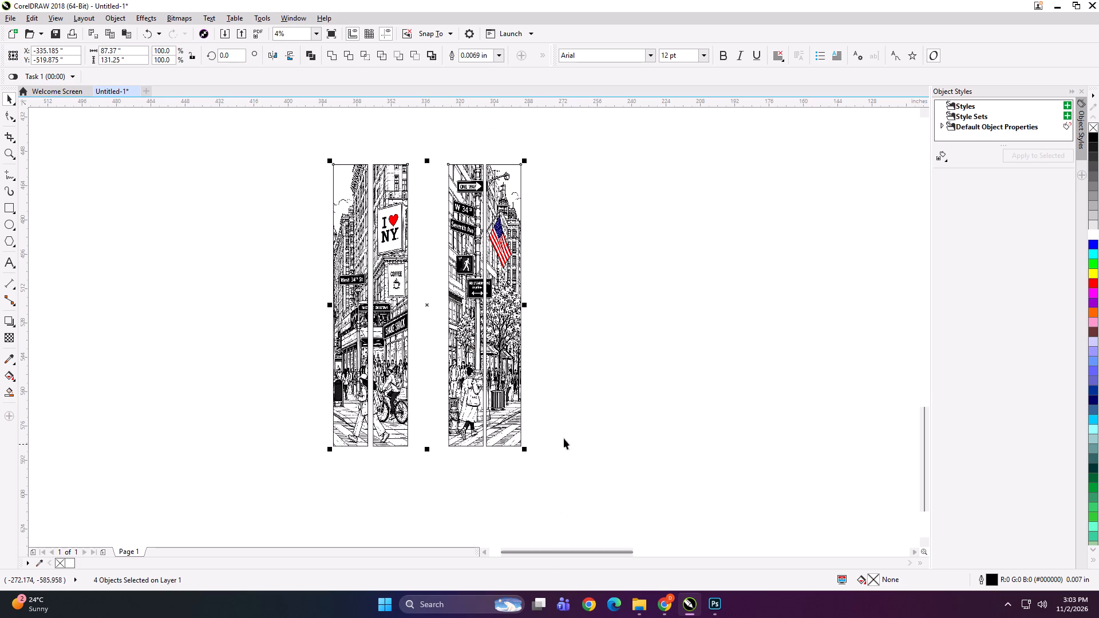
pyautogui.press('b')
pyautogui.click(574, 405)
pyautogui.moveTo(277, 126); pyautogui.dragTo(549, 469)
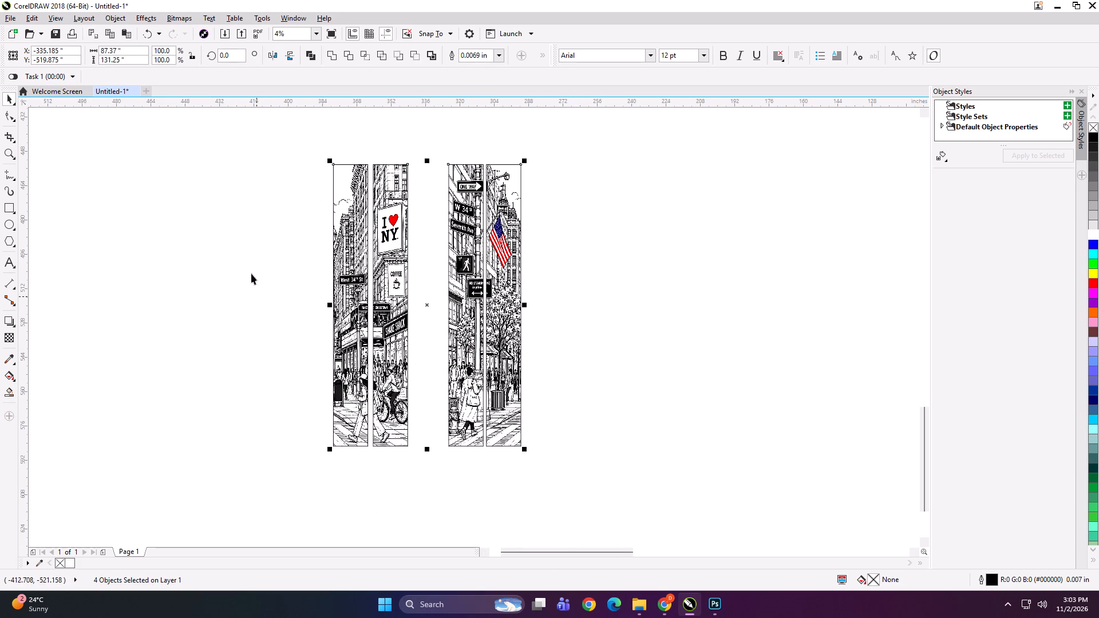
pyautogui.click(251, 274)
# Add the text label "142*131 PANEL 4 PART 1" at the top edge of the I Love NY panel's left half.
pyautogui.scroll(3, 352, 129)
pyautogui.scroll(1, 314, 308)
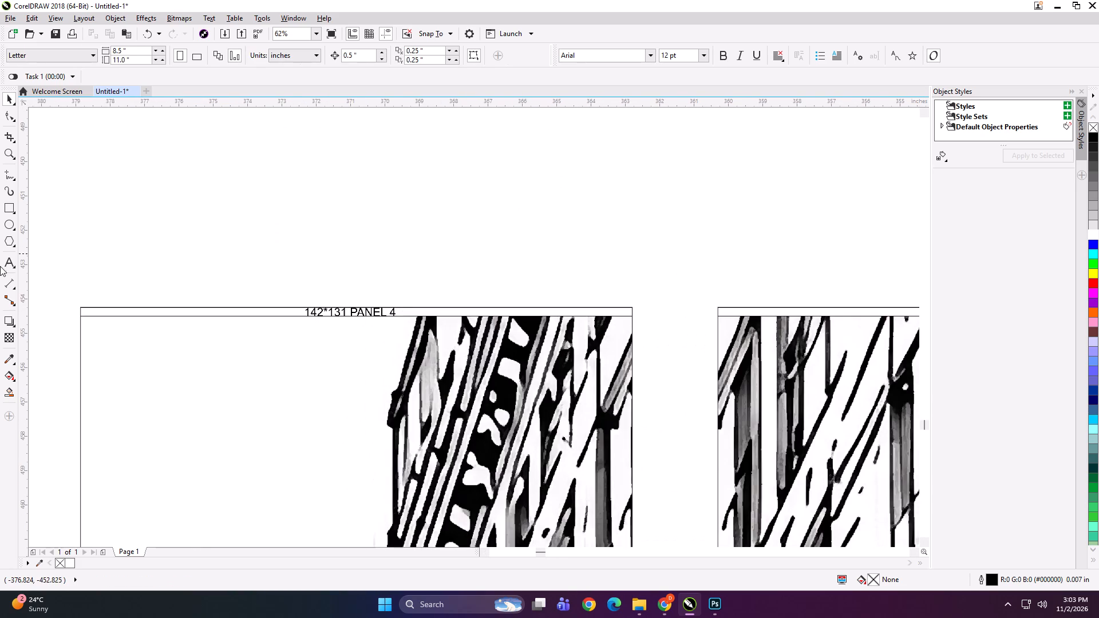
pyautogui.click(3, 263)
pyautogui.click(160, 304)
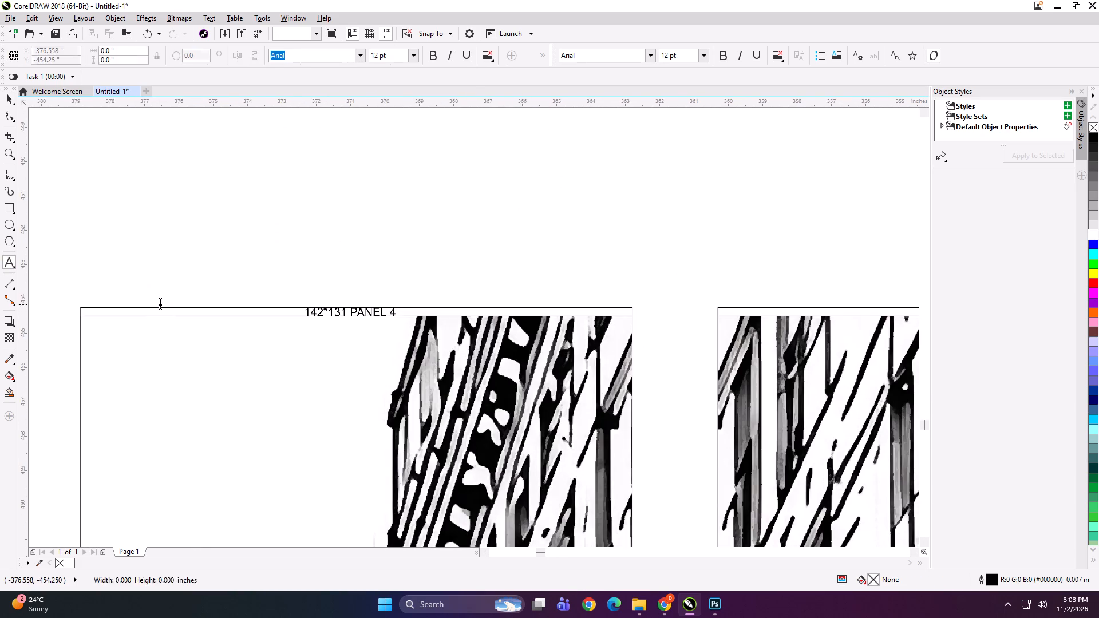
pyautogui.write('142*131 PANEL 4')
pyautogui.press('space')
pyautogui.press('space')
pyautogui.write('PART 1')
# Copy the label to the top edge of the I Love NY panel's right half and change it to PART 2.
pyautogui.hotkey('ctrl', 'a')
pyautogui.hotkey('ctrl', 'c')
pyautogui.scroll(-2, 204, 247)
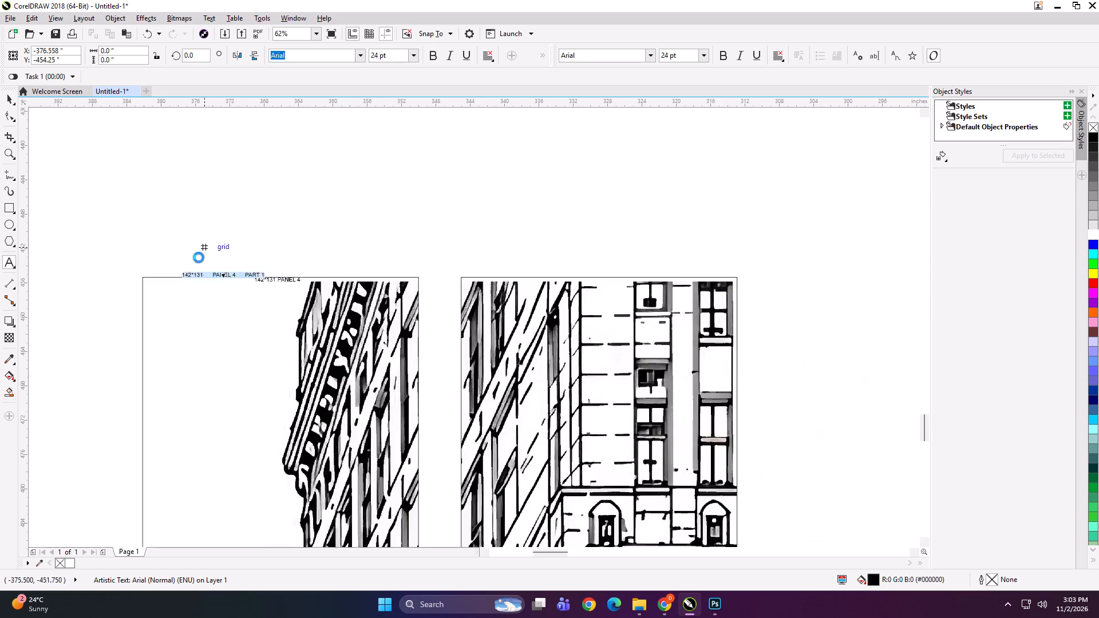
pyautogui.scroll(3, 349, 268)
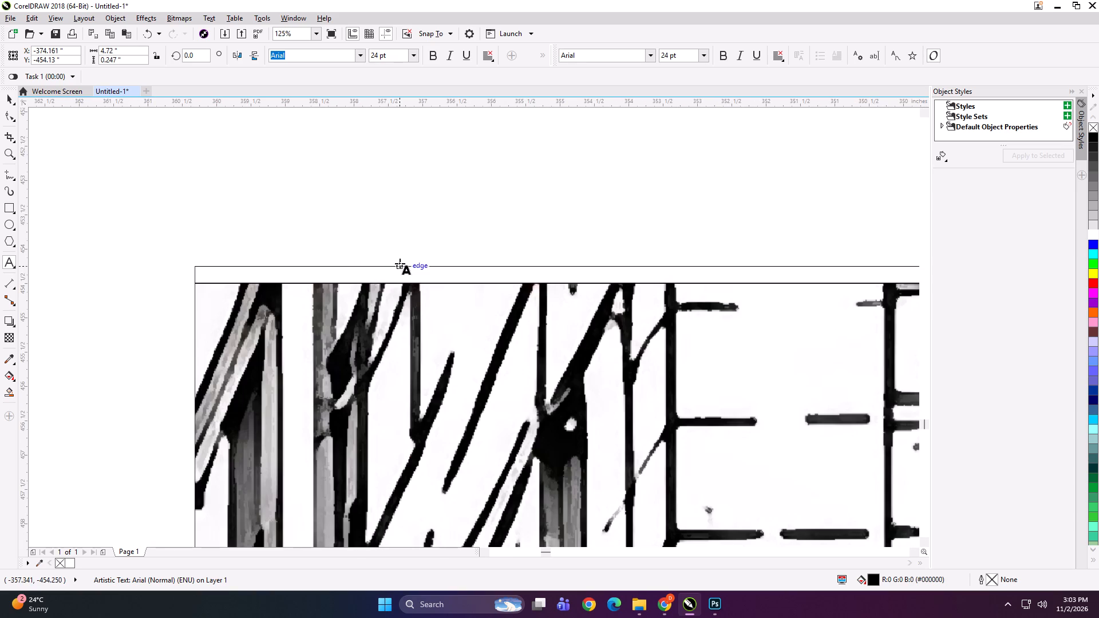
pyautogui.click(401, 264)
pyautogui.hotkey('ctrl', 'v')
pyautogui.press('BackSpace')
pyautogui.press('2')
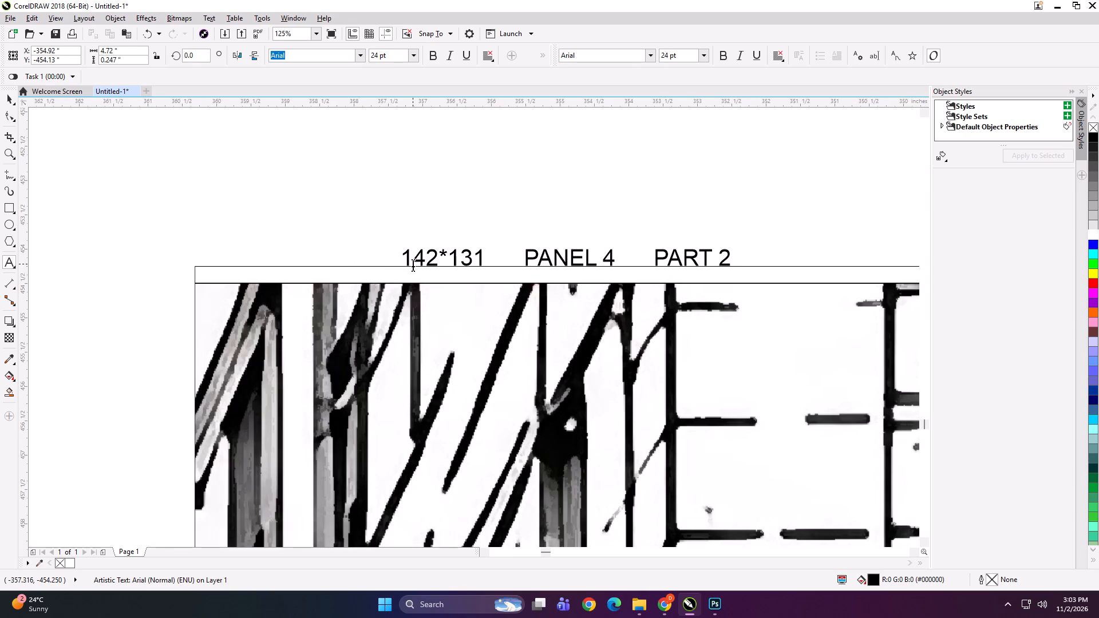
# Paste the label at the top edge of the flag panel's left half and change it to PANEL 1 PART 1.
pyautogui.scroll(-4, 317, 252)
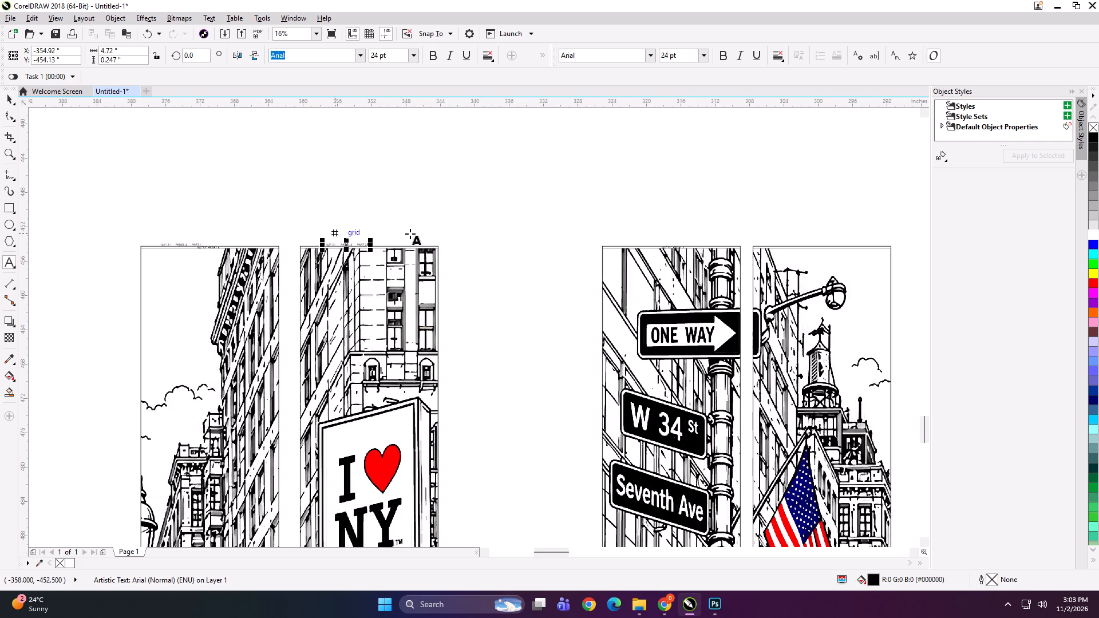
pyautogui.scroll(2, 651, 244)
pyautogui.scroll(1, 580, 247)
pyautogui.click(582, 252)
pyautogui.hotkey('ctrl', 'v')
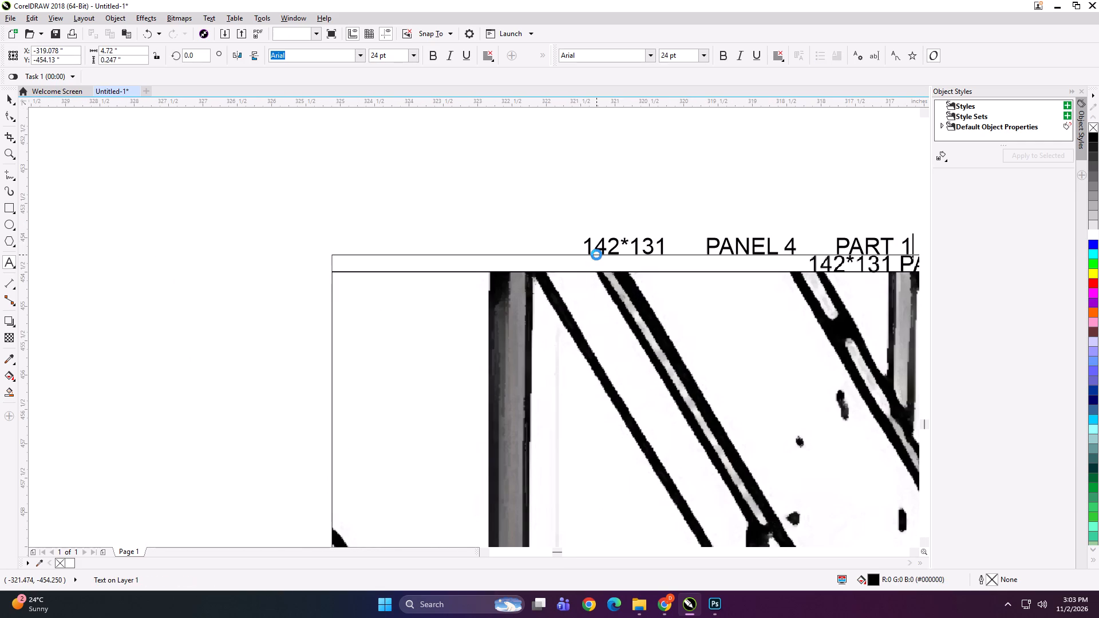
pyautogui.scroll(-1, 489, 265)
pyautogui.scroll(2, 695, 262)
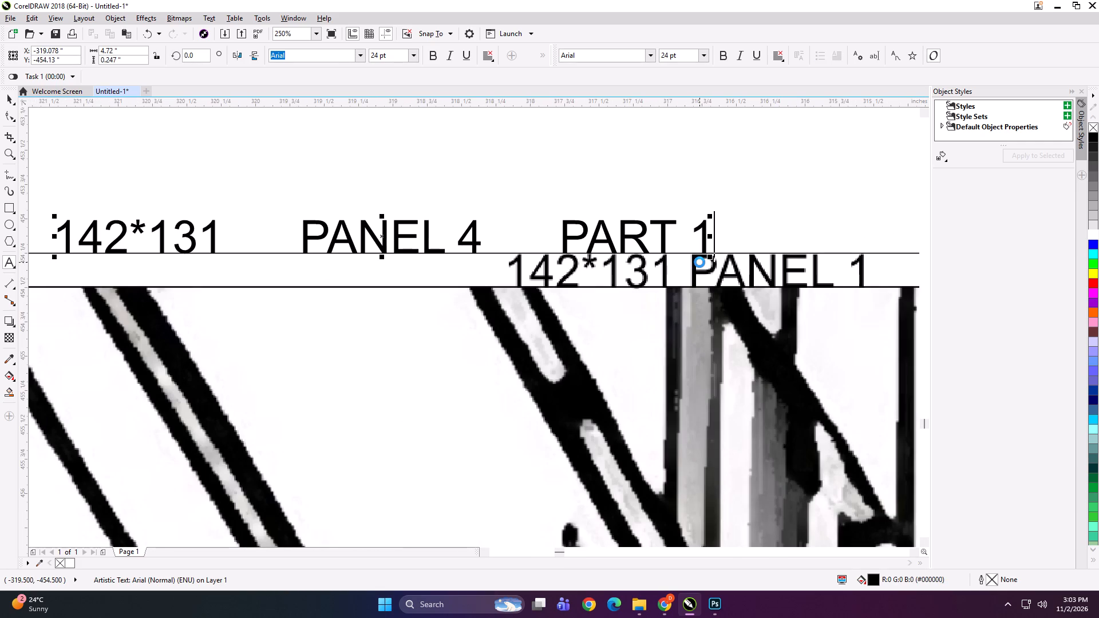
pyautogui.click(480, 231)
pyautogui.press('BackSpace')
pyautogui.press('1')
# Copy the PANEL 1 label to the top edge of the flag panel's right half and change it to PART 2.
pyautogui.hotkey('ctrl', 'a')
pyautogui.hotkey('ctrl', 'c')
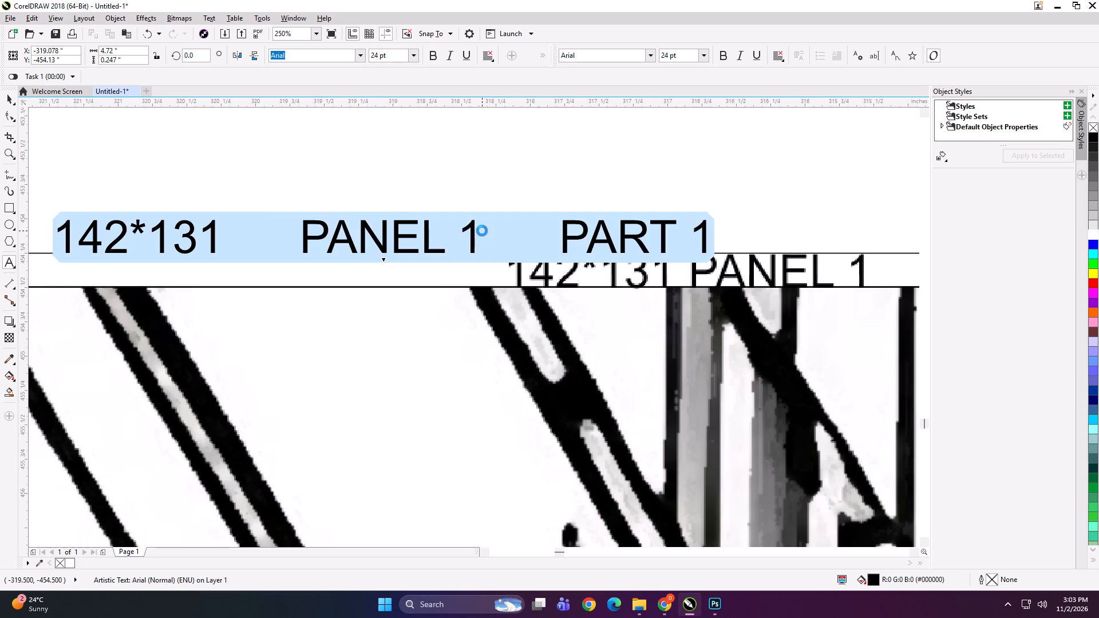
pyautogui.scroll(-3, 409, 231)
pyautogui.click(653, 232)
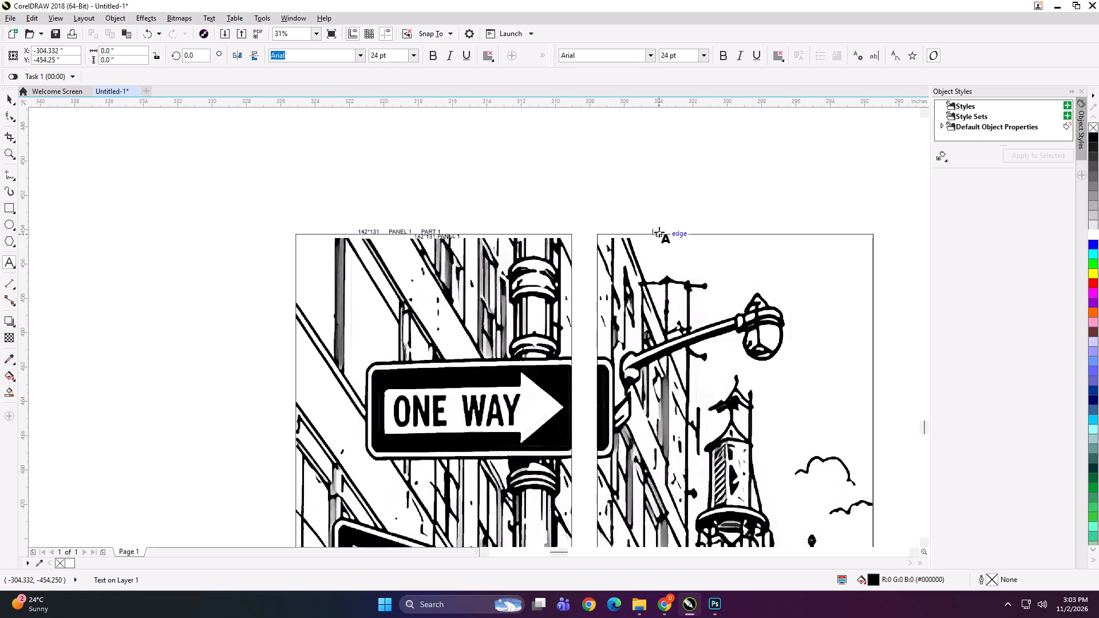
pyautogui.scroll(1, 659, 232)
pyautogui.hotkey('ctrl', 'v')
pyautogui.press('BackSpace')
pyautogui.press('2')
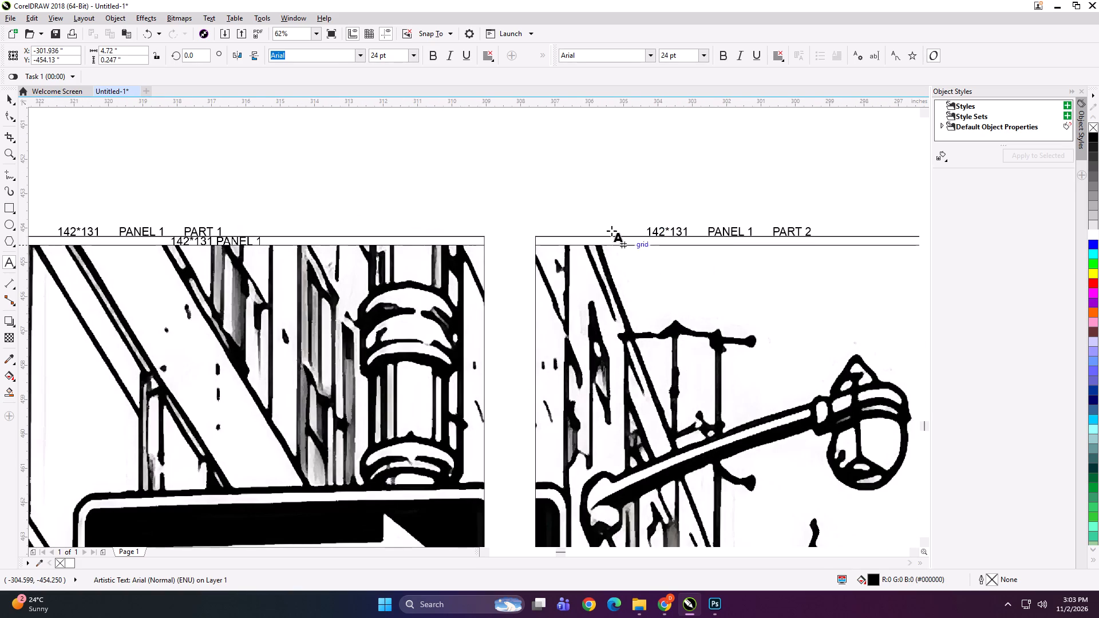
# Group each half of the flag panel with its own text label.
pyautogui.click(11, 98)
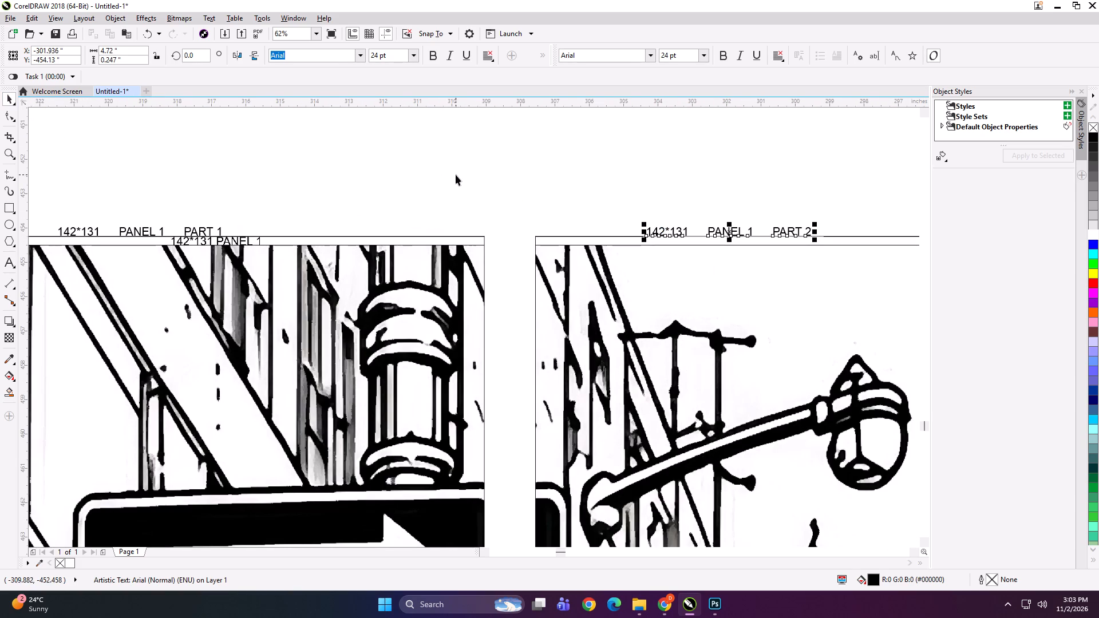
pyautogui.scroll(-1, 461, 188)
pyautogui.keyDown('shift'); pyautogui.click(544, 332); pyautogui.keyUp('shift')
pyautogui.scroll(-1, 582, 192)
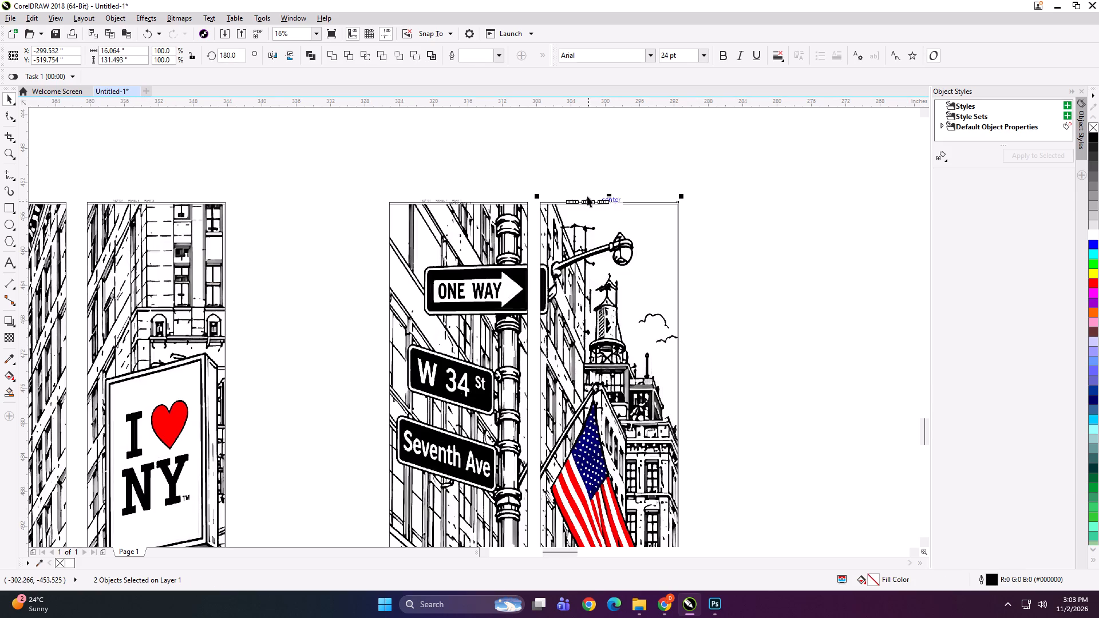
pyautogui.hotkey('ctrl', 'g')
pyautogui.moveTo(561, 160); pyautogui.dragTo(346, 286)
pyautogui.keyDown('shift'); pyautogui.click(452, 259); pyautogui.keyUp('shift')
pyautogui.hotkey('ctrl', 'g')
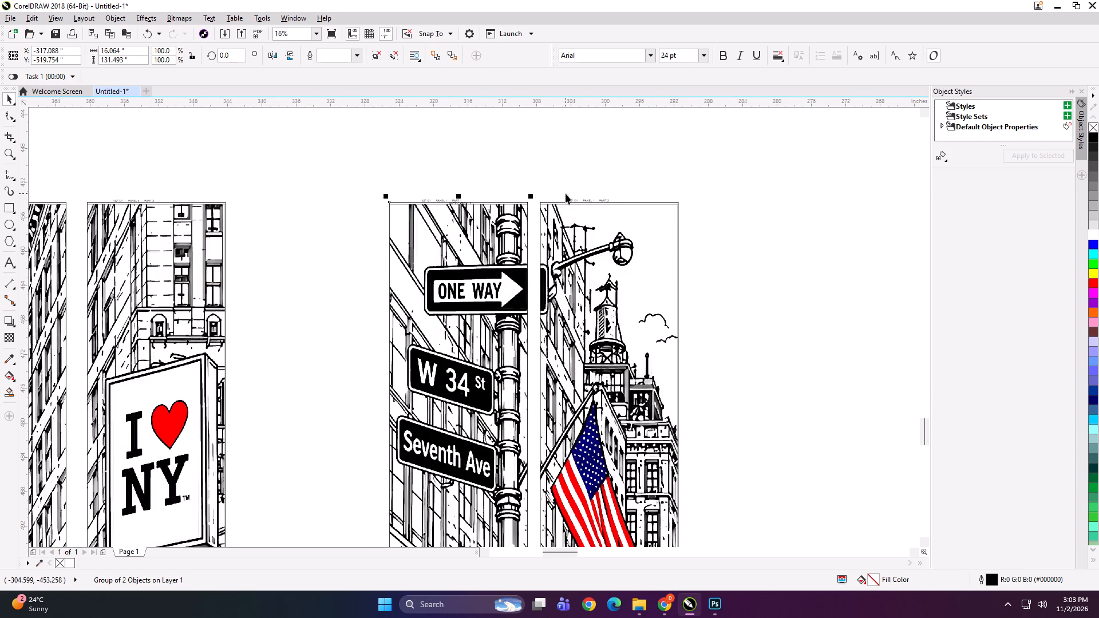
# Group each half of the I Love NY panel with its own text label.
pyautogui.scroll(-1, 567, 200)
pyautogui.moveTo(311, 157); pyautogui.dragTo(372, 240)
pyautogui.keyDown('shift'); pyautogui.click(372, 238); pyautogui.keyUp('shift')
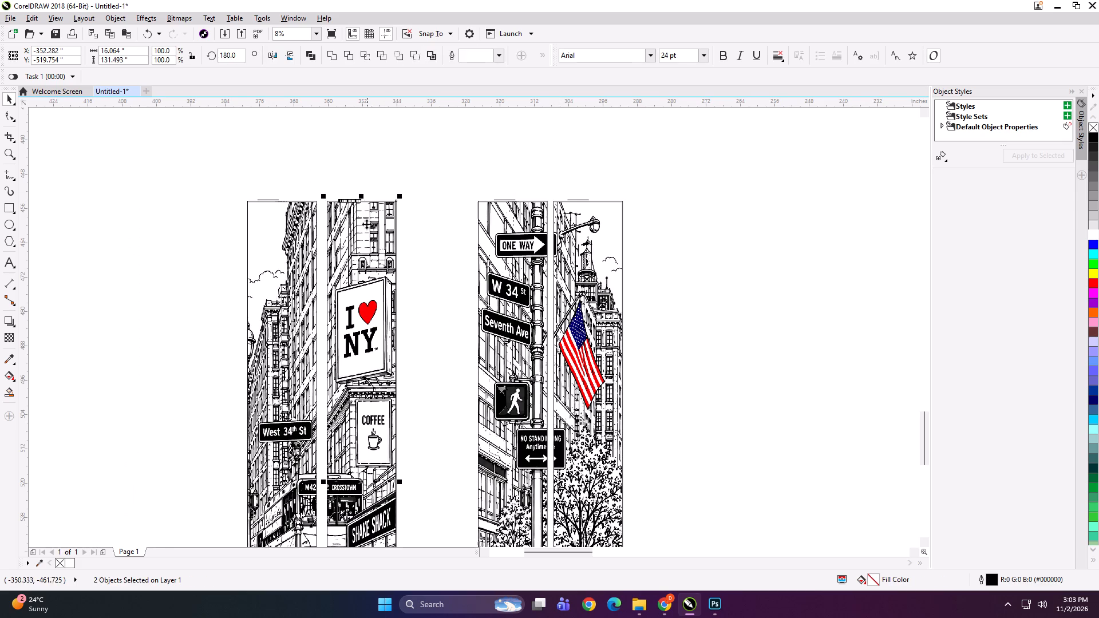
pyautogui.hotkey('ctrl', 'g')
pyautogui.moveTo(334, 160); pyautogui.dragTo(239, 257)
pyautogui.keyDown('shift'); pyautogui.click(286, 238); pyautogui.keyUp('shift')
pyautogui.hotkey('ctrl', 'g')
# Start exporting the I Love NY panel's left half and create and open a "NEW 2" folder inside SAJAVAT.
pyautogui.hotkey('ctrl', 'e')
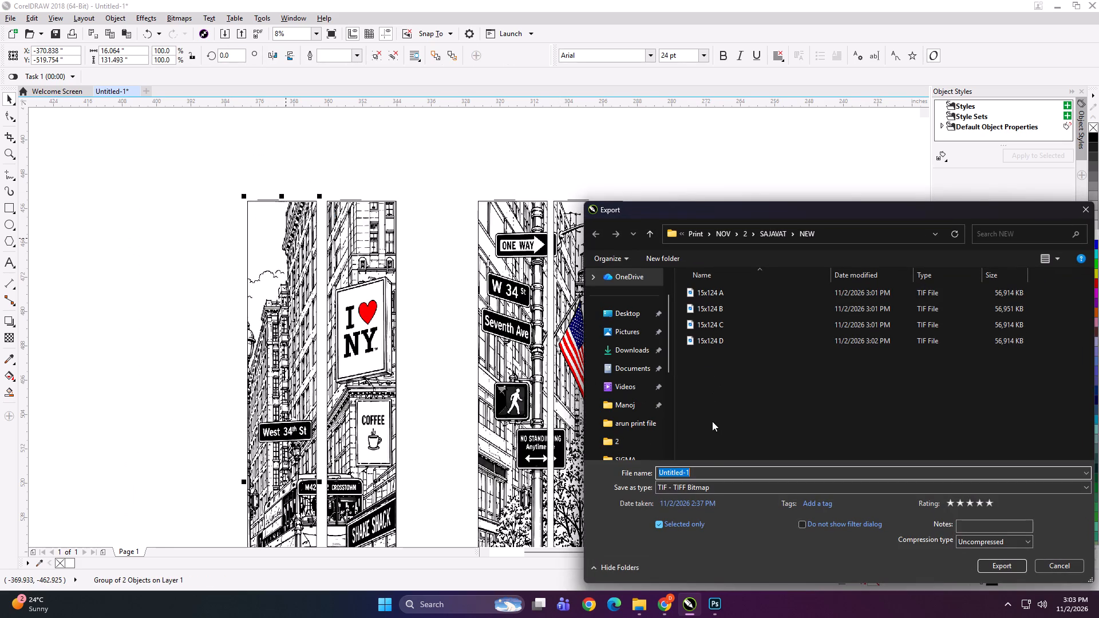
pyautogui.click(645, 234)
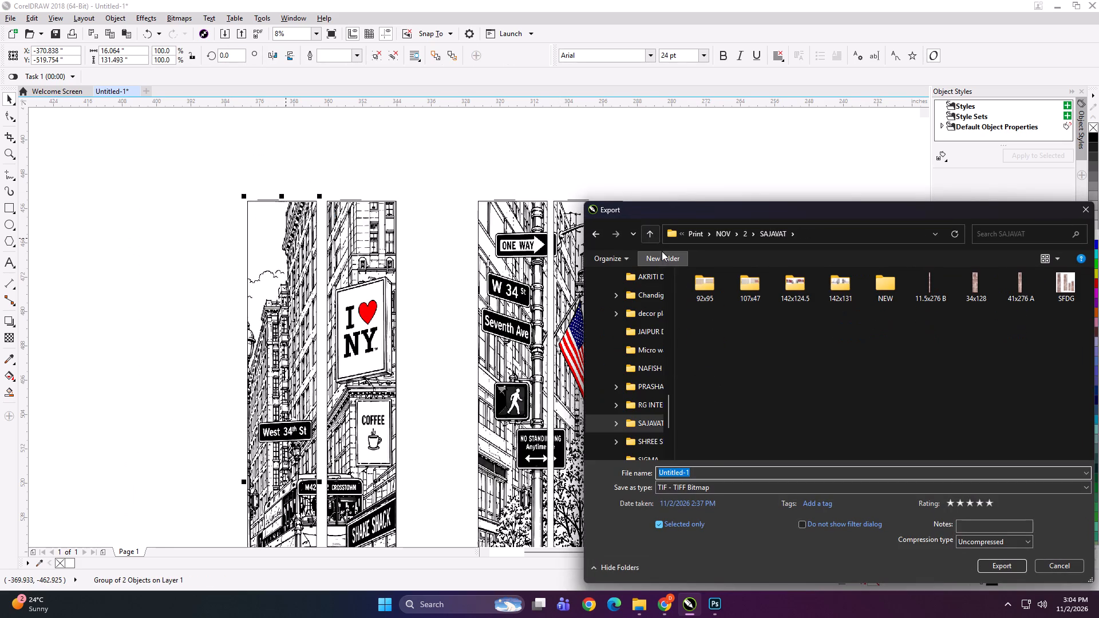
pyautogui.click(662, 251)
pyautogui.write('NEW 2')
pyautogui.press('Return')
pyautogui.doubleClick(711, 326)
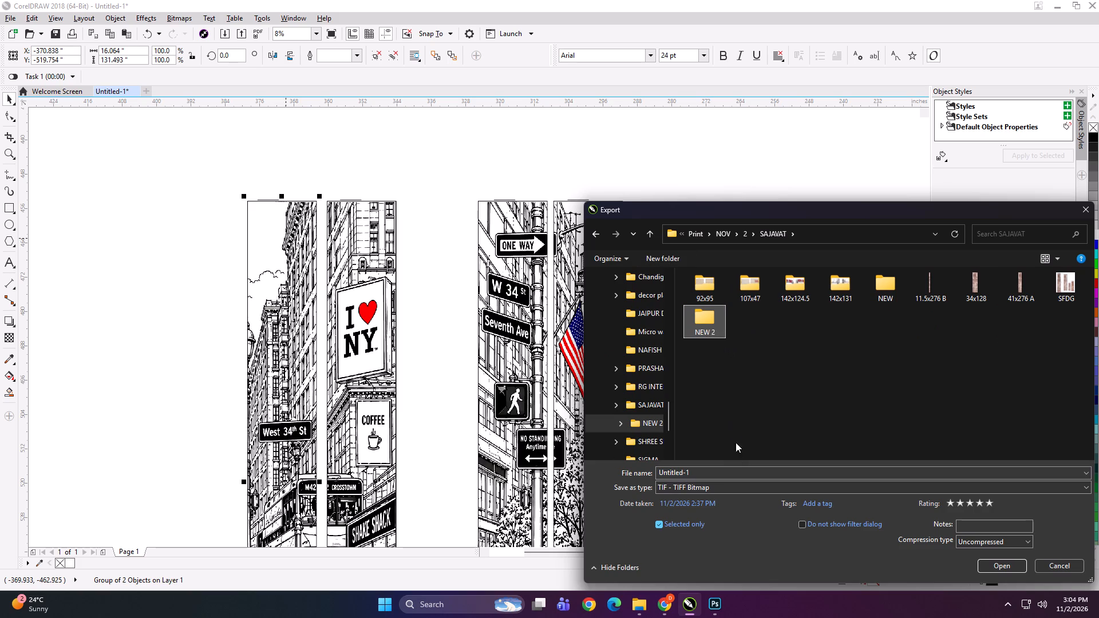
# Export the I Love NY panel's left half as the uncompressed TIF "16x131 A" in the NEW 2 folder.
pyautogui.click(713, 476)
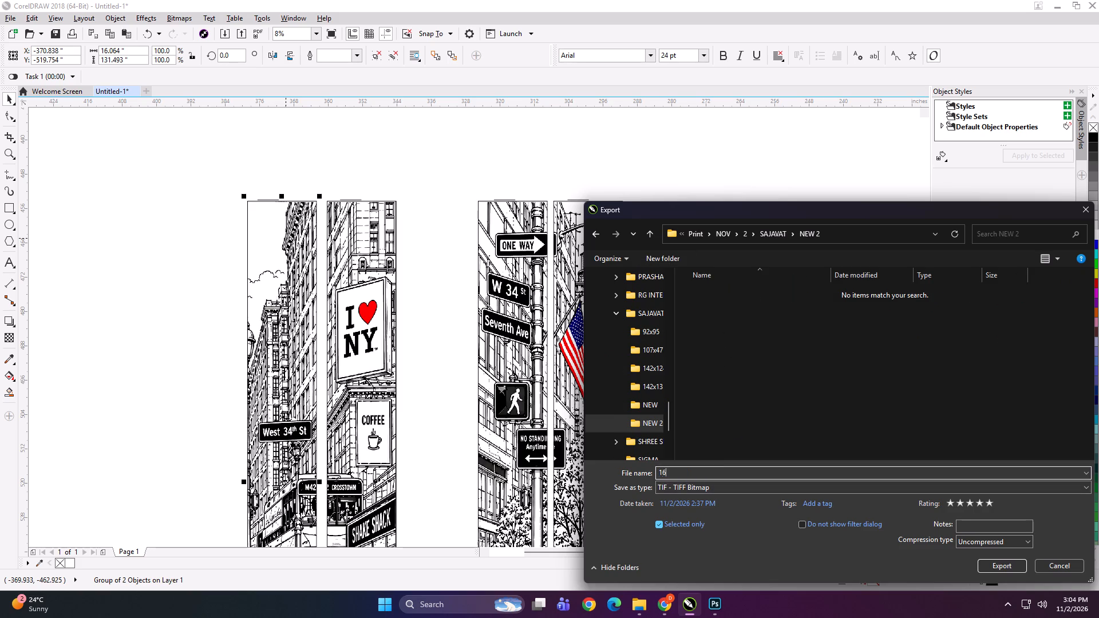
pyautogui.press('Return')
pyautogui.press('Return')
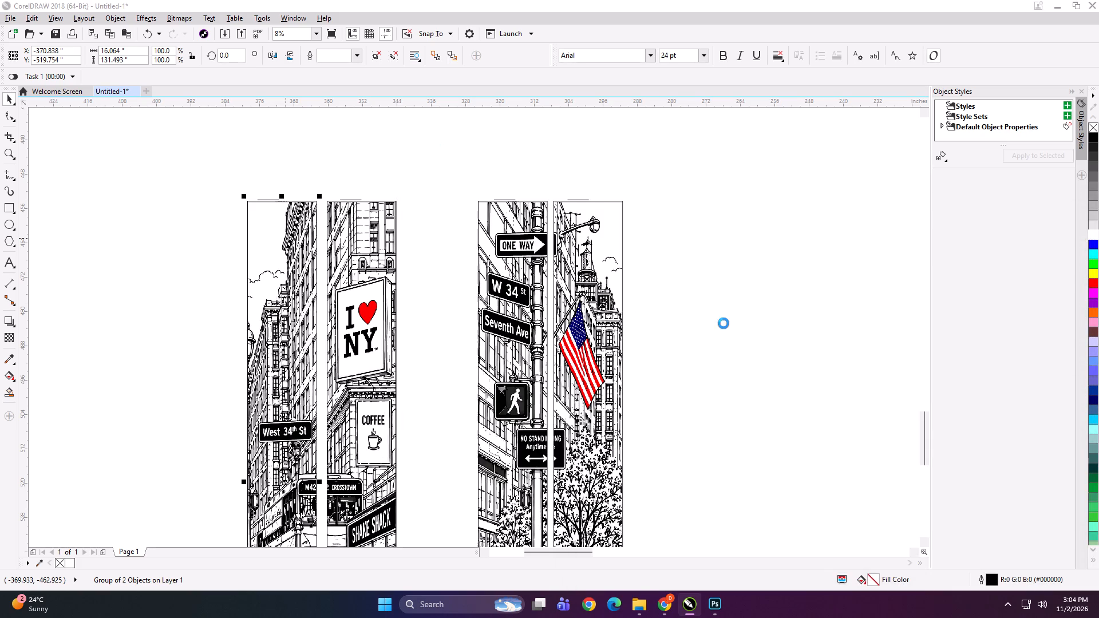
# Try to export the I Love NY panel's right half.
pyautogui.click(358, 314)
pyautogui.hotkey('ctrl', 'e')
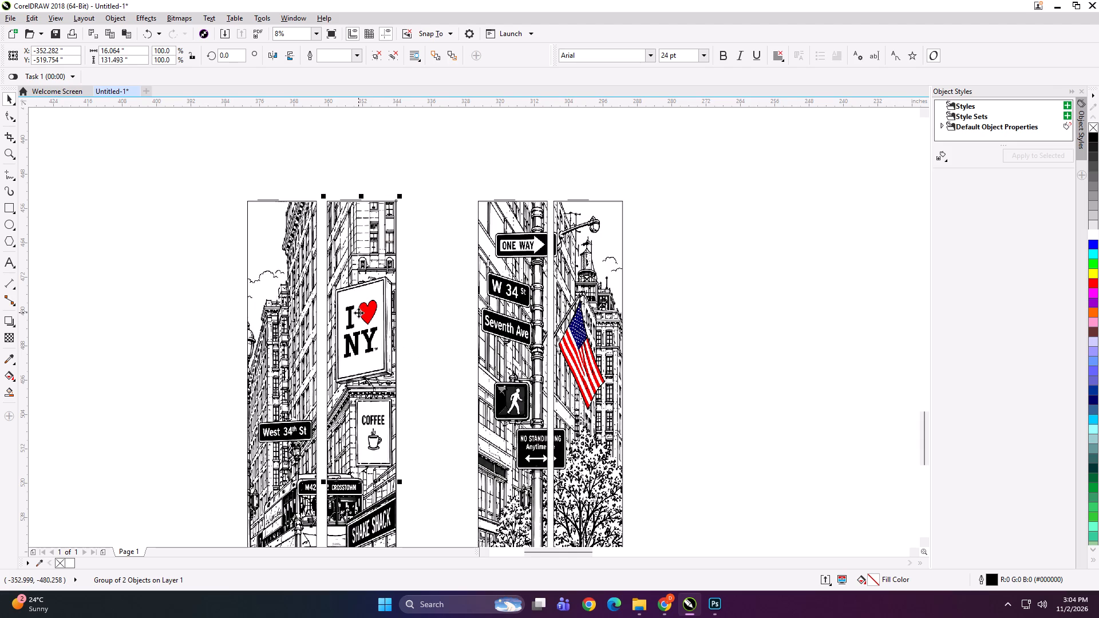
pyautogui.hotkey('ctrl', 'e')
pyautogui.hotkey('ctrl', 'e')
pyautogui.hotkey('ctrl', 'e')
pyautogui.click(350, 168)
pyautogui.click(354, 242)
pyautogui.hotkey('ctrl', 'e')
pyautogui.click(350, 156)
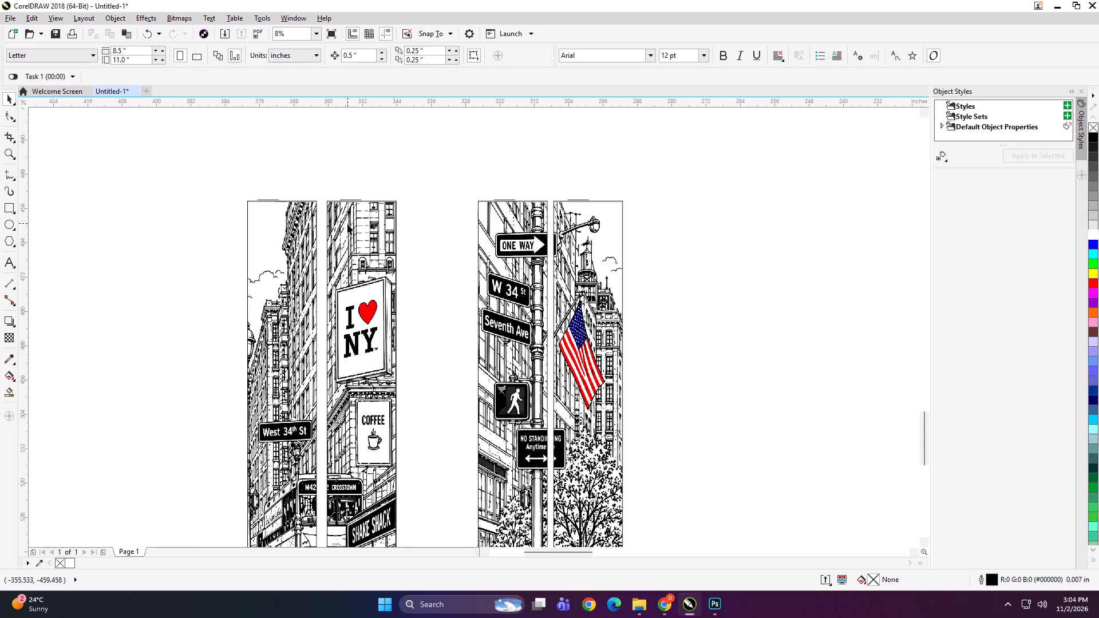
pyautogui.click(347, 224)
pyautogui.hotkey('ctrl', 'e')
# Switch to File Explorer and open the Print folder on the DIGITECH_SHAREDRIVE network drive.
pyautogui.click(634, 603)
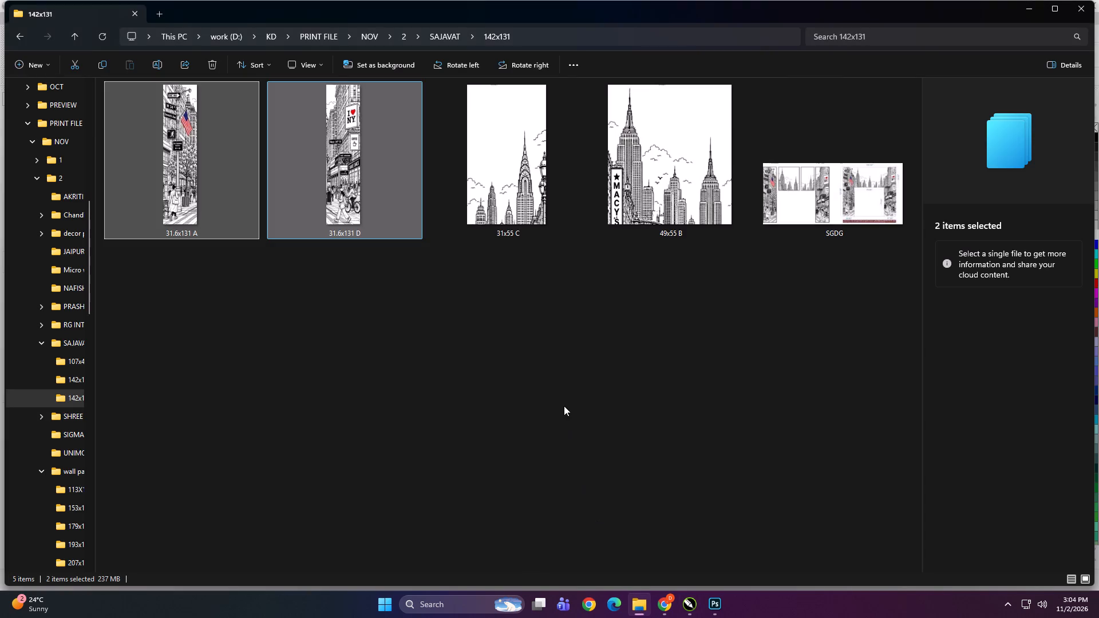
pyautogui.click(561, 396)
pyautogui.scroll(6, 42, 367)
pyautogui.click(46, 363)
pyautogui.click(173, 302)
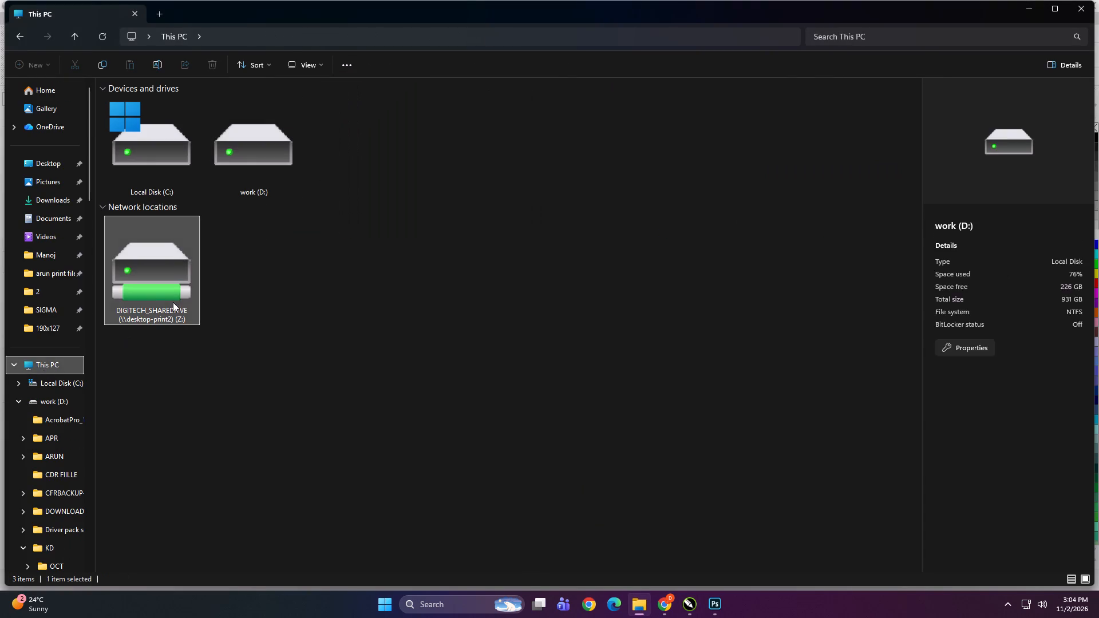
pyautogui.click(173, 298)
pyautogui.doubleClick(164, 262)
pyautogui.doubleClick(706, 138)
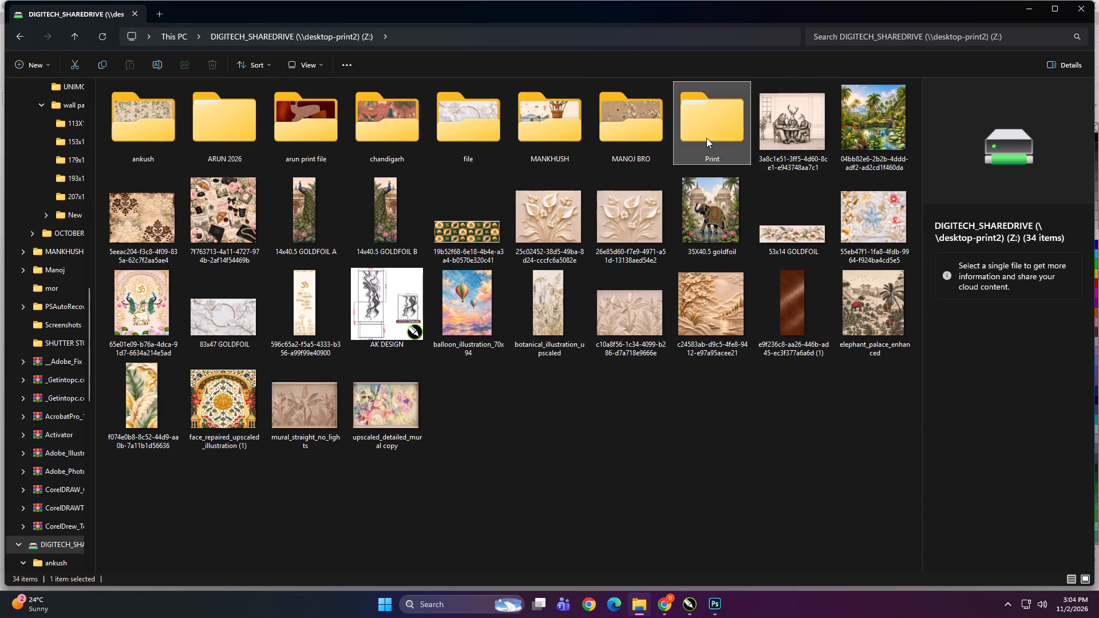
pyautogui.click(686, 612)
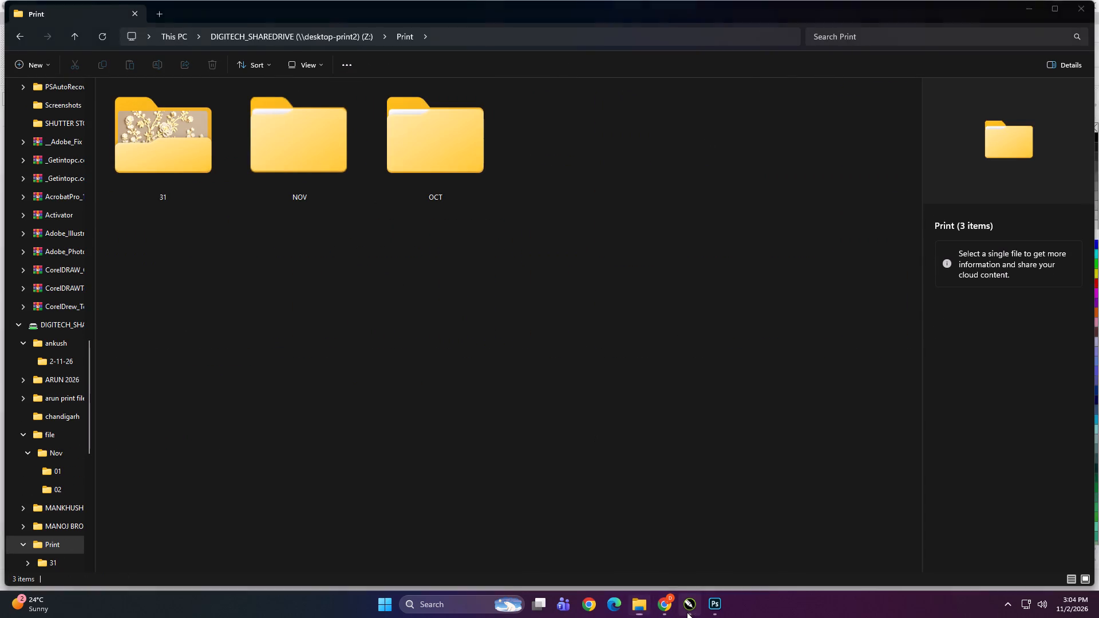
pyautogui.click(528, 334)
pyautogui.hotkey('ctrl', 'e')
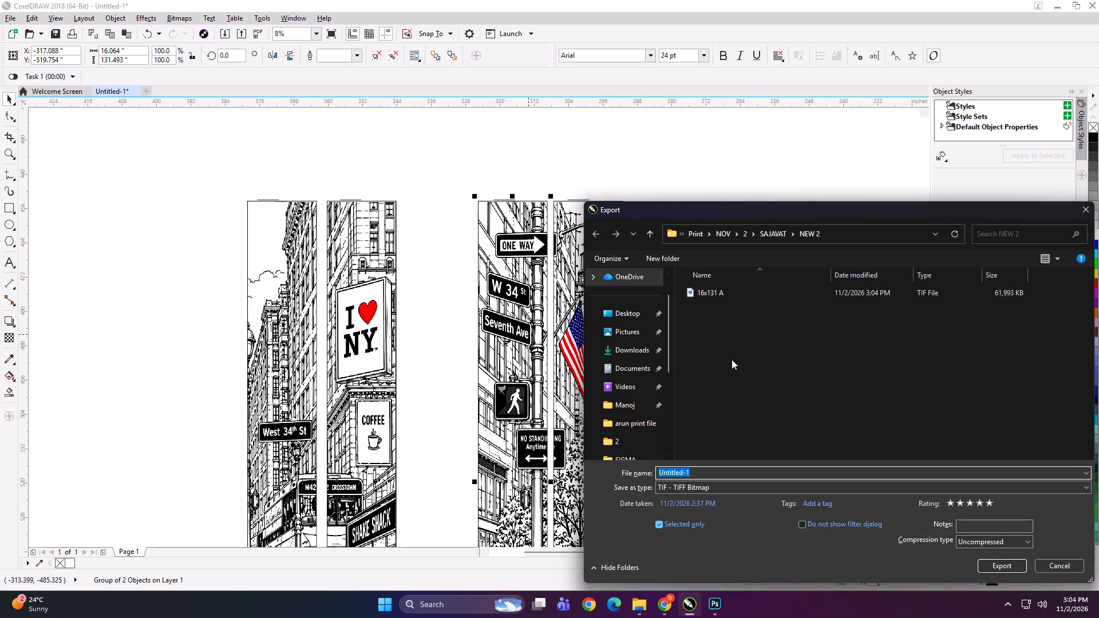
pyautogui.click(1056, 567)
# Export the I Love NY panel's right half as the uncompressed TIF "16x131 B" in SAJAVAT's NEW 2 folder.
pyautogui.click(344, 333)
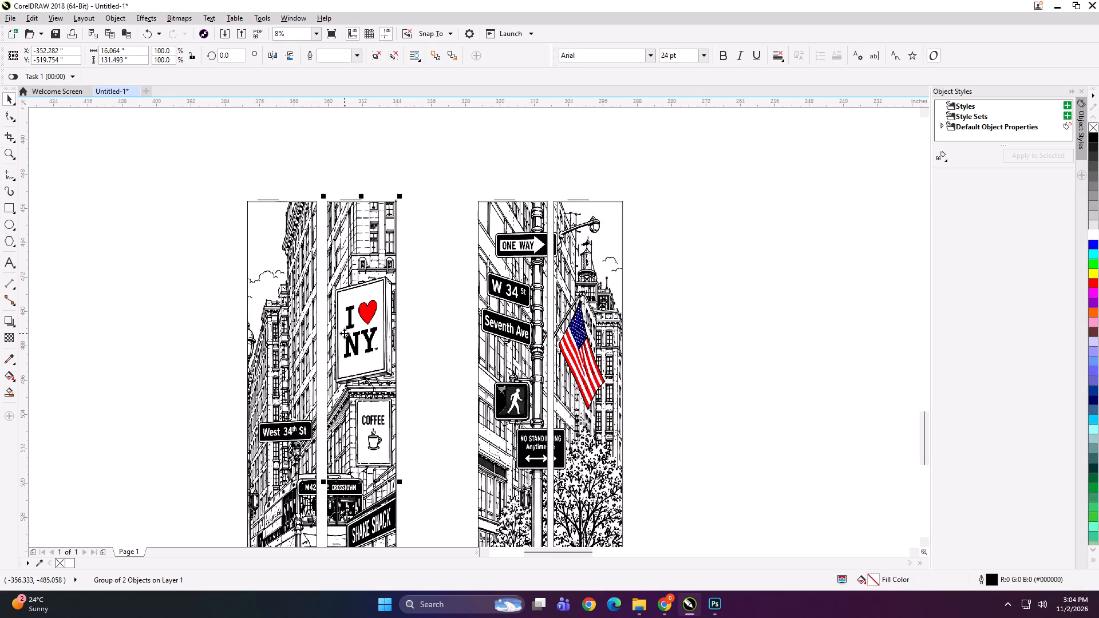
pyautogui.hotkey('ctrl', 'e')
pyautogui.click(643, 235)
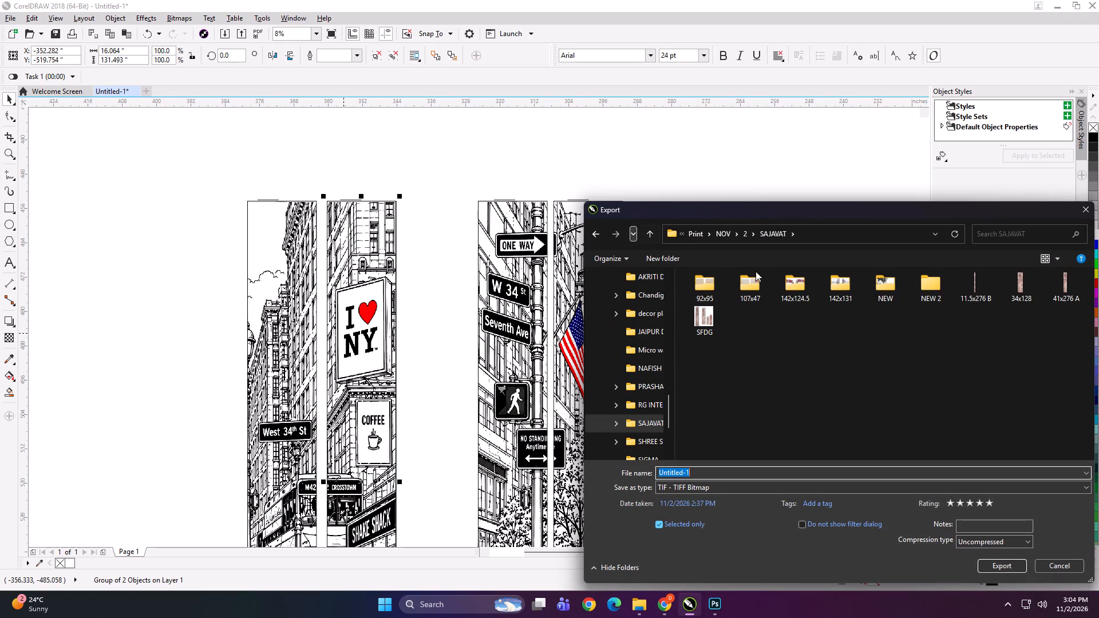
pyautogui.doubleClick(891, 287)
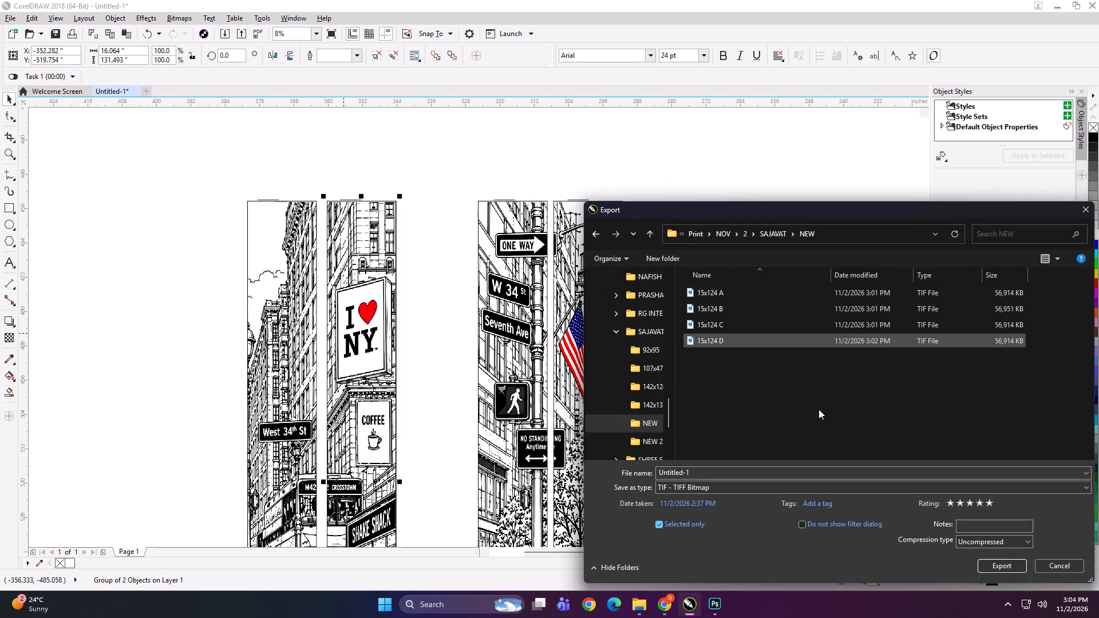
pyautogui.click(655, 229)
pyautogui.doubleClick(927, 288)
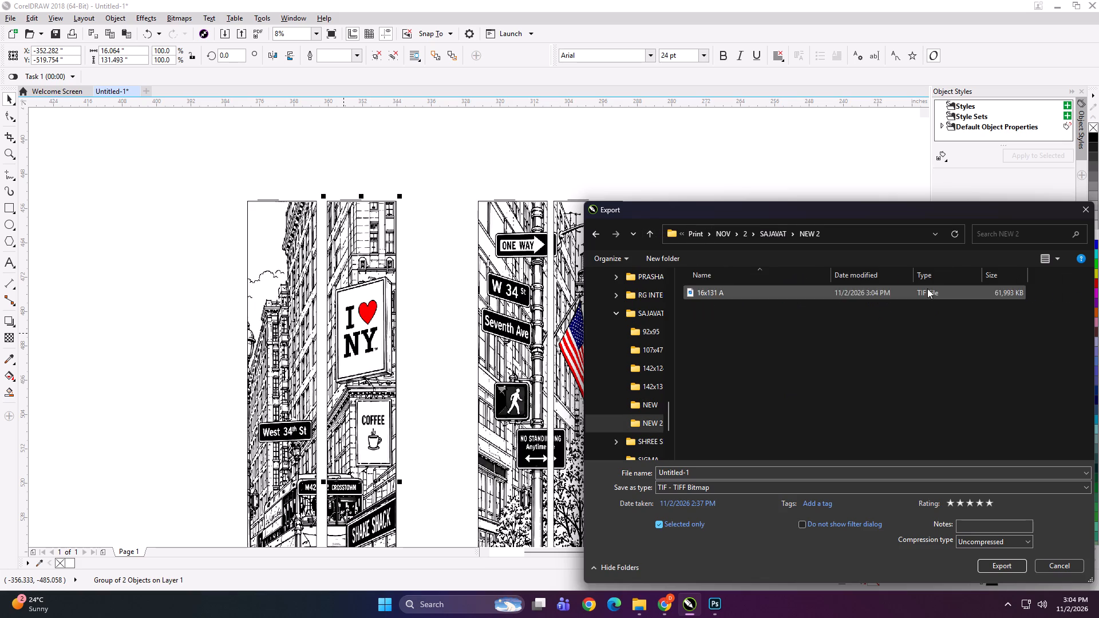
pyautogui.click(735, 295)
pyautogui.doubleClick(698, 469)
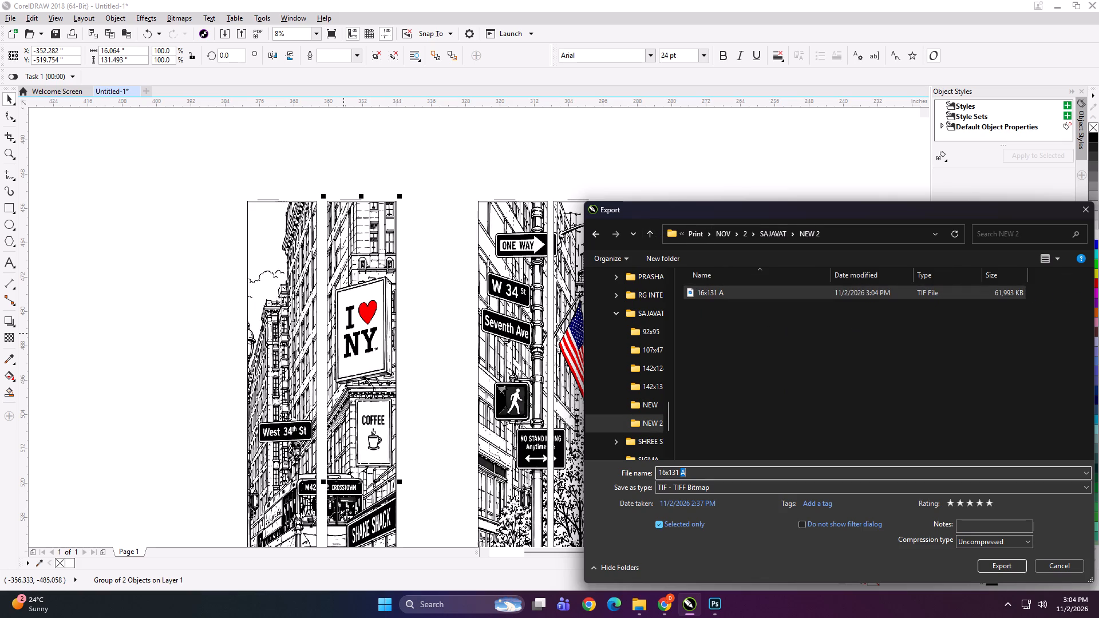
pyautogui.press('b')
pyautogui.press('Return')
pyautogui.press('Return')
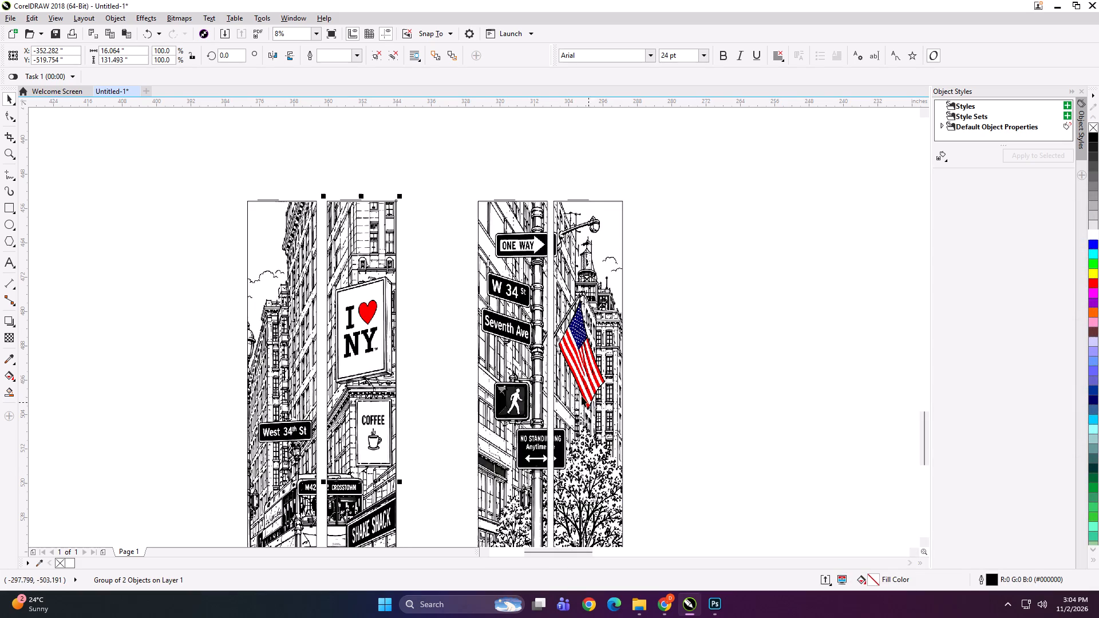
# Export the left half of the One Way street-sign panel as the uncompressed TIF "16x131 C" in the NEW 2 folder.
pyautogui.click(492, 358)
pyautogui.hotkey('ctrl', 'e')
pyautogui.hotkey('ctrl', 'e')
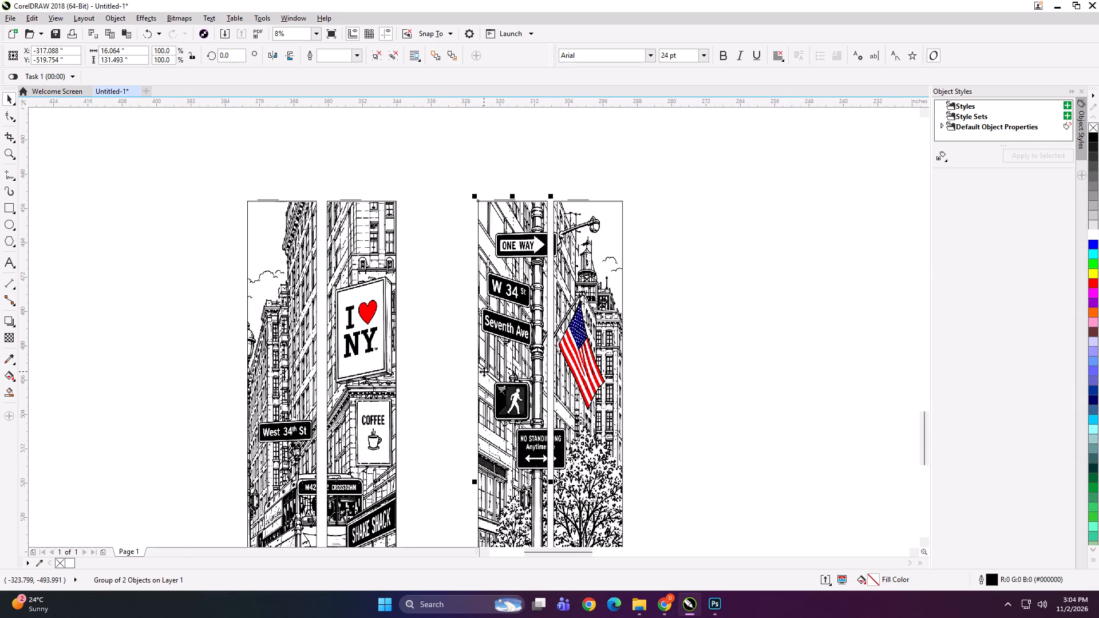
pyautogui.click(652, 328)
pyautogui.click(537, 329)
pyautogui.hotkey('ctrl', 'e')
pyautogui.hotkey('ctrl', 'e')
pyautogui.hotkey('ctrl', 'e')
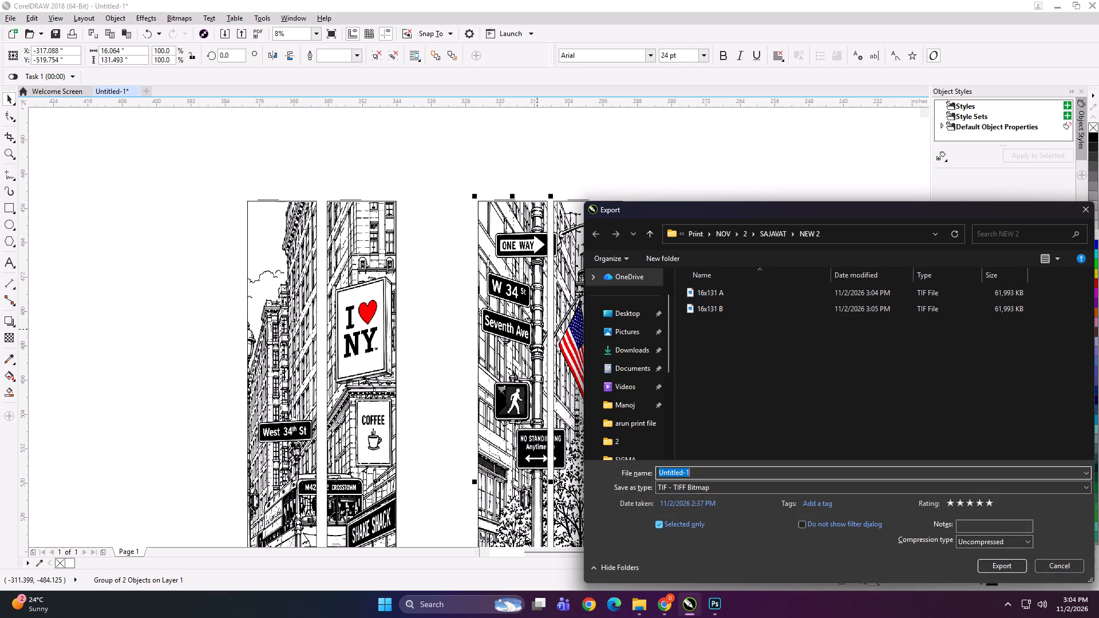
pyautogui.click(807, 305)
pyautogui.doubleClick(690, 473)
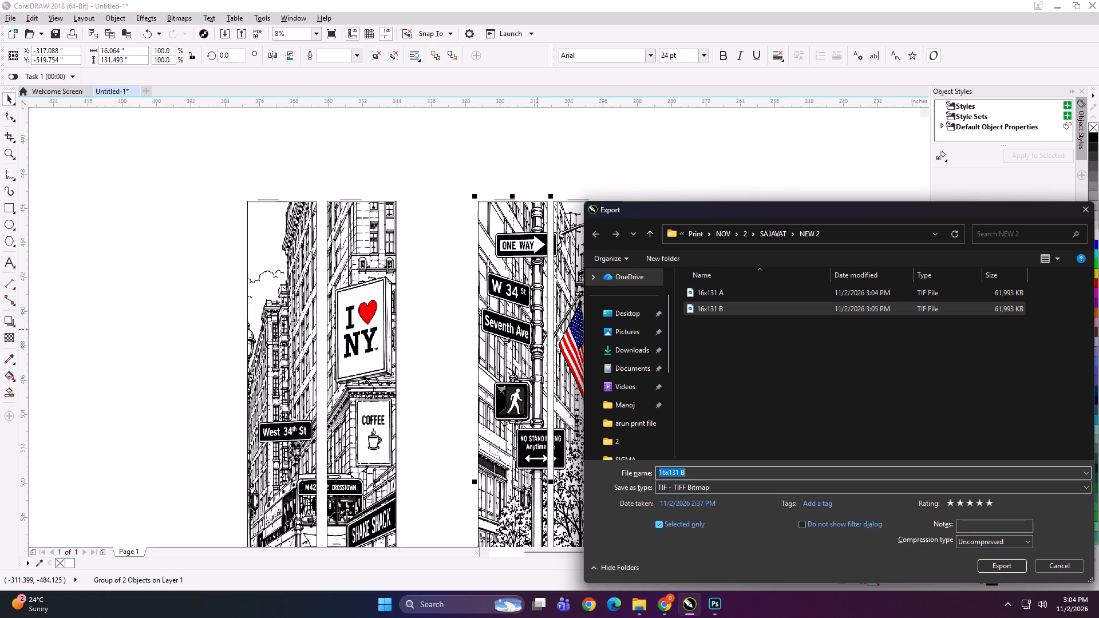
pyautogui.press('c')
pyautogui.press('Return')
pyautogui.press('Return')
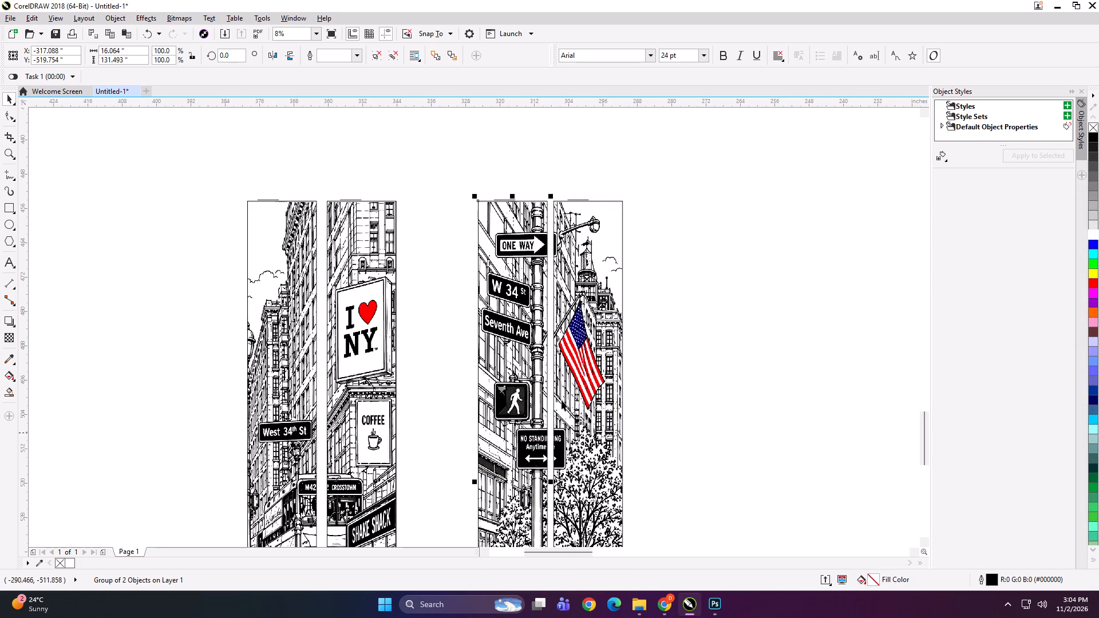
# Export the street-sign panel's right half with the American flag as the uncompressed TIF "16x131 D" in the NEW 2 folder.
pyautogui.click(557, 390)
pyautogui.hotkey('ctrl', 'e')
pyautogui.click(704, 365)
pyautogui.click(600, 339)
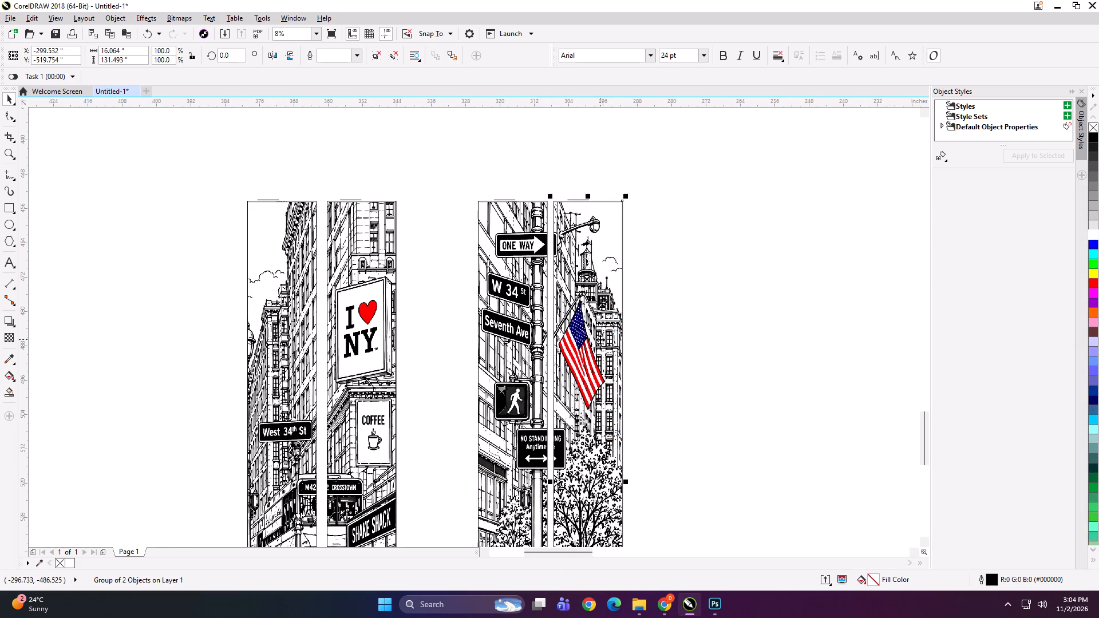
pyautogui.hotkey('ctrl', 'e')
pyautogui.click(669, 336)
pyautogui.click(574, 364)
pyautogui.hotkey('ctrl', 'e')
pyautogui.click(658, 358)
pyautogui.click(609, 362)
pyautogui.hotkey('ctrl', 'e')
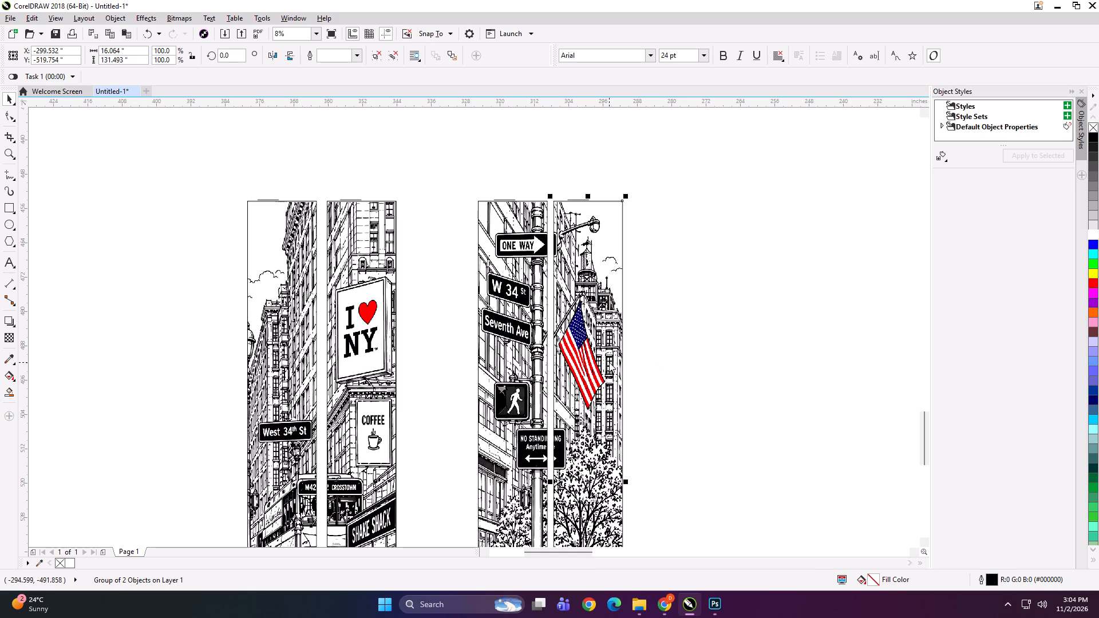
pyautogui.click(719, 328)
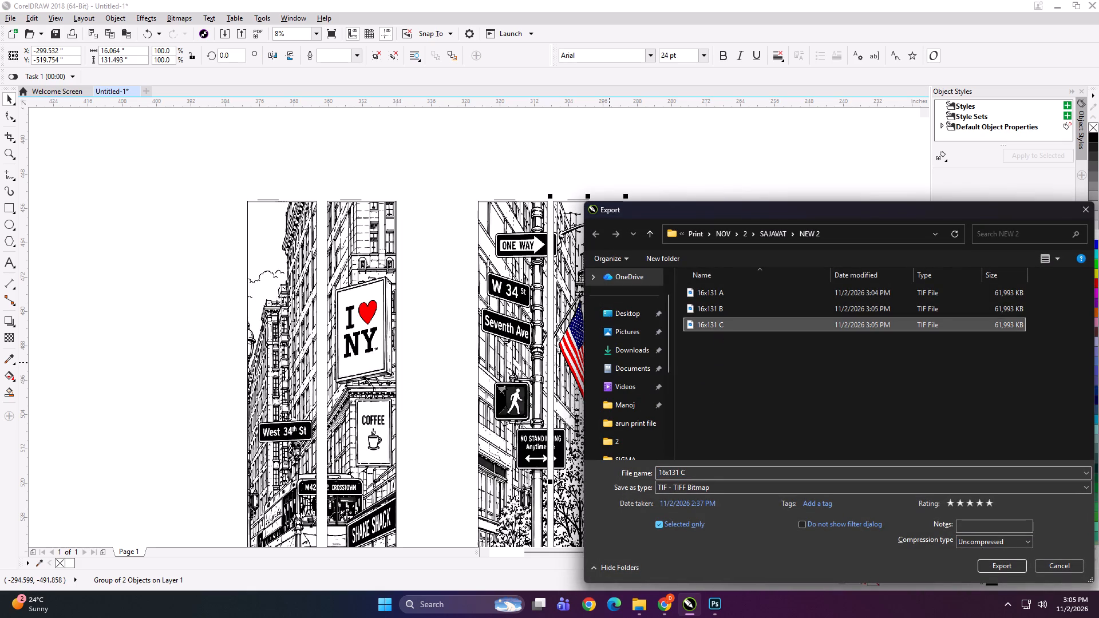
pyautogui.doubleClick(696, 469)
pyautogui.press('d')
pyautogui.press('Return')
pyautogui.press('Return')
# Delete all the exported New York panel halves from the drawing and fit the remaining artwork in view.
pyautogui.press('Right')
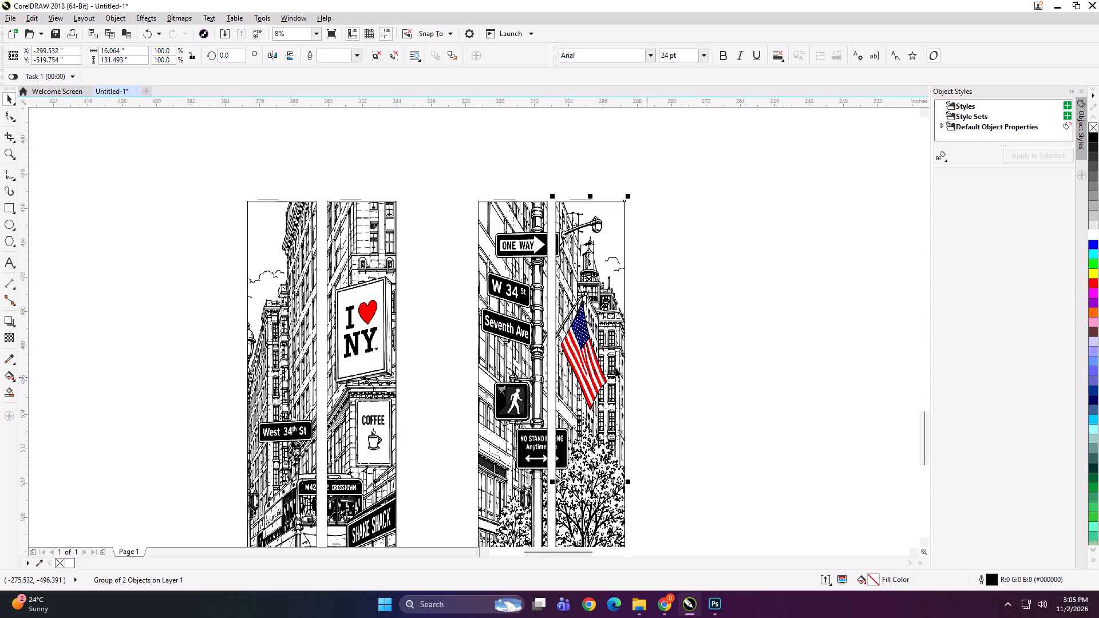
pyautogui.press('Right')
pyautogui.press('Right')
pyautogui.press('Right')
pyautogui.scroll(-1, 575, 268)
pyautogui.moveTo(636, 200); pyautogui.dragTo(364, 519)
pyautogui.press('Delete')
pyautogui.press('F4')
pyautogui.click(347, 454)
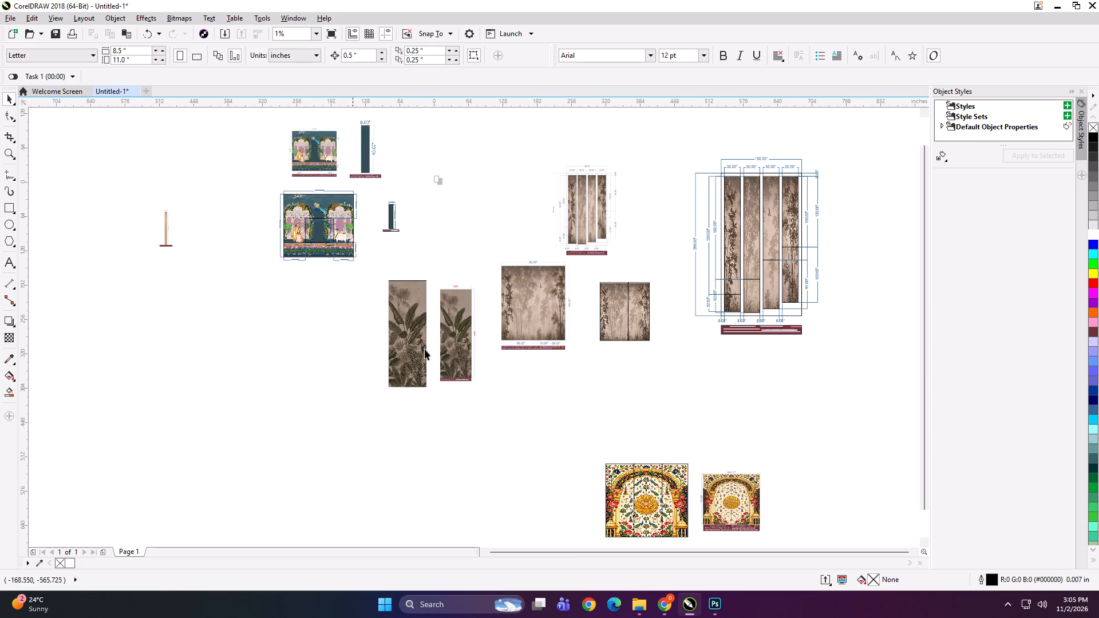
# Examine the two parts of the split forest mural beside the 92x108 inch layout, checking each part's size and top edge.
pyautogui.scroll(1, 497, 300)
pyautogui.scroll(1, 654, 279)
pyautogui.scroll(-1, 446, 301)
pyautogui.click(640, 314)
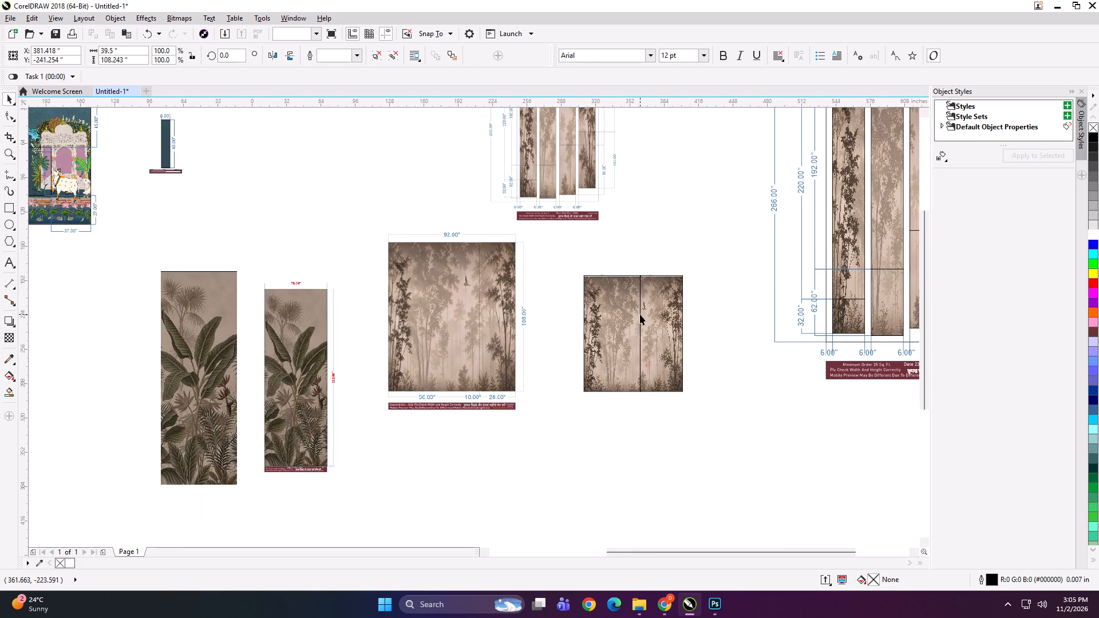
pyautogui.scroll(1, 619, 287)
pyautogui.click(619, 287)
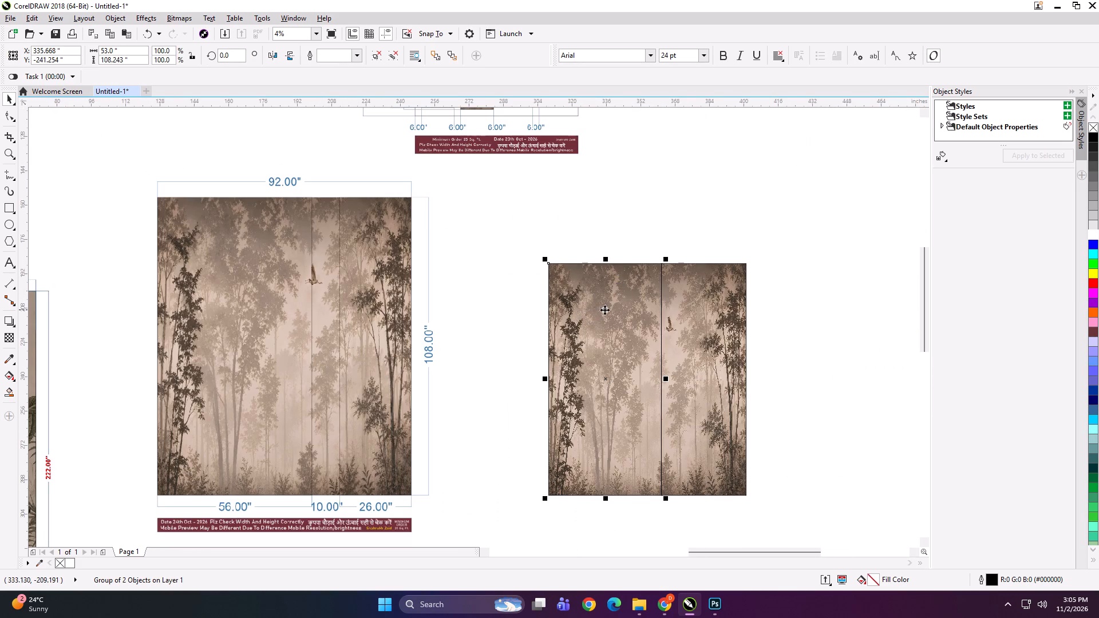
pyautogui.scroll(4, 597, 263)
pyautogui.scroll(-2, 595, 235)
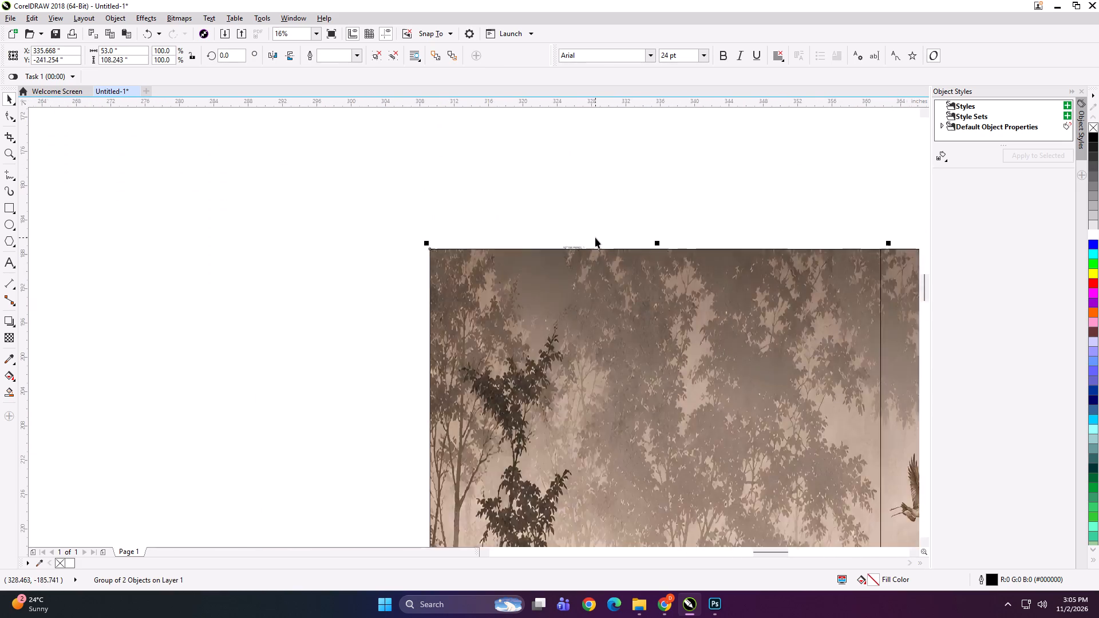
pyautogui.scroll(-2, 595, 237)
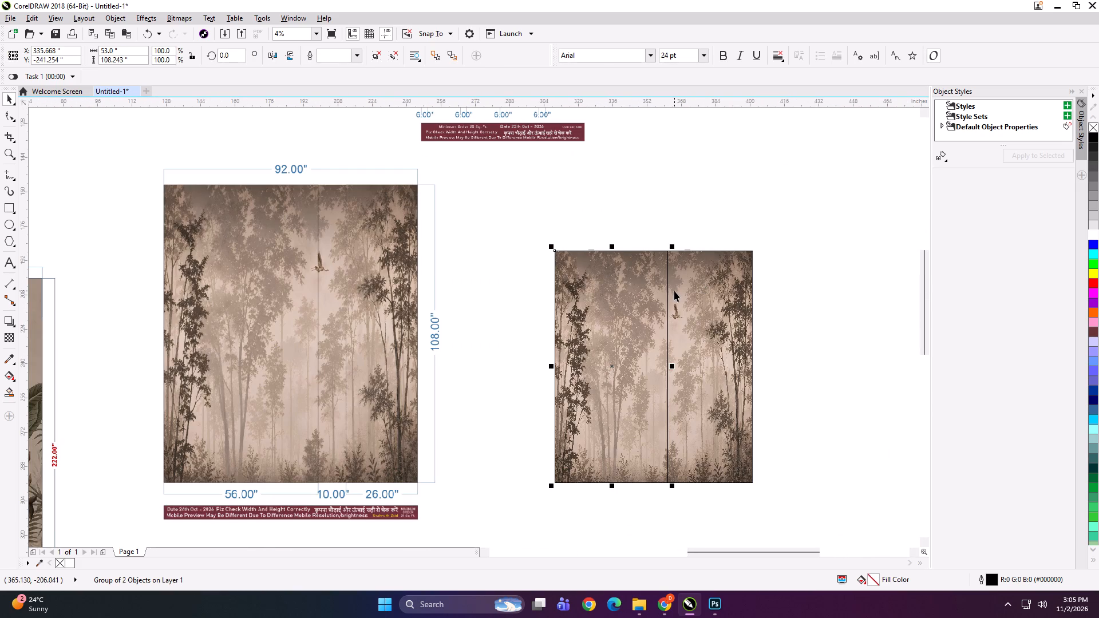
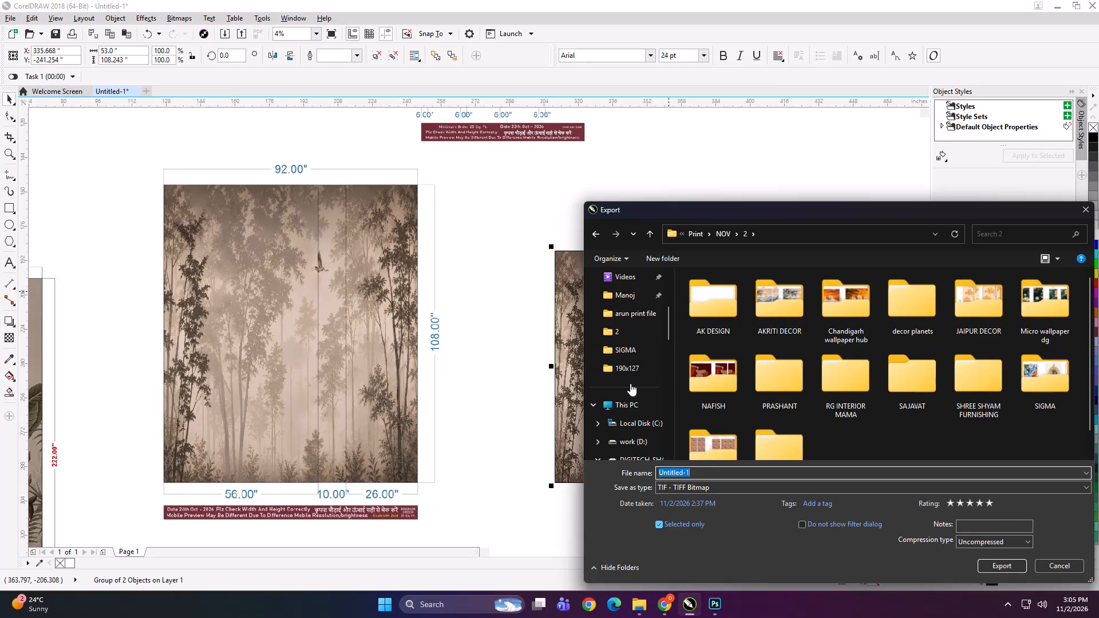
# Set the export location to the New folder under work (D:) > KD > PRINT FILE > NOV > 2 > wall paradise.
pyautogui.click(631, 406)
pyautogui.doubleClick(934, 296)
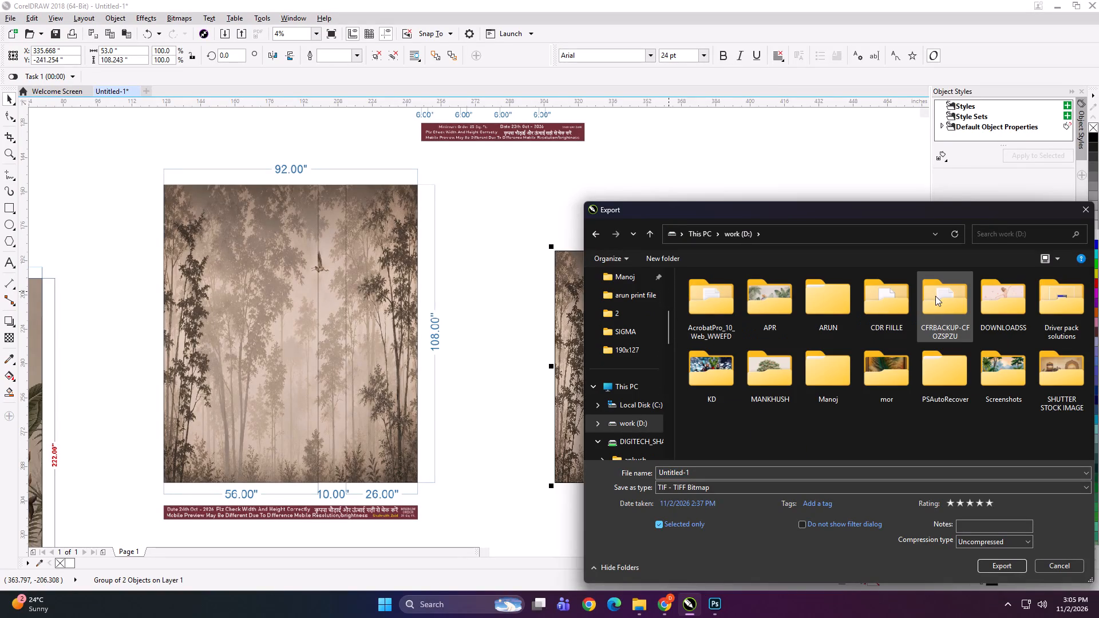
pyautogui.doubleClick(723, 376)
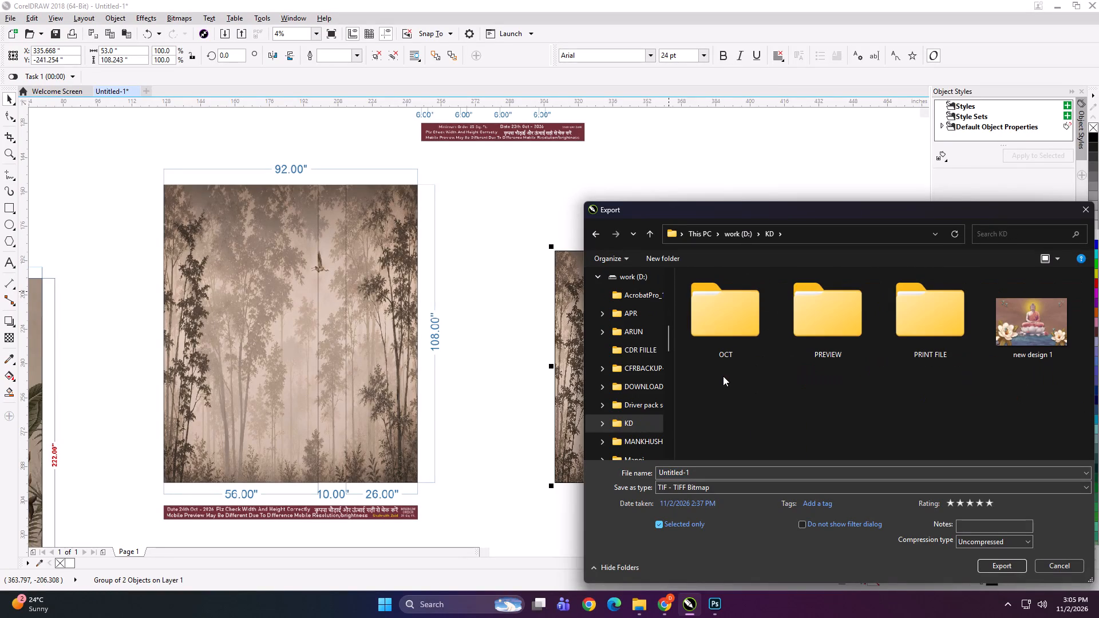
pyautogui.doubleClick(920, 310)
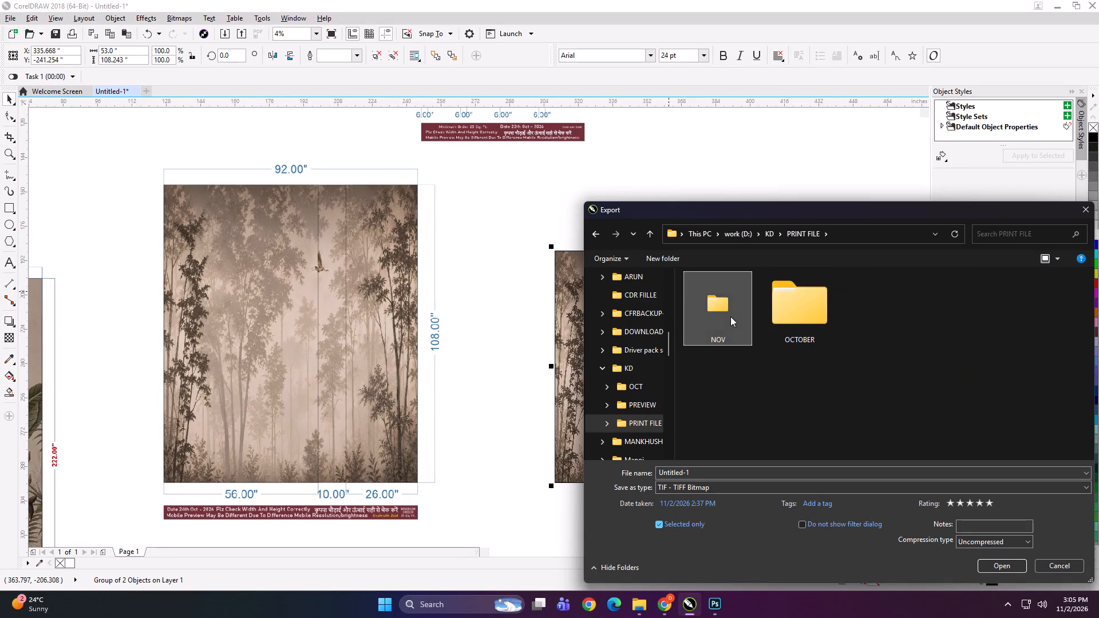
pyautogui.doubleClick(730, 316)
pyautogui.doubleClick(729, 312)
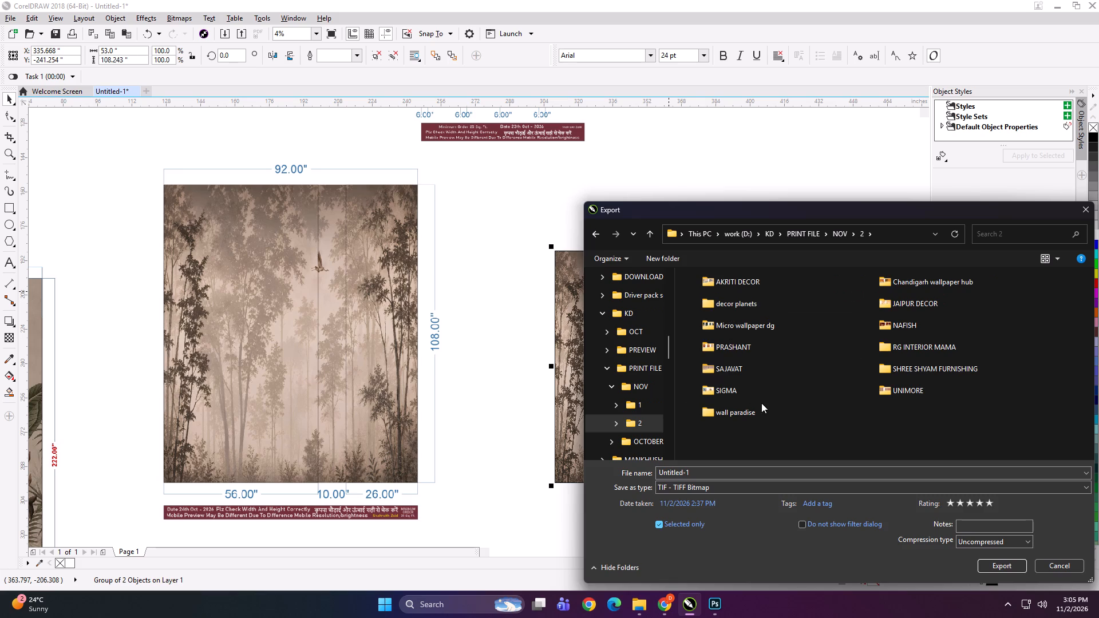
pyautogui.doubleClick(757, 415)
pyautogui.click(738, 393)
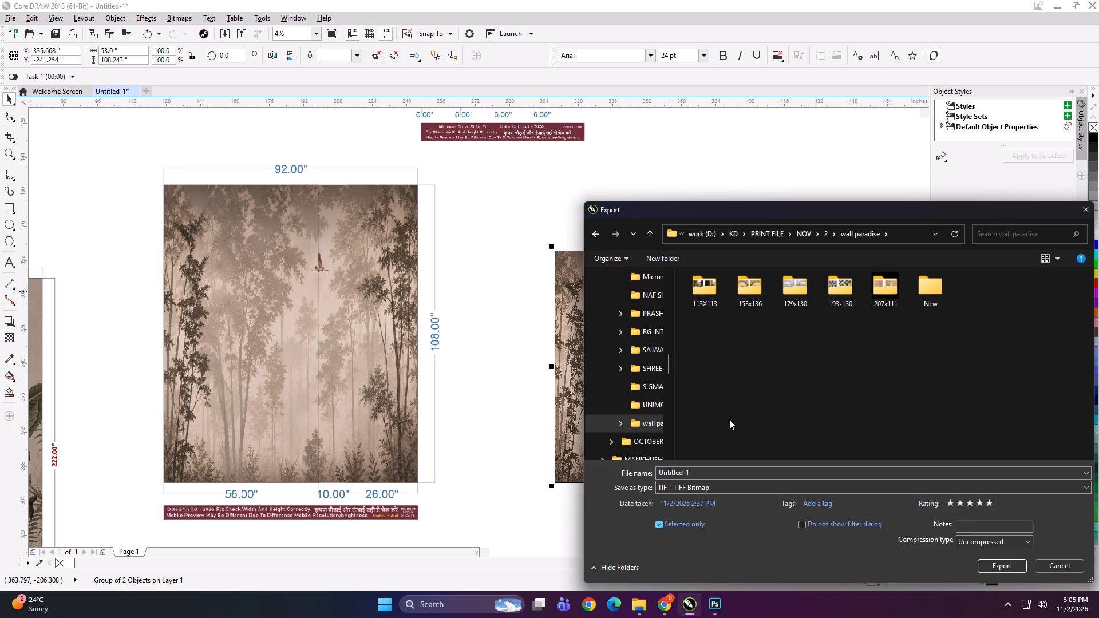
pyautogui.doubleClick(942, 287)
pyautogui.click(827, 354)
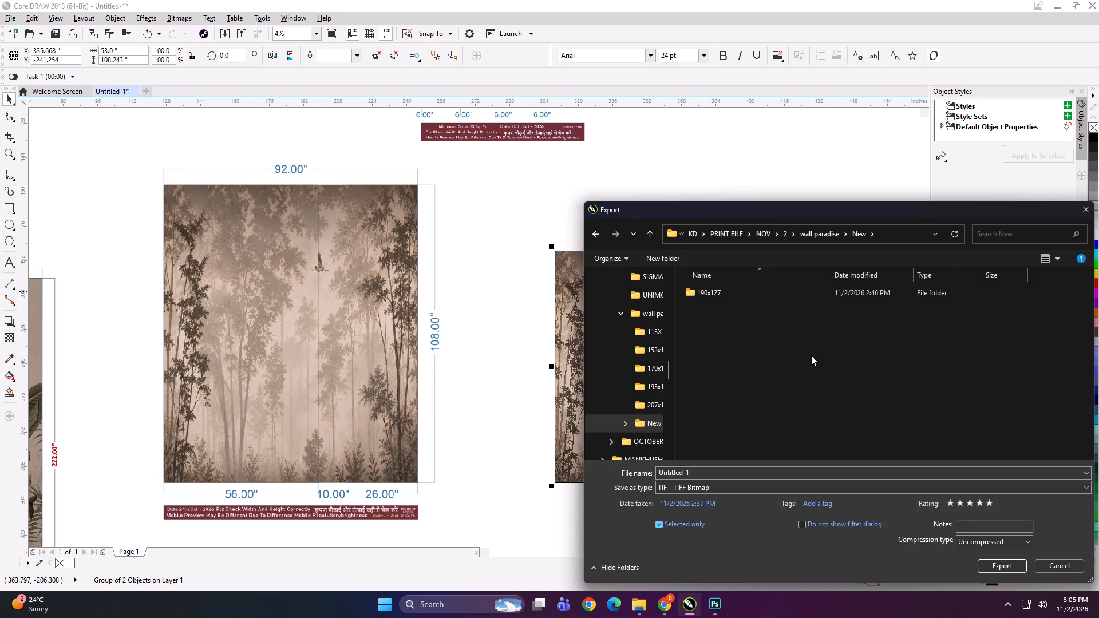
# Move the 190x127 folder out of New and up into the wall paradise folder.
pyautogui.press('BackSpace')
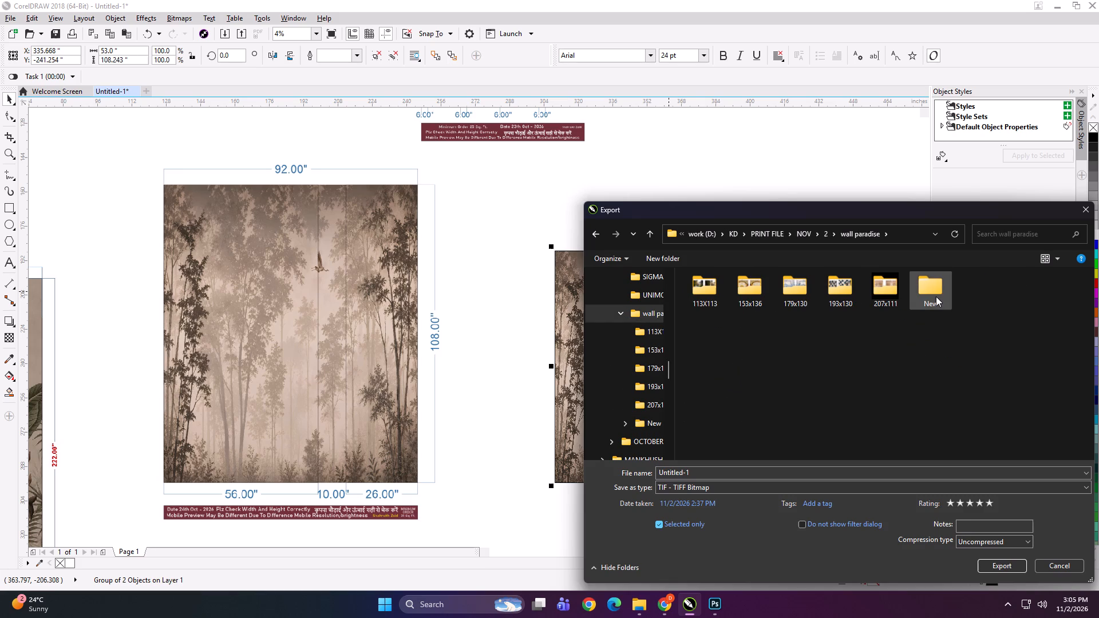
pyautogui.click(936, 295)
pyautogui.doubleClick(934, 291)
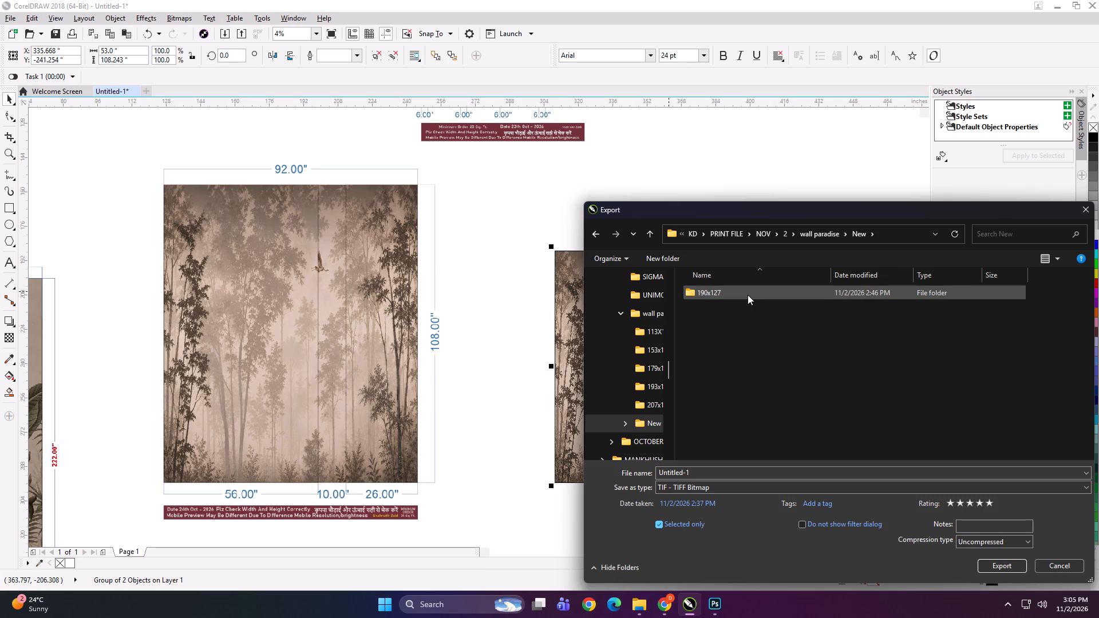
pyautogui.click(748, 295)
pyautogui.hotkey('ctrl', 'x')
pyautogui.click(732, 348)
pyautogui.press('BackSpace')
pyautogui.click(732, 349)
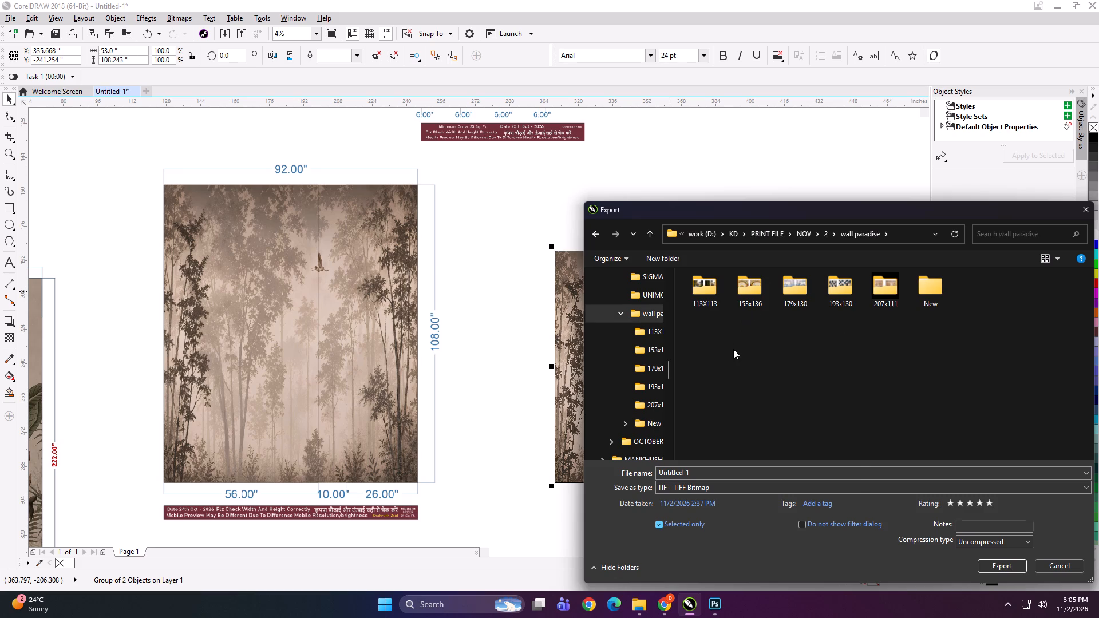
pyautogui.rightClick(736, 350)
pyautogui.click(767, 414)
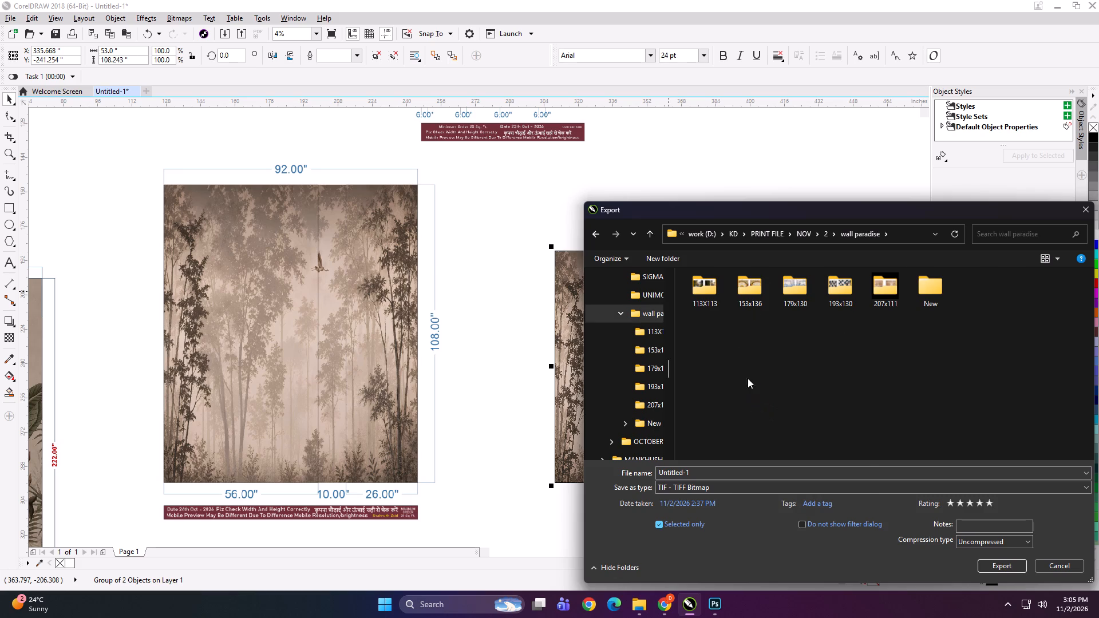
pyautogui.click(741, 373)
# Create a folder named 92x108 inside wall paradise's New folder.
pyautogui.doubleClick(983, 293)
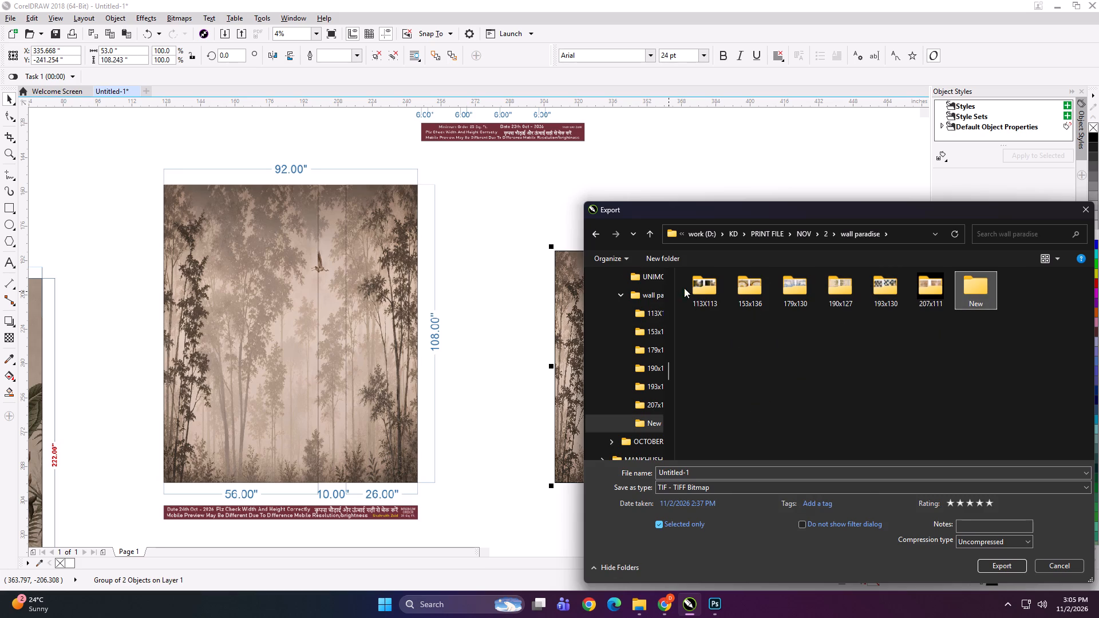
pyautogui.click(671, 258)
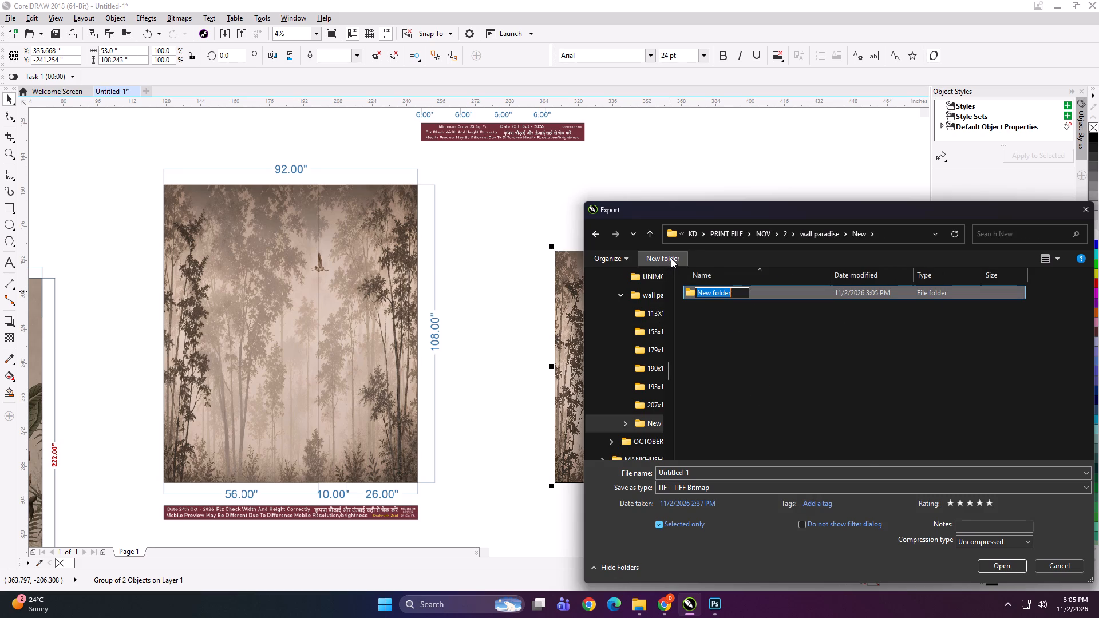
pyautogui.write('92x11')
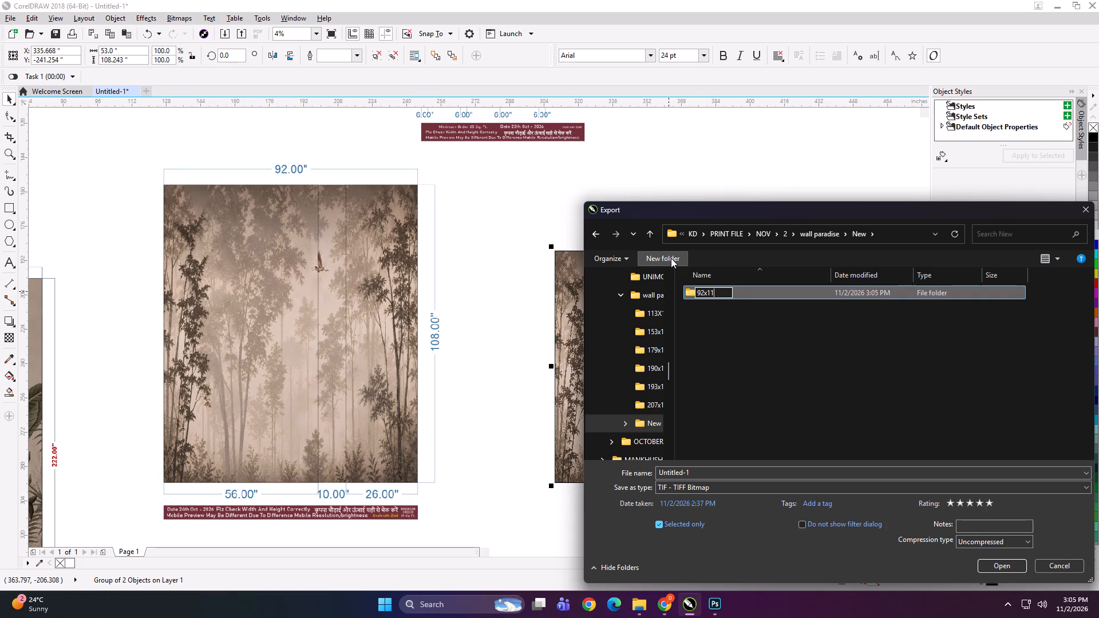
pyautogui.press('BackSpace')
pyautogui.write('08')
pyautogui.press('space')
pyautogui.press('Return')
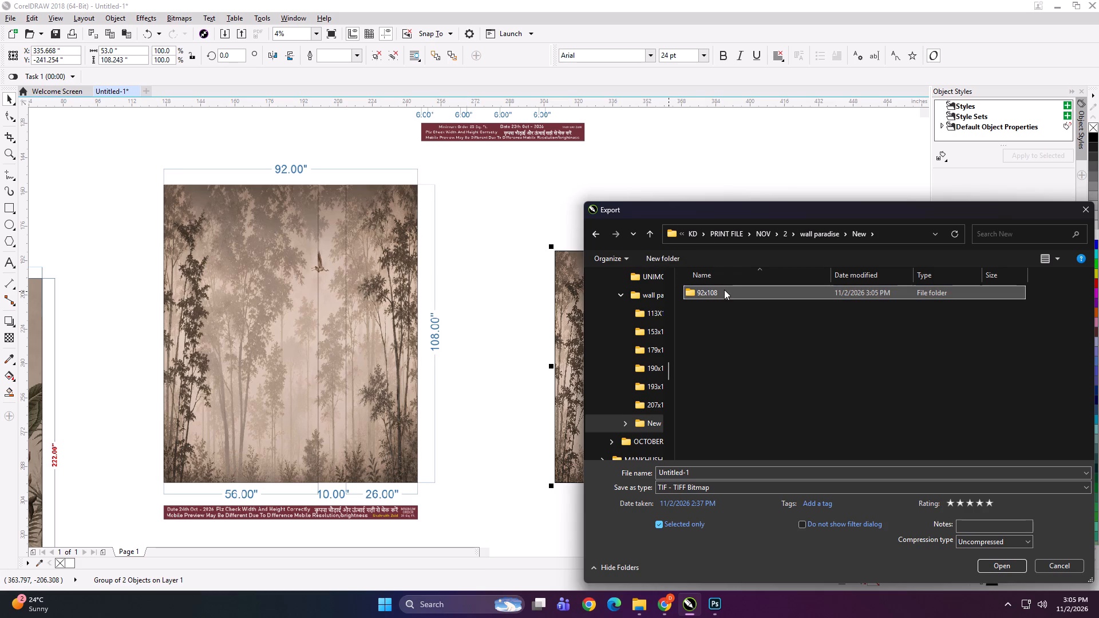
# Export the selected left part of the forest mural as the uncompressed TIF "53x108 A" in the 92x108 folder.
pyautogui.doubleClick(724, 290)
pyautogui.click(722, 473)
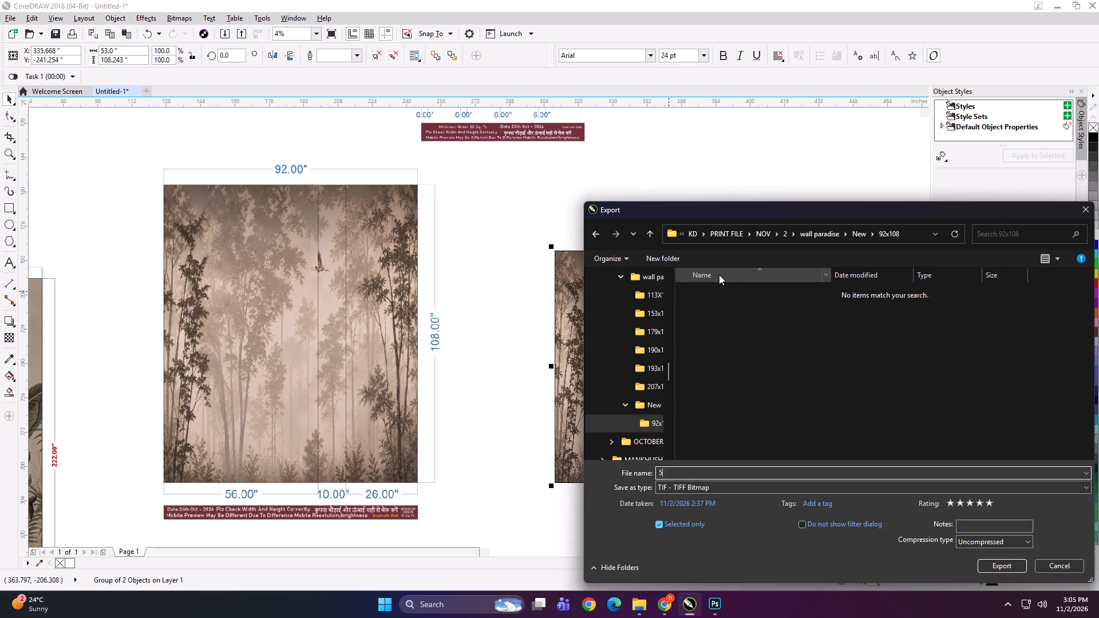
pyautogui.write('3x10 8')
pyautogui.press('BackSpace')
pyautogui.press('BackSpace')
pyautogui.write('8 A')
pyautogui.press('Return')
pyautogui.press('Return')
# Export the right part of the forest mural as the uncompressed TIF "39.5X108 B" in the 92x108 folder.
pyautogui.click(719, 275)
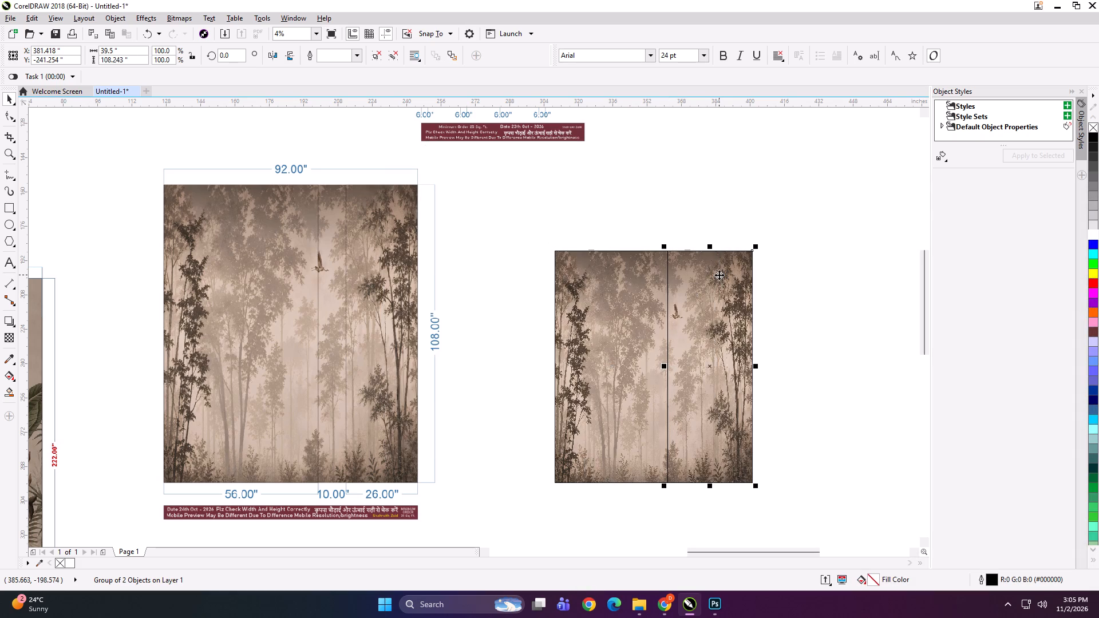
pyautogui.hotkey('ctrl', 'e')
pyautogui.click(691, 221)
pyautogui.click(702, 302)
pyautogui.hotkey('ctrl', 'e')
pyautogui.hotkey('ctrl', 'e')
pyautogui.click(682, 229)
pyautogui.click(687, 267)
pyautogui.hotkey('ctrl', 'e')
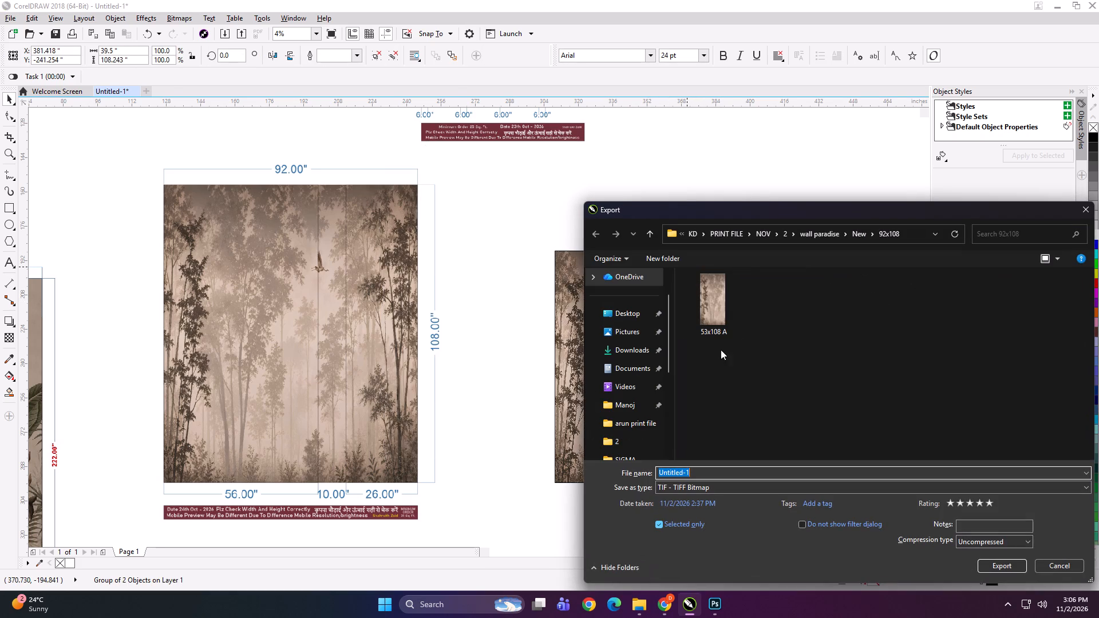
pyautogui.write('39.5X108')
pyautogui.press('space')
pyautogui.press('b')
pyautogui.press('Return')
pyautogui.press('Return')
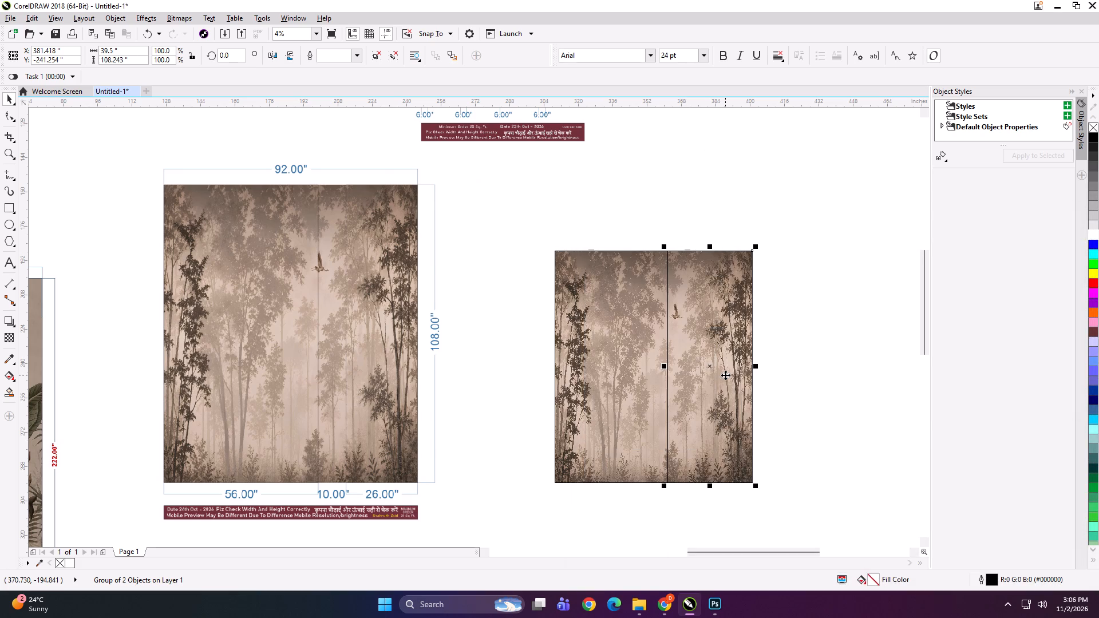
# Nudge the right forest part away from the left one, leaving a gap of about 5.5 inches.
pyautogui.press('Right')
pyautogui.press('Right')
pyautogui.press('Right')
pyautogui.press('Right')
pyautogui.press('Right')
pyautogui.press('Right')
pyautogui.press('Right')
pyautogui.press('Right')
pyautogui.press('Right')
pyautogui.press('Right')
pyautogui.press('Right')
pyautogui.press('Right')
# Place both forest parts beside the 92x108 layout and enlarge them together to about 128 by 142 inches.
pyautogui.click(645, 311)
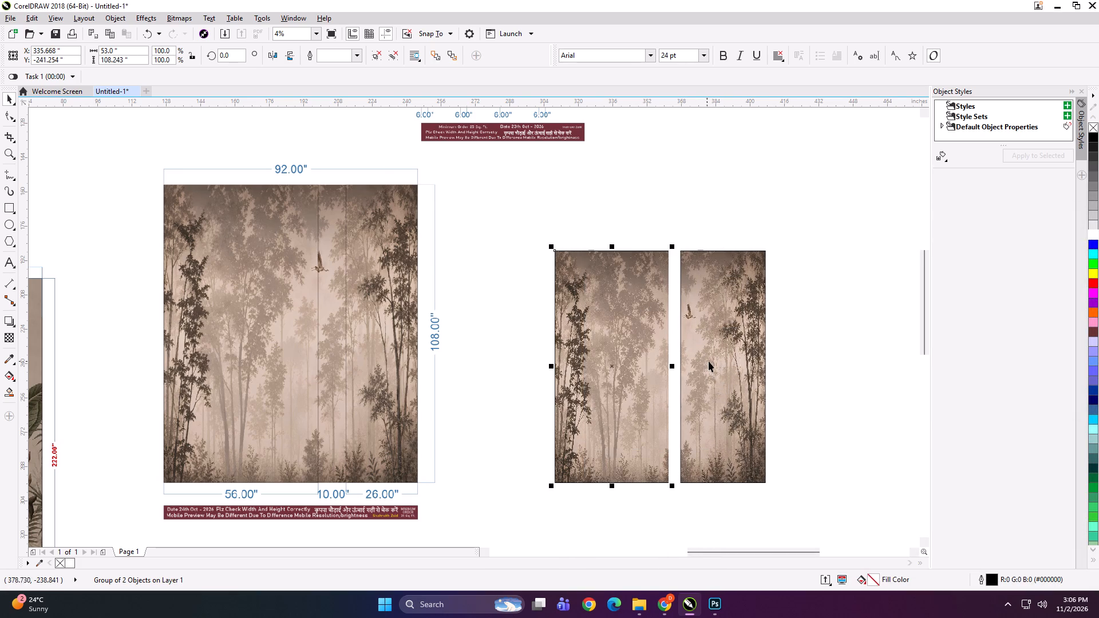
pyautogui.keyDown('shift'); pyautogui.click(710, 361); pyautogui.keyUp('shift')
pyautogui.moveTo(645, 347); pyautogui.dragTo(559, 277)
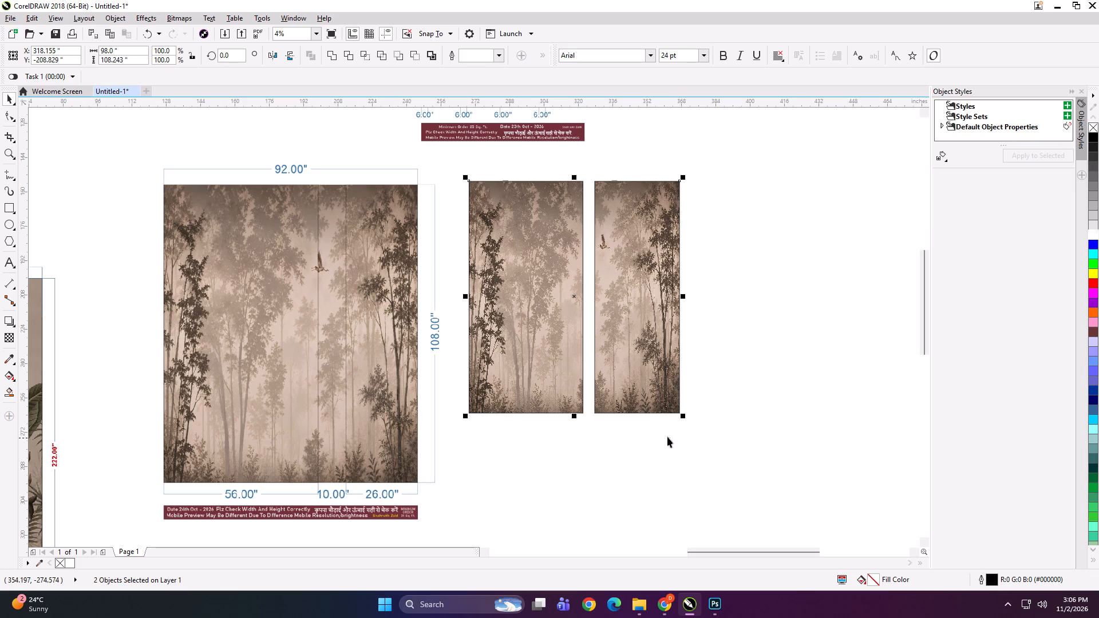
pyautogui.moveTo(683, 417); pyautogui.dragTo(765, 489)
# Group the 92x108 layout with the two enlarged parts and shrink the group to about 4.3 by 2.5 inches.
pyautogui.keyDown('shift'); pyautogui.click(358, 415); pyautogui.keyUp('shift')
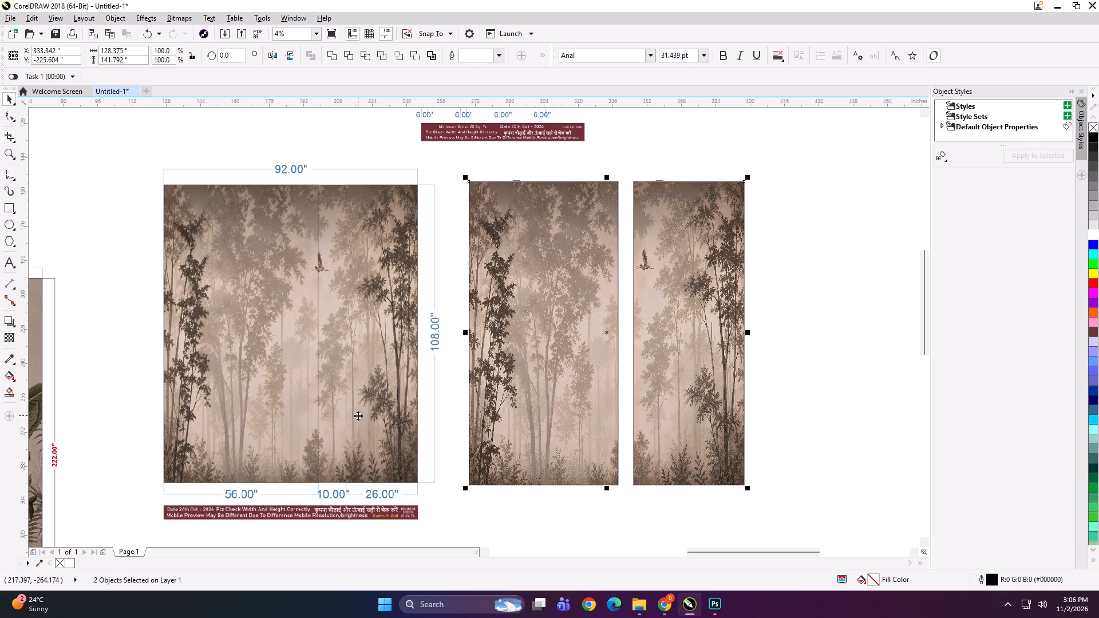
pyautogui.hotkey('ctrl', 'g')
pyautogui.keyDown('shift'); pyautogui.moveTo(749, 532); pyautogui.dragTo(452, 361); pyautogui.keyUp('shift')
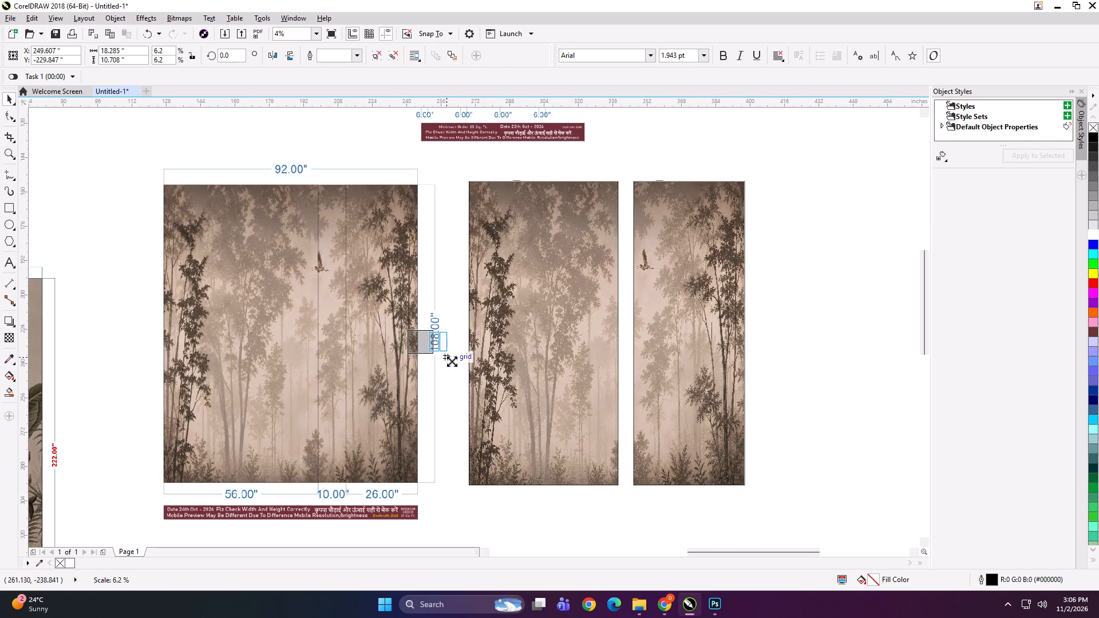
pyautogui.keyDown('shift'); pyautogui.moveTo(452, 361); pyautogui.dragTo(437, 357); pyautogui.keyUp('shift')
# Export the shrunken forest preview group under the file name FSDGDH.
pyautogui.scroll(4, 434, 349)
pyautogui.hotkey('ctrl', 'e')
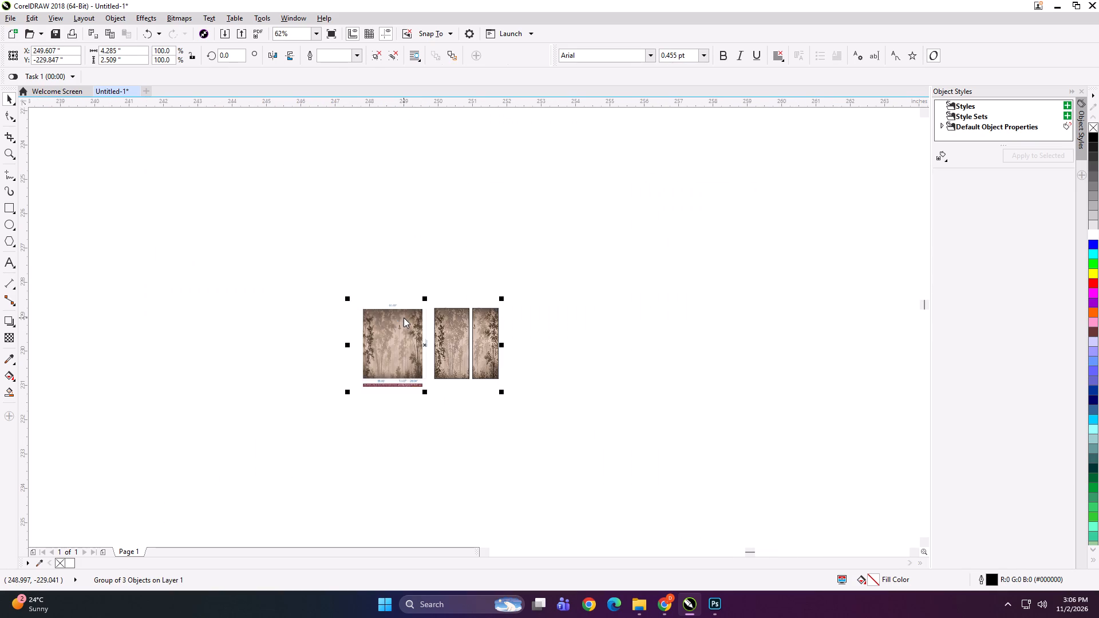
pyautogui.write('FSDGDH')
pyautogui.press('Return')
pyautogui.press('Return')
pyautogui.press('Return')
# Delete the exported forest preview group and fit the remaining artwork in view.
pyautogui.press('Delete')
pyautogui.press('F4')
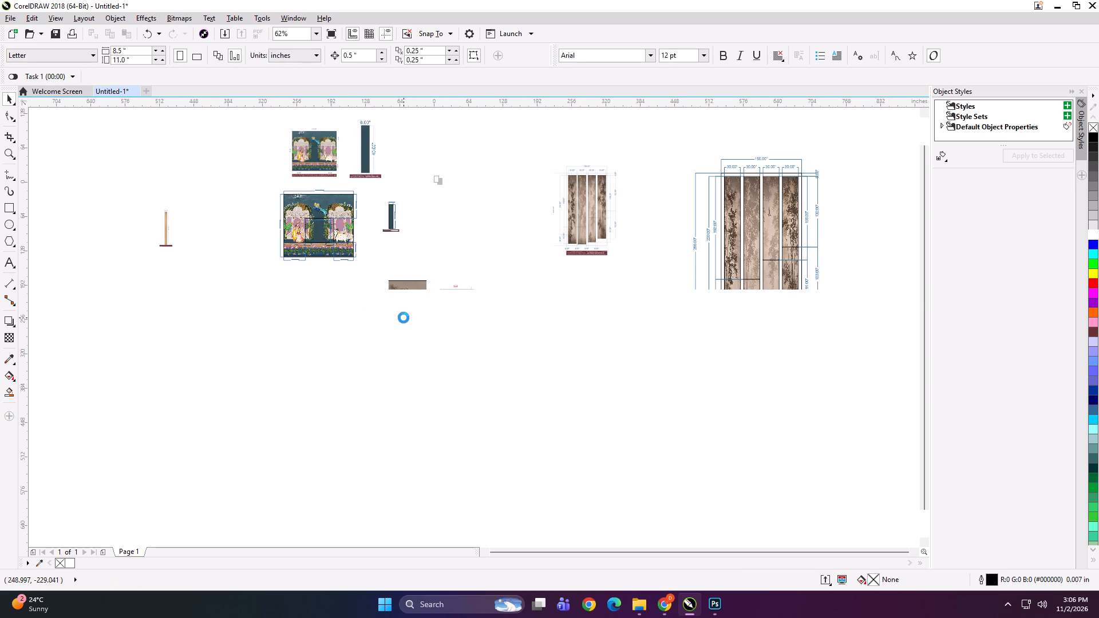
# Resize the larger tropical banana-leaf bitmap to 78 inches wide by 222 inches high.
pyautogui.click(559, 322)
pyautogui.scroll(1, 445, 331)
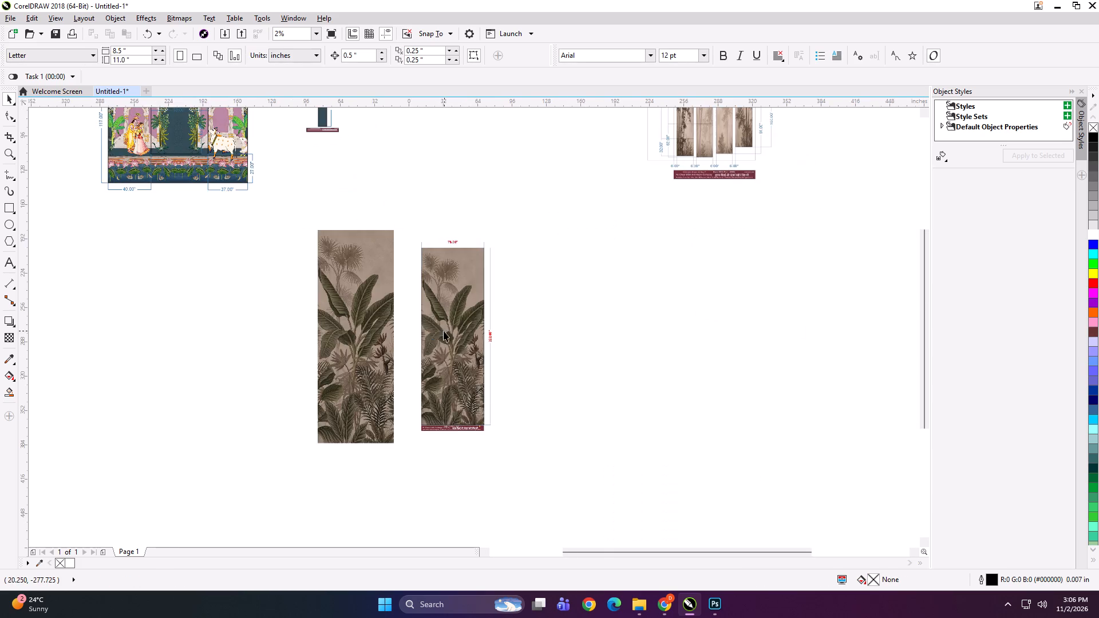
pyautogui.scroll(1, 386, 310)
pyautogui.click(362, 298)
pyautogui.moveTo(126, 48); pyautogui.dragTo(50, 49)
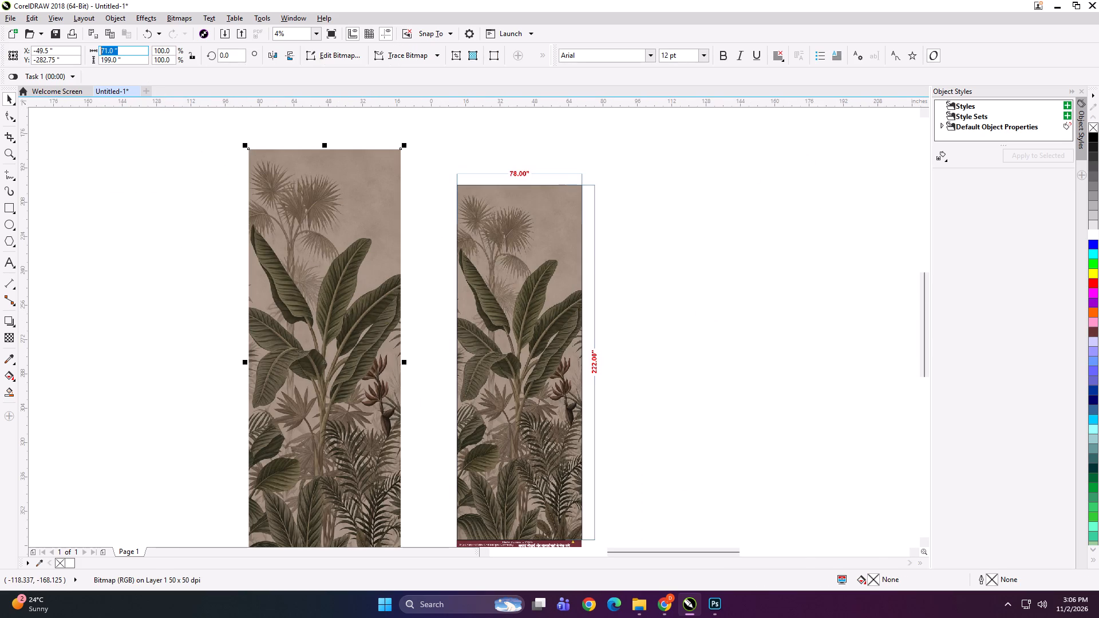
pyautogui.moveTo(50, 49); pyautogui.dragTo(49, 49)
pyautogui.write('78')
pyautogui.press('Tab')
pyautogui.write('22')
pyautogui.press('2')
pyautogui.press('Return')
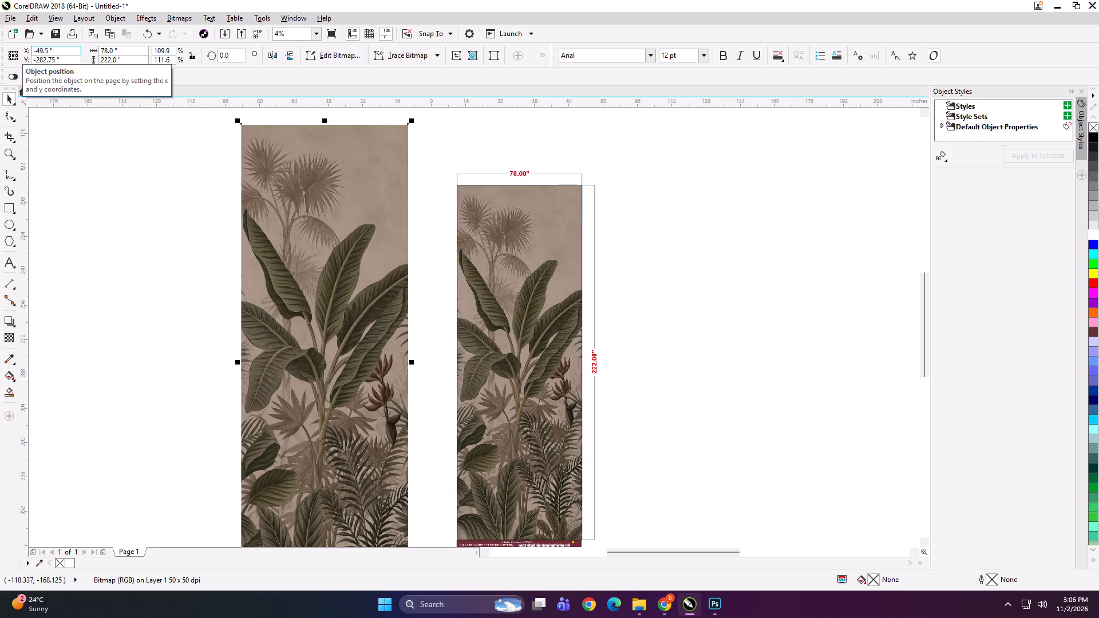
# Add a 78 by 222 inch rectangle exactly over the resized banana-leaf bitmap.
pyautogui.keyDown('shift'); pyautogui.doubleClick(6, 207); pyautogui.keyUp('shift')
pyautogui.hotkey('shift', 'space')
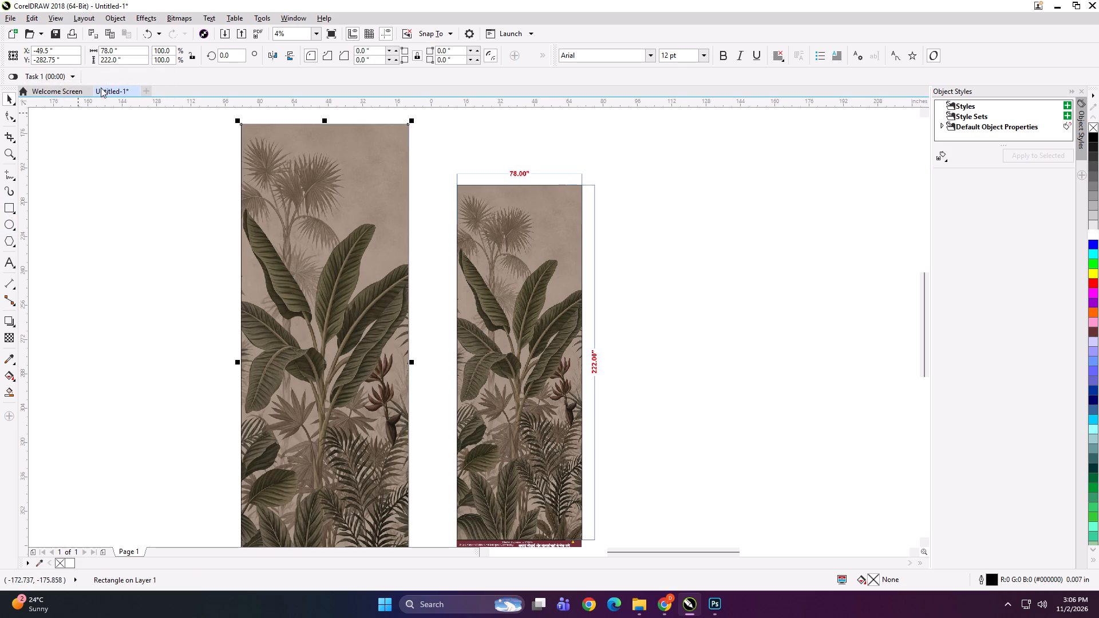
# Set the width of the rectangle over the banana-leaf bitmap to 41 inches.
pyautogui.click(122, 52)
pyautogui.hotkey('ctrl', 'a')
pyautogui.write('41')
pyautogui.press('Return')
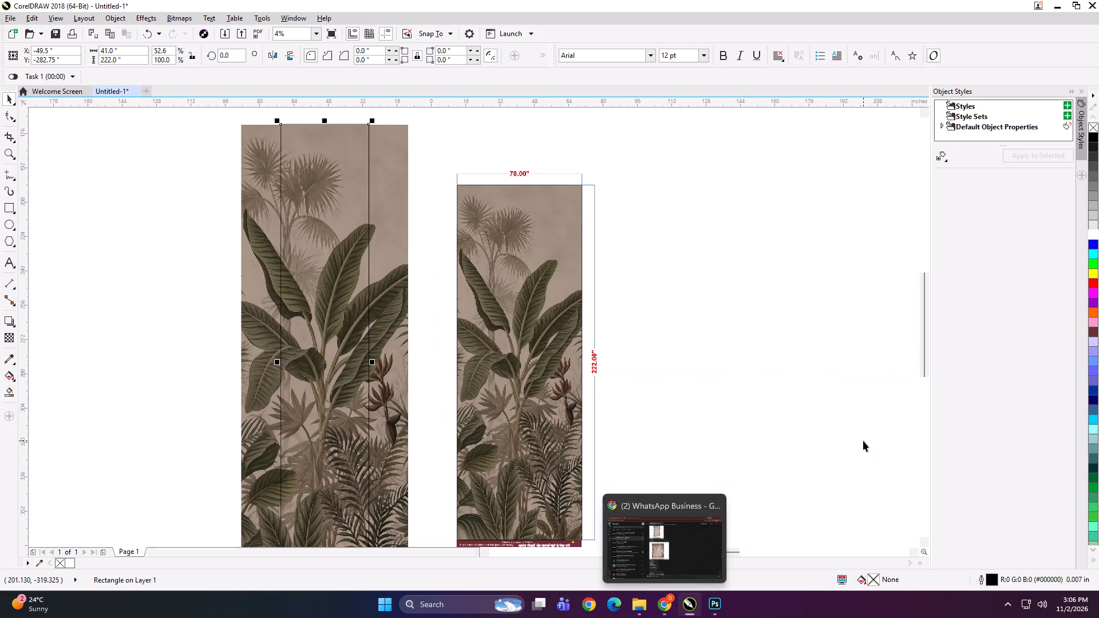
# Set the rectangle's width to 49 inches and align it to the banana-leaf bitmap's left edge.
pyautogui.click(130, 51)
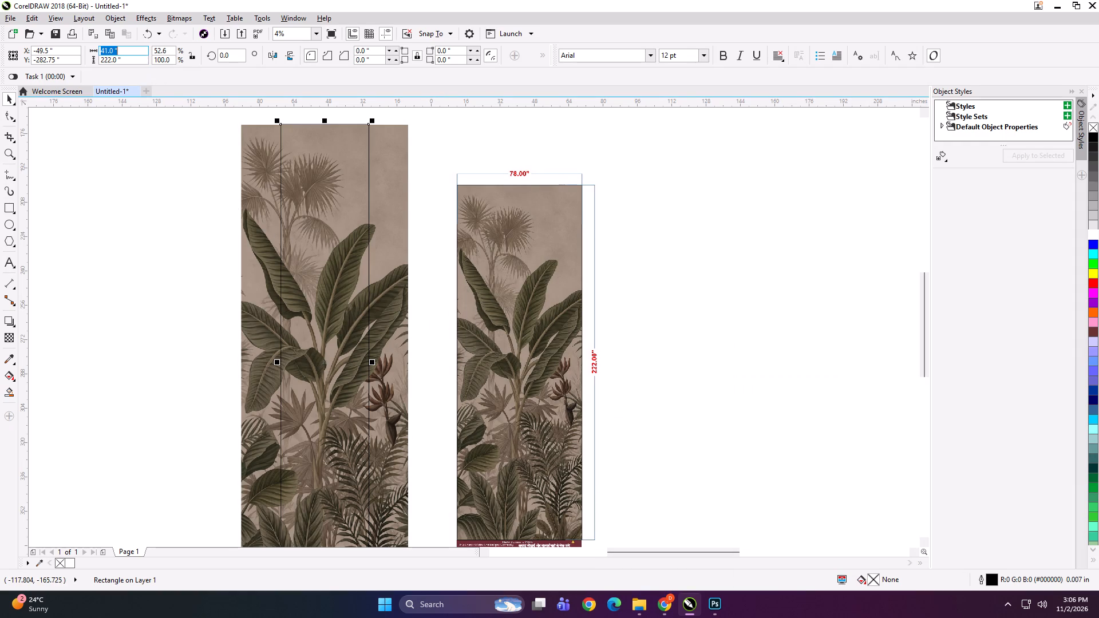
pyautogui.hotkey('ctrl', 'a')
pyautogui.write('49')
pyautogui.press('Return')
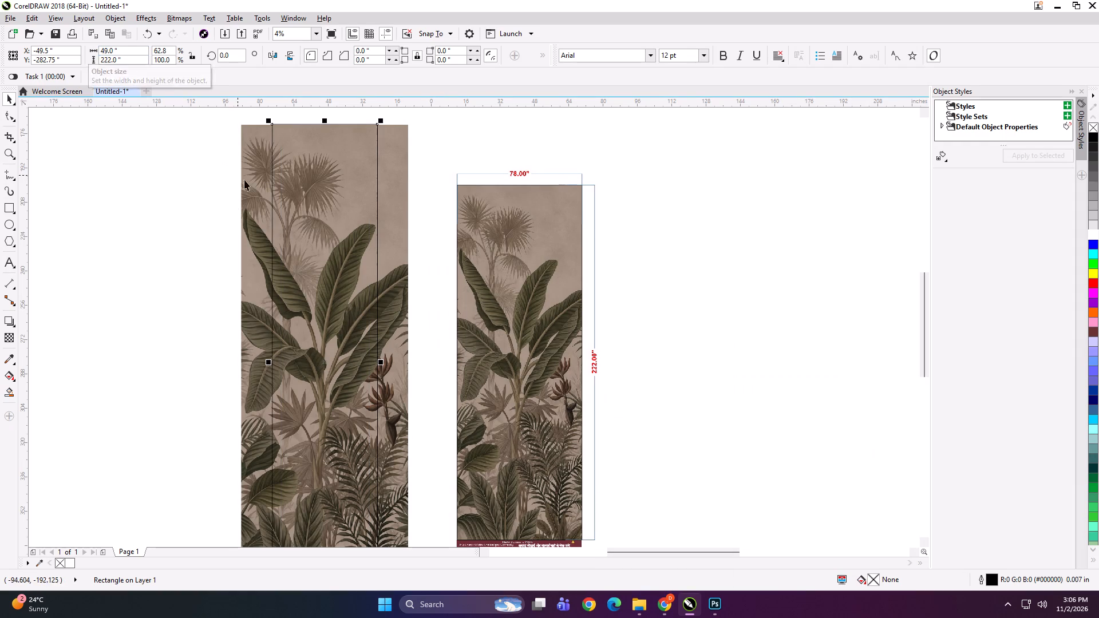
pyautogui.keyDown('shift'); pyautogui.click(251, 184); pyautogui.keyUp('shift')
pyautogui.press('l')
pyautogui.click(152, 221)
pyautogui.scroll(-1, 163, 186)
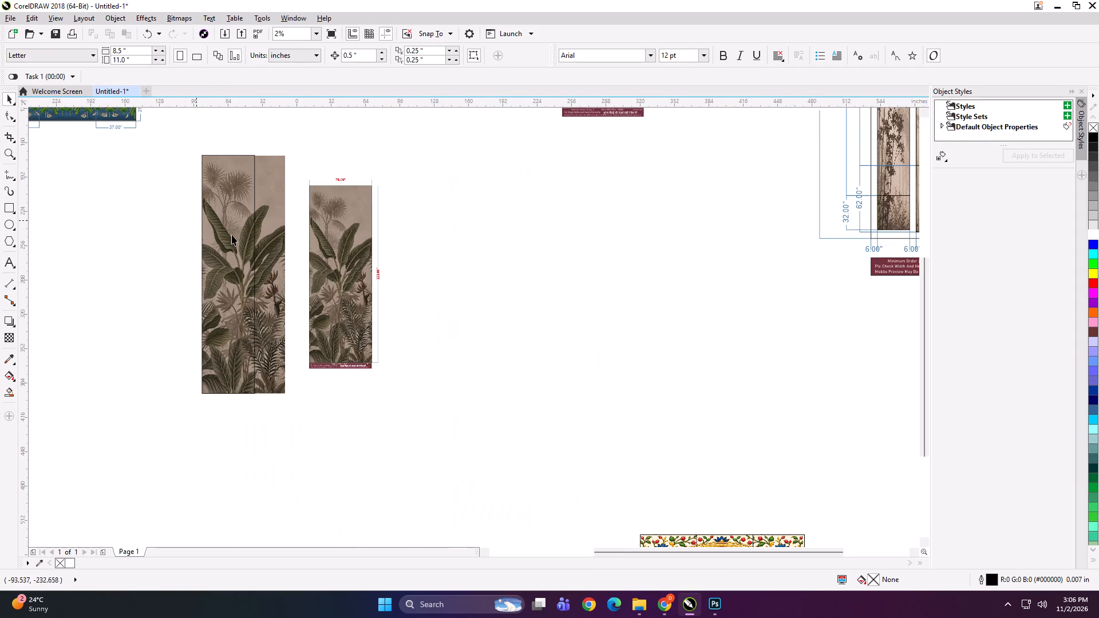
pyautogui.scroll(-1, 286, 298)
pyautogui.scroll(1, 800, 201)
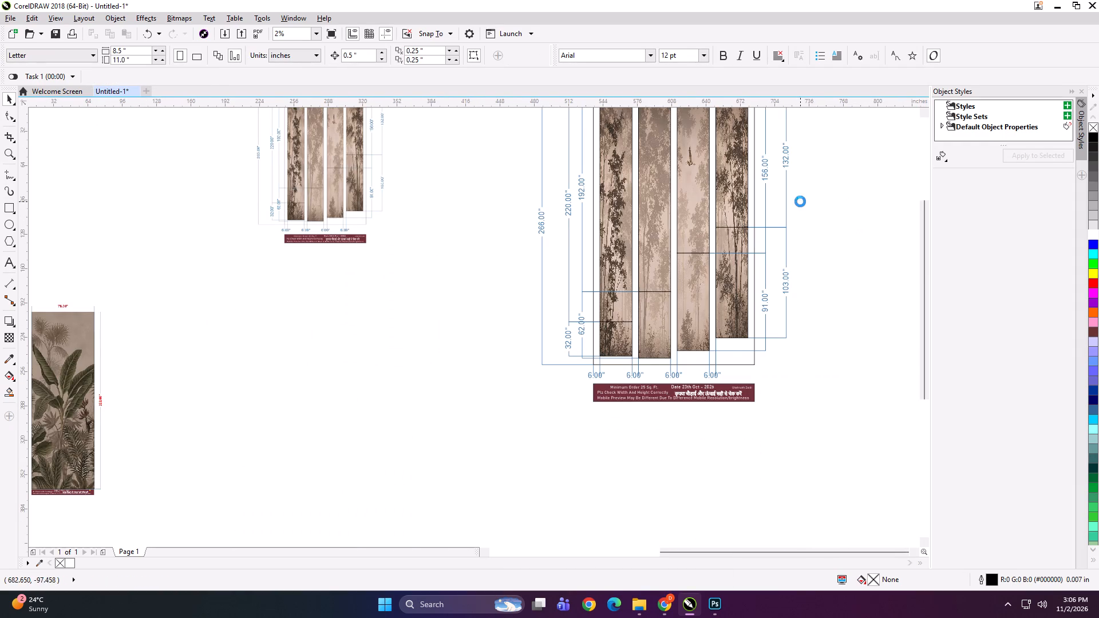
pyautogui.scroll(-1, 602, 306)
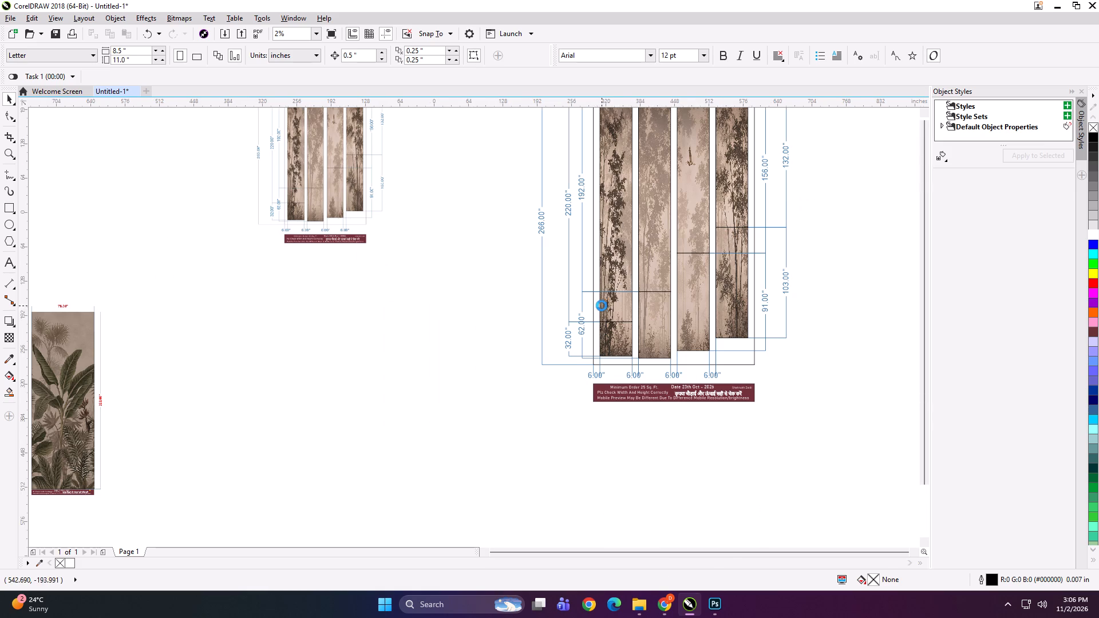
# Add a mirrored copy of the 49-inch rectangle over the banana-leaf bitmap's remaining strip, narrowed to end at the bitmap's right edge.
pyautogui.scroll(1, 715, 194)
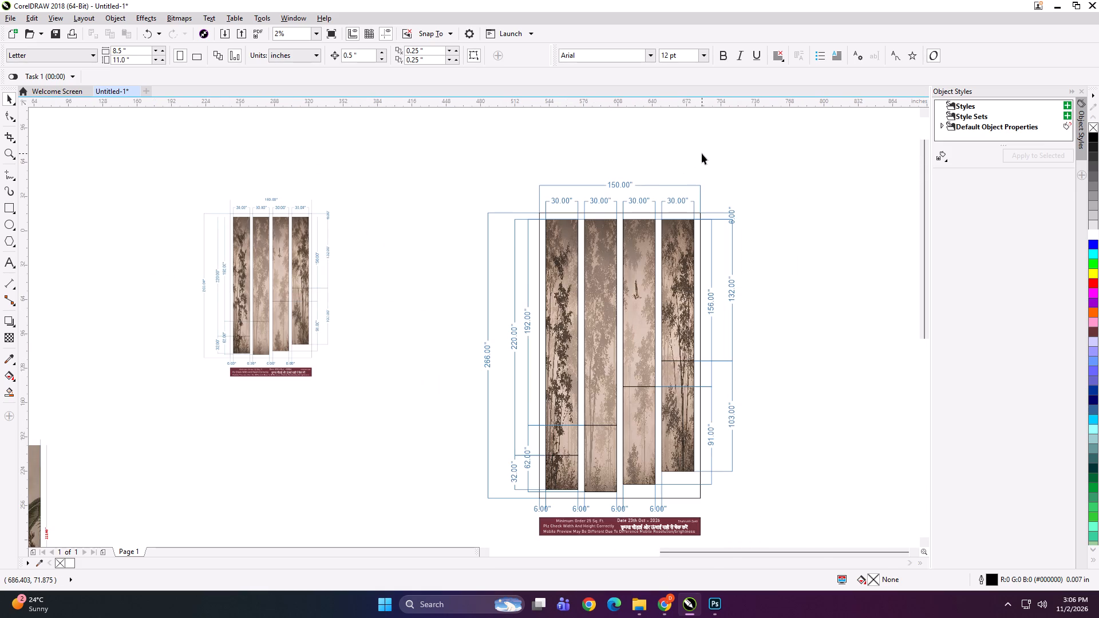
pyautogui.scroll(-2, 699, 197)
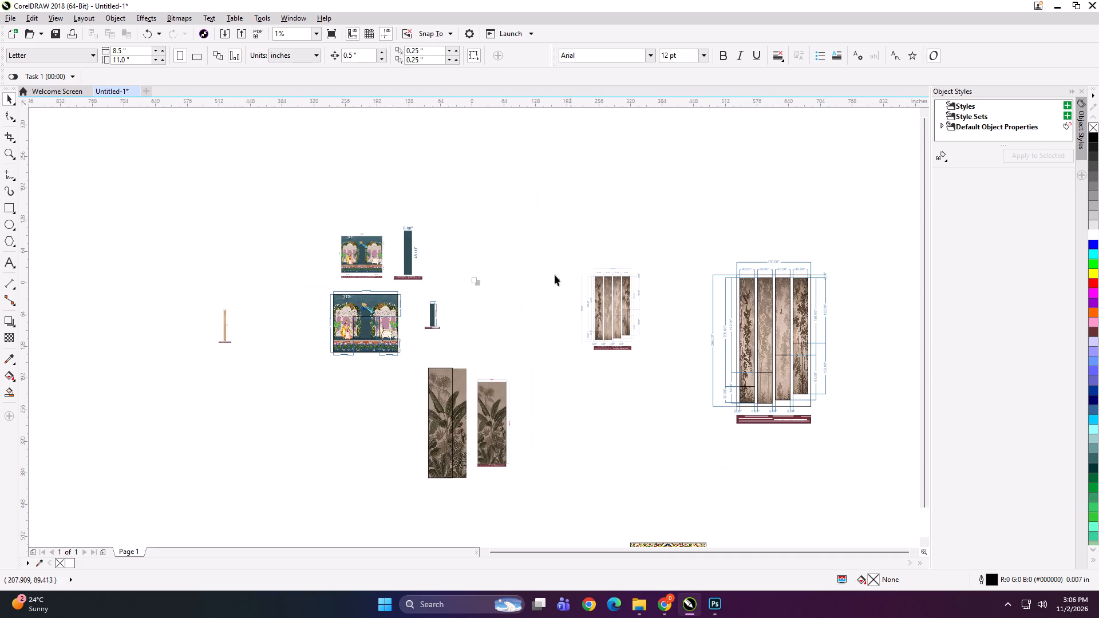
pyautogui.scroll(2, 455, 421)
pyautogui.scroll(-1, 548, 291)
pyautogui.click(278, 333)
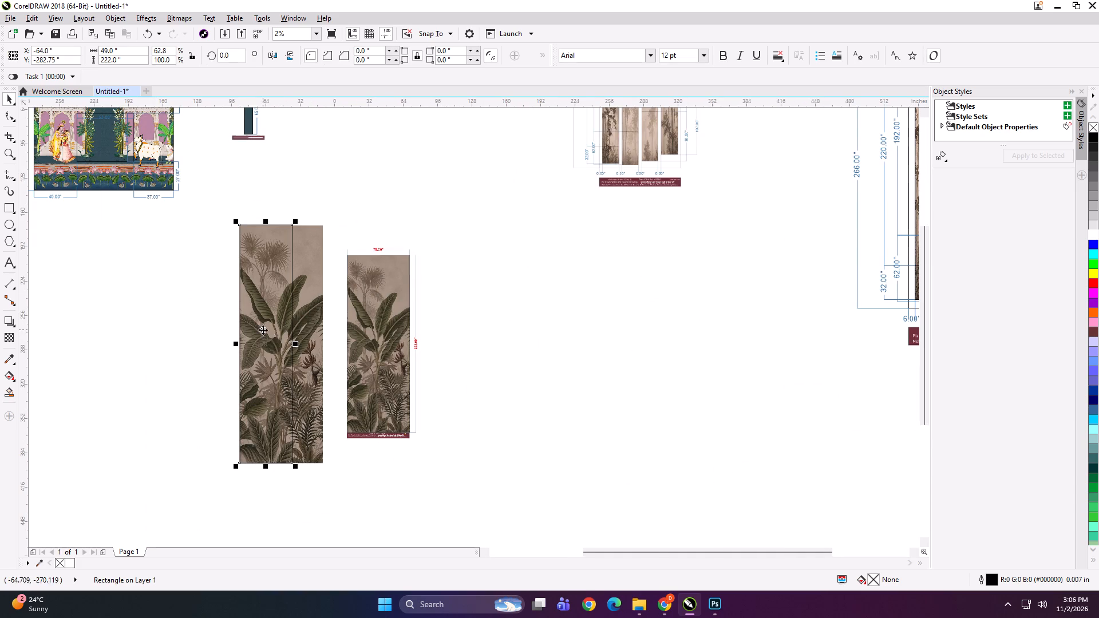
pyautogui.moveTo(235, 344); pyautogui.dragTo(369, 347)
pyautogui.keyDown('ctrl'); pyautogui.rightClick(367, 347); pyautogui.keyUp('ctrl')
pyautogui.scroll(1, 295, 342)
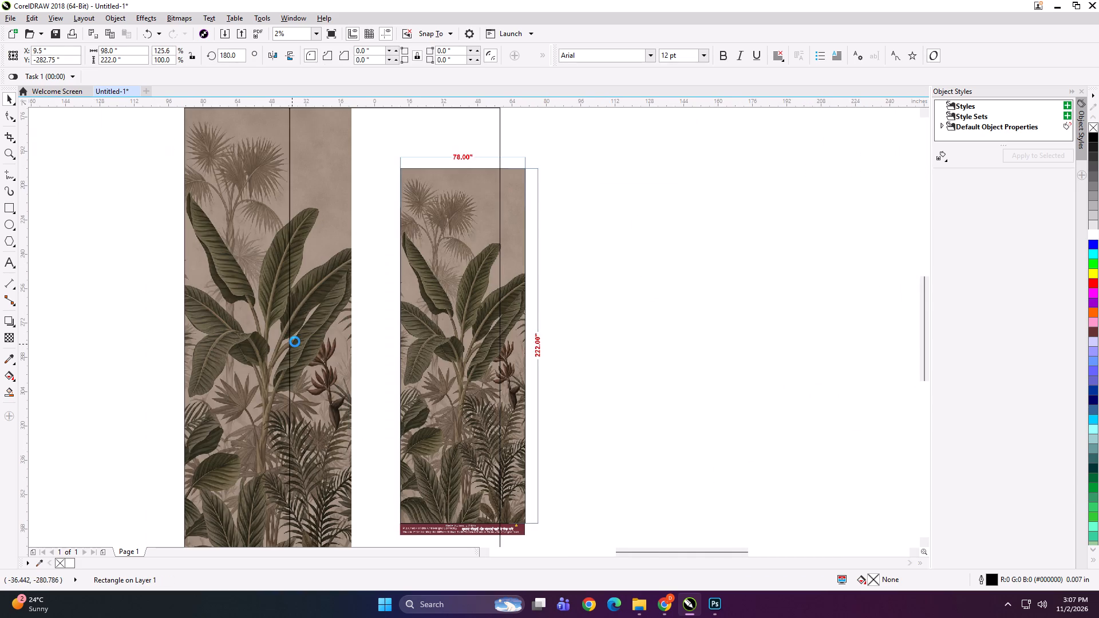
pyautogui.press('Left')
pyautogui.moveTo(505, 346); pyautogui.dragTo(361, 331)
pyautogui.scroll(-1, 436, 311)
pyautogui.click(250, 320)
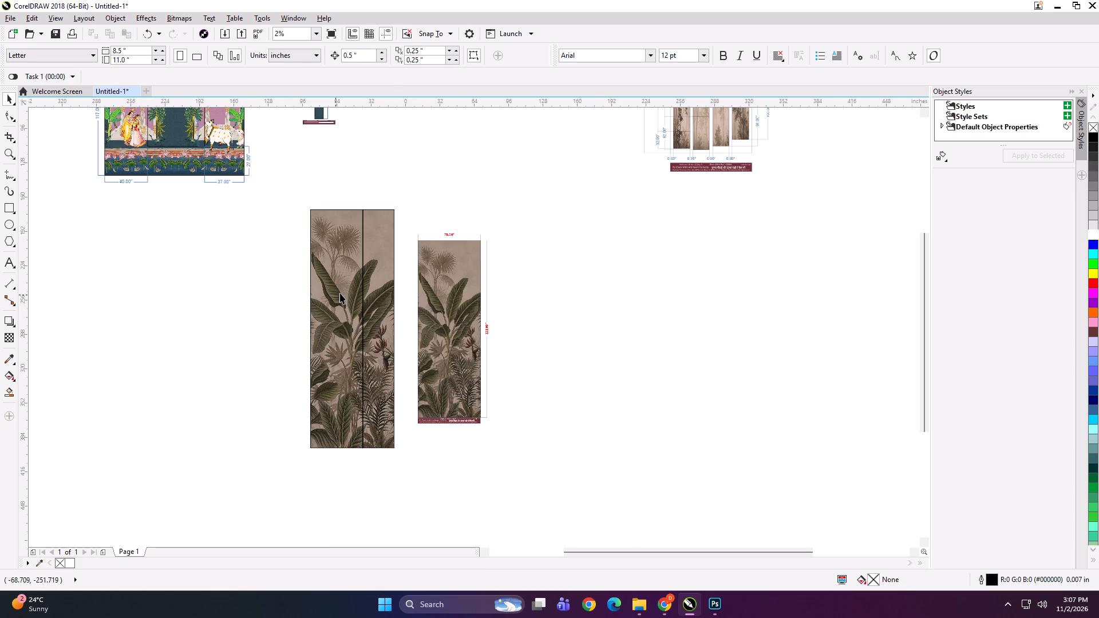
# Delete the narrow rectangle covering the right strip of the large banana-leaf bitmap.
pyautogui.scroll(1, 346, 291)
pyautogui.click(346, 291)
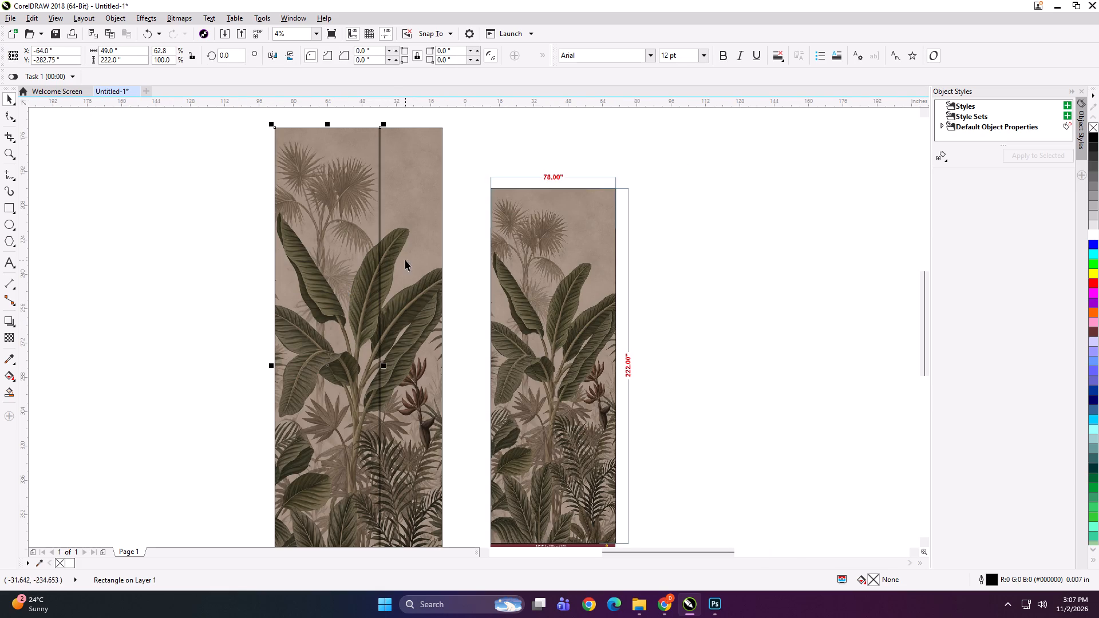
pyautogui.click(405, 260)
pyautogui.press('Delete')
# Set the remaining rectangle's width to 53 inches and align it to the banana-leaf bitmap's left edge.
pyautogui.click(352, 249)
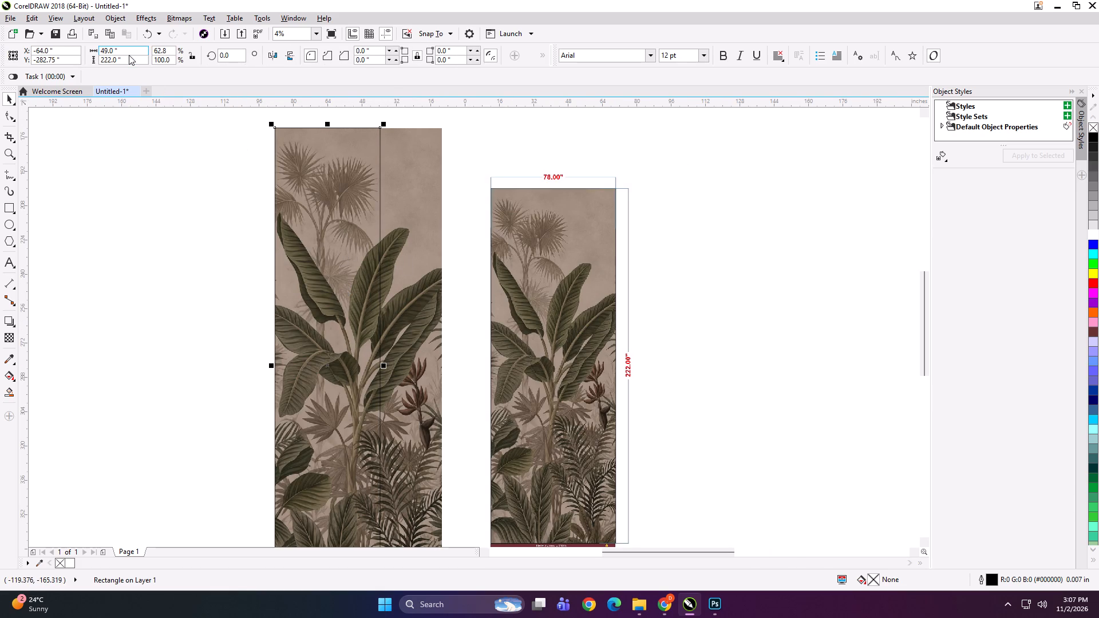
pyautogui.click(129, 55)
pyautogui.hotkey('ctrl', 'a')
pyautogui.click(182, 225)
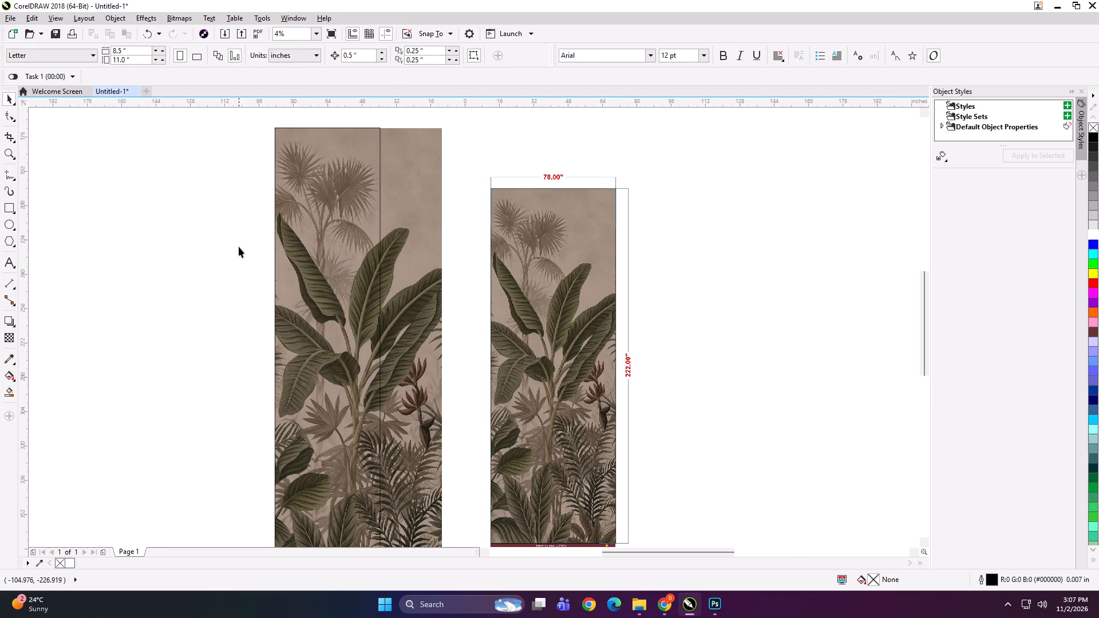
pyautogui.click(321, 236)
pyautogui.click(136, 53)
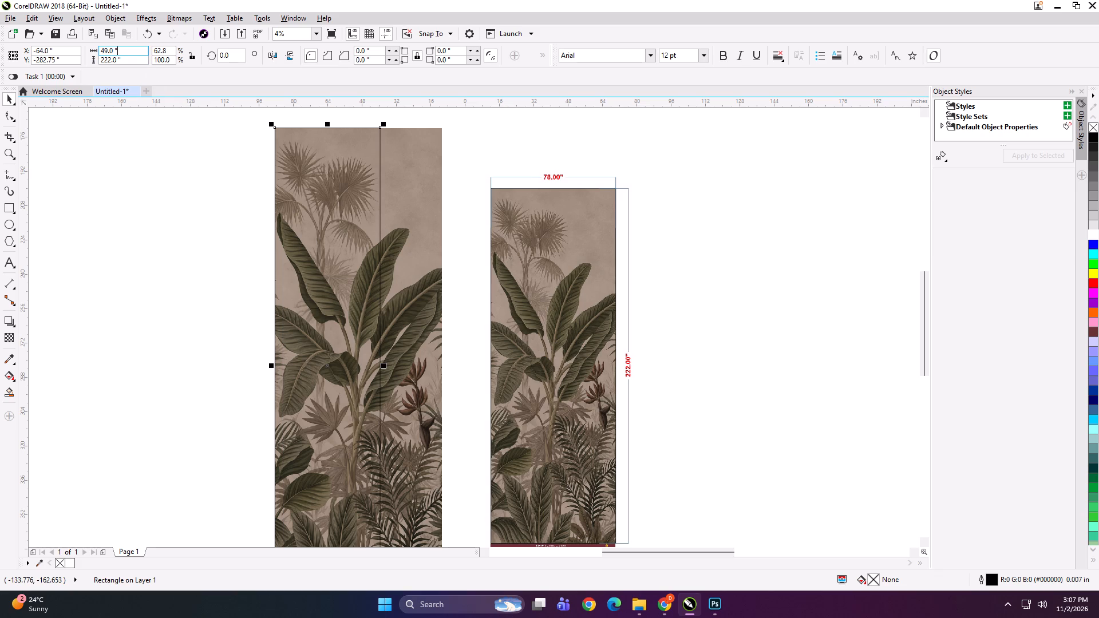
pyautogui.hotkey('ctrl', 'a')
pyautogui.press('3')
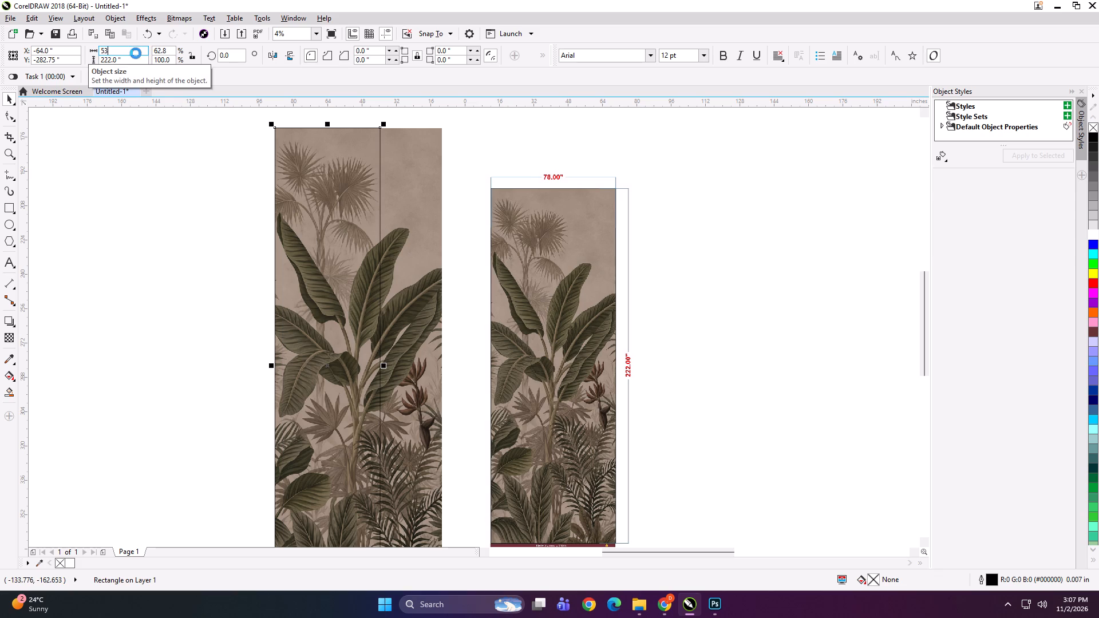
pyautogui.press('Return')
pyautogui.keyDown('shift'); pyautogui.click(433, 197); pyautogui.keyUp('shift')
pyautogui.press('l')
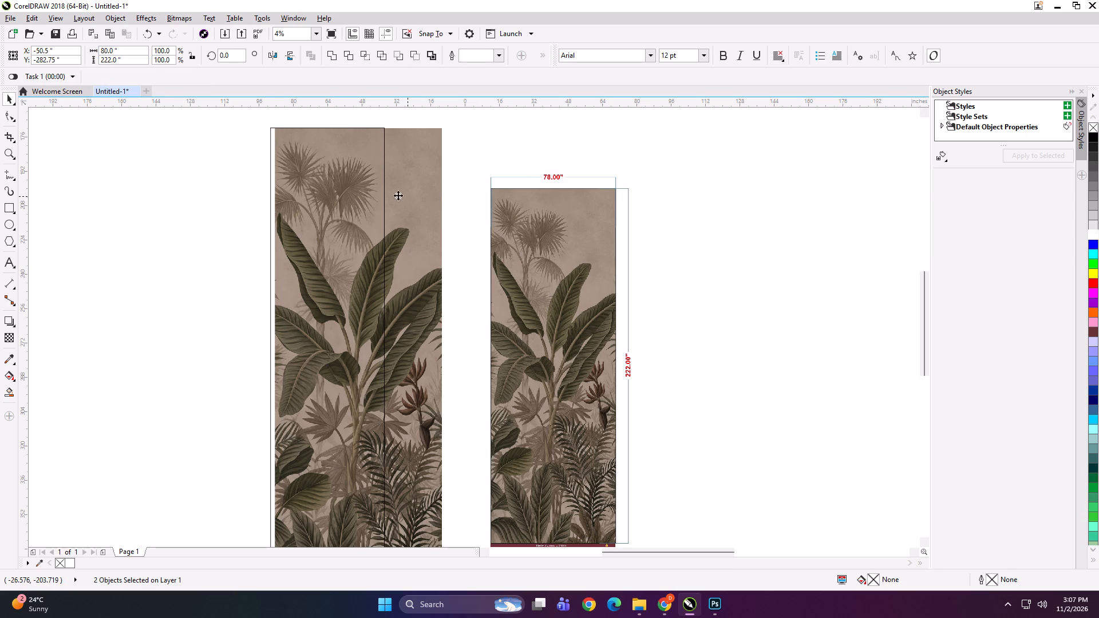
pyautogui.click(211, 241)
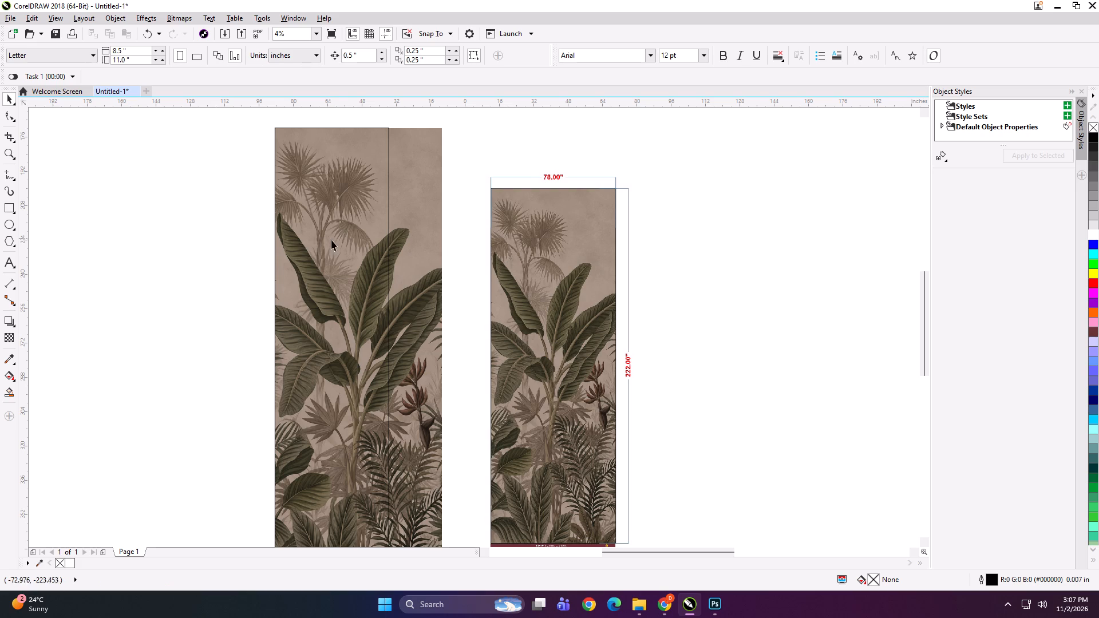
pyautogui.click(348, 240)
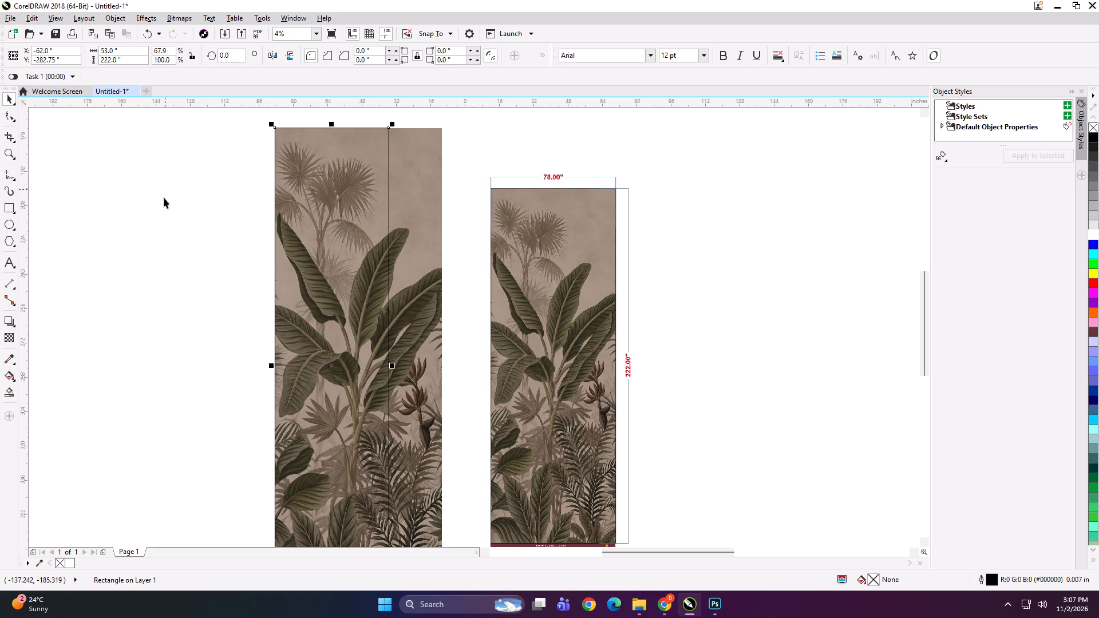
pyautogui.click(170, 259)
# Mirror a copy of the 53-inch rectangle to its right, overlap it half an inch, and narrow it to the bitmap's right edge, about 25.5 inches wide.
pyautogui.click(297, 346)
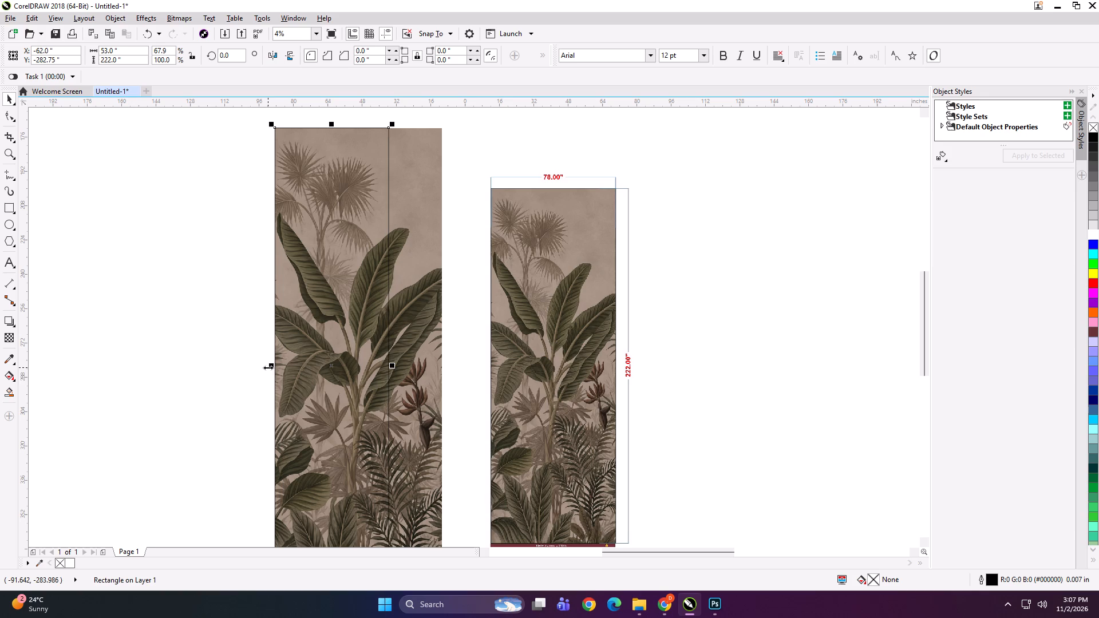
pyautogui.moveTo(268, 367); pyautogui.dragTo(480, 383)
pyautogui.keyDown('ctrl'); pyautogui.rightClick(481, 383); pyautogui.keyUp('ctrl')
pyautogui.press('Left')
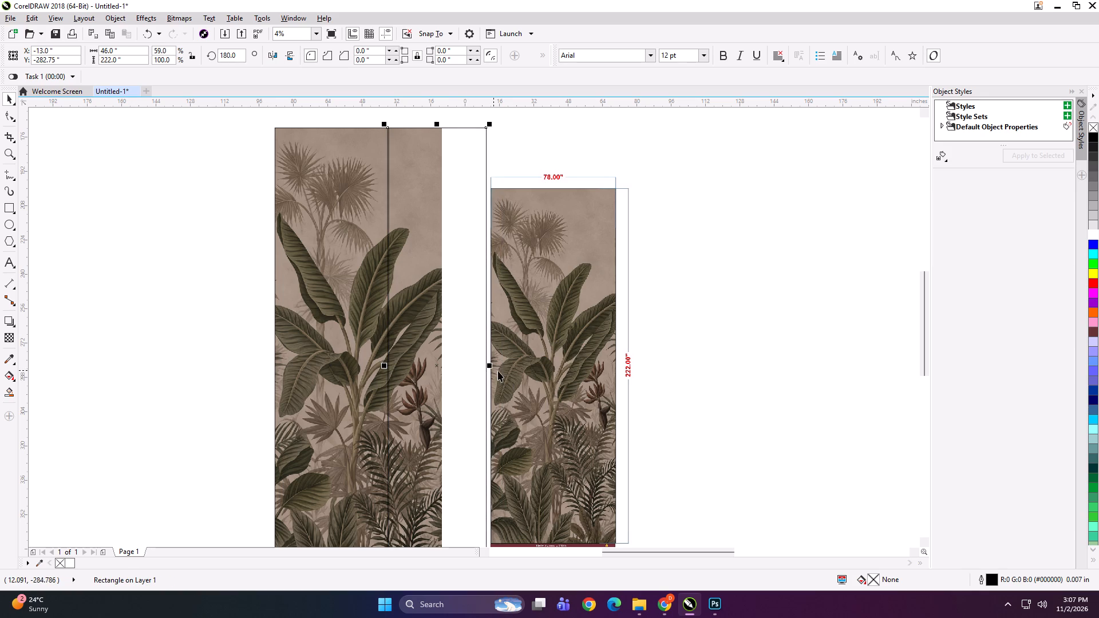
pyautogui.moveTo(492, 367); pyautogui.dragTo(452, 366)
# Group the two panel rectangles, PowerClip the banana-leaf bitmap into them, and ungroup them into separate panels.
pyautogui.keyDown('shift'); pyautogui.click(350, 268); pyautogui.keyUp('shift')
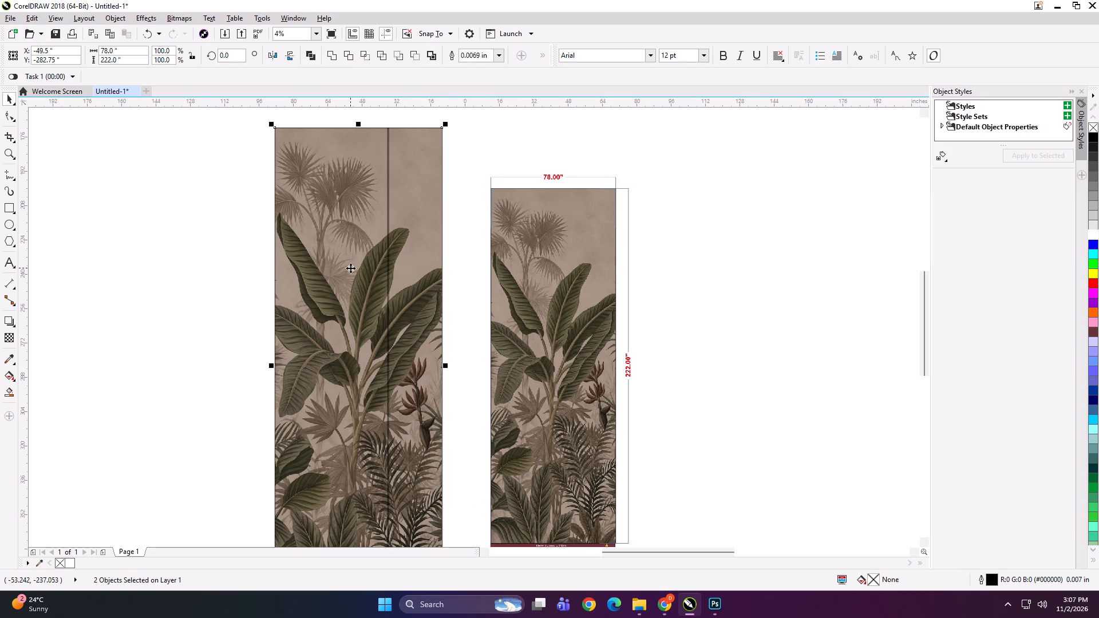
pyautogui.hotkey('ctrl', 'g')
pyautogui.click(238, 260)
pyautogui.keyDown('alt'); pyautogui.click(299, 296); pyautogui.keyUp('alt')
pyautogui.hotkey('shift', 'Return')
pyautogui.click(338, 288)
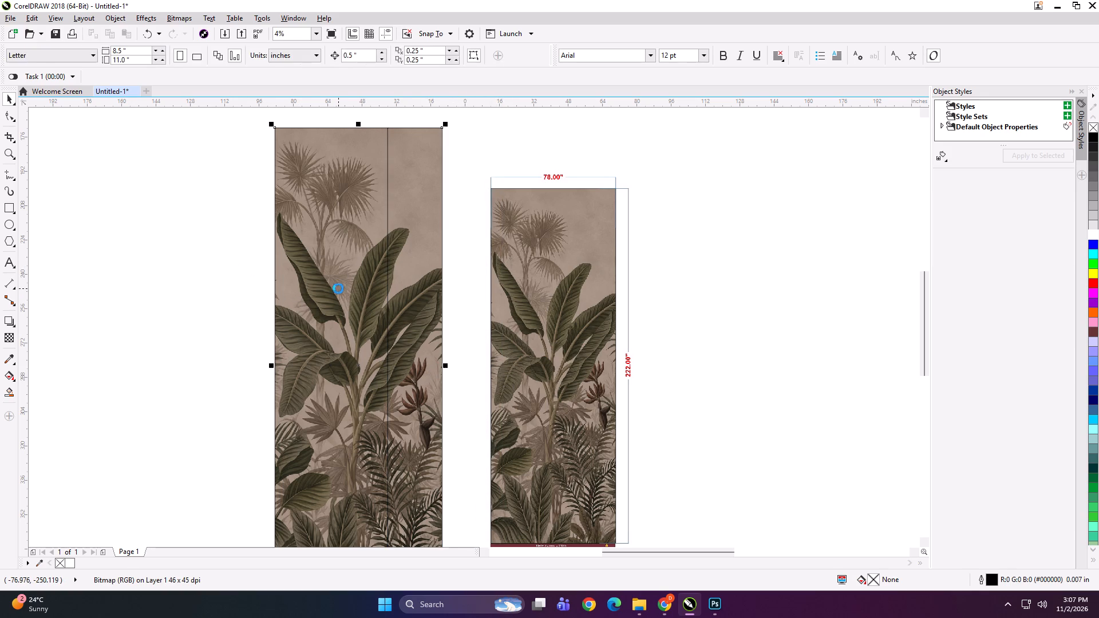
pyautogui.hotkey('ctrl', 'u')
pyautogui.click(232, 263)
pyautogui.click(338, 268)
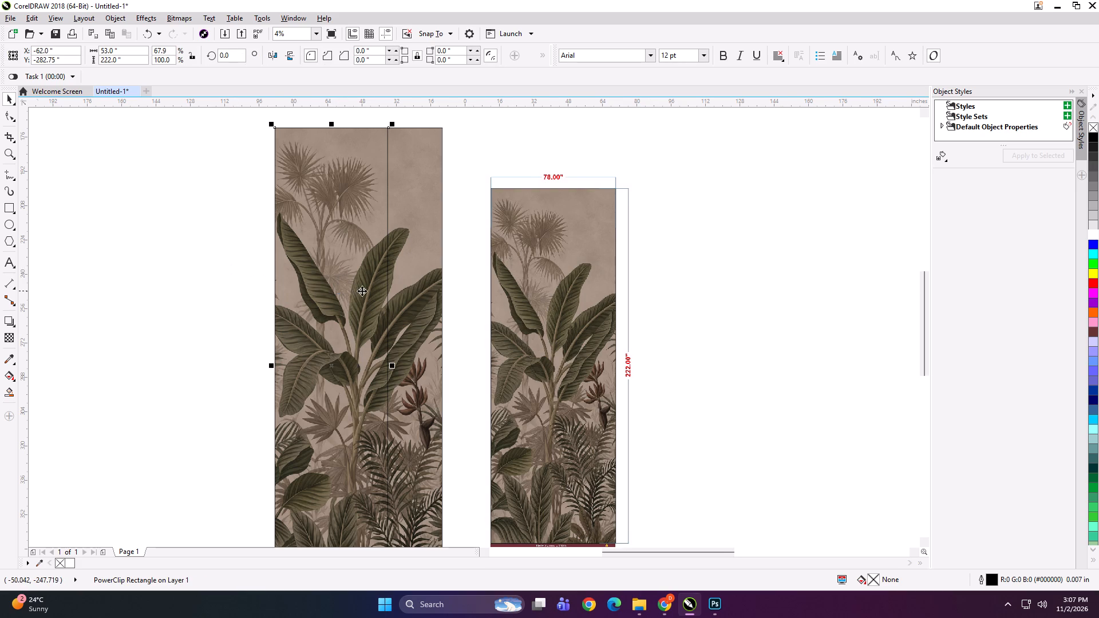
# Check the image overlap at the seam between the two banana-leaf panels by nudging the wider panel back and forth.
pyautogui.scroll(3, 380, 290)
pyautogui.press('Right')
pyautogui.press('Left')
pyautogui.press('Left')
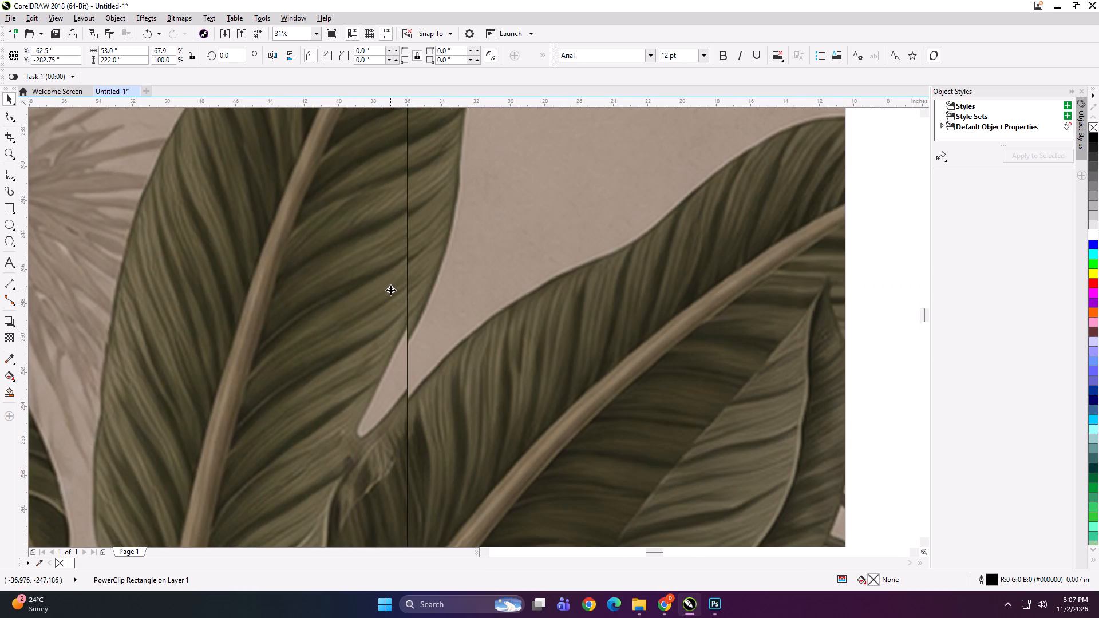
pyautogui.press('Right')
pyautogui.scroll(-4, 390, 290)
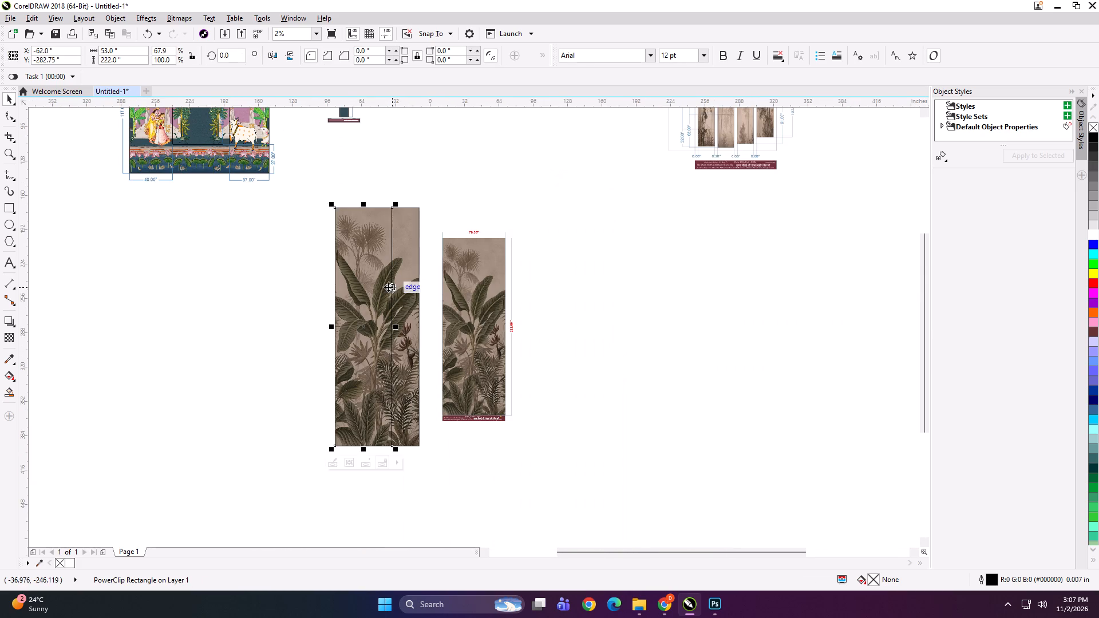
pyautogui.click(297, 217)
pyautogui.moveTo(314, 205); pyautogui.dragTo(441, 457)
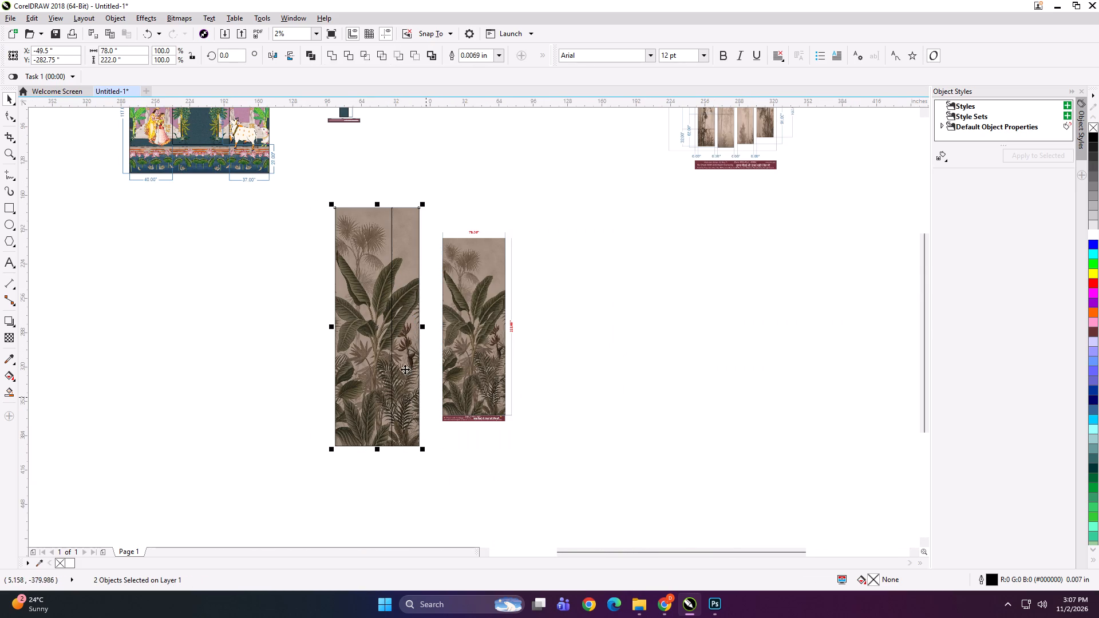
pyautogui.click(287, 323)
# Add the text label "78*222 PANEL 1" on the top edge of the wider banana-leaf panel.
pyautogui.click(6, 262)
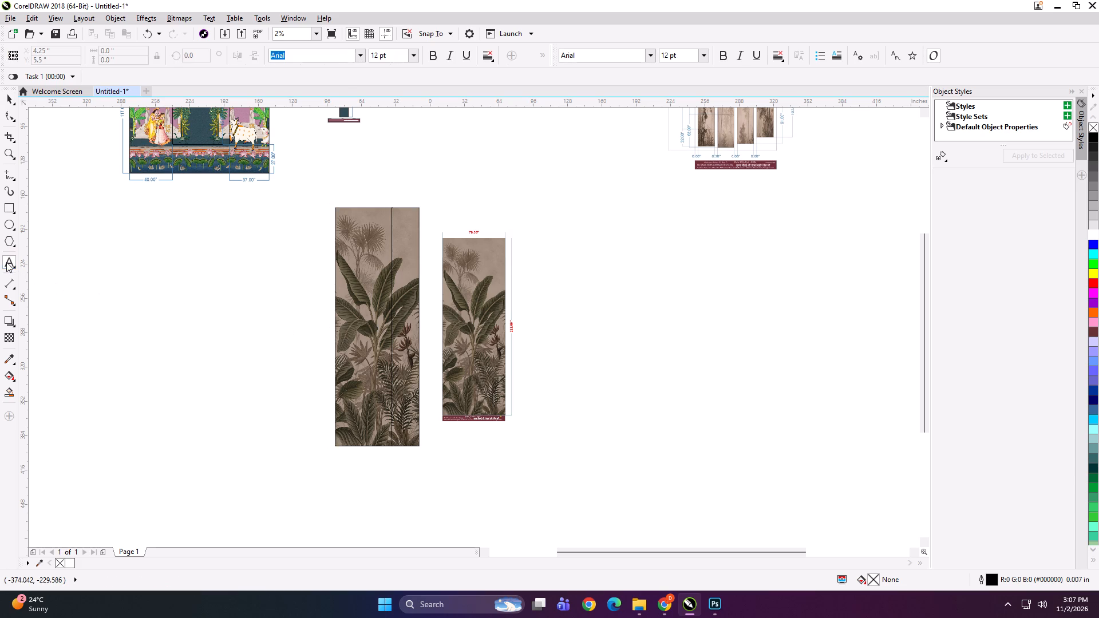
pyautogui.scroll(2, 389, 215)
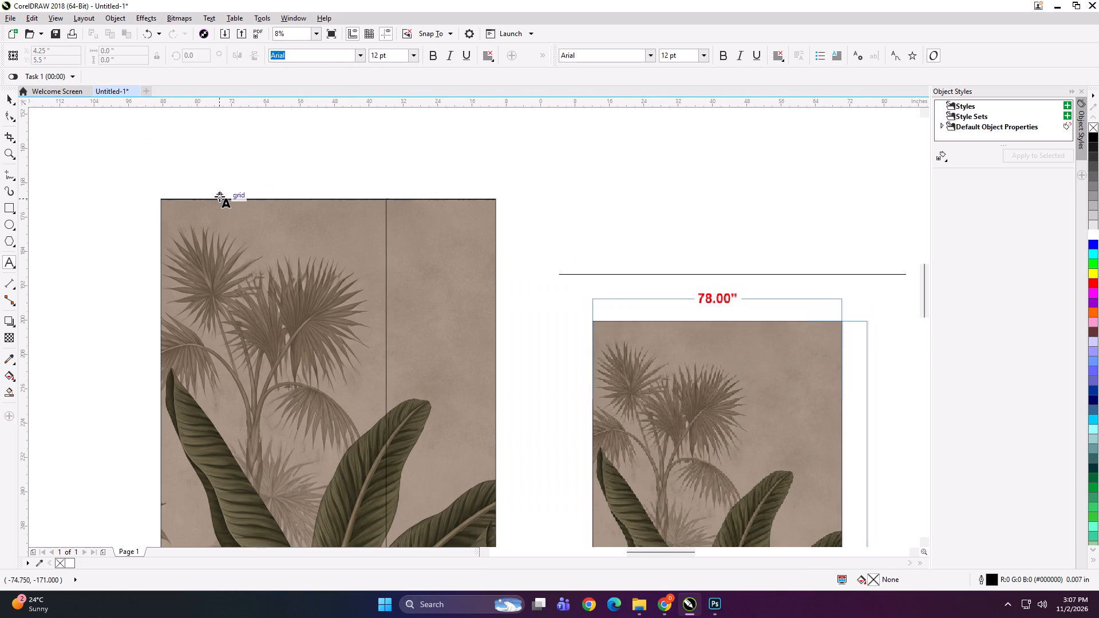
pyautogui.click(219, 196)
pyautogui.scroll(-1, 225, 197)
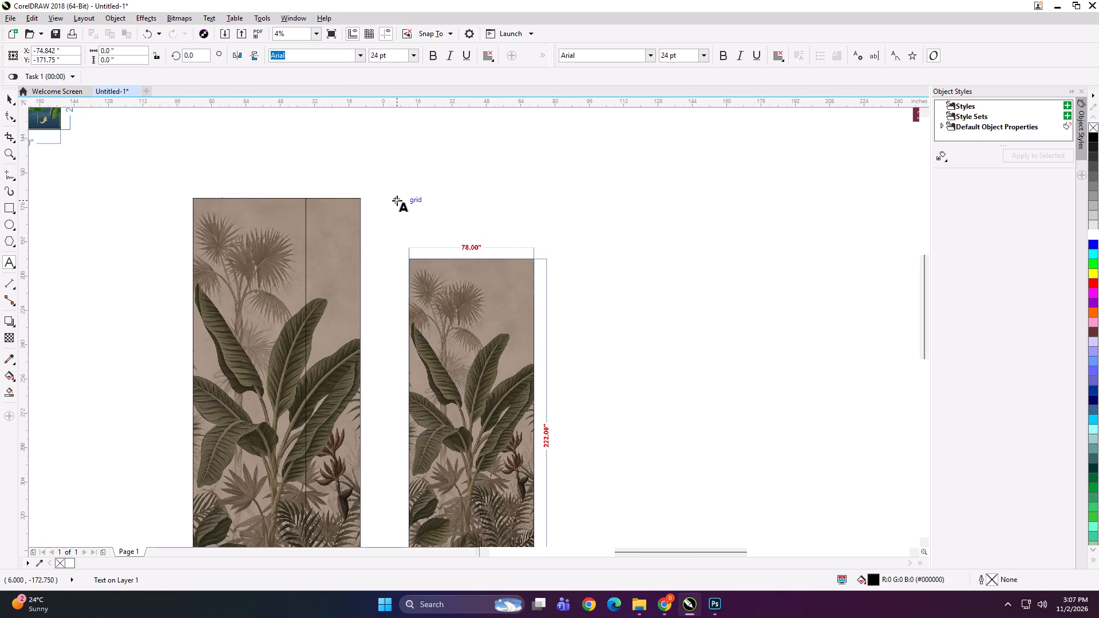
pyautogui.write('78*222 PANEL 1')
# Copy the label to the top edge of the narrower banana-leaf panel and change its ending to PANEL 2.
pyautogui.hotkey('ctrl', 'a')
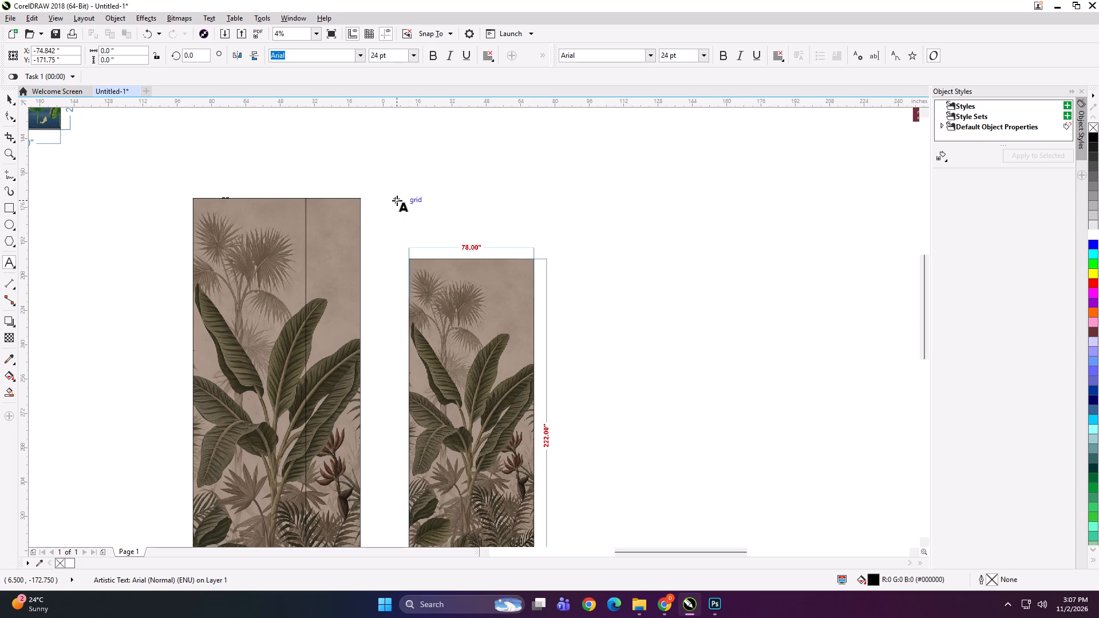
pyautogui.hotkey('ctrl', 'c')
pyautogui.scroll(3, 321, 201)
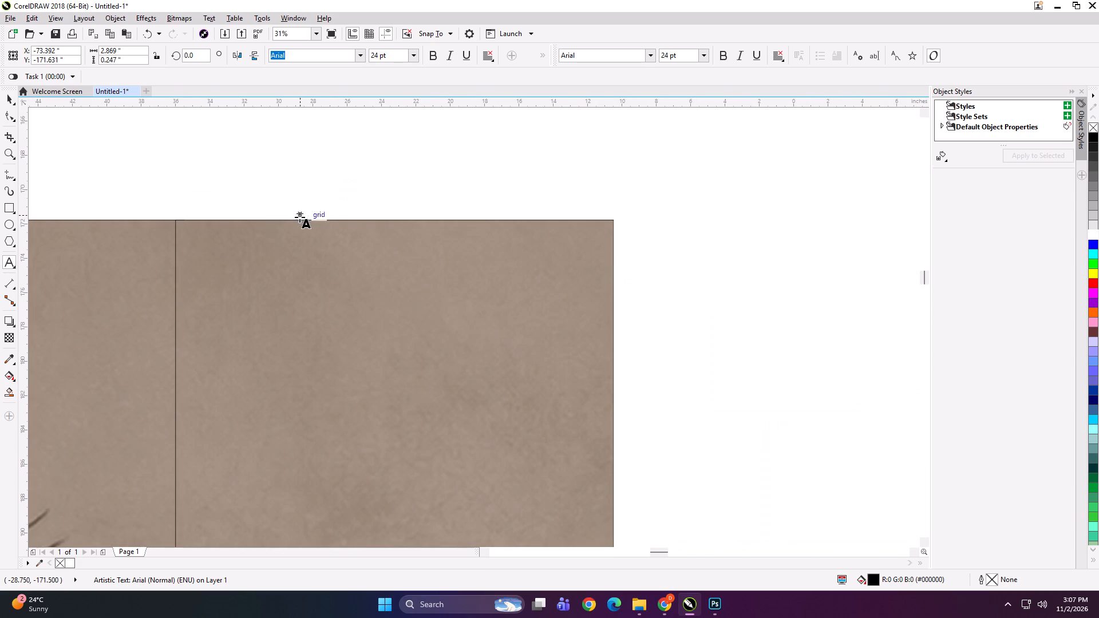
pyautogui.click(300, 218)
pyautogui.hotkey('ctrl', 'v')
pyautogui.scroll(1, 317, 223)
pyautogui.press('BackSpace')
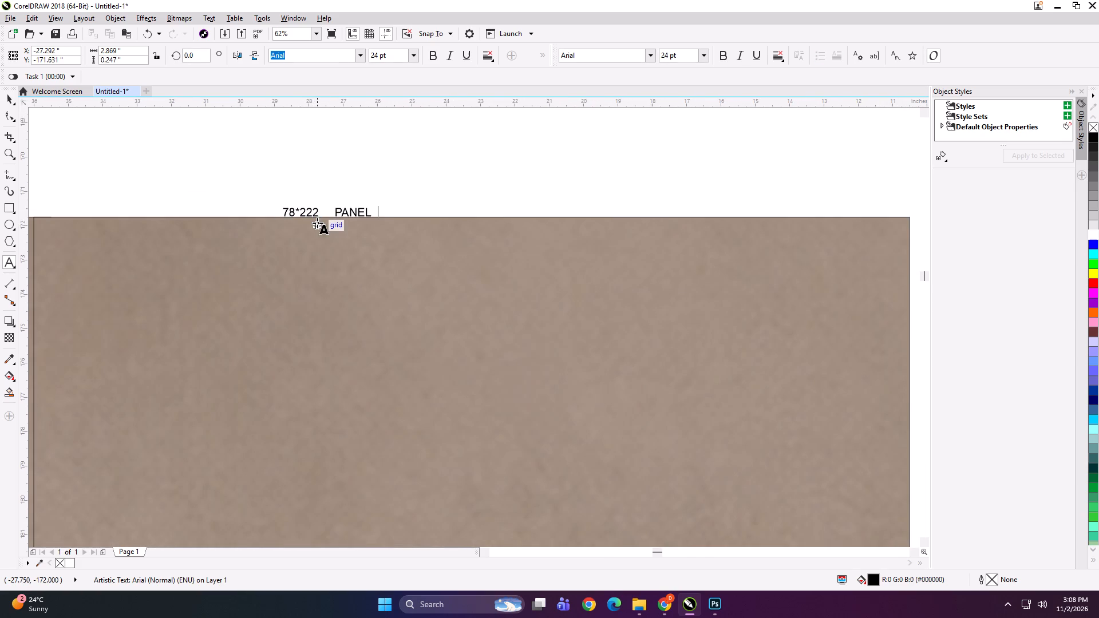
pyautogui.press('2')
pyautogui.scroll(-5, 356, 232)
pyautogui.click(11, 100)
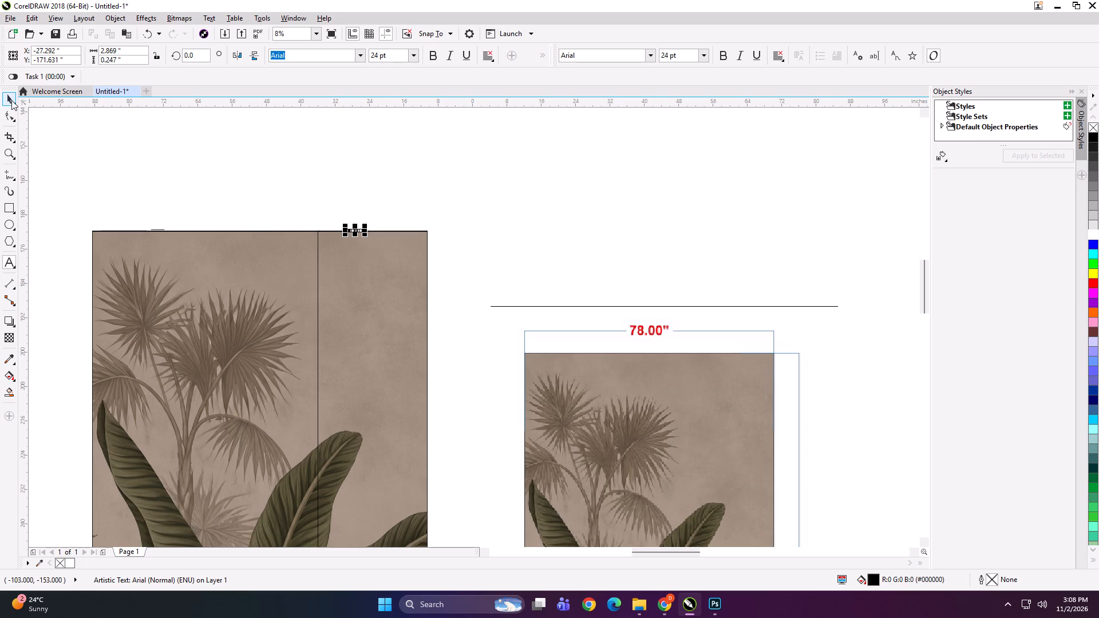
# Group each banana-leaf panel with its own text label.
pyautogui.keyDown('shift'); pyautogui.click(370, 297); pyautogui.keyUp('shift')
pyautogui.hotkey('ctrl', 'g')
pyautogui.scroll(-1, 398, 219)
pyautogui.moveTo(257, 203); pyautogui.dragTo(312, 288)
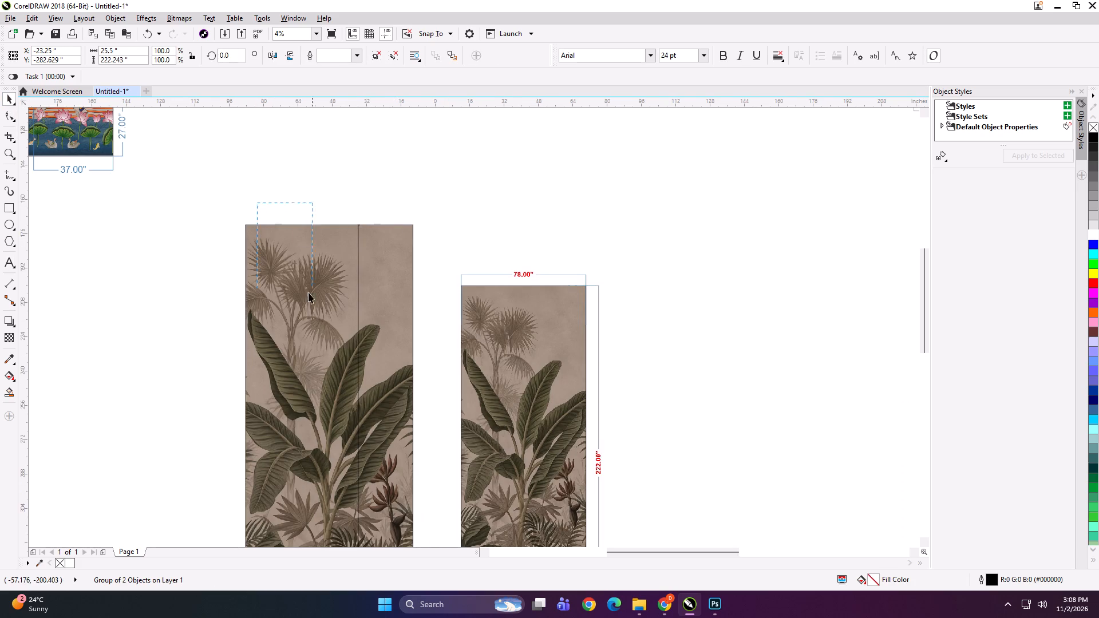
pyautogui.keyDown('shift'); pyautogui.click(307, 293); pyautogui.keyUp('shift')
pyautogui.hotkey('ctrl', 'g')
pyautogui.keyDown('shift'); pyautogui.click(381, 278); pyautogui.keyUp('shift')
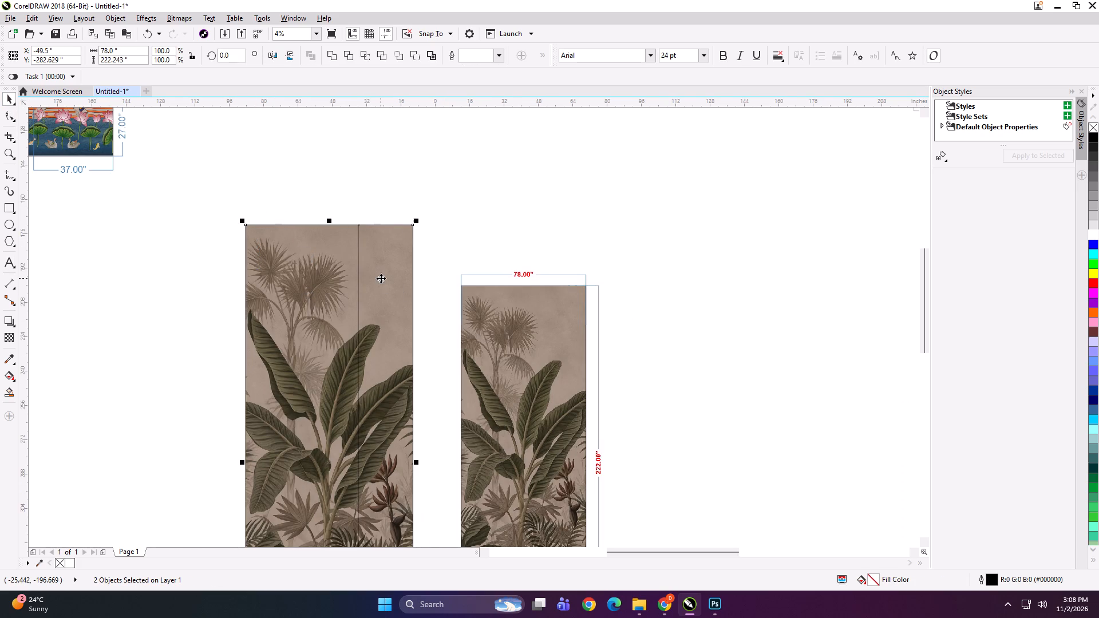
pyautogui.click(184, 277)
# Export the wider banana-leaf panel as a 100 dpi TIFF named "53x222 A" into a new folder 78x222 inside wall paradise's New folder.
pyautogui.click(299, 284)
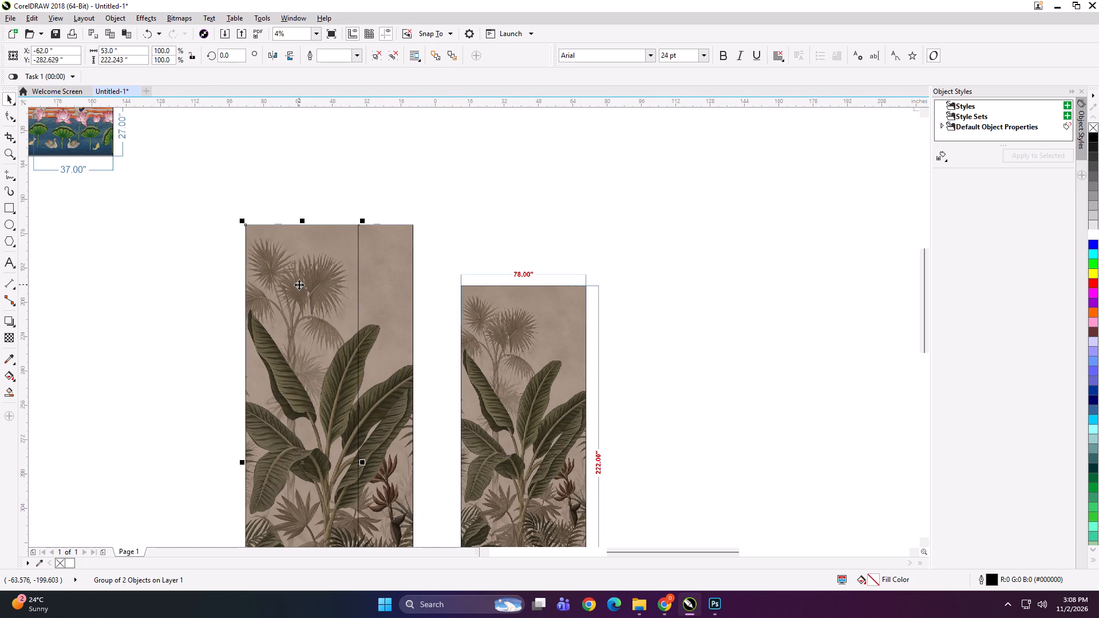
pyautogui.hotkey('ctrl', 'e')
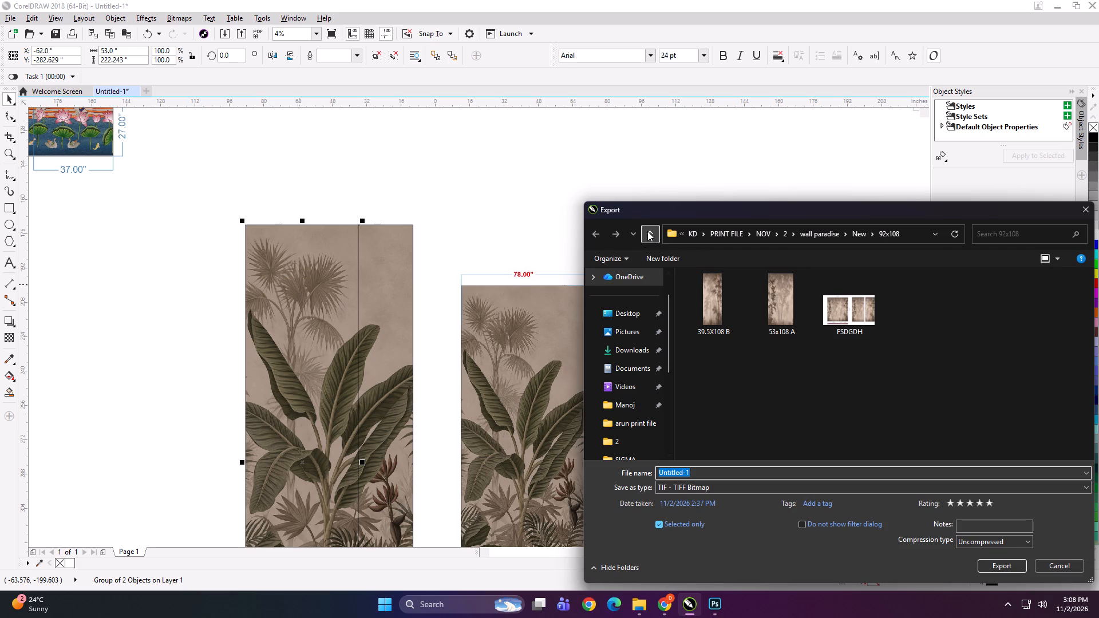
pyautogui.click(647, 231)
pyautogui.click(654, 256)
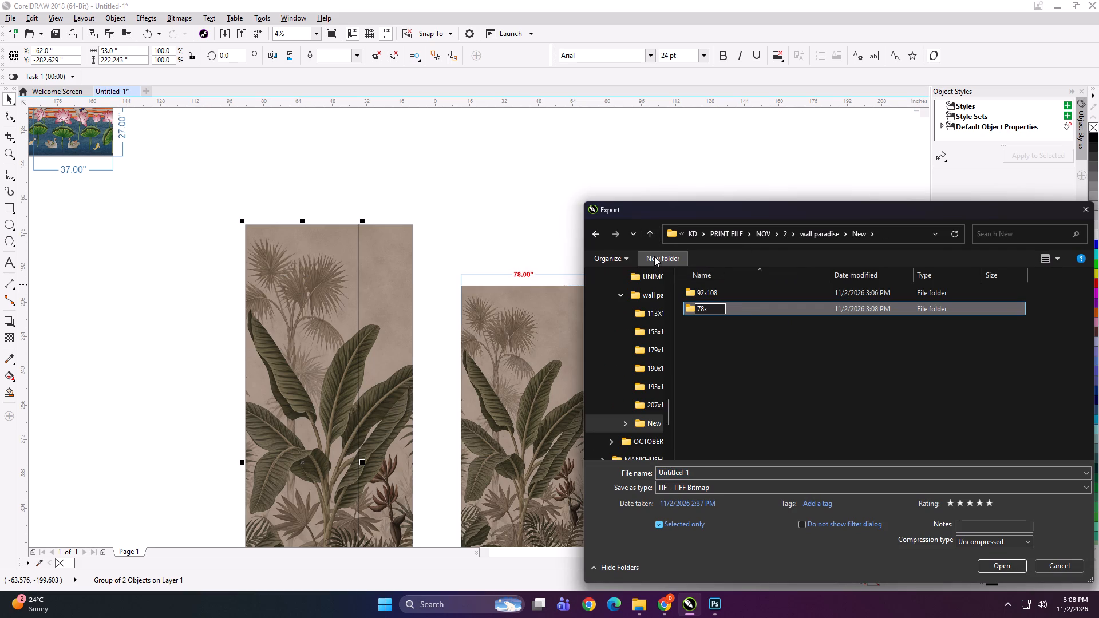
pyautogui.write('222')
pyautogui.press('Return')
pyautogui.doubleClick(723, 289)
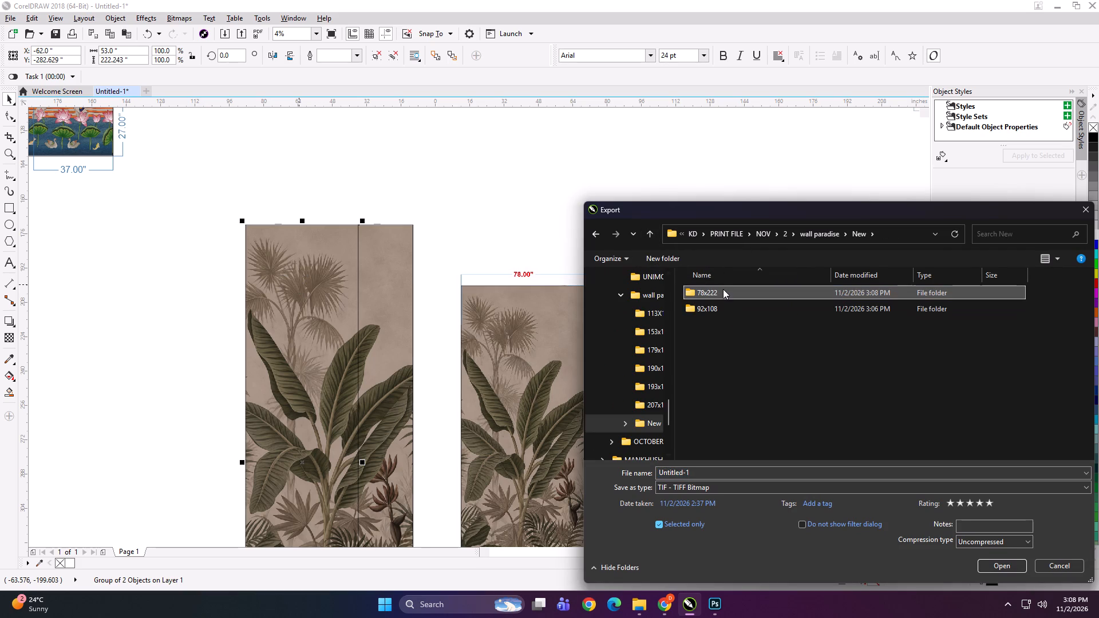
pyautogui.click(703, 465)
pyautogui.click(706, 470)
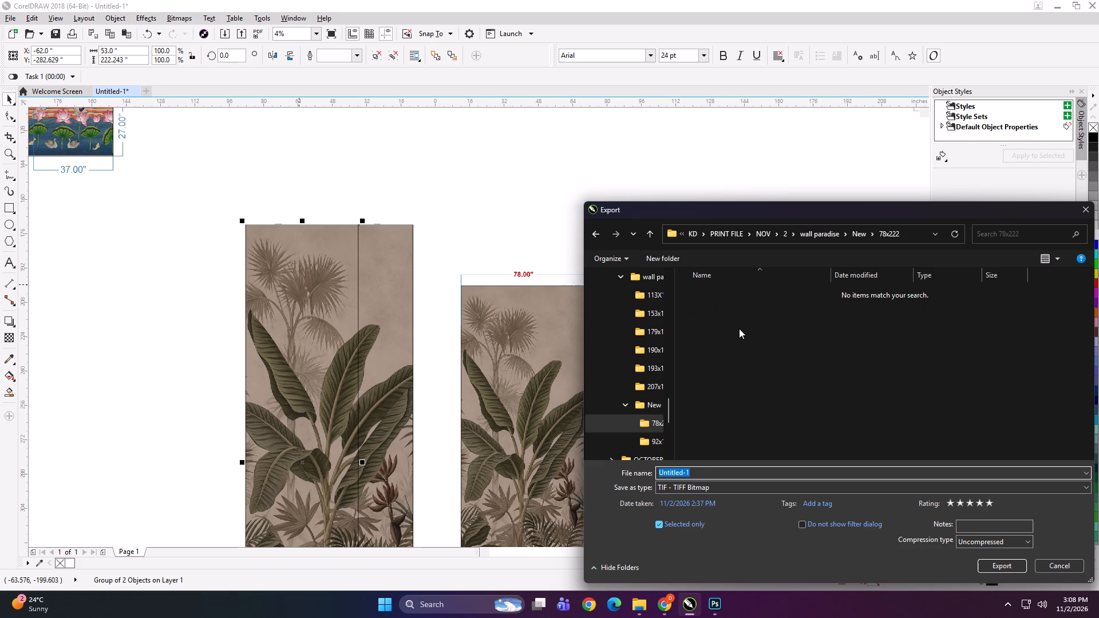
pyautogui.press('Return')
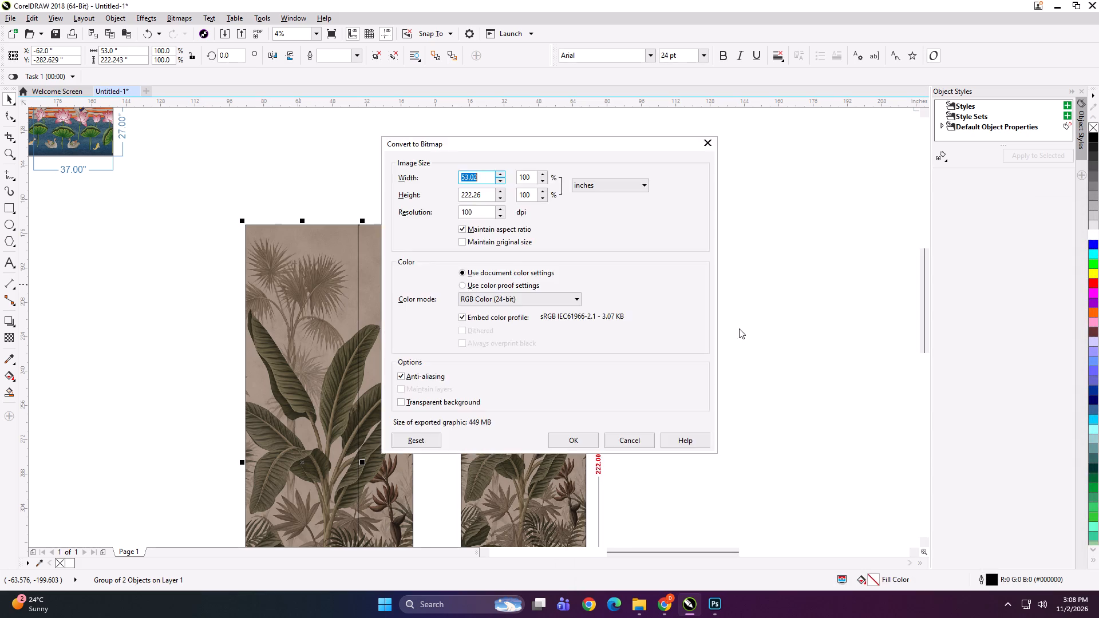
pyautogui.press('Return')
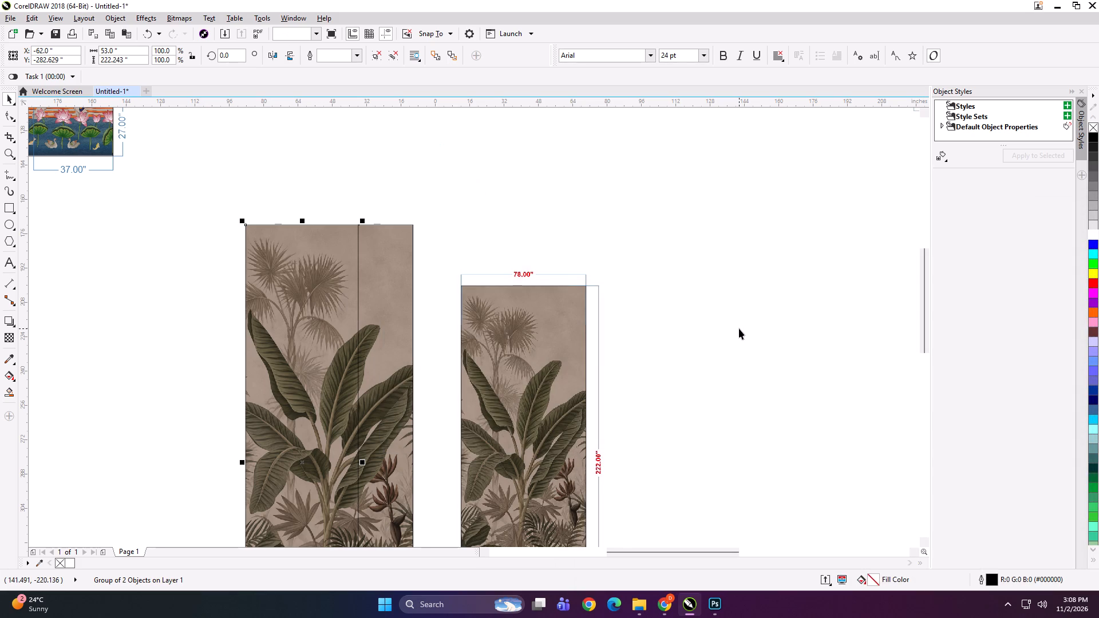
# Export the narrower banana-leaf panel as a TIFF named "25.5x222 B" into the 78x222 folder.
pyautogui.click(374, 322)
pyautogui.hotkey('ctrl', 'e')
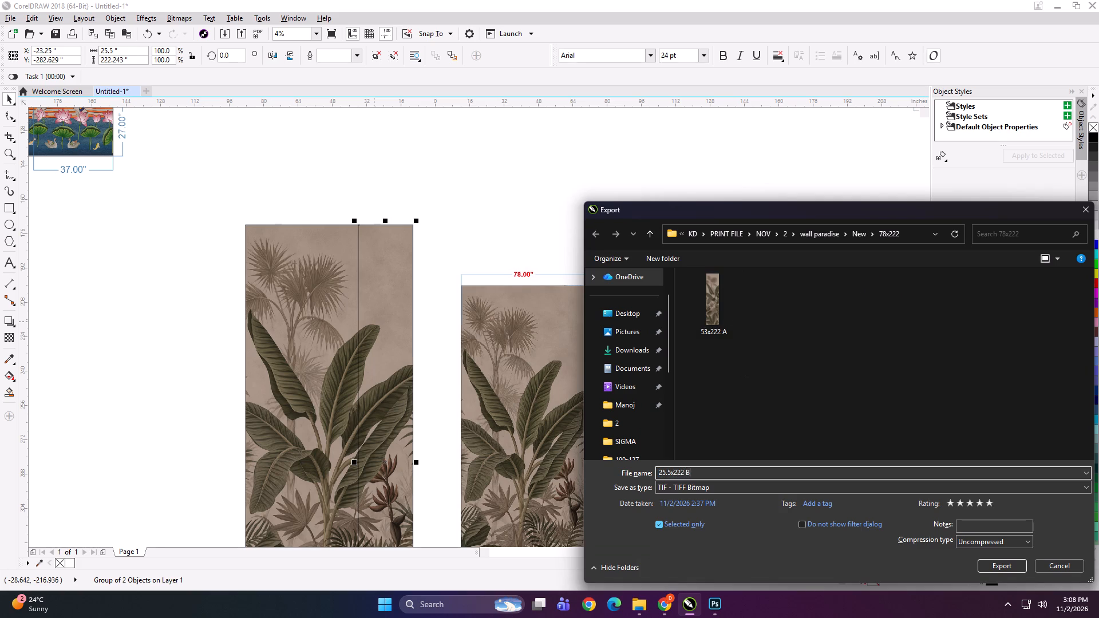
pyautogui.press('Return')
pyautogui.press('Return')
# Nudge the narrower banana-leaf panel 5 inches to the right, away from the wider panel.
pyautogui.press('Right')
pyautogui.press('Right')
pyautogui.press('Right')
pyautogui.press('Right')
pyautogui.press('Right')
pyautogui.press('Right')
pyautogui.press('Right')
pyautogui.press('Right')
pyautogui.press('Right')
pyautogui.press('Right')
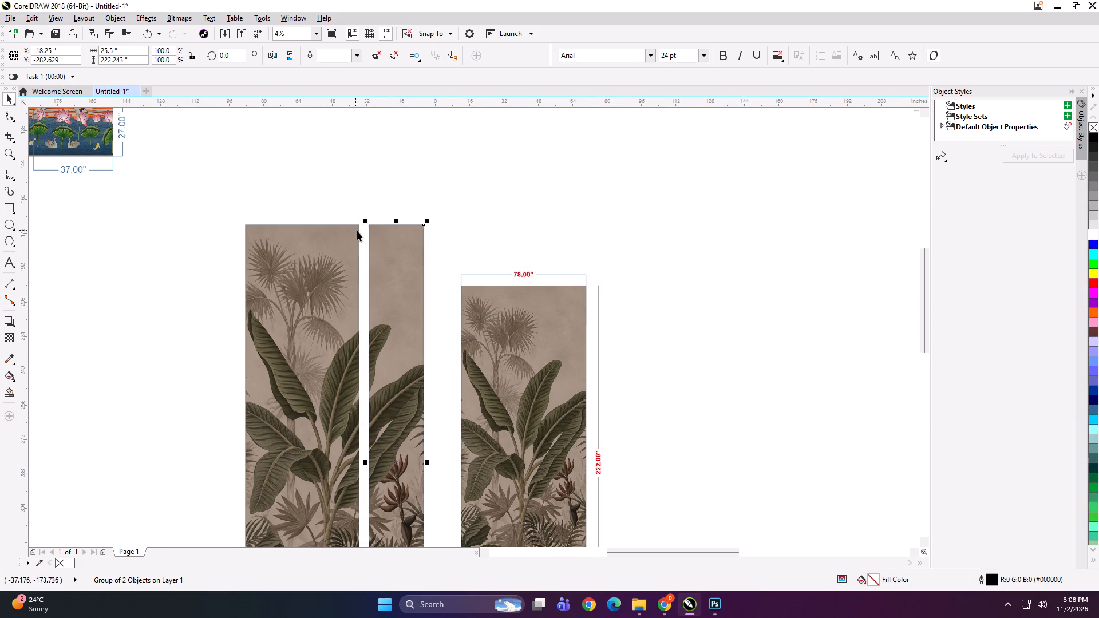
# Scale both banana-leaf panels together to about 165 inches high and place them beside the dimensioned reference mural, matching its height.
pyautogui.scroll(-1, 372, 228)
pyautogui.keyDown('shift'); pyautogui.click(355, 262); pyautogui.keyUp('shift')
pyautogui.keyDown('shift'); pyautogui.moveTo(304, 223); pyautogui.dragTo(315, 231); pyautogui.keyUp('shift')
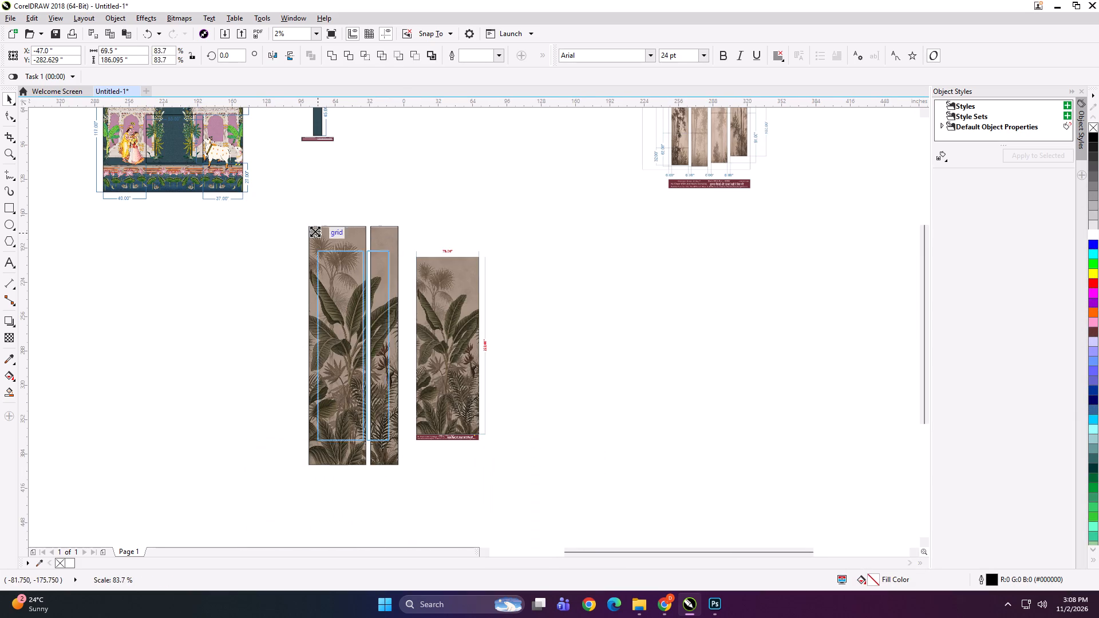
pyautogui.keyDown('shift'); pyautogui.moveTo(315, 231); pyautogui.dragTo(324, 240); pyautogui.keyUp('shift')
pyautogui.moveTo(347, 334); pyautogui.dragTo(374, 312)
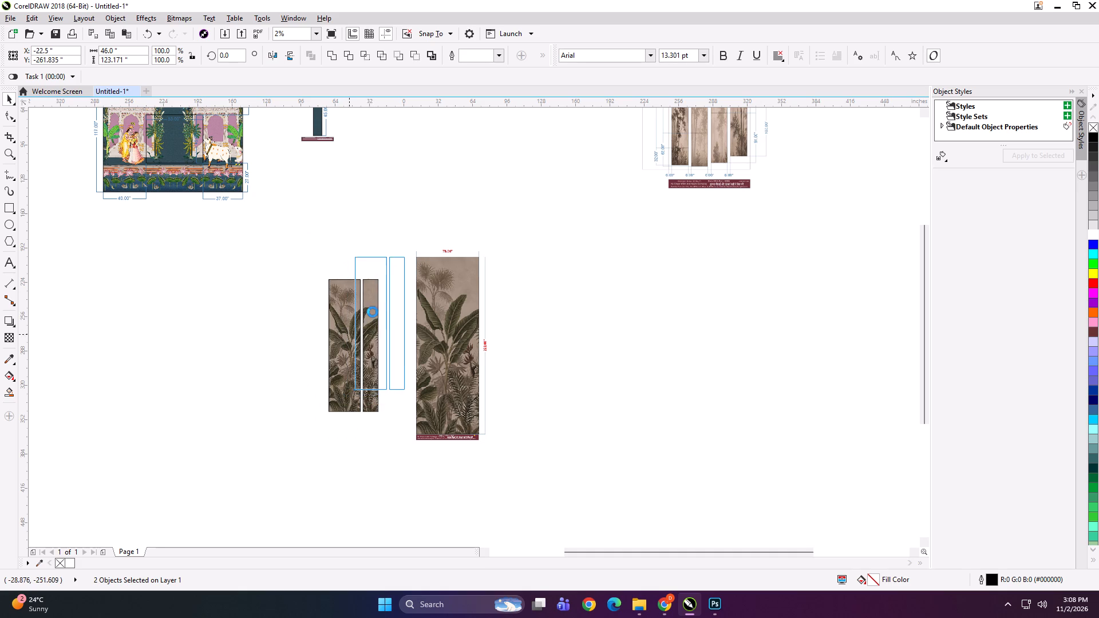
pyautogui.moveTo(353, 392); pyautogui.dragTo(333, 437)
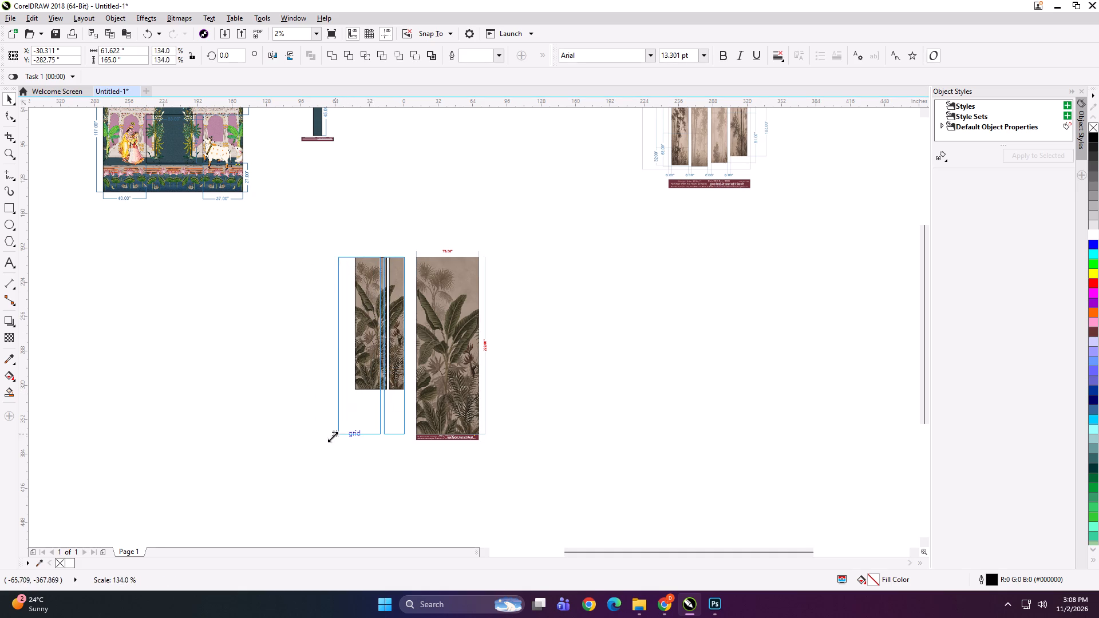
pyautogui.moveTo(333, 437); pyautogui.dragTo(333, 437)
# Group the two panels with the dimensioned reference mural and shrink the group to about 2.1 by 2.7 inches.
pyautogui.keyDown('shift'); pyautogui.click(437, 421); pyautogui.keyUp('shift')
pyautogui.hotkey('ctrl', 'g')
pyautogui.keyDown('shift'); pyautogui.moveTo(501, 449); pyautogui.dragTo(433, 359); pyautogui.keyUp('shift')
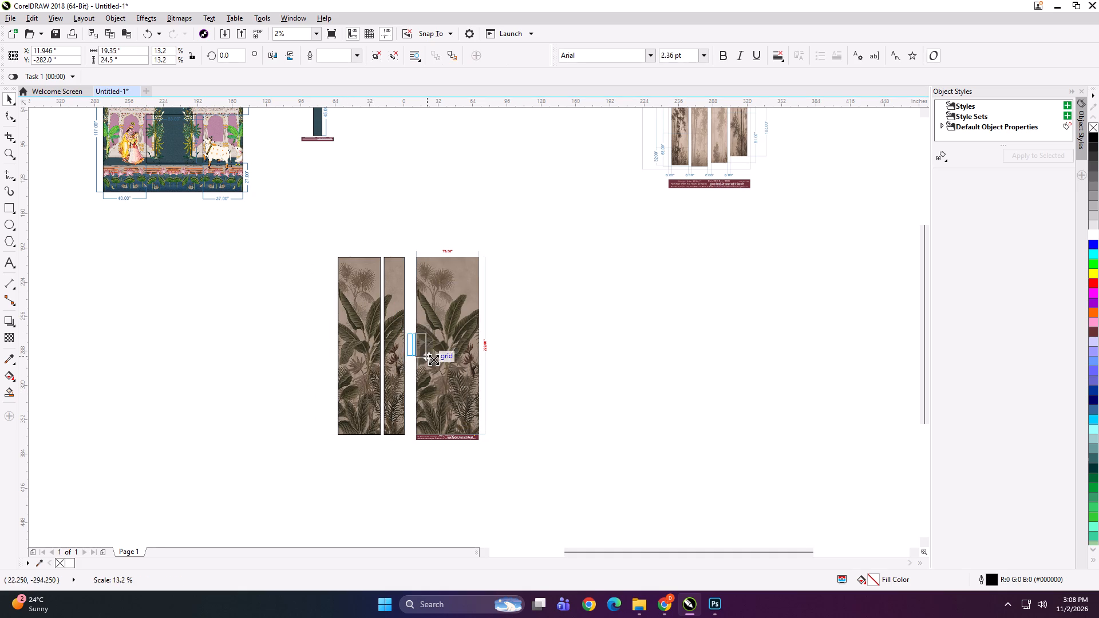
pyautogui.keyDown('shift'); pyautogui.moveTo(433, 359); pyautogui.dragTo(429, 357); pyautogui.keyUp('shift')
pyautogui.scroll(3, 420, 344)
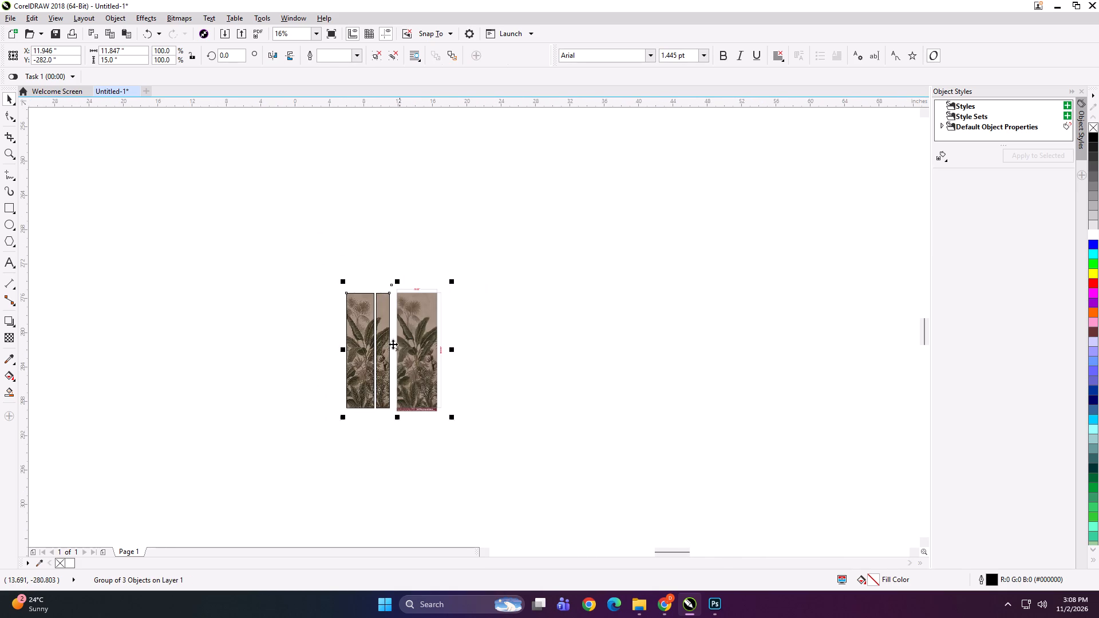
pyautogui.scroll(1, 364, 356)
pyautogui.keyDown('shift'); pyautogui.moveTo(536, 478); pyautogui.dragTo(483, 415); pyautogui.keyUp('shift')
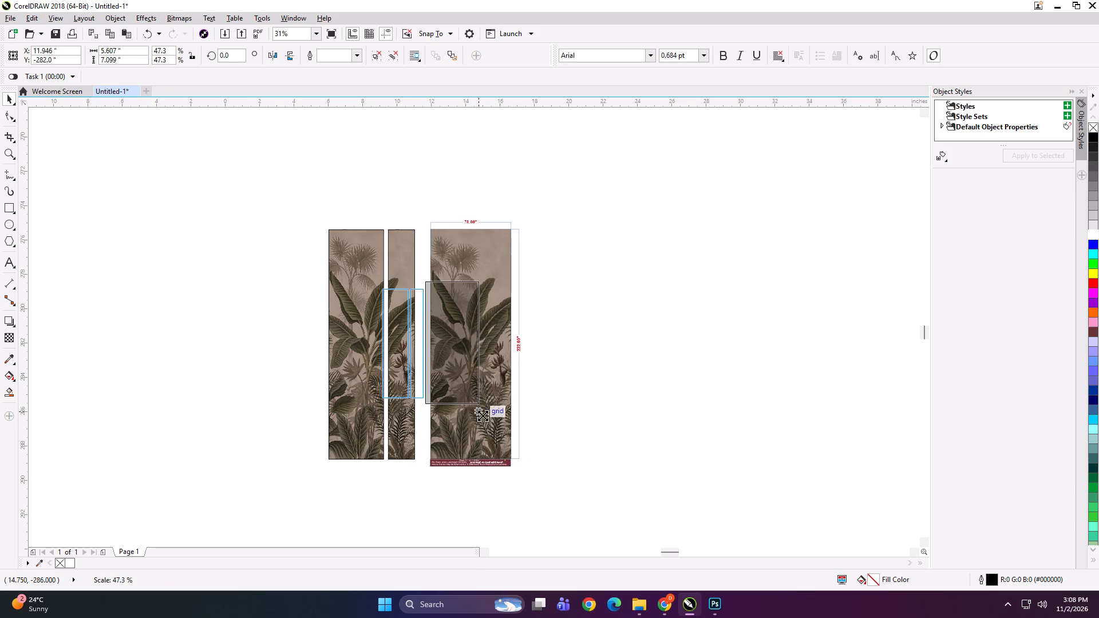
pyautogui.keyDown('shift'); pyautogui.moveTo(483, 415); pyautogui.dragTo(454, 376); pyautogui.keyUp('shift')
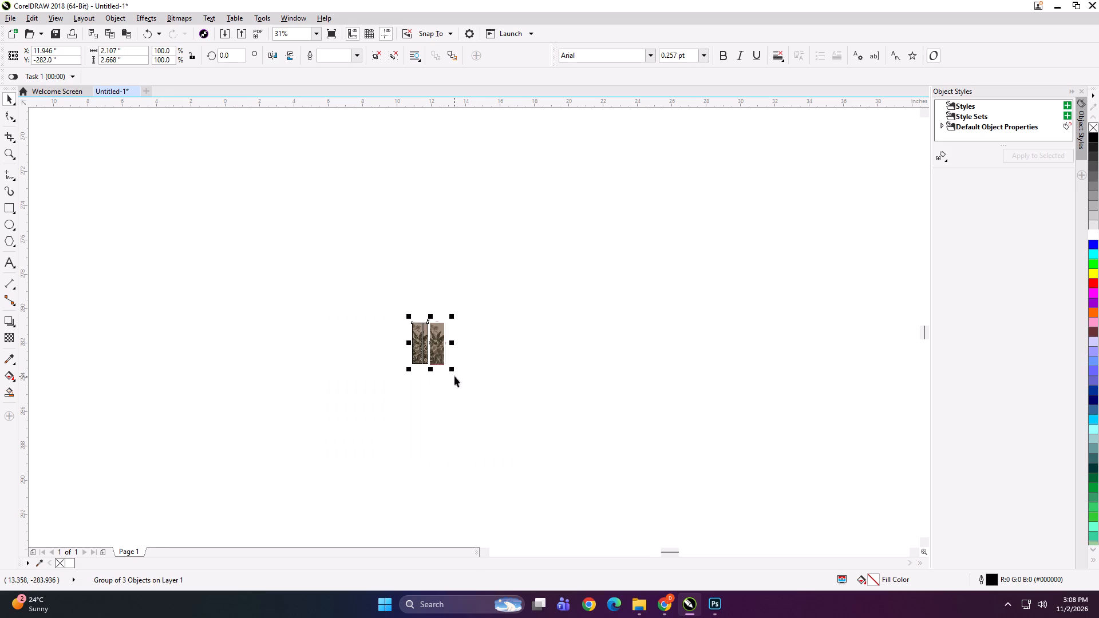
# Export the small banana-leaf preview group under the file name SDGD.
pyautogui.hotkey('ctrl', 'e')
pyautogui.write('SDGD')
pyautogui.press('Return')
pyautogui.press('Return')
pyautogui.press('Return')
# Delete the exported banana-leaf preview group from the page.
pyautogui.press('Delete')
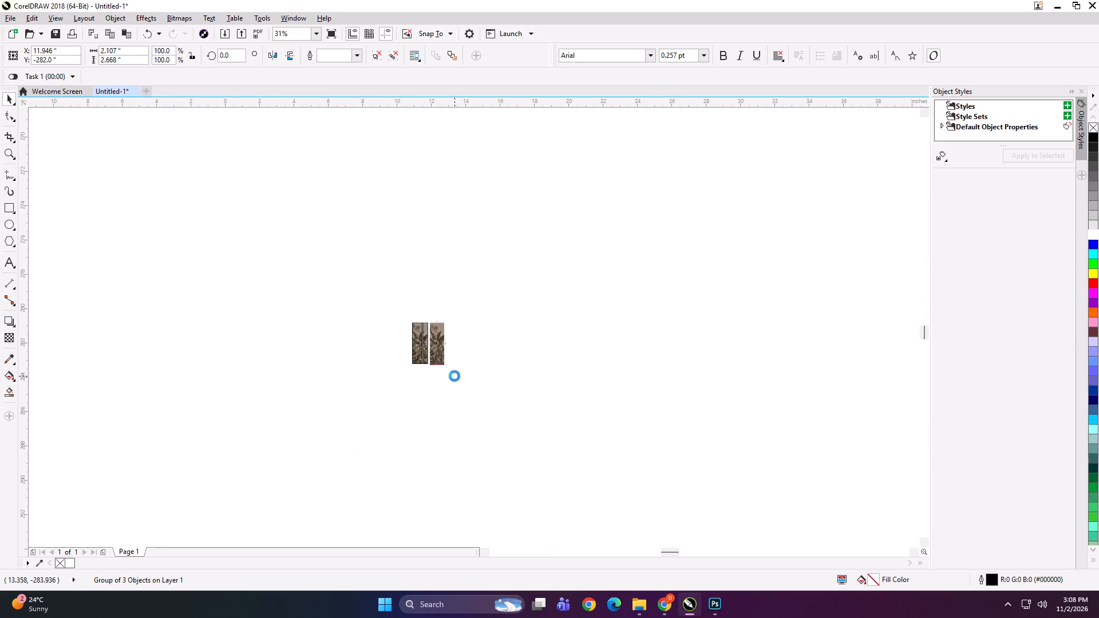
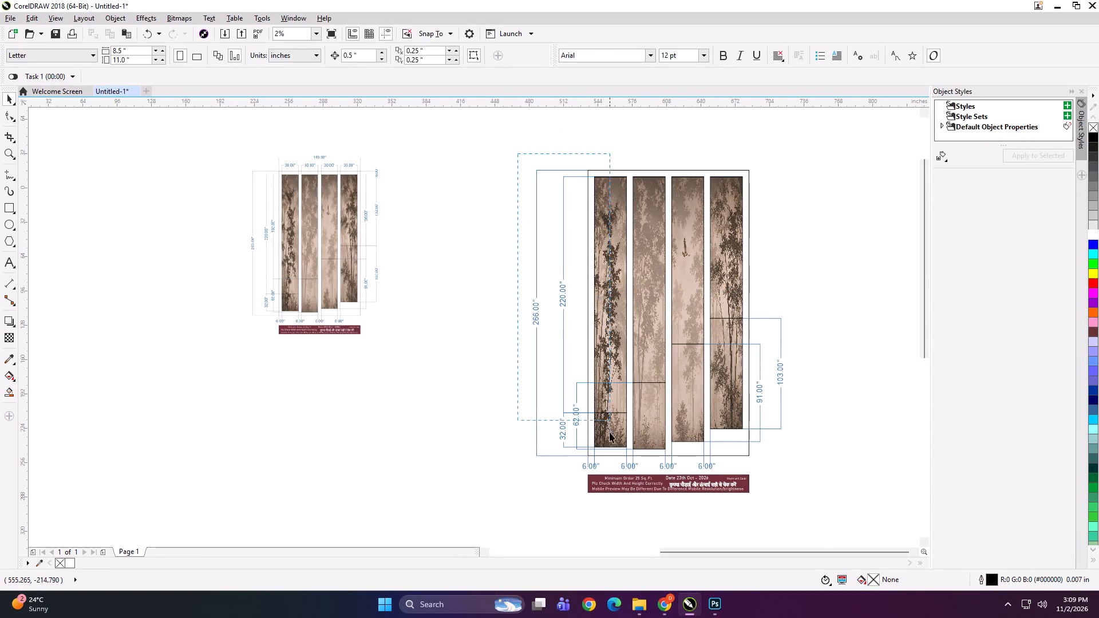
# Delete the height dimensions along the left side of the larger four-panel forest mural, together with its leftmost 6-inch margin dimension.
pyautogui.moveTo(610, 432); pyautogui.dragTo(618, 481)
pyautogui.press('Delete')
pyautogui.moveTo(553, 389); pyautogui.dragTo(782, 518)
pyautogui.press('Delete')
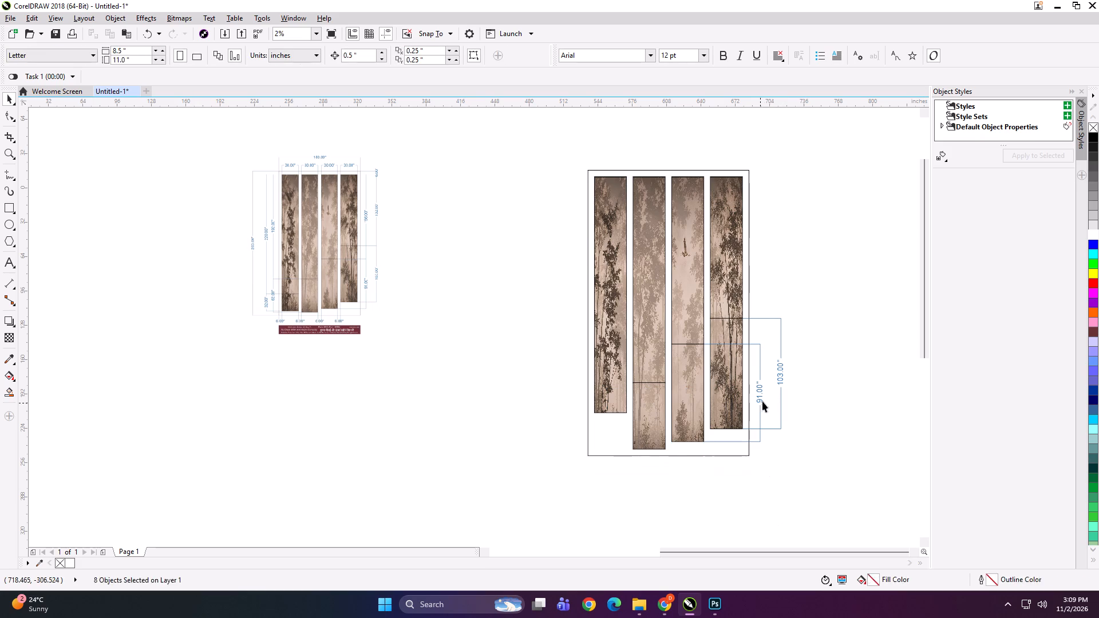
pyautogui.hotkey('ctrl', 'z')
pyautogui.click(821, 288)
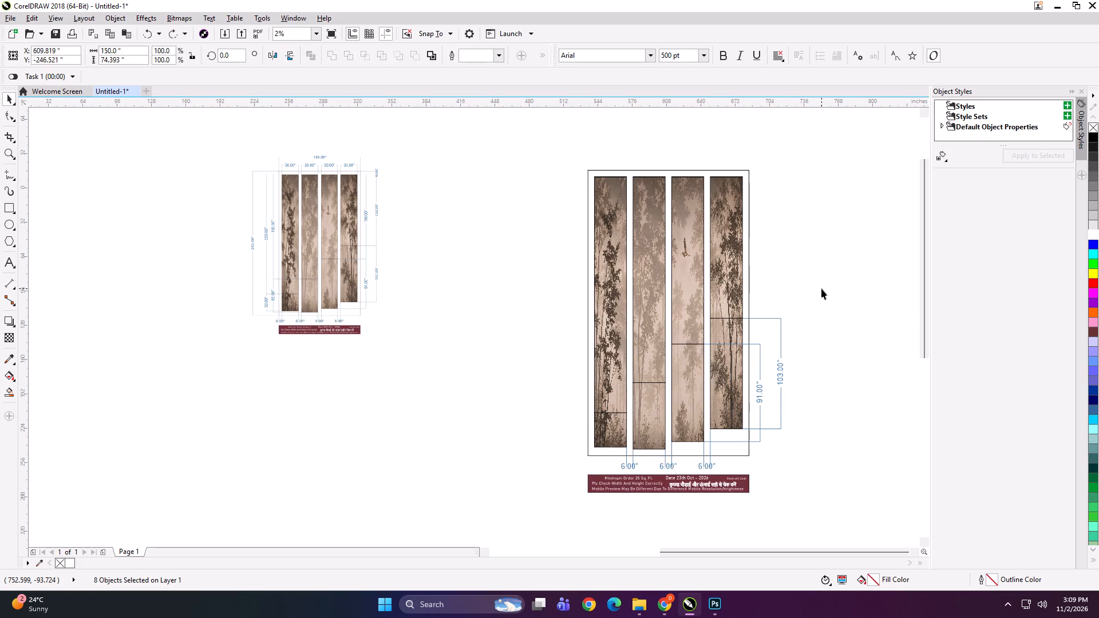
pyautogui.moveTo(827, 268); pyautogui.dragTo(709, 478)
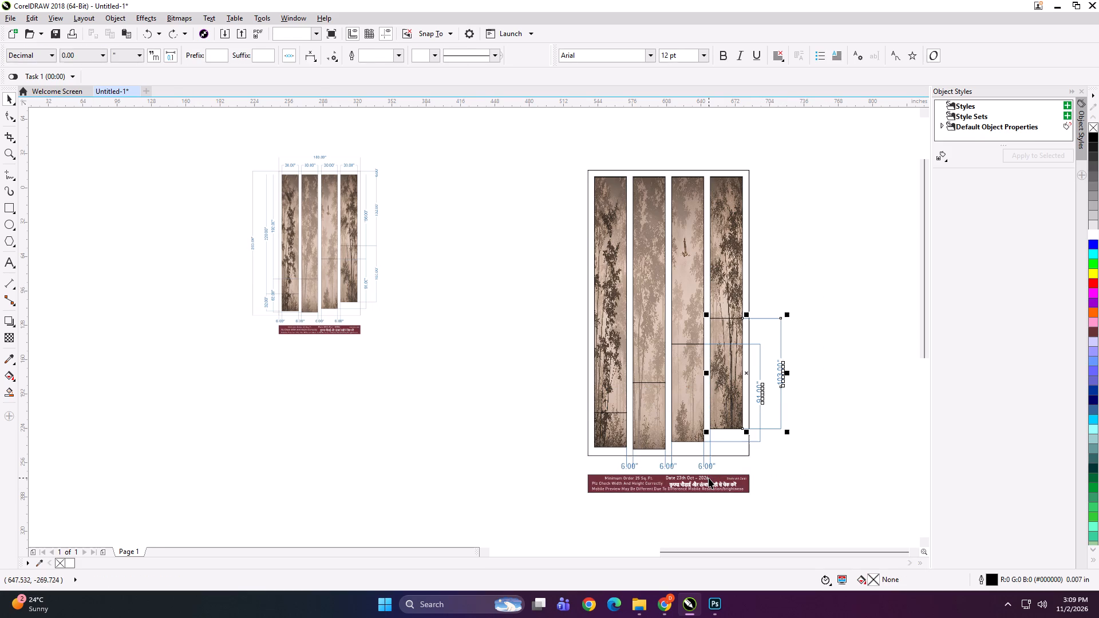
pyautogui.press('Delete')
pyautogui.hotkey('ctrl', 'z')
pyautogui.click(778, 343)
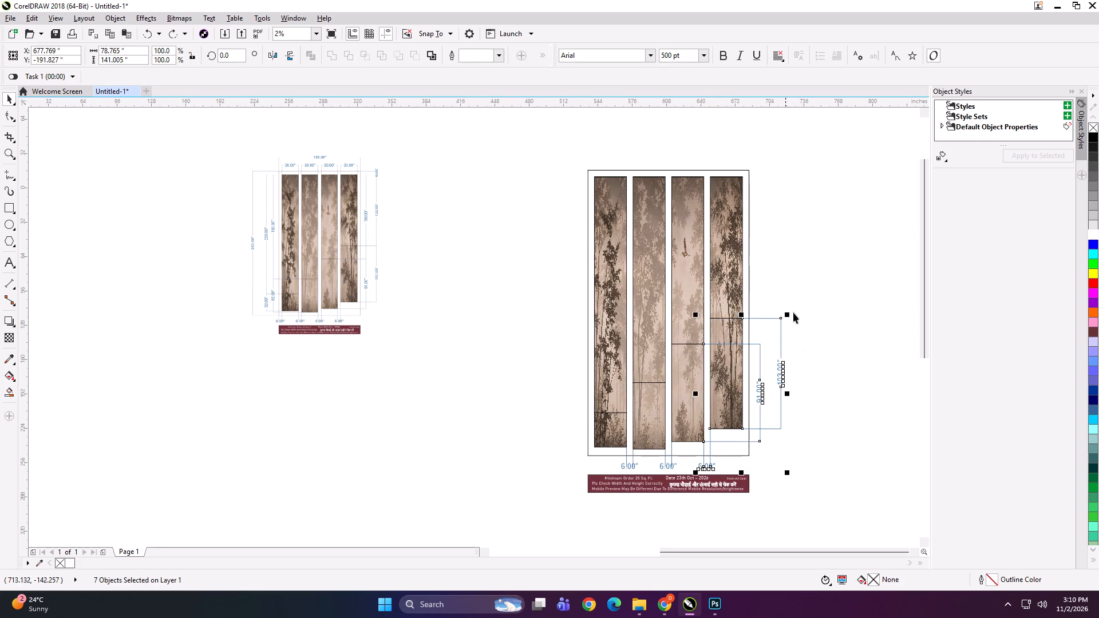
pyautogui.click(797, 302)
# Delete the 91 and 103 inch dimensions, the remaining 6-inch gap dimensions and the maroon footer banner from the larger forest mural.
pyautogui.moveTo(797, 294); pyautogui.dragTo(733, 483)
pyautogui.press('Delete')
pyautogui.moveTo(802, 440); pyautogui.dragTo(560, 513)
pyautogui.press('Delete')
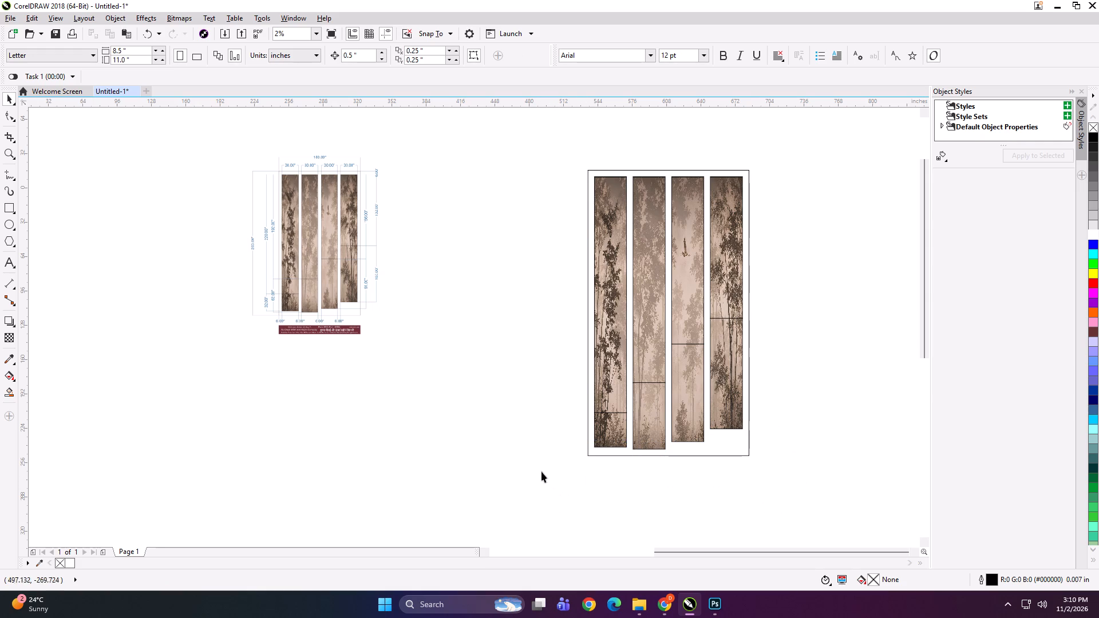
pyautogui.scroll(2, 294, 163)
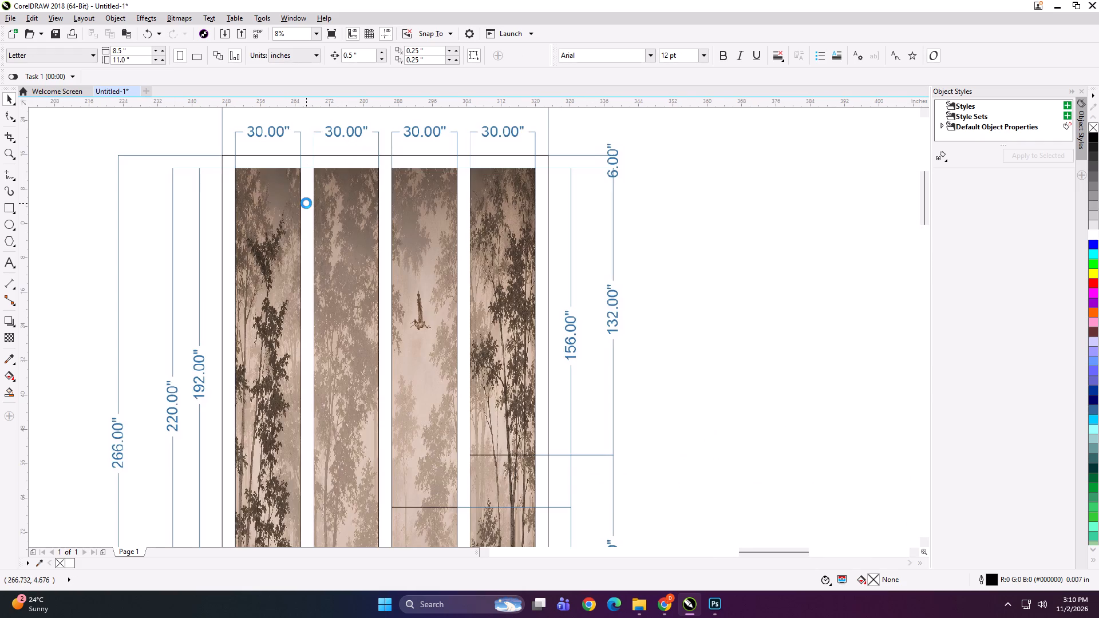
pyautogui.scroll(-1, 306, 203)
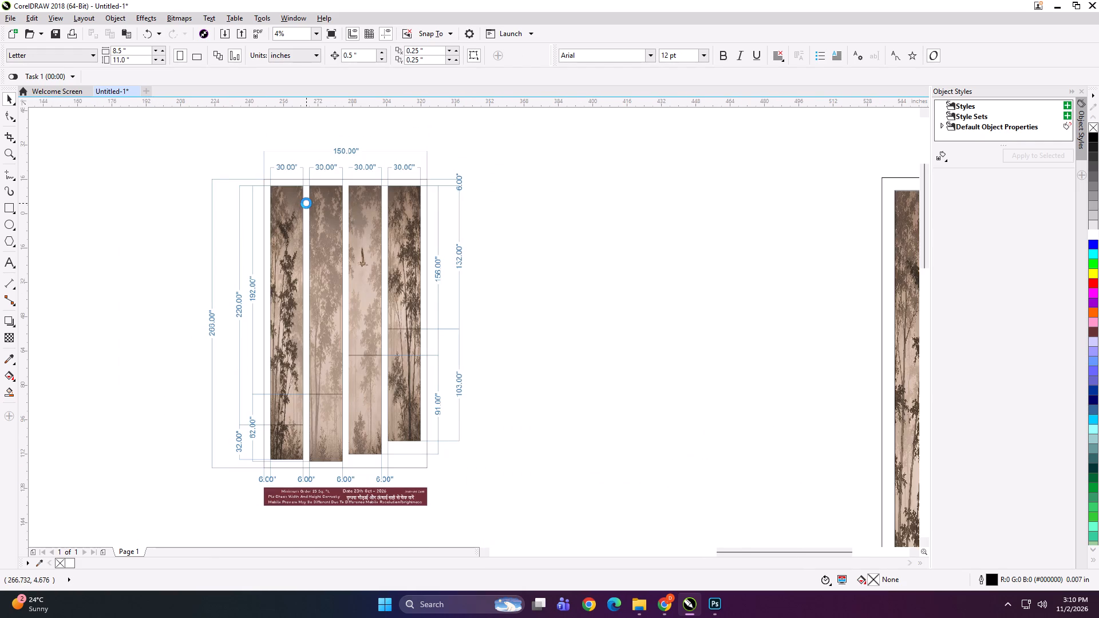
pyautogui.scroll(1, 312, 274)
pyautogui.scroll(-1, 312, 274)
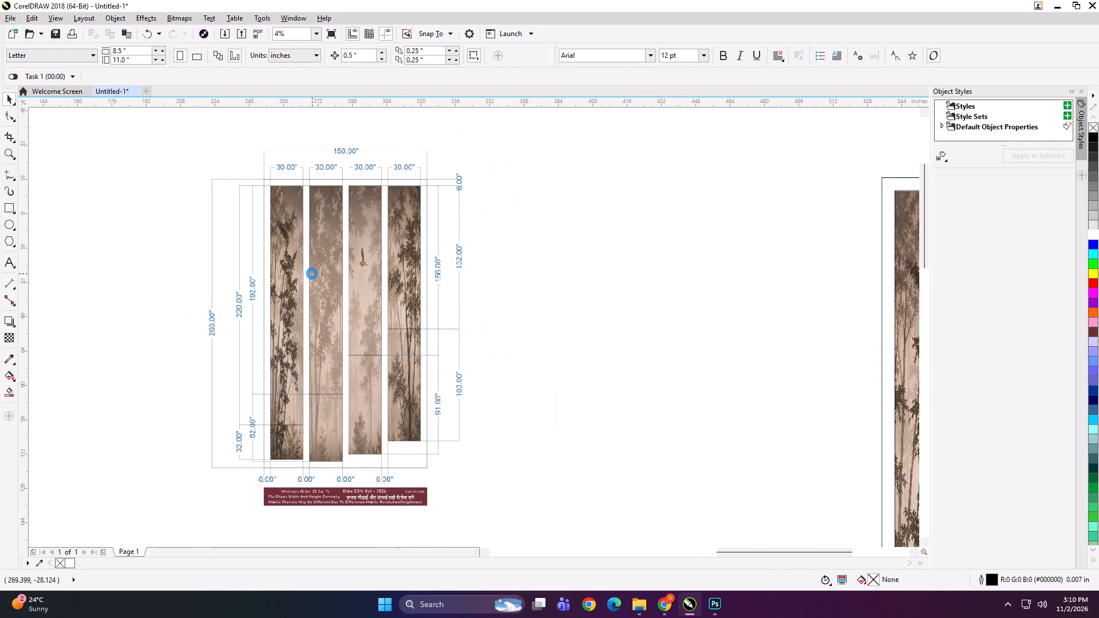
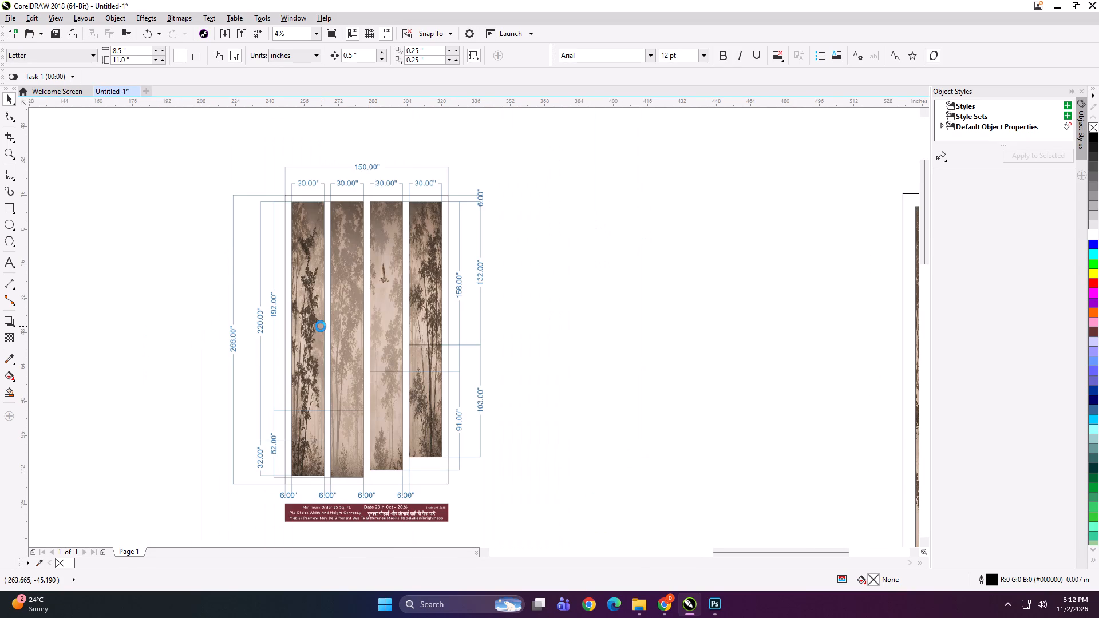
# Select the smaller four-panel forest mural reference bitmap that carries the dimensions and maroon footer banner.
pyautogui.scroll(1, 307, 263)
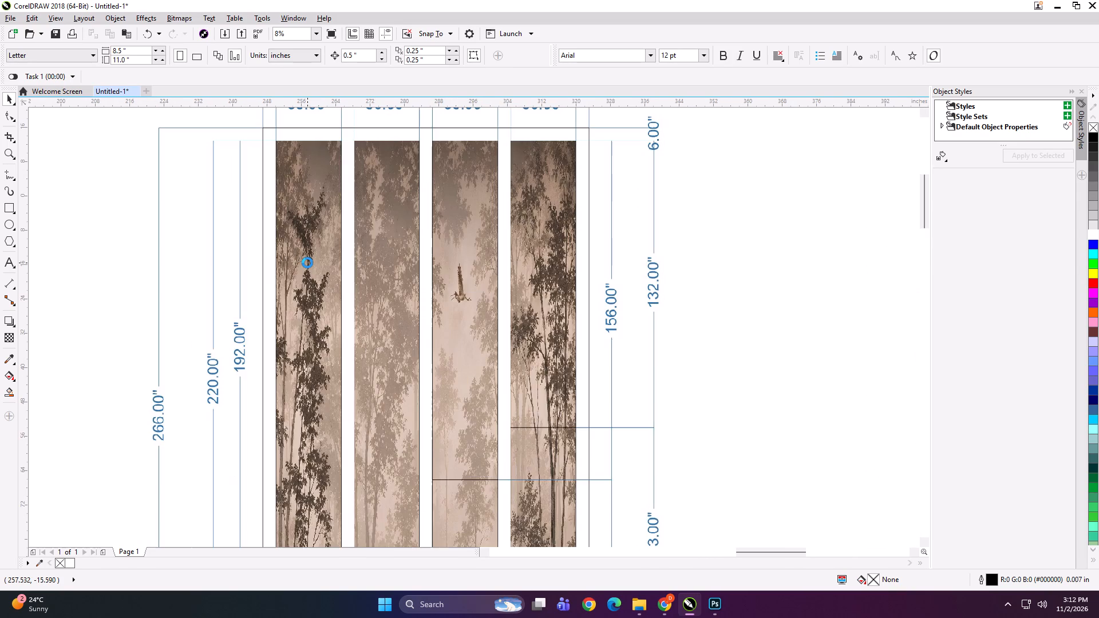
pyautogui.scroll(-1, 307, 263)
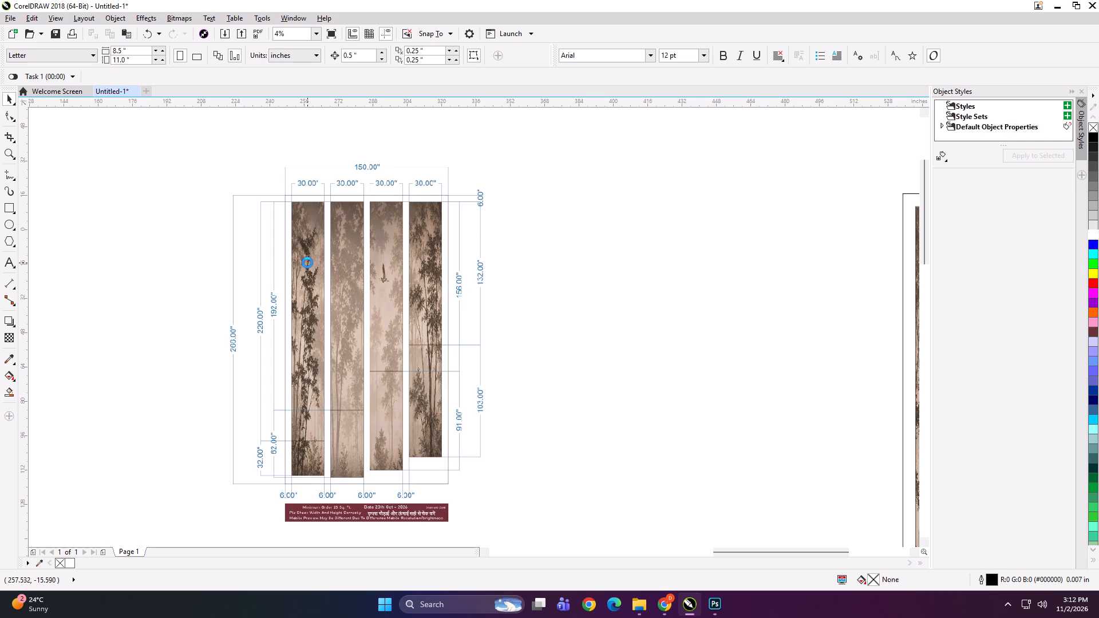
pyautogui.click(307, 263)
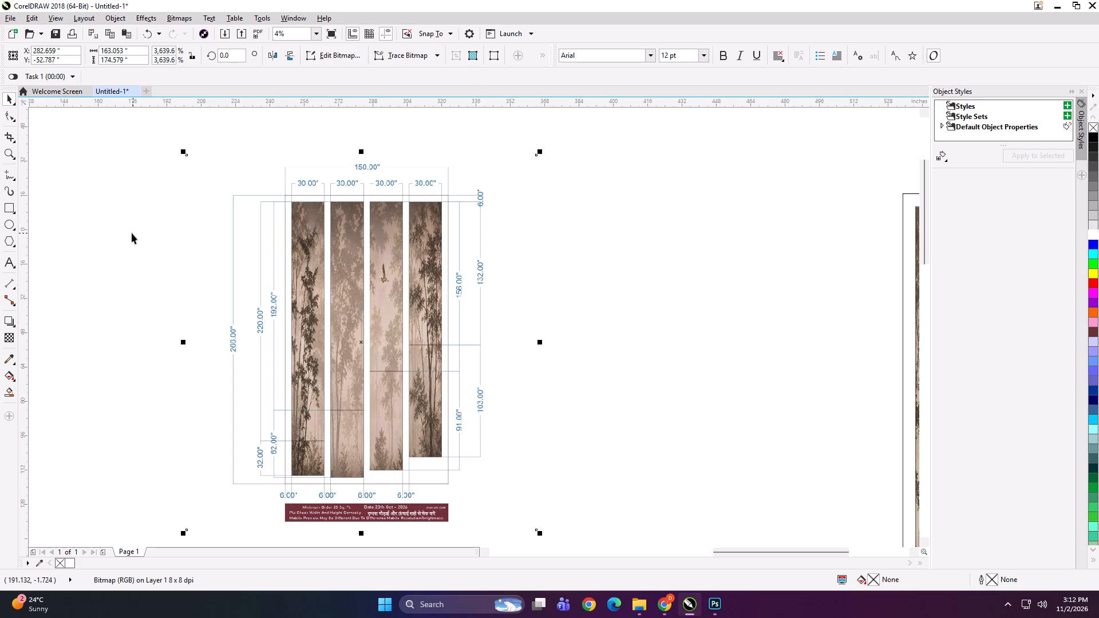
pyautogui.click(132, 233)
pyautogui.click(305, 280)
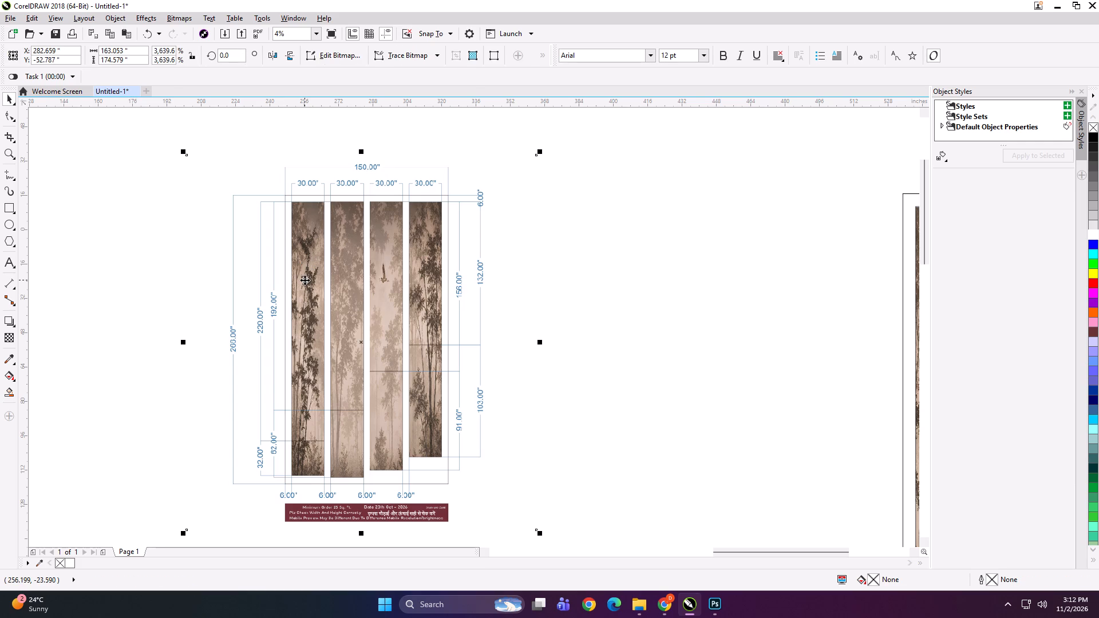
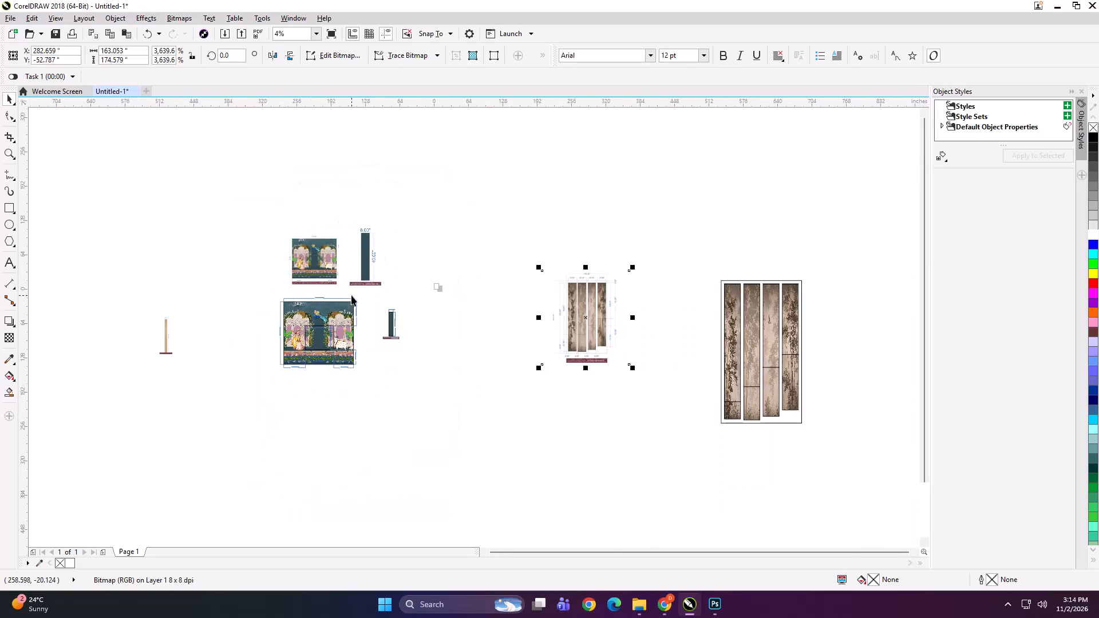
# Move the dimensioned four-panel forest mural reference bitmap close beside the large framed four-panel mural, slightly lower than before.
pyautogui.click(597, 215)
pyautogui.moveTo(598, 312); pyautogui.dragTo(674, 319)
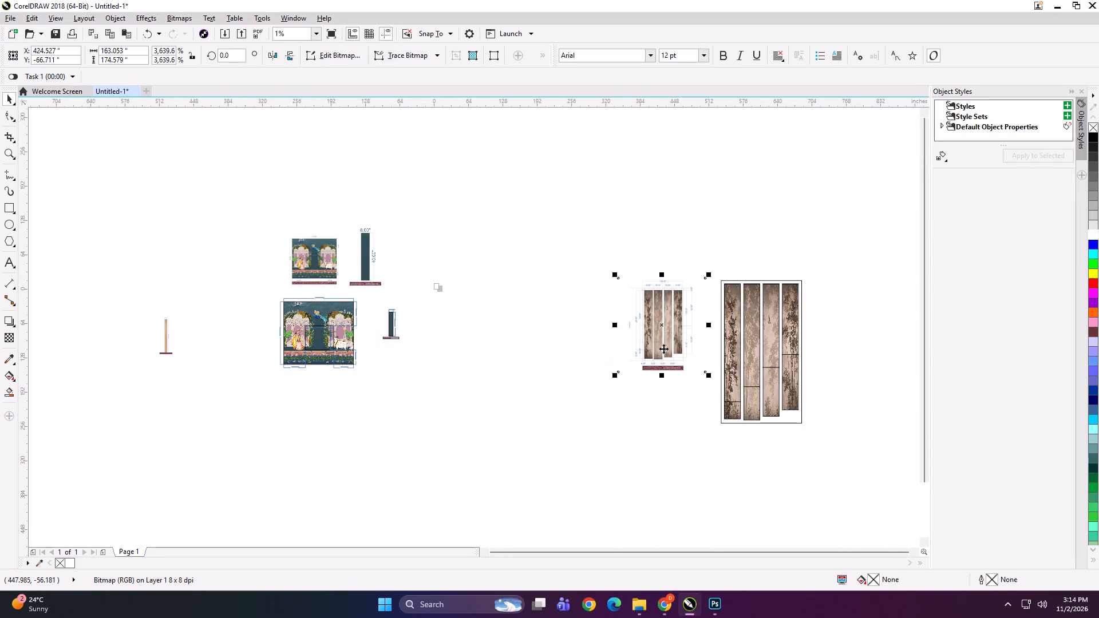
pyautogui.moveTo(657, 346); pyautogui.dragTo(665, 363)
pyautogui.click(614, 250)
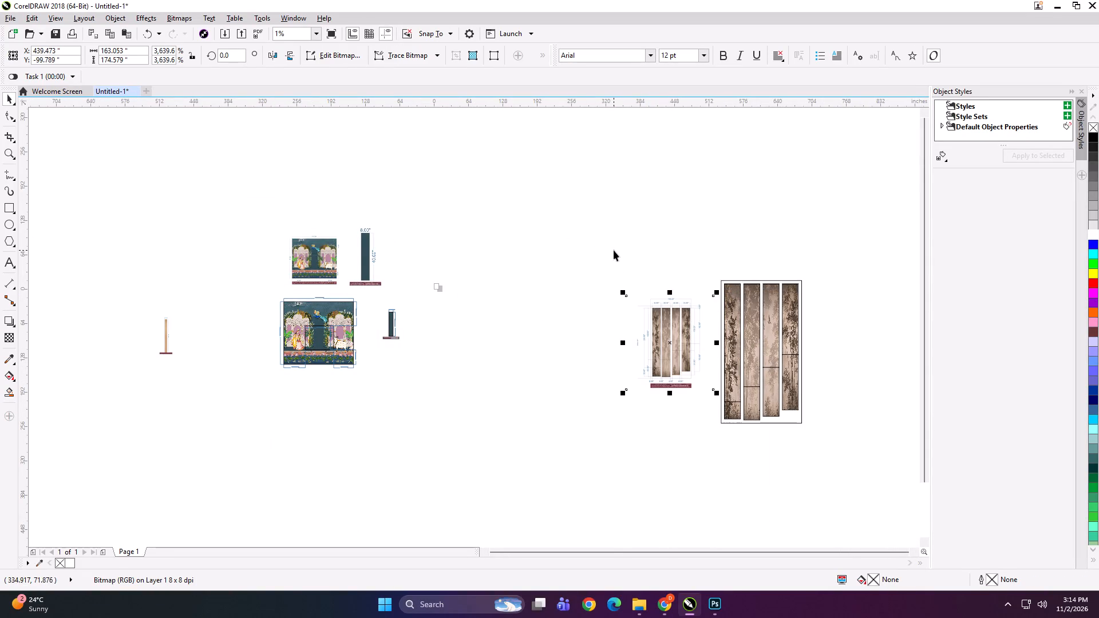
# Select the dimensioned reference bitmap together with all pieces of the large framed four-panel forest mural.
pyautogui.moveTo(584, 230); pyautogui.dragTo(829, 495)
pyautogui.scroll(-1, 760, 347)
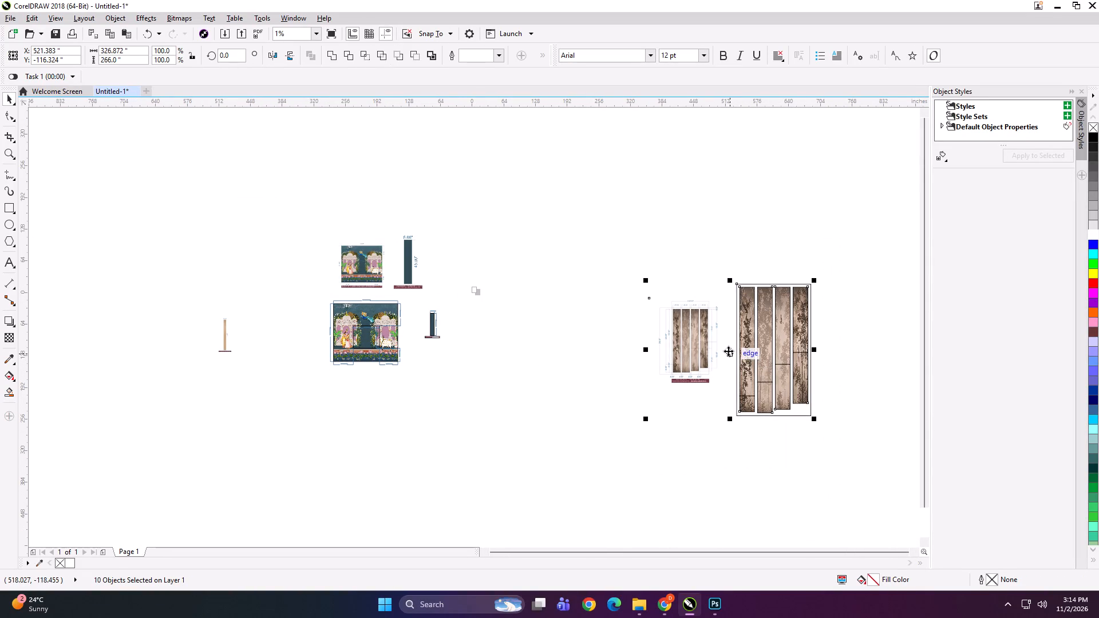
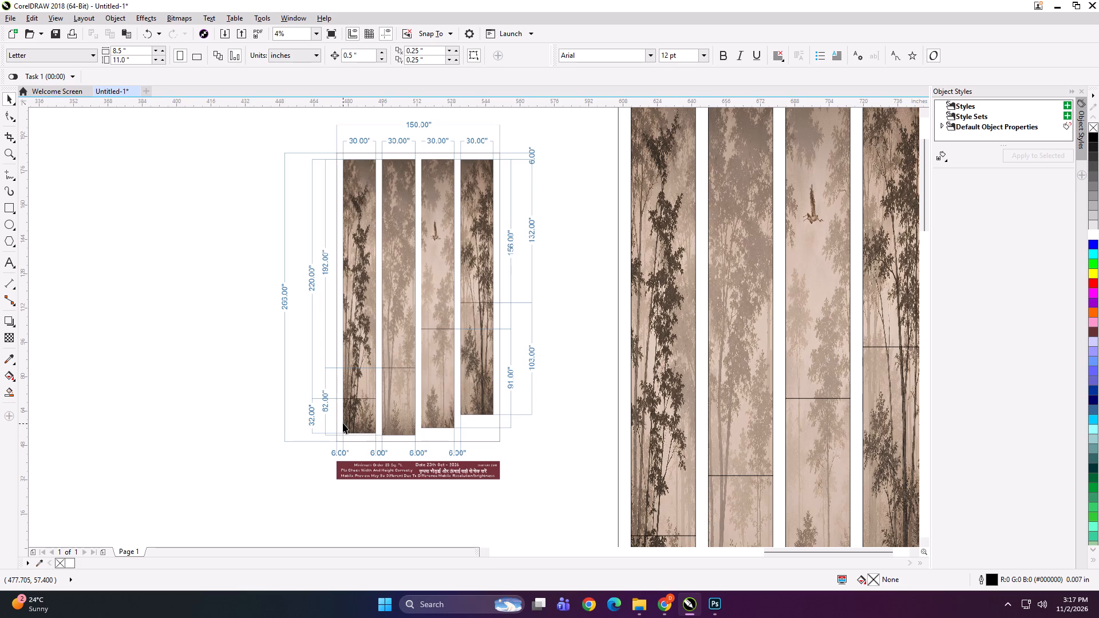
# Compare the dimensioned reference bitmap with the panel pieces and split lines of the large four-panel forest mural.
pyautogui.scroll(-1, 185, 304)
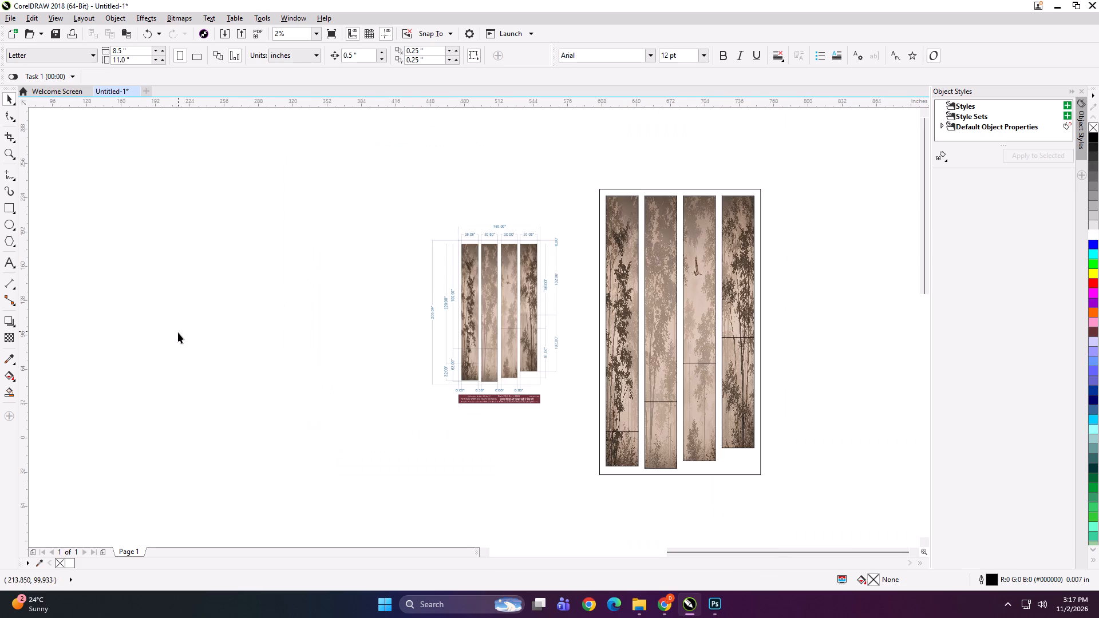
pyautogui.scroll(1, 717, 283)
pyautogui.scroll(-1, 455, 274)
pyautogui.click(654, 185)
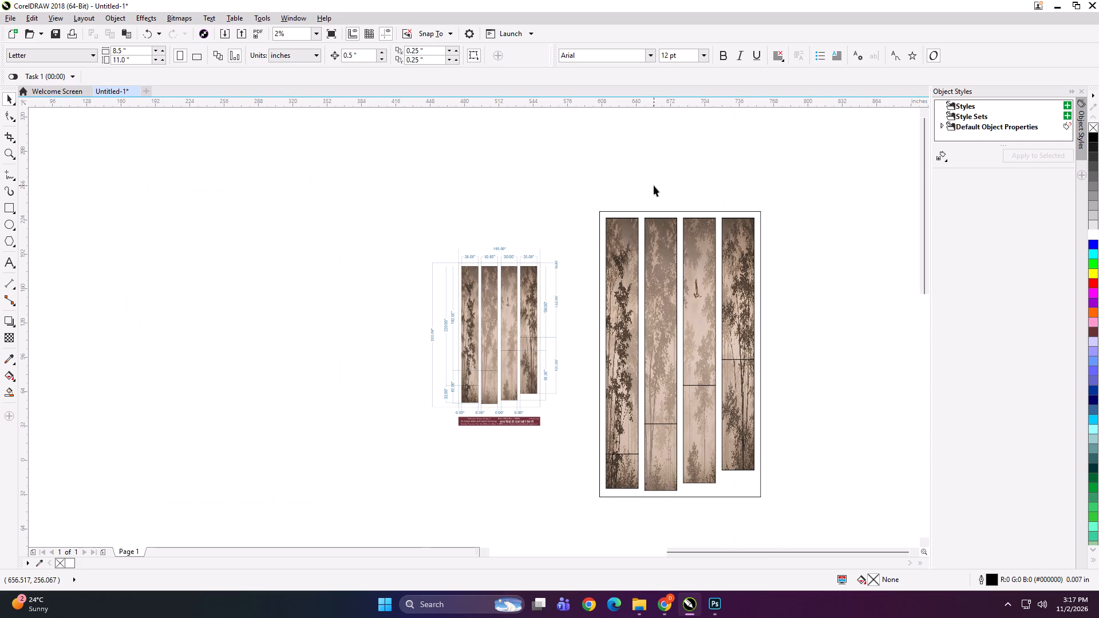
pyautogui.click(654, 185)
pyautogui.click(656, 226)
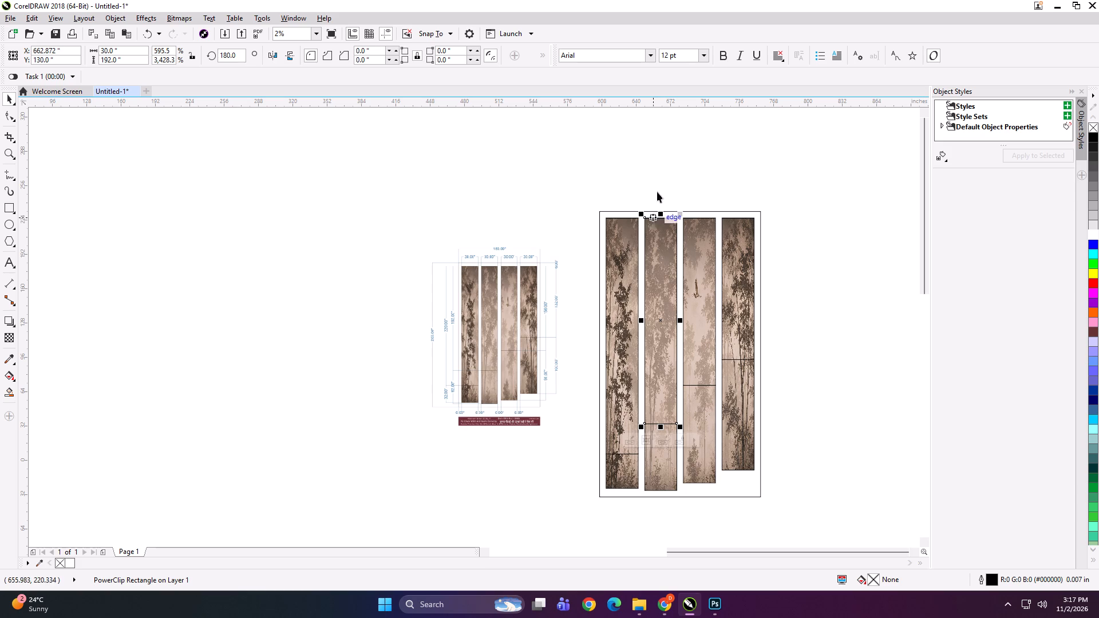
pyautogui.click(689, 148)
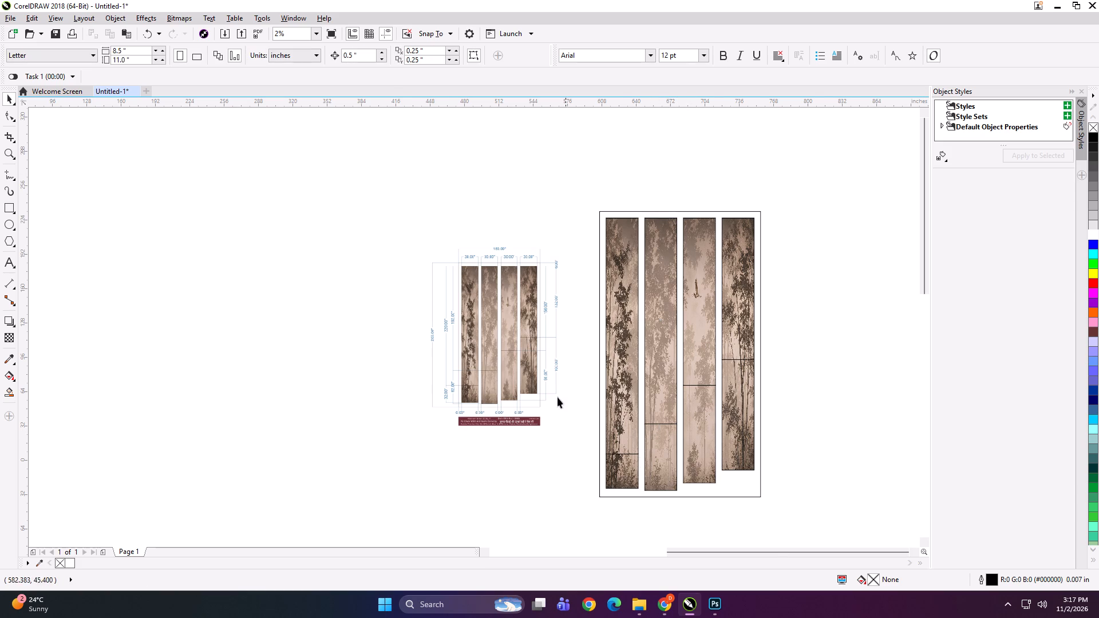
pyautogui.scroll(1, 525, 348)
pyautogui.scroll(1, 355, 323)
pyautogui.scroll(-1, 432, 272)
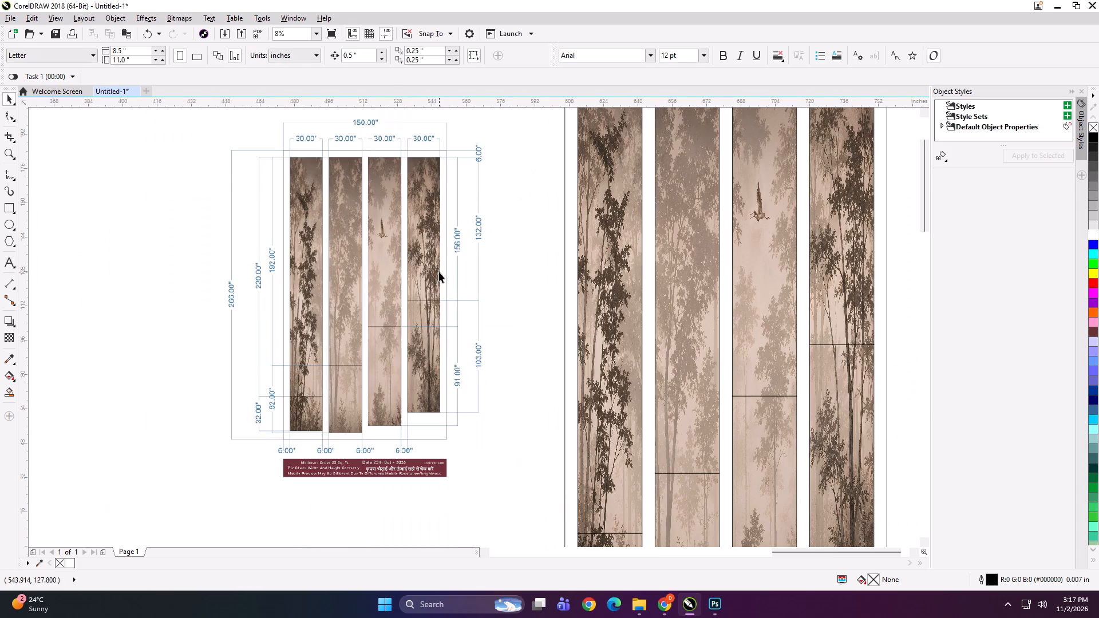
pyautogui.scroll(-1, 371, 268)
pyautogui.scroll(2, 663, 403)
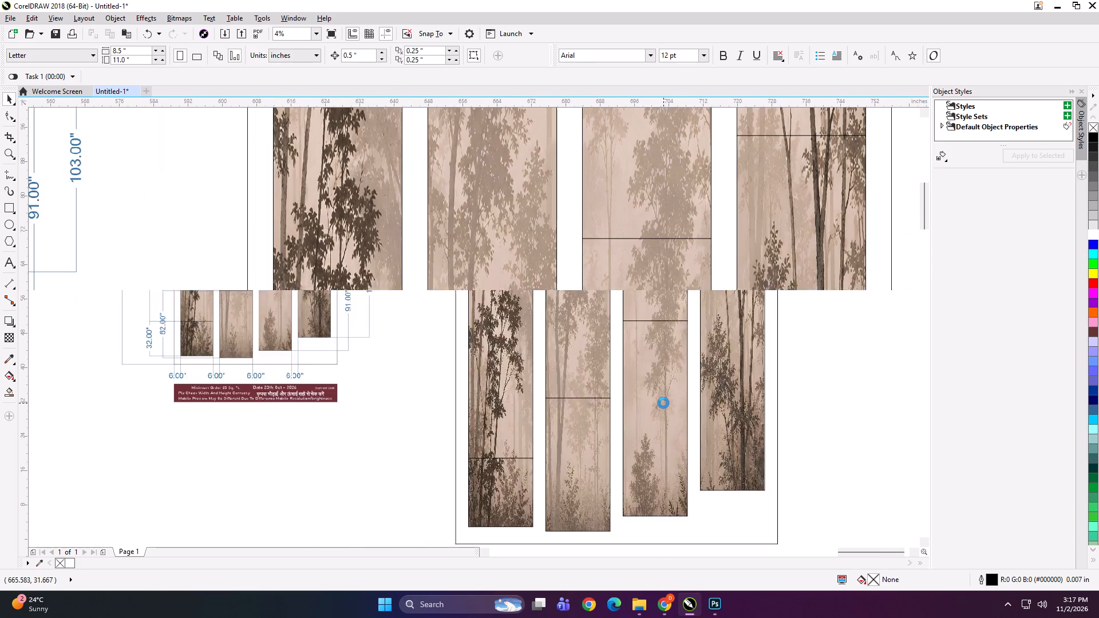
pyautogui.scroll(-1, 524, 315)
pyautogui.scroll(-1, 531, 362)
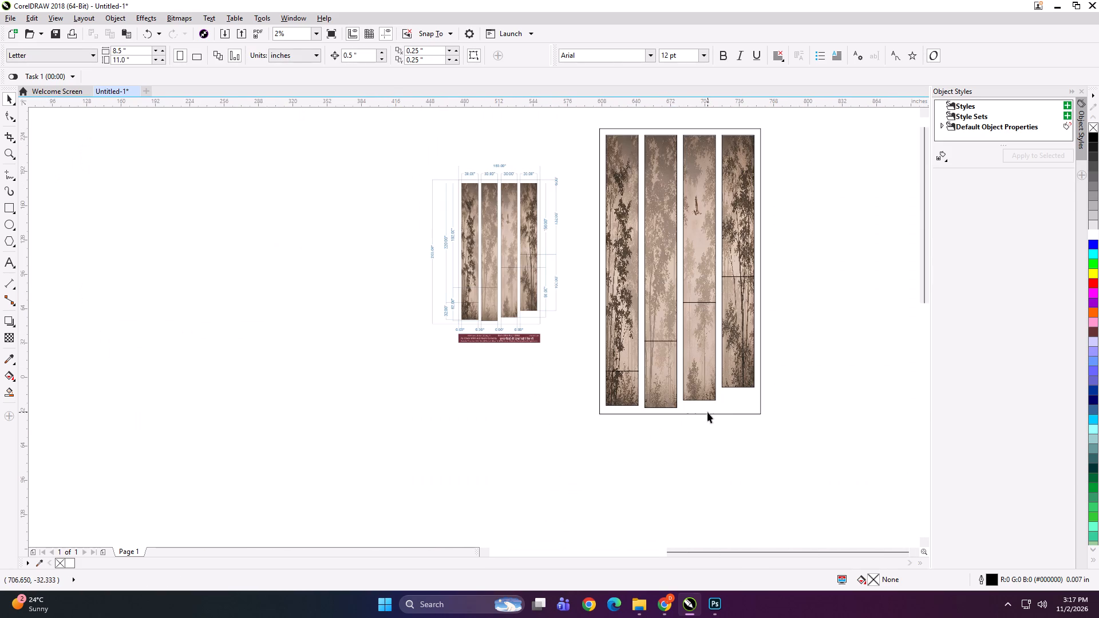
# Delete the outer rectangular frame surrounding the large four-panel forest mural.
pyautogui.moveTo(709, 410); pyautogui.dragTo(643, 459)
pyautogui.press('Delete')
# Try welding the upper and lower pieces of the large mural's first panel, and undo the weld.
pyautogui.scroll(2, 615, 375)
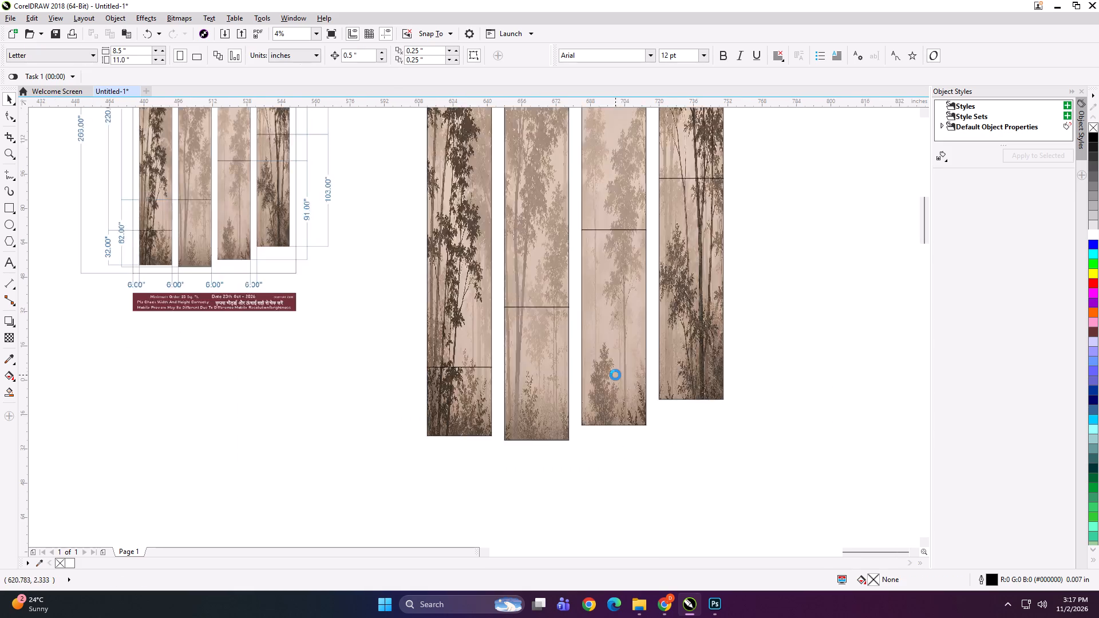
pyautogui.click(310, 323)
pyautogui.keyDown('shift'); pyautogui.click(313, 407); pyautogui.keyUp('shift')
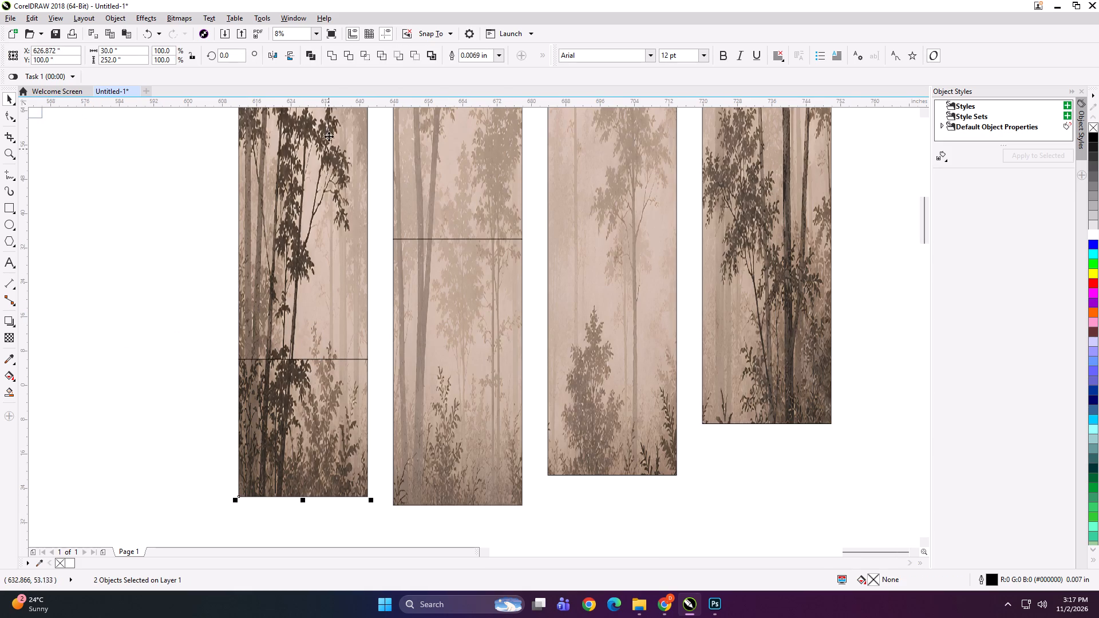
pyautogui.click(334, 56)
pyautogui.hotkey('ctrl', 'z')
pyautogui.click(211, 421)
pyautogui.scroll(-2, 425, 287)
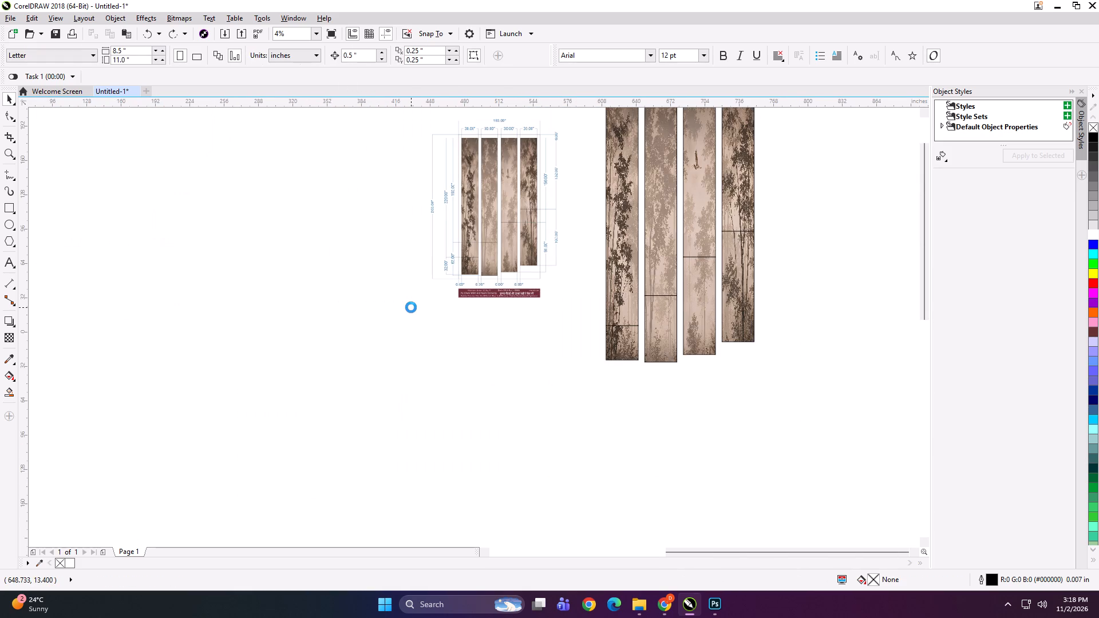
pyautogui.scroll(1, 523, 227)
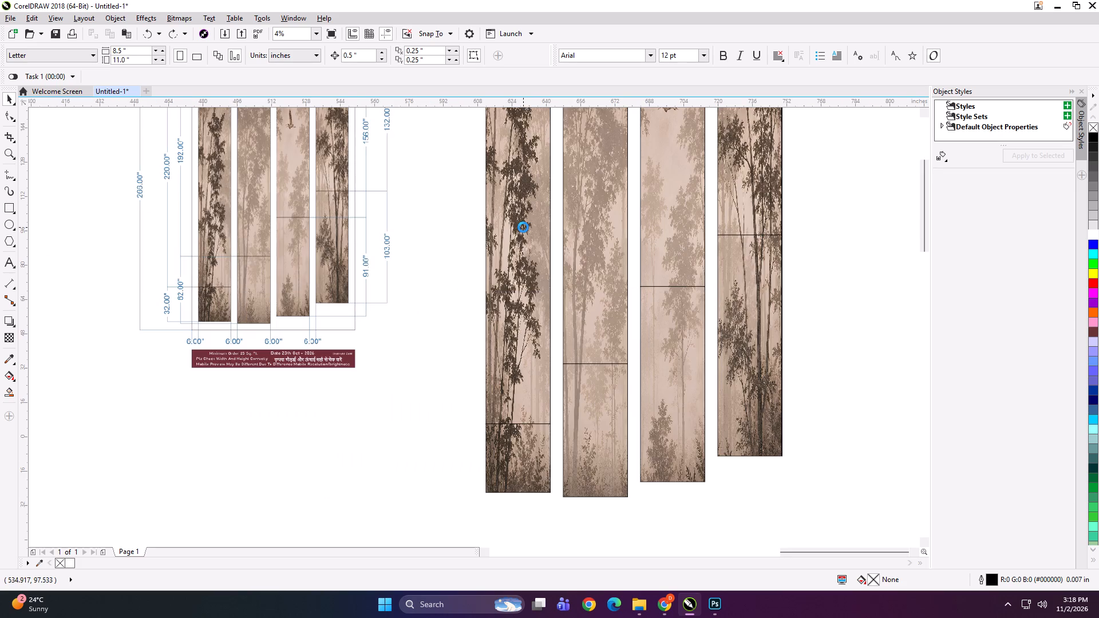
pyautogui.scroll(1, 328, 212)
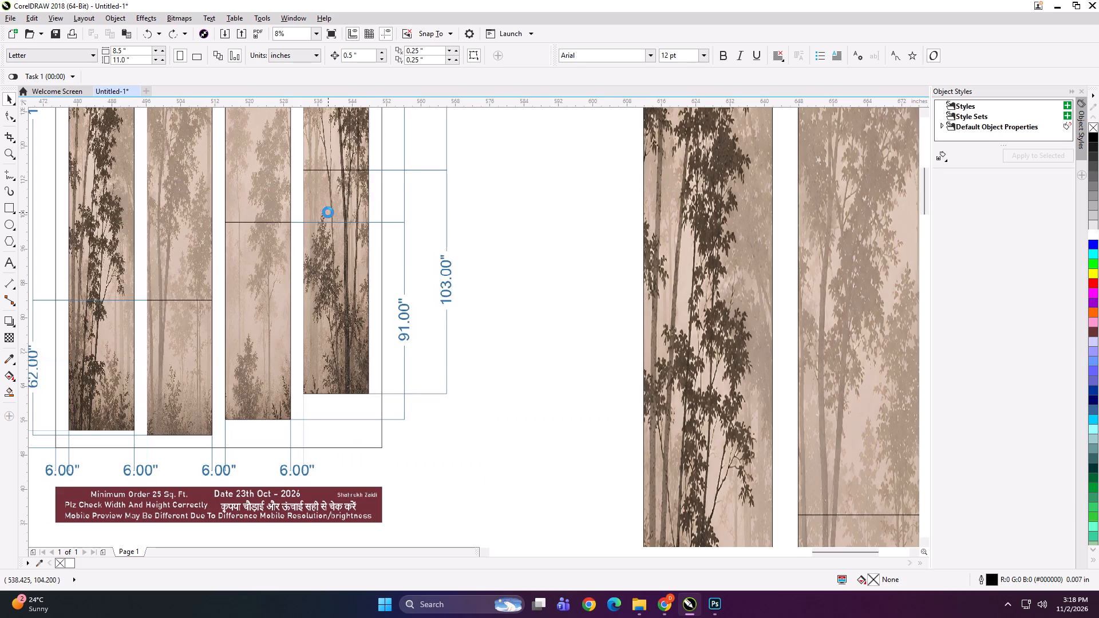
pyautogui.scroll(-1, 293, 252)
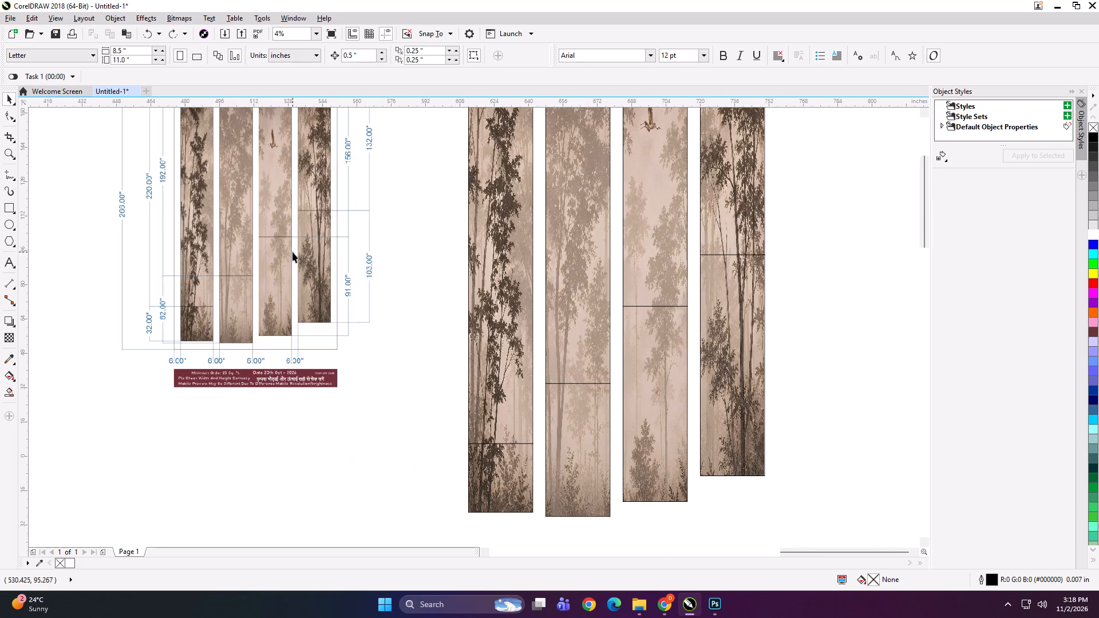
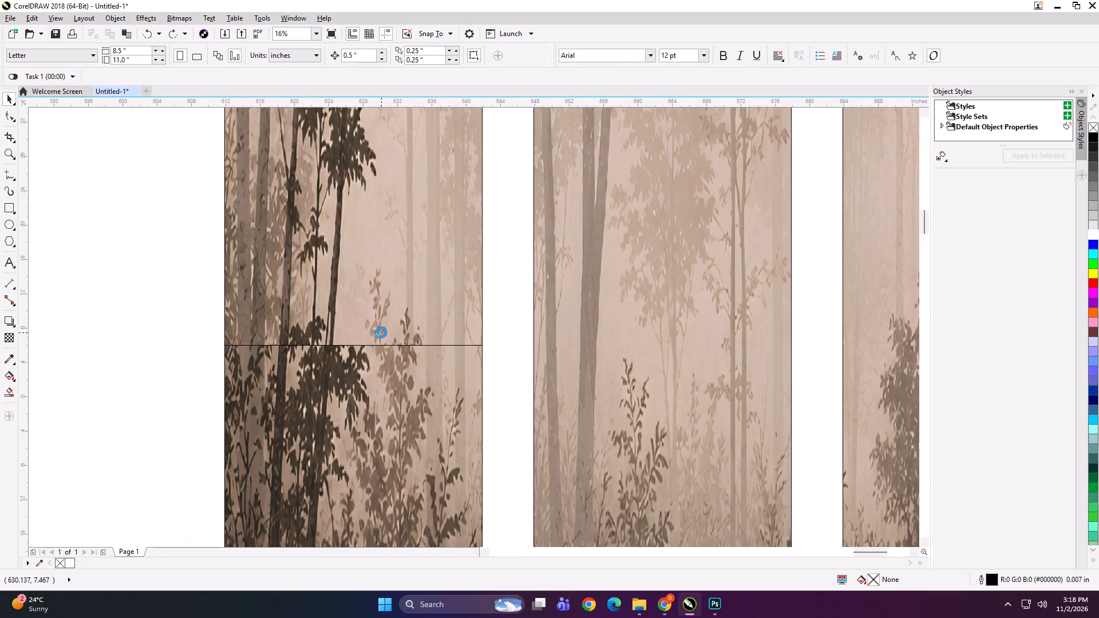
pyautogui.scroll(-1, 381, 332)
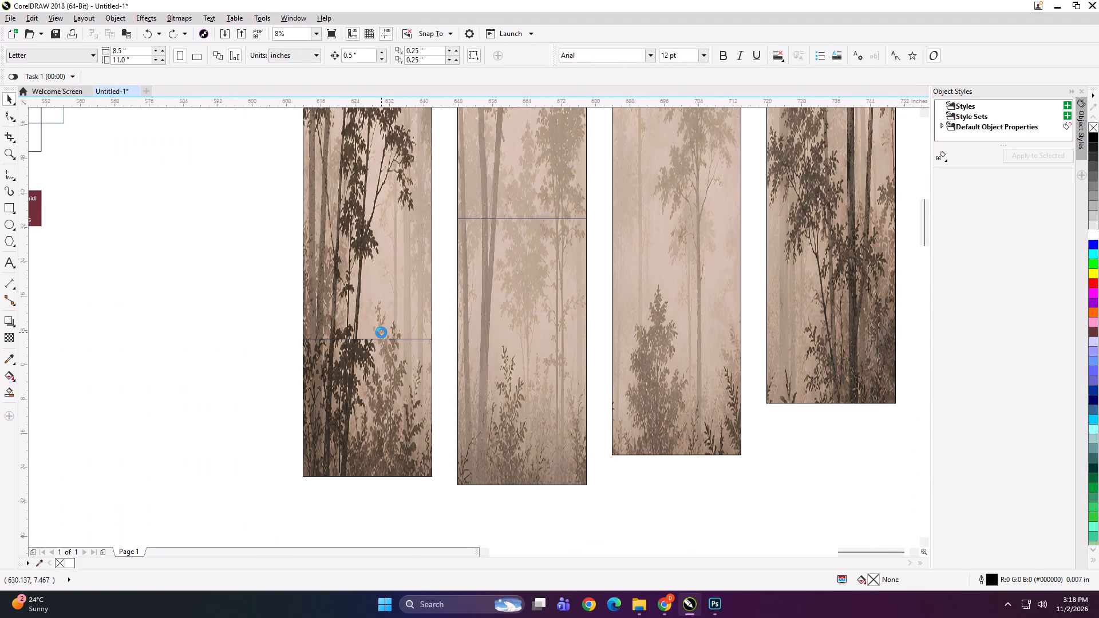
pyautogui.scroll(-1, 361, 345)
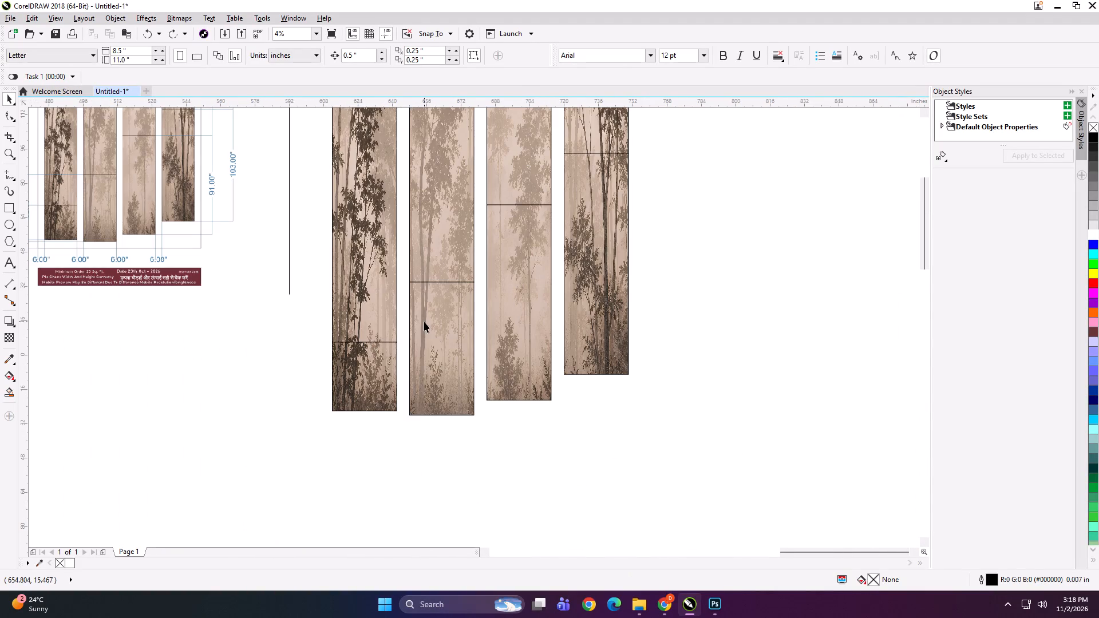
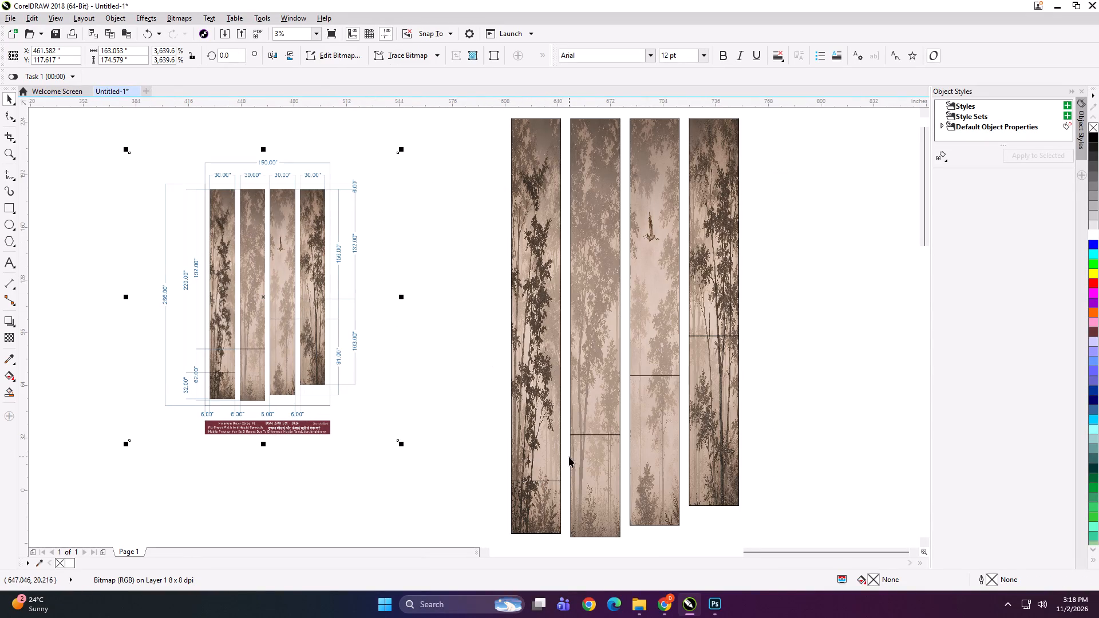
# Compare the split lines on the four enlarged forest panels with those in the dimensioned preview drawing.
pyautogui.scroll(1, 171, 363)
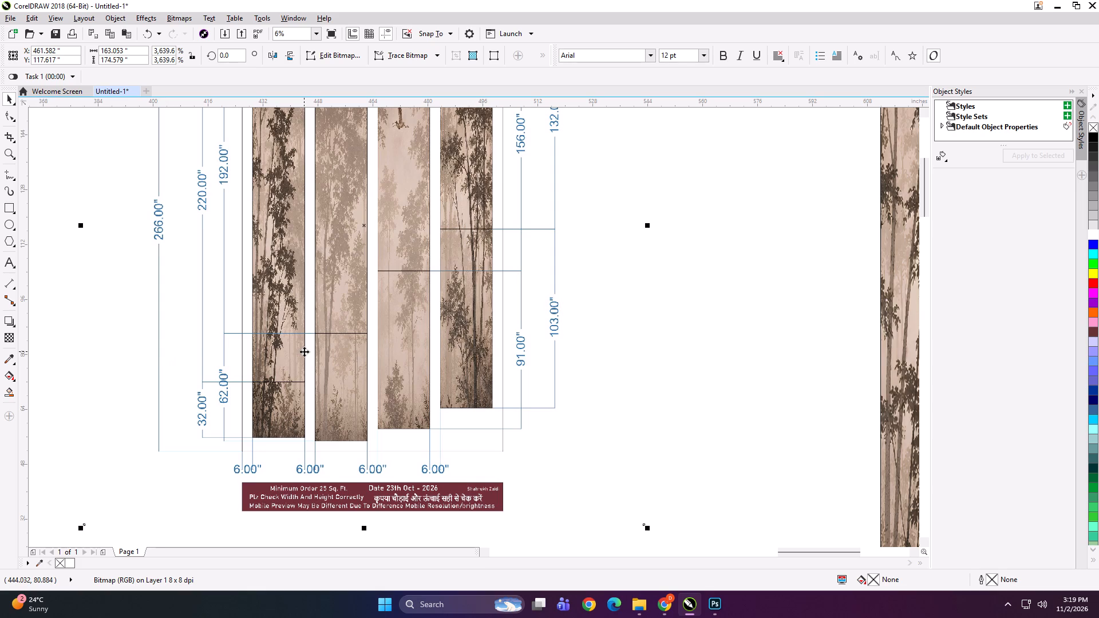
pyautogui.scroll(-1, 304, 351)
pyautogui.scroll(1, 304, 351)
pyautogui.scroll(-1, 304, 351)
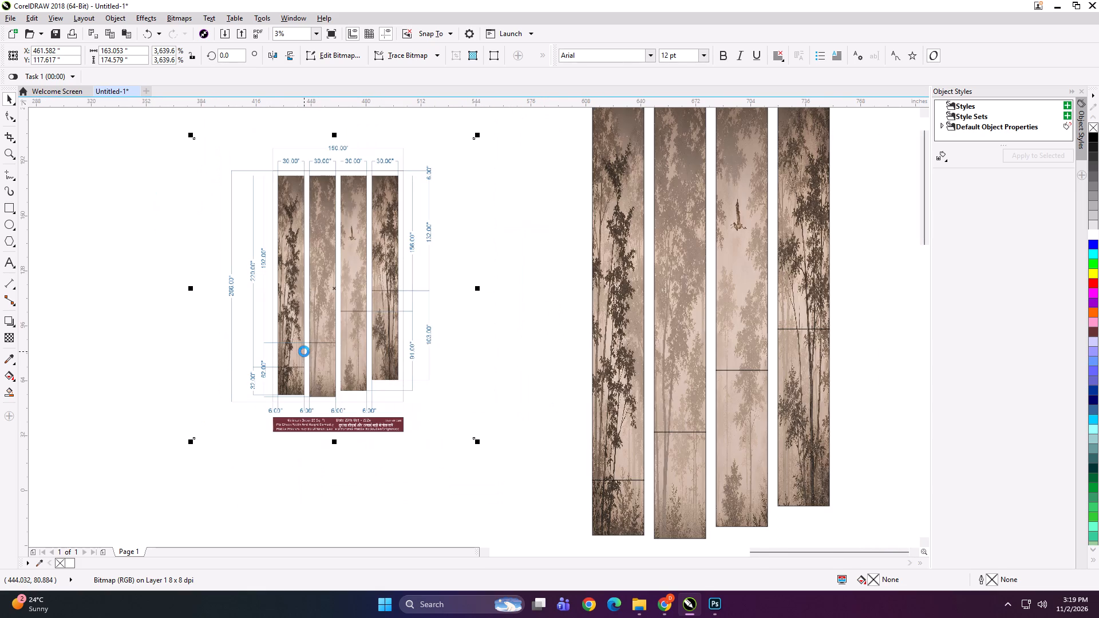
pyautogui.scroll(-1, 304, 323)
pyautogui.click(710, 446)
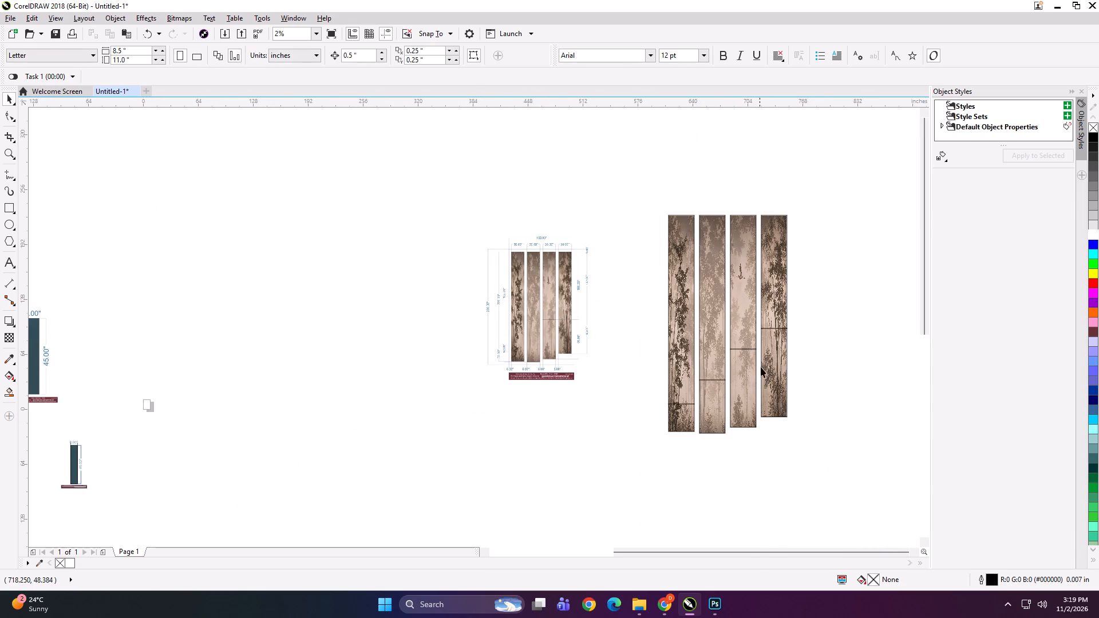
pyautogui.scroll(2, 554, 328)
pyautogui.scroll(1, 338, 297)
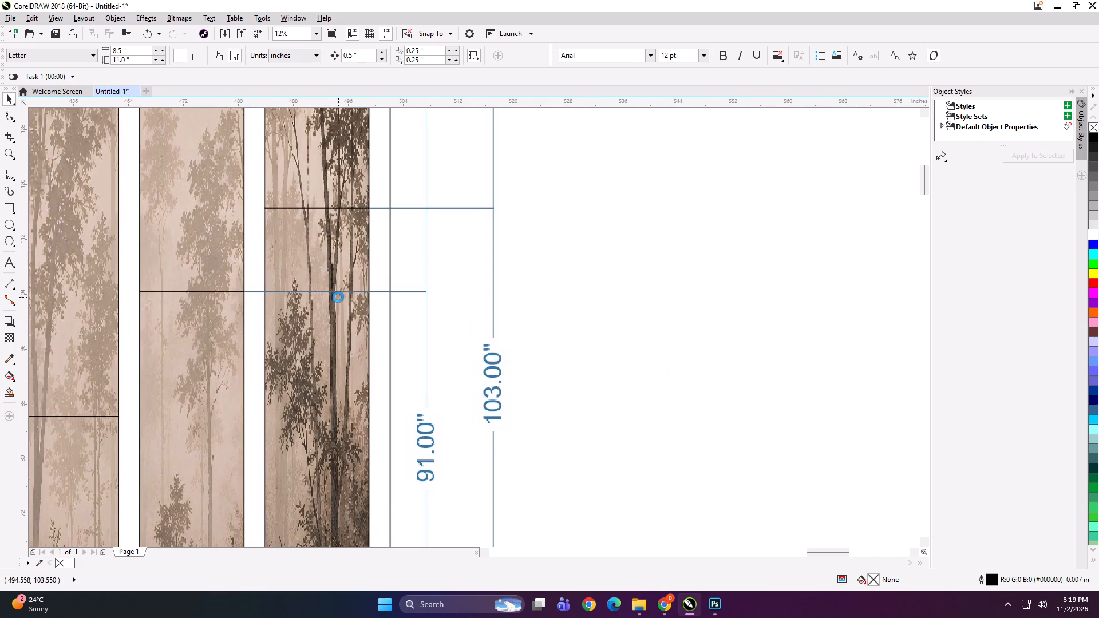
pyautogui.scroll(-2, 254, 263)
pyautogui.scroll(2, 505, 451)
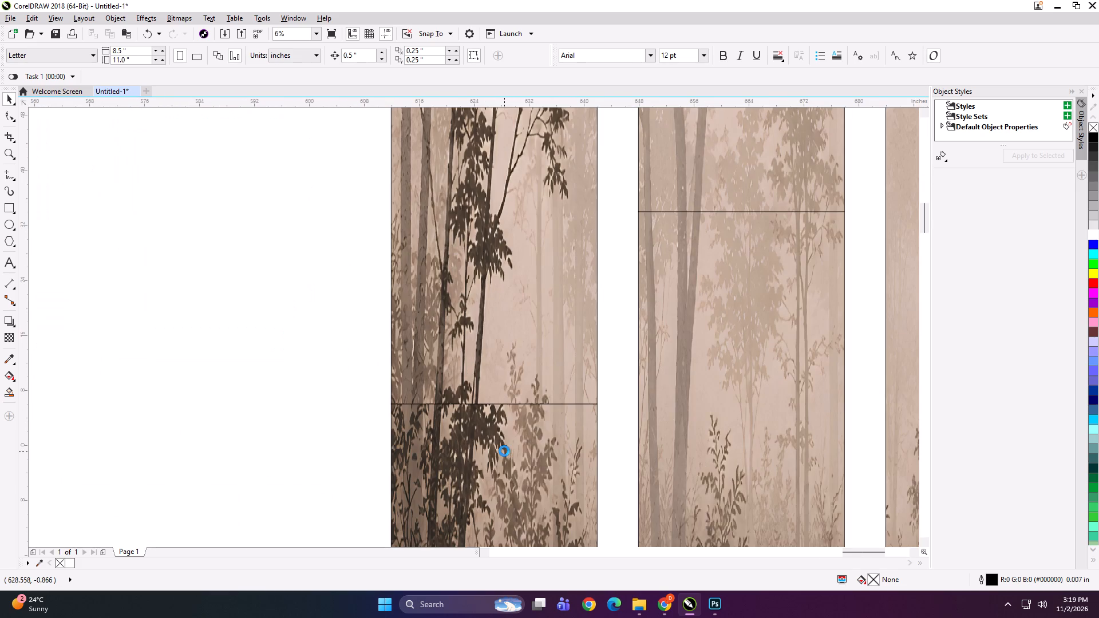
pyautogui.scroll(-1, 496, 411)
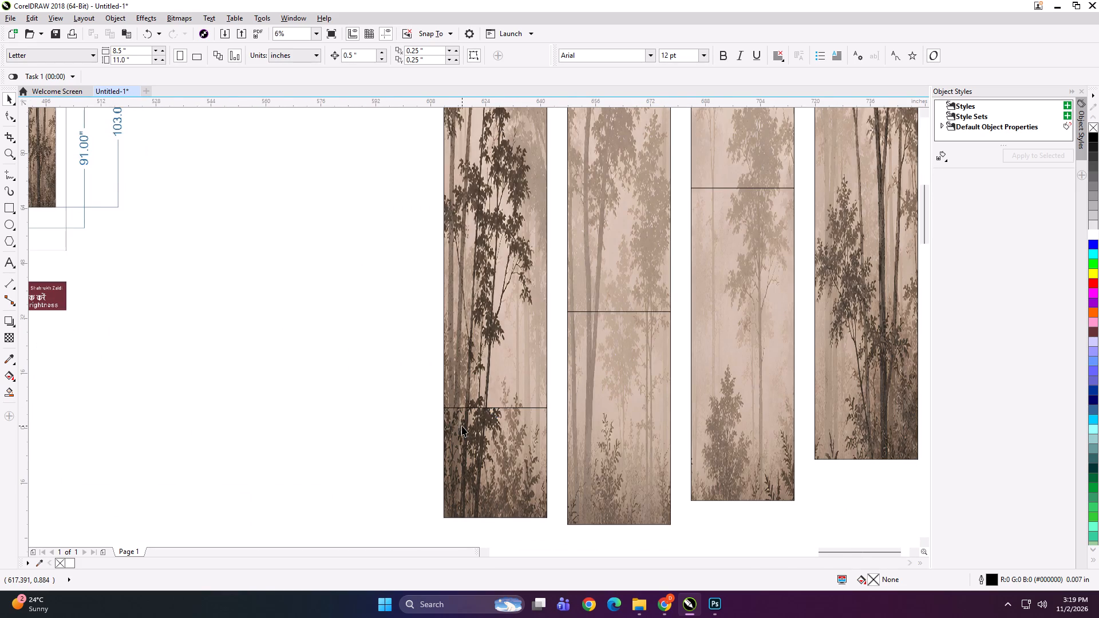
pyautogui.scroll(-2, 462, 426)
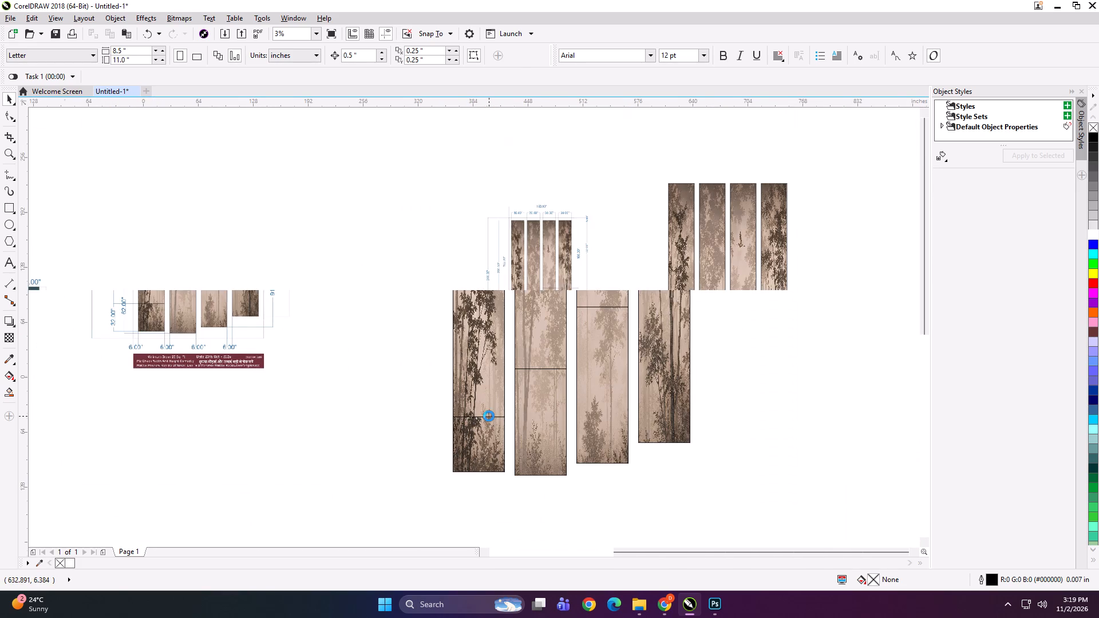
# Group the two pieces of the first forest panel and create an export folder 150x266 inside wall paradise's New folder.
pyautogui.moveTo(701, 163); pyautogui.dragTo(619, 449)
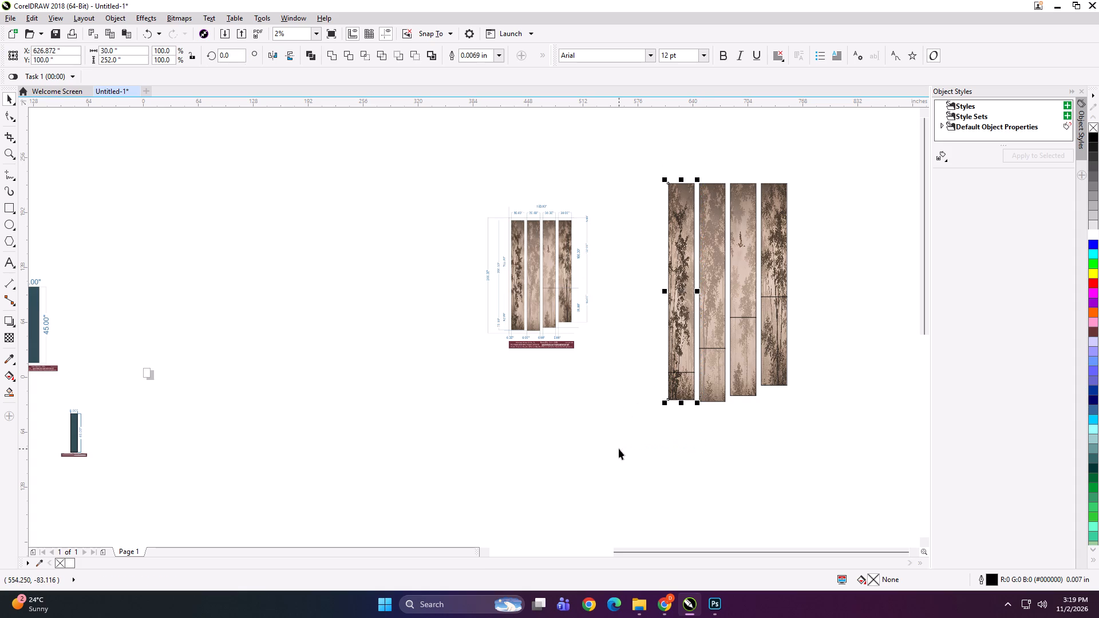
pyautogui.hotkey('ctrl', 'g')
pyautogui.hotkey('ctrl', 'e')
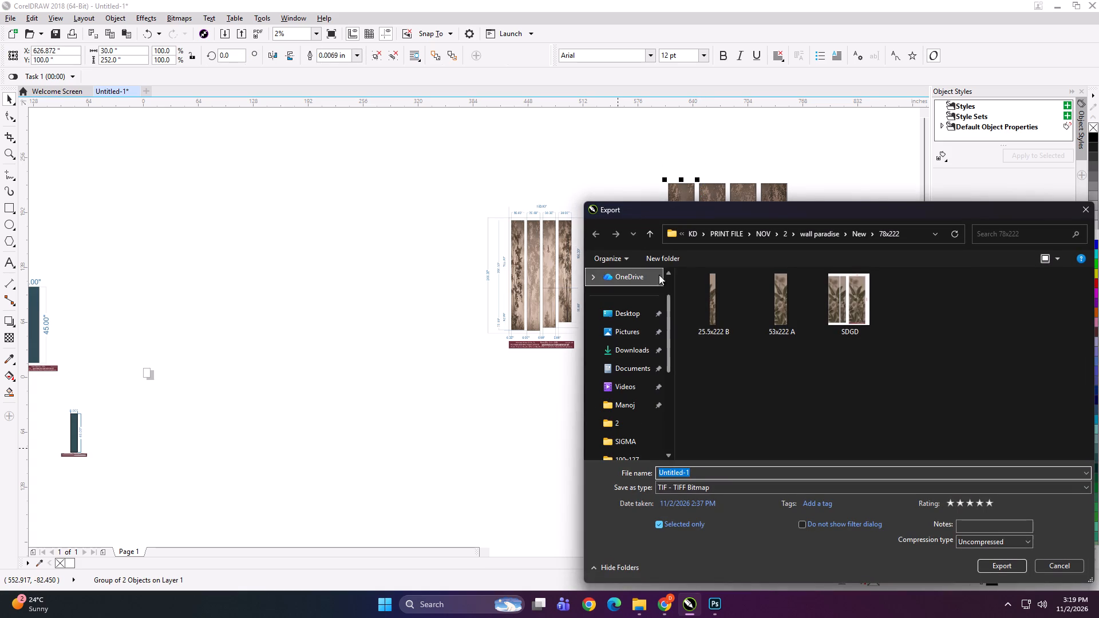
pyautogui.click(650, 232)
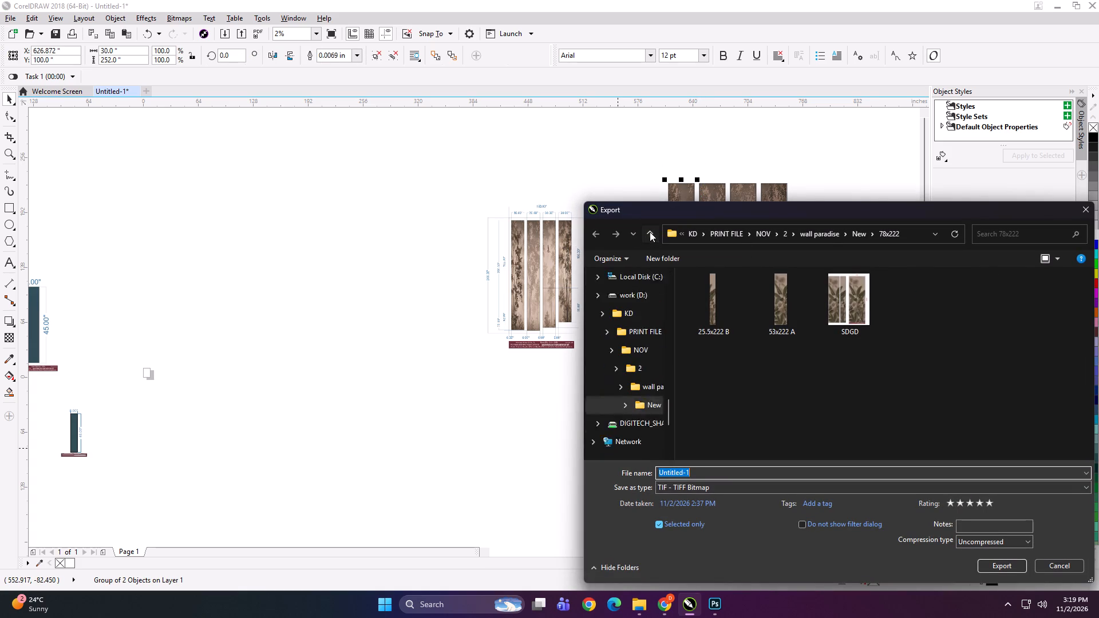
pyautogui.click(659, 262)
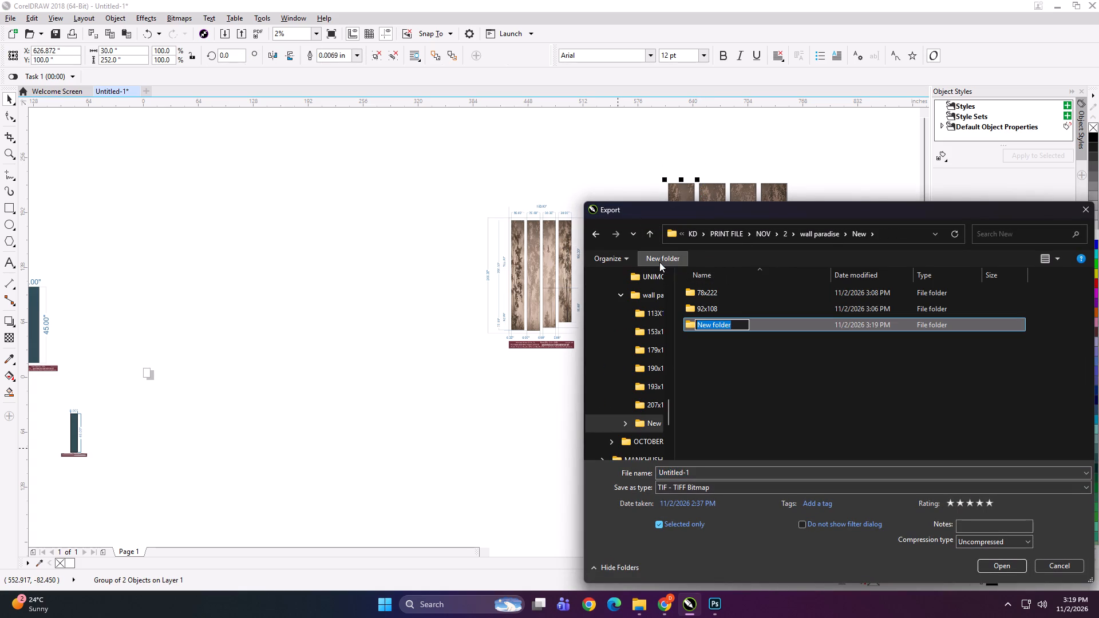
pyautogui.write('10x26')
pyautogui.press('Return')
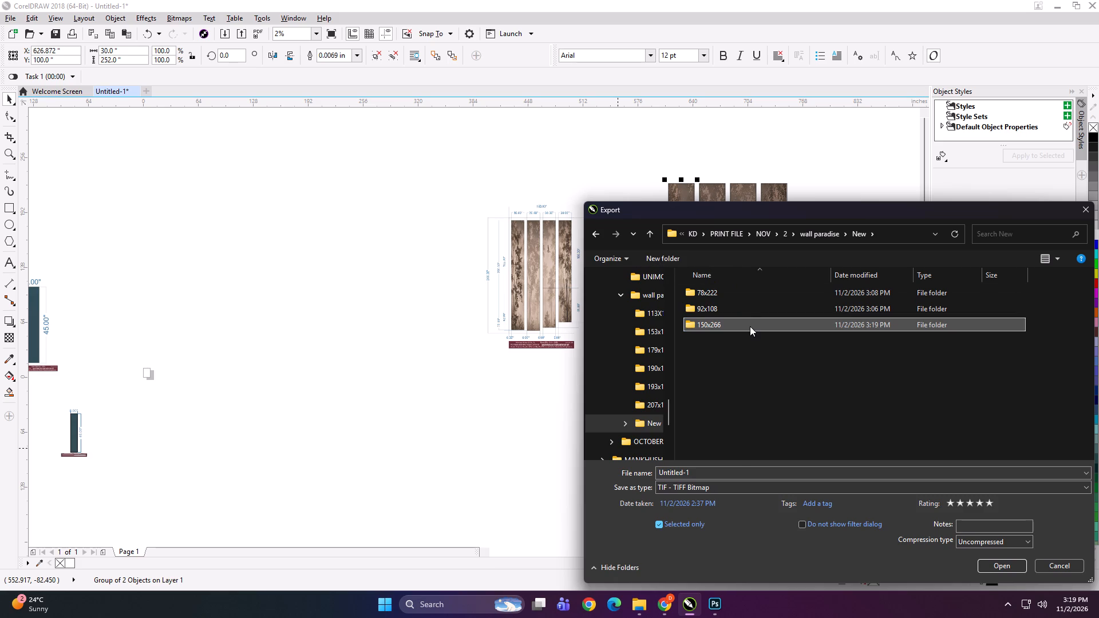
# Export the grouped first forest panel into the 150x266 folder as a TIFF named 30x252 A.
pyautogui.doubleClick(750, 326)
pyautogui.click(714, 473)
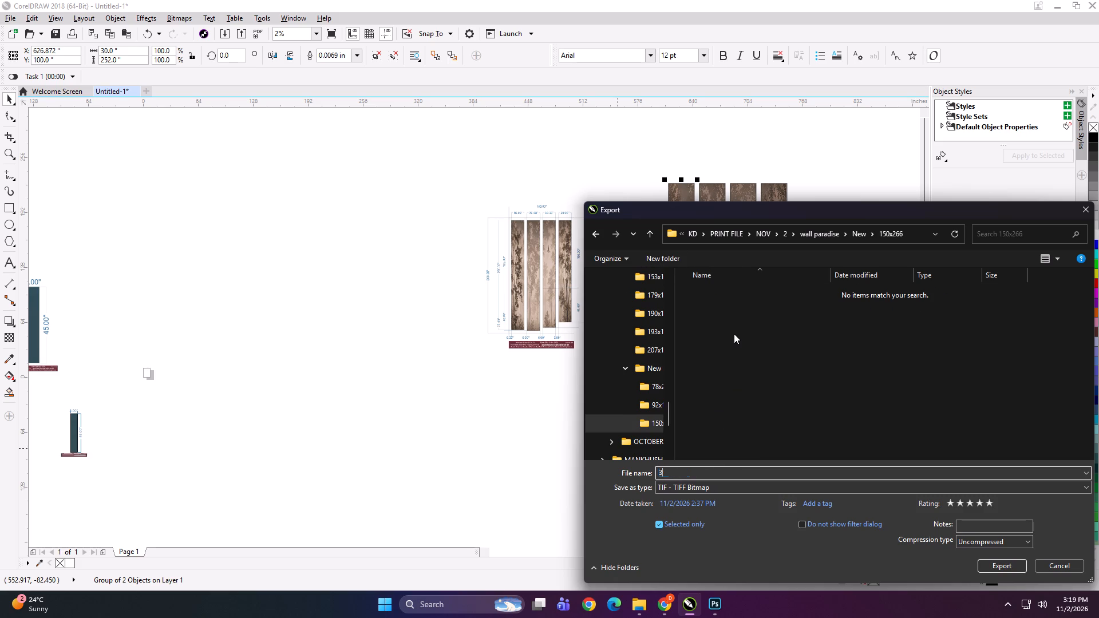
pyautogui.write('x252 A')
pyautogui.press('Return')
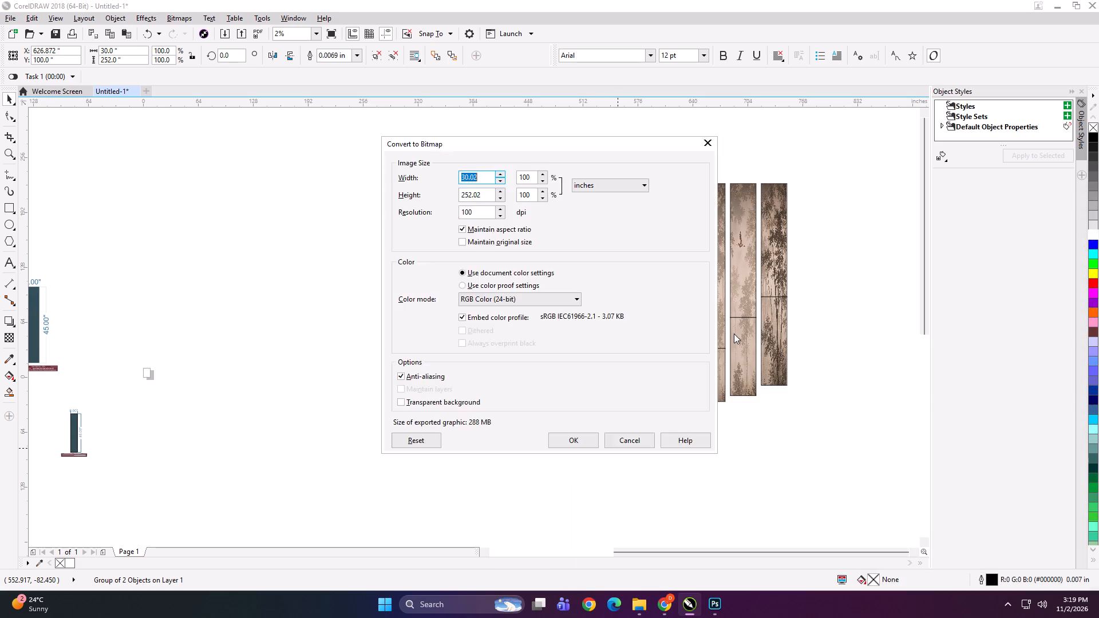
pyautogui.press('Return')
# Group the second forest panel's pieces and export them to the 150x266 folder as a TIFF named 30x254 B.
pyautogui.moveTo(691, 144); pyautogui.dragTo(735, 425)
pyautogui.hotkey('ctrl', 'g')
pyautogui.hotkey('ctrl', 'e')
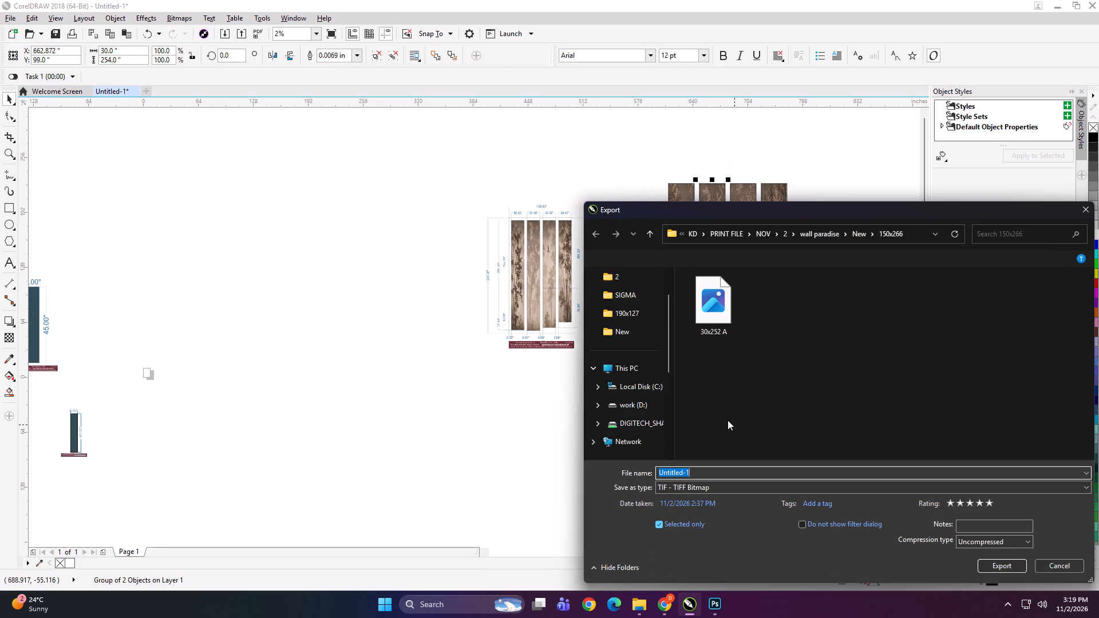
pyautogui.write('3x254')
pyautogui.press('space')
pyautogui.press('b')
pyautogui.press('Return')
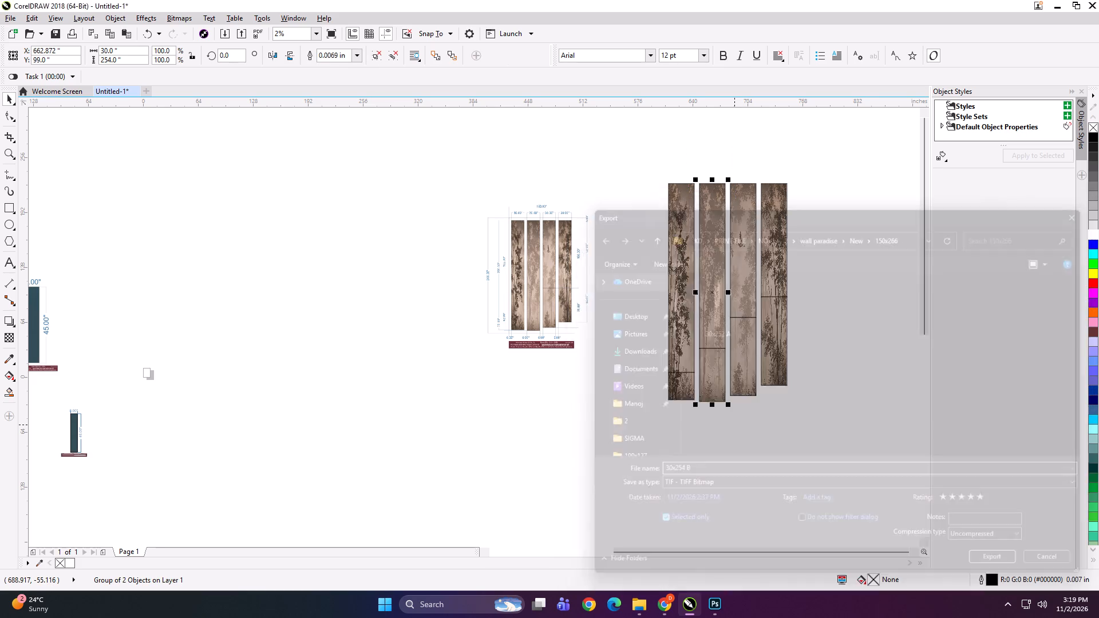
pyautogui.press('Return')
# Group the third forest panel's pieces and export them to the 150x266 folder as a TIFF named 30x247 C.
pyautogui.moveTo(724, 169); pyautogui.dragTo(764, 405)
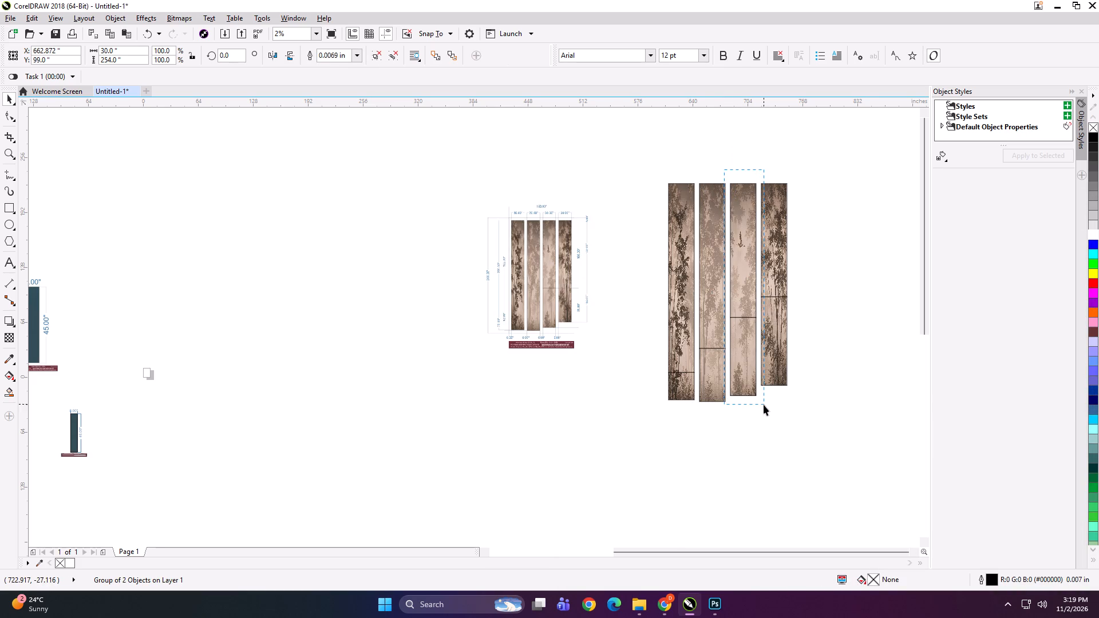
pyautogui.moveTo(764, 405); pyautogui.dragTo(764, 406)
pyautogui.hotkey('ctrl', 'g')
pyautogui.hotkey('ctrl', 'e')
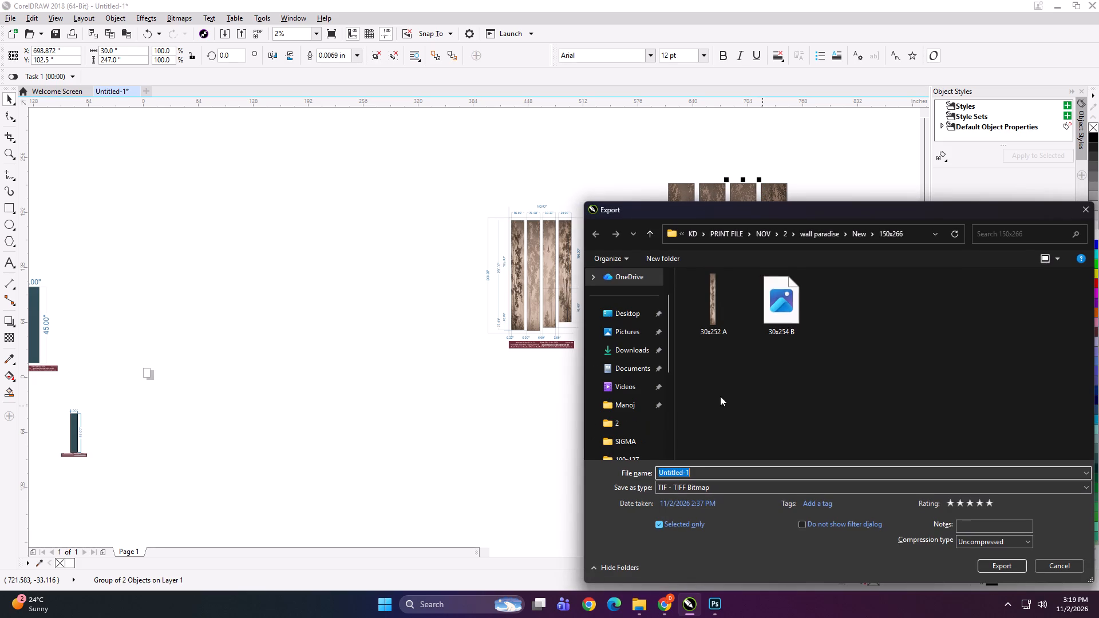
pyautogui.write('30x247 C')
pyautogui.press('Return')
pyautogui.press('Return')
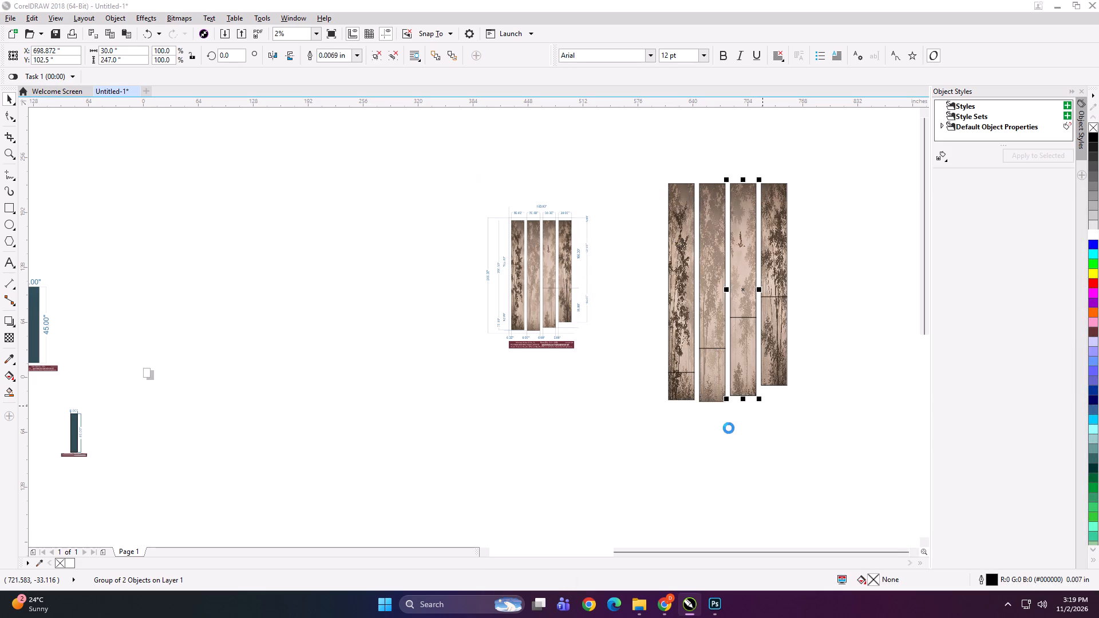
# Group the fourth forest panel's pieces and export them to the 150x266 folder as a TIFF named 30x235 D.
pyautogui.moveTo(754, 160); pyautogui.dragTo(815, 402)
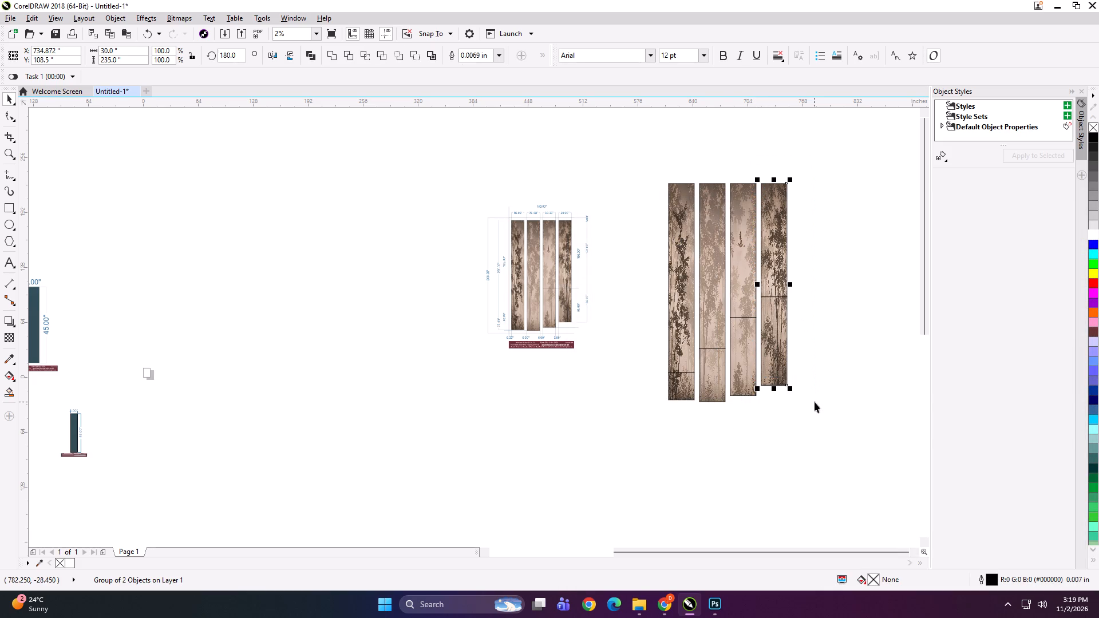
pyautogui.hotkey('ctrl', 'g')
pyautogui.hotkey('ctrl', 'e')
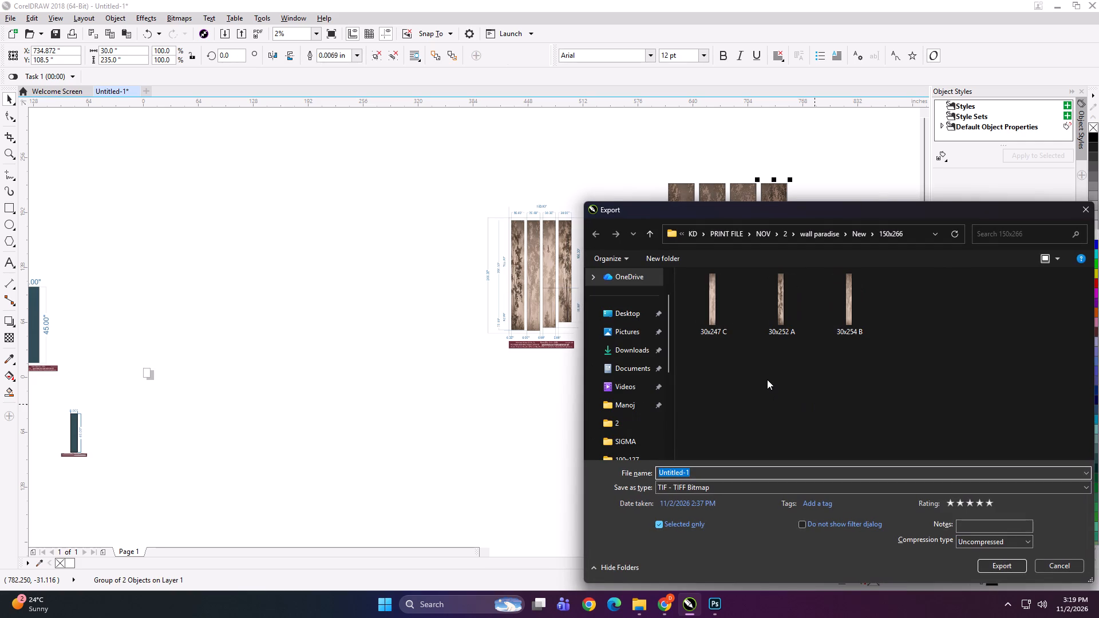
pyautogui.hotkey('shift', 'x')
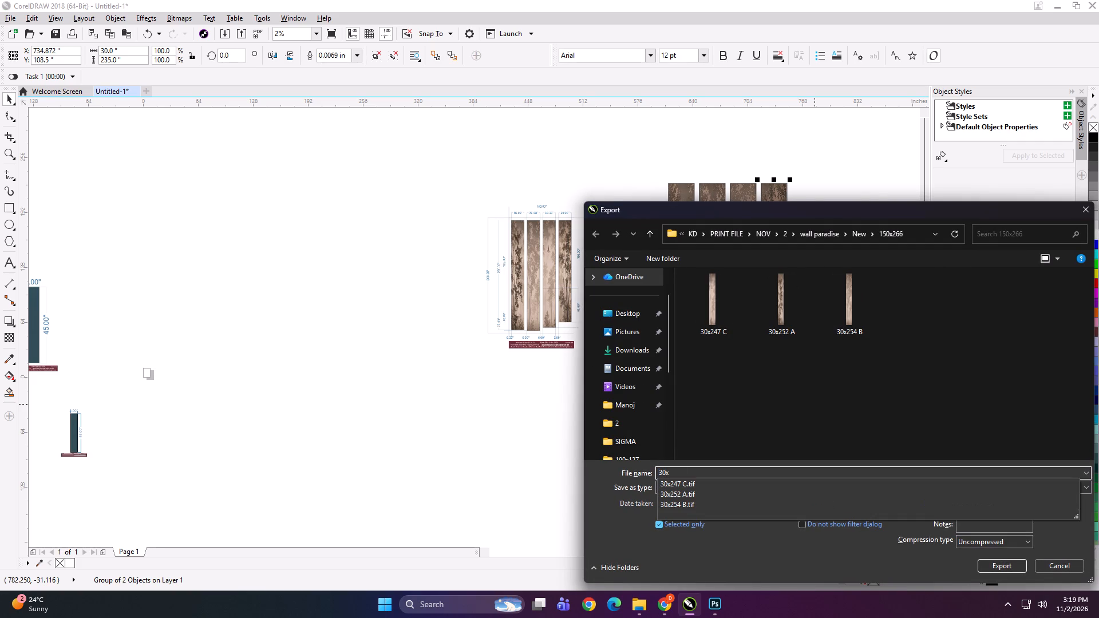
pyautogui.press('3')
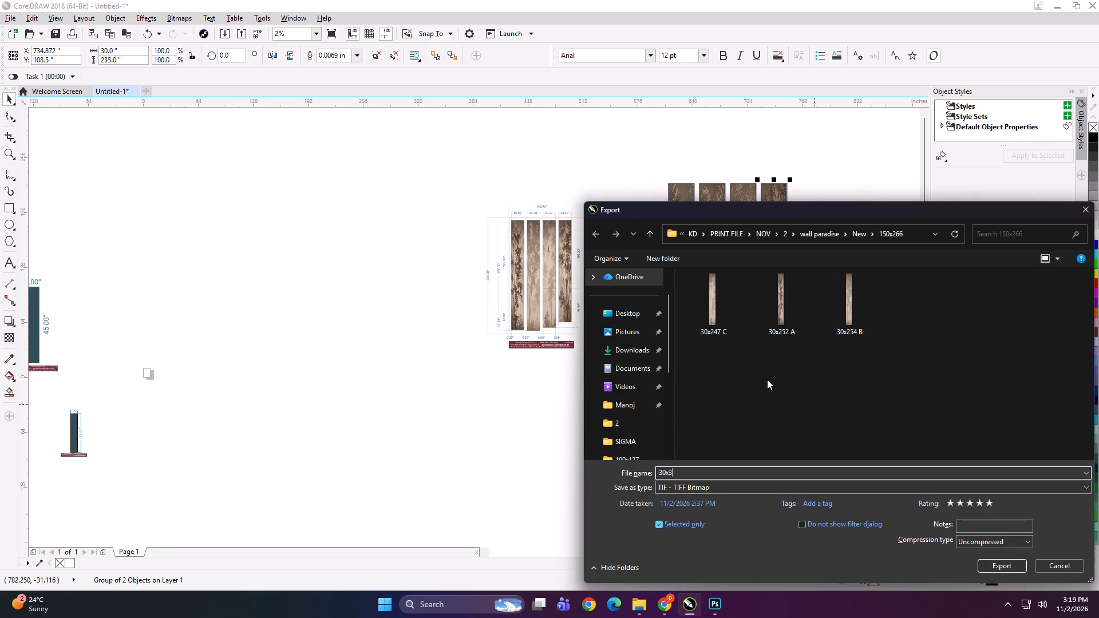
pyautogui.press('BackSpace')
pyautogui.write('235 D')
pyautogui.press('Return')
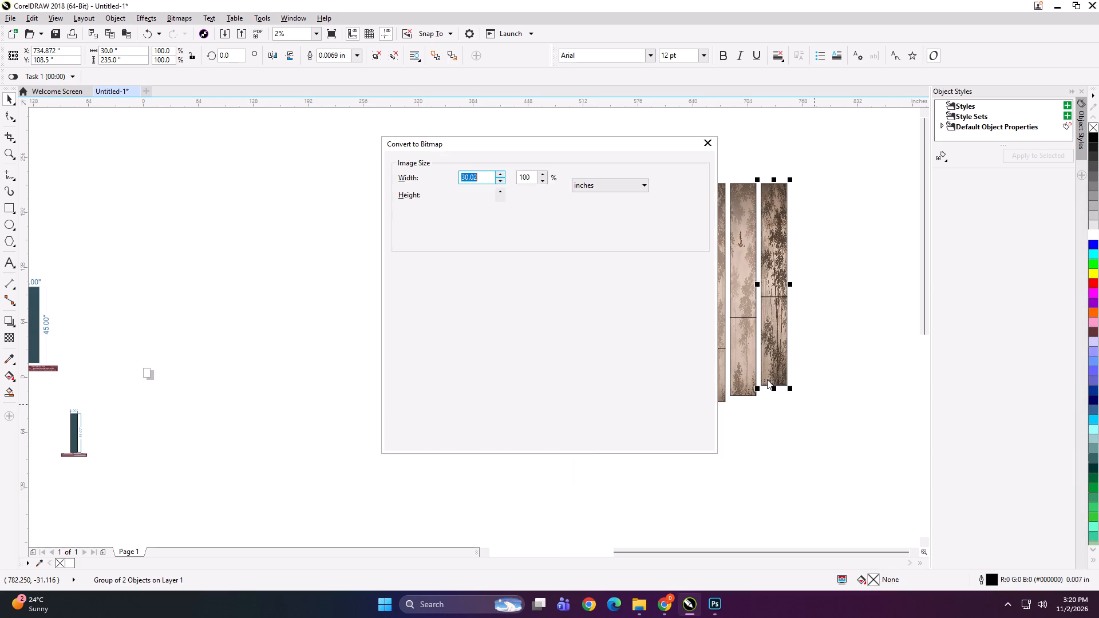
pyautogui.press('Return')
# Scale the four panels down to about 73 x 134 inches beside the dimensioned drawing and group them with it.
pyautogui.moveTo(829, 139); pyautogui.dragTo(650, 431)
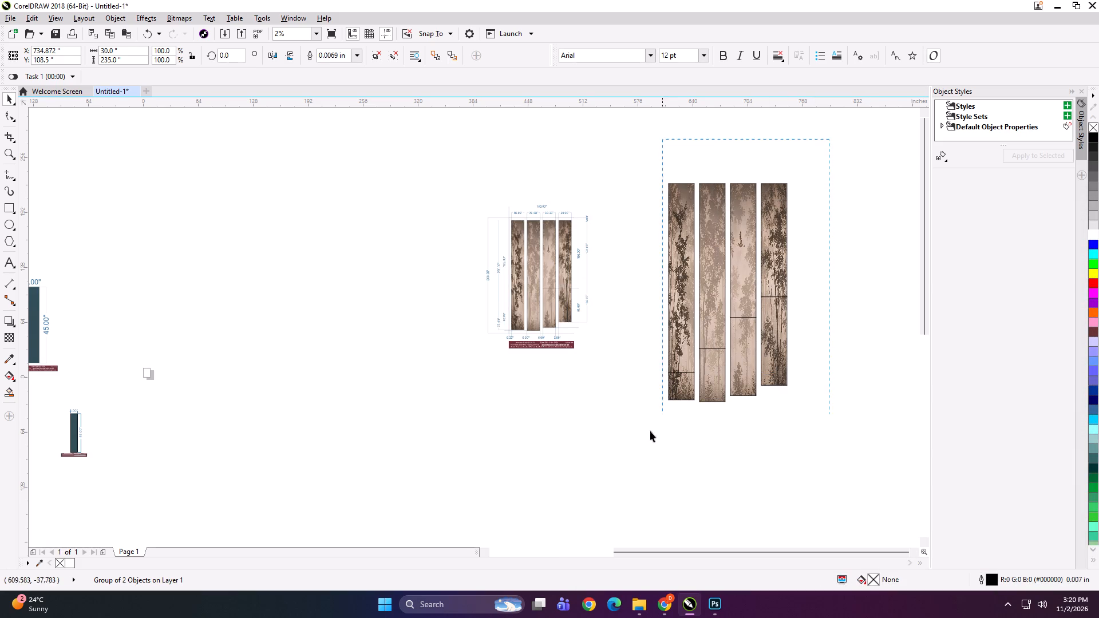
pyautogui.moveTo(650, 431); pyautogui.dragTo(637, 438)
pyautogui.keyDown('shift'); pyautogui.moveTo(665, 182); pyautogui.dragTo(690, 233); pyautogui.keyUp('shift')
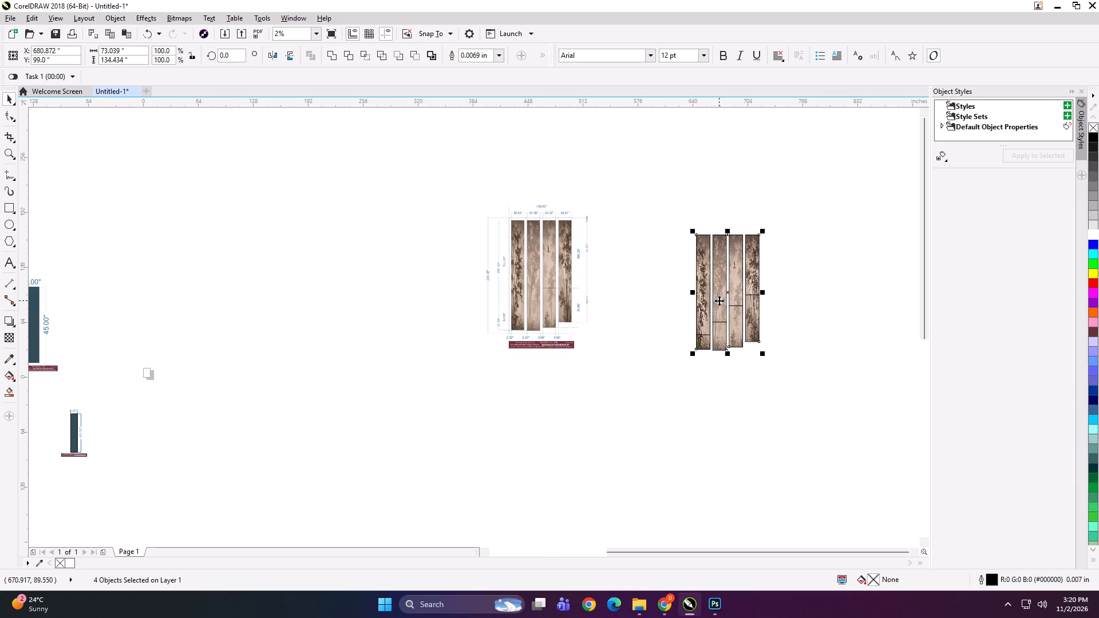
pyautogui.moveTo(728, 297); pyautogui.dragTo(636, 283)
pyautogui.keyDown('shift'); pyautogui.click(563, 276); pyautogui.keyUp('shift')
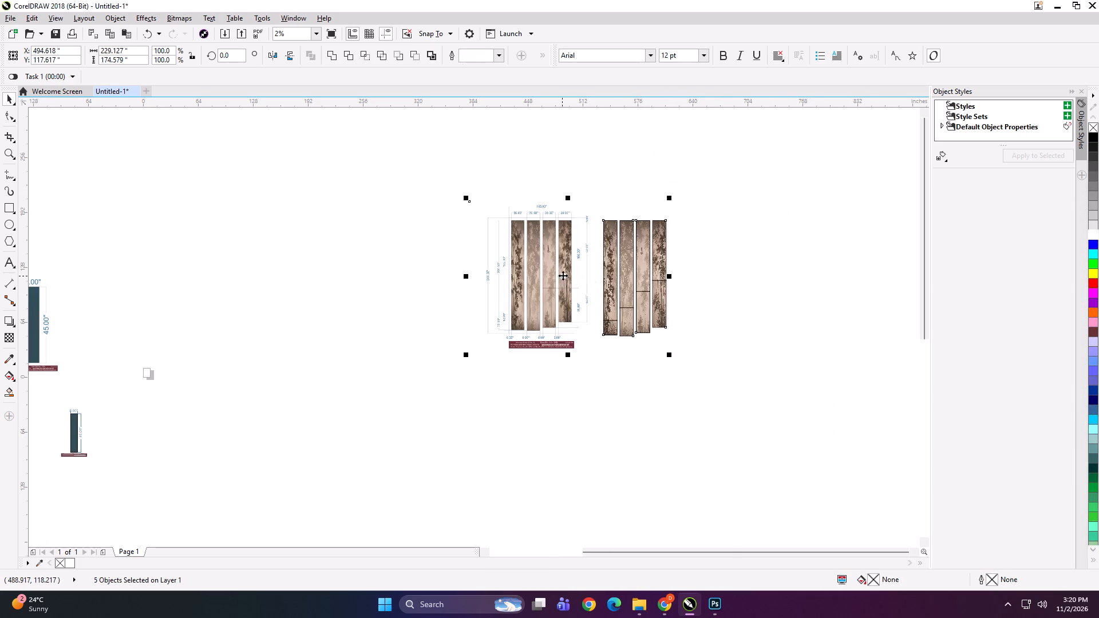
pyautogui.hotkey('ctrl', 'g')
# Shrink the combined group of the dimensioned drawing and four panels proportionally to a tiny preview size.
pyautogui.scroll(1, 588, 283)
pyautogui.keyDown('shift'); pyautogui.moveTo(547, 424); pyautogui.dragTo(475, 381); pyautogui.keyUp('shift')
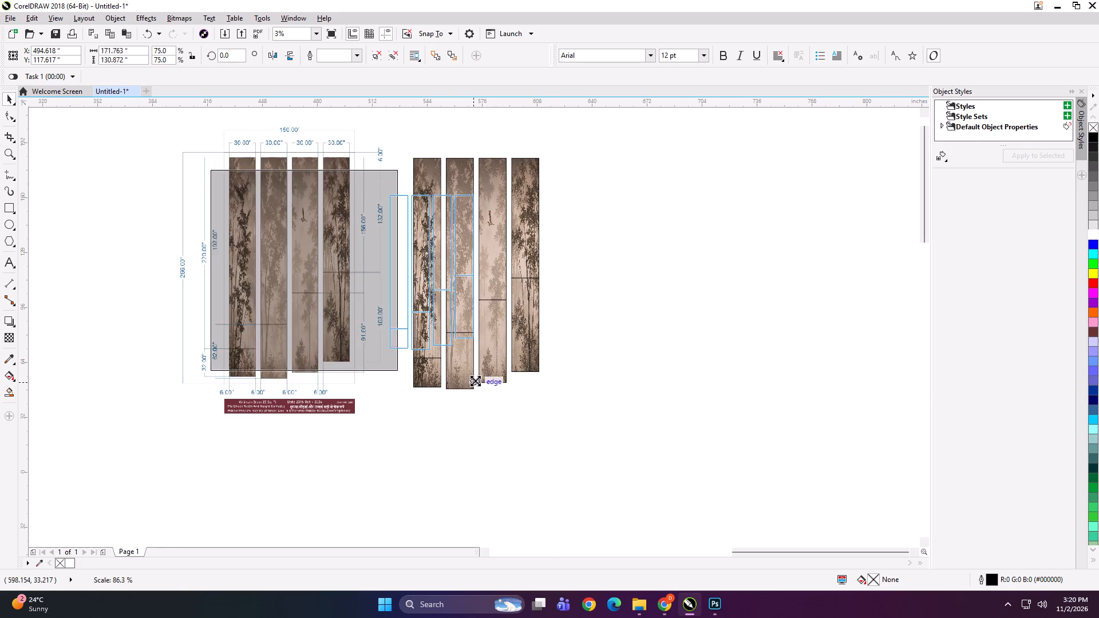
pyautogui.keyDown('shift'); pyautogui.moveTo(475, 381); pyautogui.dragTo(356, 283); pyautogui.keyUp('shift')
pyautogui.scroll(3, 341, 269)
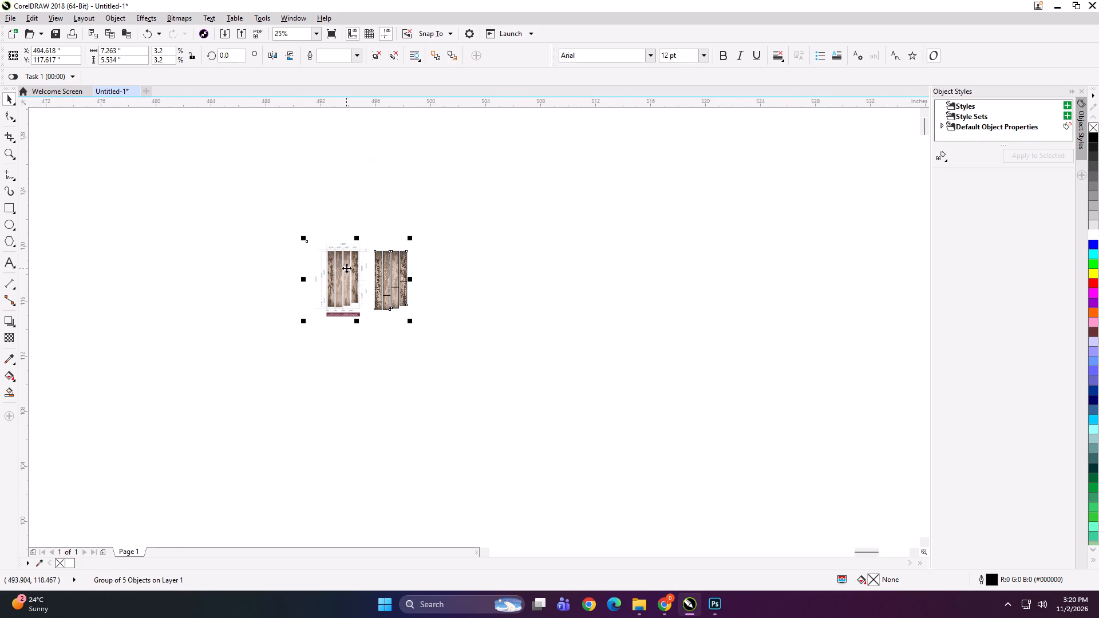
pyautogui.scroll(2, 346, 268)
pyautogui.keyDown('shift'); pyautogui.moveTo(575, 452); pyautogui.dragTo(441, 360); pyautogui.keyUp('shift')
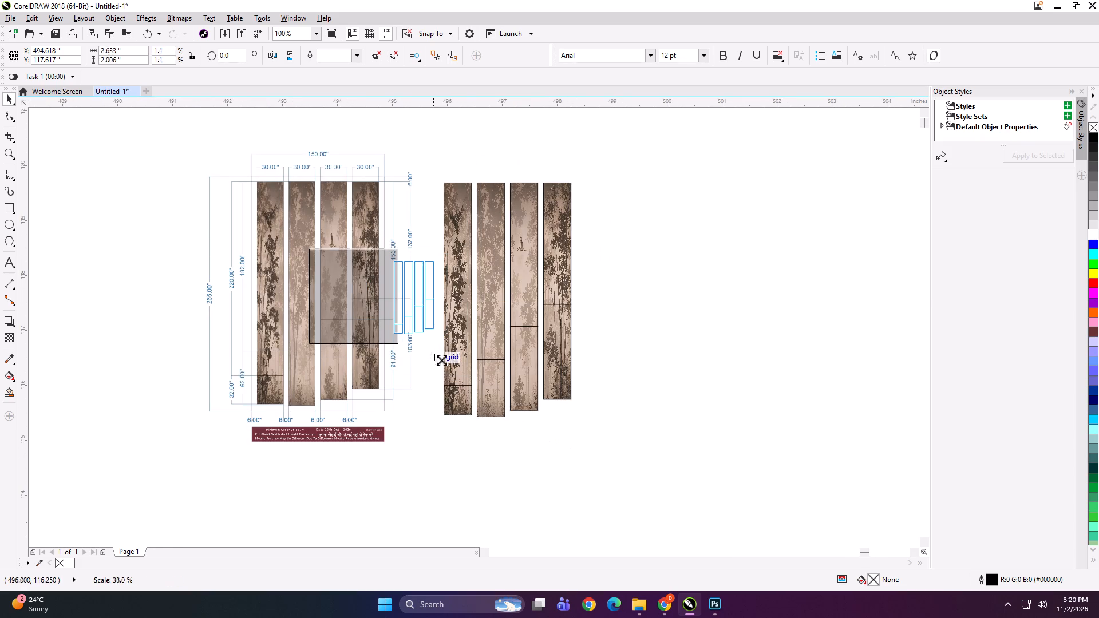
pyautogui.keyDown('shift'); pyautogui.moveTo(441, 360); pyautogui.dragTo(444, 357); pyautogui.keyUp('shift')
# Export the shrunken forest mural preview group under the file name SDGH.
pyautogui.hotkey('ctrl', 'e')
pyautogui.write('SDGH')
pyautogui.press('Return')
pyautogui.press('Return')
pyautogui.press('Return')
# Delete the exported forest mural preview group and return to the Pick tool with all remaining murals in view.
pyautogui.press('Delete')
pyautogui.press('F5')
pyautogui.press('F4')
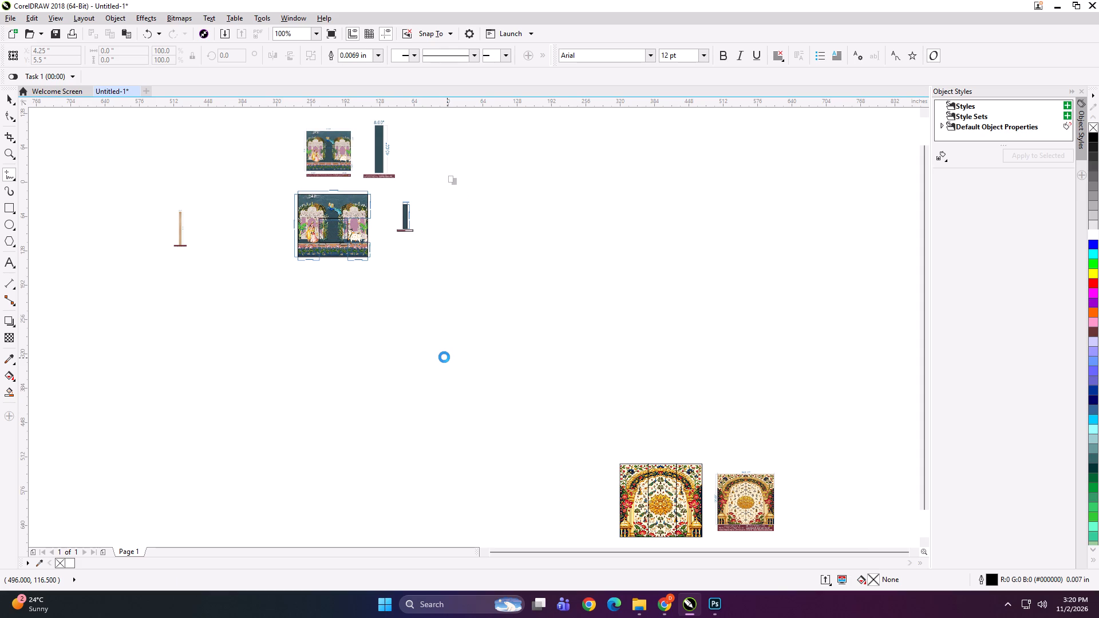
pyautogui.press('space')
pyautogui.press('space')
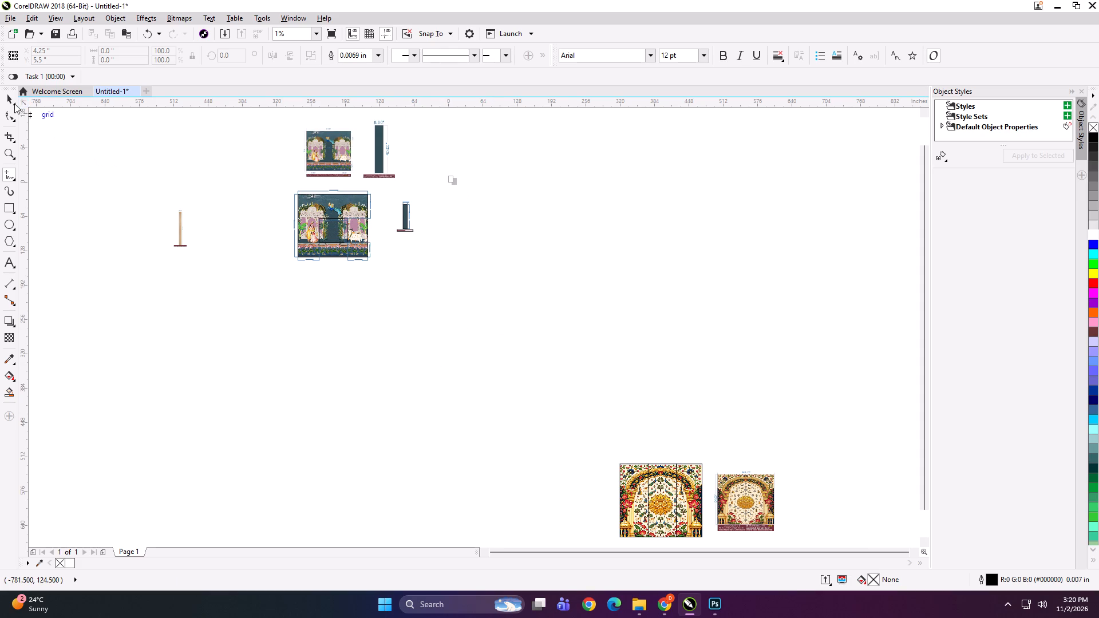
pyautogui.click(14, 104)
pyautogui.click(41, 102)
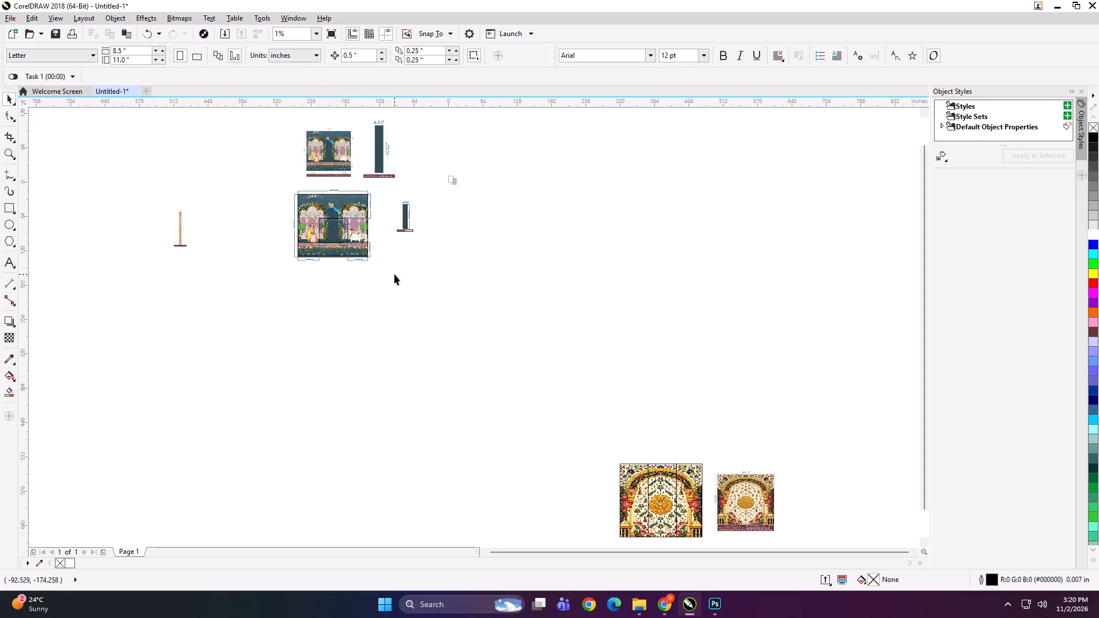
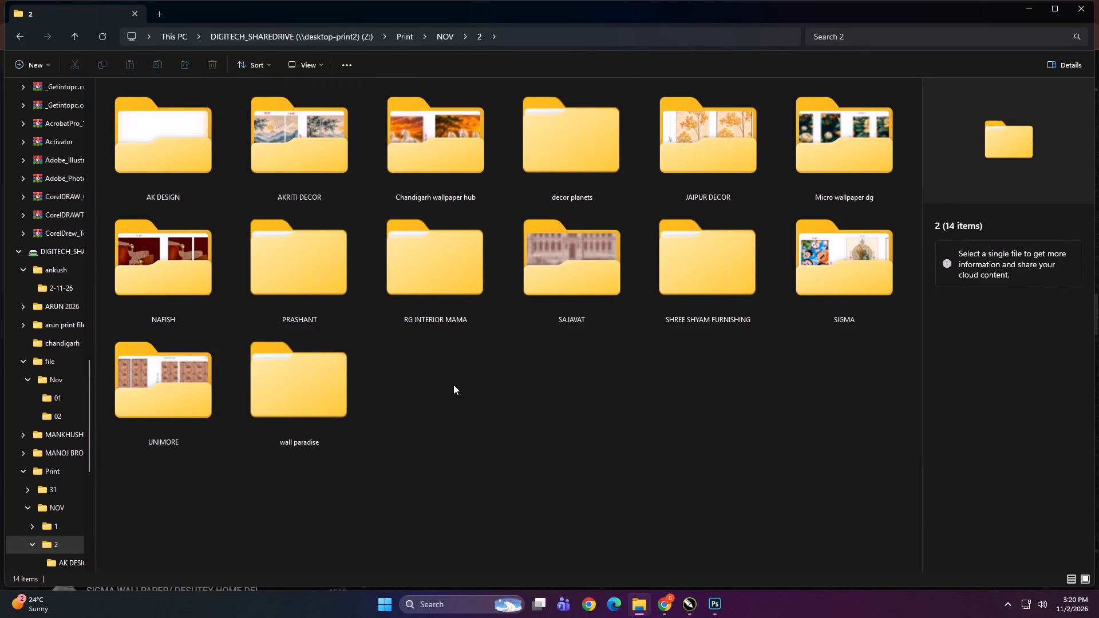
# Check the contents of the SAJAVAT, wall paradise and 207x111 folders under Print, NOV, 2 on the shared drive.
pyautogui.doubleClick(543, 300)
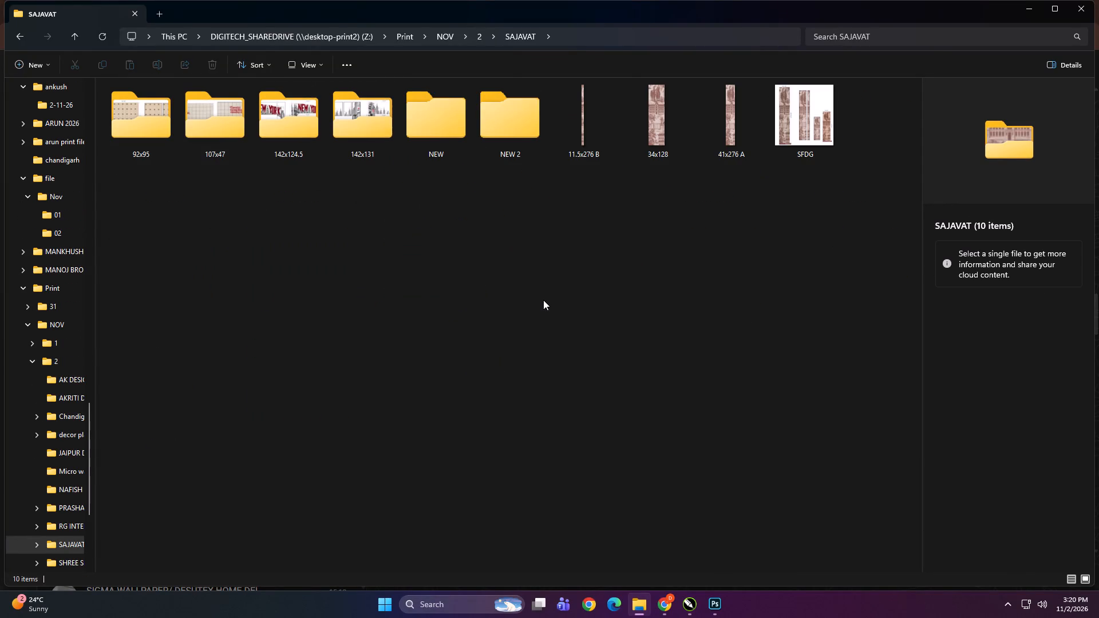
pyautogui.press('BackSpace')
pyautogui.doubleClick(294, 385)
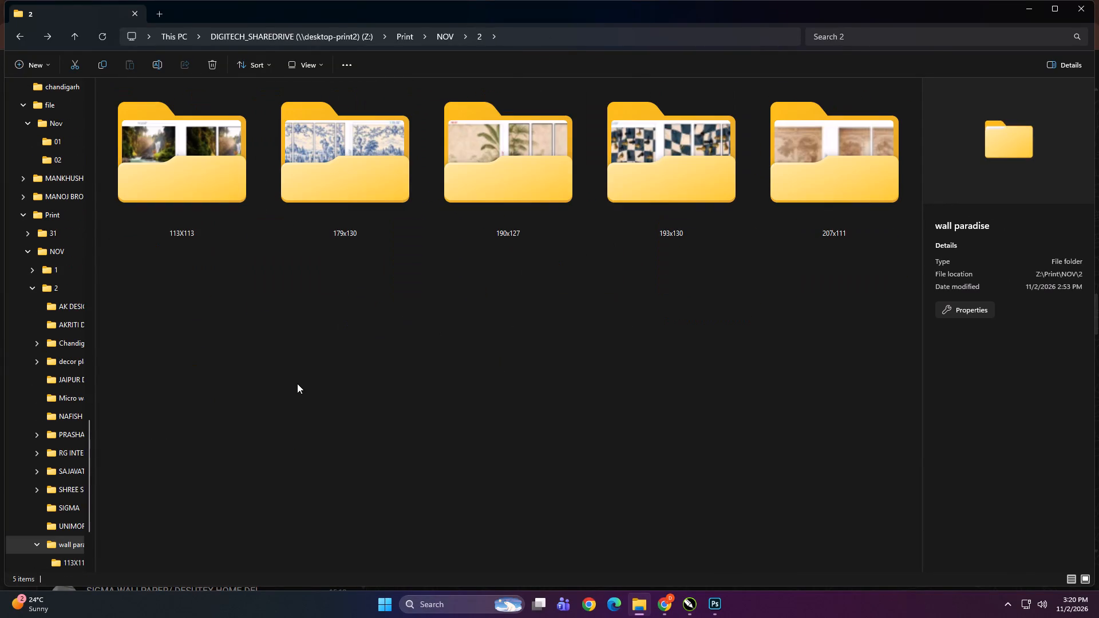
pyautogui.doubleClick(771, 182)
pyautogui.press('BackSpace')
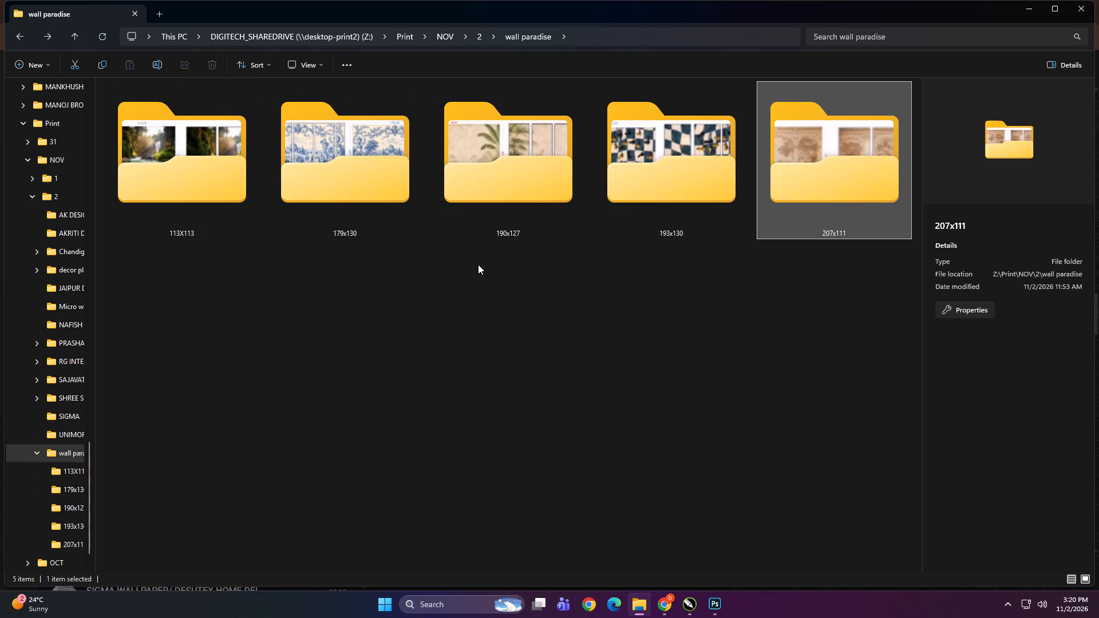
pyautogui.doubleClick(827, 191)
pyautogui.keyDown('ctrl'); pyautogui.scroll(14, 590, 306); pyautogui.keyUp('ctrl')
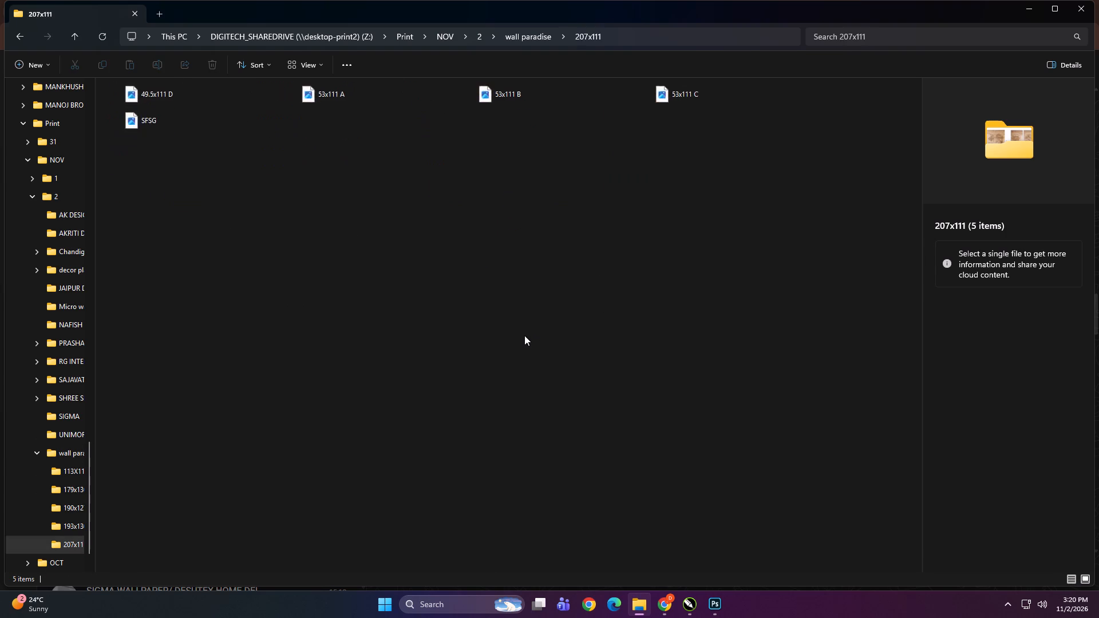
pyautogui.click(524, 335)
pyautogui.press('BackSpace')
# Open folder 2 under KD, PRINT FILE, NOV on the work (D:) drive.
pyautogui.scroll(7, 72, 367)
pyautogui.click(58, 367)
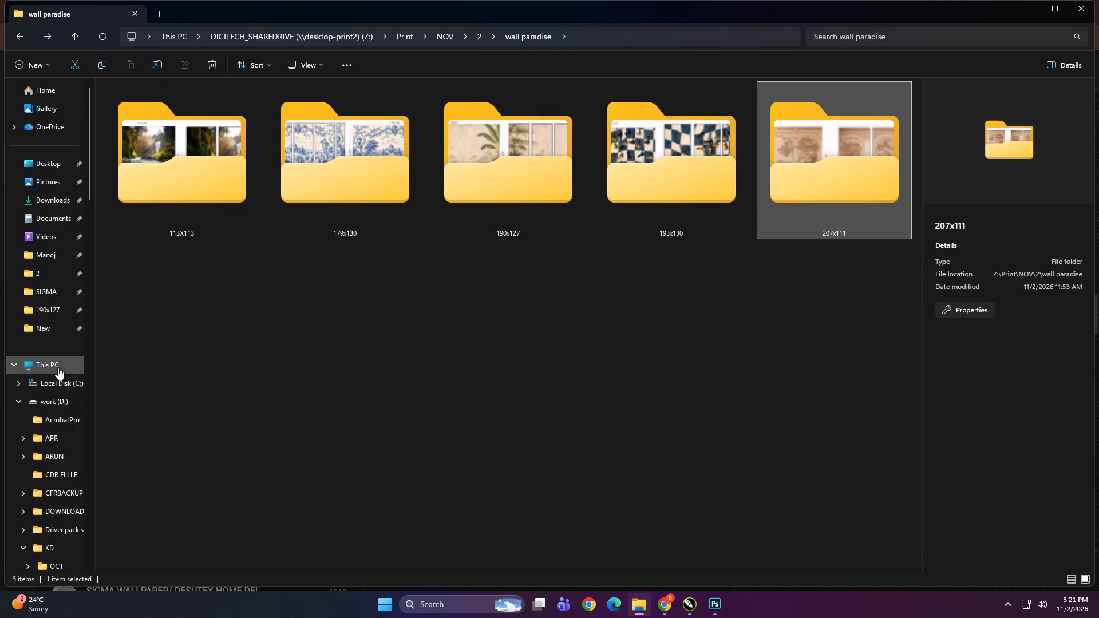
pyautogui.click(166, 276)
pyautogui.doubleClick(258, 163)
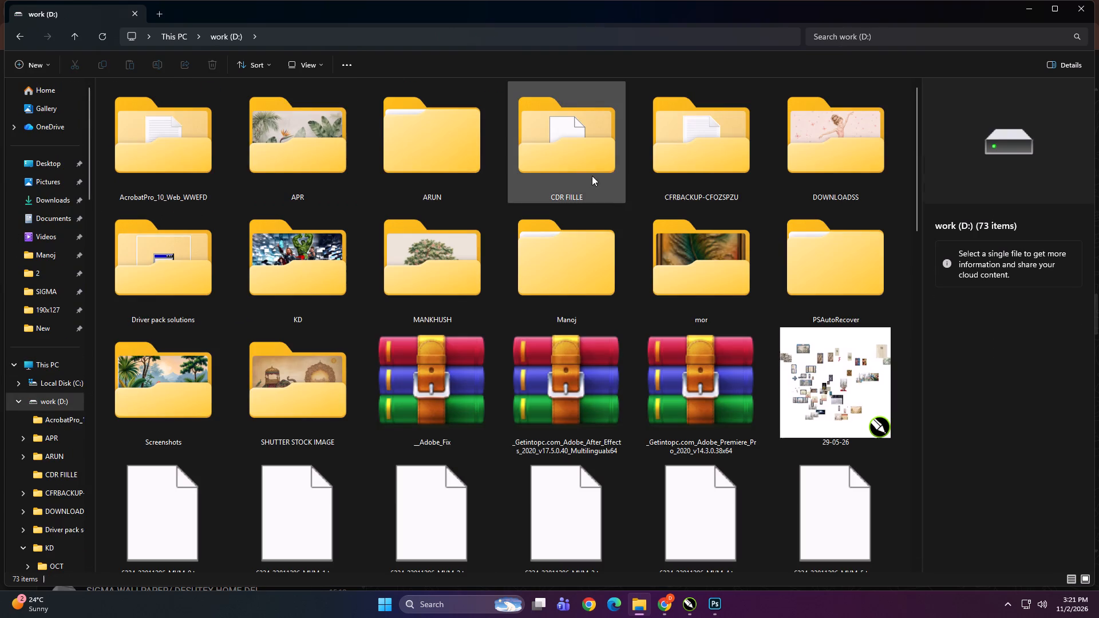
pyautogui.doubleClick(317, 256)
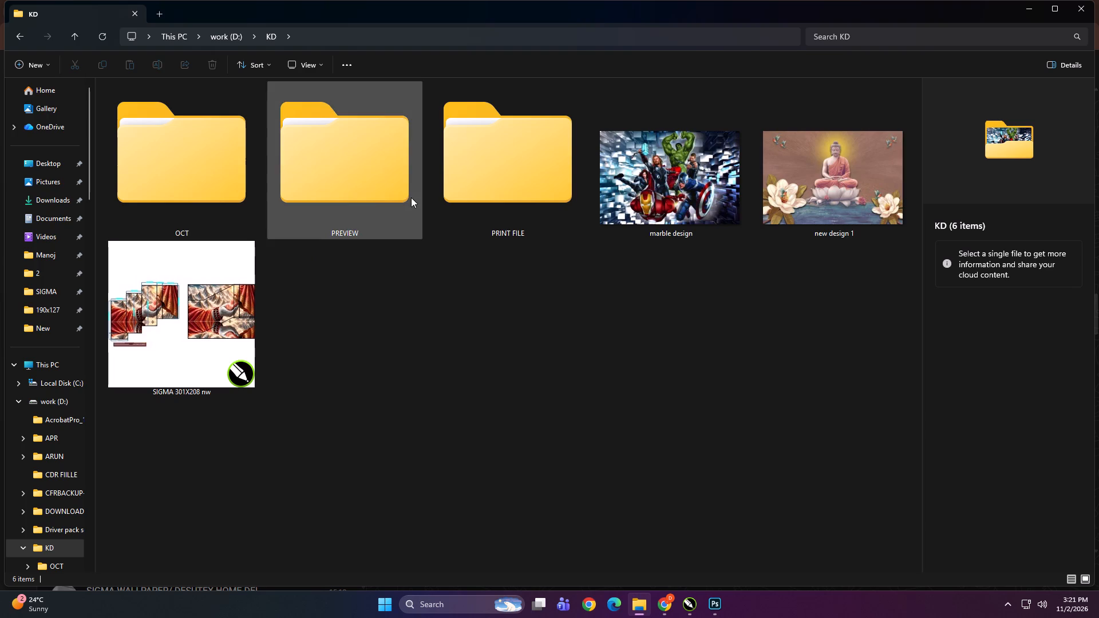
pyautogui.doubleClick(412, 197)
pyautogui.press('BackSpace')
pyautogui.doubleClick(505, 197)
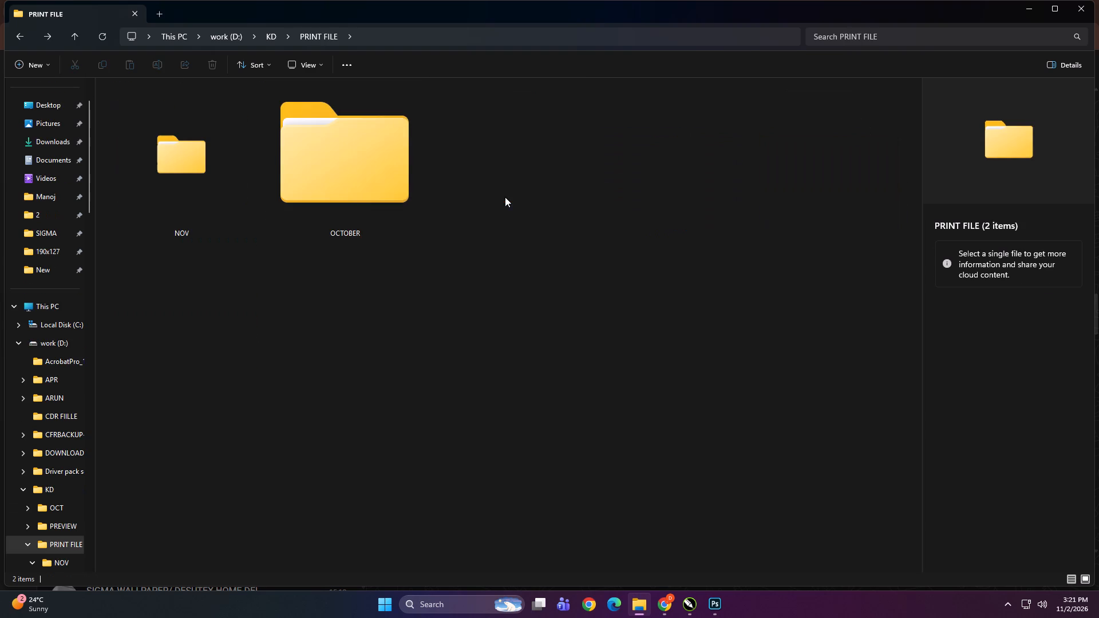
pyautogui.doubleClick(188, 176)
pyautogui.doubleClick(391, 173)
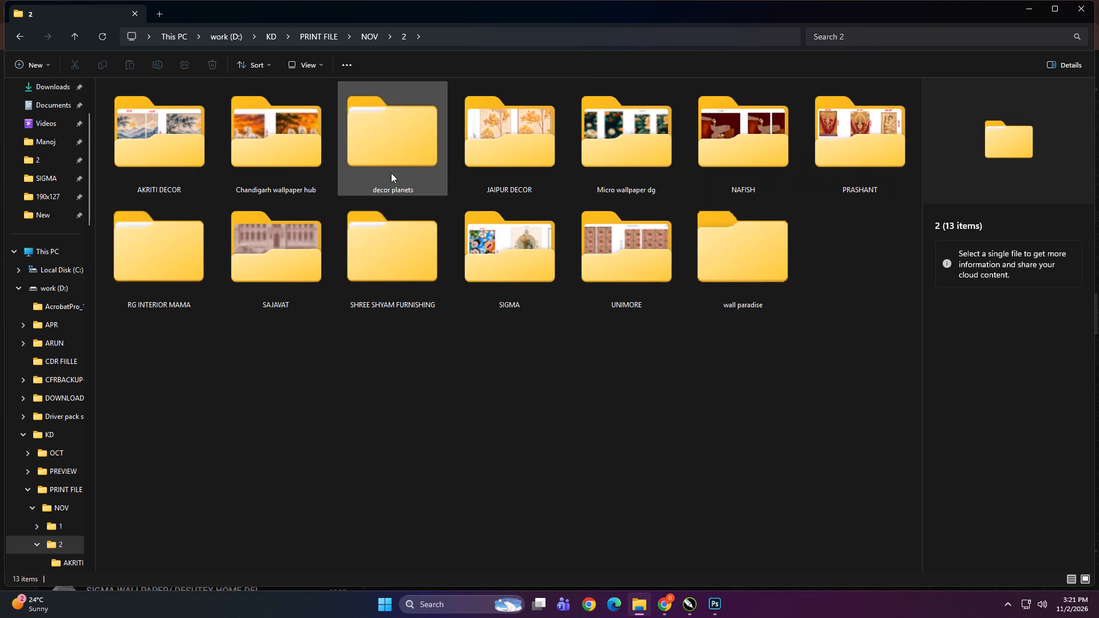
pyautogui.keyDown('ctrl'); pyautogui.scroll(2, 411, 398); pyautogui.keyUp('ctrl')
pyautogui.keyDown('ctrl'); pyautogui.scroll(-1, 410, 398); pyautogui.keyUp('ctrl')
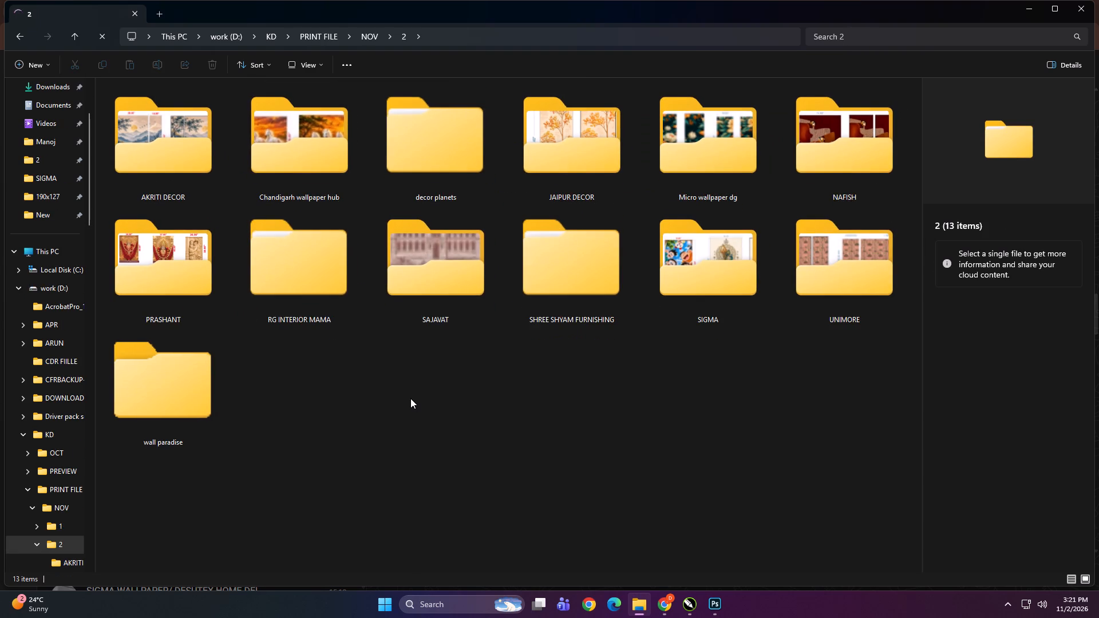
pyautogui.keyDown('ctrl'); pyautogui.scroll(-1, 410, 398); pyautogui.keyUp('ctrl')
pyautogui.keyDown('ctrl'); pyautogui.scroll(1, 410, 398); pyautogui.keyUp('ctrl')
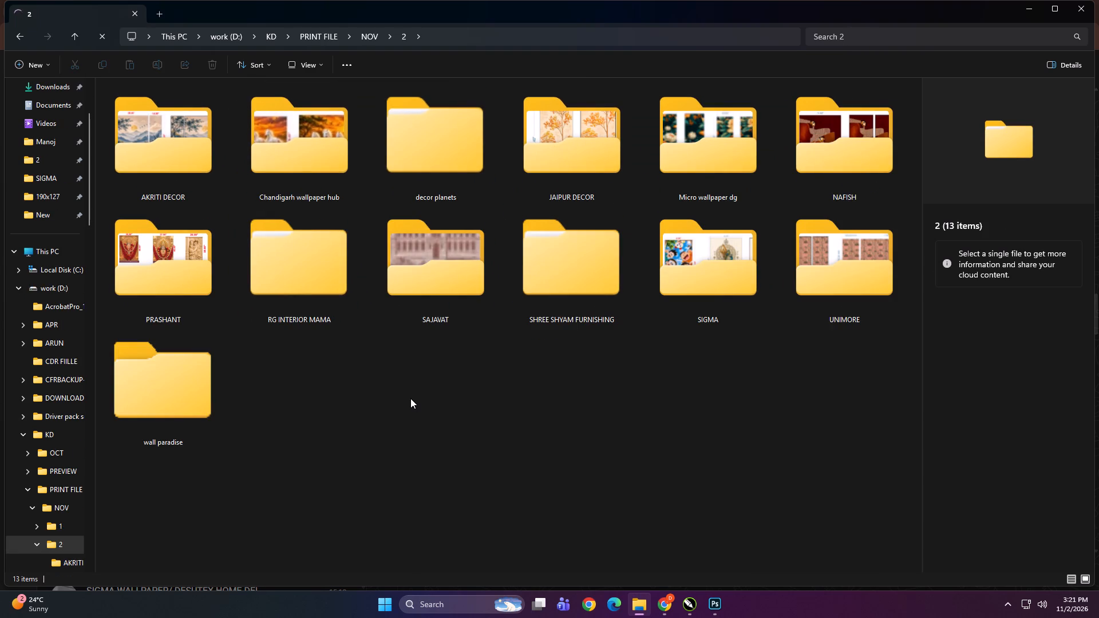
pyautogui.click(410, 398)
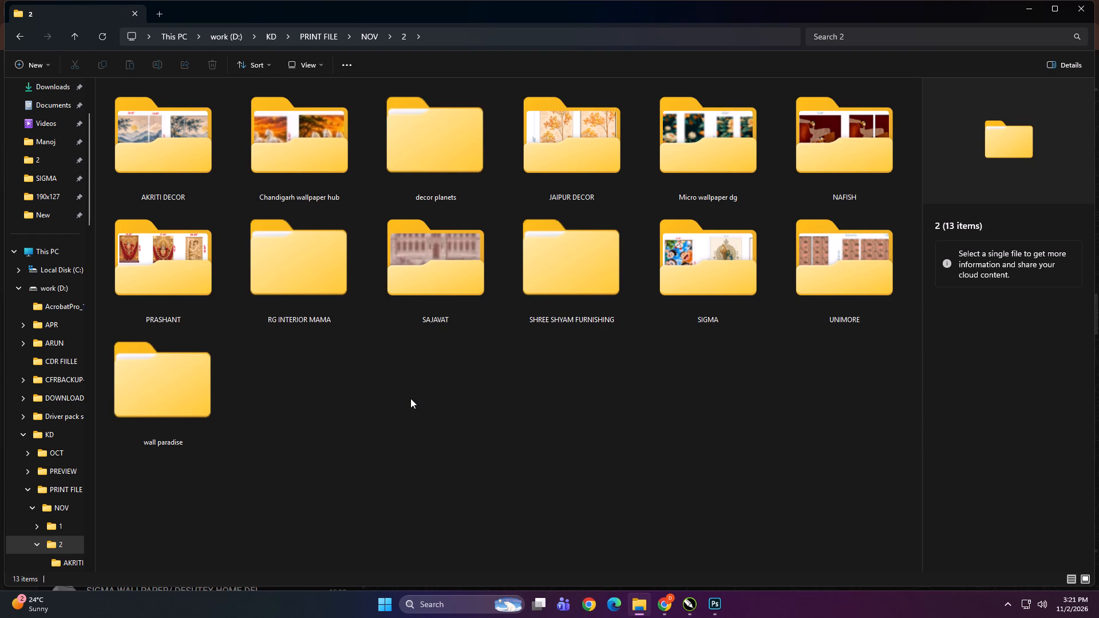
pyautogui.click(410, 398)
# Open the four TIF panels 30x235 D, 30x247 C, 30x252 A and 30x254 B from wall paradise, New, 150x266 in Photoshop.
pyautogui.doubleClick(147, 387)
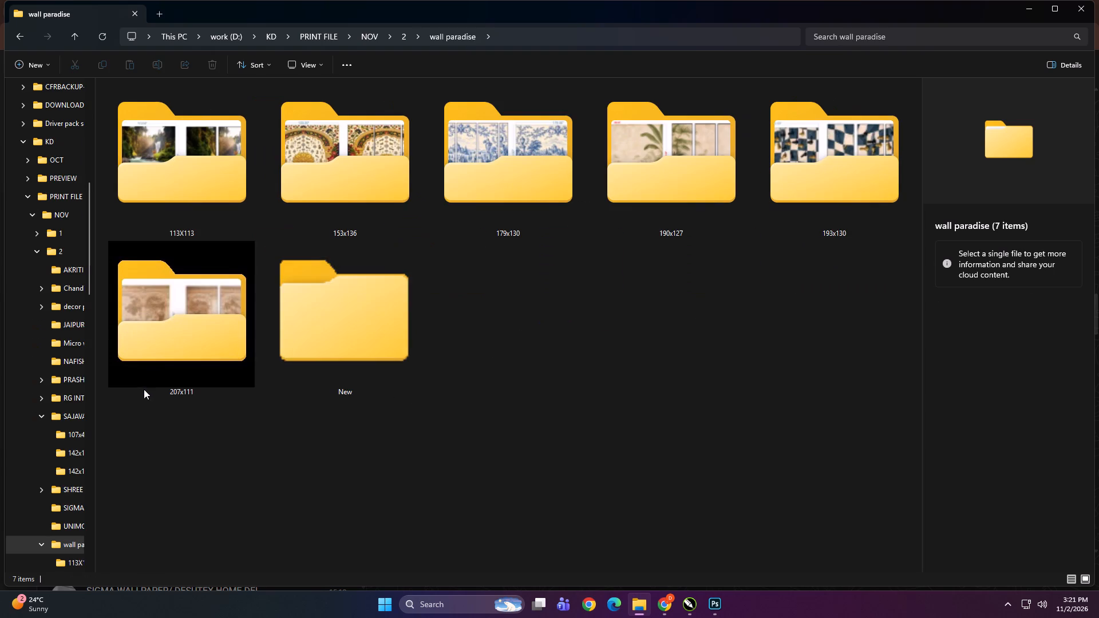
pyautogui.doubleClick(349, 329)
pyautogui.keyDown('ctrl'); pyautogui.scroll(11, 349, 329); pyautogui.keyUp('ctrl')
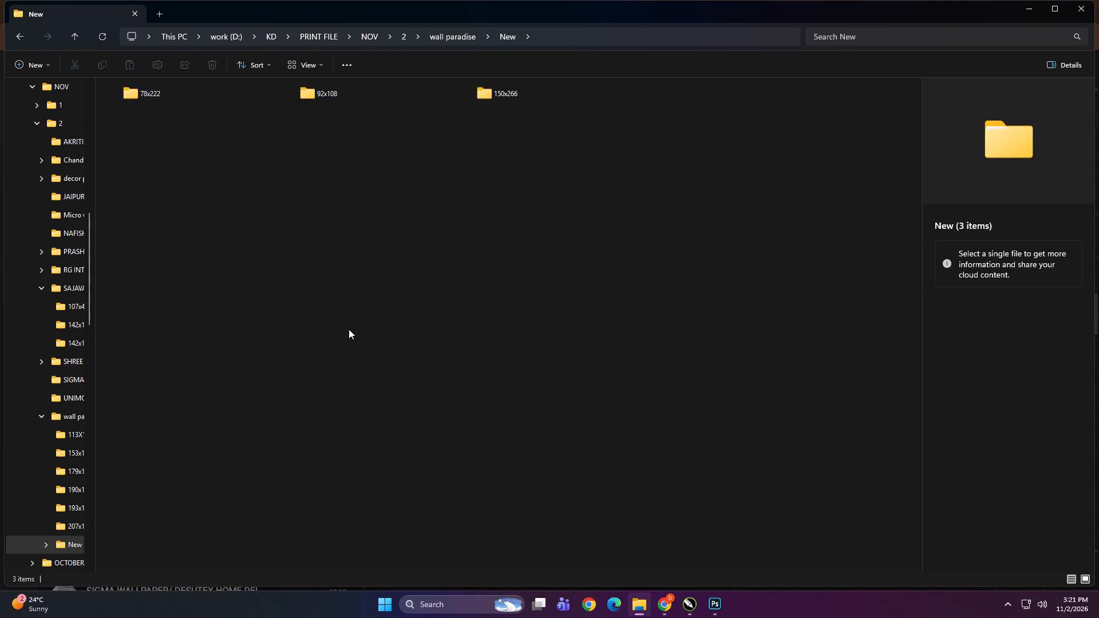
pyautogui.keyDown('ctrl'); pyautogui.scroll(20, 349, 329); pyautogui.keyUp('ctrl')
pyautogui.keyDown('ctrl'); pyautogui.scroll(7, 349, 329); pyautogui.keyUp('ctrl')
pyautogui.doubleClick(442, 124)
pyautogui.keyDown('ctrl'); pyautogui.scroll(8, 354, 327); pyautogui.keyUp('ctrl')
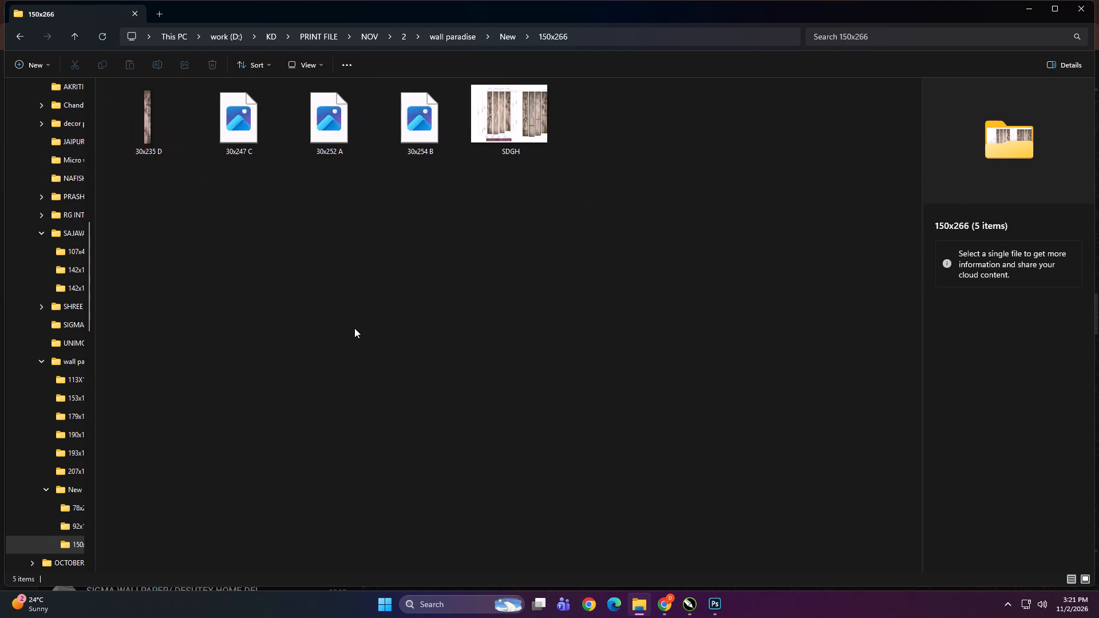
pyautogui.keyDown('ctrl'); pyautogui.scroll(9, 354, 328); pyautogui.keyUp('ctrl')
pyautogui.click(154, 184)
pyautogui.keyDown('shift'); pyautogui.click(665, 200); pyautogui.keyUp('shift')
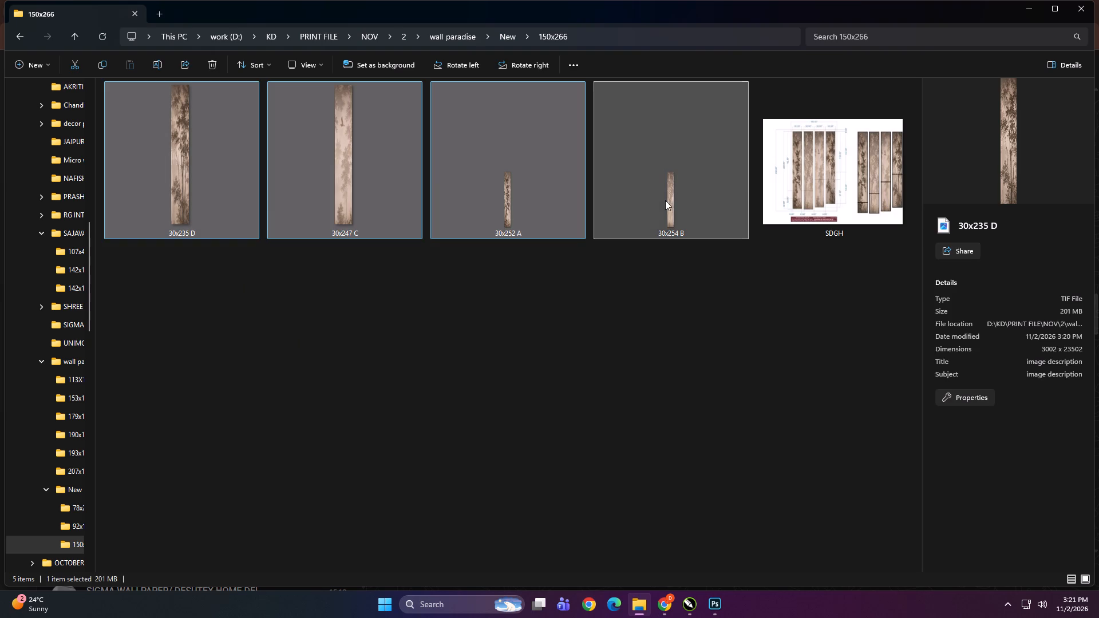
pyautogui.moveTo(341, 143); pyautogui.dragTo(721, 594)
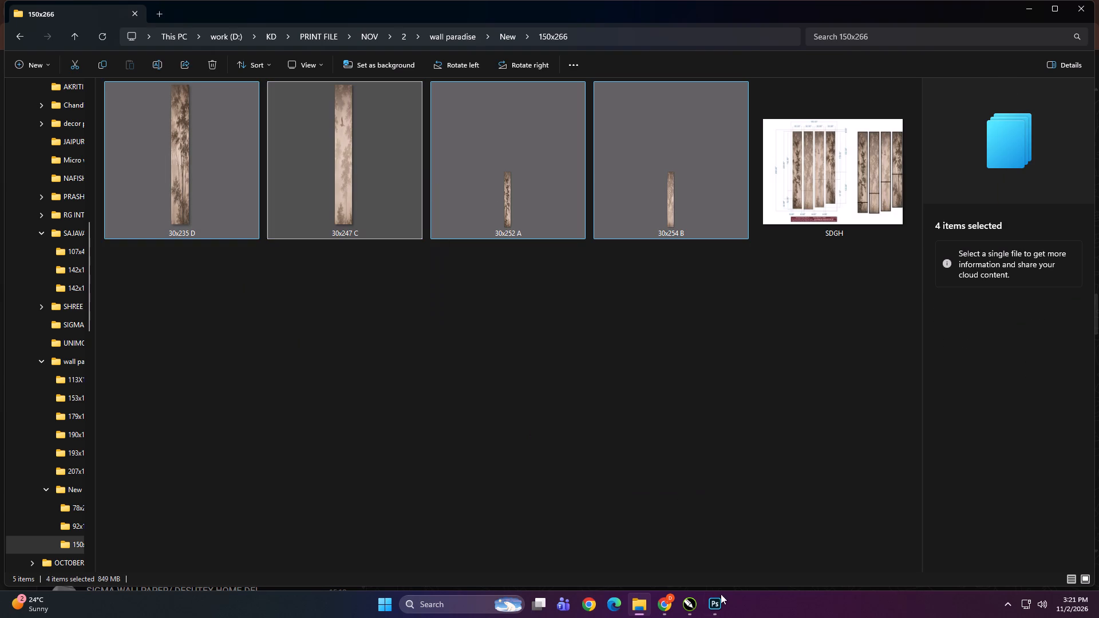
pyautogui.moveTo(721, 594); pyautogui.dragTo(563, 37)
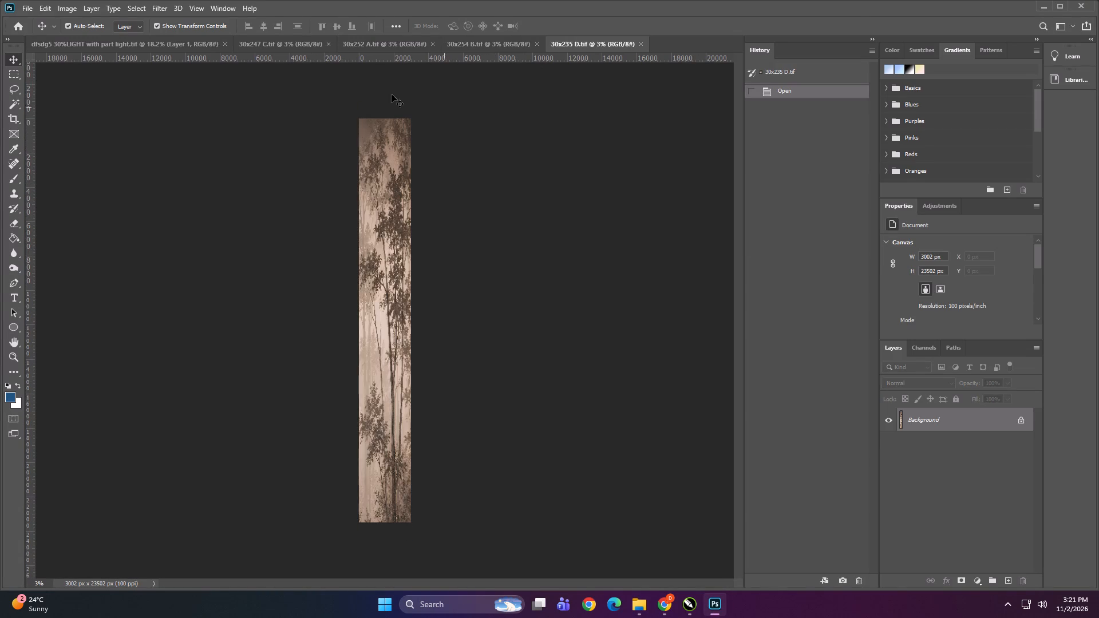
# Close the old mural document dfsdg5 30%LIGHT with part light, leaving the four panel files open.
pyautogui.click(181, 50)
pyautogui.click(223, 43)
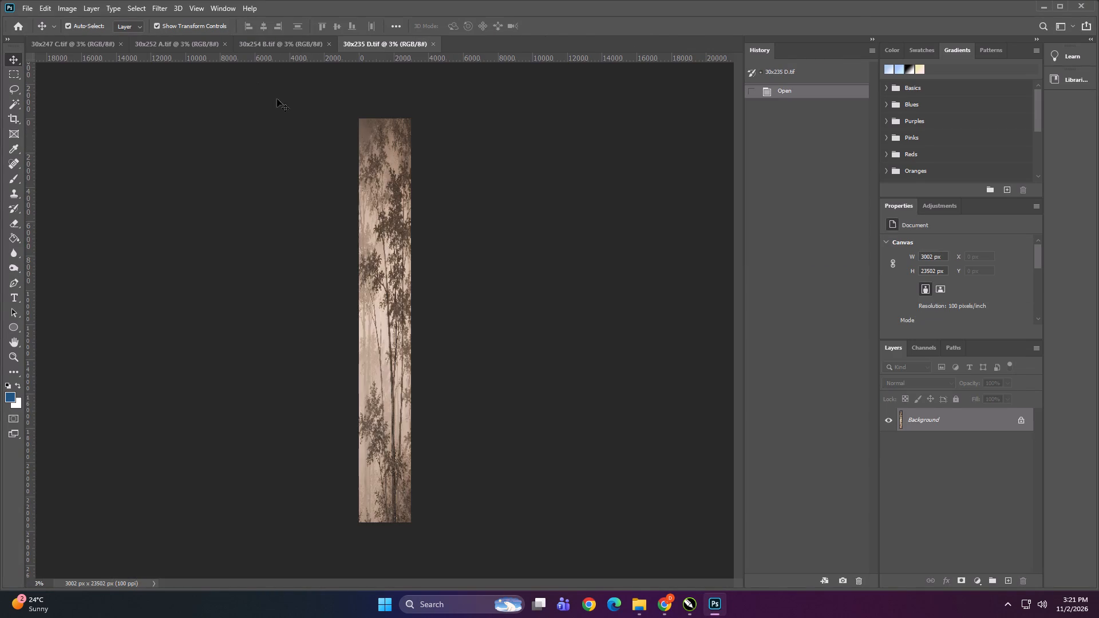
# Inspect the 30x235 D panel at close range, mainly the trees and foliage in its lower part.
pyautogui.keyDown('alt'); pyautogui.scroll(11, 373, 487); pyautogui.keyUp('alt')
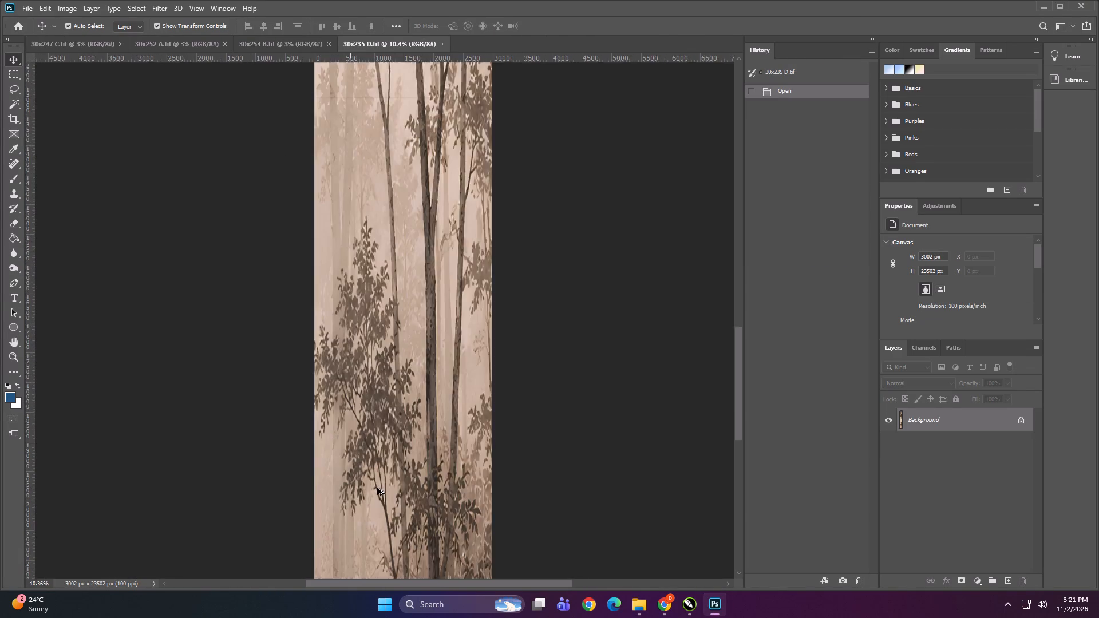
pyautogui.keyDown('alt'); pyautogui.scroll(11, 377, 488); pyautogui.keyUp('alt')
pyautogui.keyDown('alt'); pyautogui.scroll(-8, 446, 138); pyautogui.keyUp('alt')
pyautogui.keyDown('alt'); pyautogui.scroll(8, 448, 576); pyautogui.keyUp('alt')
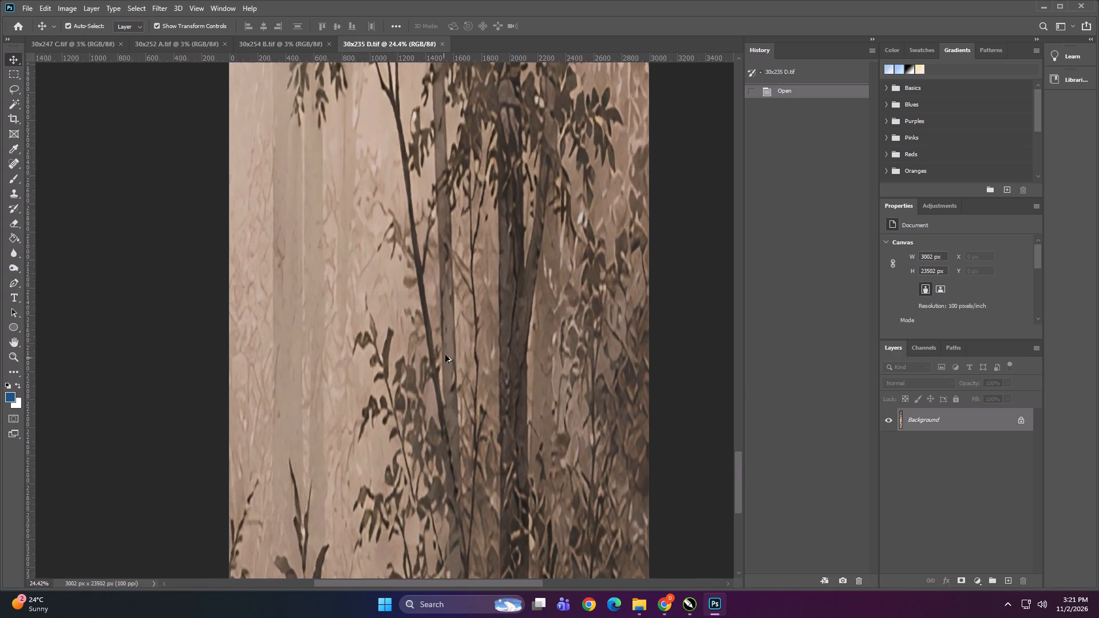
pyautogui.keyDown('alt'); pyautogui.scroll(-5, 445, 459); pyautogui.keyUp('alt')
pyautogui.keyDown('alt'); pyautogui.scroll(6, 455, 221); pyautogui.keyUp('alt')
pyautogui.keyDown('alt'); pyautogui.scroll(-11, 452, 257); pyautogui.keyUp('alt')
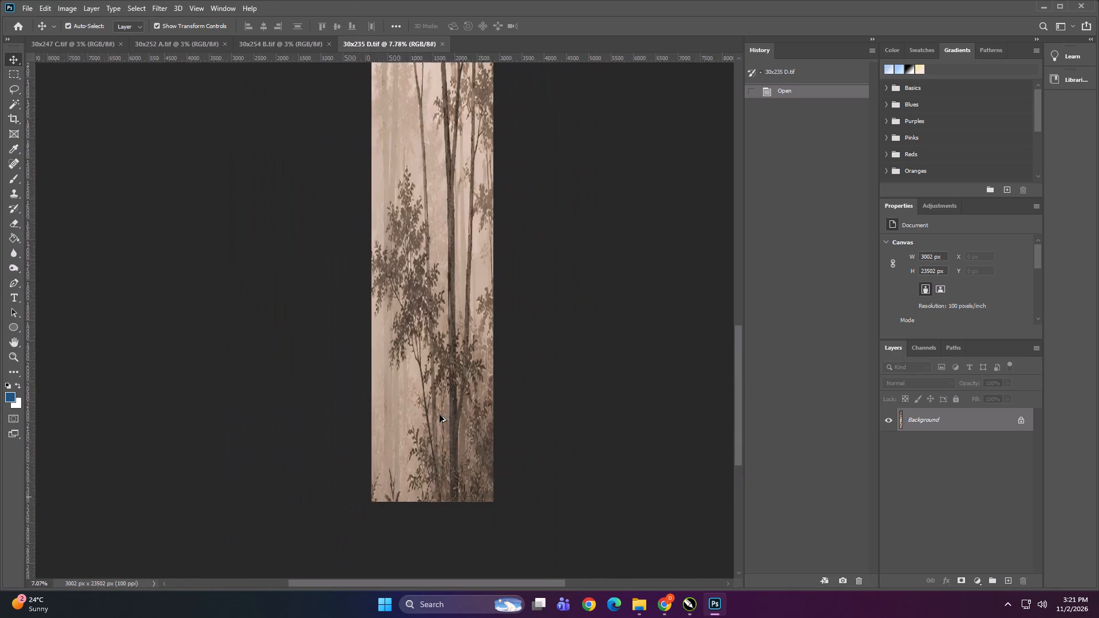
pyautogui.keyDown('alt'); pyautogui.scroll(-10, 440, 415); pyautogui.keyUp('alt')
# Inspect the 30x254 B panel closely for stray lines or defects, mainly in its lower part.
pyautogui.click(284, 41)
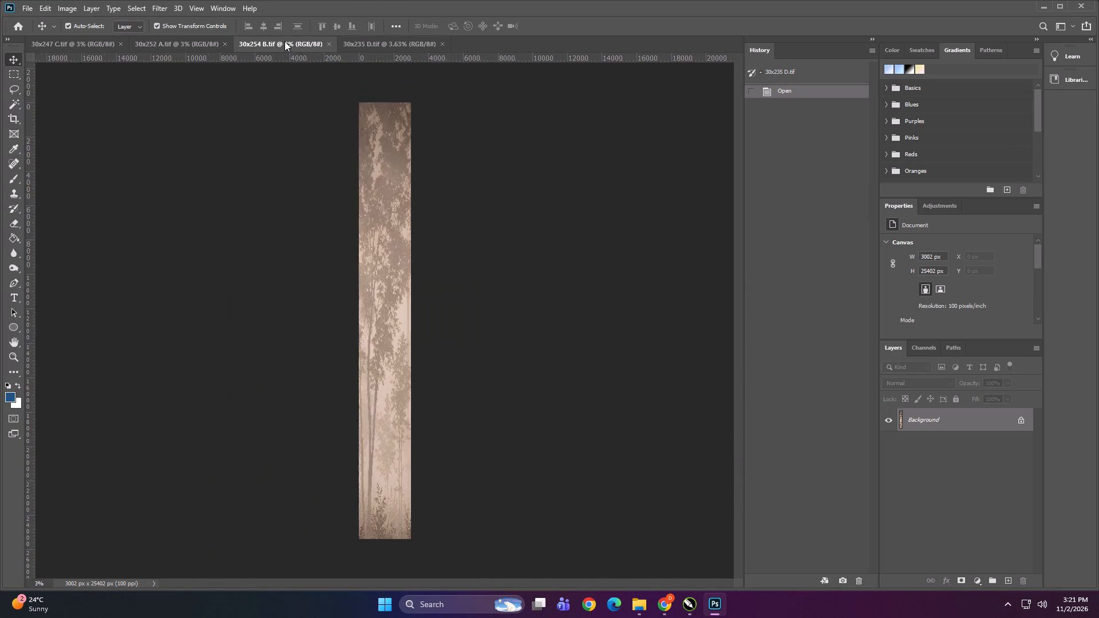
pyautogui.keyDown('alt'); pyautogui.scroll(17, 379, 555); pyautogui.keyUp('alt')
pyautogui.keyDown('alt'); pyautogui.scroll(5, 377, 552); pyautogui.keyUp('alt')
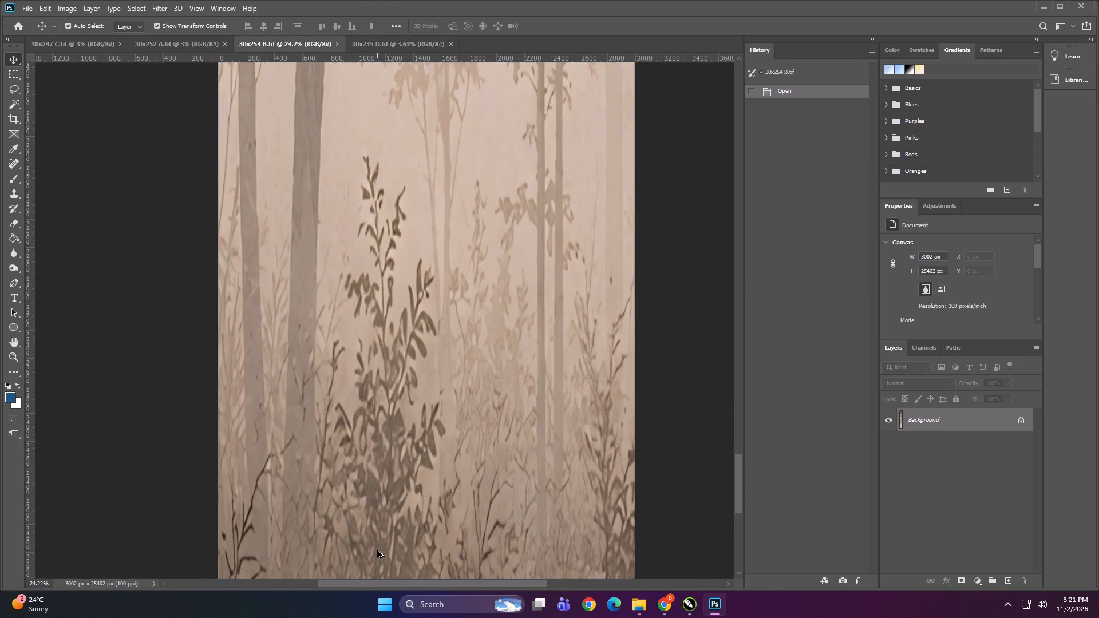
pyautogui.keyDown('alt'); pyautogui.scroll(6, 377, 550); pyautogui.keyUp('alt')
pyautogui.keyDown('alt'); pyautogui.scroll(3, 427, 440); pyautogui.keyUp('alt')
pyautogui.keyDown('alt'); pyautogui.scroll(-16, 427, 442); pyautogui.keyUp('alt')
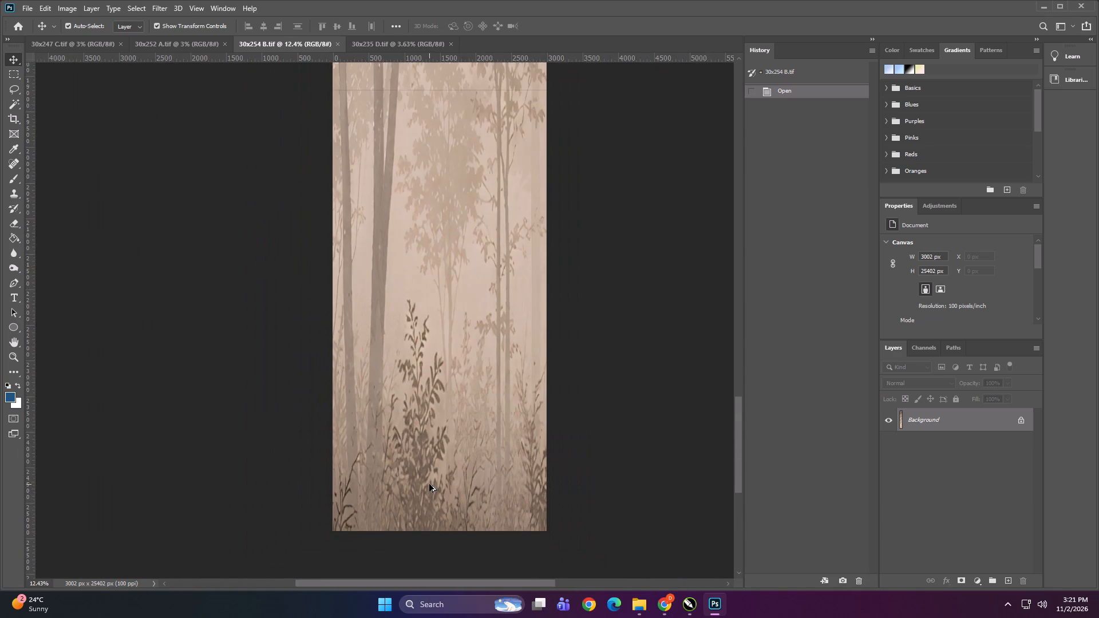
pyautogui.keyDown('alt'); pyautogui.scroll(-3, 425, 414); pyautogui.keyUp('alt')
# Select the thin dark horizontal line across the lower part of 30x254 B as a narrow full-width strip, fill it, and deselect.
pyautogui.keyDown('alt'); pyautogui.scroll(17, 445, 163); pyautogui.keyUp('alt')
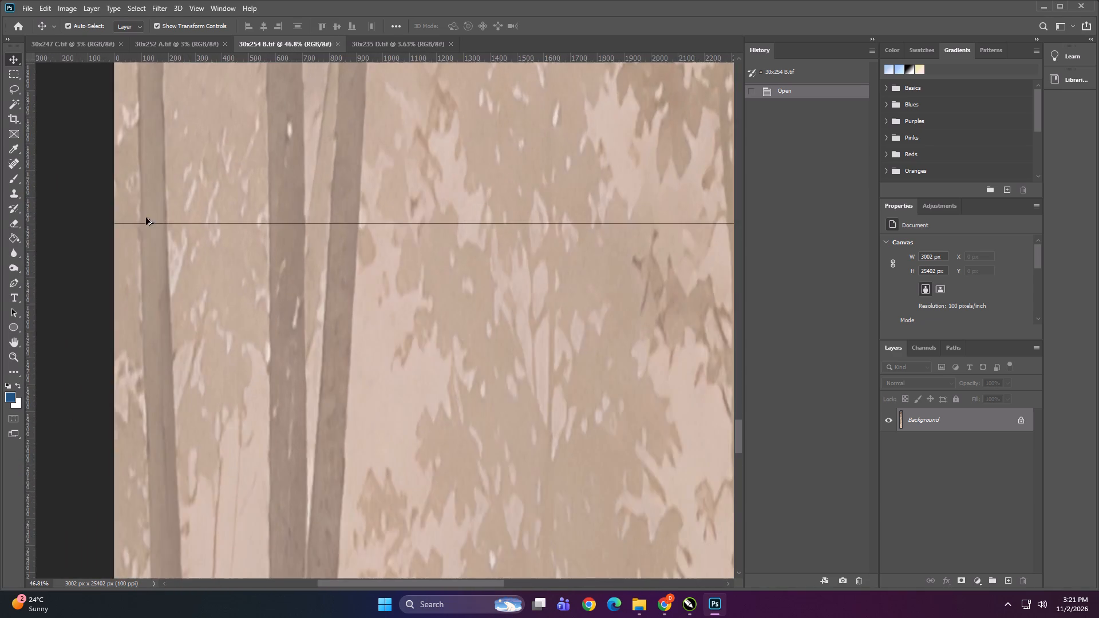
pyautogui.keyDown('alt'); pyautogui.scroll(17, 146, 217); pyautogui.keyUp('alt')
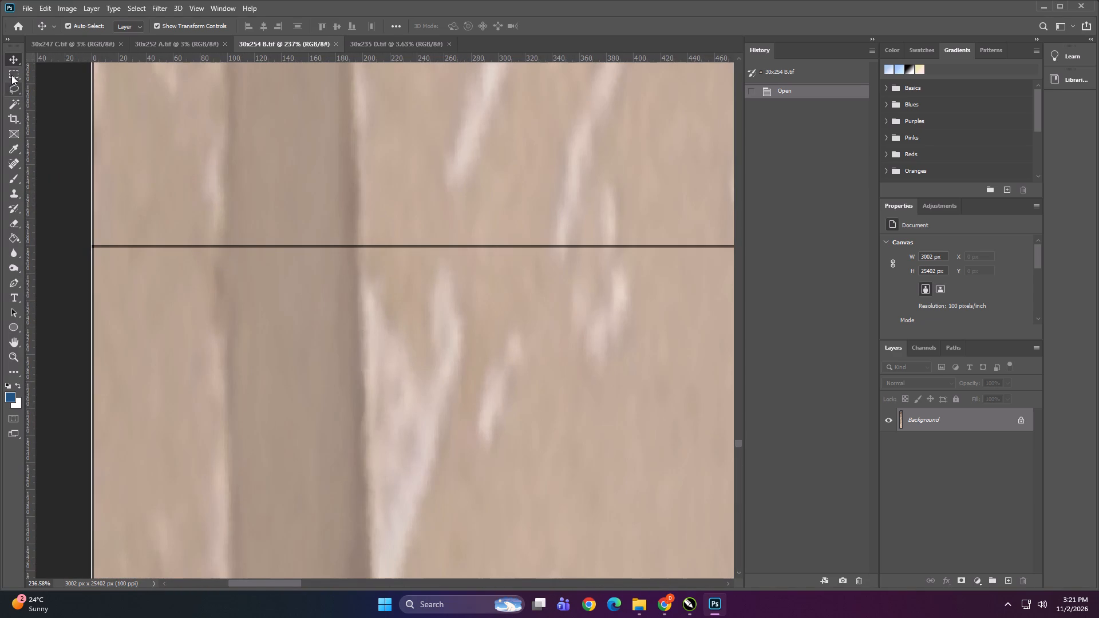
pyautogui.click(11, 74)
pyautogui.keyDown('alt'); pyautogui.scroll(9, 77, 268); pyautogui.keyUp('alt')
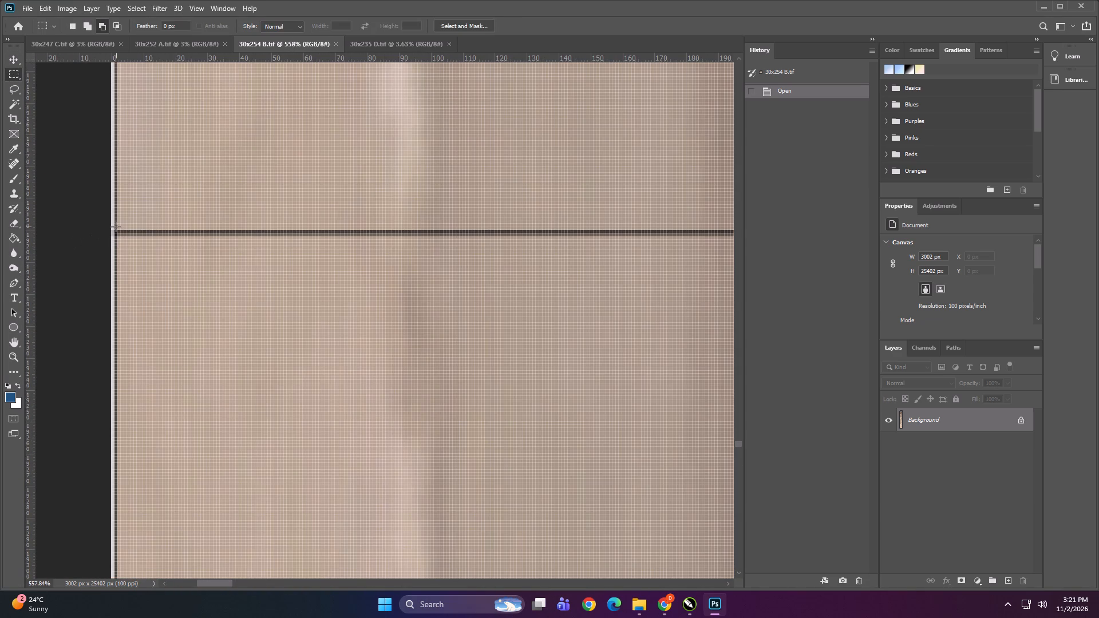
pyautogui.moveTo(116, 227); pyautogui.dragTo(570, 248)
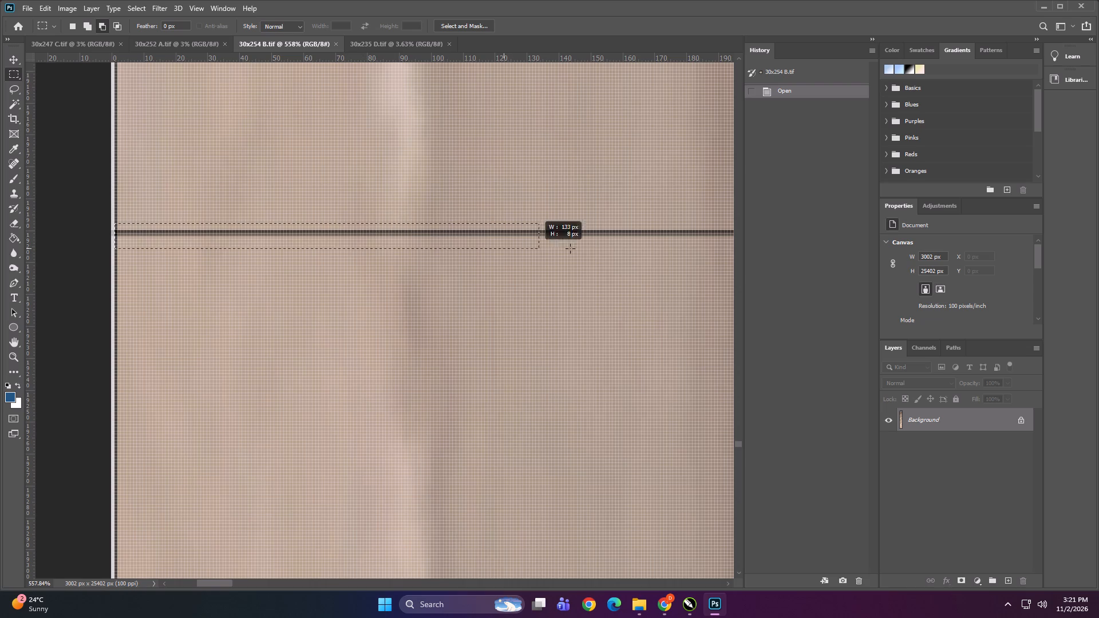
pyautogui.moveTo(570, 248); pyautogui.dragTo(739, 240)
pyautogui.keyDown('alt'); pyautogui.scroll(-17, 504, 257); pyautogui.keyUp('alt')
pyautogui.keyDown('alt'); pyautogui.scroll(15, 90, 287); pyautogui.keyUp('alt')
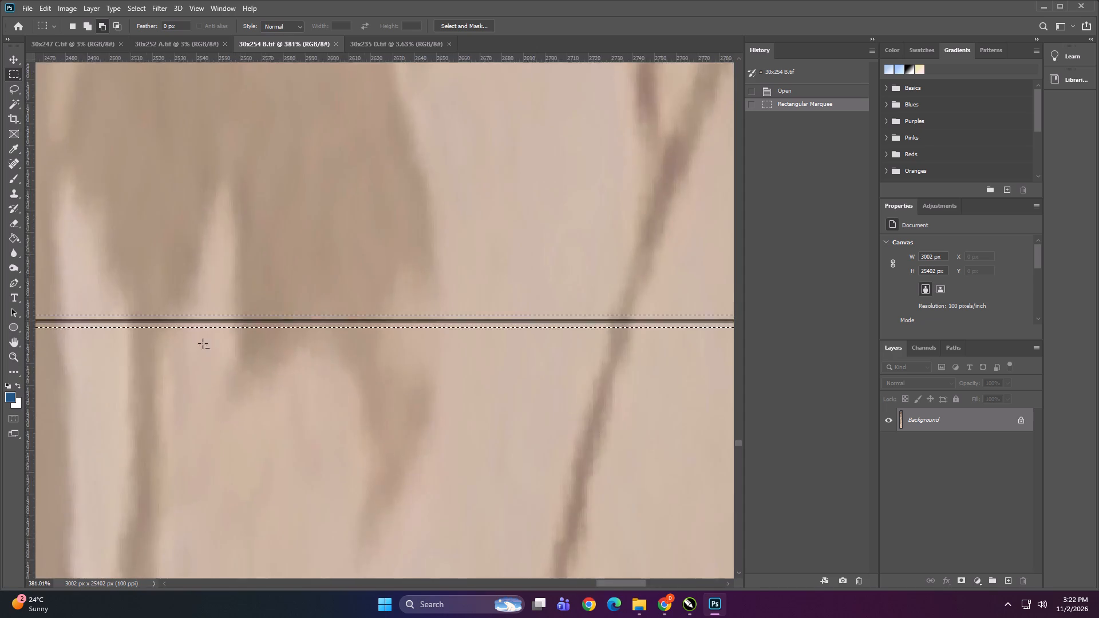
pyautogui.keyDown('alt'); pyautogui.scroll(4, 203, 343); pyautogui.keyUp('alt')
pyautogui.hotkey('shift', 'F5')
pyautogui.press('Return')
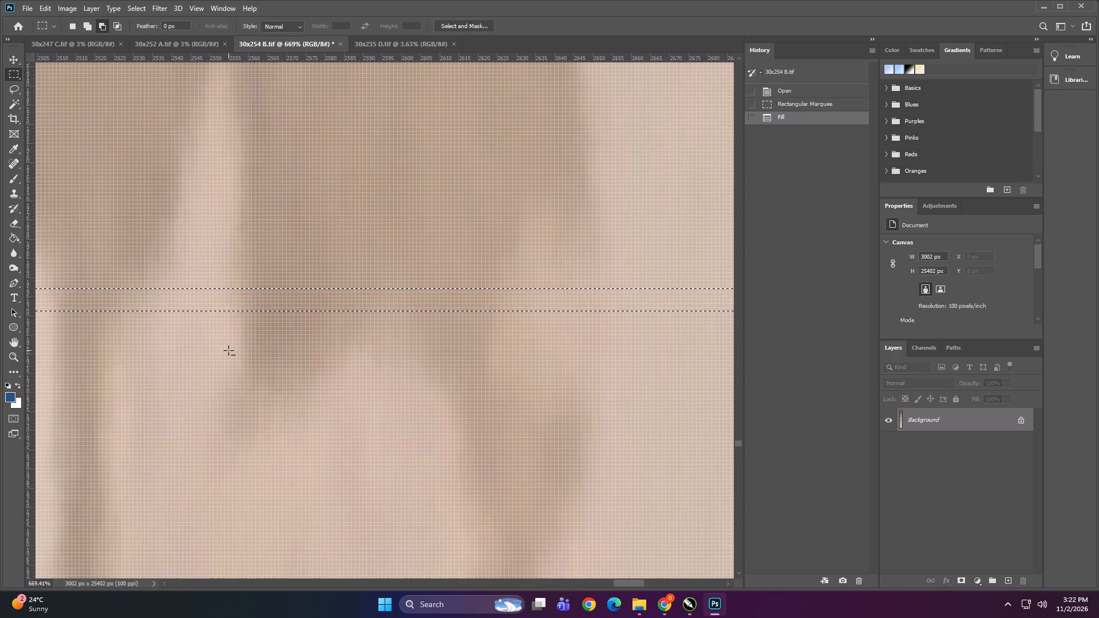
pyautogui.hotkey('ctrl', 'd')
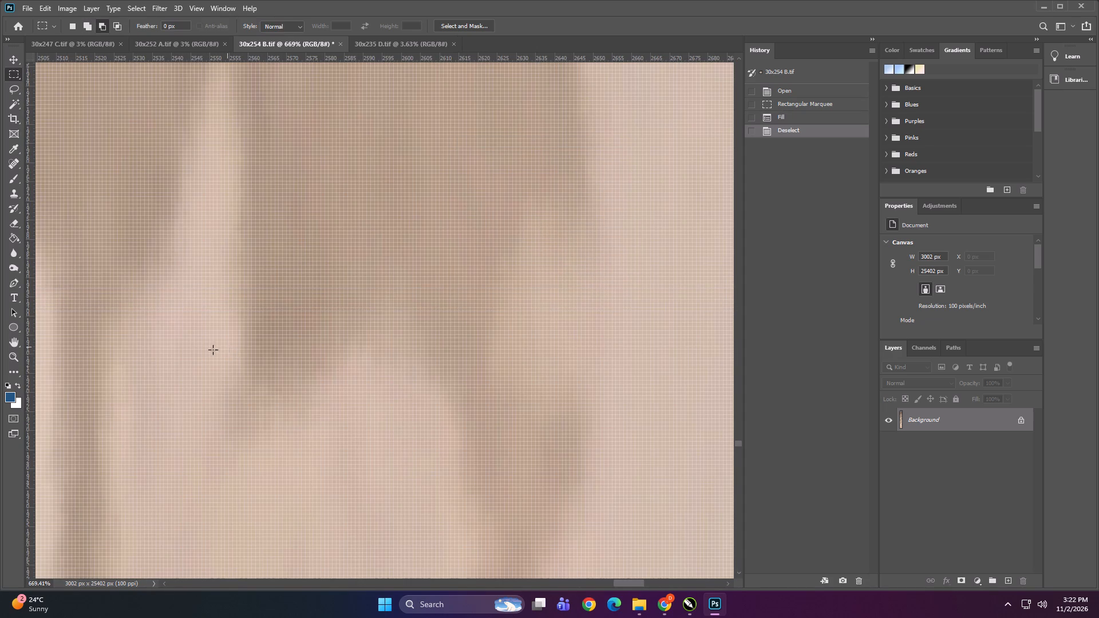
pyautogui.keyDown('alt'); pyautogui.scroll(-7, 385, 328); pyautogui.keyUp('alt')
pyautogui.keyDown('alt'); pyautogui.scroll(-20, 425, 342); pyautogui.keyUp('alt')
pyautogui.keyDown('alt'); pyautogui.scroll(-5, 425, 342); pyautogui.keyUp('alt')
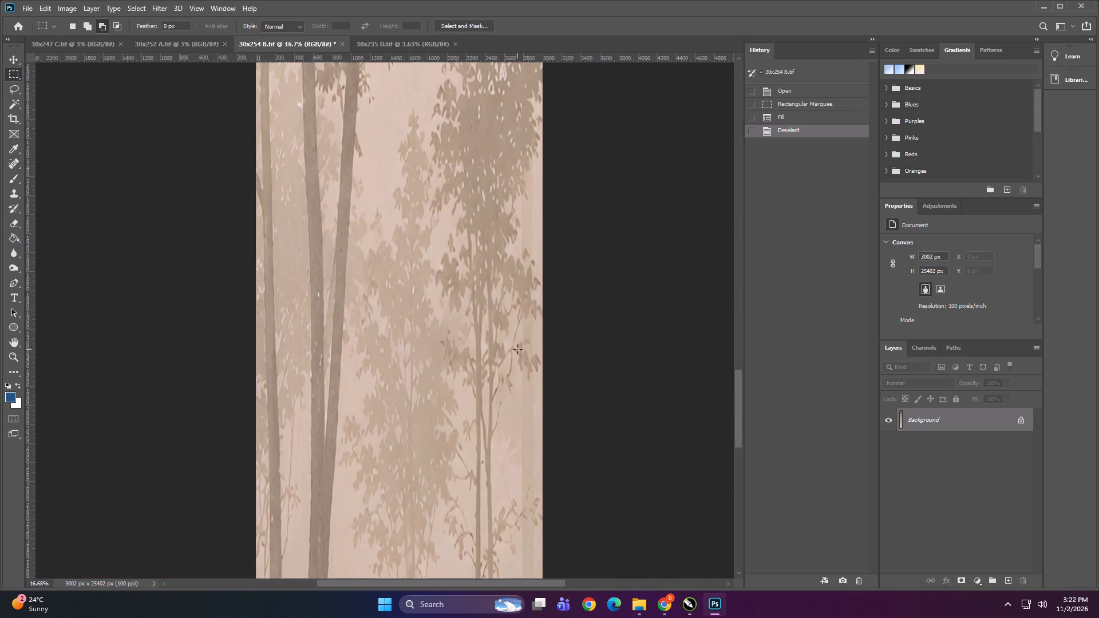
pyautogui.keyDown('alt'); pyautogui.scroll(-16, 517, 349); pyautogui.keyUp('alt')
pyautogui.keyDown('alt'); pyautogui.scroll(-3, 433, 256); pyautogui.keyUp('alt')
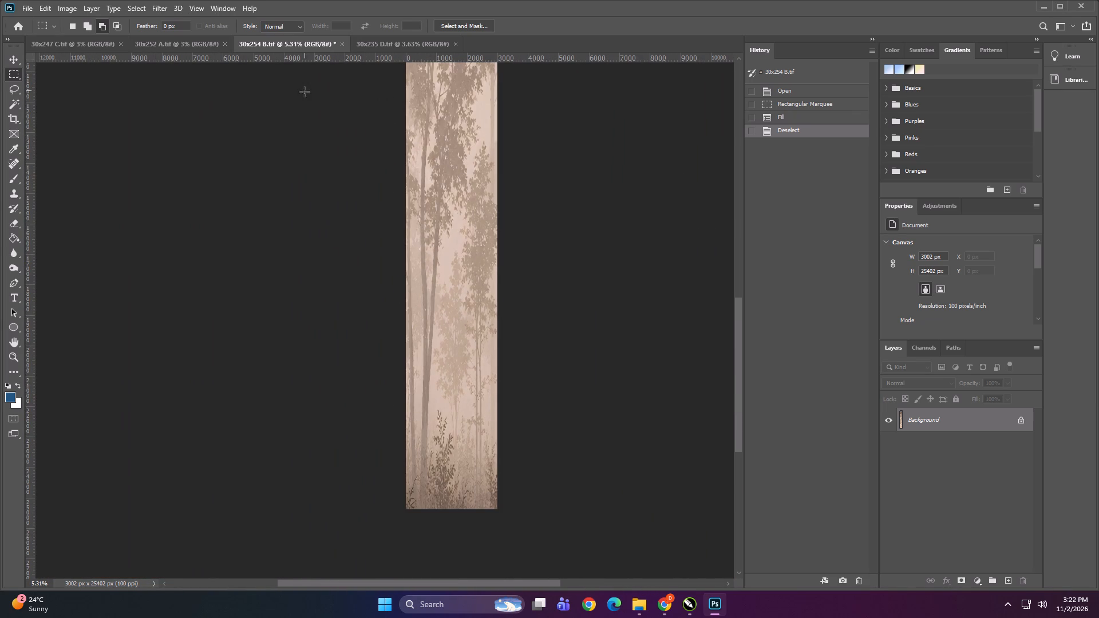
# Inspect the 30x235 D panel at close range for stray lines, from its bottom edge up to the middle.
pyautogui.click(399, 42)
pyautogui.keyDown('alt'); pyautogui.scroll(10, 337, 513); pyautogui.keyUp('alt')
pyautogui.keyDown('alt'); pyautogui.scroll(-1, 439, 513); pyautogui.keyUp('alt')
pyautogui.keyDown('alt'); pyautogui.scroll(14, 439, 513); pyautogui.keyUp('alt')
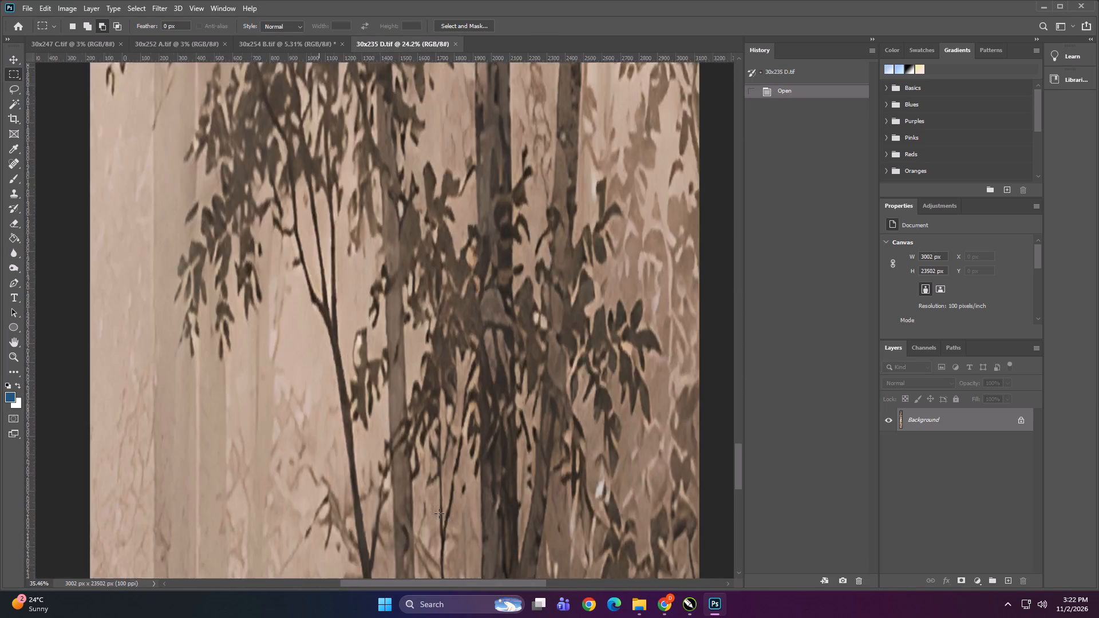
pyautogui.keyDown('alt'); pyautogui.scroll(7, 439, 513); pyautogui.keyUp('alt')
pyautogui.keyDown('alt'); pyautogui.scroll(-9, 444, 340); pyautogui.keyUp('alt')
pyautogui.press('space')
pyautogui.press('space')
pyautogui.press('space')
pyautogui.press('space')
pyautogui.press('space')
pyautogui.press('space')
pyautogui.press('space')
pyautogui.press('space')
pyautogui.press('space')
pyautogui.press('space')
pyautogui.press('space')
pyautogui.press('space')
pyautogui.press('space')
pyautogui.press('space')
pyautogui.press('space')
pyautogui.press('space')
pyautogui.press('space')
pyautogui.press('space')
pyautogui.press('space')
pyautogui.press('space')
pyautogui.moveTo(434, 427); pyautogui.dragTo(450, 308)
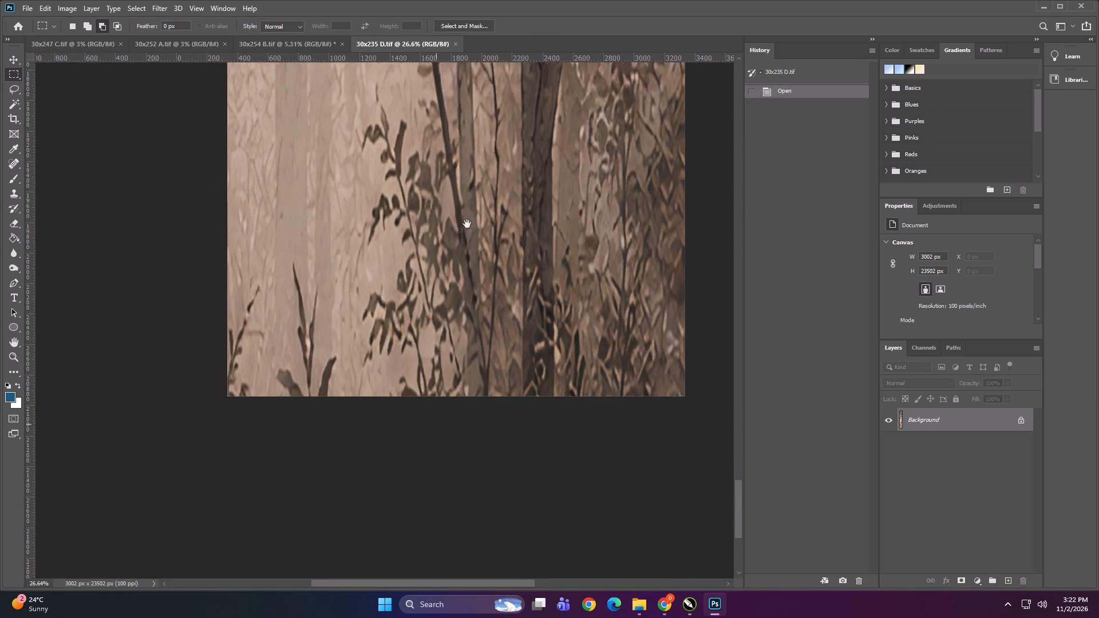
pyautogui.moveTo(468, 221); pyautogui.dragTo(443, 492)
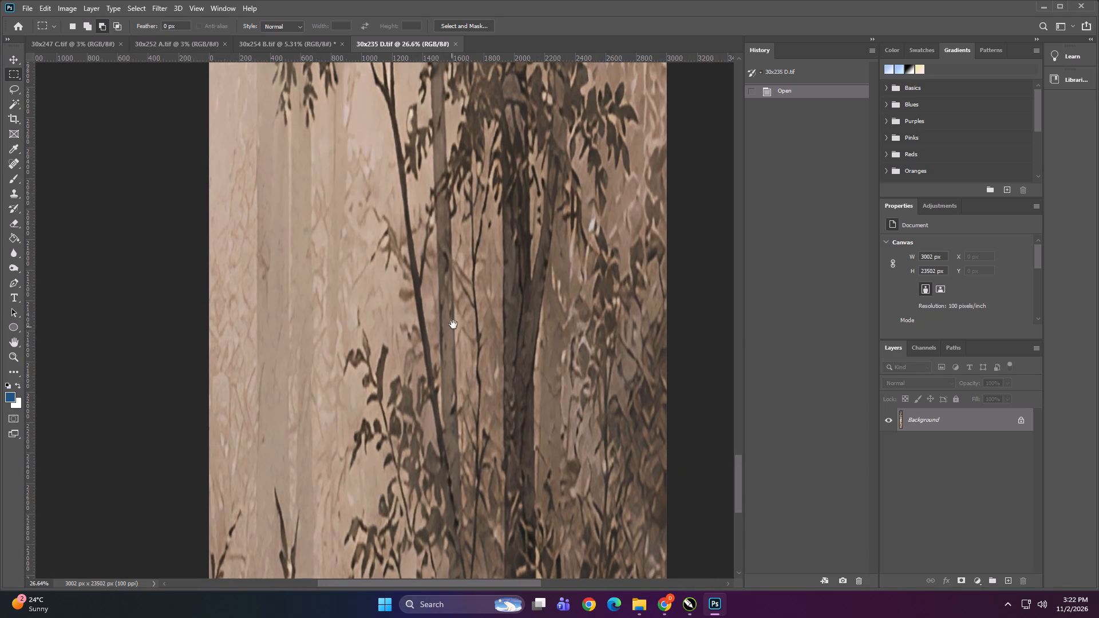
pyautogui.moveTo(460, 303); pyautogui.dragTo(456, 508)
pyautogui.moveTo(450, 354); pyautogui.dragTo(469, 474)
pyautogui.moveTo(462, 299); pyautogui.dragTo(473, 398)
pyautogui.moveTo(495, 287); pyautogui.dragTo(497, 348)
pyautogui.moveTo(476, 223); pyautogui.dragTo(462, 395)
pyautogui.click(480, 287)
pyautogui.keyDown('alt'); pyautogui.scroll(-9, 445, 255); pyautogui.keyUp('alt')
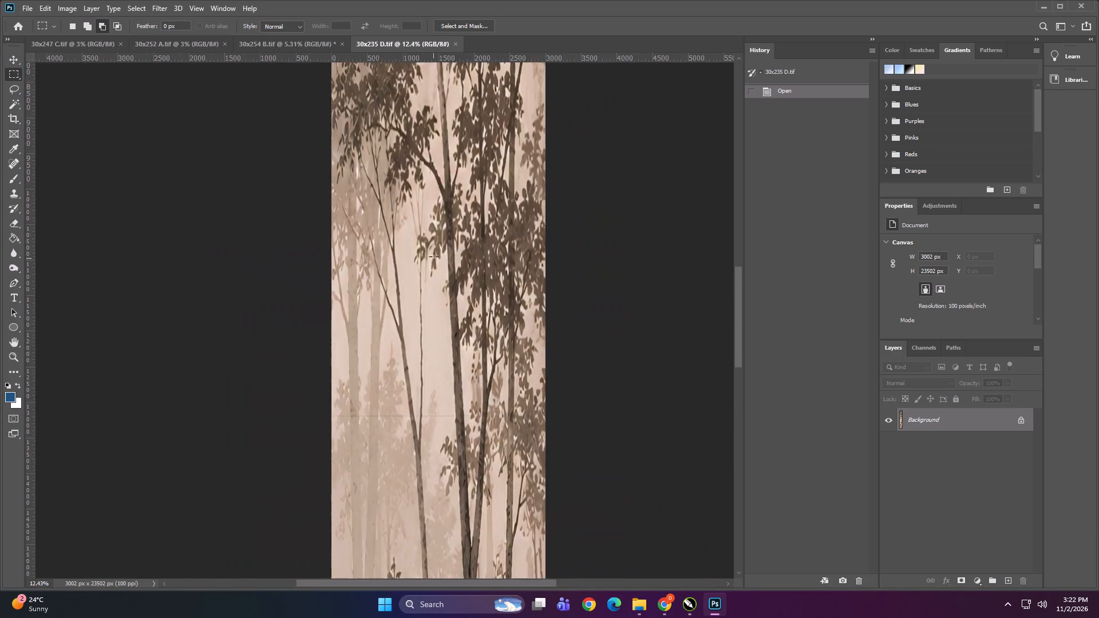
pyautogui.keyDown('alt'); pyautogui.scroll(-12, 434, 256); pyautogui.keyUp('alt')
# Switch to CorelDRAW and undo the last six actions, back to the selected four forest mural strips.
pyautogui.click(689, 604)
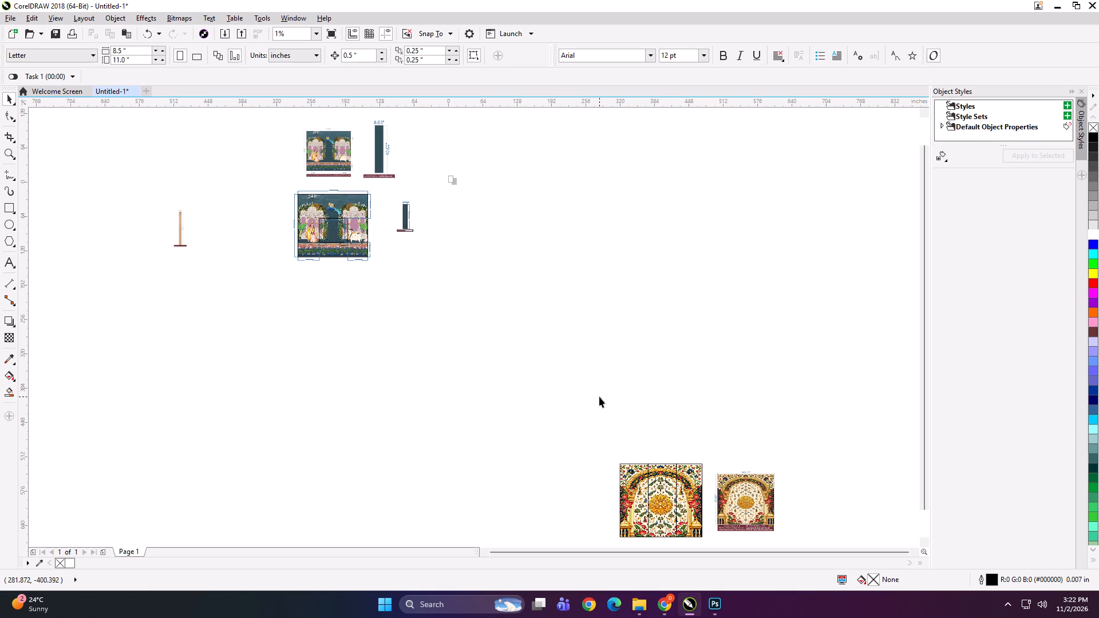
pyautogui.hotkey('ctrl', 'z')
pyautogui.hotkey('ctrl', 'z')
pyautogui.hotkey('ctrl', 'z')
pyautogui.hotkey('ctrl', 'z')
pyautogui.hotkey('ctrl', 'z')
pyautogui.hotkey('ctrl', 'z')
pyautogui.scroll(-1, 637, 273)
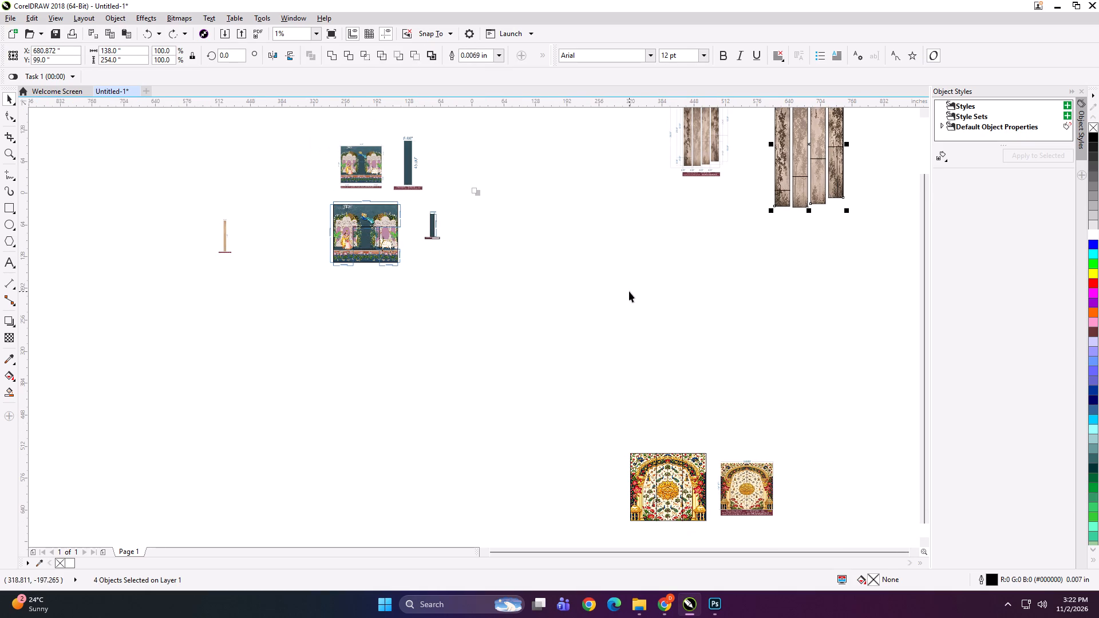
# In Photoshop, select the thin dark horizontal line across the middle of 30x235 D as a narrow full-width strip, fill it, and deselect.
pyautogui.click(720, 601)
pyautogui.keyDown('alt'); pyautogui.scroll(3, 338, 280); pyautogui.keyUp('alt')
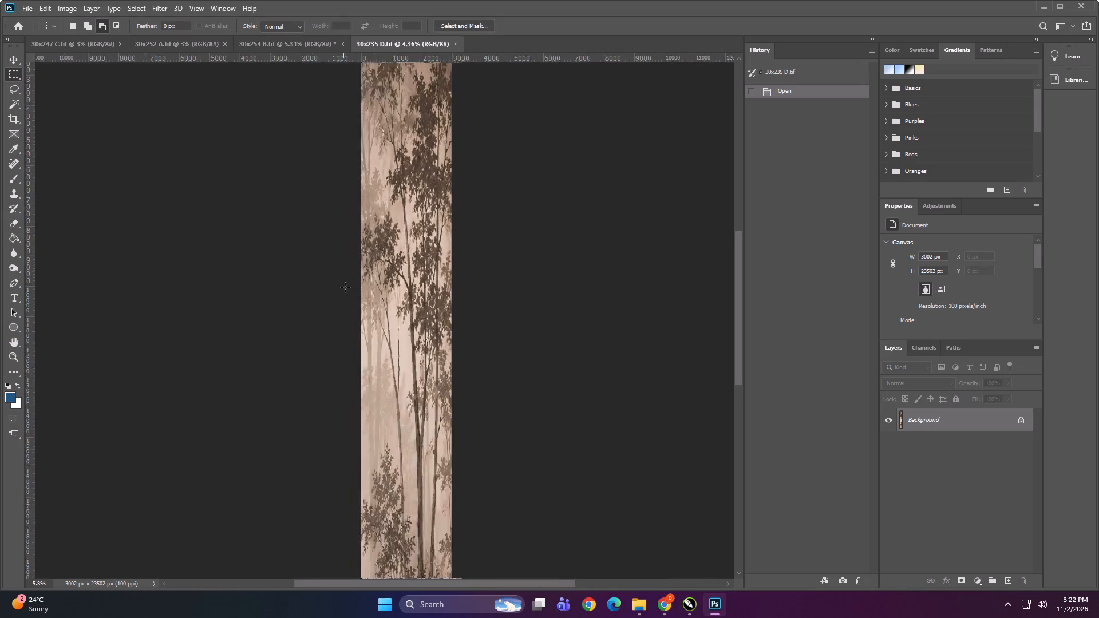
pyautogui.keyDown('alt'); pyautogui.scroll(14, 345, 287); pyautogui.keyUp('alt')
pyautogui.keyDown('alt'); pyautogui.scroll(-5, 456, 246); pyautogui.keyUp('alt')
pyautogui.keyDown('alt'); pyautogui.scroll(8, 396, 419); pyautogui.keyUp('alt')
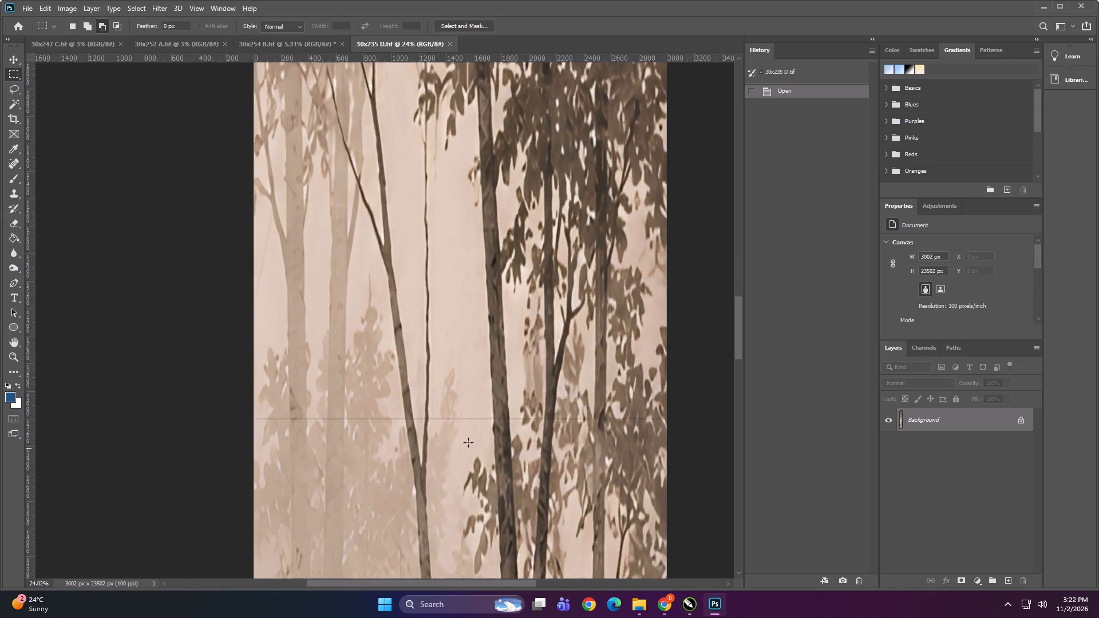
pyautogui.keyDown('alt'); pyautogui.scroll(4, 468, 442); pyautogui.keyUp('alt')
pyautogui.keyDown('alt'); pyautogui.scroll(9, 105, 433); pyautogui.keyUp('alt')
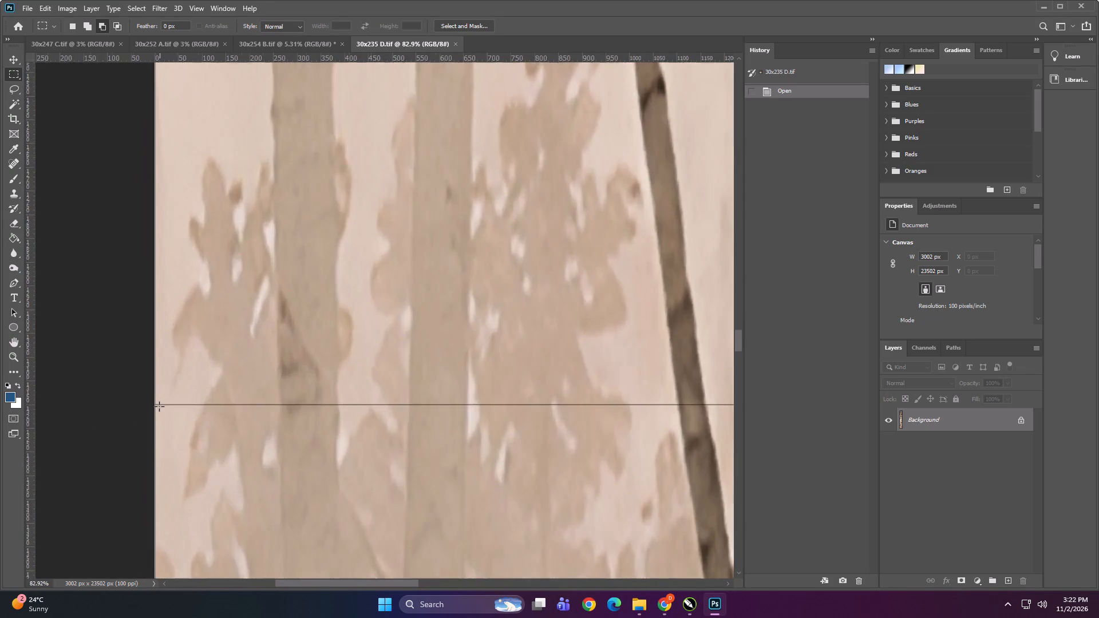
pyautogui.keyDown('alt'); pyautogui.scroll(20, 158, 406); pyautogui.keyUp('alt')
pyautogui.keyDown('alt'); pyautogui.scroll(1, 158, 406); pyautogui.keyUp('alt')
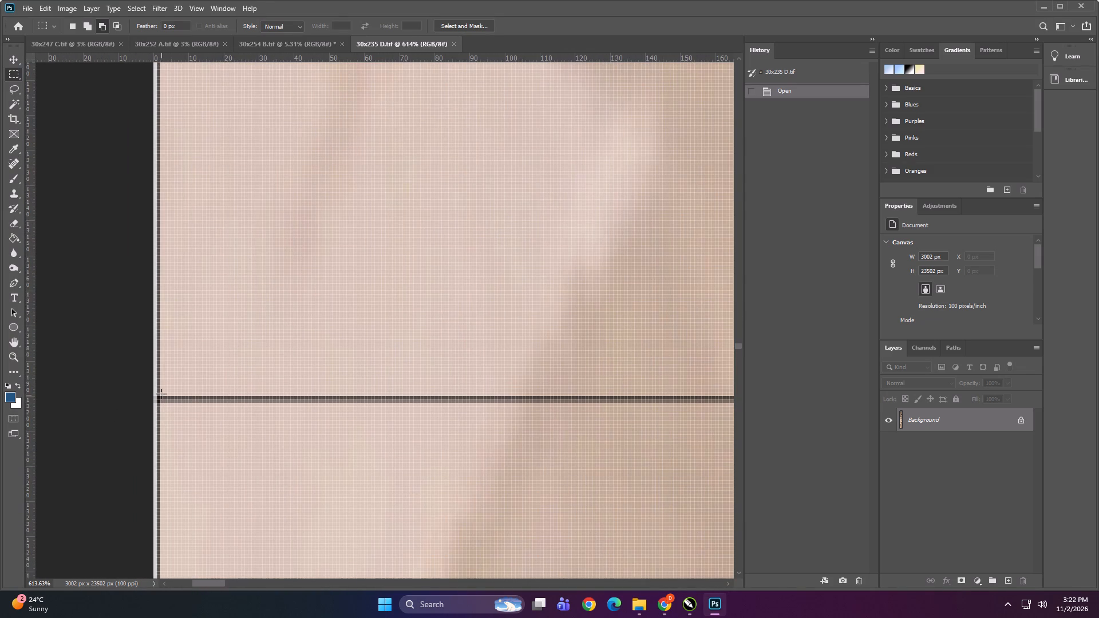
pyautogui.moveTo(160, 391); pyautogui.dragTo(679, 398)
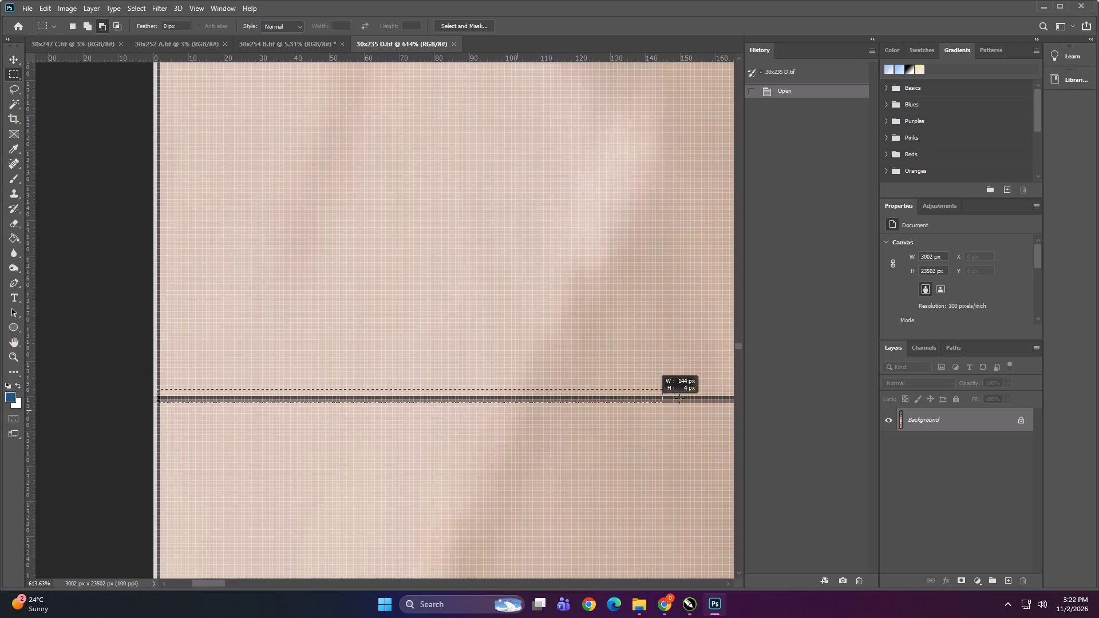
pyautogui.moveTo(679, 398); pyautogui.dragTo(749, 410)
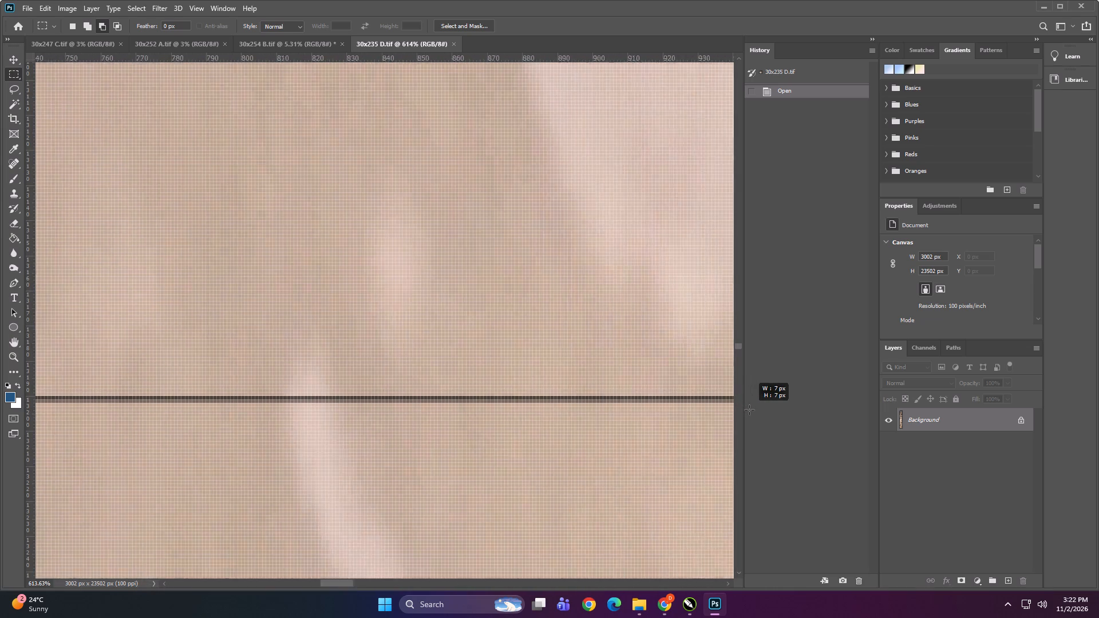
pyautogui.moveTo(749, 410); pyautogui.dragTo(750, 409)
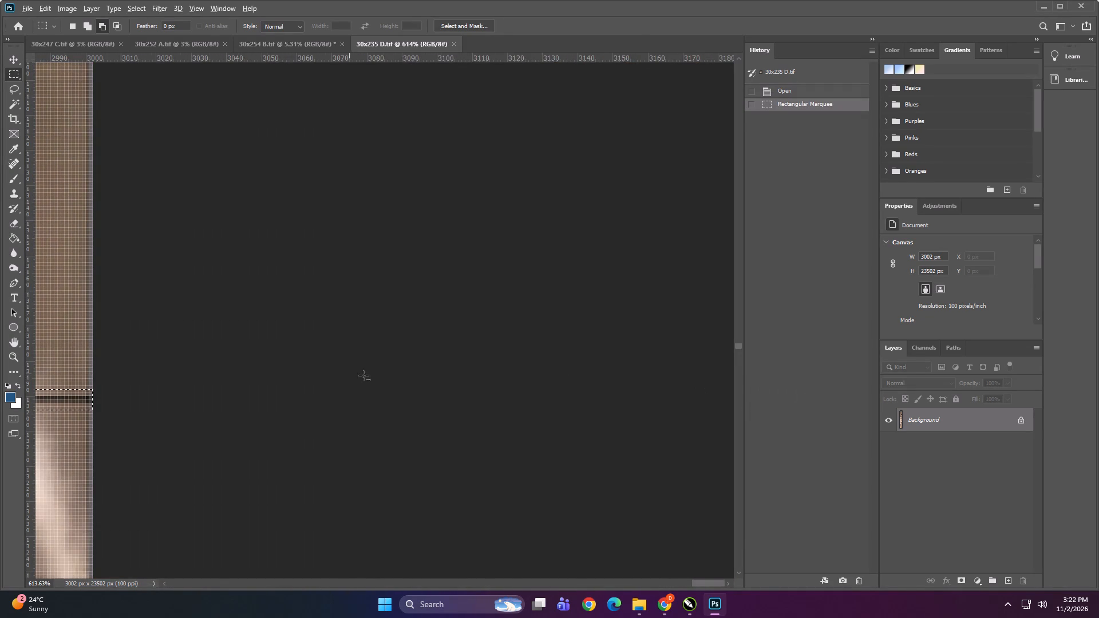
pyautogui.keyDown('alt'); pyautogui.scroll(-18, 450, 384); pyautogui.keyUp('alt')
pyautogui.keyDown('alt'); pyautogui.scroll(17, 317, 394); pyautogui.keyUp('alt')
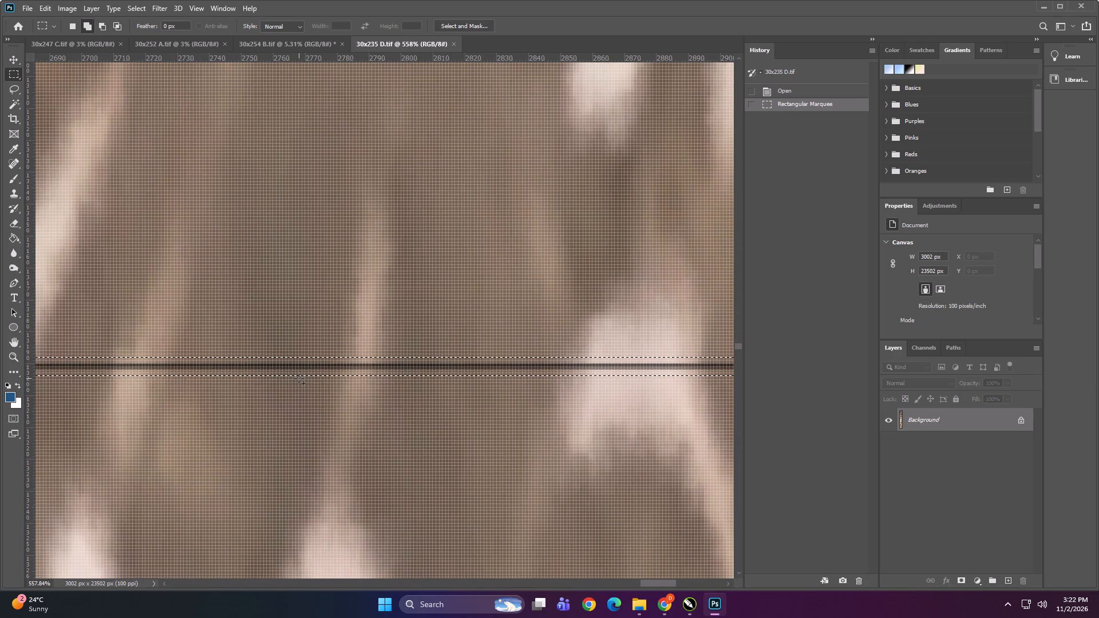
pyautogui.hotkey('shift', 'F5')
pyautogui.press('Return')
pyautogui.hotkey('ctrl', 'd')
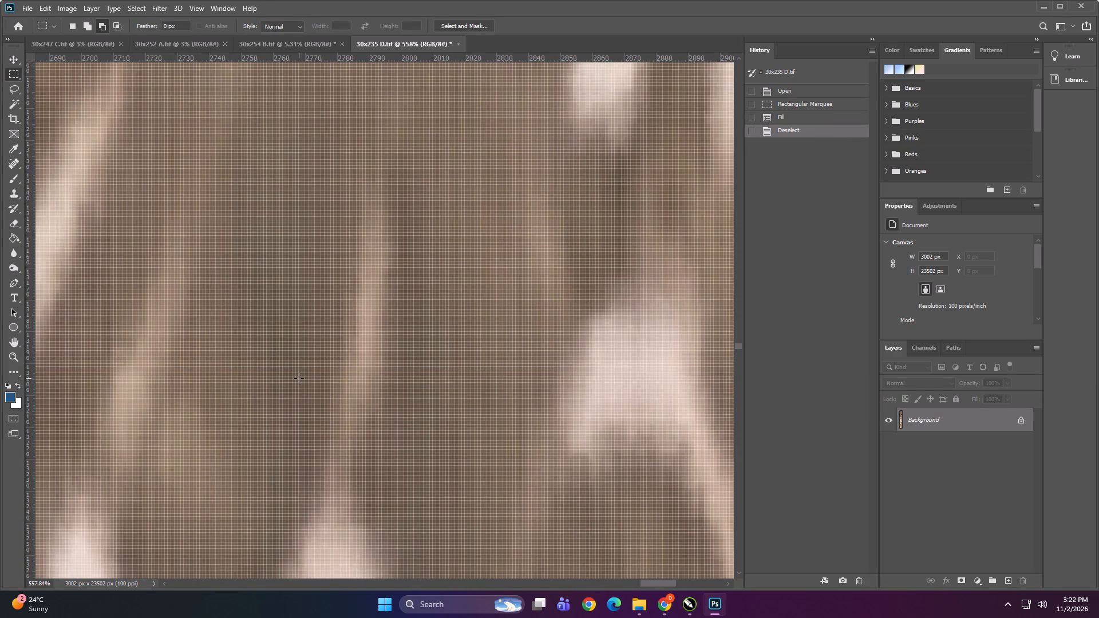
pyautogui.keyDown('alt'); pyautogui.scroll(-17, 485, 177); pyautogui.keyUp('alt')
pyautogui.keyDown('alt'); pyautogui.scroll(1, 488, 217); pyautogui.keyUp('alt')
pyautogui.keyDown('alt'); pyautogui.scroll(-7, 488, 217); pyautogui.keyUp('alt')
pyautogui.keyDown('alt'); pyautogui.scroll(1, 497, 215); pyautogui.keyUp('alt')
pyautogui.keyDown('alt'); pyautogui.scroll(-1, 498, 215); pyautogui.keyUp('alt')
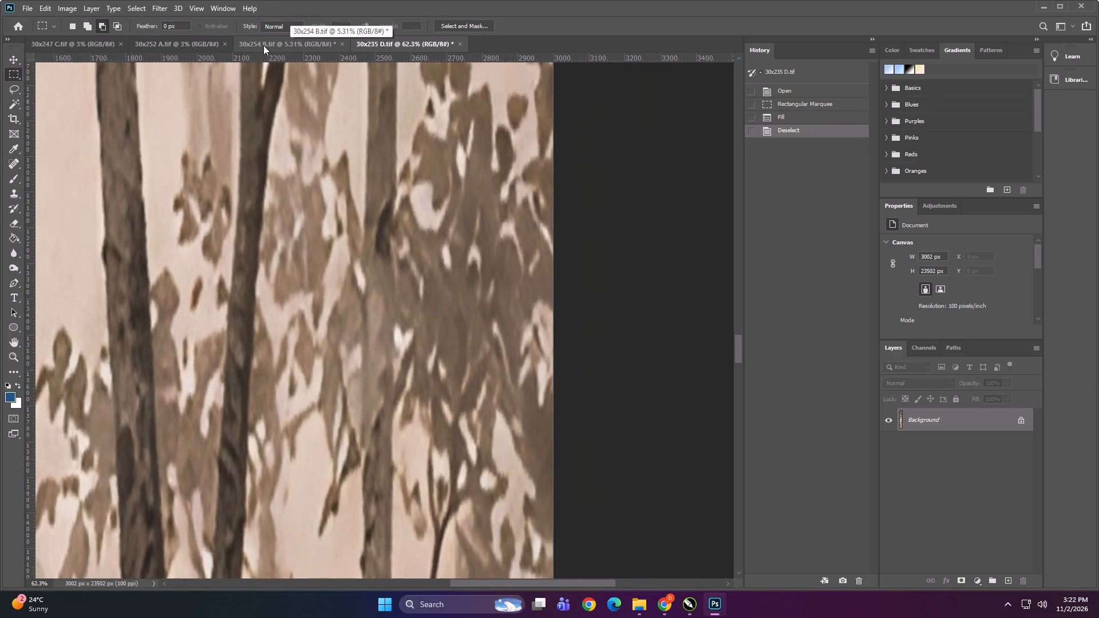
# Select the thin dark horizontal line across the lower part of 30x252 A as a narrow full-width strip, fill it, and deselect.
pyautogui.click(189, 39)
pyautogui.keyDown('alt'); pyautogui.scroll(20, 350, 597); pyautogui.keyUp('alt')
pyautogui.keyDown('alt'); pyautogui.scroll(1, 350, 597); pyautogui.keyUp('alt')
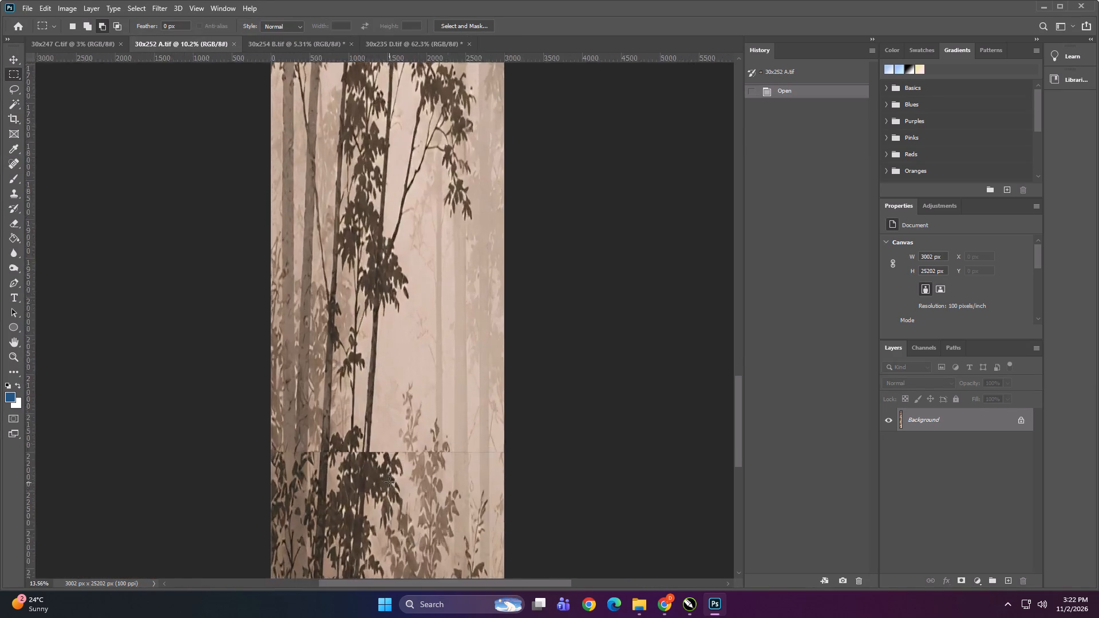
pyautogui.keyDown('alt'); pyautogui.scroll(13, 389, 482); pyautogui.keyUp('alt')
pyautogui.keyDown('alt'); pyautogui.scroll(-1, 219, 450); pyautogui.keyUp('alt')
pyautogui.keyDown('alt'); pyautogui.scroll(20, 217, 449); pyautogui.keyUp('alt')
pyautogui.keyDown('alt'); pyautogui.scroll(6, 217, 449); pyautogui.keyUp('alt')
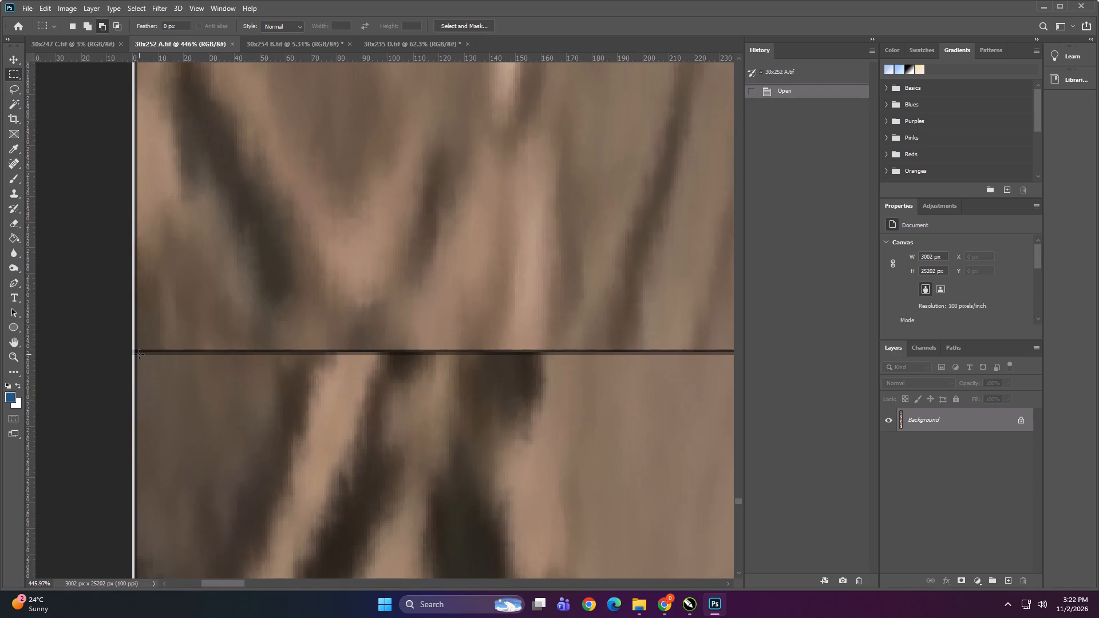
pyautogui.click(136, 348)
pyautogui.moveTo(136, 347); pyautogui.dragTo(164, 358)
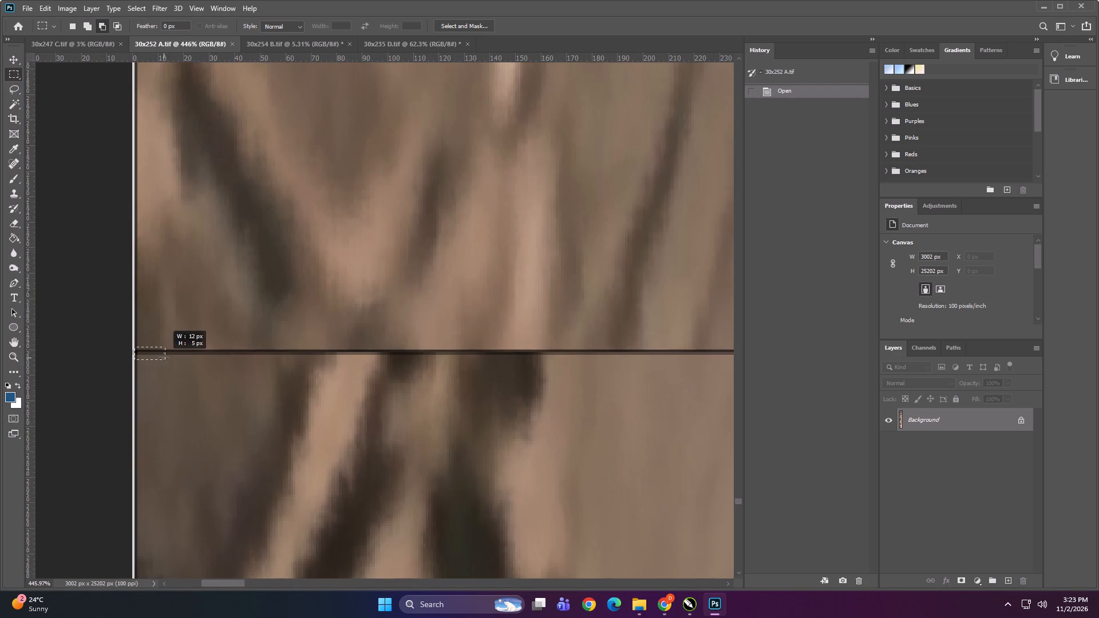
pyautogui.moveTo(164, 358); pyautogui.dragTo(877, 352)
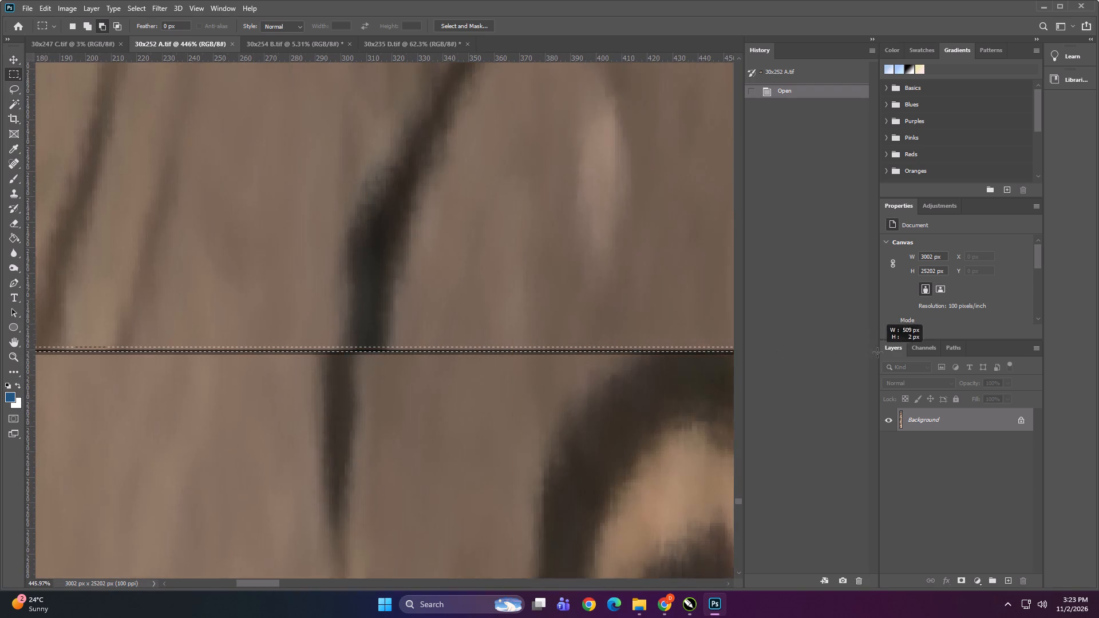
pyautogui.moveTo(877, 352); pyautogui.dragTo(893, 355)
pyautogui.keyDown('alt'); pyautogui.scroll(-2, 529, 370); pyautogui.keyUp('alt')
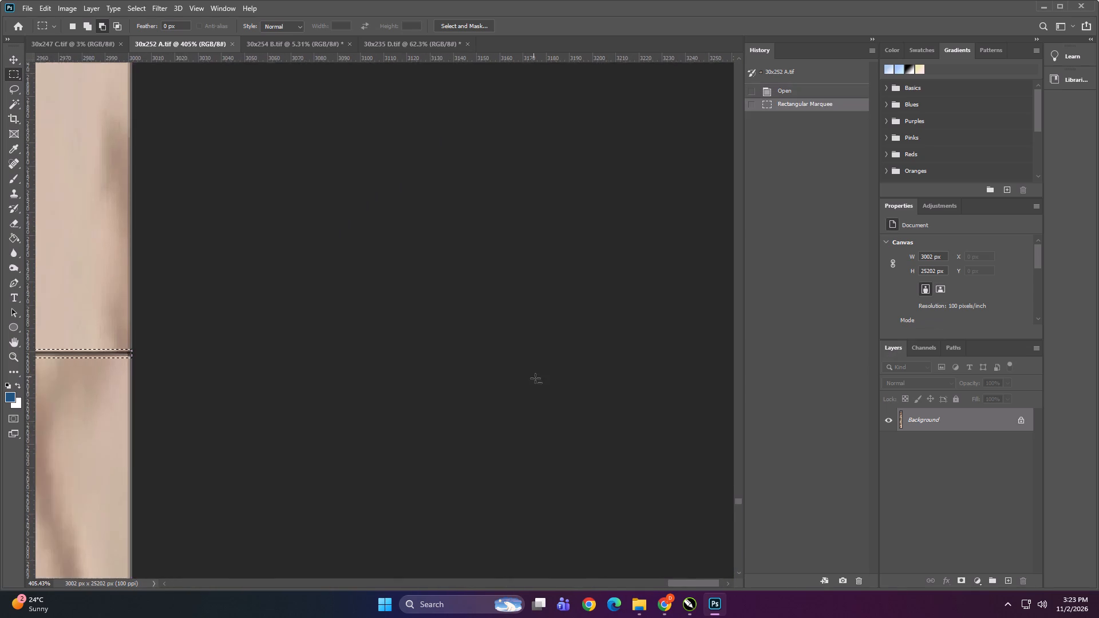
pyautogui.keyDown('alt'); pyautogui.scroll(1, 536, 379); pyautogui.keyUp('alt')
pyautogui.keyDown('alt'); pyautogui.scroll(-1, 535, 378); pyautogui.keyUp('alt')
pyautogui.keyDown('alt'); pyautogui.scroll(-20, 536, 379); pyautogui.keyUp('alt')
pyautogui.keyDown('alt'); pyautogui.scroll(18, 341, 367); pyautogui.keyUp('alt')
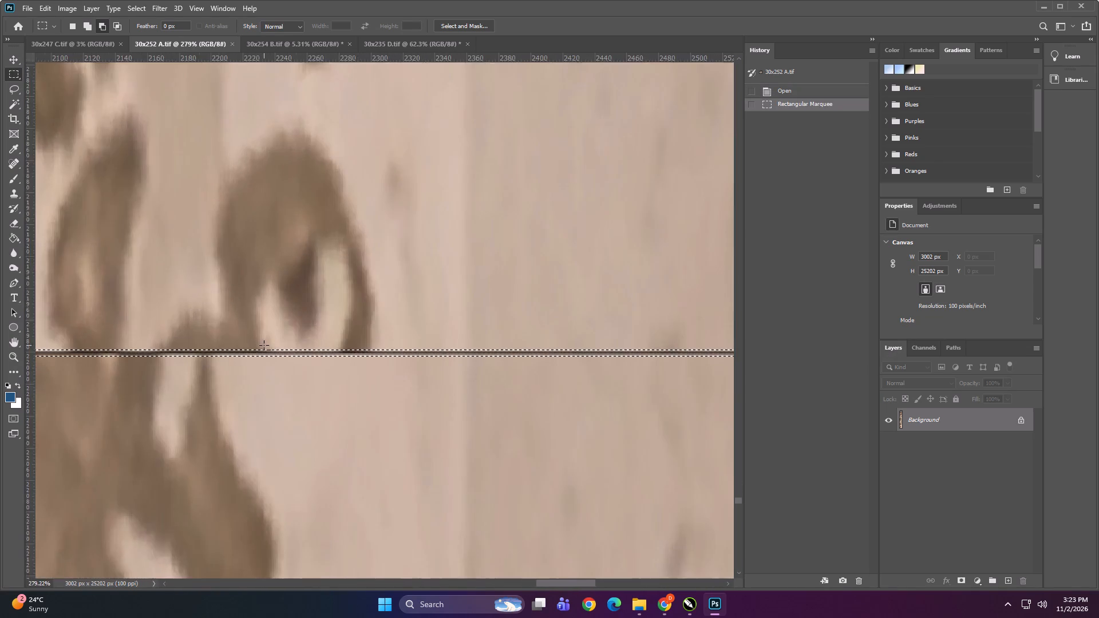
pyautogui.keyDown('alt'); pyautogui.scroll(5, 264, 345); pyautogui.keyUp('alt')
pyautogui.hotkey('shift', 'F5')
pyautogui.press('Return')
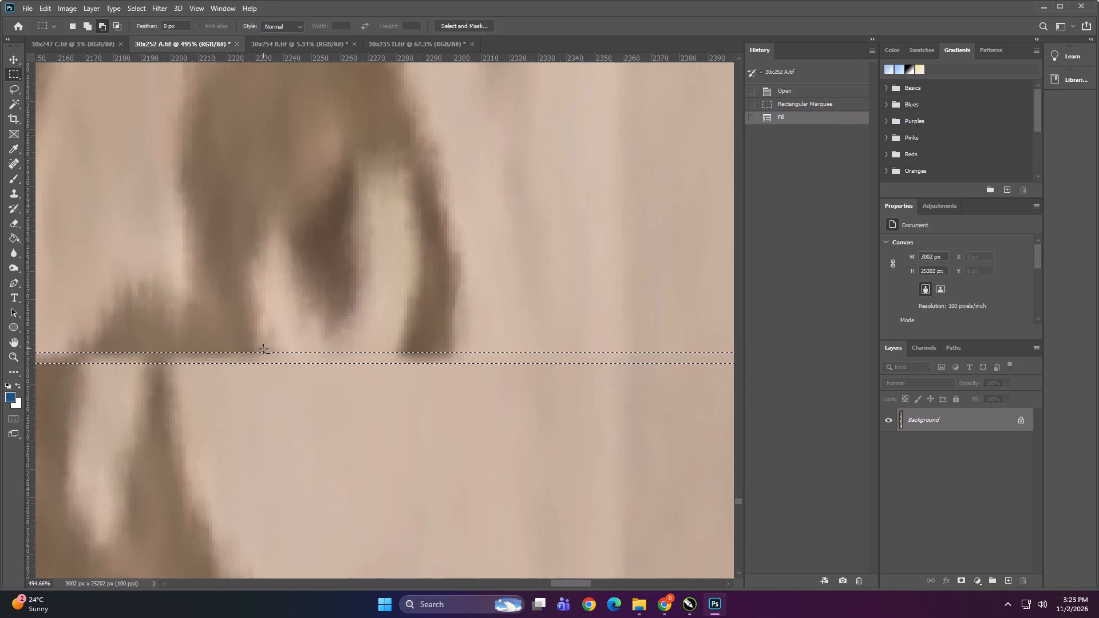
pyautogui.hotkey('ctrl', 'd')
pyautogui.keyDown('alt'); pyautogui.scroll(-15, 441, 311); pyautogui.keyUp('alt')
pyautogui.keyDown('alt'); pyautogui.scroll(-5, 608, 344); pyautogui.keyUp('alt')
pyautogui.keyDown('alt'); pyautogui.scroll(16, 401, 354); pyautogui.keyUp('alt')
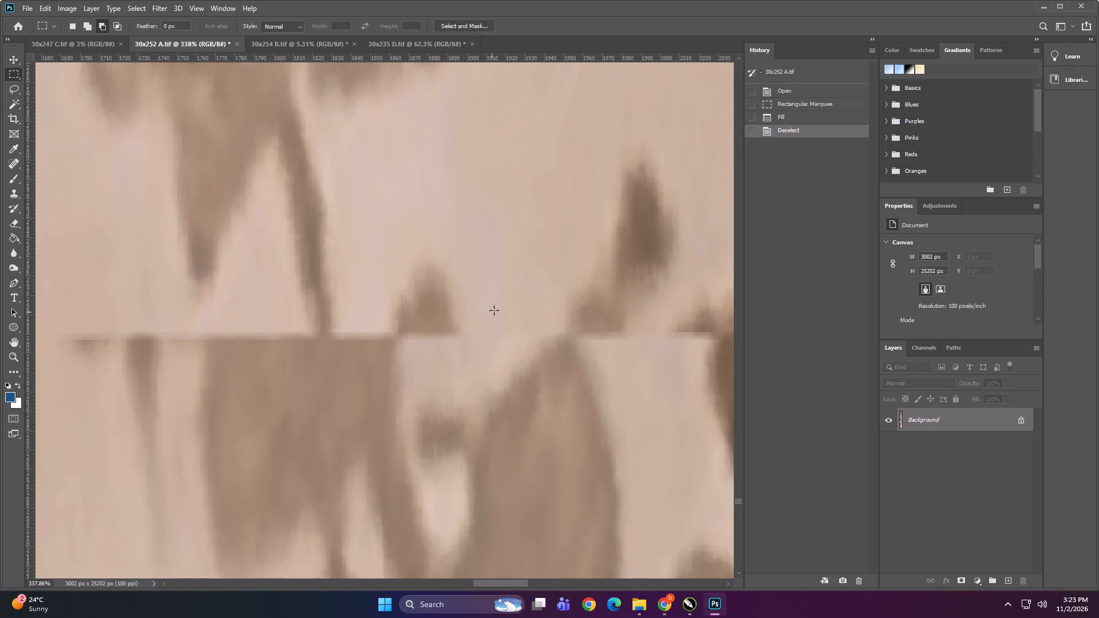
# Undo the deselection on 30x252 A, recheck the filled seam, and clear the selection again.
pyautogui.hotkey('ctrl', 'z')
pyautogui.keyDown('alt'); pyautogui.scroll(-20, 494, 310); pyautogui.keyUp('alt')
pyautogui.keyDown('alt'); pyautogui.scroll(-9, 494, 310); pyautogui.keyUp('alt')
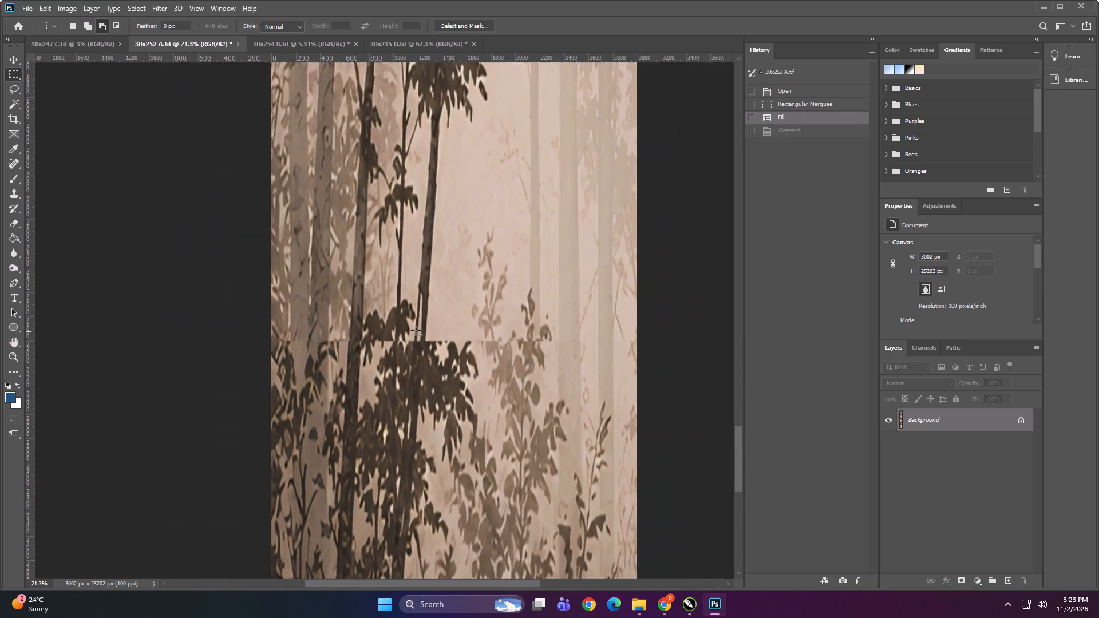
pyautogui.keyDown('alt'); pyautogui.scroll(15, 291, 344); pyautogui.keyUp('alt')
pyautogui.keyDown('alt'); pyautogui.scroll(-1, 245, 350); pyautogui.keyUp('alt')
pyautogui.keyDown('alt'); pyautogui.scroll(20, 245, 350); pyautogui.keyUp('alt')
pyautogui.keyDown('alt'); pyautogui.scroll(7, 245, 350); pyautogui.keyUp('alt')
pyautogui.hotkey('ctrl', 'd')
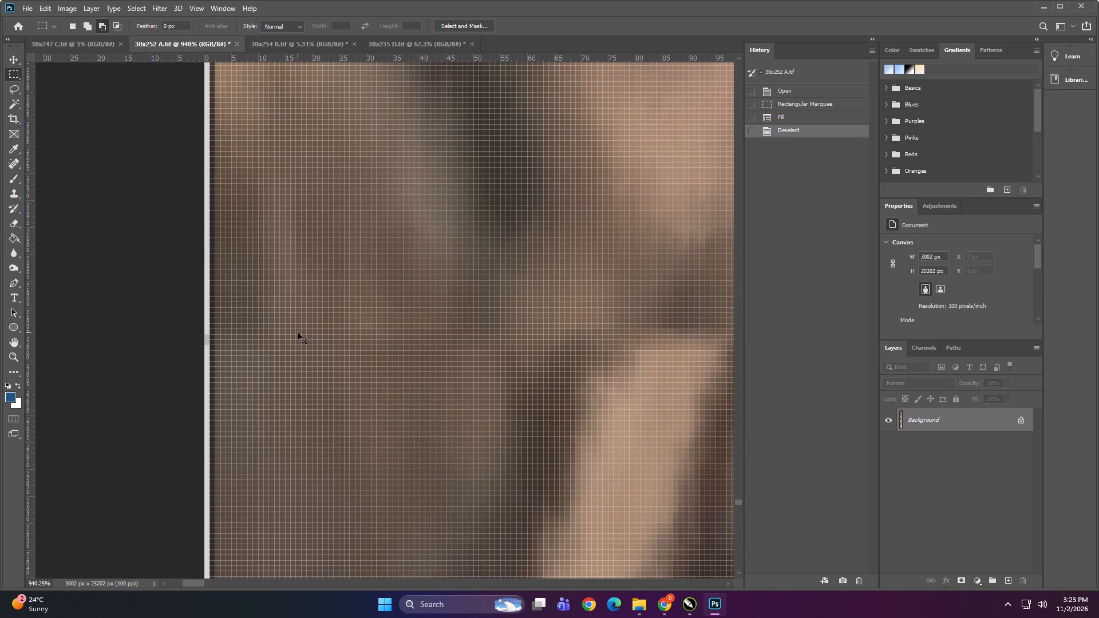
# Select a taller full-width strip over the same seam in 30x252 A, fill it, deselect, and check the seam.
pyautogui.moveTo(214, 317); pyautogui.dragTo(828, 375)
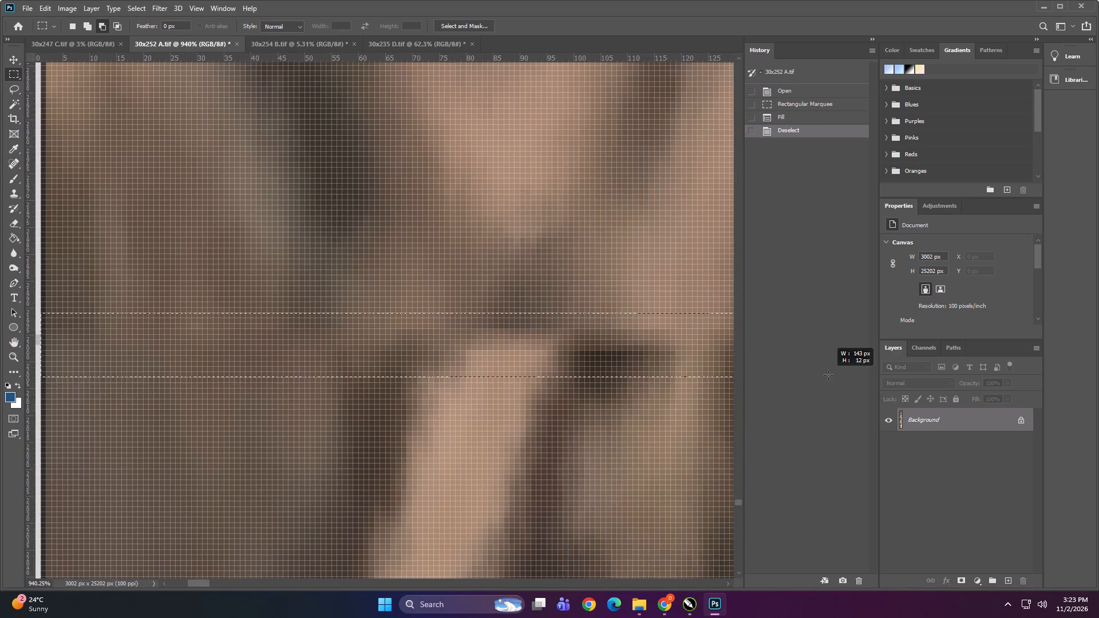
pyautogui.moveTo(828, 375); pyautogui.dragTo(837, 360)
pyautogui.keyDown('alt'); pyautogui.scroll(-19, 665, 367); pyautogui.keyUp('alt')
pyautogui.keyDown('alt'); pyautogui.scroll(8, 389, 342); pyautogui.keyUp('alt')
pyautogui.keyDown('alt'); pyautogui.scroll(5, 568, 371); pyautogui.keyUp('alt')
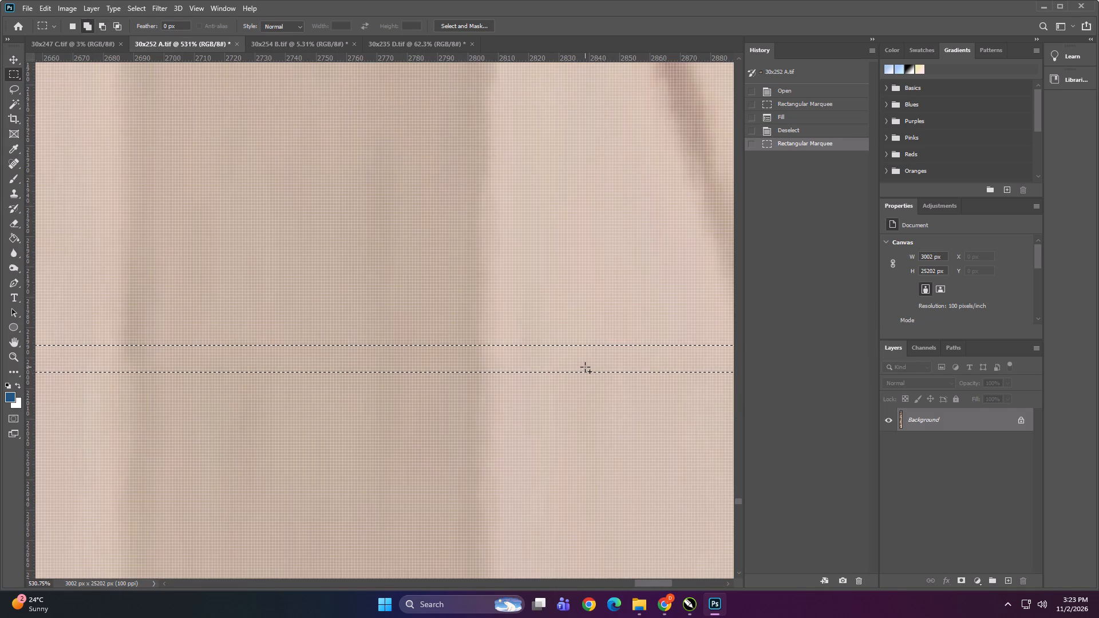
pyautogui.hotkey('shift', 'F5')
pyautogui.press('Return')
pyautogui.hotkey('ctrl', 'd')
pyautogui.keyDown('alt'); pyautogui.scroll(-8, 386, 393); pyautogui.keyUp('alt')
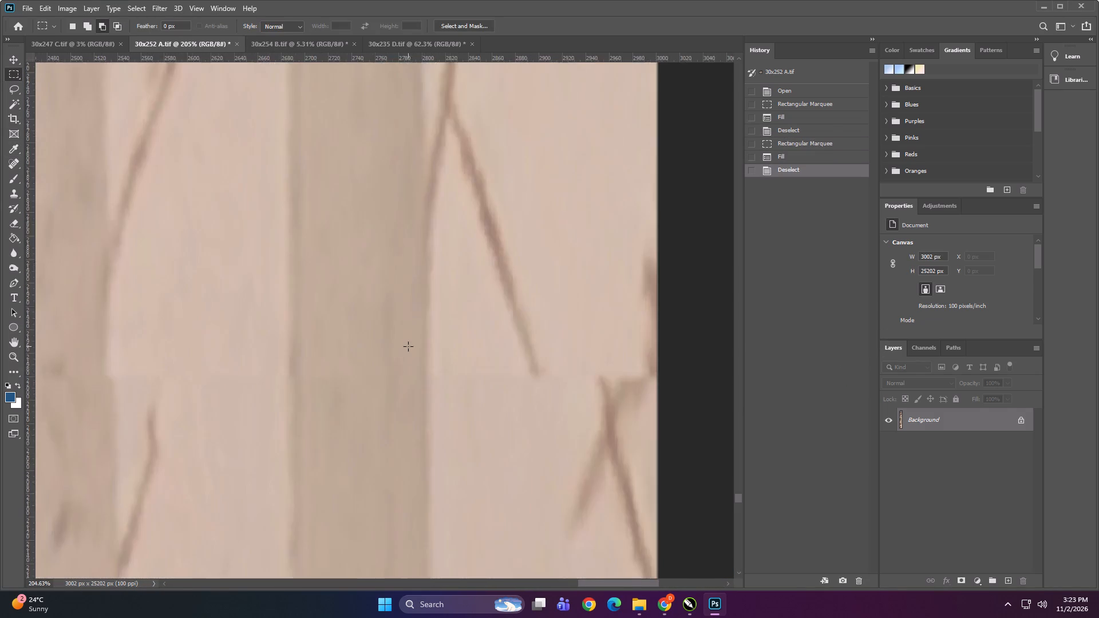
pyautogui.keyDown('alt'); pyautogui.scroll(-17, 408, 346); pyautogui.keyUp('alt')
pyautogui.keyDown('alt'); pyautogui.scroll(-12, 523, 328); pyautogui.keyUp('alt')
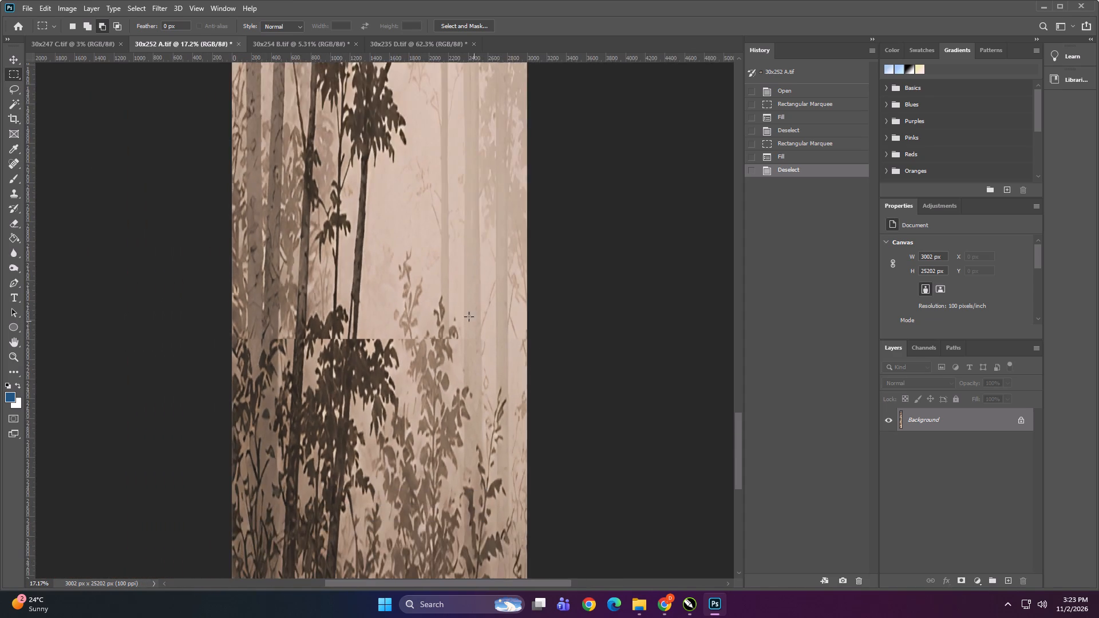
pyautogui.keyDown('alt'); pyautogui.scroll(-4, 469, 316); pyautogui.keyUp('alt')
pyautogui.keyDown('alt'); pyautogui.scroll(20, 392, 326); pyautogui.keyUp('alt')
pyautogui.keyDown('alt'); pyautogui.scroll(1, 392, 326); pyautogui.keyUp('alt')
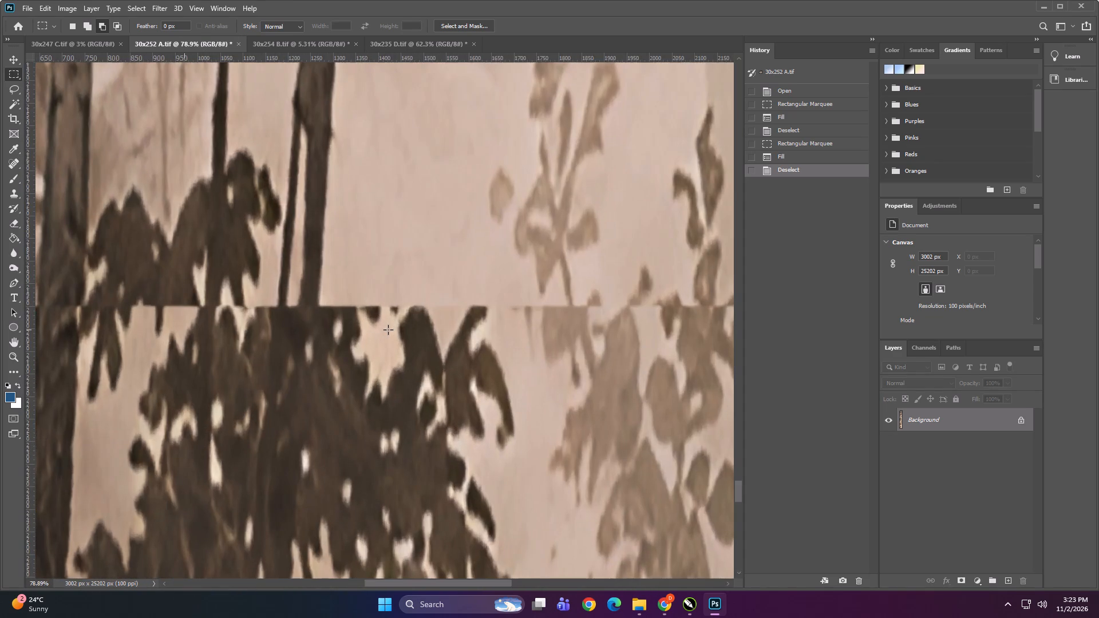
pyautogui.keyDown('alt'); pyautogui.scroll(-11, 431, 346); pyautogui.keyUp('alt')
# Select the thin dark horizontal line across the lower-middle part of 30x247 C as a narrow full-width strip, fill it, and deselect.
pyautogui.click(98, 46)
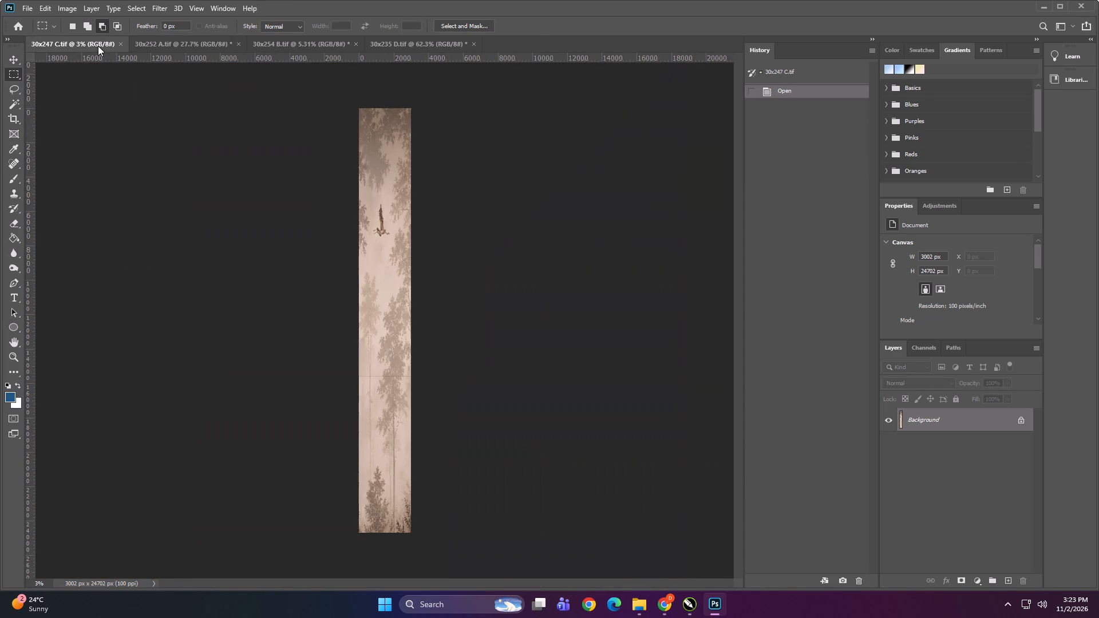
pyautogui.keyDown('alt'); pyautogui.scroll(19, 409, 460); pyautogui.keyUp('alt')
pyautogui.keyDown('alt'); pyautogui.scroll(5, 457, 419); pyautogui.keyUp('alt')
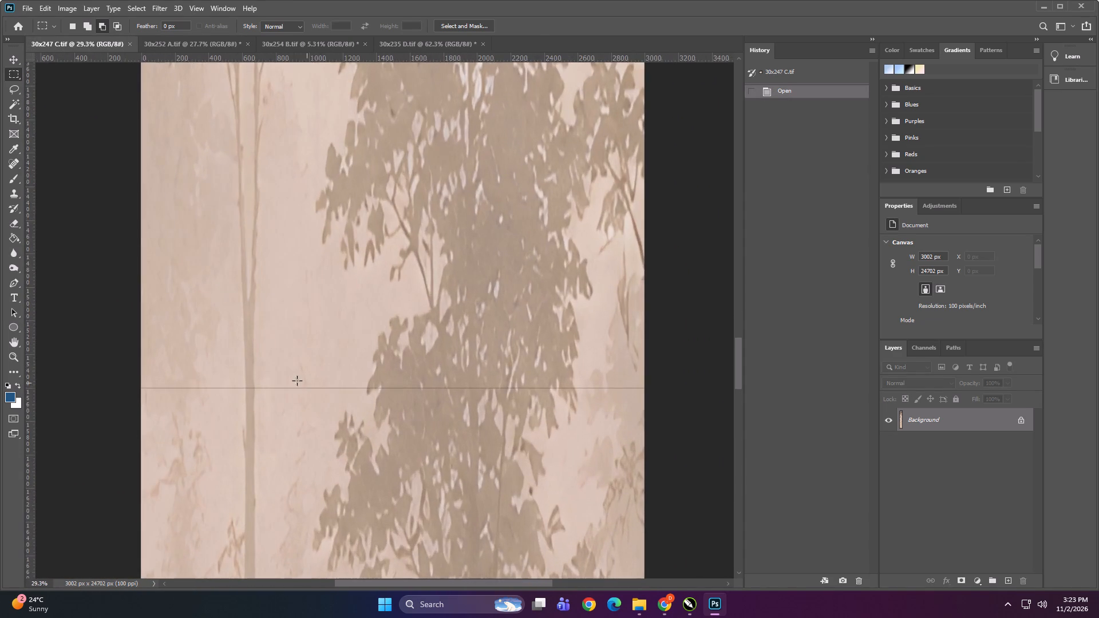
pyautogui.keyDown('alt'); pyautogui.scroll(20, 143, 397); pyautogui.keyUp('alt')
pyautogui.keyDown('alt'); pyautogui.scroll(13, 143, 397); pyautogui.keyUp('alt')
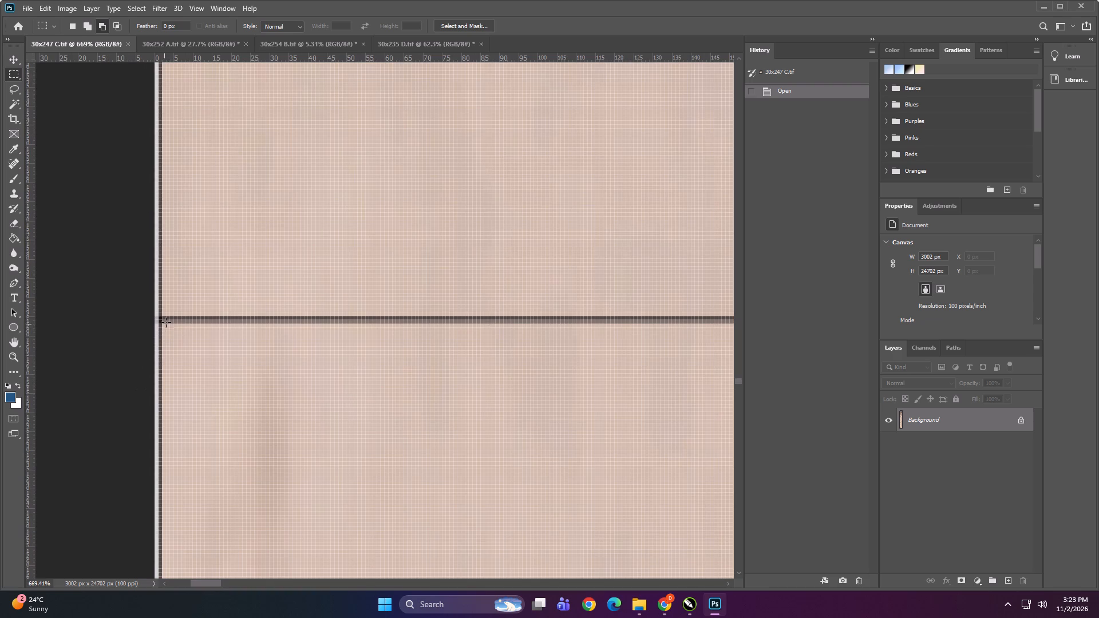
pyautogui.click(162, 308)
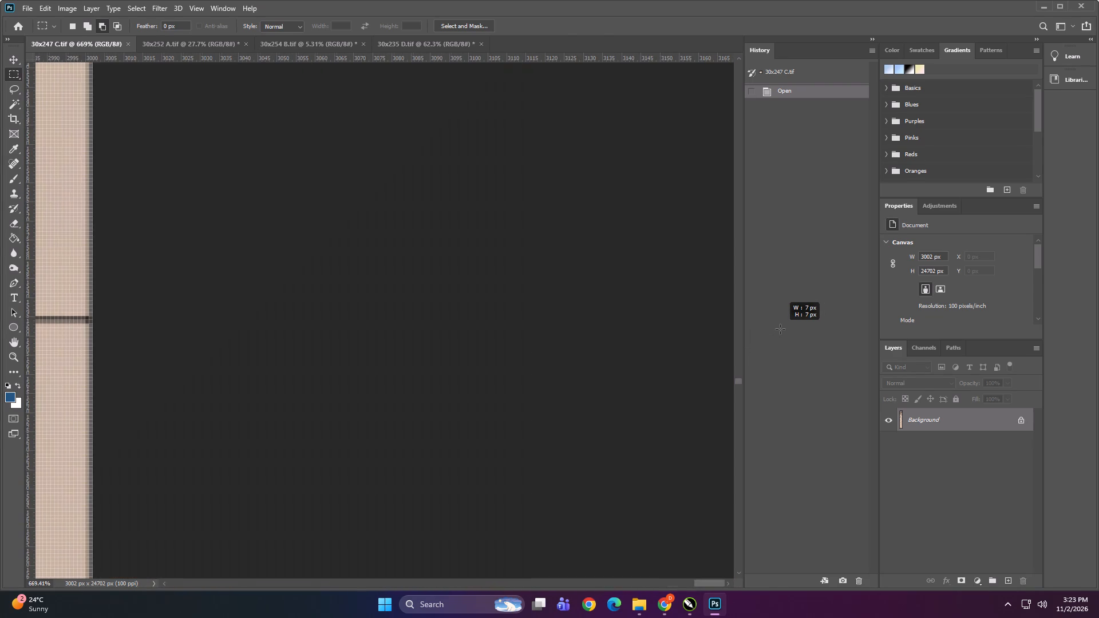
pyautogui.keyDown('alt'); pyautogui.scroll(-20, 649, 347); pyautogui.keyUp('alt')
pyautogui.keyDown('alt'); pyautogui.scroll(-3, 649, 347); pyautogui.keyUp('alt')
pyautogui.keyDown('alt'); pyautogui.scroll(5, 256, 350); pyautogui.keyUp('alt')
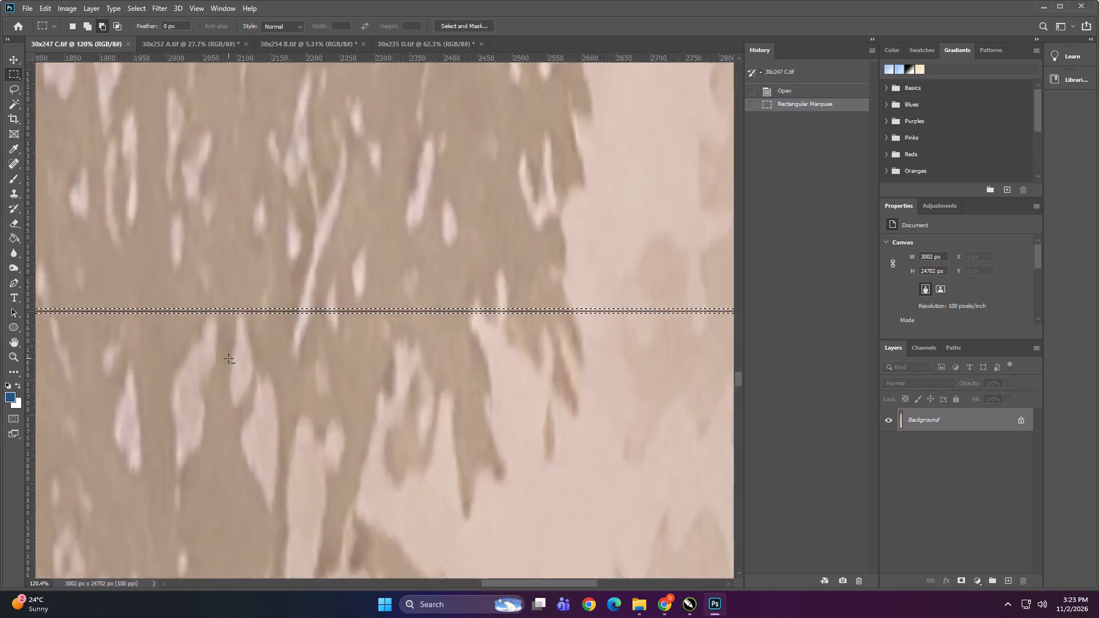
pyautogui.keyDown('alt'); pyautogui.scroll(1, 228, 358); pyautogui.keyUp('alt')
pyautogui.hotkey('shift', 'F5')
pyautogui.press('Return')
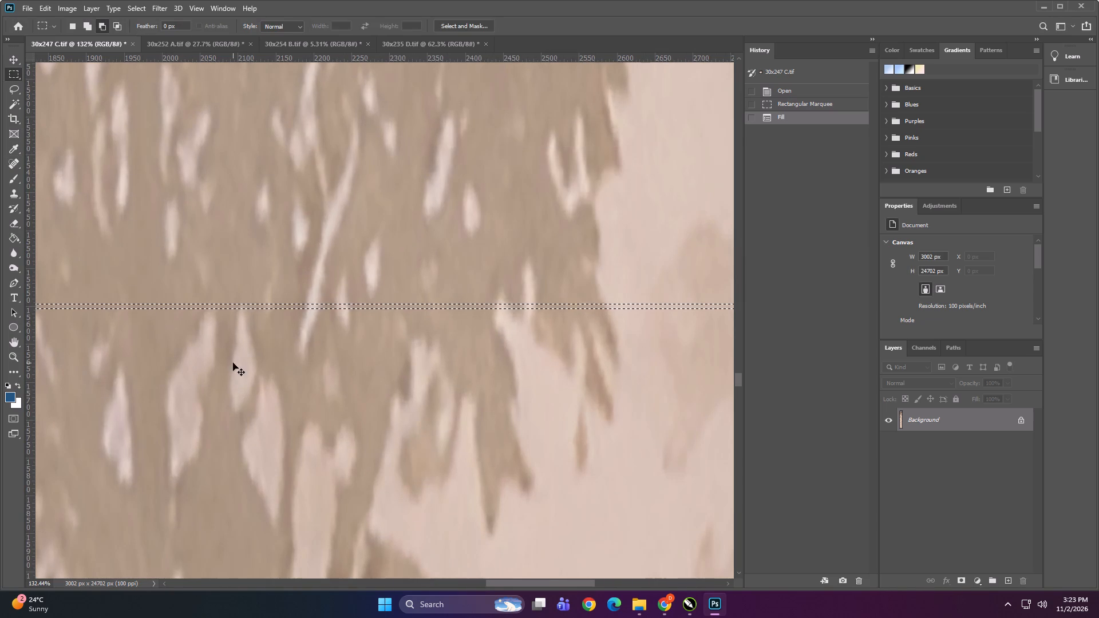
pyautogui.hotkey('ctrl', 'd')
pyautogui.keyDown('alt'); pyautogui.scroll(-20, 332, 315); pyautogui.keyUp('alt')
pyautogui.keyDown('alt'); pyautogui.scroll(-3, 332, 315); pyautogui.keyUp('alt')
pyautogui.keyDown('alt'); pyautogui.scroll(-11, 376, 249); pyautogui.keyUp('alt')
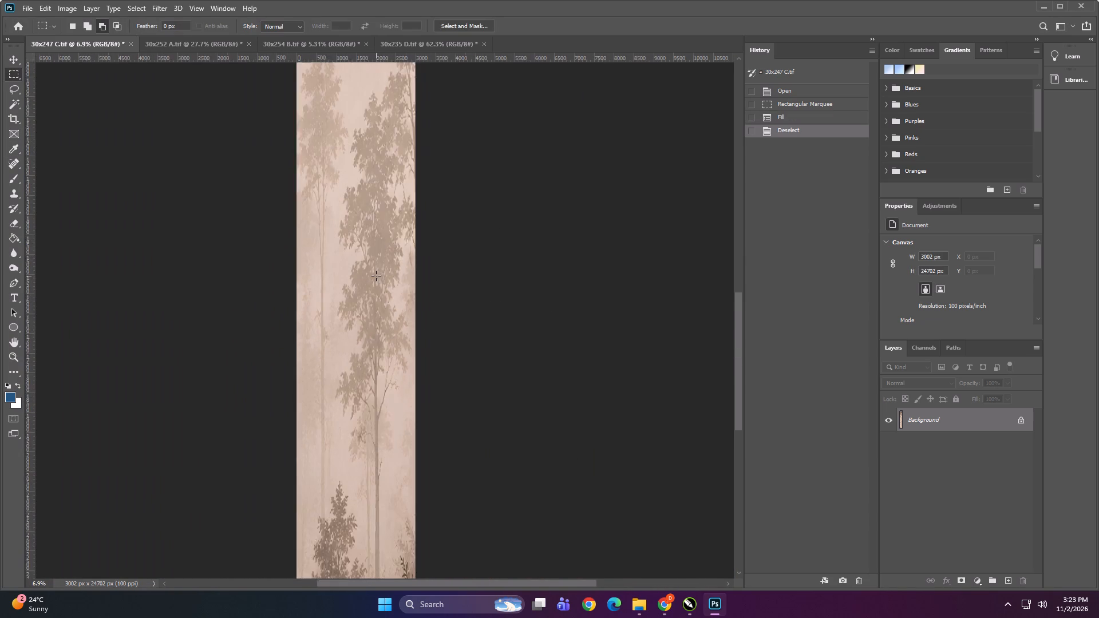
pyautogui.keyDown('alt'); pyautogui.scroll(-2, 376, 276); pyautogui.keyUp('alt')
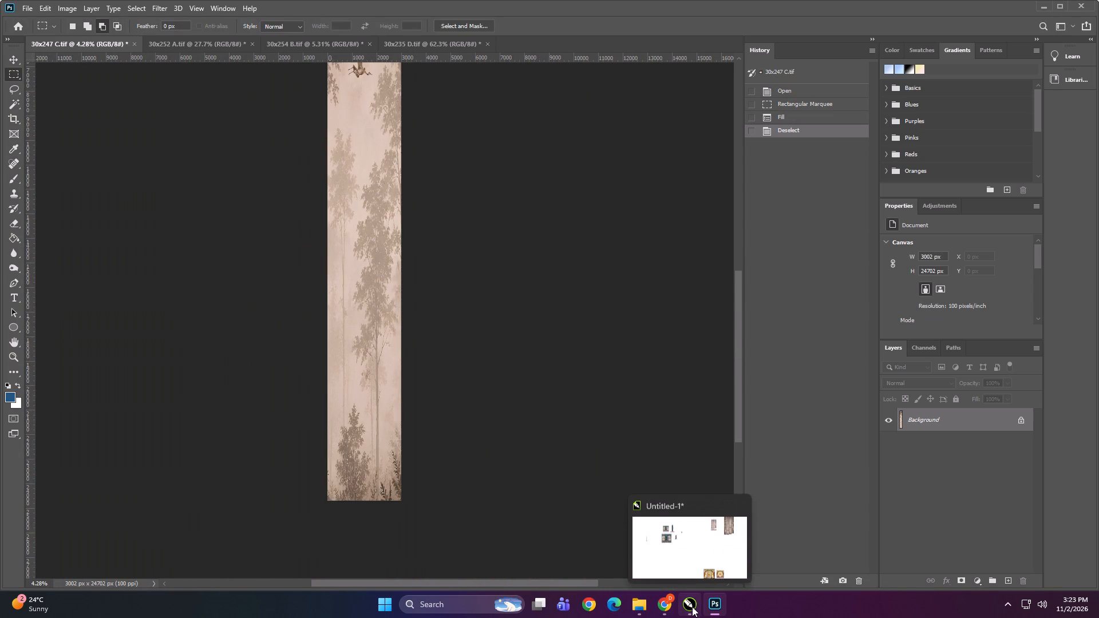
# Switch to CorelDRAW and examine the split forest panels alongside their dimensioned layout.
pyautogui.click(701, 561)
pyautogui.click(791, 304)
pyautogui.scroll(-1, 746, 345)
pyautogui.moveTo(922, 201); pyautogui.dragTo(924, 163)
pyautogui.scroll(1, 827, 198)
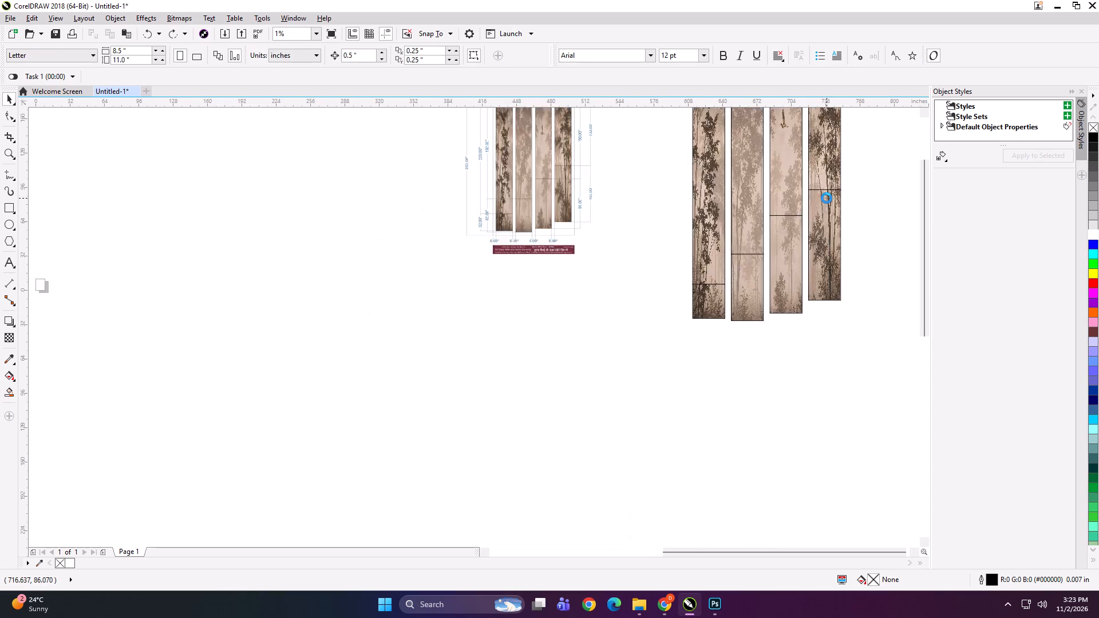
pyautogui.scroll(1, 827, 198)
# Return to Photoshop and close 30x247 C, 30x252 A, 30x254 B and 30x235 D, saving the changes to each file.
pyautogui.click(714, 599)
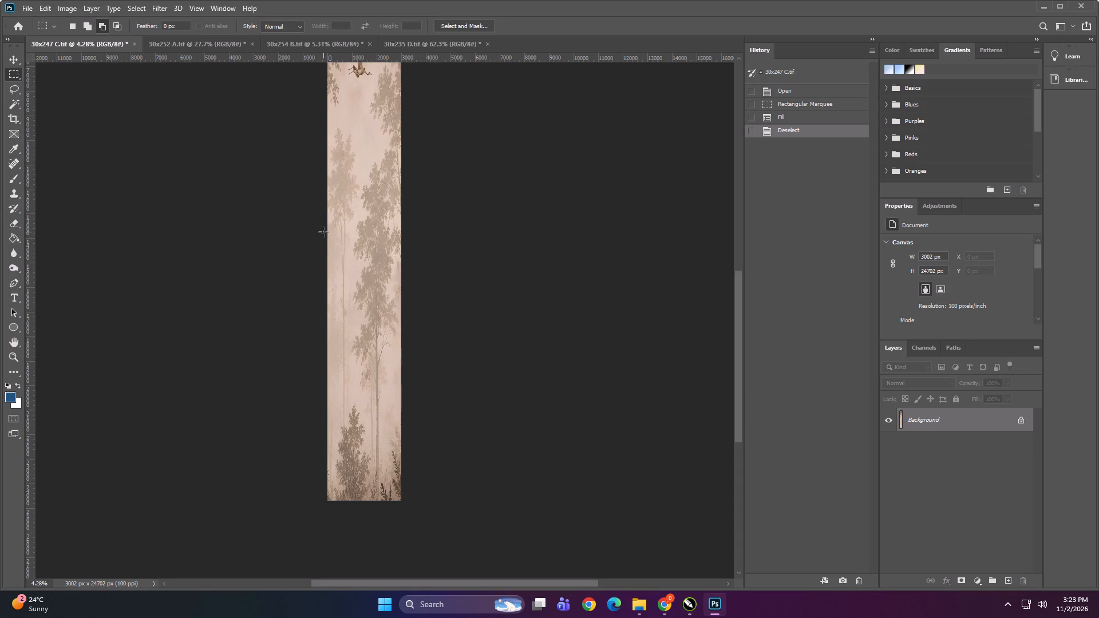
pyautogui.click(134, 40)
pyautogui.click(133, 41)
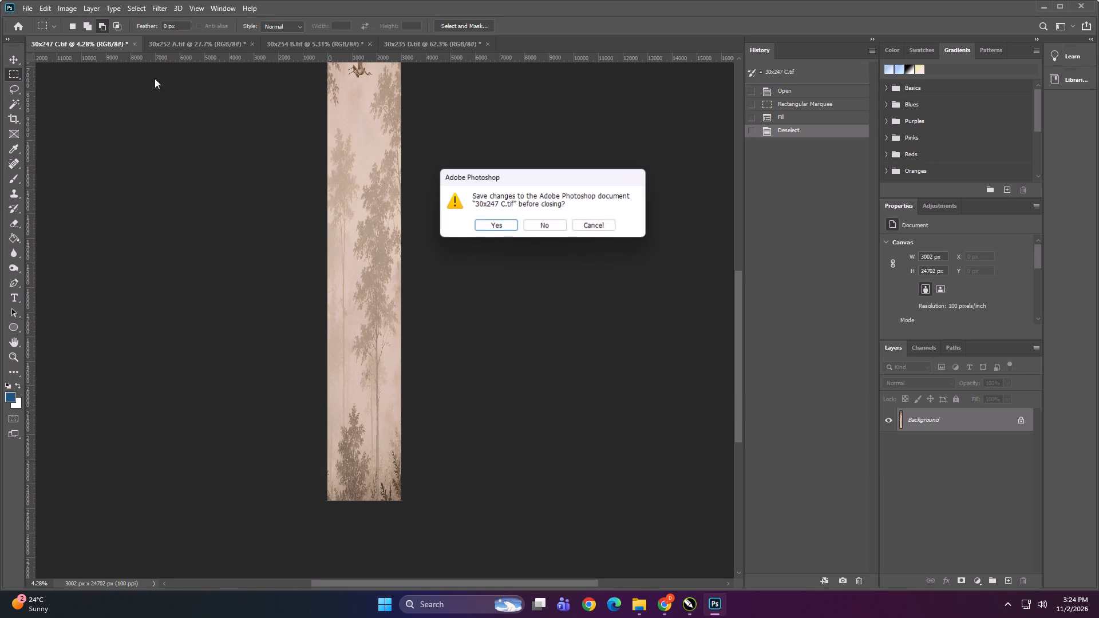
pyautogui.click(486, 228)
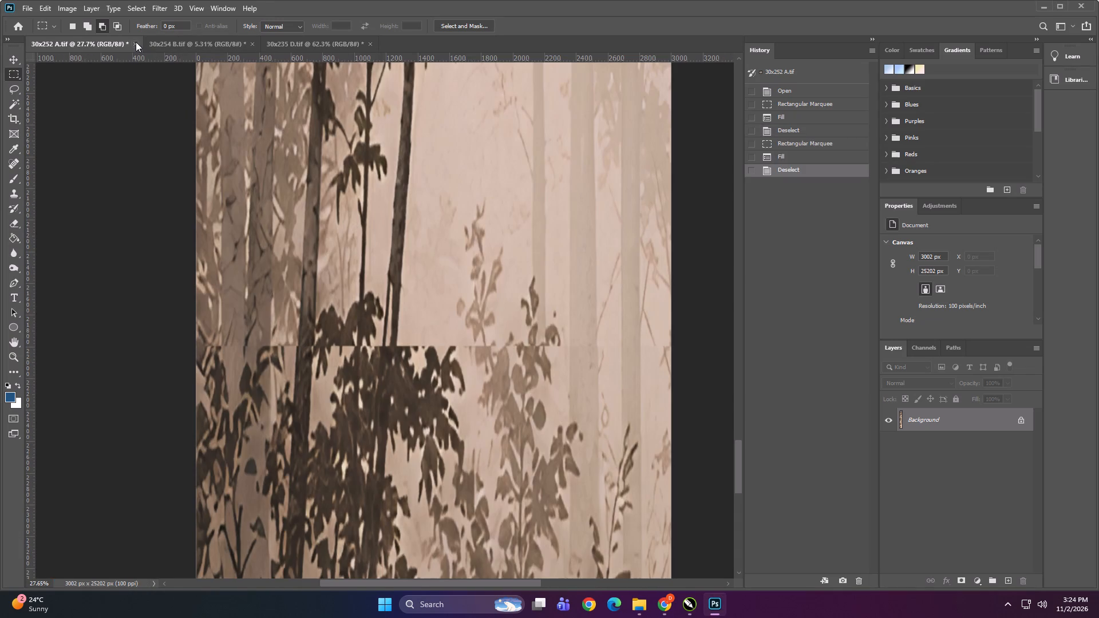
pyautogui.click(136, 42)
pyautogui.click(487, 229)
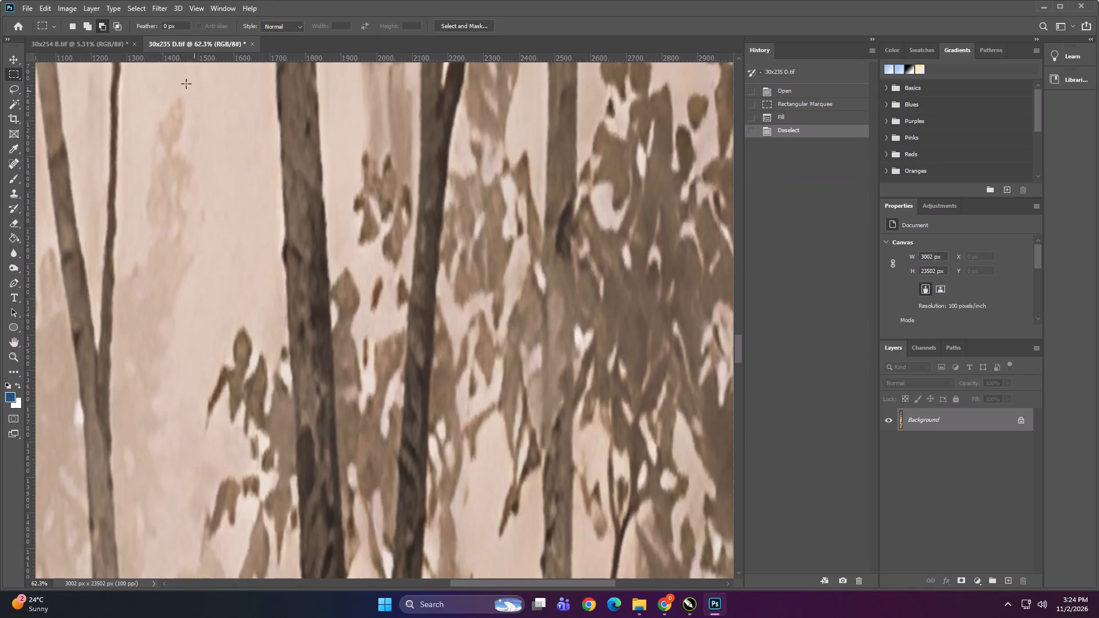
pyautogui.click(135, 45)
pyautogui.click(495, 230)
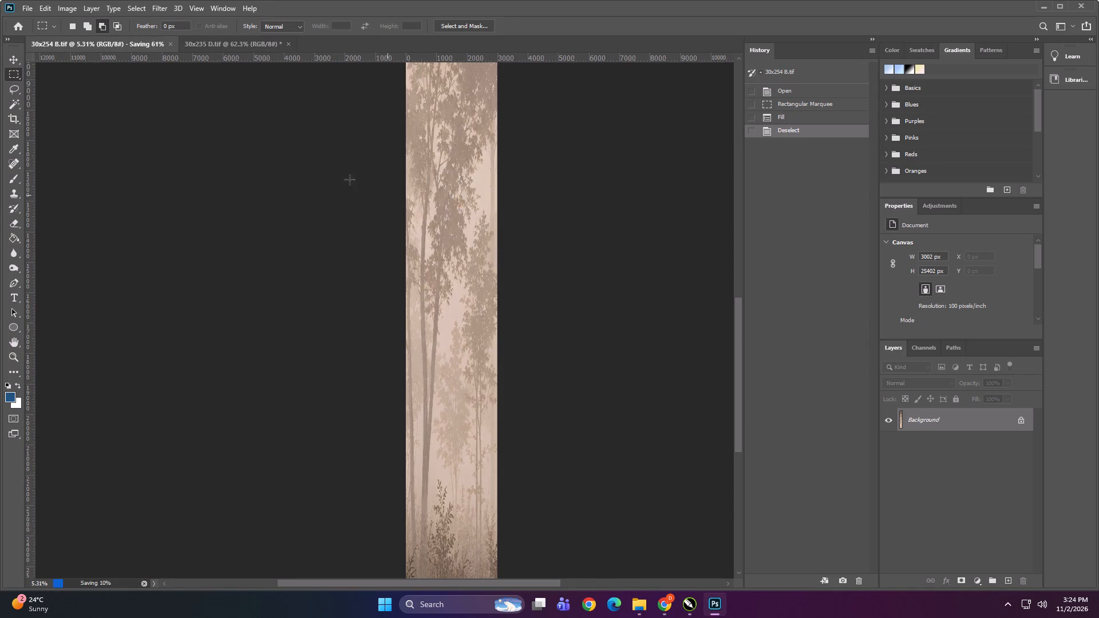
pyautogui.click(136, 47)
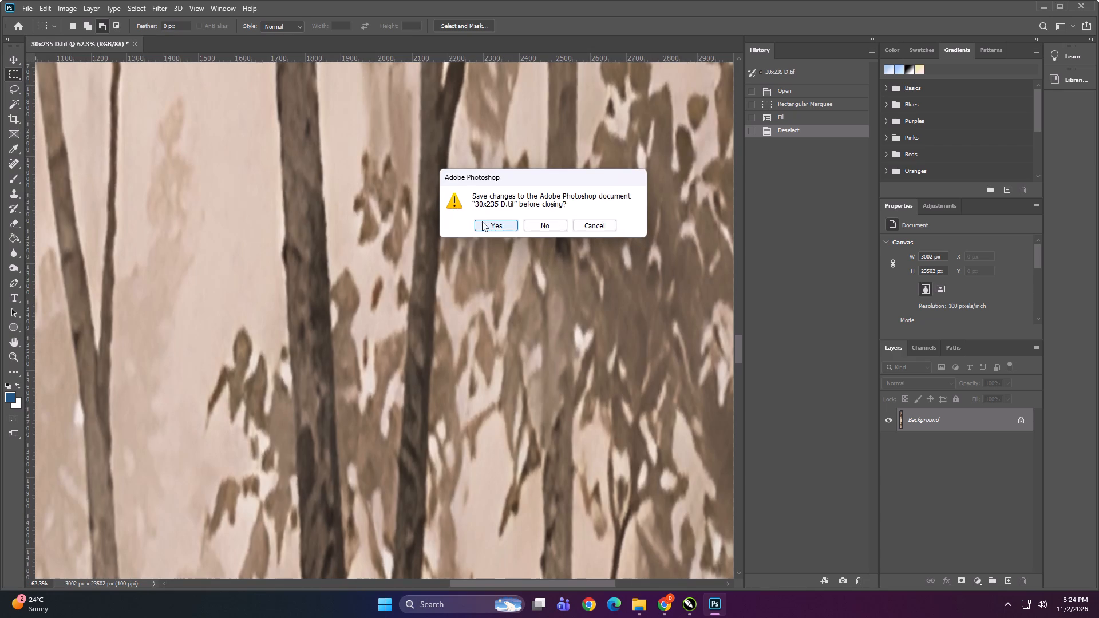
pyautogui.click(482, 221)
# In CorelDRAW, delete the dimensioned forest layout together with the four large split panels beside it.
pyautogui.click(1045, 2)
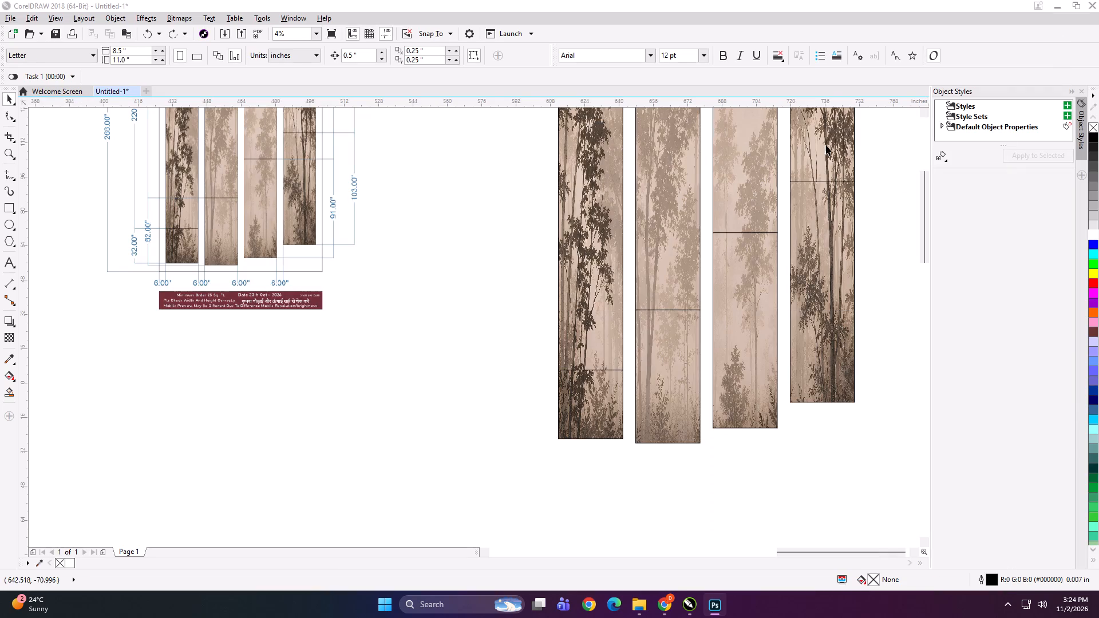
pyautogui.scroll(-3, 638, 195)
pyautogui.moveTo(887, 196); pyautogui.dragTo(481, 488)
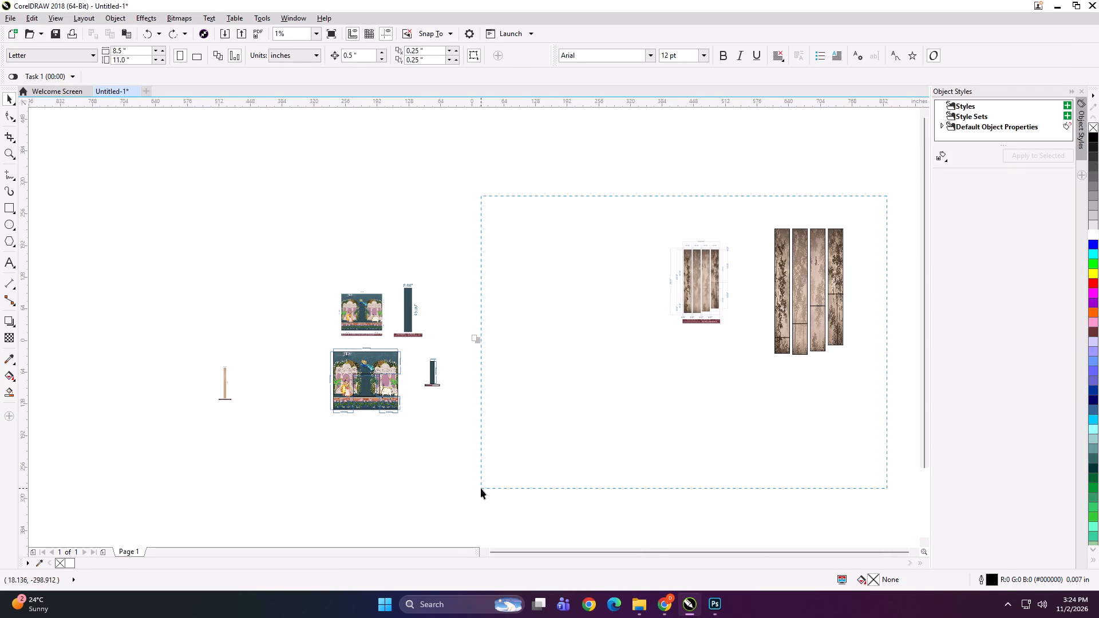
pyautogui.moveTo(481, 488); pyautogui.dragTo(479, 489)
pyautogui.press('Delete')
pyautogui.click(597, 403)
# Switch to File Explorer and refresh the 150x266 folder to check the saved panel files.
pyautogui.click(636, 603)
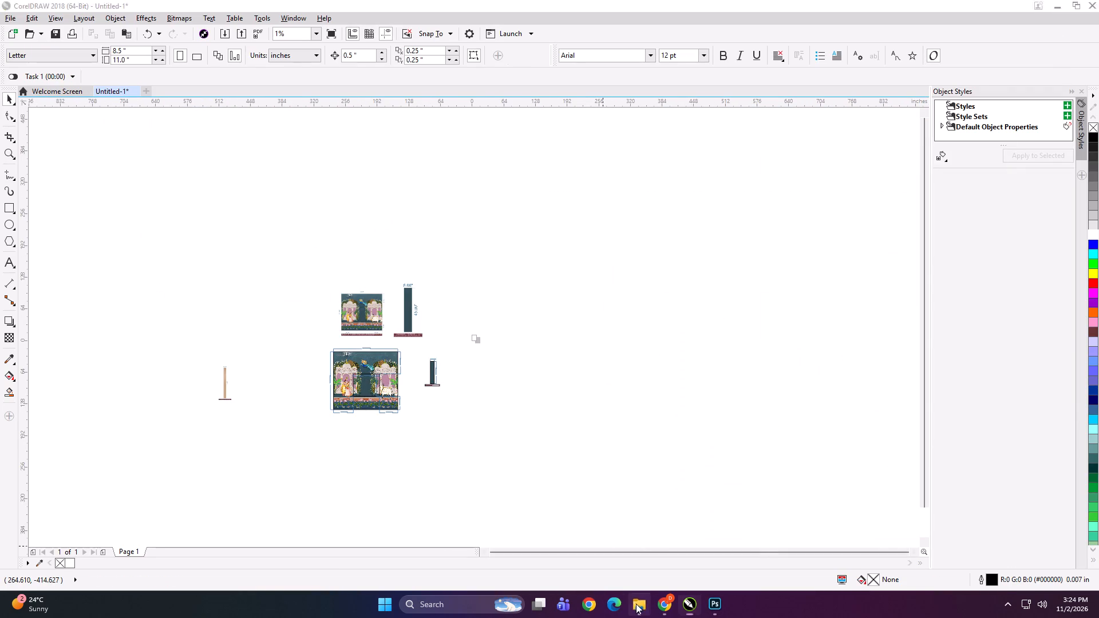
pyautogui.click(611, 365)
pyautogui.rightClick(457, 378)
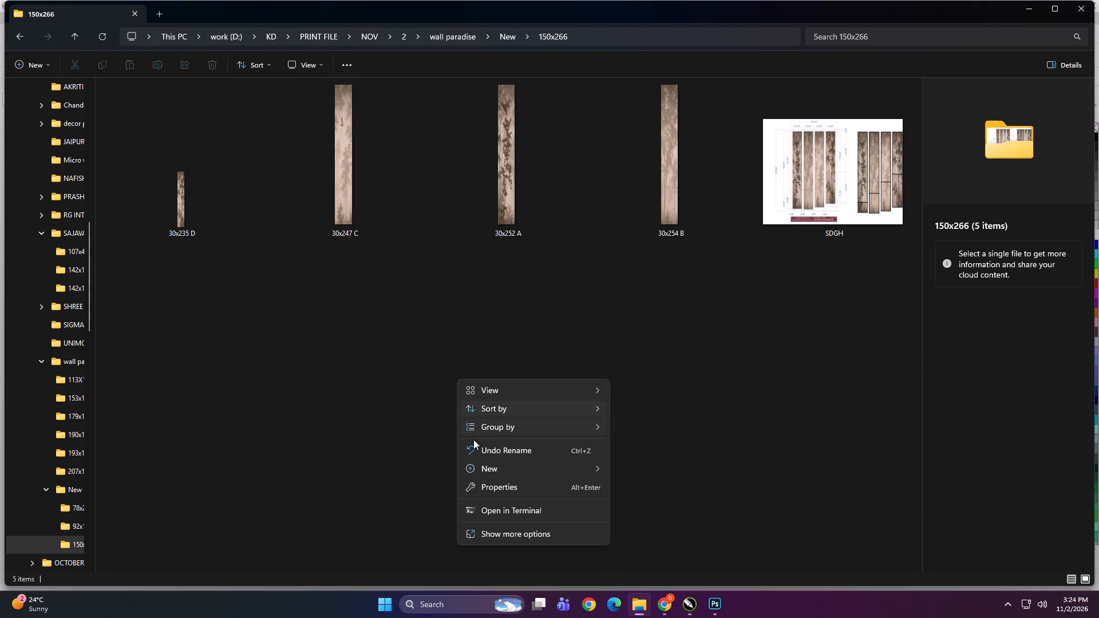
pyautogui.click(497, 534)
pyautogui.click(495, 431)
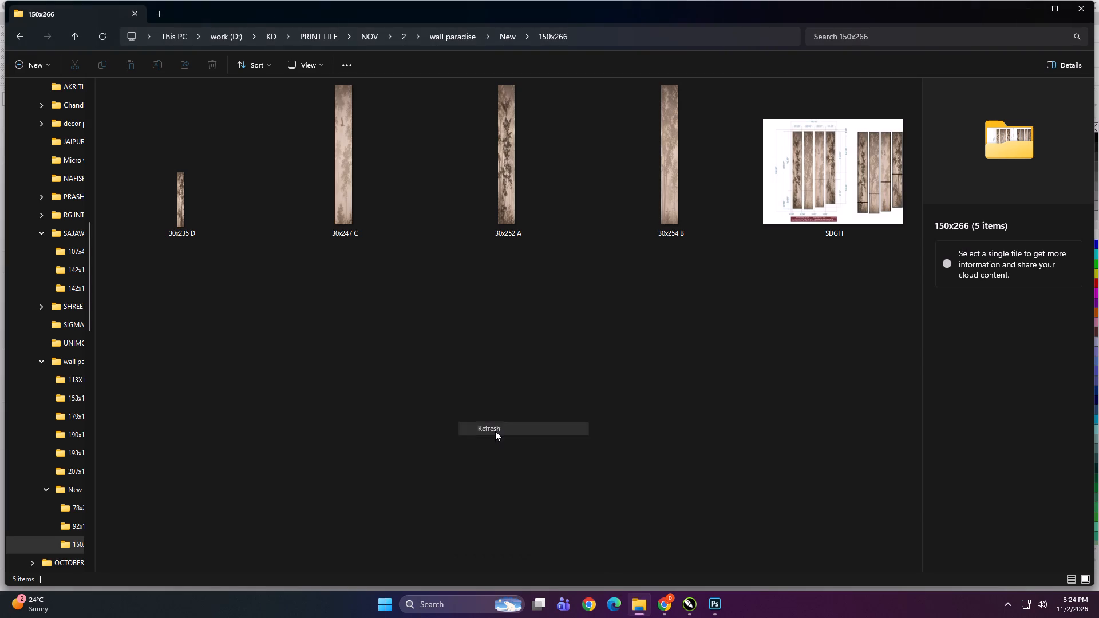
pyautogui.click(452, 419)
# Go up to wall paradise's New folder and copy the 78x222, 92x108 and 150x266 folders.
pyautogui.press('BackSpace')
pyautogui.click(396, 382)
pyautogui.click(437, 183)
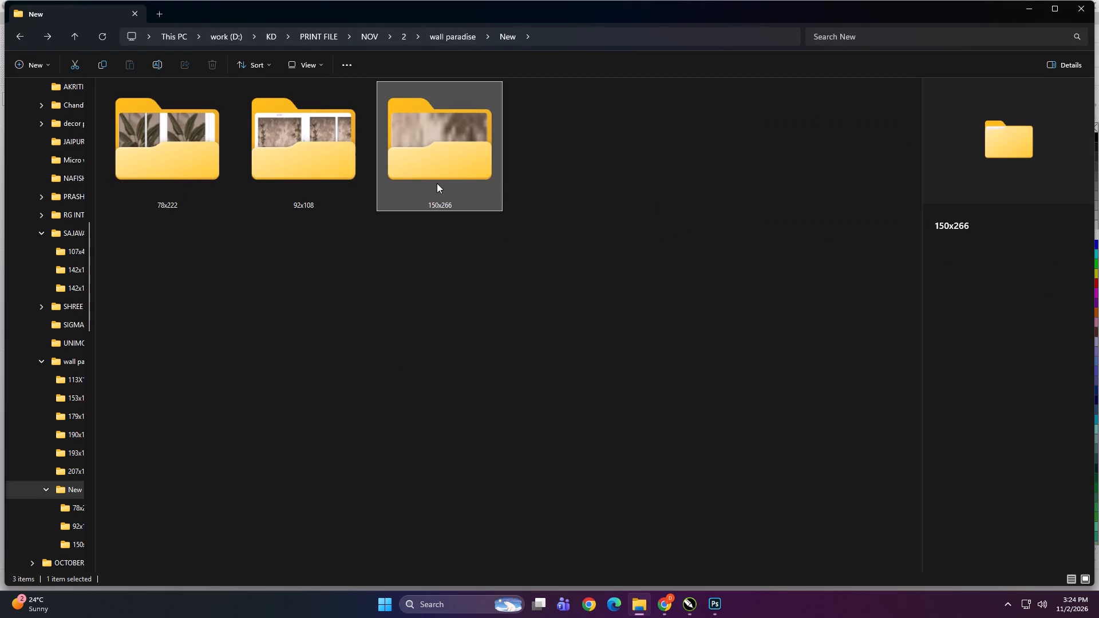
pyautogui.click(174, 307)
pyautogui.moveTo(144, 259); pyautogui.dragTo(471, 136)
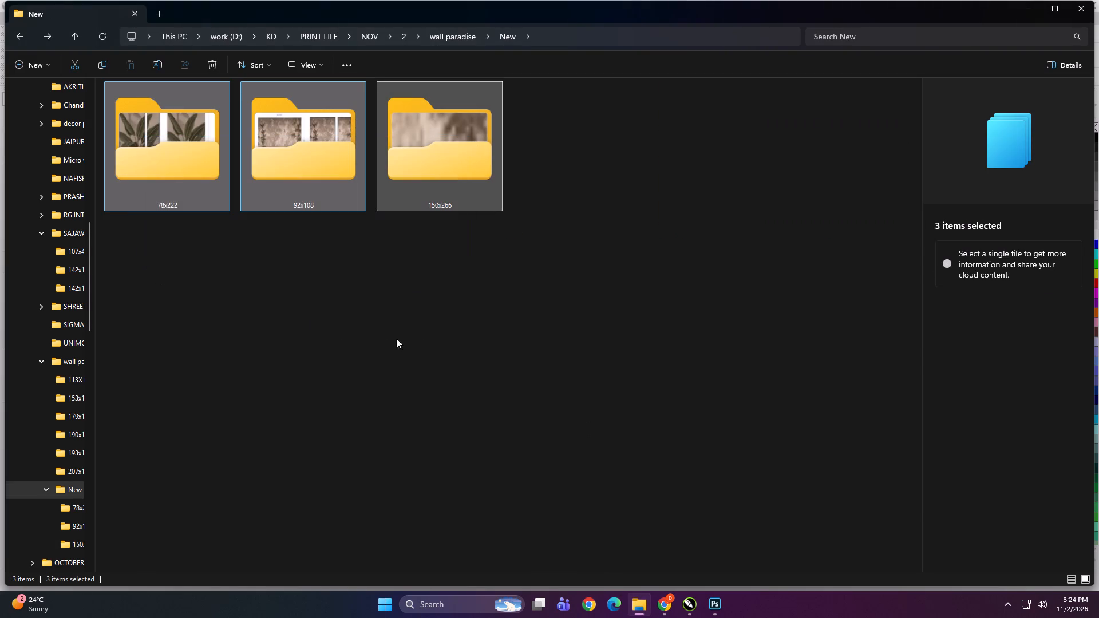
pyautogui.hotkey('ctrl', 'c')
# Paste the copied folders into Print > NOV > 2 > wall paradise on the DIGITECH_SHAREDRIVE (Z:) network drive.
pyautogui.scroll(5, 79, 402)
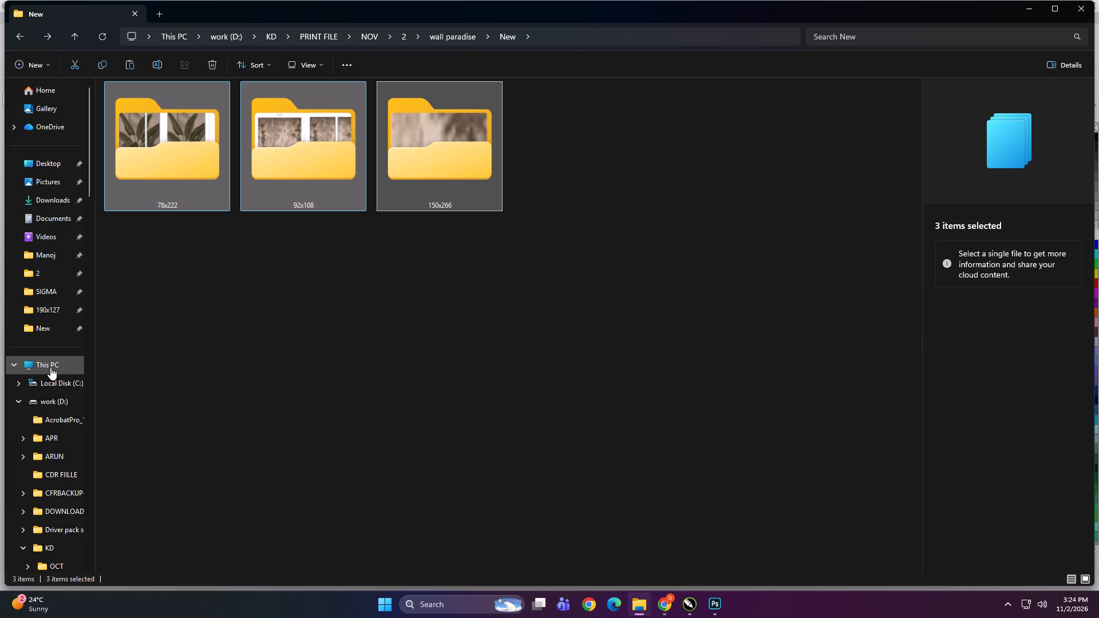
pyautogui.click(50, 366)
pyautogui.doubleClick(163, 275)
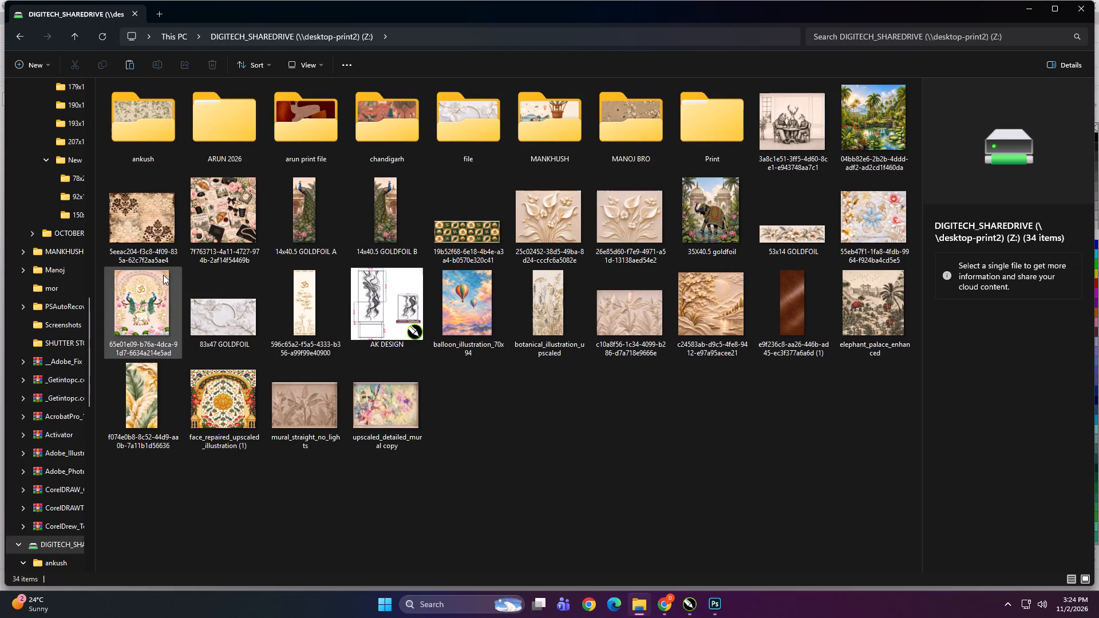
pyautogui.doubleClick(724, 114)
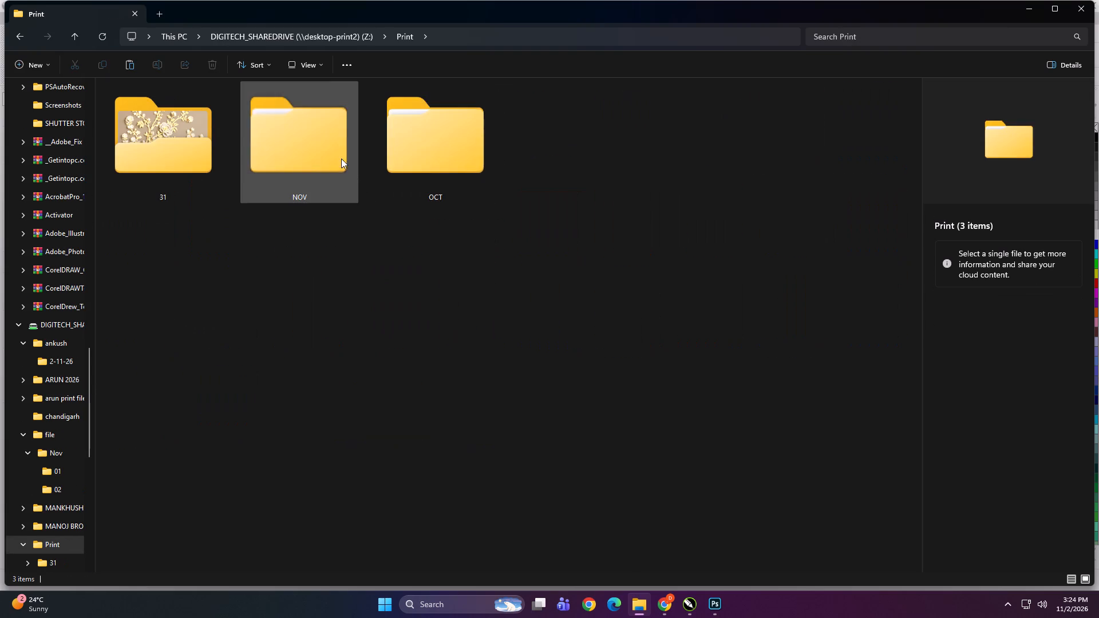
pyautogui.doubleClick(301, 144)
pyautogui.doubleClick(324, 180)
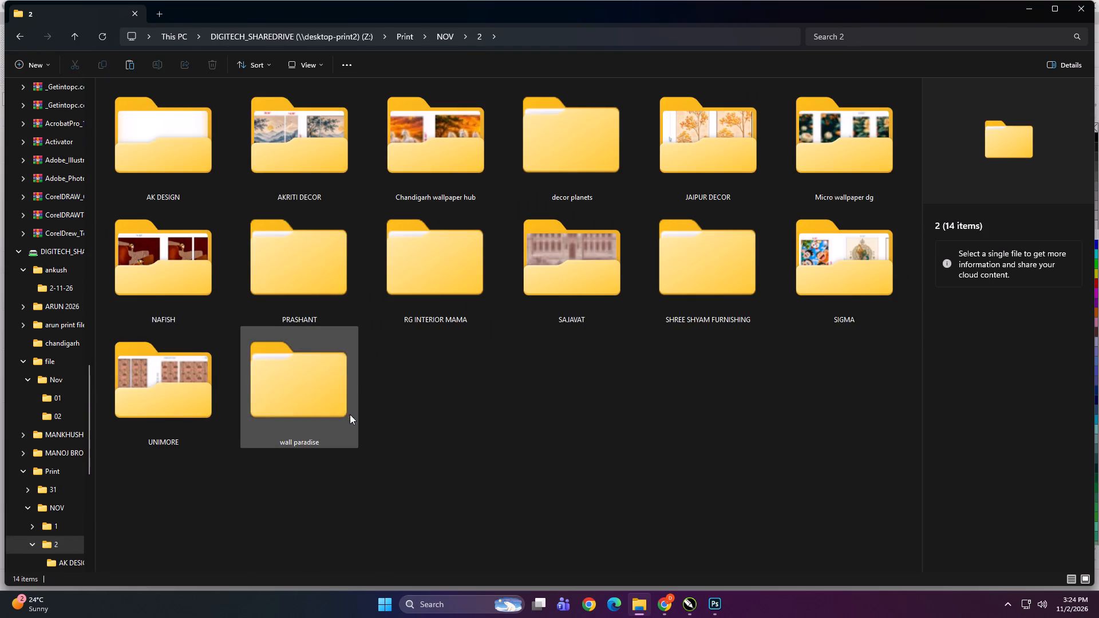
pyautogui.doubleClick(326, 402)
pyautogui.rightClick(397, 325)
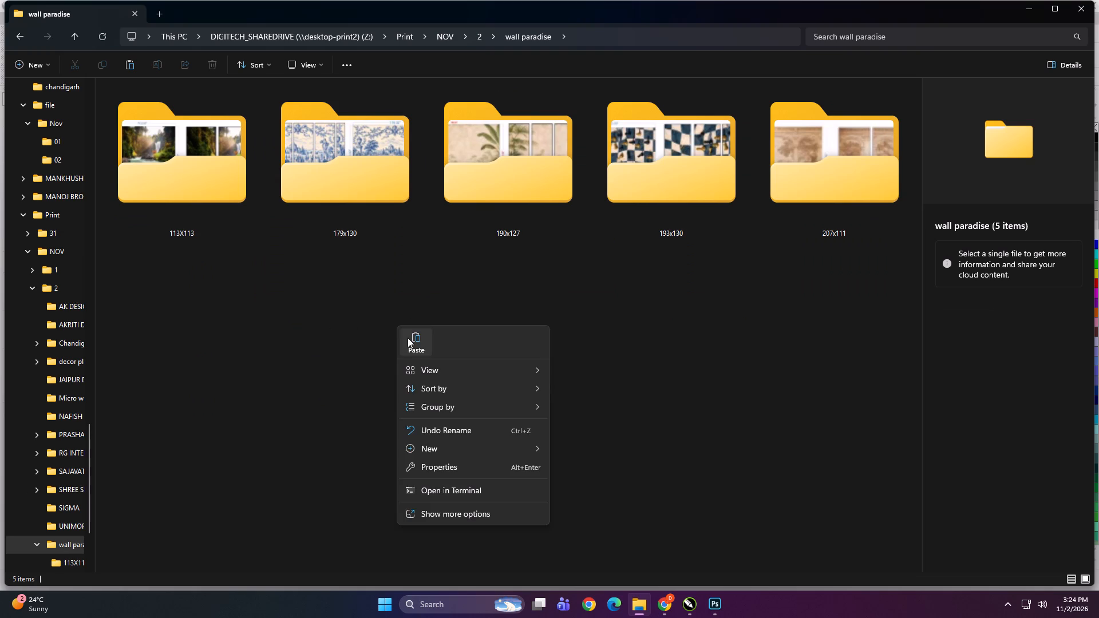
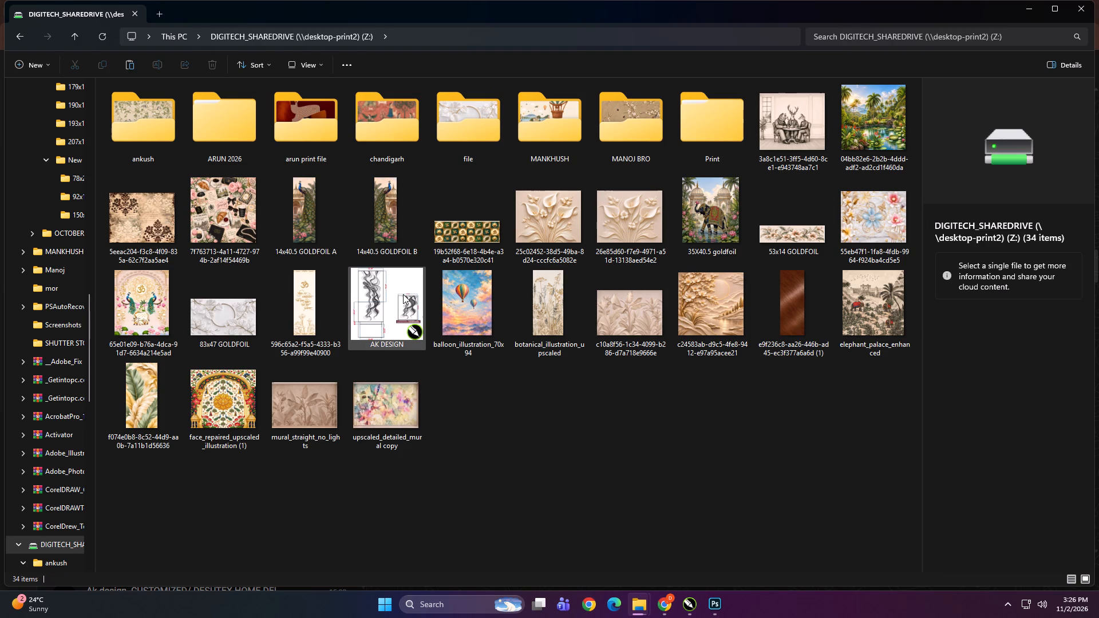
# Open file > Nov > 02 on the DIGITECH_SHAREDRIVE (Z:) network drive and bring the 10x119 design file into CorelDRAW.
pyautogui.doubleClick(471, 106)
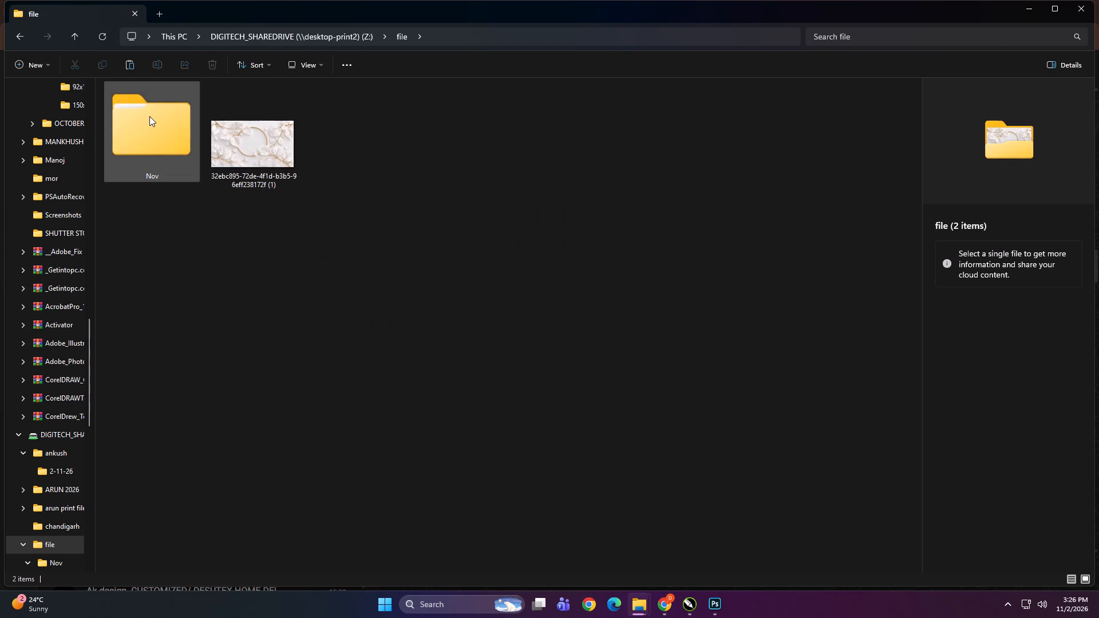
pyautogui.doubleClick(149, 116)
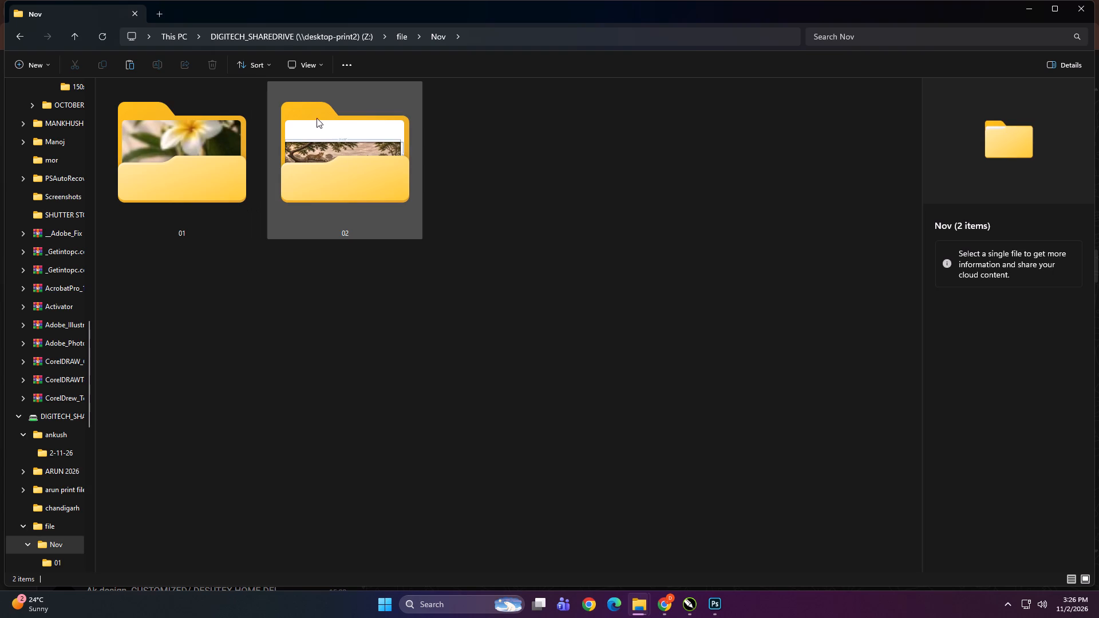
pyautogui.doubleClick(337, 164)
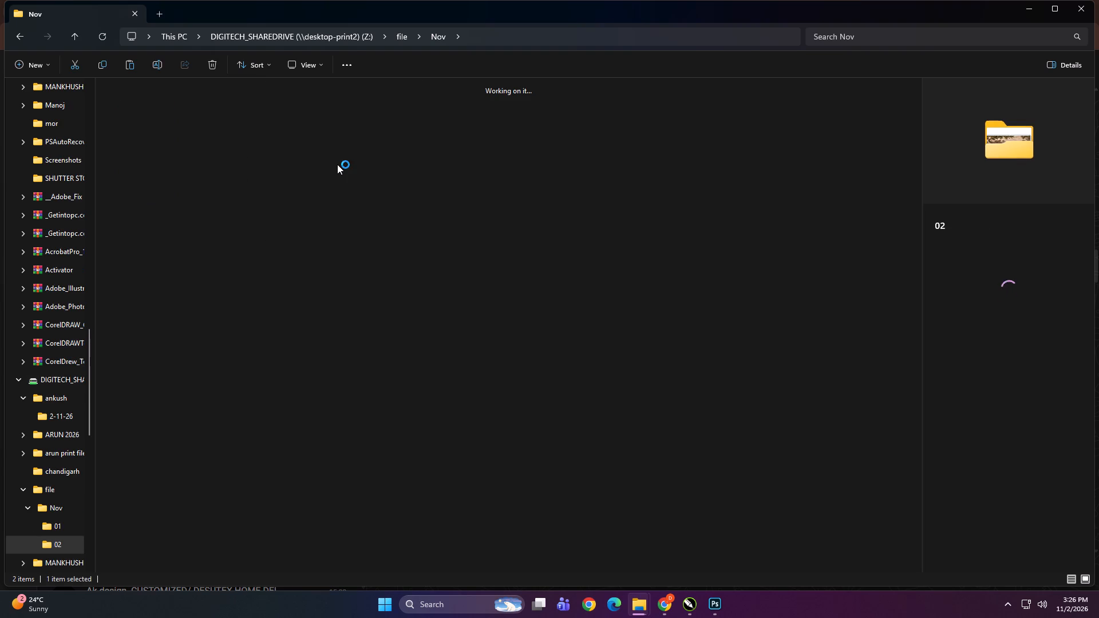
pyautogui.click(412, 152)
pyautogui.moveTo(420, 110); pyautogui.dragTo(659, 555)
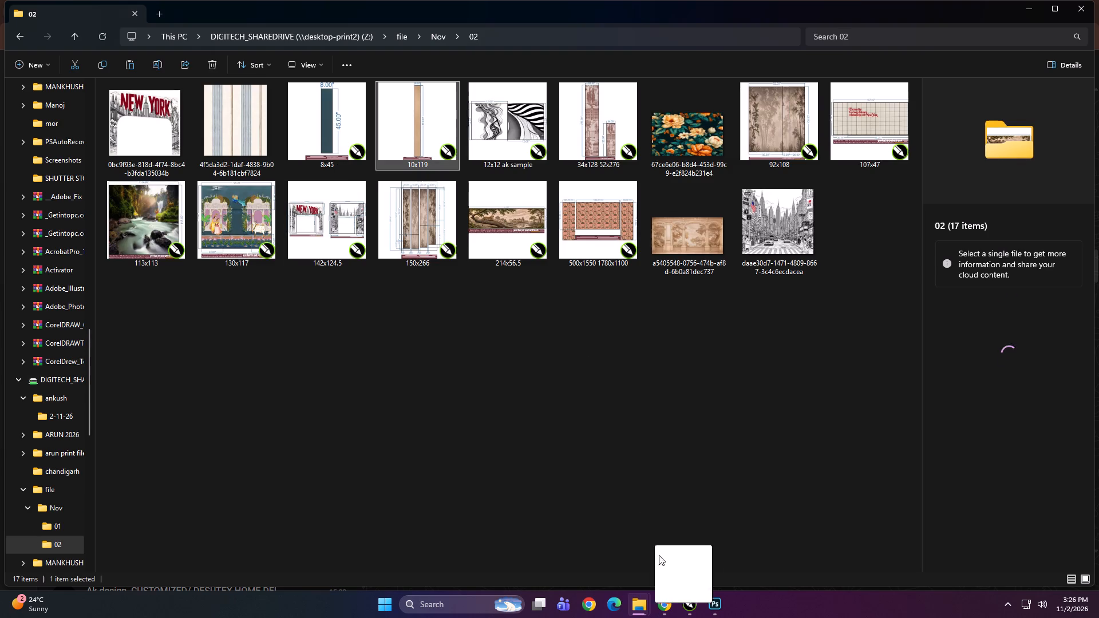
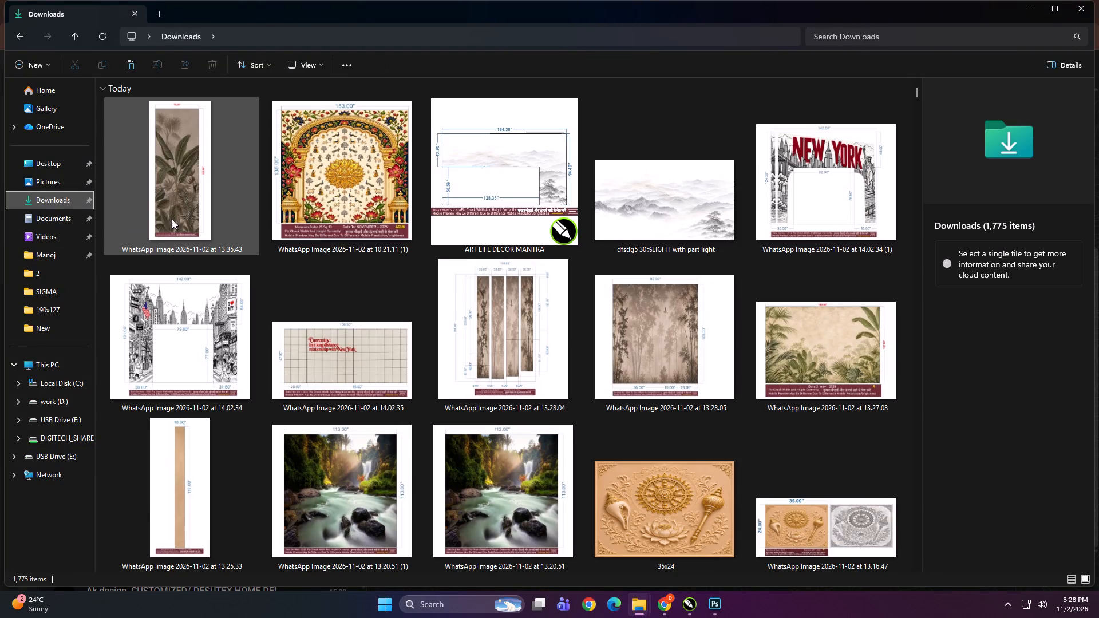
# Preview the 35x24 conch, wheel and mace relief image from Downloads up close and bring it into CorelDRAW.
pyautogui.scroll(-1, 449, 321)
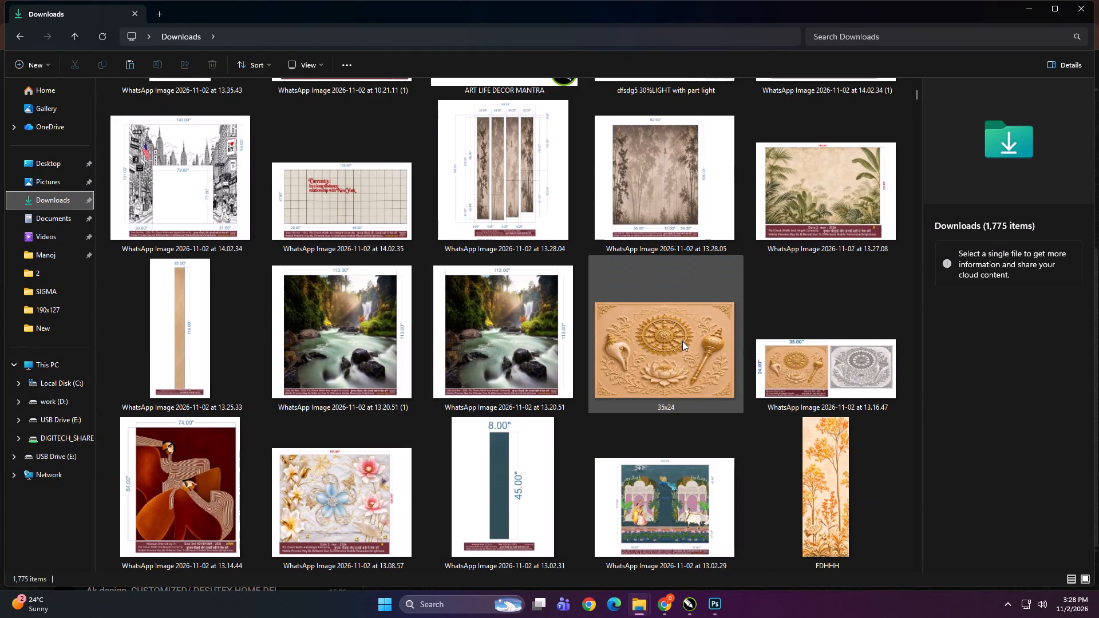
pyautogui.scroll(1, 682, 354)
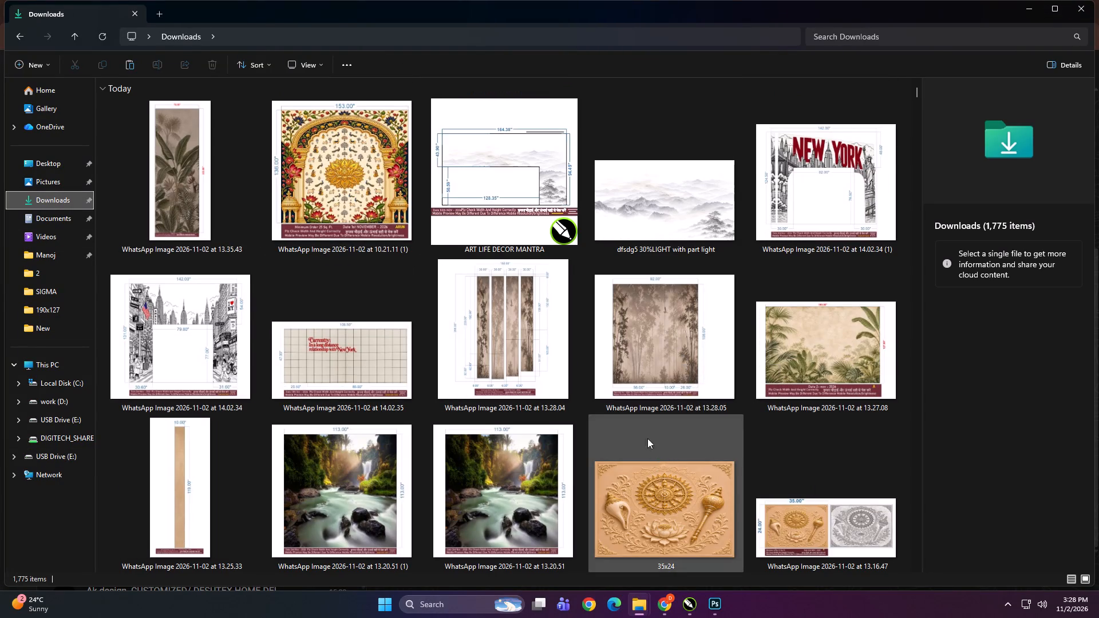
pyautogui.doubleClick(664, 508)
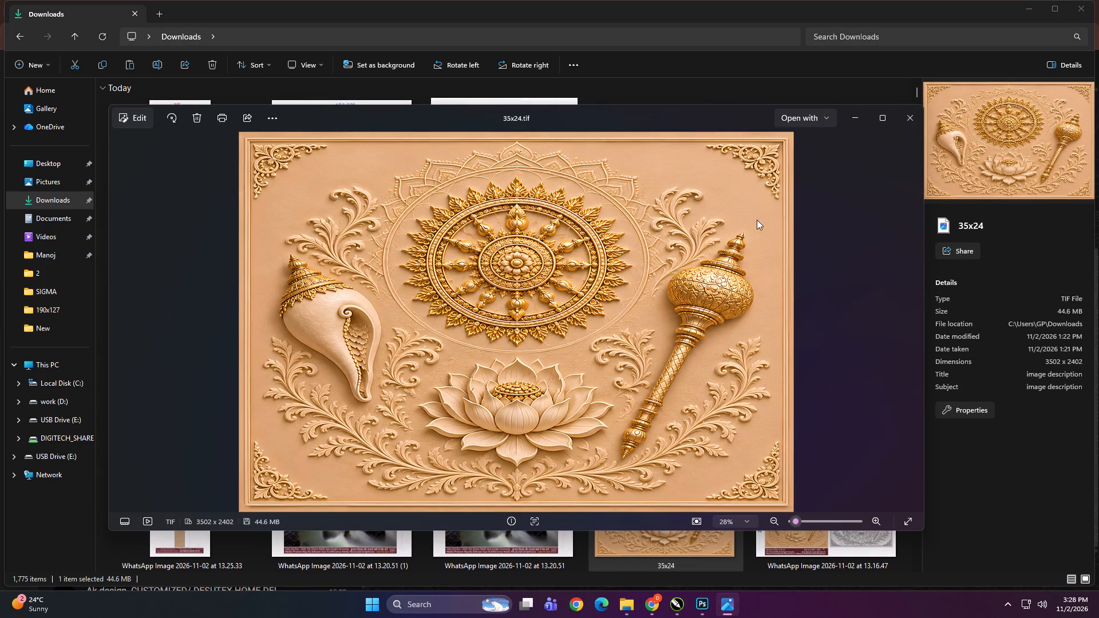
pyautogui.scroll(18, 570, 274)
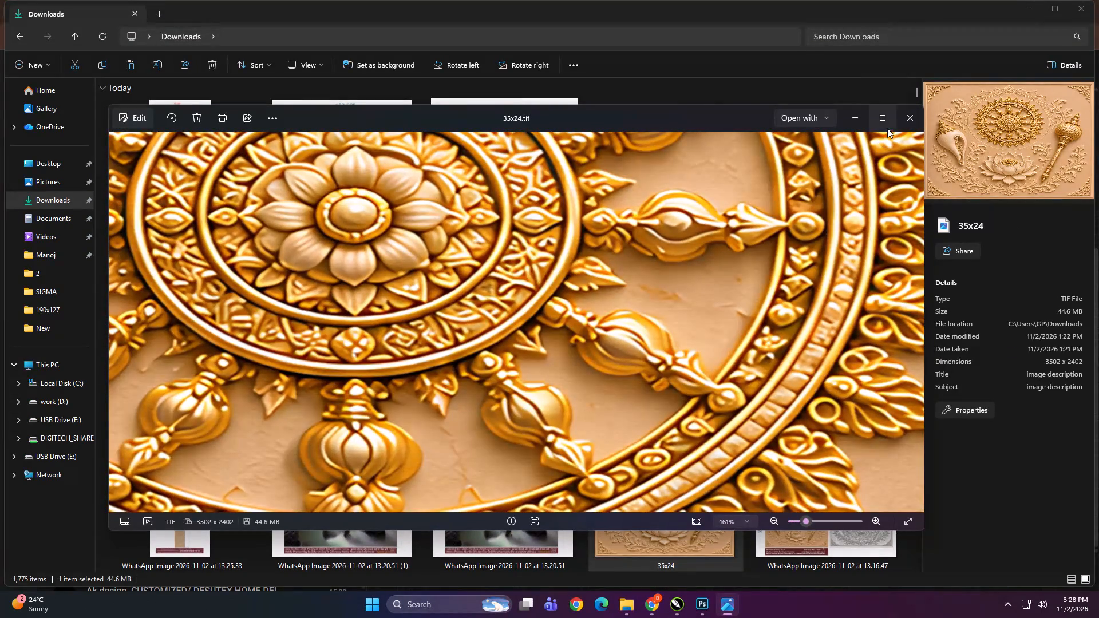
pyautogui.click(915, 117)
pyautogui.moveTo(667, 508); pyautogui.dragTo(685, 604)
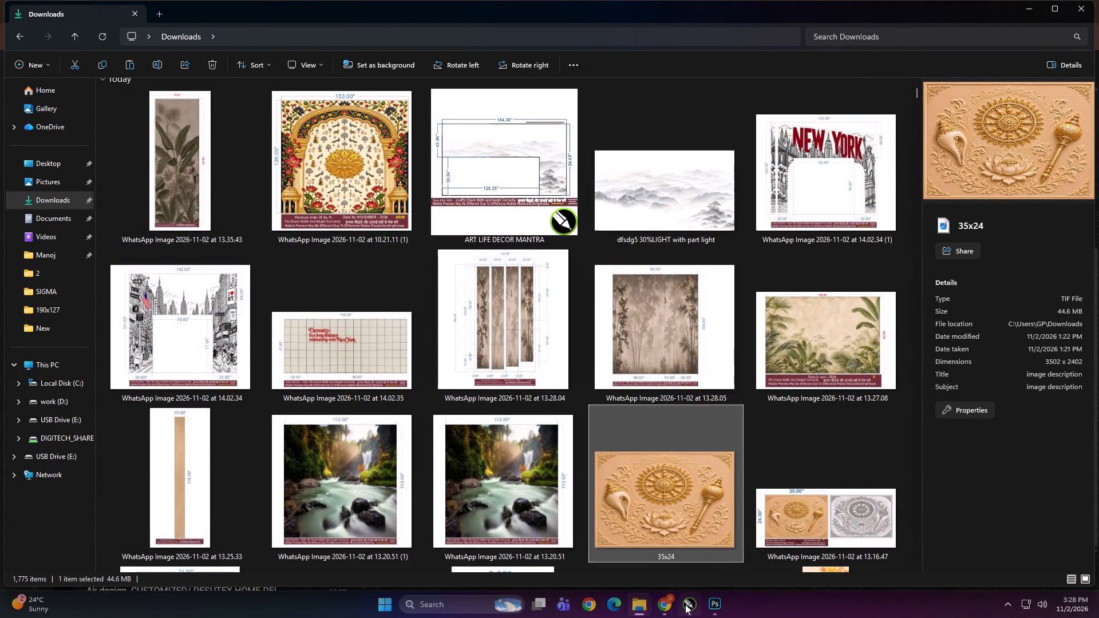
# Open the 35x24 conch, wheel and mace image from Downloads in Photoshop to check it.
pyautogui.moveTo(685, 604); pyautogui.dragTo(714, 605)
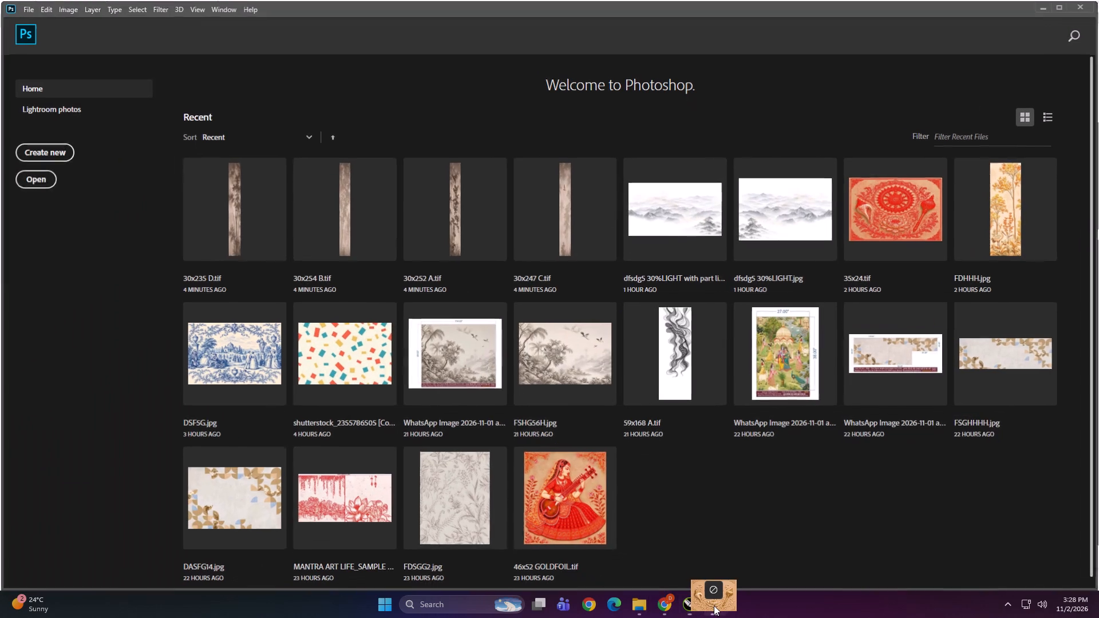
pyautogui.moveTo(714, 605); pyautogui.dragTo(735, 512)
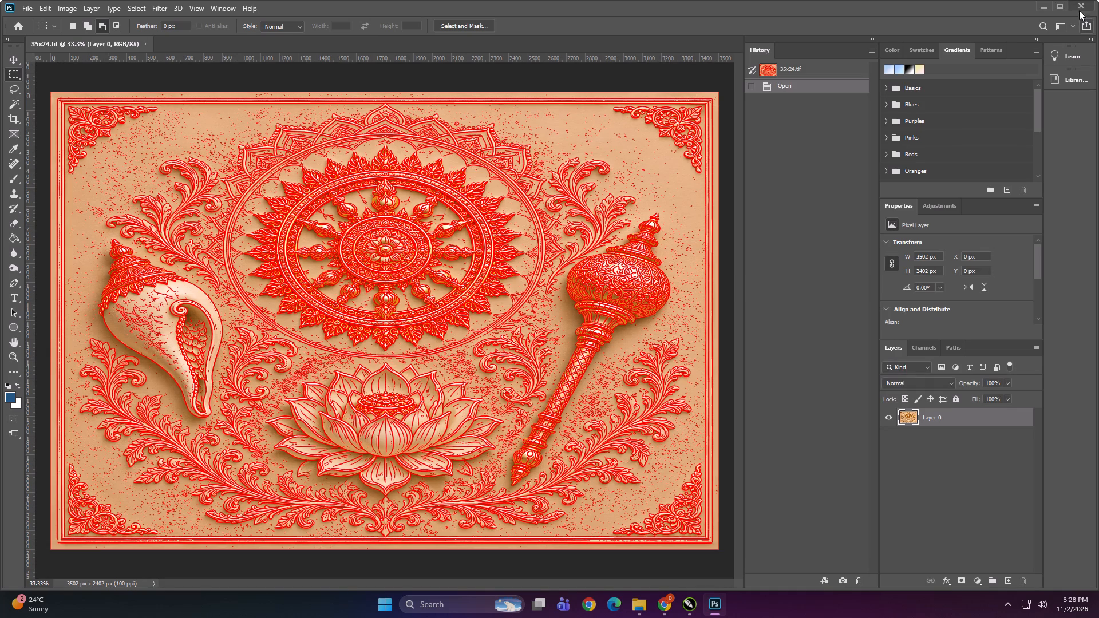
pyautogui.click(1078, 6)
pyautogui.click(1050, 6)
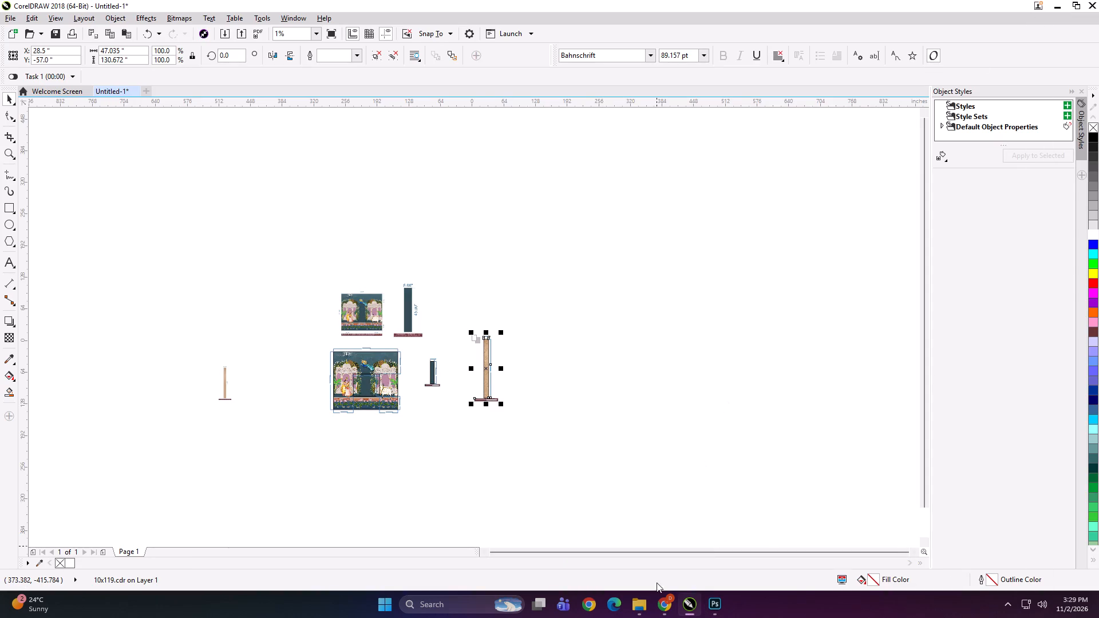
# Copy the 35x24 TIF and the matching WhatsApp order image from 13.16.47 in Downloads.
pyautogui.click(649, 607)
pyautogui.click(687, 551)
pyautogui.click(675, 510)
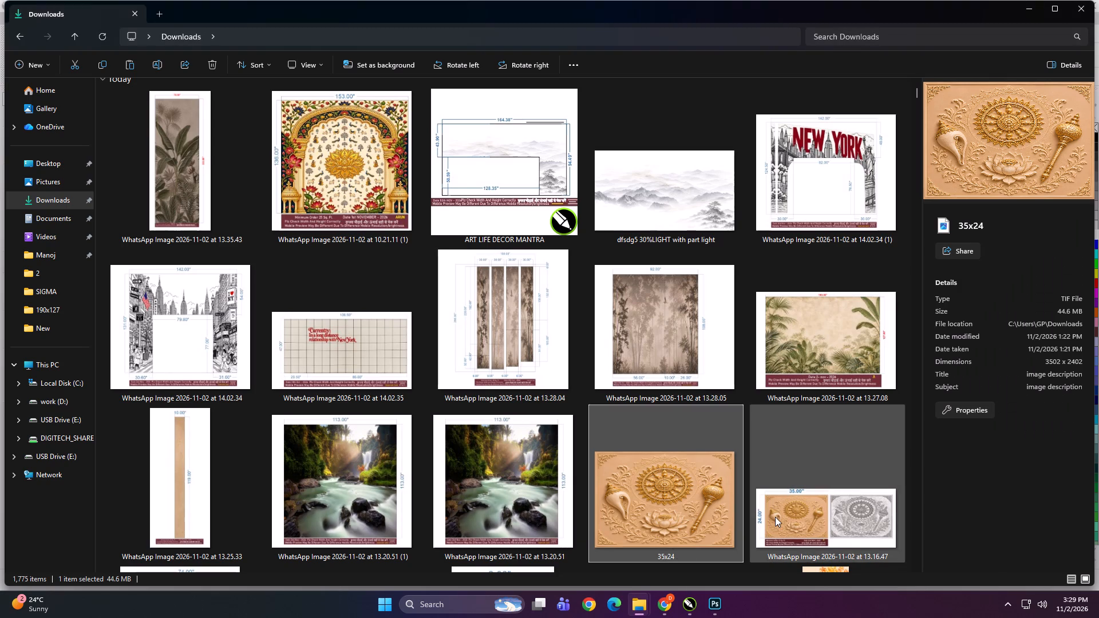
pyautogui.keyDown('ctrl'); pyautogui.click(775, 517); pyautogui.keyUp('ctrl')
pyautogui.hotkey('ctrl', 'c')
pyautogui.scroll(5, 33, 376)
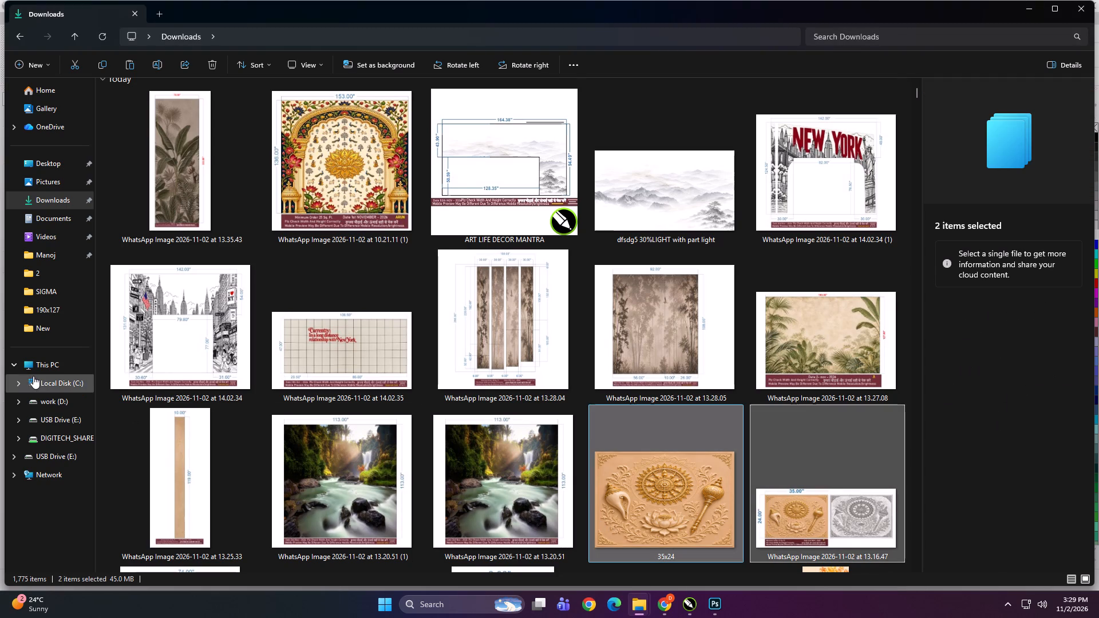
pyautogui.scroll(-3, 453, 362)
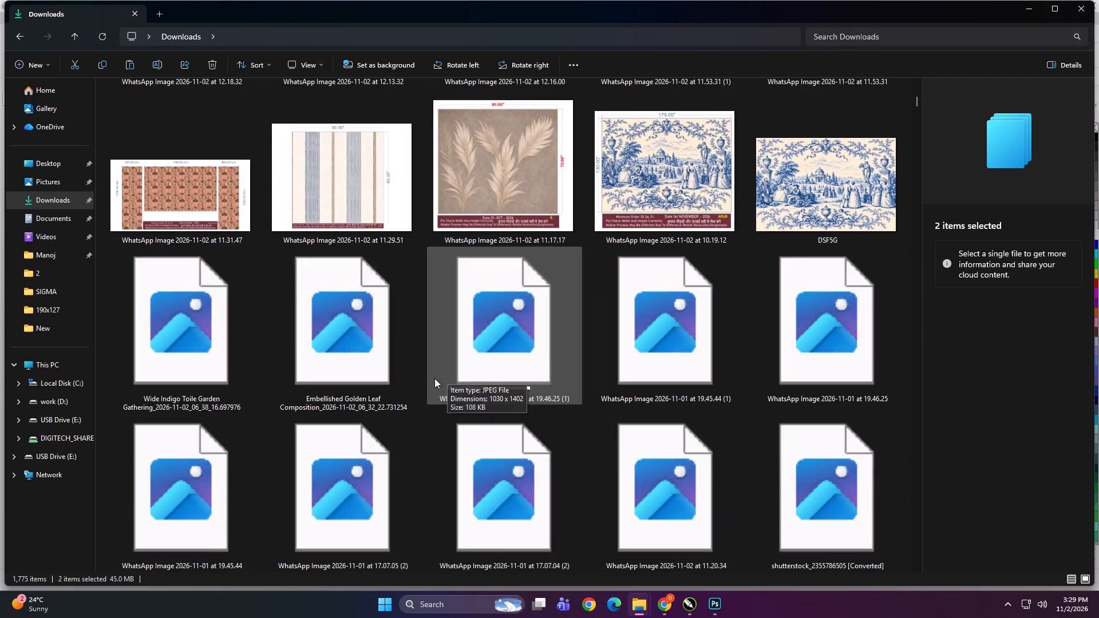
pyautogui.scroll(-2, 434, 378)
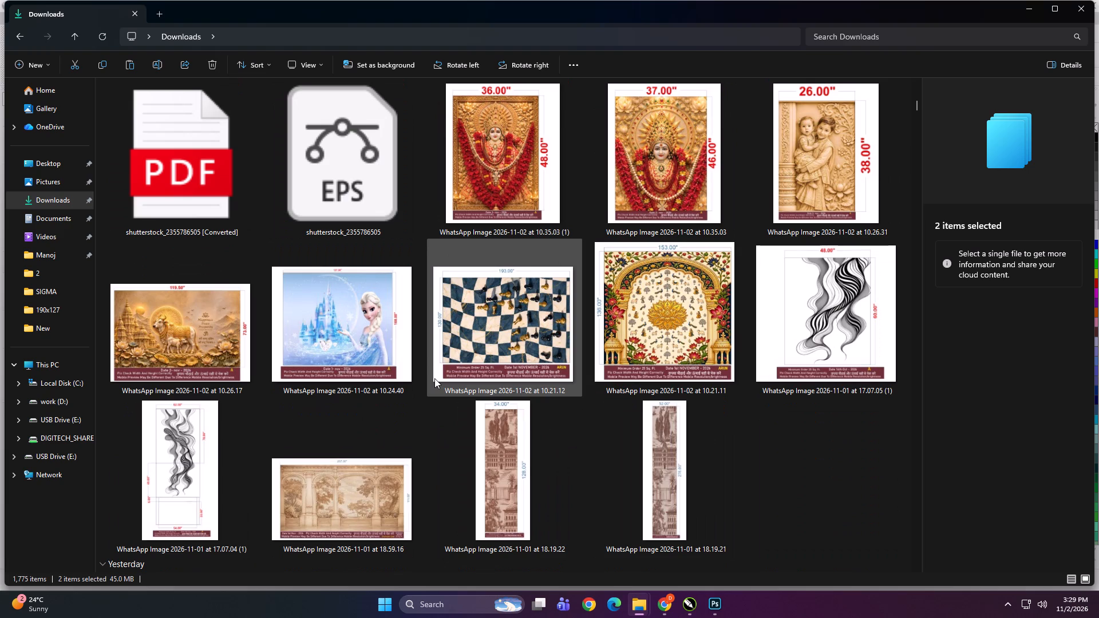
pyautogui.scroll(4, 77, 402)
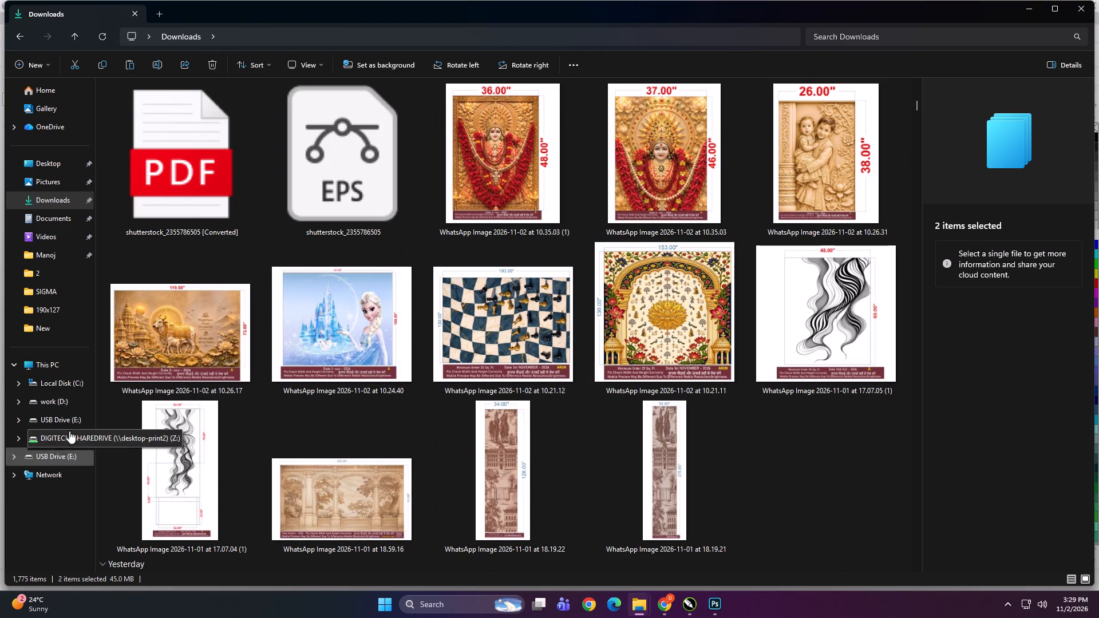
# Paste the copied 35x24 design and its order image into USB Drive (E:).
pyautogui.click(64, 407)
pyautogui.click(68, 418)
pyautogui.rightClick(327, 279)
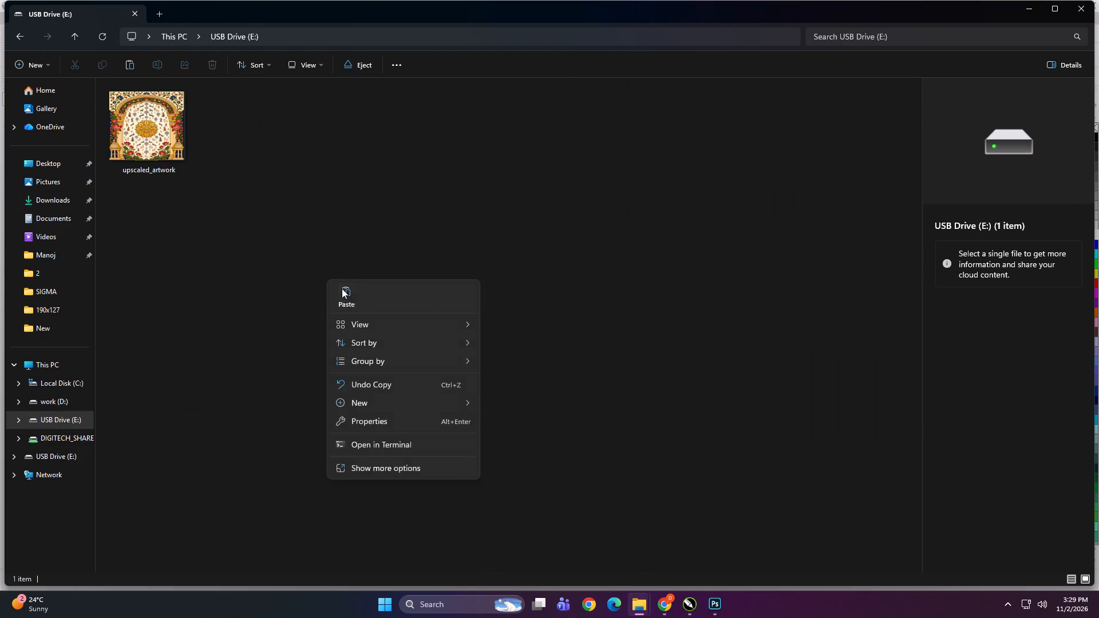
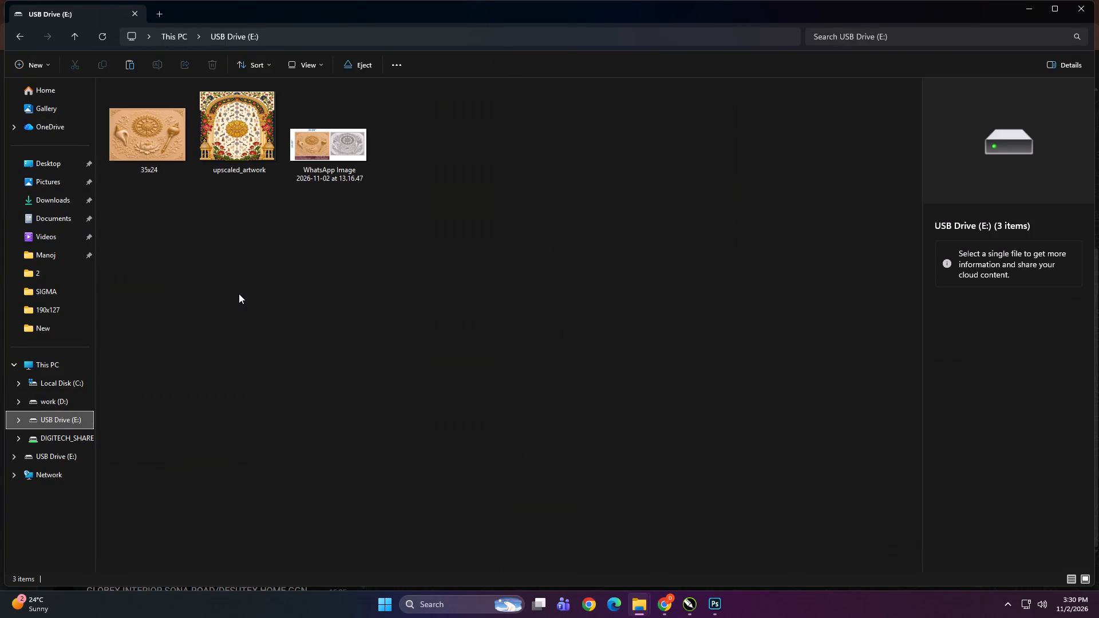
# Paste the copied 38.5X92 new file from Downloads into the USB Drive (E:).
pyautogui.rightClick(239, 294)
pyautogui.click(257, 309)
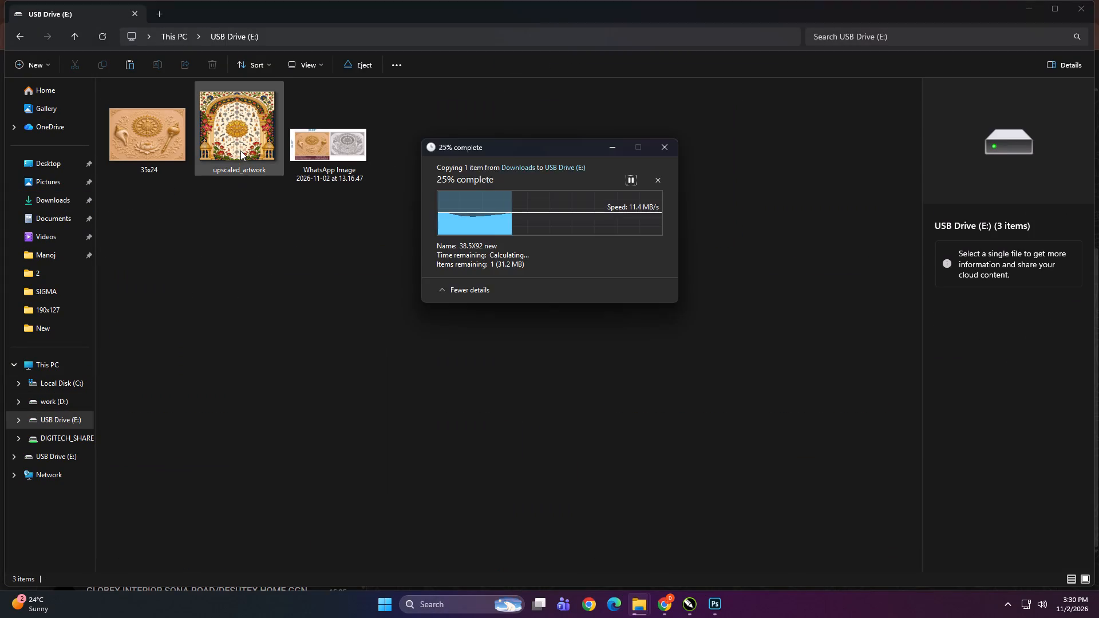
# Permanently delete the upscaled_artwork image from the USB drive (E:).
pyautogui.click(240, 149)
pyautogui.press('Delete')
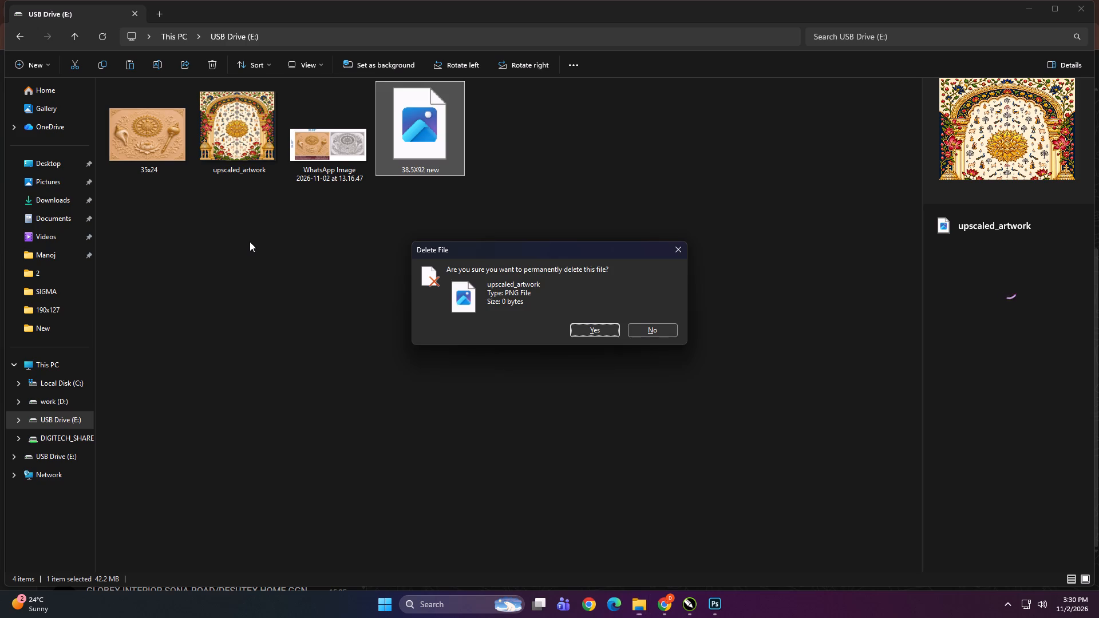
pyautogui.press('Return')
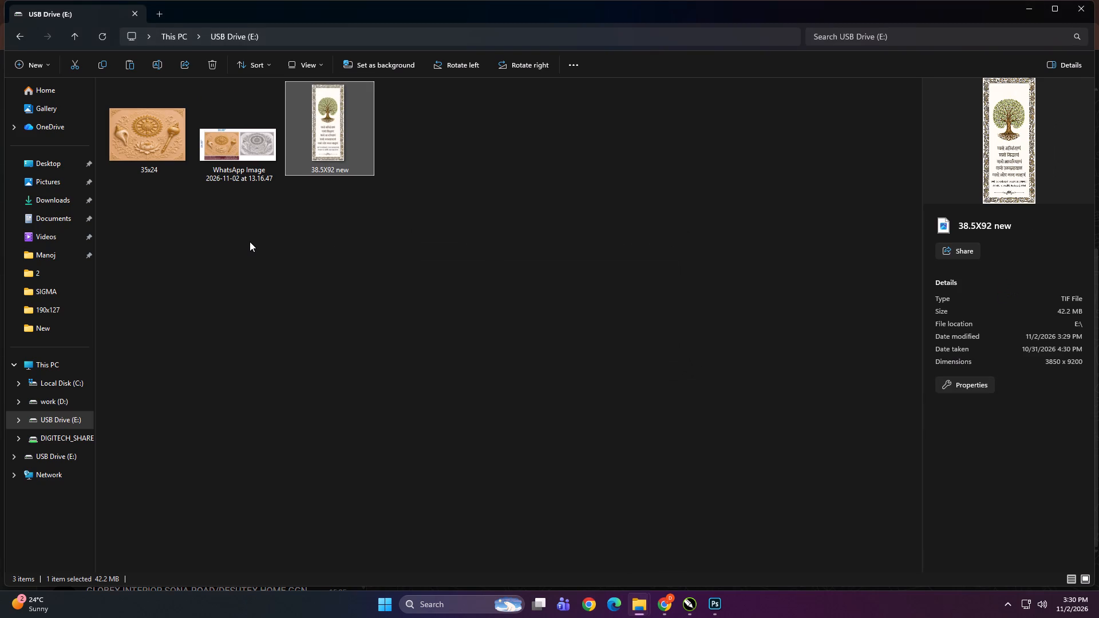
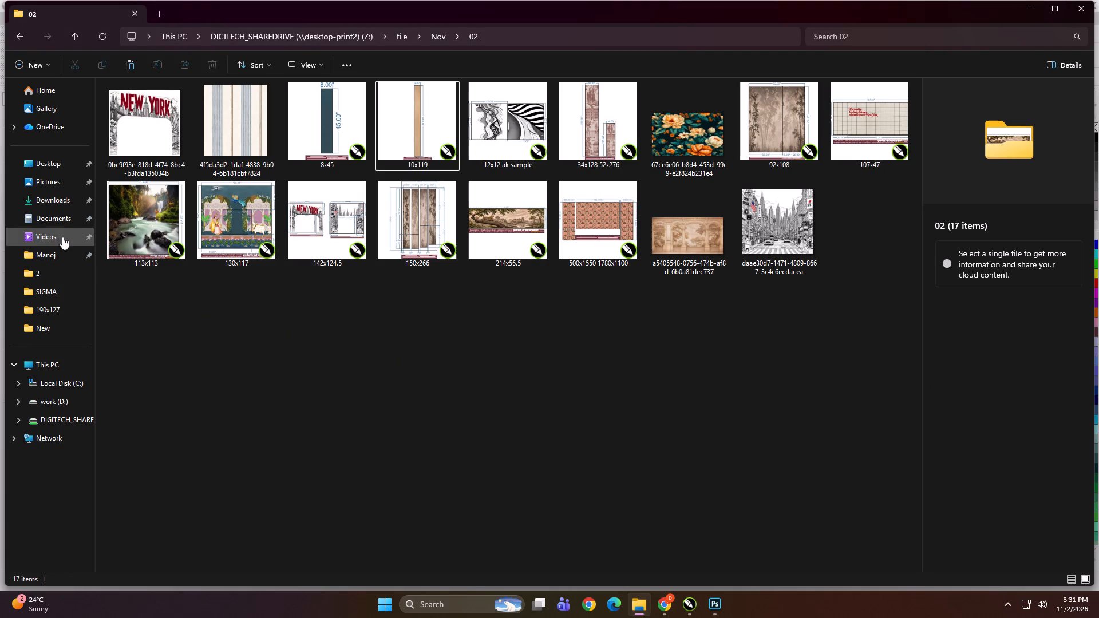
# Open the Downloads folder and look over today's design images.
pyautogui.click(53, 204)
pyautogui.scroll(9, 237, 204)
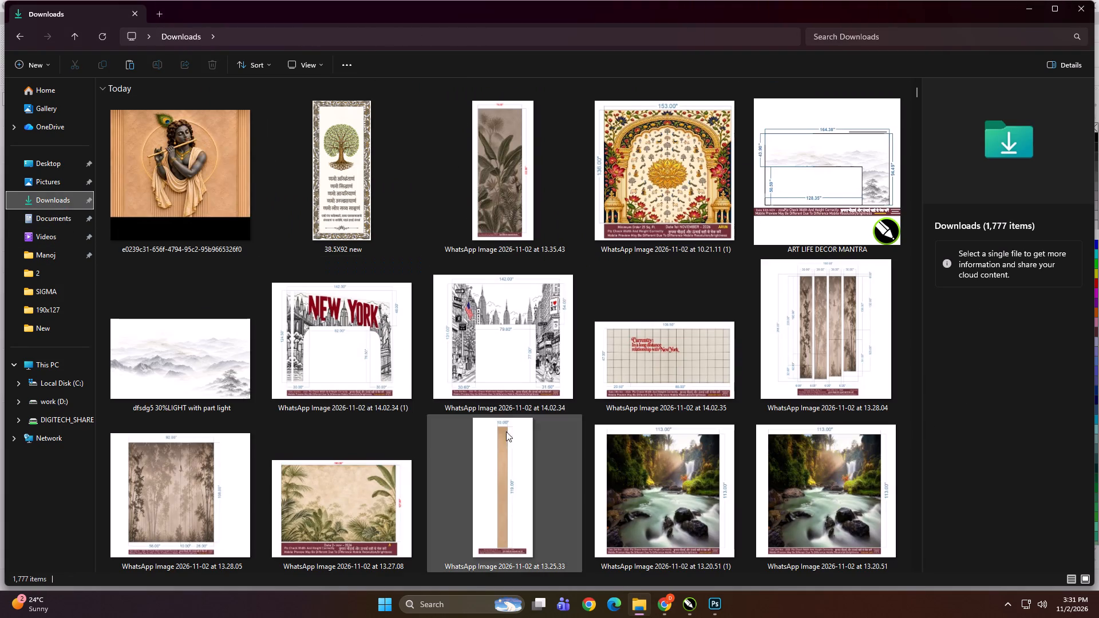
# Switch to WhatsApp in Chrome and open the ORDER CUSTOMIZE / DESUTEX group chat.
pyautogui.click(668, 605)
pyautogui.scroll(4, 204, 204)
pyautogui.click(204, 204)
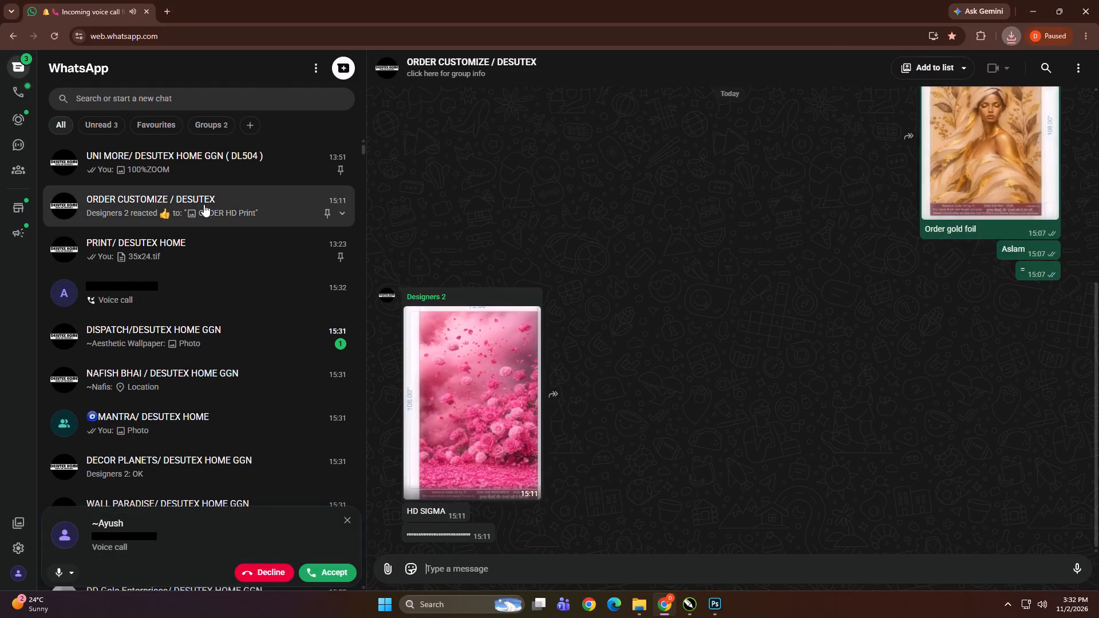
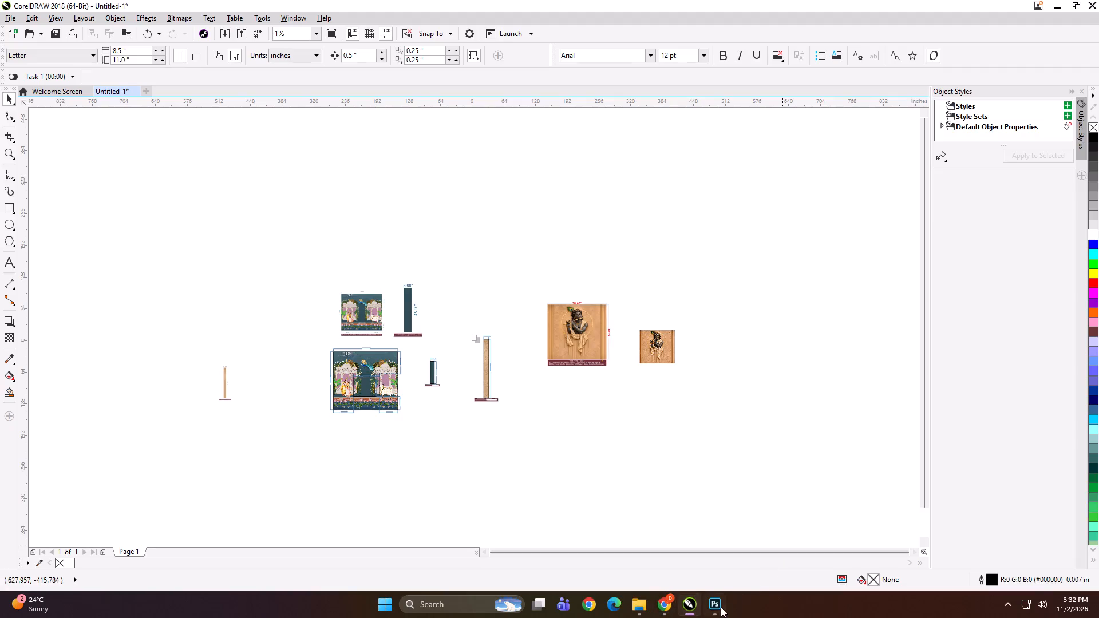
# Close Photoshop, where the 35x24.tif conch, wheel and mace image is open, and return to the CorelDRAW layout.
pyautogui.click(721, 607)
pyautogui.click(1083, 1)
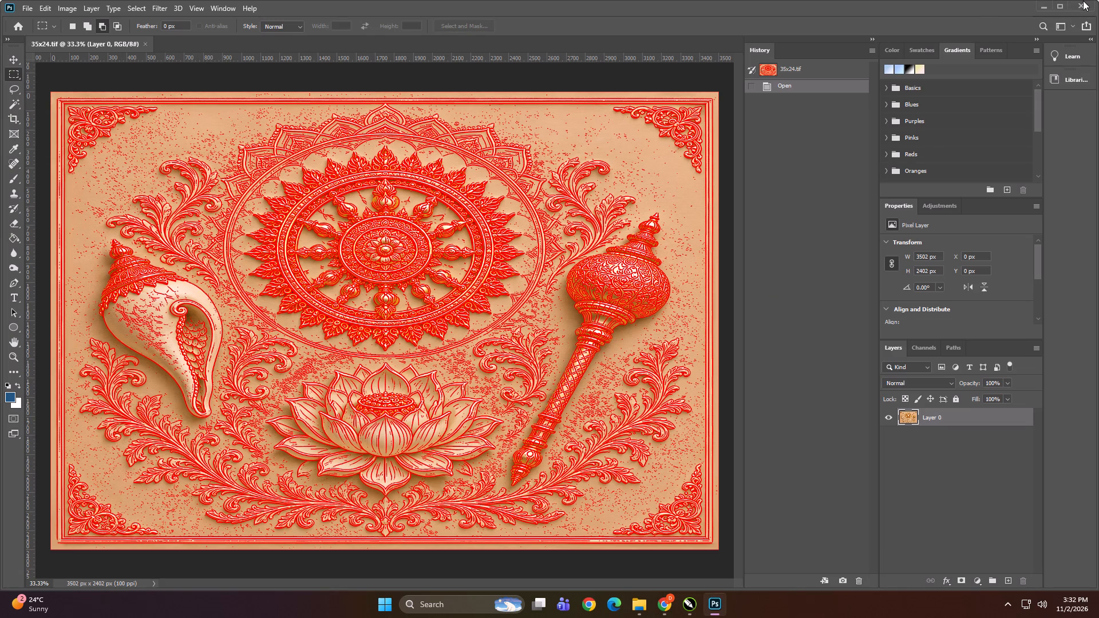
pyautogui.click(690, 603)
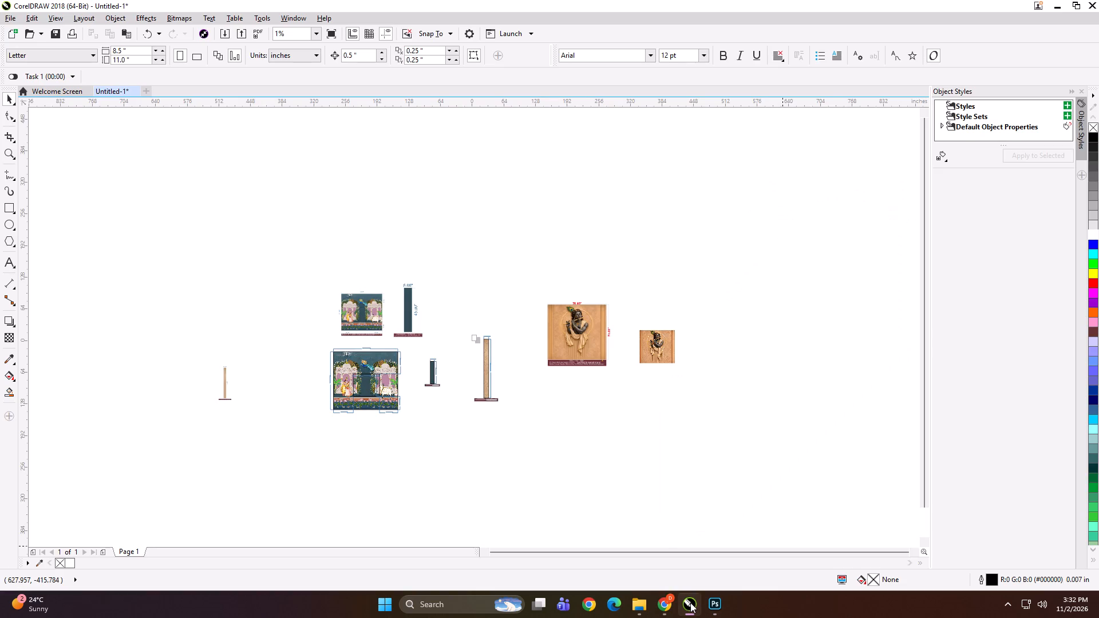
# Reposition the Krishna artwork and its dimensioned 78 × 73 inch preview beside each other in the open area of the page.
pyautogui.click(653, 441)
pyautogui.scroll(1, 637, 287)
pyautogui.moveTo(425, 390); pyautogui.dragTo(466, 360)
pyautogui.moveTo(232, 420); pyautogui.dragTo(282, 414)
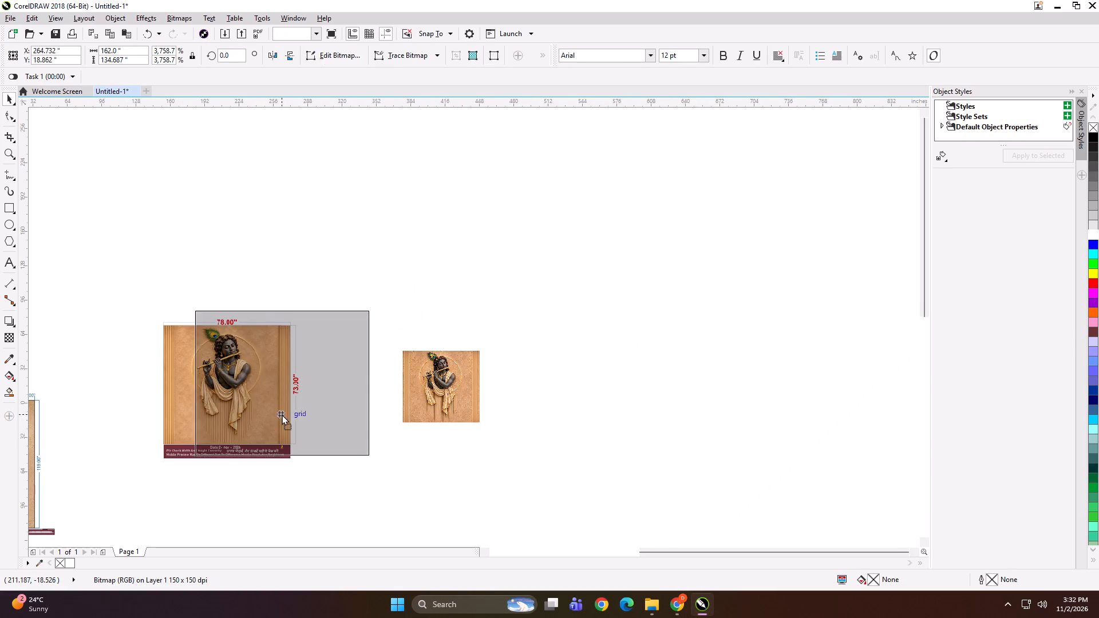
pyautogui.moveTo(282, 414); pyautogui.dragTo(295, 407)
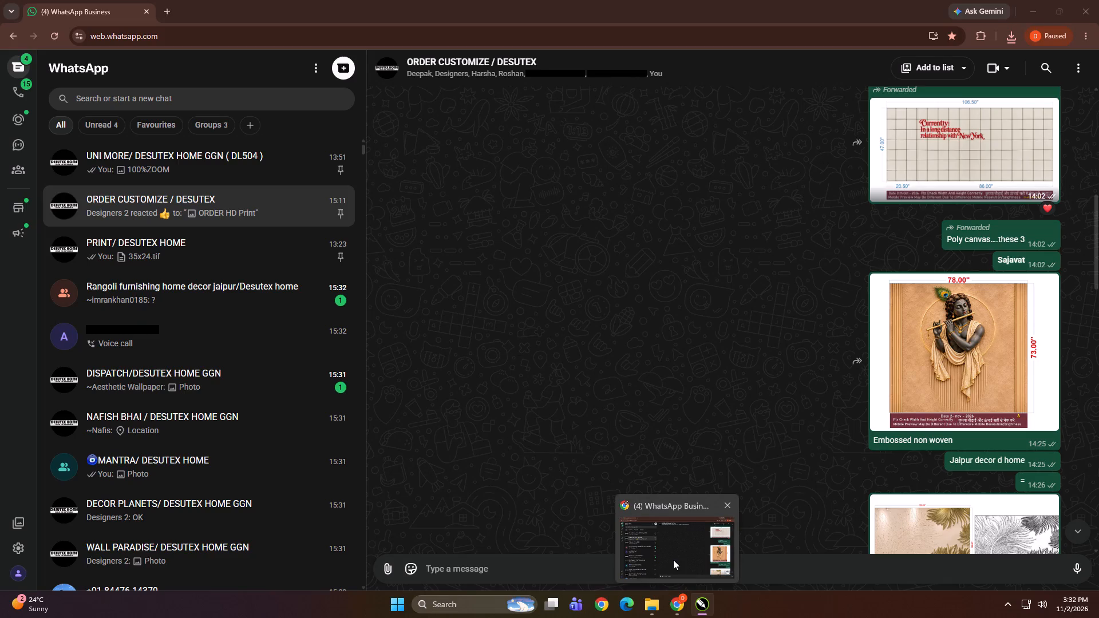
# Resize the Krishna artwork bitmap to 78 inches wide and 73 inches high.
pyautogui.scroll(1, 226, 368)
pyautogui.moveTo(635, 409); pyautogui.dragTo(651, 367)
pyautogui.click(132, 47)
pyautogui.hotkey('ctrl', 'a')
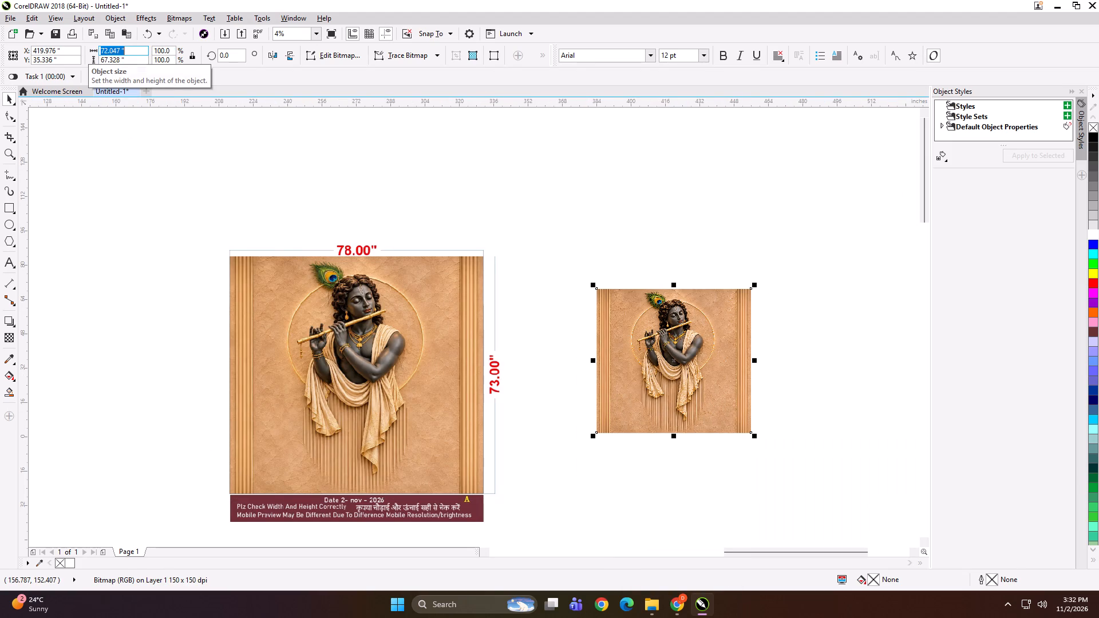
pyautogui.press('7')
pyautogui.press('Tab')
pyautogui.press('7')
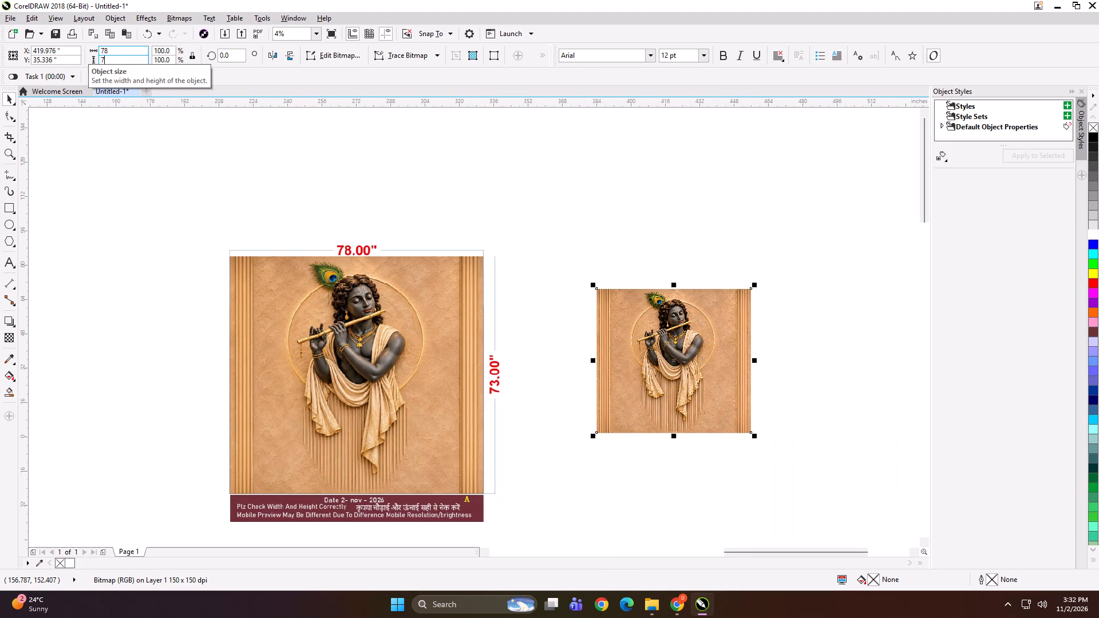
pyautogui.press('3')
pyautogui.press('Return')
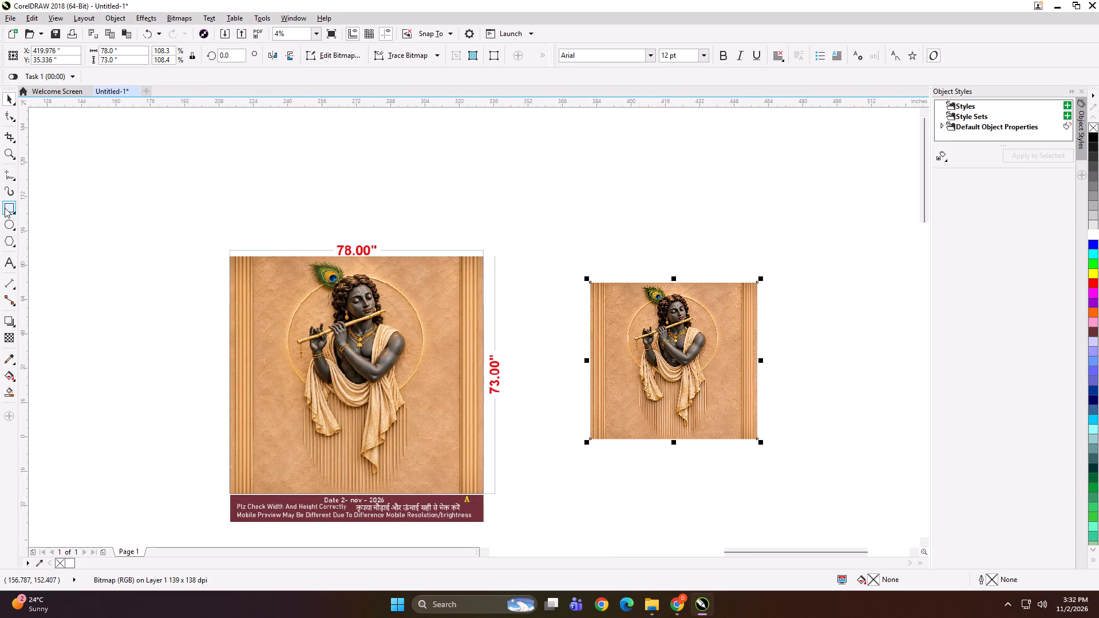
# Add a rectangle over the Krishna artwork with its 73 inch height and a width of 41 inches.
pyautogui.keyDown('shift'); pyautogui.doubleClick(5, 208); pyautogui.keyUp('shift')
pyautogui.hotkey('shift', 'space')
pyautogui.click(125, 52)
pyautogui.hotkey('ctrl', 'a')
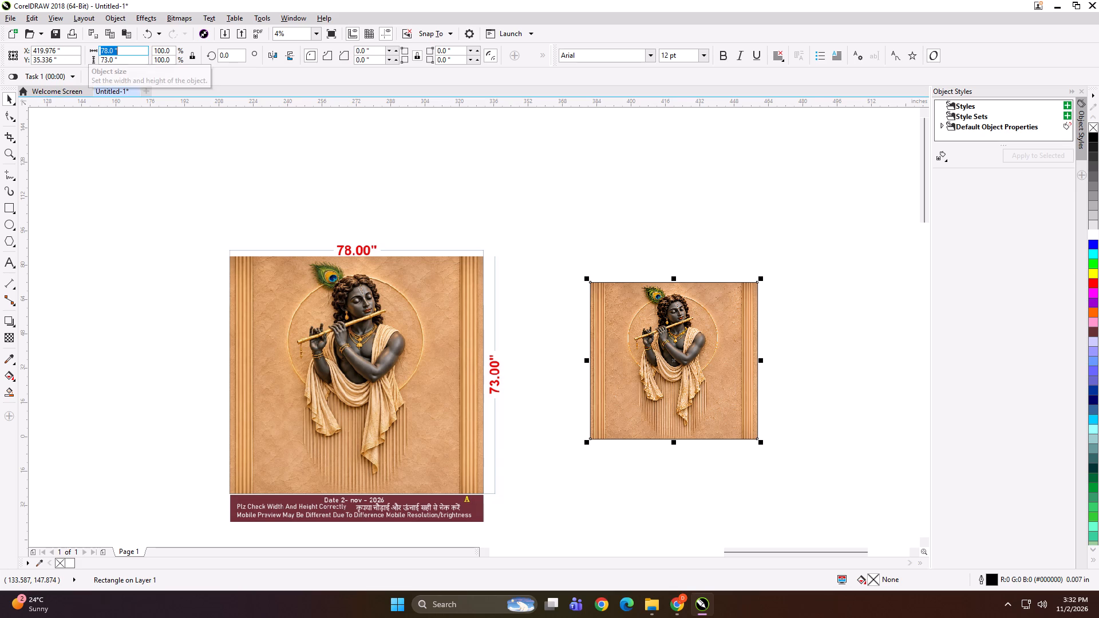
pyautogui.write('41')
pyautogui.press('Return')
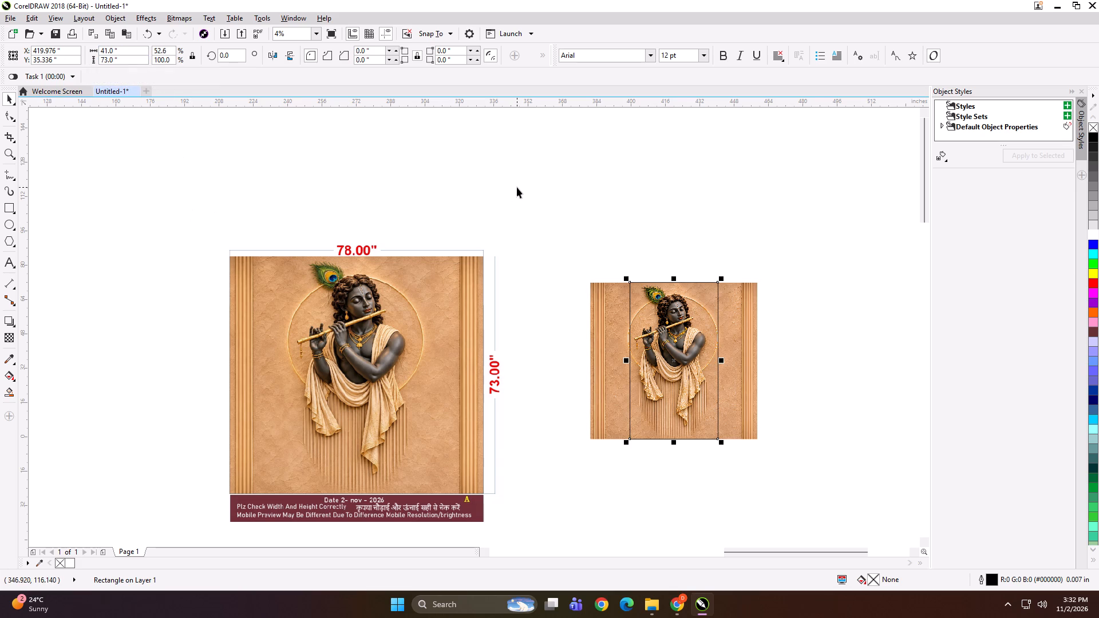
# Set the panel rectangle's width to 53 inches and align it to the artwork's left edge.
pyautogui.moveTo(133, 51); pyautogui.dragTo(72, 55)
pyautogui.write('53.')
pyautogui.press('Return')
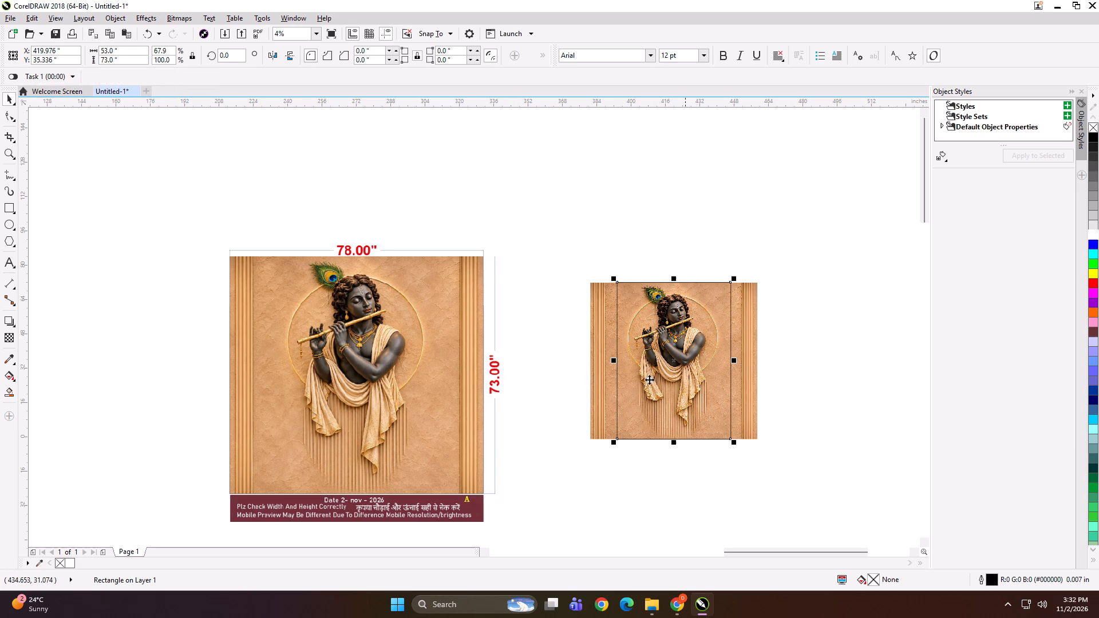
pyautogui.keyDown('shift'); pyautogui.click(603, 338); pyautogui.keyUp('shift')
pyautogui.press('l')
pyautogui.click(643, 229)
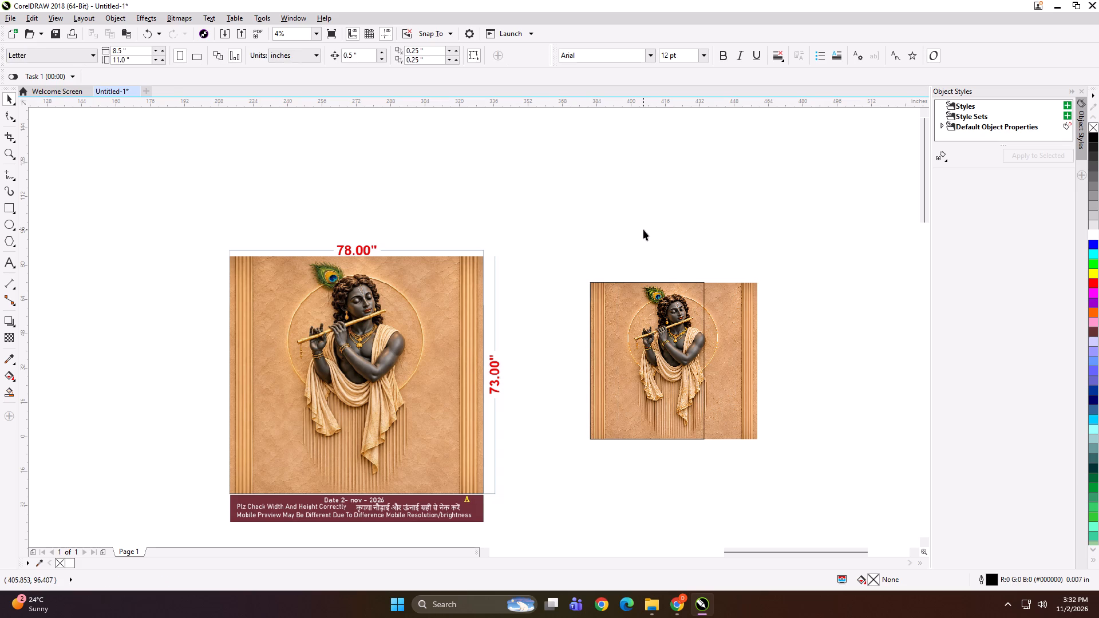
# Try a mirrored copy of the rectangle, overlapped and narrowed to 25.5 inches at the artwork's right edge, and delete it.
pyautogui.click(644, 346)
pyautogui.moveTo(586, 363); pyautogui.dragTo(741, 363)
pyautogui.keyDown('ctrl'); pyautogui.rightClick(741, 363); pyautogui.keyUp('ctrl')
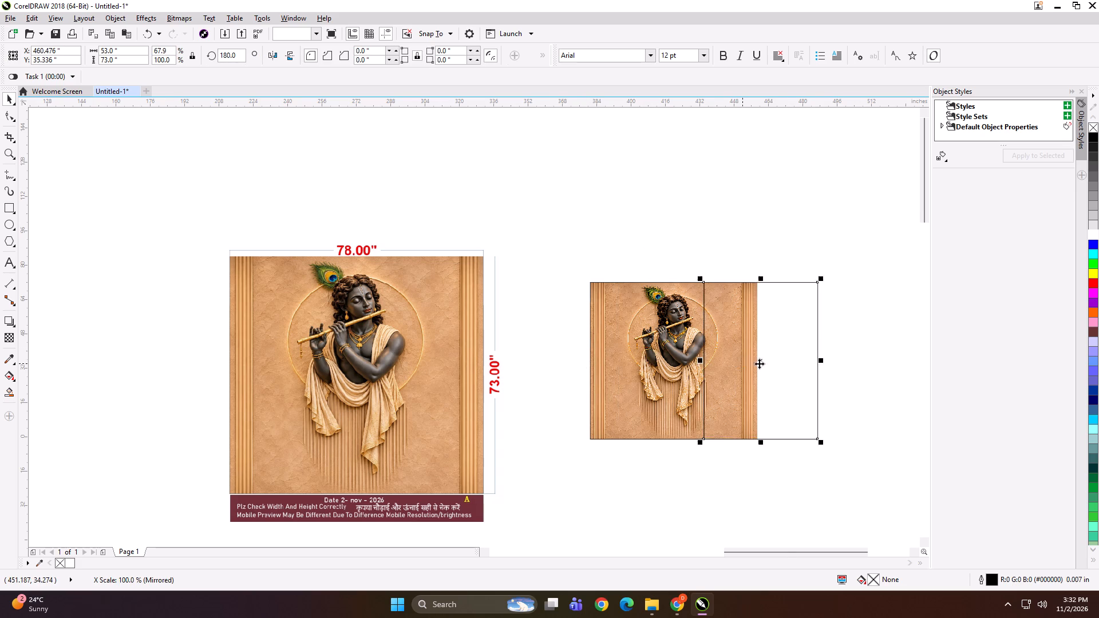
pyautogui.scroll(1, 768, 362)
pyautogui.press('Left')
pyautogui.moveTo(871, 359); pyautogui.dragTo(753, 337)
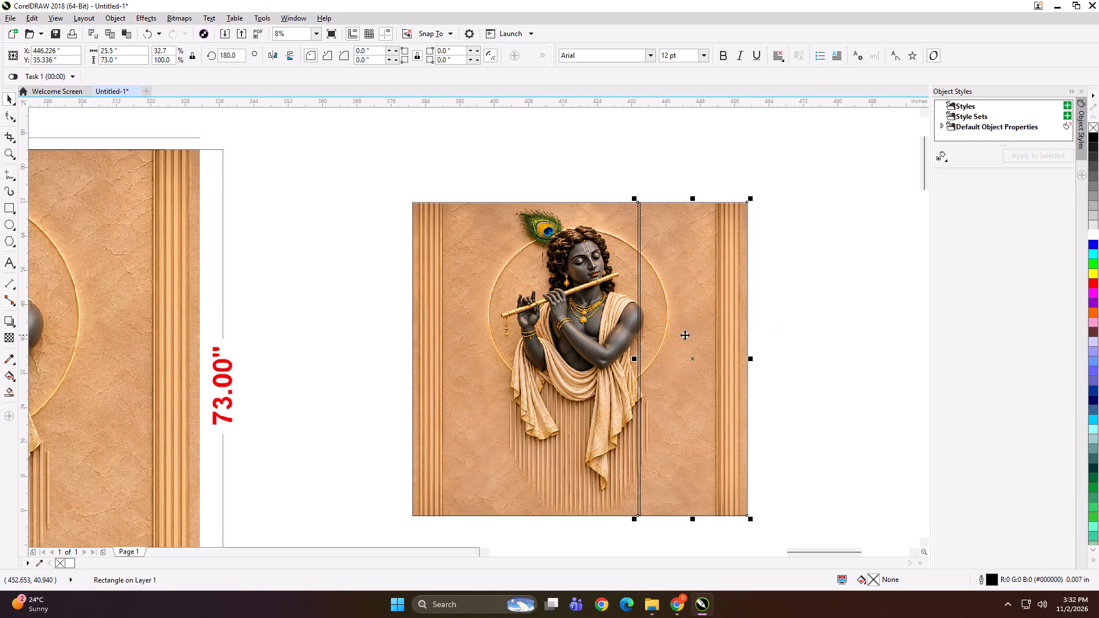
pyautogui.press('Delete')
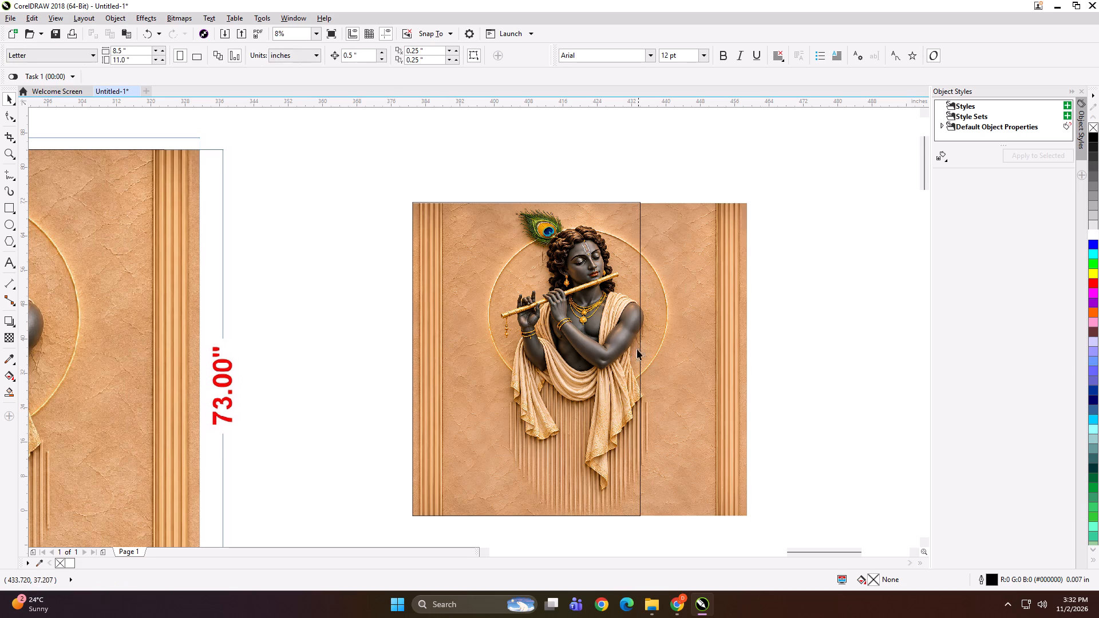
# Set the panel rectangle's width to 41 inches and centre it on the Krishna artwork.
pyautogui.click(596, 331)
pyautogui.keyDown('shift'); pyautogui.click(658, 344); pyautogui.keyUp('shift')
pyautogui.click(547, 338)
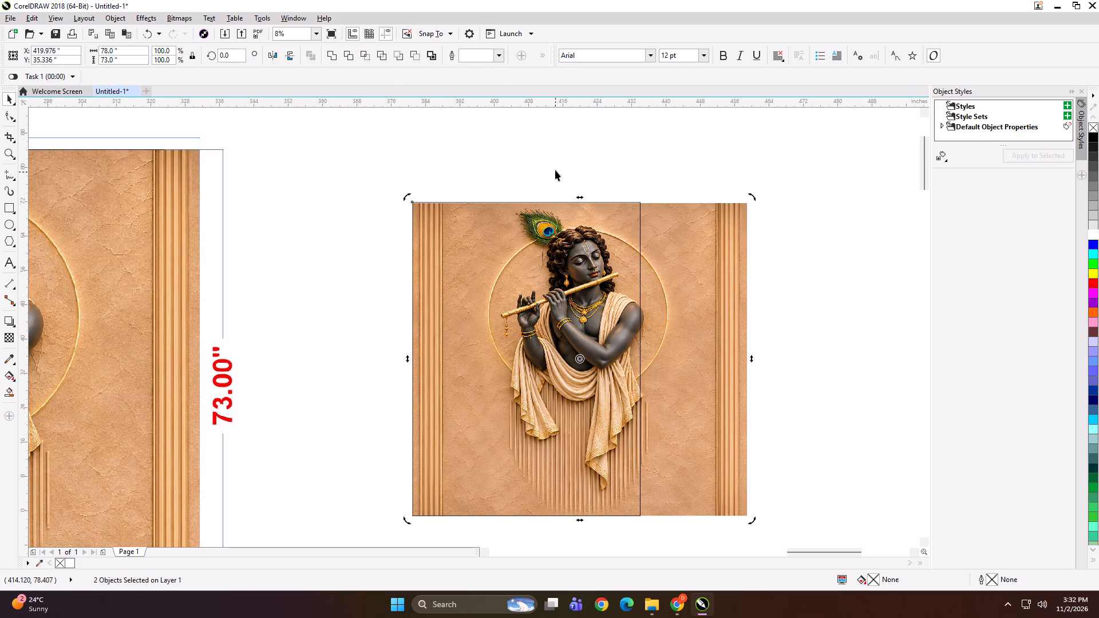
pyautogui.click(555, 169)
pyautogui.scroll(-1, 560, 272)
pyautogui.click(563, 293)
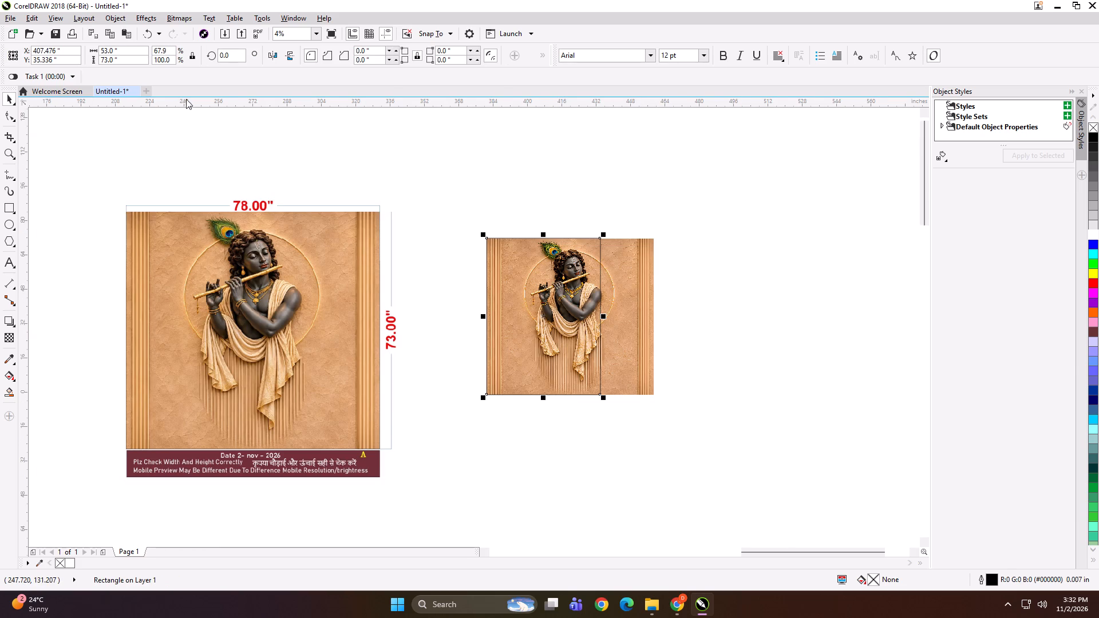
pyautogui.moveTo(126, 49); pyautogui.dragTo(76, 48)
pyautogui.write('41')
pyautogui.press('Return')
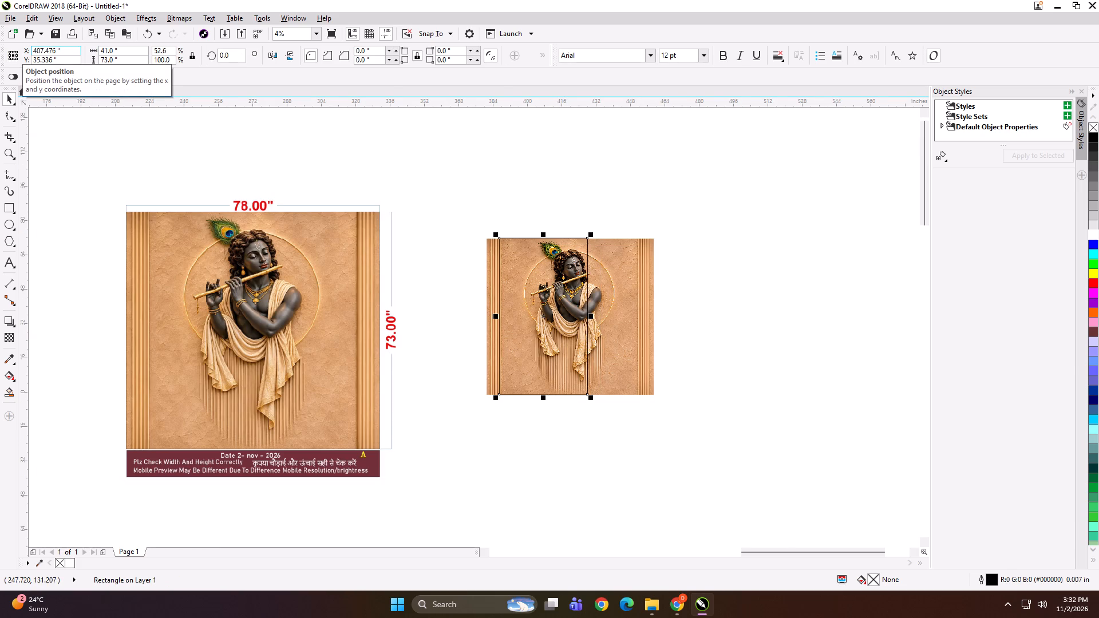
pyautogui.keyDown('shift'); pyautogui.click(621, 334); pyautogui.keyUp('shift')
pyautogui.press('c')
pyautogui.press('e')
pyautogui.click(544, 191)
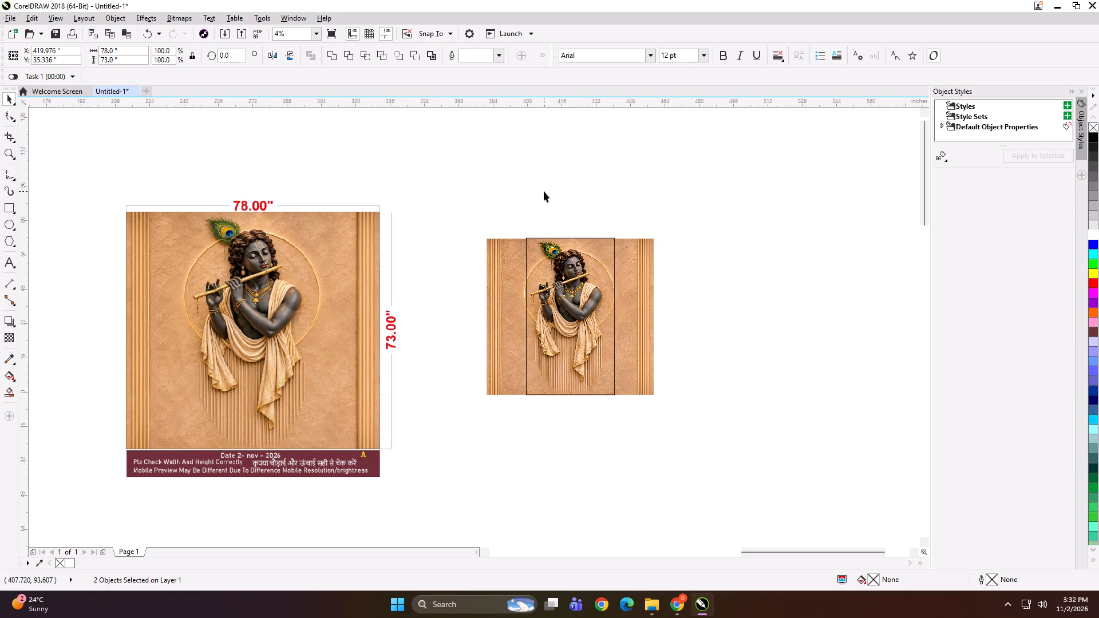
# Mirror-copy the centre rectangle leftward with a 0.5 inch overlap and narrow it to 19 inches, ending at the artwork's left edge.
pyautogui.click(590, 310)
pyautogui.moveTo(619, 318); pyautogui.dragTo(484, 311)
pyautogui.keyDown('ctrl'); pyautogui.rightClick(484, 311); pyautogui.keyUp('ctrl')
pyautogui.scroll(1, 545, 312)
pyautogui.press('Right')
pyautogui.moveTo(330, 323); pyautogui.dragTo(422, 319)
# Duplicate the 19 inch side rectangle and align the copy to the artwork's right edge.
pyautogui.press('+')
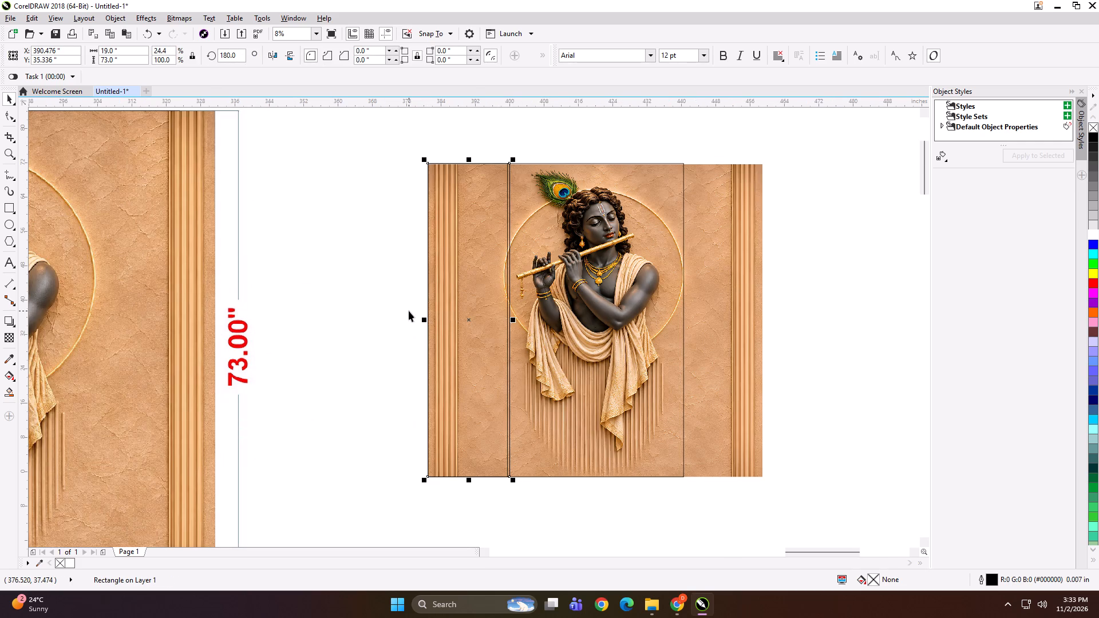
pyautogui.keyDown('shift'); pyautogui.click(709, 338); pyautogui.keyUp('shift')
pyautogui.press('r')
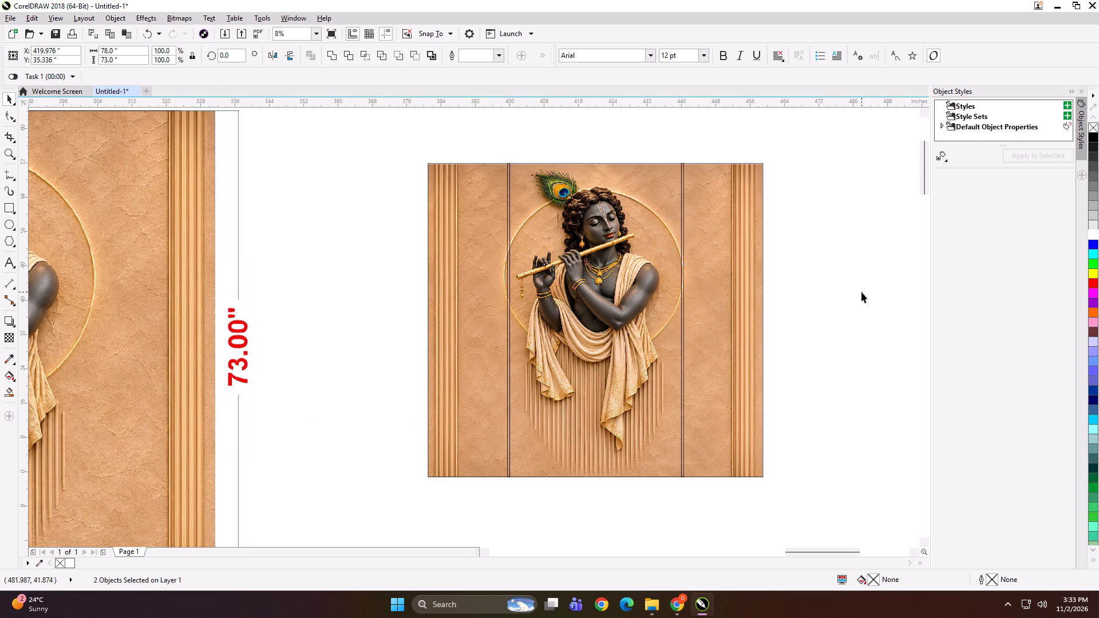
pyautogui.click(861, 292)
# Group the three panel rectangles, place the Krishna artwork inside them as a clipped image, and ungroup the panels.
pyautogui.click(733, 278)
pyautogui.keyDown('shift'); pyautogui.click(619, 285); pyautogui.keyUp('shift')
pyautogui.keyDown('shift'); pyautogui.click(492, 293); pyautogui.keyUp('shift')
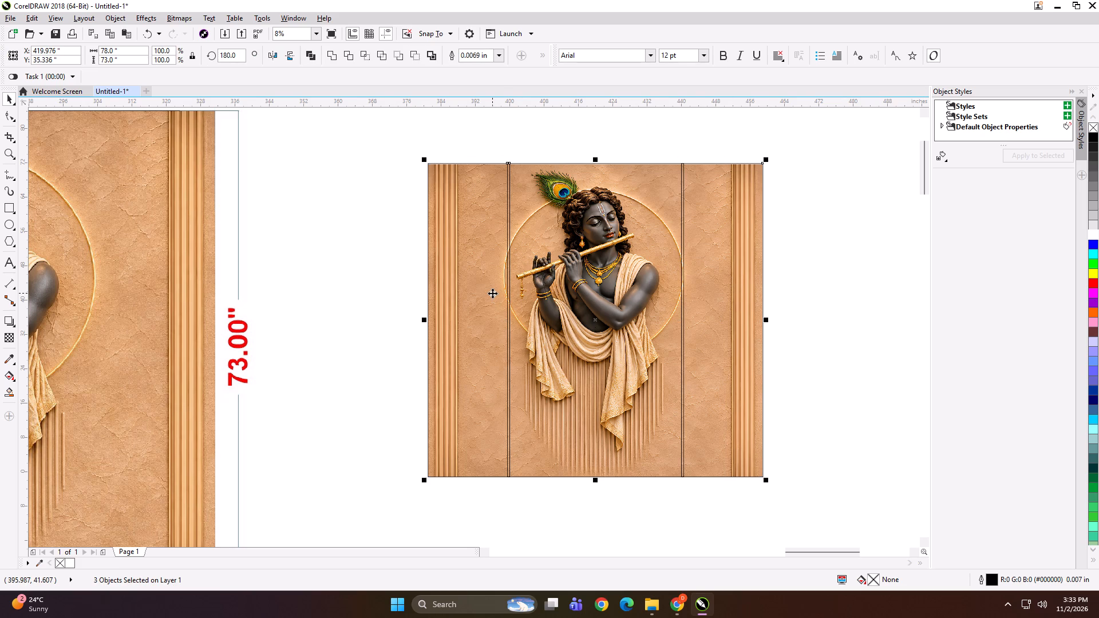
pyautogui.hotkey('ctrl', 'g')
pyautogui.click(551, 508)
pyautogui.keyDown('alt'); pyautogui.click(570, 432); pyautogui.keyUp('alt')
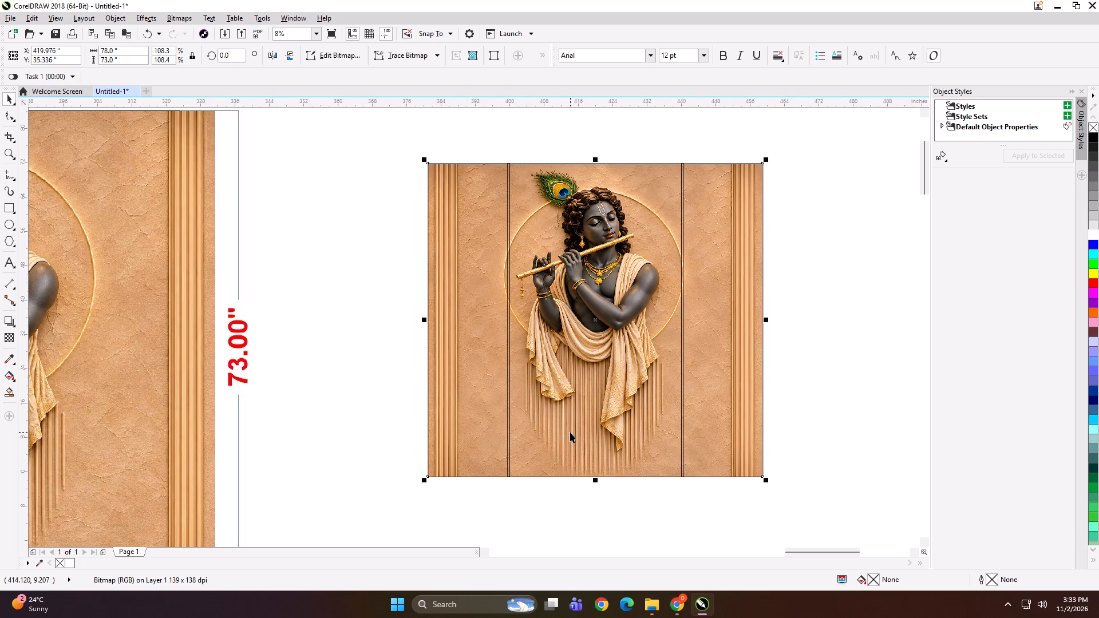
pyautogui.hotkey('shift', 'Return')
pyautogui.click(582, 427)
pyautogui.hotkey('ctrl', 'u')
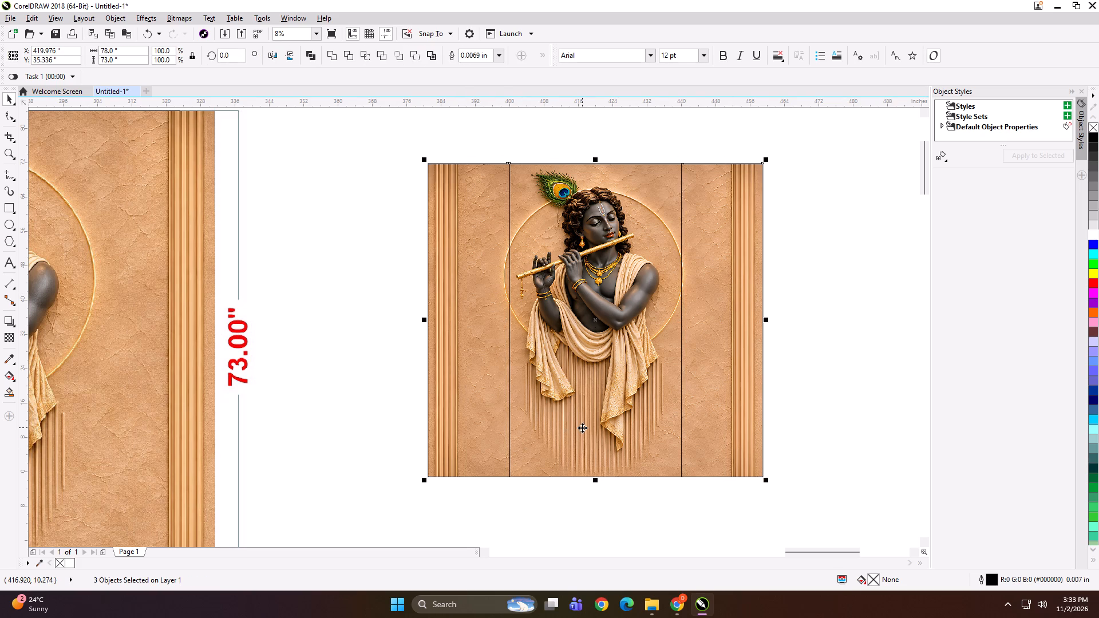
pyautogui.click(800, 352)
# Add the text label "78*73 PANEL 1" on the top edge of the left panel.
pyautogui.scroll(-1, 464, 284)
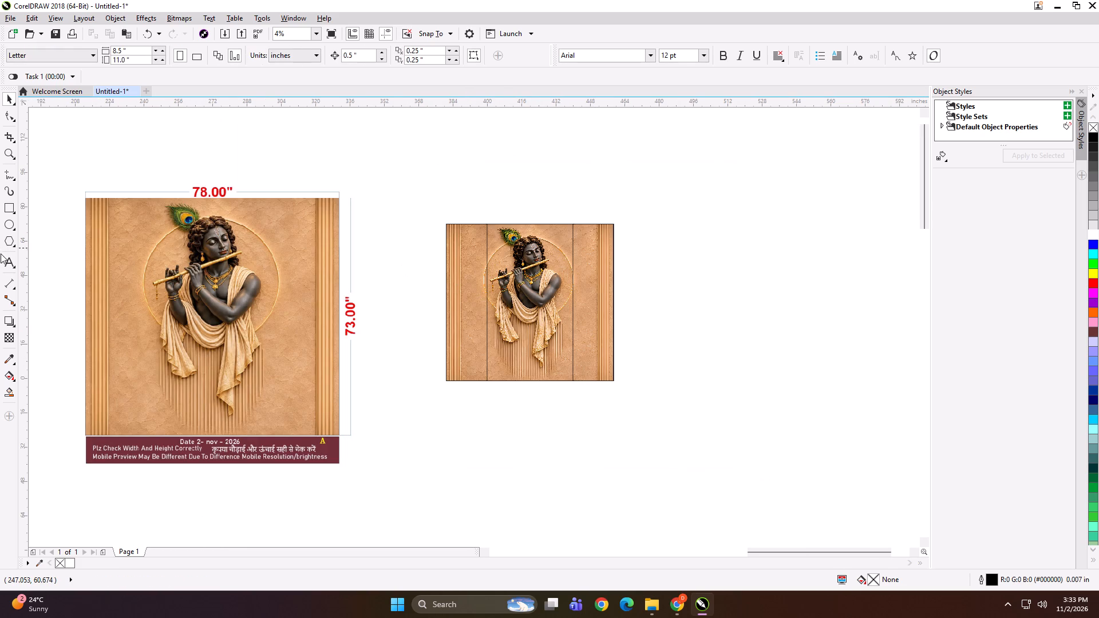
pyautogui.click(6, 261)
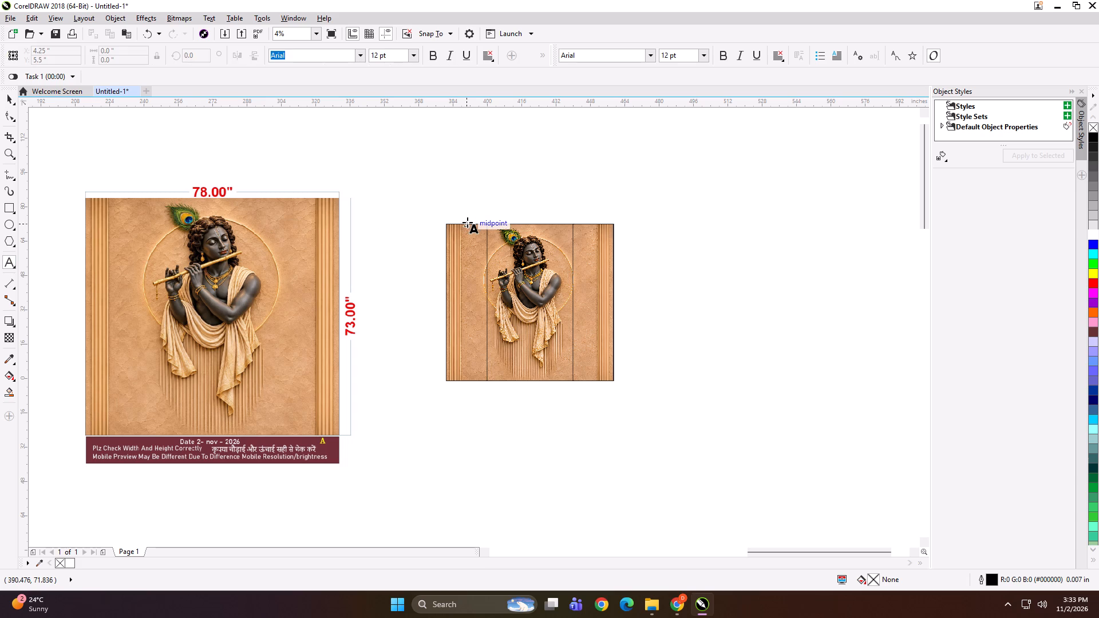
pyautogui.click(467, 222)
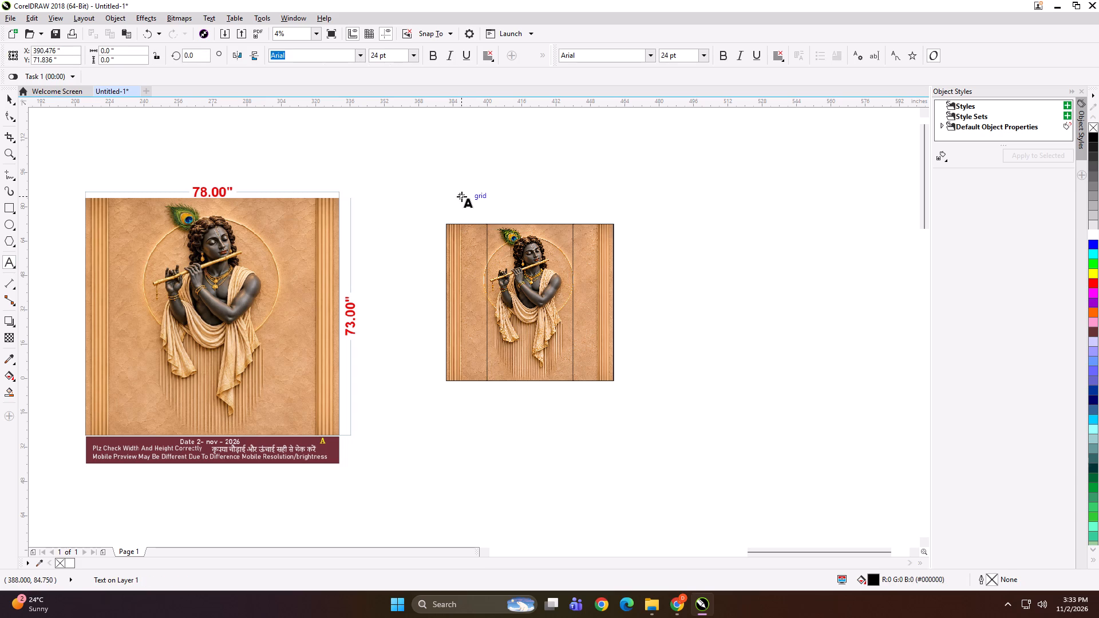
pyautogui.write('78*723')
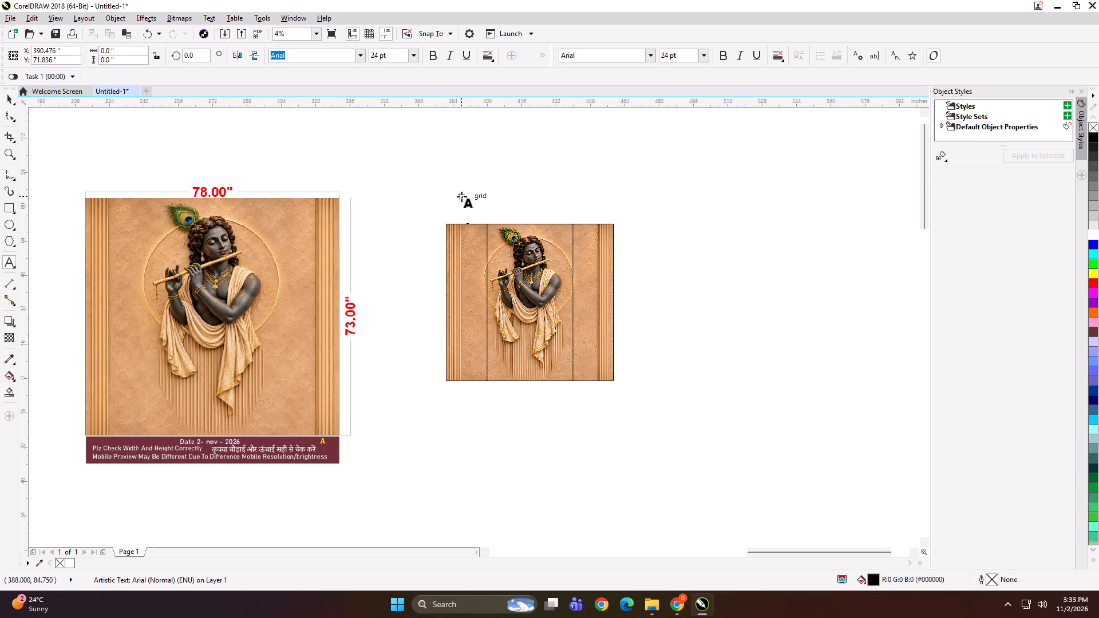
pyautogui.scroll(5, 476, 223)
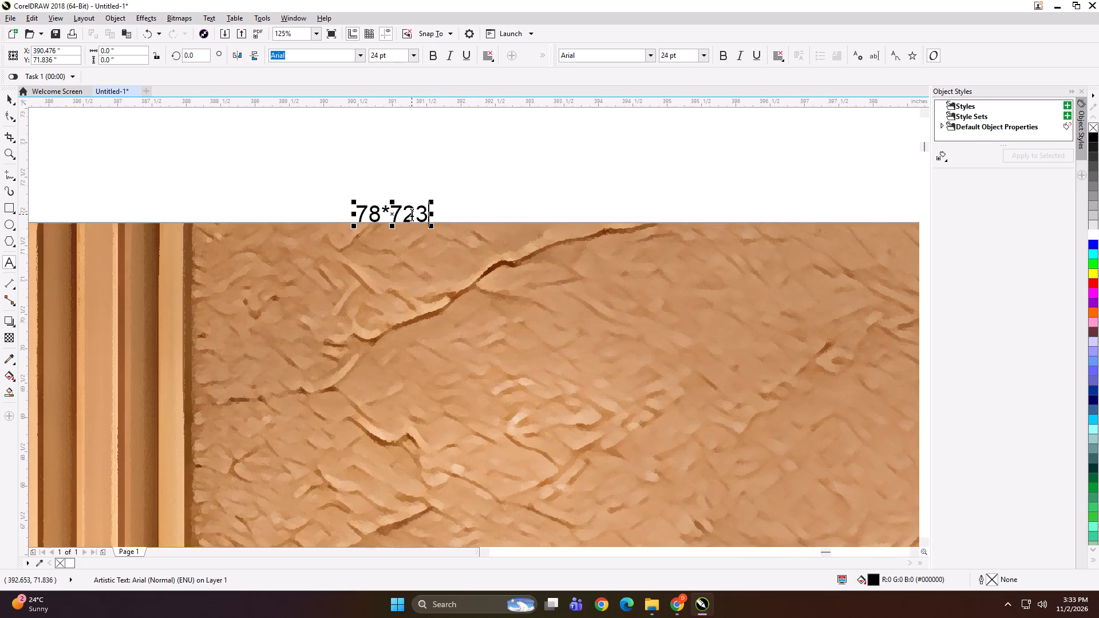
pyautogui.scroll(1, 412, 213)
pyautogui.press('BackSpace')
pyautogui.press('BackSpace')
pyautogui.write('3')
pyautogui.press('space')
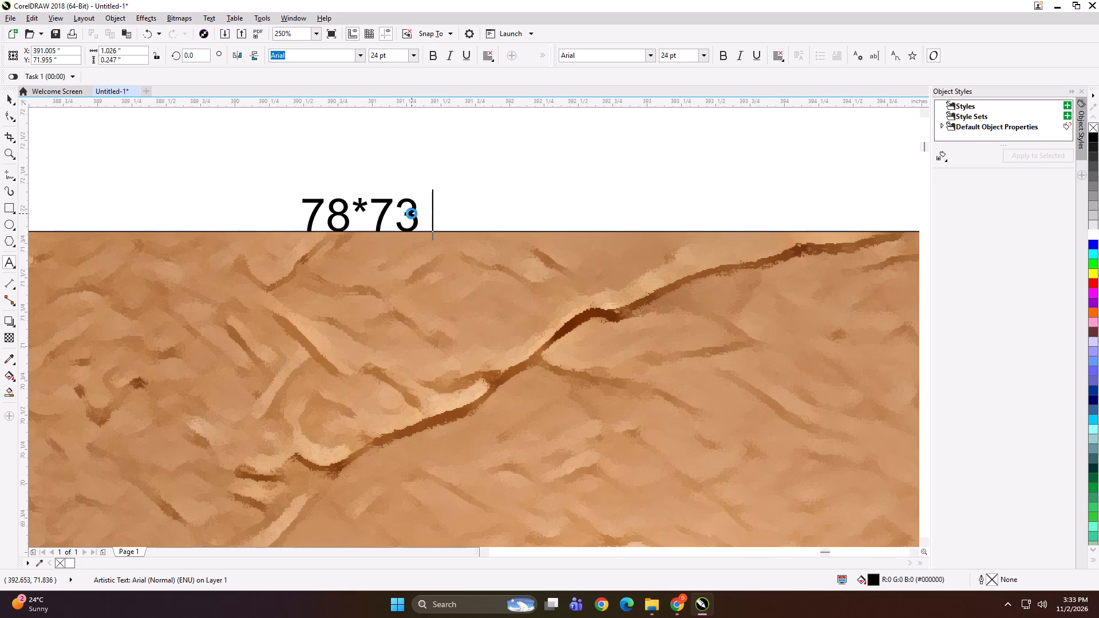
pyautogui.write('PANEL 1')
# Copy the label onto the middle panel's top edge and change it to "78*73 PANEL 2".
pyautogui.hotkey('ctrl', 'a')
pyautogui.hotkey('ctrl', 'c')
pyautogui.scroll(-3, 347, 220)
pyautogui.scroll(-1, 293, 235)
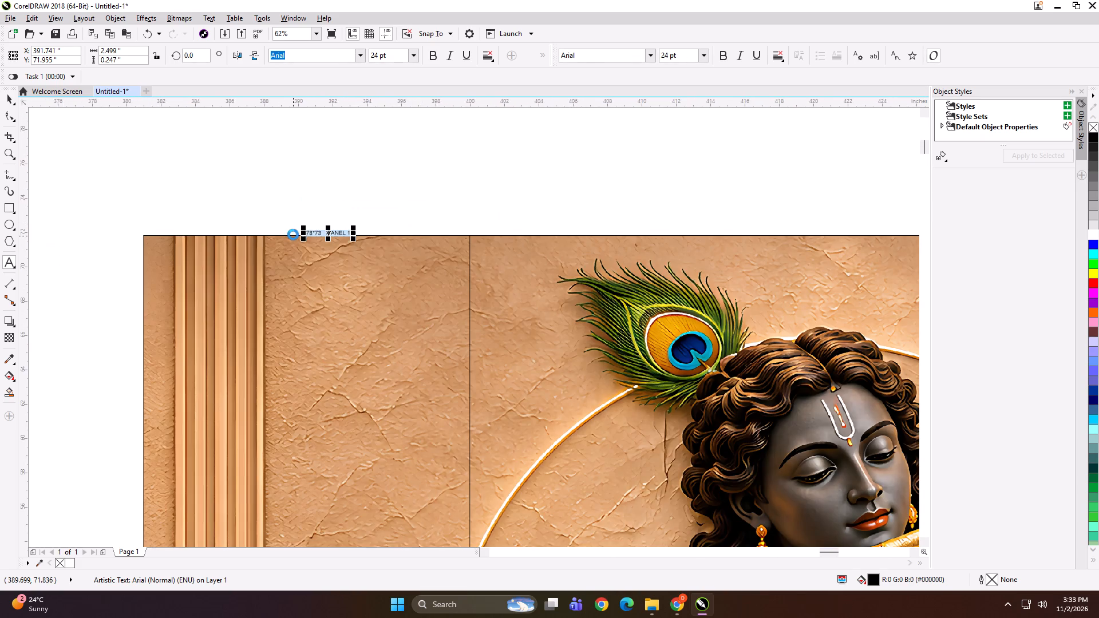
pyautogui.click(537, 234)
pyautogui.scroll(2, 537, 234)
pyautogui.hotkey('ctrl', 'v')
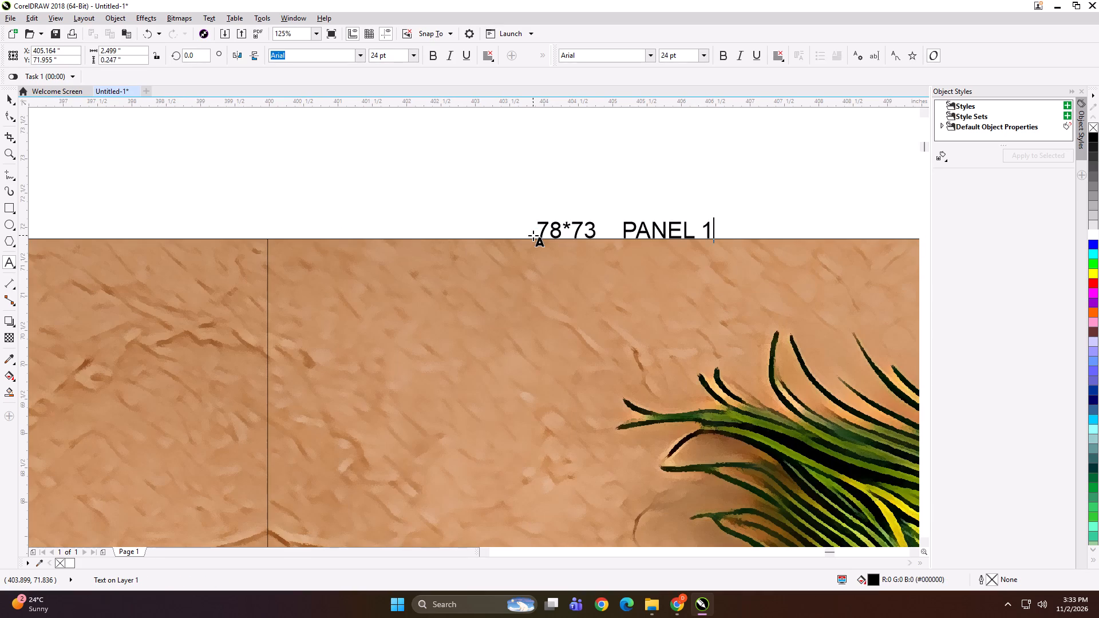
pyautogui.press('BackSpace')
pyautogui.press('2')
# Paste the label on the right panel's top edge and change it to "78*73 PANEL 3".
pyautogui.scroll(-3, 309, 292)
pyautogui.scroll(-1, 331, 252)
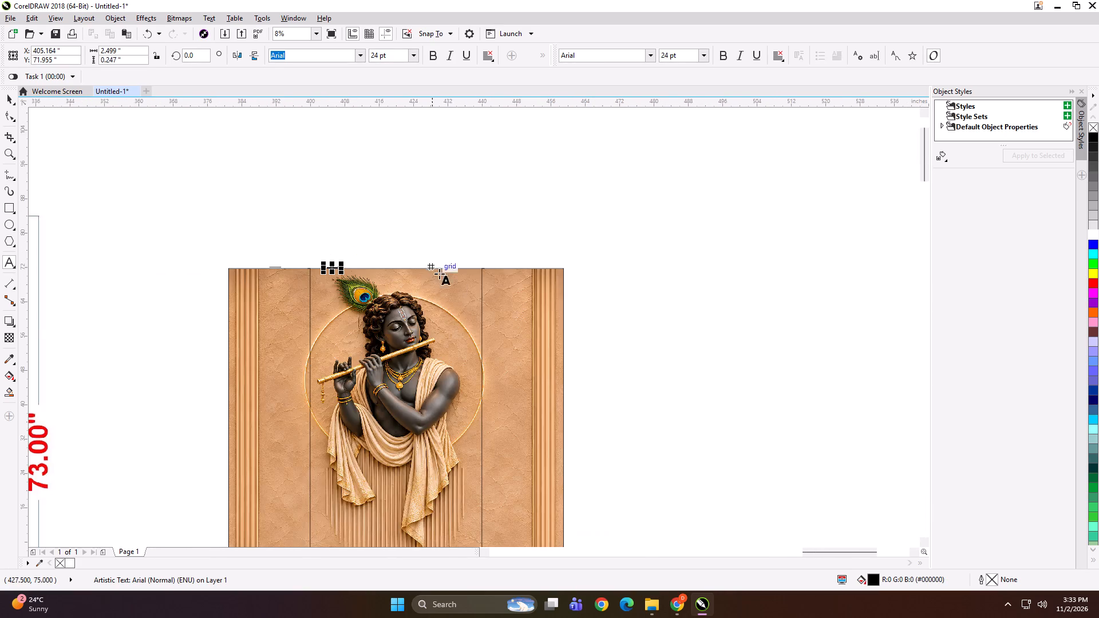
pyautogui.scroll(2, 537, 279)
pyautogui.click(432, 239)
pyautogui.scroll(2, 432, 239)
pyautogui.hotkey('ctrl', 'v')
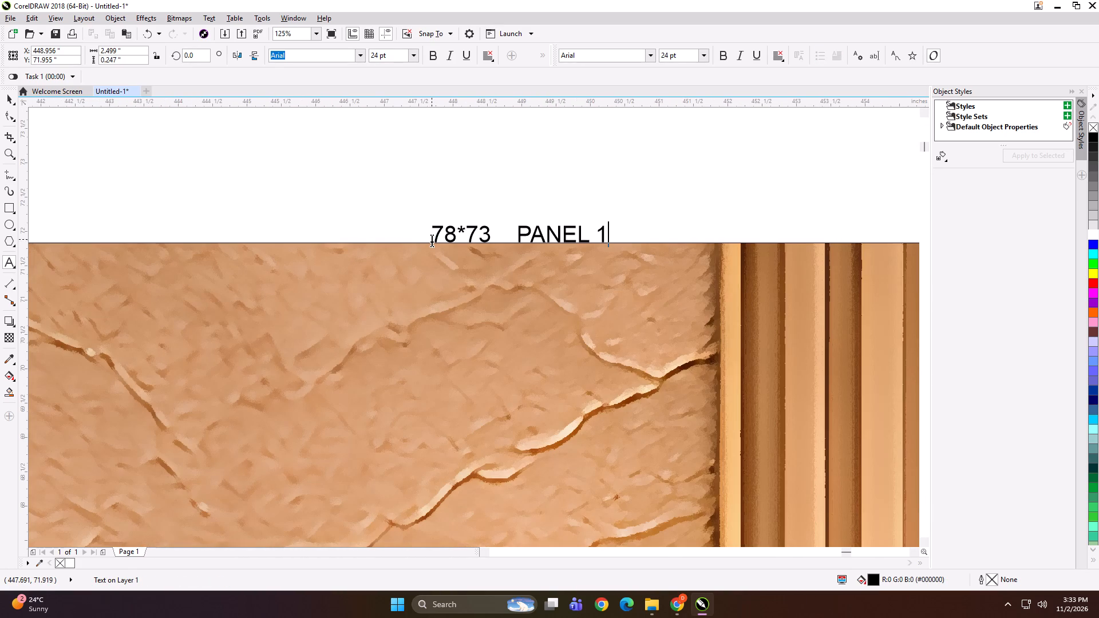
pyautogui.press('3')
pyautogui.press('BackSpace')
pyautogui.press('BackSpace')
pyautogui.press('3')
# Group each of the three Krishna panels with its own text label.
pyautogui.scroll(-4, 432, 239)
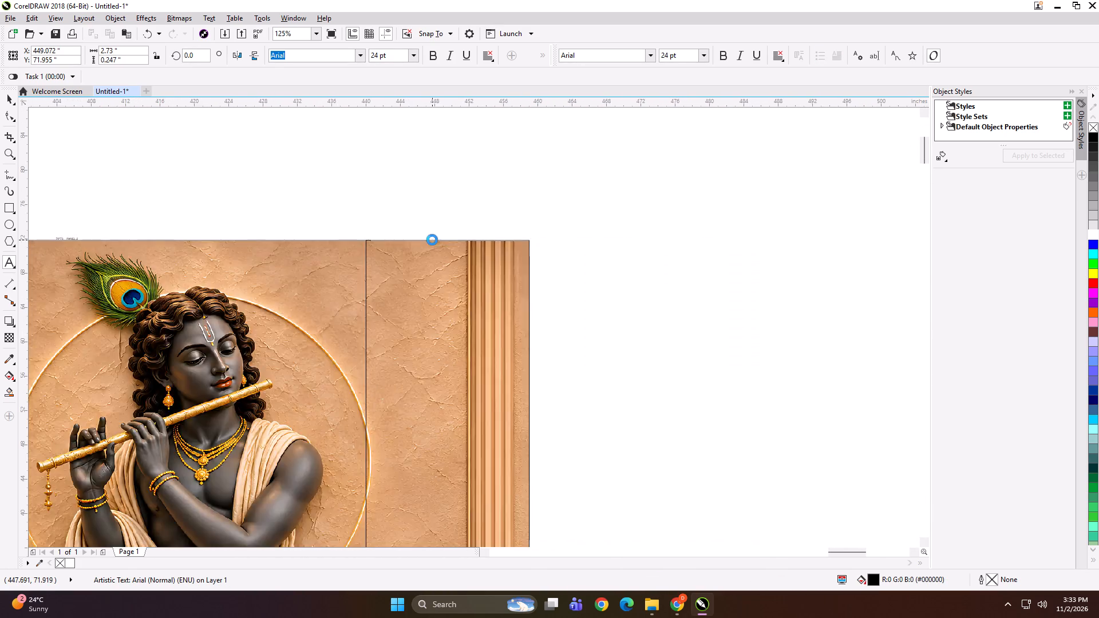
pyautogui.scroll(-3, 432, 240)
pyautogui.click(8, 102)
pyautogui.keyDown('shift'); pyautogui.click(441, 296); pyautogui.keyUp('shift')
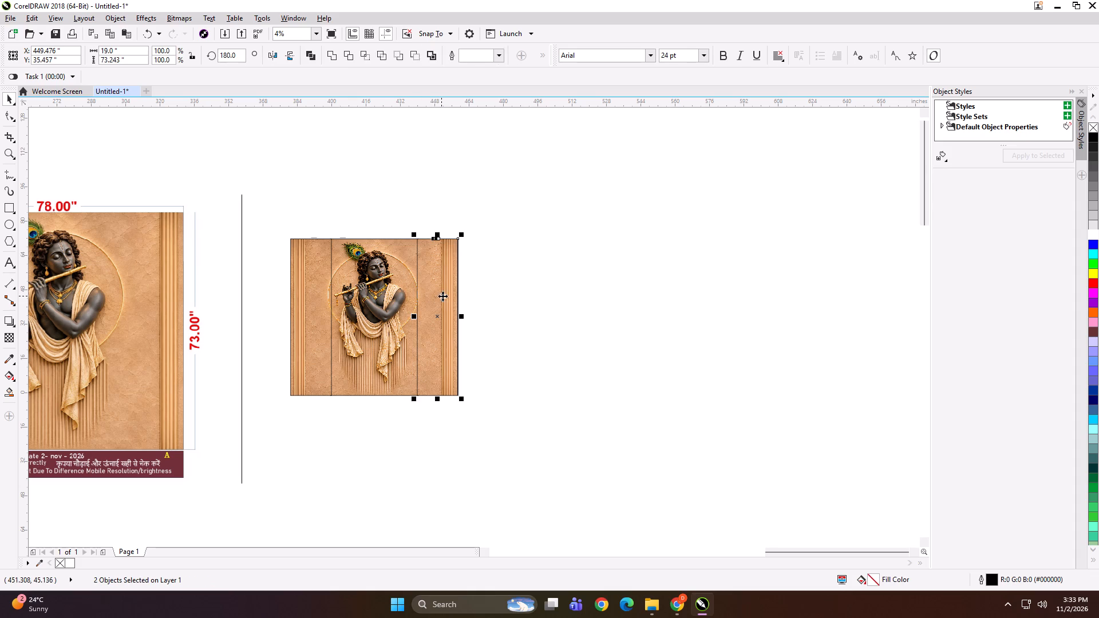
pyautogui.hotkey('ctrl', 'g')
pyautogui.moveTo(395, 188); pyautogui.dragTo(329, 281)
pyautogui.keyDown('shift'); pyautogui.click(376, 277); pyautogui.keyUp('shift')
pyautogui.hotkey('ctrl', 'g')
pyautogui.moveTo(346, 197); pyautogui.dragTo(260, 434)
pyautogui.hotkey('ctrl', 'g')
# Copy the left and right labelled panels side by side below the artwork and align their bottom edges.
pyautogui.scroll(-1, 438, 316)
pyautogui.scroll(1, 264, 306)
pyautogui.scroll(-1, 291, 240)
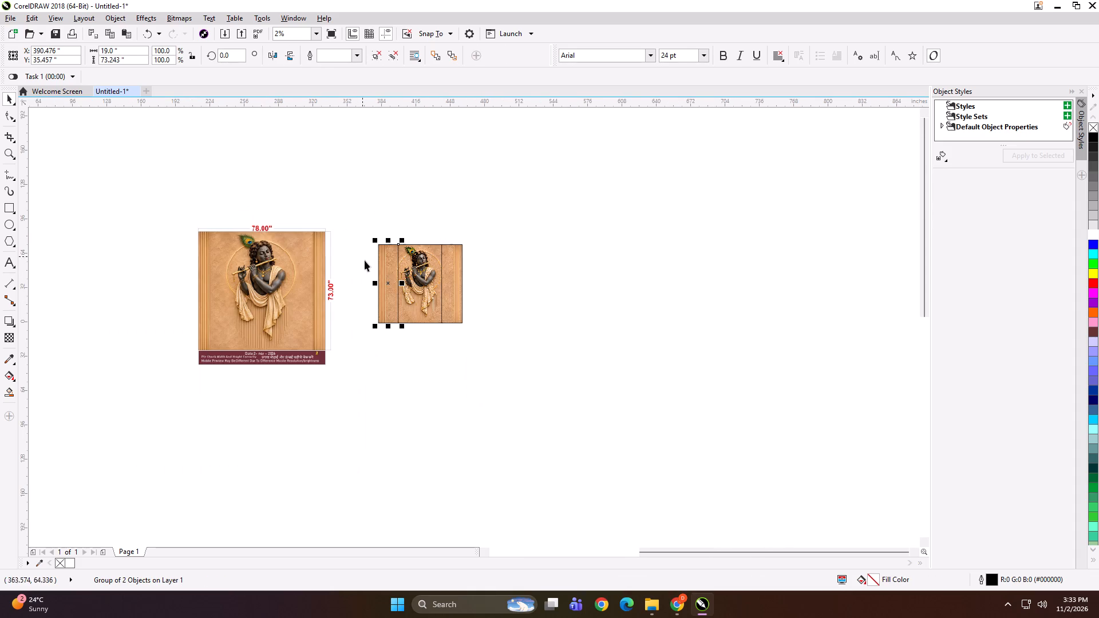
pyautogui.moveTo(382, 273); pyautogui.dragTo(432, 386)
pyautogui.moveTo(432, 386); pyautogui.dragTo(434, 379, button='right')
pyautogui.moveTo(446, 300); pyautogui.dragTo(455, 394)
pyautogui.rightClick(455, 394)
pyautogui.keyDown('shift'); pyautogui.click(441, 387); pyautogui.keyUp('shift')
pyautogui.press('b')
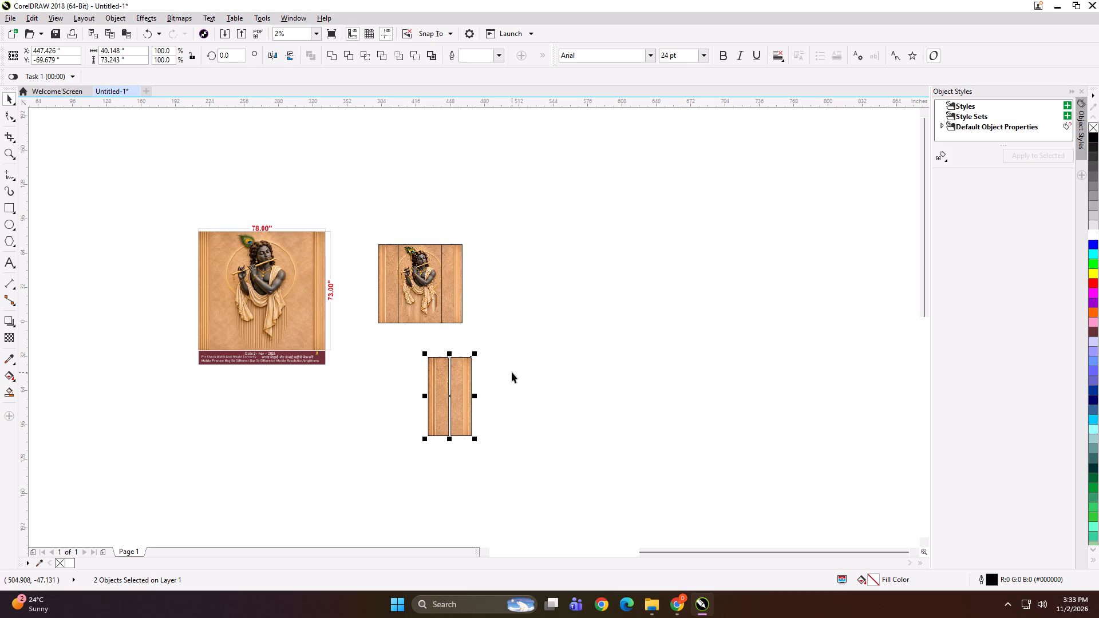
# Nudge the copied right panel 0.5 inch closer to the left one and group the two side panels.
pyautogui.click(512, 372)
pyautogui.click(462, 378)
pyautogui.scroll(1, 460, 378)
pyautogui.press('Left')
pyautogui.click(535, 319)
pyautogui.moveTo(535, 316); pyautogui.dragTo(310, 525)
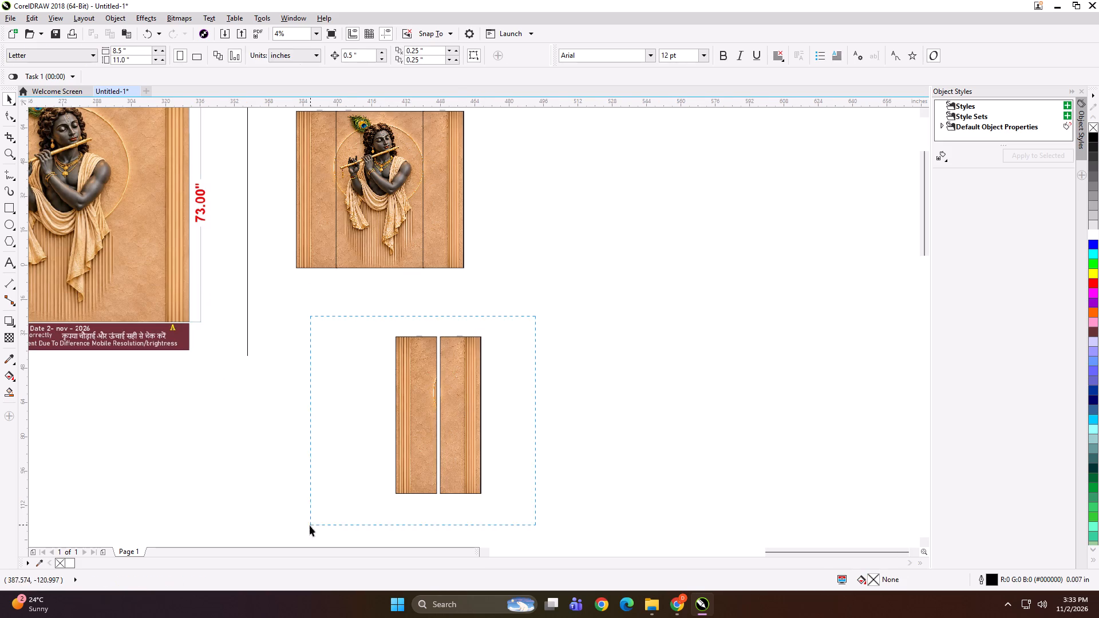
pyautogui.moveTo(310, 525); pyautogui.dragTo(307, 533)
pyautogui.scroll(-1, 492, 414)
pyautogui.hotkey('ctrl', 'g')
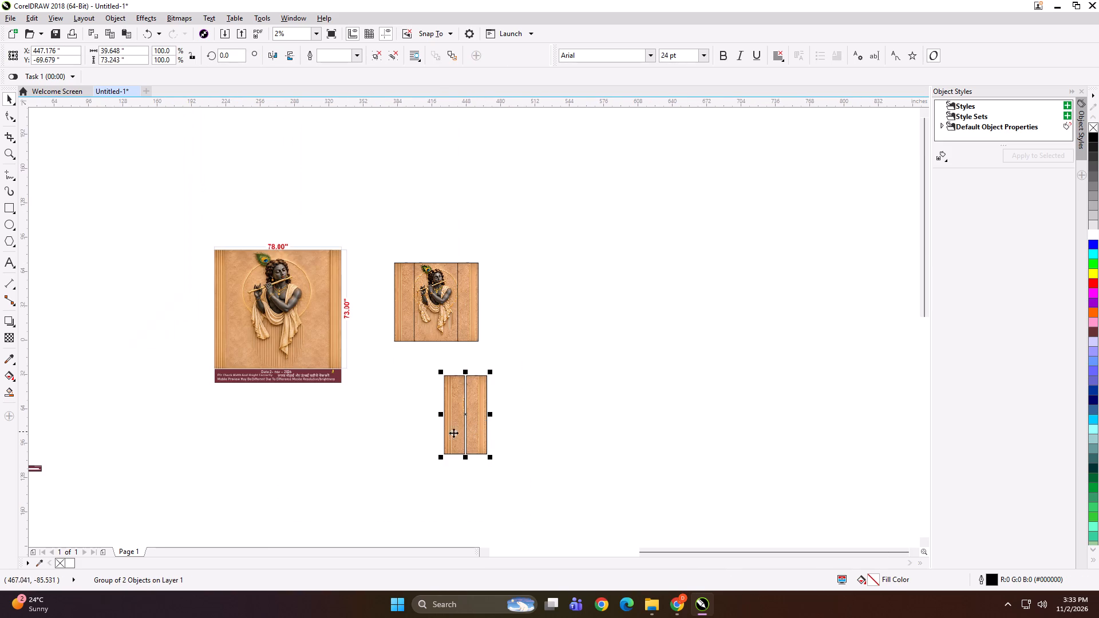
# Export only the grouped side panels as a TIFF bitmap, moving up one level from the 150x266 folder.
pyautogui.hotkey('ctrl', 'e')
pyautogui.click(650, 231)
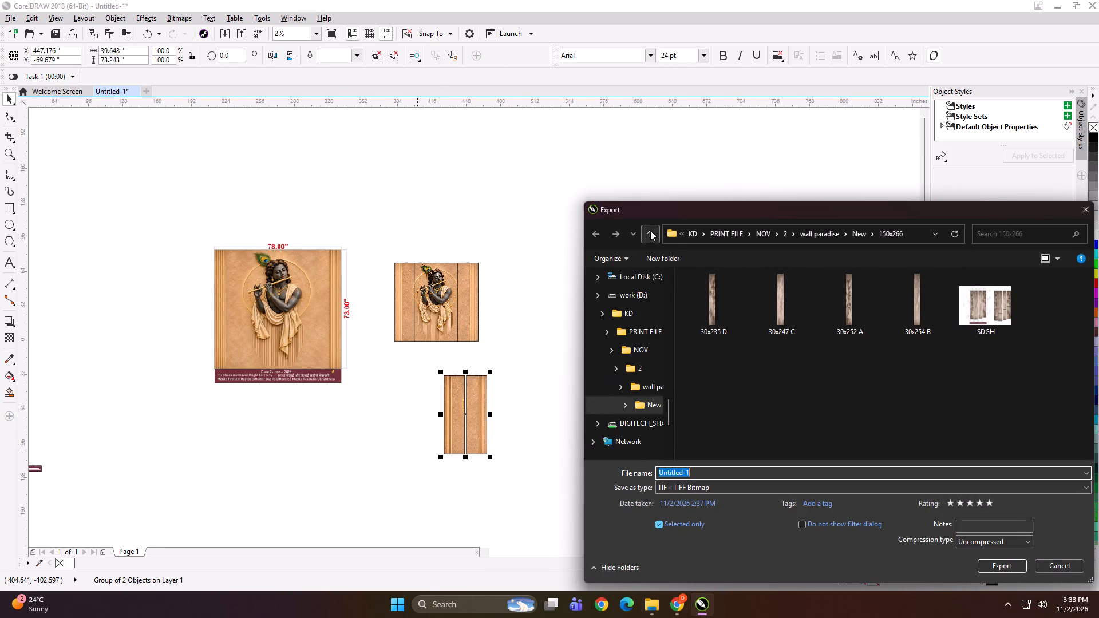
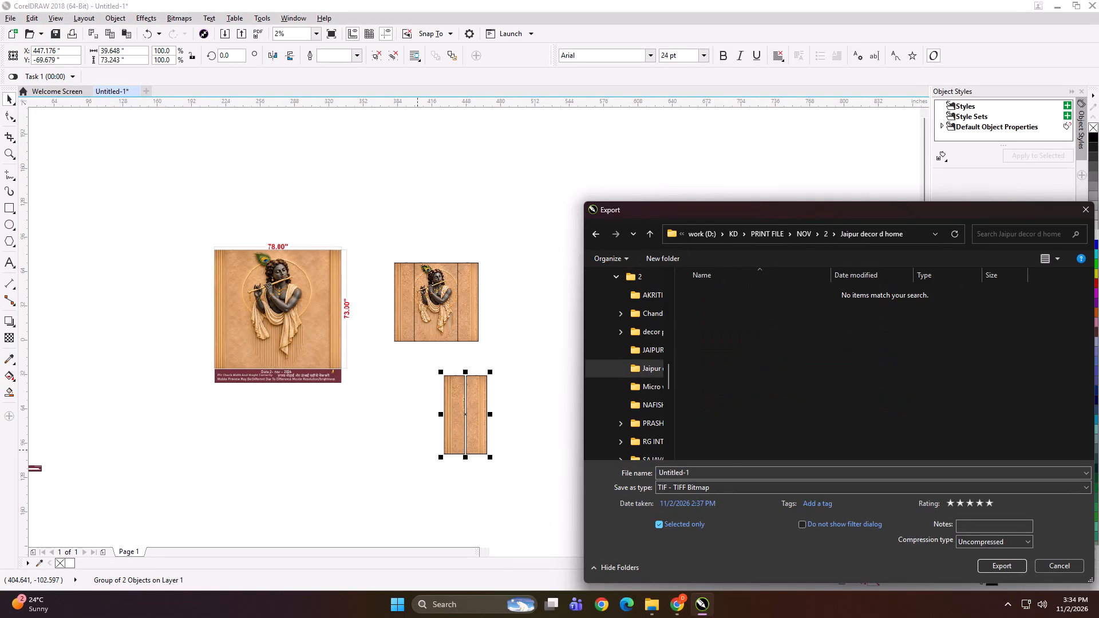
# Name the side-panel TIFF 39x73 A and export it into the Jaipur decor d home folder.
pyautogui.click(714, 470)
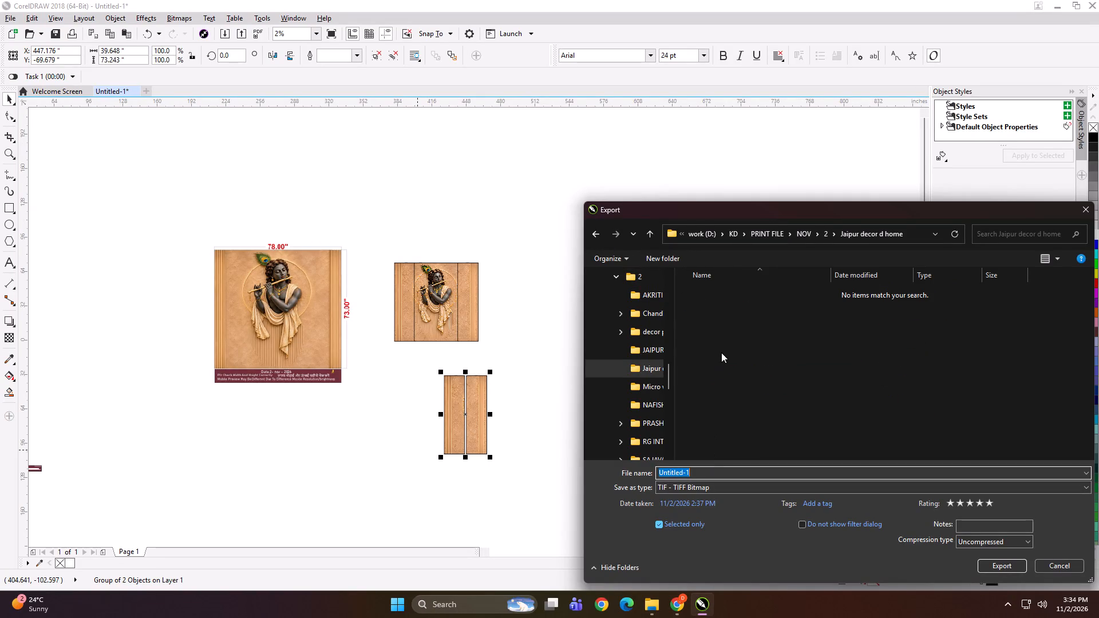
pyautogui.write('39x')
pyautogui.write('73 A')
pyautogui.press('Return')
pyautogui.press('Return')
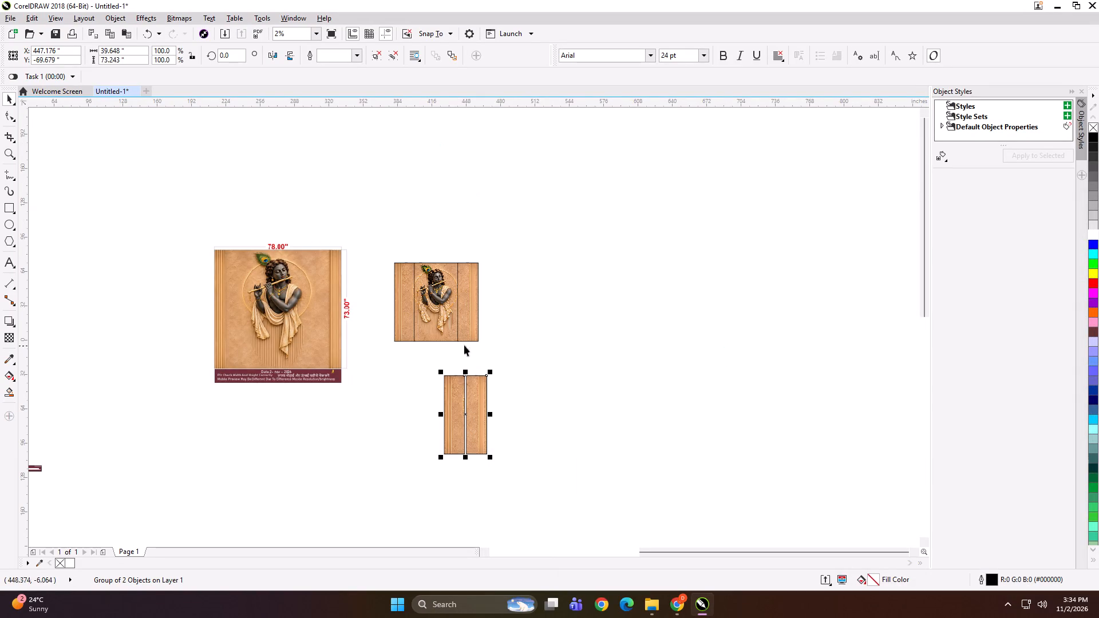
# Export the central Krishna panel group as a TIFF named 41x73 B in the same folder.
pyautogui.click(430, 311)
pyautogui.hotkey('ctrl', 'e')
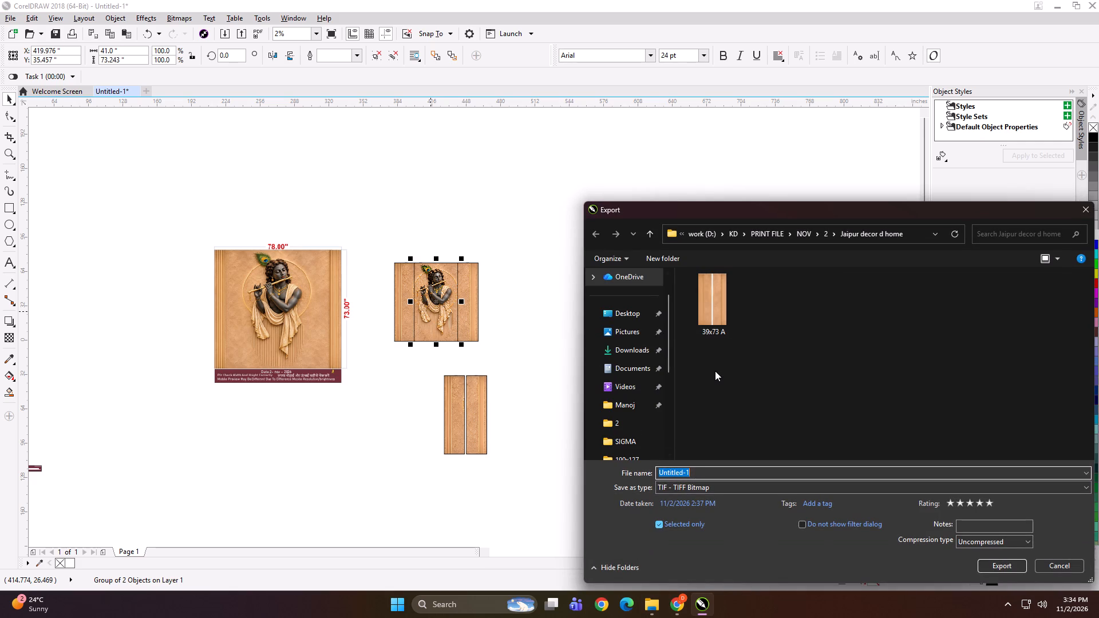
pyautogui.write('41x73 B')
pyautogui.press('Return')
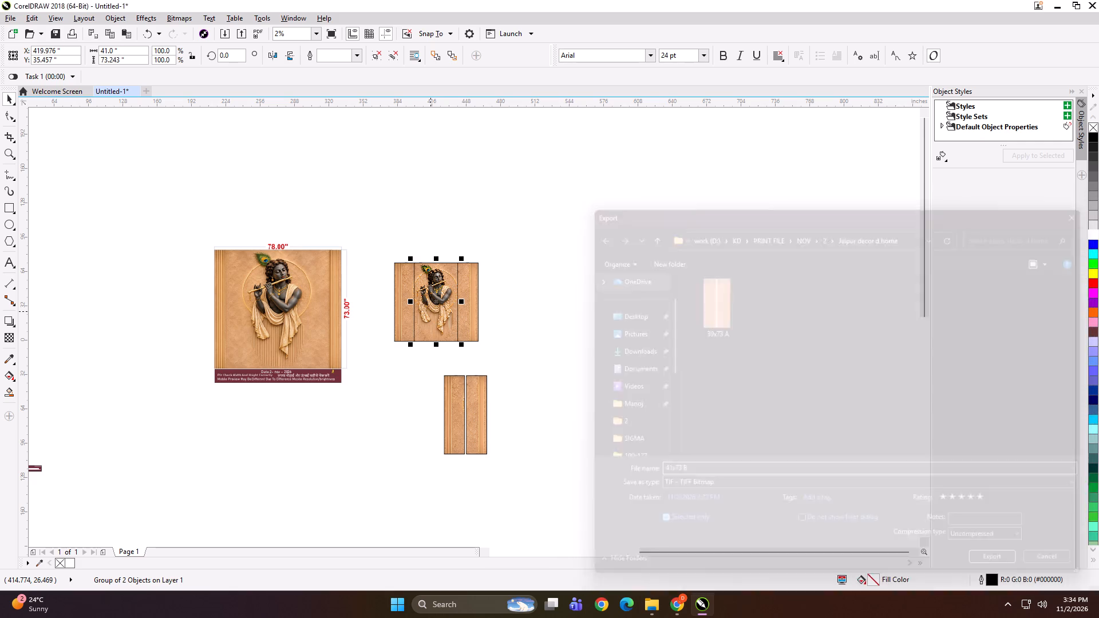
pyautogui.press('Return')
# Delete the grouped side-panel copies below the artwork.
pyautogui.moveTo(527, 354); pyautogui.dragTo(391, 503)
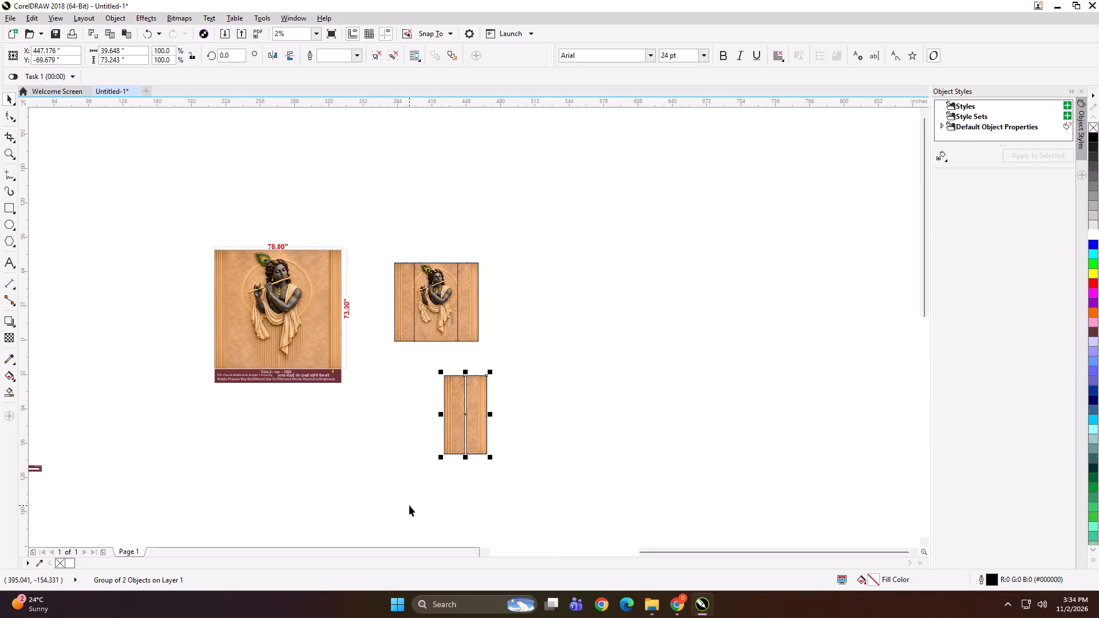
pyautogui.press('Delete')
# Spread the three Krishna panels apart by nudging the centre and right panels rightward, leaving narrow gaps between them.
pyautogui.moveTo(402, 221); pyautogui.dragTo(560, 398)
pyautogui.press('Right')
pyautogui.press('Right')
pyautogui.press('Right')
pyautogui.press('Right')
pyautogui.press('Right')
pyautogui.press('Right')
pyautogui.press('Right')
pyautogui.press('Right')
pyautogui.press('Right')
pyautogui.press('Right')
pyautogui.press('Right')
pyautogui.press('Right')
pyautogui.press('Right')
pyautogui.press('Right')
pyautogui.press('Right')
pyautogui.press('Right')
pyautogui.press('Right')
pyautogui.press('Right')
pyautogui.press('Right')
pyautogui.press('Right')
pyautogui.moveTo(436, 236); pyautogui.dragTo(499, 367)
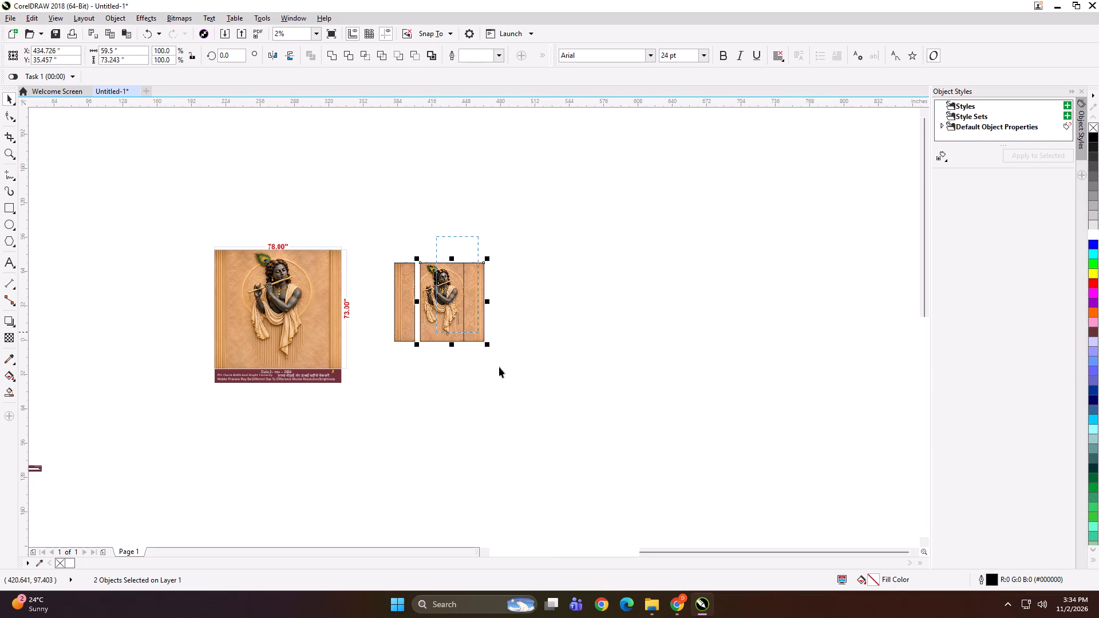
pyautogui.moveTo(499, 367); pyautogui.dragTo(526, 406)
# Enlarge the three separated panels together to about the height of the 78 x 73 preview artwork beside them.
pyautogui.moveTo(534, 228); pyautogui.dragTo(384, 379)
pyautogui.keyDown('shift'); pyautogui.moveTo(496, 346); pyautogui.dragTo(503, 352); pyautogui.keyUp('shift')
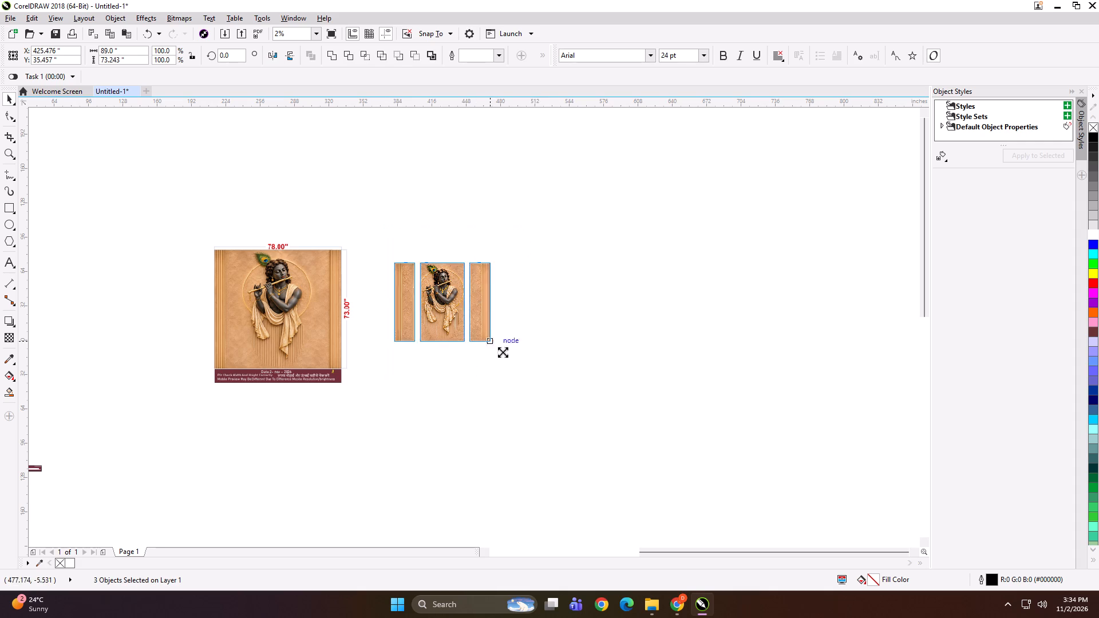
pyautogui.keyDown('shift'); pyautogui.moveTo(503, 352); pyautogui.dragTo(528, 374); pyautogui.keyUp('shift')
pyautogui.moveTo(381, 303); pyautogui.dragTo(381, 312)
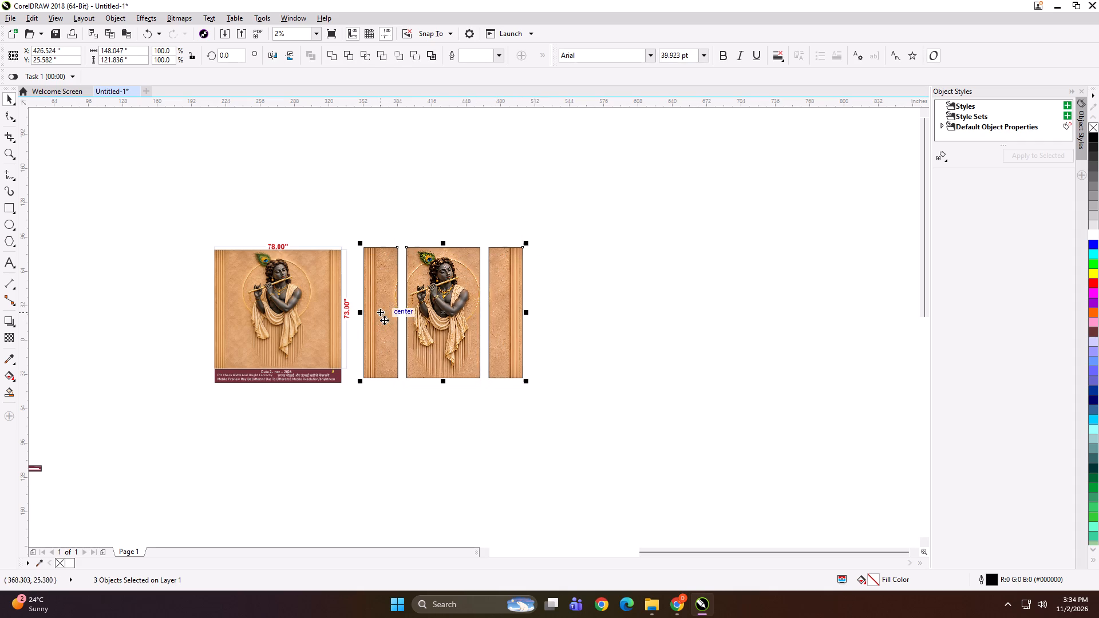
pyautogui.moveTo(528, 380); pyautogui.dragTo(515, 381)
# Group the dimensioned preview with the three panels and scale the group down to about 4.6 x 2.1 inches.
pyautogui.keyDown('shift'); pyautogui.click(310, 339); pyautogui.keyUp('shift')
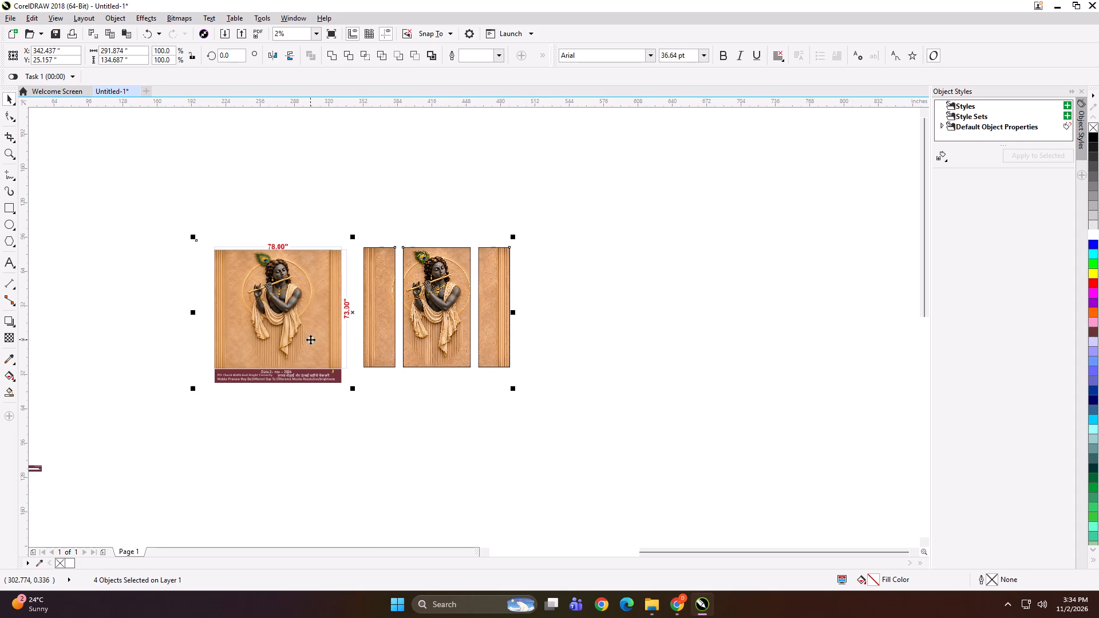
pyautogui.hotkey('ctrl', 'g')
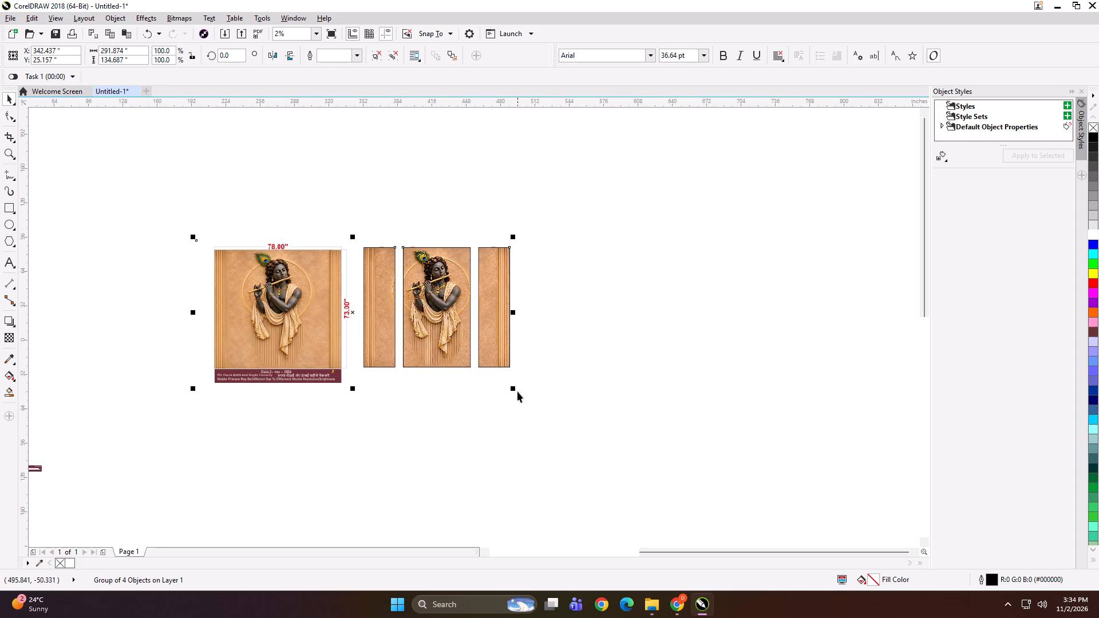
pyautogui.keyDown('shift'); pyautogui.moveTo(516, 391); pyautogui.dragTo(366, 331); pyautogui.keyUp('shift')
pyautogui.scroll(4, 353, 314)
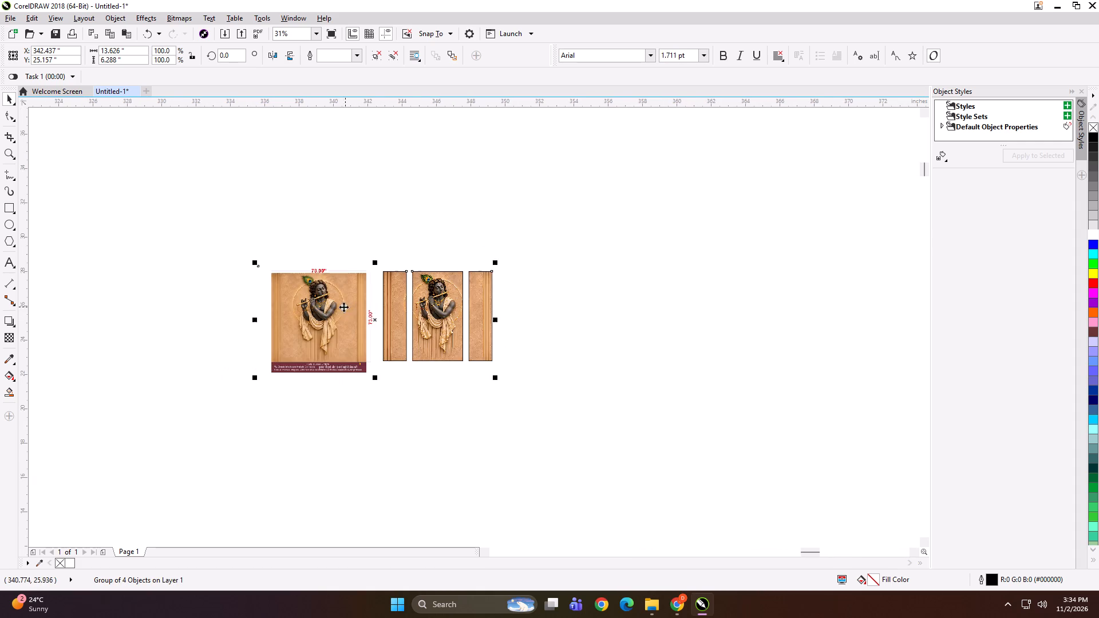
pyautogui.scroll(1, 352, 307)
pyautogui.keyDown('shift'); pyautogui.moveTo(639, 446); pyautogui.dragTo(503, 393); pyautogui.keyUp('shift')
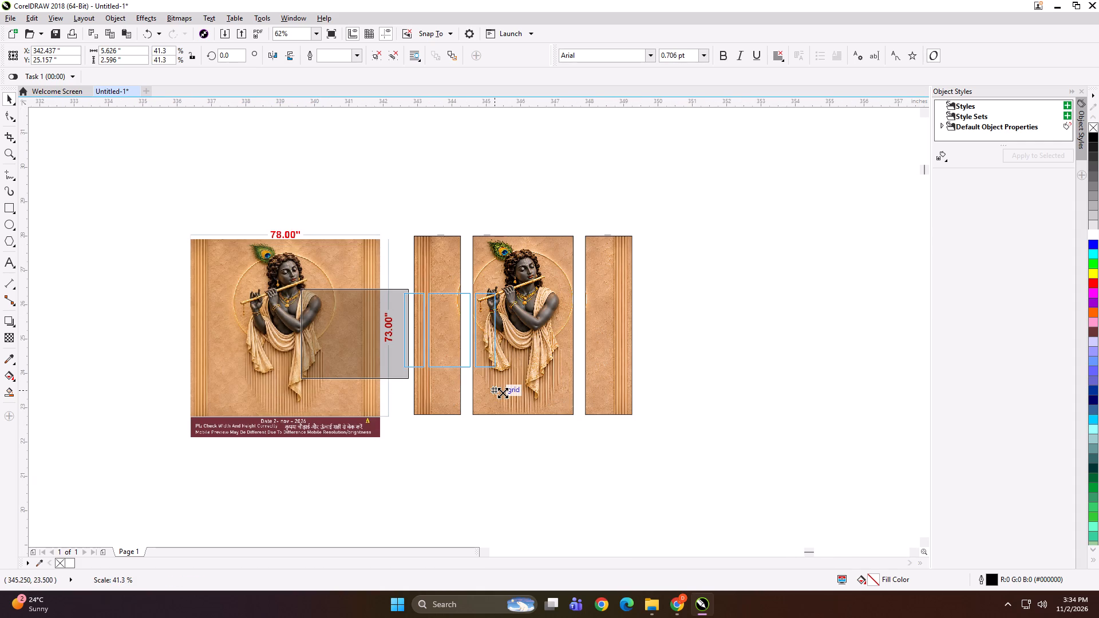
pyautogui.keyDown('shift'); pyautogui.moveTo(503, 393); pyautogui.dragTo(488, 386); pyautogui.keyUp('shift')
# Export the reduced preview group as a TIFF named D in the Jaipur decor d home folder.
pyautogui.hotkey('ctrl', 'e')
pyautogui.press('d')
pyautogui.press('Return')
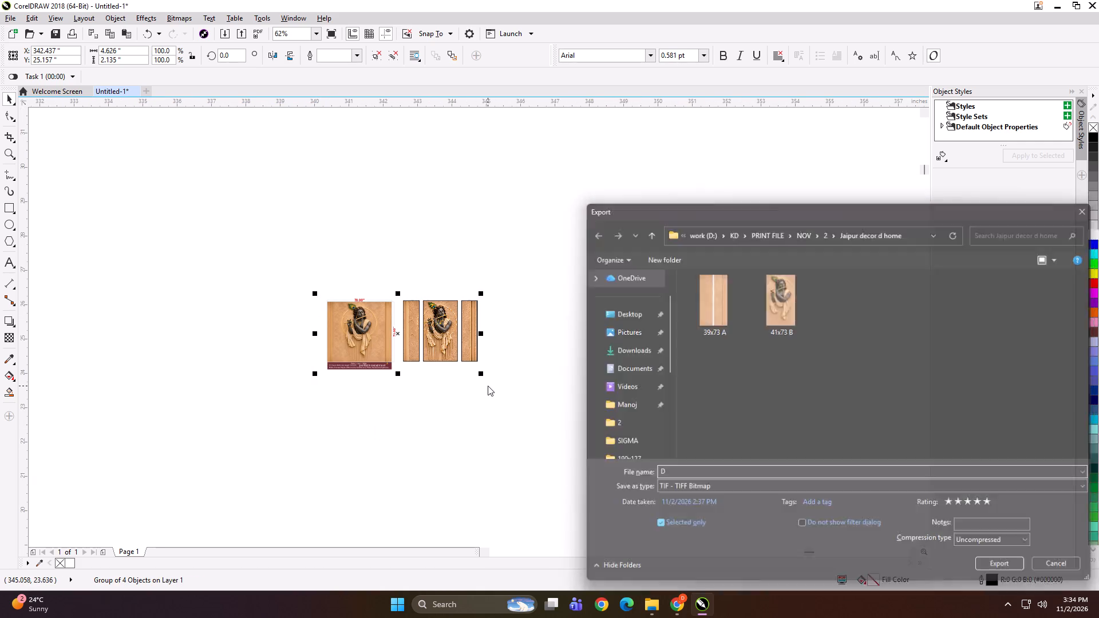
pyautogui.press('Return')
pyautogui.press('Return')
pyautogui.press('Return')
# Delete the exported preview group and show all the remaining designs.
pyautogui.press('Delete')
pyautogui.press('F4')
pyautogui.click(488, 386)
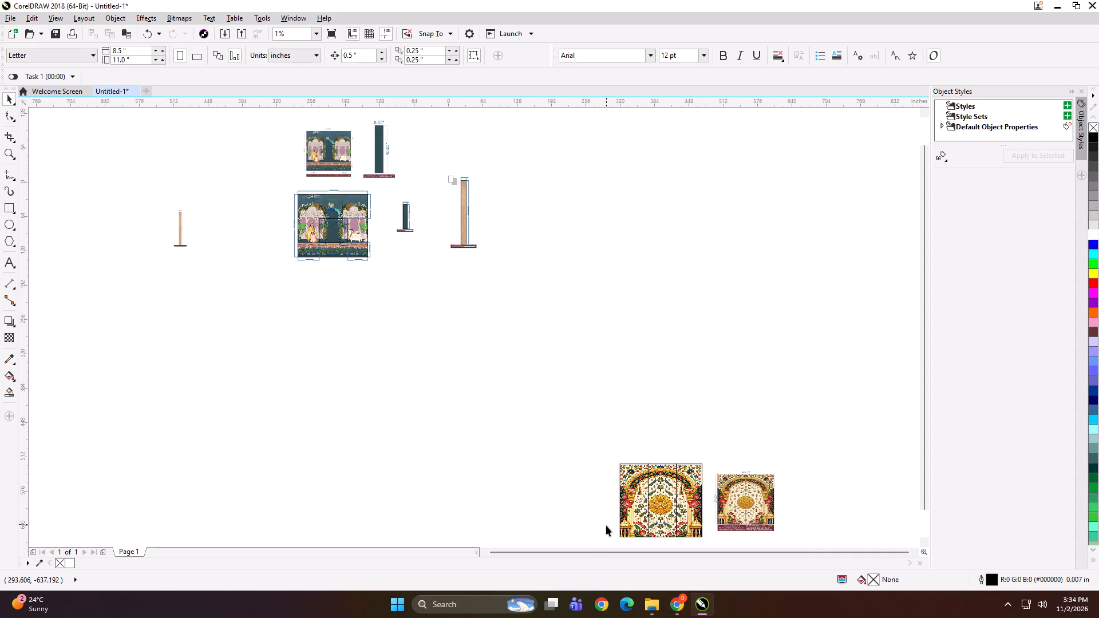
# Search for and launch Photoshop.
pyautogui.click(495, 600)
pyautogui.write('PHOTO')
pyautogui.press('Return')
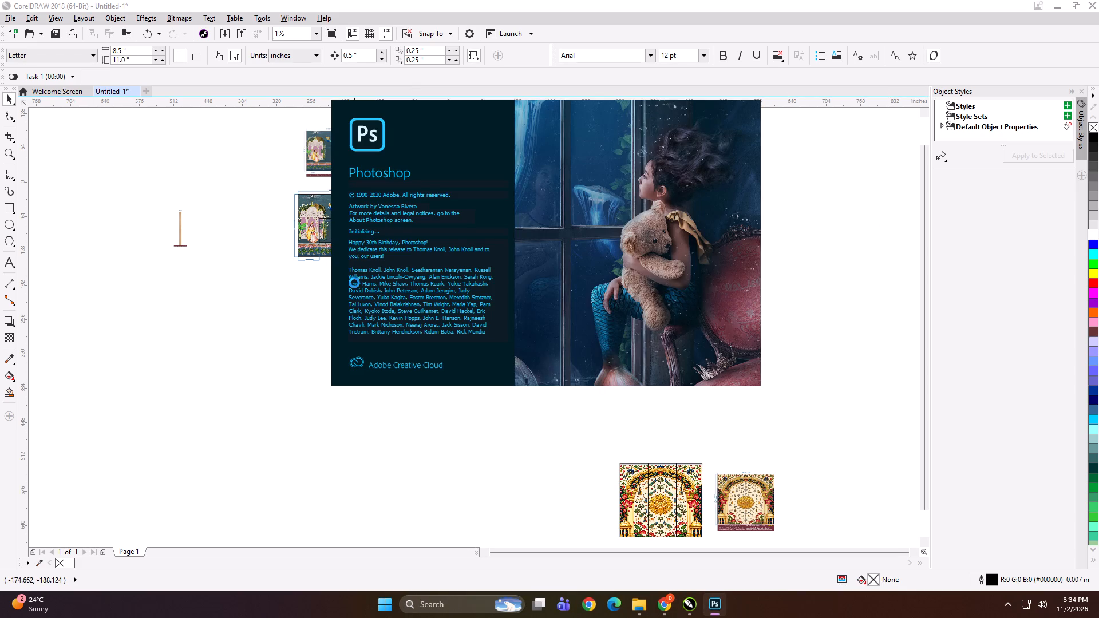
# In File Explorer, open the Jaipur decor d home folder on drive D under KD, PRINT FILE, NOV, 2.
pyautogui.click(638, 608)
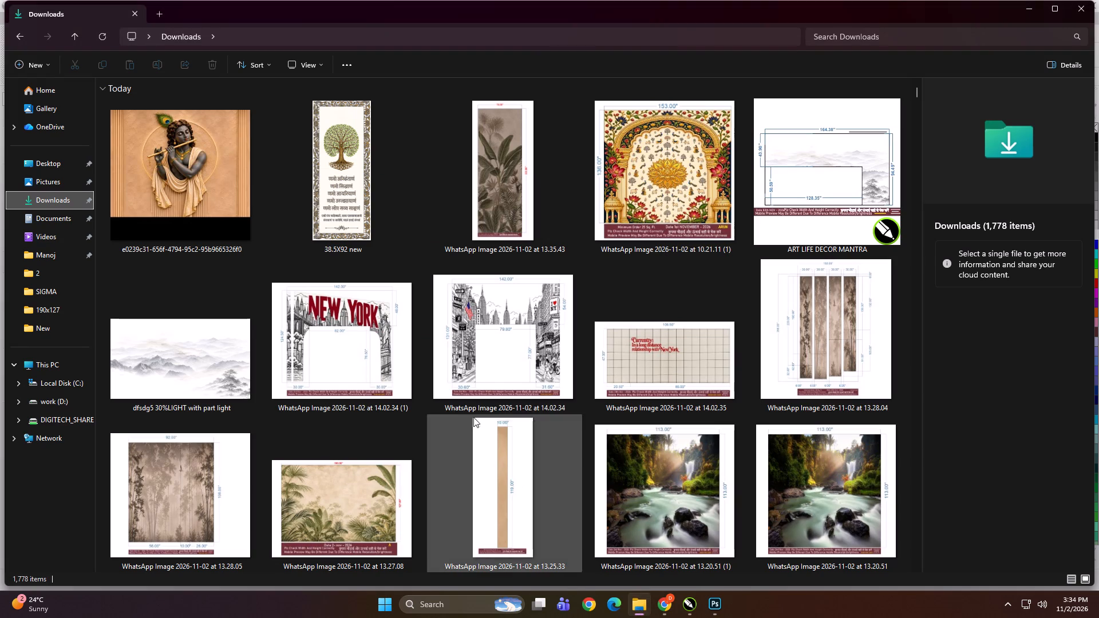
pyautogui.scroll(3, 136, 308)
pyautogui.click(48, 358)
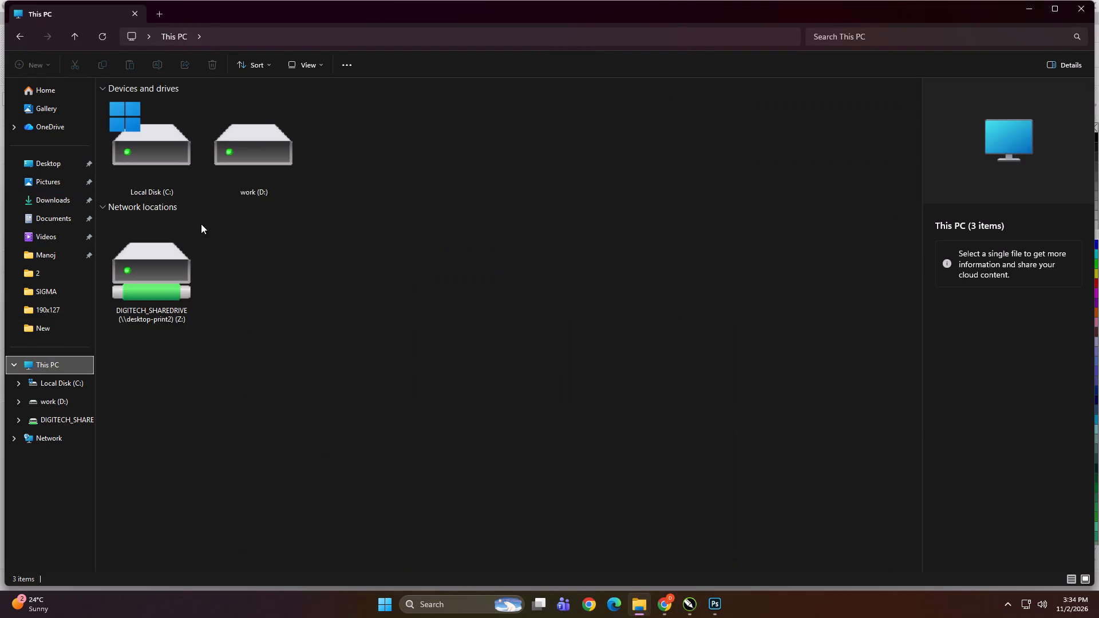
pyautogui.doubleClick(255, 147)
pyautogui.doubleClick(279, 276)
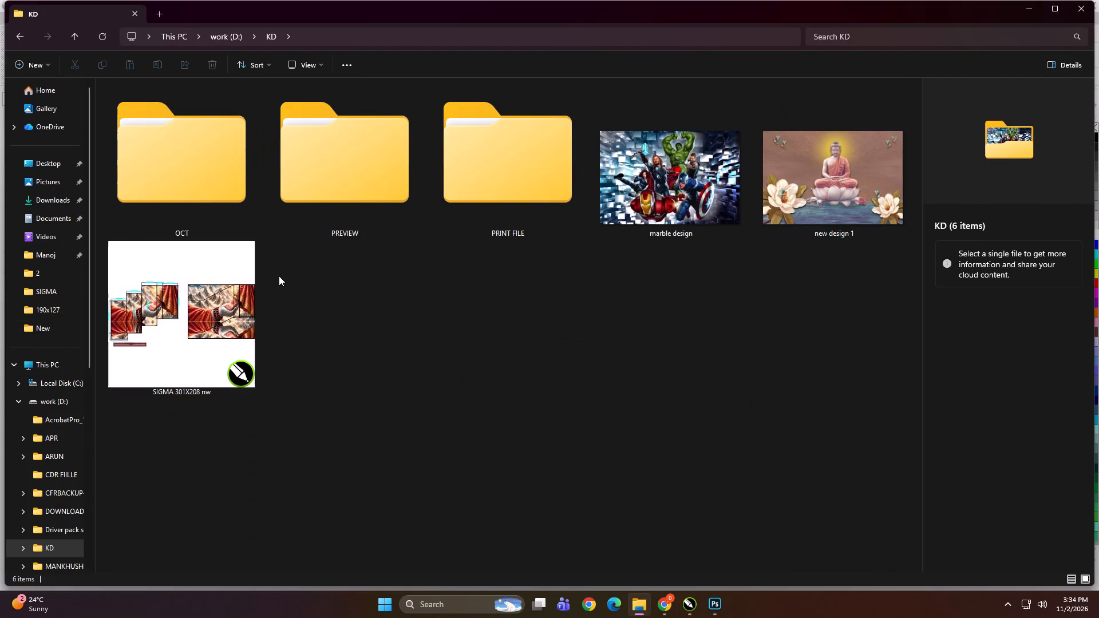
pyautogui.doubleClick(445, 217)
pyautogui.doubleClick(187, 162)
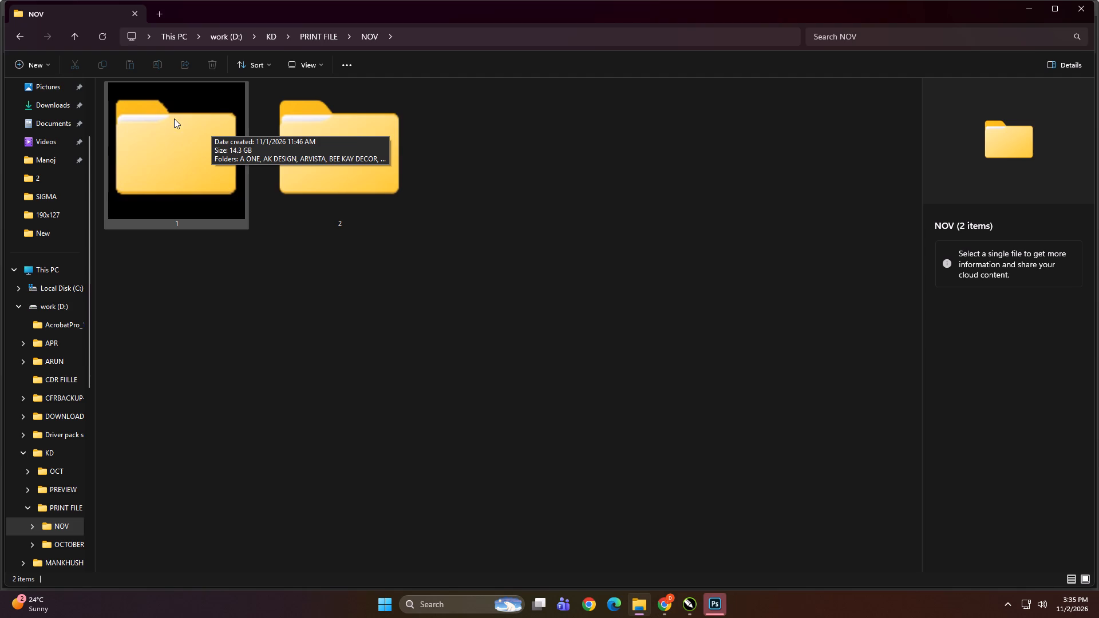
pyautogui.click(343, 159)
pyautogui.doubleClick(362, 136)
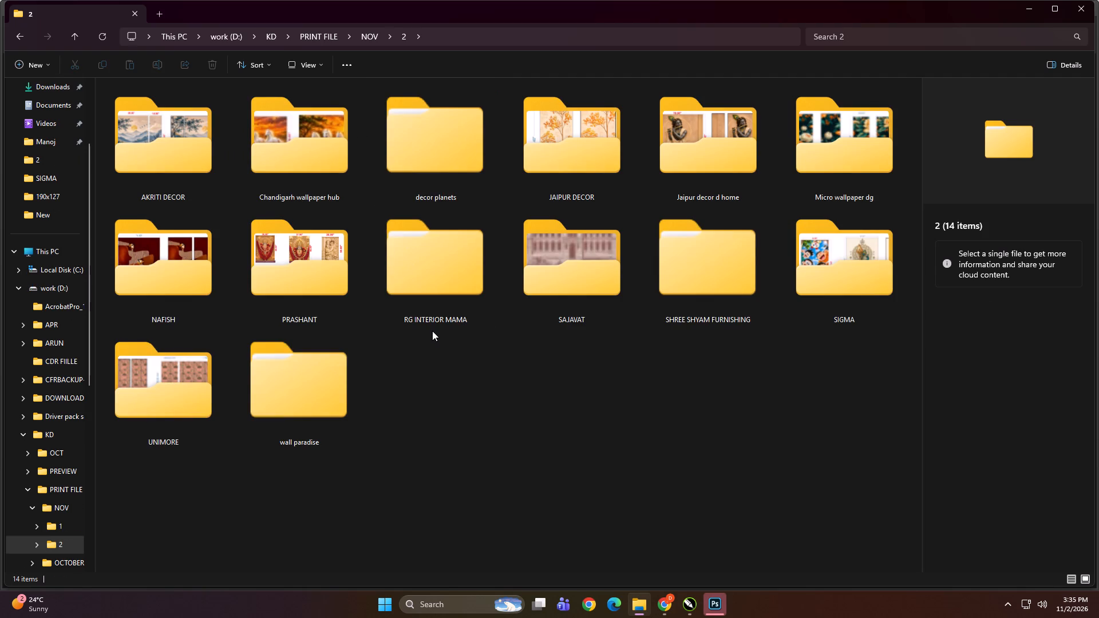
pyautogui.doubleClick(728, 151)
pyautogui.keyDown('ctrl'); pyautogui.scroll(18, 374, 346); pyautogui.keyUp('ctrl')
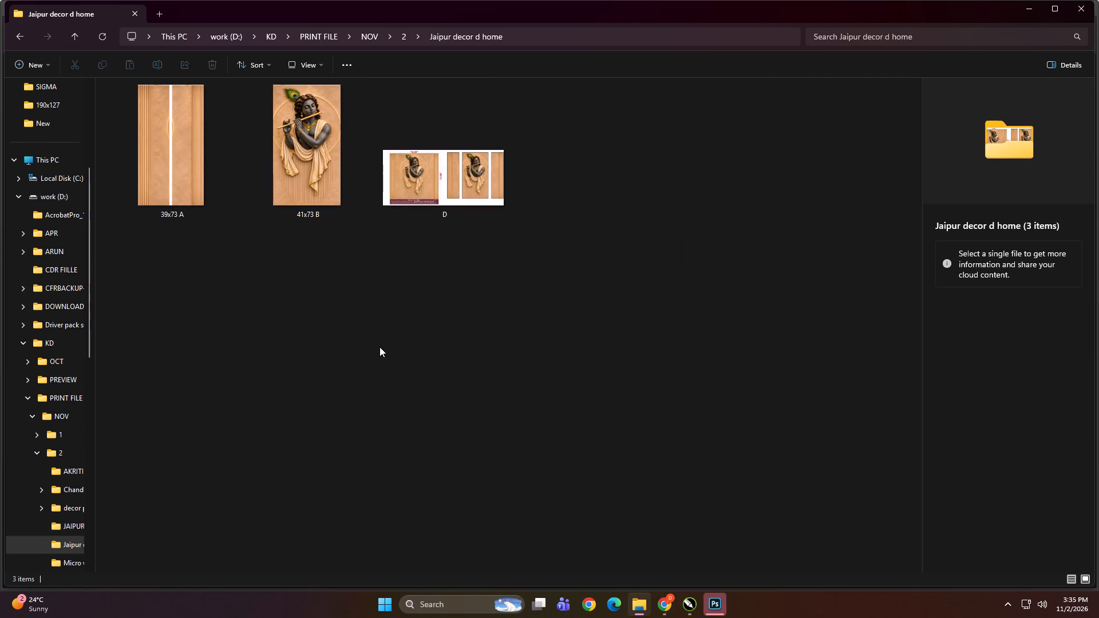
# Open the 39x73 A and 41x73 B files together in Photoshop.
pyautogui.click(222, 244)
pyautogui.click(204, 214)
pyautogui.keyDown('ctrl'); pyautogui.click(335, 192); pyautogui.keyUp('ctrl')
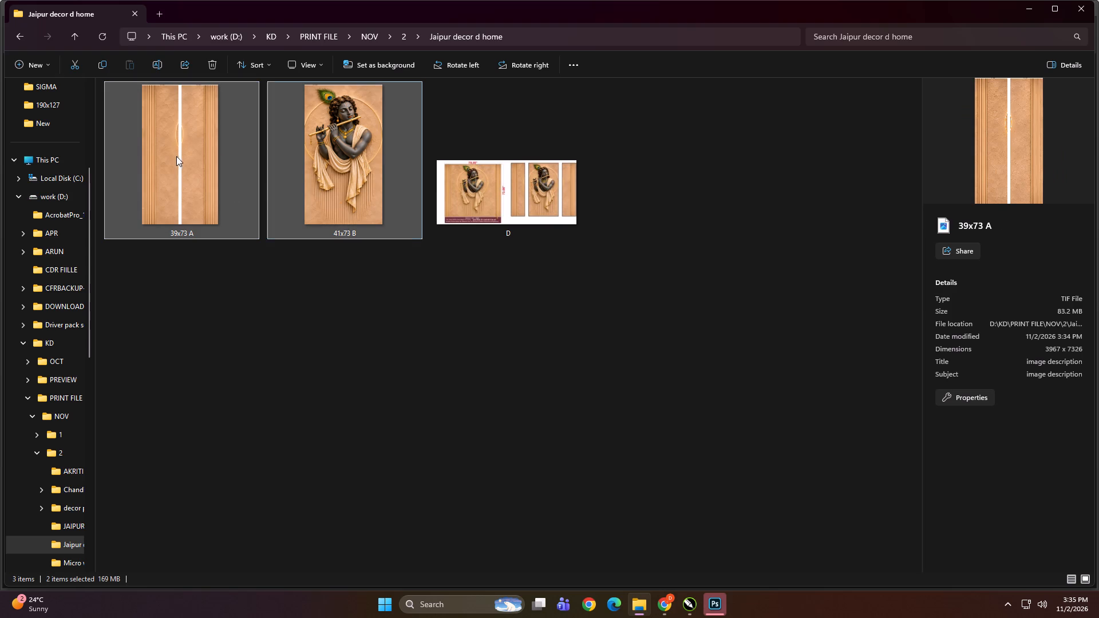
pyautogui.moveTo(181, 156); pyautogui.dragTo(714, 595)
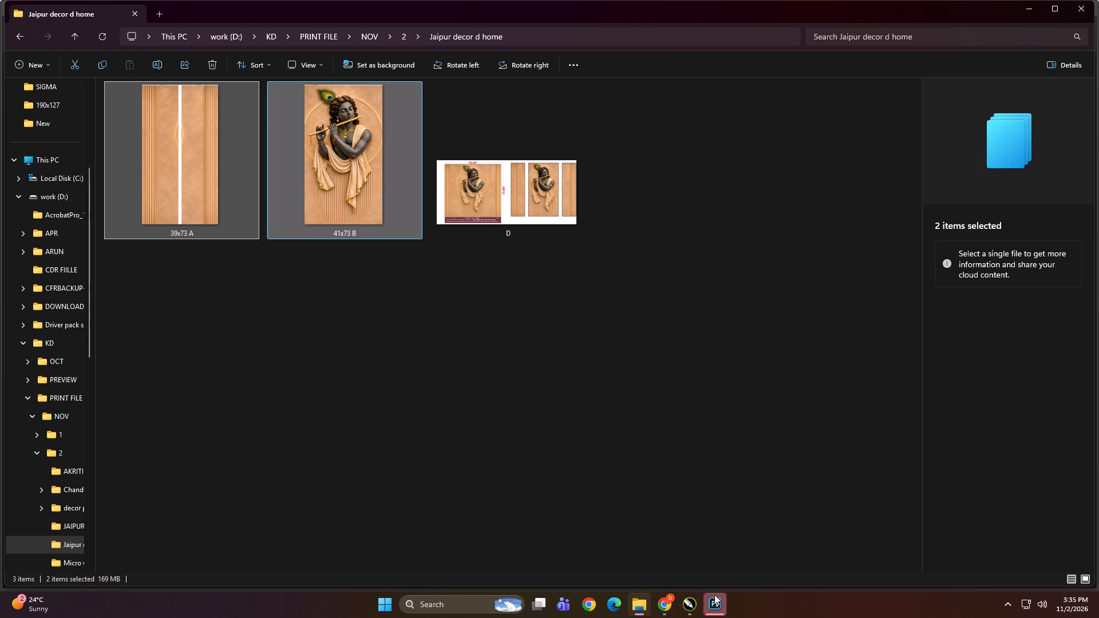
pyautogui.moveTo(714, 595); pyautogui.dragTo(714, 600)
pyautogui.click(714, 600)
pyautogui.click(640, 611)
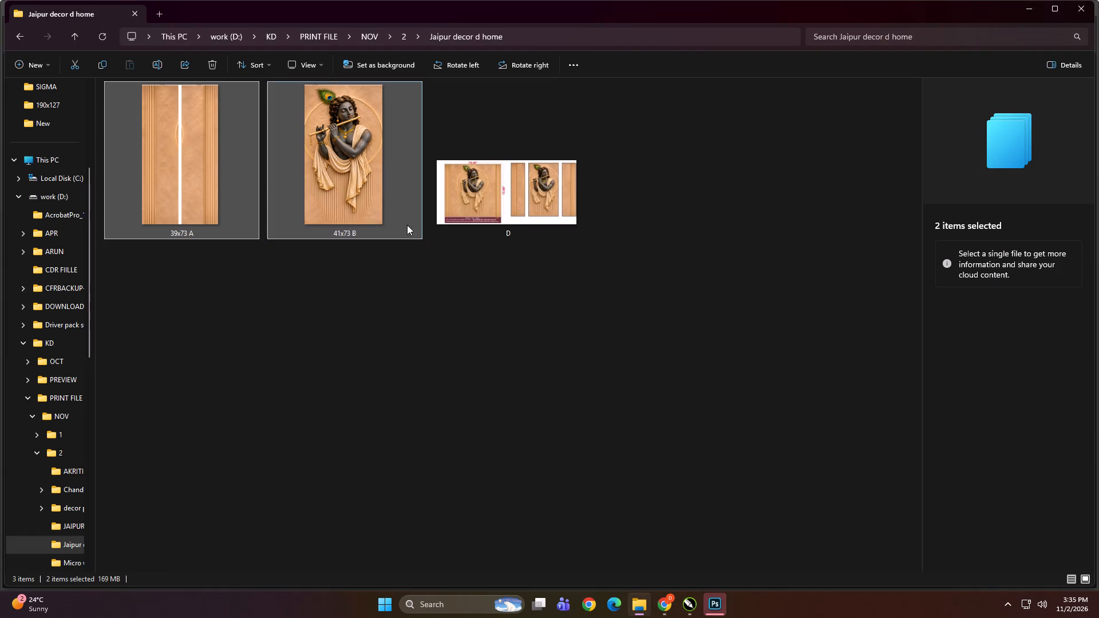
pyautogui.moveTo(343, 154); pyautogui.dragTo(707, 530)
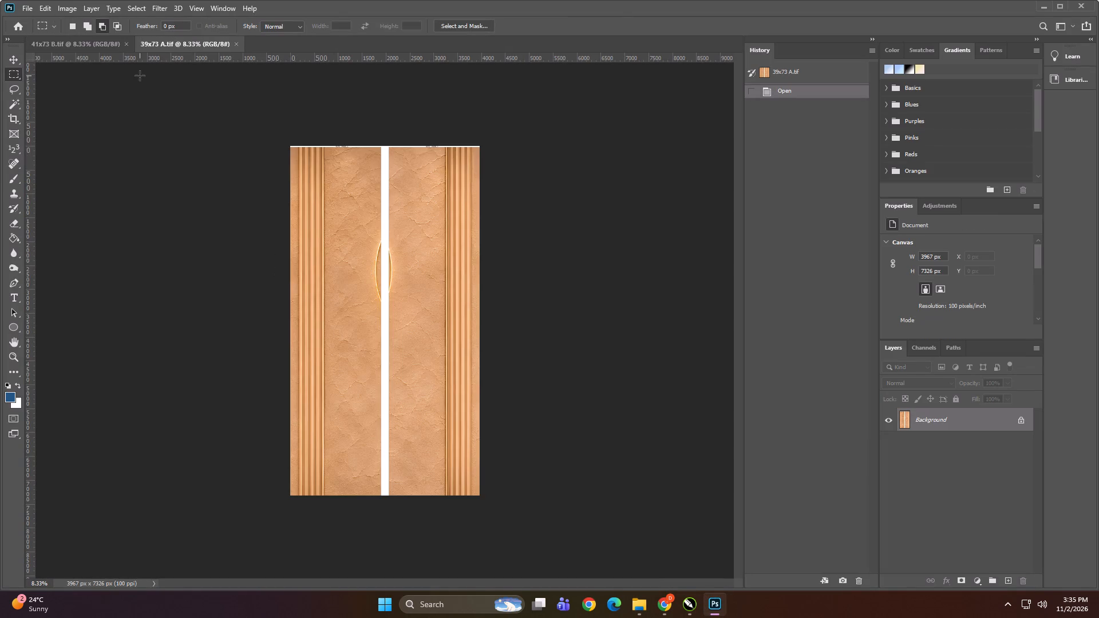
# Duplicate the Background layer of the 41x73 B document.
pyautogui.click(89, 44)
pyautogui.hotkey('ctrl', 'j')
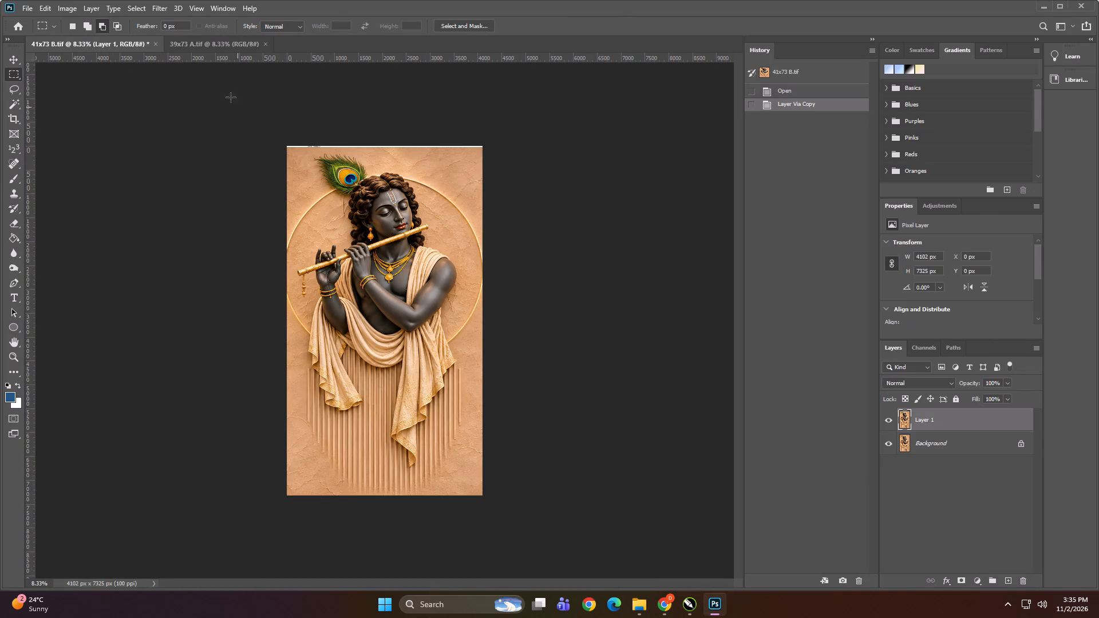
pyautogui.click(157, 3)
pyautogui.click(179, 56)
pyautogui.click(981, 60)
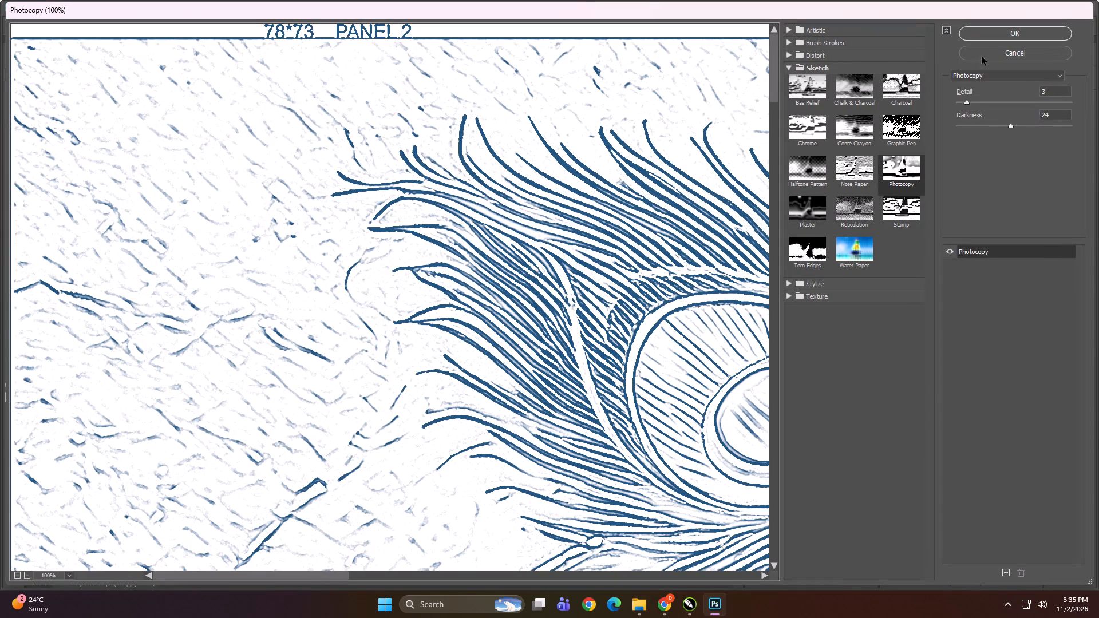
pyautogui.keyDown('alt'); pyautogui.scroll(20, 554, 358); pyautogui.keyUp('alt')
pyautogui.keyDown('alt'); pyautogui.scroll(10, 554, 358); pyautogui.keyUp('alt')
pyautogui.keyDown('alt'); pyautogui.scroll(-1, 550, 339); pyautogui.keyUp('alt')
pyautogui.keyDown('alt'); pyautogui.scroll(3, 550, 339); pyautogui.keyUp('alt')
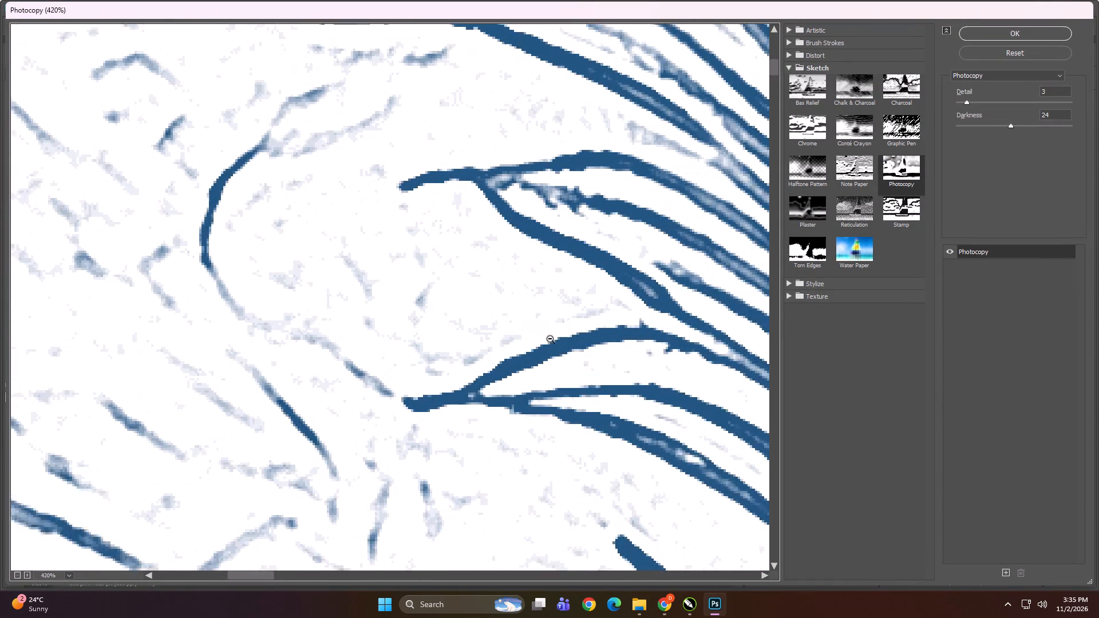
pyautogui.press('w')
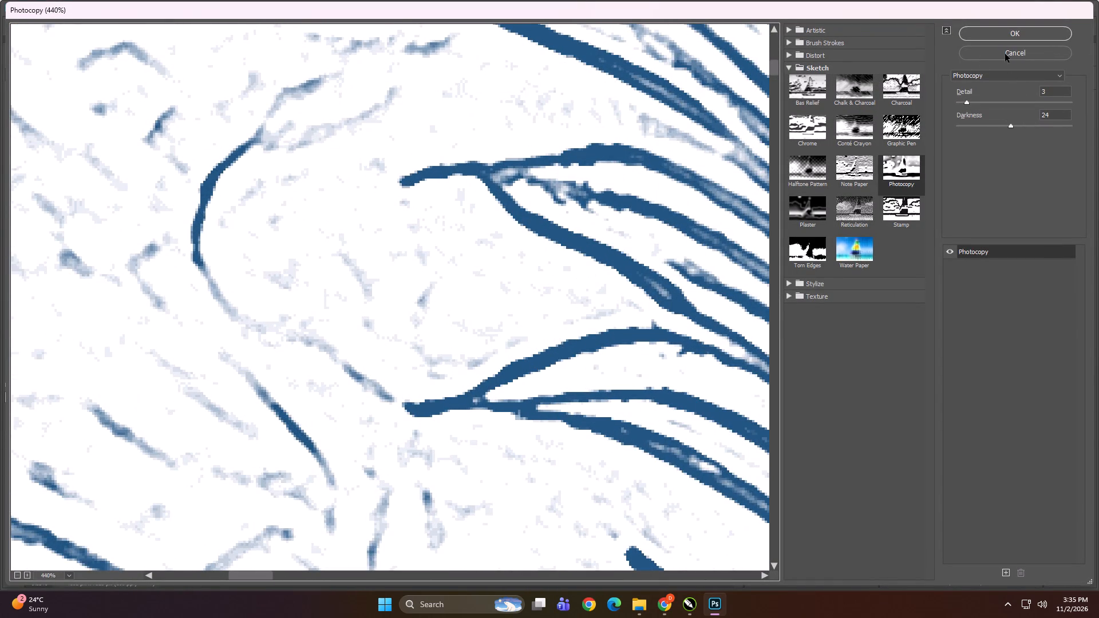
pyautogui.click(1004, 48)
# Set the foreground colour to black.
pyautogui.click(7, 394)
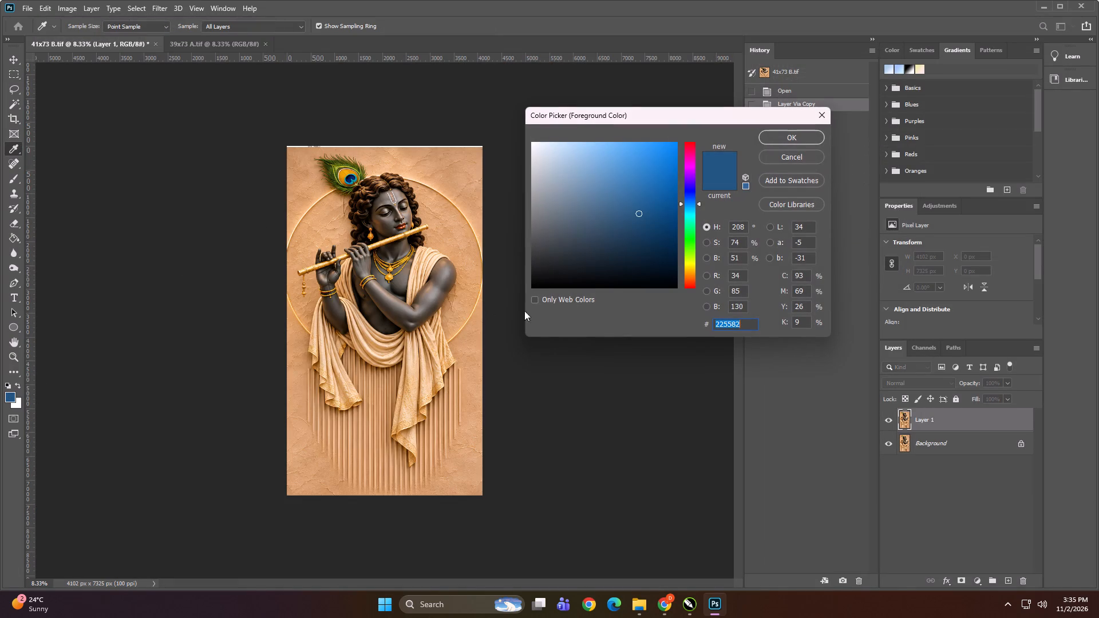
pyautogui.moveTo(539, 286); pyautogui.dragTo(531, 288)
pyautogui.click(779, 134)
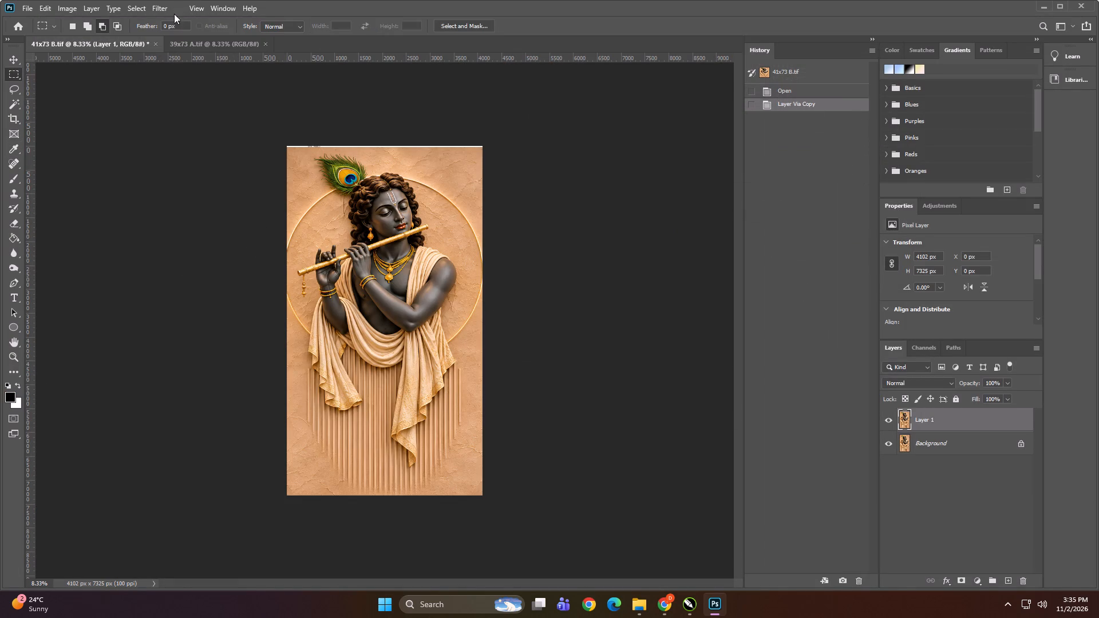
# Apply the Photocopy sketch filter with Detail 3 and Darkness 24 to the duplicated Krishna layer.
pyautogui.click(156, 7)
pyautogui.click(177, 52)
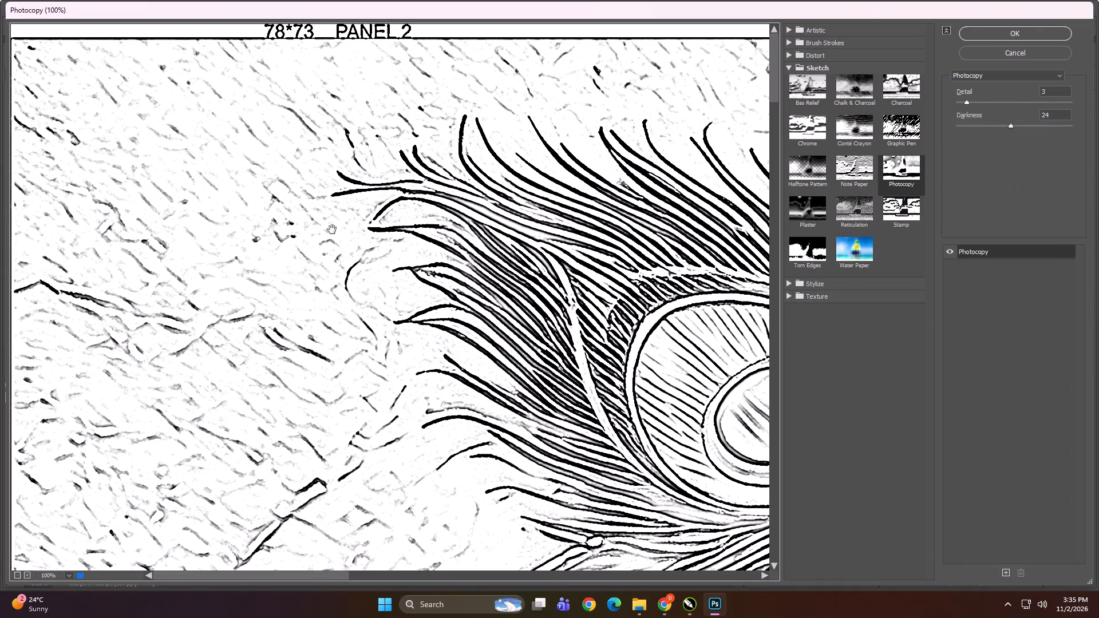
pyautogui.click(998, 31)
# Select all black linework on the photocopied Krishna layer using the Magic Wand and extend the selection to similar pixels.
pyautogui.keyDown('alt'); pyautogui.scroll(5, 428, 314); pyautogui.keyUp('alt')
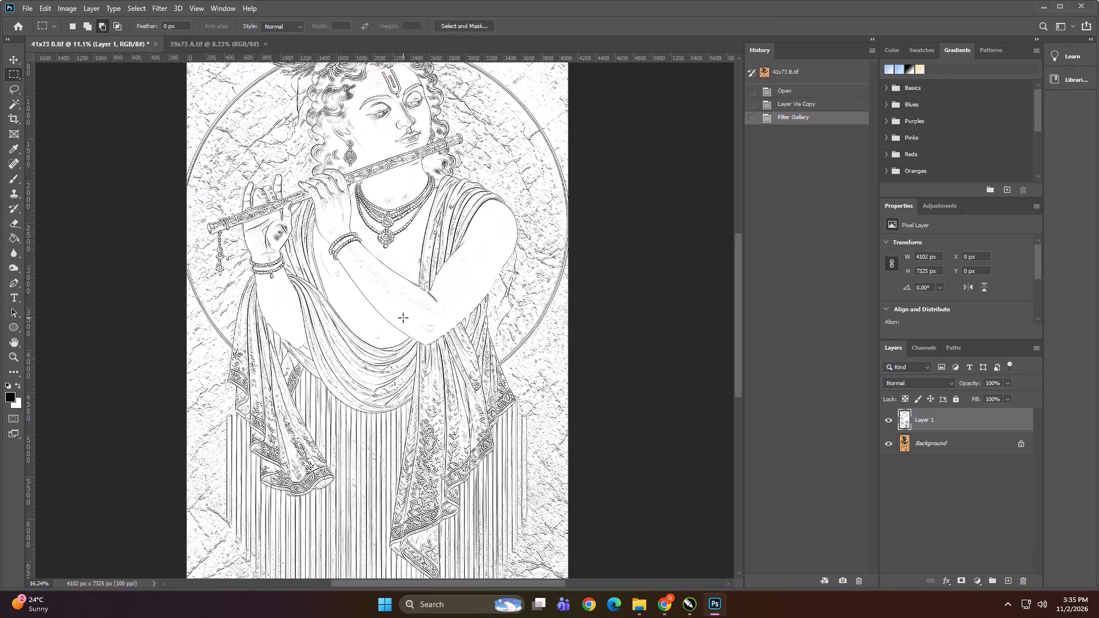
pyautogui.keyDown('alt'); pyautogui.scroll(20, 403, 318); pyautogui.keyUp('alt')
pyautogui.keyDown('alt'); pyautogui.scroll(18, 403, 318); pyautogui.keyUp('alt')
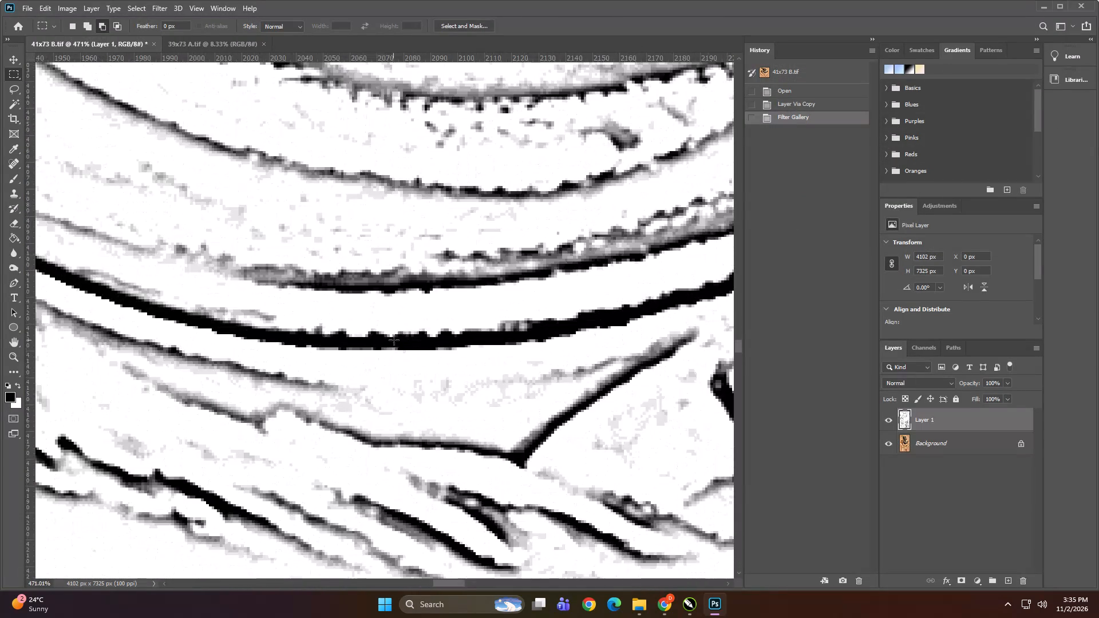
pyautogui.keyDown('shift'); pyautogui.click(412, 343); pyautogui.keyUp('shift')
pyautogui.keyDown('shift'); pyautogui.rightClick(412, 343); pyautogui.keyUp('shift')
pyautogui.doubleClick(408, 342)
pyautogui.keyDown('alt'); pyautogui.scroll(-9, 356, 298); pyautogui.keyUp('alt')
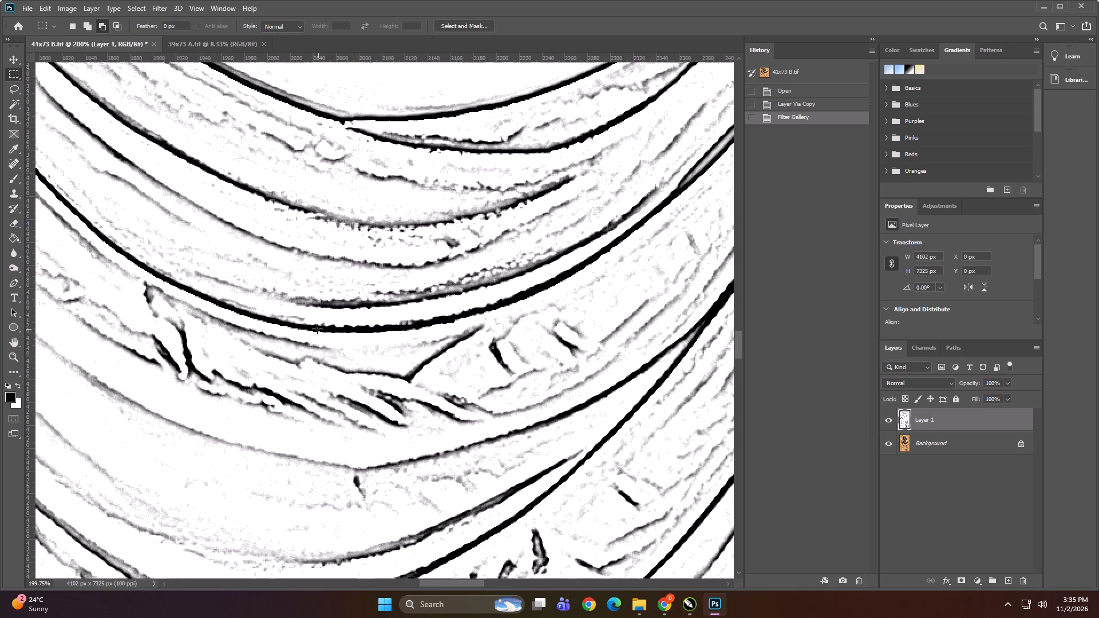
pyautogui.keyDown('alt'); pyautogui.scroll(-7, 317, 329); pyautogui.keyUp('alt')
pyautogui.click(13, 62)
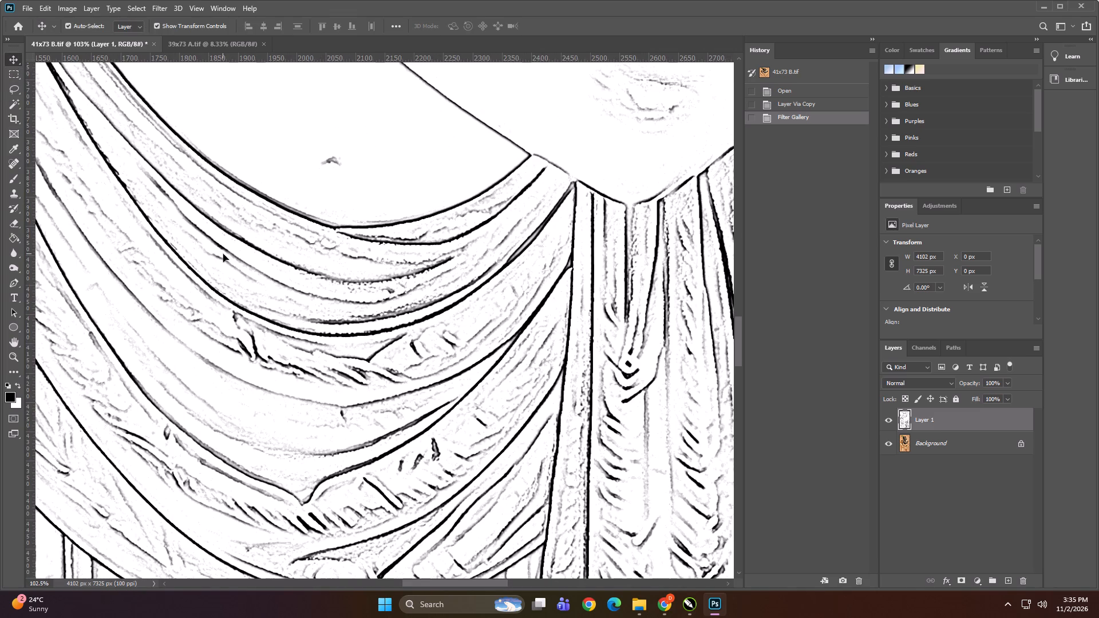
pyautogui.press('w')
pyautogui.keyDown('alt'); pyautogui.scroll(20, 311, 338); pyautogui.keyUp('alt')
pyautogui.keyDown('alt'); pyautogui.scroll(3, 311, 338); pyautogui.keyUp('alt')
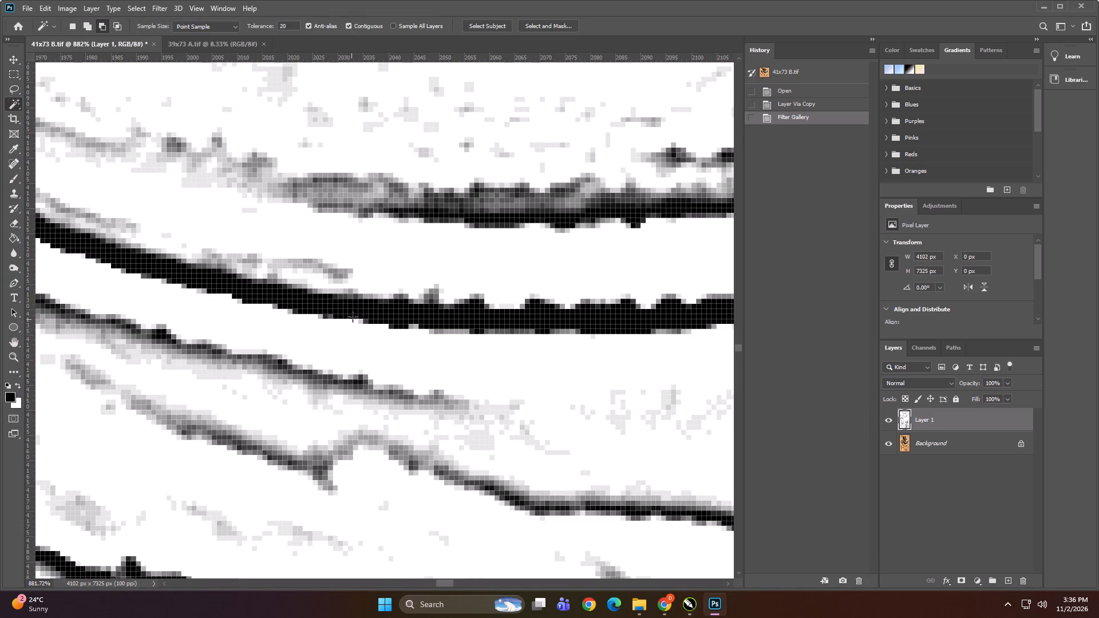
pyautogui.keyDown('shift'); pyautogui.click(353, 308); pyautogui.keyUp('shift')
pyautogui.keyDown('shift'); pyautogui.rightClick(353, 308); pyautogui.keyUp('shift')
pyautogui.click(389, 435)
pyautogui.keyDown('alt'); pyautogui.scroll(-9, 353, 265); pyautogui.keyUp('alt')
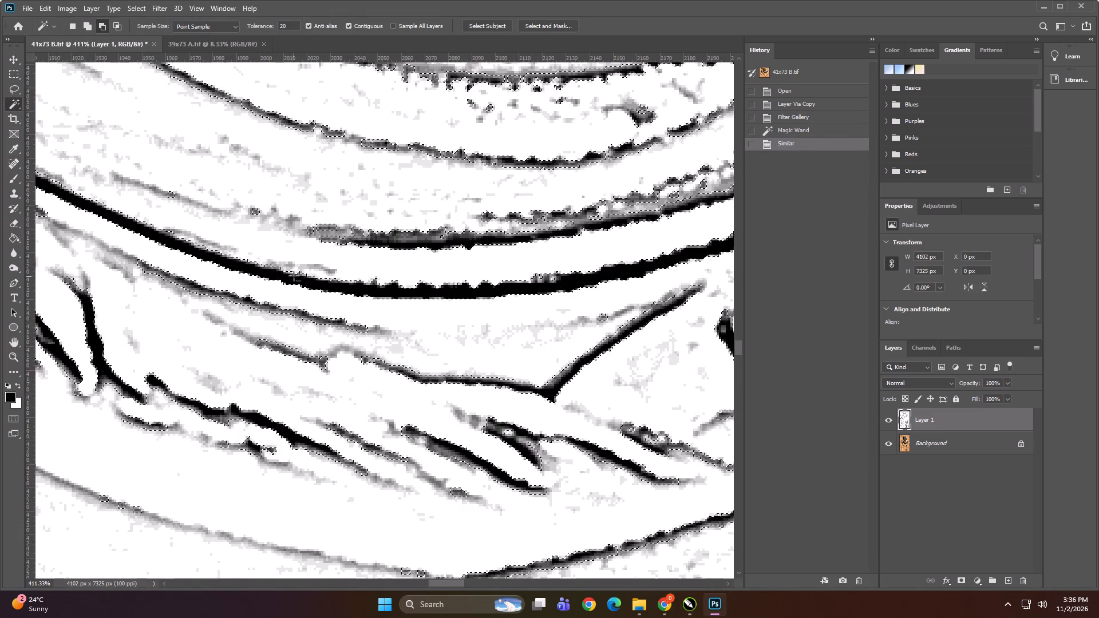
pyautogui.keyDown('alt'); pyautogui.scroll(-20, 294, 276); pyautogui.keyUp('alt')
pyautogui.keyDown('alt'); pyautogui.scroll(-17, 294, 276); pyautogui.keyUp('alt')
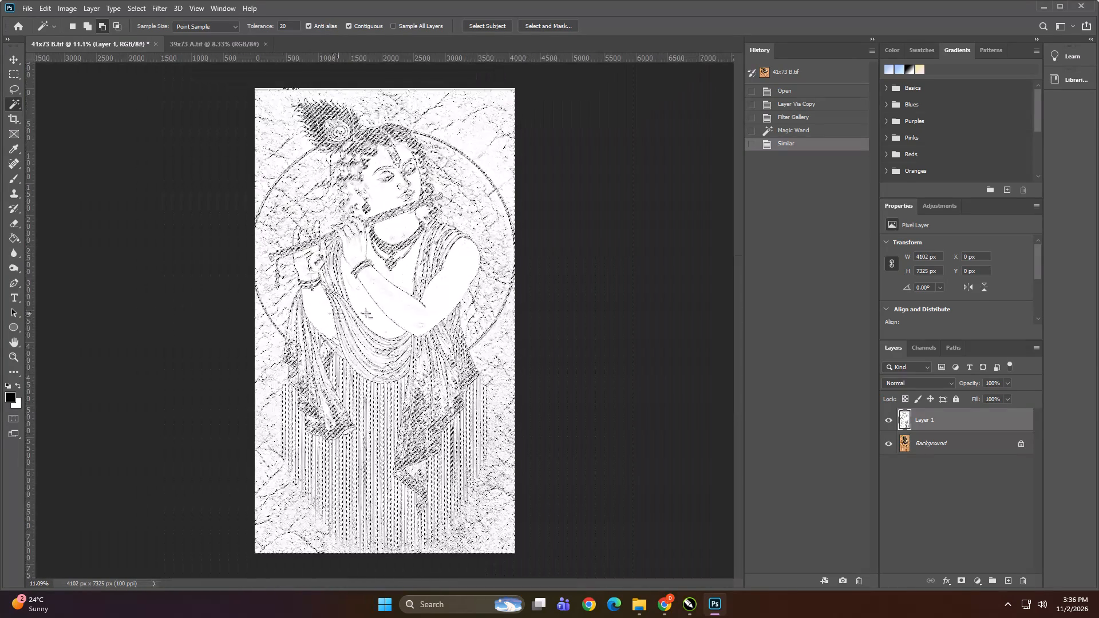
# With the Background layer active, create a spot channel from the linework selection with red ink at 100% solidity.
pyautogui.click(972, 446)
pyautogui.click(934, 344)
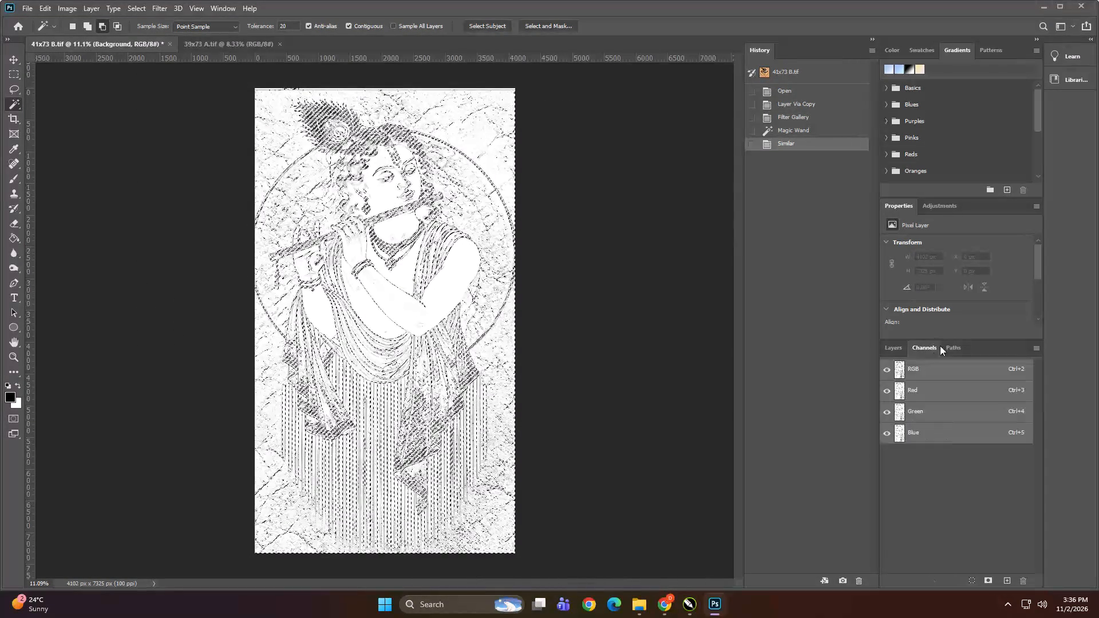
pyautogui.click(1033, 347)
pyautogui.click(1034, 389)
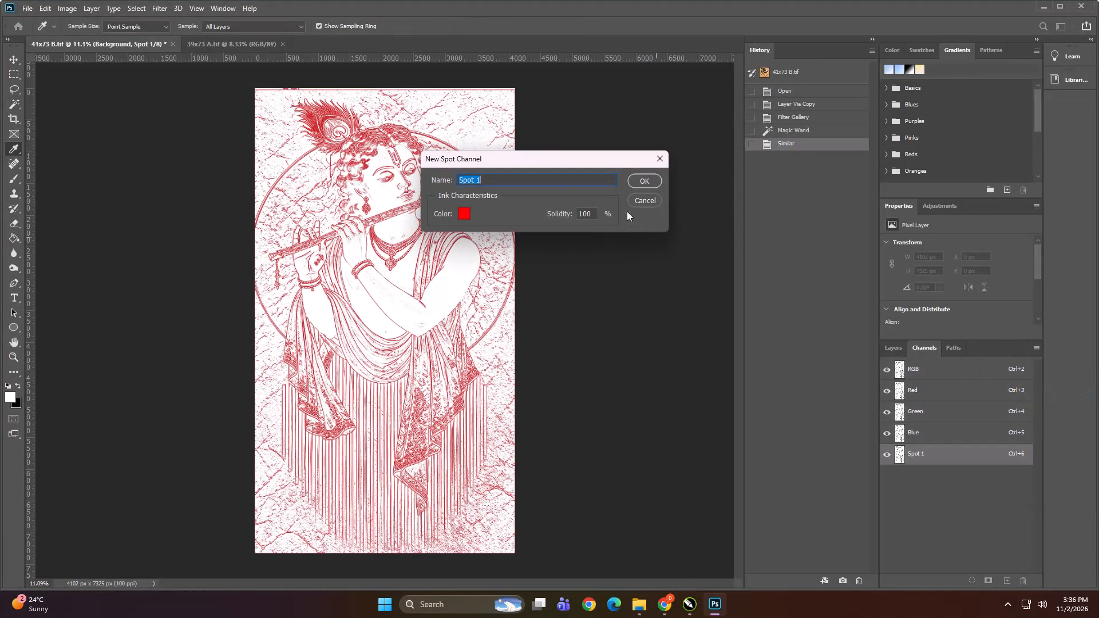
pyautogui.click(638, 182)
# Duplicate the Spot 1 channel as Spot 2 in 41x73 B and make the copy visible.
pyautogui.rightClick(947, 455)
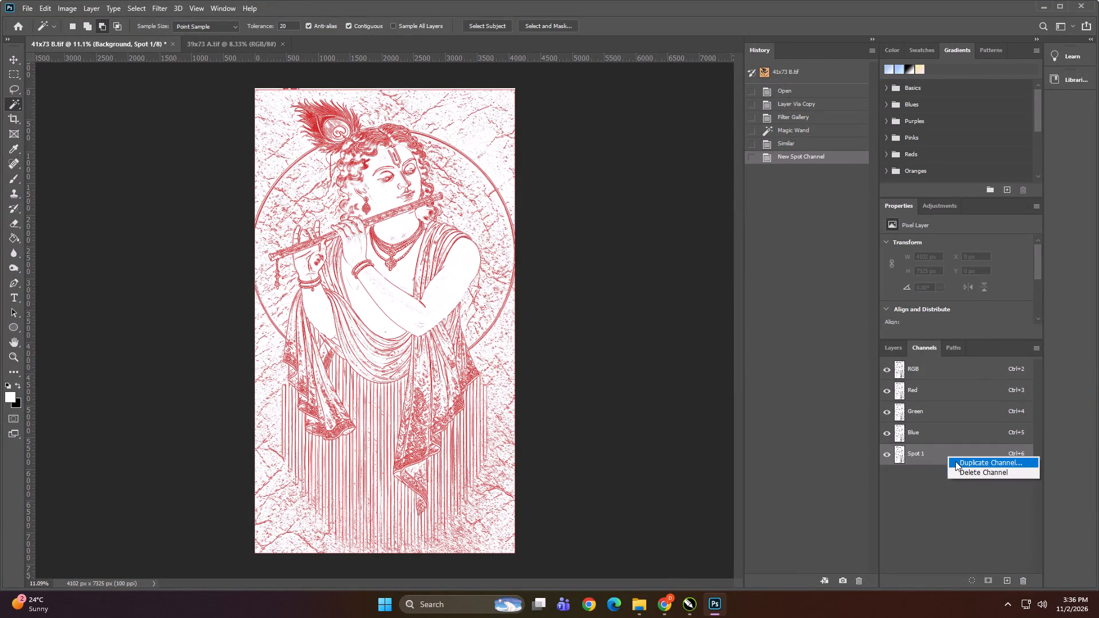
pyautogui.click(955, 461)
pyautogui.press('Right')
pyautogui.press('BackSpace')
pyautogui.press('BackSpace')
pyautogui.press('BackSpace')
pyautogui.press('BackSpace')
pyautogui.press('BackSpace')
pyautogui.press('BackSpace')
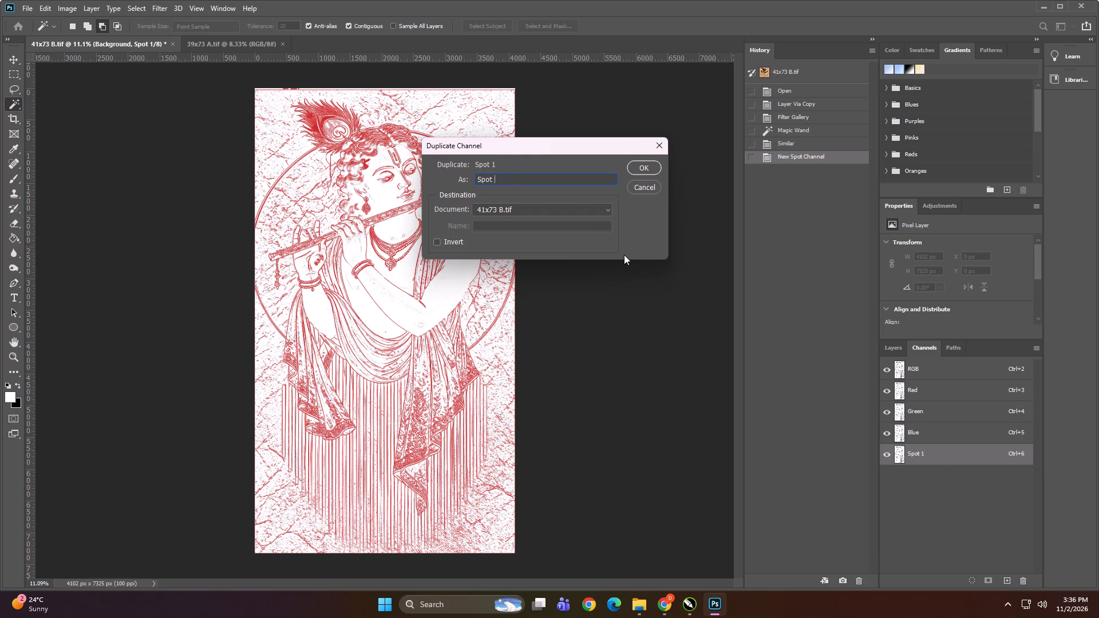
pyautogui.press('2')
pyautogui.click(637, 170)
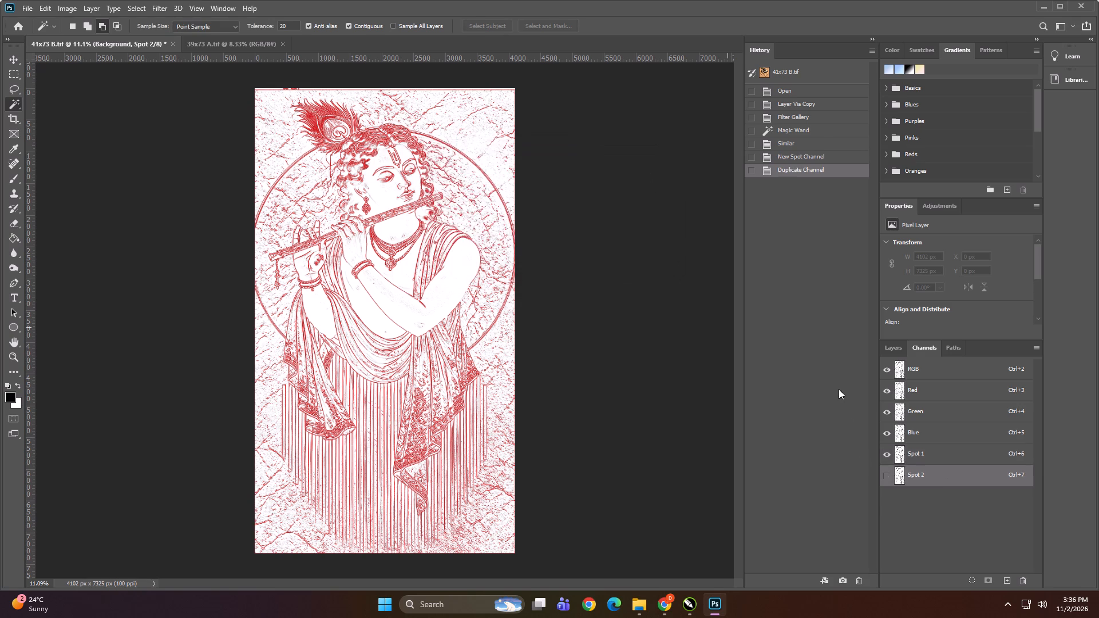
pyautogui.click(890, 476)
# Delete the photocopied Layer 1 from the 41x73 B document.
pyautogui.click(883, 348)
pyautogui.click(943, 424)
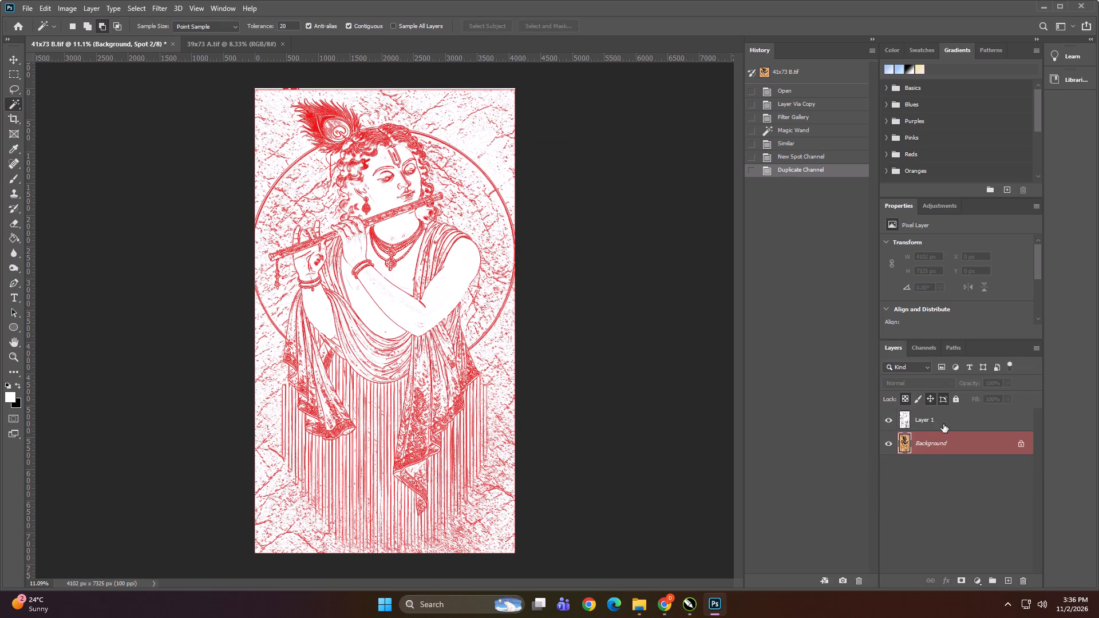
pyautogui.press('Delete')
# Duplicate the Background layer of 39x73 A and apply the Photocopy filter with Detail 3 and Darkness 24.
pyautogui.click(187, 43)
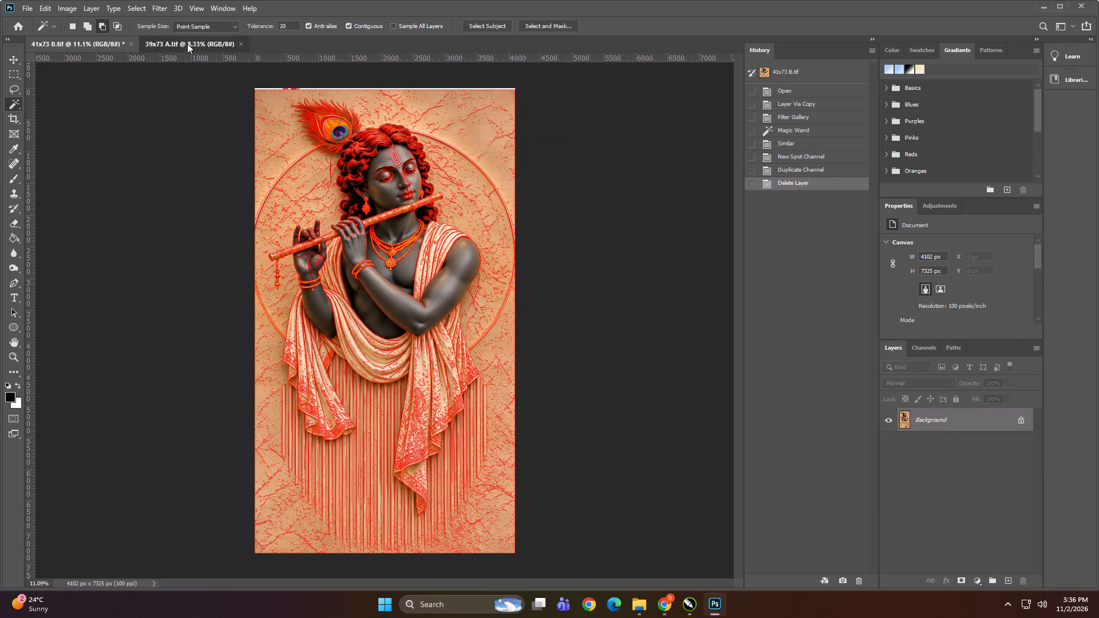
pyautogui.hotkey('ctrl', 'j')
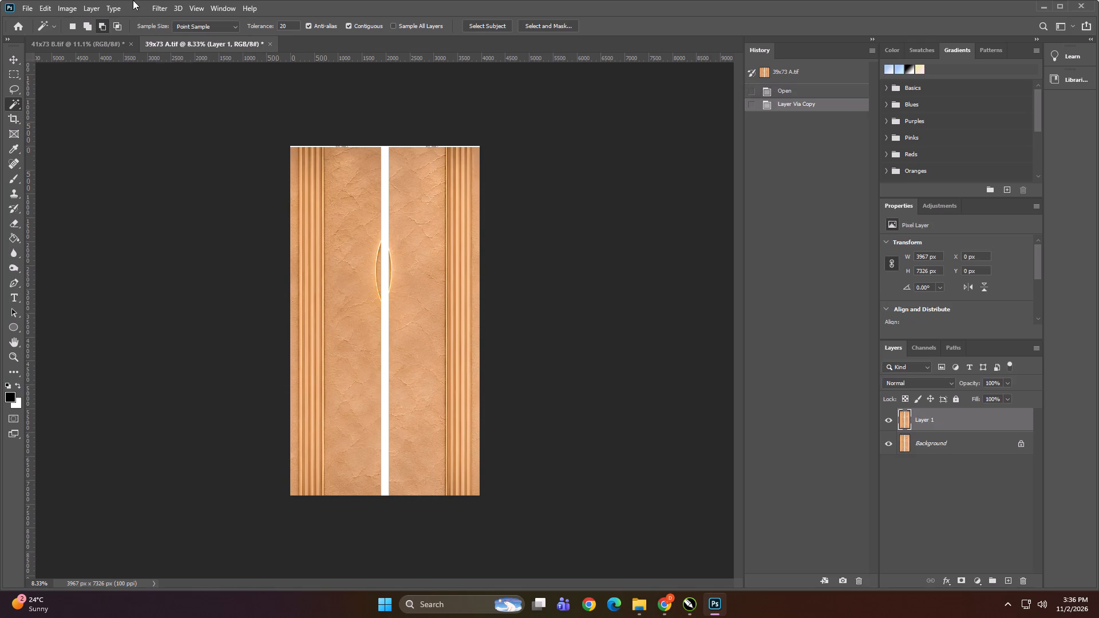
pyautogui.click(156, 7)
pyautogui.click(187, 58)
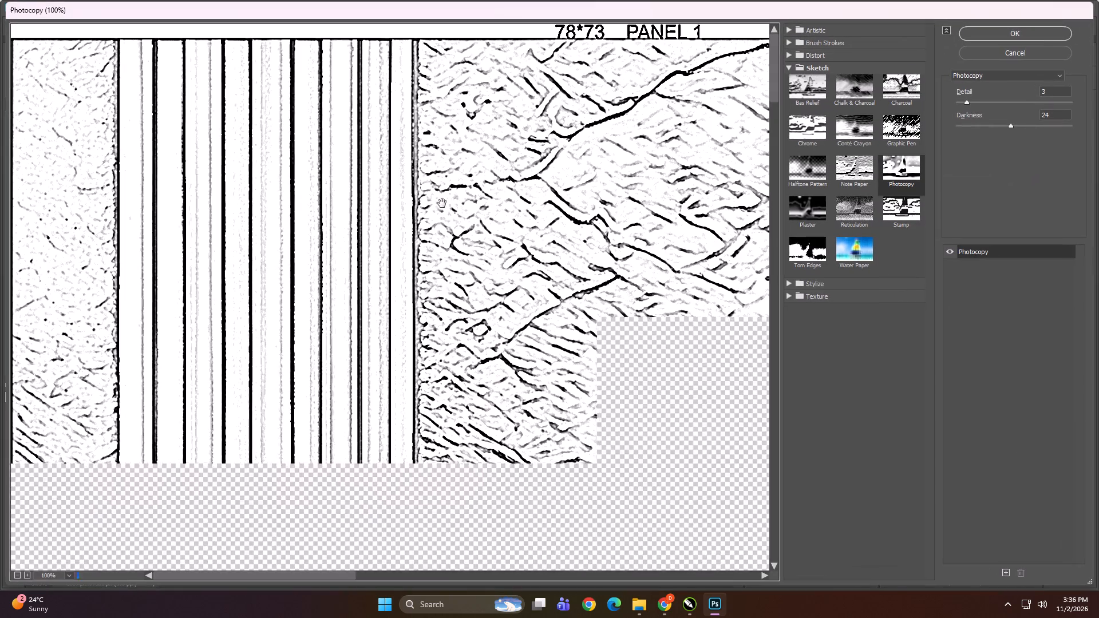
pyautogui.click(1030, 33)
# Select all black linework on the photocopied 39x73 A layer with the Magic Wand, extended to similar pixels.
pyautogui.keyDown('alt'); pyautogui.scroll(4, 437, 305); pyautogui.keyUp('alt')
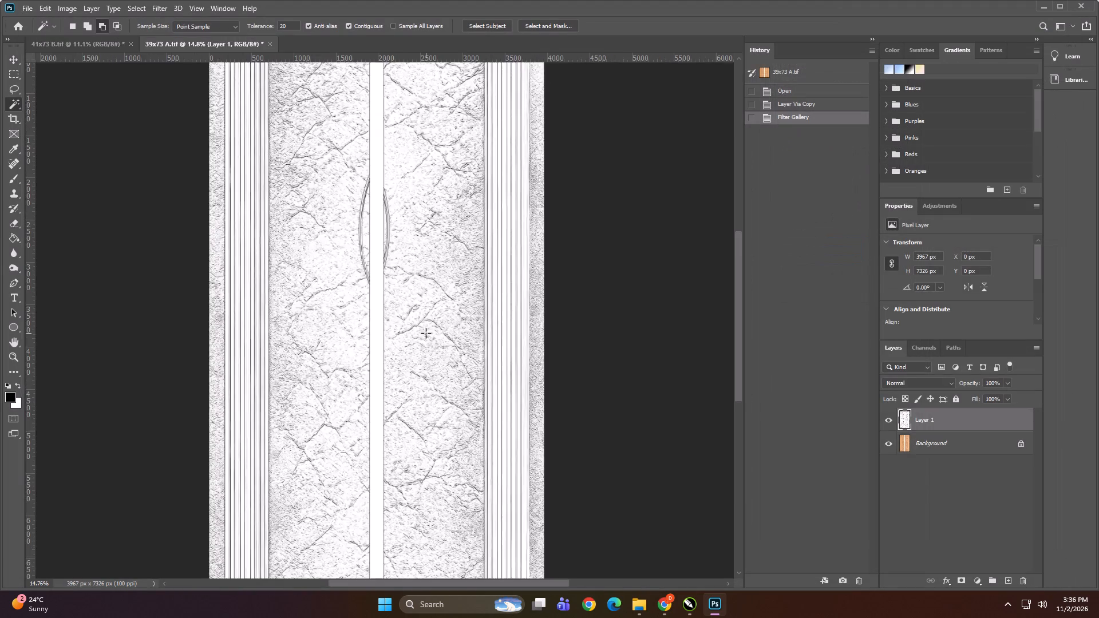
pyautogui.keyDown('alt'); pyautogui.scroll(20, 426, 333); pyautogui.keyUp('alt')
pyautogui.keyDown('alt'); pyautogui.scroll(20, 426, 333); pyautogui.keyUp('alt')
pyautogui.keyDown('alt'); pyautogui.scroll(1, 426, 333); pyautogui.keyUp('alt')
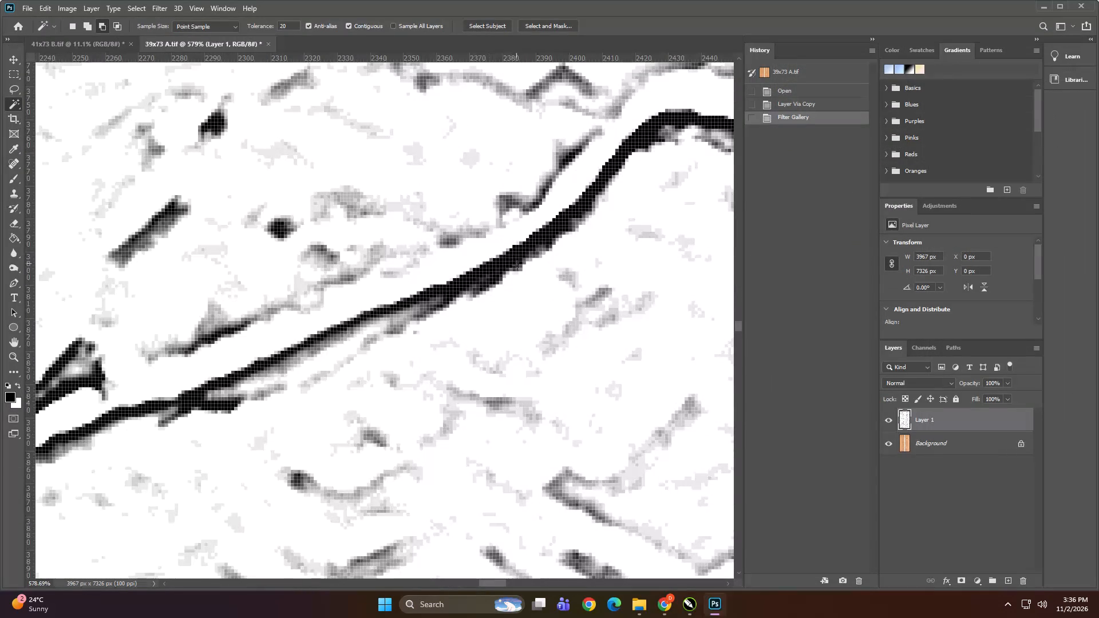
pyautogui.keyDown('shift'); pyautogui.click(511, 261); pyautogui.keyUp('shift')
pyautogui.rightClick(511, 261)
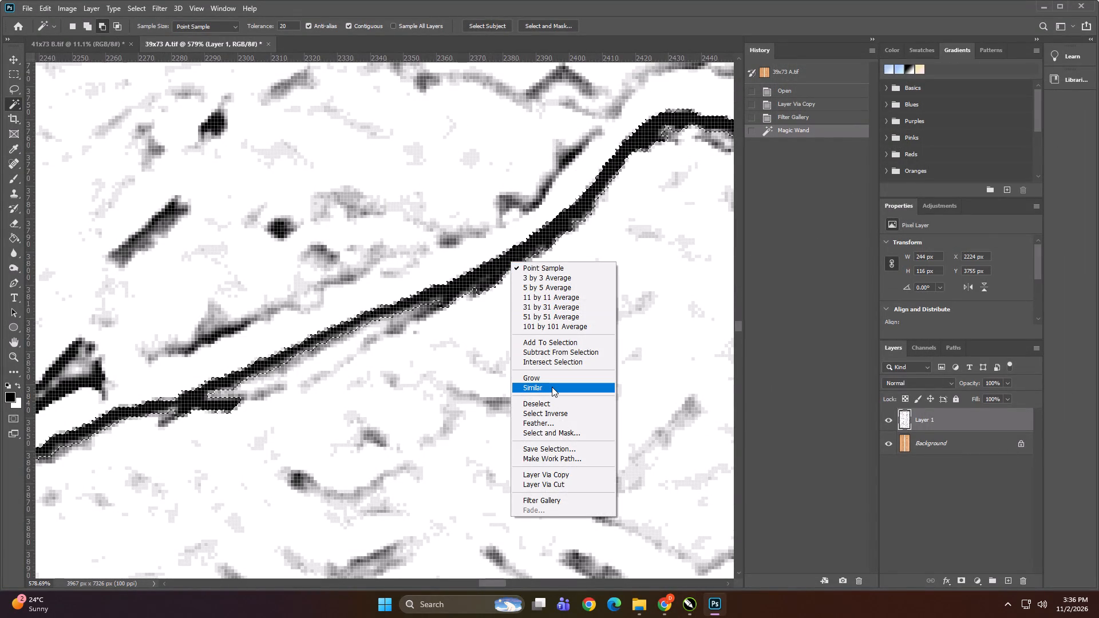
pyautogui.click(552, 387)
pyautogui.keyDown('alt'); pyautogui.scroll(-18, 425, 300); pyautogui.keyUp('alt')
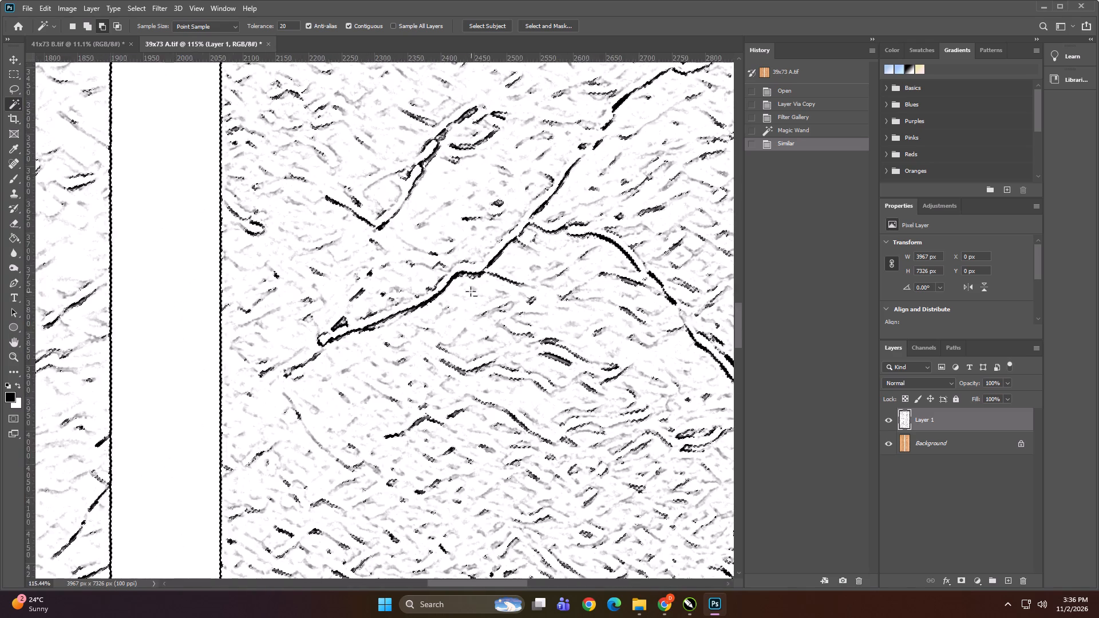
pyautogui.keyDown('alt'); pyautogui.scroll(-20, 471, 291); pyautogui.keyUp('alt')
pyautogui.keyDown('alt'); pyautogui.scroll(-1, 471, 291); pyautogui.keyUp('alt')
# With the 39x73 A Background layer active, create a spot channel from the linework selection.
pyautogui.click(960, 445)
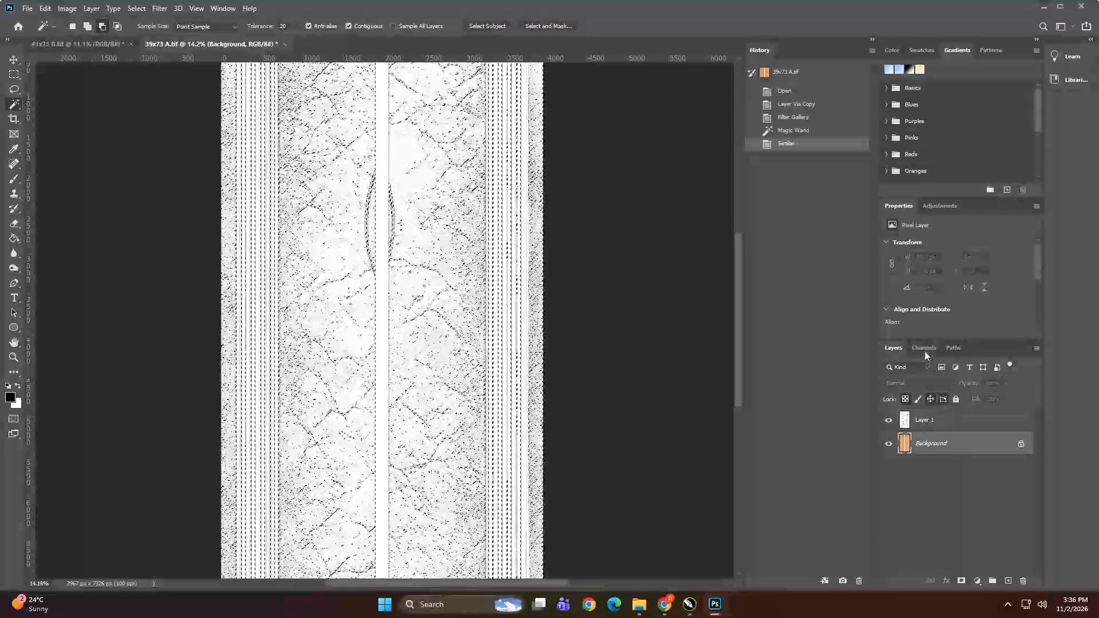
pyautogui.click(924, 351)
pyautogui.click(1034, 345)
pyautogui.click(1037, 390)
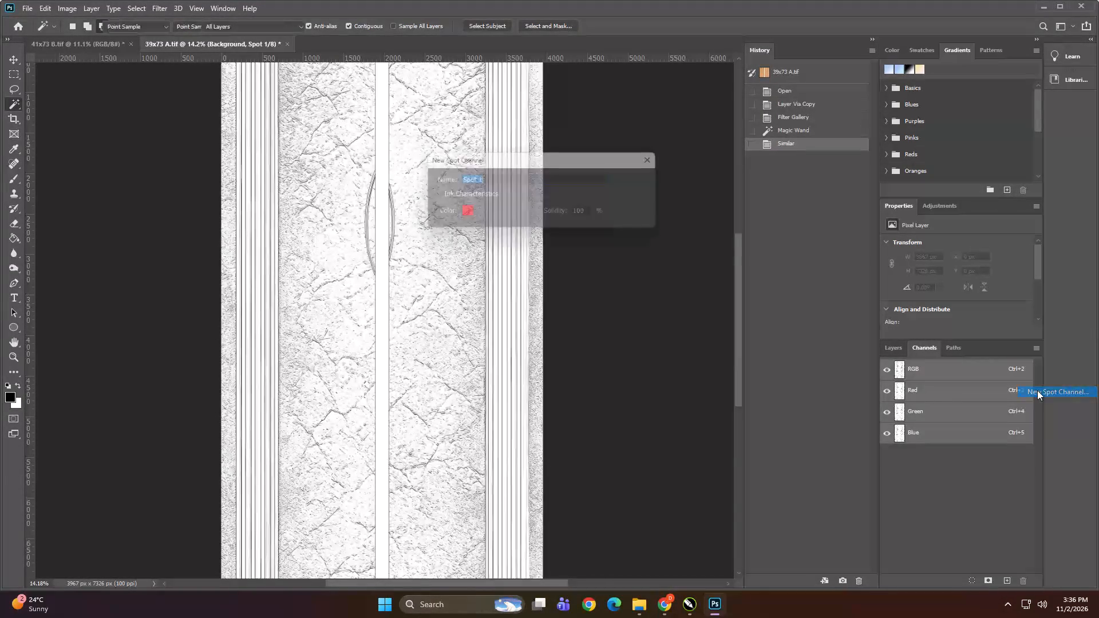
pyautogui.click(635, 177)
# Duplicate the Spot 1 channel as Spot 2 in 39x73 A and make the copy visible.
pyautogui.rightClick(942, 457)
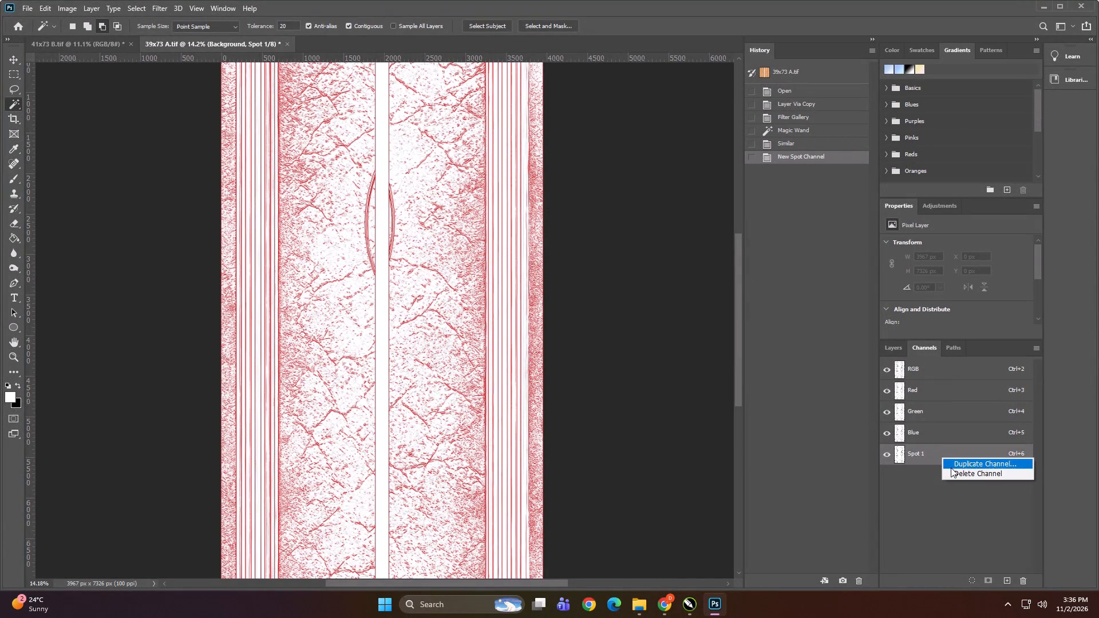
pyautogui.click(951, 468)
pyautogui.press('Right')
pyautogui.press('Right')
pyautogui.press('Right')
pyautogui.press('BackSpace')
pyautogui.press('BackSpace')
pyautogui.press('BackSpace')
pyautogui.press('BackSpace')
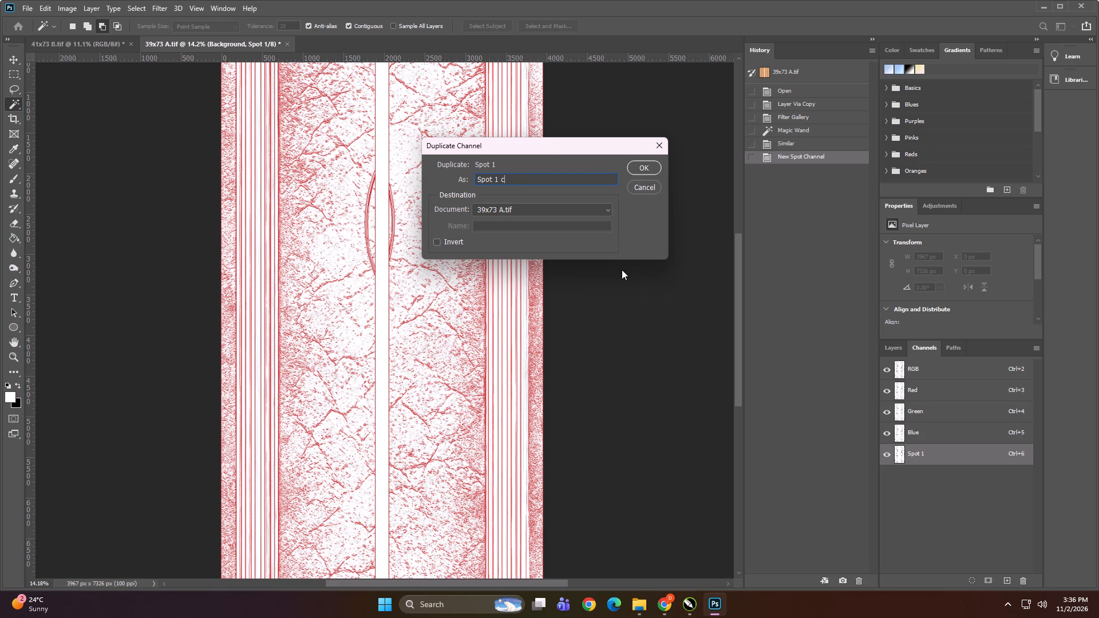
pyautogui.press('BackSpace')
pyautogui.press('BackSpace')
pyautogui.press('2')
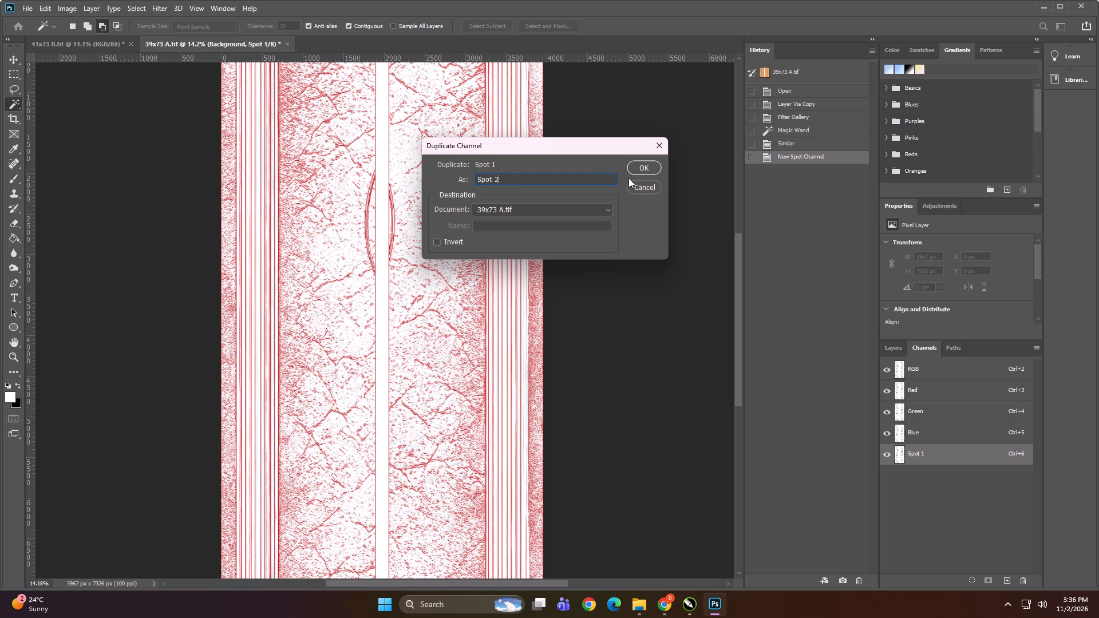
pyautogui.click(632, 167)
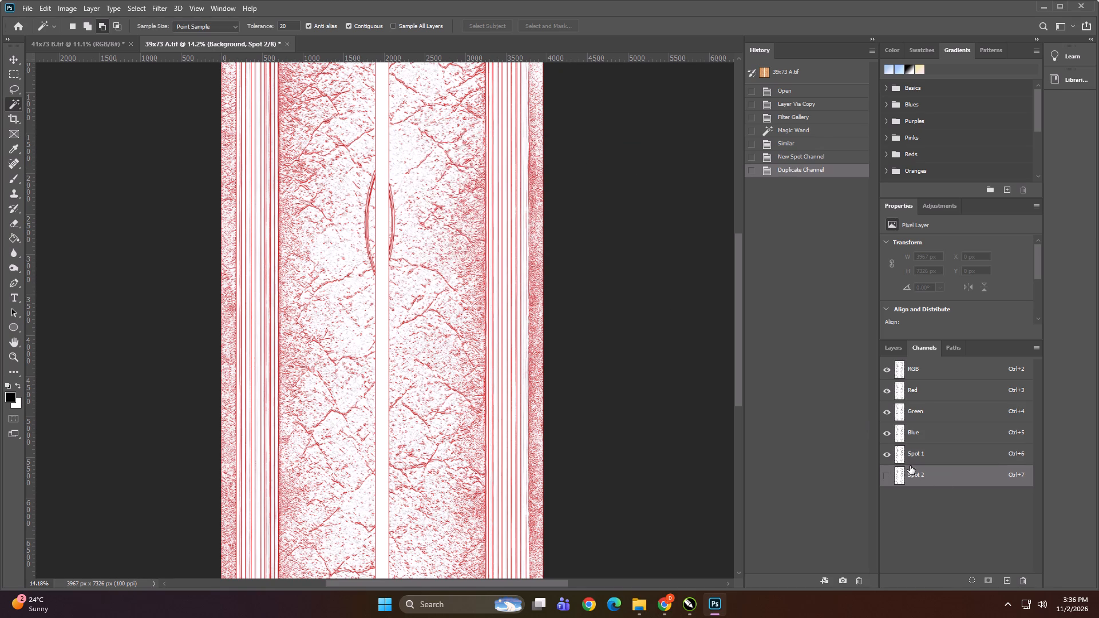
pyautogui.click(891, 471)
# Delete the photocopied Layer 1 from the 39x73 A document.
pyautogui.click(896, 348)
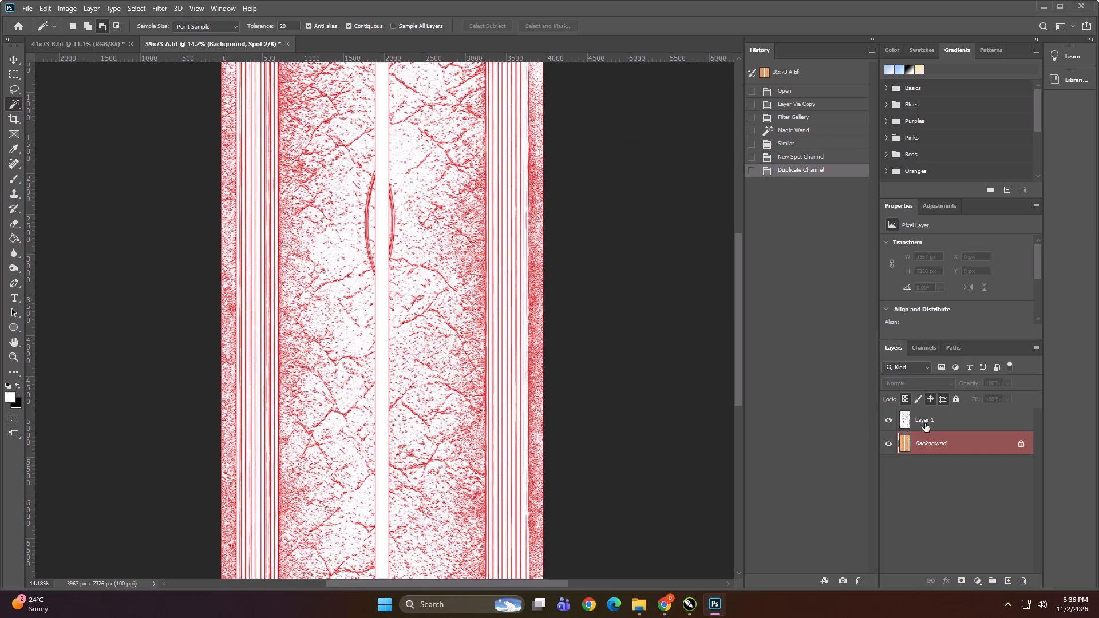
pyautogui.click(925, 423)
pyautogui.press('Delete')
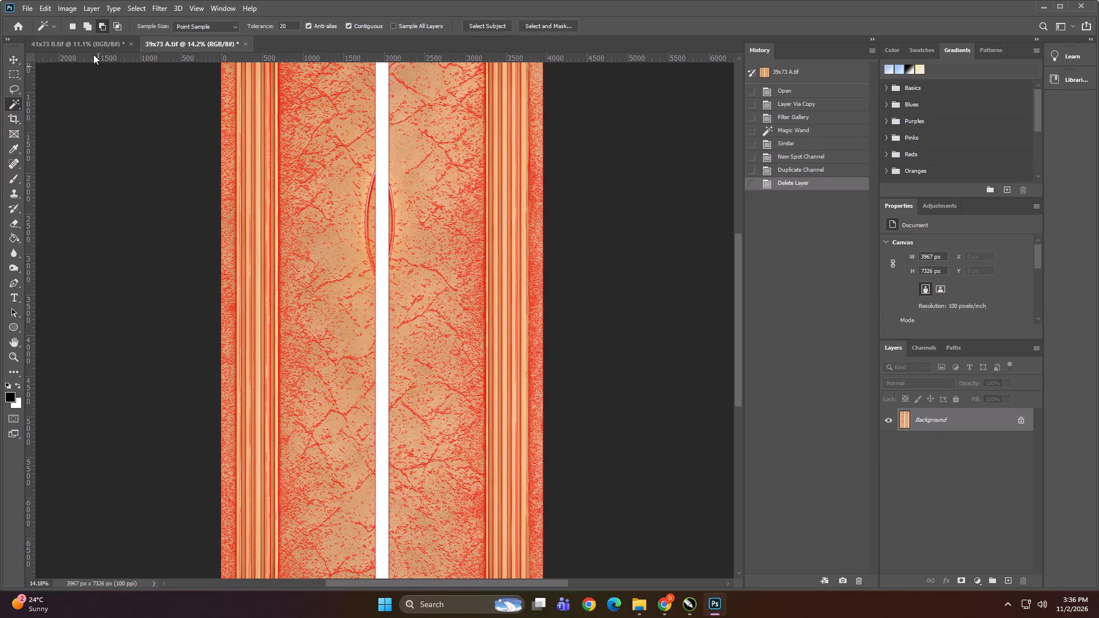
# Save 41x73 B over its existing TIFF in the Jaipur decor d home folder, with spot colours and LZW compression.
pyautogui.click(89, 44)
pyautogui.hotkey('ctrl', 'shift', 's')
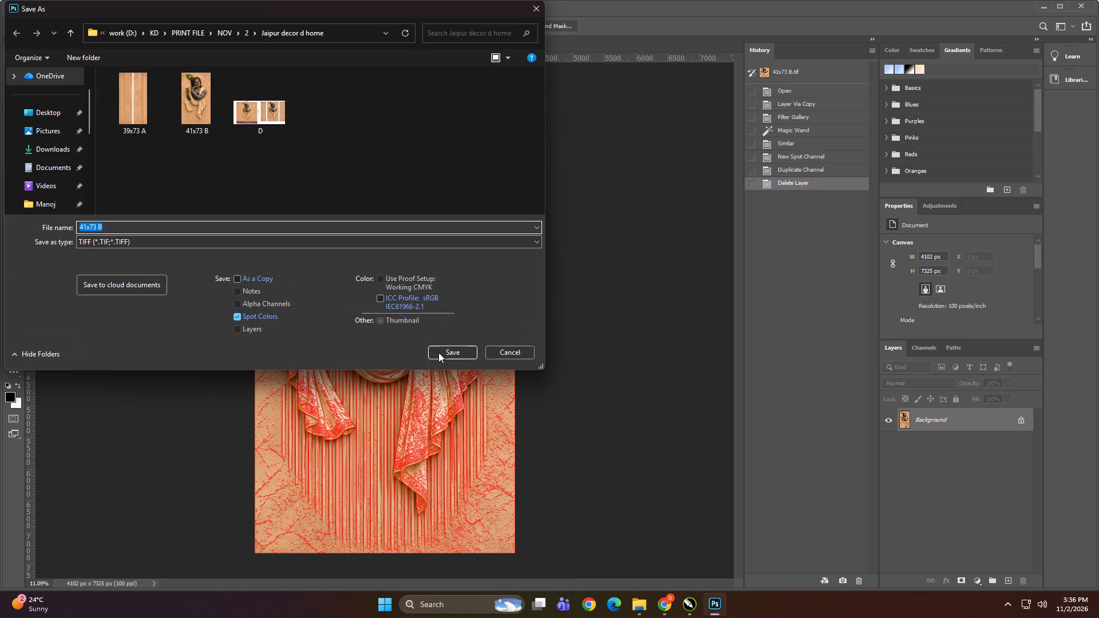
pyautogui.click(438, 352)
pyautogui.click(576, 302)
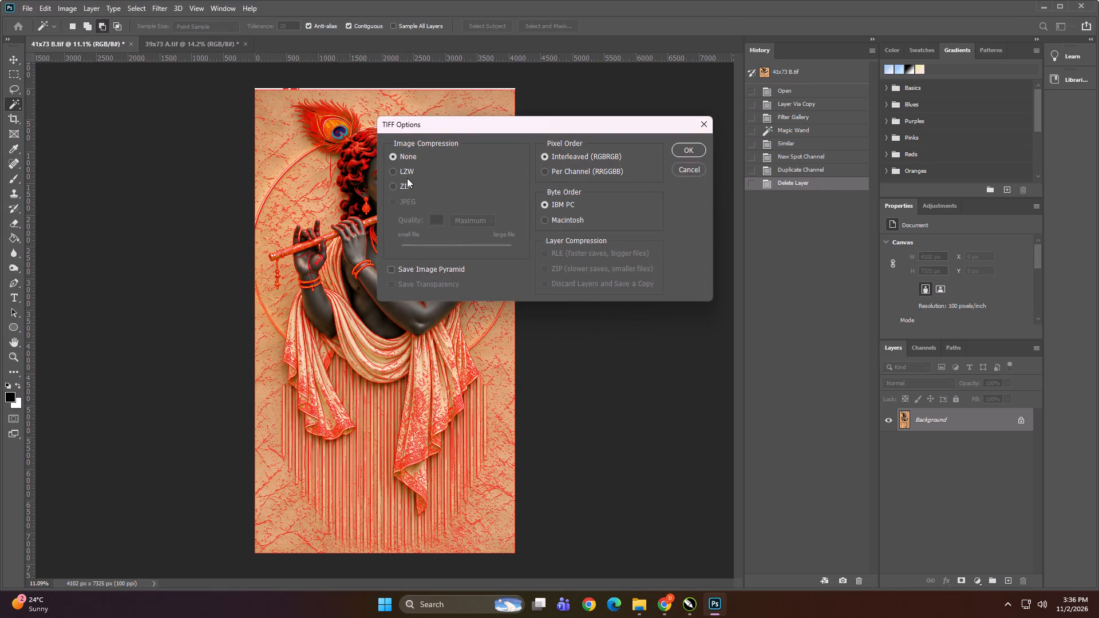
pyautogui.click(402, 172)
pyautogui.click(678, 155)
# Save 39x73 A over its existing TIFF in the same folder, with spot colours and LZW compression.
pyautogui.click(201, 39)
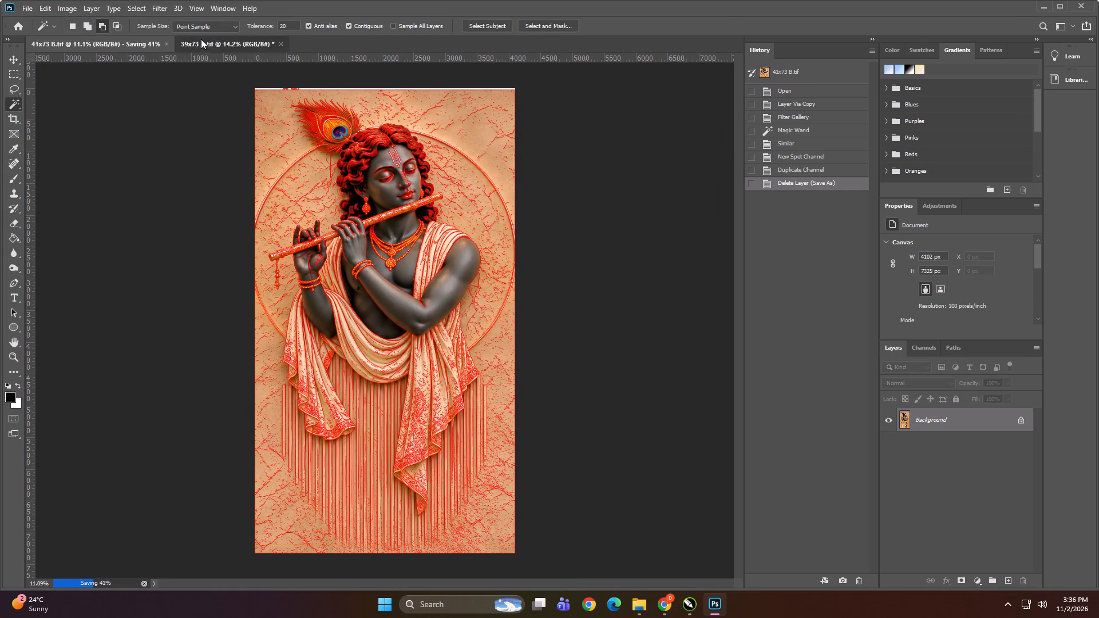
pyautogui.hotkey('ctrl', 'shift', 's')
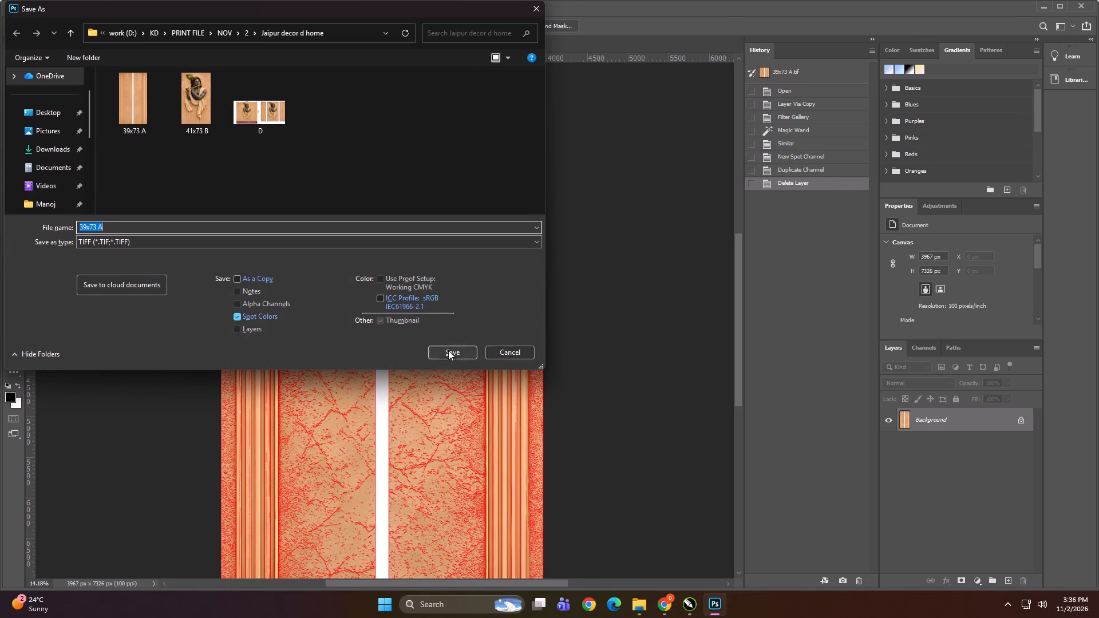
pyautogui.click(448, 350)
pyautogui.click(570, 298)
pyautogui.click(404, 164)
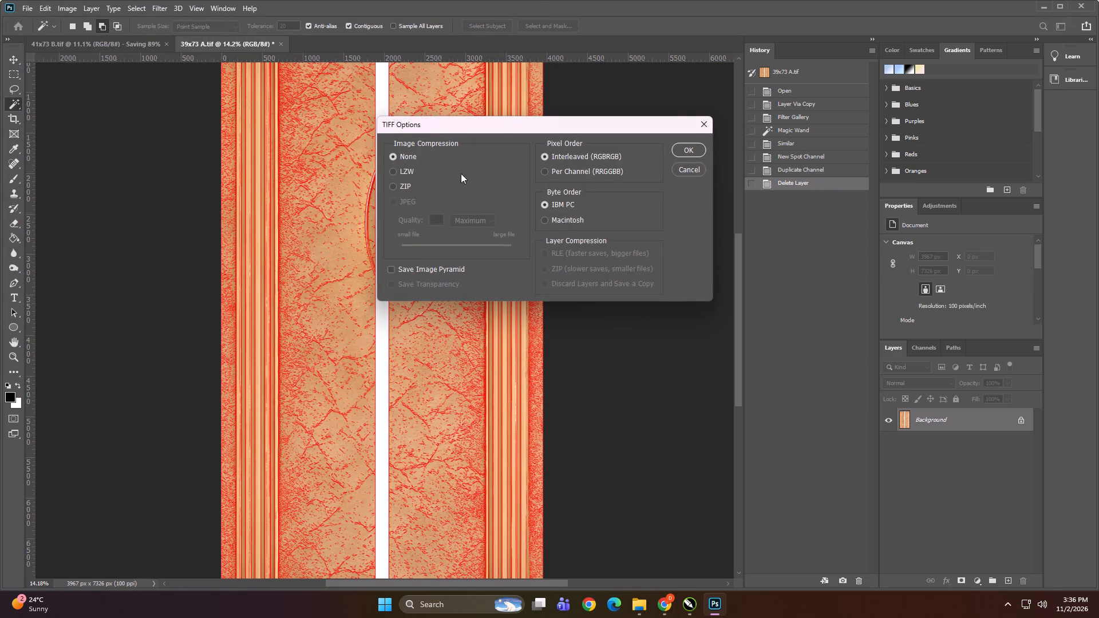
pyautogui.click(397, 172)
pyautogui.click(686, 152)
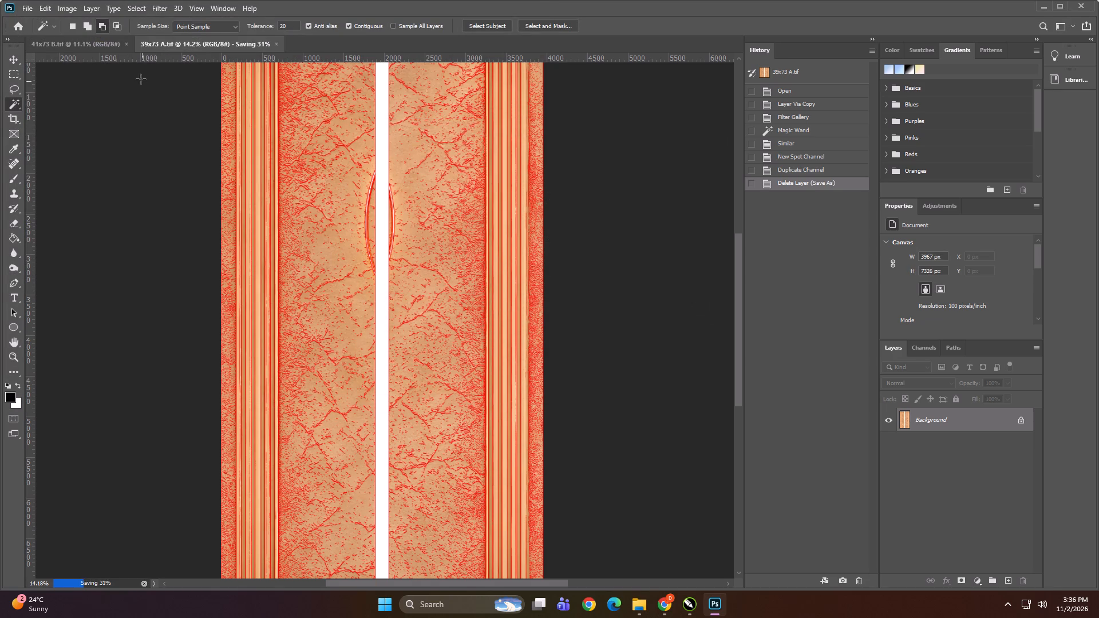
# Close the saved 41x73 B and 39x73 A documents.
pyautogui.click(128, 42)
pyautogui.click(166, 43)
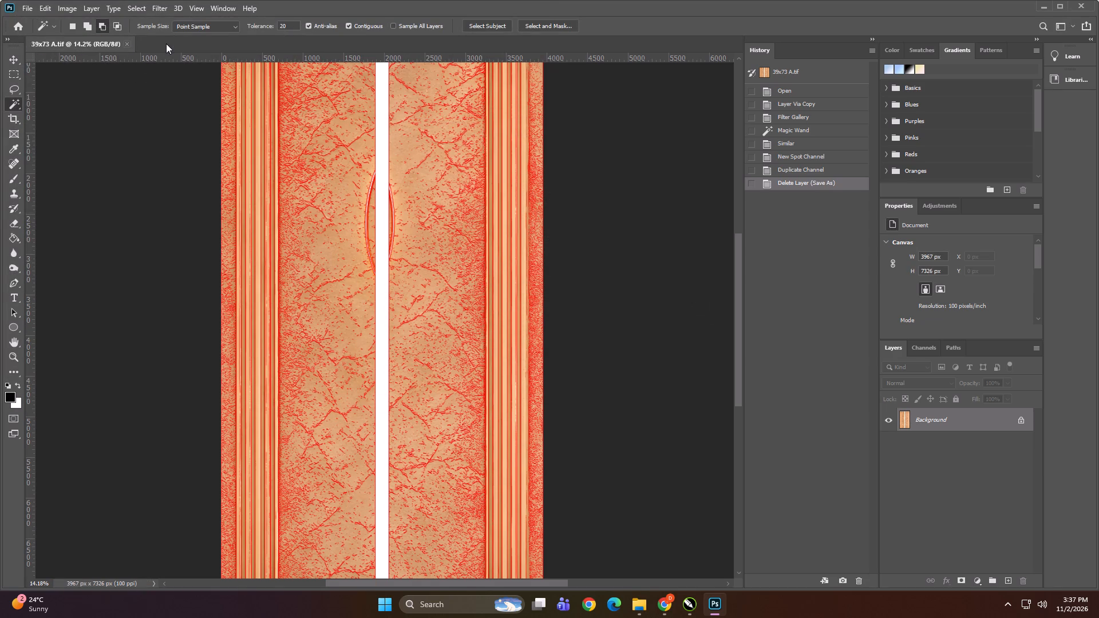
pyautogui.click(127, 41)
# Switch to File Explorer and copy the Jaipur decor d home folder from NOV\2 onto USB Drive (E:).
pyautogui.click(1048, 6)
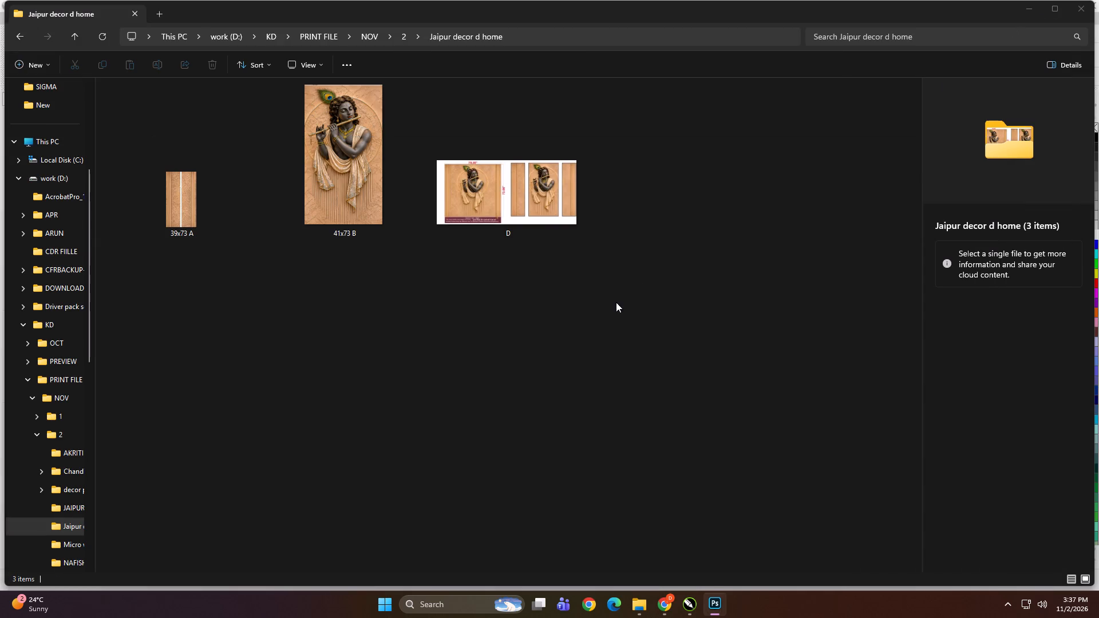
pyautogui.click(510, 334)
pyautogui.press('BackSpace')
pyautogui.click(481, 389)
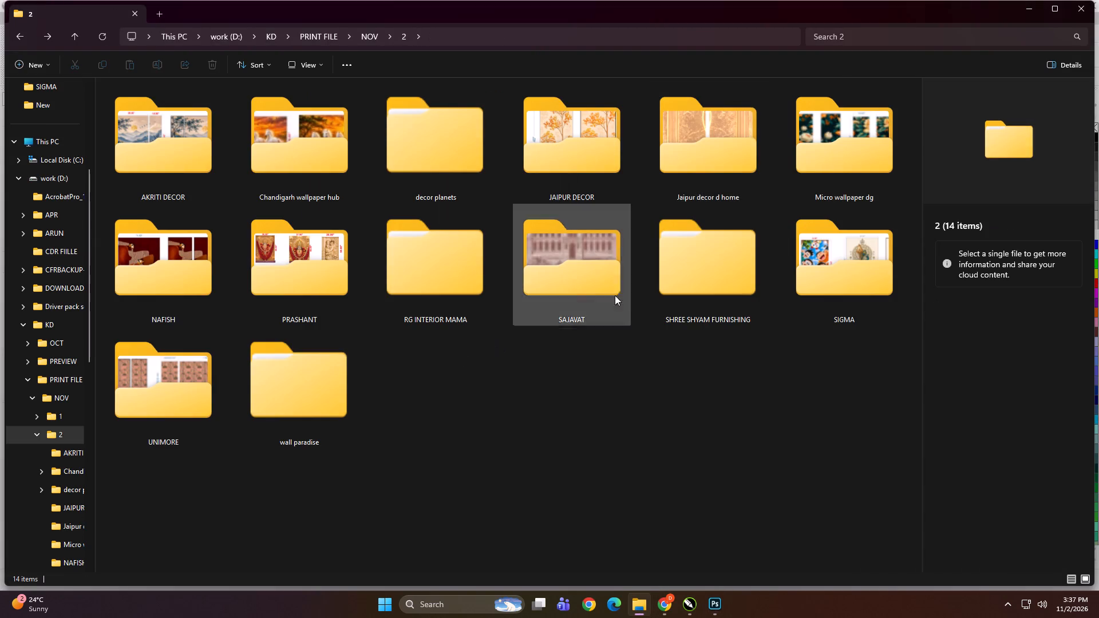
pyautogui.click(709, 141)
pyautogui.hotkey('ctrl', 'c')
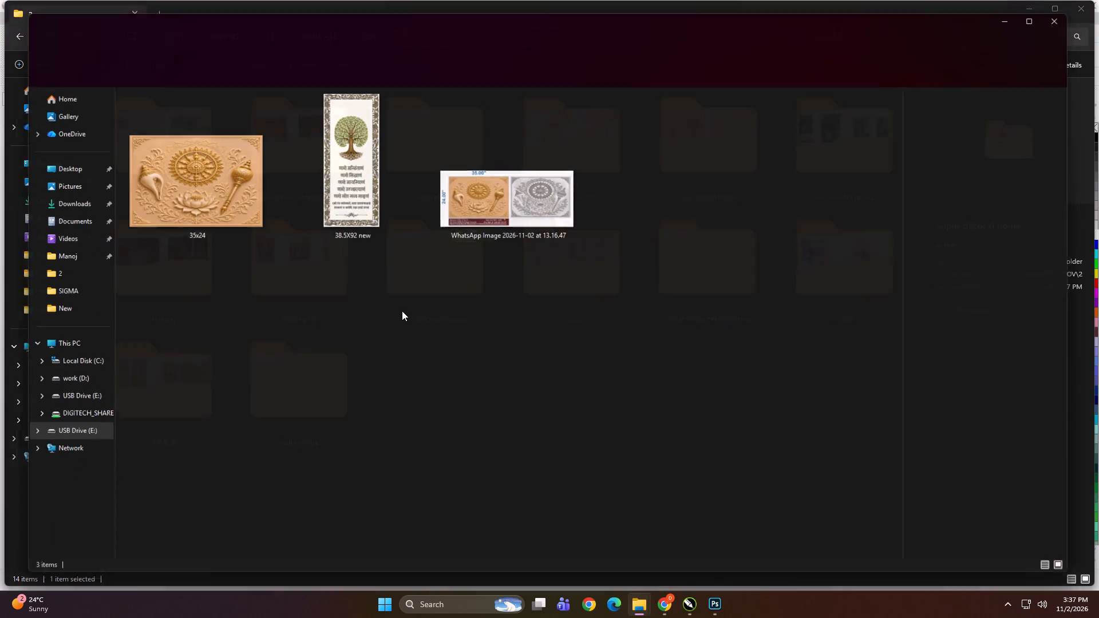
pyautogui.rightClick(402, 312)
pyautogui.click(414, 326)
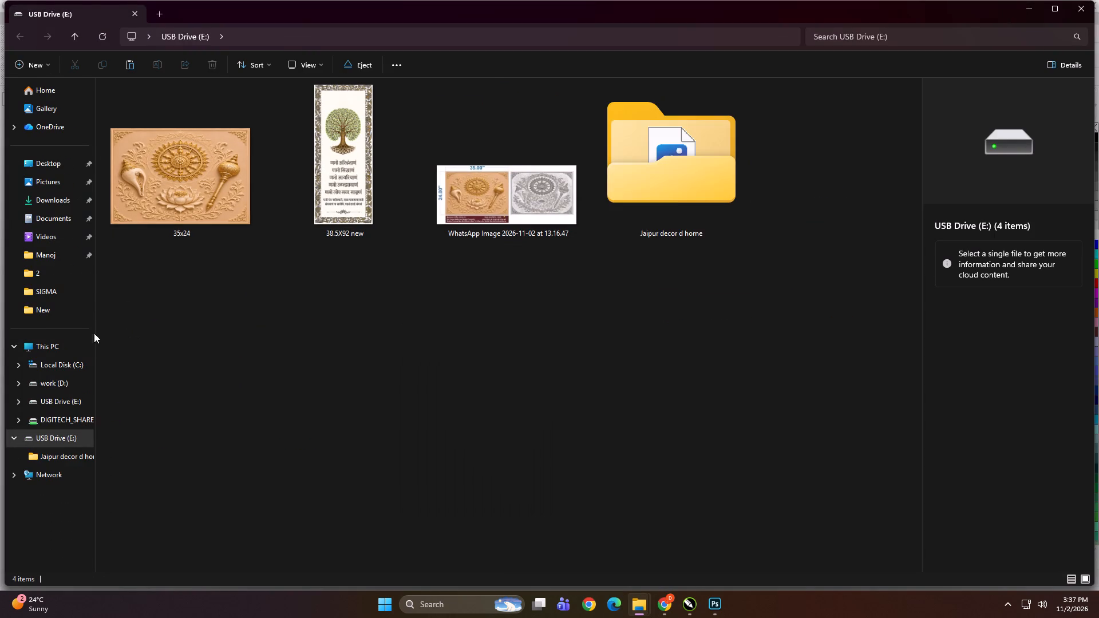
# Open the PRINT FILE folder inside KD on the work (D:) drive.
pyautogui.click(61, 339)
pyautogui.doubleClick(286, 126)
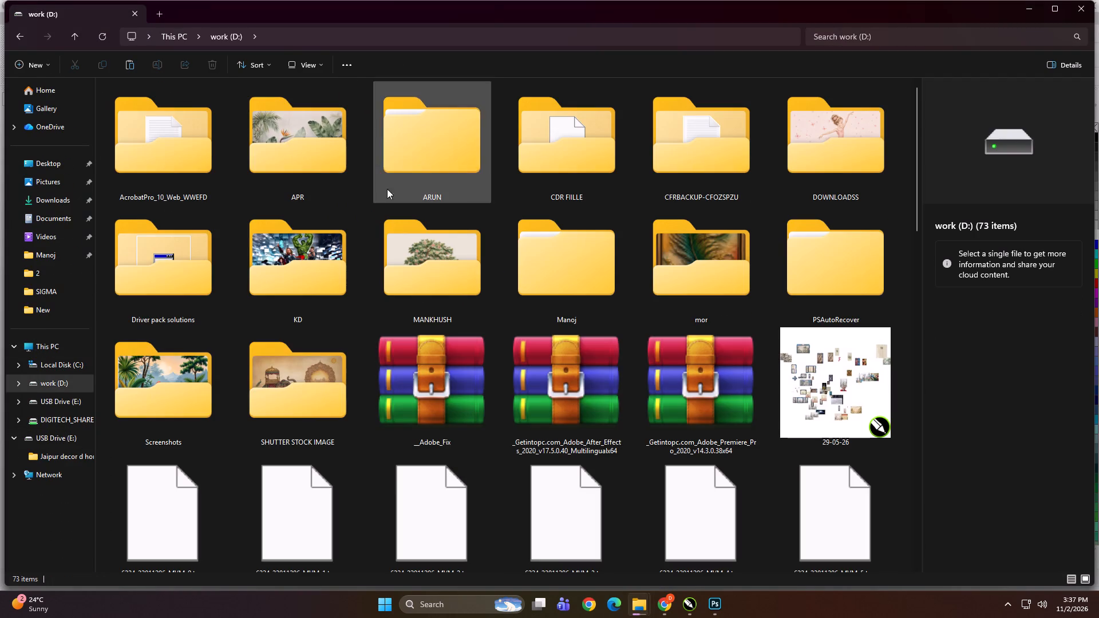
pyautogui.doubleClick(267, 288)
pyautogui.doubleClick(475, 161)
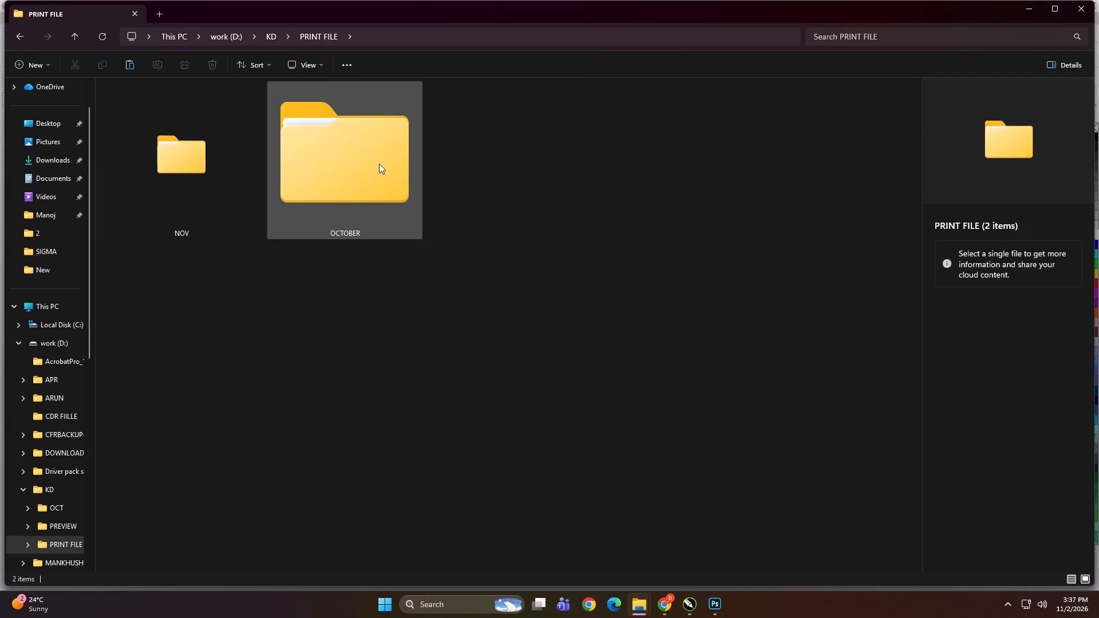
# Check the contents of the Jaipur decor d home folder in NOV\2, and copy that folder to the clipboard.
pyautogui.doubleClick(200, 164)
pyautogui.doubleClick(323, 167)
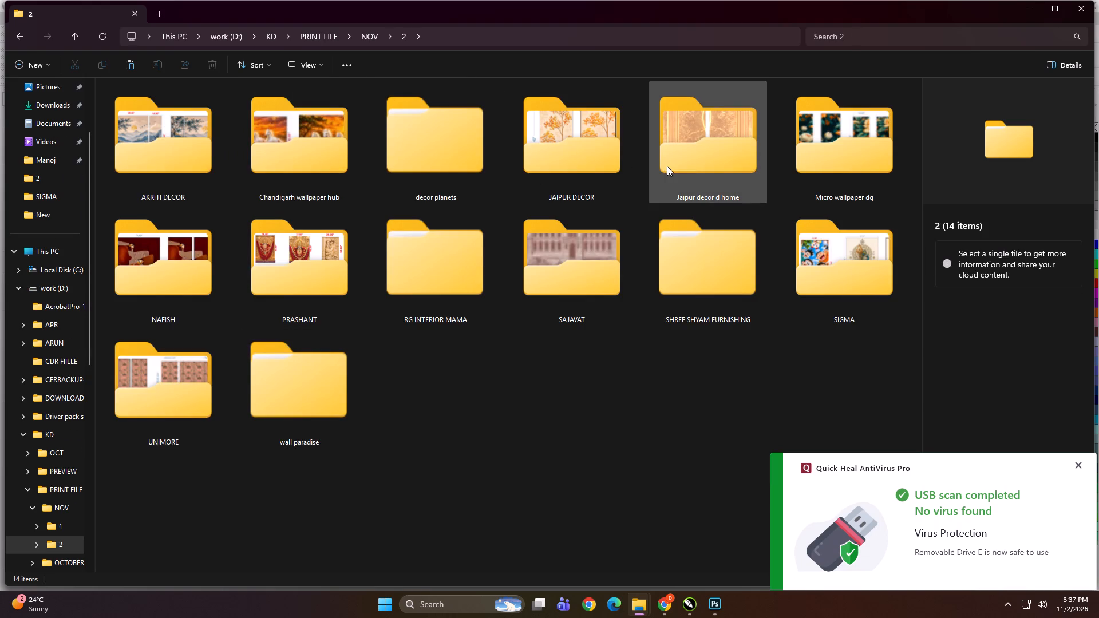
pyautogui.click(694, 163)
pyautogui.doubleClick(694, 163)
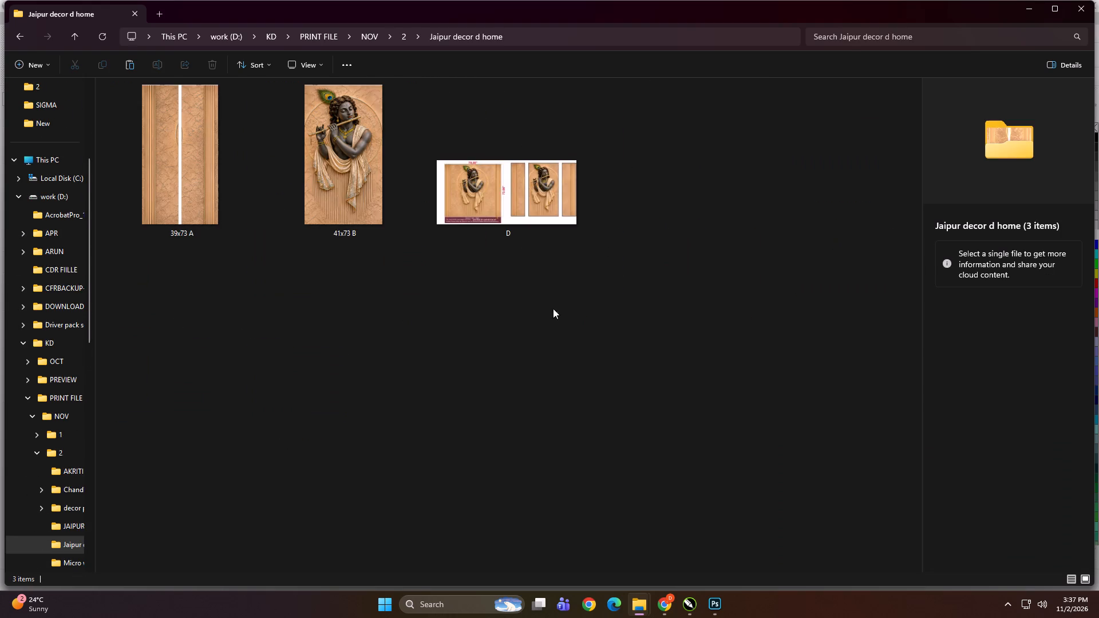
pyautogui.click(508, 367)
pyautogui.press('BackSpace')
pyautogui.click(586, 367)
pyautogui.click(698, 161)
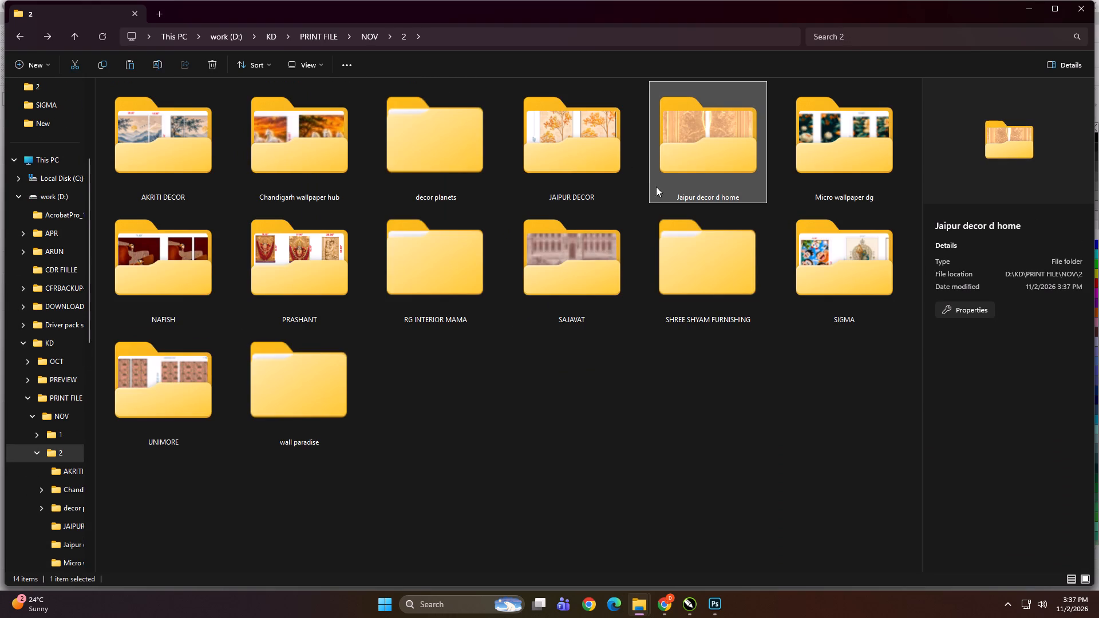
pyautogui.hotkey('ctrl', 'c')
# Open the Print\NOV\2 folder on the DIGITECH_SHAREDRIVE (Z:) network drive as the destination for the copied folder.
pyautogui.scroll(5, 29, 351)
pyautogui.click(29, 351)
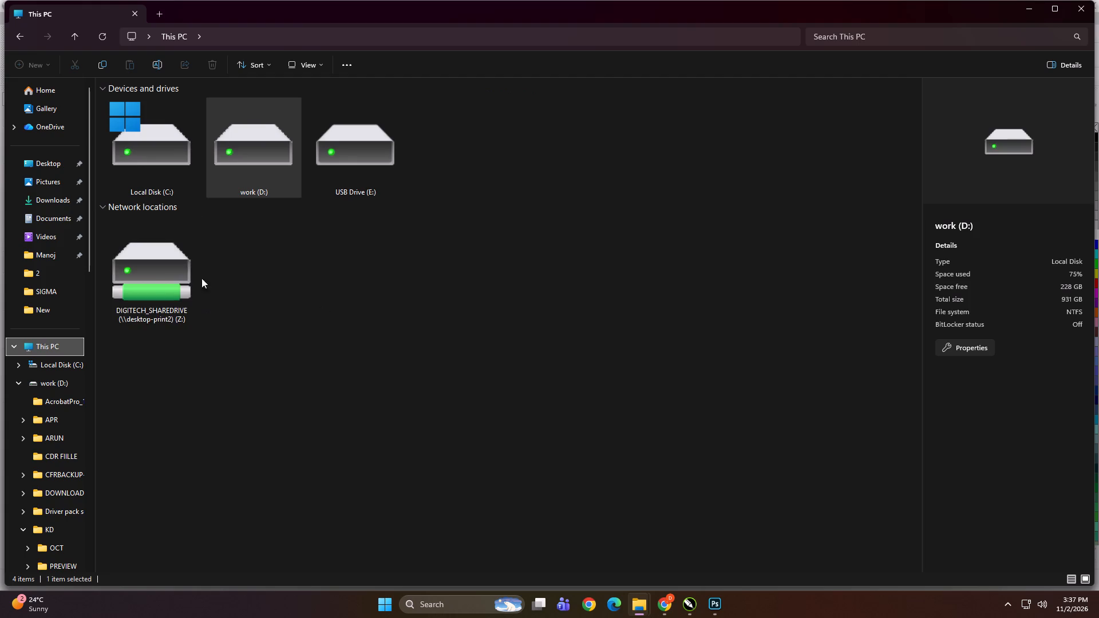
pyautogui.doubleClick(164, 276)
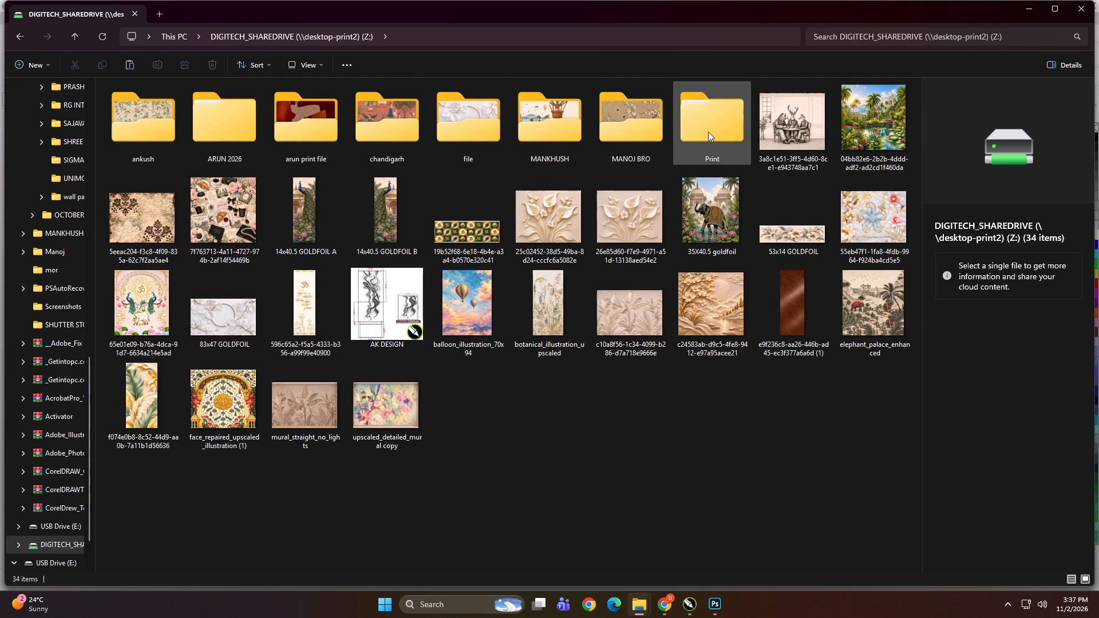
pyautogui.doubleClick(708, 132)
pyautogui.doubleClick(291, 169)
pyautogui.doubleClick(353, 174)
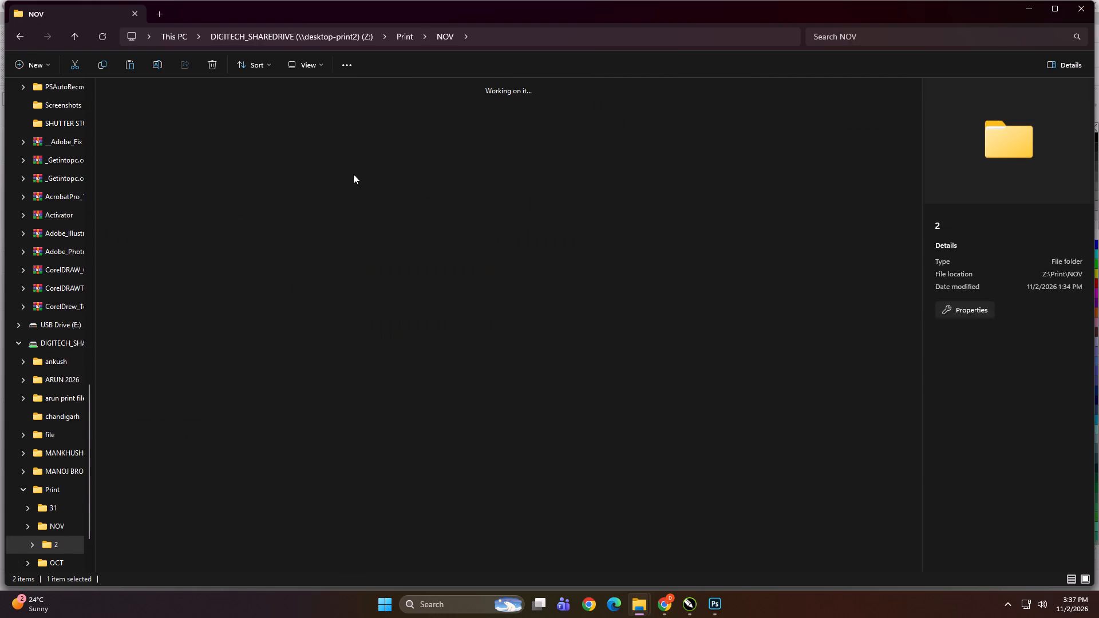
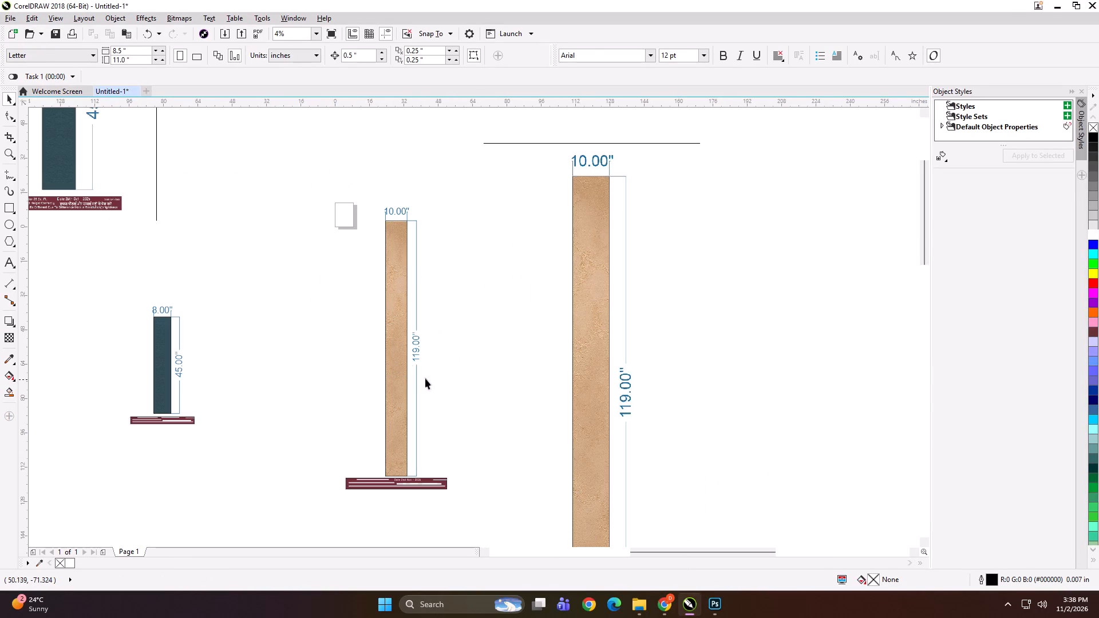
# Ungroup the smaller tan 10 x 119 inch panel layout and select its width and height dimension labels.
pyautogui.click(398, 335)
pyautogui.hotkey('ctrl', 'u')
pyautogui.click(327, 175)
pyautogui.moveTo(327, 175); pyautogui.dragTo(456, 392)
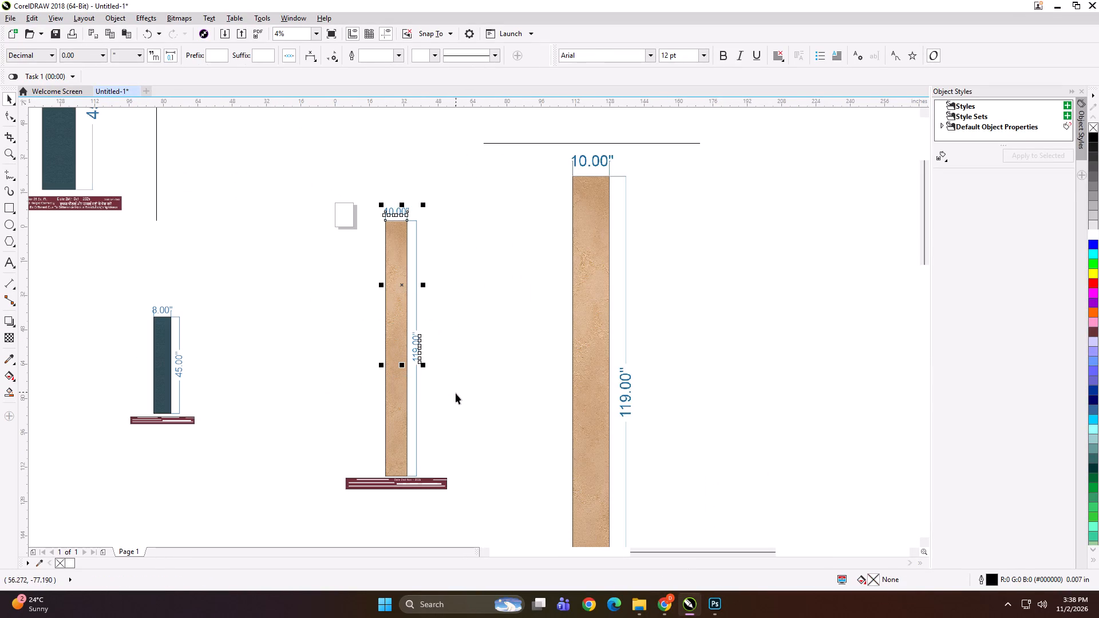
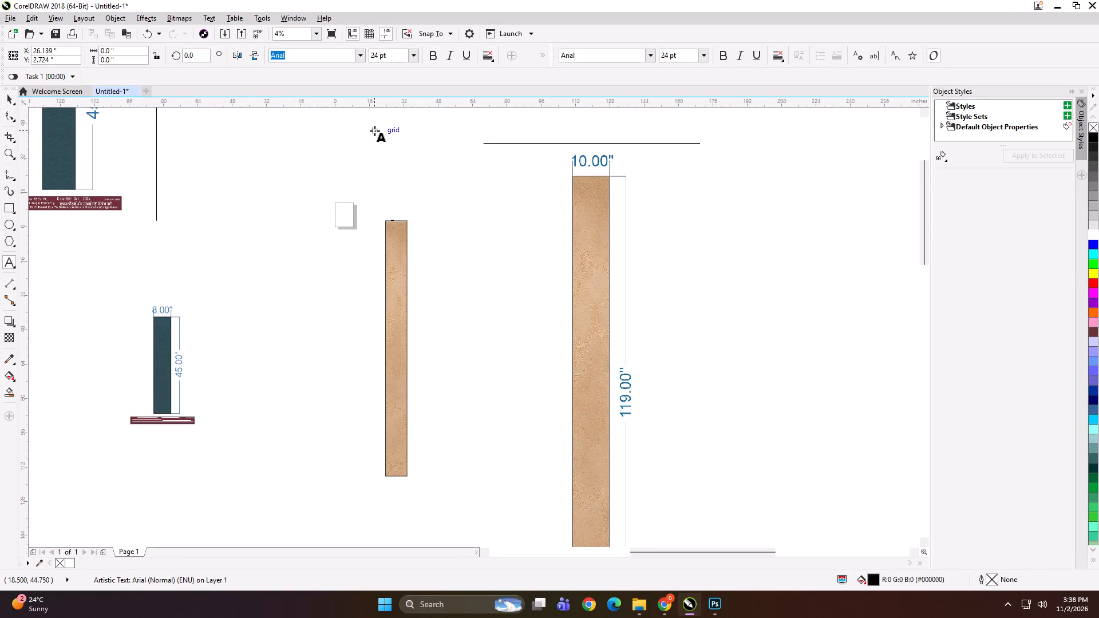
# Group the smaller brown textured strip beside the page with the tiny label at its top edge.
pyautogui.click(5, 101)
pyautogui.keyDown('shift'); pyautogui.click(400, 293); pyautogui.keyUp('shift')
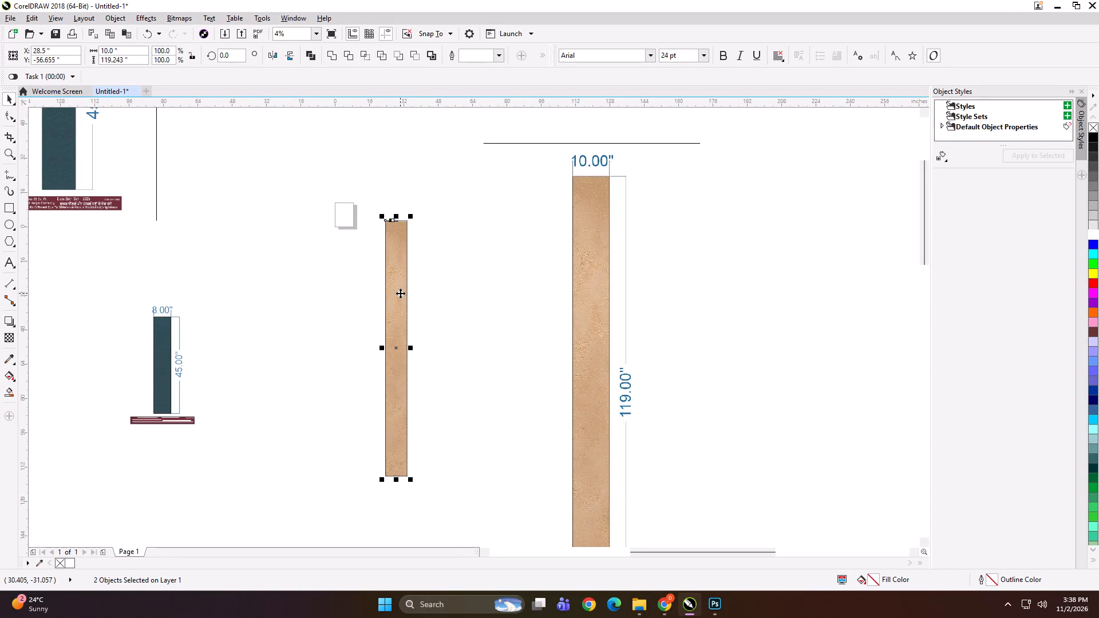
pyautogui.hotkey('ctrl', 'g')
# Start exporting the grouped brown strip as a TIFF bitmap, selected objects only, browsing to folder 2 inside NOV.
pyautogui.hotkey('ctrl', 'e')
pyautogui.click(652, 233)
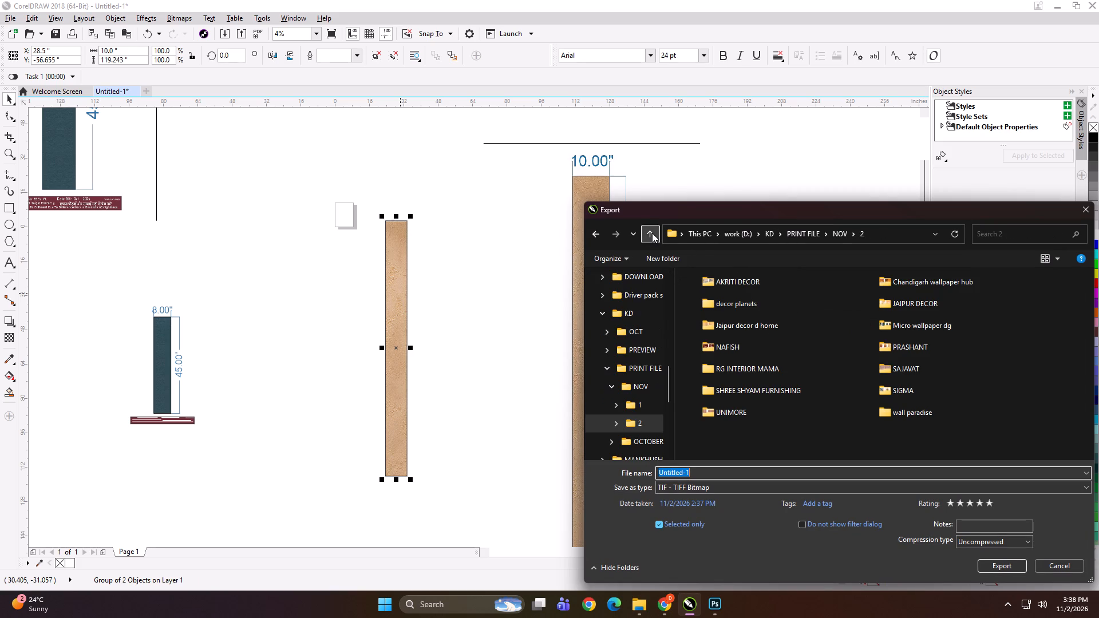
# Create an INTERIOR SOLUTION folder inside NOV\2 and export the selected tan strip into it as an uncompressed TIFF.
pyautogui.click(662, 259)
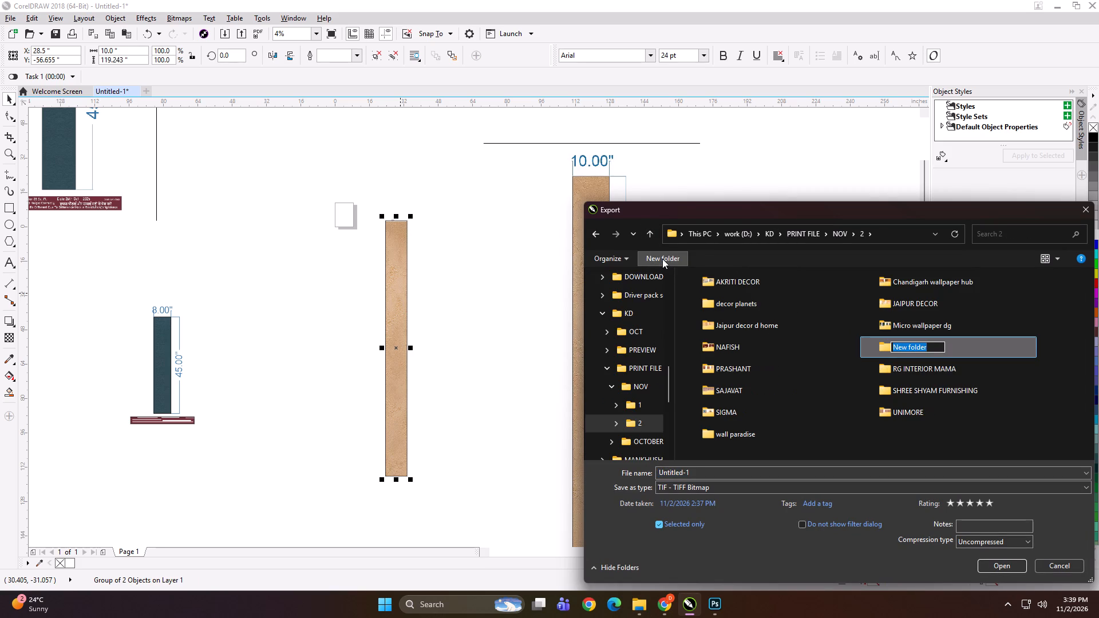
pyautogui.write('INTERIOR SOLUTION')
pyautogui.press('Return')
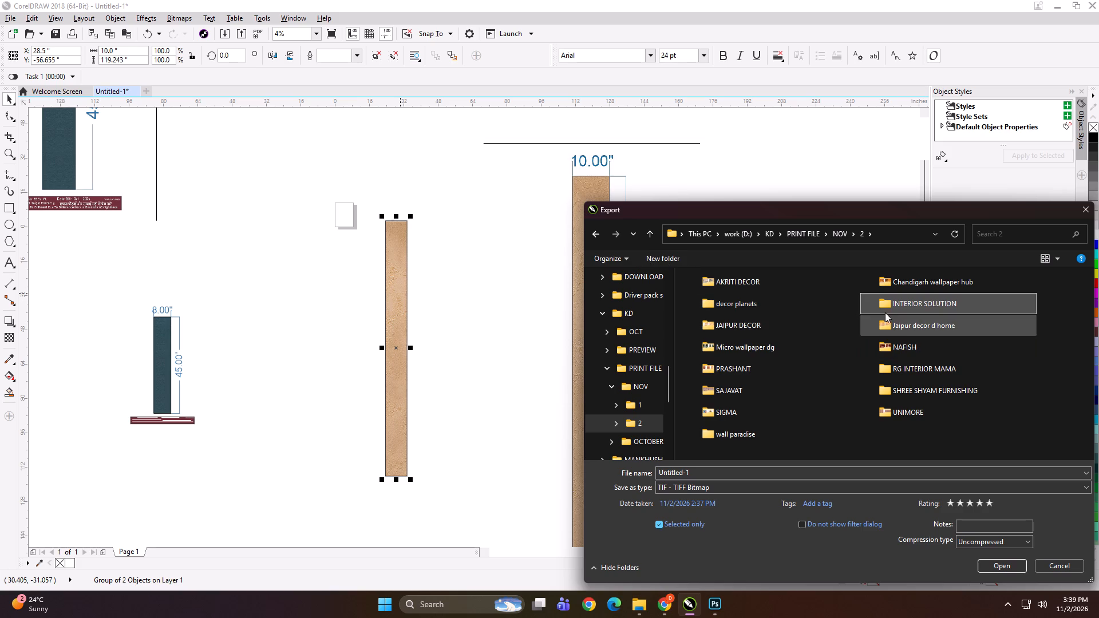
pyautogui.doubleClick(911, 308)
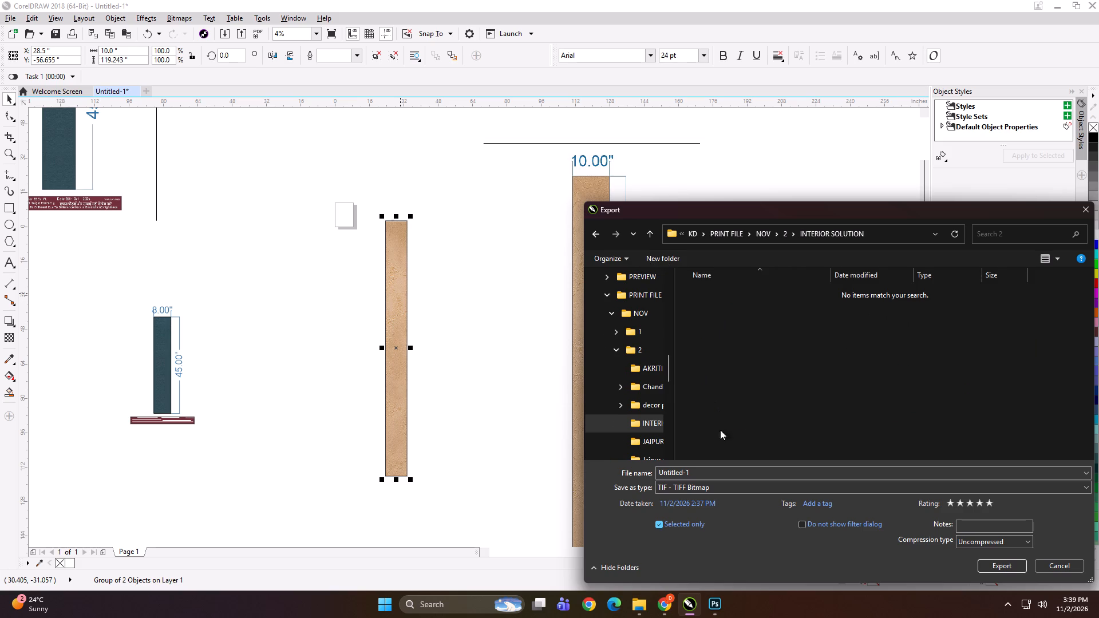
pyautogui.click(729, 468)
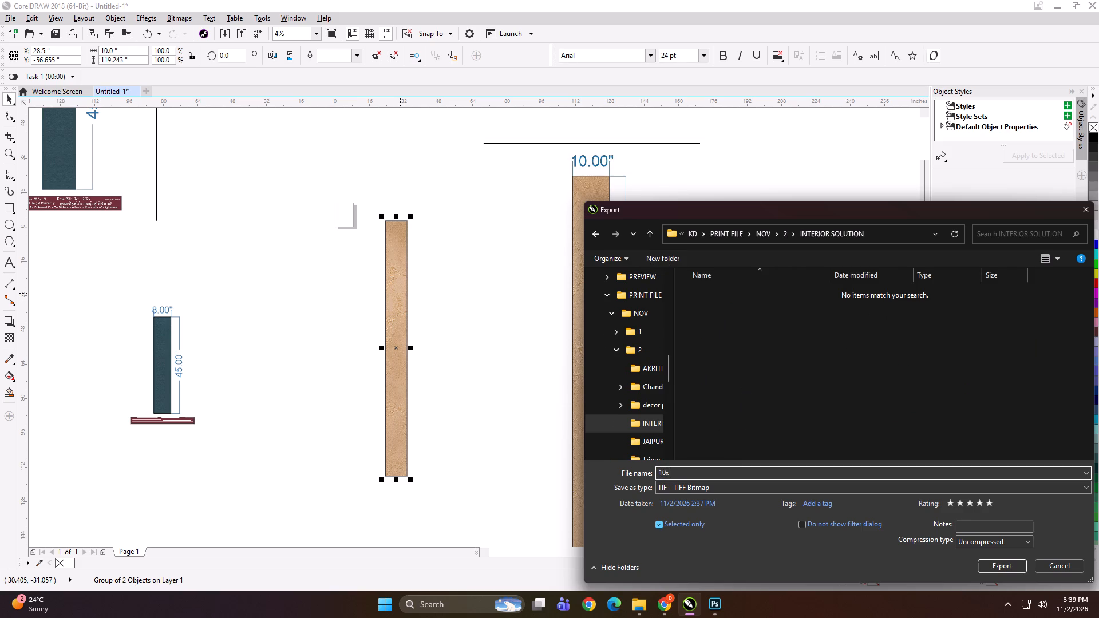
pyautogui.press('Return')
pyautogui.press('Return')
# Move the tan strip close beside its dimensioned 10.00" x 119.00" preview and group the two together.
pyautogui.scroll(-1, 397, 206)
pyautogui.keyDown('shift'); pyautogui.moveTo(405, 347); pyautogui.dragTo(430, 398); pyautogui.keyUp('shift')
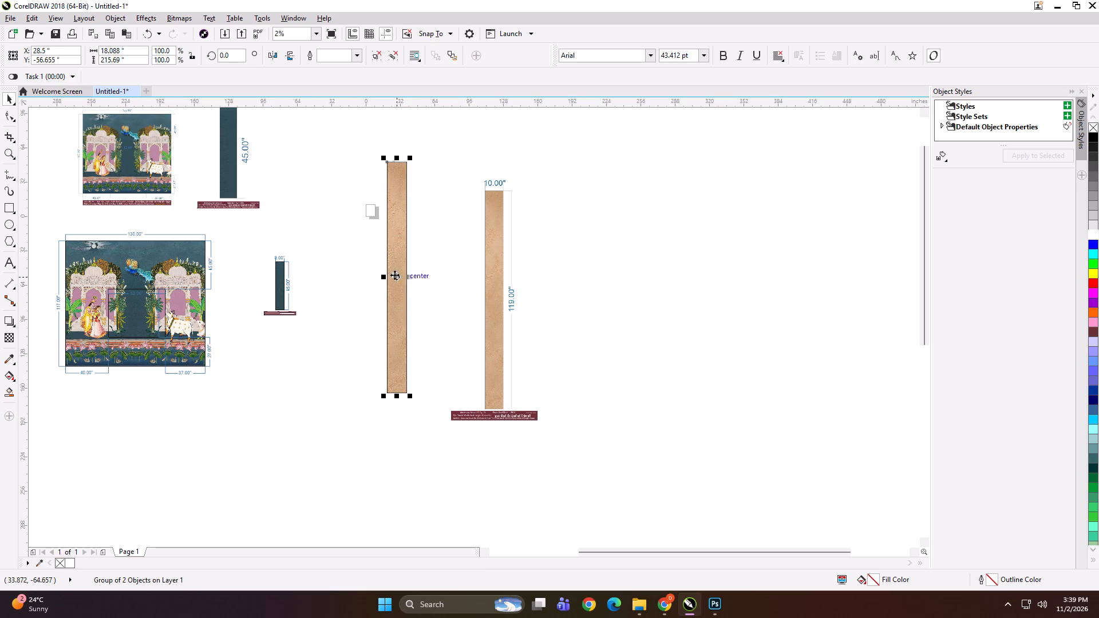
pyautogui.moveTo(393, 272); pyautogui.dragTo(425, 296)
pyautogui.keyDown('shift'); pyautogui.click(493, 315); pyautogui.keyUp('shift')
pyautogui.hotkey('ctrl', 'g')
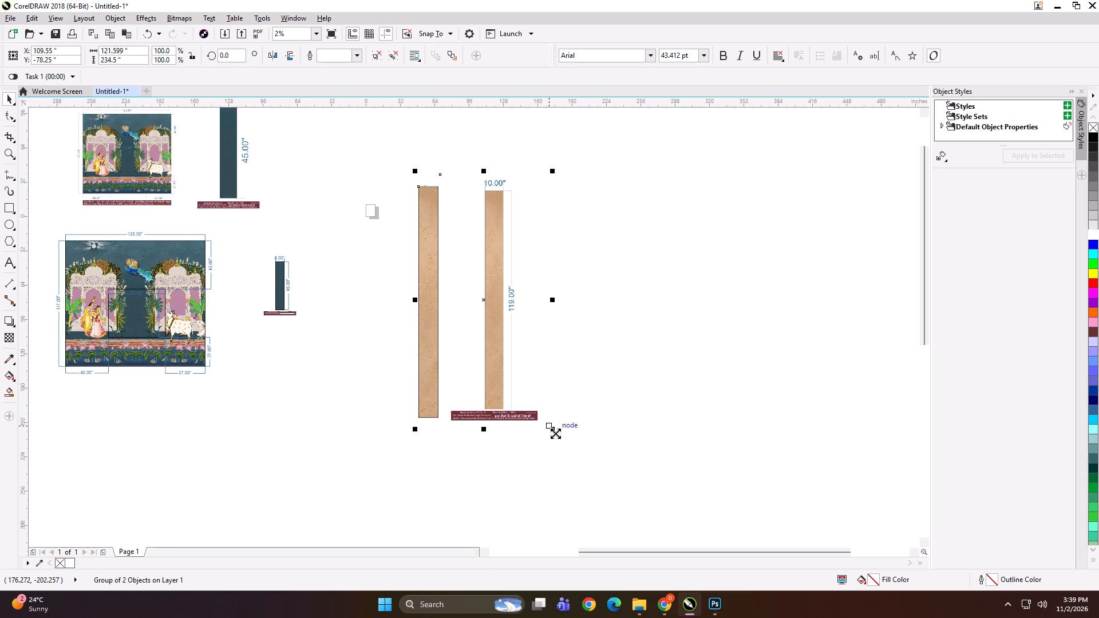
# Scale the grouped strip and preview down to about 1.4 x 2.7 inches.
pyautogui.keyDown('shift'); pyautogui.moveTo(555, 433); pyautogui.dragTo(494, 314); pyautogui.keyUp('shift')
pyautogui.scroll(4, 490, 307)
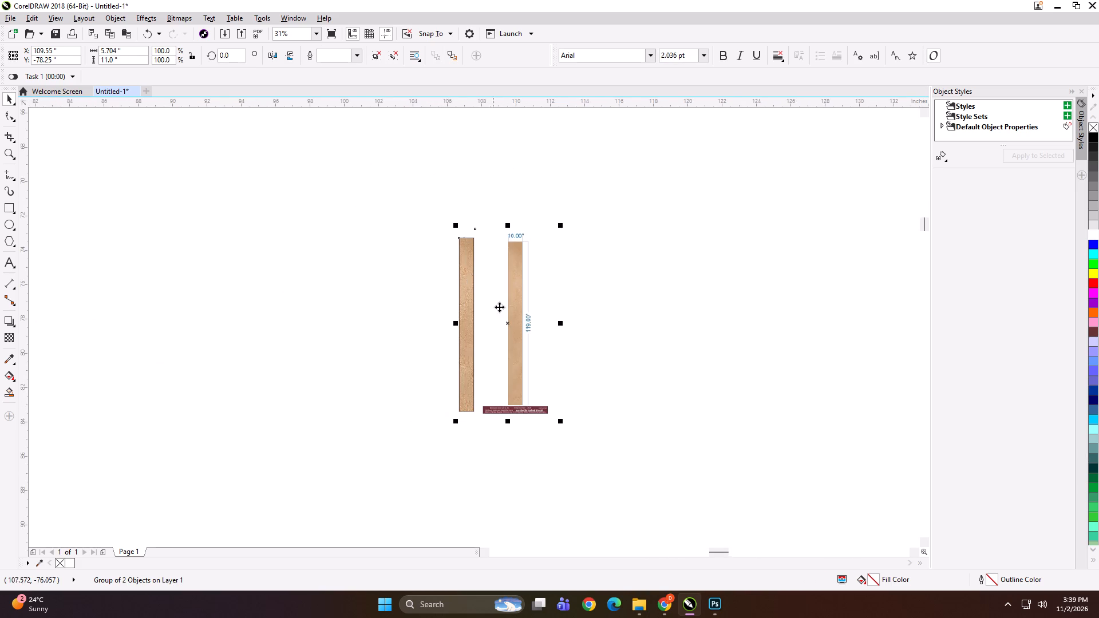
pyautogui.scroll(1, 506, 329)
pyautogui.keyDown('shift'); pyautogui.moveTo(612, 512); pyautogui.dragTo(537, 406); pyautogui.keyUp('shift')
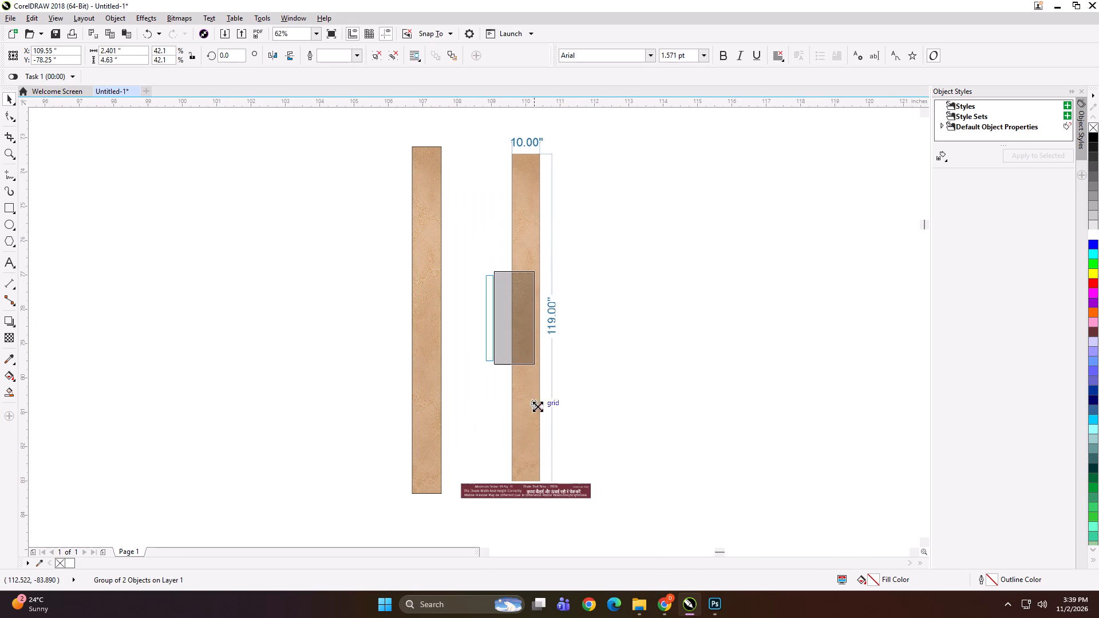
pyautogui.keyDown('shift'); pyautogui.moveTo(537, 406); pyautogui.dragTo(541, 394); pyautogui.keyUp('shift')
# Export the reduced strip-and-preview group under the file name SFDG.
pyautogui.hotkey('ctrl', 'e')
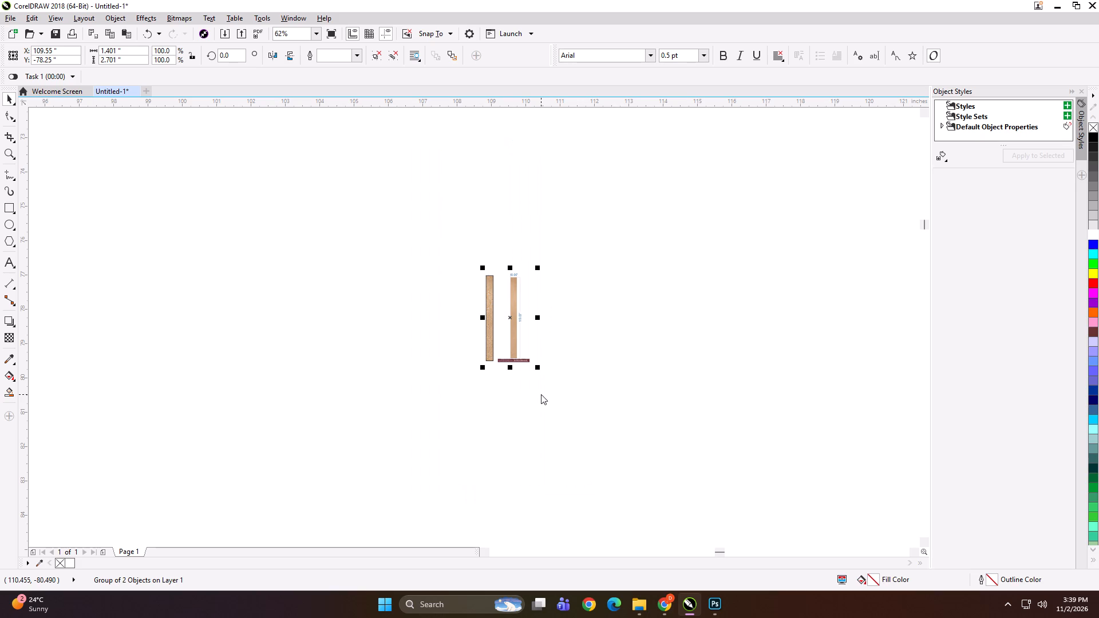
pyautogui.write('SFDG')
pyautogui.press('Return')
pyautogui.press('Return')
pyautogui.press('Return')
pyautogui.press('Return')
# Delete the reduced strip-and-preview group from the drawing.
pyautogui.press('Delete')
pyautogui.press('F4')
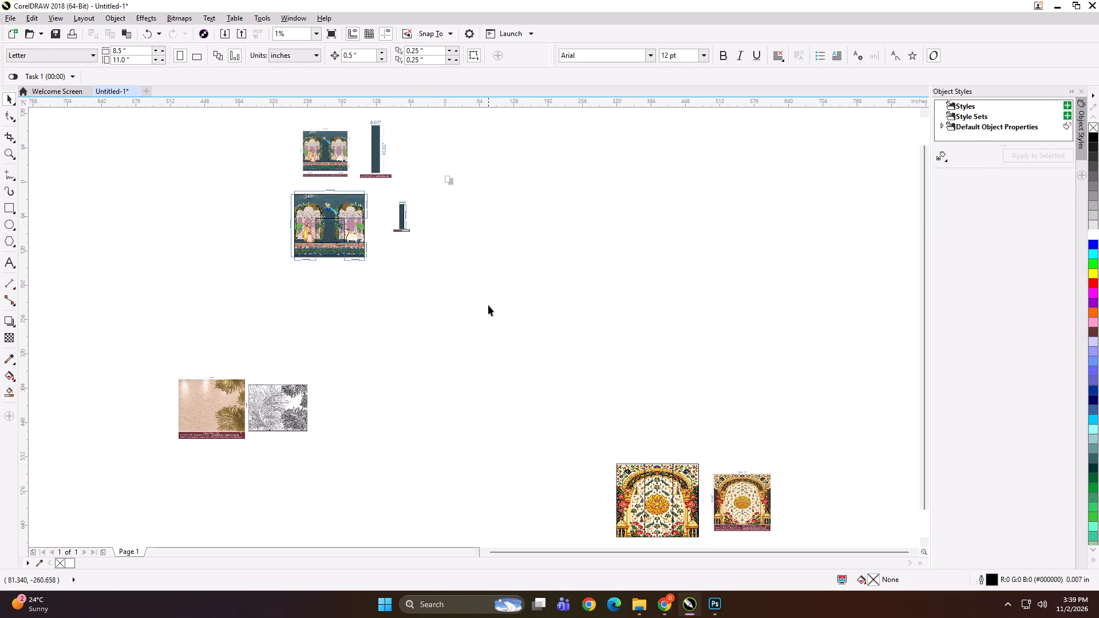
pyautogui.click(488, 305)
# Switch to the File Explorer window showing the NOV\2 folder.
pyautogui.click(635, 596)
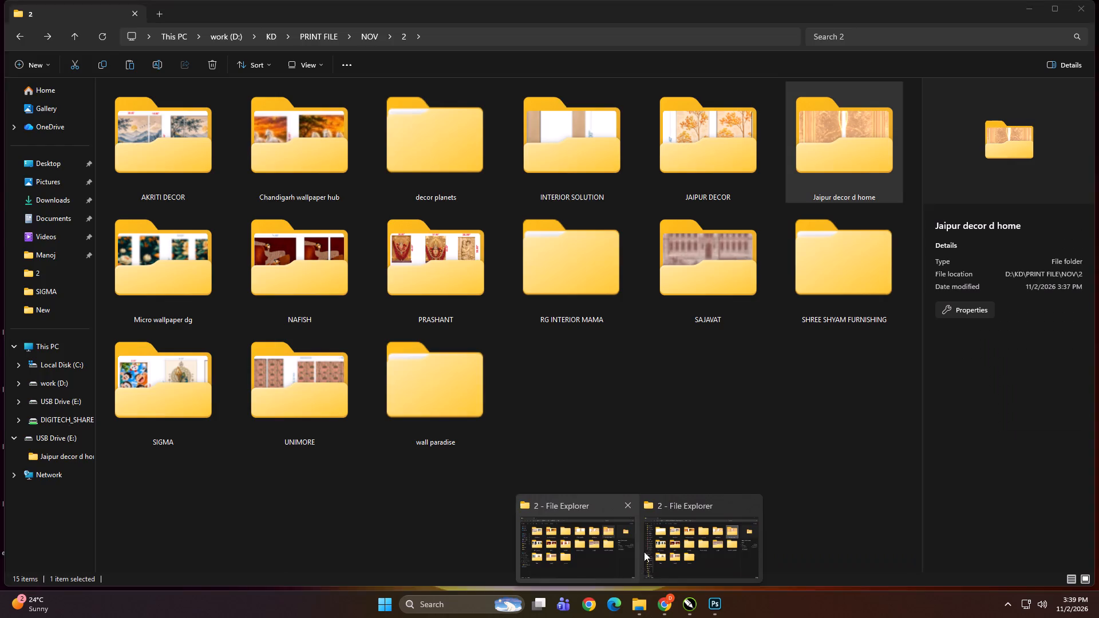
# Copy the INTERIOR SOLUTION folder from KD\PRINT FILE\NOV\2 on the work (D:) drive.
pyautogui.click(651, 549)
pyautogui.click(585, 462)
pyautogui.click(640, 603)
pyautogui.click(609, 539)
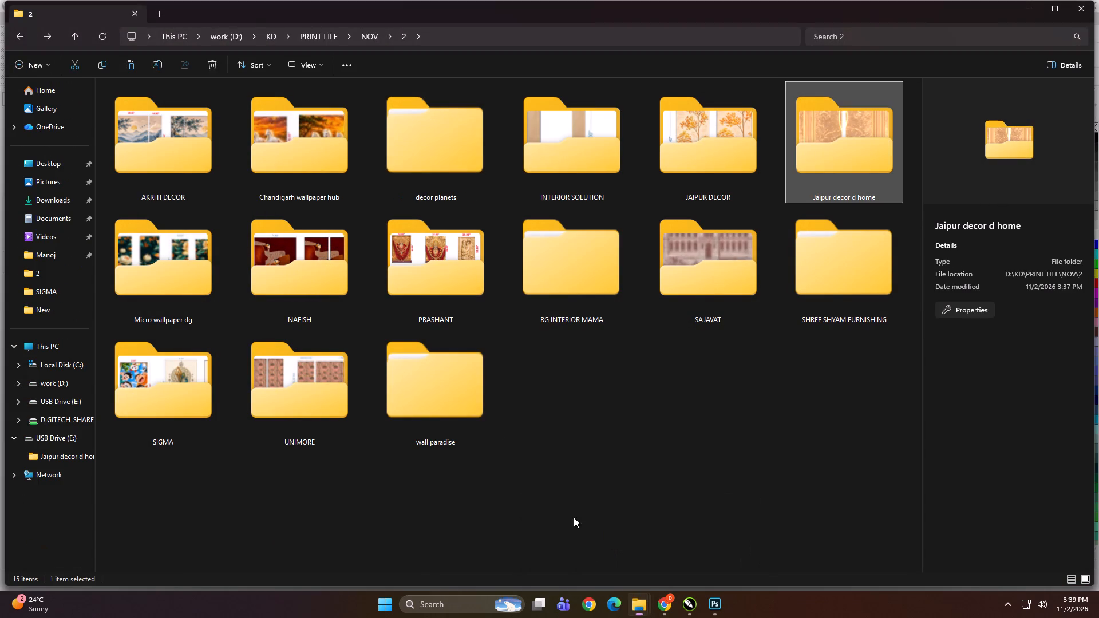
pyautogui.click(601, 408)
pyautogui.scroll(3, 156, 336)
pyautogui.click(73, 338)
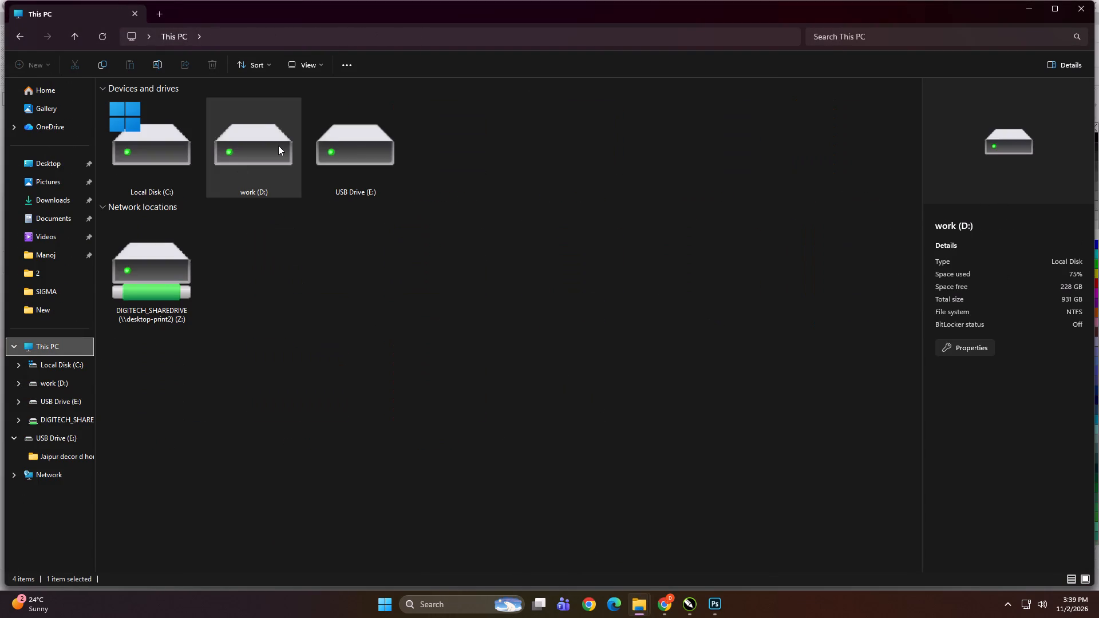
pyautogui.doubleClick(278, 145)
pyautogui.doubleClick(327, 291)
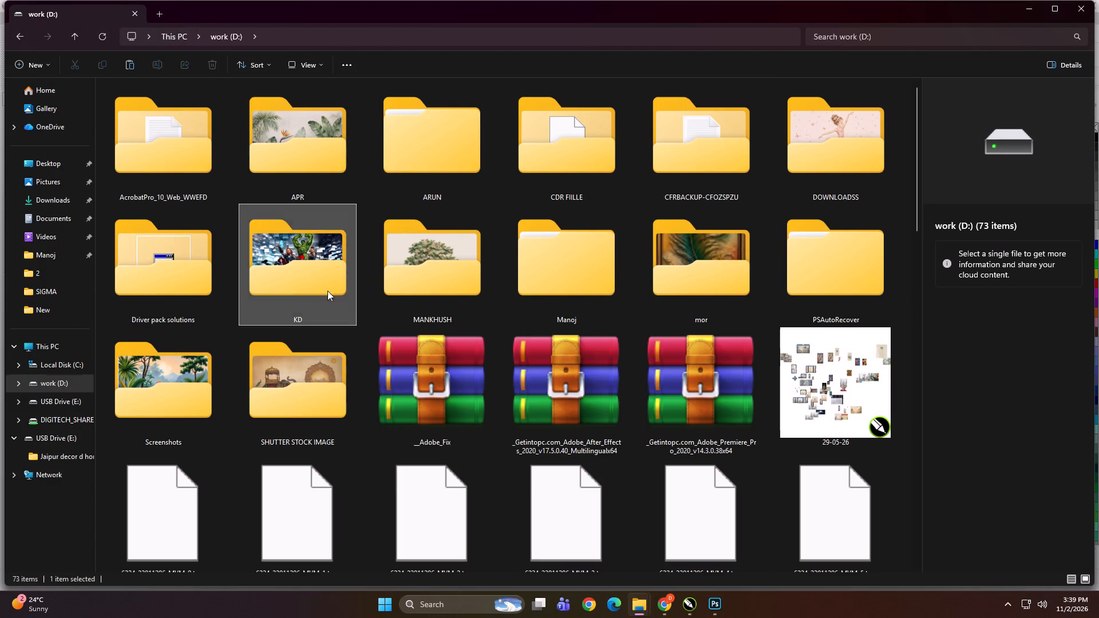
pyautogui.doubleClick(507, 176)
pyautogui.doubleClick(184, 165)
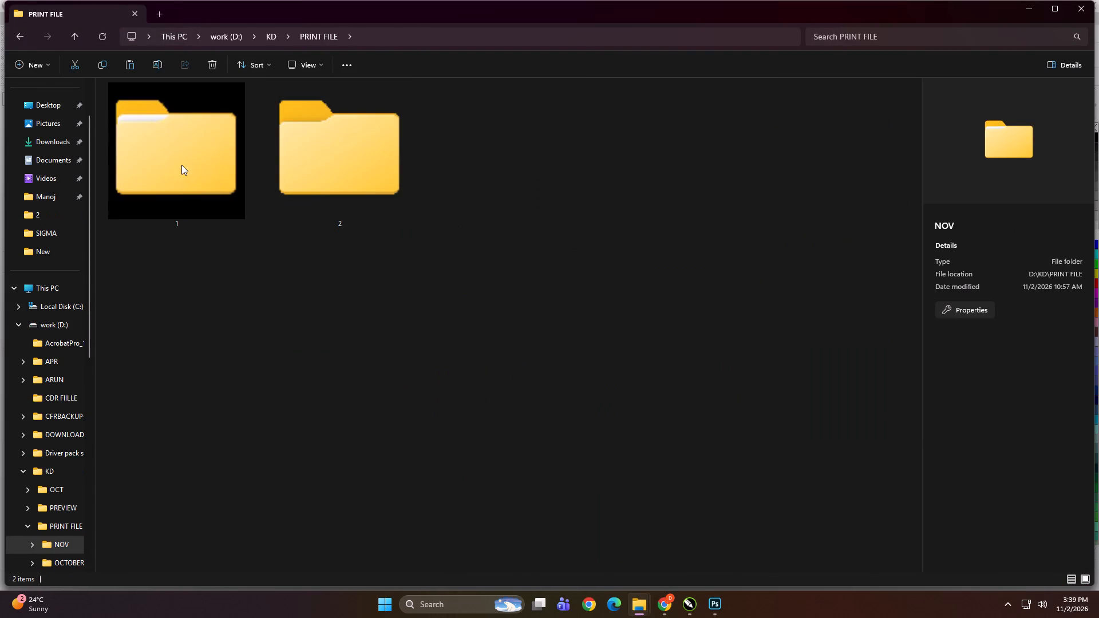
pyautogui.doubleClick(345, 171)
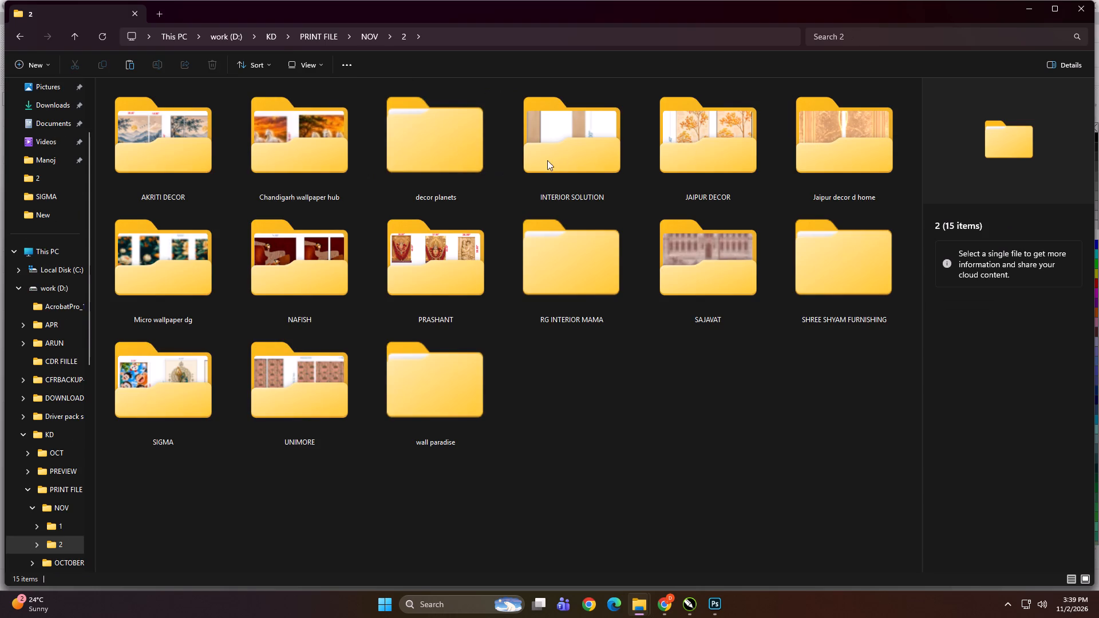
pyautogui.click(572, 160)
pyautogui.hotkey('ctrl', 'c')
# Open the NOV folder inside the Print folder on the DIGITECH_SHAREDRIVE (Z:) network drive.
pyautogui.scroll(6, 41, 417)
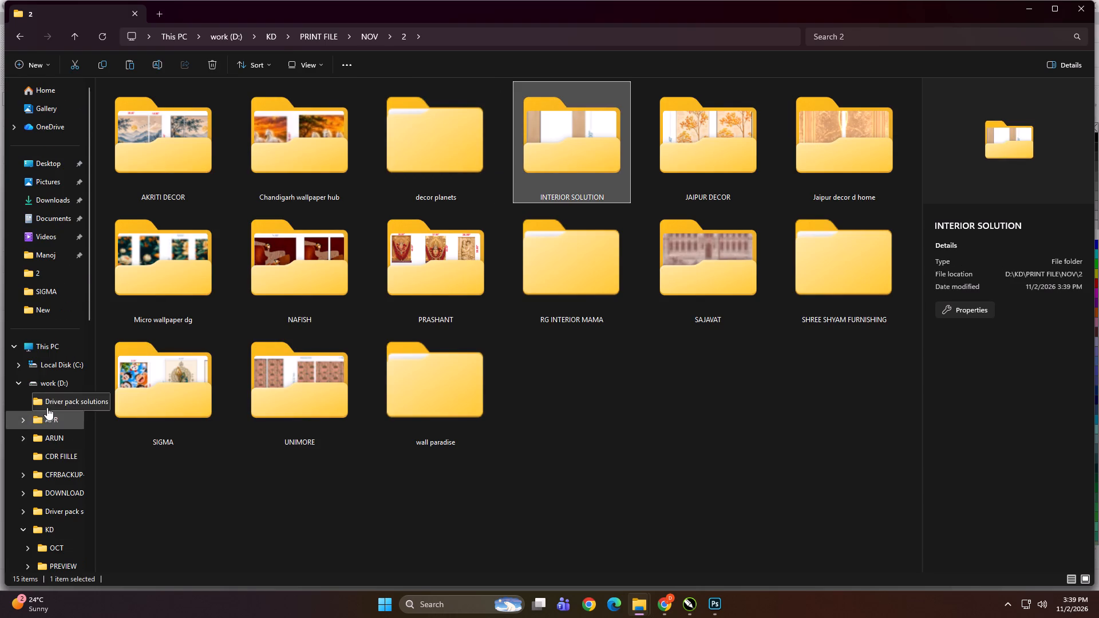
pyautogui.click(48, 353)
pyautogui.doubleClick(154, 288)
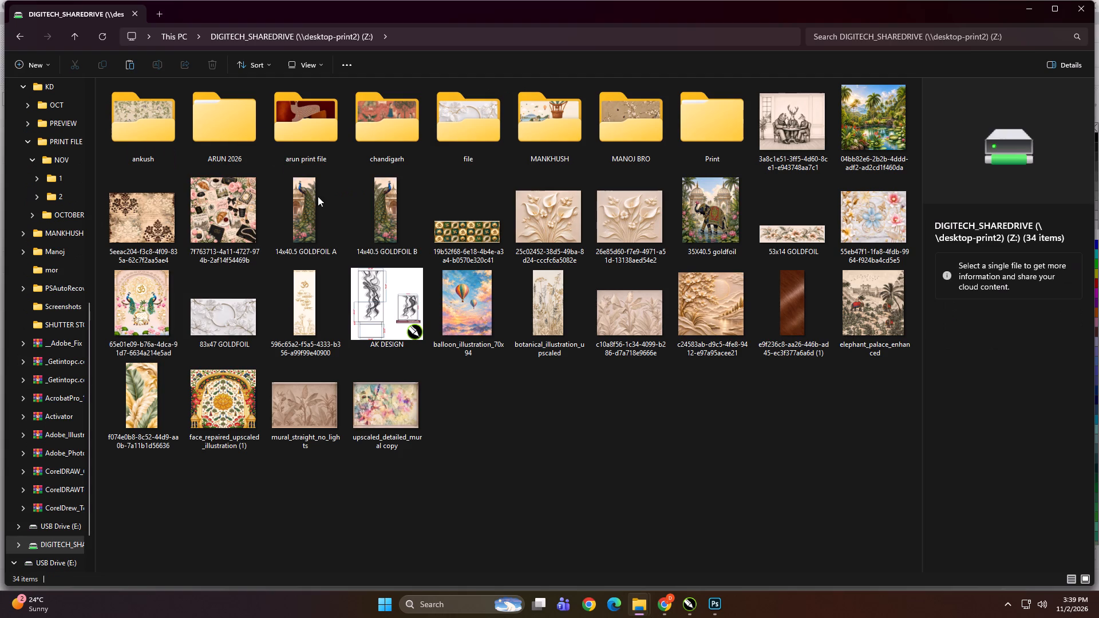
pyautogui.doubleClick(683, 132)
pyautogui.doubleClick(301, 147)
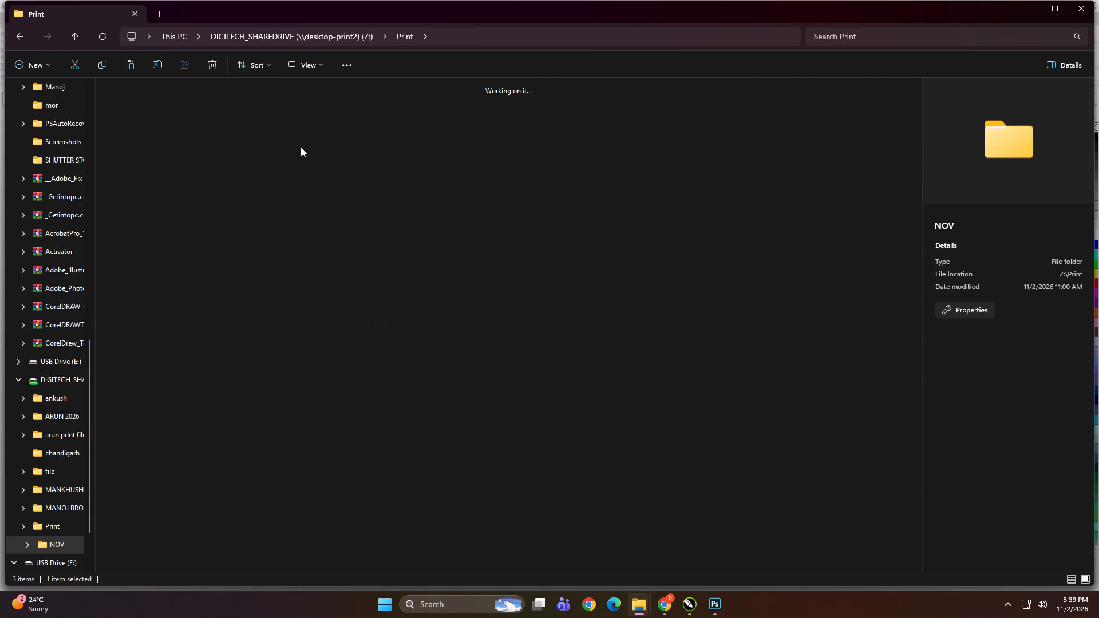
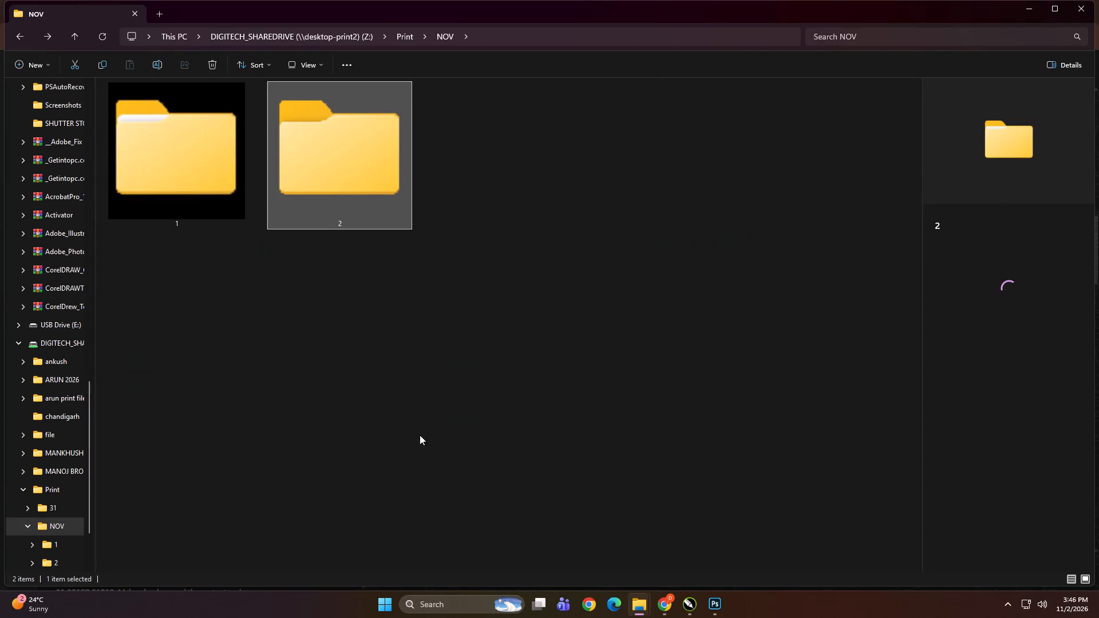
# Search the shared drive's Print\31 folder for MAA.
pyautogui.press('BackSpace')
pyautogui.doubleClick(204, 149)
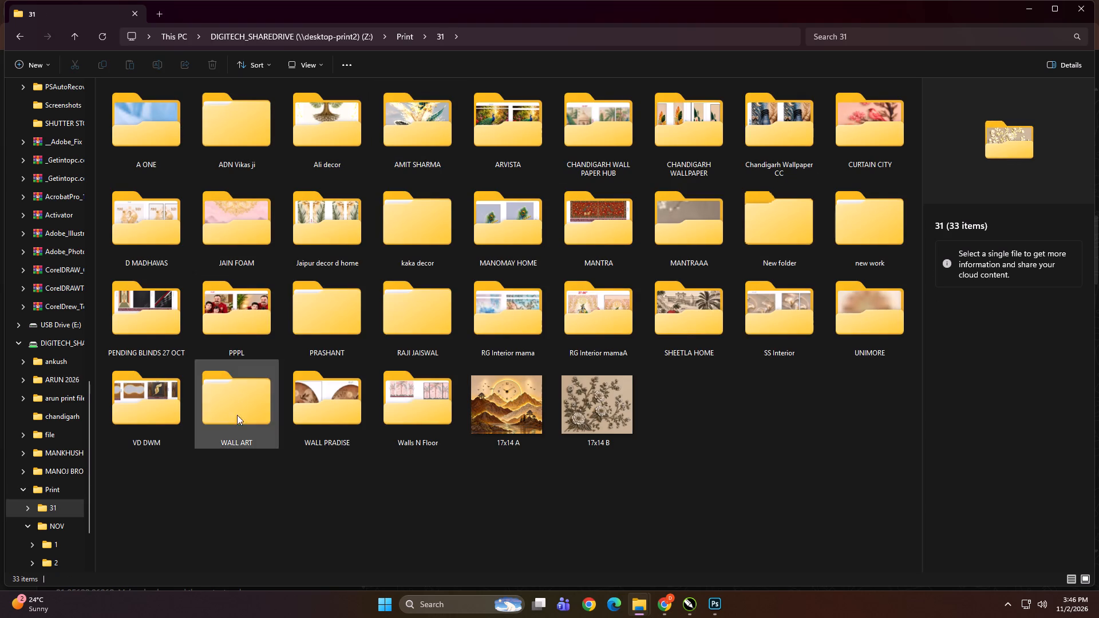
pyautogui.click(492, 520)
pyautogui.click(645, 487)
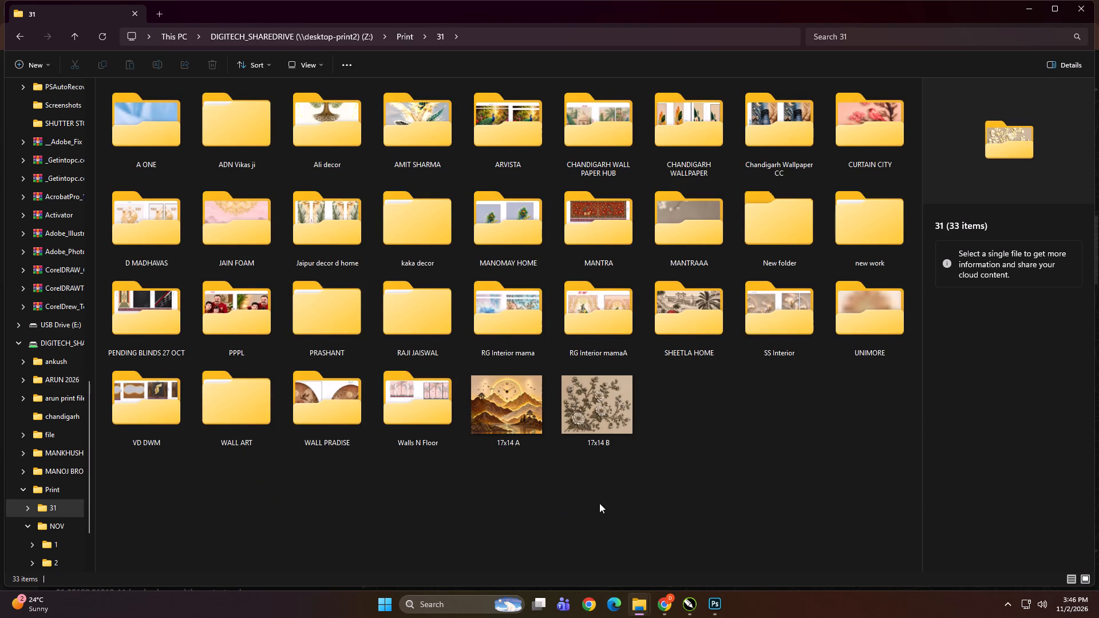
pyautogui.click(918, 39)
pyautogui.write('MAA')
pyautogui.hotkey('ctrl', 'a')
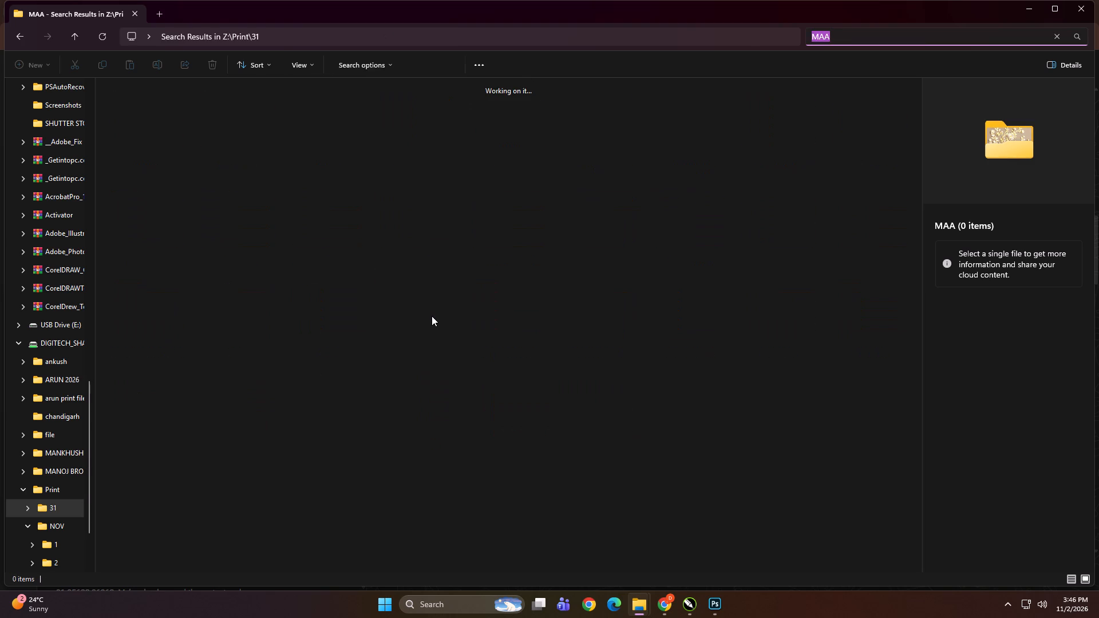
pyautogui.click(432, 316)
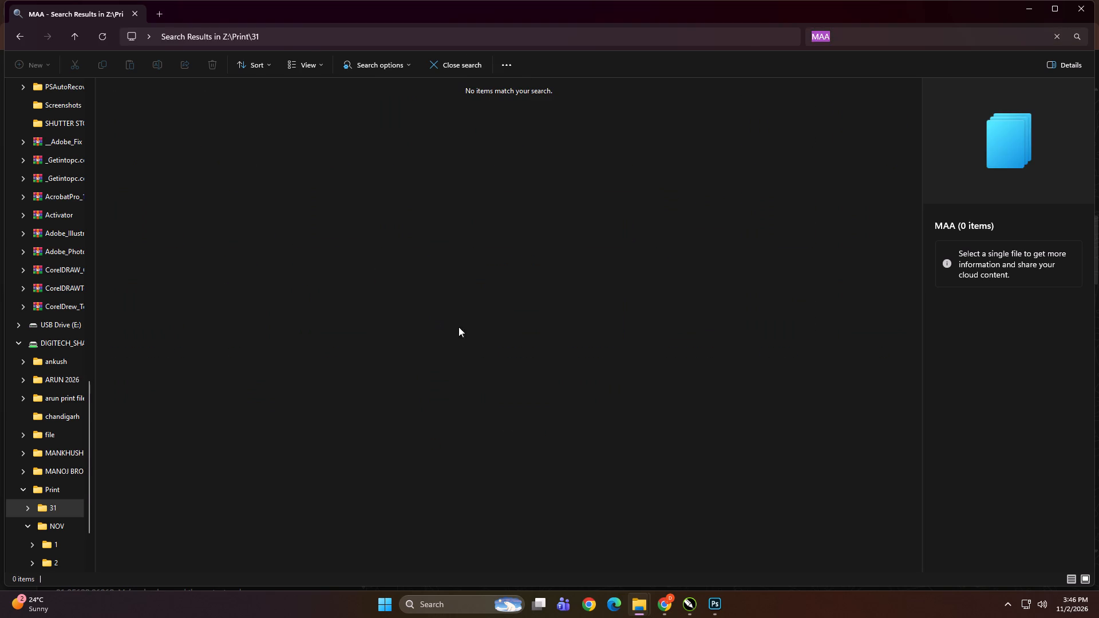
pyautogui.press('BackSpace')
pyautogui.click(560, 379)
pyautogui.click(734, 410)
pyautogui.press('BackSpace')
pyautogui.press('BackSpace')
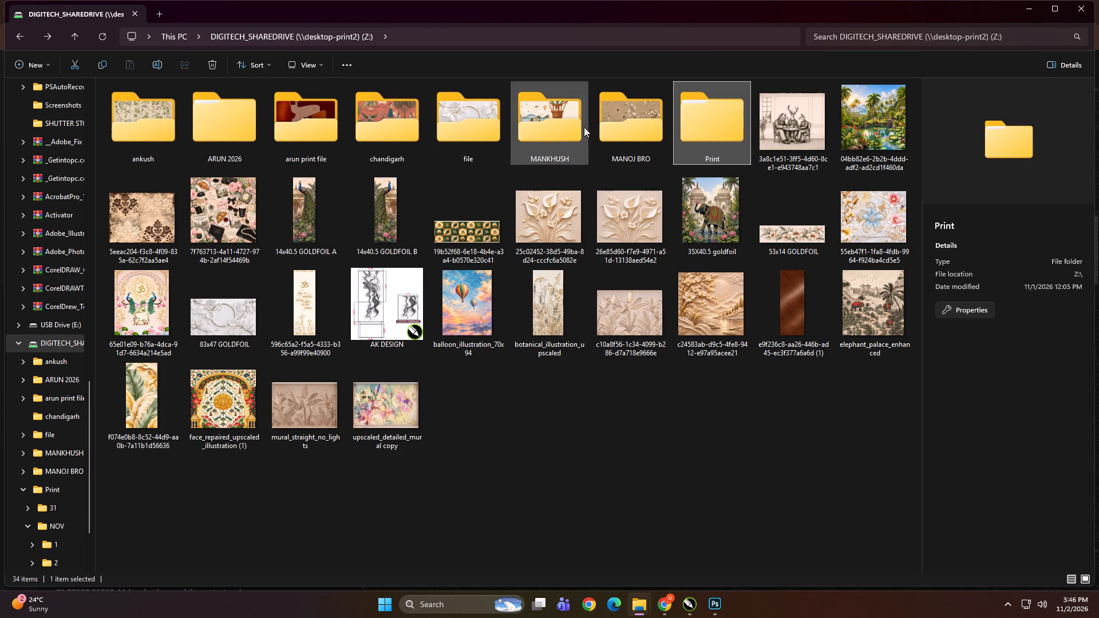
# Look through the dated folders 2 and 1 inside the shared drive's Print\NOV folder.
pyautogui.doubleClick(706, 130)
pyautogui.doubleClick(261, 132)
pyautogui.doubleClick(326, 164)
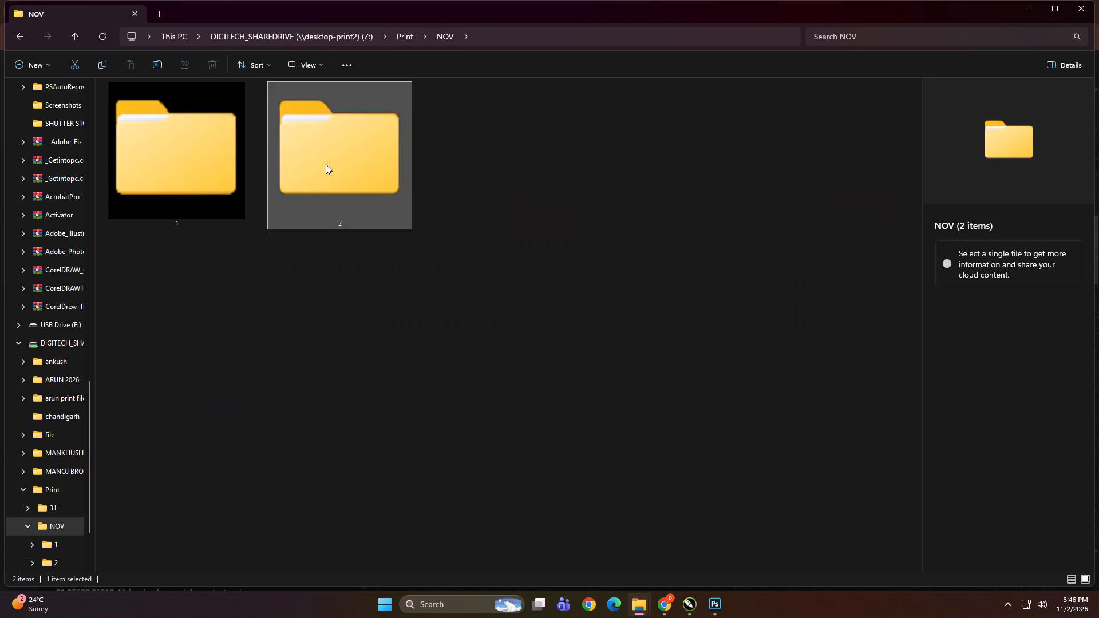
pyautogui.press('BackSpace')
pyautogui.doubleClick(168, 156)
pyautogui.click(346, 470)
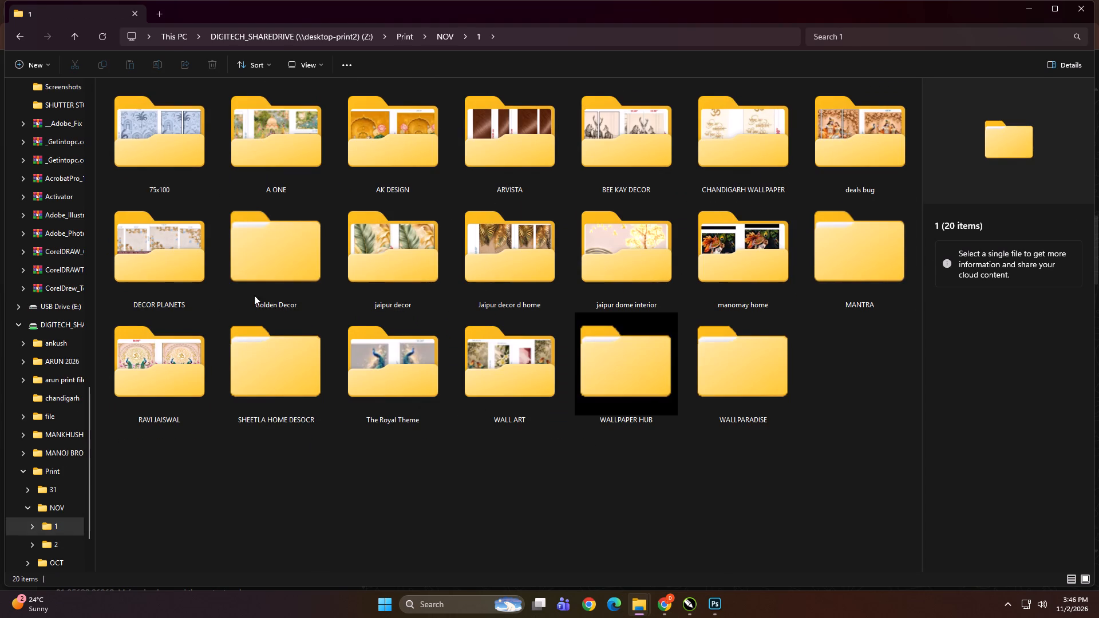
pyautogui.click(592, 472)
pyautogui.press('BackSpace')
pyautogui.press('BackSpace')
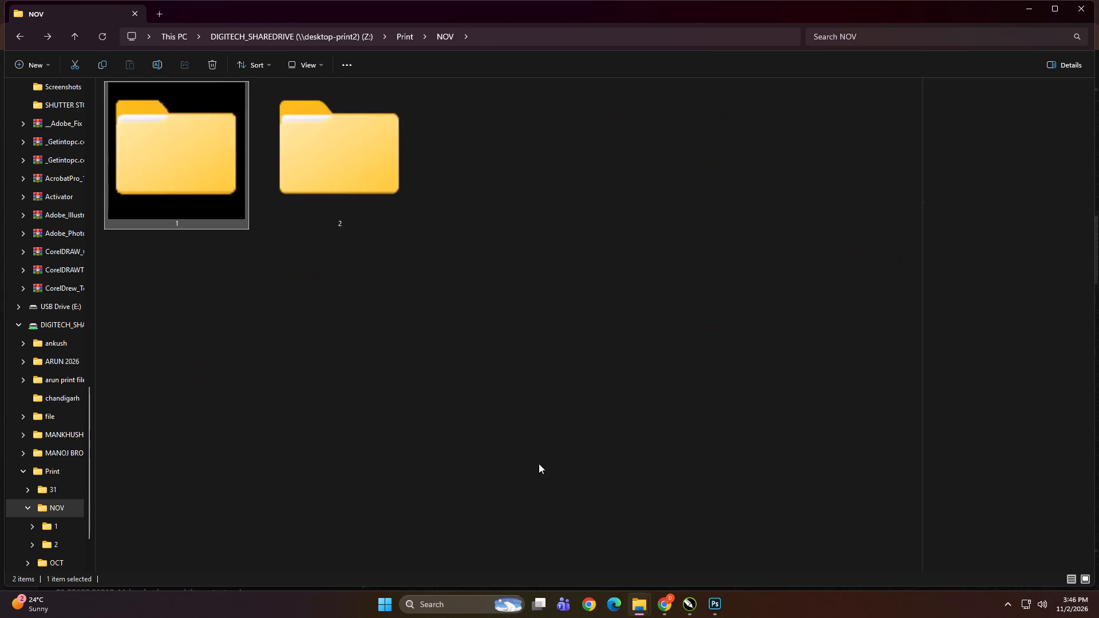
# Examine the client folders in the shared drive's Print\31 folder, including the contents of kaka decor.
pyautogui.doubleClick(162, 137)
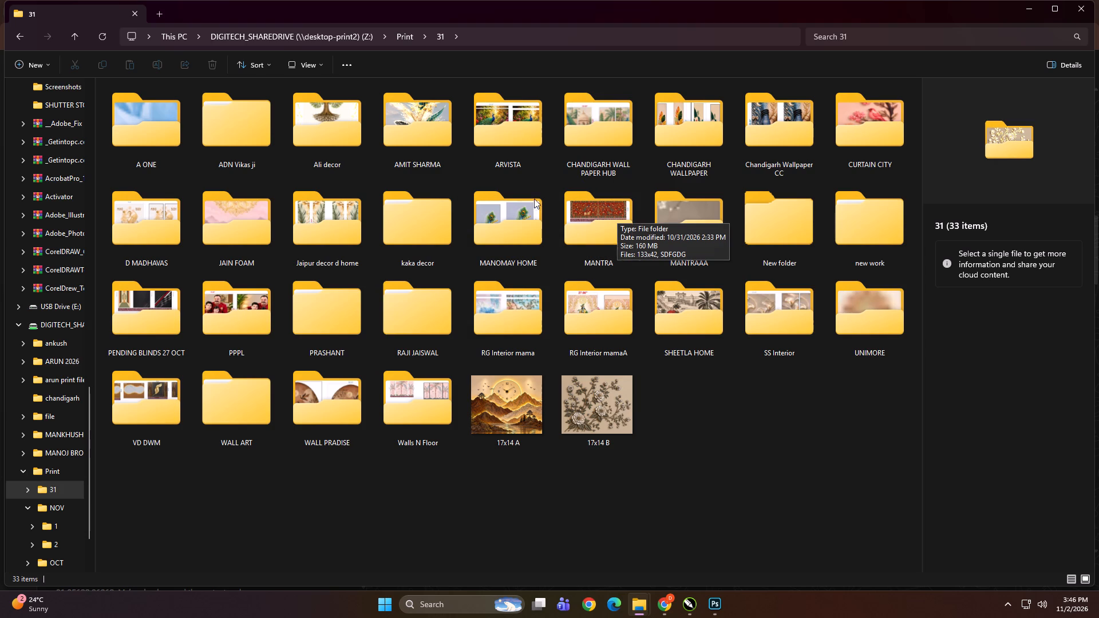
pyautogui.doubleClick(419, 227)
pyautogui.press('BackSpace')
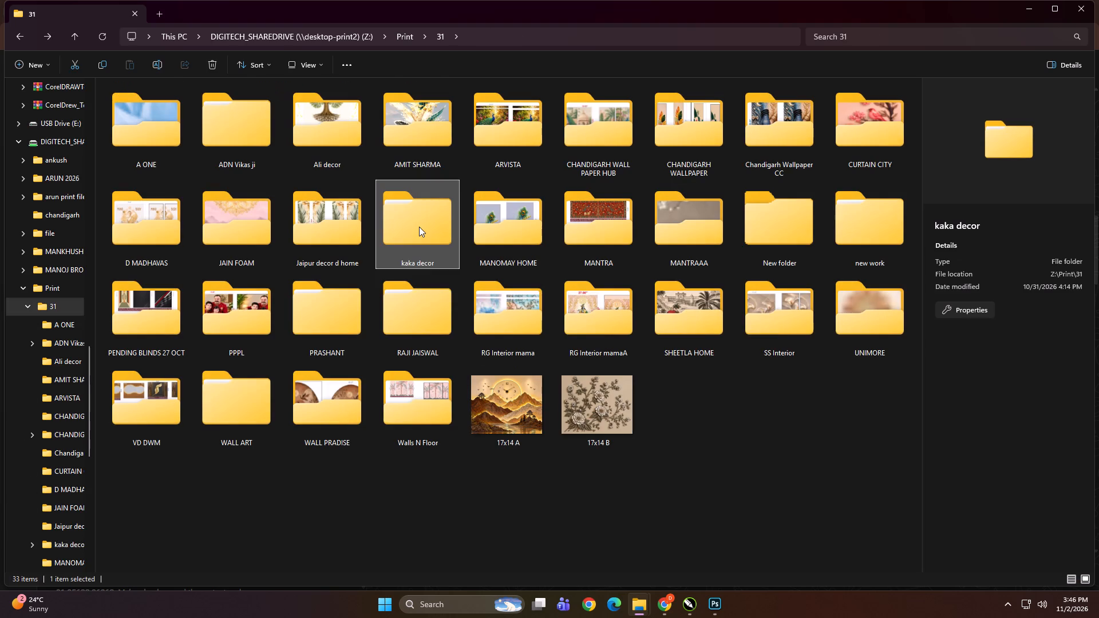
pyautogui.press('BackSpace')
pyautogui.press('BackSpace')
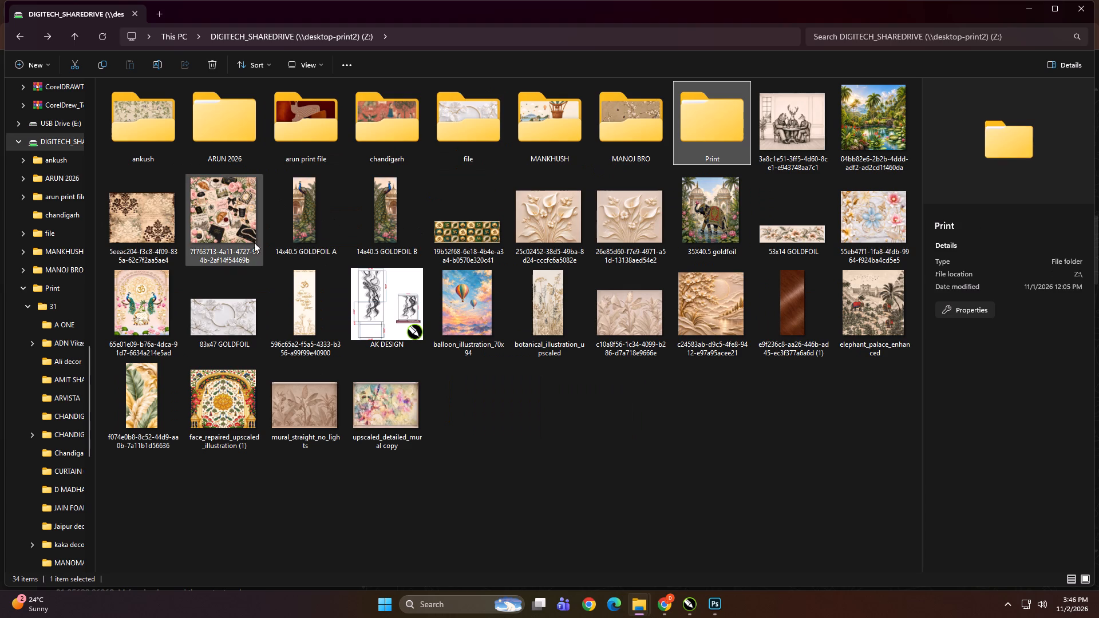
pyautogui.doubleClick(693, 137)
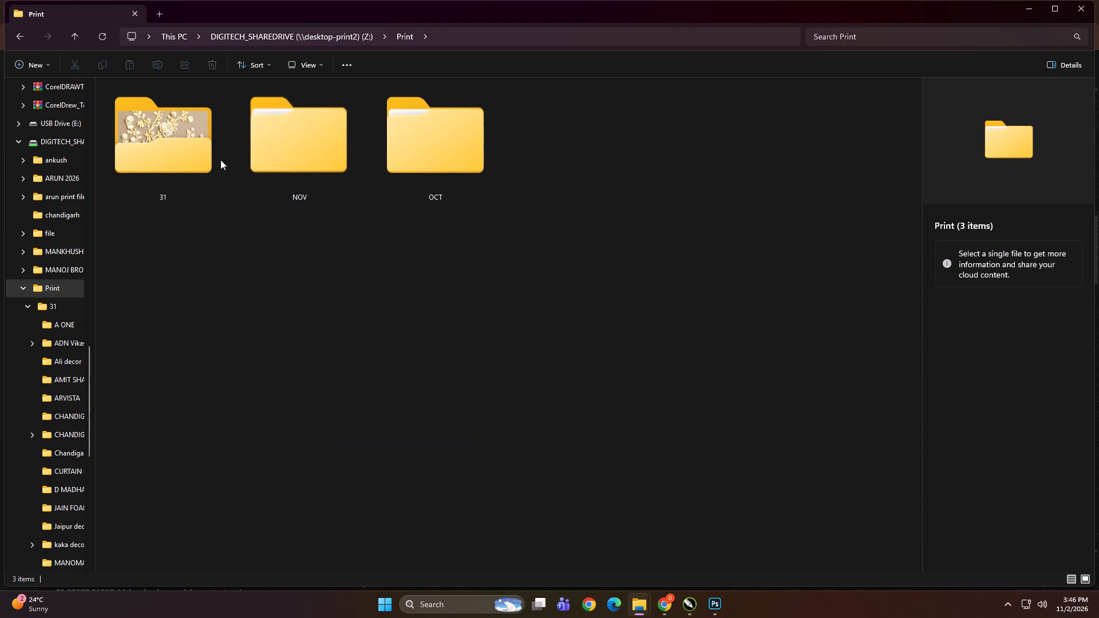
pyautogui.doubleClick(192, 156)
# Look through the KD folder on the work (D:) drive, checking OCT, PRINT FILE\NOV and PRINT FILE\OCTOBER\29.
pyautogui.scroll(8, 14, 373)
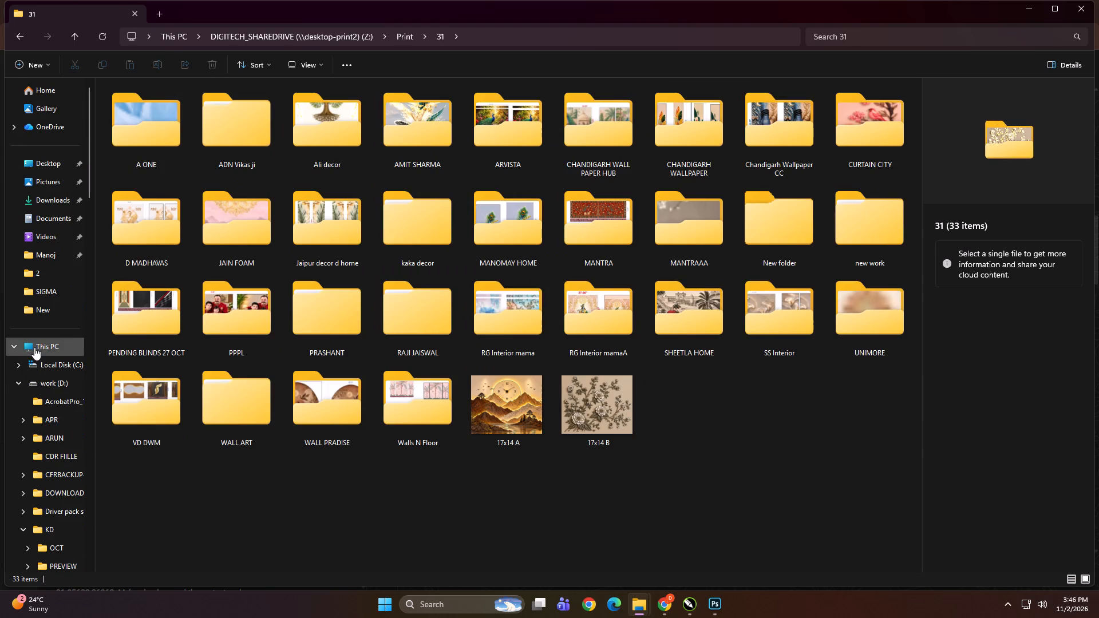
pyautogui.click(34, 346)
pyautogui.doubleClick(256, 140)
pyautogui.doubleClick(280, 270)
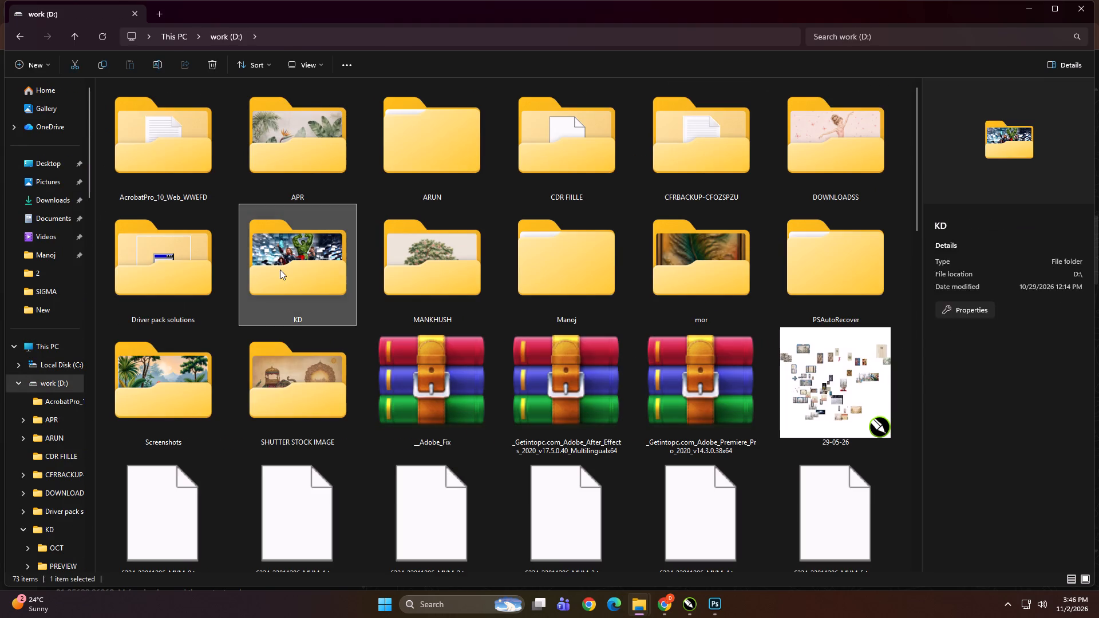
pyautogui.doubleClick(165, 172)
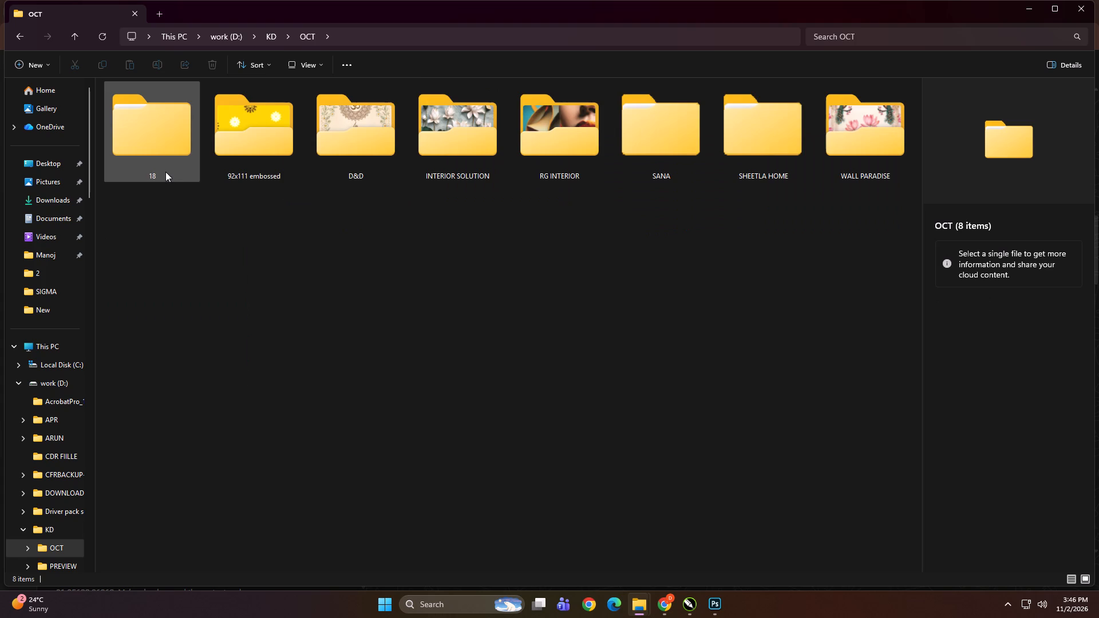
pyautogui.press('BackSpace')
pyautogui.click(412, 185)
pyautogui.doubleClick(499, 179)
pyautogui.doubleClick(236, 165)
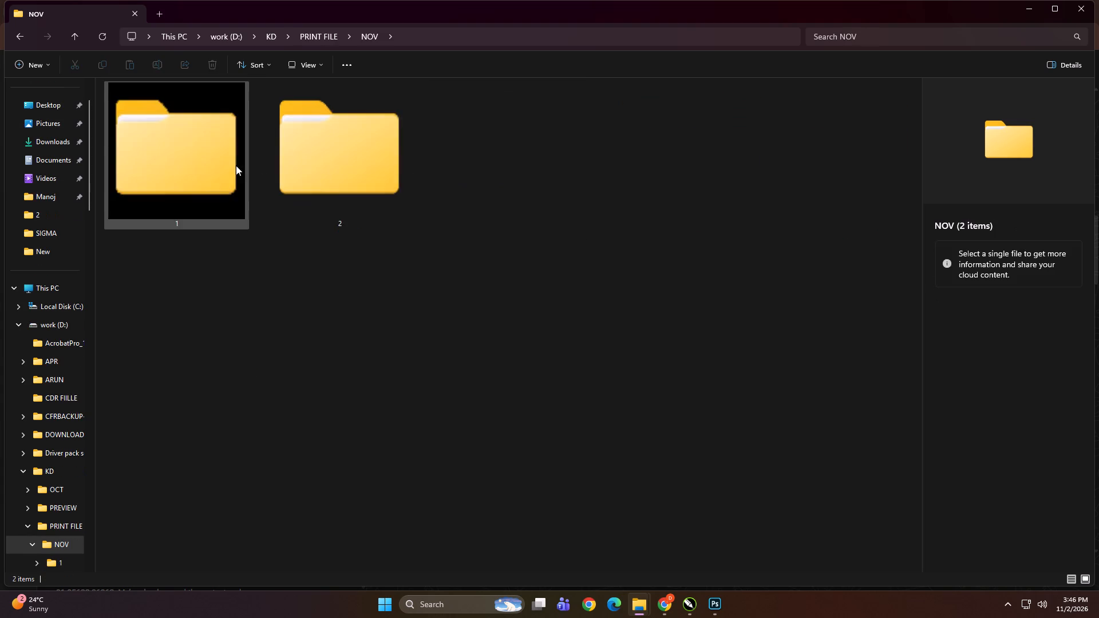
pyautogui.press('BackSpace')
pyautogui.doubleClick(362, 169)
pyautogui.doubleClick(552, 108)
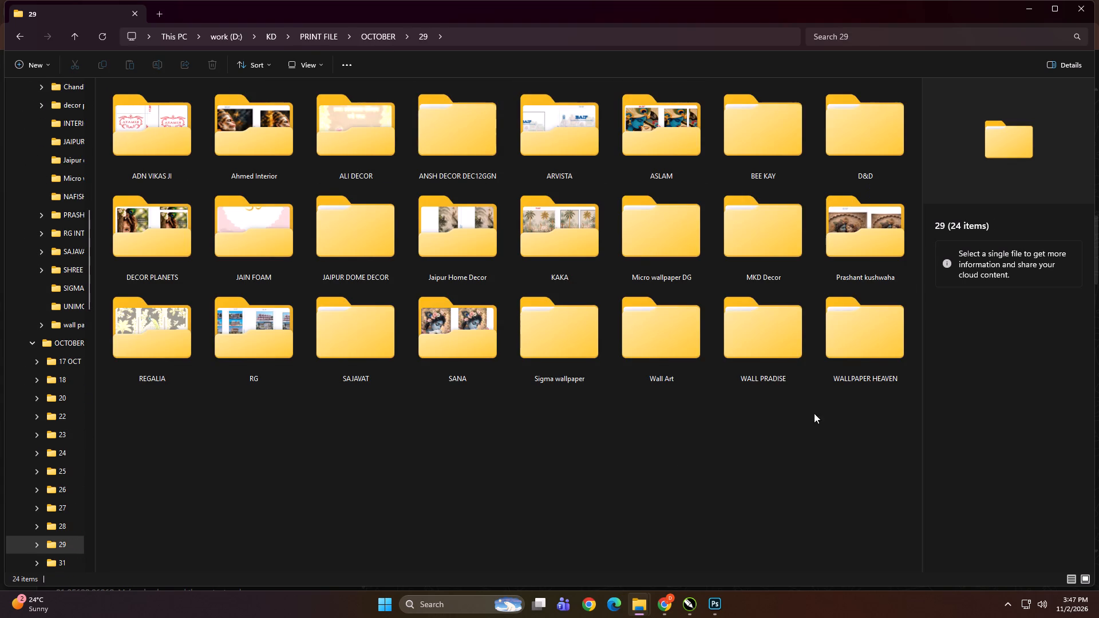
pyautogui.click(560, 474)
pyautogui.press('BackSpace')
pyautogui.click(532, 448)
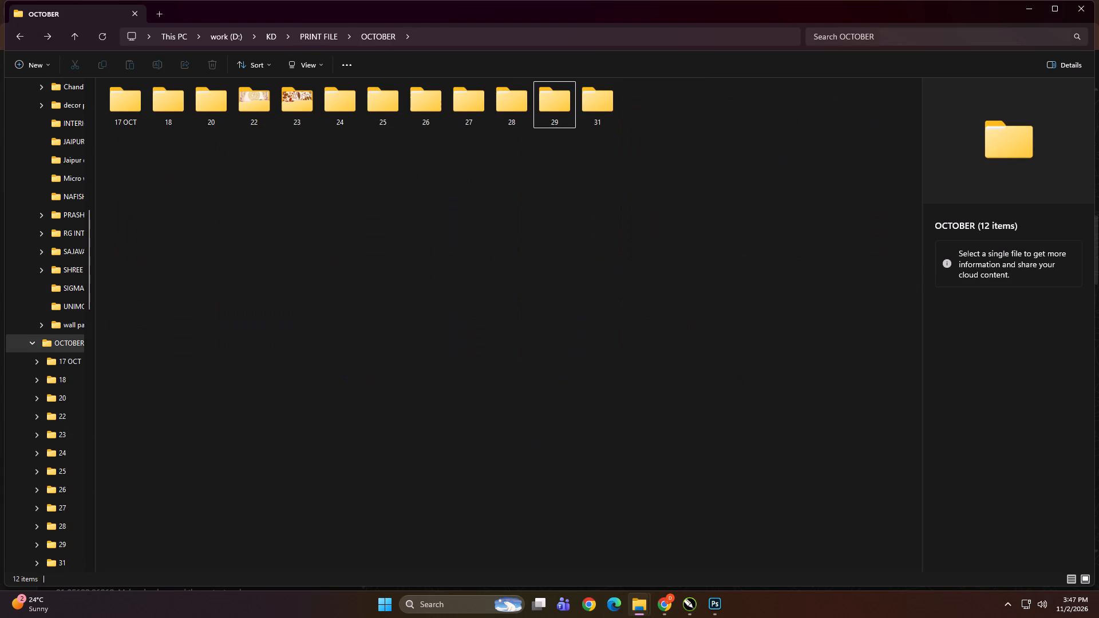
# Search the OCTOBER folder for MA and inspect the RG Interior mamaA folder.
pyautogui.click(897, 34)
pyautogui.write('MA')
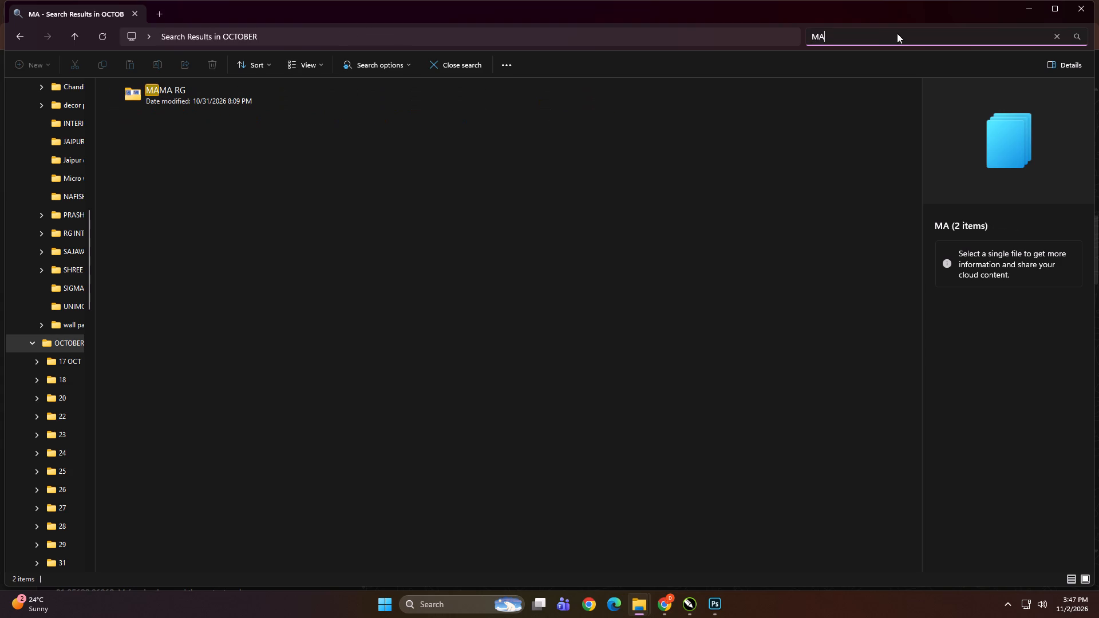
pyautogui.keyDown('ctrl'); pyautogui.scroll(20, 500, 316); pyautogui.keyUp('ctrl')
pyautogui.keyDown('ctrl'); pyautogui.scroll(8, 500, 316); pyautogui.keyUp('ctrl')
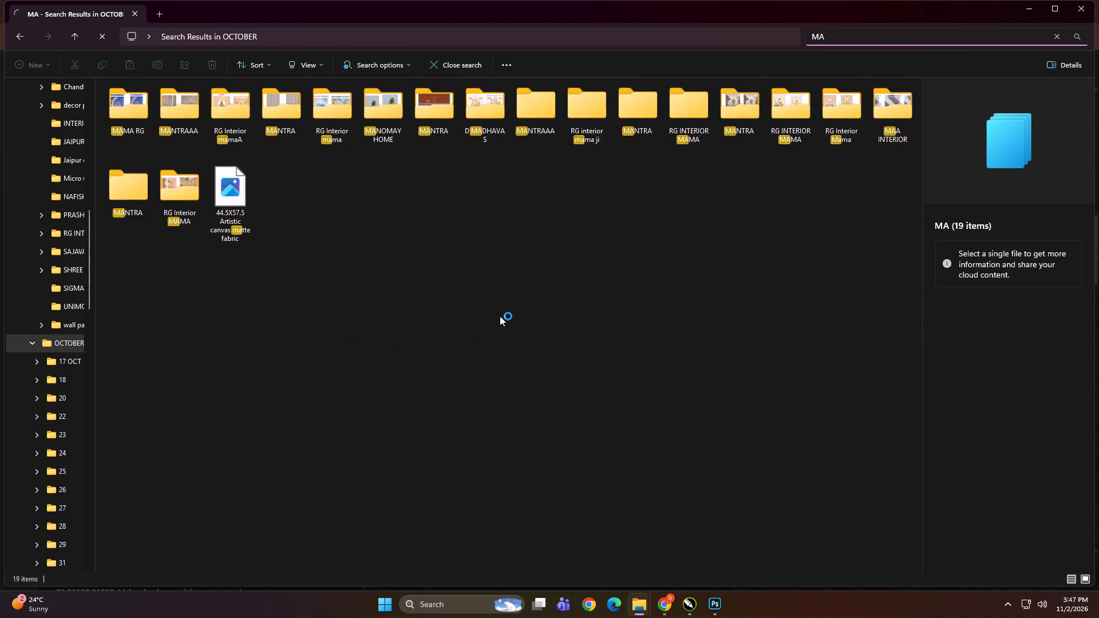
pyautogui.keyDown('ctrl'); pyautogui.scroll(8, 500, 316); pyautogui.keyUp('ctrl')
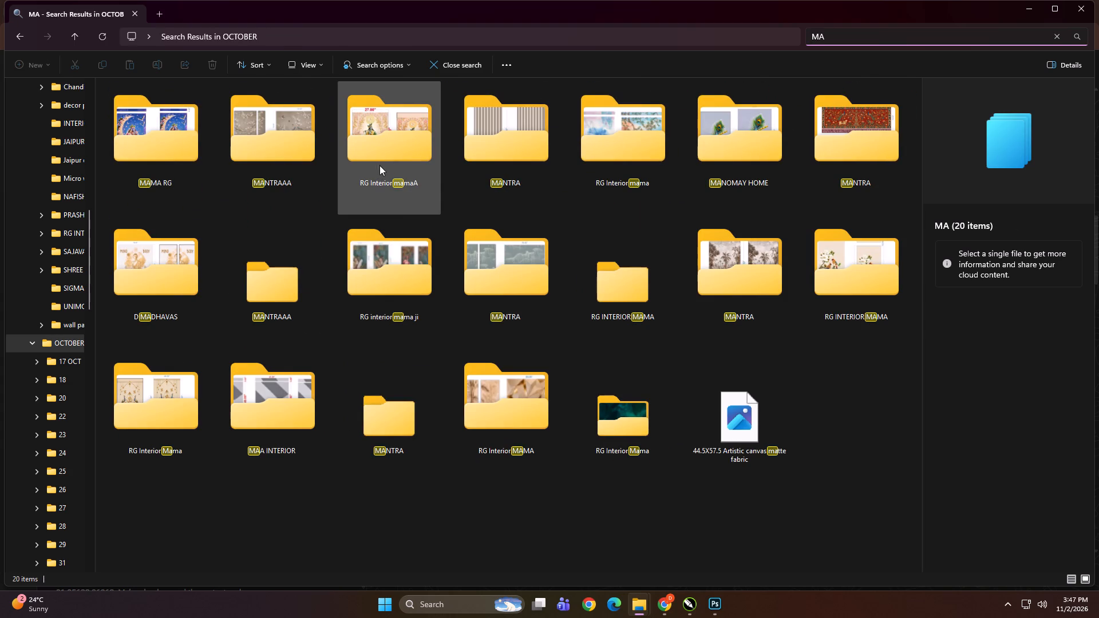
pyautogui.click(364, 137)
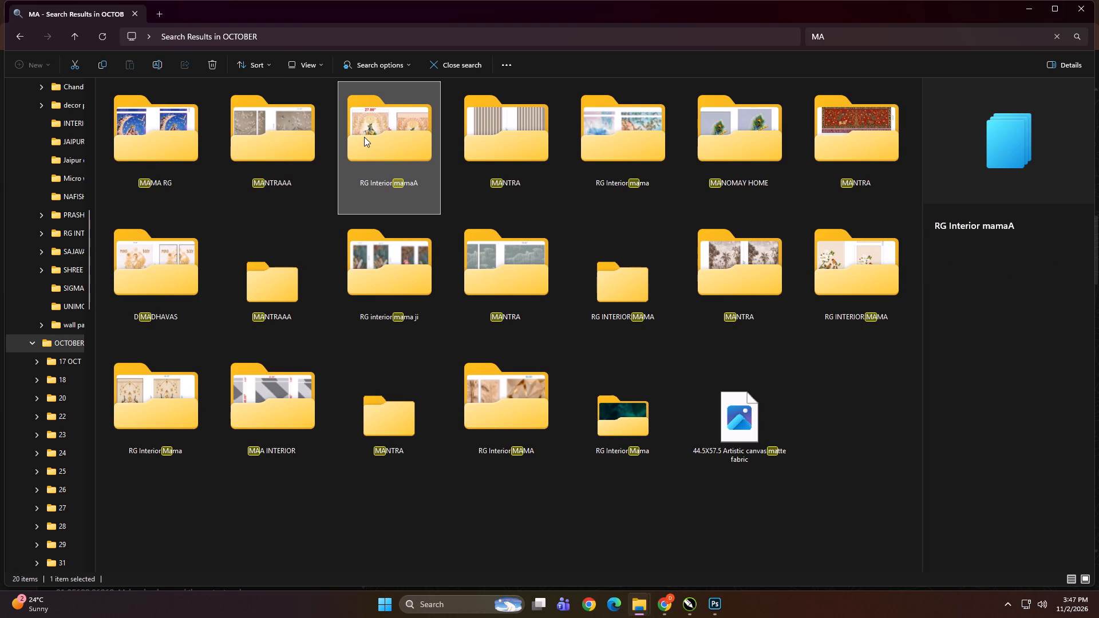
pyautogui.doubleClick(364, 137)
pyautogui.click(364, 137)
pyautogui.press('BackSpace')
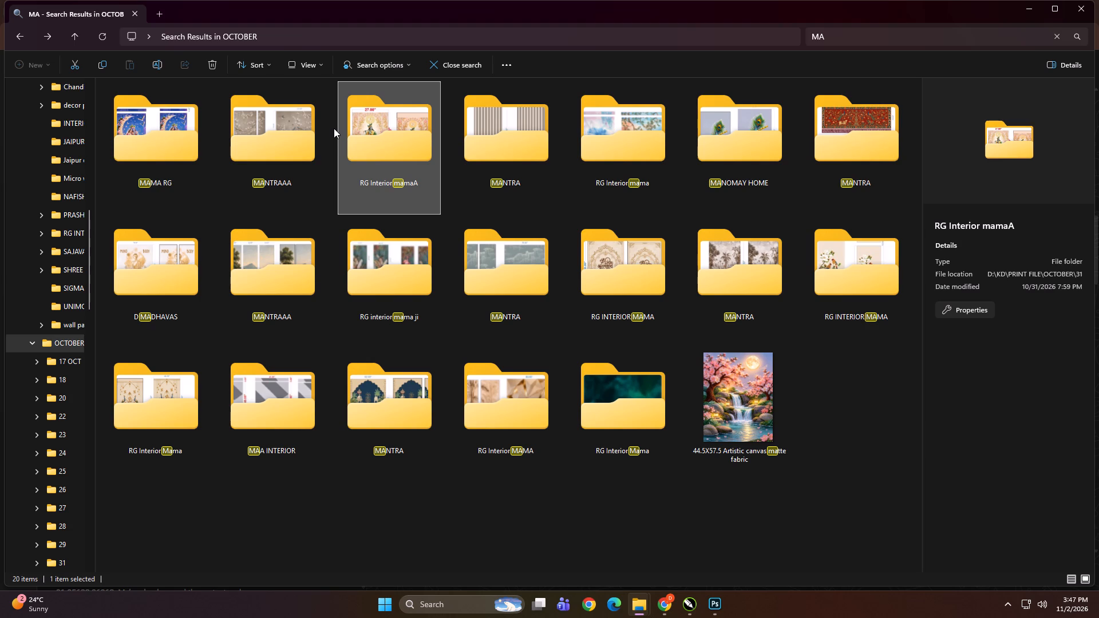
# Search the OCTOBER folder for 104x104 and inspect the matching folder's panel files.
pyautogui.moveTo(845, 39); pyautogui.dragTo(752, 46)
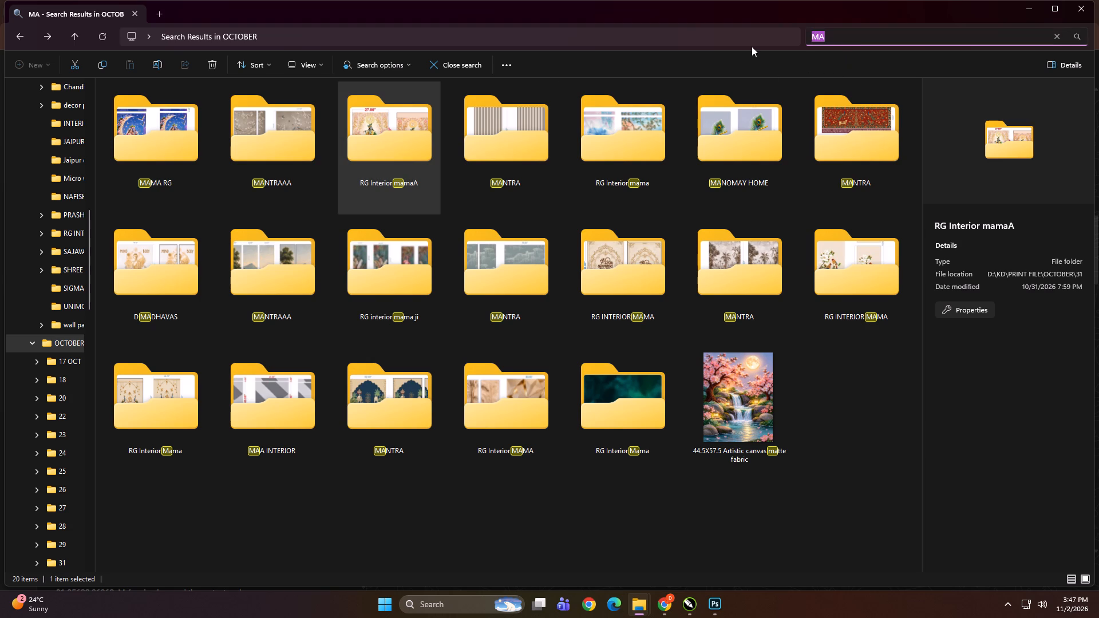
pyautogui.write('14')
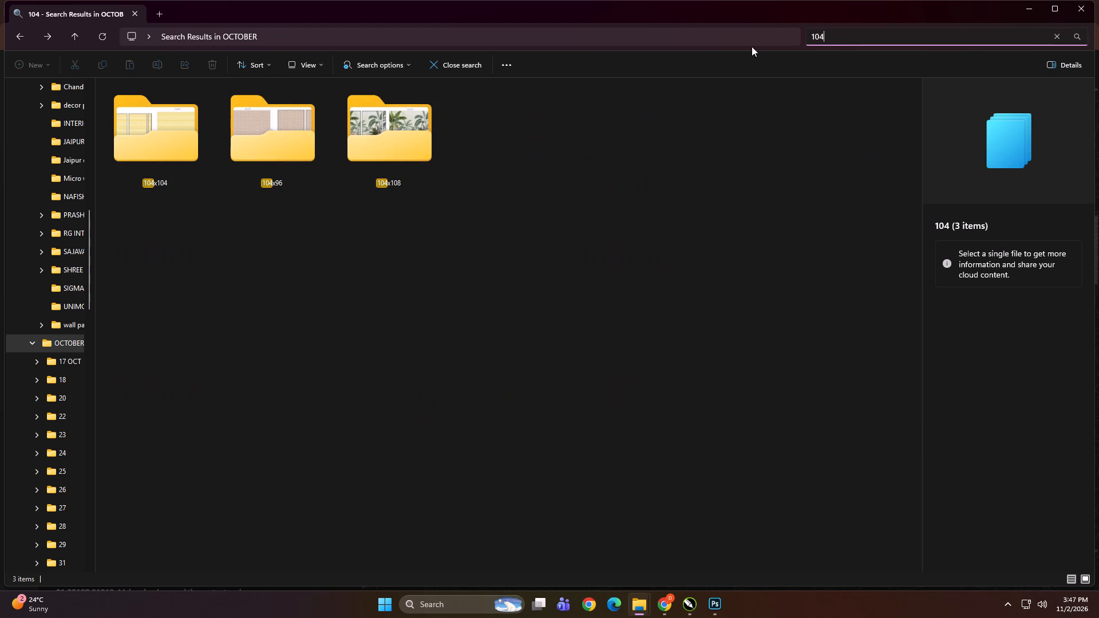
pyautogui.write('x104')
pyautogui.keyDown('ctrl'); pyautogui.scroll(16, 578, 282); pyautogui.keyUp('ctrl')
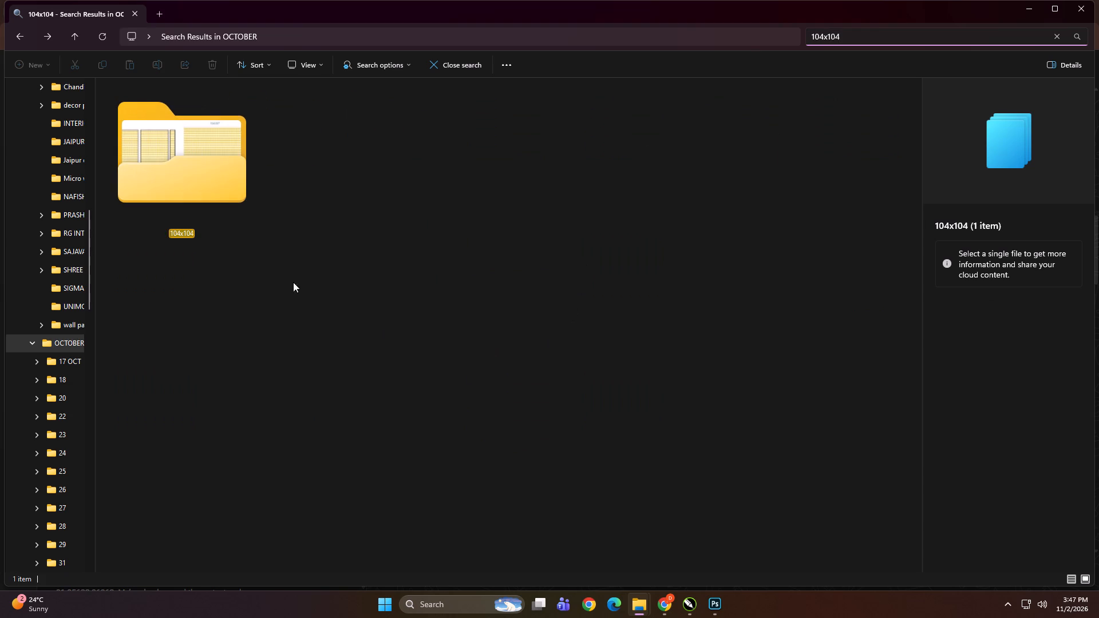
pyautogui.doubleClick(207, 184)
pyautogui.keyDown('ctrl'); pyautogui.scroll(8, 216, 199); pyautogui.keyUp('ctrl')
pyautogui.keyDown('ctrl'); pyautogui.scroll(4, 268, 256); pyautogui.keyUp('ctrl')
pyautogui.click(400, 332)
pyautogui.press('BackSpace')
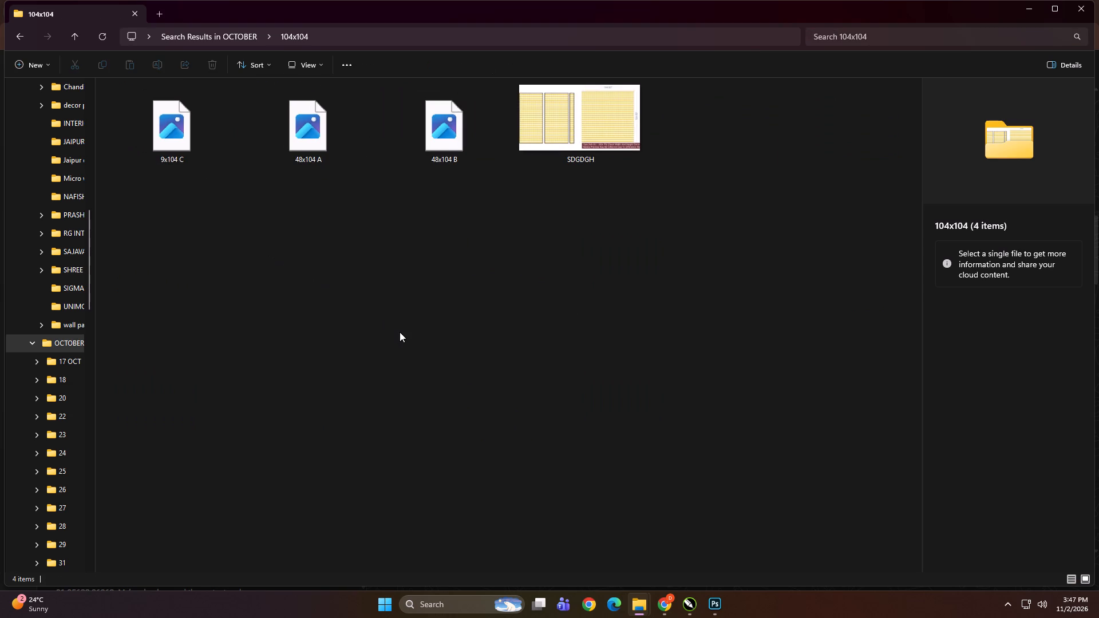
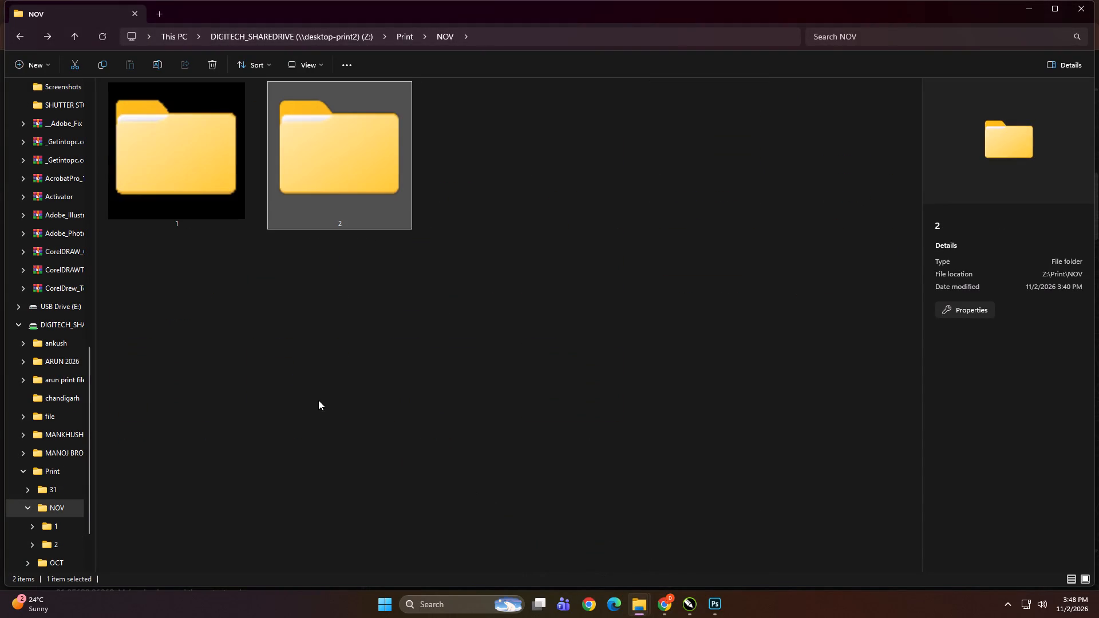
# Look through the NEW 1, NEW 2, NEW 3 and NEW 4 folders in the shared drive's Print\OCT\27 folder.
pyautogui.press('BackSpace')
pyautogui.doubleClick(444, 154)
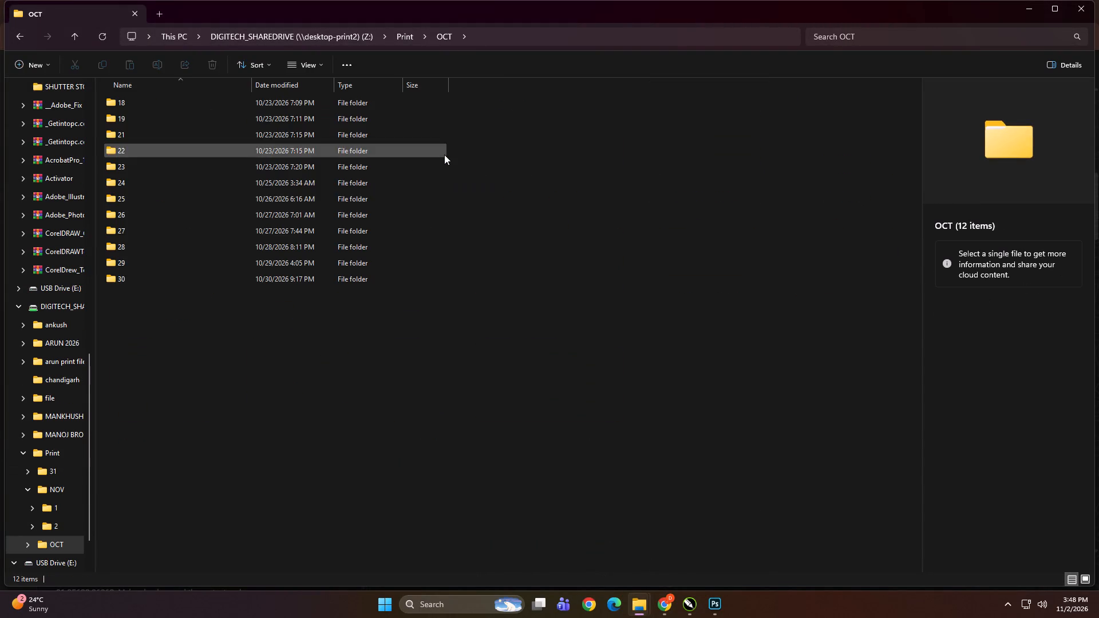
pyautogui.doubleClick(183, 228)
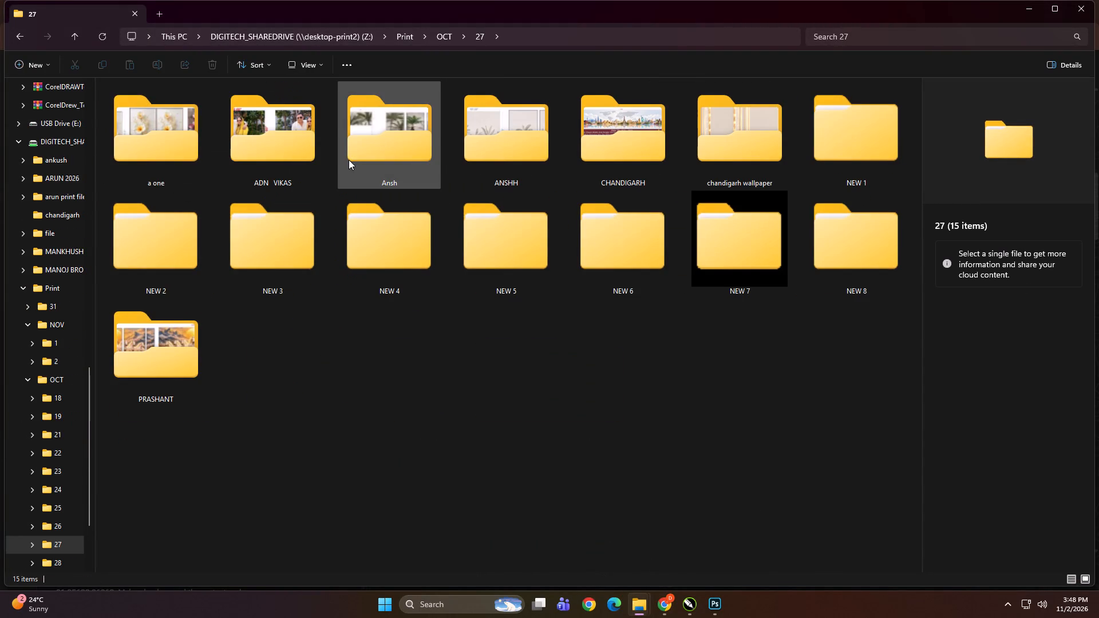
pyautogui.doubleClick(853, 153)
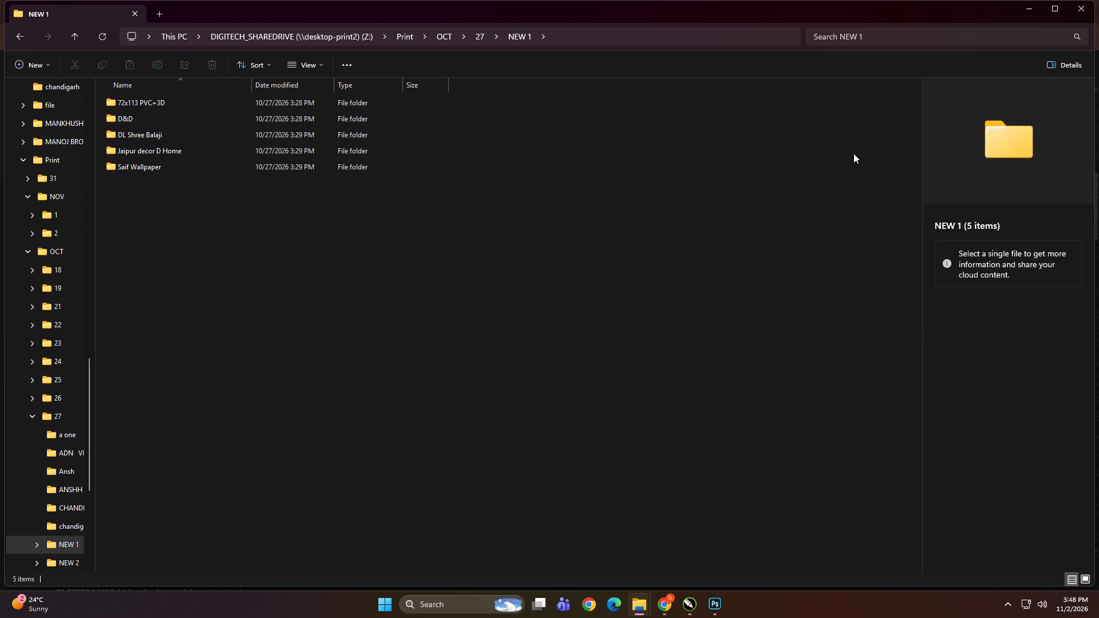
pyautogui.press('BackSpace')
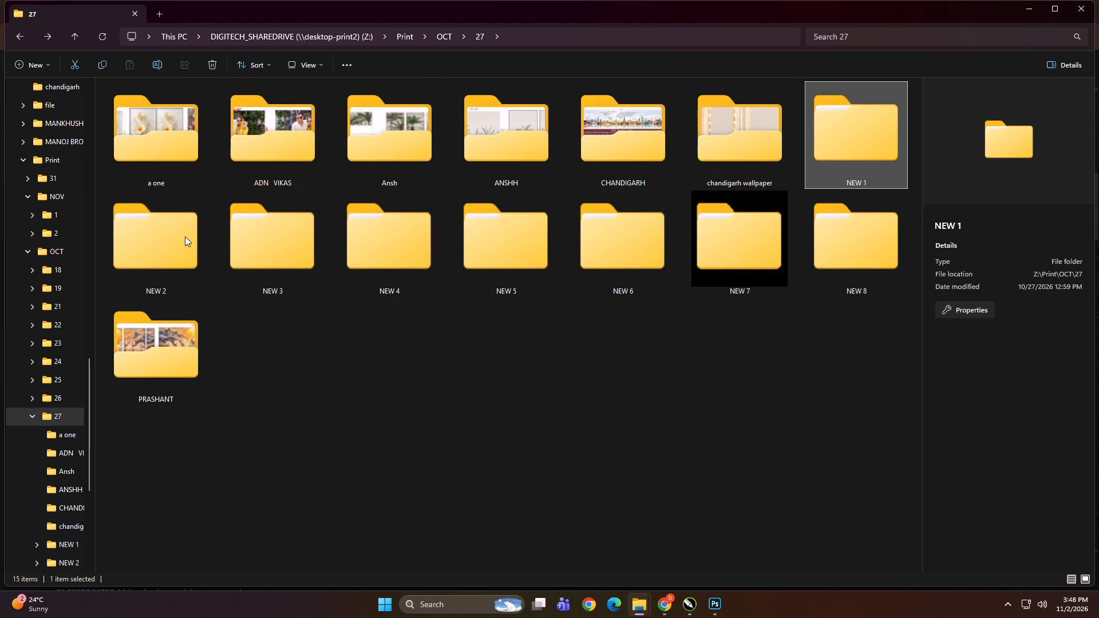
pyautogui.doubleClick(185, 236)
pyautogui.press('BackSpace')
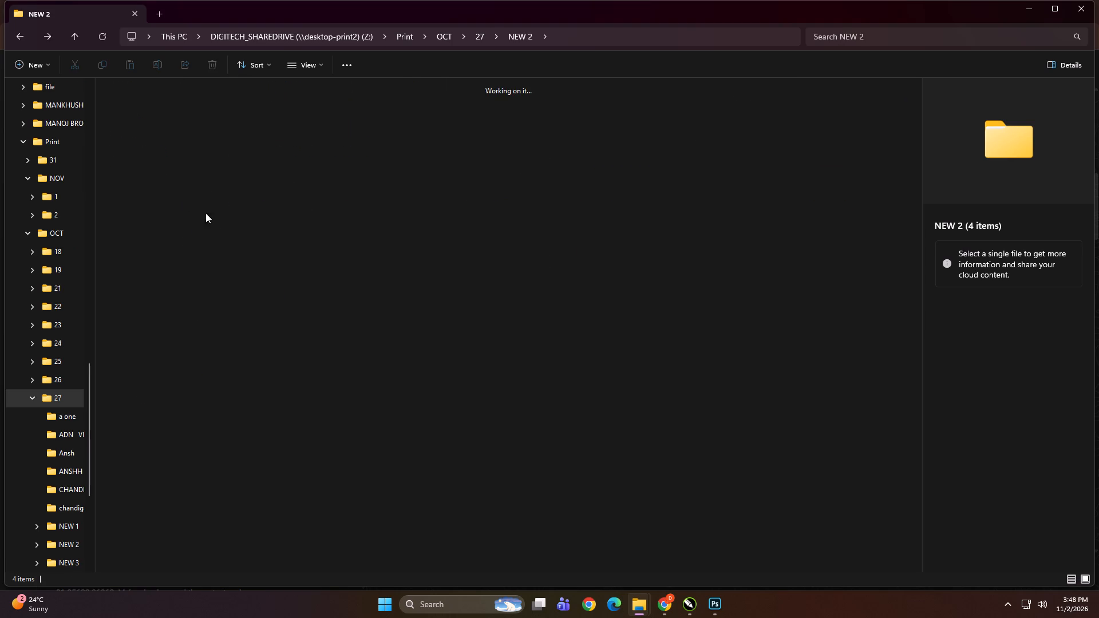
pyautogui.doubleClick(267, 264)
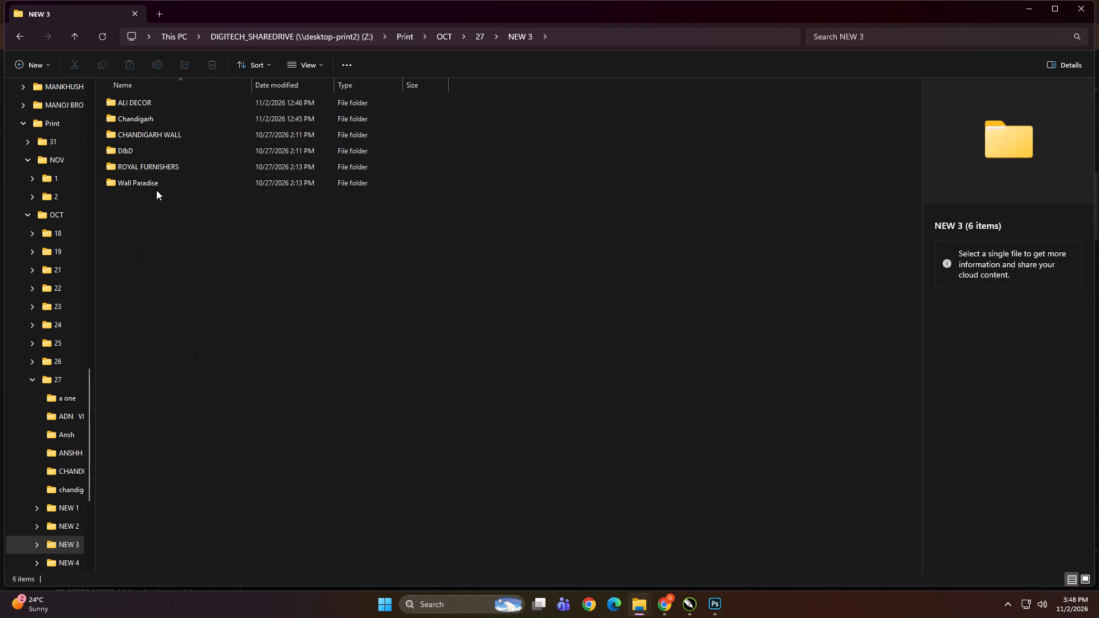
pyautogui.click(180, 270)
pyautogui.press('BackSpace')
pyautogui.doubleClick(405, 260)
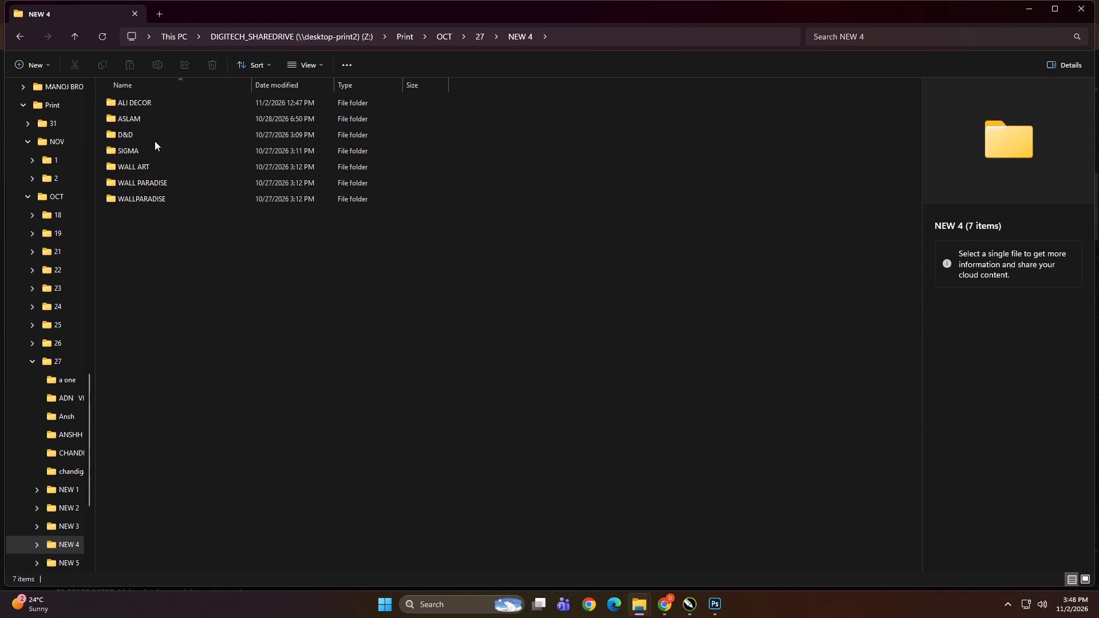
pyautogui.click(177, 260)
pyautogui.press('BackSpace')
# Check the contents of NEW 5 to NEW 8 and PRASHANT in the shared drive's Print\OCT\27 folder.
pyautogui.doubleClick(518, 250)
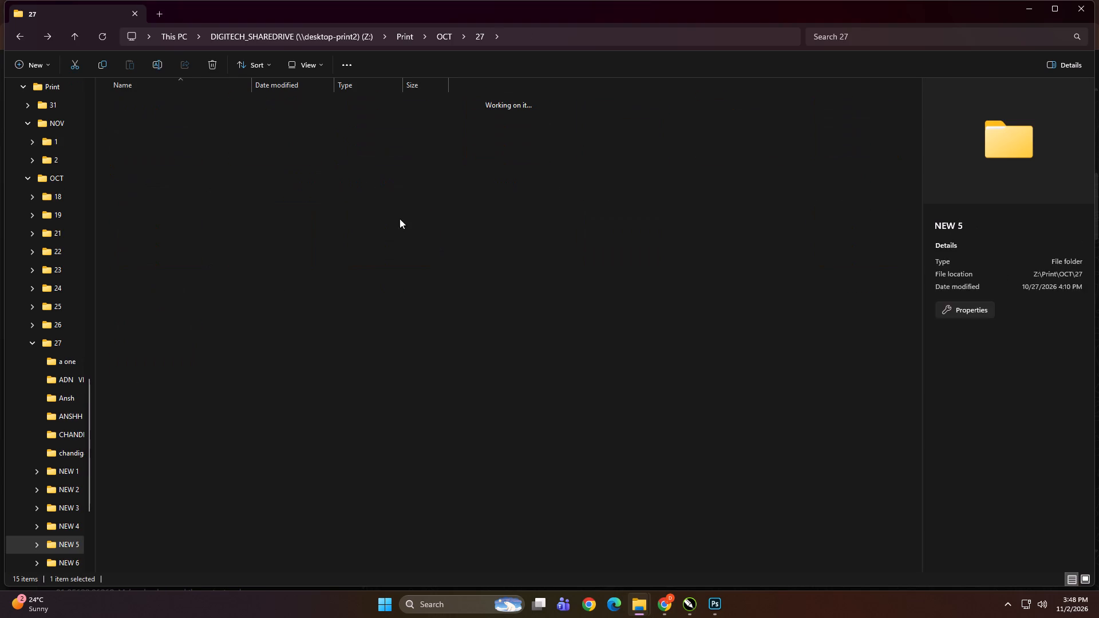
pyautogui.click(220, 326)
pyautogui.press('BackSpace')
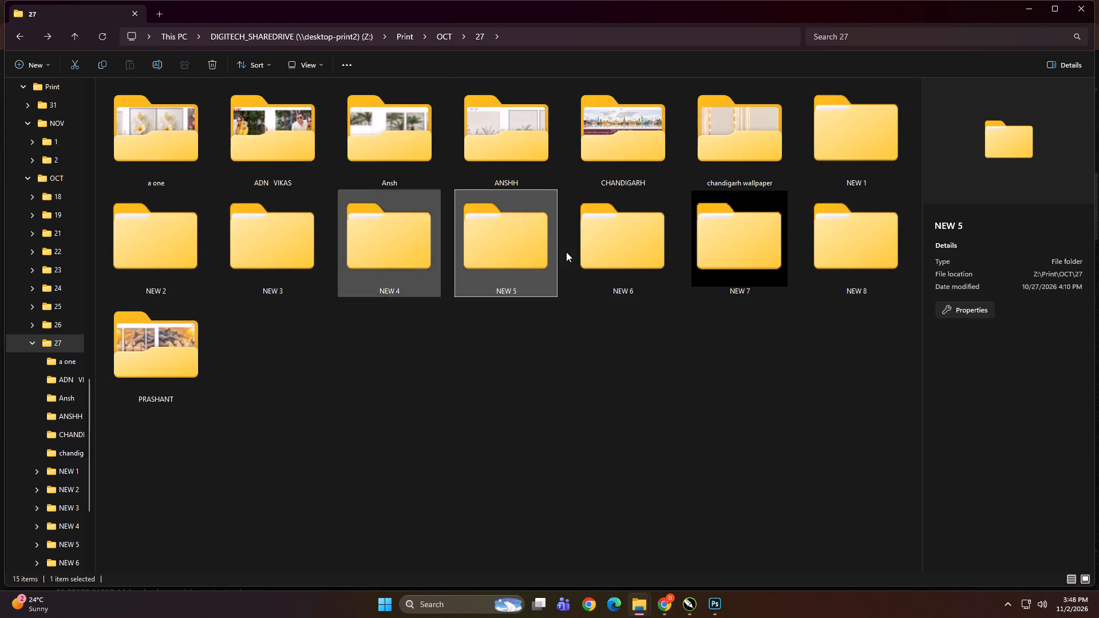
pyautogui.doubleClick(641, 245)
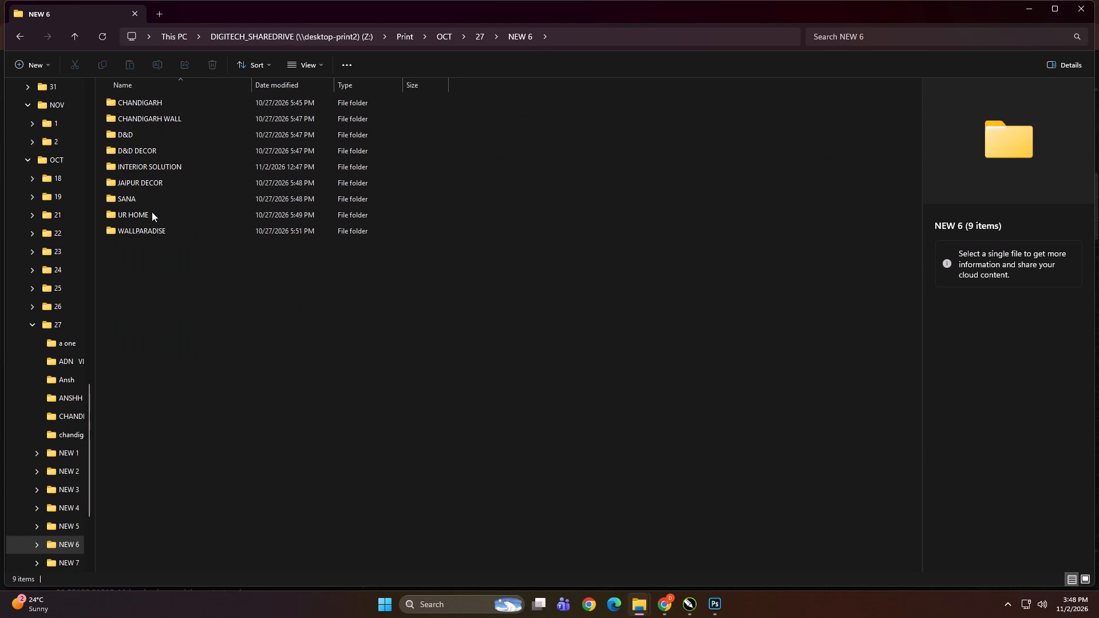
pyautogui.click(198, 346)
pyautogui.press('BackSpace')
pyautogui.doubleClick(762, 244)
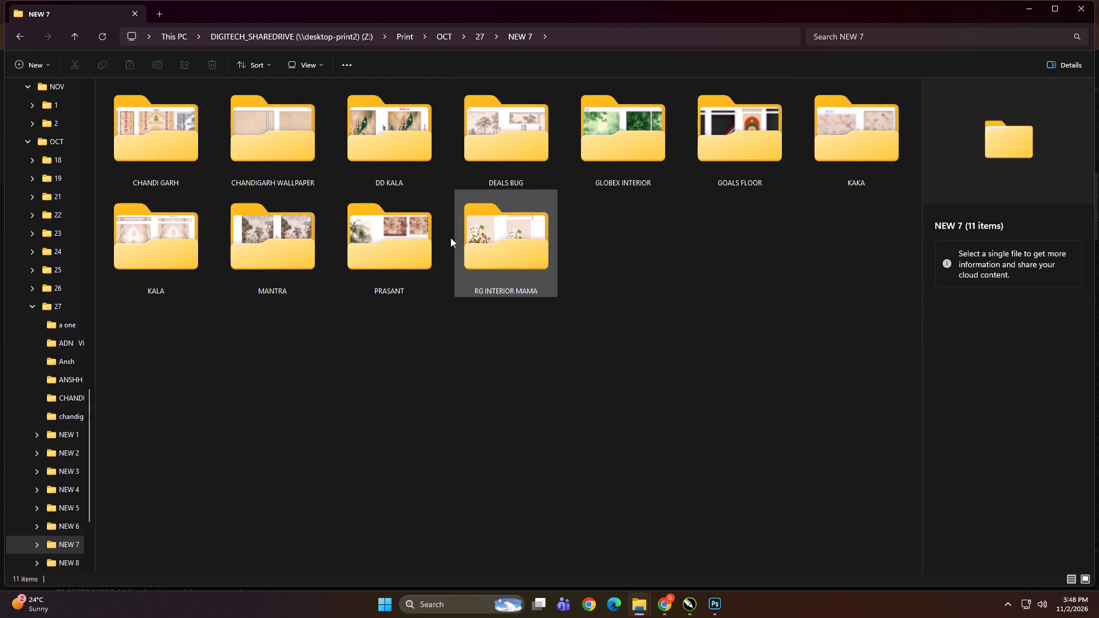
pyautogui.click(308, 392)
pyautogui.press('BackSpace')
pyautogui.doubleClick(870, 255)
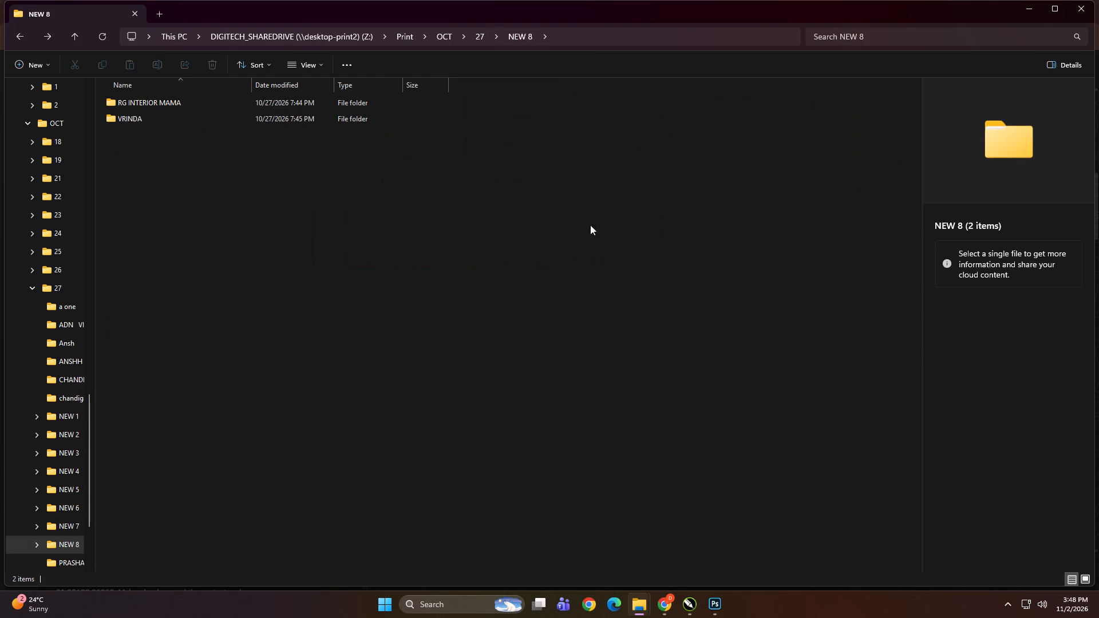
pyautogui.press('BackSpace')
pyautogui.doubleClick(159, 373)
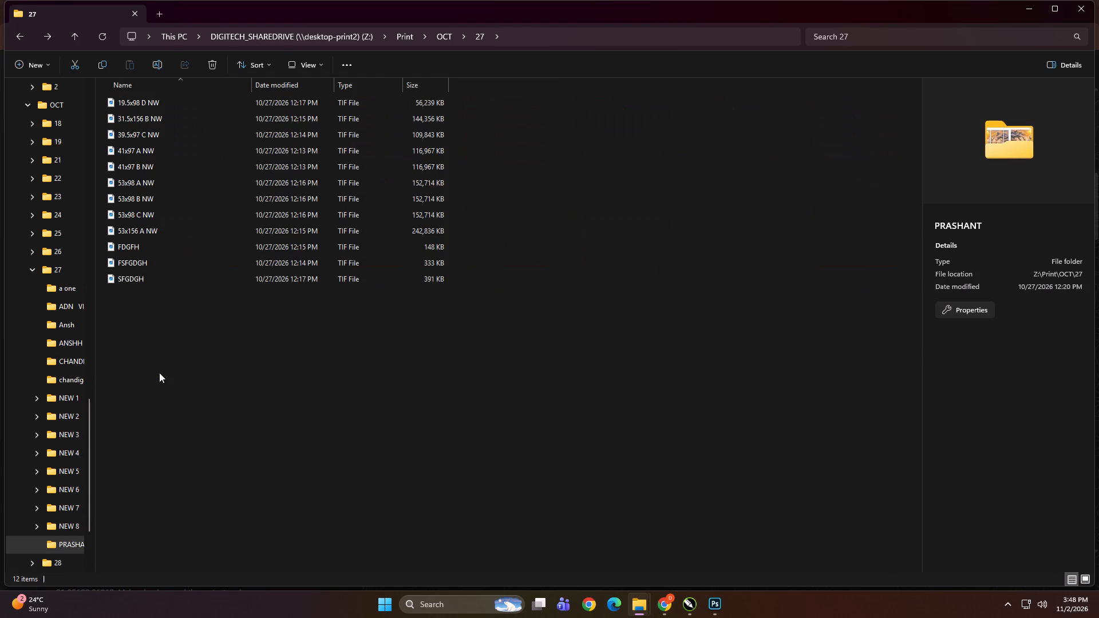
pyautogui.press('BackSpace')
# Examine the client folders in the shared drive's Print\OCT\28 folder.
pyautogui.press('BackSpace')
pyautogui.click(330, 402)
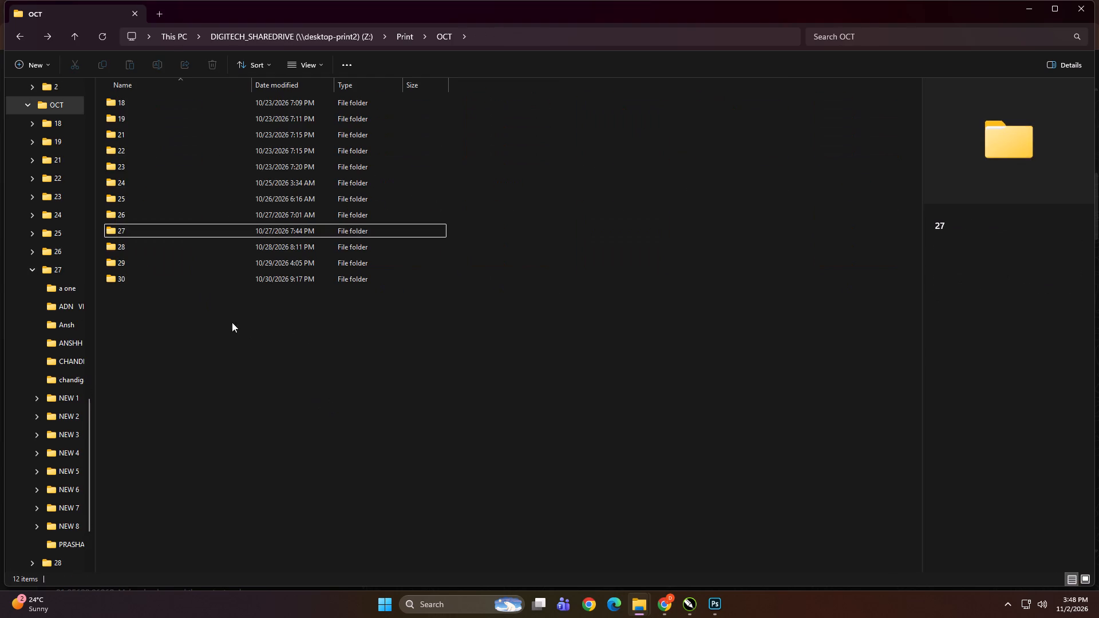
pyautogui.doubleClick(143, 250)
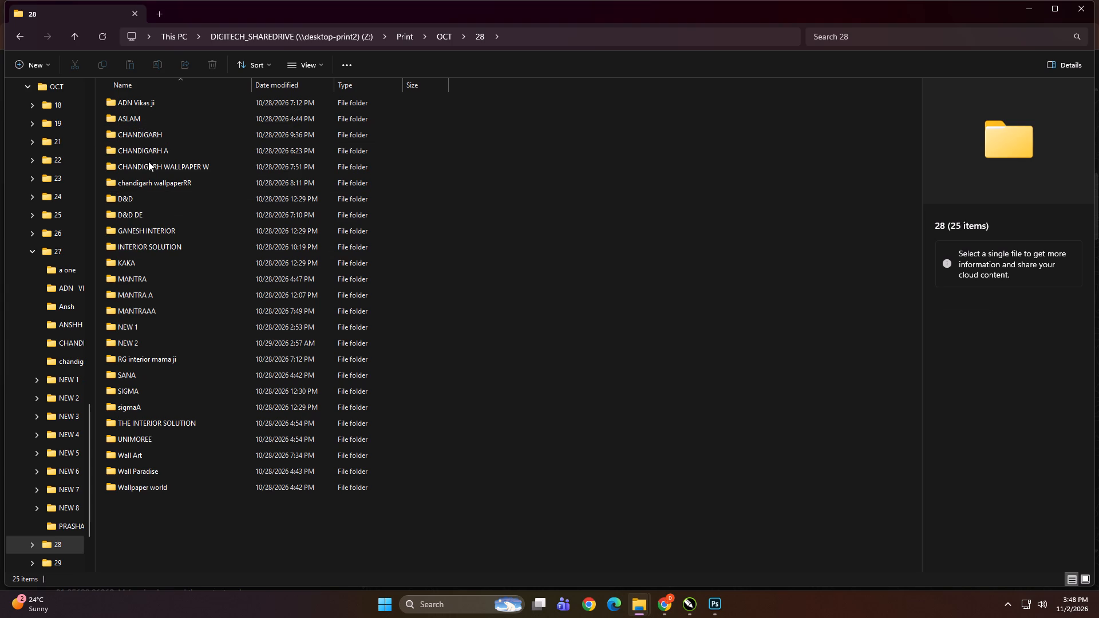
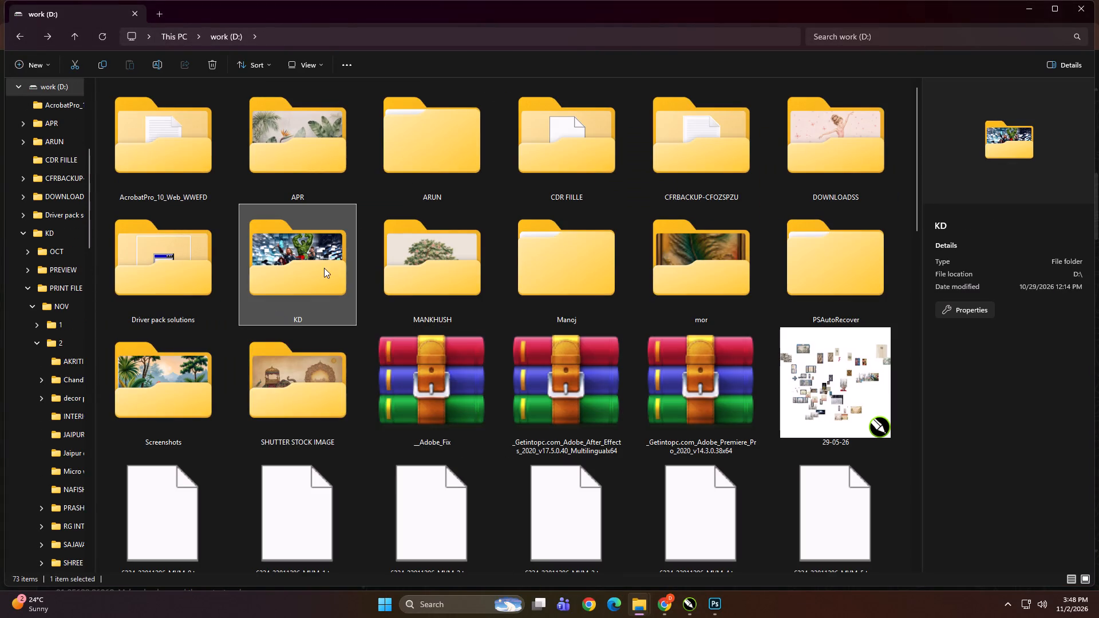
# Check the 24 folder in KD\PRINT FILE\OCTOBER on the work (D:) drive, and open PRINT OKK inside the 25 folder.
pyautogui.doubleClick(200, 195)
pyautogui.press('BackSpace')
pyautogui.doubleClick(439, 201)
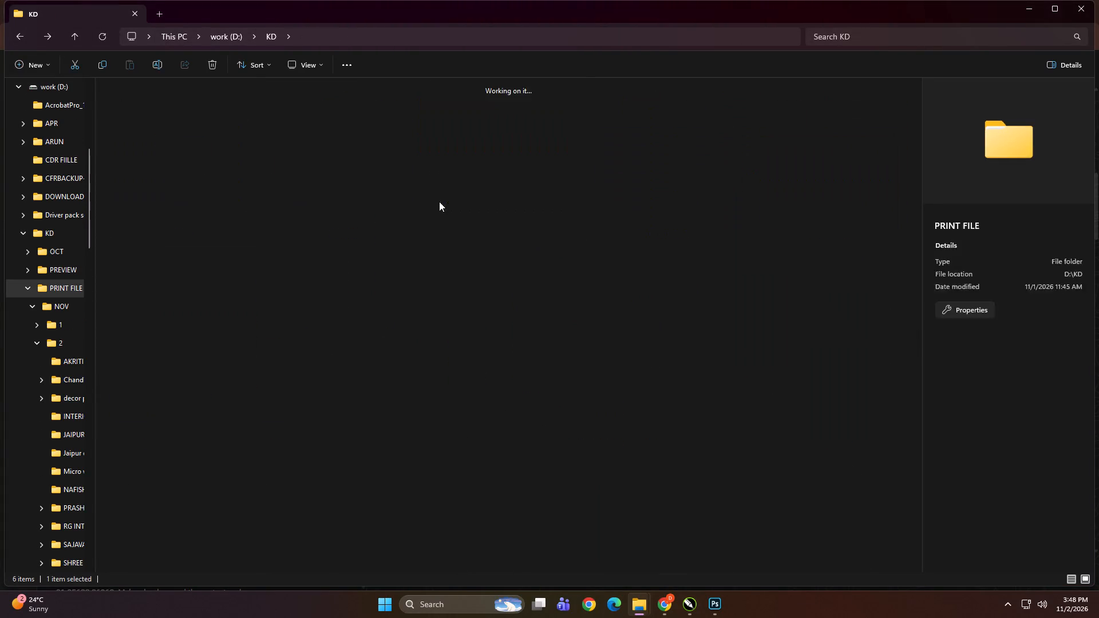
pyautogui.doubleClick(226, 187)
pyautogui.press('BackSpace')
pyautogui.doubleClick(339, 182)
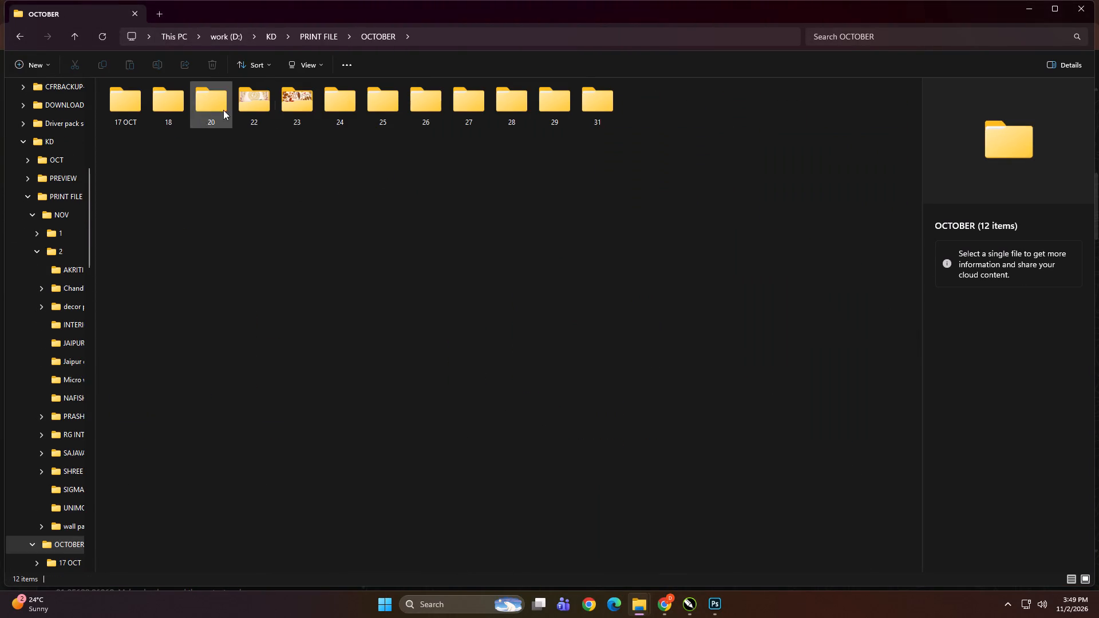
pyautogui.doubleClick(348, 106)
pyautogui.press('BackSpace')
pyautogui.doubleClick(404, 112)
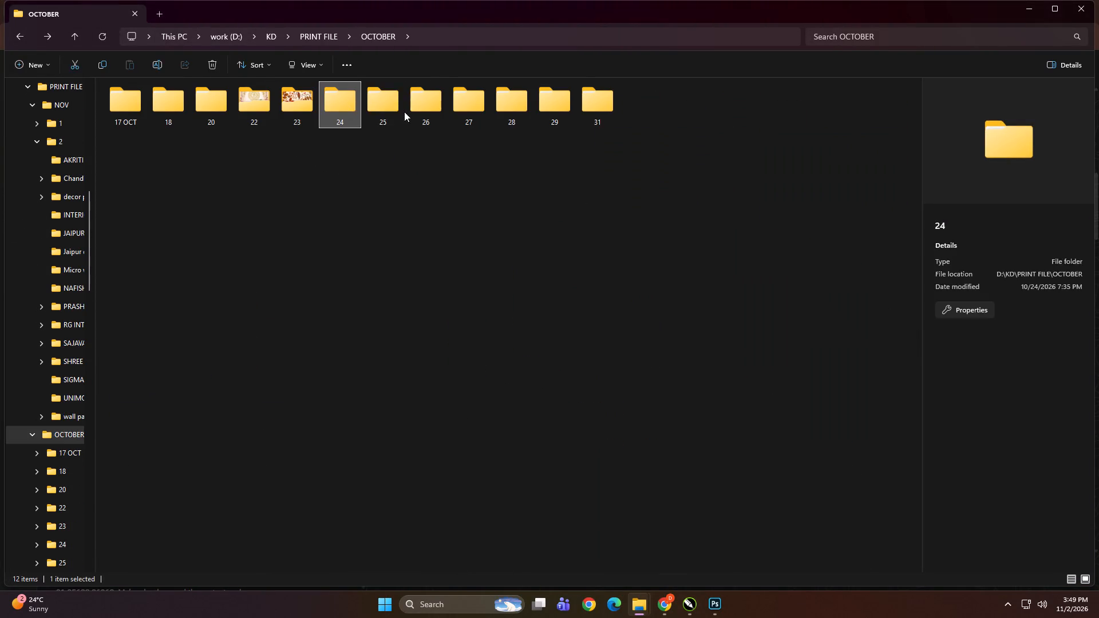
pyautogui.doubleClick(393, 108)
pyautogui.doubleClick(181, 100)
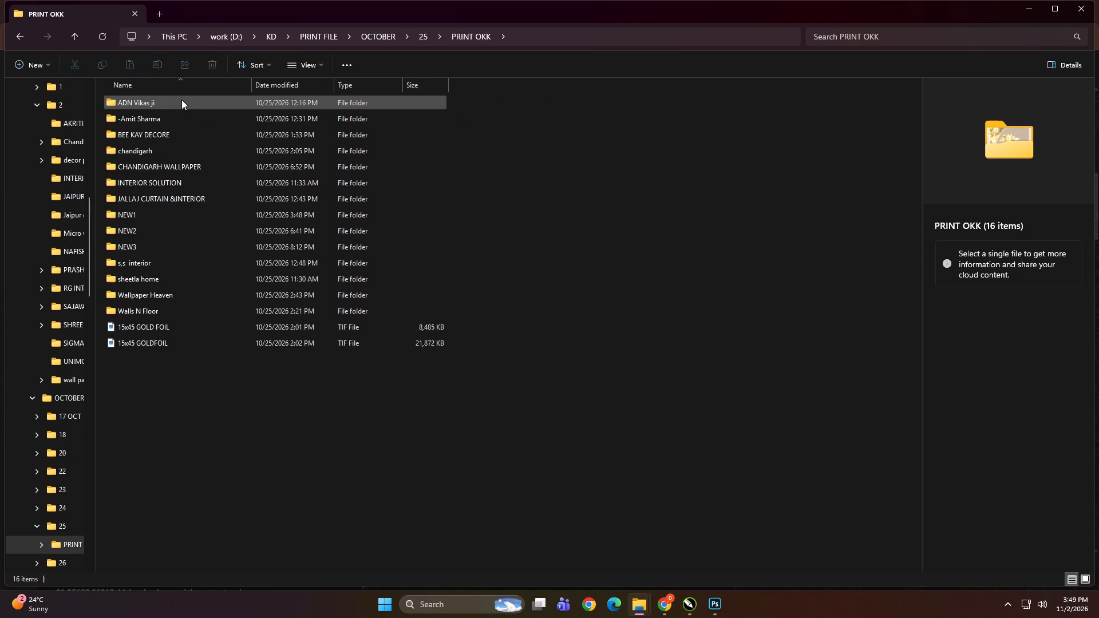
# Show the PRINT OKK client folders as large thumbnails and look inside the NEW1 folder.
pyautogui.keyDown('ctrl'); pyautogui.scroll(8, 205, 274); pyautogui.keyUp('ctrl')
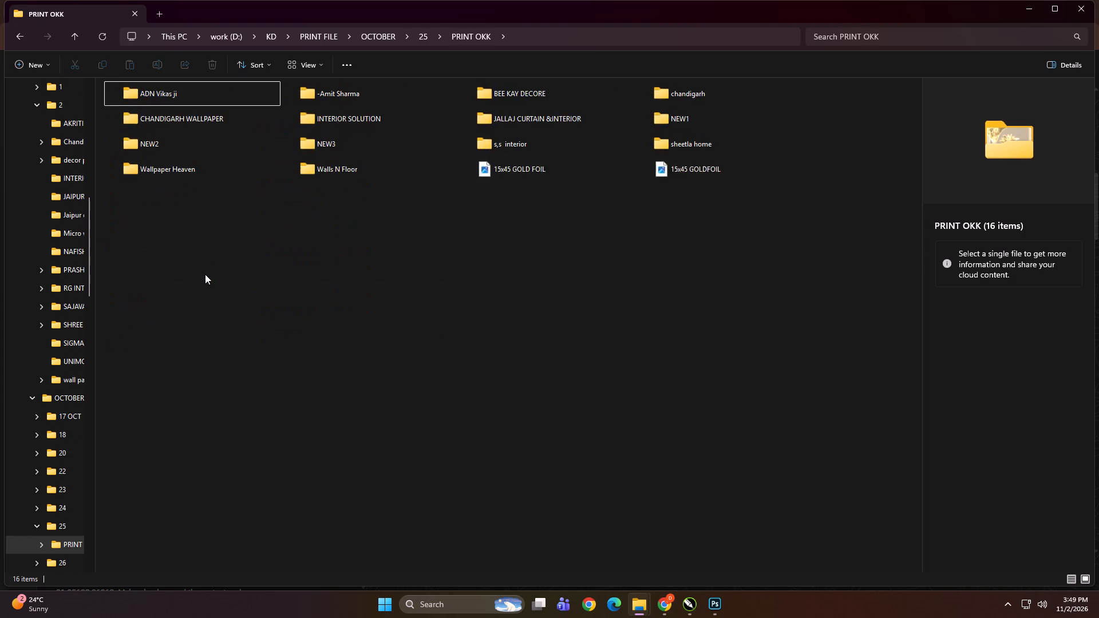
pyautogui.keyDown('ctrl'); pyautogui.scroll(20, 205, 274); pyautogui.keyUp('ctrl')
pyautogui.keyDown('ctrl'); pyautogui.scroll(2, 205, 274); pyautogui.keyUp('ctrl')
pyautogui.keyDown('ctrl'); pyautogui.scroll(4, 295, 355); pyautogui.keyUp('ctrl')
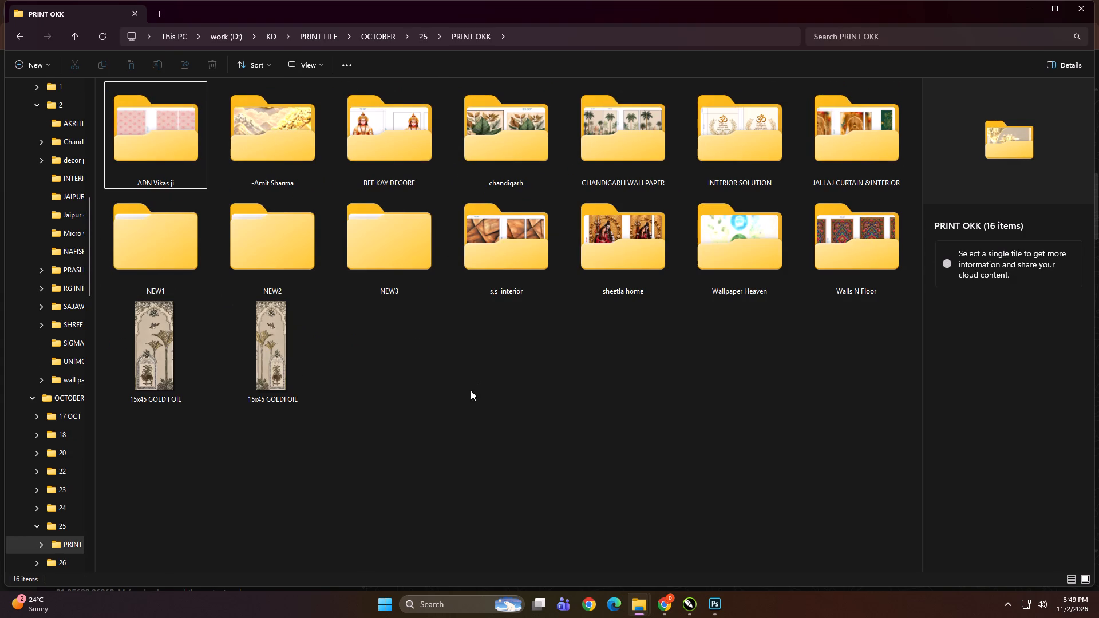
pyautogui.doubleClick(136, 246)
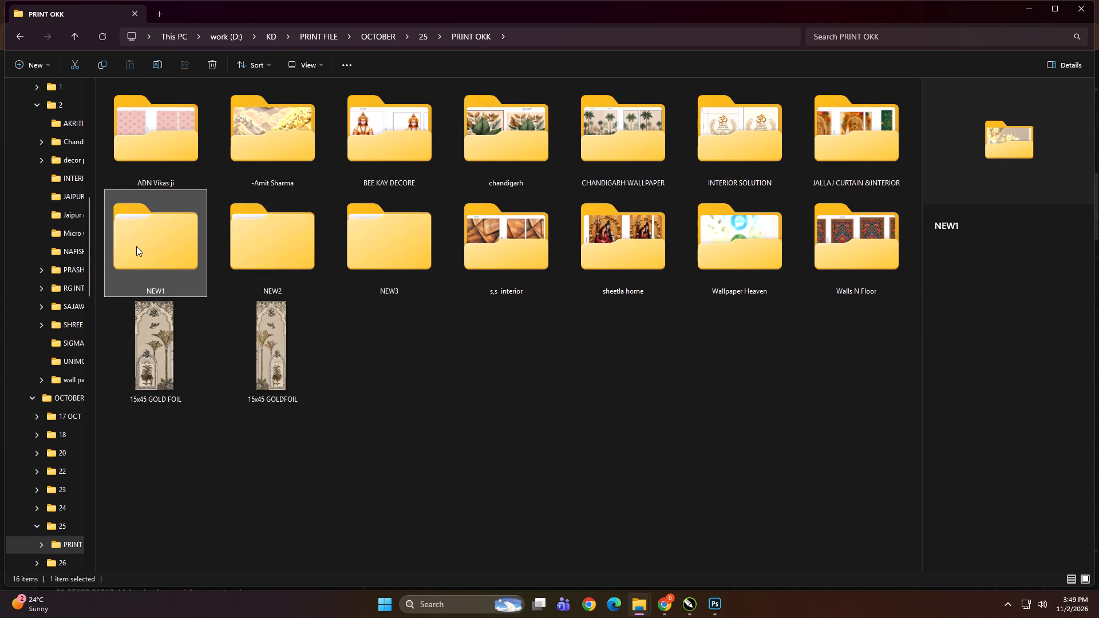
# Check the NEW2 and NEW3 folders inside PRINT OKK, and return to the OCTOBER folder.
pyautogui.press('BackSpace')
pyautogui.doubleClick(243, 248)
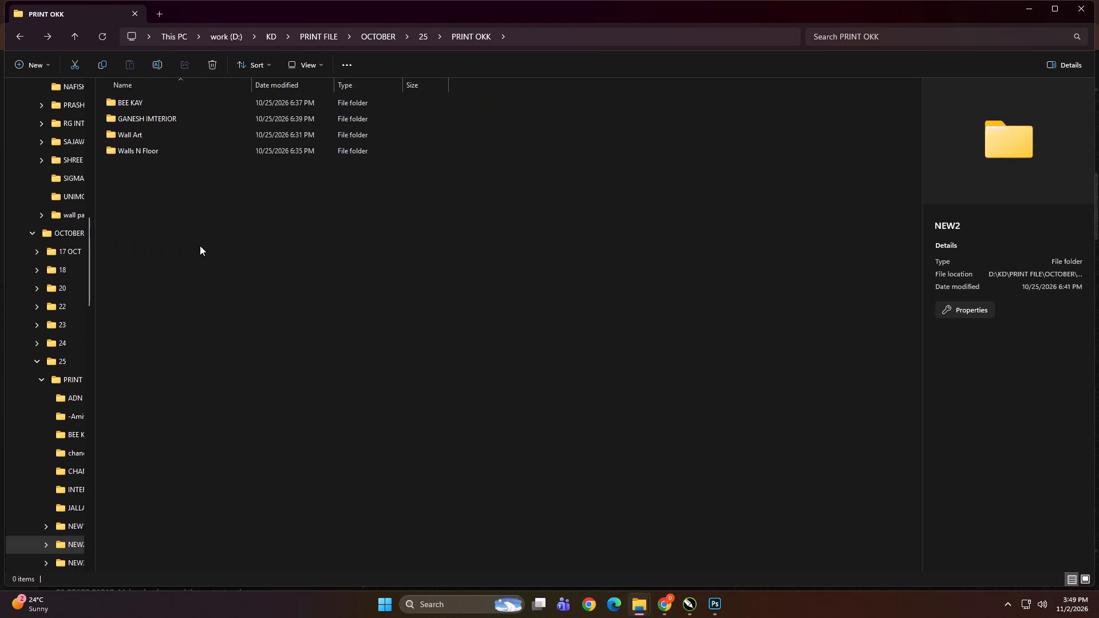
pyautogui.press('BackSpace')
pyautogui.doubleClick(371, 257)
pyautogui.press('BackSpace')
pyautogui.click(500, 407)
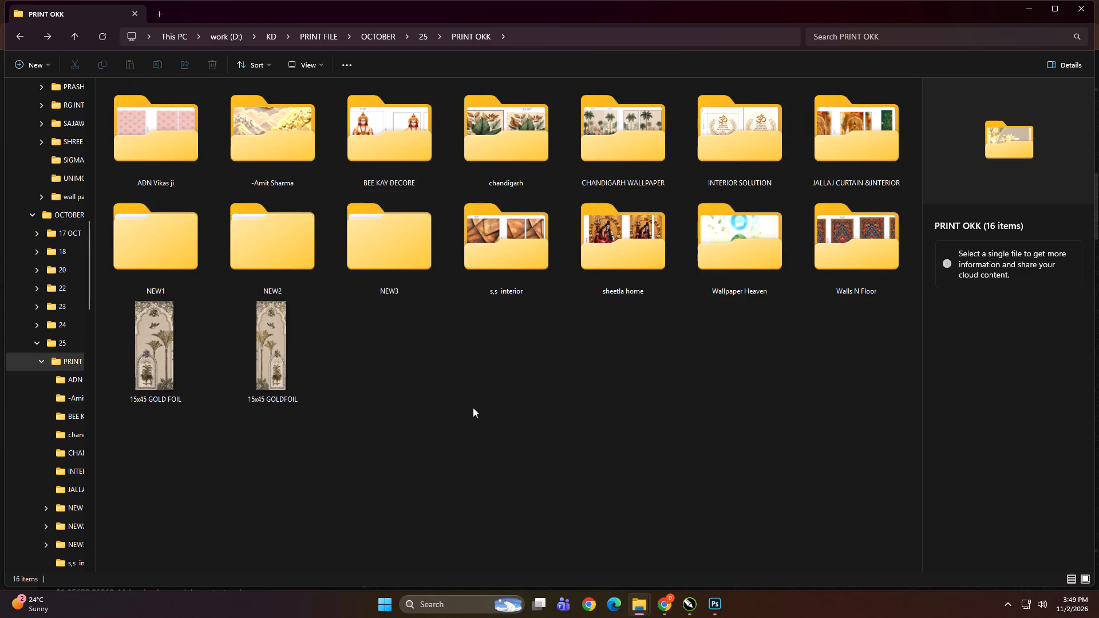
pyautogui.press('BackSpace')
pyautogui.click(473, 386)
pyautogui.press('BackSpace')
pyautogui.click(458, 381)
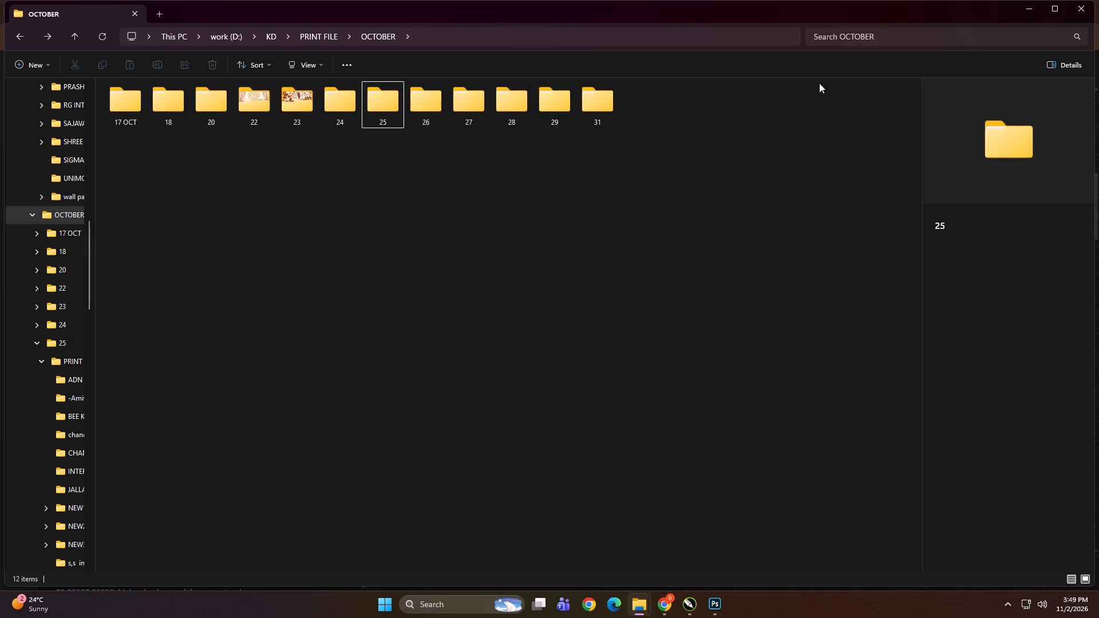
# Search the OCTOBER folder for MA and MAA, and look through the matching client folders.
pyautogui.click(824, 40)
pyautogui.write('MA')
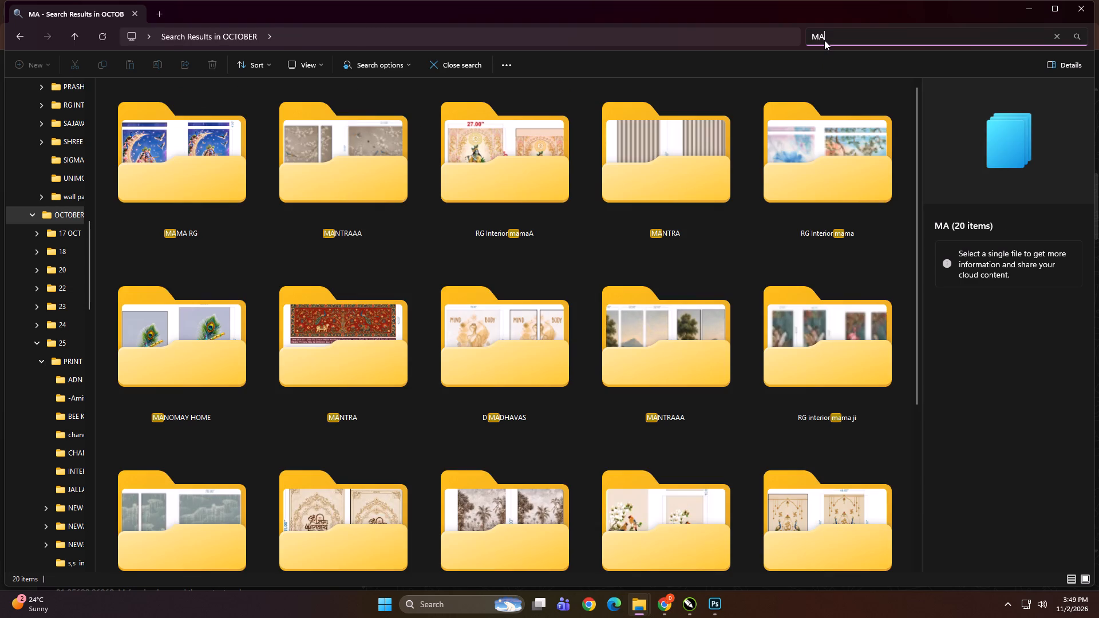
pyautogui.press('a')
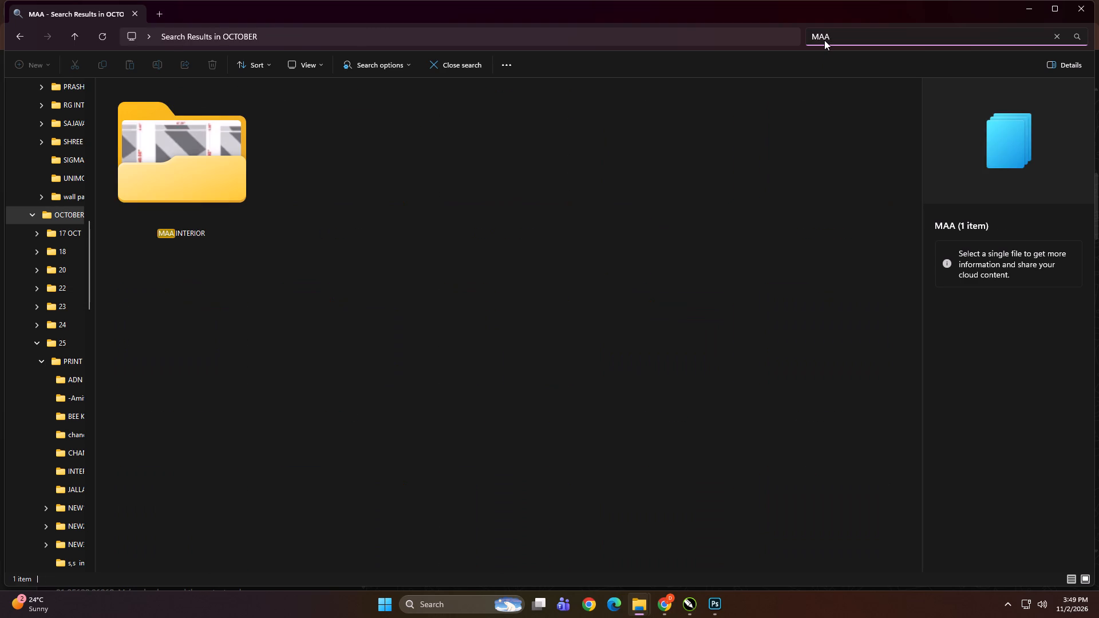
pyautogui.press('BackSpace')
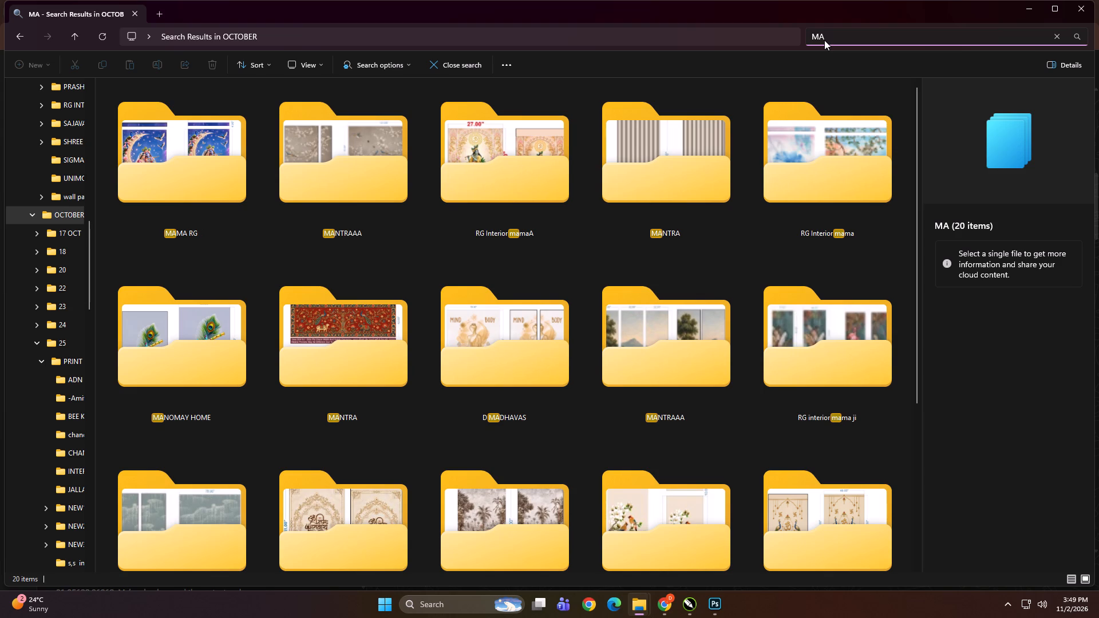
pyautogui.scroll(-2, 631, 266)
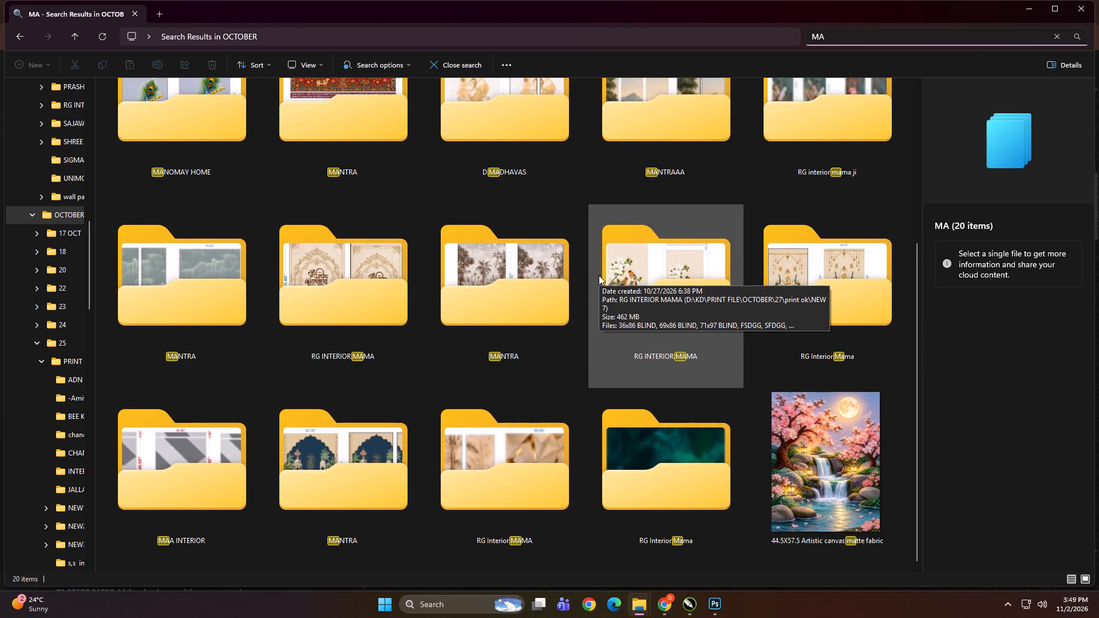
pyautogui.scroll(8, 599, 275)
# Search the OCTOBER folder for 104x104, and clear the search.
pyautogui.moveTo(837, 41); pyautogui.dragTo(801, 42)
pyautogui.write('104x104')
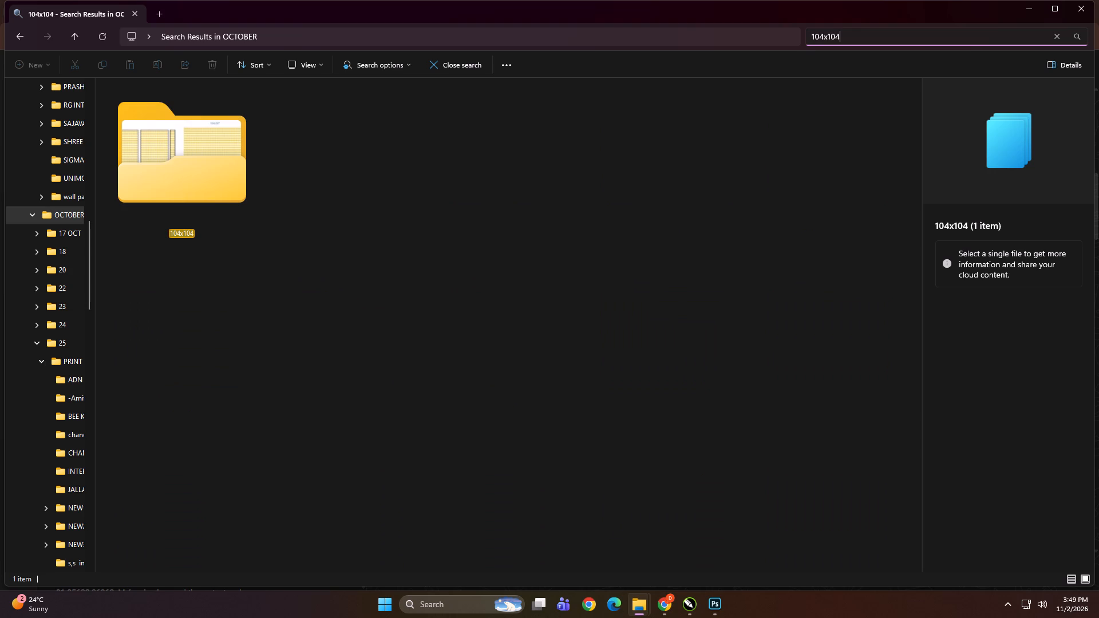
pyautogui.moveTo(863, 31); pyautogui.dragTo(820, 34)
pyautogui.press('BackSpace')
pyautogui.press('BackSpace')
pyautogui.press('BackSpace')
pyautogui.press('BackSpace')
pyautogui.press('BackSpace')
pyautogui.press('BackSpace')
# Look inside the 28 folder of OCTOBER, and open the 27 folder.
pyautogui.doubleClick(503, 117)
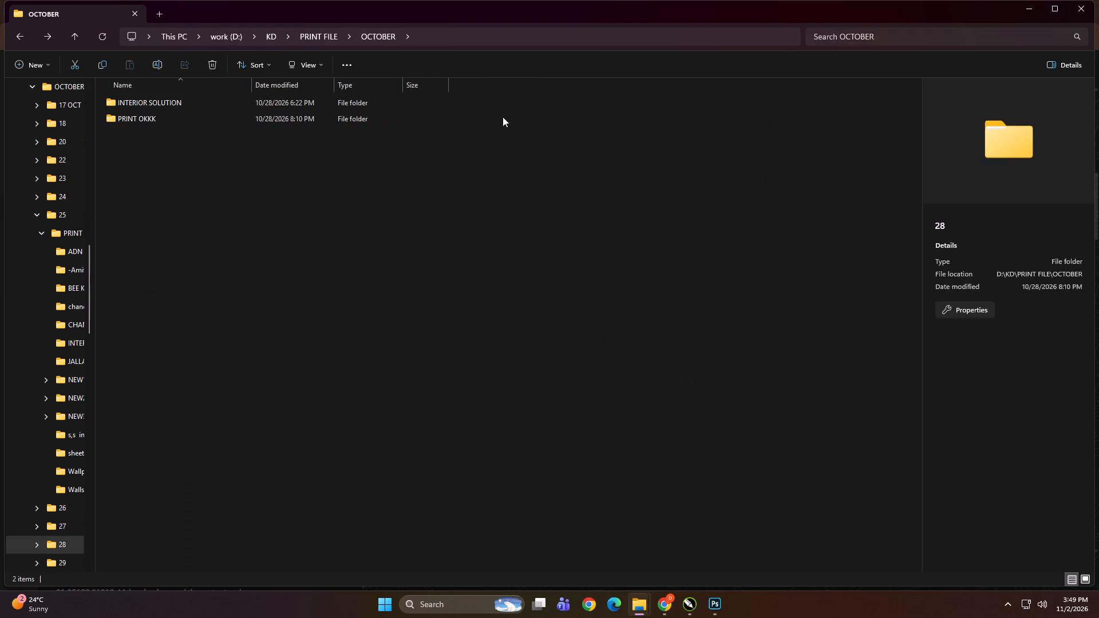
pyautogui.press('BackSpace')
pyautogui.doubleClick(449, 116)
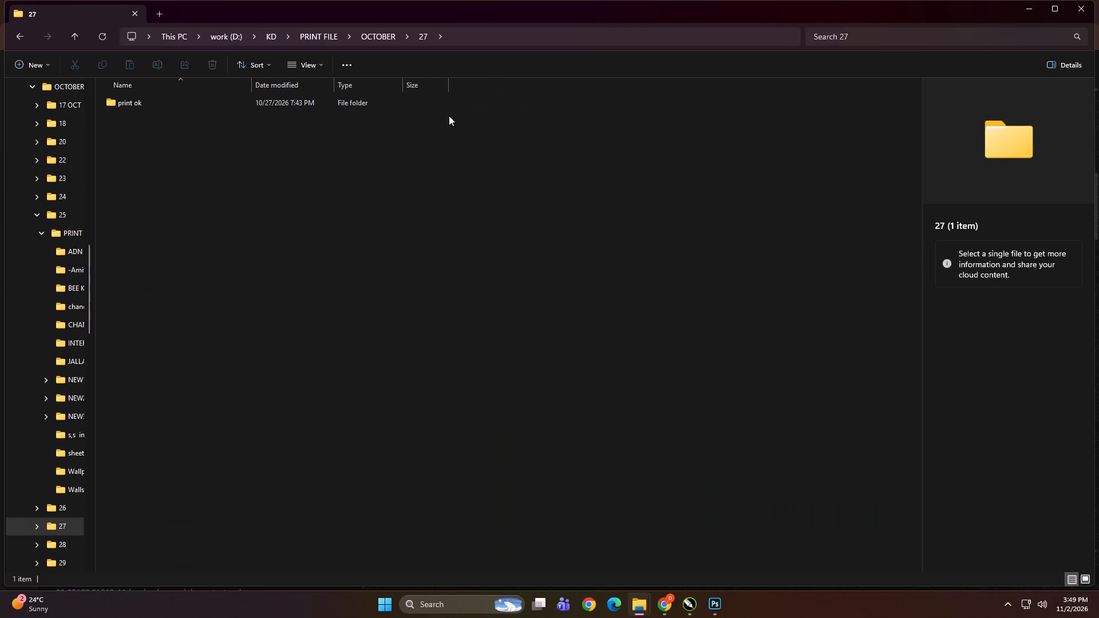
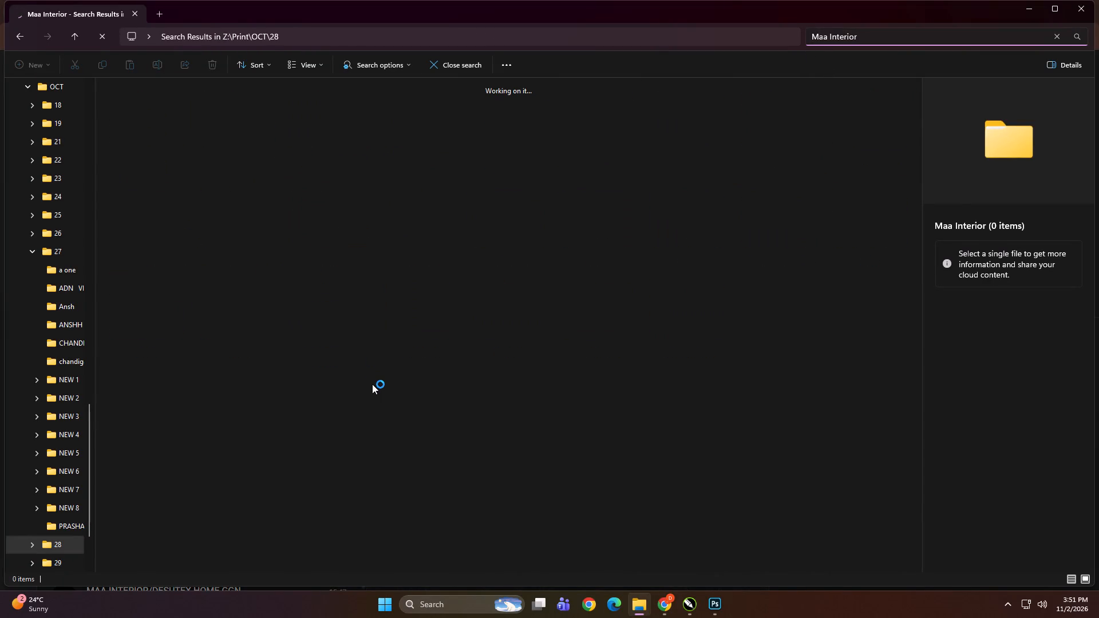
# Search the KD\PRINT FILE folder on the work (D:) drive for Maa Interior and open the MAA INTERIOR client folder.
pyautogui.scroll(9, 45, 381)
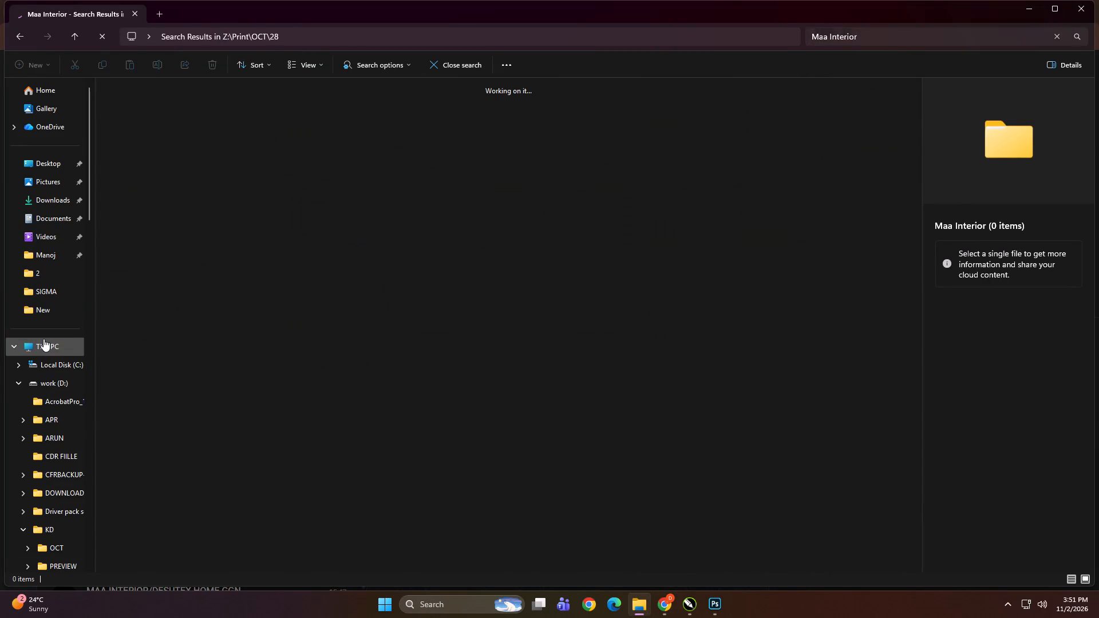
pyautogui.click(44, 339)
pyautogui.doubleClick(268, 157)
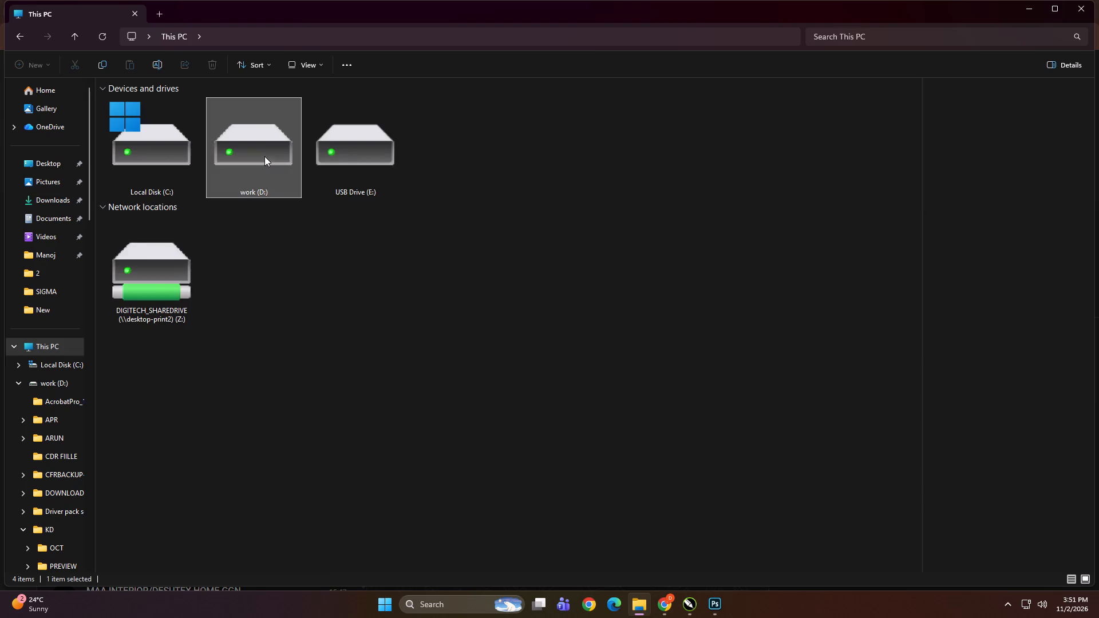
pyautogui.doubleClick(298, 284)
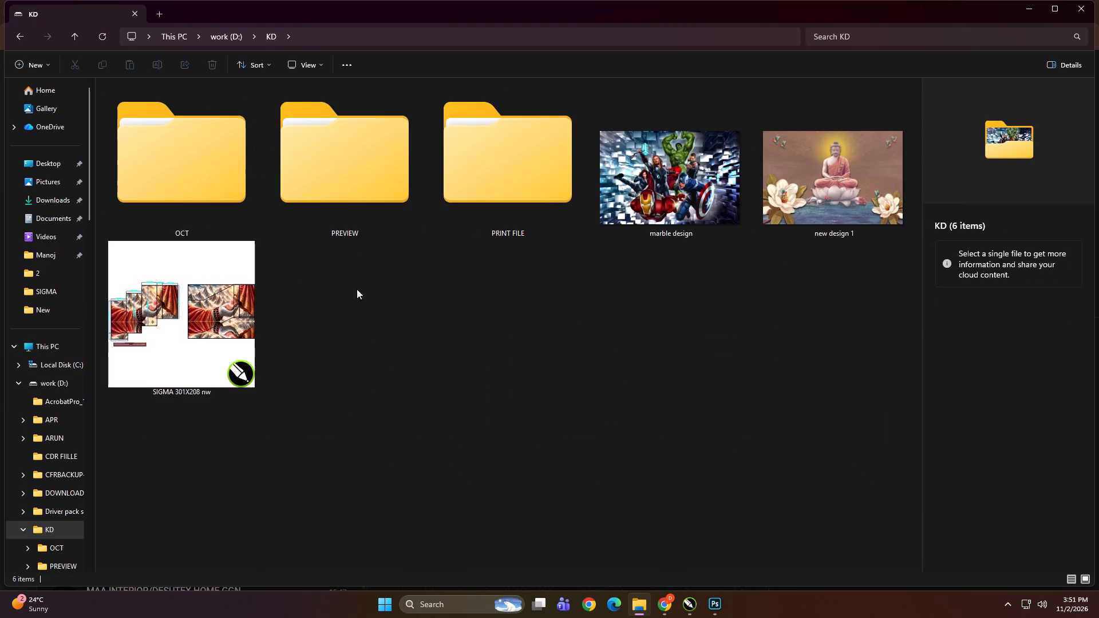
pyautogui.doubleClick(504, 183)
pyautogui.click(357, 335)
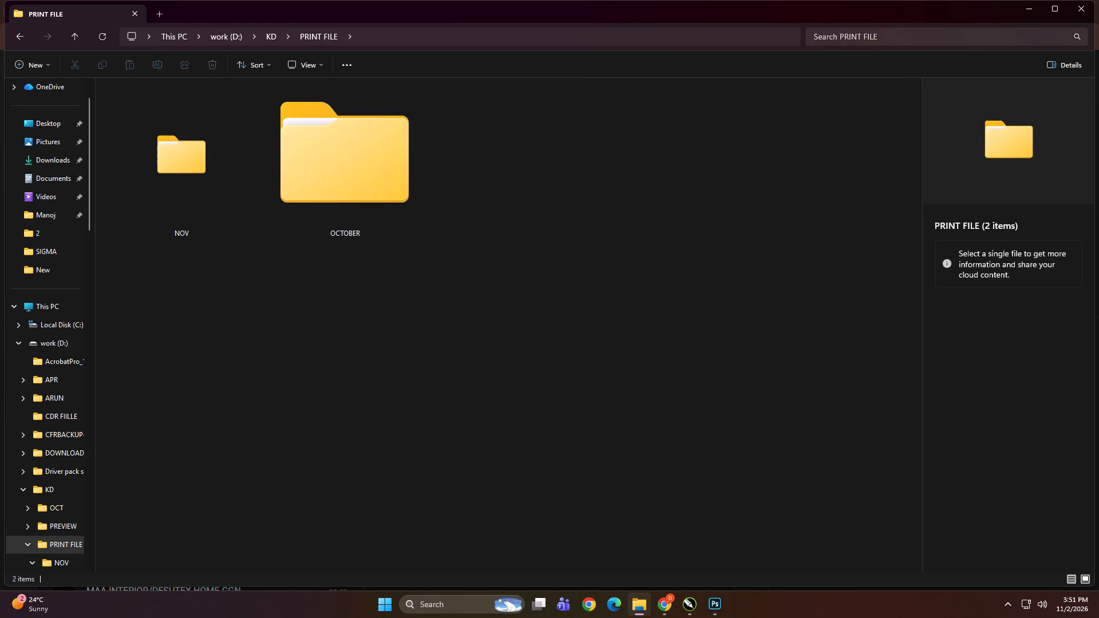
pyautogui.click(962, 38)
pyautogui.hotkey('ctrl', 'v')
pyautogui.keyDown('ctrl'); pyautogui.scroll(15, 506, 261); pyautogui.keyUp('ctrl')
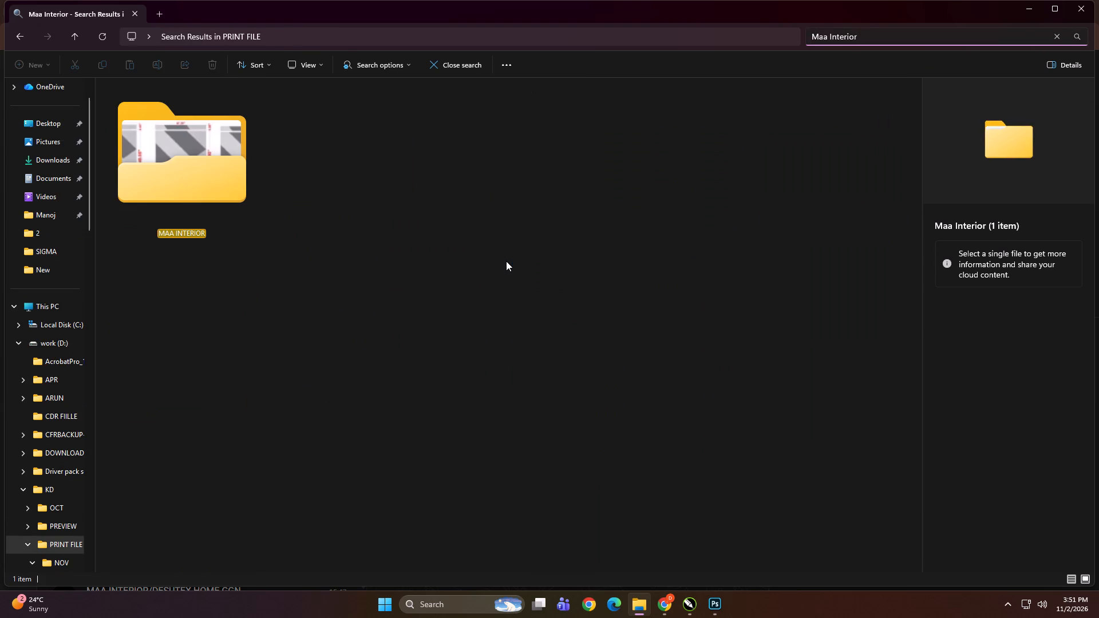
pyautogui.keyDown('ctrl'); pyautogui.scroll(4, 506, 261); pyautogui.keyUp('ctrl')
pyautogui.doubleClick(219, 173)
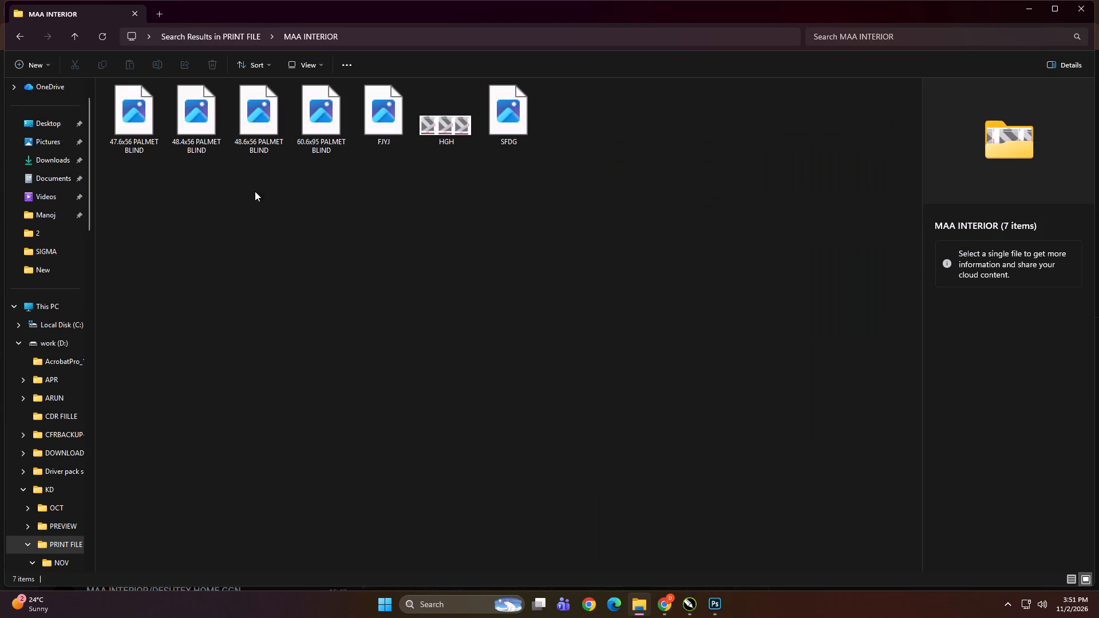
pyautogui.click(405, 274)
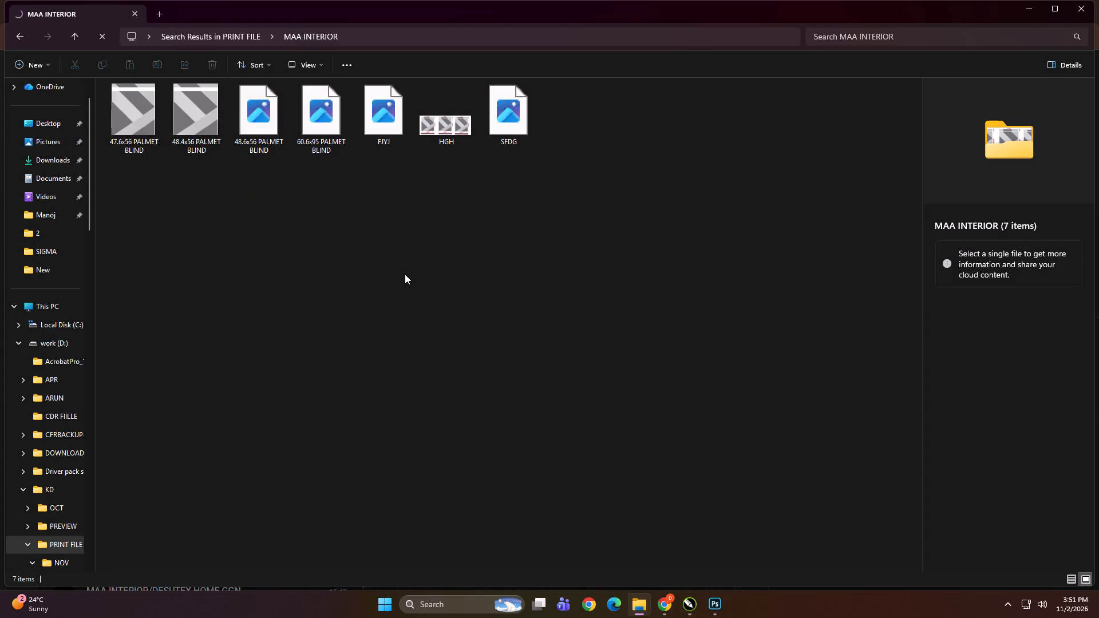
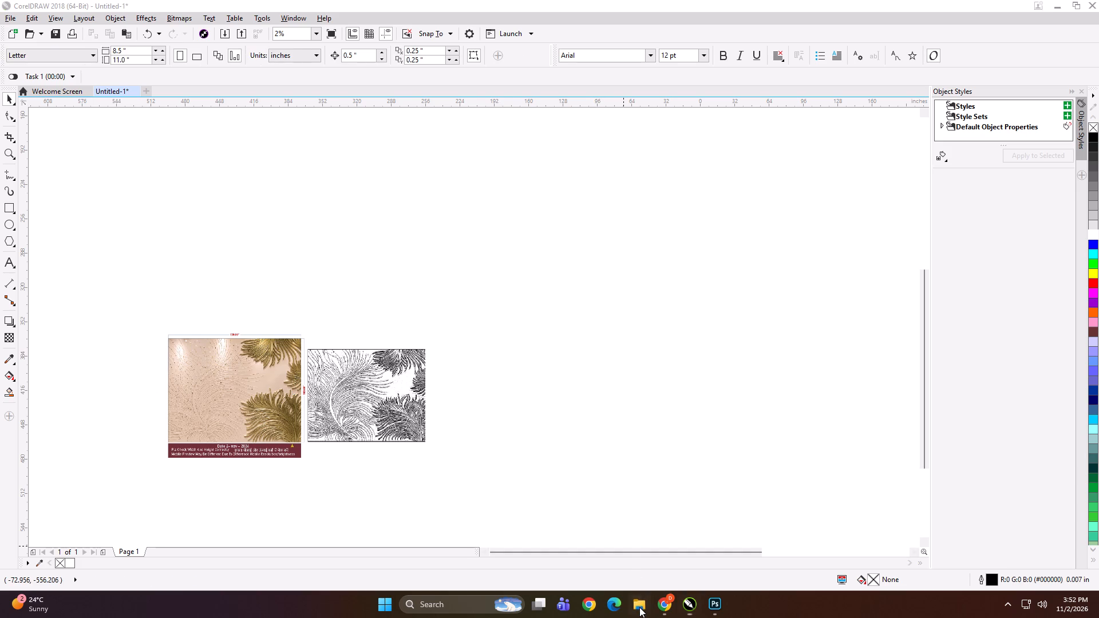
# Open the PRINT OKK folder under KD\PRINT FILE\OCTOBER\25 on the work (D:) drive in File Explorer.
pyautogui.click(60, 347)
pyautogui.click(210, 248)
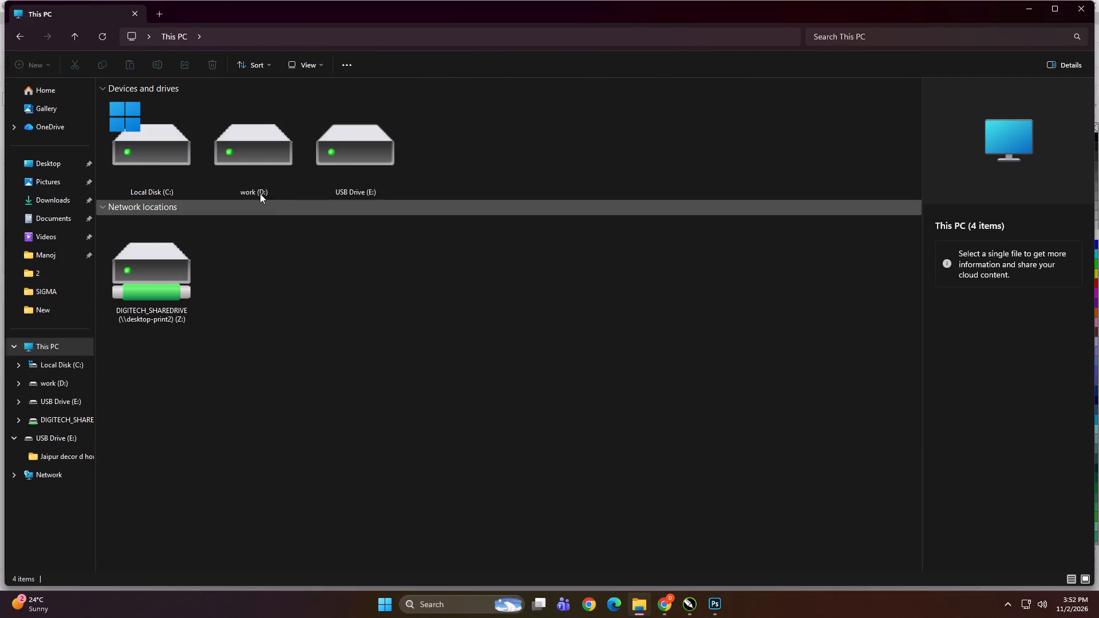
pyautogui.doubleClick(268, 186)
pyautogui.doubleClick(295, 264)
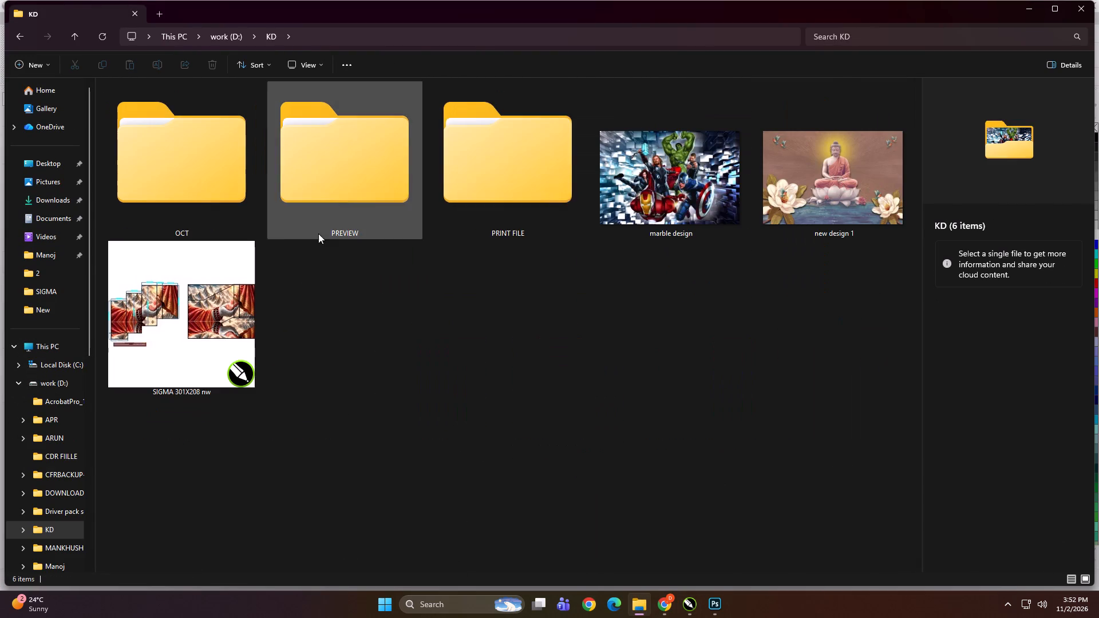
pyautogui.doubleClick(516, 177)
pyautogui.doubleClick(331, 164)
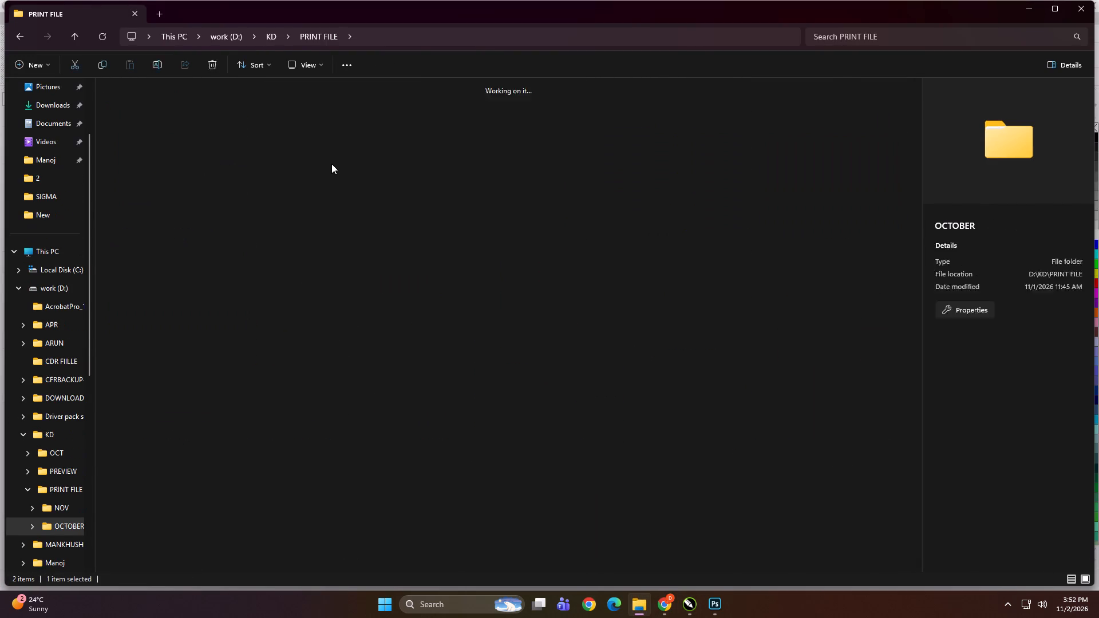
pyautogui.doubleClick(389, 108)
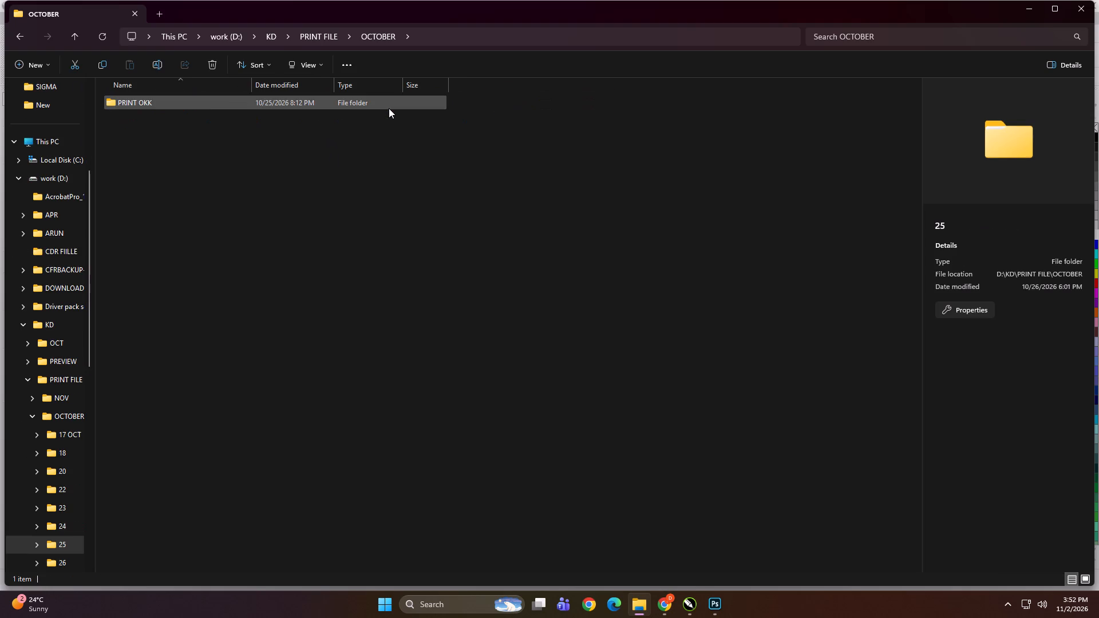
pyautogui.doubleClick(218, 99)
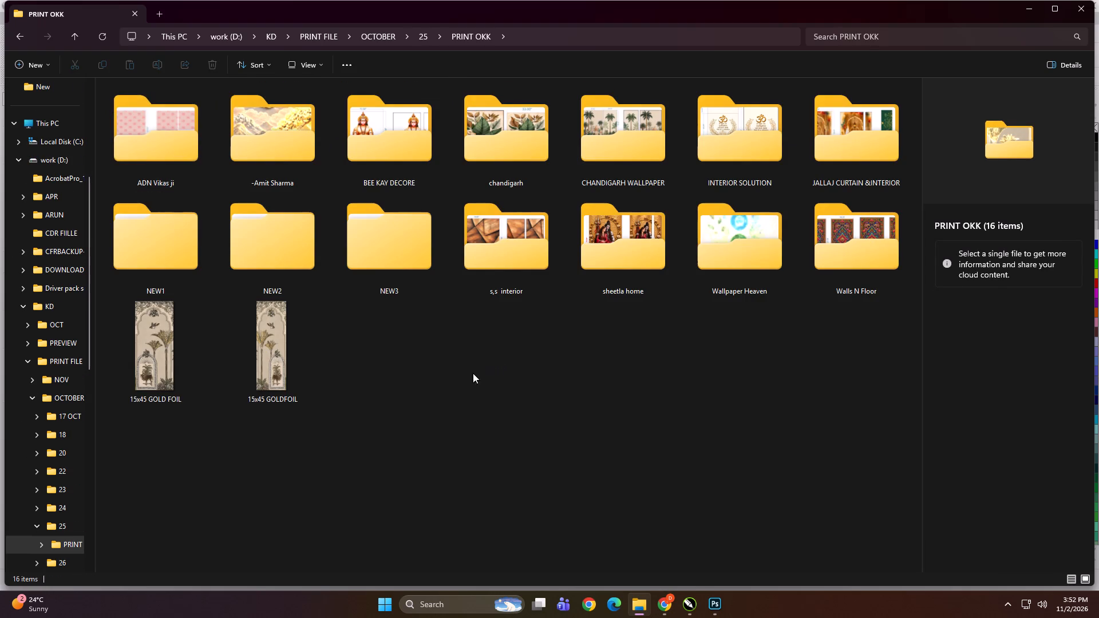
# Go back to the OCTOBER folder and open OK PRINT inside the 26 folder.
pyautogui.press('BackSpace')
pyautogui.press('BackSpace')
pyautogui.doubleClick(426, 112)
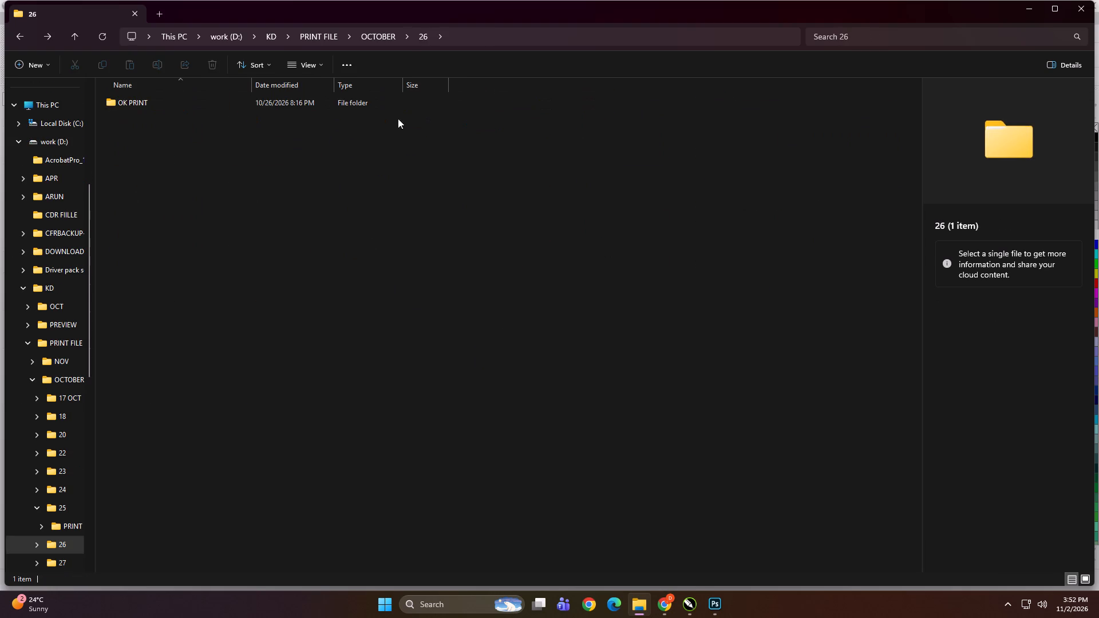
pyautogui.doubleClick(165, 104)
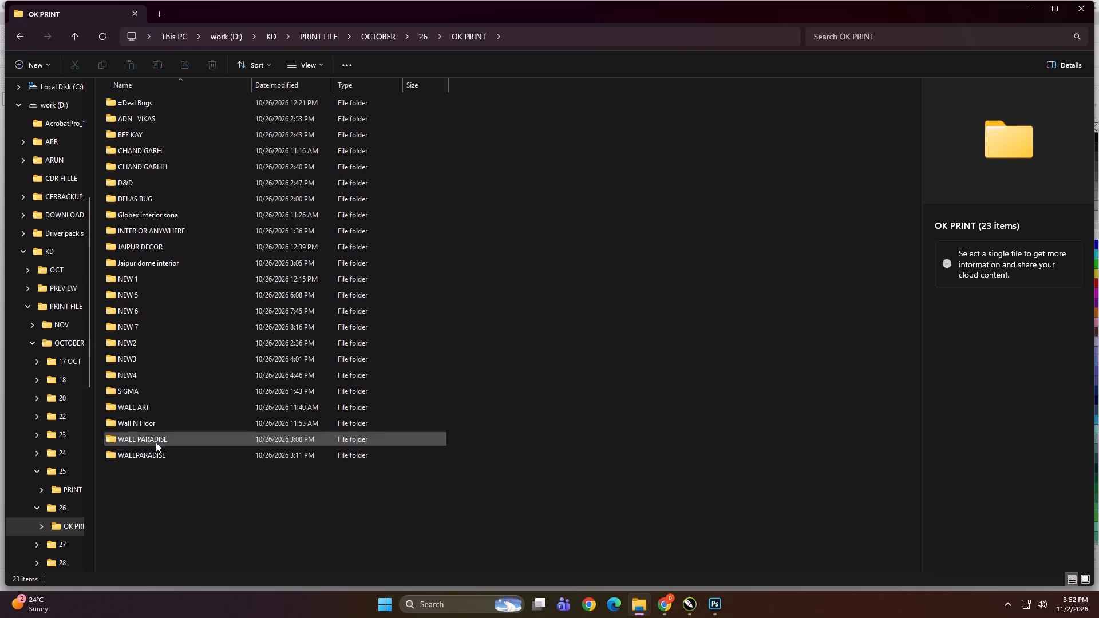
# Check the NEW 1, NEW 5, NEW 6 and NEW 7 folders, including MAA INTERIOR in NEW 6, and return to OCTOBER.
pyautogui.doubleClick(141, 278)
pyautogui.press('BackSpace')
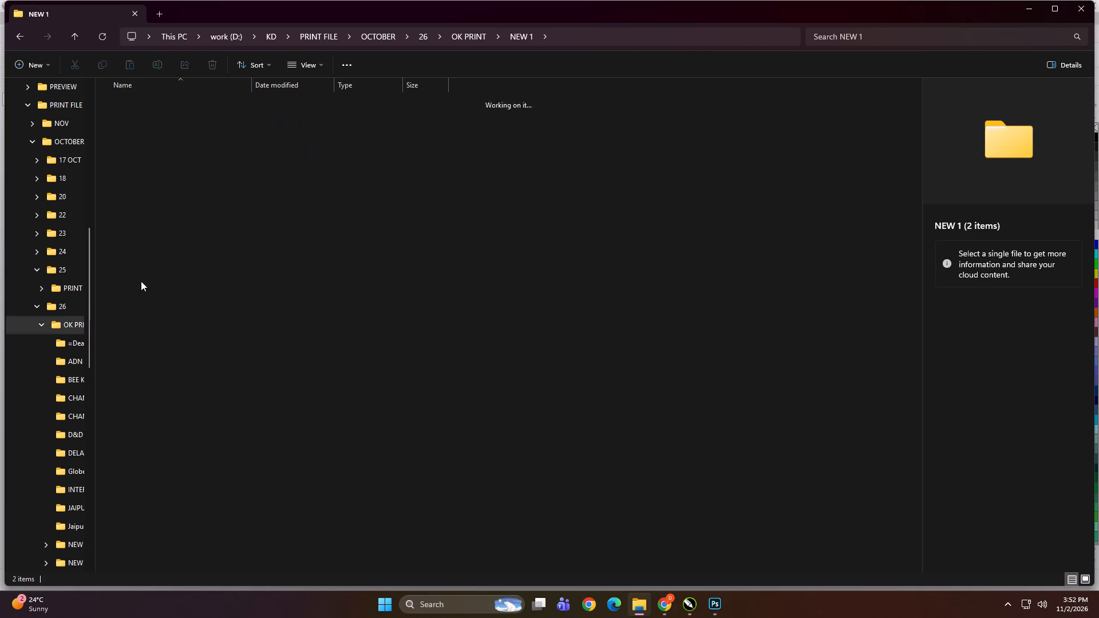
pyautogui.doubleClick(143, 296)
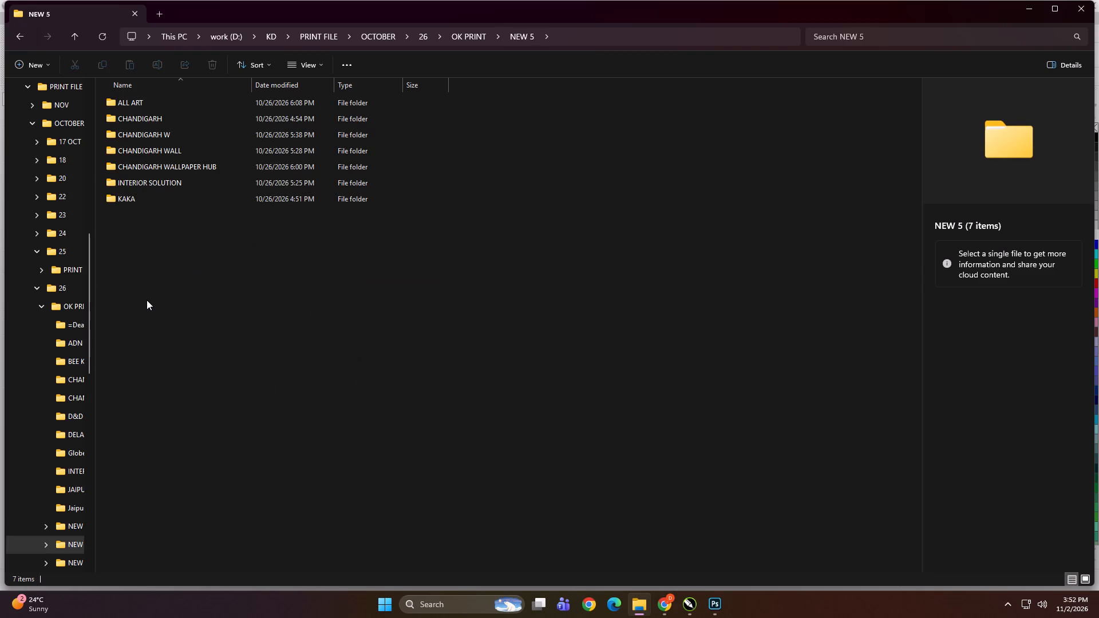
pyautogui.press('BackSpace')
pyautogui.doubleClick(147, 312)
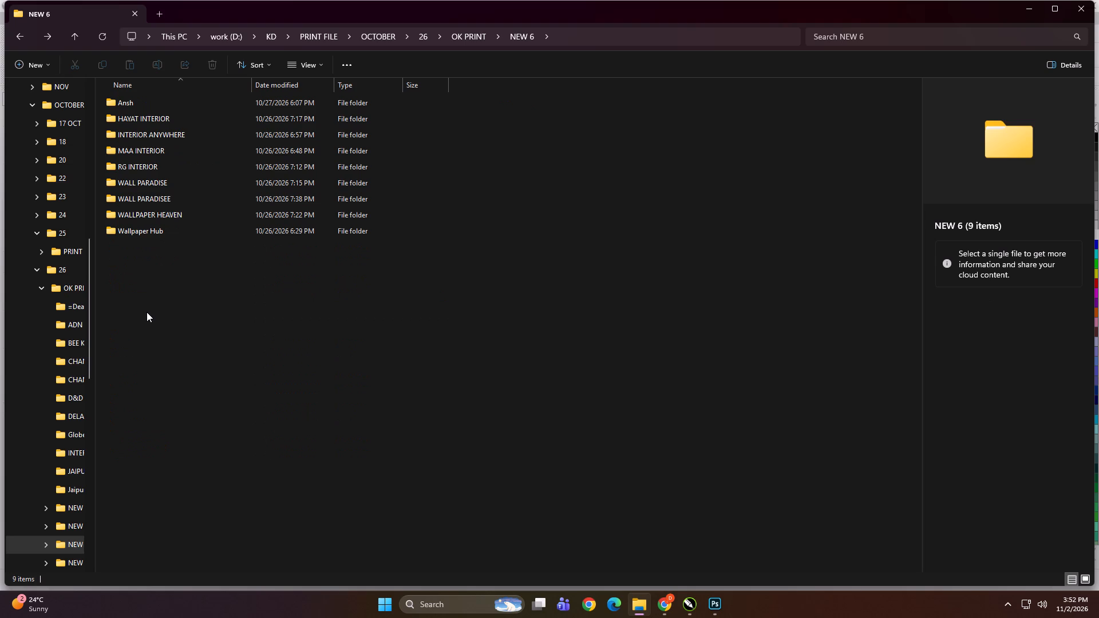
pyautogui.doubleClick(156, 157)
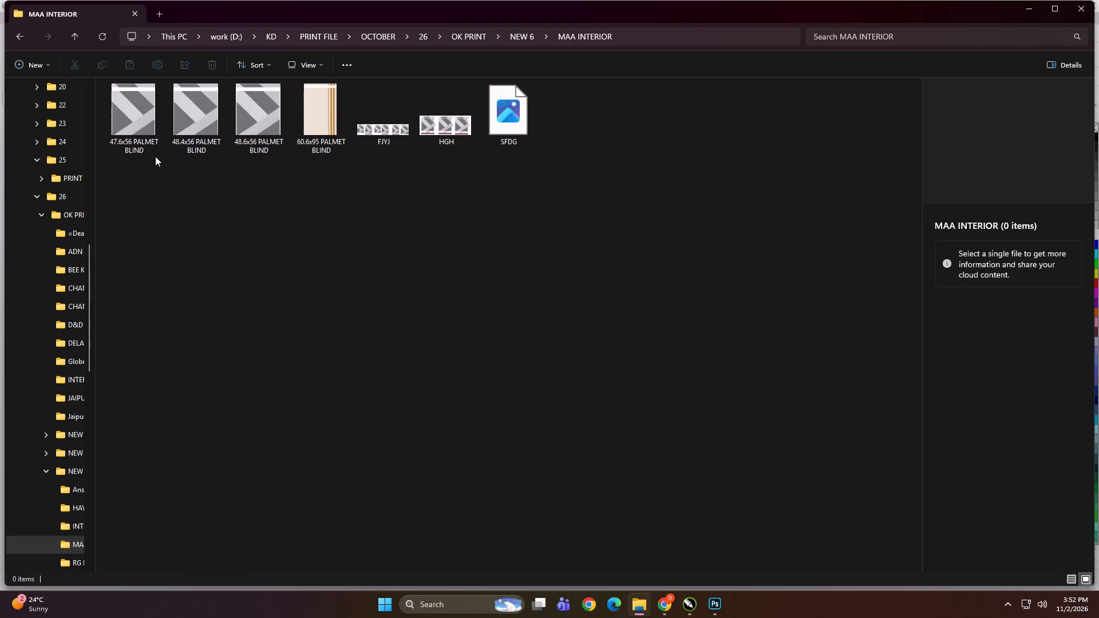
pyautogui.press('BackSpace')
pyautogui.press('BackSpace')
pyautogui.doubleClick(172, 322)
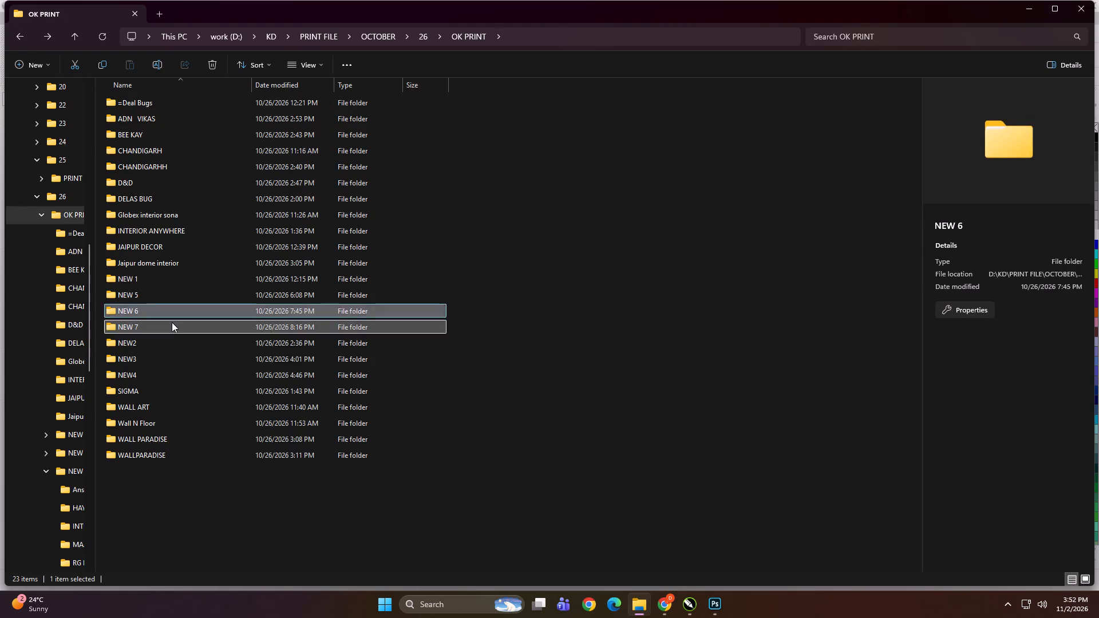
pyautogui.press('BackSpace')
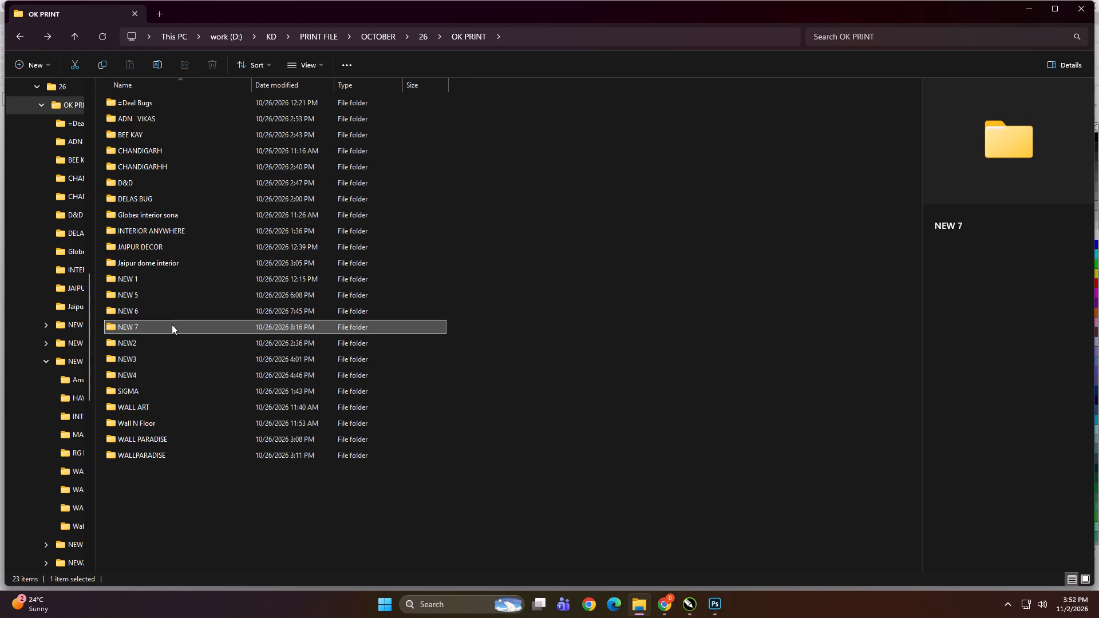
pyautogui.press('BackSpace')
pyautogui.press('BackSpace')
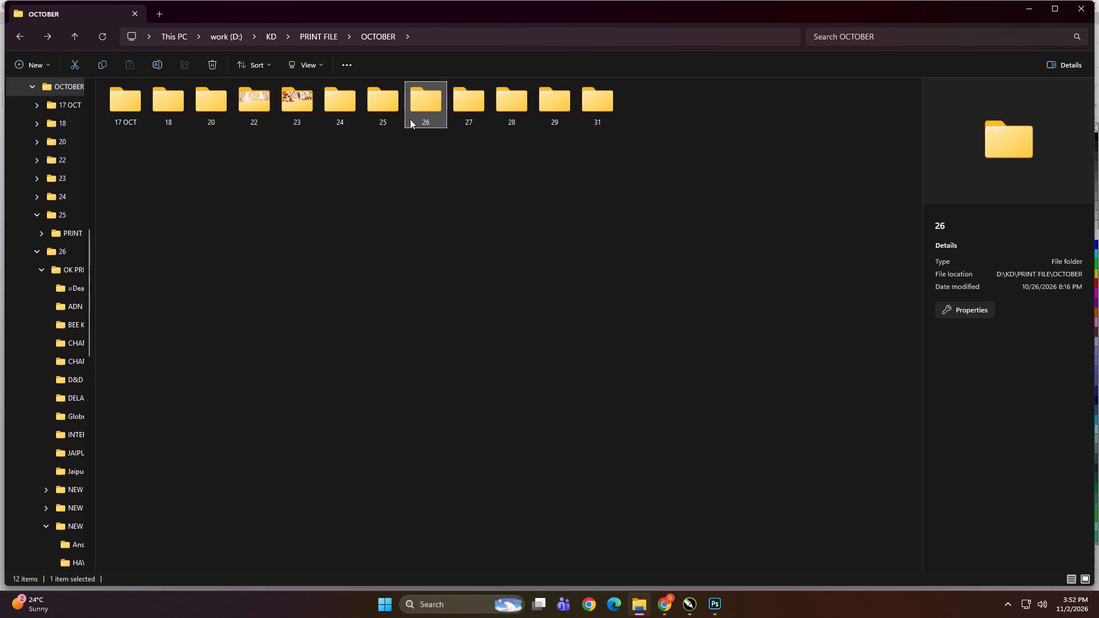
# Reopen PRINT OKK inside the 25 folder and show its client folders as larger thumbnails.
pyautogui.doubleClick(381, 116)
pyautogui.doubleClick(179, 102)
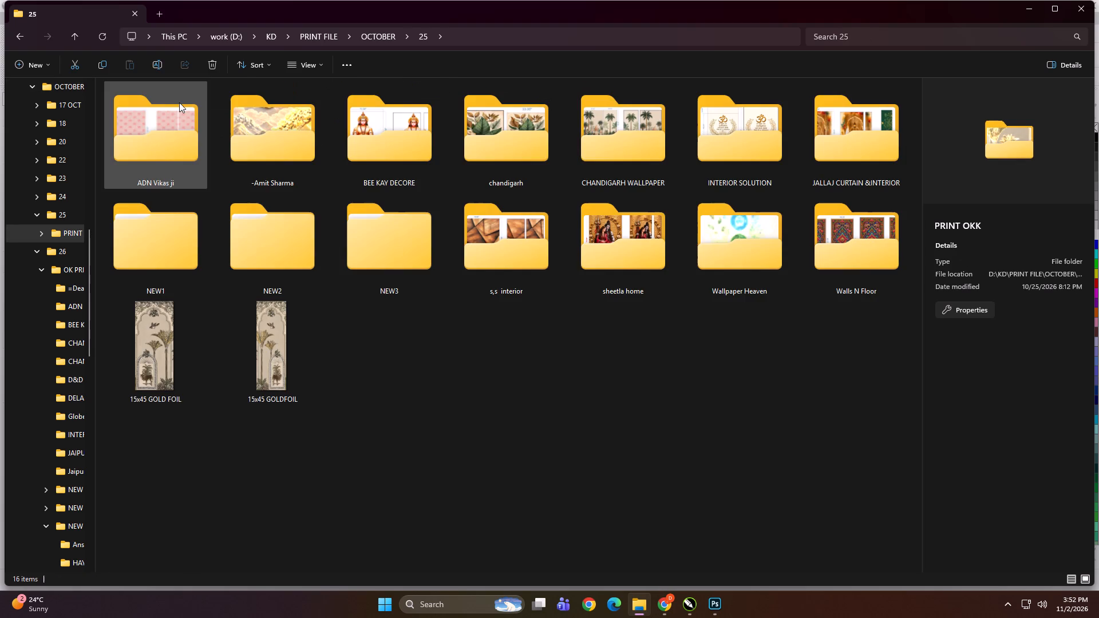
pyautogui.keyDown('ctrl'); pyautogui.scroll(-1, 310, 307); pyautogui.keyUp('ctrl')
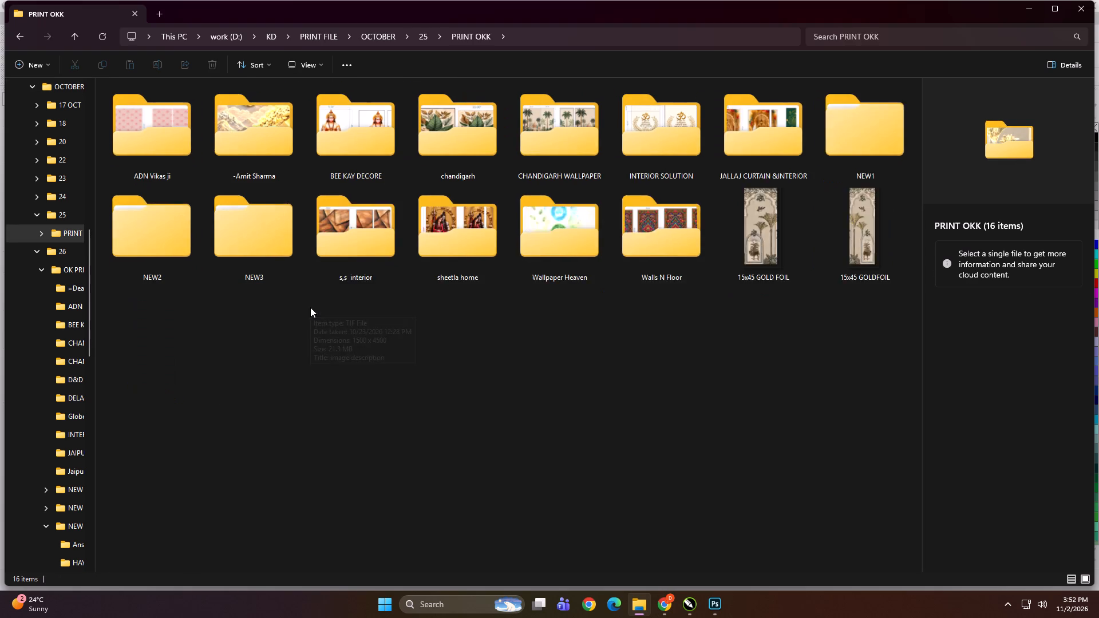
pyautogui.keyDown('ctrl'); pyautogui.scroll(-1, 310, 307); pyautogui.keyUp('ctrl')
pyautogui.keyDown('ctrl'); pyautogui.scroll(5, 341, 401); pyautogui.keyUp('ctrl')
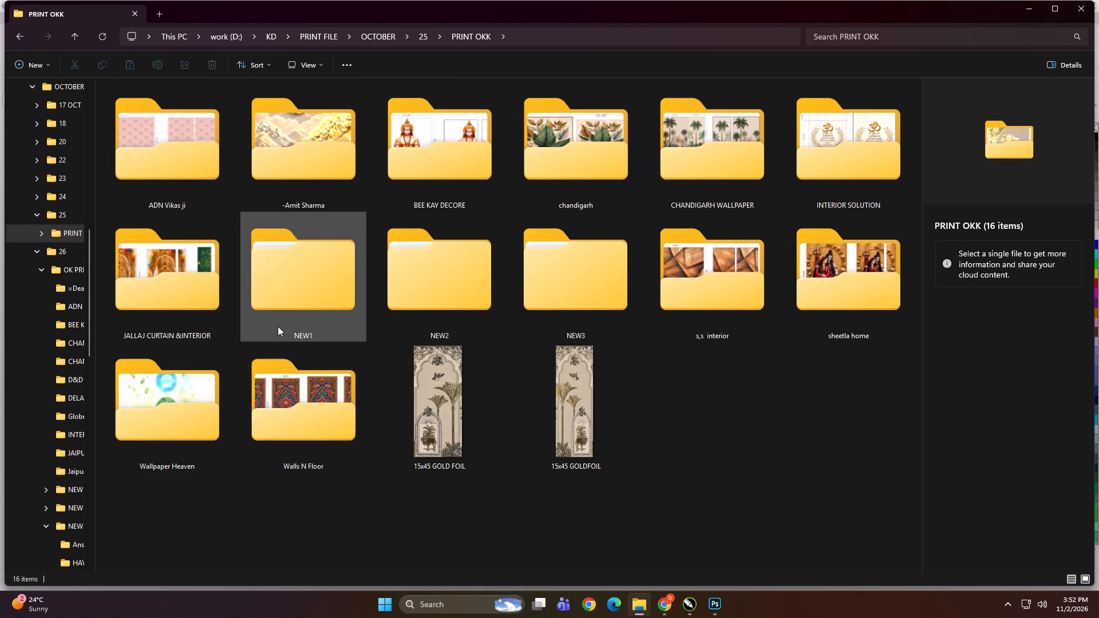
# Look inside the NEW1, NEW2 and NEW3 folders in PRINT OKK, enlarging the thumbnails in NEW1.
pyautogui.doubleClick(275, 318)
pyautogui.keyDown('ctrl'); pyautogui.scroll(20, 282, 318); pyautogui.keyUp('ctrl')
pyautogui.keyDown('ctrl'); pyautogui.scroll(9, 282, 318); pyautogui.keyUp('ctrl')
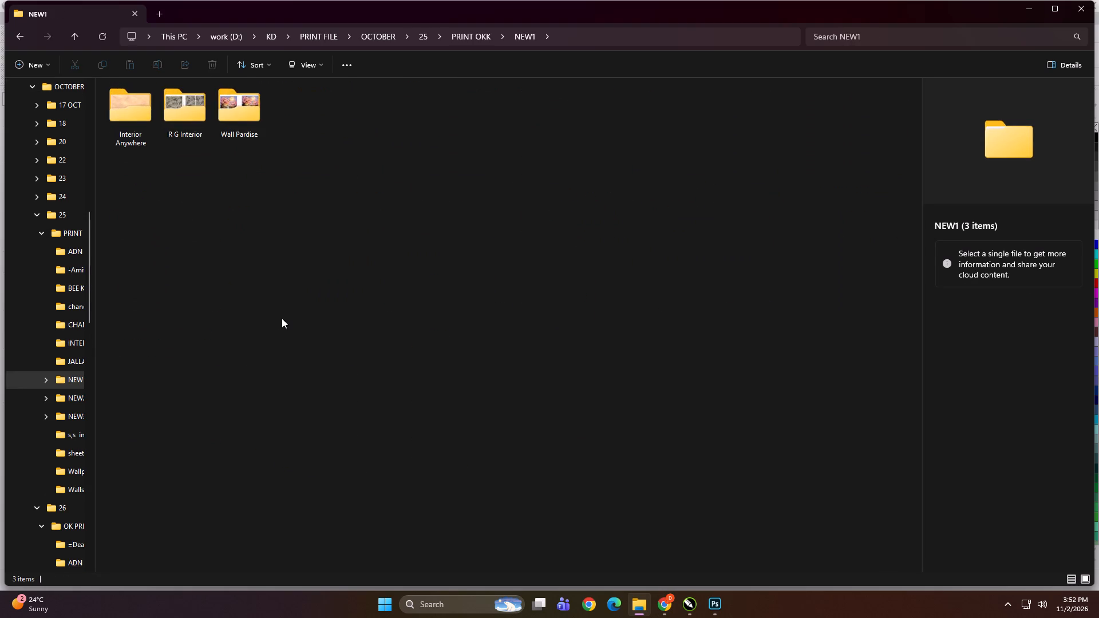
pyautogui.keyDown('ctrl'); pyautogui.scroll(17, 282, 318); pyautogui.keyUp('ctrl')
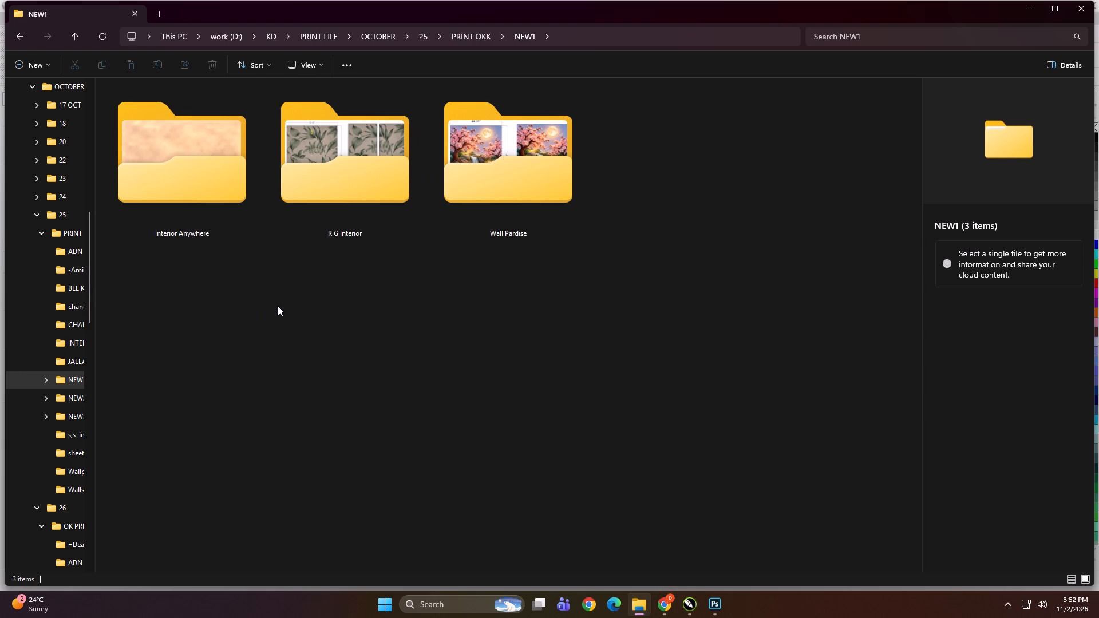
pyautogui.press('BackSpace')
pyautogui.doubleClick(456, 291)
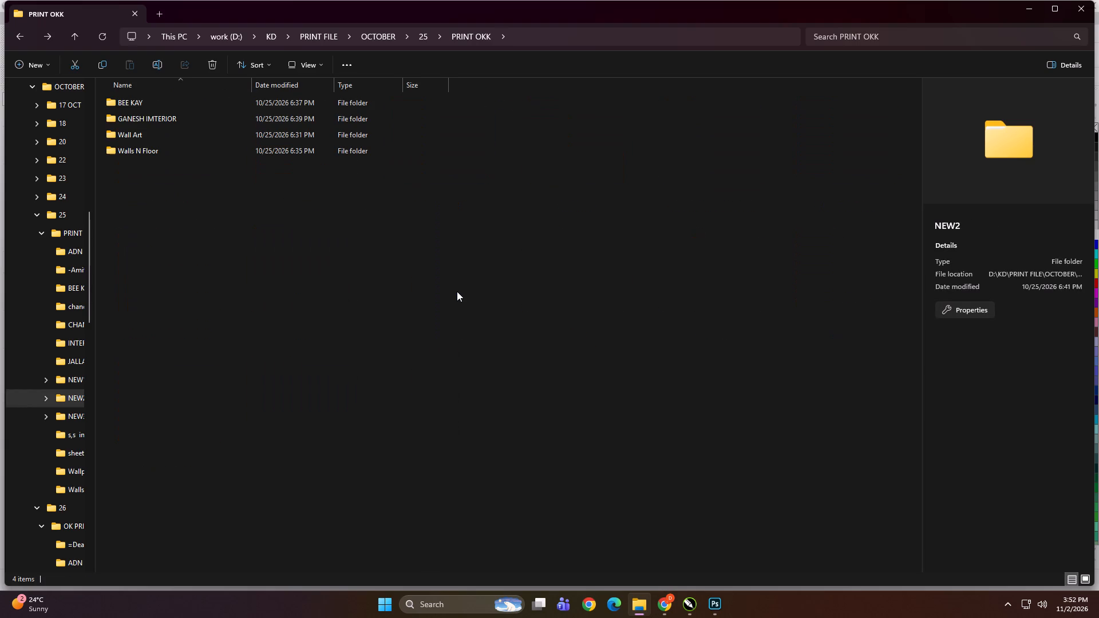
pyautogui.press('BackSpace')
pyautogui.doubleClick(543, 292)
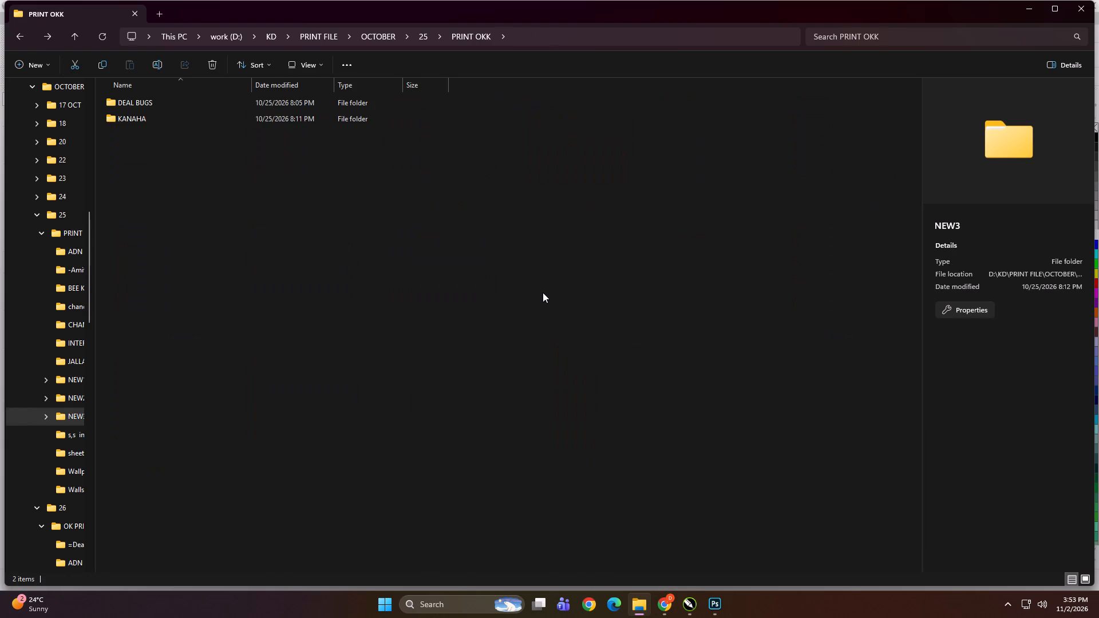
pyautogui.press('BackSpace')
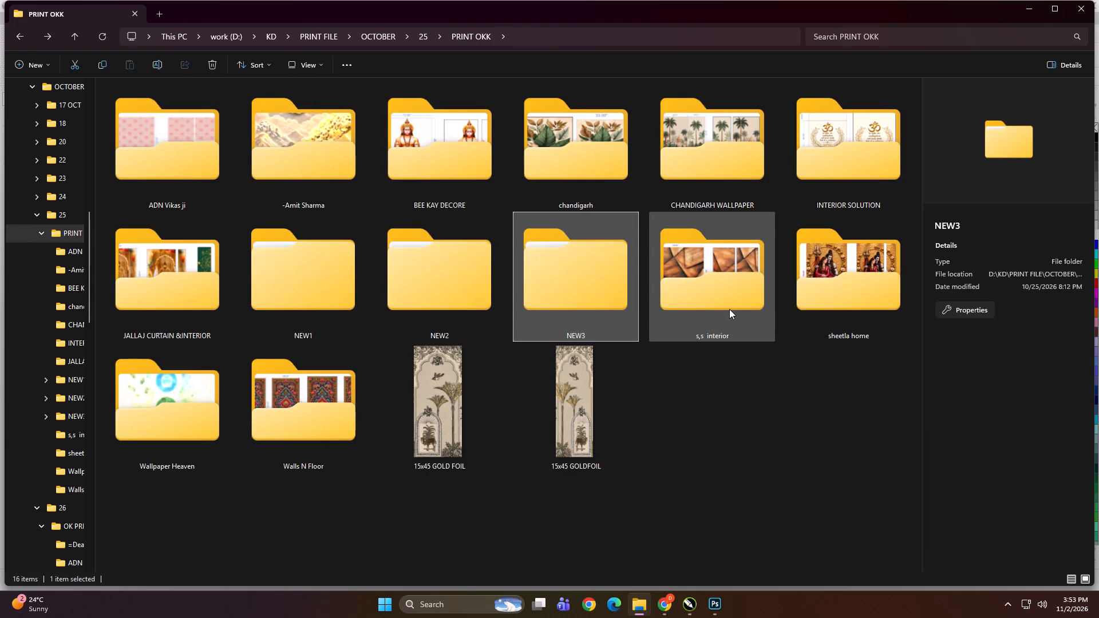
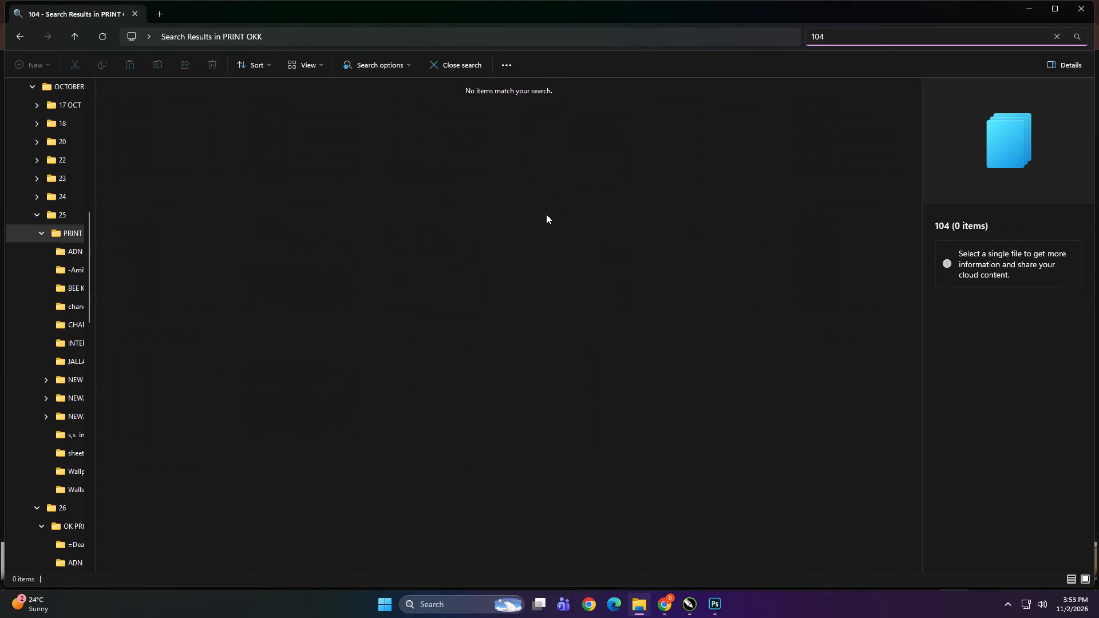
# Leave the search results and open the PRINT FILE folder inside KD on the work (D:) drive.
pyautogui.hotkey('ctrl', 'a')
pyautogui.scroll(6, 53, 382)
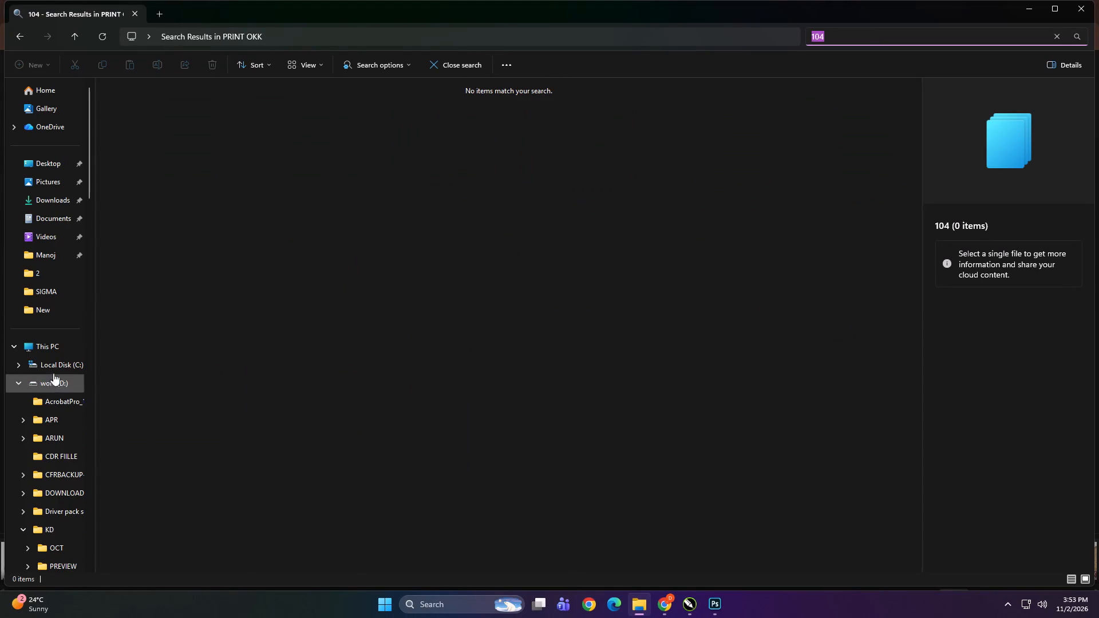
pyautogui.click(50, 350)
pyautogui.doubleClick(266, 172)
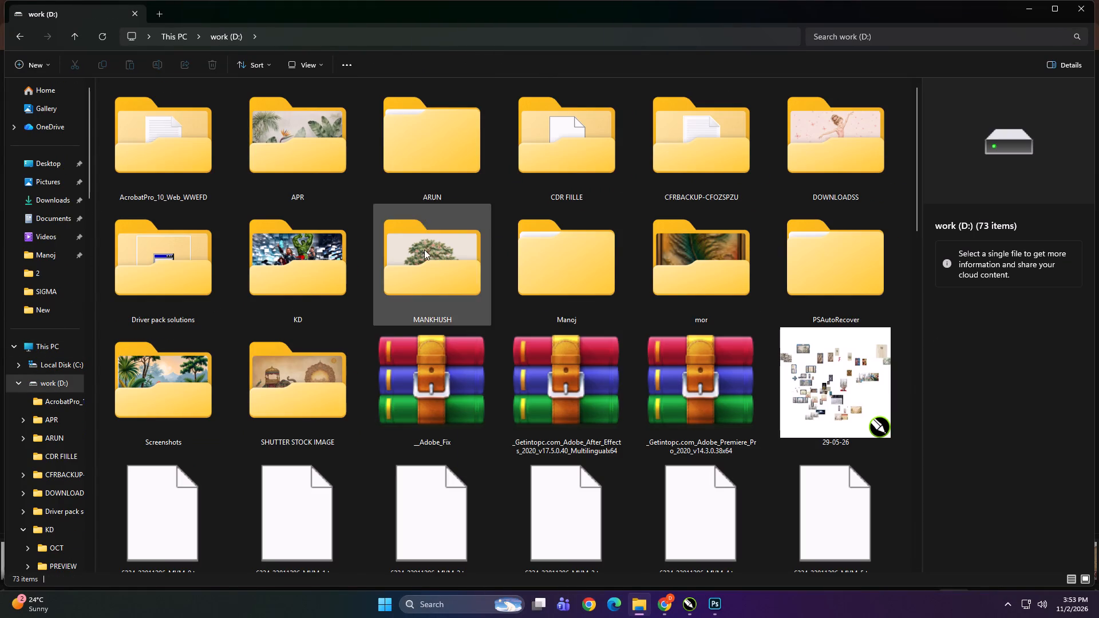
pyautogui.doubleClick(312, 292)
pyautogui.click(446, 296)
pyautogui.doubleClick(496, 184)
pyautogui.click(442, 358)
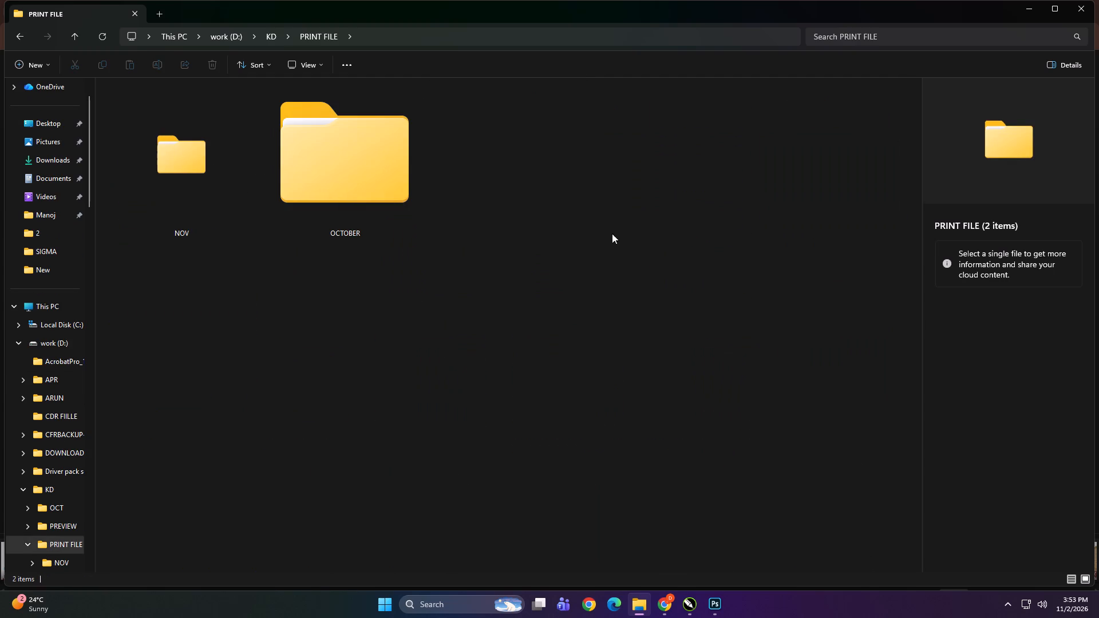
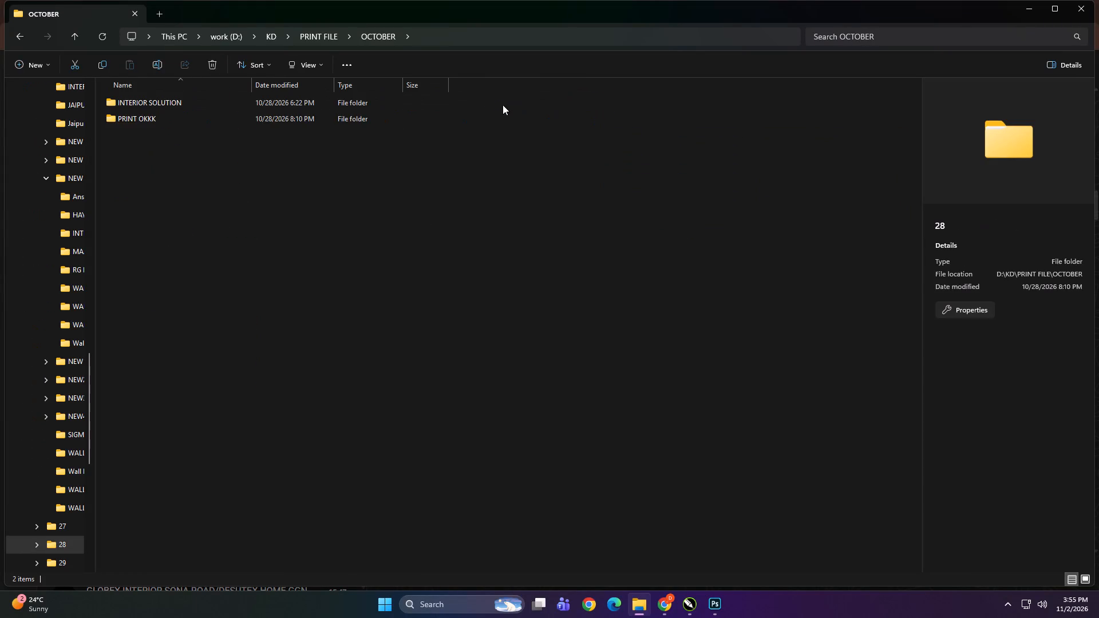
# Check the INTERIOR SOLUTION folder inside October's 28 folder, and open its PRINT OKKK folder with large thumbnails.
pyautogui.doubleClick(194, 104)
pyautogui.press('BackSpace')
pyautogui.doubleClick(194, 117)
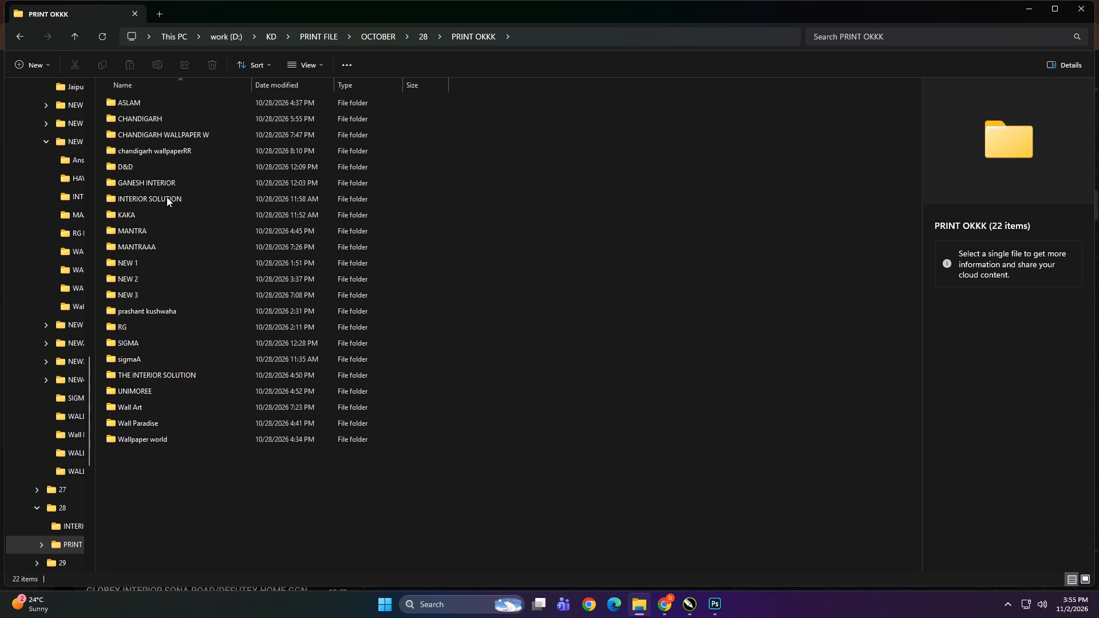
pyautogui.keyDown('ctrl'); pyautogui.scroll(5, 234, 407); pyautogui.keyUp('ctrl')
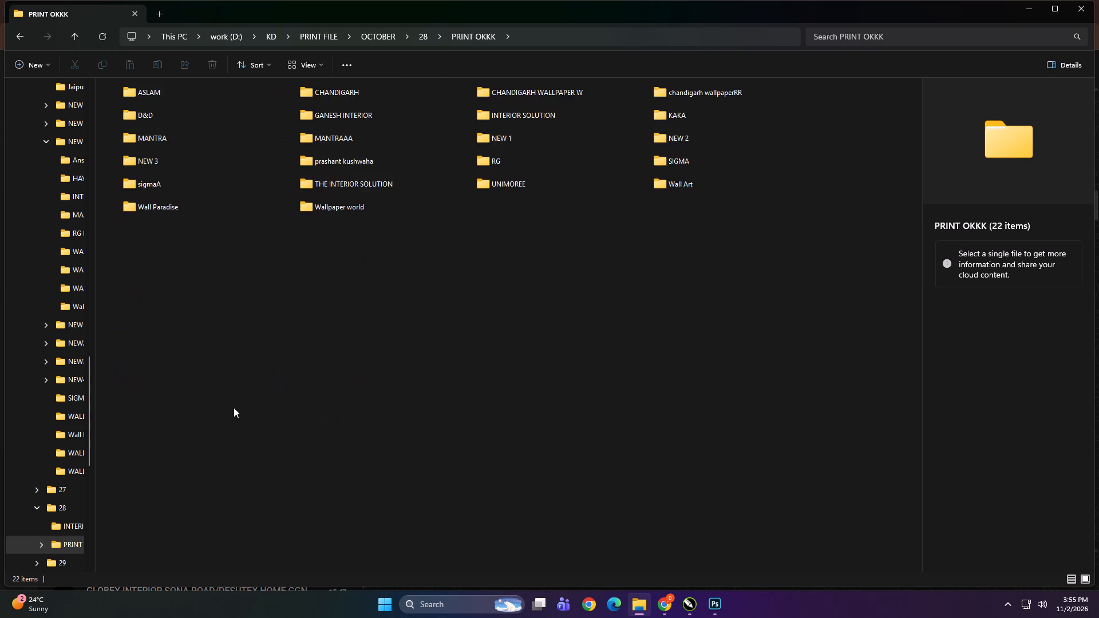
pyautogui.keyDown('ctrl'); pyautogui.scroll(20, 234, 407); pyautogui.keyUp('ctrl')
pyautogui.keyDown('ctrl'); pyautogui.scroll(9, 234, 407); pyautogui.keyUp('ctrl')
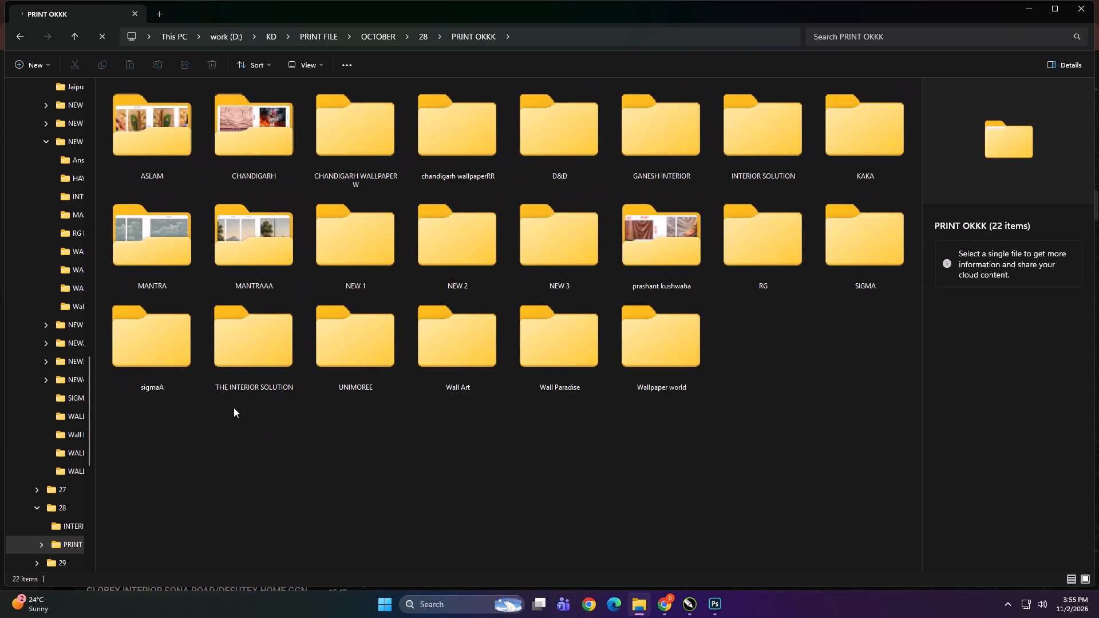
# Look through the MANTRAAA, NEW 1, NEW 2 and NEW 3 folders in PRINT OKKK for the earlier job.
pyautogui.doubleClick(247, 248)
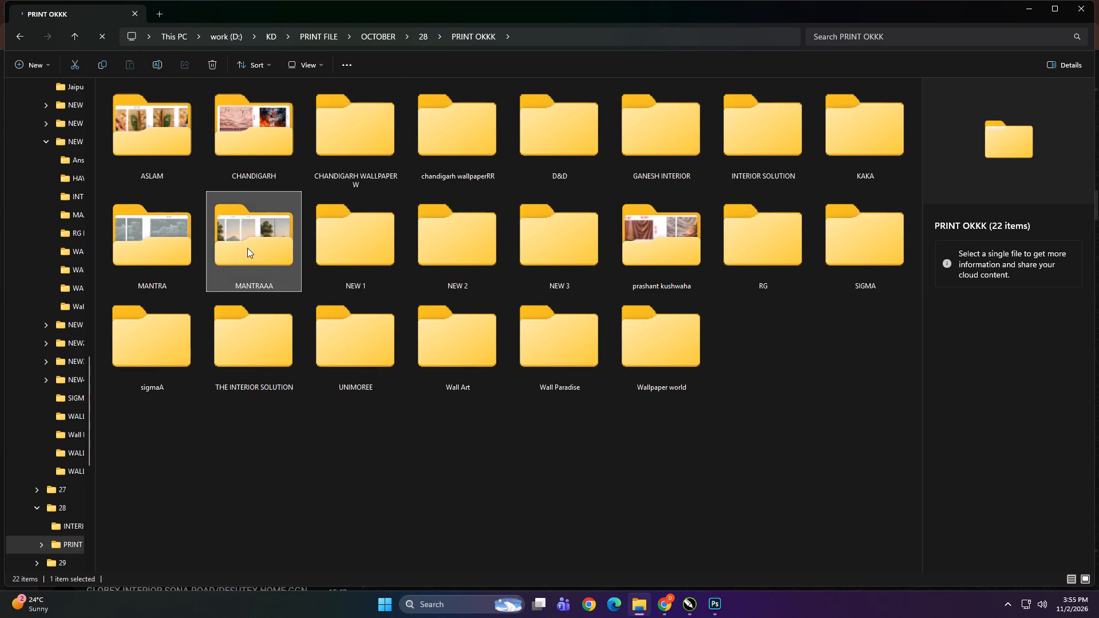
pyautogui.press('BackSpace')
pyautogui.doubleClick(339, 248)
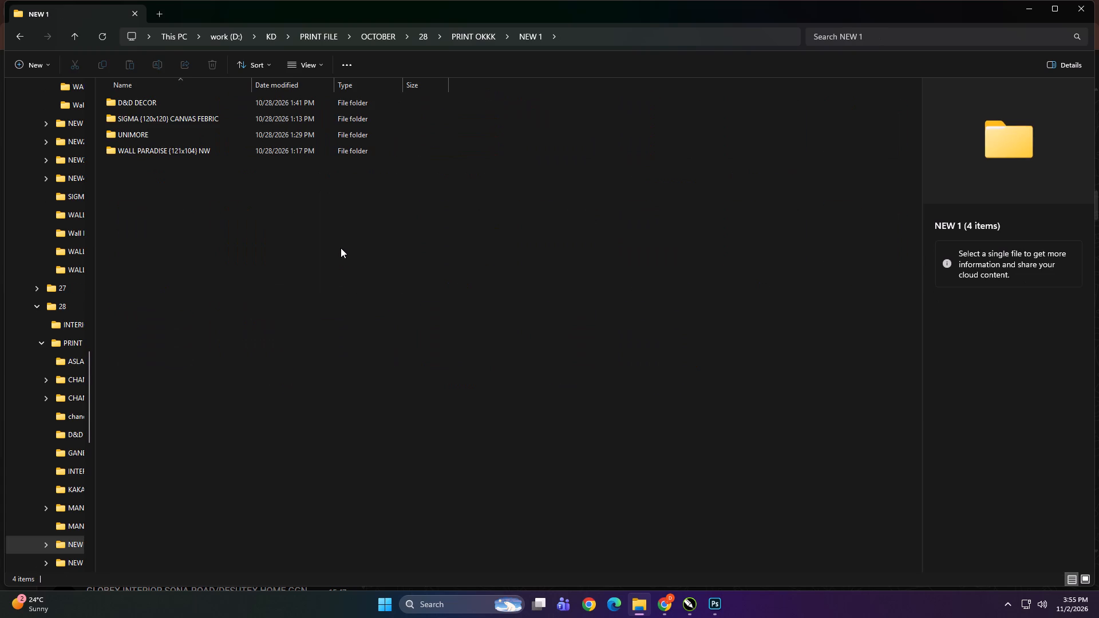
pyautogui.press('BackSpace')
pyautogui.doubleClick(440, 249)
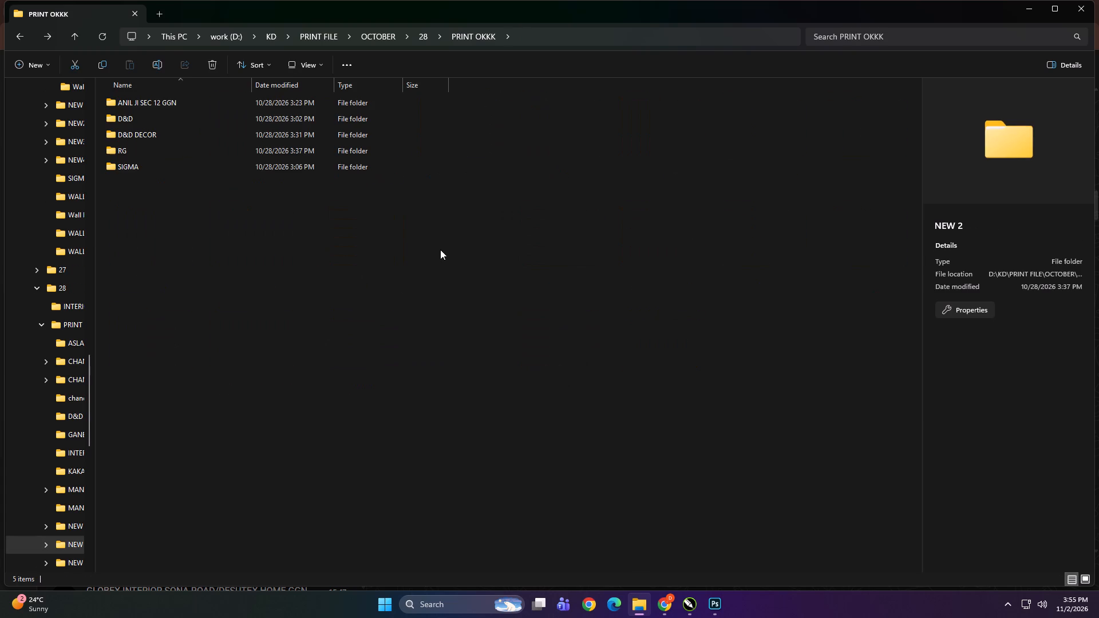
pyautogui.press('BackSpace')
pyautogui.doubleClick(569, 254)
pyautogui.press('BackSpace')
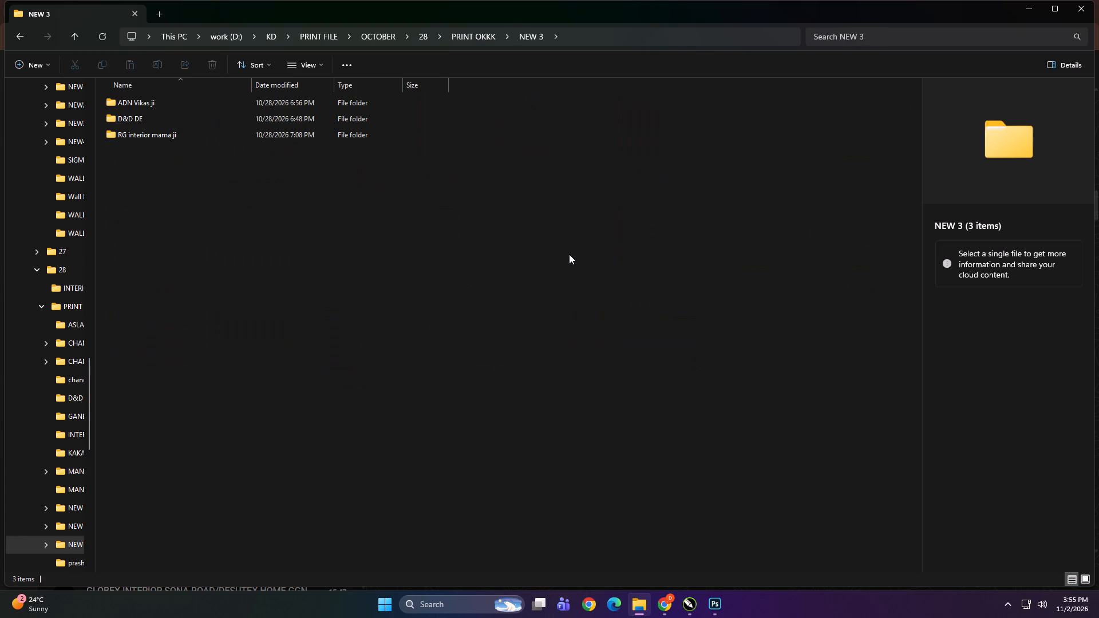
# Check the remaining client folders in PRINT OKKK, including RG, SIGMA, Wall Paradise and Wallpaper world, for the earlier job.
pyautogui.doubleClick(663, 252)
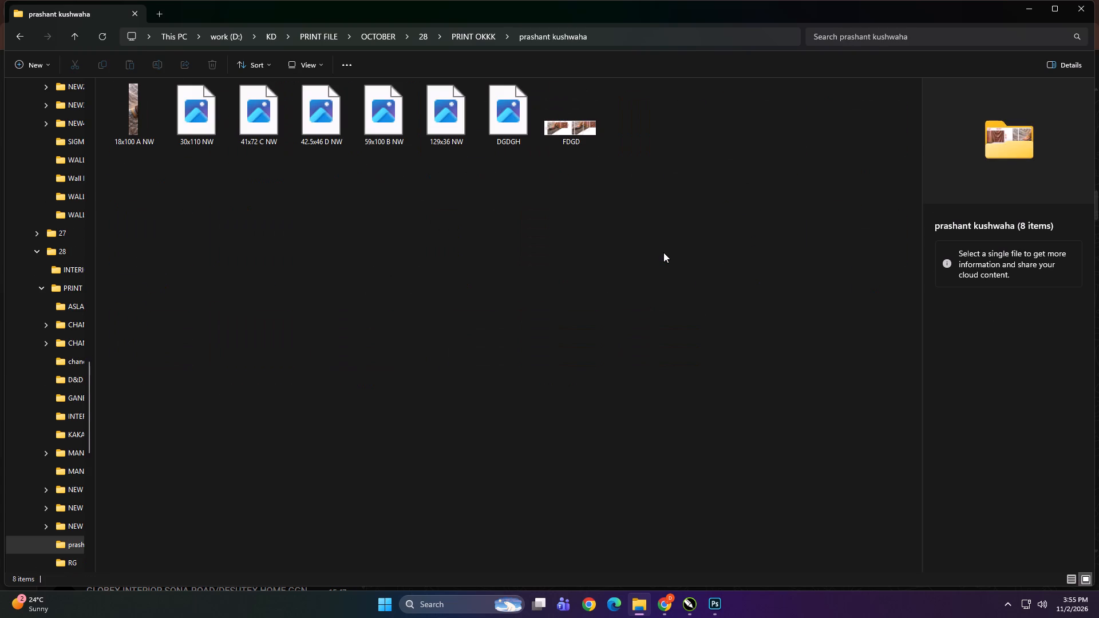
pyautogui.press('BackSpace')
pyautogui.doubleClick(784, 249)
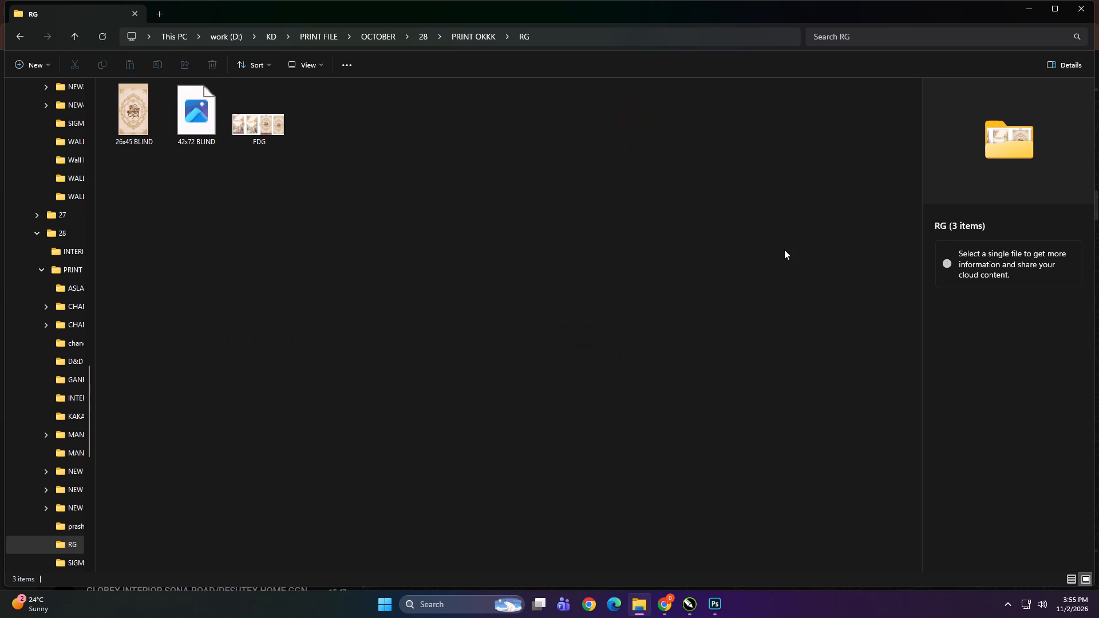
pyautogui.press('BackSpace')
pyautogui.doubleClick(849, 244)
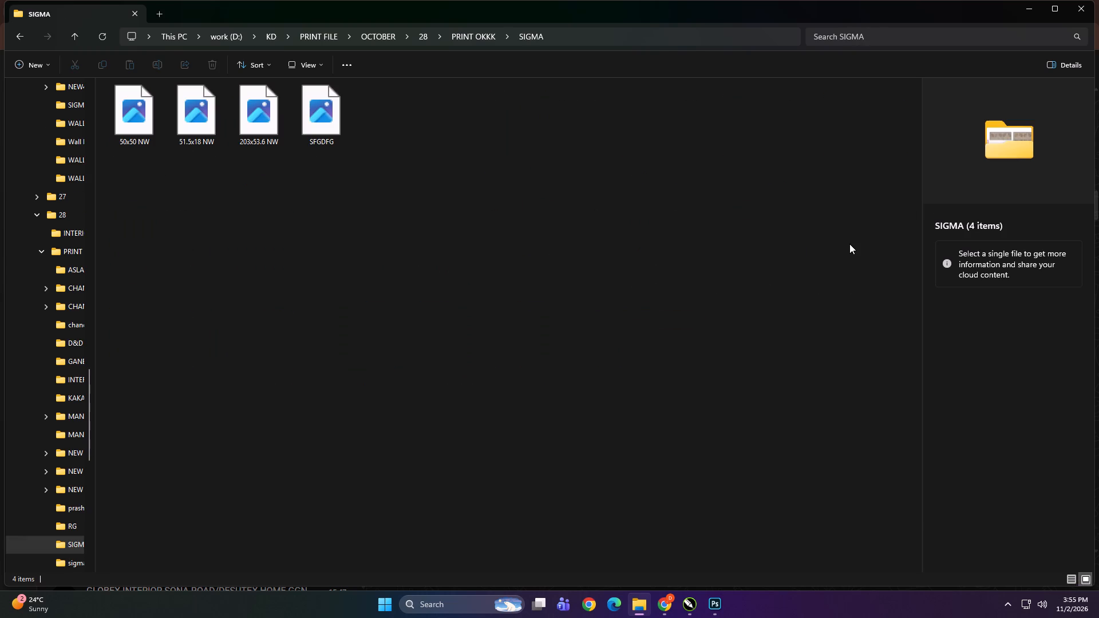
pyautogui.press('BackSpace')
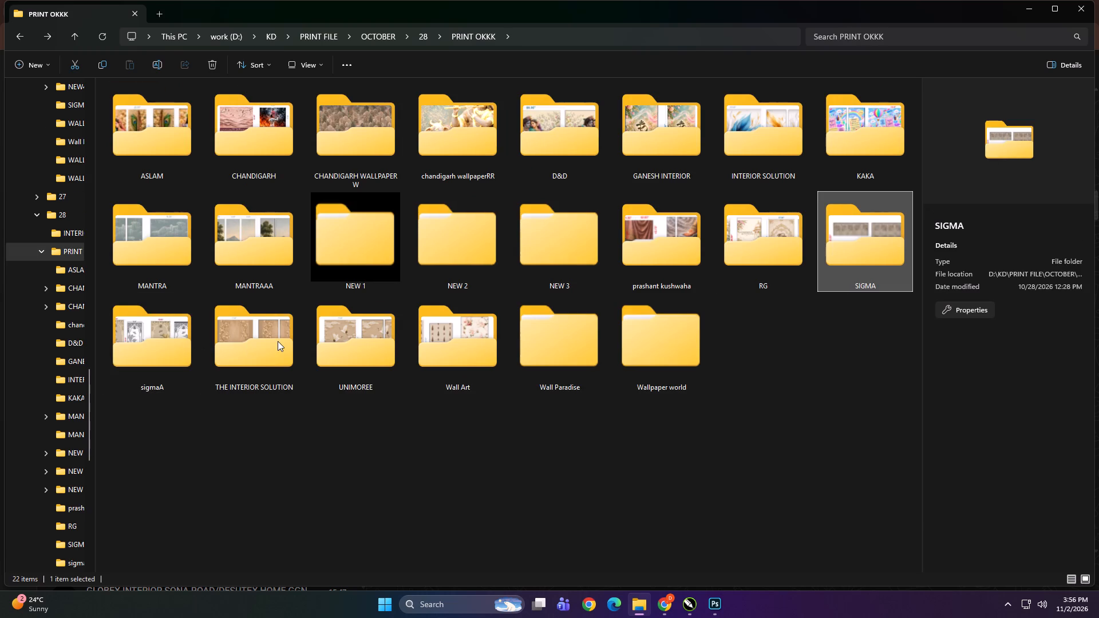
pyautogui.doubleClick(562, 352)
pyautogui.press('BackSpace')
pyautogui.doubleClick(639, 348)
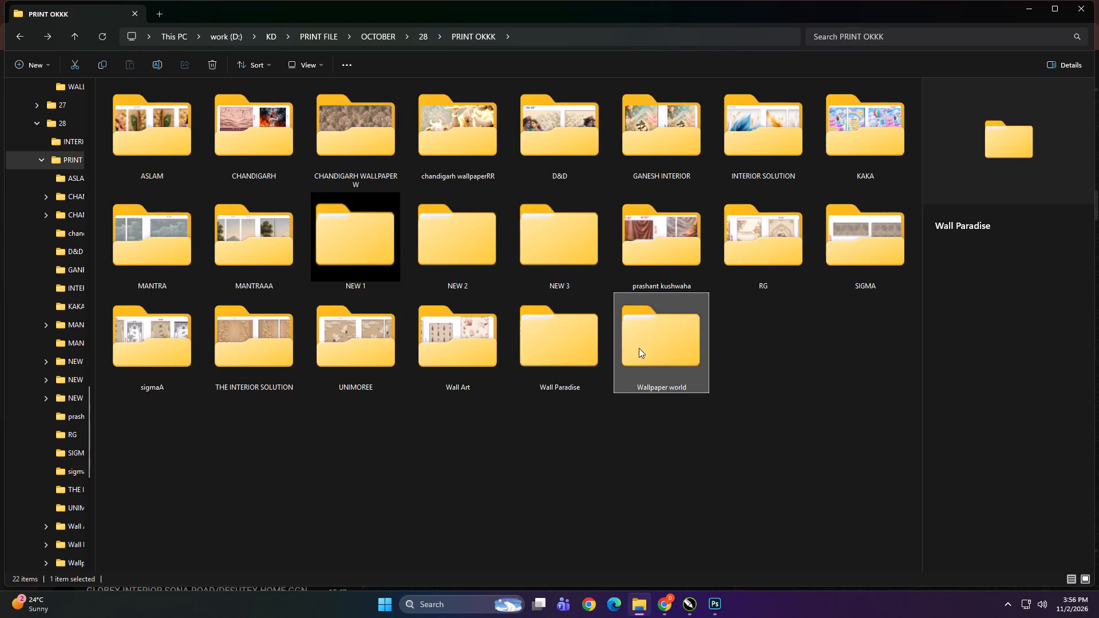
pyautogui.press('BackSpace')
pyautogui.click(459, 457)
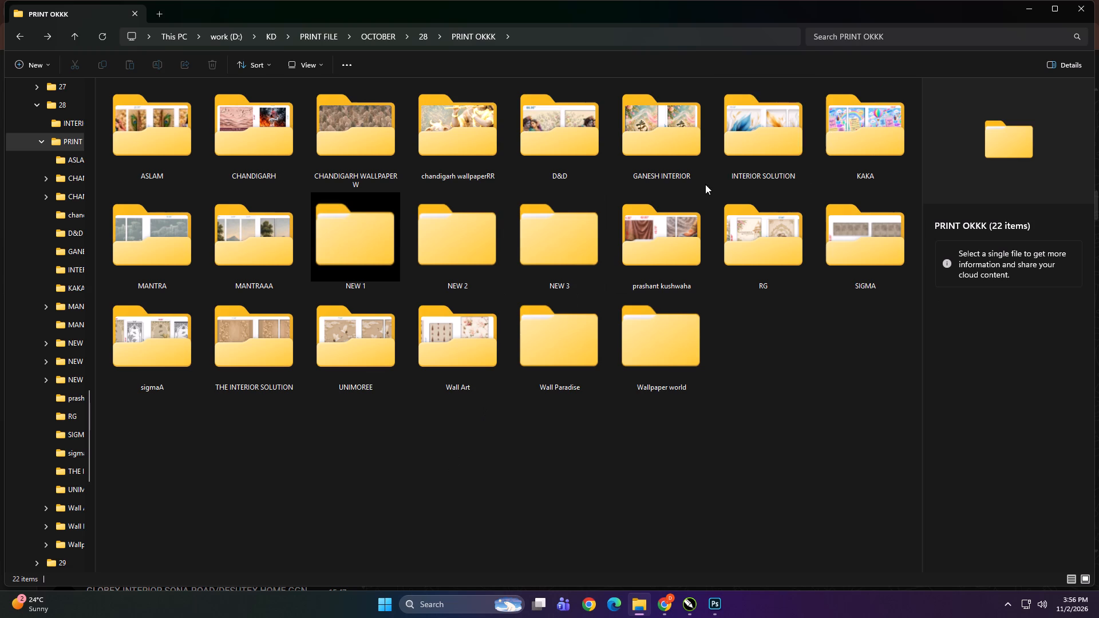
# Search the PRINT OKKK folder for 104, refine the search to 104x104, and cut the search term for reuse.
pyautogui.click(832, 39)
pyautogui.write('104')
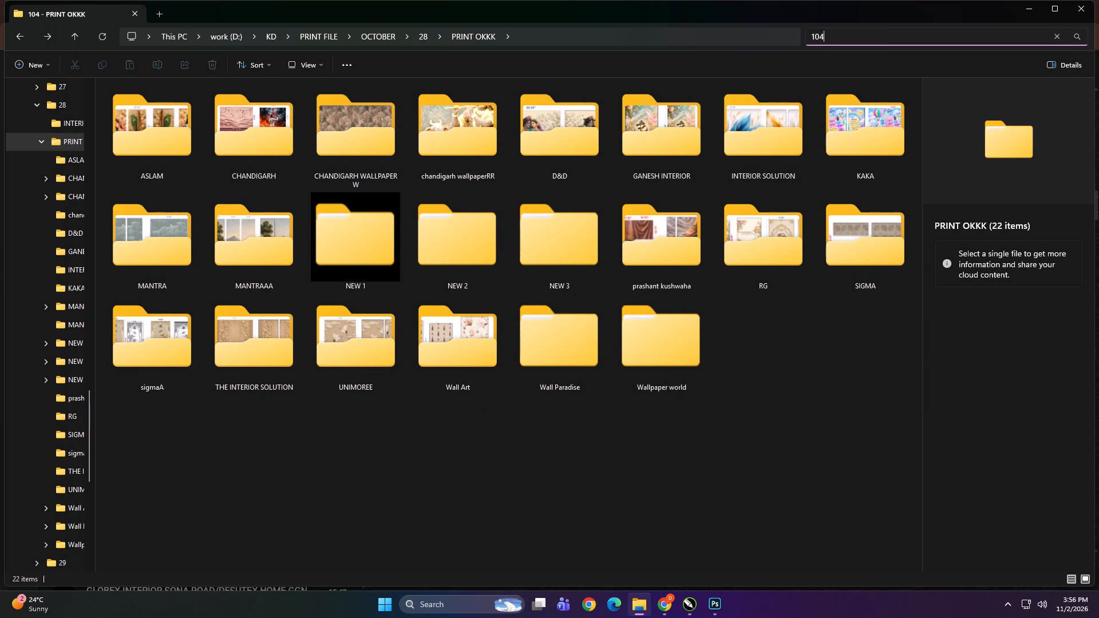
pyautogui.keyDown('ctrl'); pyautogui.scroll(11, 488, 231); pyautogui.keyUp('ctrl')
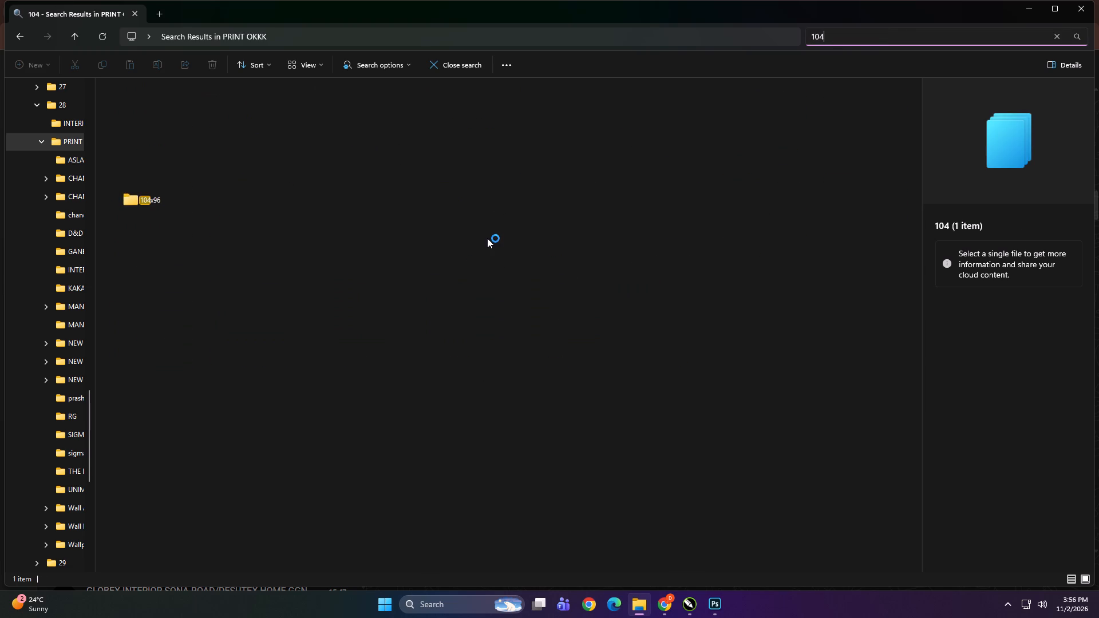
pyautogui.keyDown('ctrl'); pyautogui.scroll(4, 487, 238); pyautogui.keyUp('ctrl')
pyautogui.keyDown('ctrl'); pyautogui.scroll(-1, 487, 238); pyautogui.keyUp('ctrl')
pyautogui.keyDown('ctrl'); pyautogui.scroll(20, 487, 238); pyautogui.keyUp('ctrl')
pyautogui.keyDown('ctrl'); pyautogui.scroll(12, 487, 238); pyautogui.keyUp('ctrl')
pyautogui.keyDown('ctrl'); pyautogui.scroll(-1, 486, 238); pyautogui.keyUp('ctrl')
pyautogui.keyDown('ctrl'); pyautogui.scroll(2, 486, 238); pyautogui.keyUp('ctrl')
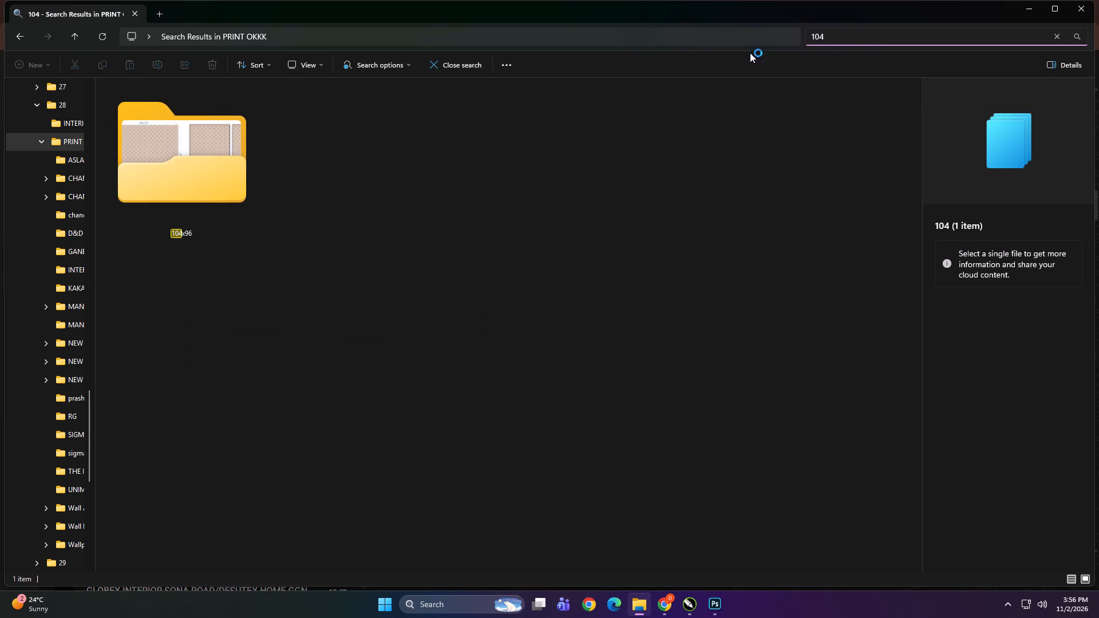
pyautogui.write('x104')
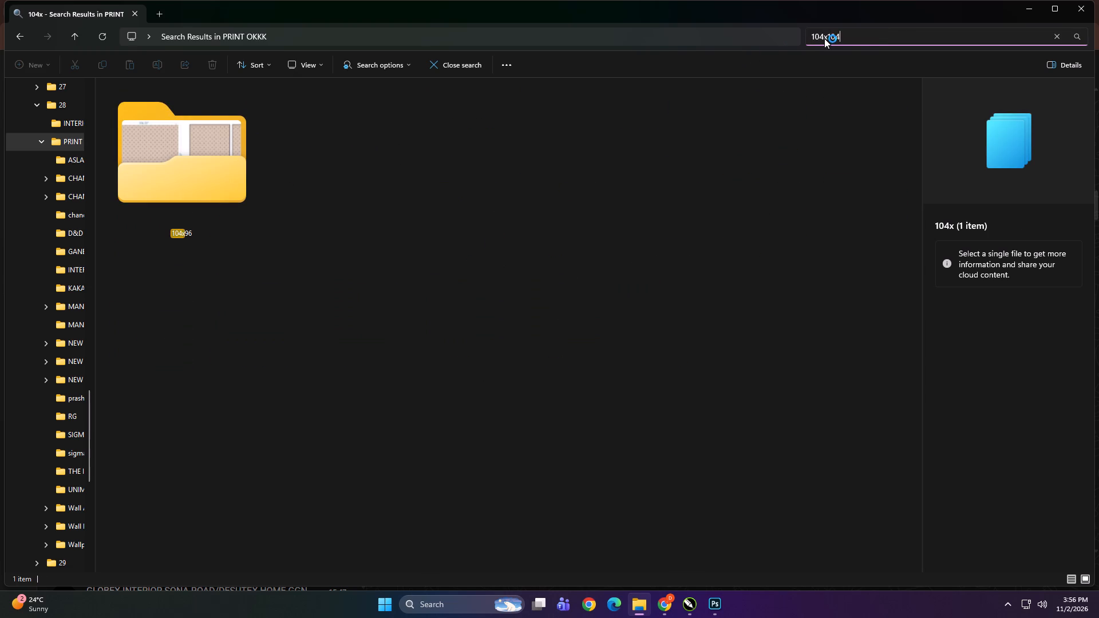
pyautogui.hotkey('ctrl', 'a')
pyautogui.hotkey('ctrl', 'x')
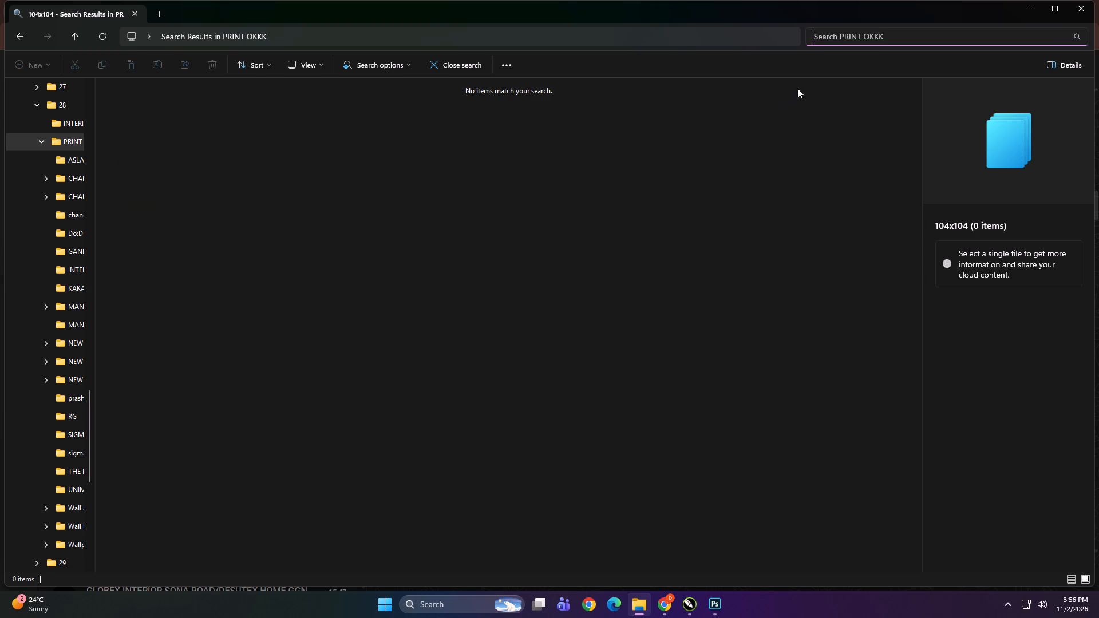
# Search the DIGITECH_SHAREDRIVE (Z:) network drive for 104x104.
pyautogui.scroll(1, 134, 431)
pyautogui.scroll(8, 54, 457)
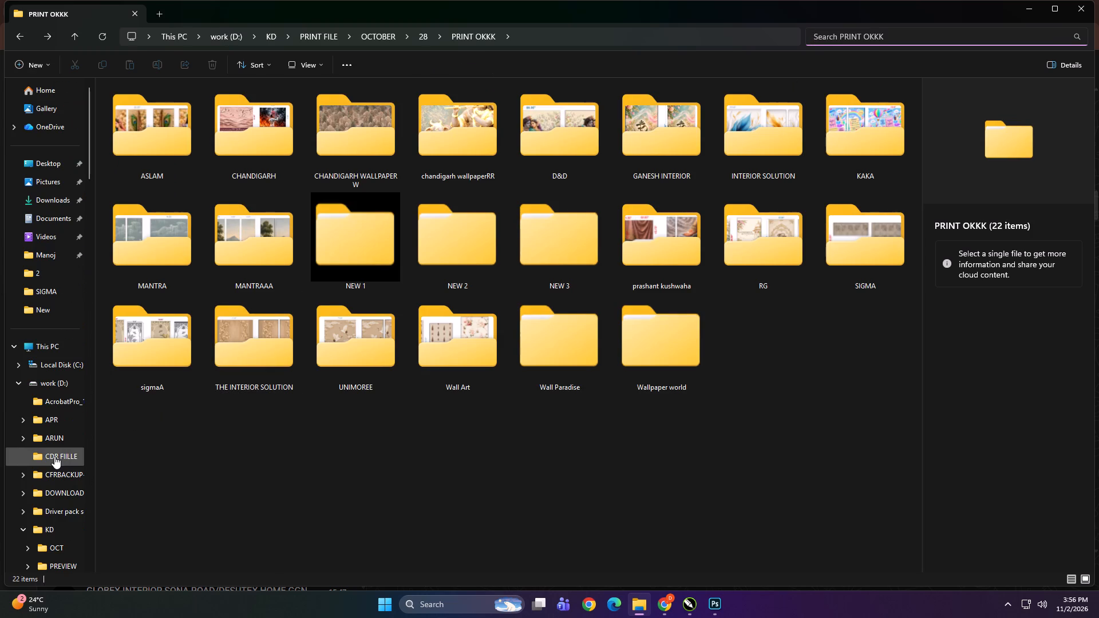
pyautogui.click(50, 346)
pyautogui.click(286, 312)
pyautogui.doubleClick(140, 292)
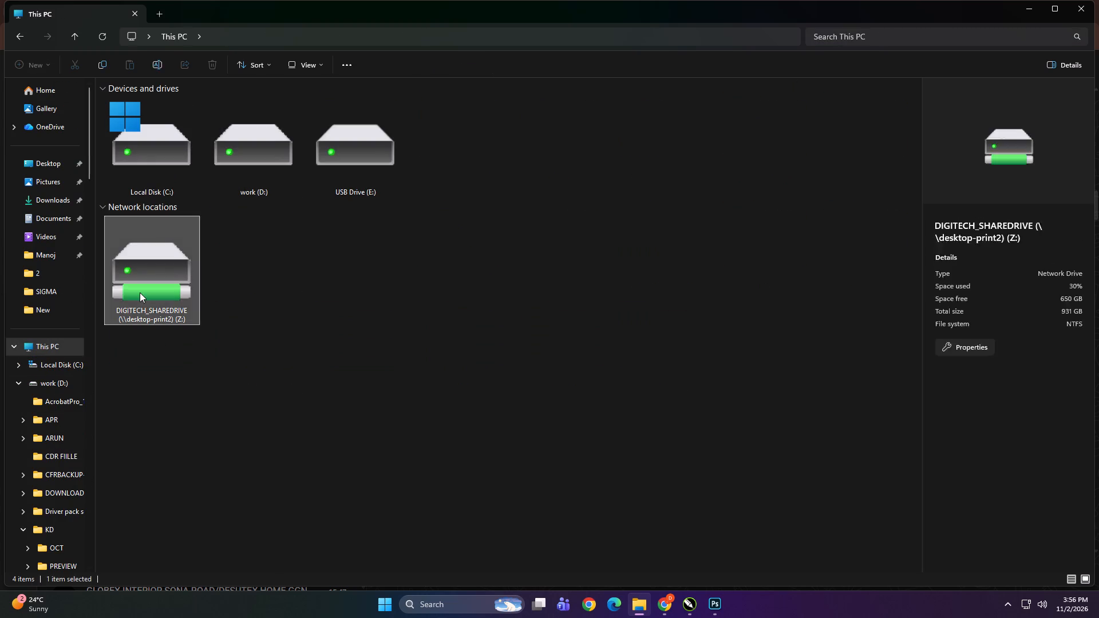
pyautogui.click(449, 442)
pyautogui.click(827, 38)
pyautogui.hotkey('ctrl', 'v')
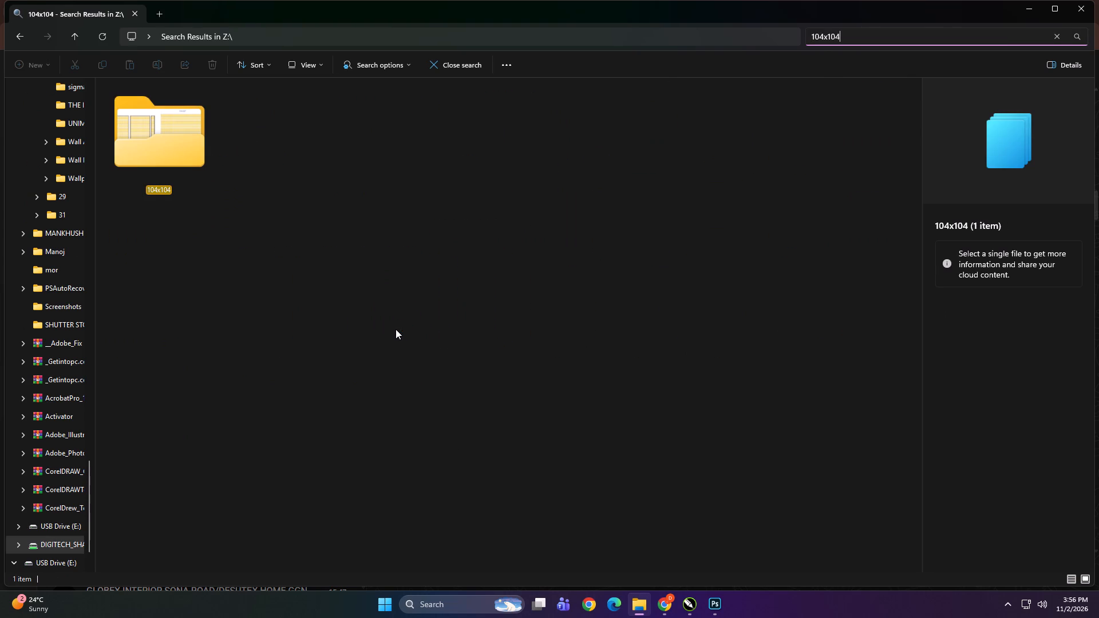
# Clear the 104x104 search and reopen the DIGITECH_SHAREDRIVE (Z:) drive from This PC.
pyautogui.press('BackSpace')
pyautogui.press('BackSpace')
pyautogui.press('BackSpace')
pyautogui.press('BackSpace')
pyautogui.press('BackSpace')
pyautogui.press('BackSpace')
pyautogui.press('BackSpace')
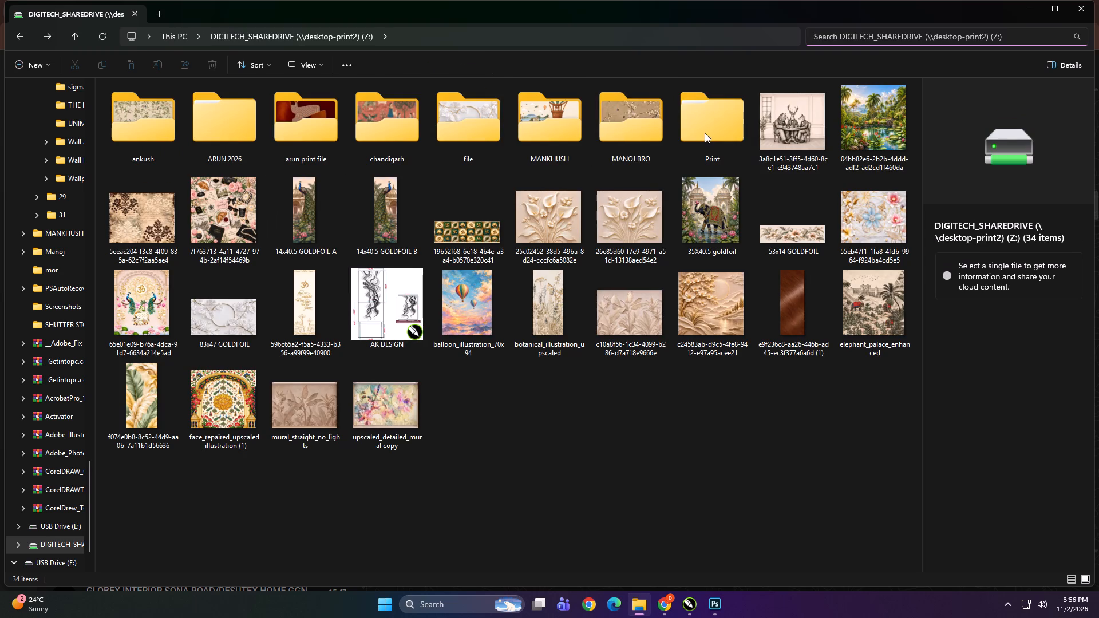
pyautogui.scroll(7, 45, 411)
pyautogui.click(48, 353)
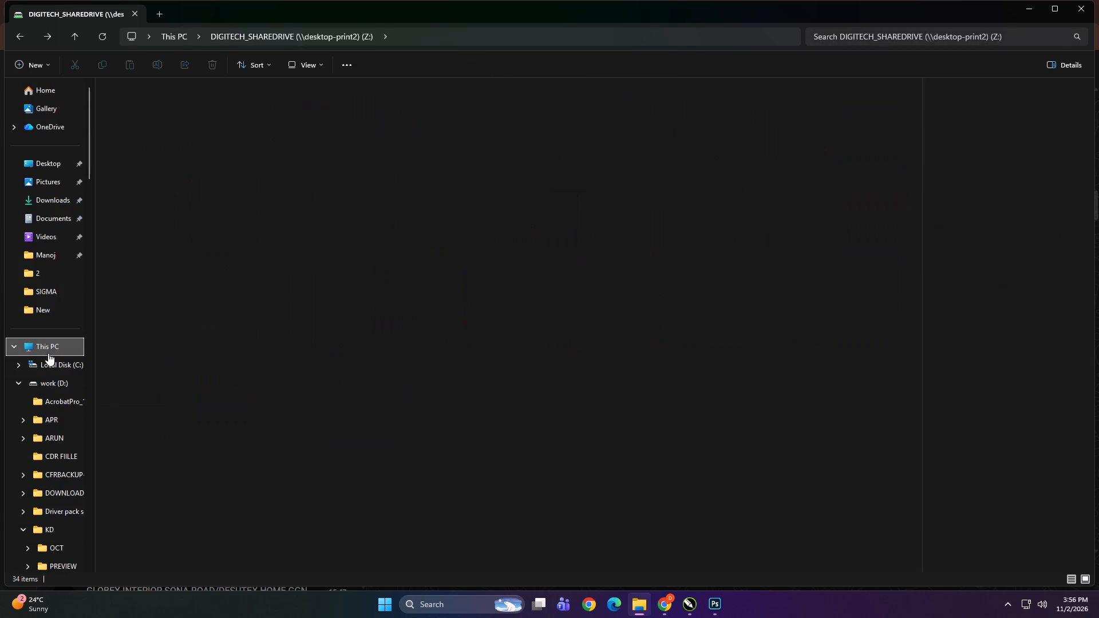
pyautogui.doubleClick(155, 245)
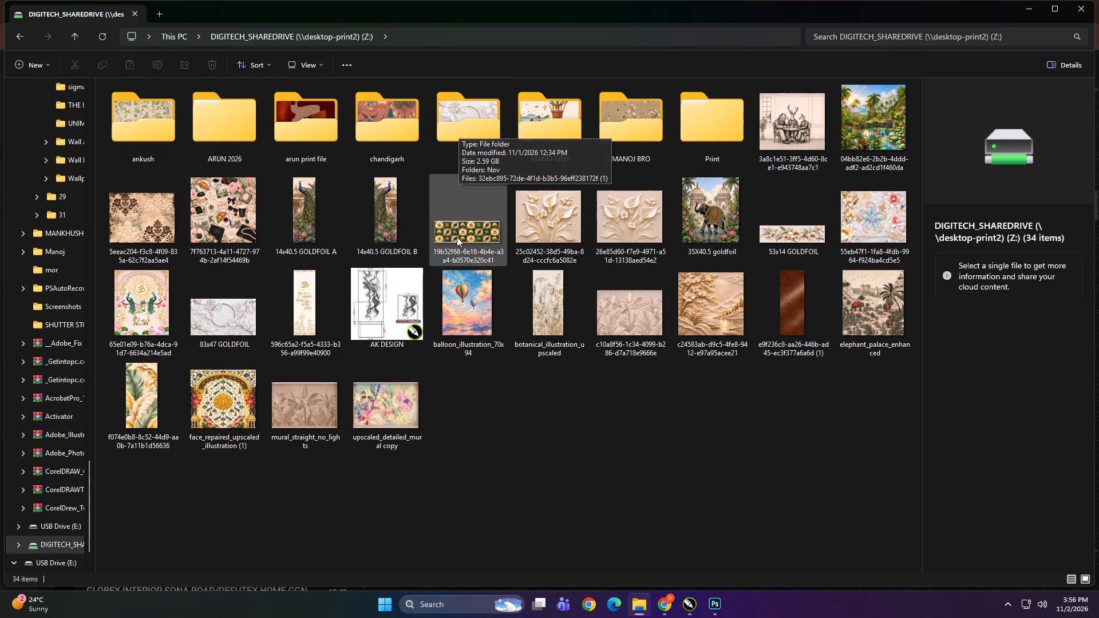
pyautogui.click(540, 476)
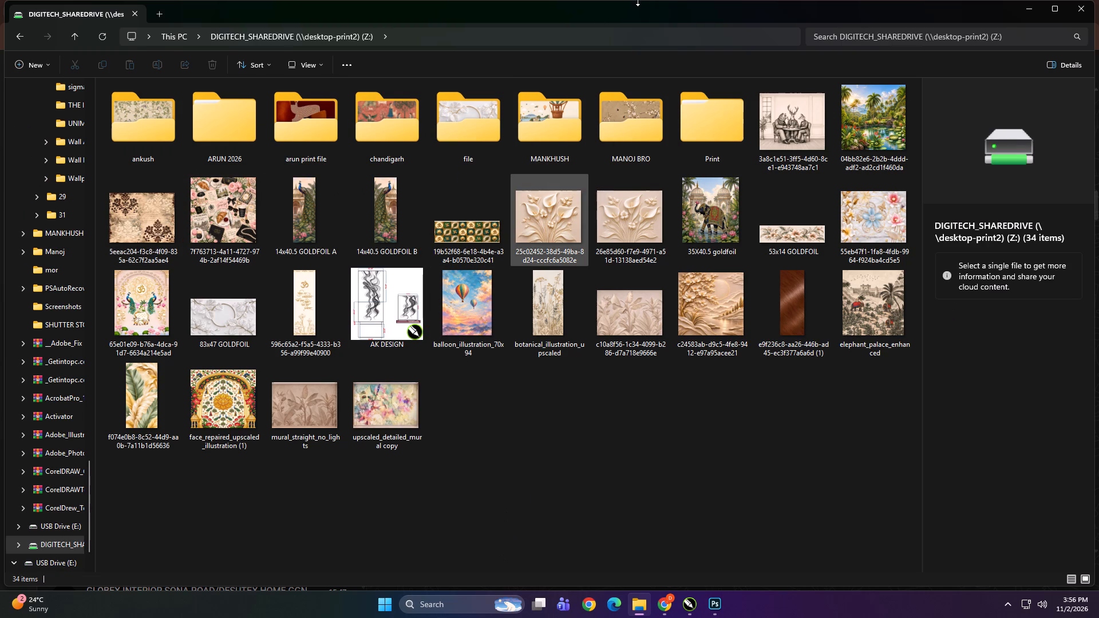
# Open folder 2 inside NOV in the shared drive's Print folder, checking OCT on the way.
pyautogui.doubleClick(715, 115)
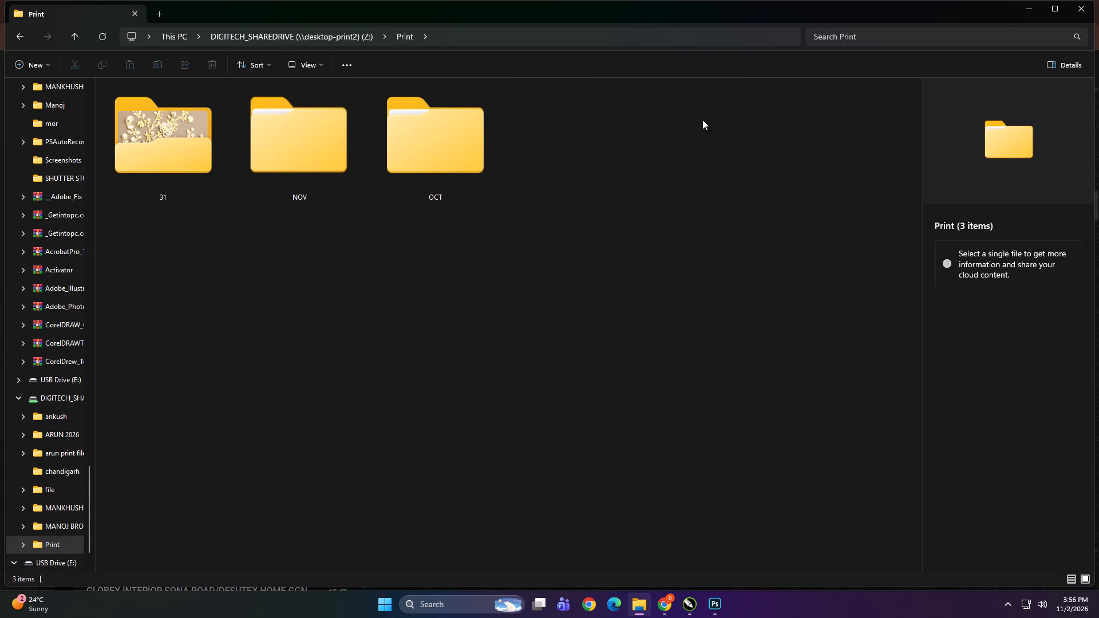
pyautogui.press('BackSpace')
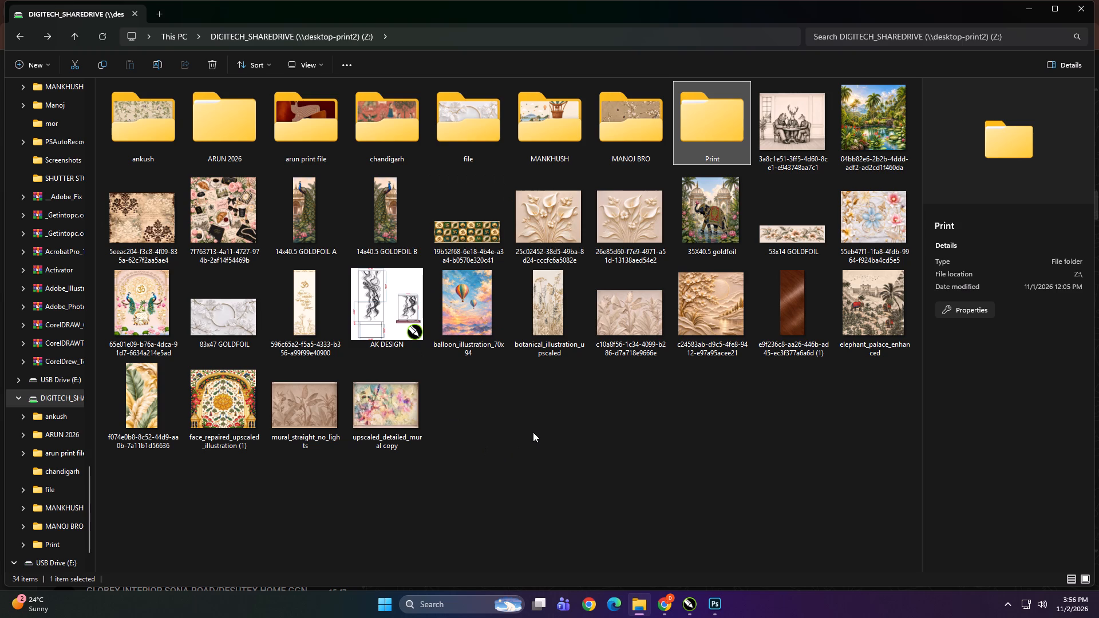
pyautogui.click(533, 432)
pyautogui.doubleClick(691, 124)
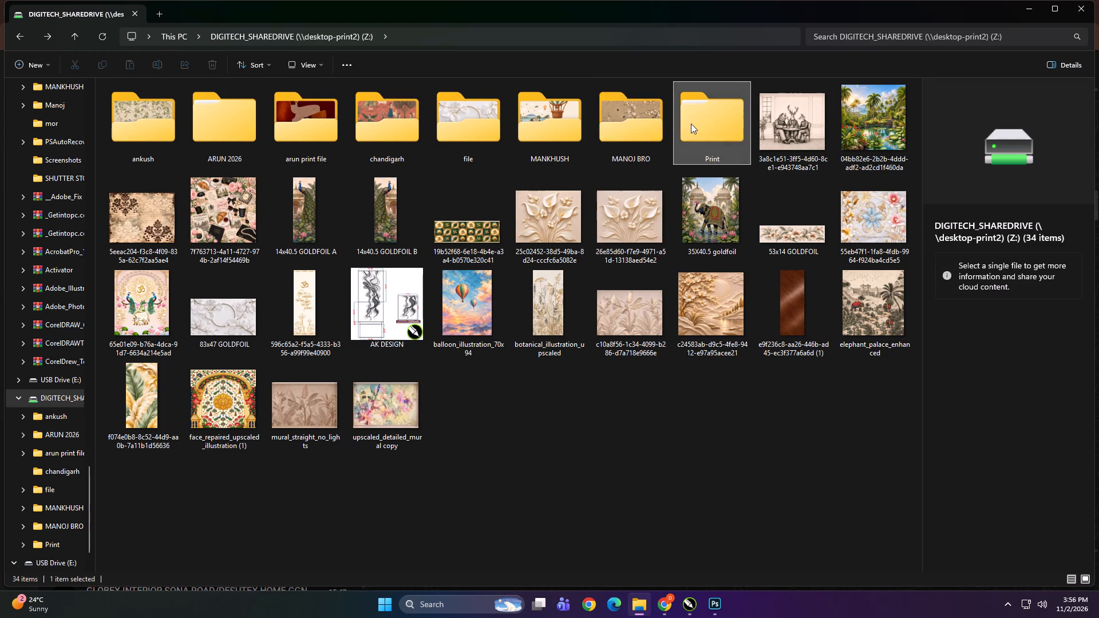
pyautogui.doubleClick(445, 123)
pyautogui.press('BackSpace')
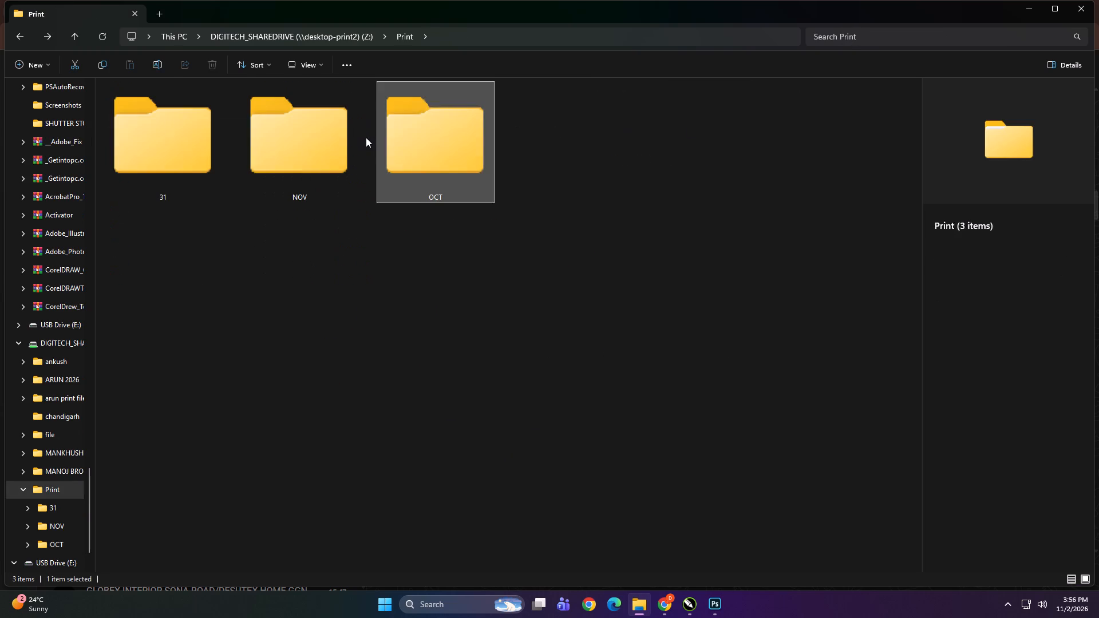
pyautogui.doubleClick(366, 137)
pyautogui.doubleClick(329, 137)
pyautogui.doubleClick(339, 175)
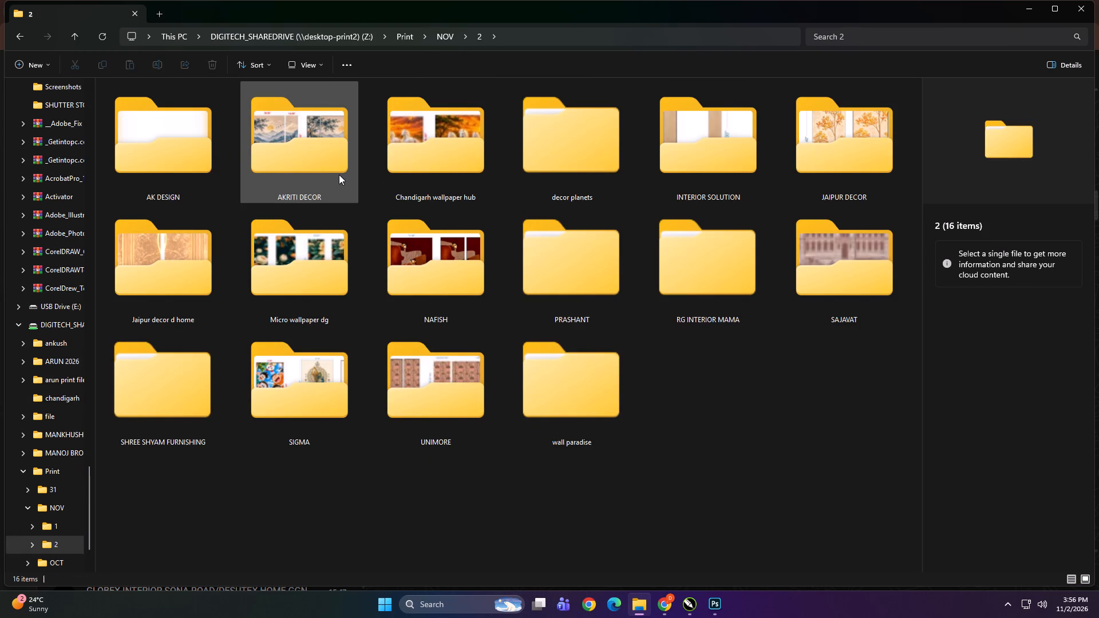
# Open the INTERIOR SOLUTION client folder inside the shared NOV folder 2.
pyautogui.click(277, 159)
pyautogui.doubleClick(691, 136)
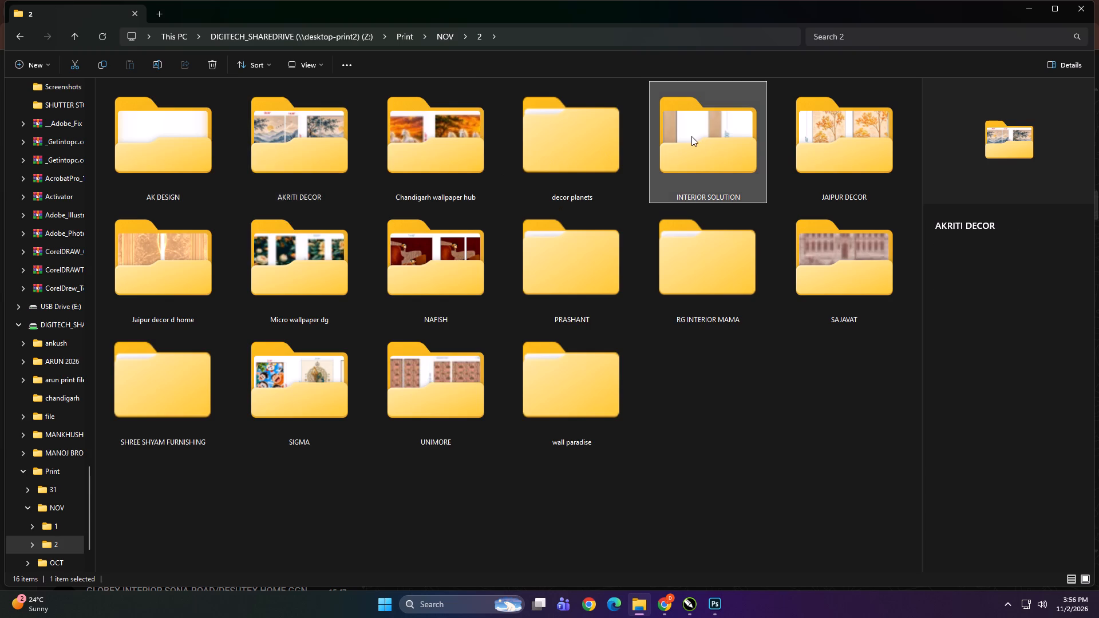
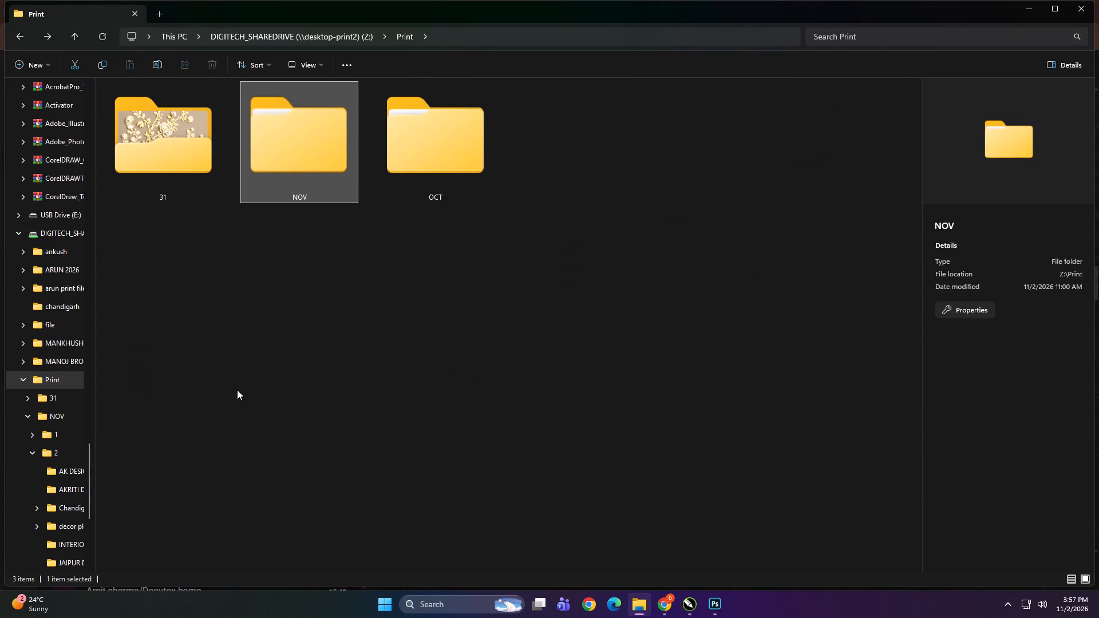
# Return from the Print folder to the top level of the DIGITECH_SHAREDRIVE (Z:) network drive.
pyautogui.click(480, 363)
pyautogui.press('BackSpace')
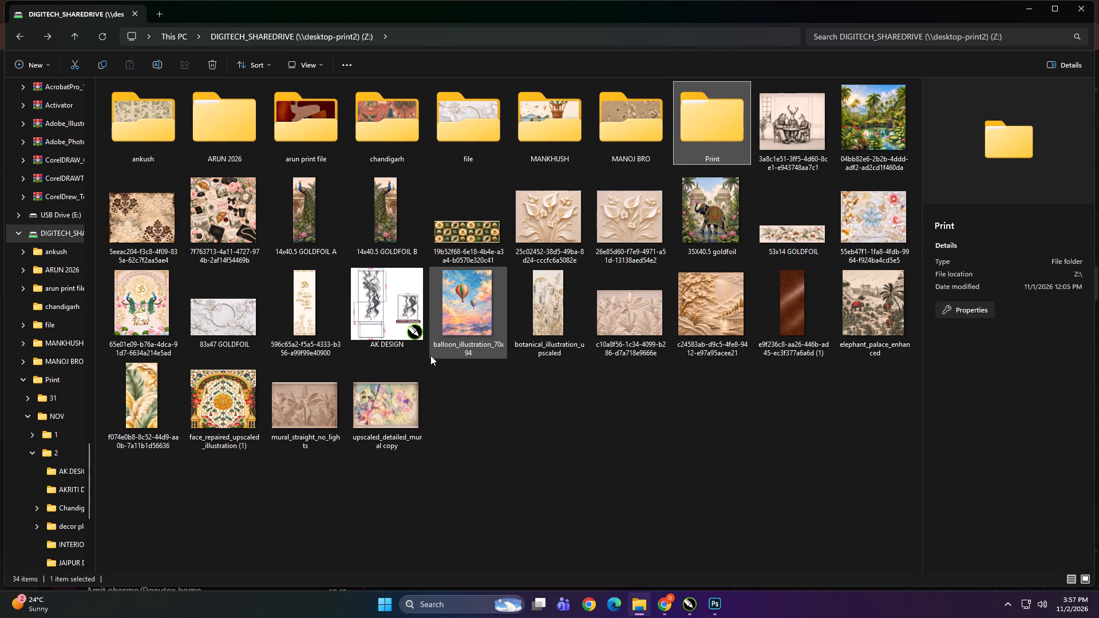
# Open the 29 folder inside OCT in the shared drive's Print folder.
pyautogui.doubleClick(694, 129)
pyautogui.click(317, 171)
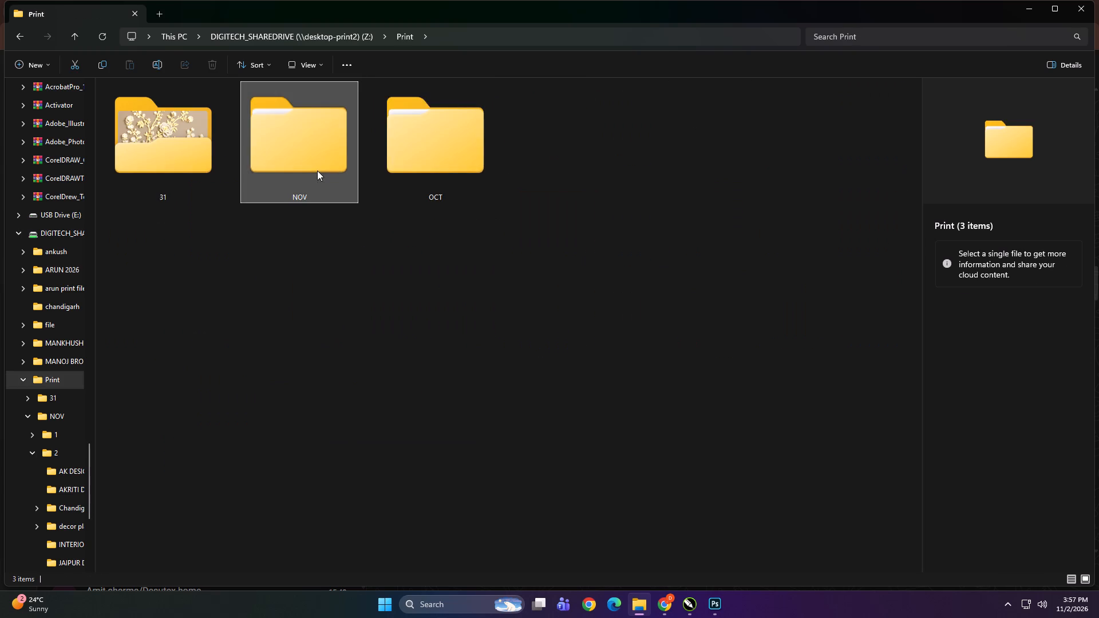
pyautogui.doubleClick(420, 161)
pyautogui.doubleClick(126, 263)
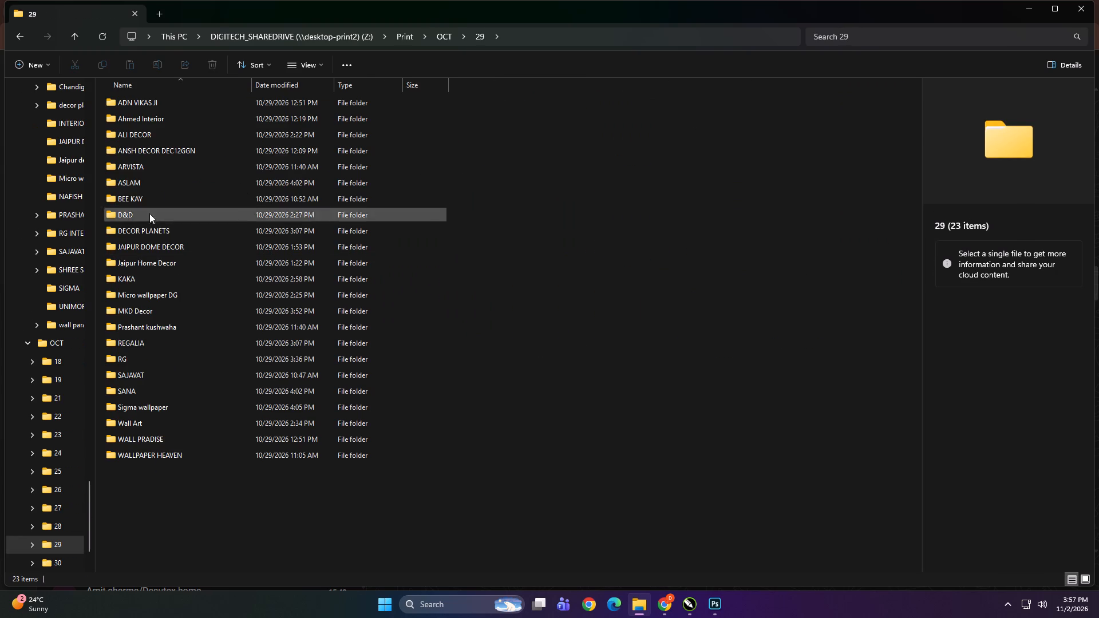
# Show the client folders in folder 29 as large thumbnail icons to look through them.
pyautogui.keyDown('ctrl'); pyautogui.scroll(10, 279, 369); pyautogui.keyUp('ctrl')
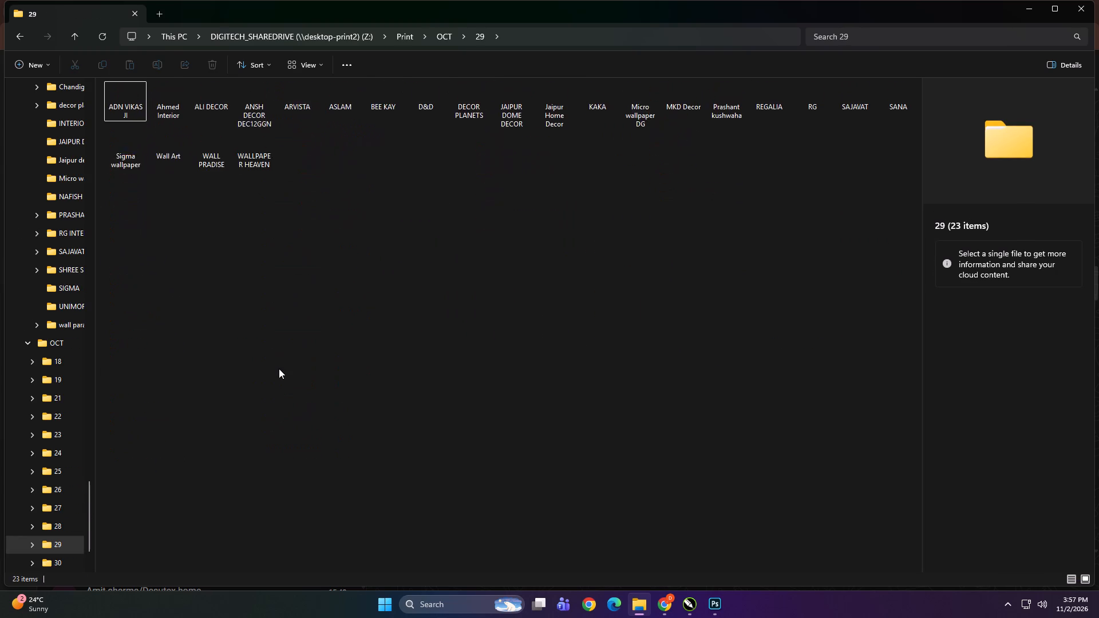
pyautogui.keyDown('ctrl'); pyautogui.scroll(20, 279, 369); pyautogui.keyUp('ctrl')
pyautogui.keyDown('ctrl'); pyautogui.scroll(4, 279, 369); pyautogui.keyUp('ctrl')
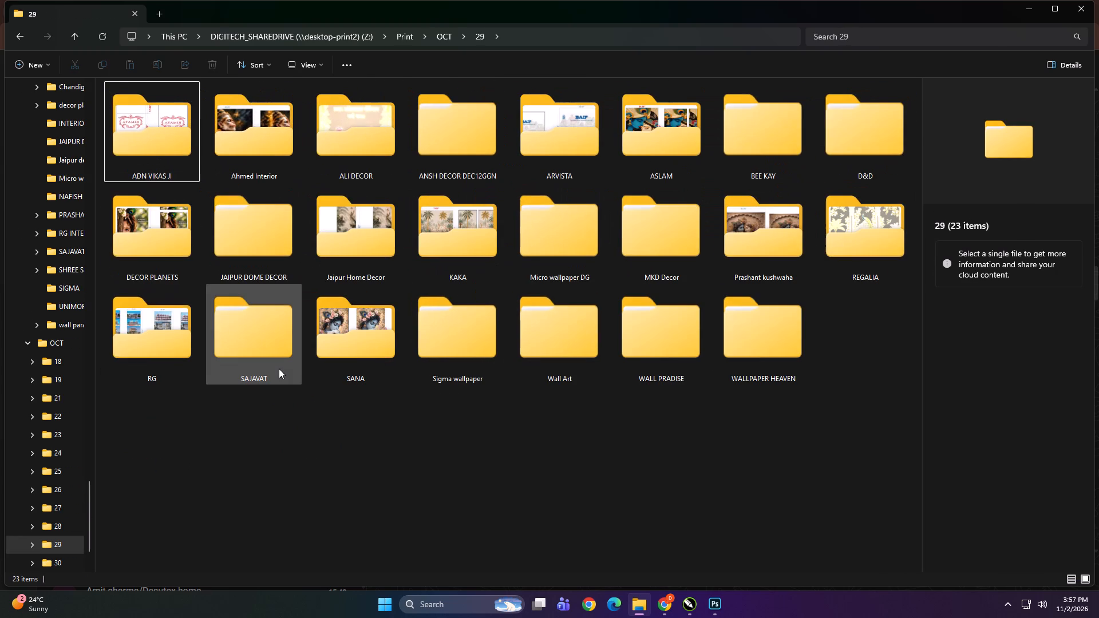
pyautogui.click(326, 448)
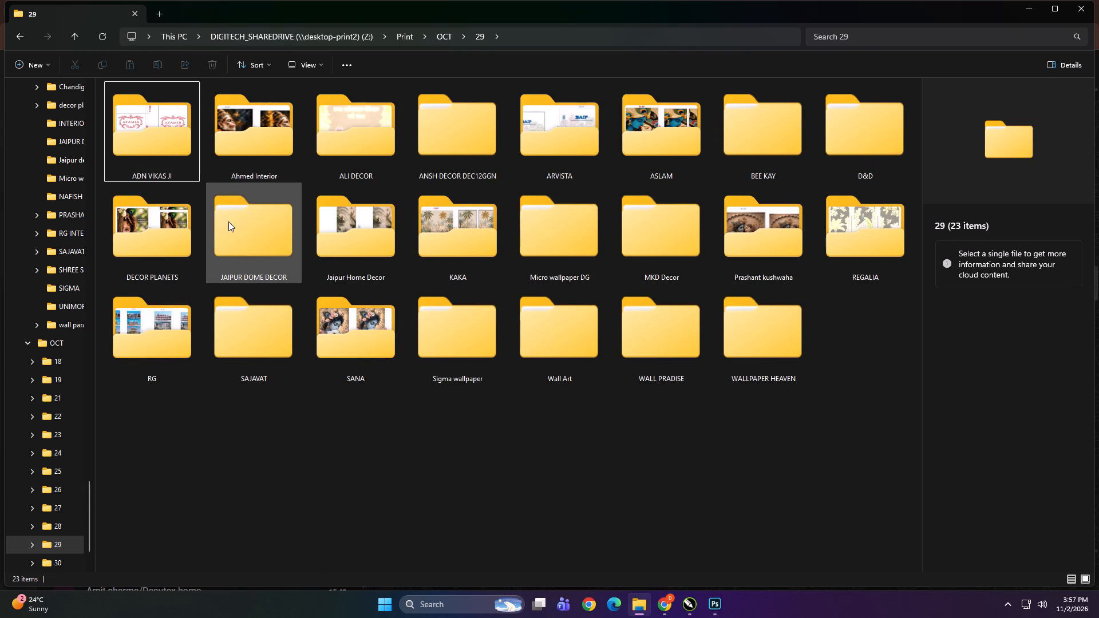
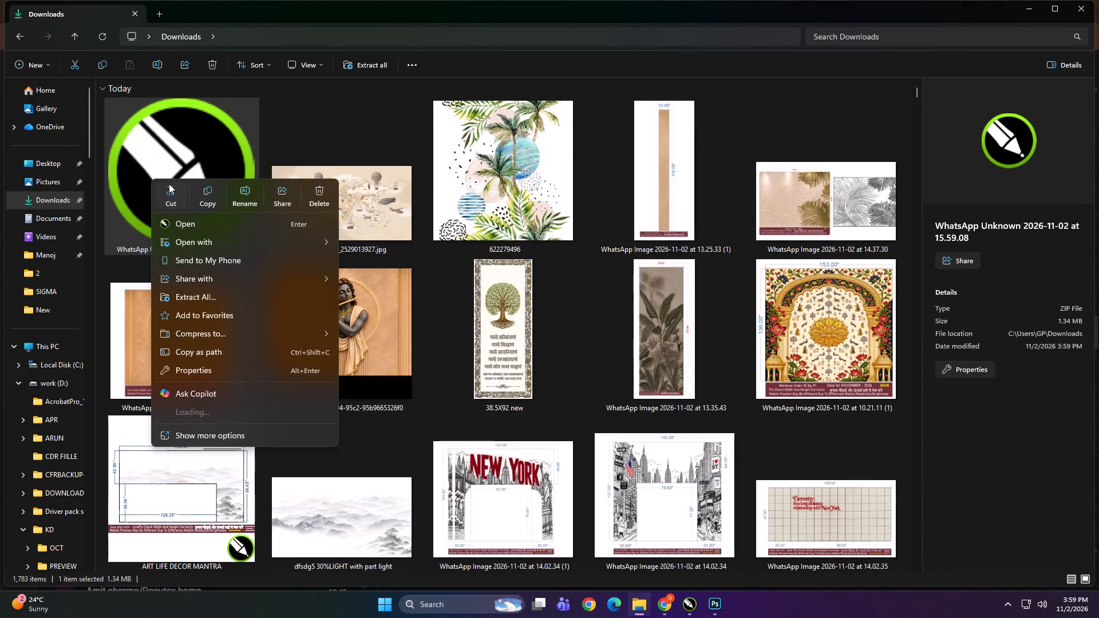
# Extract the WhatsApp Unknown 2026-11-02 at 15.59.08 ZIP archive into its own folder in Downloads.
pyautogui.click(206, 293)
pyautogui.press('Return')
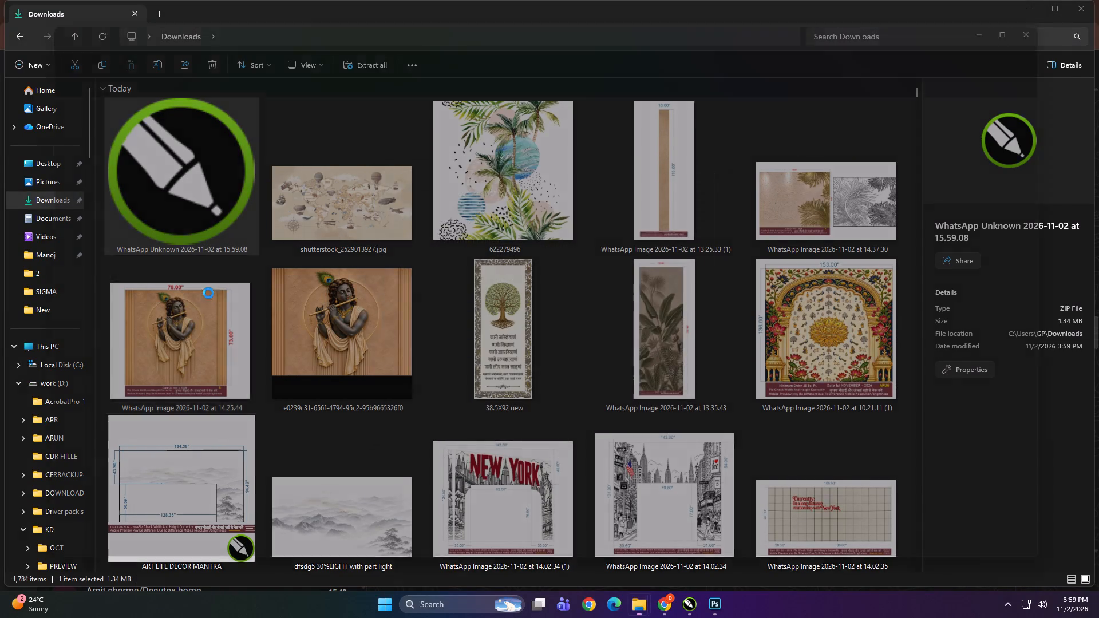
# Bring all four extracted WhatsApp images into the open Untitled-1 CorelDRAW document, in the empty area above the leaf artwork.
pyautogui.keyDown('ctrl'); pyautogui.scroll(17, 243, 324); pyautogui.keyUp('ctrl')
pyautogui.keyDown('ctrl'); pyautogui.scroll(-1, 243, 324); pyautogui.keyUp('ctrl')
pyautogui.keyDown('ctrl'); pyautogui.scroll(14, 243, 324); pyautogui.keyUp('ctrl')
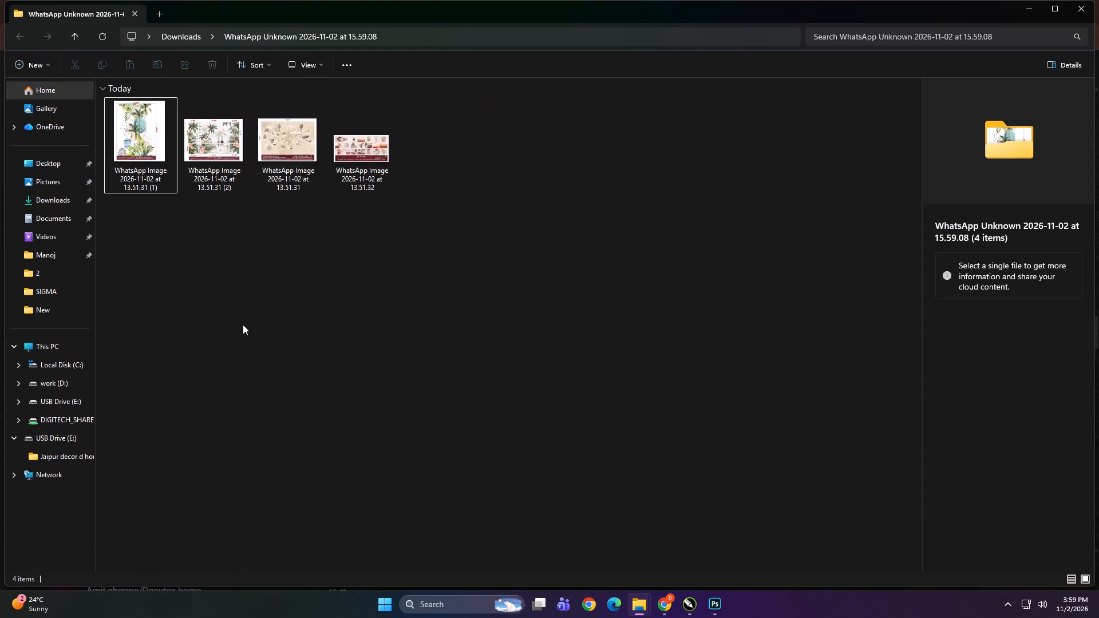
pyautogui.keyDown('ctrl'); pyautogui.scroll(11, 243, 324); pyautogui.keyUp('ctrl')
pyautogui.hotkey('ctrl', 'a')
pyautogui.moveTo(184, 151); pyautogui.dragTo(678, 577)
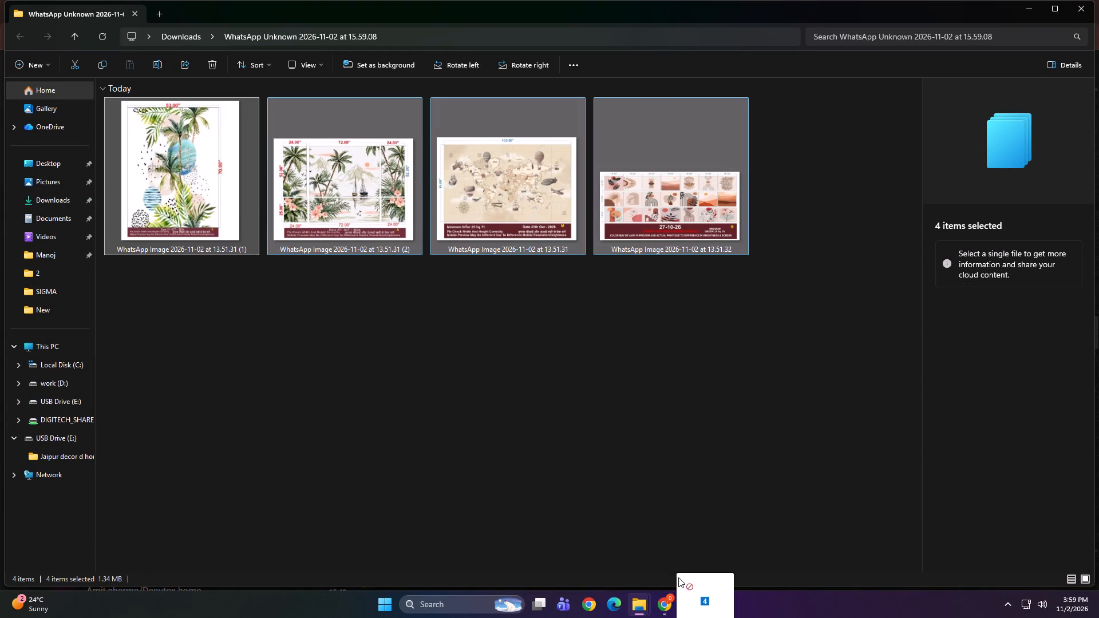
pyautogui.moveTo(678, 577); pyautogui.dragTo(528, 257)
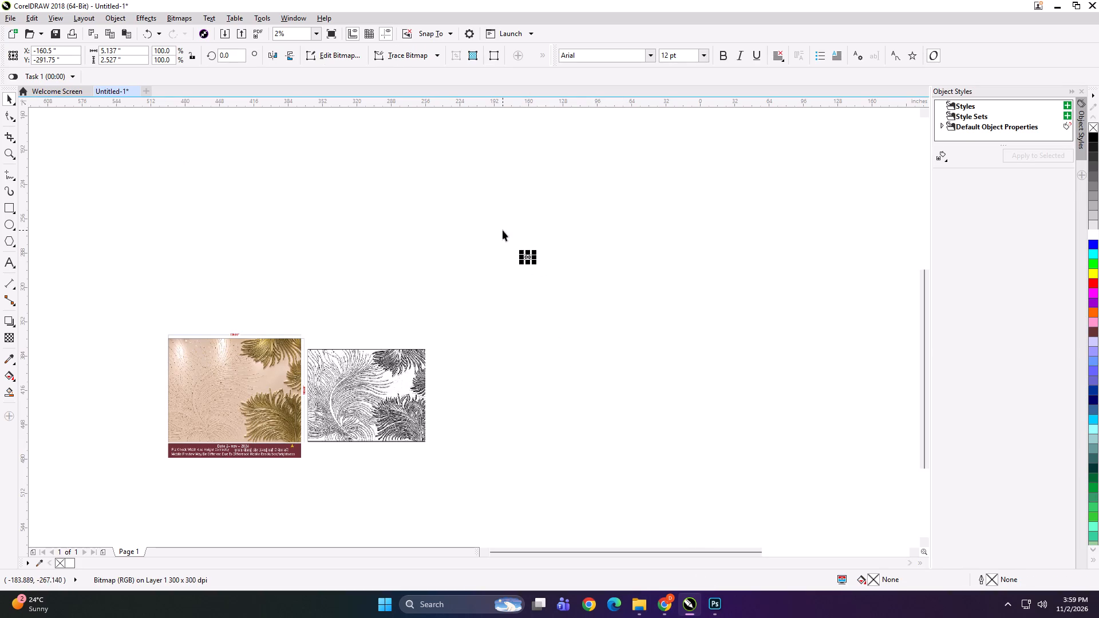
# Enlarge the four imported images together to about 103.5 x 72.5 inches overall and move them above the black-and-white leaf drawing.
pyautogui.moveTo(503, 230); pyautogui.dragTo(588, 312)
pyautogui.keyDown('shift'); pyautogui.moveTo(536, 264); pyautogui.dragTo(588, 307); pyautogui.keyUp('shift')
pyautogui.moveTo(524, 263); pyautogui.dragTo(402, 228)
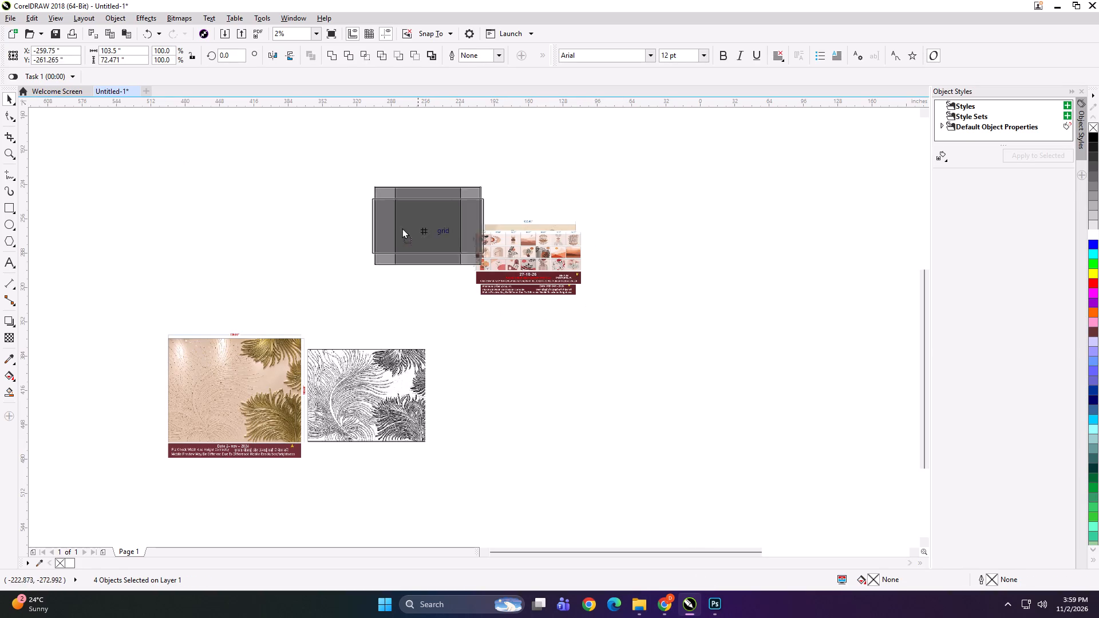
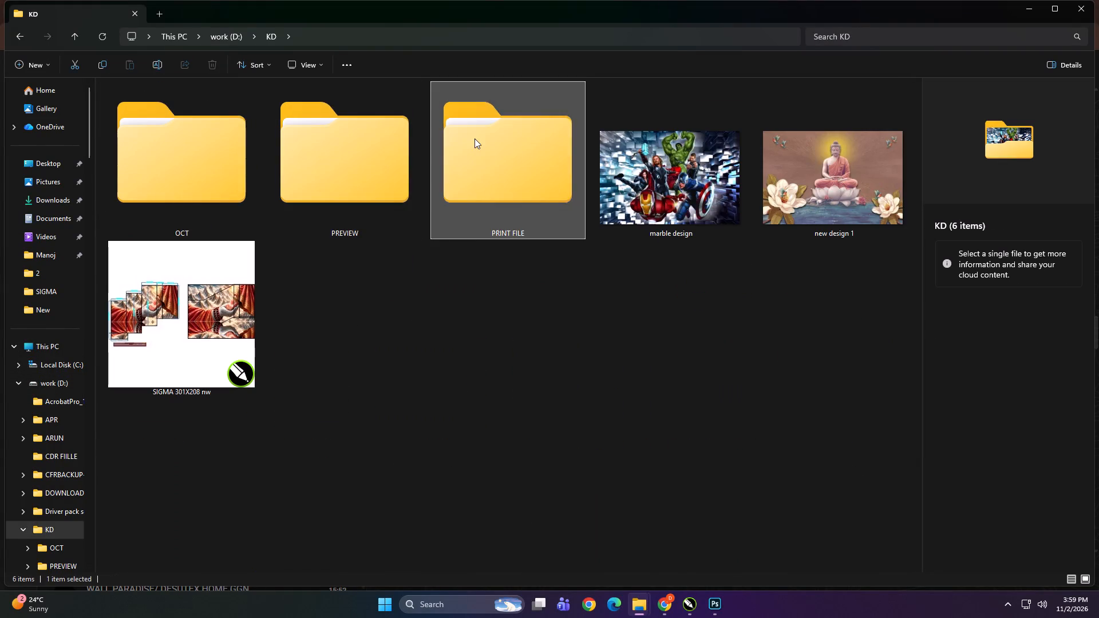
# Open the 113X113 job folder under PRINT FILE > NOV > 2 > wall paradise to examine its panel files.
pyautogui.doubleClick(213, 154)
pyautogui.doubleClick(343, 168)
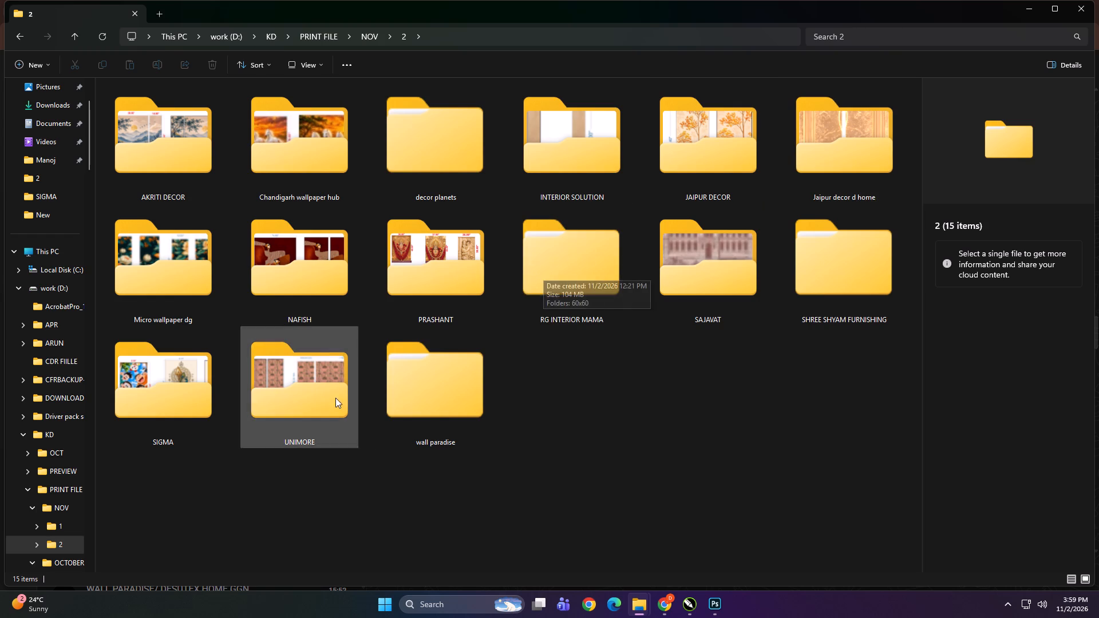
pyautogui.doubleClick(440, 395)
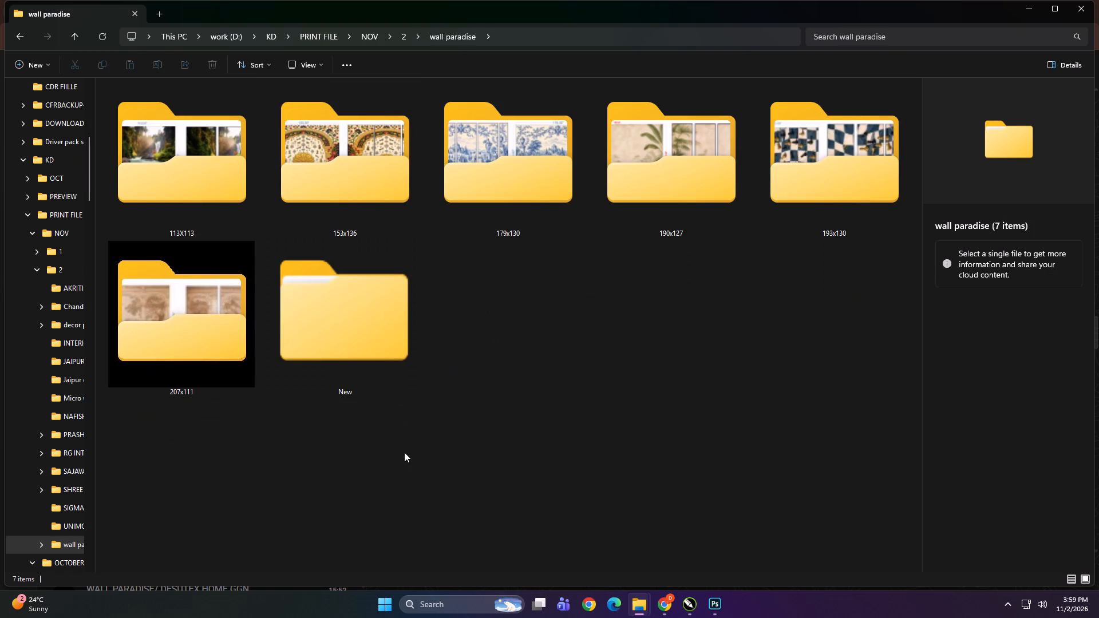
pyautogui.doubleClick(192, 177)
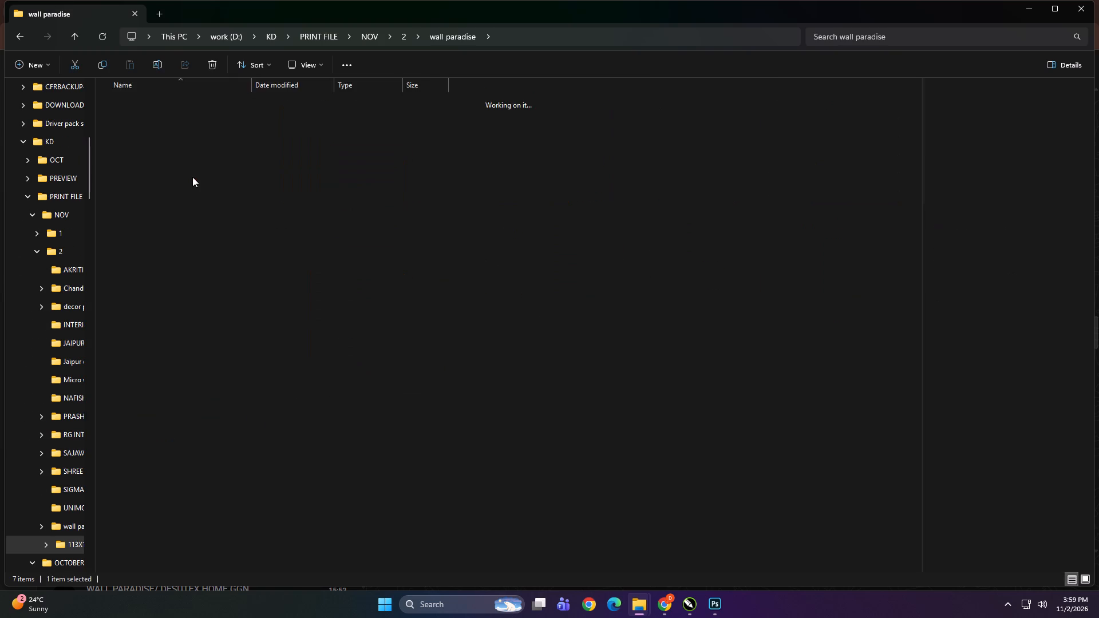
pyautogui.keyDown('ctrl'); pyautogui.scroll(20, 278, 275); pyautogui.keyUp('ctrl')
pyautogui.keyDown('ctrl'); pyautogui.scroll(17, 278, 275); pyautogui.keyUp('ctrl')
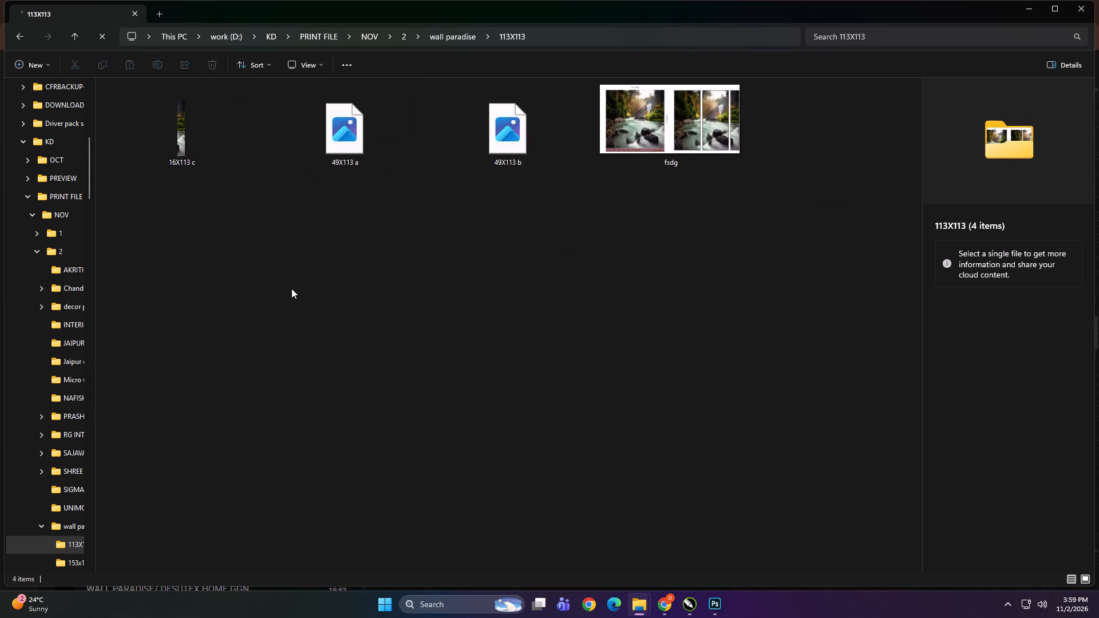
pyautogui.keyDown('ctrl'); pyautogui.scroll(5, 291, 288); pyautogui.keyUp('ctrl')
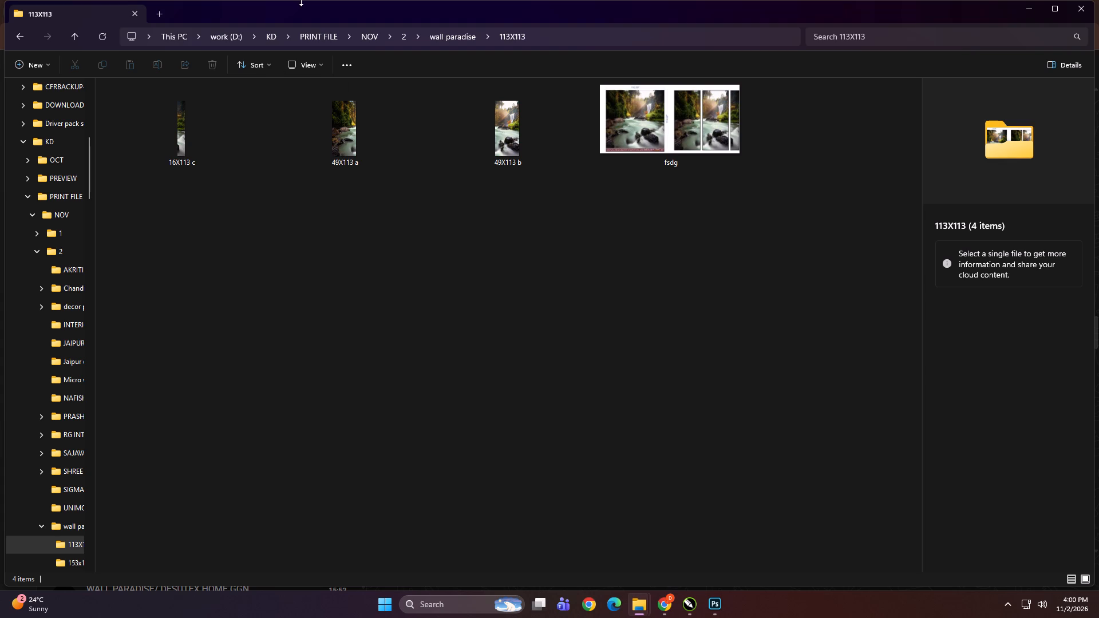
pyautogui.scroll(3, 55, 441)
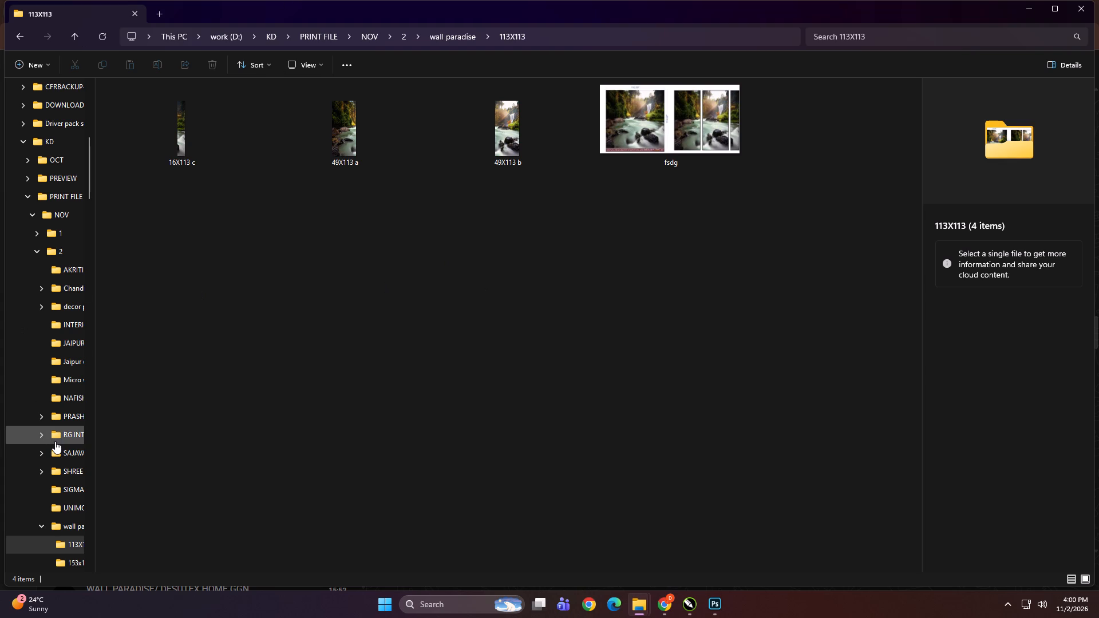
# Open the file > Nov > 02 folder on the DIGITECH_SHAREDRIVE (Z:) network drive.
pyautogui.scroll(2, 55, 441)
pyautogui.click(43, 356)
pyautogui.click(44, 347)
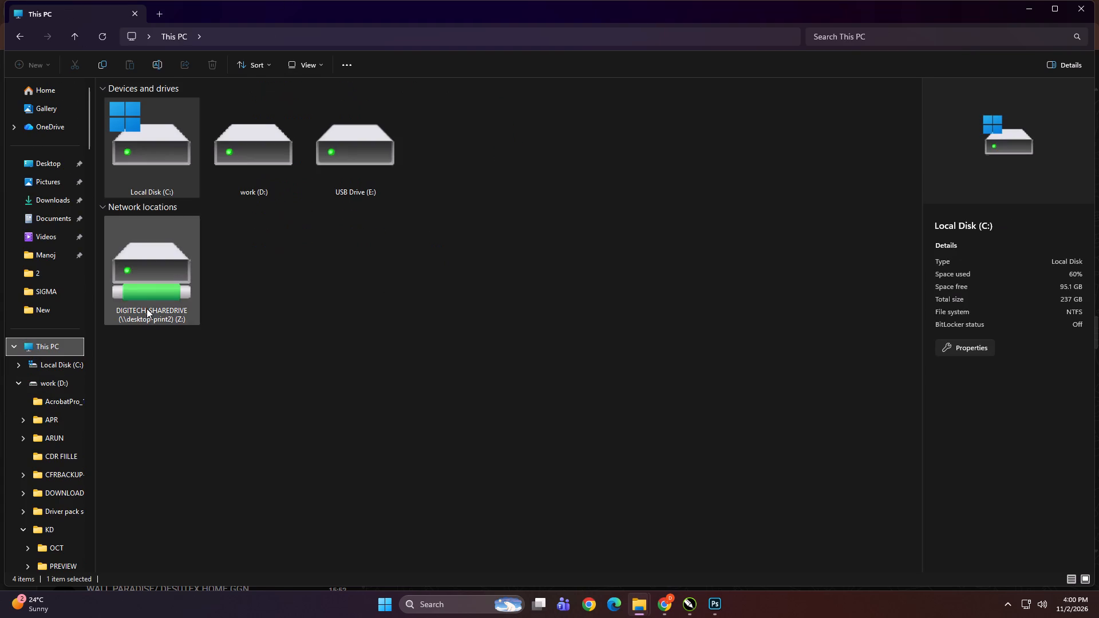
pyautogui.doubleClick(147, 308)
pyautogui.click(472, 458)
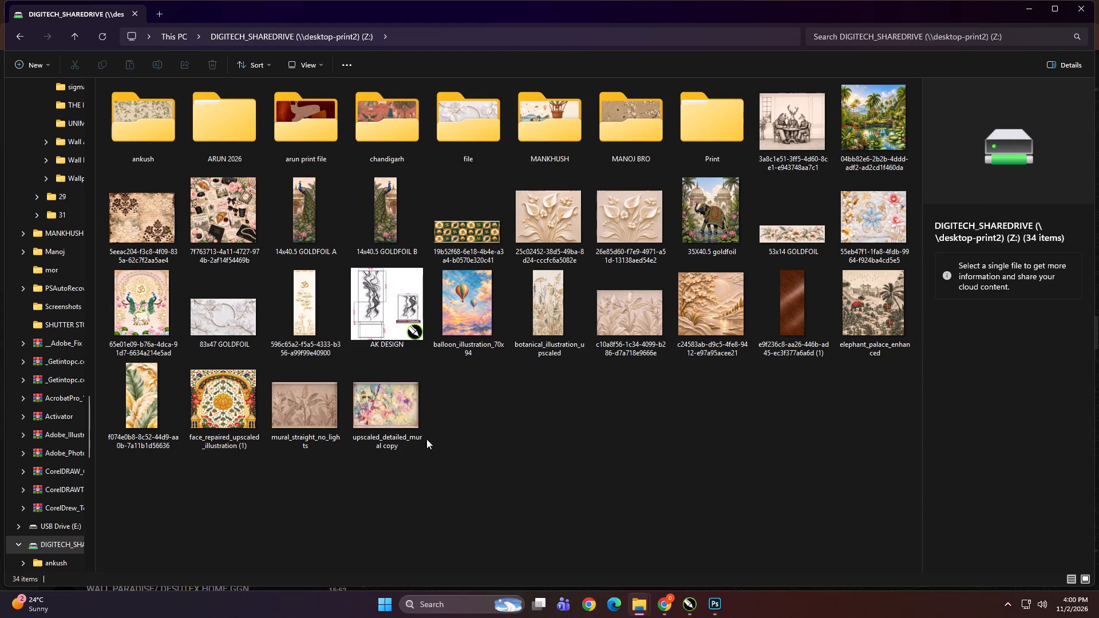
pyautogui.doubleClick(441, 125)
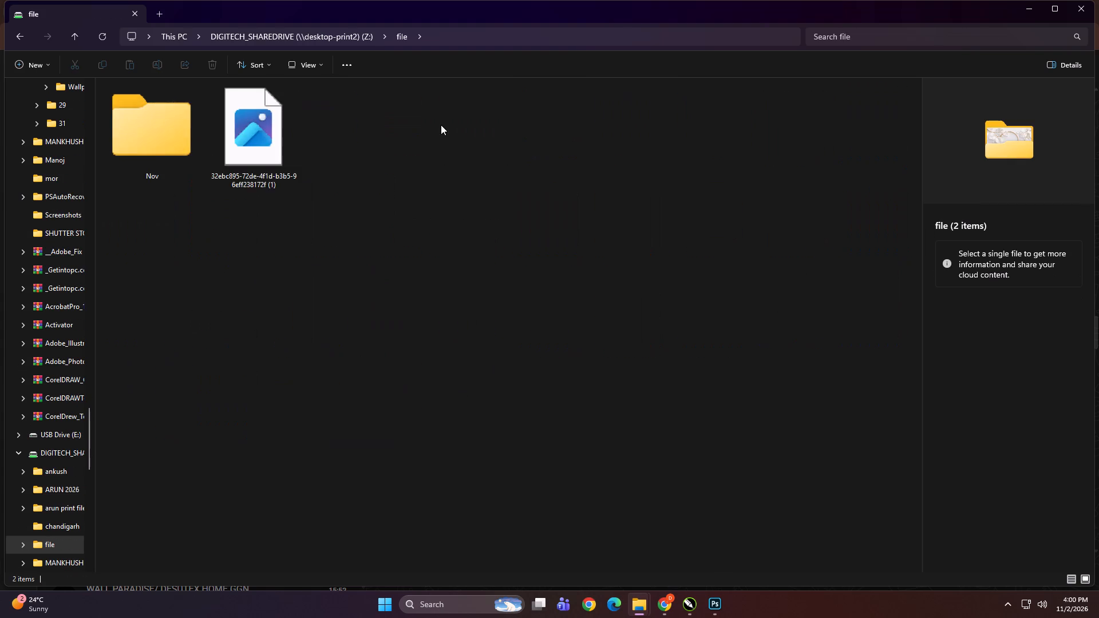
pyautogui.doubleClick(170, 142)
pyautogui.doubleClick(280, 167)
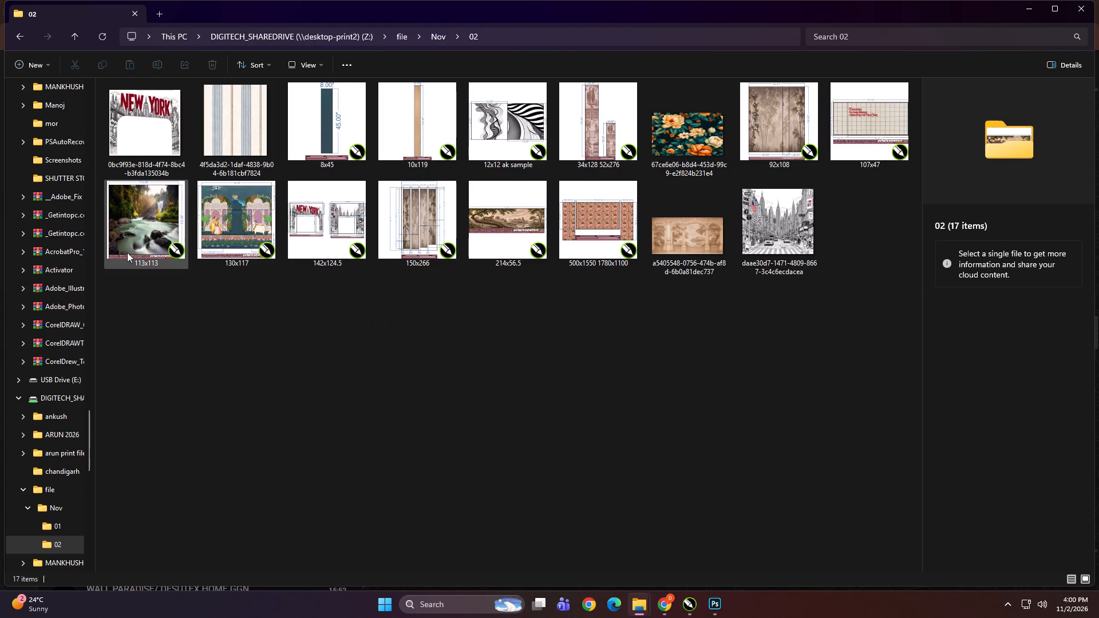
# Bring the 113x113 CorelDRAW file from folder 02 into the open Untitled-1 document, on the empty area beside the existing artwork.
pyautogui.click(127, 252)
pyautogui.moveTo(143, 196); pyautogui.dragTo(673, 536)
pyautogui.moveTo(149, 224); pyautogui.dragTo(421, 369)
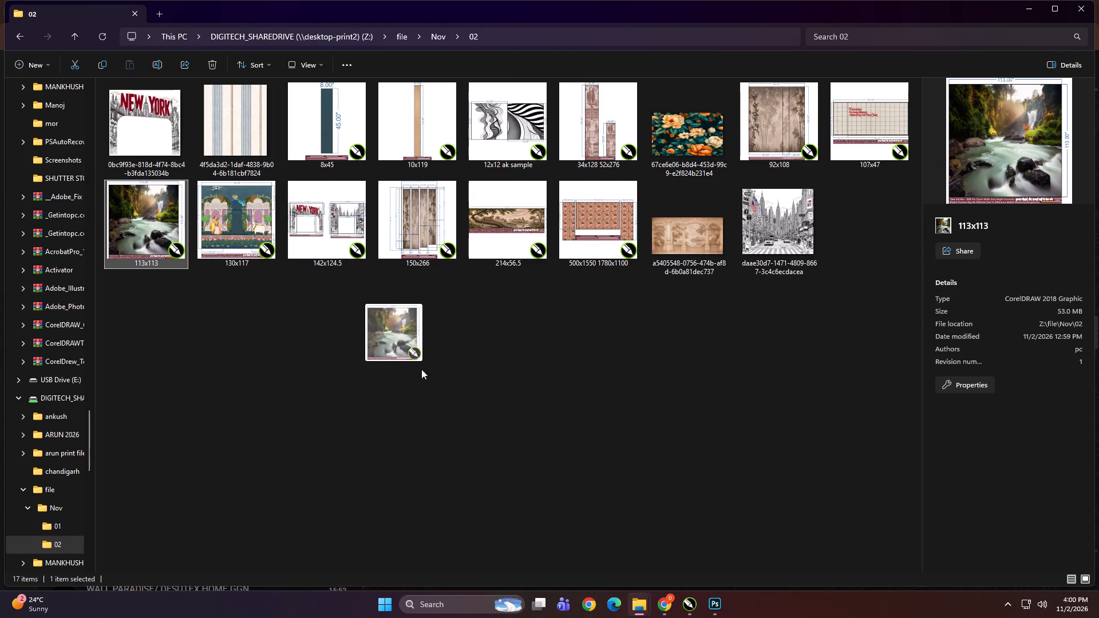
pyautogui.moveTo(421, 369); pyautogui.dragTo(593, 354)
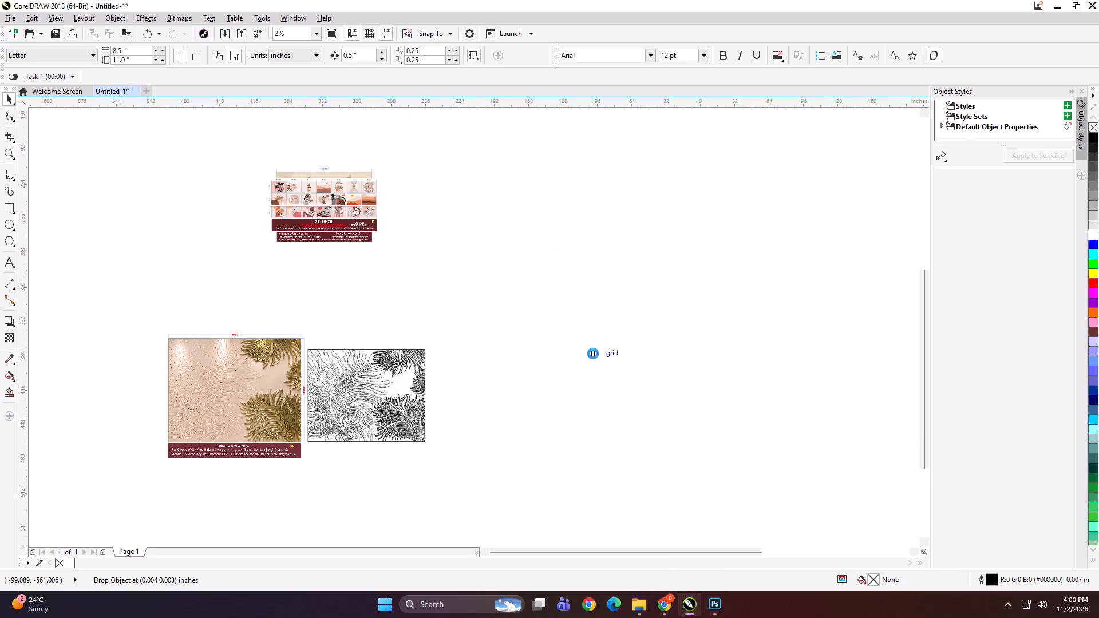
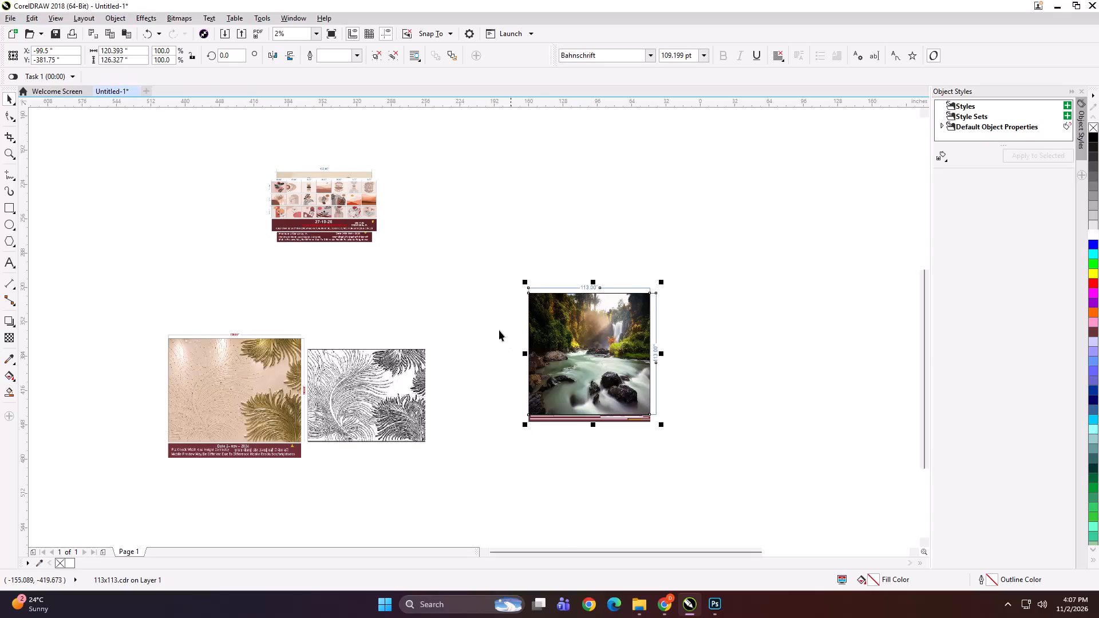
# Ungroup the imported 113x113 waterfall artwork and delete its dimension lines and the label strip along the bottom.
pyautogui.click(516, 280)
pyautogui.click(583, 325)
pyautogui.hotkey('ctrl', 'u')
pyautogui.click(539, 230)
pyautogui.moveTo(539, 230); pyautogui.dragTo(697, 385)
pyautogui.press('Delete')
pyautogui.moveTo(697, 367); pyautogui.dragTo(524, 446)
pyautogui.press('Delete')
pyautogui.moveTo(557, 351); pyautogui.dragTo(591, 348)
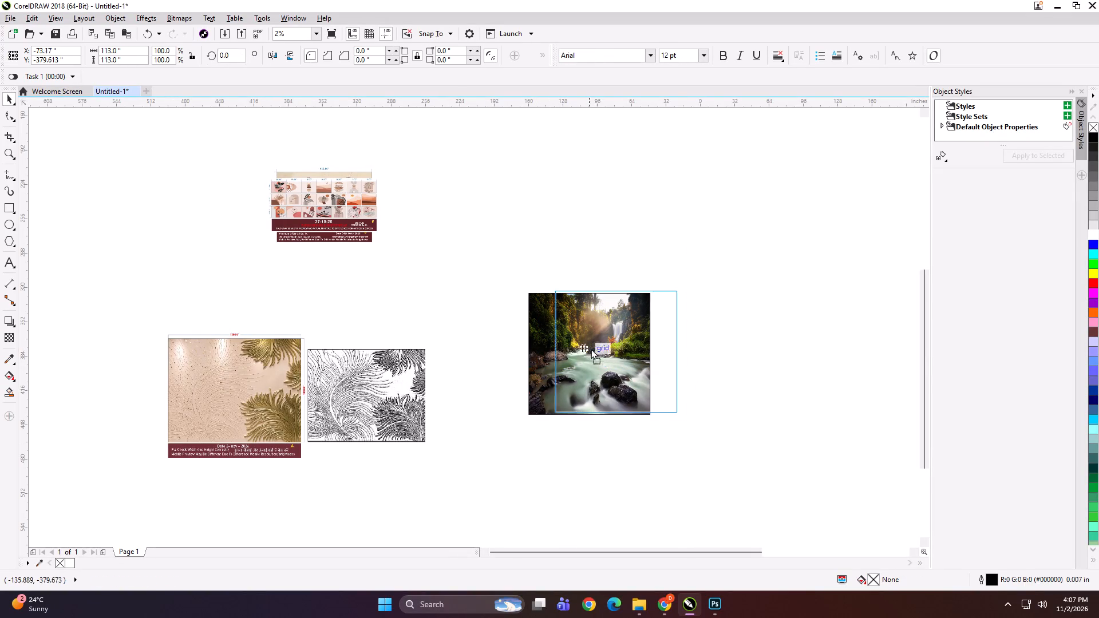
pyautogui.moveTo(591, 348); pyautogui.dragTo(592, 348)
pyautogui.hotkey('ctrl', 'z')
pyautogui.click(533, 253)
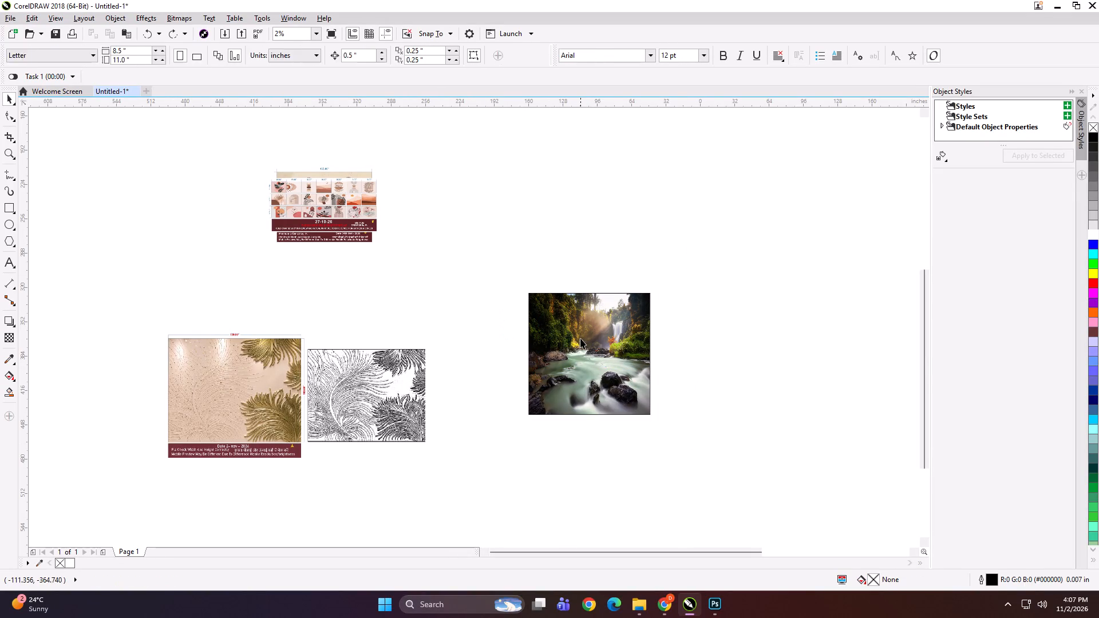
# Set the width of the rectangle frame over the waterfall image to 41 inches and align it to the image's left edge.
pyautogui.click(580, 338)
pyautogui.click(129, 51)
pyautogui.hotkey('ctrl', 'a')
pyautogui.write('41')
pyautogui.press('Return')
pyautogui.keyDown('shift'); pyautogui.click(558, 335); pyautogui.keyUp('shift')
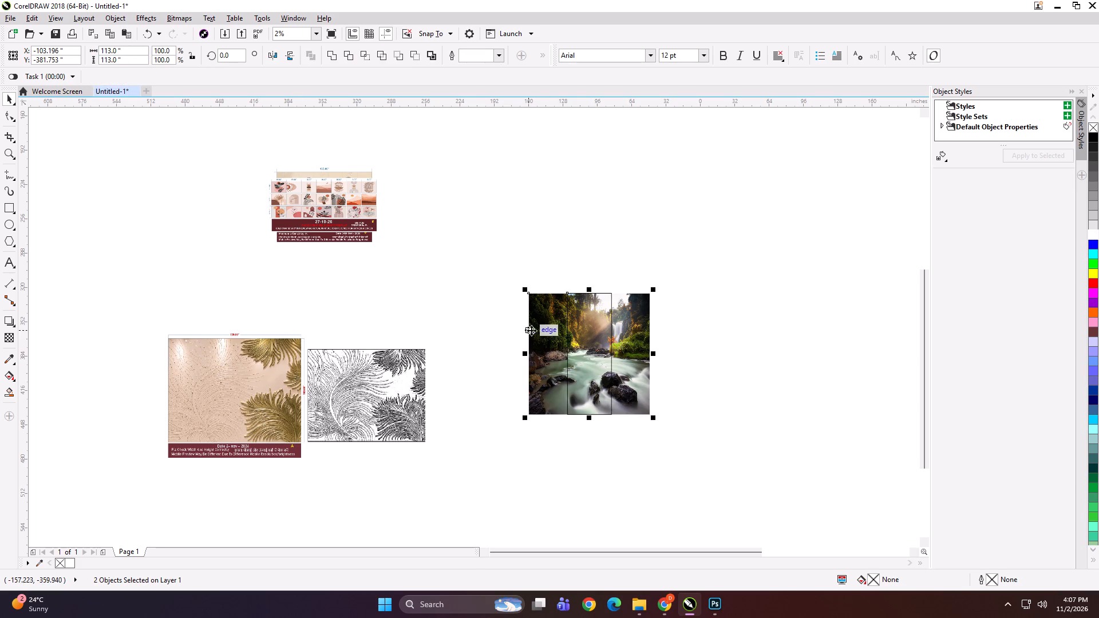
pyautogui.press('l')
pyautogui.click(546, 278)
pyautogui.click(560, 320)
# Duplicate the frame twice across the waterfall image with 0.5-inch overlaps, and narrow the last copy to the image's right edge.
pyautogui.moveTo(525, 353); pyautogui.dragTo(617, 350)
pyautogui.keyDown('ctrl'); pyautogui.rightClick(617, 350); pyautogui.keyUp('ctrl')
pyautogui.scroll(2, 626, 349)
pyautogui.press('Left')
pyautogui.scroll(-1, 402, 358)
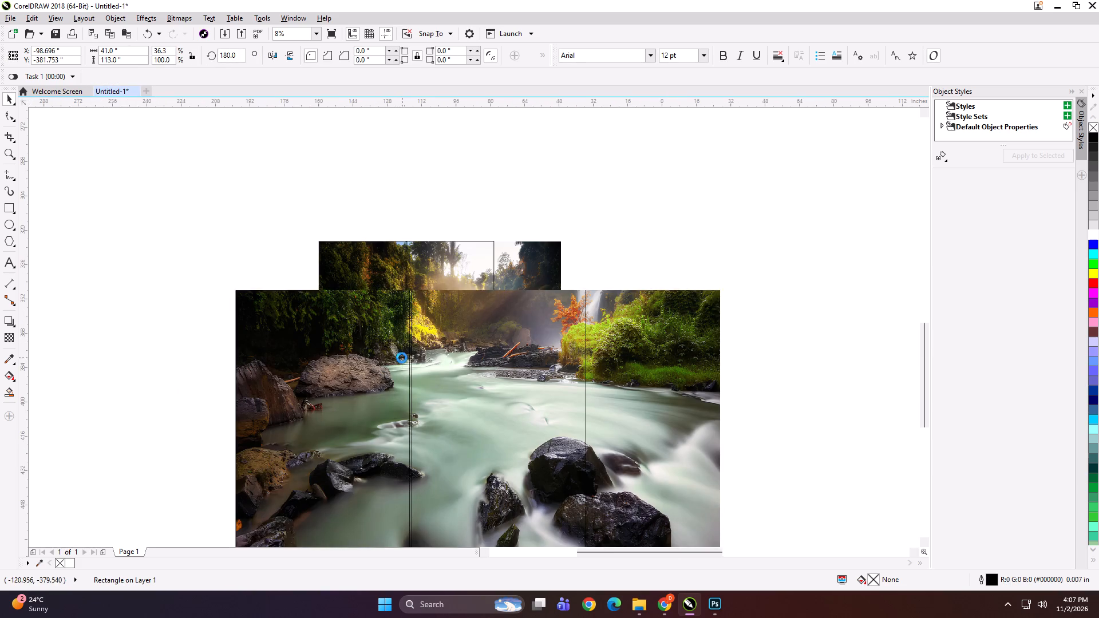
pyautogui.moveTo(403, 364); pyautogui.dragTo(519, 372)
pyautogui.keyDown('ctrl'); pyautogui.rightClick(519, 372); pyautogui.keyUp('ctrl')
pyautogui.scroll(1, 487, 366)
pyautogui.press('Left')
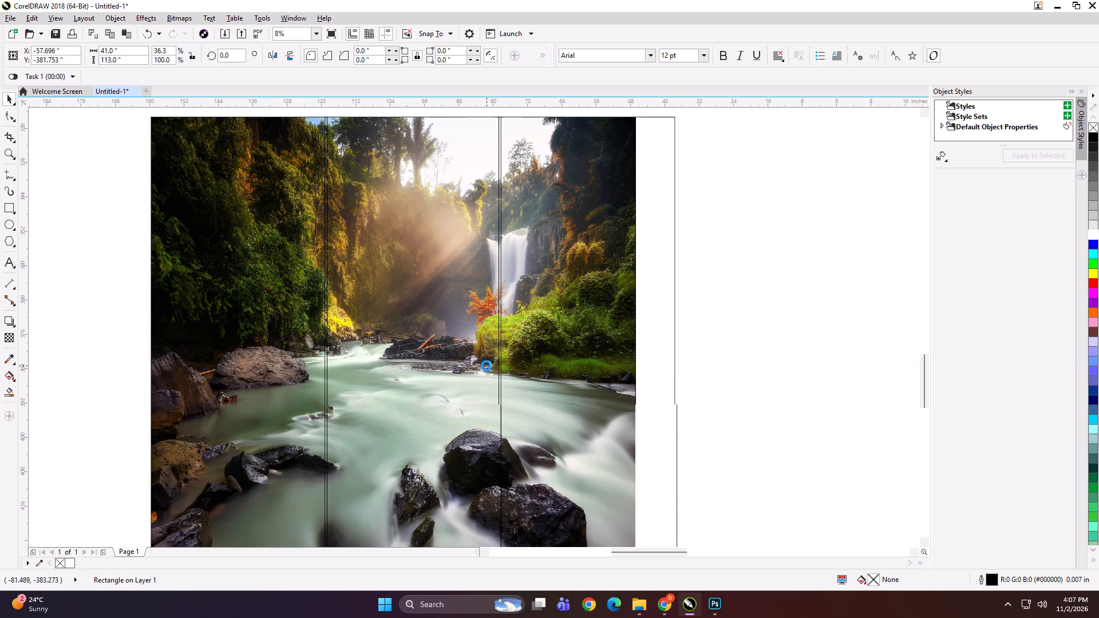
pyautogui.moveTo(680, 359); pyautogui.dragTo(643, 356)
# Group the three frames, clip the waterfall image into them, and ungroup the result into three separate panels.
pyautogui.scroll(-1, 553, 310)
pyautogui.keyDown('shift'); pyautogui.click(468, 308); pyautogui.keyUp('shift')
pyautogui.keyDown('shift'); pyautogui.click(426, 307); pyautogui.keyUp('shift')
pyautogui.hotkey('ctrl', 'g')
pyautogui.click(471, 152)
pyautogui.keyDown('alt'); pyautogui.click(473, 264); pyautogui.keyUp('alt')
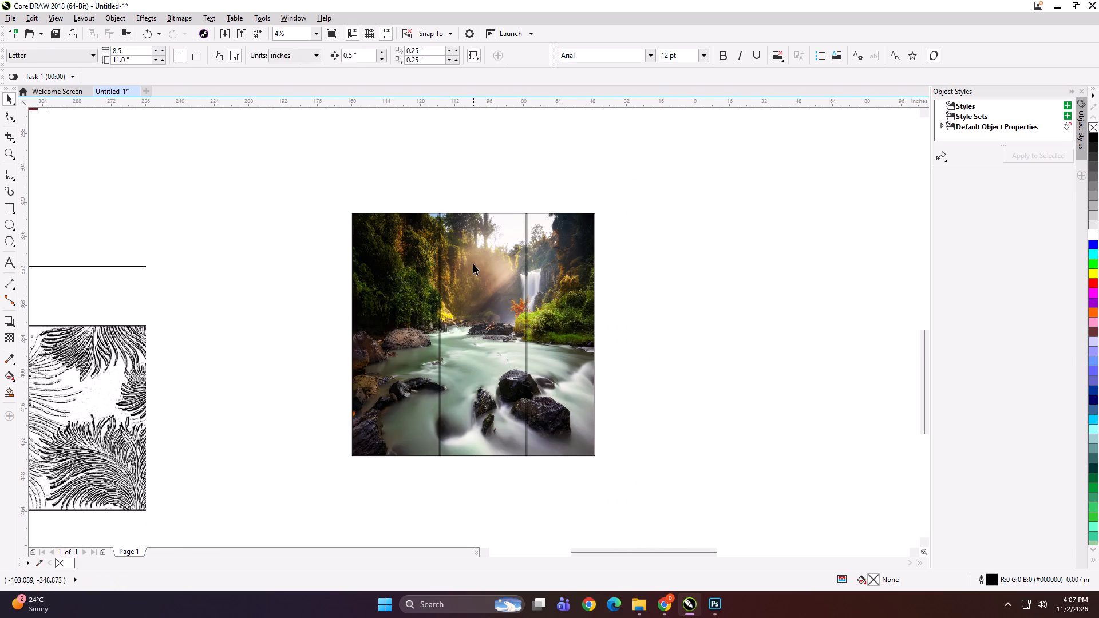
pyautogui.hotkey('shift', 'Return')
pyautogui.hotkey('shift', '|')
pyautogui.click(473, 264)
pyautogui.hotkey('ctrl', 'u')
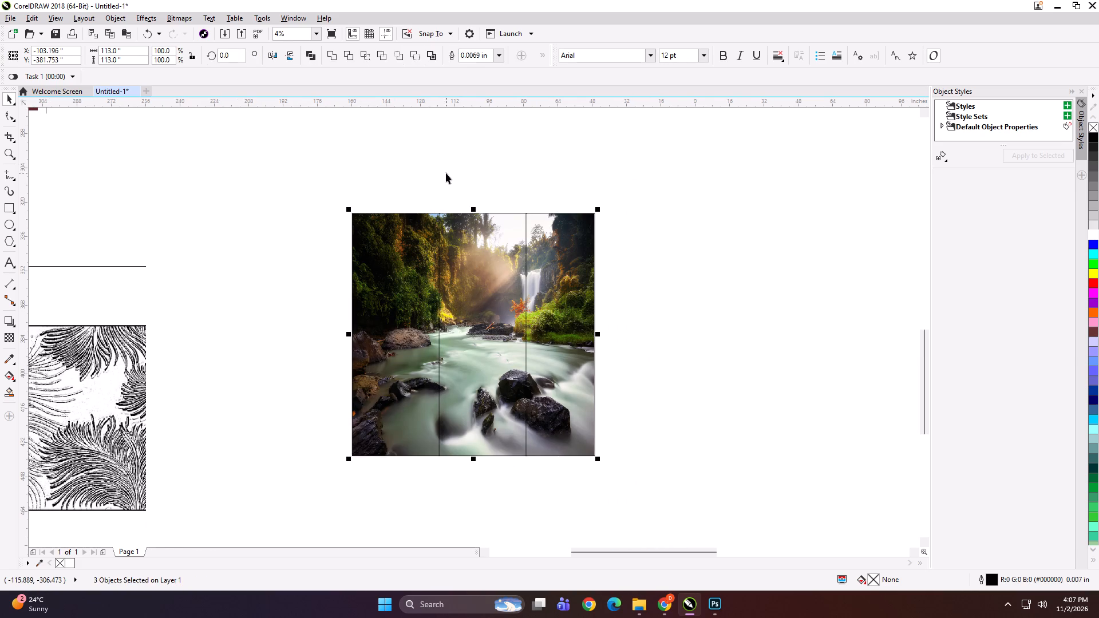
pyautogui.click(446, 173)
# Label the three waterfall panels 1, 2 and 3 from left to right with small text on their top edges.
pyautogui.click(11, 262)
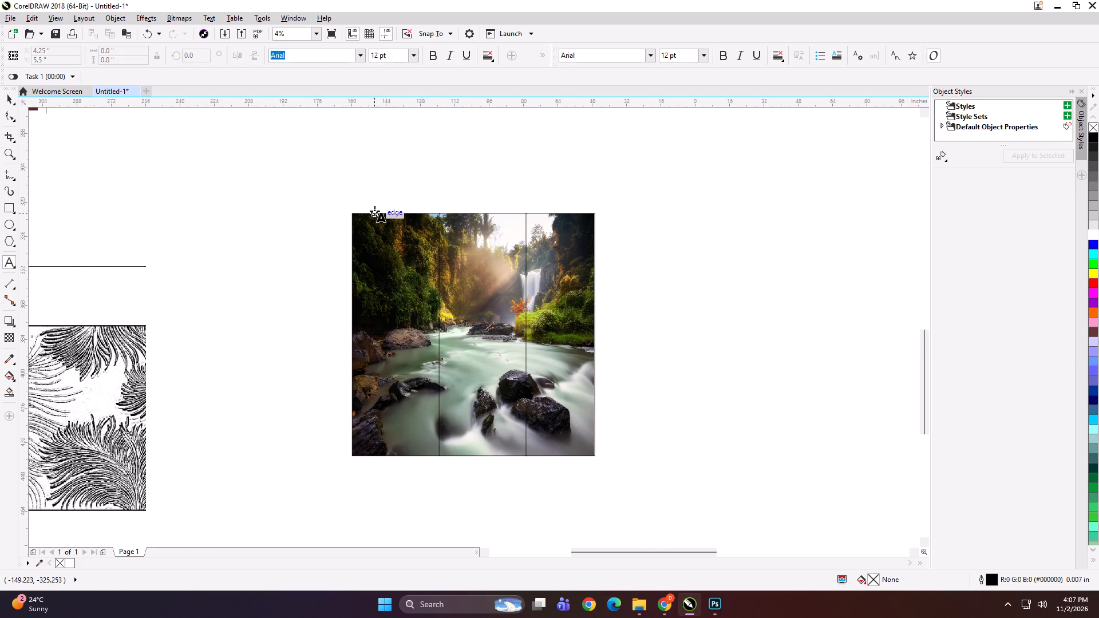
pyautogui.click(374, 211)
pyautogui.press('1')
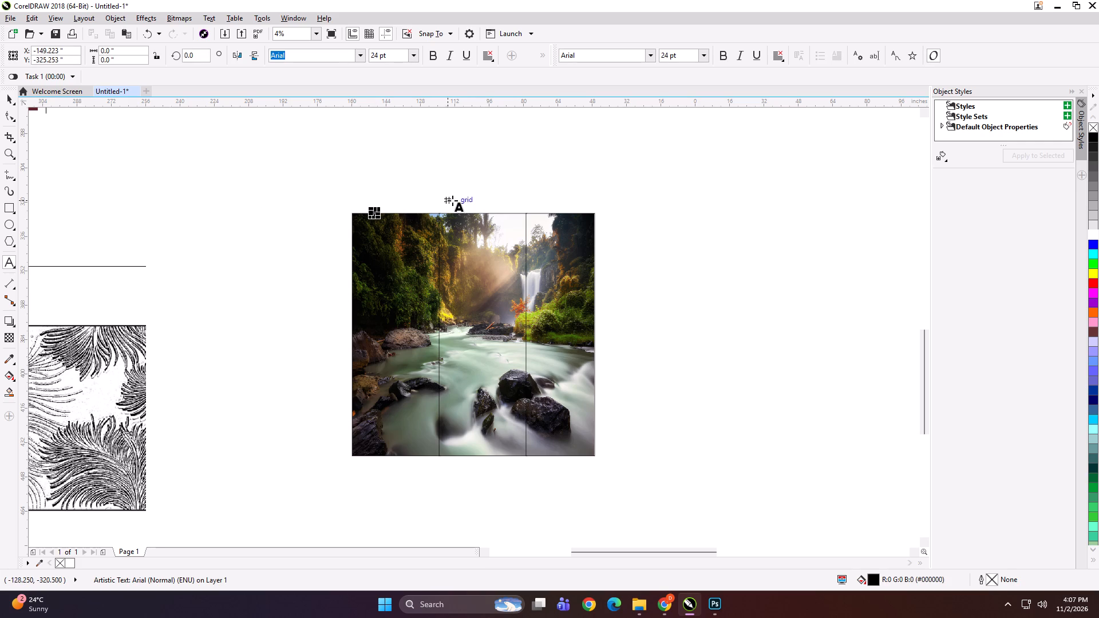
pyautogui.click(483, 211)
pyautogui.press('2')
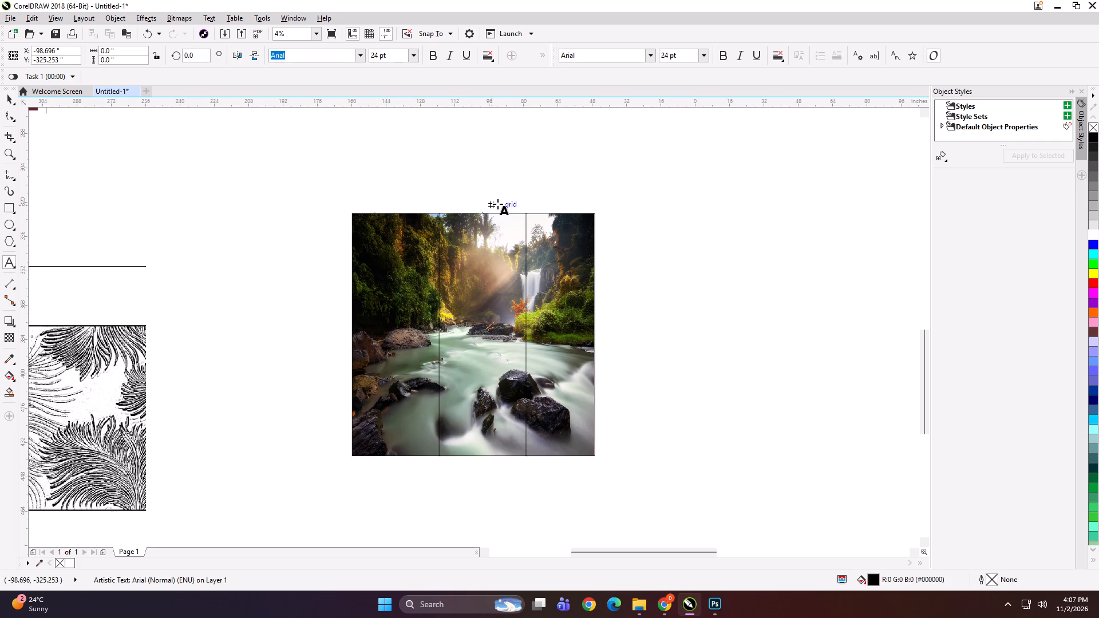
pyautogui.click(557, 212)
pyautogui.press('3')
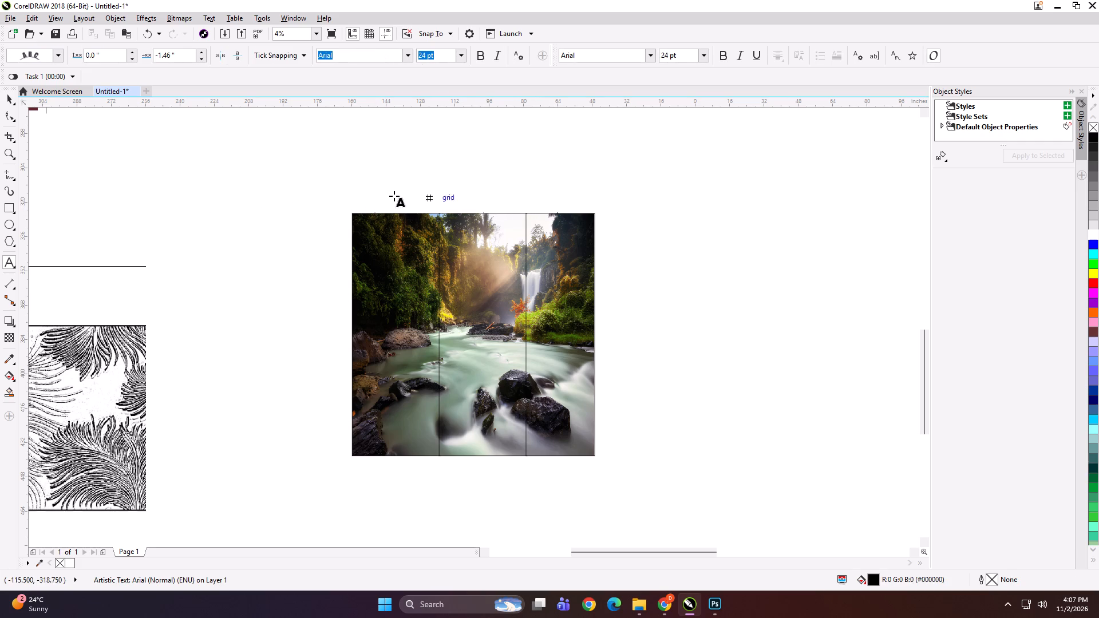
pyautogui.click(10, 100)
# Group each number label with its own waterfall panel.
pyautogui.keyDown('shift'); pyautogui.click(588, 278); pyautogui.keyUp('shift')
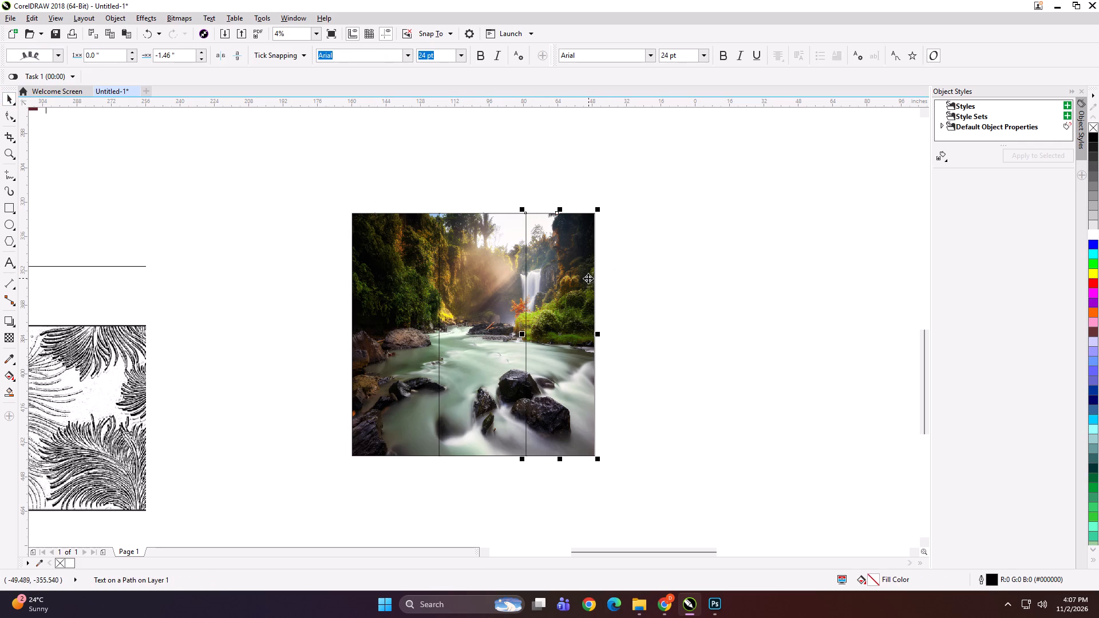
pyautogui.hotkey('ctrl', 'g')
pyautogui.moveTo(520, 195); pyautogui.dragTo(480, 237)
pyautogui.keyDown('shift'); pyautogui.click(480, 237); pyautogui.keyUp('shift')
pyautogui.hotkey('ctrl', 'g')
pyautogui.moveTo(437, 188); pyautogui.dragTo(377, 274)
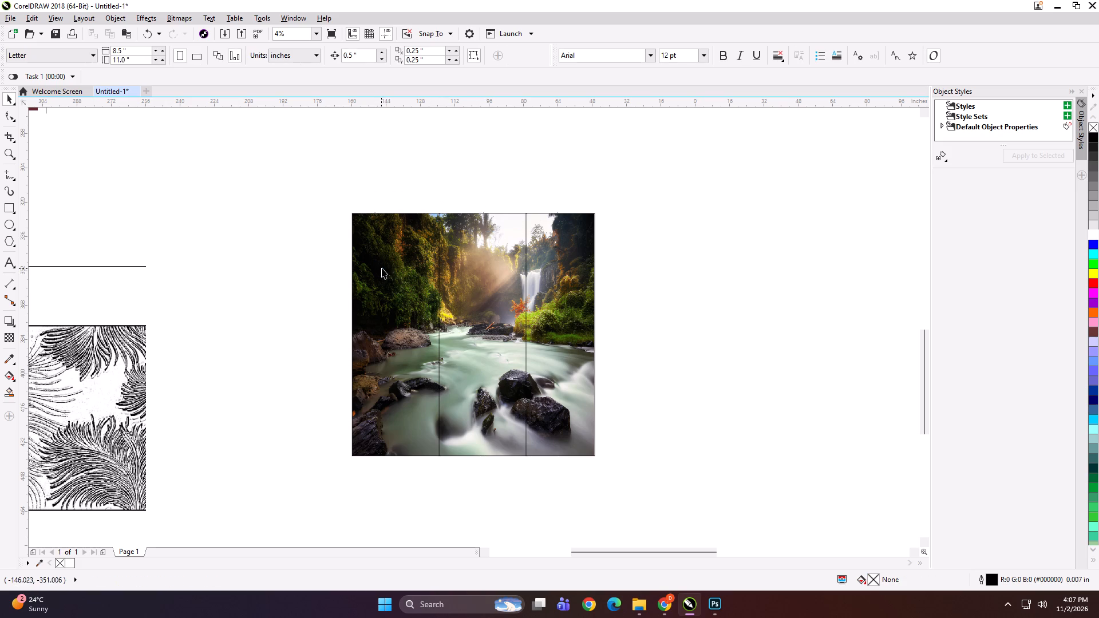
pyautogui.moveTo(393, 193); pyautogui.dragTo(362, 263)
pyautogui.keyDown('shift'); pyautogui.click(378, 266); pyautogui.keyUp('shift')
pyautogui.hotkey('ctrl', 'g')
# Start exporting the first waterfall panel and set the destination to Print > NOV > 2 > wall paradise > 113X113 on DIGITECH_SHAREDRIVE (Z:).
pyautogui.hotkey('ctrl', 'e')
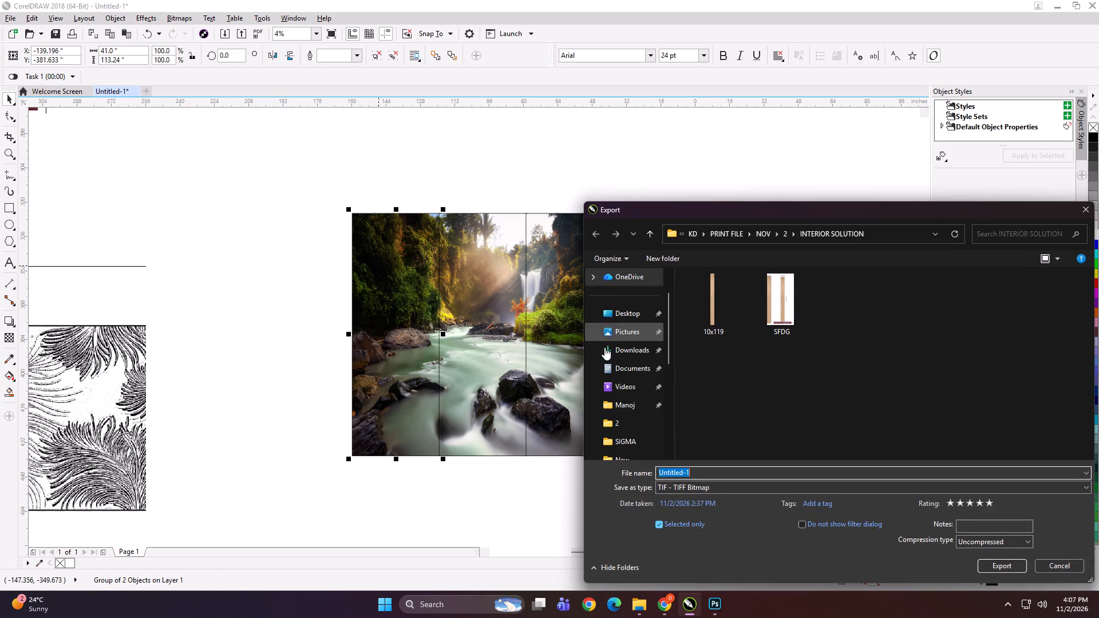
pyautogui.scroll(-3, 615, 400)
pyautogui.click(634, 381)
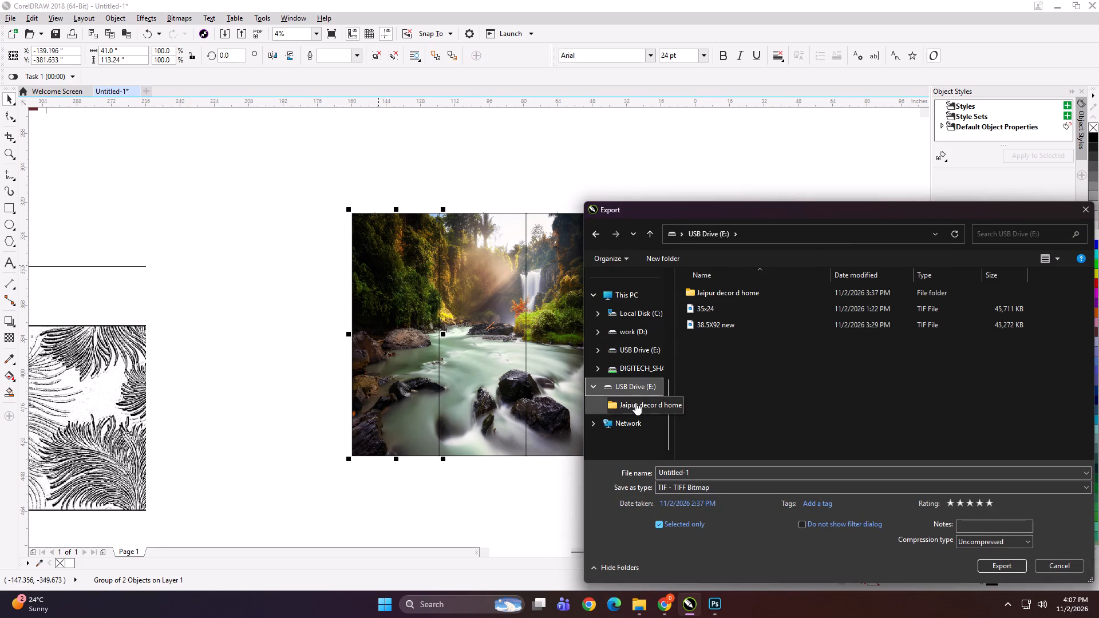
pyautogui.scroll(1, 635, 380)
pyautogui.click(633, 434)
pyautogui.doubleClick(762, 376)
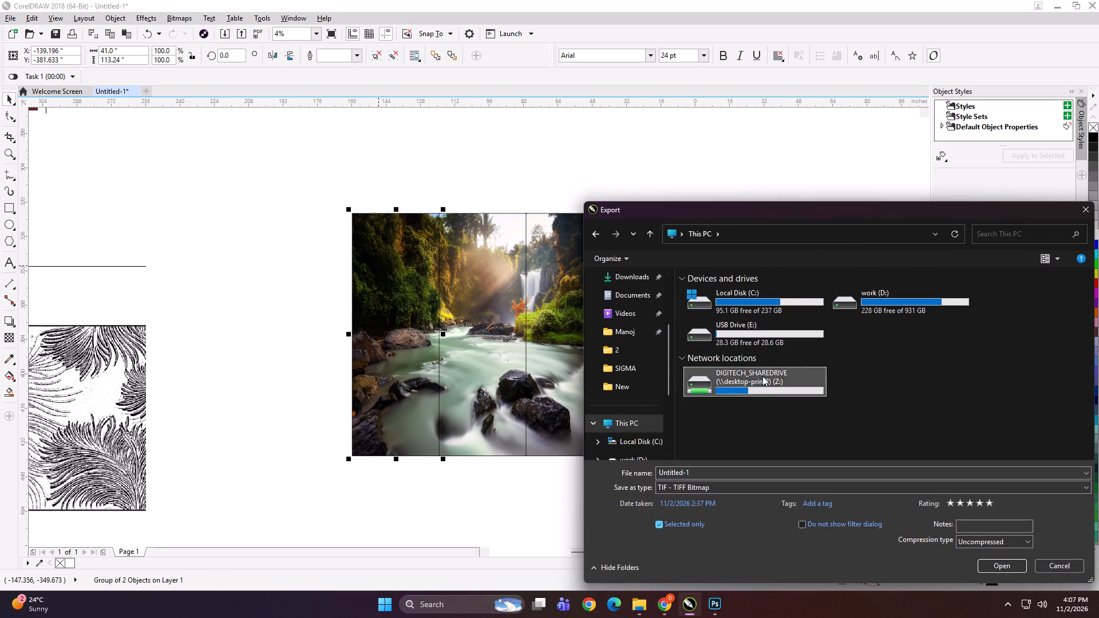
pyautogui.doubleClick(715, 361)
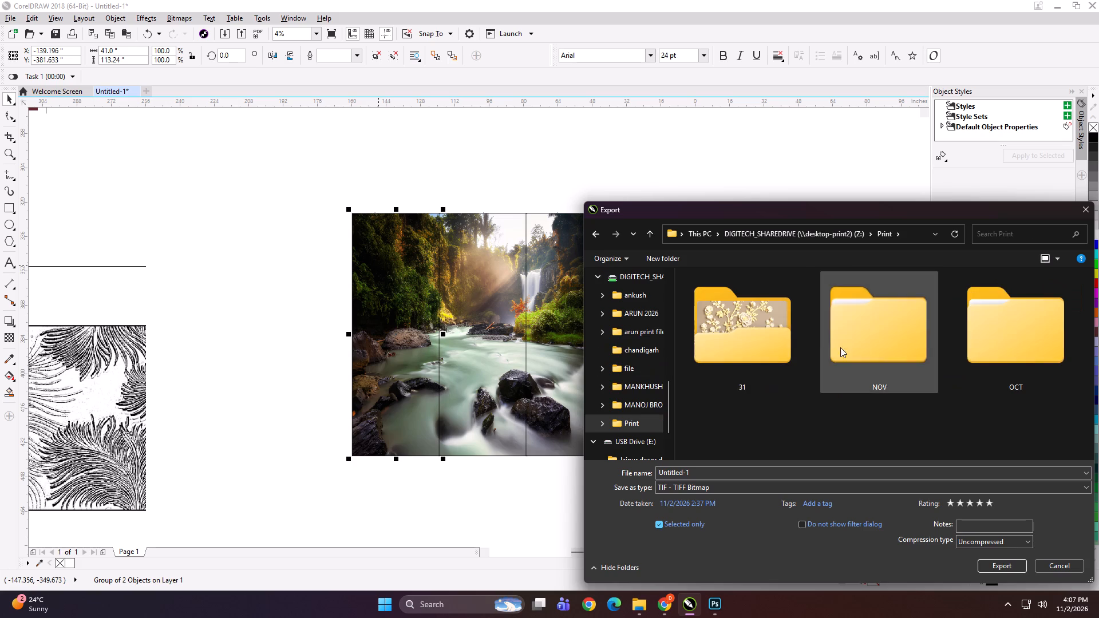
pyautogui.doubleClick(984, 350)
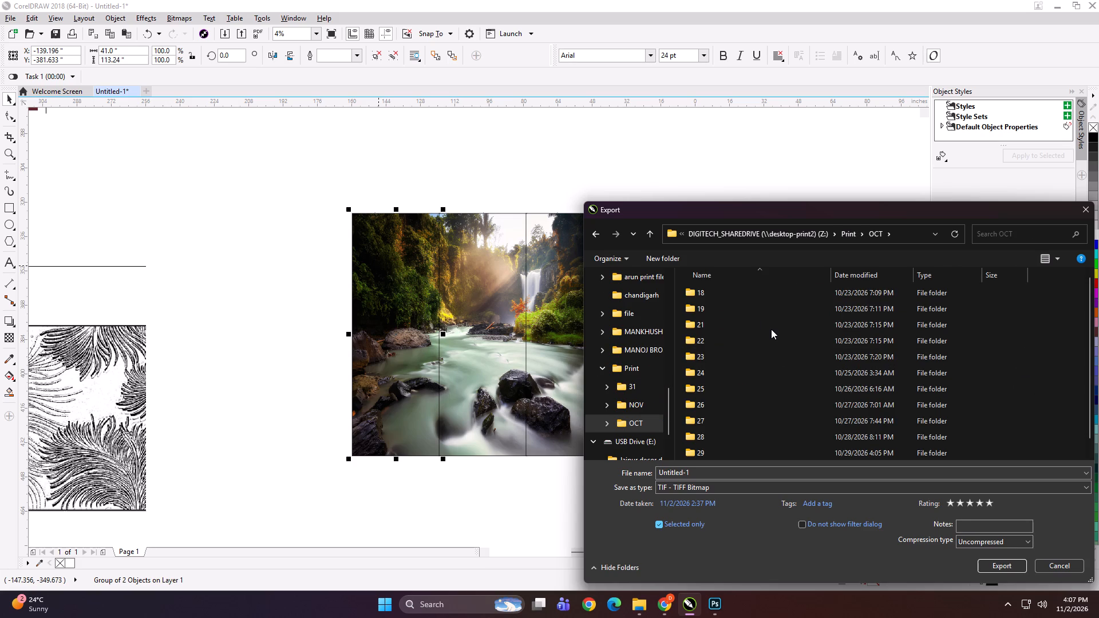
pyautogui.press('BackSpace')
pyautogui.doubleClick(877, 339)
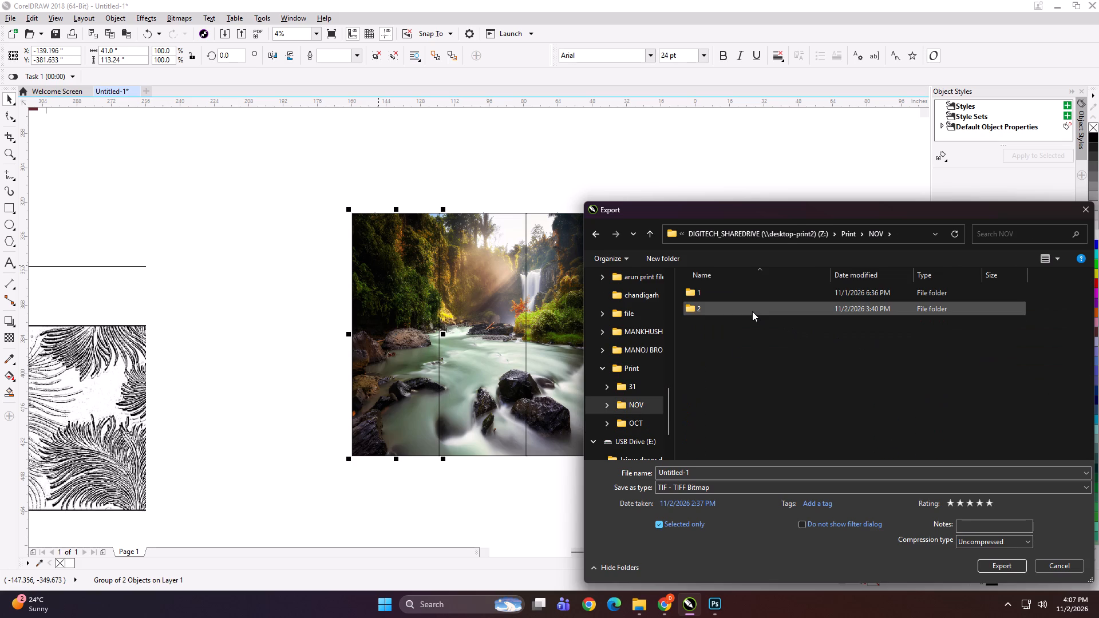
pyautogui.doubleClick(752, 311)
pyautogui.keyDown('ctrl'); pyautogui.scroll(-6, 752, 311); pyautogui.keyUp('ctrl')
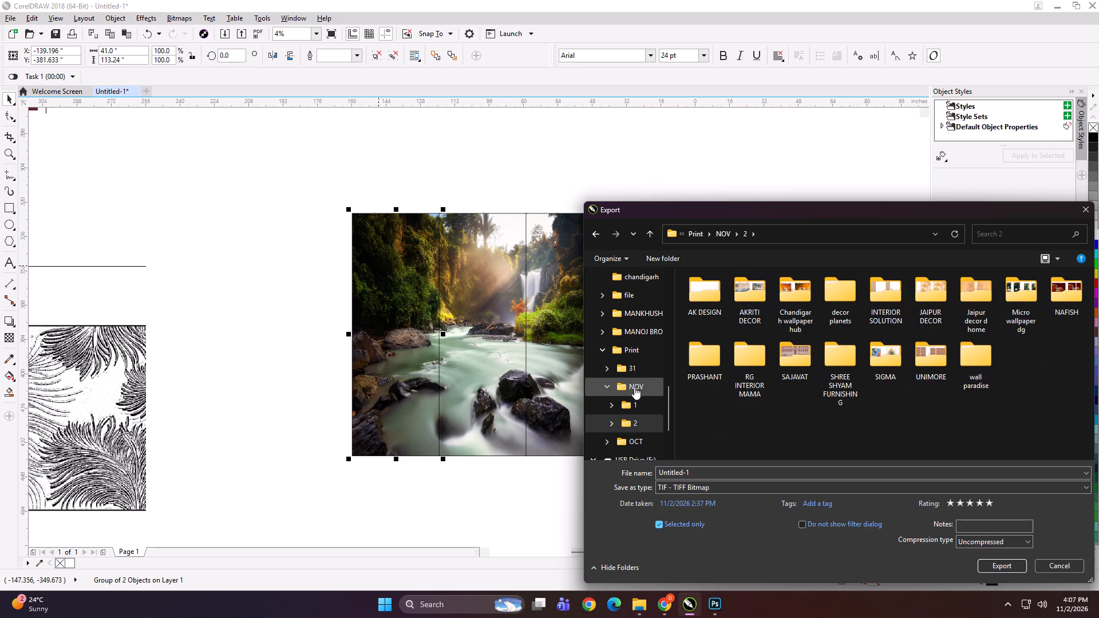
pyautogui.scroll(1, 641, 389)
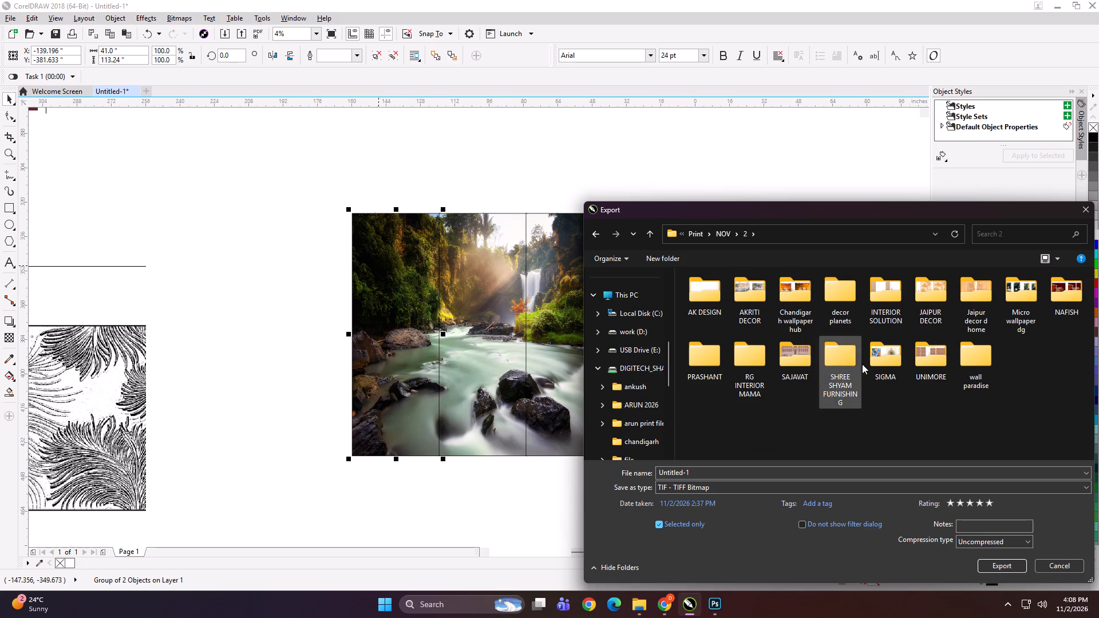
pyautogui.doubleClick(973, 358)
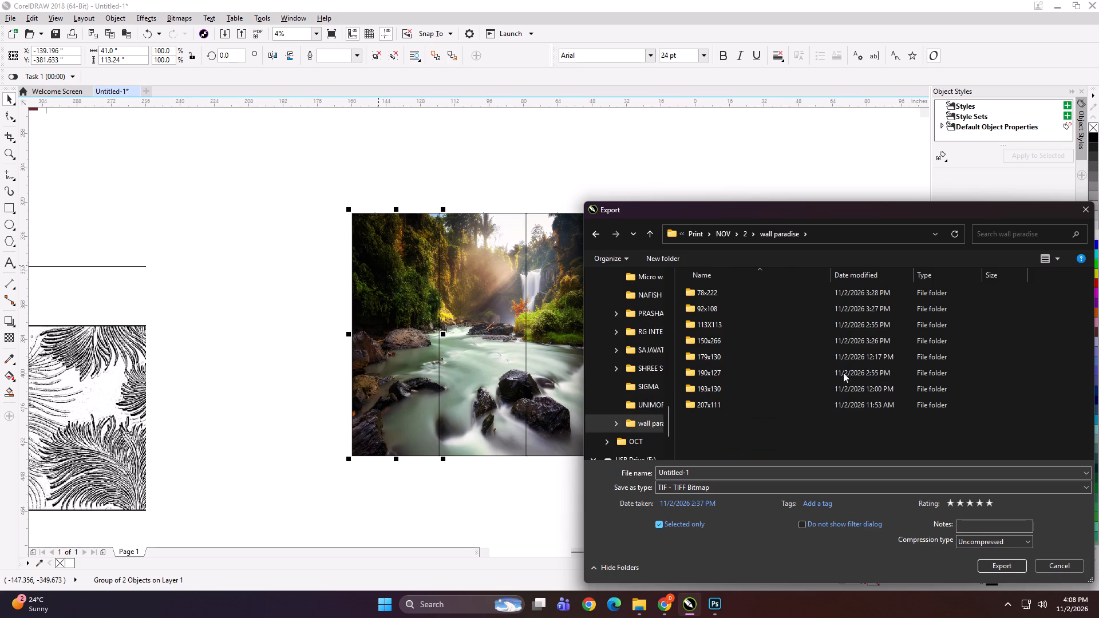
pyautogui.doubleClick(710, 327)
# Create a folder named NEW CUT FILE inside 113X113 and open it as the export destination.
pyautogui.click(670, 258)
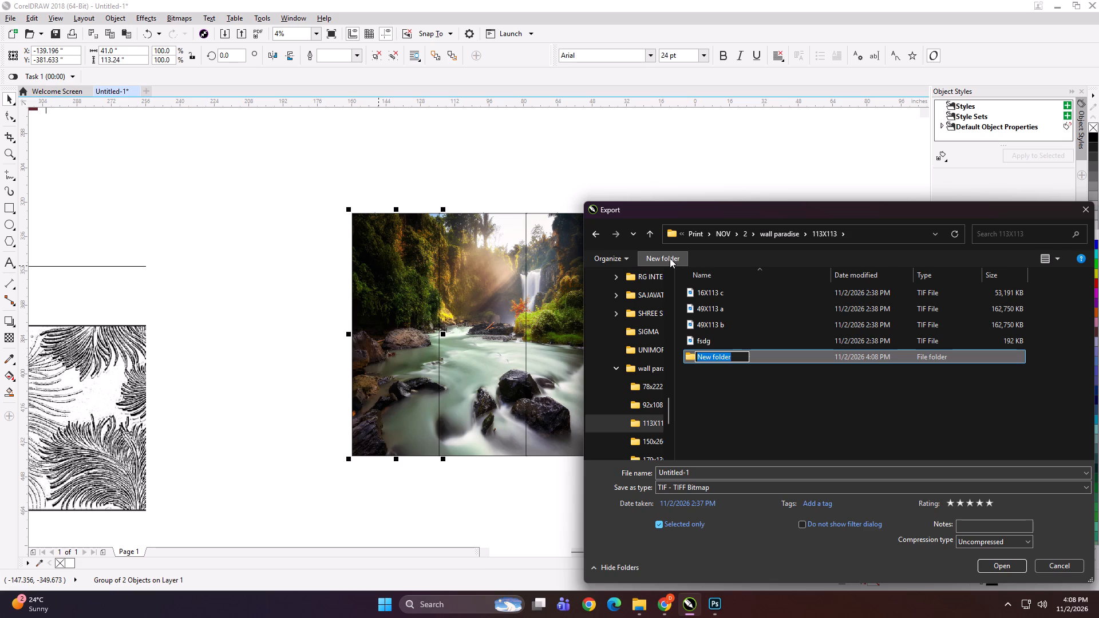
pyautogui.write('NEW')
pyautogui.press('space')
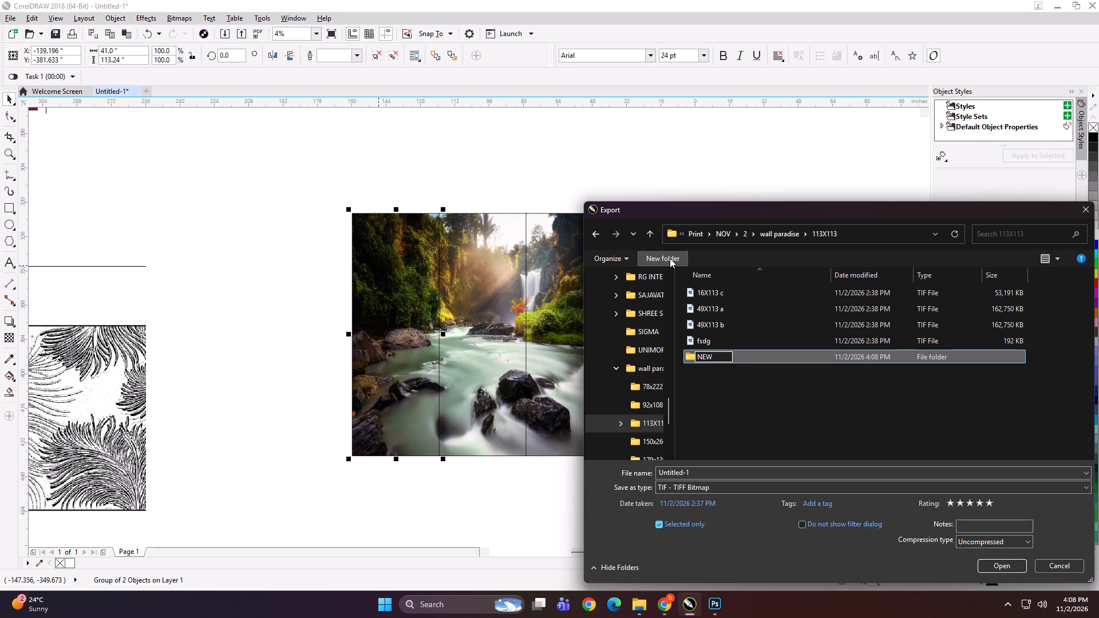
pyautogui.write('CUT FILE')
pyautogui.press('Return')
pyautogui.doubleClick(780, 354)
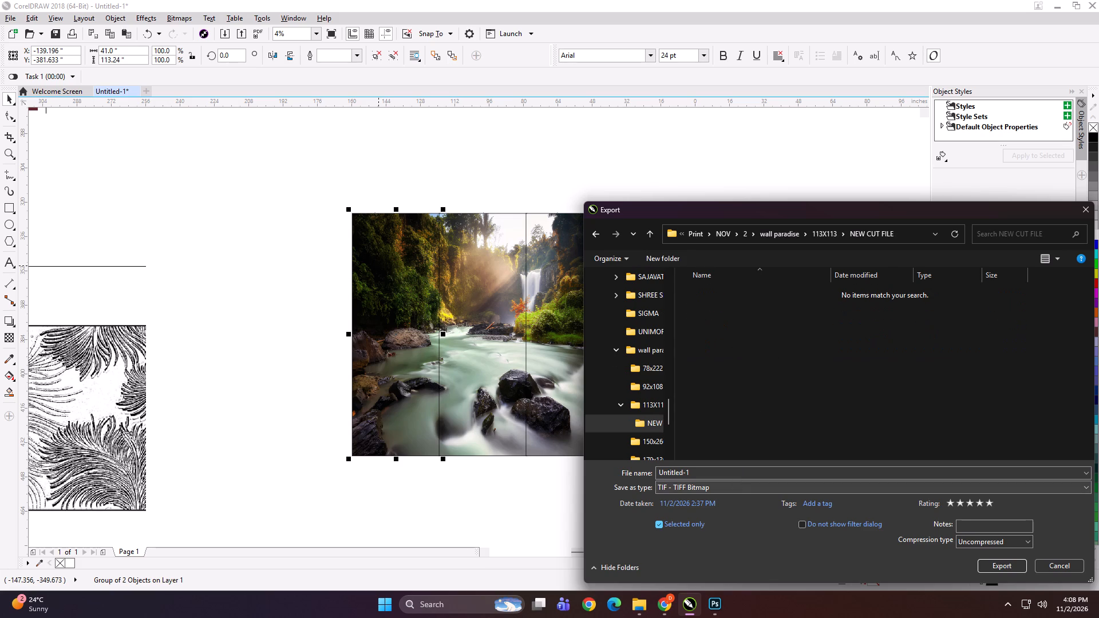
# Export the first waterfall panel as a TIFF named 41x113 A.
pyautogui.click(733, 474)
pyautogui.write('41x113 A')
pyautogui.press('space')
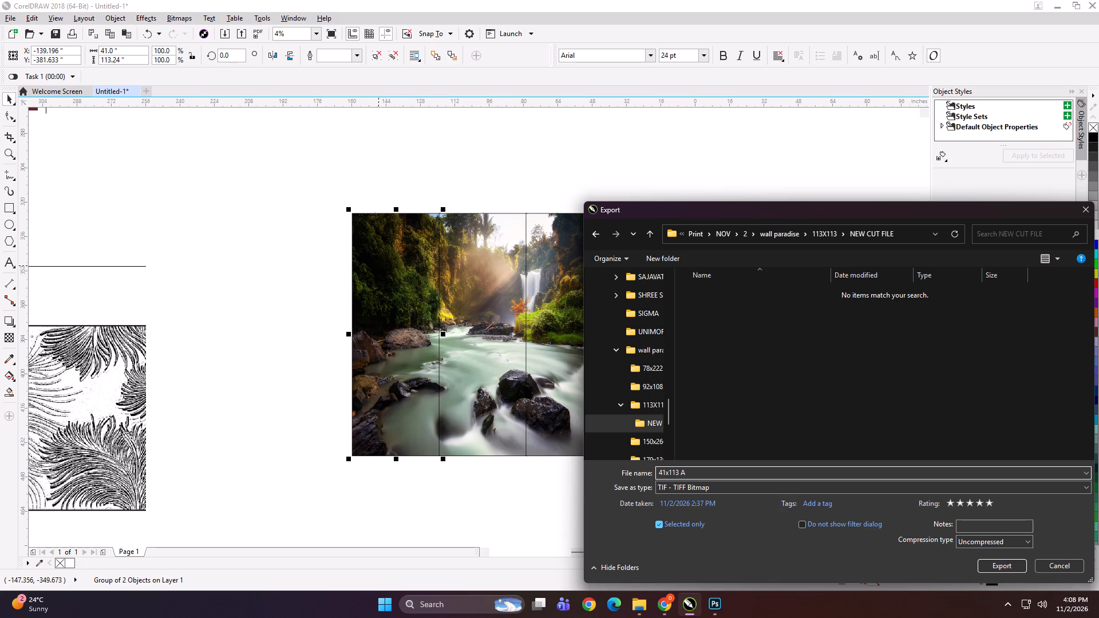
pyautogui.press('Return')
pyautogui.press('Return')
pyautogui.click(705, 348)
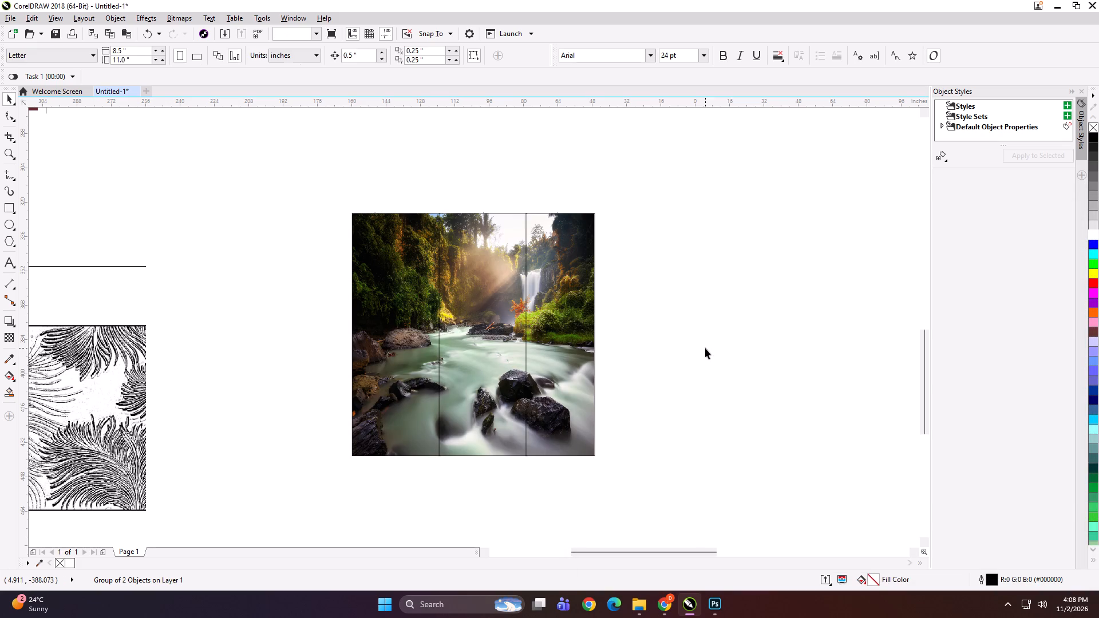
# Export the middle waterfall panel into the NEW CUT FILE folder as a TIFF named 41x113 B.
pyautogui.click(495, 264)
pyautogui.hotkey('ctrl', 'e')
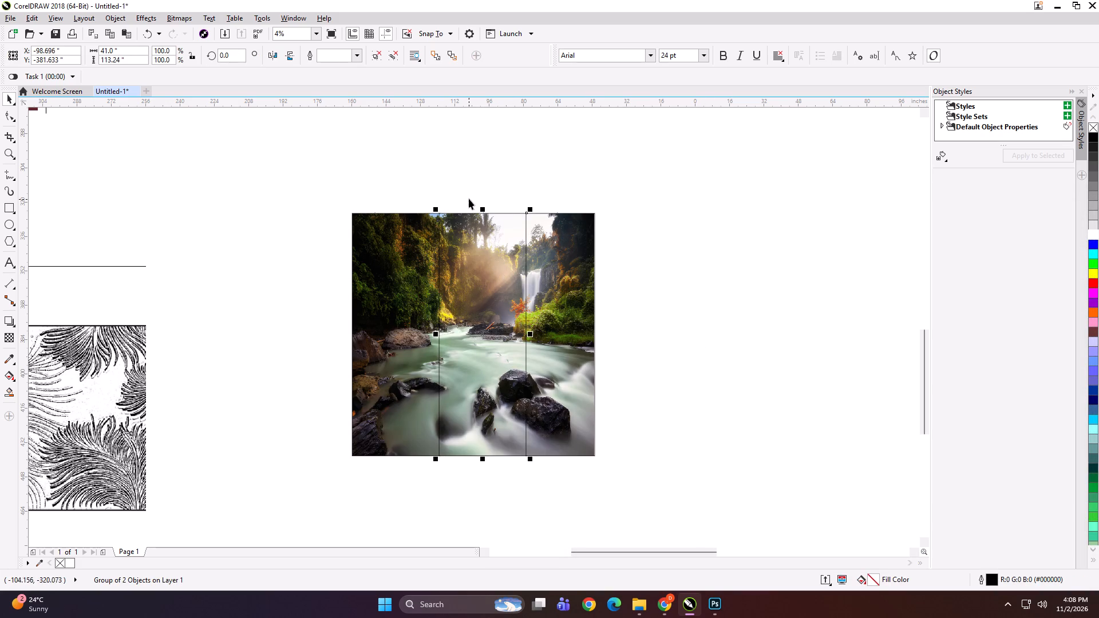
pyautogui.click(469, 197)
pyautogui.click(480, 228)
pyautogui.hotkey('ctrl', 'e')
pyautogui.click(468, 188)
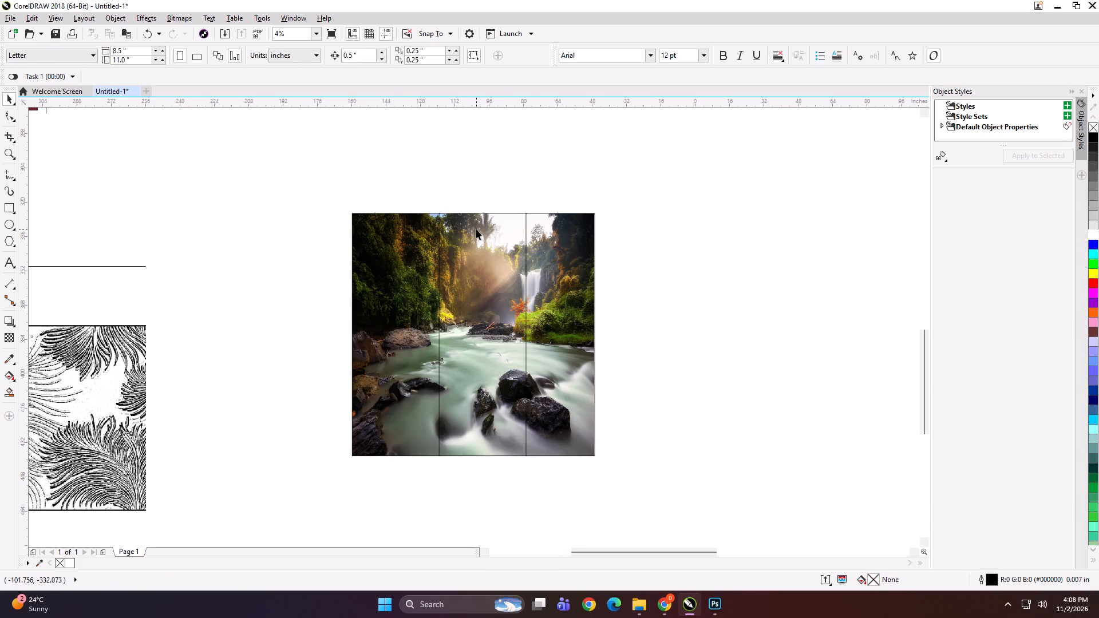
pyautogui.click(476, 229)
pyautogui.hotkey('ctrl', 'e')
pyautogui.click(467, 183)
pyautogui.click(472, 219)
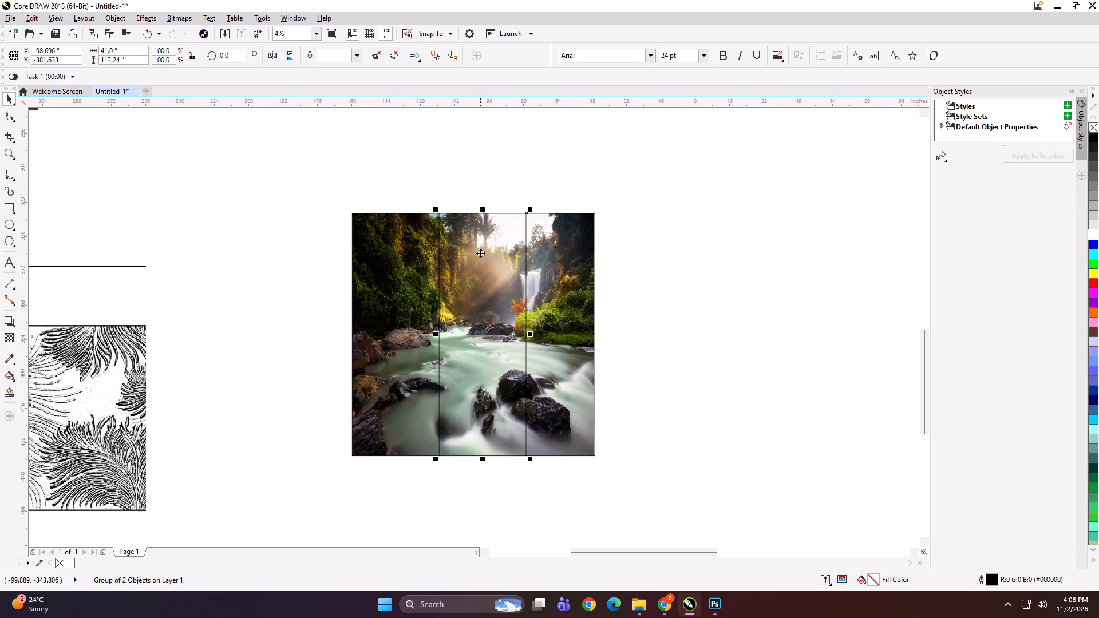
pyautogui.hotkey('ctrl', 'e')
pyautogui.click(476, 173)
pyautogui.click(477, 211)
pyautogui.click(484, 254)
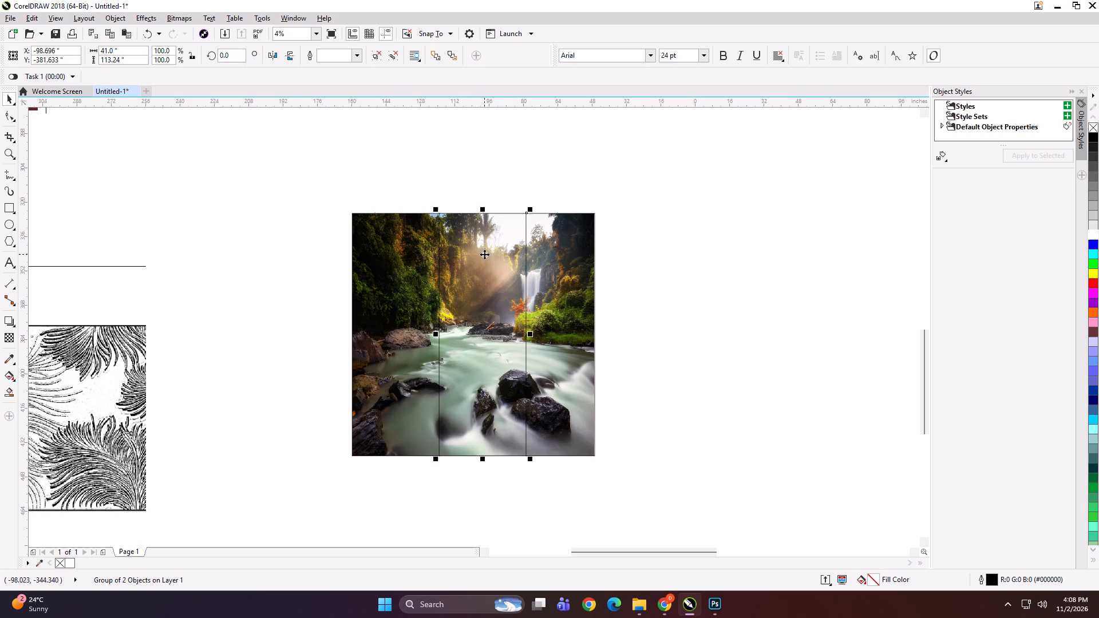
pyautogui.hotkey('ctrl', 'e')
pyautogui.click(463, 190)
pyautogui.click(487, 244)
pyautogui.hotkey('ctrl', 'e')
pyautogui.click(461, 194)
pyautogui.click(472, 233)
pyautogui.hotkey('ctrl', 'e')
pyautogui.click(473, 196)
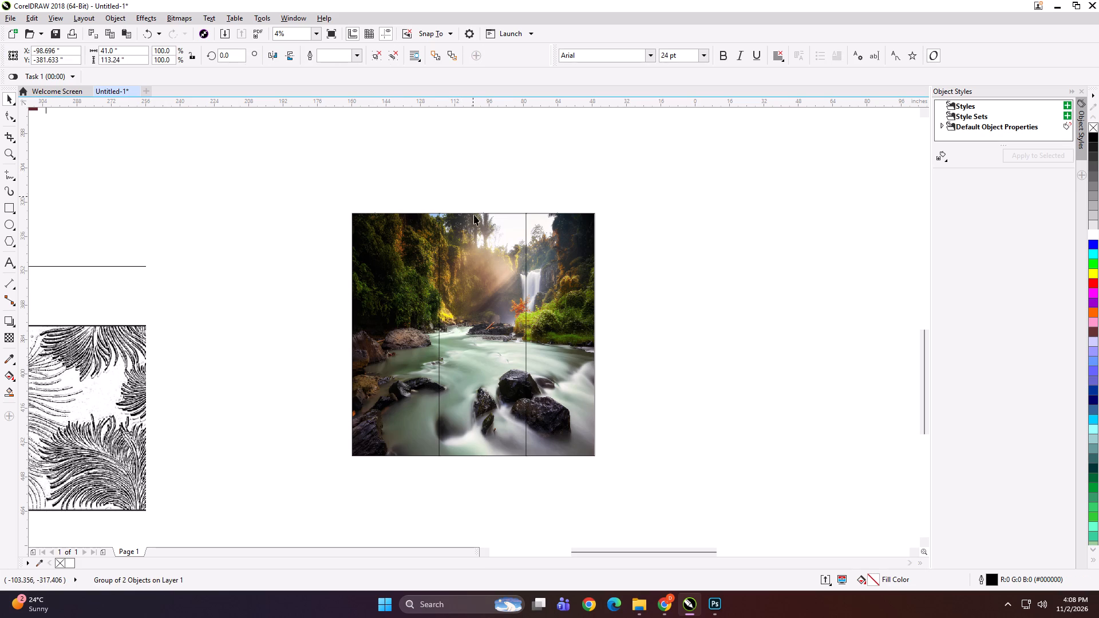
pyautogui.click(479, 238)
pyautogui.hotkey('ctrl', 'e')
pyautogui.click(707, 298)
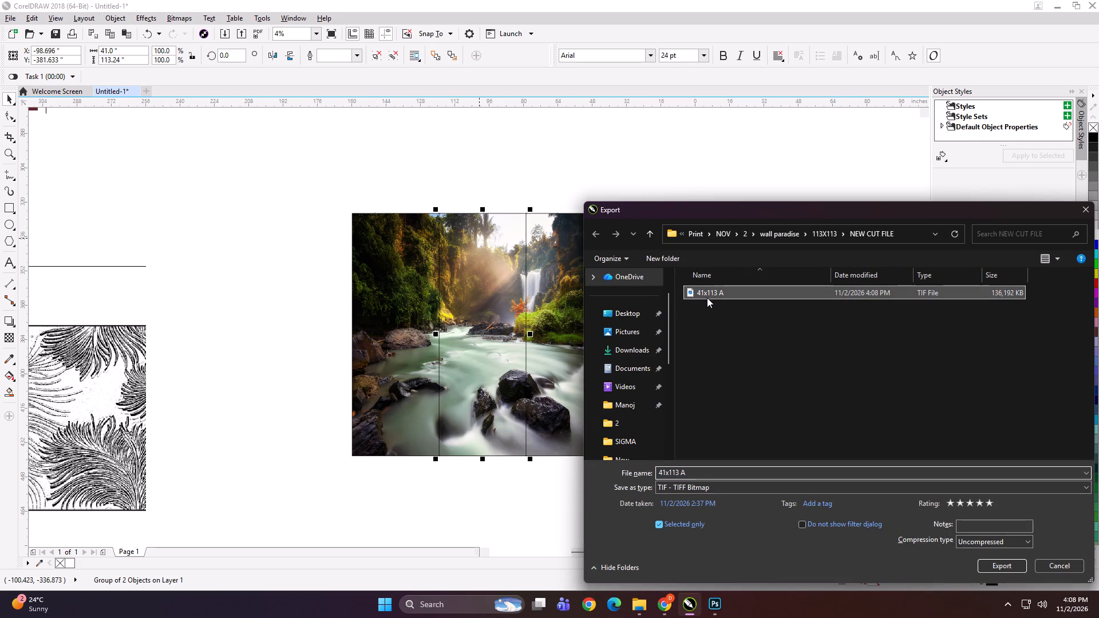
pyautogui.doubleClick(694, 474)
pyautogui.press('b')
pyautogui.press('Return')
pyautogui.press('Return')
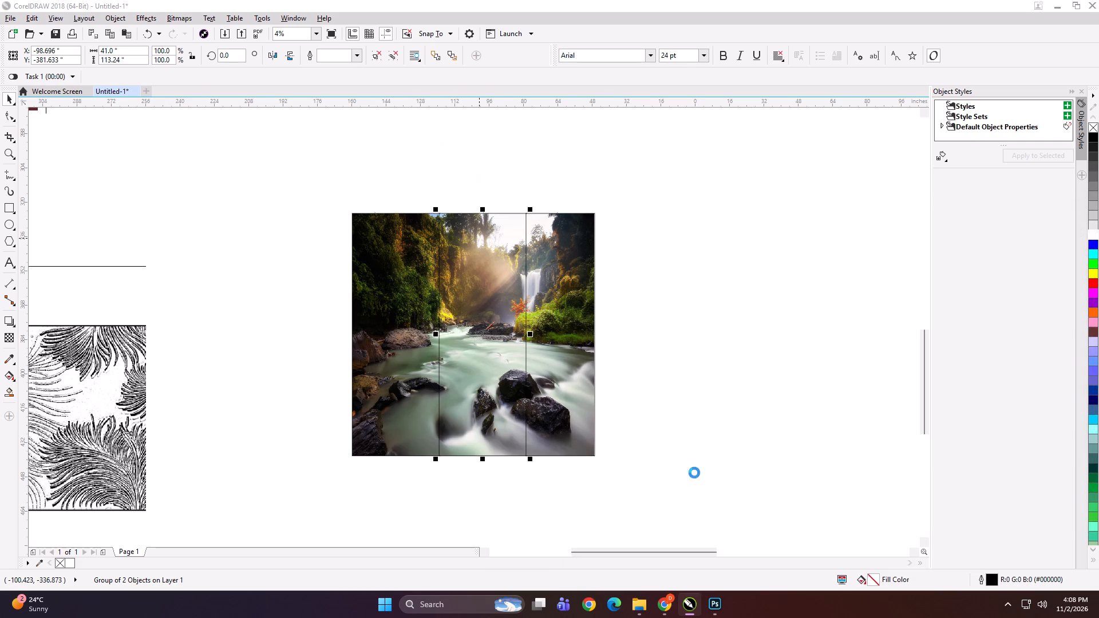
# Export the third, narrower waterfall panel into the NEW CUT FILE folder as a TIFF named 32x113 C.
pyautogui.click(590, 328)
pyautogui.hotkey('ctrl', 'e')
pyautogui.click(685, 323)
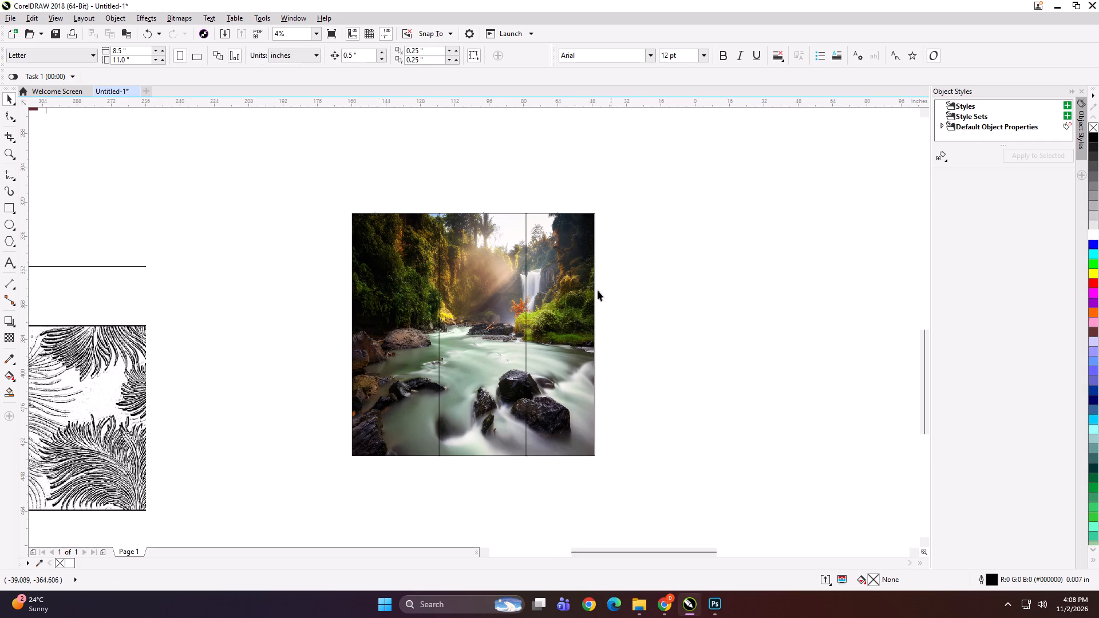
pyautogui.click(582, 280)
pyautogui.hotkey('ctrl', 'e')
pyautogui.click(621, 290)
pyautogui.click(587, 287)
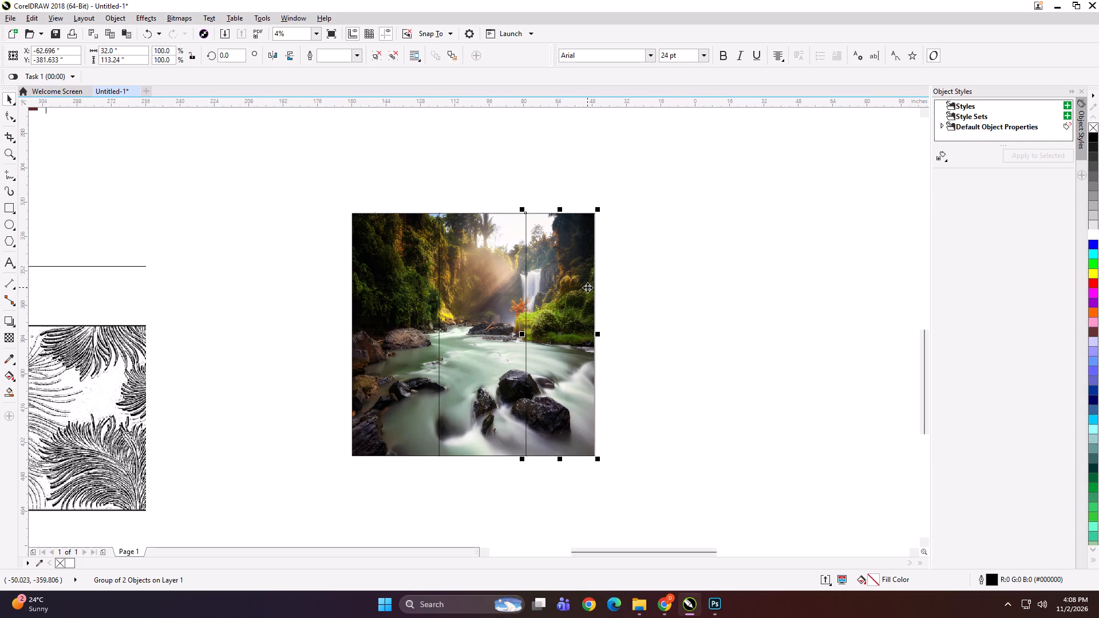
pyautogui.hotkey('ctrl', 'e')
pyautogui.click(630, 296)
pyautogui.click(578, 280)
pyautogui.hotkey('ctrl', 'e')
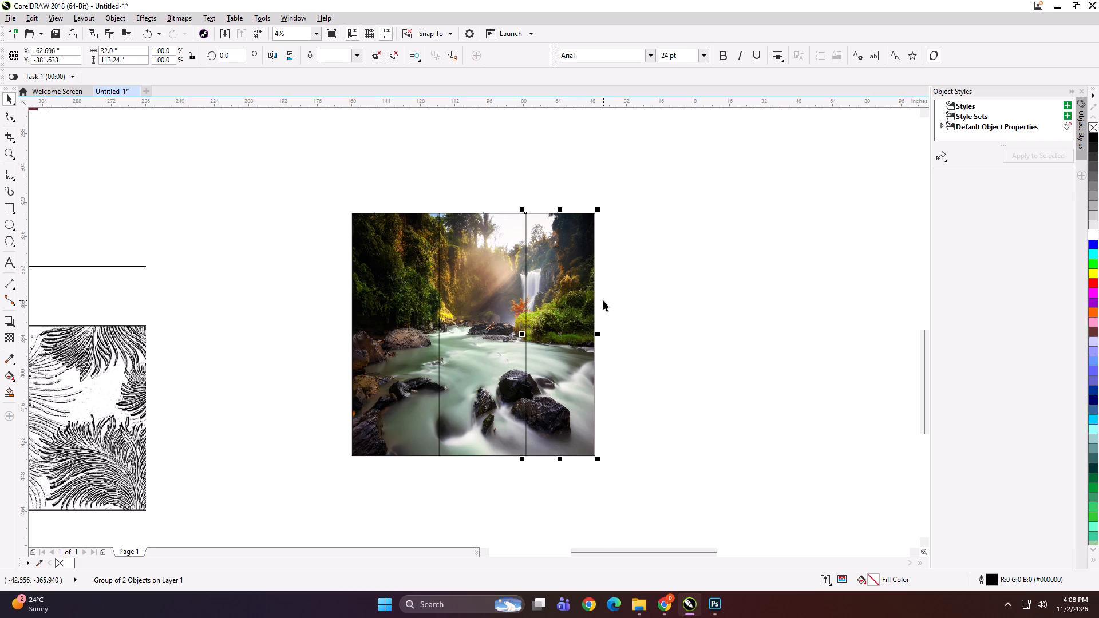
pyautogui.click(603, 300)
pyautogui.click(583, 292)
pyautogui.hotkey('ctrl', 'e')
pyautogui.click(616, 292)
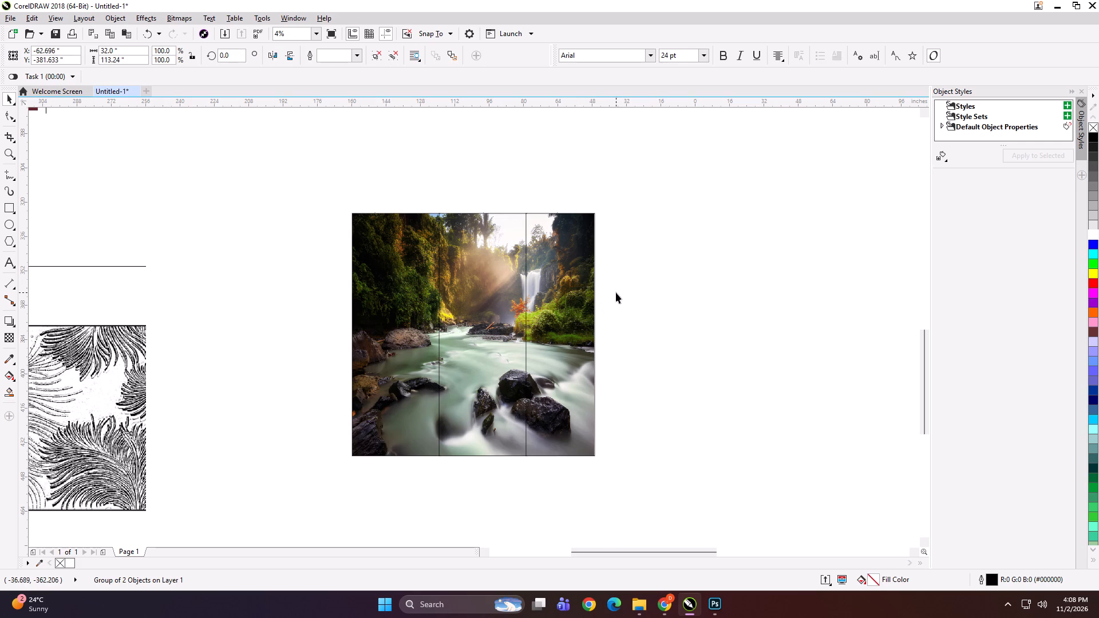
pyautogui.click(584, 287)
pyautogui.hotkey('ctrl', 'e')
pyautogui.click(617, 295)
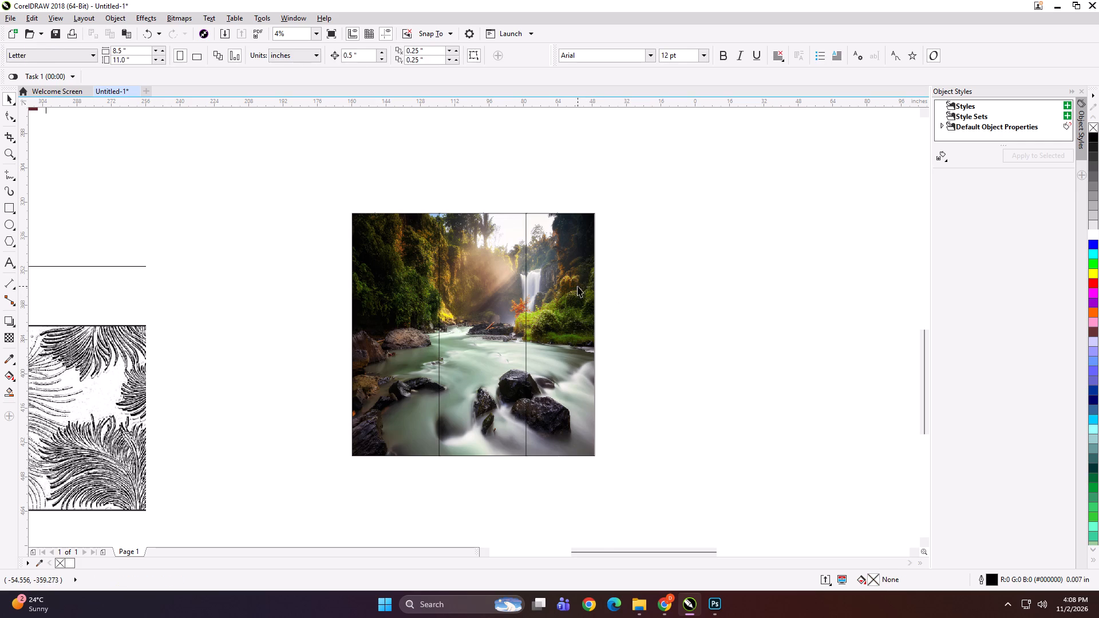
pyautogui.click(578, 286)
pyautogui.hotkey('ctrl', 'e')
pyautogui.click(621, 298)
pyautogui.click(572, 287)
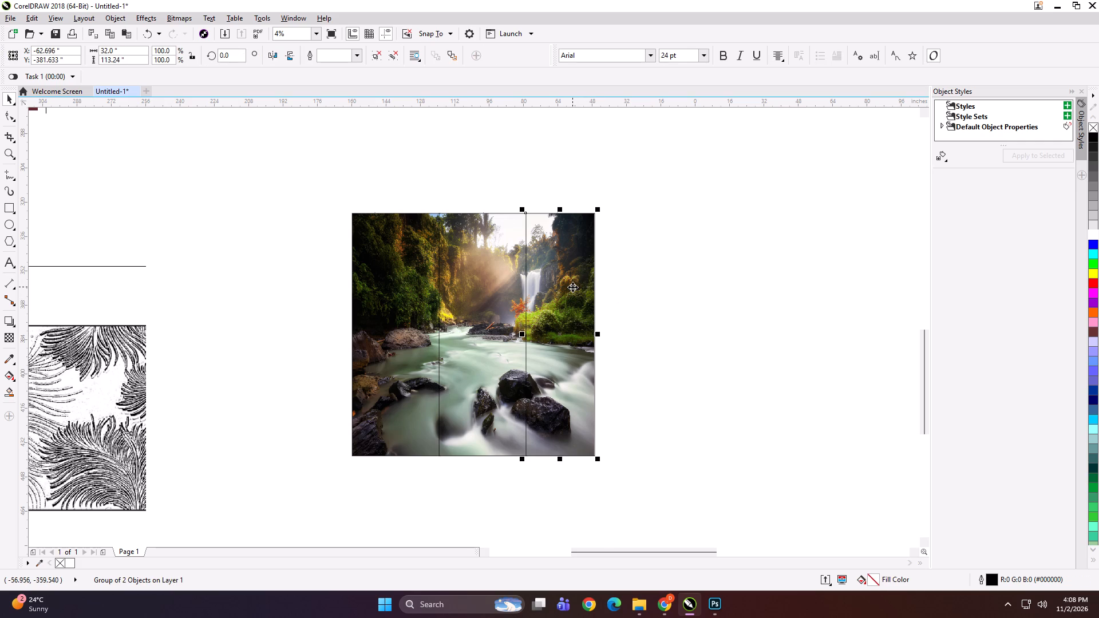
pyautogui.hotkey('ctrl', 'e')
pyautogui.click(619, 289)
pyautogui.click(585, 286)
pyautogui.hotkey('ctrl', 'e')
pyautogui.write('32x113 C')
pyautogui.press('Return')
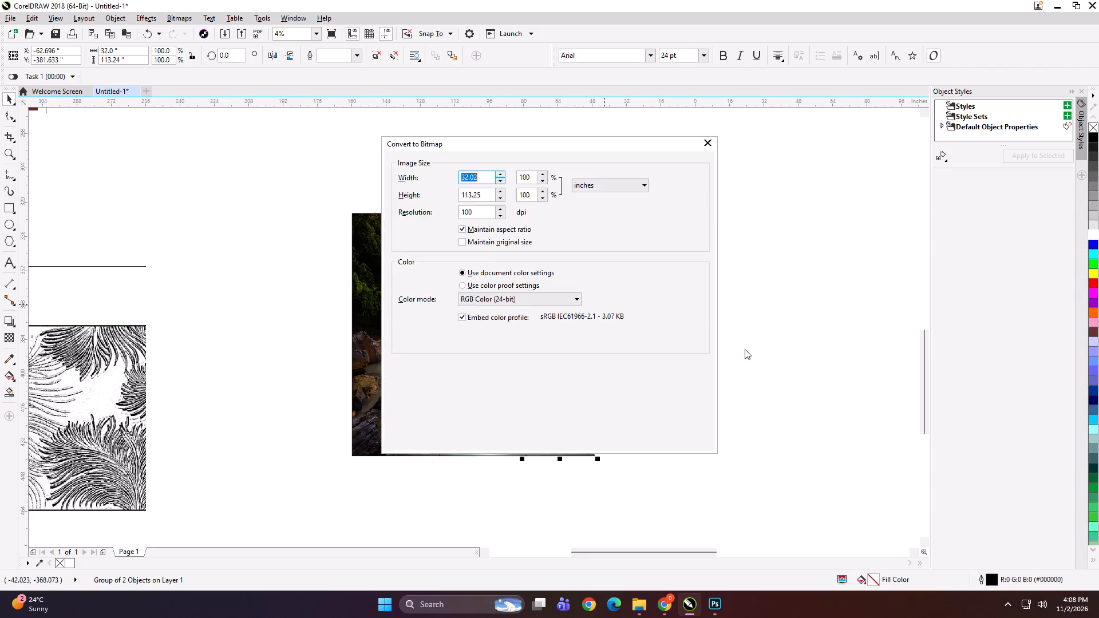
pyautogui.press('Return')
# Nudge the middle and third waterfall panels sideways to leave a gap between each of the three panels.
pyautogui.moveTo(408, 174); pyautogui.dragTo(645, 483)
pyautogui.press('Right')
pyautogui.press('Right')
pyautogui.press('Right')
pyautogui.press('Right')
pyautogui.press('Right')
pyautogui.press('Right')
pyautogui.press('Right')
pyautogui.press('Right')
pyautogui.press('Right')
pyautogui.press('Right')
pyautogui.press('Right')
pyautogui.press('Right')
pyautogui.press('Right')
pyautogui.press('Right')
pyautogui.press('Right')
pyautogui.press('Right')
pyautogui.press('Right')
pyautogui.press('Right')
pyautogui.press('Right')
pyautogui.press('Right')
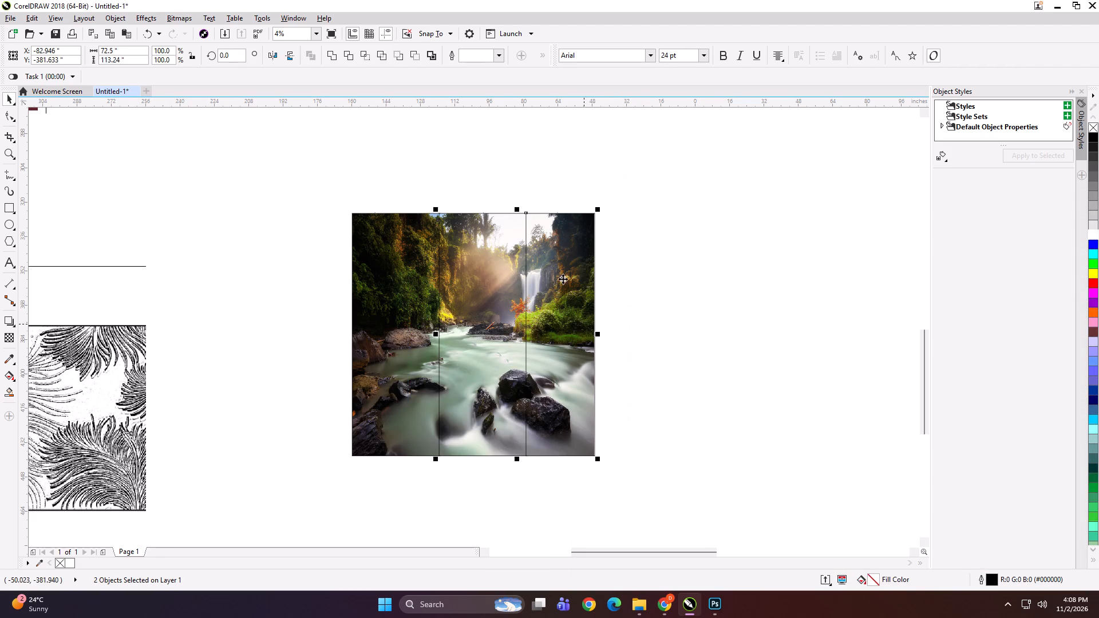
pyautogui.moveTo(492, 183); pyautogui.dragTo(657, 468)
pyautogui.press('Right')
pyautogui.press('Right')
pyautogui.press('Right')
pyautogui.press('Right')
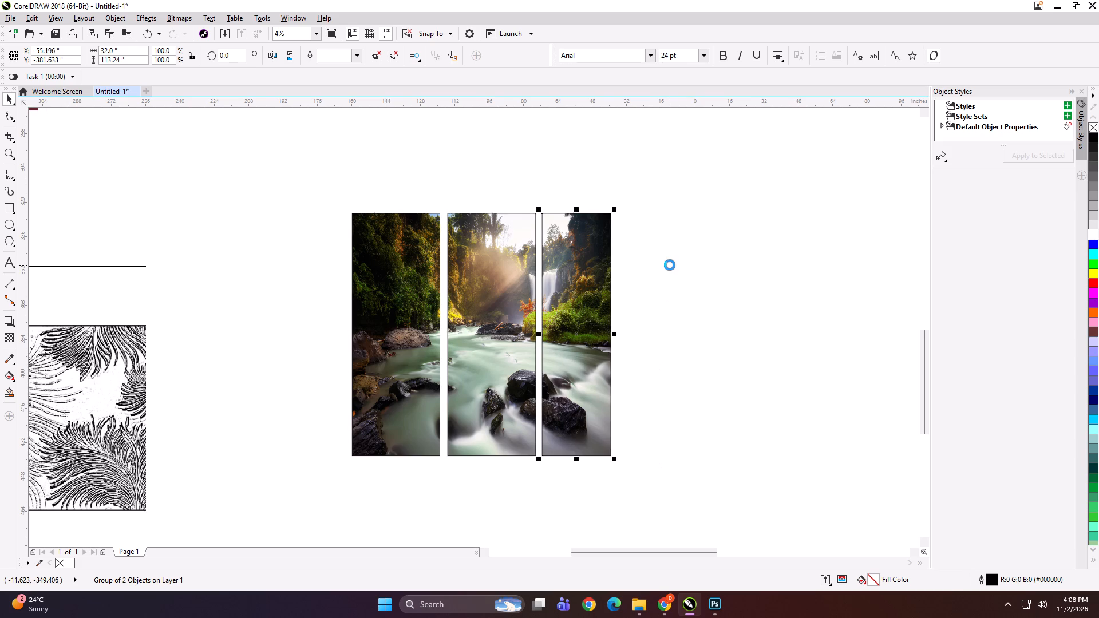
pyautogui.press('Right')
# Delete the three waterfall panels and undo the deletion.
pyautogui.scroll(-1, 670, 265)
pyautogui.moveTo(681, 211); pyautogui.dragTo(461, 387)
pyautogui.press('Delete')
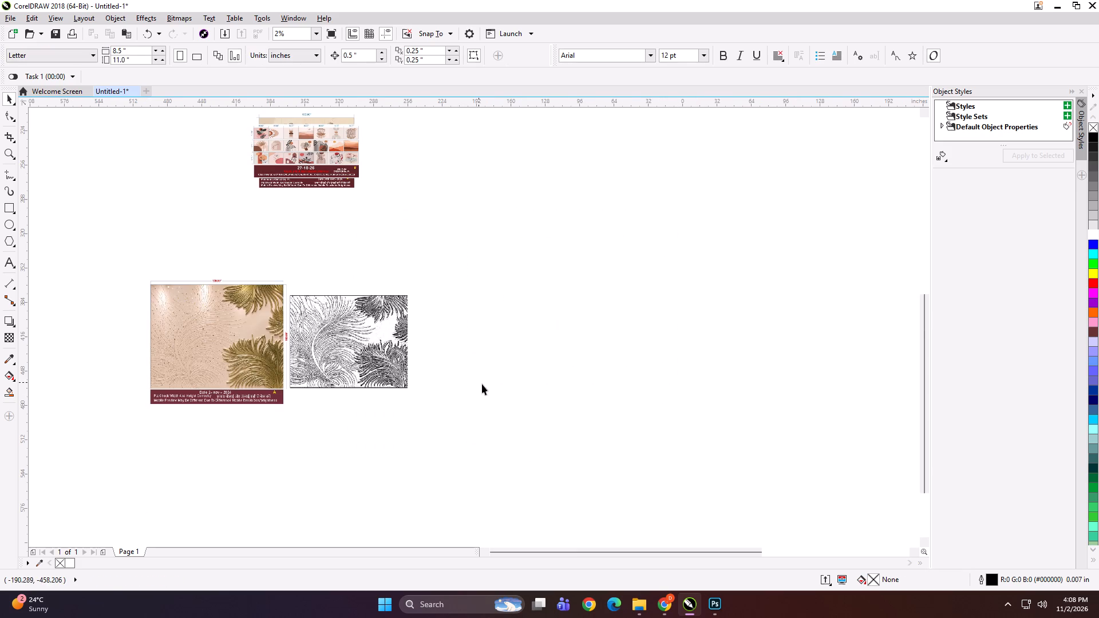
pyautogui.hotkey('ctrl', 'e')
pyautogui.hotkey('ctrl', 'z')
# Check the exported panel files in the NEW CUT FILE folder through the export dialog, without exporting anything.
pyautogui.hotkey('ctrl', 'e')
pyautogui.click(606, 403)
pyautogui.click(622, 335)
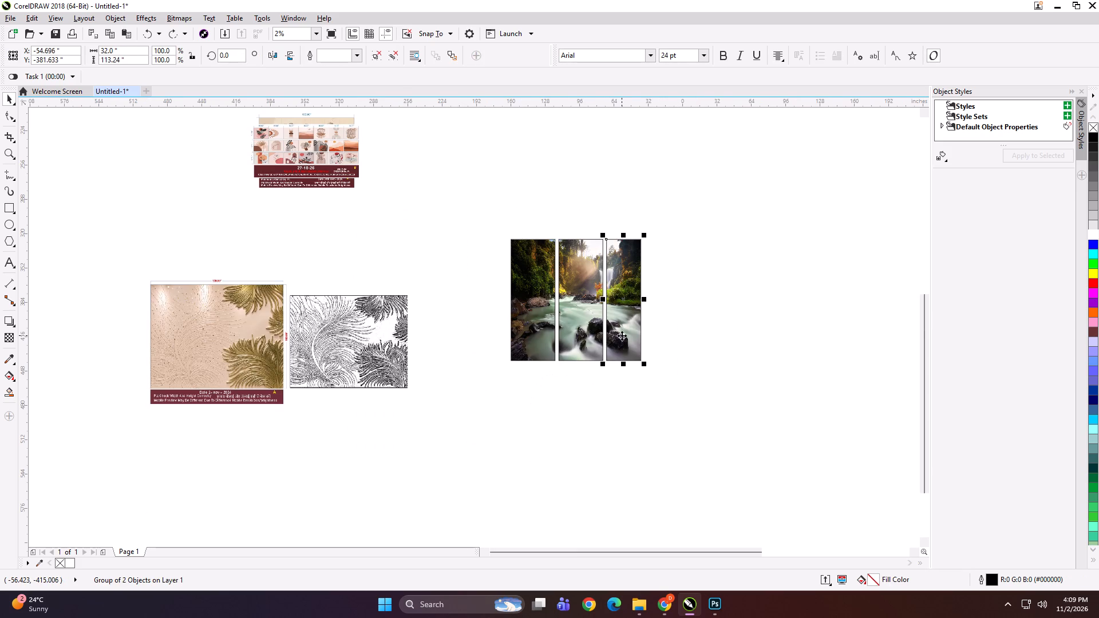
pyautogui.hotkey('ctrl', 'e')
pyautogui.click(632, 413)
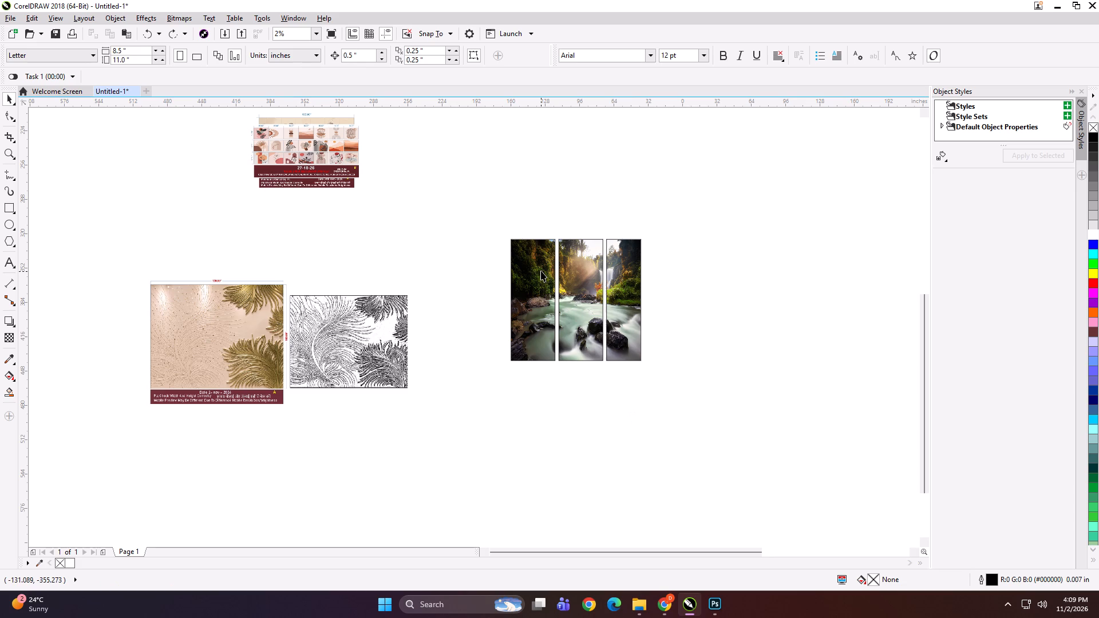
pyautogui.click(623, 278)
pyautogui.hotkey('ctrl', 'e')
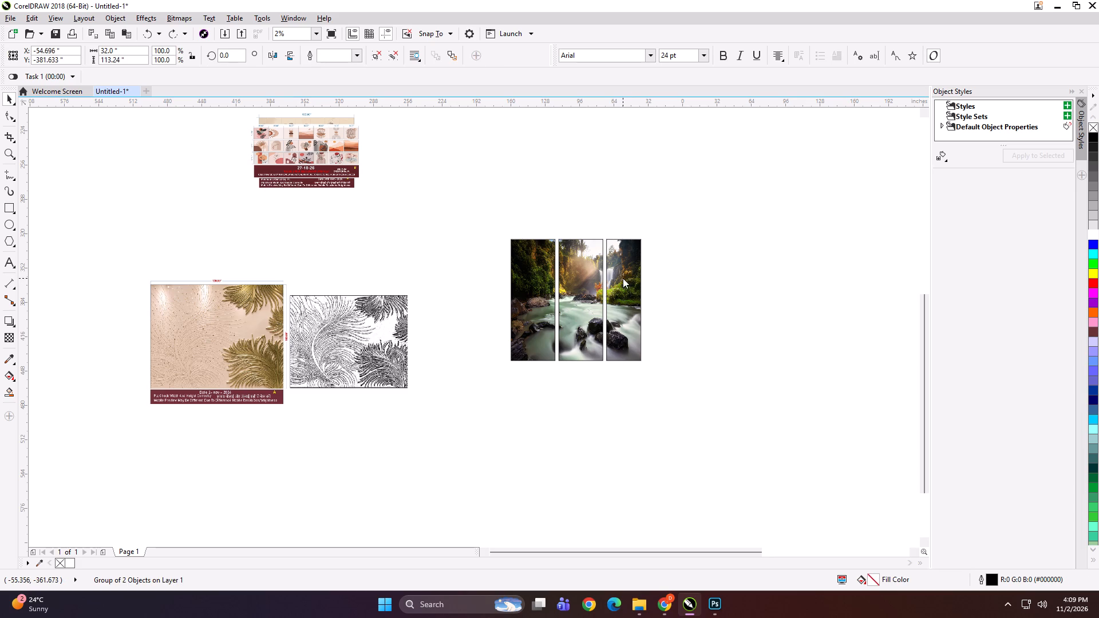
pyautogui.keyDown('ctrl'); pyautogui.scroll(9, 724, 318); pyautogui.keyUp('ctrl')
pyautogui.keyDown('ctrl'); pyautogui.scroll(-1, 724, 318); pyautogui.keyUp('ctrl')
pyautogui.keyDown('ctrl'); pyautogui.scroll(18, 724, 318); pyautogui.keyUp('ctrl')
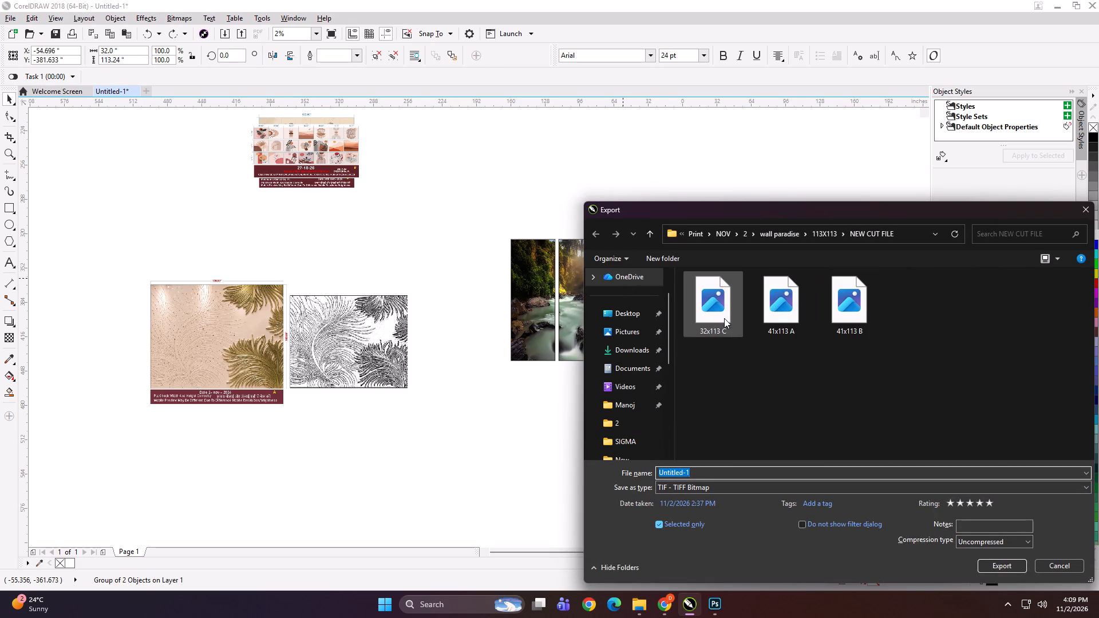
pyautogui.click(1047, 565)
# Delete the three waterfall panels from the workspace.
pyautogui.moveTo(680, 209); pyautogui.dragTo(520, 405)
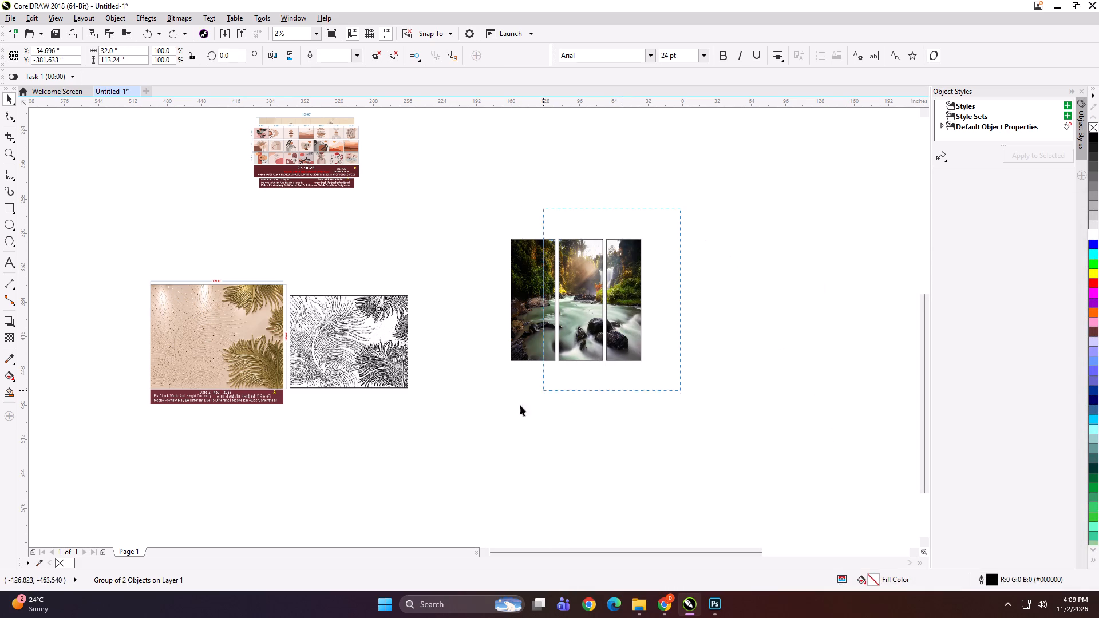
pyautogui.moveTo(520, 405); pyautogui.dragTo(475, 418)
pyautogui.press('Delete')
# Separate the stack of overlapping mural previews into a column: palm scene, tall tropical scene, reddish picture grid and beige pattern.
pyautogui.press('F4')
pyautogui.click(497, 373)
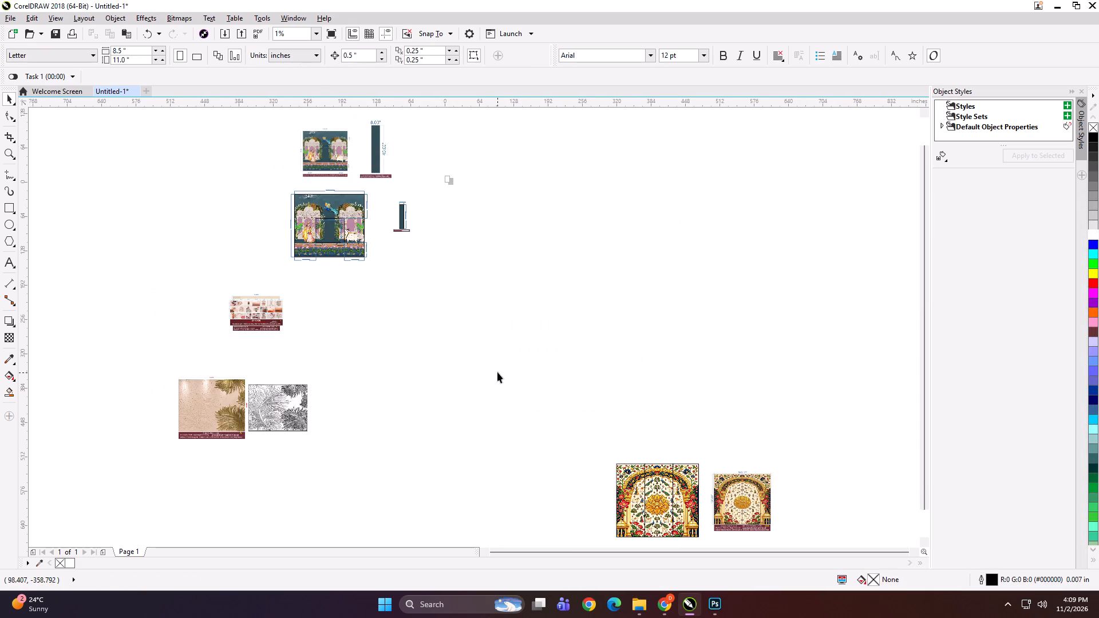
pyautogui.moveTo(262, 311); pyautogui.dragTo(204, 290)
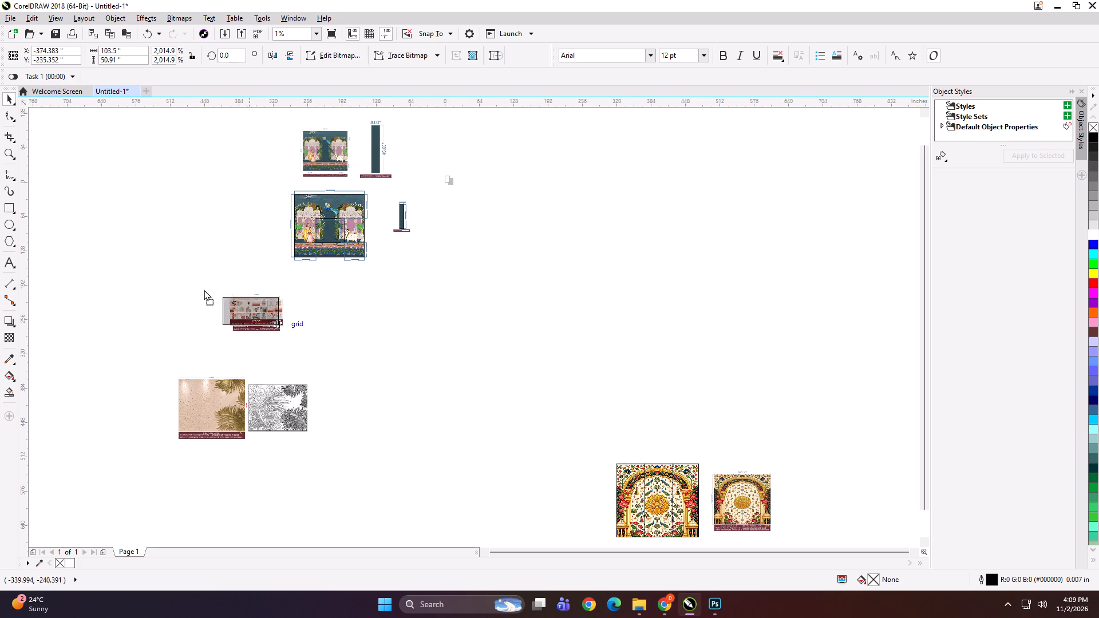
pyautogui.moveTo(204, 290); pyautogui.dragTo(156, 263)
pyautogui.moveTo(261, 312); pyautogui.dragTo(145, 308)
pyautogui.moveTo(266, 310); pyautogui.dragTo(216, 283)
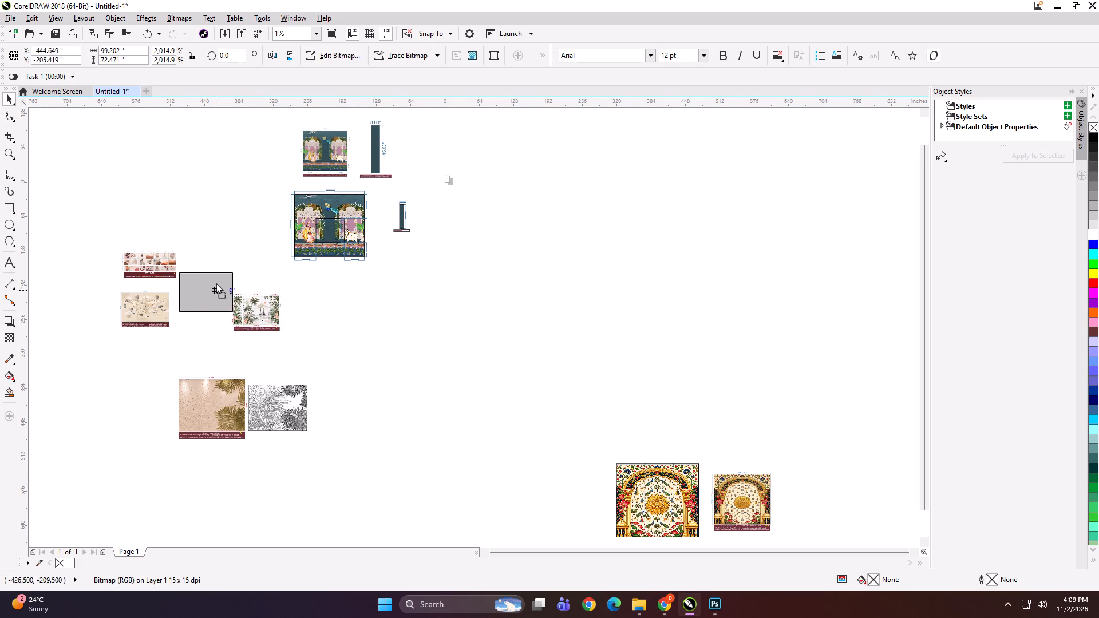
pyautogui.moveTo(216, 283); pyautogui.dragTo(223, 260)
pyautogui.moveTo(258, 315); pyautogui.dragTo(145, 210)
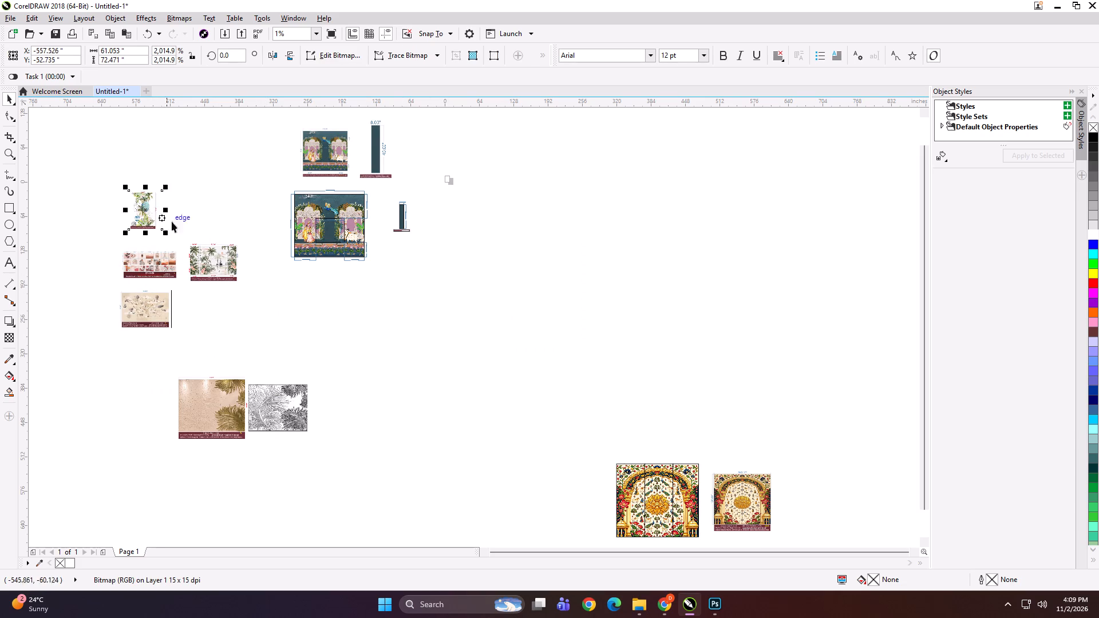
pyautogui.moveTo(217, 260); pyautogui.dragTo(152, 161)
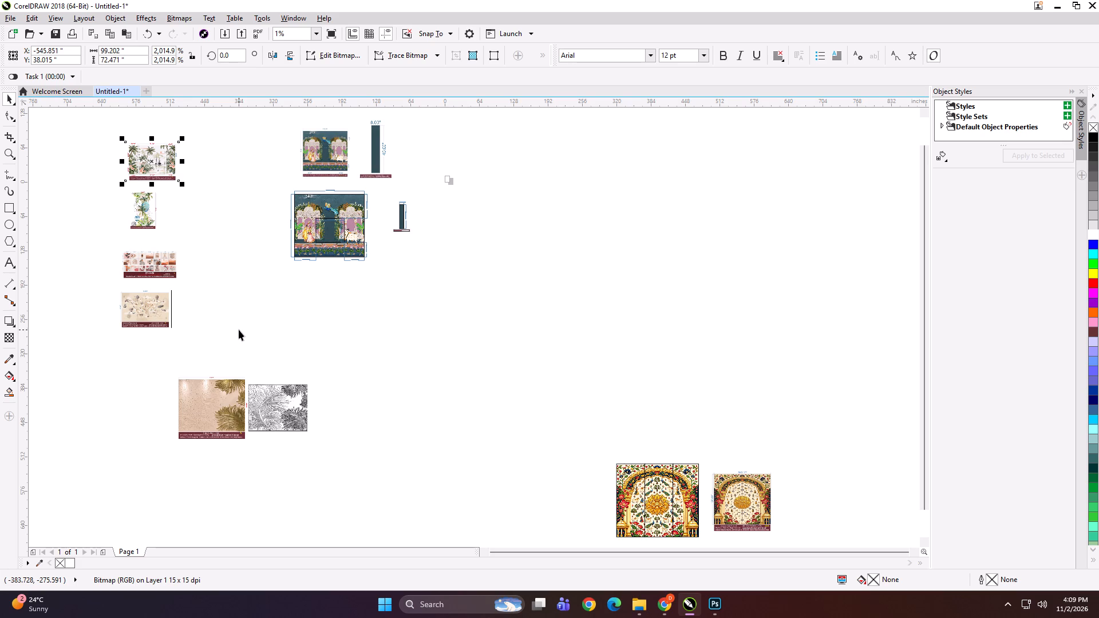
pyautogui.click(548, 329)
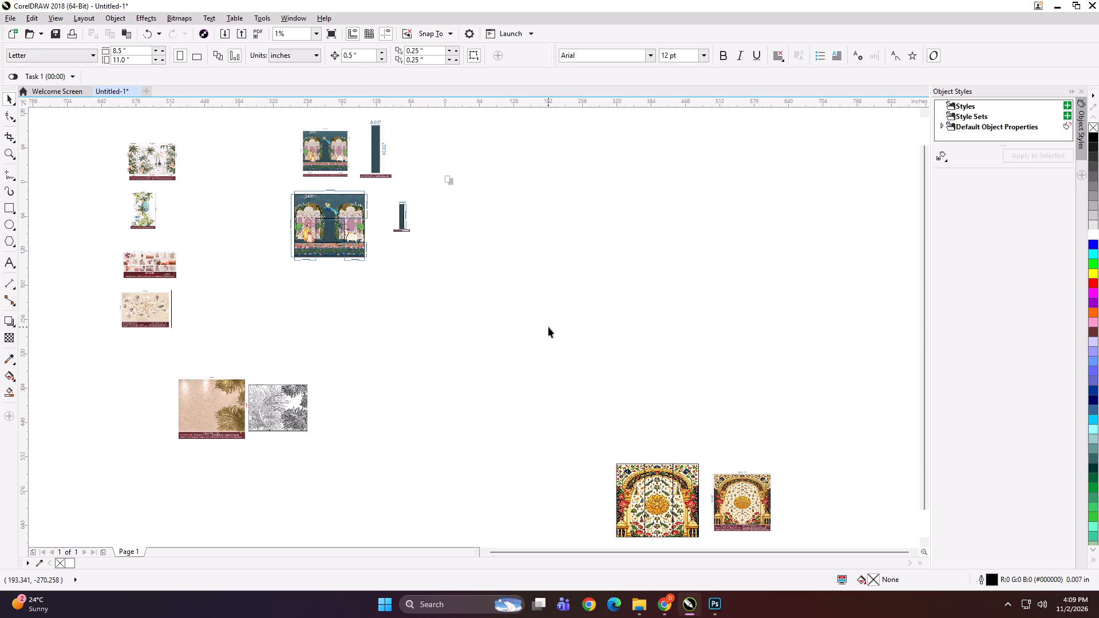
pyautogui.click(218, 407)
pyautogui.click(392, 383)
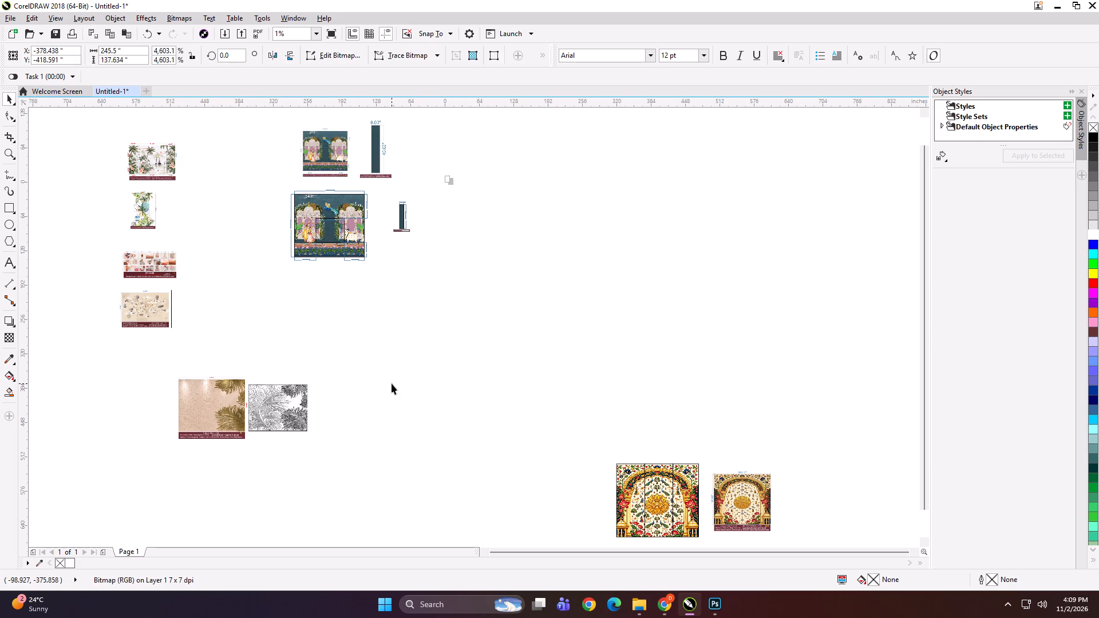
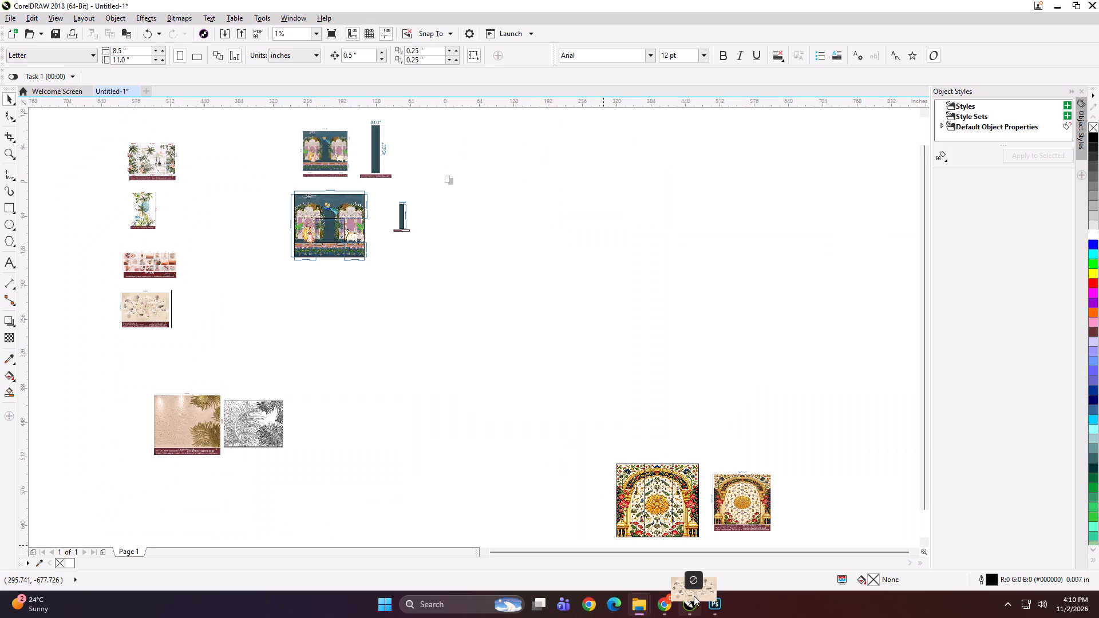
# Place the beige balloon world-map image from Downloads beside its beige preview and scale it to about 121 × 64 inches.
pyautogui.moveTo(694, 596); pyautogui.dragTo(396, 409)
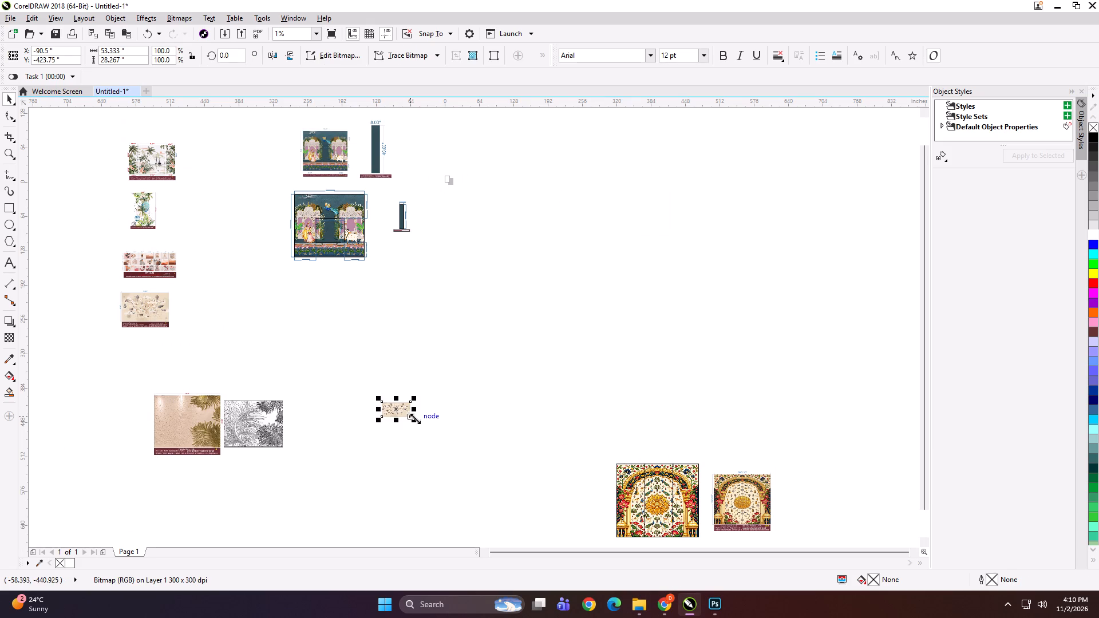
pyautogui.moveTo(415, 418); pyautogui.dragTo(434, 428)
pyautogui.moveTo(407, 414); pyautogui.dragTo(223, 319)
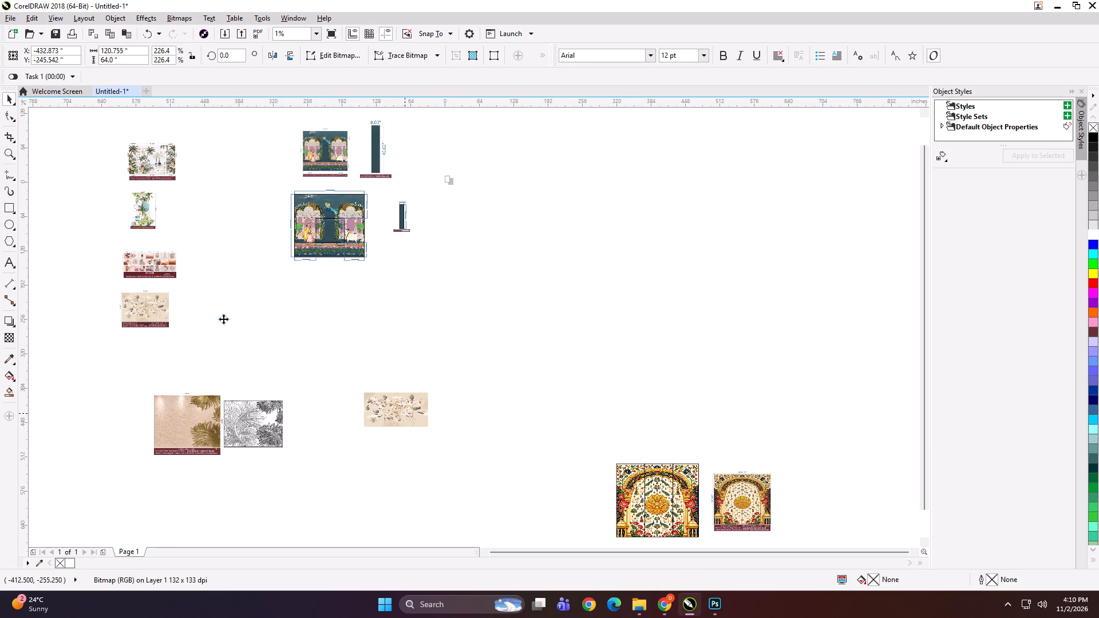
pyautogui.click(390, 377)
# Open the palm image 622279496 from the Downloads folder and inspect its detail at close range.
pyautogui.click(635, 604)
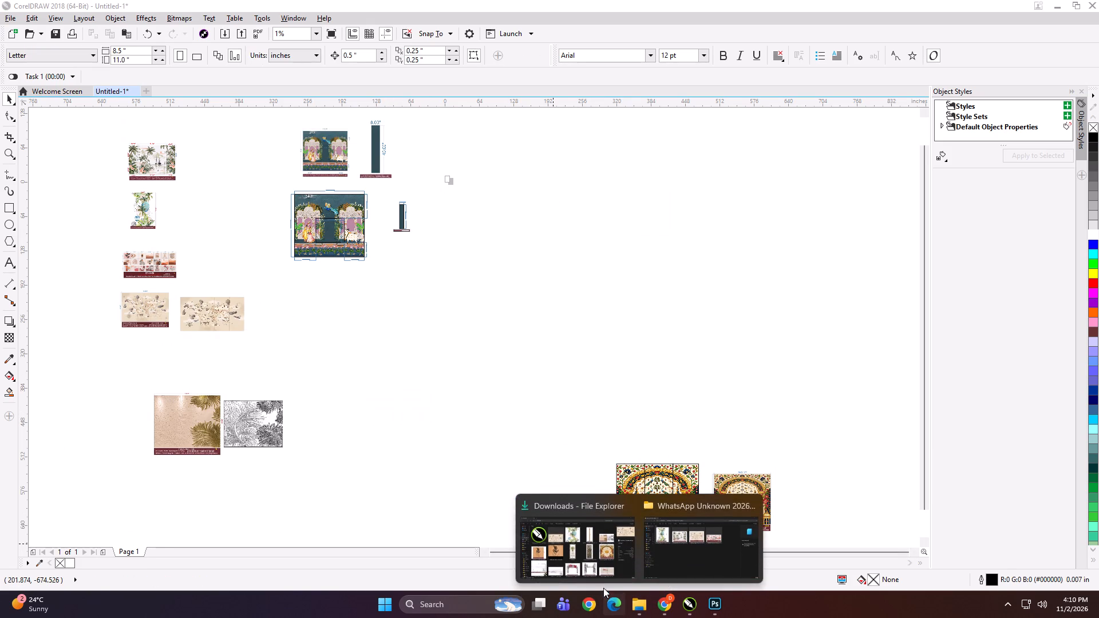
pyautogui.click(681, 545)
pyautogui.scroll(3, 59, 275)
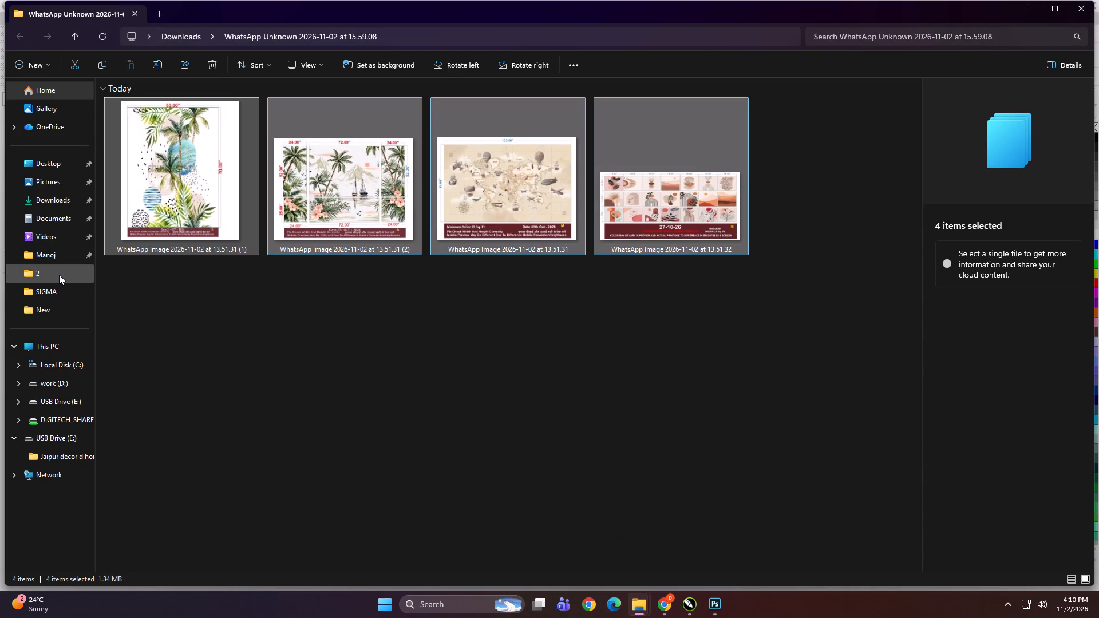
pyautogui.scroll(4, 59, 275)
pyautogui.click(56, 189)
pyautogui.click(56, 192)
pyautogui.scroll(4, 171, 201)
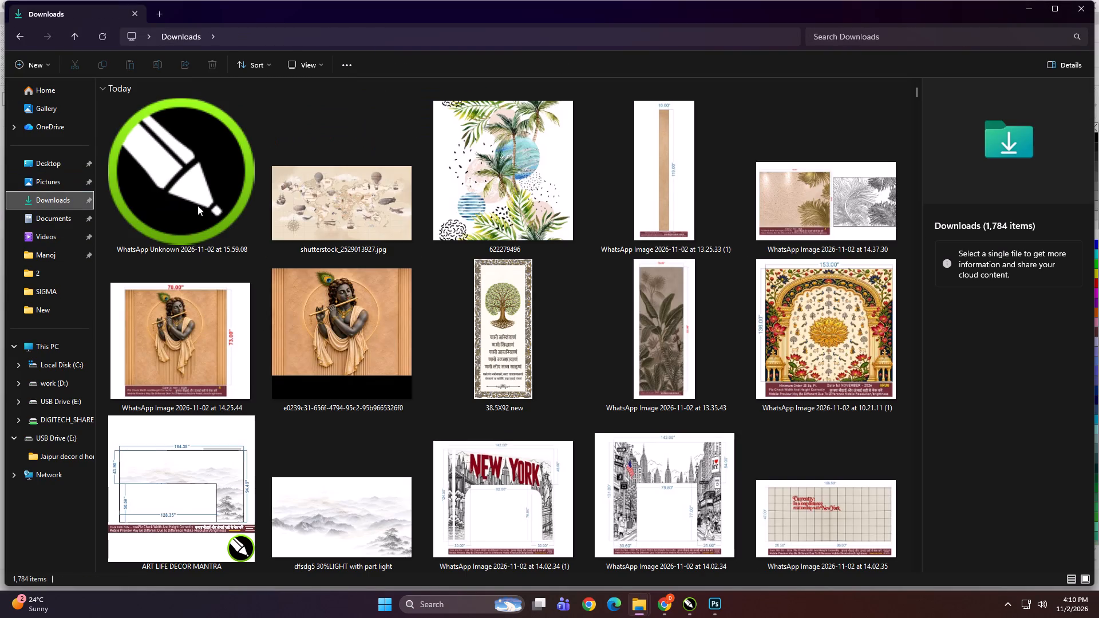
pyautogui.scroll(1, 197, 205)
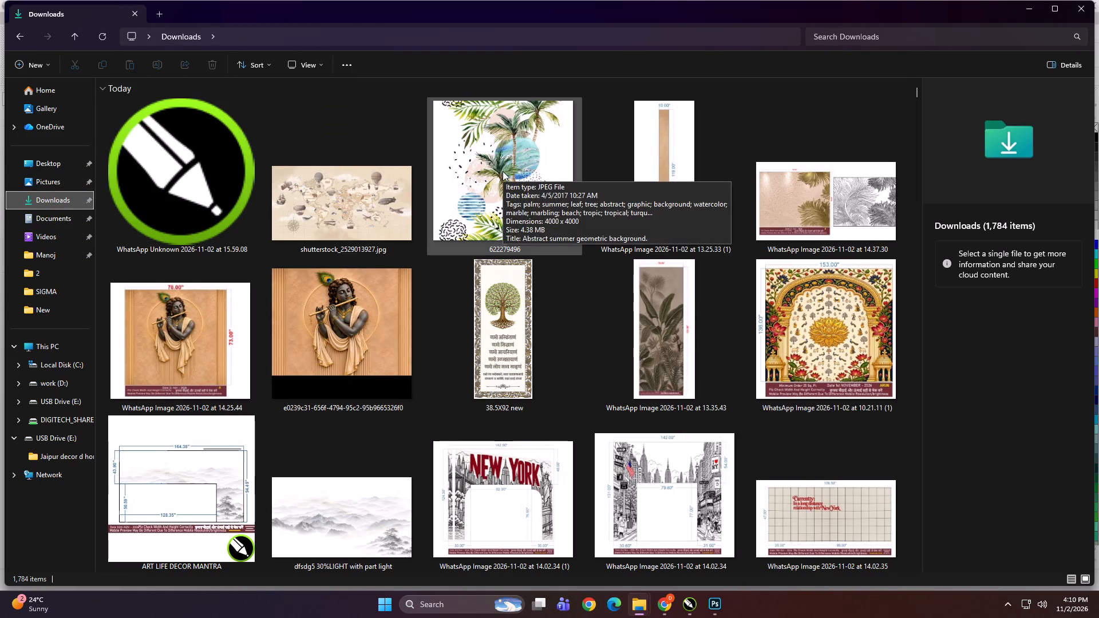
pyautogui.click(503, 171)
pyautogui.doubleClick(506, 144)
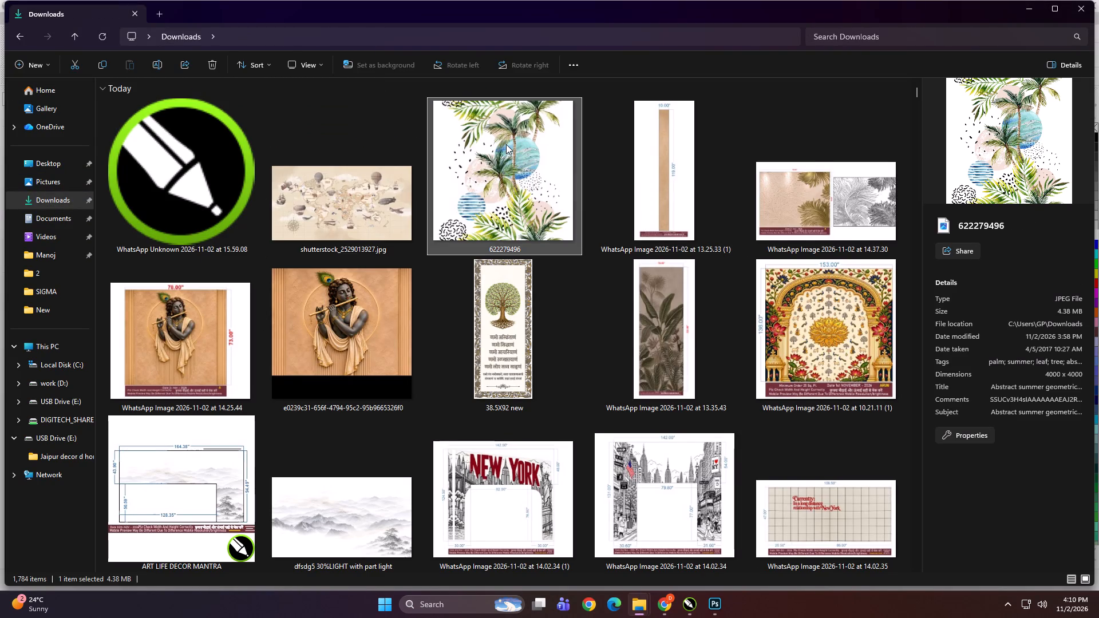
pyautogui.click(791, 26)
pyautogui.scroll(12, 554, 303)
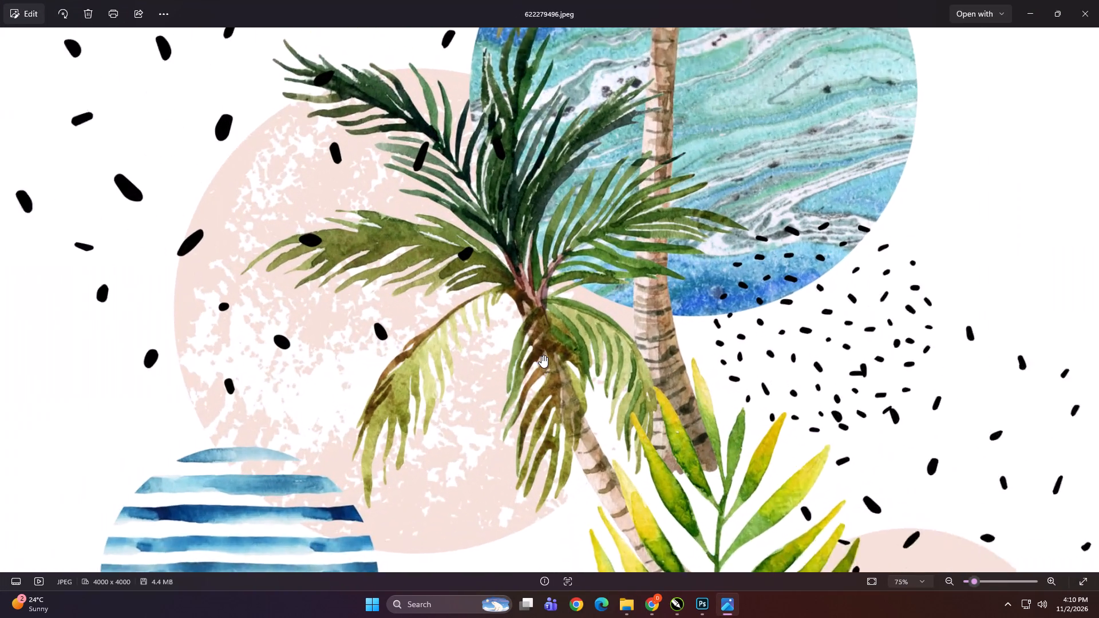
pyautogui.moveTo(569, 183); pyautogui.dragTo(535, 554)
pyautogui.moveTo(615, 201); pyautogui.dragTo(533, 487)
pyautogui.click(1098, 0)
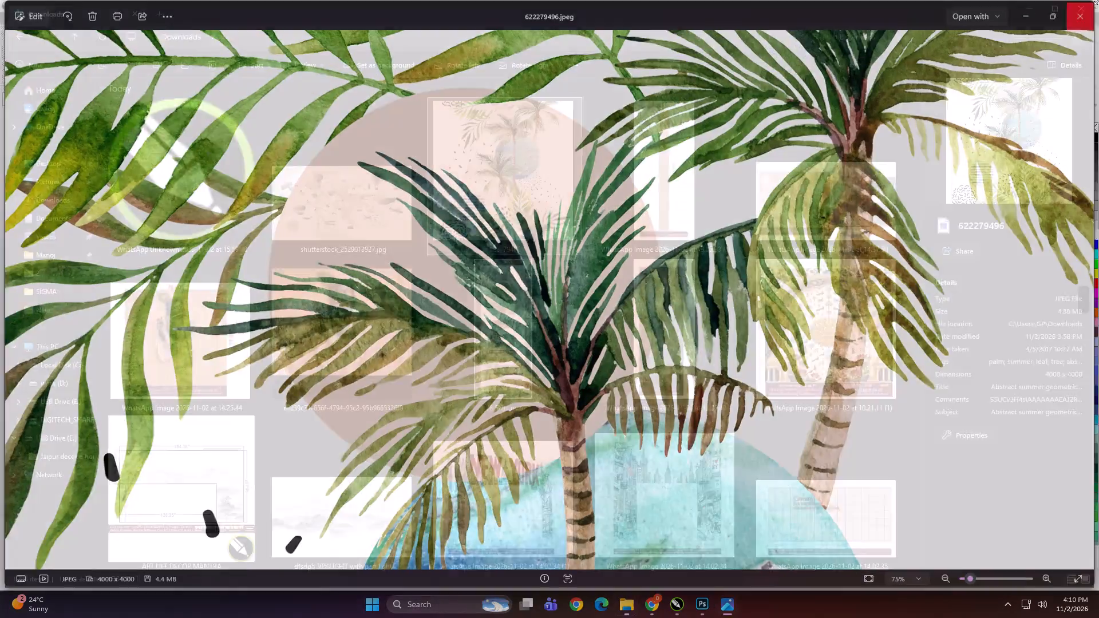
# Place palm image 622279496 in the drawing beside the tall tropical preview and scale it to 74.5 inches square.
pyautogui.moveTo(509, 142); pyautogui.dragTo(697, 601)
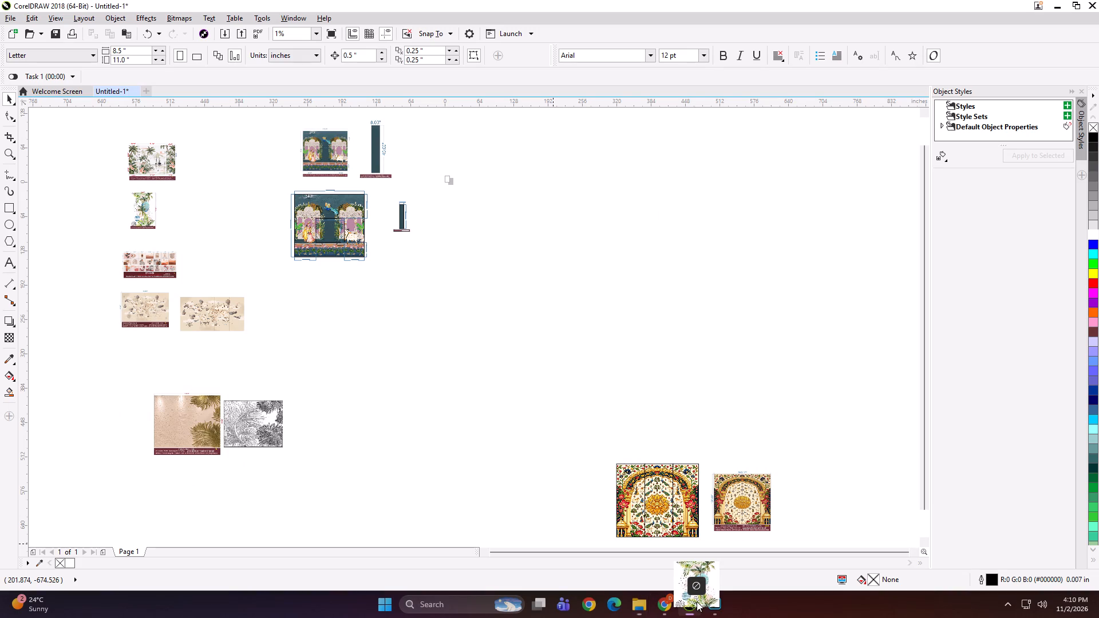
pyautogui.moveTo(697, 601); pyautogui.dragTo(214, 224)
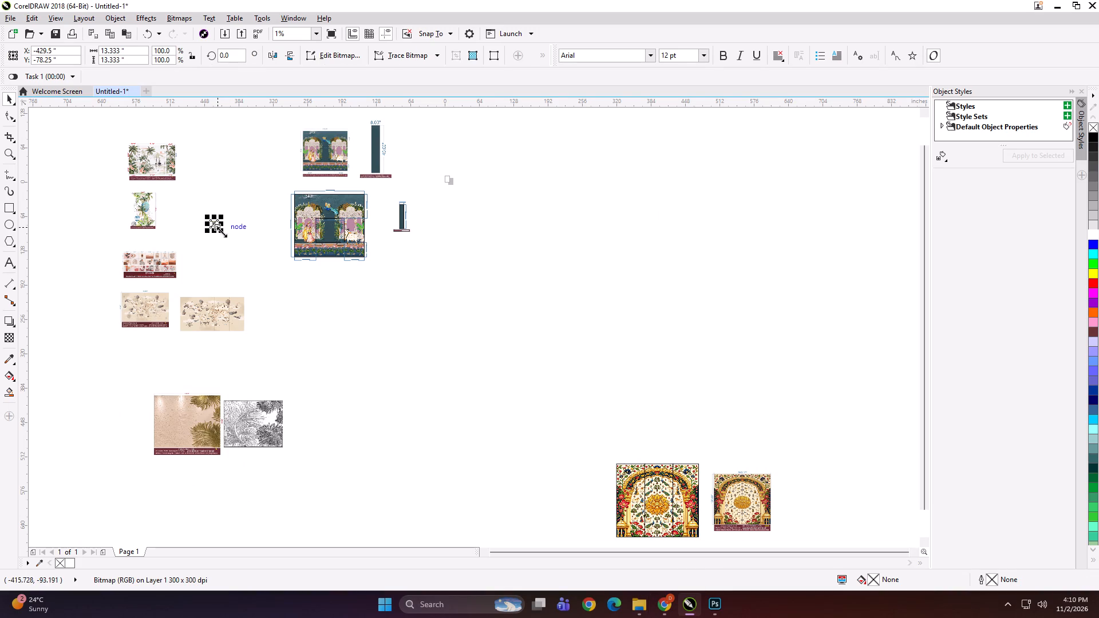
pyautogui.keyDown('shift'); pyautogui.moveTo(222, 232); pyautogui.dragTo(246, 255); pyautogui.keyUp('shift')
pyautogui.moveTo(217, 222); pyautogui.dragTo(204, 216)
pyautogui.scroll(1, 167, 195)
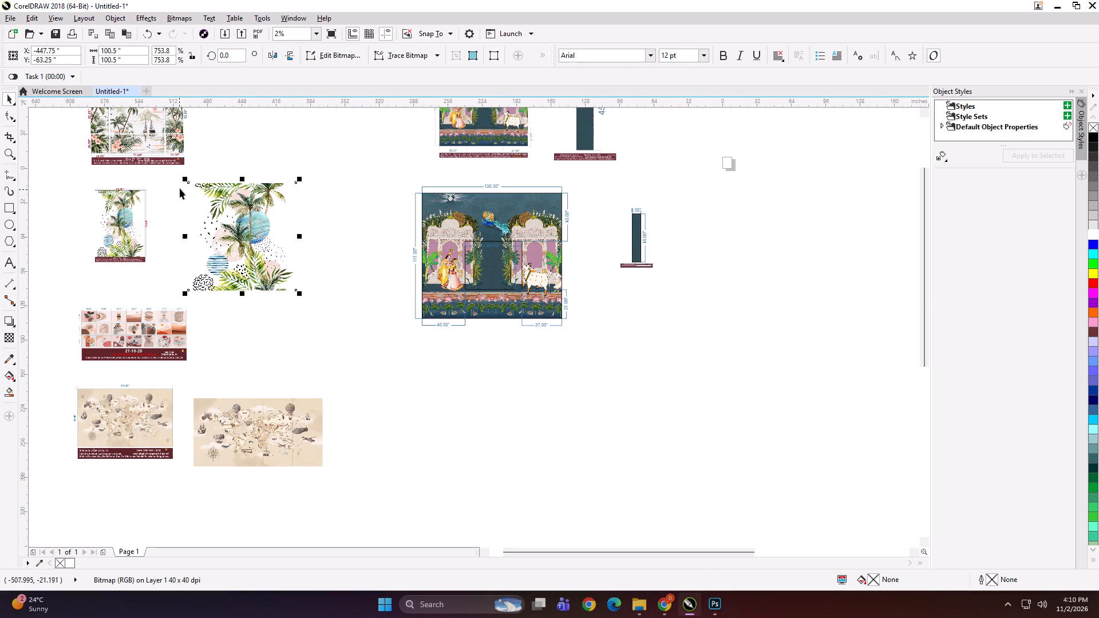
pyautogui.keyDown('shift'); pyautogui.moveTo(183, 179); pyautogui.dragTo(195, 193); pyautogui.keyUp('shift')
pyautogui.moveTo(243, 237); pyautogui.dragTo(203, 229)
# Examine the placed palm image up close and compare it with the tall tropical preview.
pyautogui.scroll(1, 137, 209)
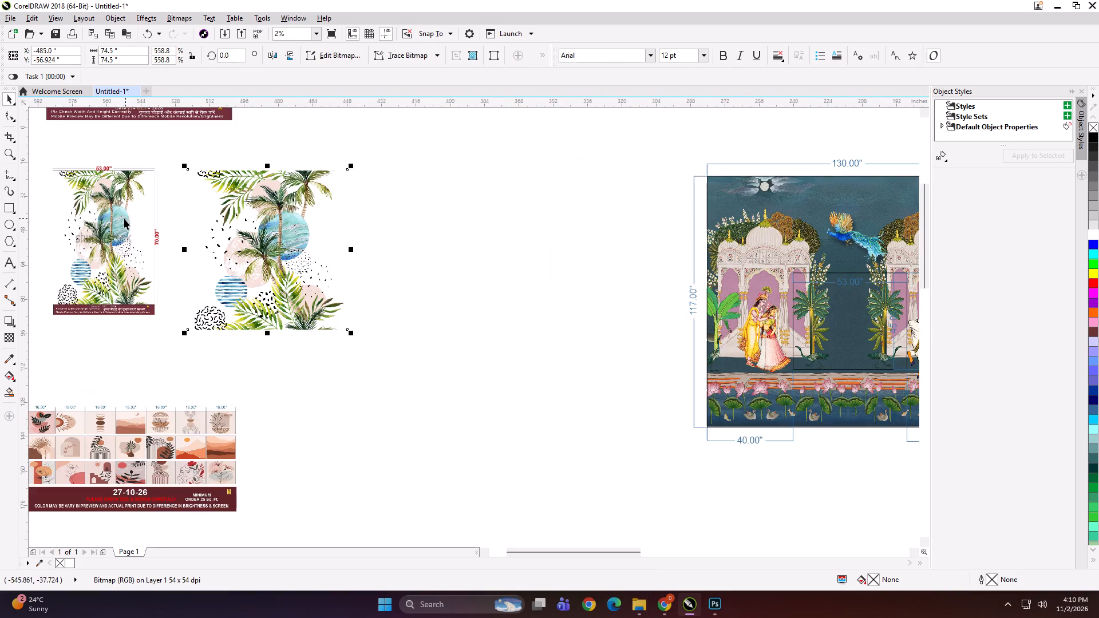
pyautogui.scroll(1, 93, 234)
pyautogui.scroll(3, 446, 260)
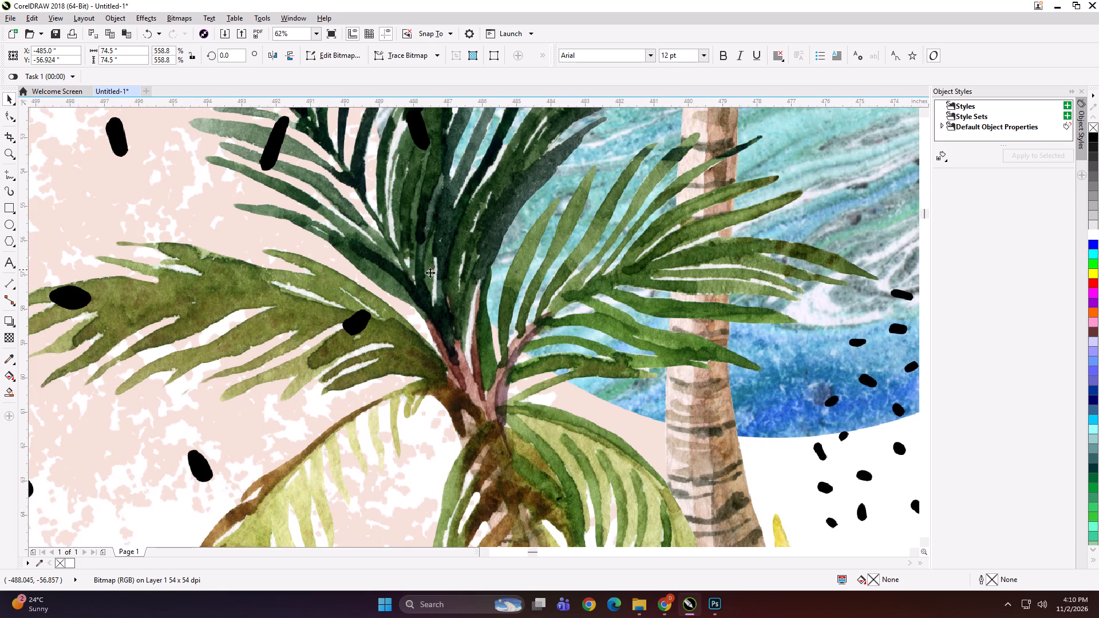
pyautogui.scroll(-3, 454, 291)
pyautogui.scroll(4, 357, 181)
pyautogui.scroll(-4, 358, 185)
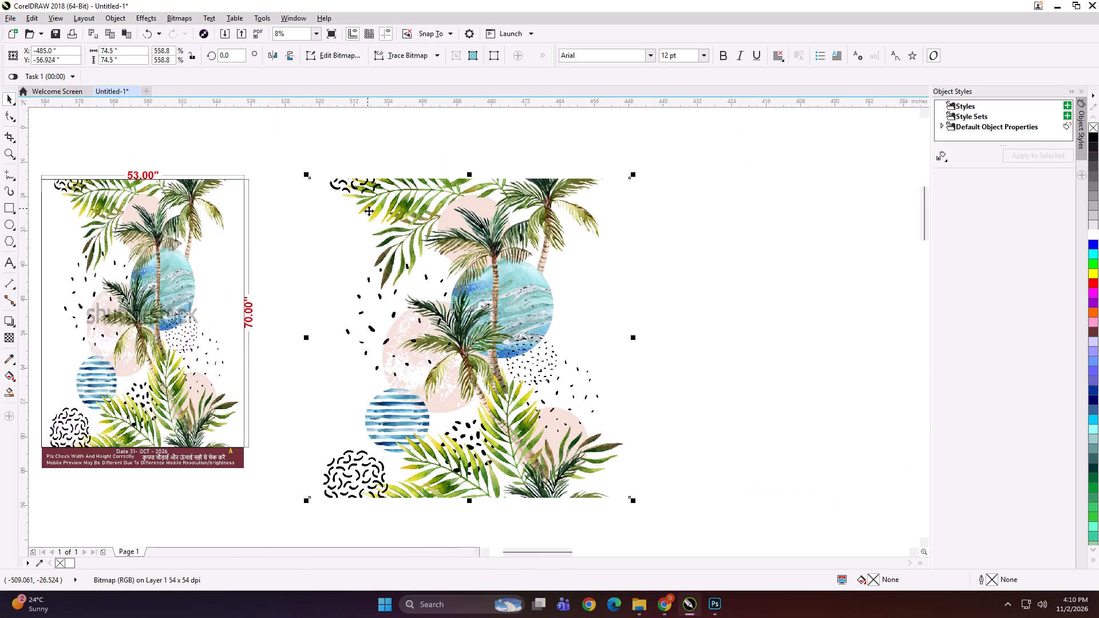
pyautogui.scroll(-2, 374, 214)
pyautogui.scroll(-1, 290, 256)
pyautogui.click(386, 401)
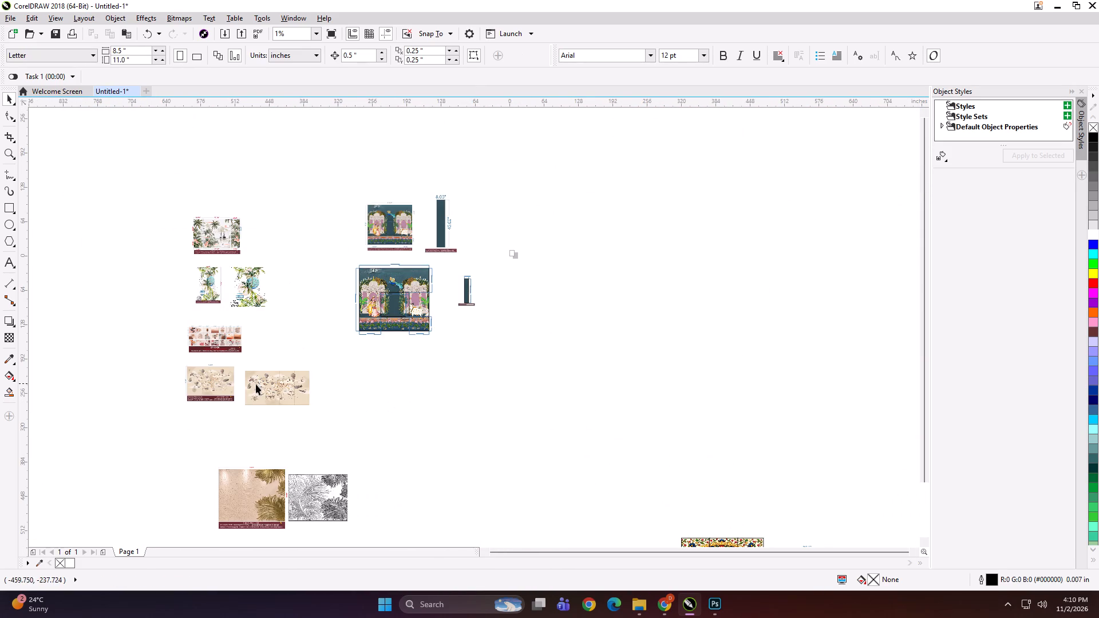
# Examine the reddish picture grid preview, its panel designs and its size labels.
pyautogui.scroll(1, 220, 348)
pyautogui.scroll(2, 432, 331)
pyautogui.scroll(-1, 321, 314)
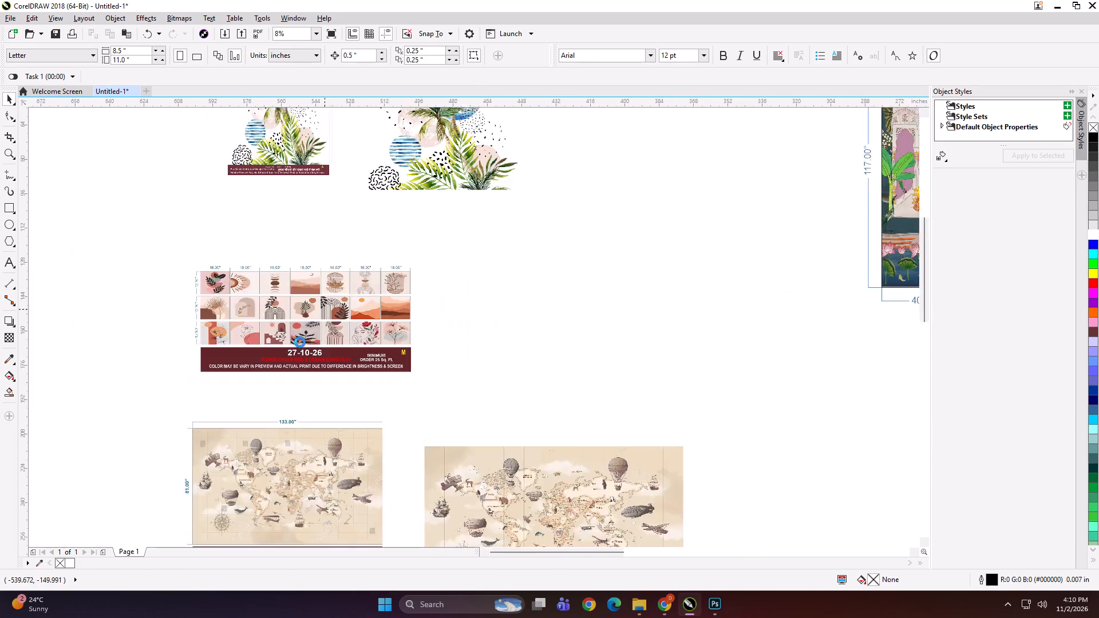
pyautogui.scroll(-1, 300, 342)
pyautogui.scroll(2, 328, 359)
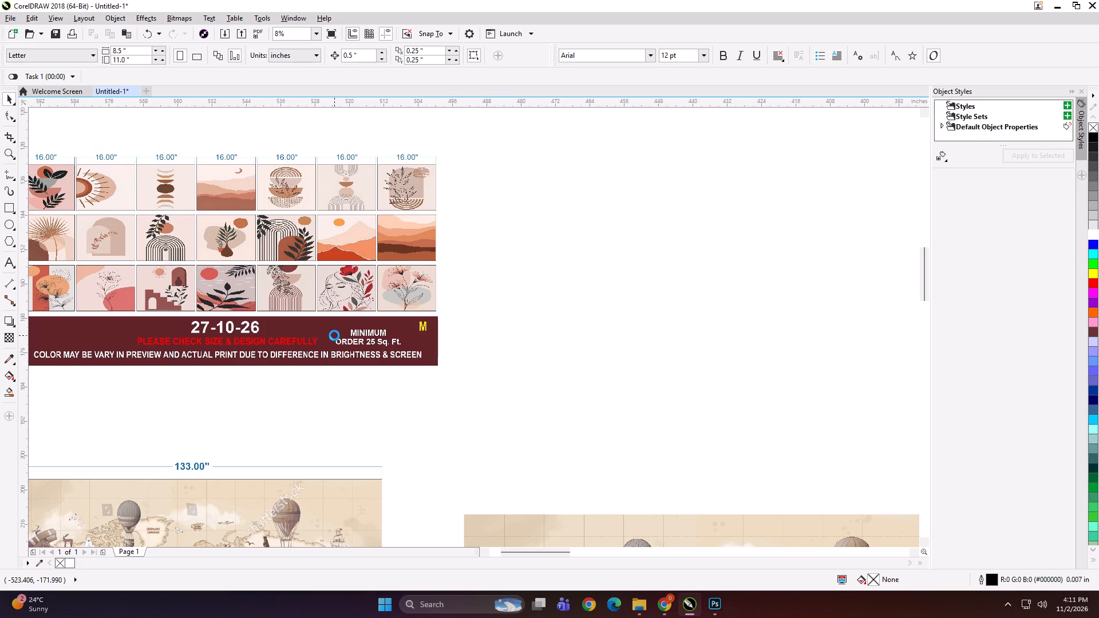
pyautogui.scroll(-2, 346, 308)
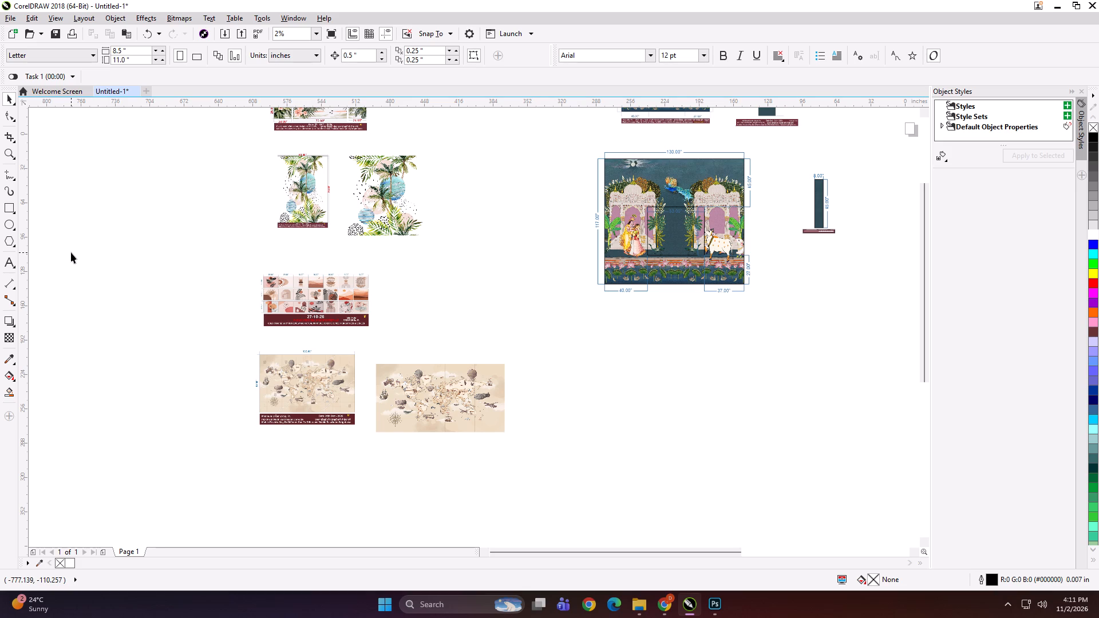
pyautogui.scroll(1, 300, 303)
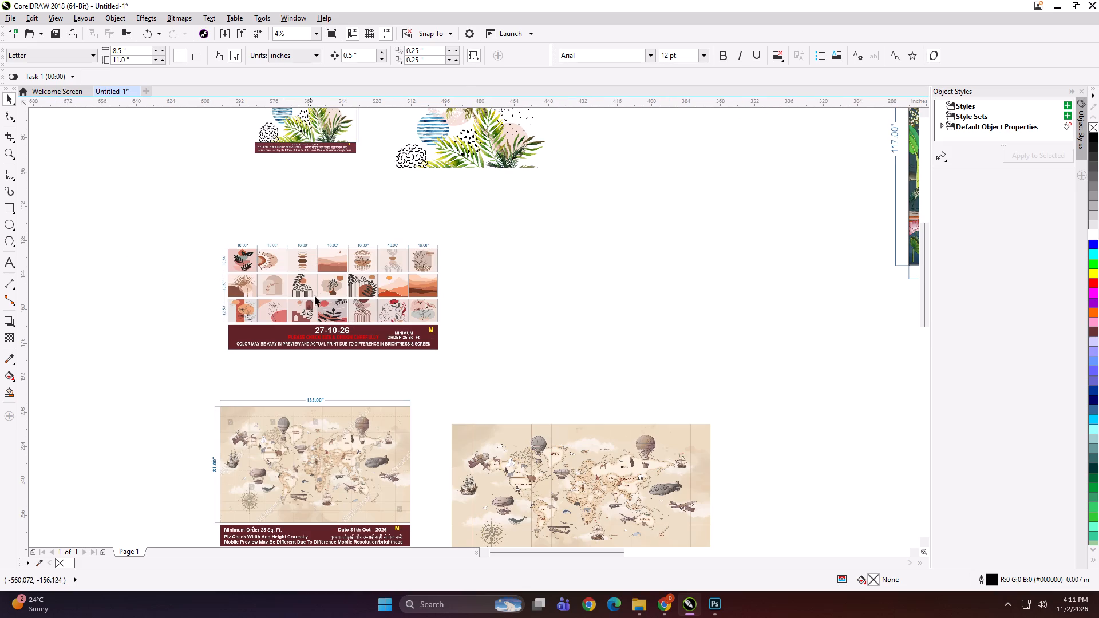
pyautogui.scroll(1, 318, 293)
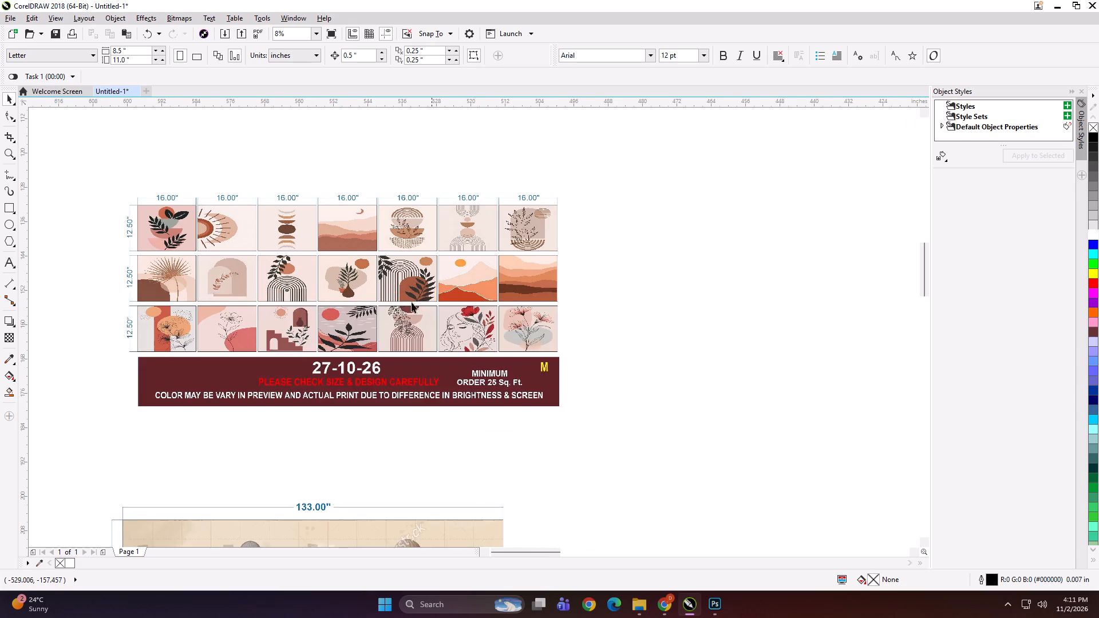
pyautogui.scroll(1, 347, 286)
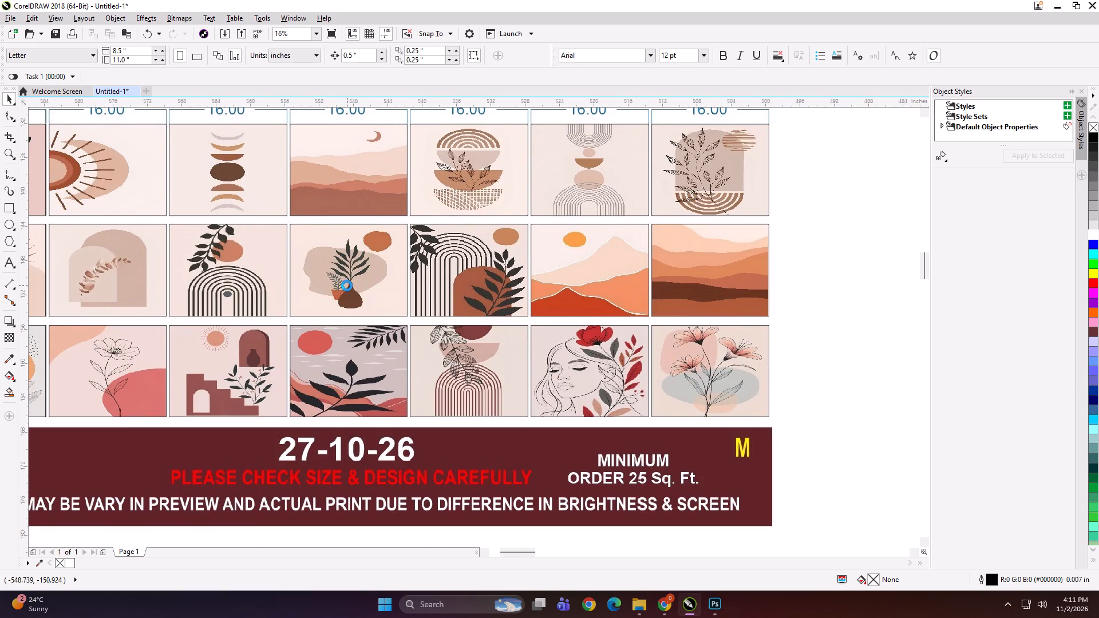
pyautogui.scroll(-2, 463, 359)
pyautogui.scroll(2, 436, 346)
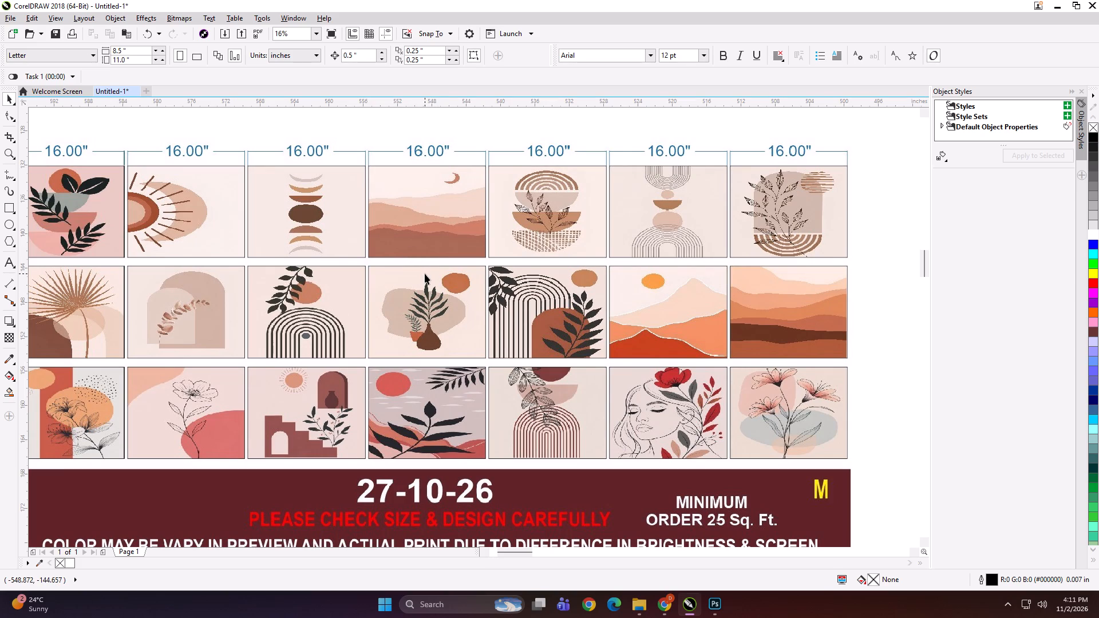
pyautogui.scroll(-1, 425, 274)
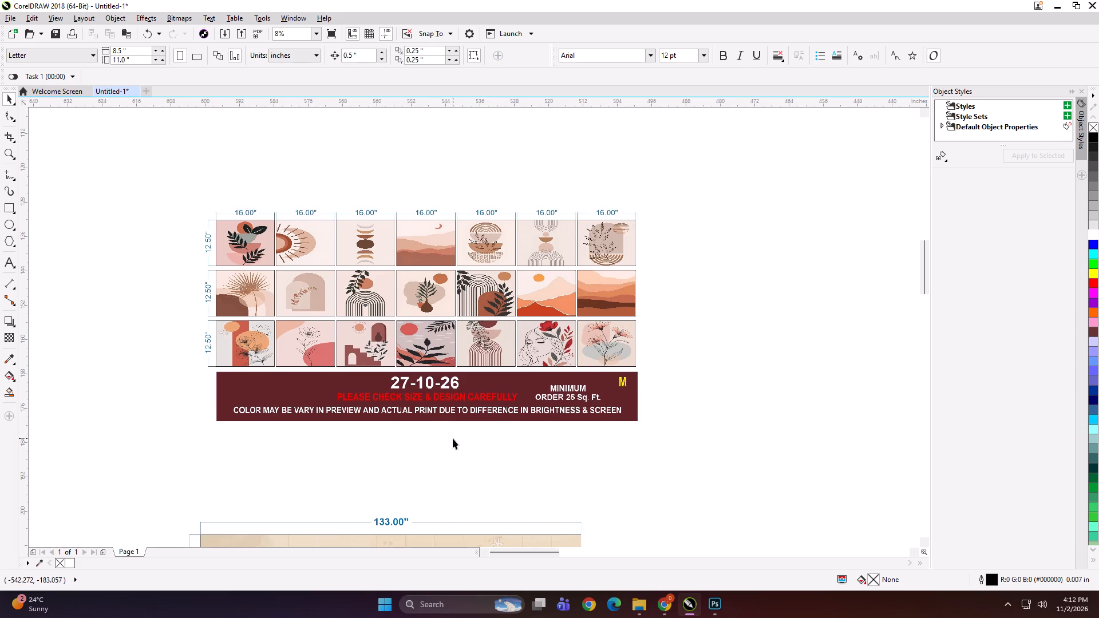
pyautogui.scroll(-4, 425, 429)
# Move the dark-blue palace mural artwork, its strip and both previews together away from the other murals, past the page.
pyautogui.click(387, 402)
pyautogui.moveTo(305, 164); pyautogui.dragTo(520, 394)
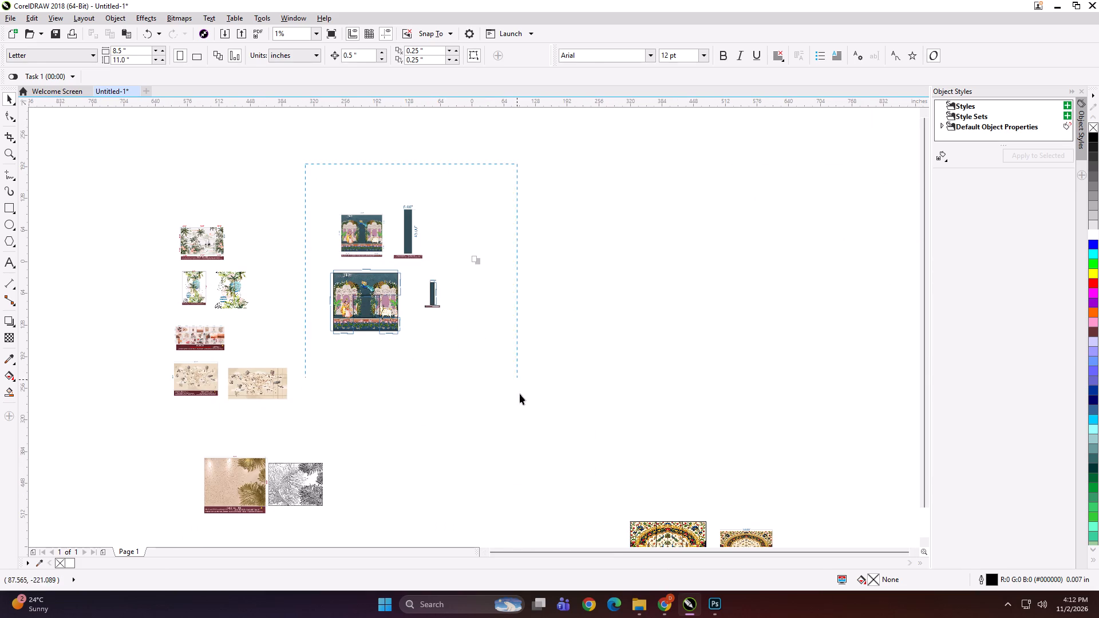
pyautogui.moveTo(520, 394); pyautogui.dragTo(524, 412)
pyautogui.moveTo(362, 300); pyautogui.dragTo(499, 283)
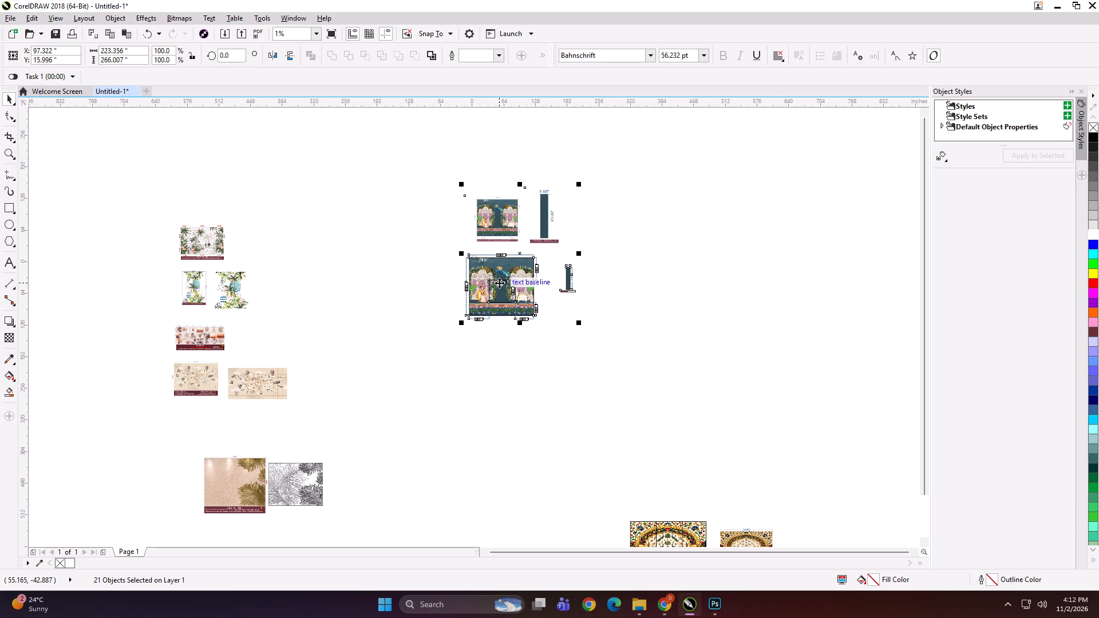
pyautogui.scroll(2, 523, 191)
pyautogui.scroll(-1, 274, 215)
pyautogui.scroll(2, 803, 253)
pyautogui.scroll(-1, 607, 197)
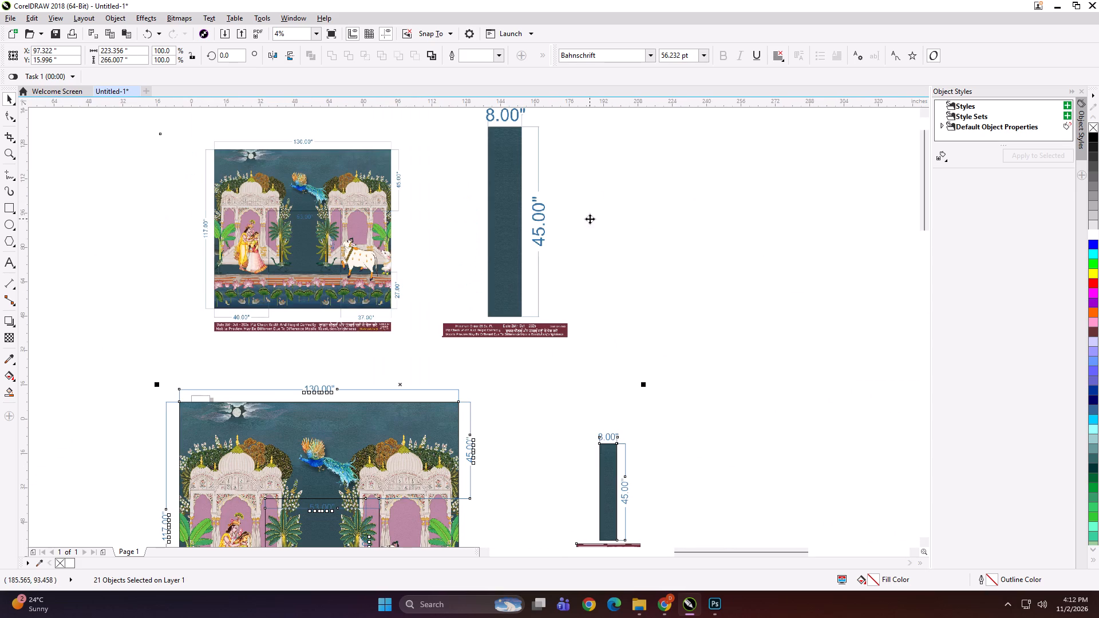
pyautogui.click(584, 200)
pyautogui.moveTo(518, 232); pyautogui.dragTo(644, 257)
pyautogui.scroll(-1, 524, 229)
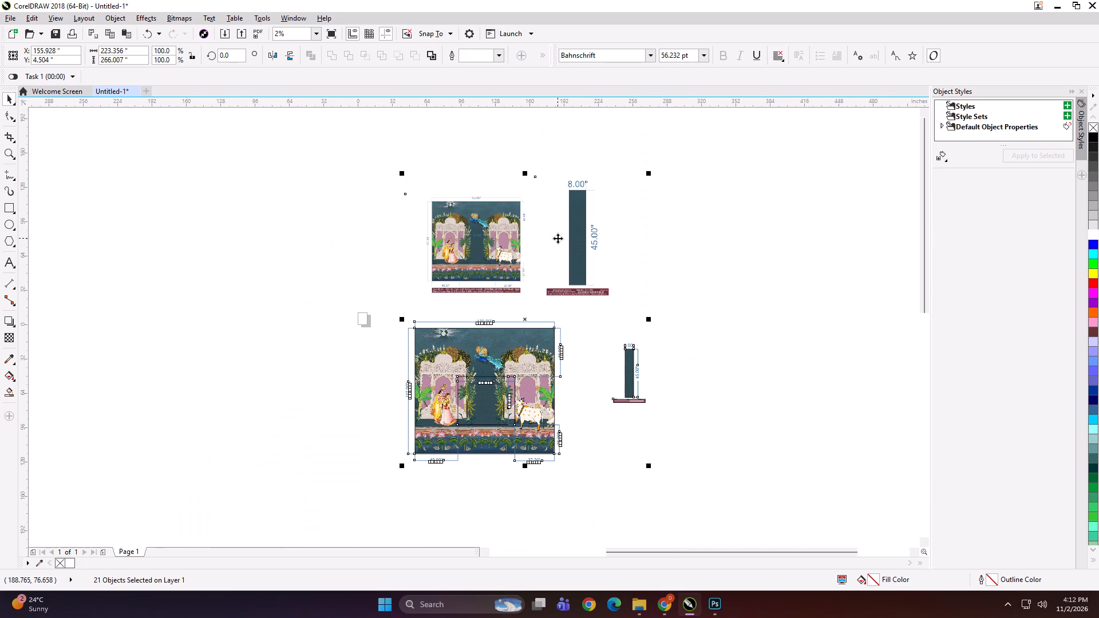
# Ungroup the moved palace mural objects and place the large strip preview beside the small dark-blue strip.
pyautogui.hotkey('ctrl', 'u')
pyautogui.click(722, 276)
pyautogui.moveTo(576, 217); pyautogui.dragTo(700, 354)
pyautogui.scroll(1, 718, 405)
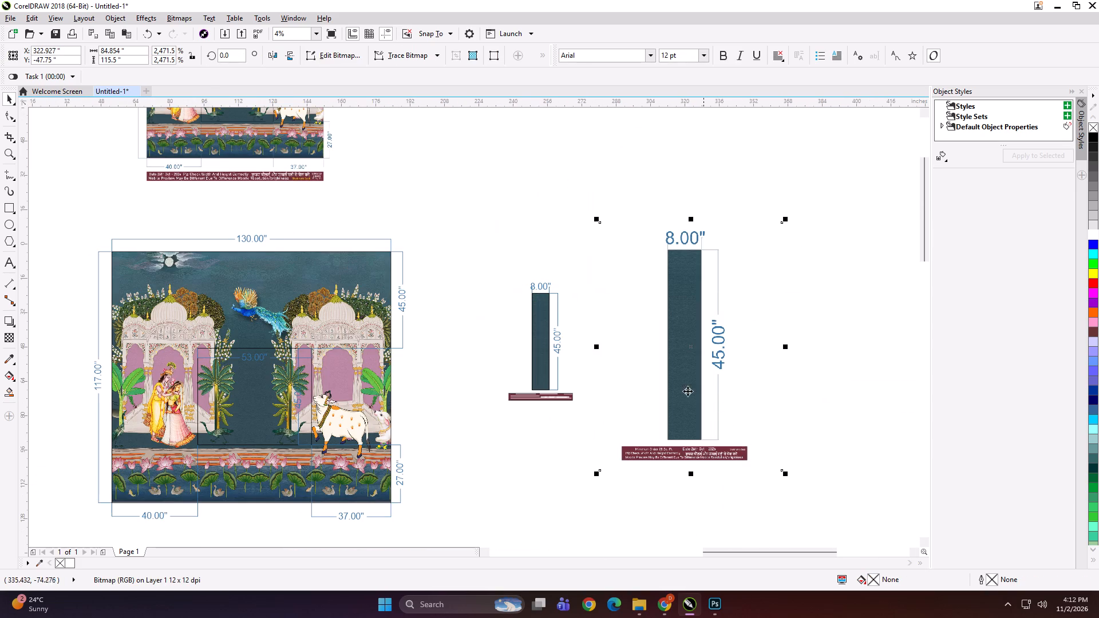
# Delete the width and height dimensions around the small dark-blue strip.
pyautogui.moveTo(512, 264); pyautogui.dragTo(586, 385)
pyautogui.press('Delete')
# Select the maroon caption bar beneath the small dark-blue strip.
pyautogui.moveTo(481, 371); pyautogui.dragTo(641, 436)
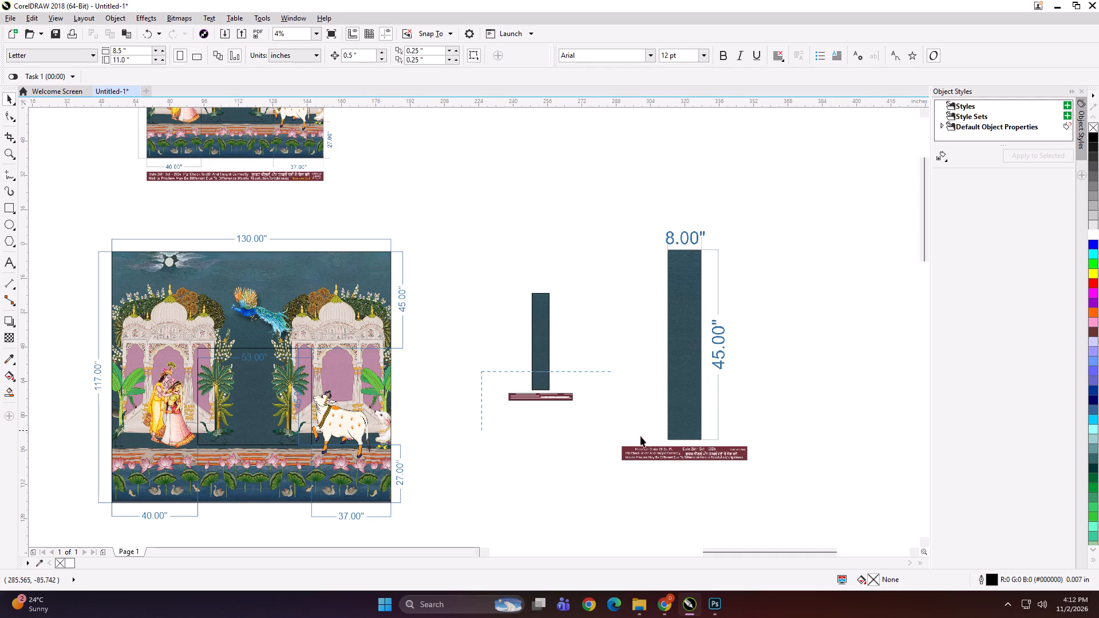
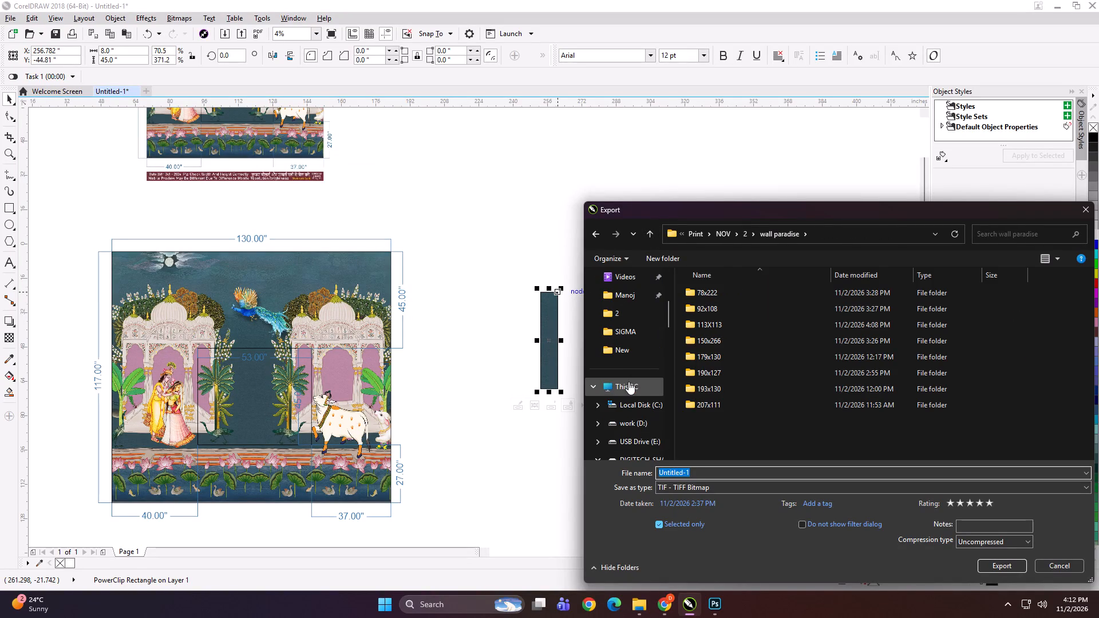
# Create a folder named ROYAL THEME in KD > PRINT FILE > NOV > 2 on the work (D:) drive for the export.
pyautogui.doubleClick(870, 299)
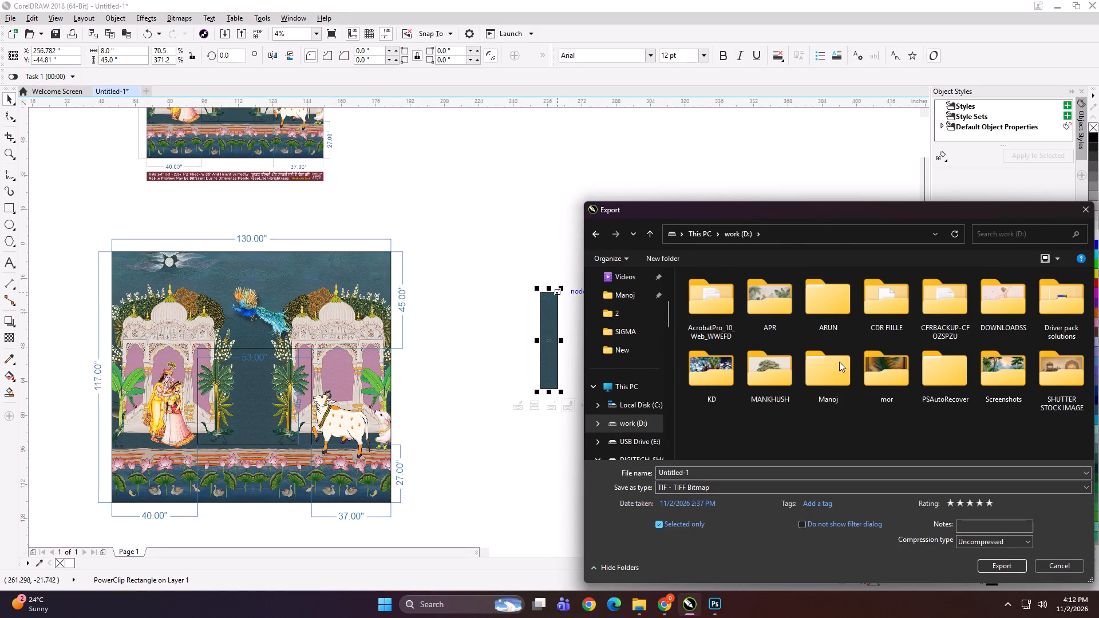
pyautogui.click(670, 396)
pyautogui.doubleClick(723, 378)
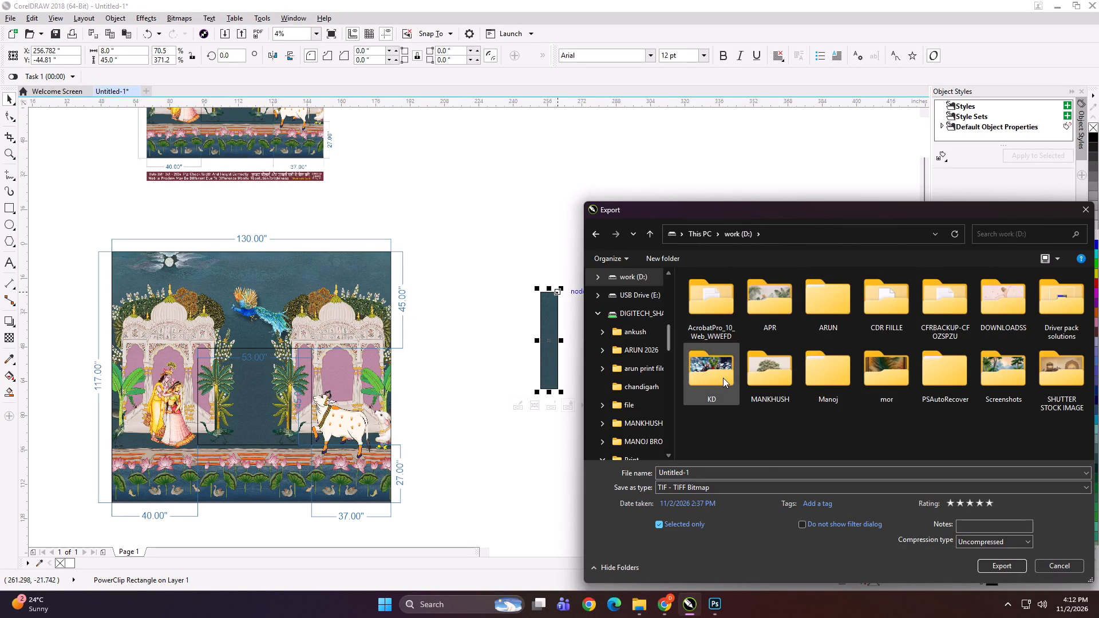
pyautogui.doubleClick(926, 326)
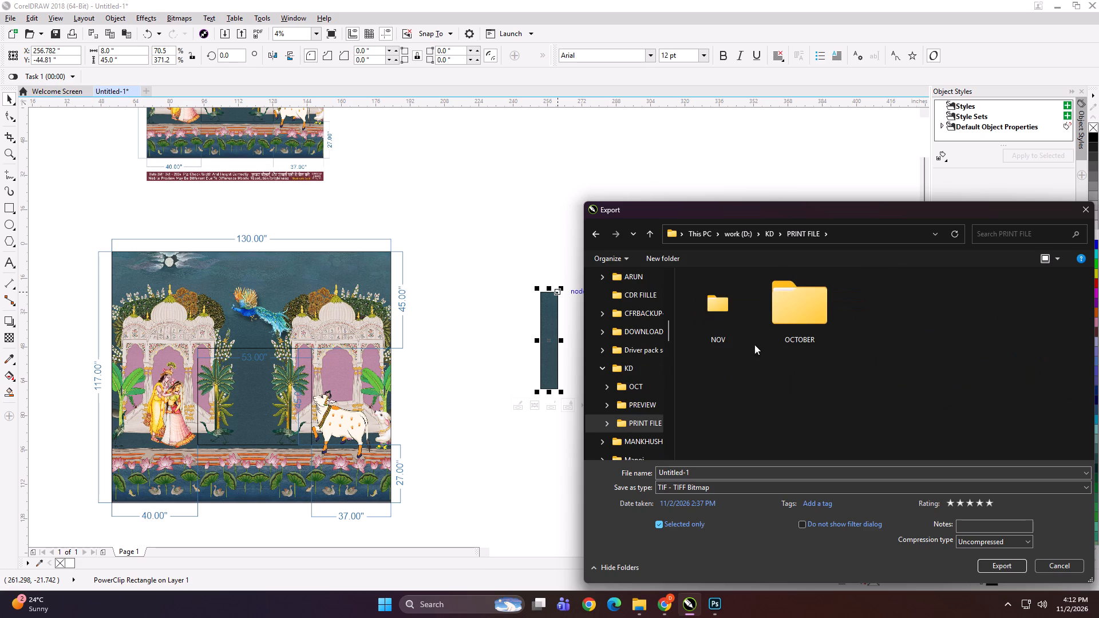
pyautogui.doubleClick(731, 321)
pyautogui.doubleClick(730, 313)
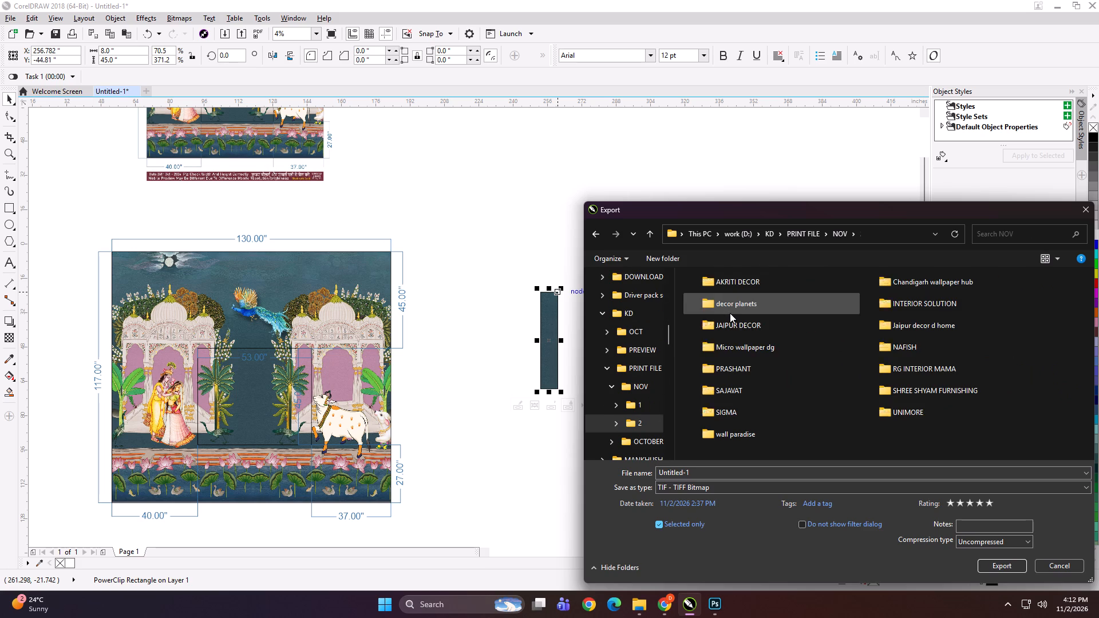
pyautogui.scroll(-4, 744, 355)
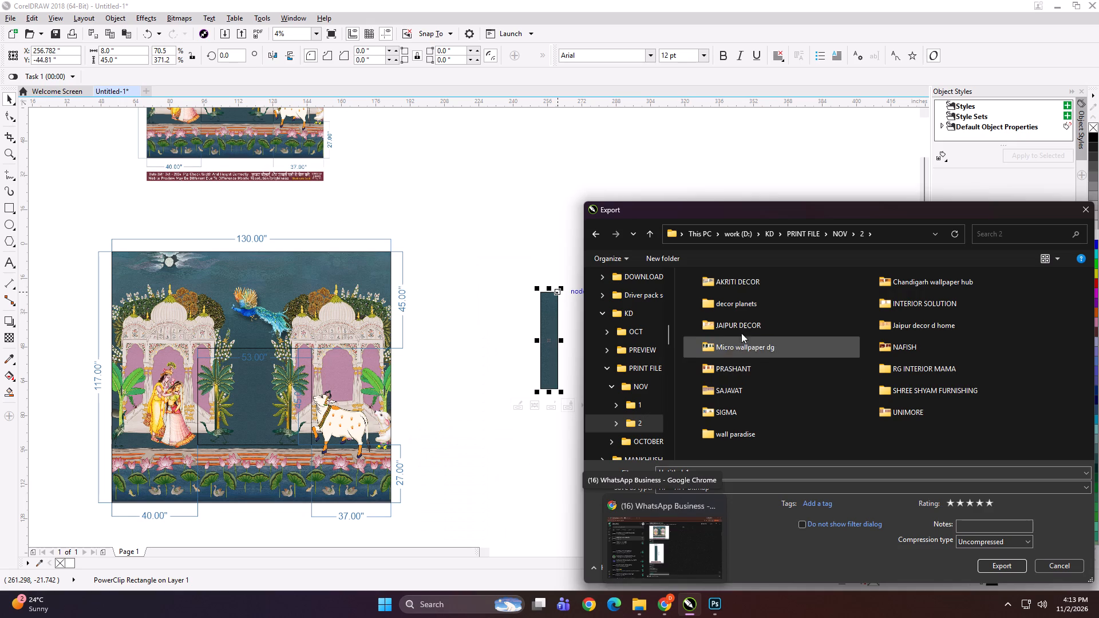
pyautogui.click(675, 259)
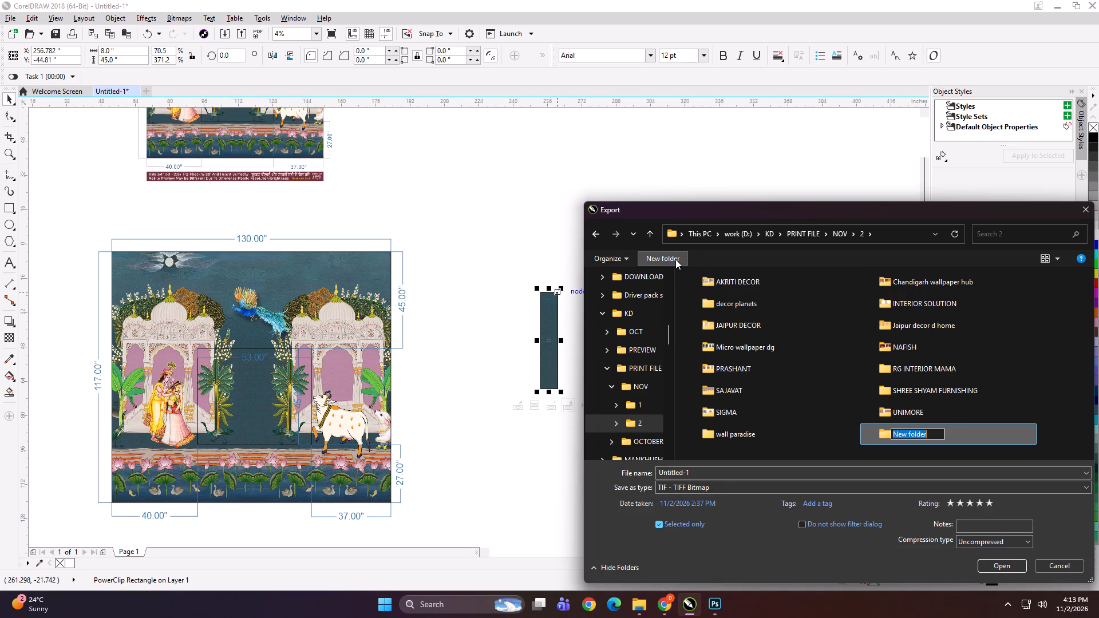
pyautogui.write('ROYAL THEME')
pyautogui.press('Return')
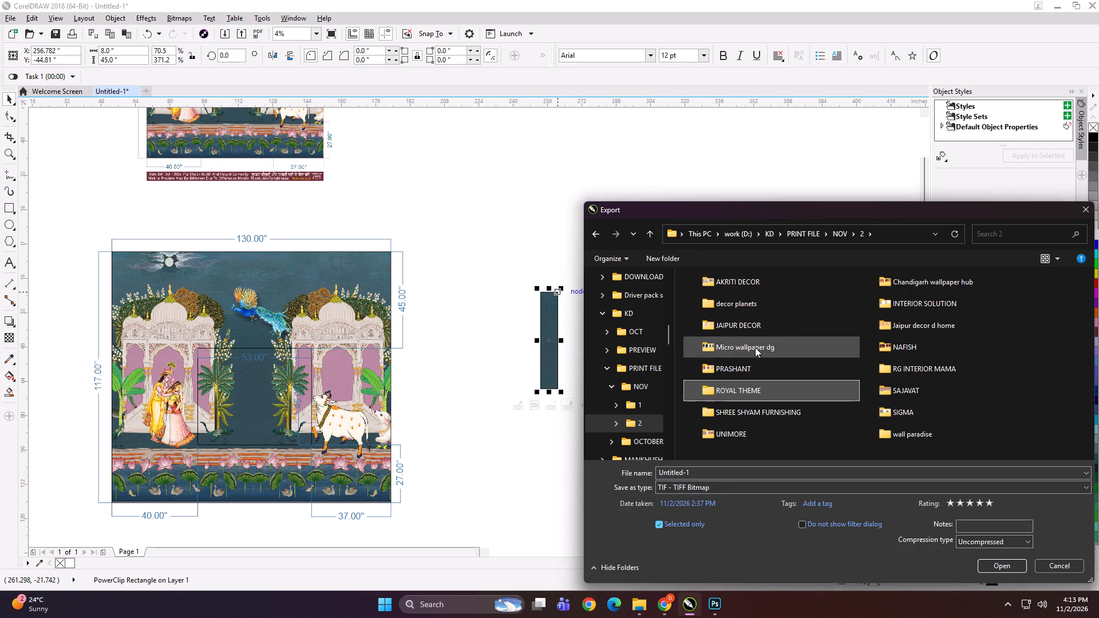
# Export the selected 8 x 45 inch strip as a TIFF named "8x45 SAME 4PC" into the ROYAL THEME folder.
pyautogui.doubleClick(778, 393)
pyautogui.click(741, 472)
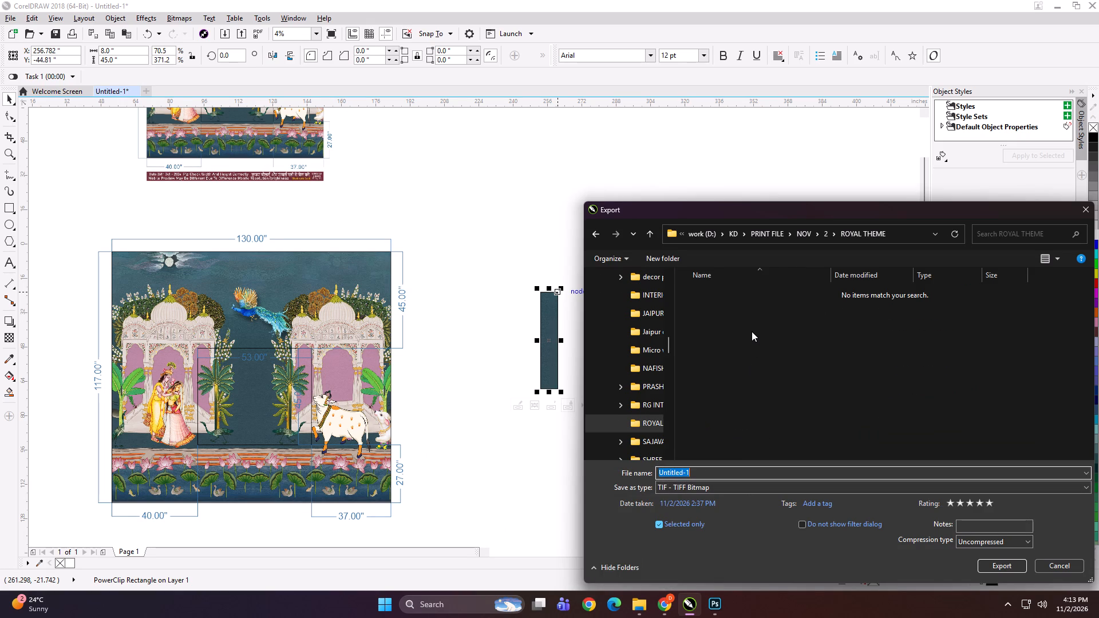
pyautogui.write('8x45')
pyautogui.press('space')
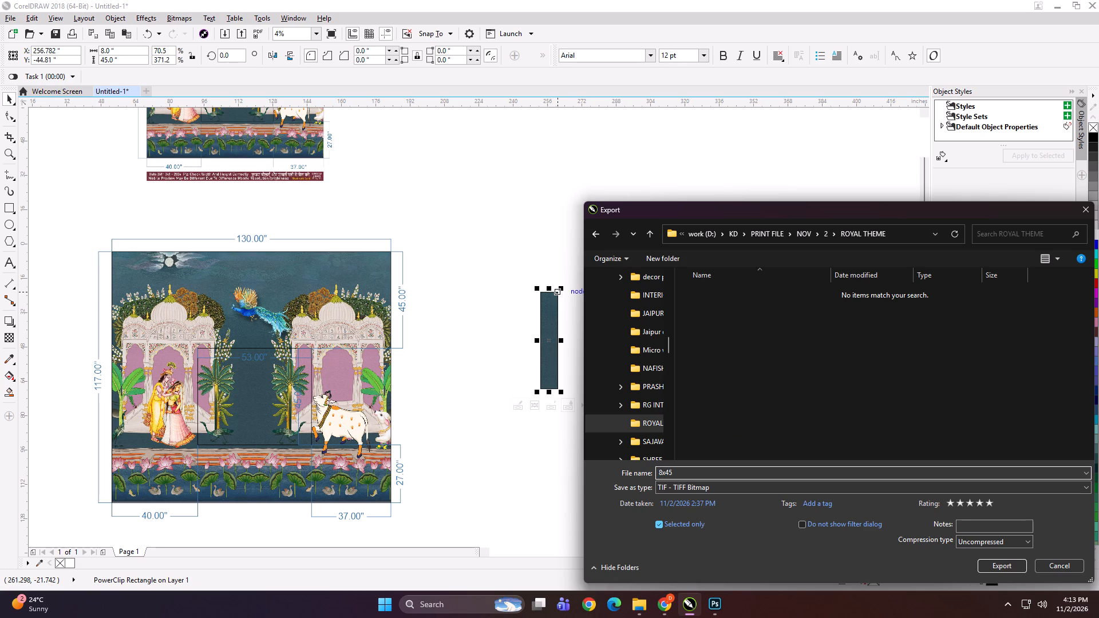
pyautogui.write('SAME 4PC')
pyautogui.press('Return')
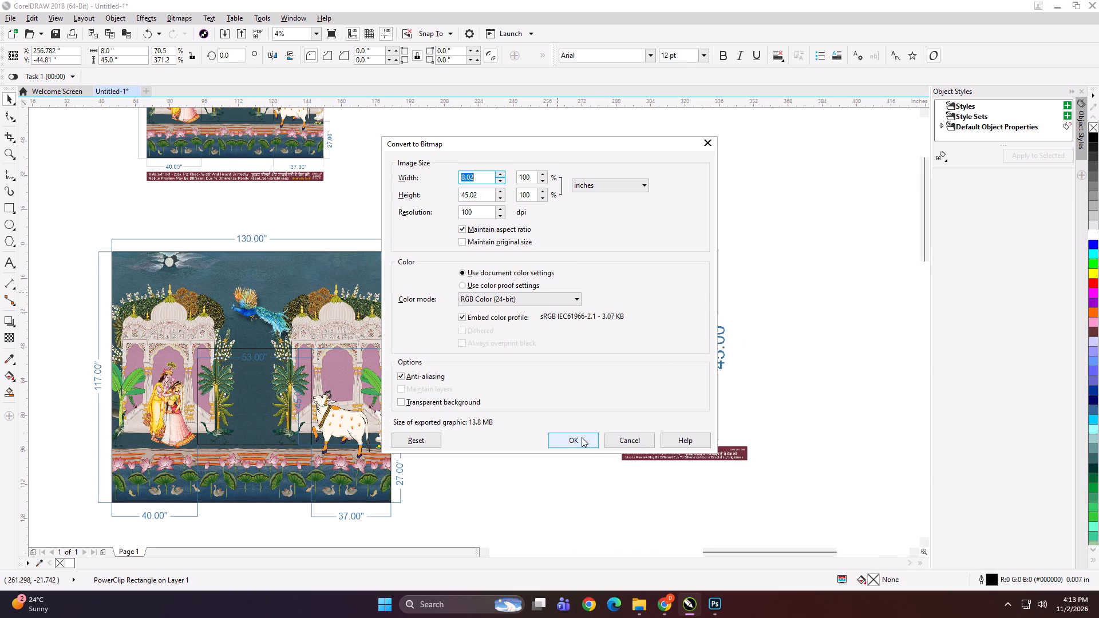
pyautogui.click(582, 437)
# Enlarge the plain strip to about 200%, place it beside the dimensioned strip preview, and group the two.
pyautogui.keyDown('shift'); pyautogui.moveTo(564, 393); pyautogui.dragTo(598, 441); pyautogui.keyUp('shift')
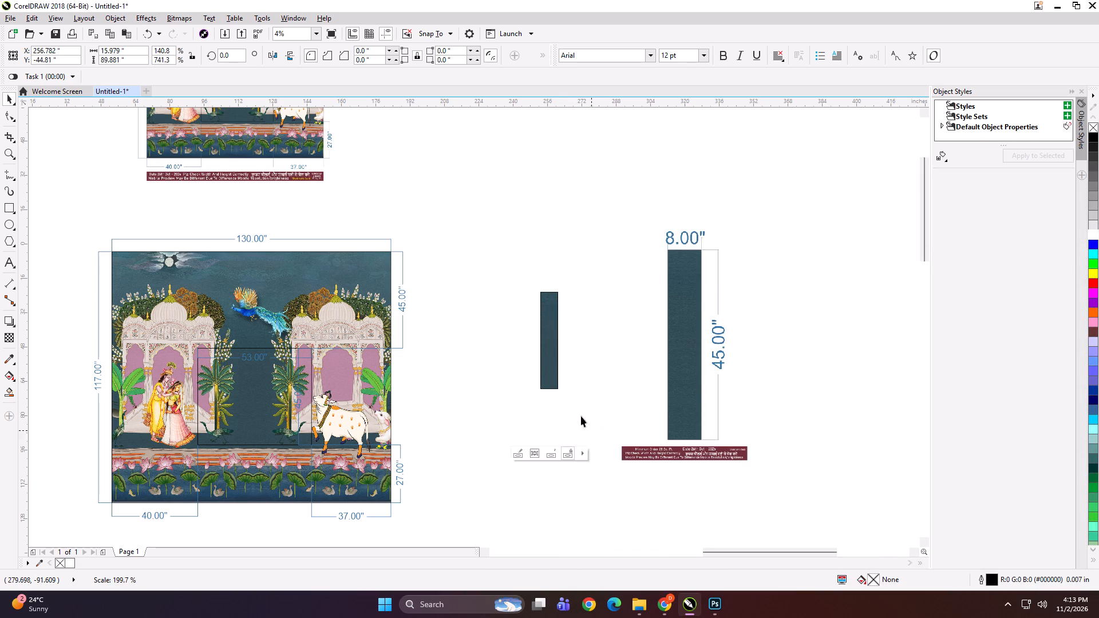
pyautogui.moveTo(554, 346); pyautogui.dragTo(620, 342)
pyautogui.keyDown('shift'); pyautogui.click(681, 349); pyautogui.keyUp('shift')
pyautogui.hotkey('ctrl', 'g')
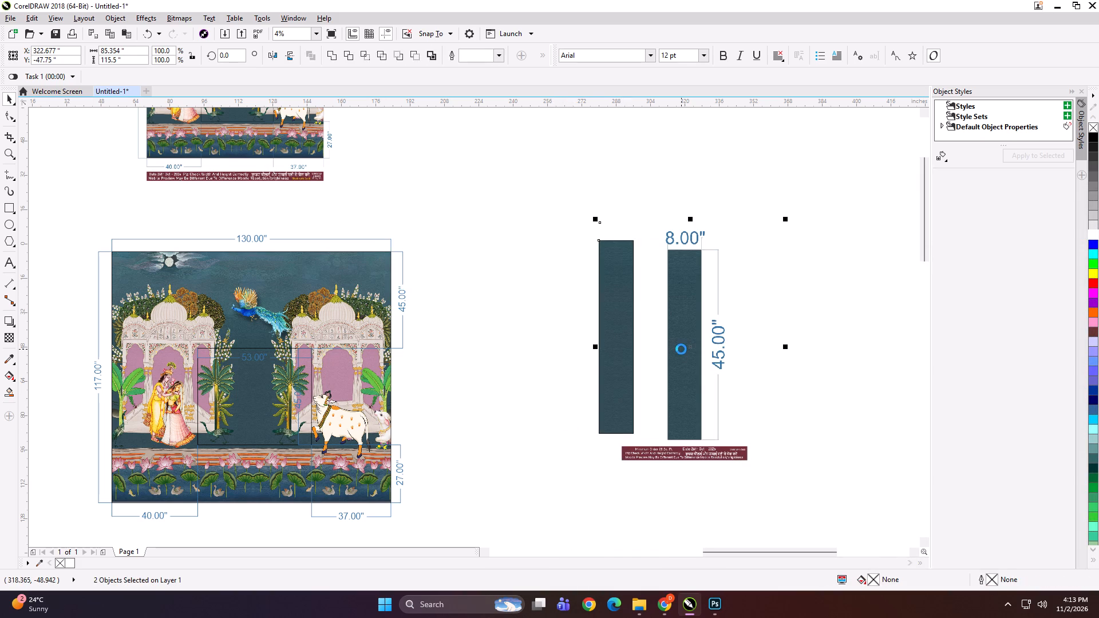
# Shrink the grouped strip and preview in stages about the centre to a very small size.
pyautogui.keyDown('shift'); pyautogui.moveTo(788, 476); pyautogui.dragTo(718, 394); pyautogui.keyUp('shift')
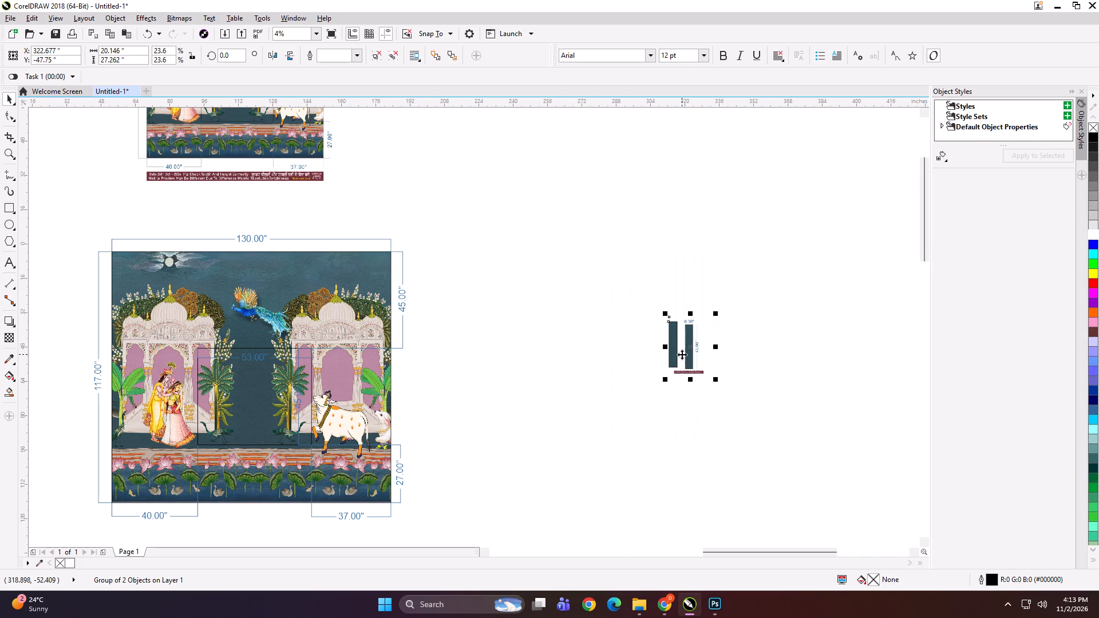
pyautogui.scroll(-1, 682, 354)
pyautogui.scroll(3, 687, 359)
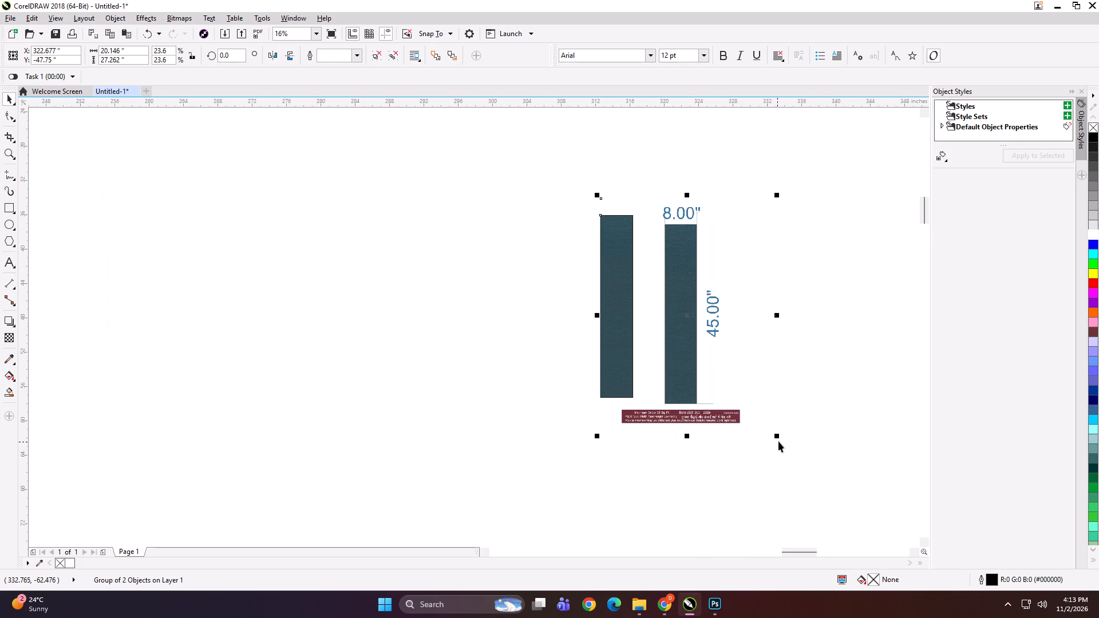
pyautogui.keyDown('shift'); pyautogui.click(781, 438); pyautogui.keyUp('shift')
pyautogui.keyDown('shift'); pyautogui.moveTo(781, 438); pyautogui.dragTo(746, 410); pyautogui.keyUp('shift')
pyautogui.keyDown('shift'); pyautogui.moveTo(778, 435); pyautogui.dragTo(720, 386); pyautogui.keyUp('shift')
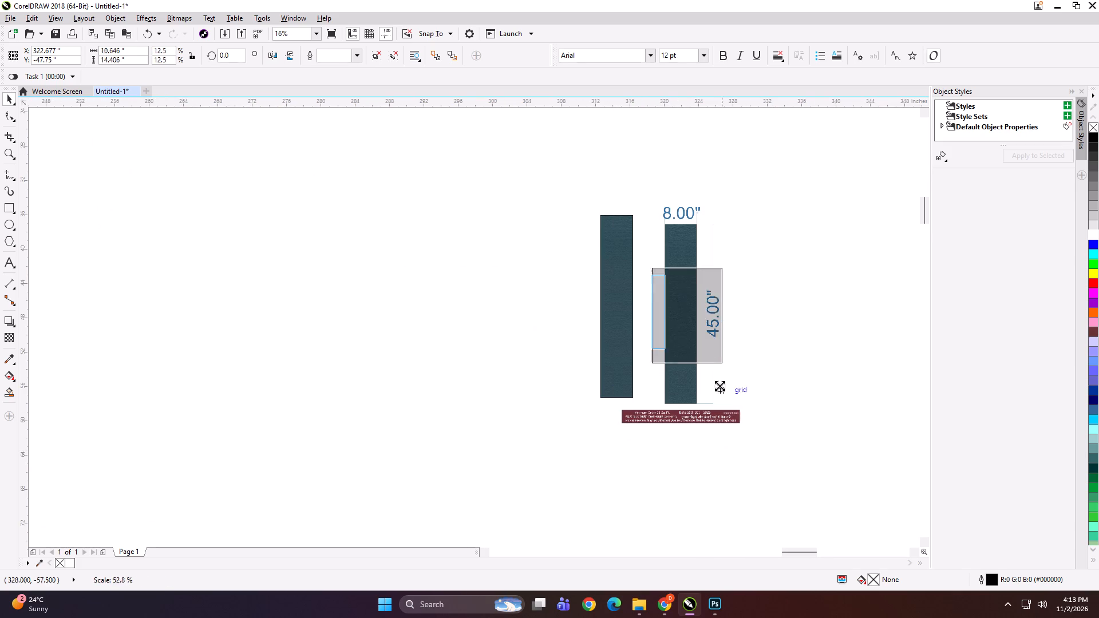
pyautogui.keyDown('shift'); pyautogui.moveTo(720, 386); pyautogui.dragTo(700, 340); pyautogui.keyUp('shift')
# Export the shrunken group under the file name DG and delete it from the drawing.
pyautogui.hotkey('ctrl', 'e')
pyautogui.write('DG')
pyautogui.press('Return')
pyautogui.press('Return')
pyautogui.press('Return')
pyautogui.press('Delete')
# Move the small dimensioned preview from above the 130 x 117 inch palace mural to the empty space beside it.
pyautogui.press('F4')
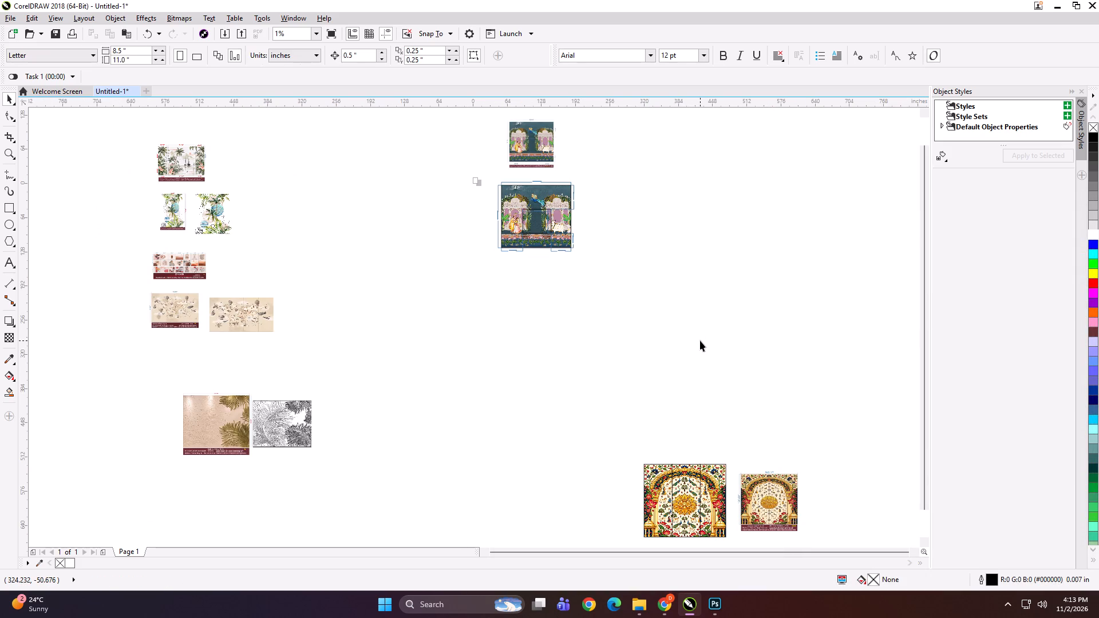
pyautogui.scroll(2, 556, 126)
pyautogui.scroll(-1, 463, 169)
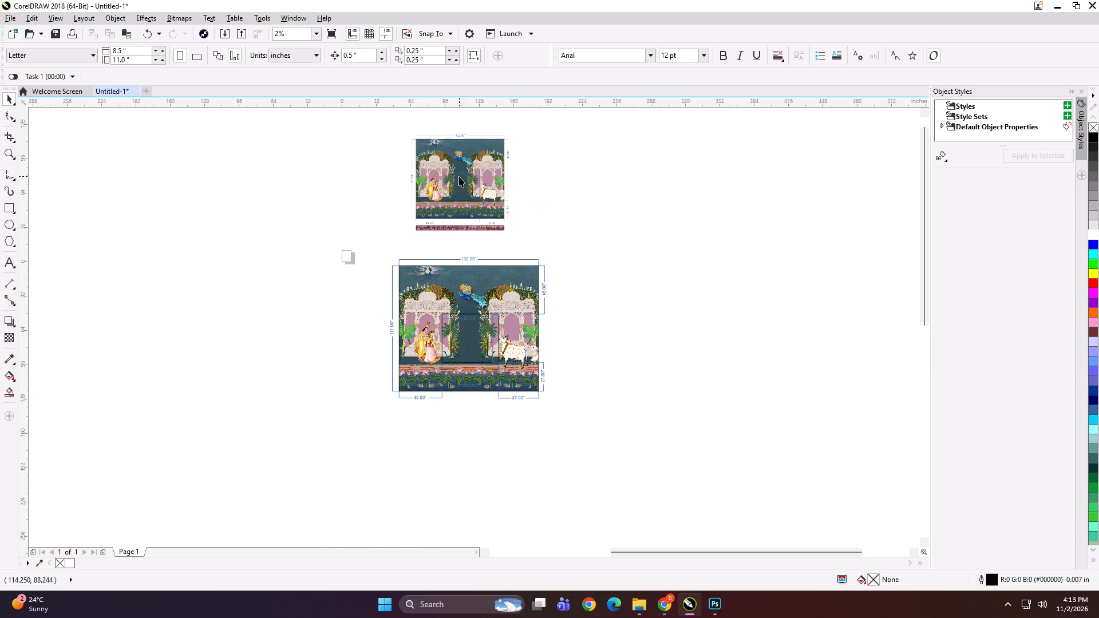
pyautogui.moveTo(457, 172); pyautogui.dragTo(632, 309)
pyautogui.scroll(1, 621, 352)
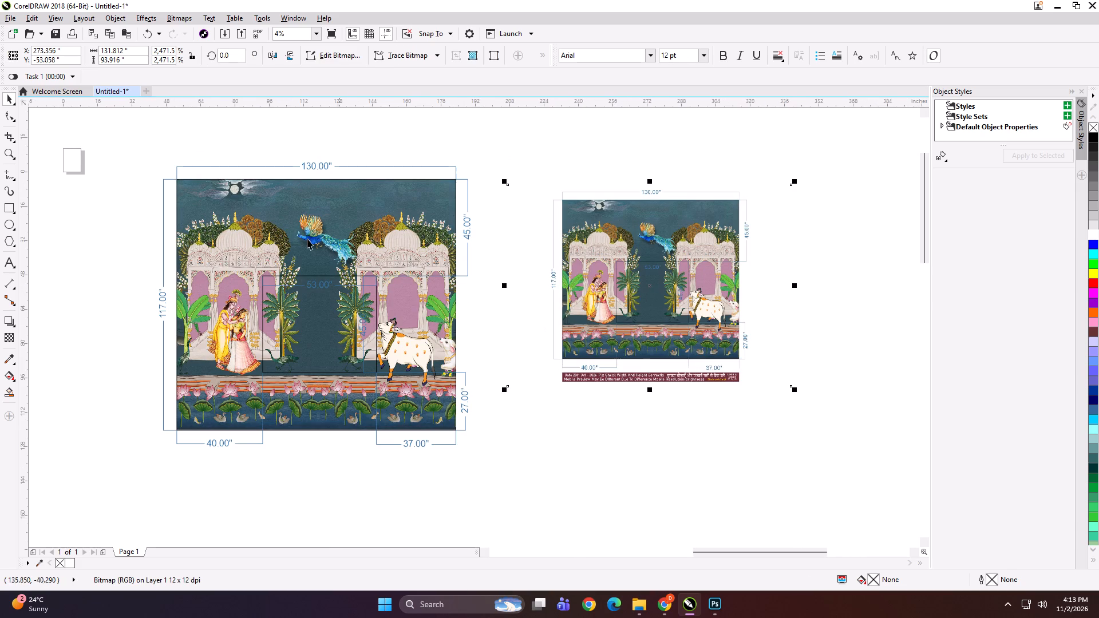
# Delete the 53 x 45 inch guide rectangle and the dimension lines from the full-size mural.
pyautogui.click(303, 283)
pyautogui.moveTo(322, 334); pyautogui.dragTo(328, 462)
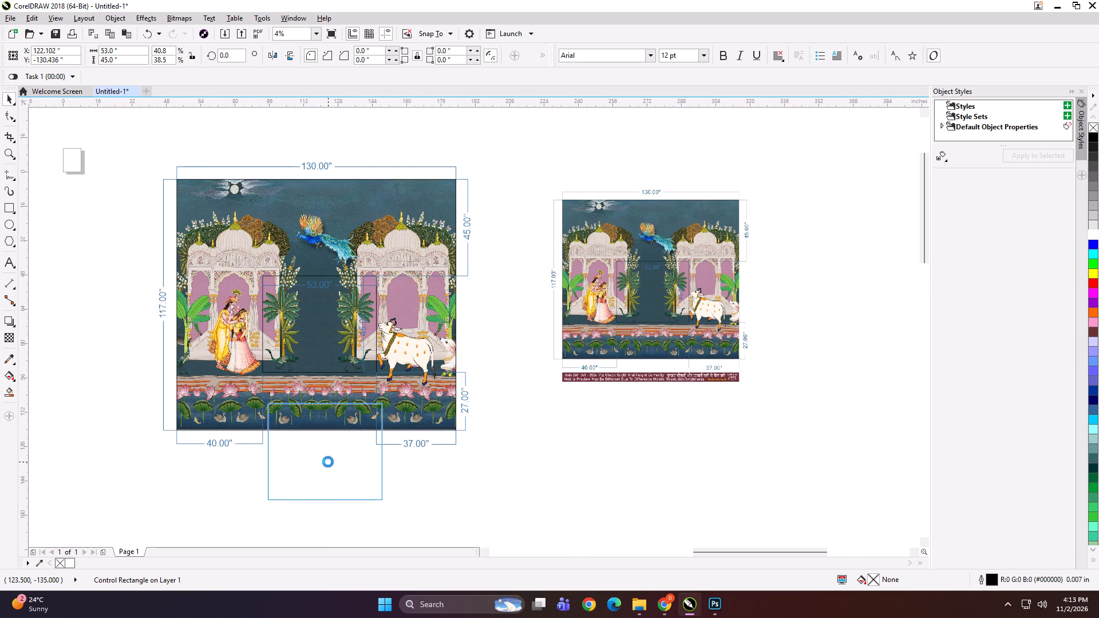
pyautogui.press('Delete')
pyautogui.moveTo(297, 132); pyautogui.dragTo(351, 200)
pyautogui.press('Delete')
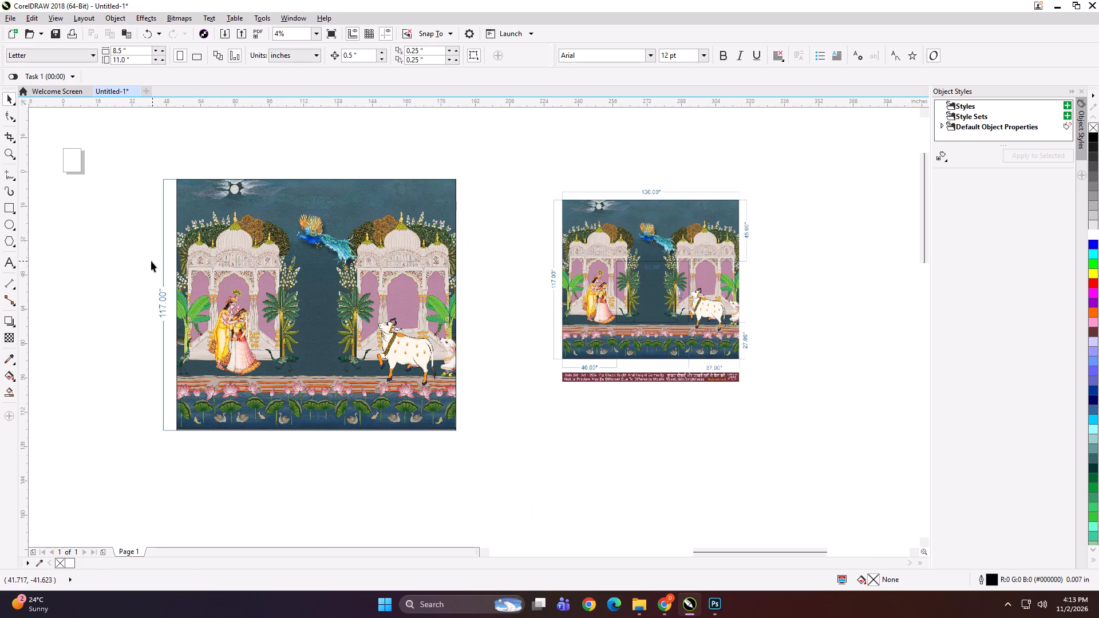
pyautogui.moveTo(152, 273); pyautogui.dragTo(173, 339)
pyautogui.press('Delete')
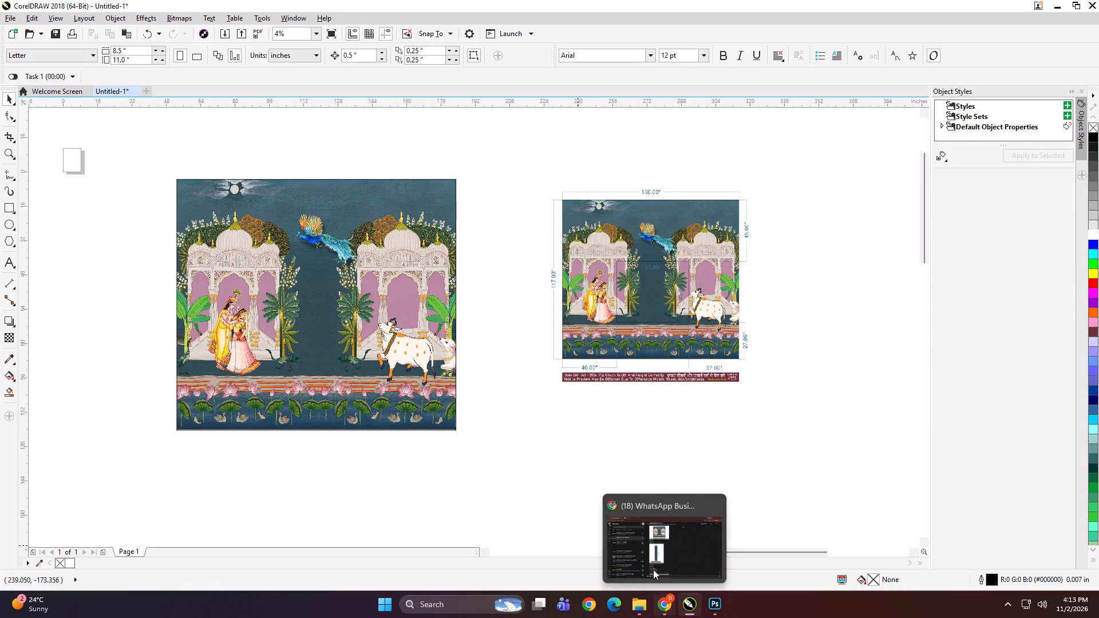
# Add a 41 inch wide, 117 inch high rectangle over the mural and align it to the mural's left edge.
pyautogui.moveTo(375, 242); pyautogui.dragTo(361, 248)
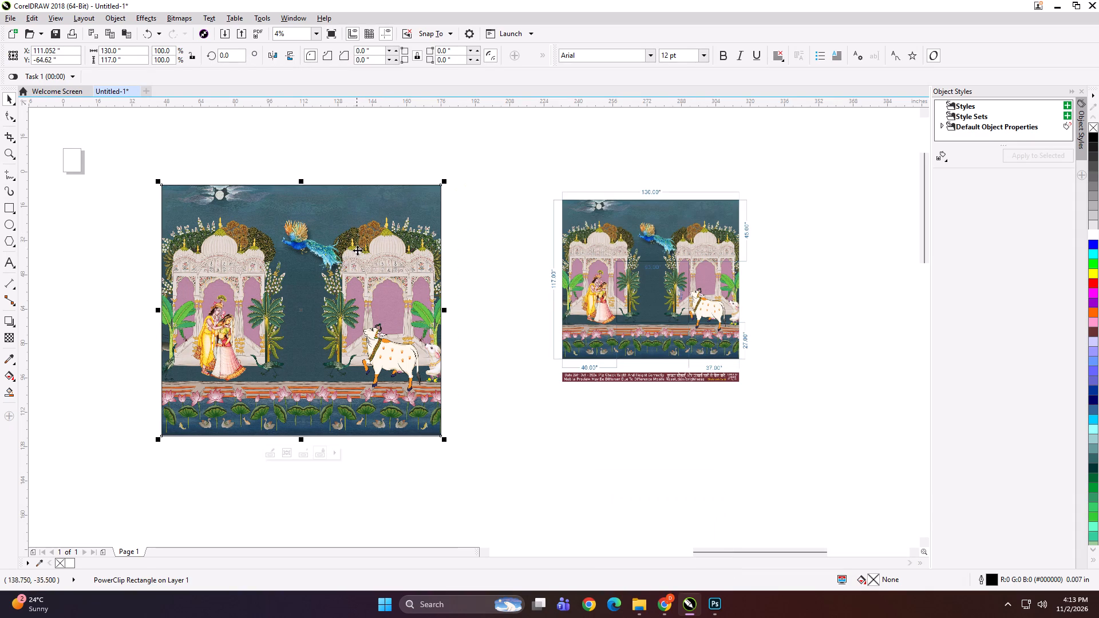
pyautogui.keyDown('shift'); pyautogui.doubleClick(5, 208); pyautogui.keyUp('shift')
pyautogui.hotkey('shift', 'space')
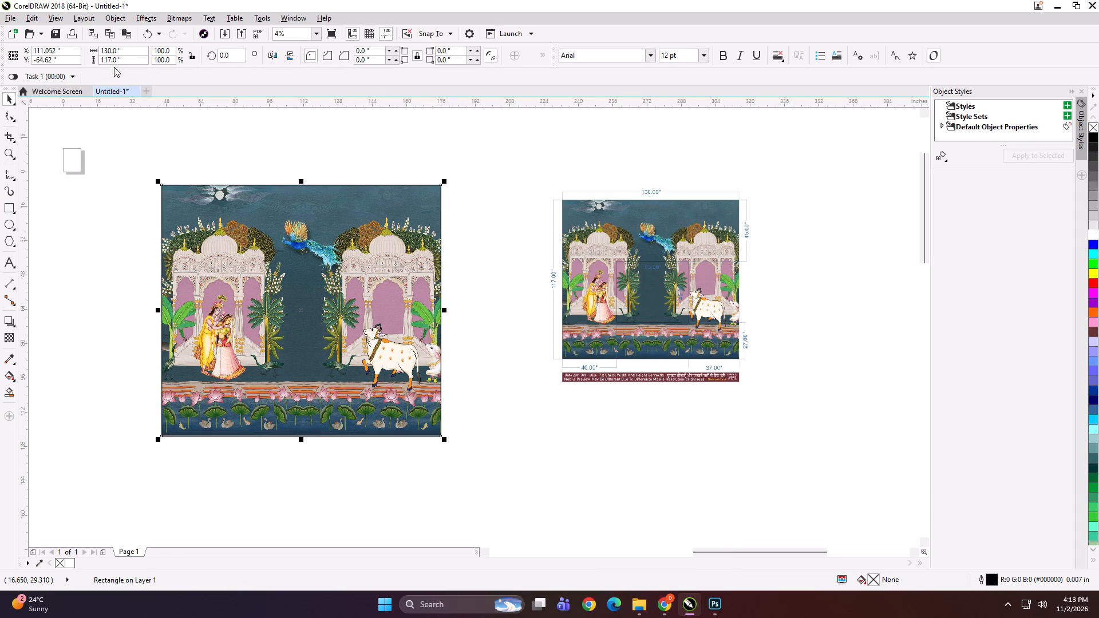
pyautogui.click(125, 53)
pyautogui.hotkey('ctrl', 'a')
pyautogui.write('41')
pyautogui.press('Return')
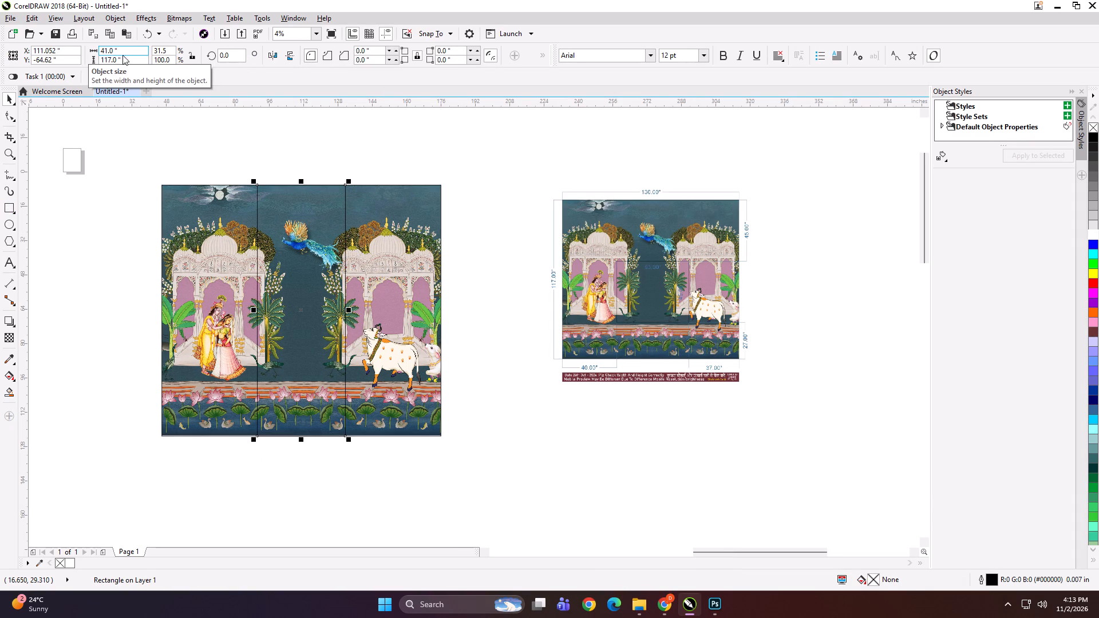
pyautogui.keyDown('shift'); pyautogui.click(211, 236); pyautogui.keyUp('shift')
pyautogui.press('l')
pyautogui.click(208, 148)
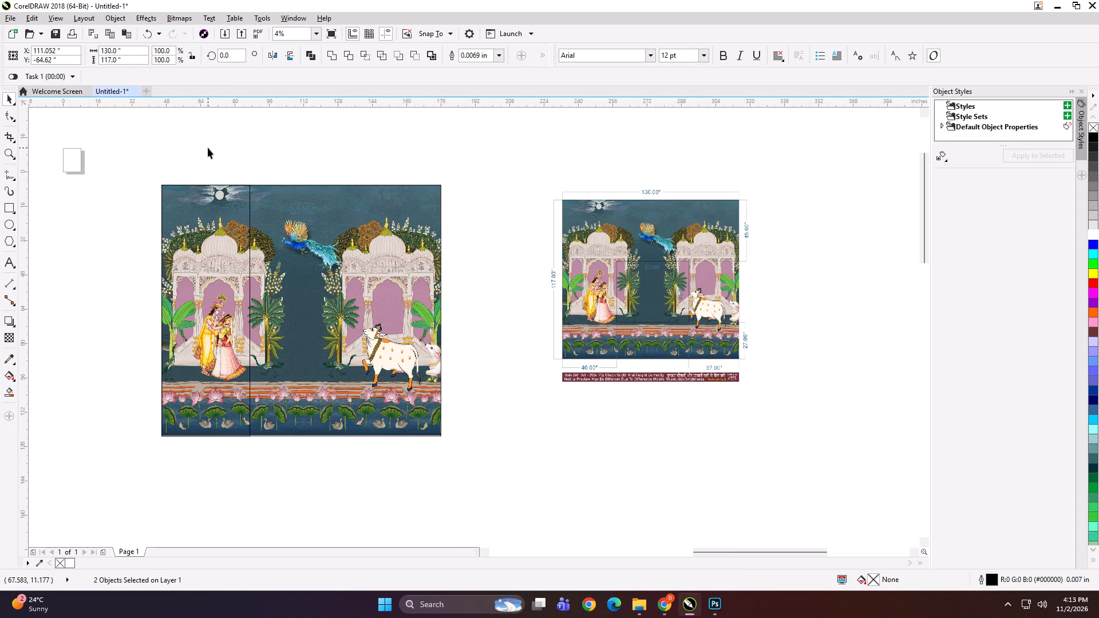
# Copy the strip rectangle twice across the mural with 0.5 inch overlaps, and widen the last copy to 49 inches, reaching the mural's right edge.
pyautogui.click(220, 274)
pyautogui.moveTo(157, 310); pyautogui.dragTo(322, 320)
pyautogui.keyDown('ctrl'); pyautogui.rightClick(322, 320); pyautogui.keyUp('ctrl')
pyautogui.press('Left')
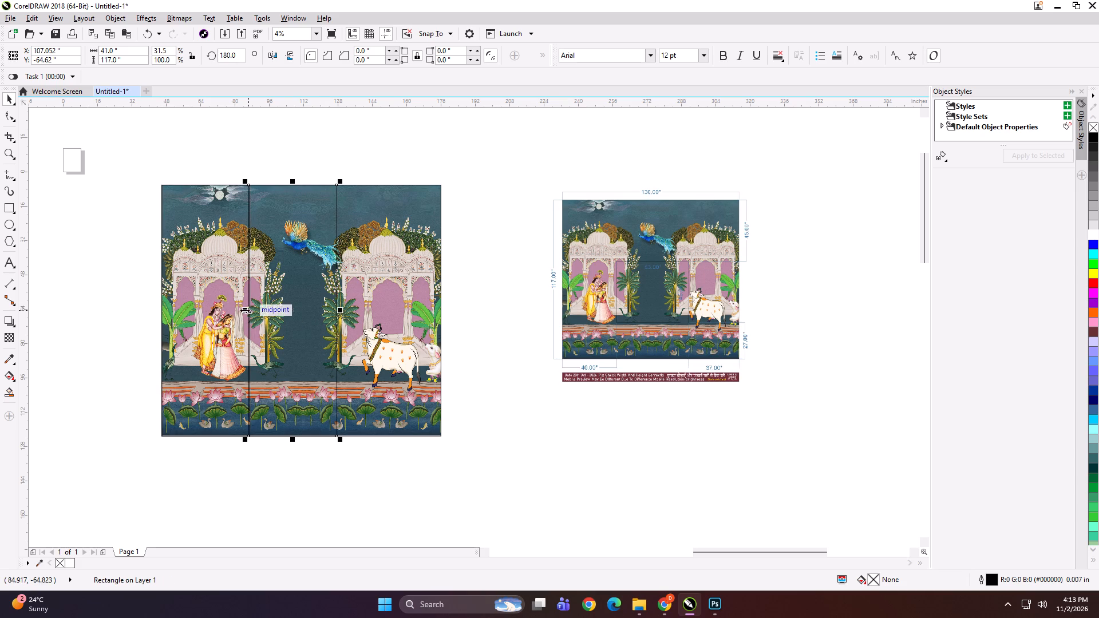
pyautogui.moveTo(244, 310); pyautogui.dragTo(401, 320)
pyautogui.keyDown('ctrl'); pyautogui.rightClick(401, 320); pyautogui.keyUp('ctrl')
pyautogui.press('Left')
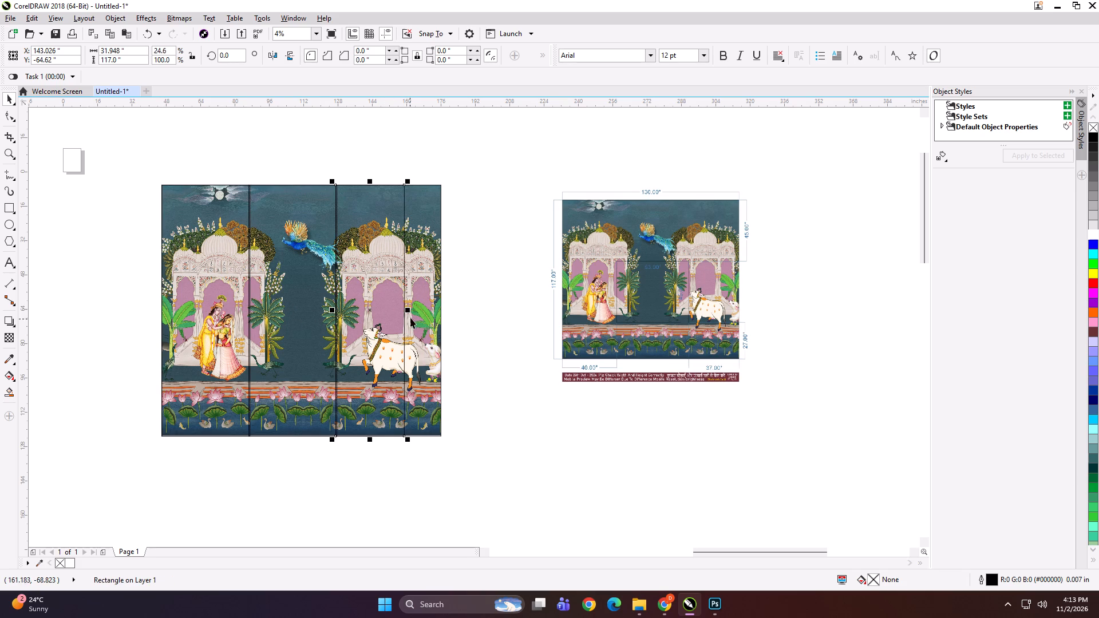
pyautogui.moveTo(409, 311); pyautogui.dragTo(442, 310)
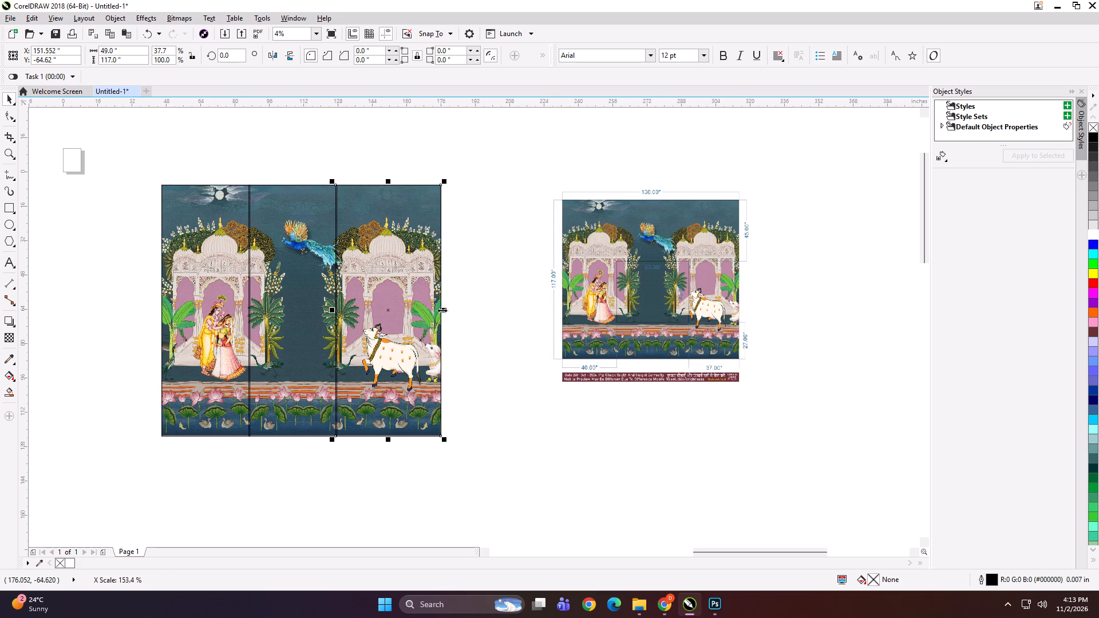
# Group the three strip rectangles, PowerClip the mural into the group, and ungroup it into separate panels.
pyautogui.keyDown('shift'); pyautogui.click(295, 260); pyautogui.keyUp('shift')
pyautogui.keyDown('shift'); pyautogui.click(239, 257); pyautogui.keyUp('shift')
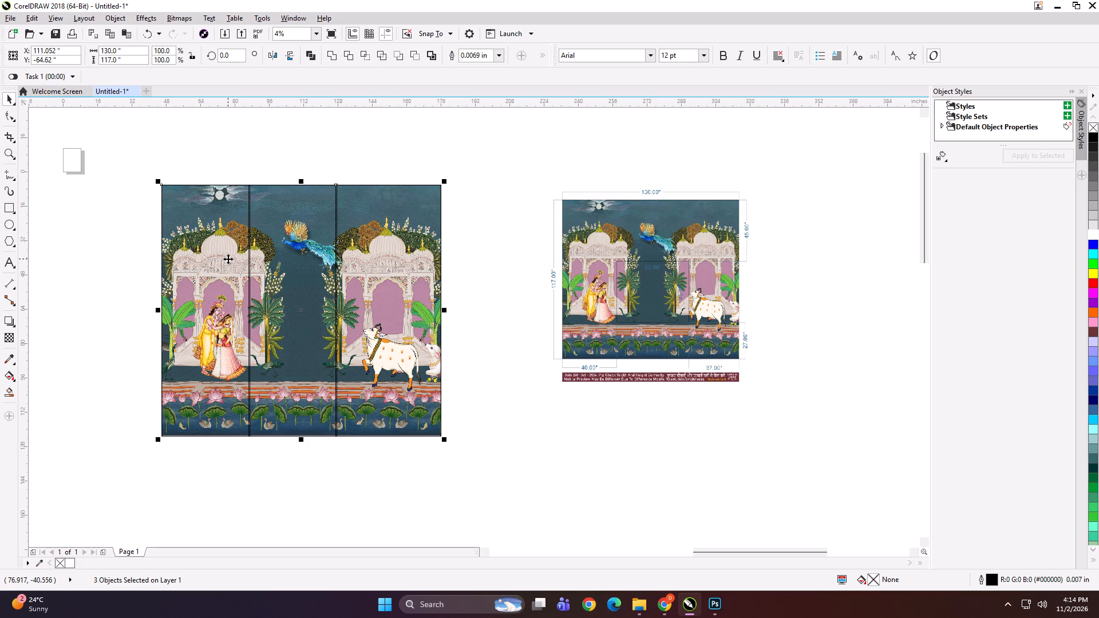
pyautogui.hotkey('ctrl', 'g')
pyautogui.click(93, 294)
pyautogui.keyDown('alt'); pyautogui.click(282, 304); pyautogui.keyUp('alt')
pyautogui.hotkey('shift', 'Return')
pyautogui.click(317, 304)
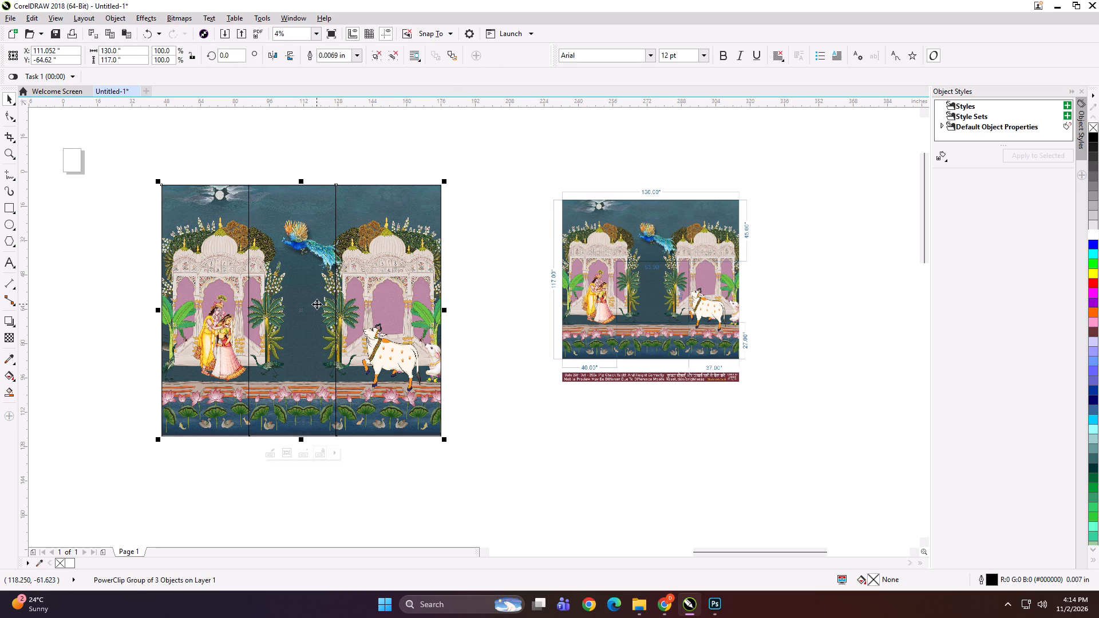
pyautogui.hotkey('ctrl', 'u')
pyautogui.click(108, 254)
# Add the artistic text label "130*117 PANEL 1" at the top edge of the first mural panel.
pyautogui.click(7, 264)
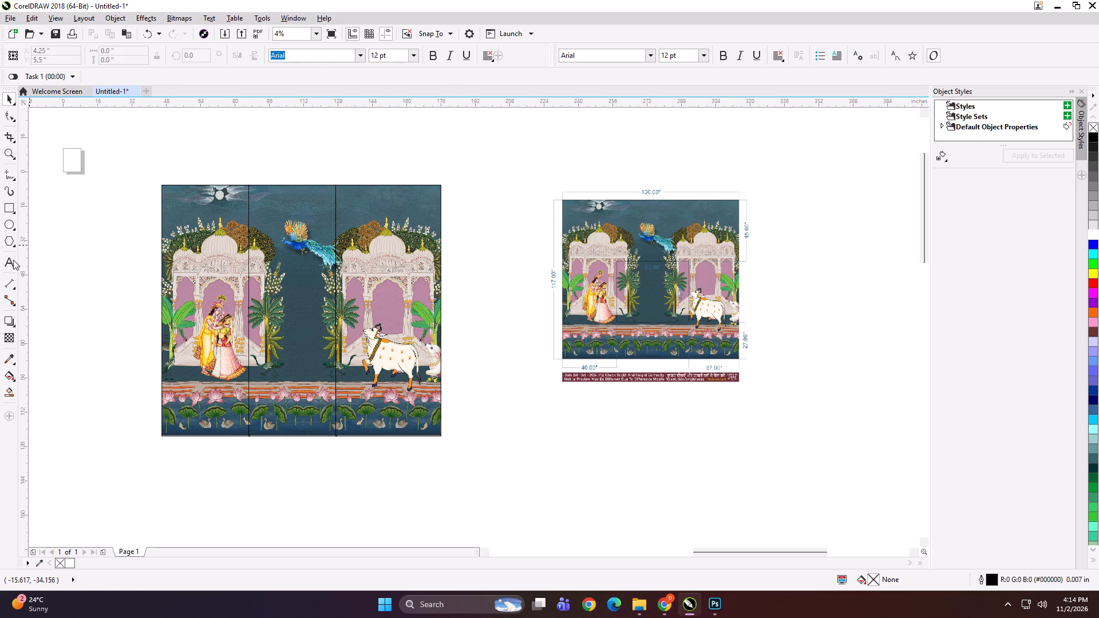
pyautogui.click(177, 183)
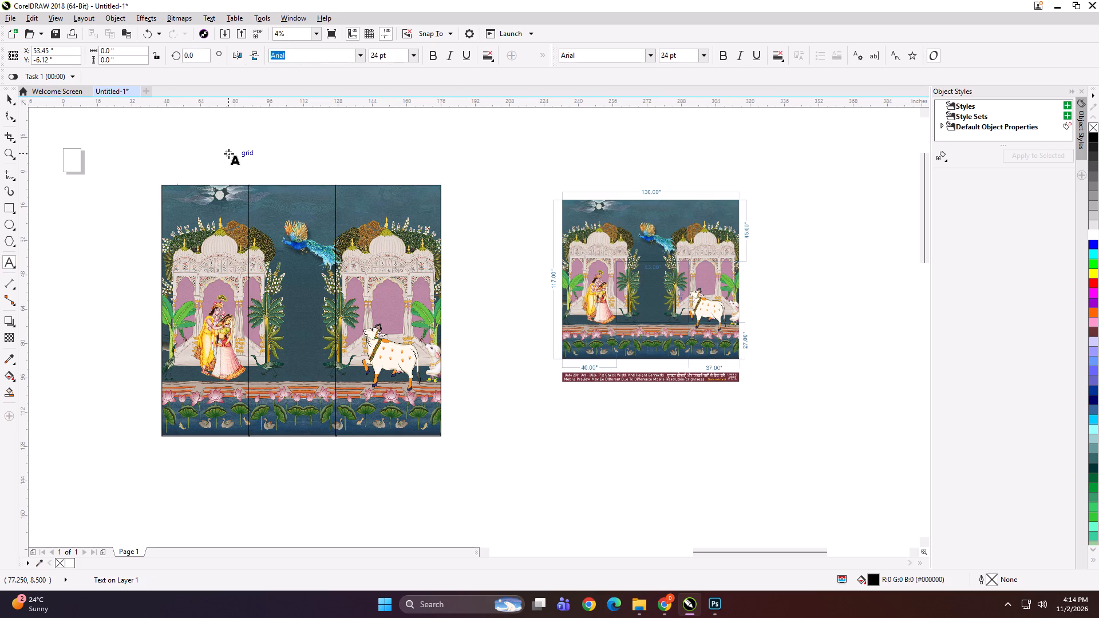
pyautogui.write('130*')
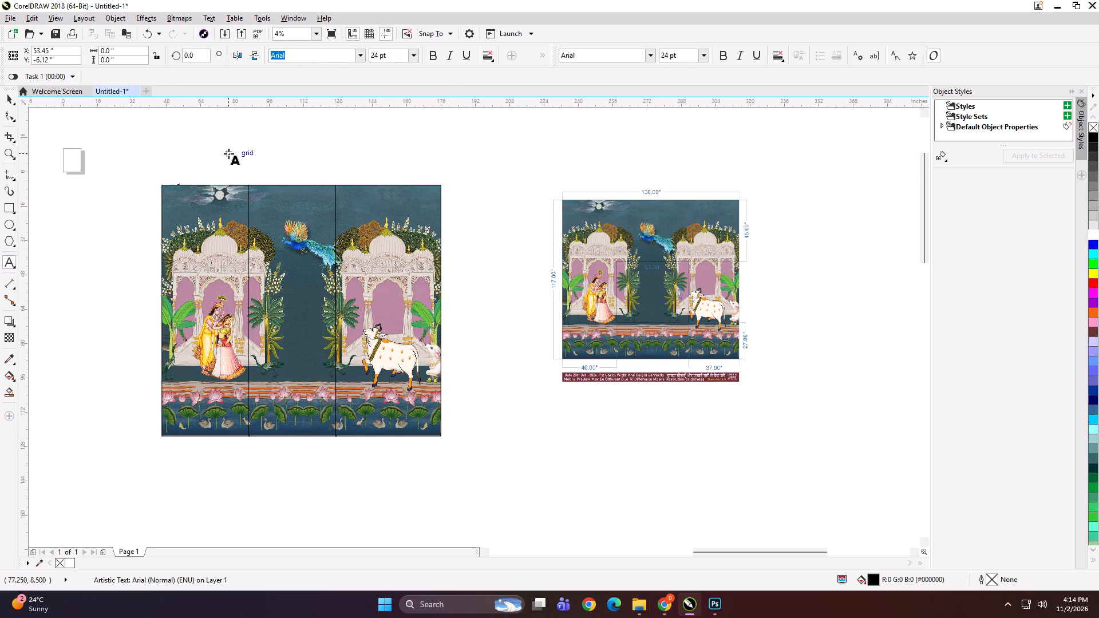
pyautogui.write('117')
pyautogui.press('space')
pyautogui.write('PANEL 1')
# Copy the label to the top edges of the second and third panels, changing the copies to PANEL 2 and PANEL 3.
pyautogui.hotkey('ctrl', 'a')
pyautogui.hotkey('ctrl', 'c')
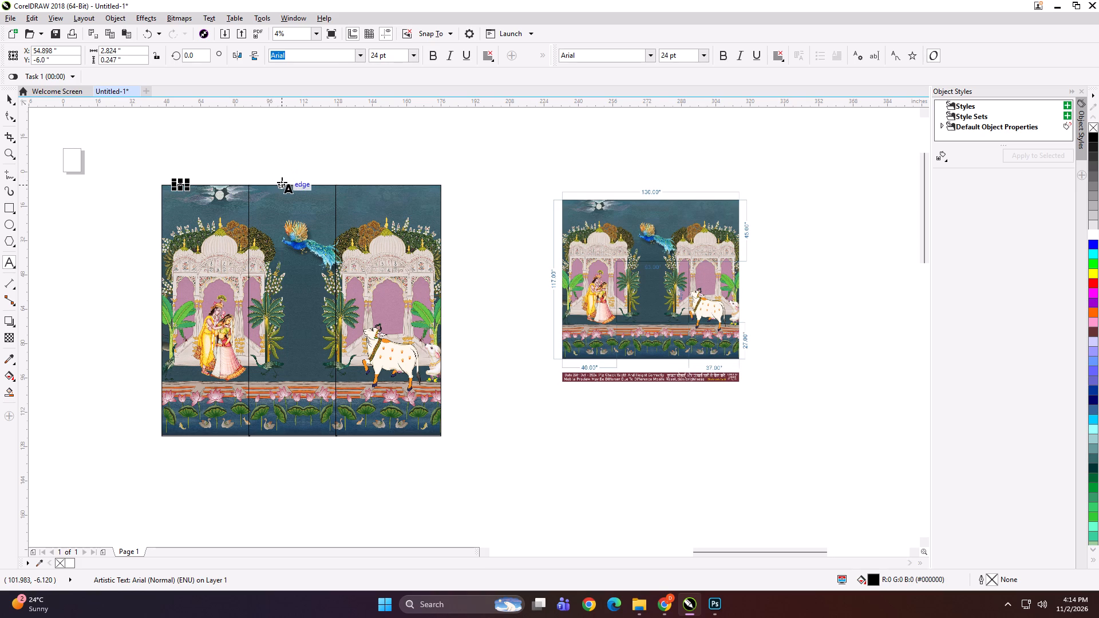
pyautogui.click(282, 182)
pyautogui.scroll(3, 282, 182)
pyautogui.hotkey('ctrl', 'v')
pyautogui.press('BackSpace')
pyautogui.press('2')
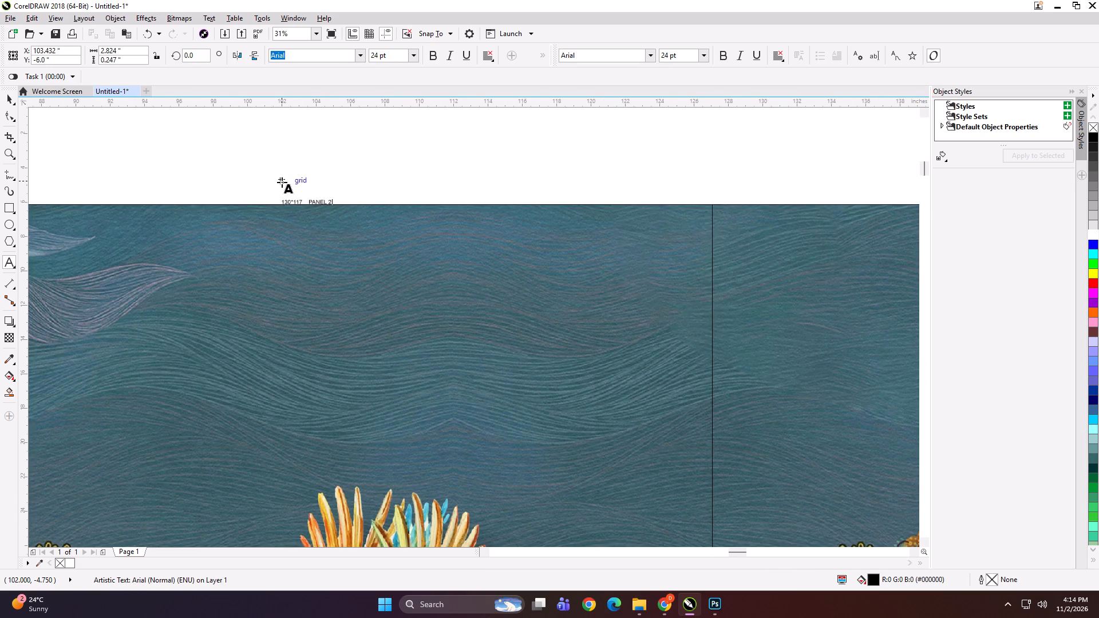
pyautogui.scroll(-2, 282, 182)
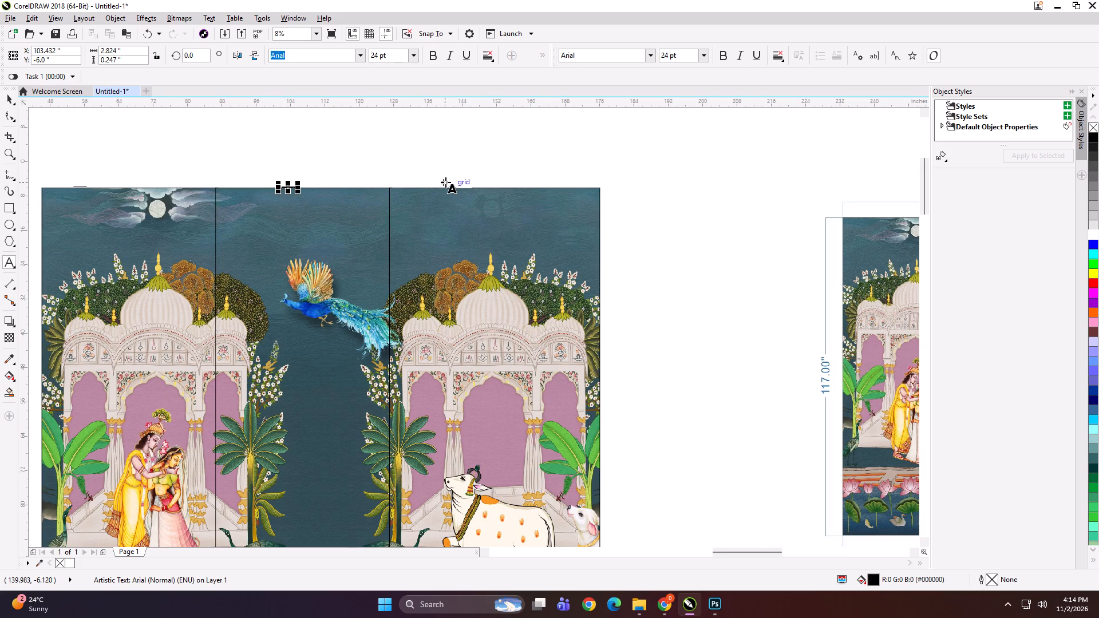
pyautogui.click(451, 186)
pyautogui.scroll(1, 452, 187)
pyautogui.hotkey('ctrl', 'v')
pyautogui.press('BackSpace')
pyautogui.press('3')
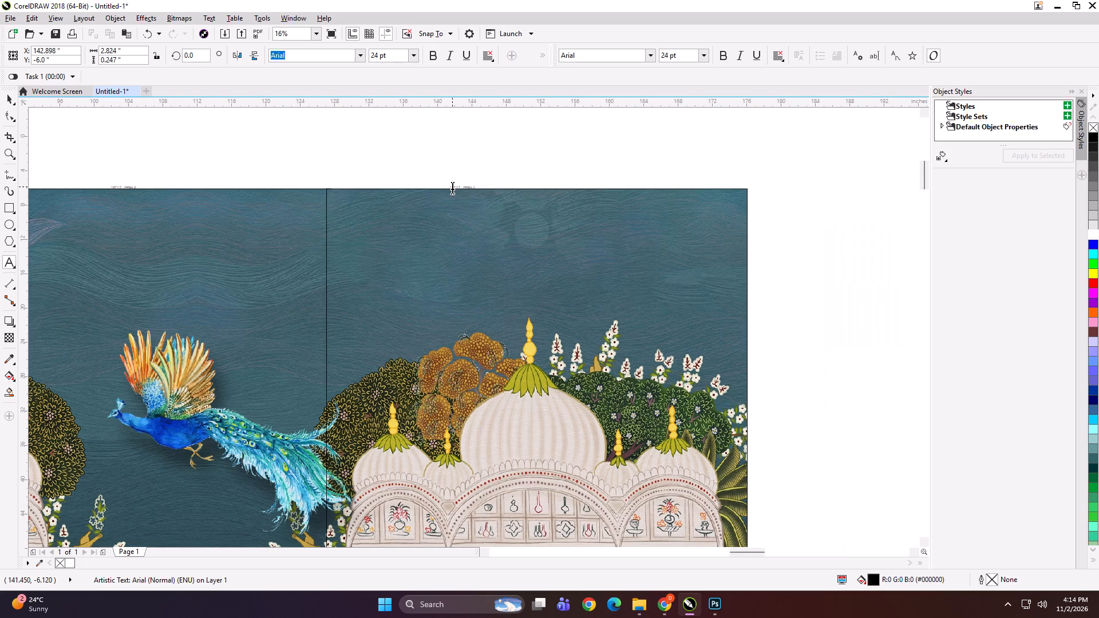
pyautogui.scroll(3, 459, 188)
pyautogui.scroll(-6, 496, 182)
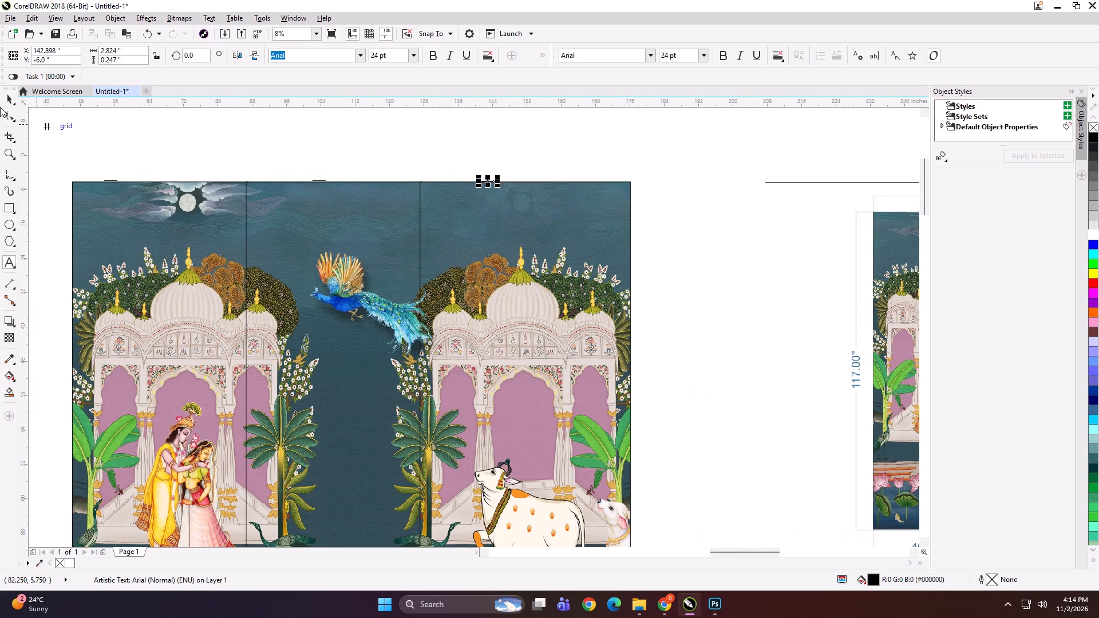
# Group each of the three text labels with its own mural panel.
pyautogui.click(7, 97)
pyautogui.keyDown('shift'); pyautogui.click(496, 254); pyautogui.keyUp('shift')
pyautogui.hotkey('ctrl', 'g')
pyautogui.scroll(-1, 488, 221)
pyautogui.moveTo(380, 173); pyautogui.dragTo(410, 207)
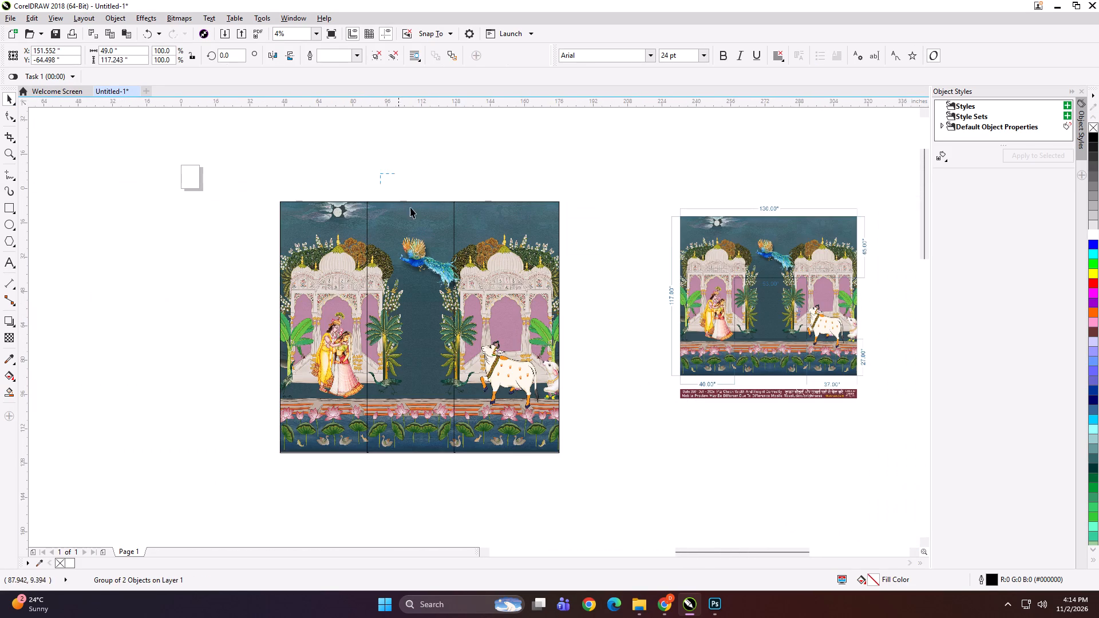
pyautogui.moveTo(410, 207); pyautogui.dragTo(425, 251)
pyautogui.keyDown('shift'); pyautogui.click(421, 252); pyautogui.keyUp('shift')
pyautogui.hotkey('ctrl', 'g')
pyautogui.moveTo(367, 161); pyautogui.dragTo(277, 284)
pyautogui.keyDown('shift'); pyautogui.click(288, 271); pyautogui.keyUp('shift')
pyautogui.hotkey('ctrl', 'g')
# Enlarge the dimensioned preview image to about 195.7 x 139.4 inches and place it beside the panels.
pyautogui.moveTo(258, 157); pyautogui.dragTo(590, 502)
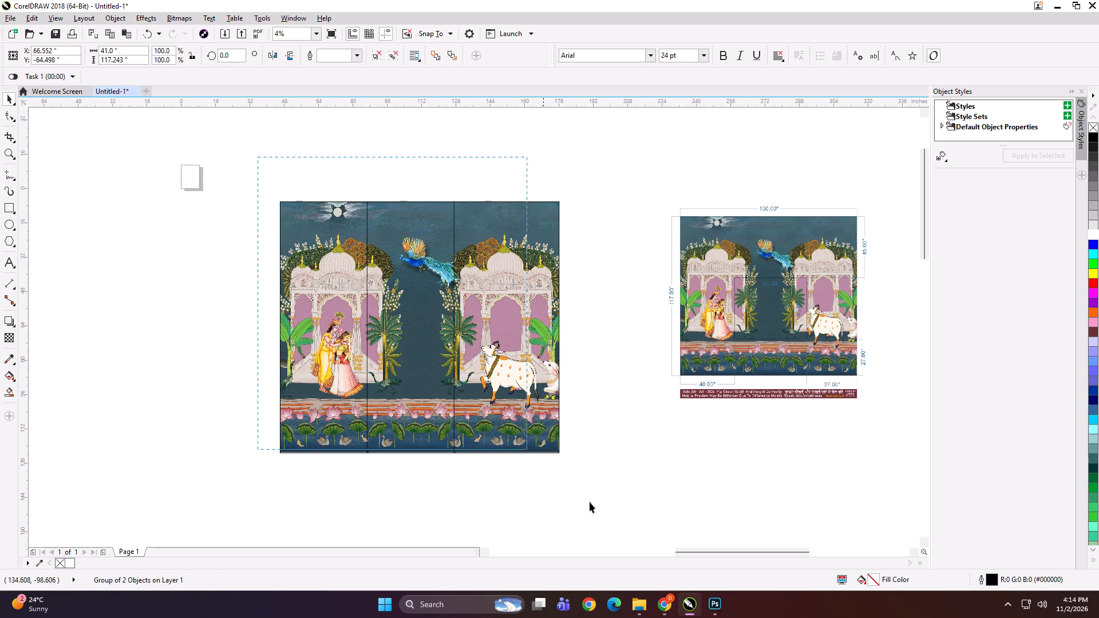
pyautogui.moveTo(590, 502); pyautogui.dragTo(592, 507)
pyautogui.moveTo(714, 313); pyautogui.dragTo(645, 296)
pyautogui.scroll(-1, 492, 344)
pyautogui.moveTo(670, 369); pyautogui.dragTo(759, 418)
pyautogui.moveTo(650, 363); pyautogui.dragTo(651, 363)
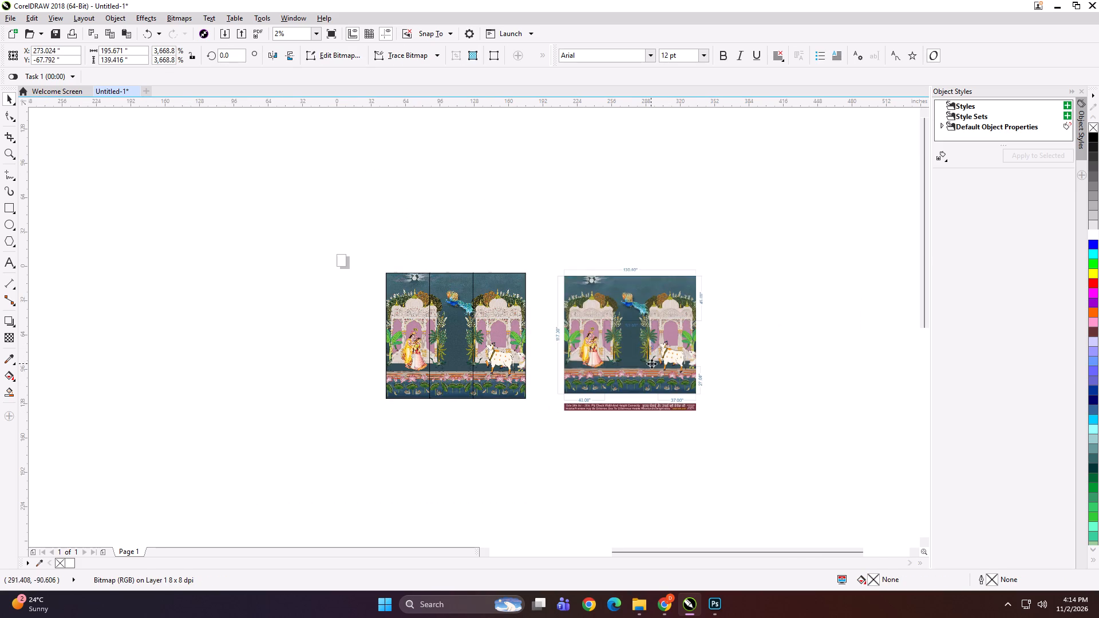
pyautogui.moveTo(651, 363); pyautogui.dragTo(656, 359)
pyautogui.keyDown('shift'); pyautogui.moveTo(359, 256); pyautogui.dragTo(569, 431); pyautogui.keyUp('shift')
pyautogui.hotkey('shift', 'F2')
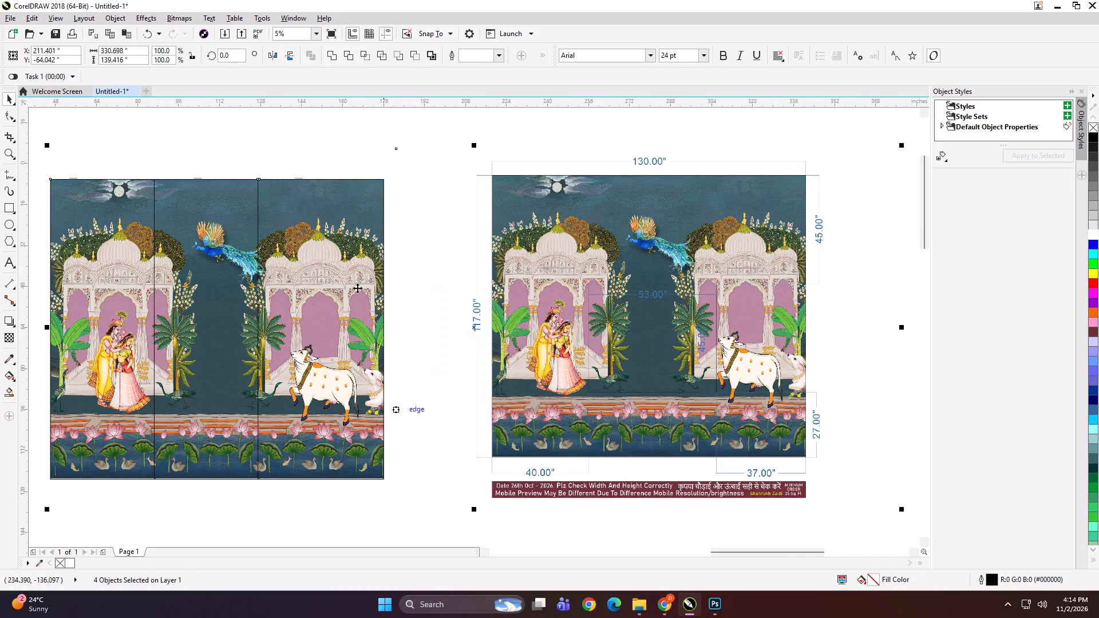
# Check the three labelled panel groups one by one.
pyautogui.click(312, 121)
pyautogui.click(109, 273)
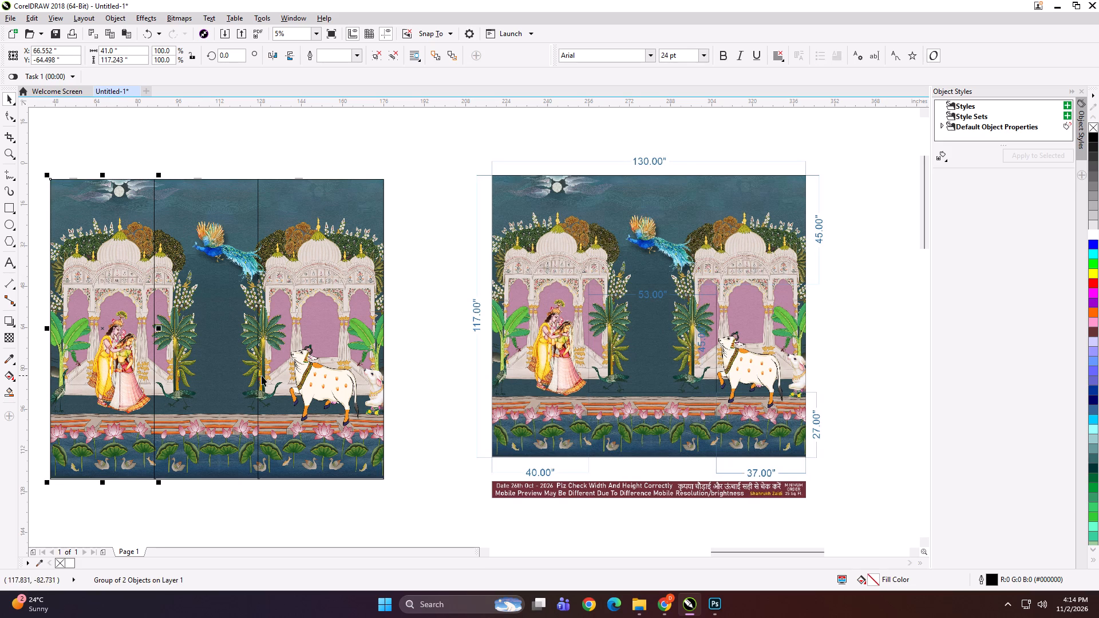
pyautogui.click(168, 112)
pyautogui.click(130, 227)
pyautogui.click(220, 246)
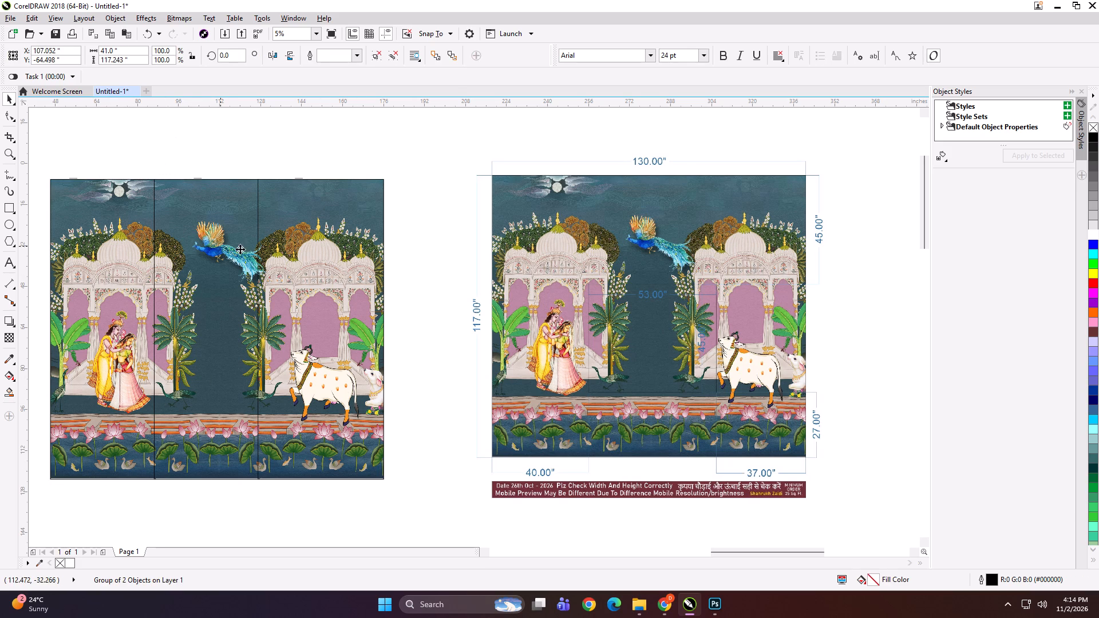
pyautogui.click(322, 256)
pyautogui.click(222, 243)
pyautogui.keyDown('shift'); pyautogui.click(101, 251); pyautogui.keyUp('shift')
pyautogui.keyDown('shift'); pyautogui.click(288, 245); pyautogui.keyUp('shift')
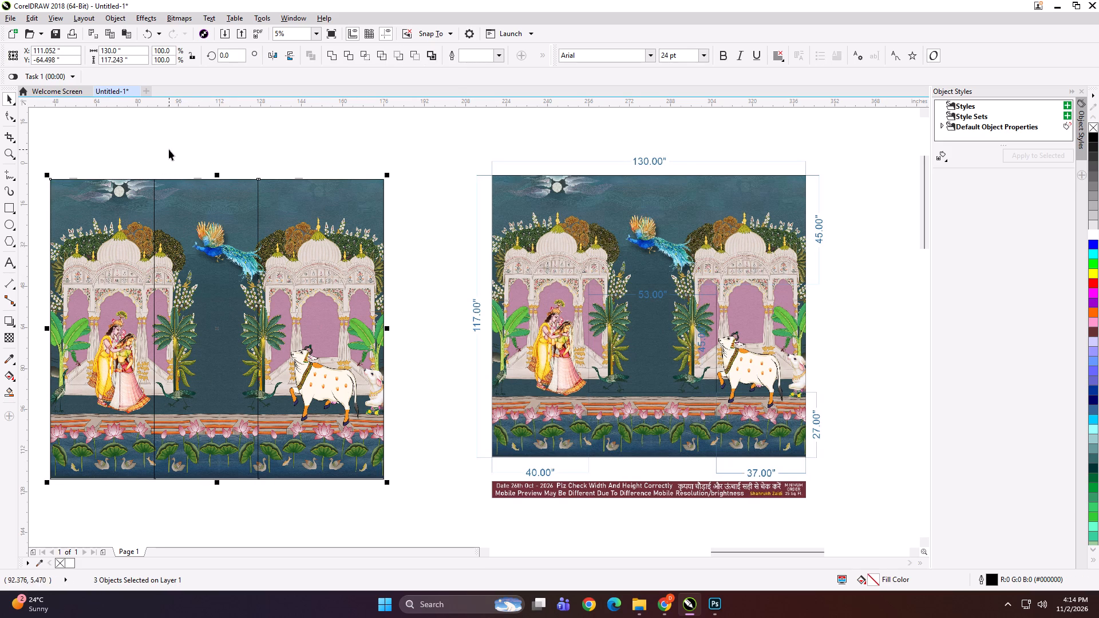
pyautogui.click(138, 133)
# Export only the first panel as a TIFF named "41x117 A" in the ROYAL THEME folder.
pyautogui.click(113, 217)
pyautogui.hotkey('ctrl', 'e')
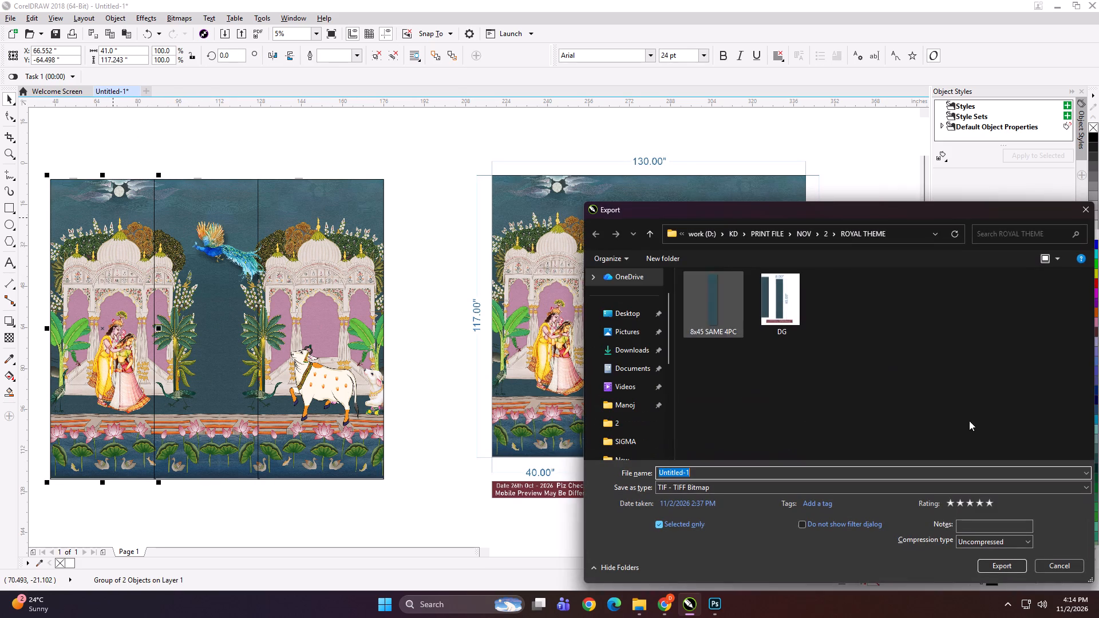
pyautogui.write('41x117 A')
pyautogui.press('space')
pyautogui.press('Return')
pyautogui.press('Return')
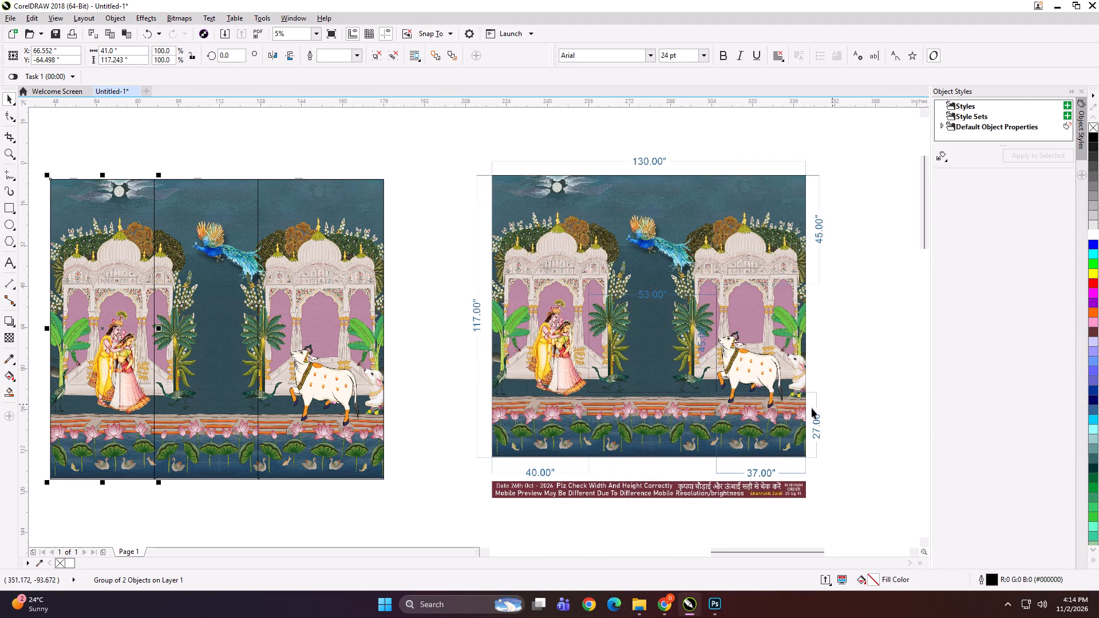
# Export only the middle panel as a TIFF named "41x117 B" in the ROYAL THEME folder.
pyautogui.click(244, 278)
pyautogui.hotkey('ctrl', 'e')
pyautogui.click(771, 331)
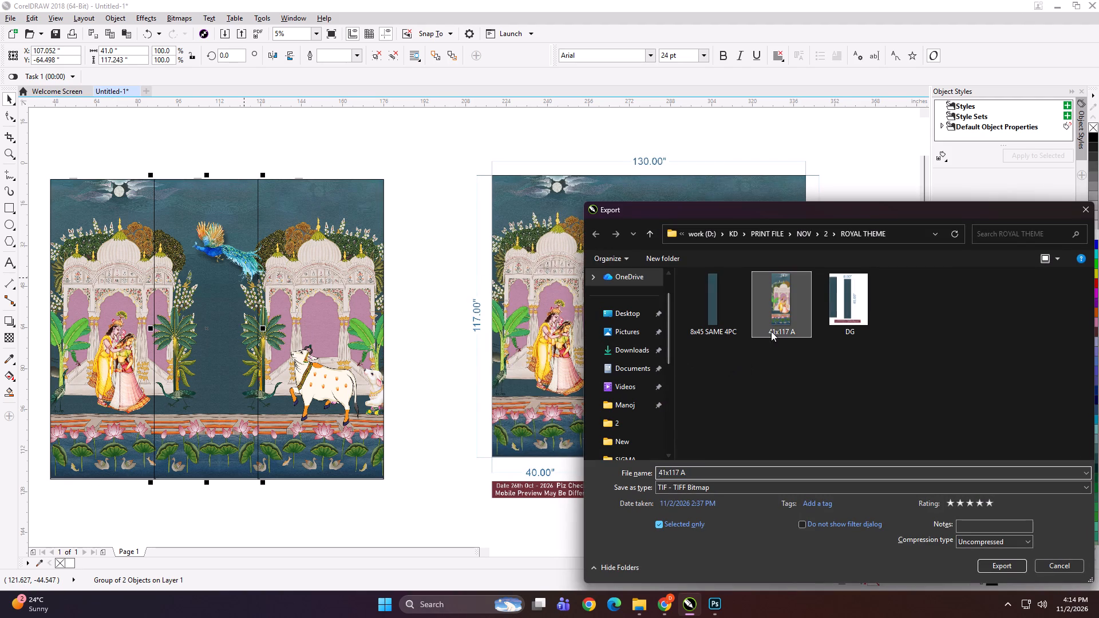
pyautogui.doubleClick(689, 476)
pyautogui.press('b')
pyautogui.press('Return')
pyautogui.press('Return')
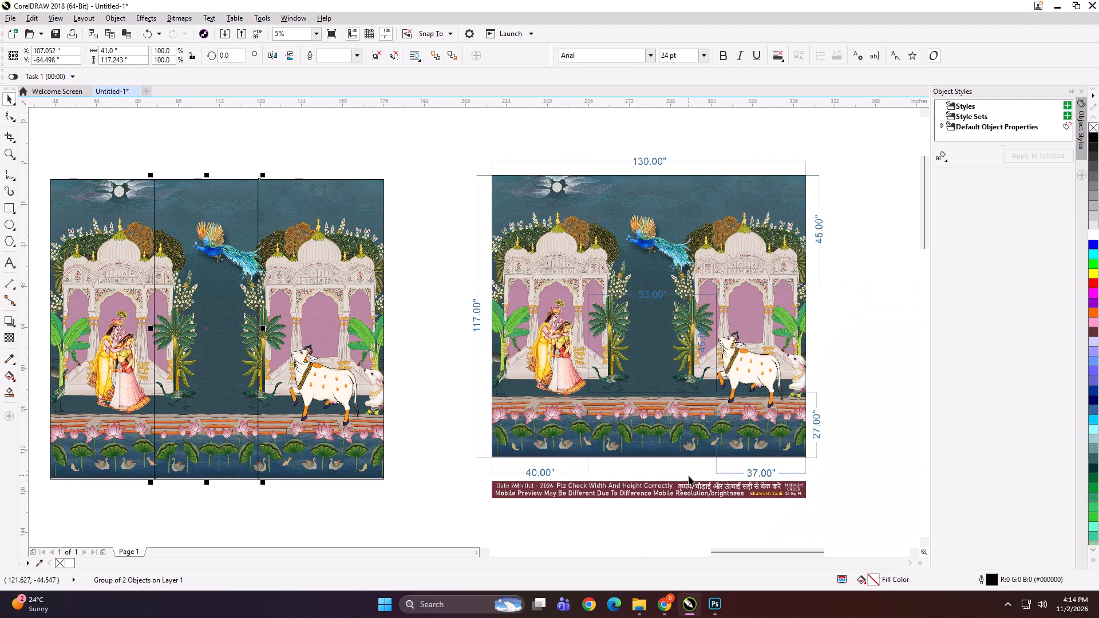
# Export only the last panel as a TIFF named "49X117 C" in the ROYAL THEME folder.
pyautogui.click(348, 348)
pyautogui.hotkey('ctrl', 'e')
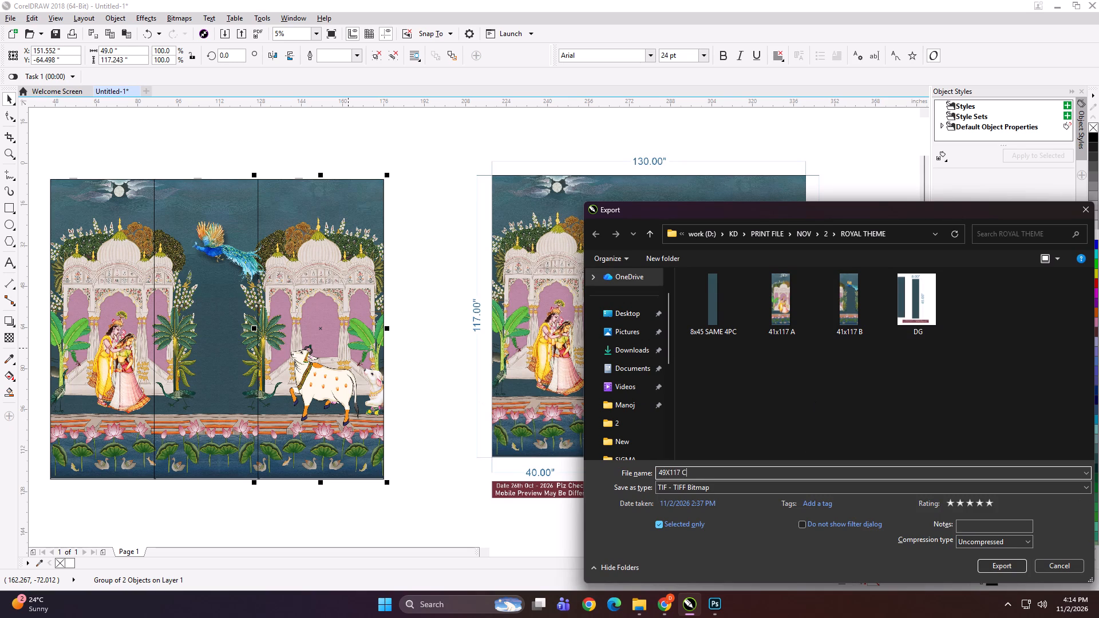
pyautogui.press('Return')
pyautogui.press('Return')
# Space the panels apart by nudging the last panel about 6.5 inches and the middle panel about 4 inches to the right.
pyautogui.press('Right')
pyautogui.press('Right')
pyautogui.press('Right')
pyautogui.press('Right')
pyautogui.press('Right')
pyautogui.press('Right')
pyautogui.press('Right')
pyautogui.press('Right')
pyautogui.press('Right')
pyautogui.press('Right')
pyautogui.press('Right')
pyautogui.press('Right')
pyautogui.press('Right')
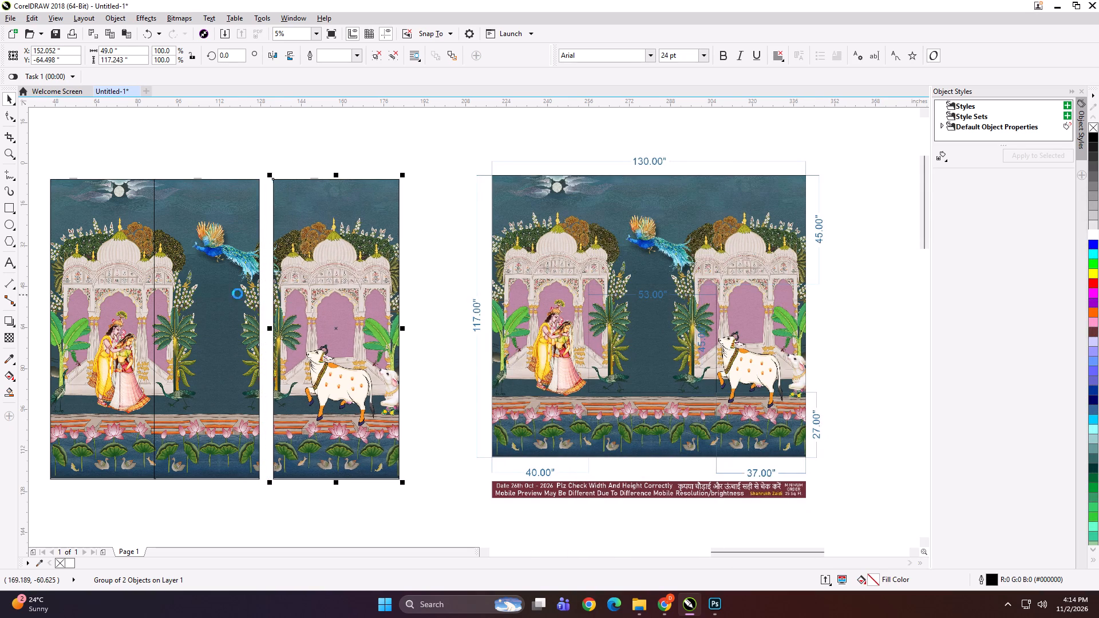
pyautogui.click(238, 294)
pyautogui.press('Right')
pyautogui.press('Right')
pyautogui.press('Right')
pyautogui.press('Right')
pyautogui.press('Right')
pyautogui.press('Right')
pyautogui.press('Right')
pyautogui.press('Right')
# Group the three spaced panels, move them closer to the preview image, and group them with it.
pyautogui.keyDown('shift'); pyautogui.click(144, 280); pyautogui.keyUp('shift')
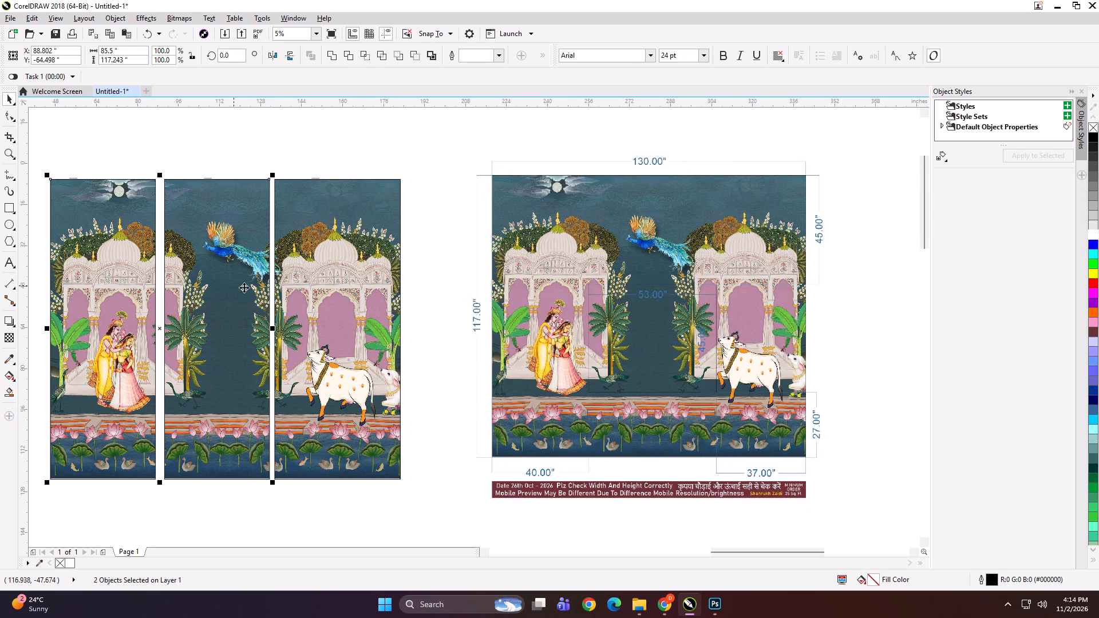
pyautogui.keyDown('shift'); pyautogui.click(339, 285); pyautogui.keyUp('shift')
pyautogui.hotkey('ctrl', 'g')
pyautogui.moveTo(348, 328); pyautogui.dragTo(382, 324)
pyautogui.keyDown('shift'); pyautogui.click(560, 365); pyautogui.keyUp('shift')
pyautogui.hotkey('ctrl', 'g')
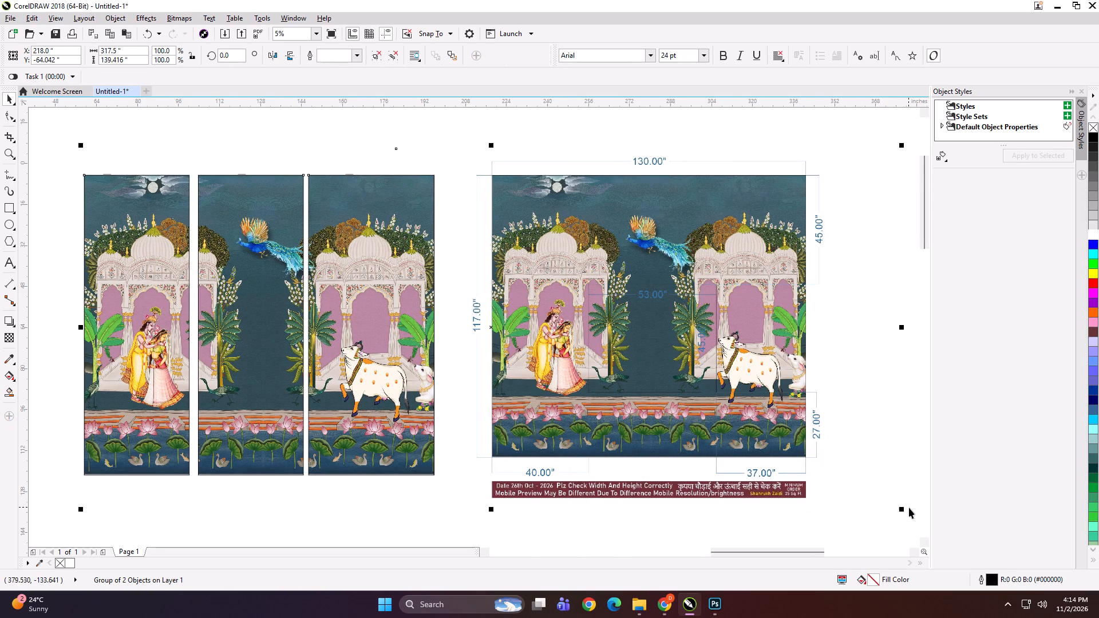
# Scale the combined layout down to about 9.5 inches wide and export it as "DGDH".
pyautogui.keyDown('shift'); pyautogui.moveTo(904, 508); pyautogui.dragTo(509, 344); pyautogui.keyUp('shift')
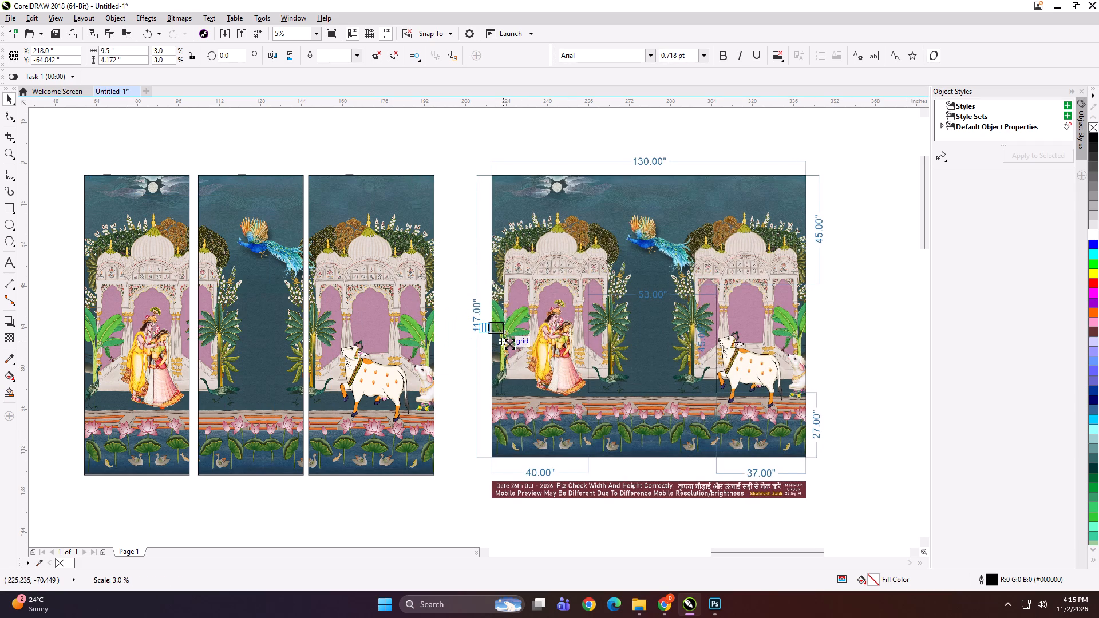
pyautogui.keyDown('shift'); pyautogui.moveTo(509, 344); pyautogui.dragTo(504, 342); pyautogui.keyUp('shift')
pyautogui.hotkey('ctrl', 'e')
pyautogui.write('DGDH')
pyautogui.press('Return')
pyautogui.press('Return')
pyautogui.press('Return')
pyautogui.press('Return')
# Delete the scaled-down combined layout from the drawing.
pyautogui.press('Delete')
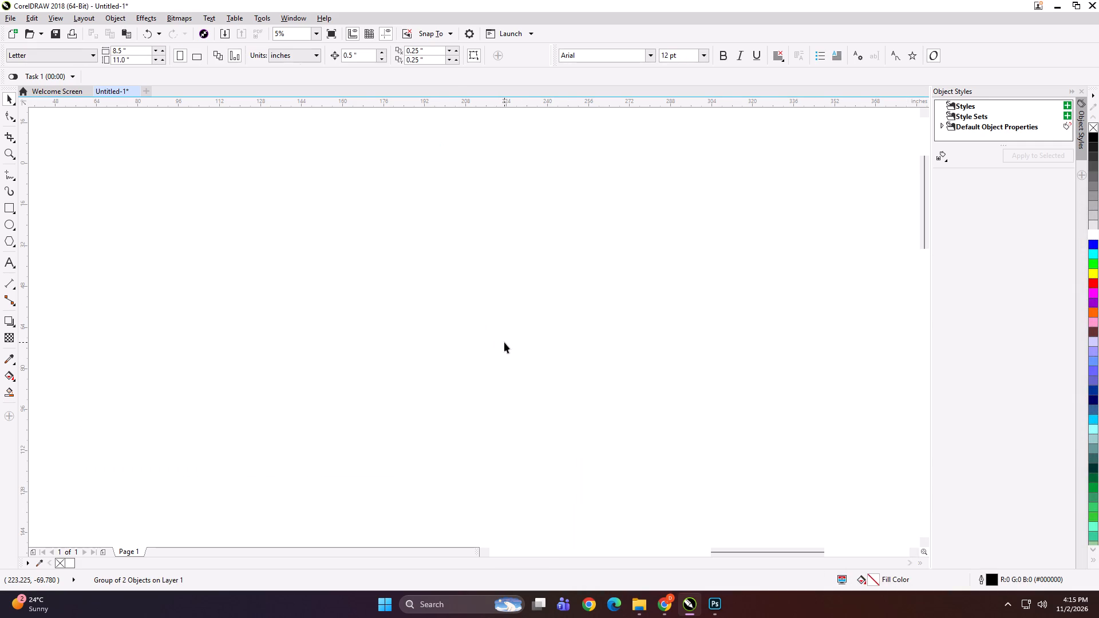
pyautogui.press('F4')
# Switch to File Explorer and copy the ROYAL THEME folder from work (D:) > KD > PRINT FILE > NOV > 2.
pyautogui.click(642, 608)
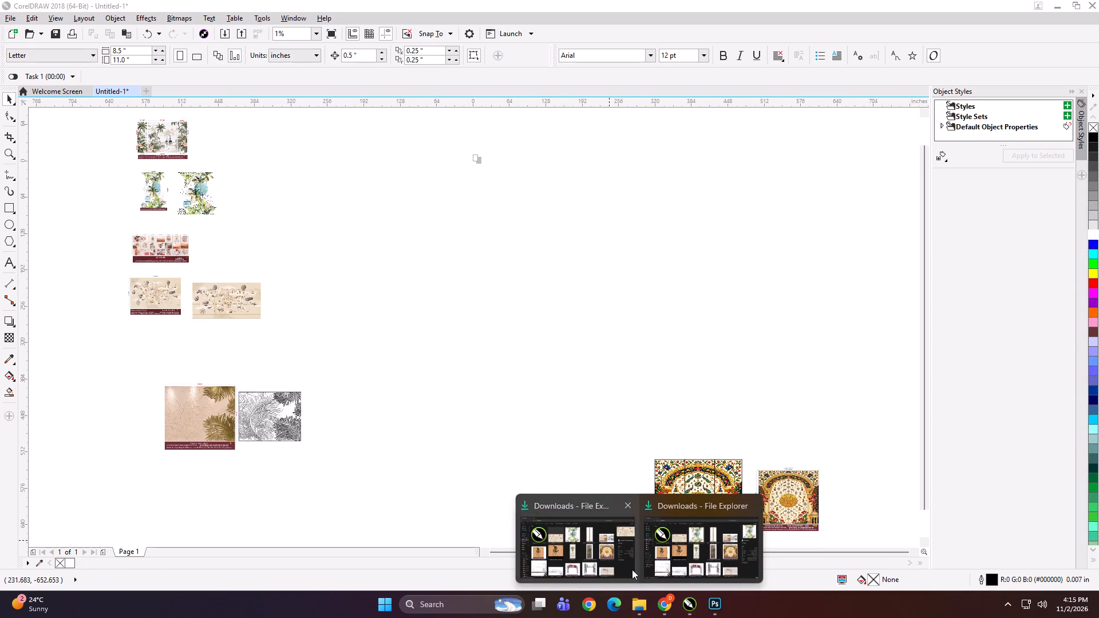
pyautogui.click(594, 550)
pyautogui.scroll(3, 0, 345)
pyautogui.click(25, 344)
pyautogui.doubleClick(352, 125)
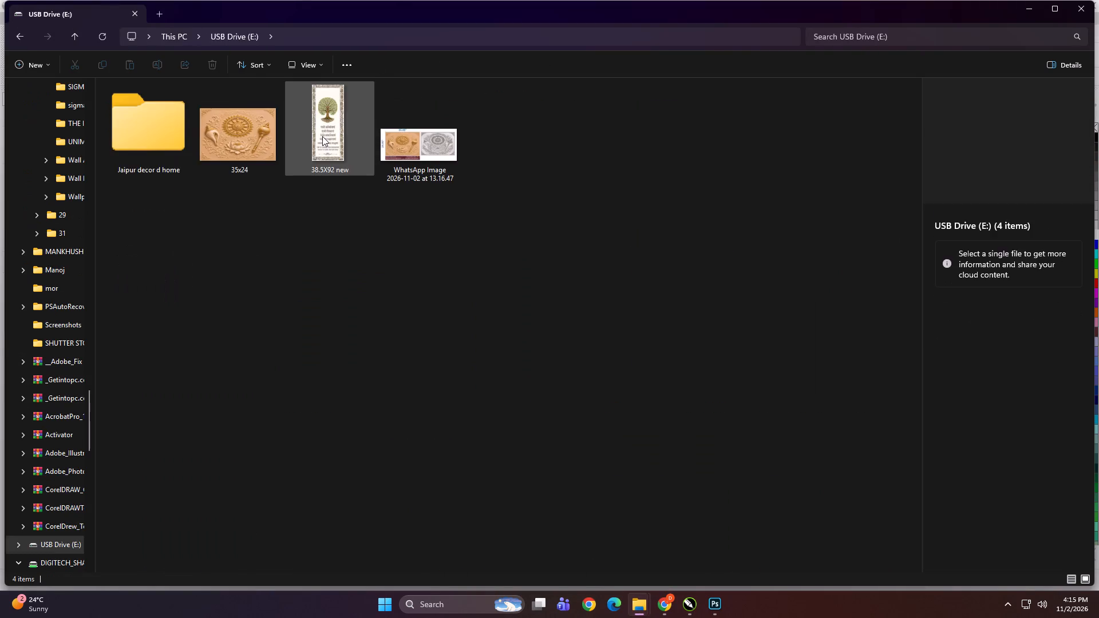
pyautogui.press('BackSpace')
pyautogui.doubleClick(294, 125)
pyautogui.doubleClick(318, 271)
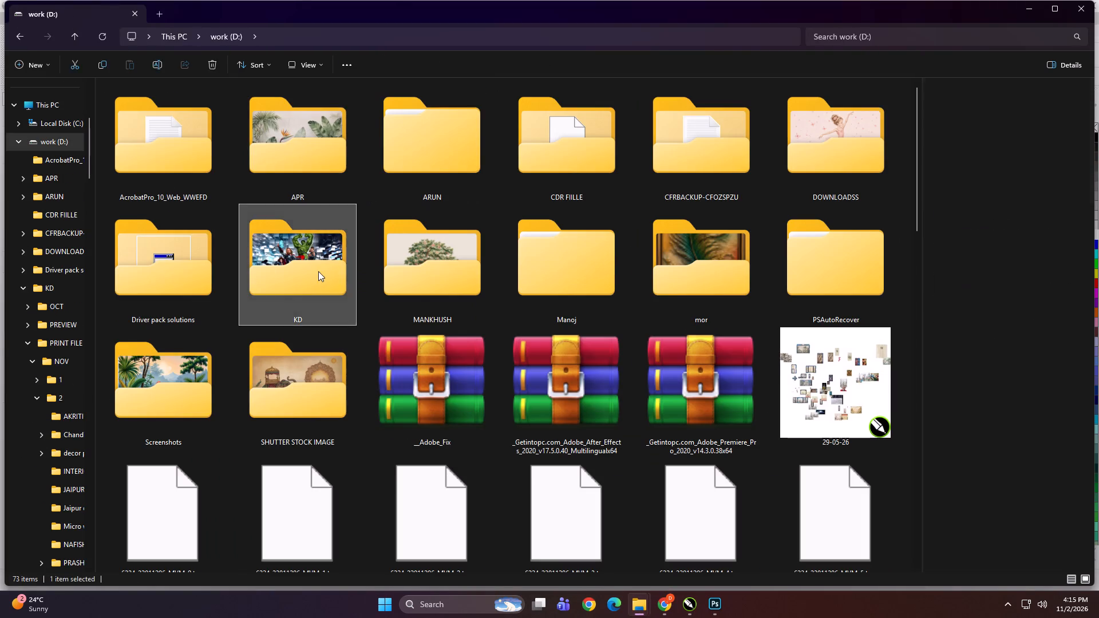
pyautogui.doubleClick(504, 178)
pyautogui.doubleClick(207, 167)
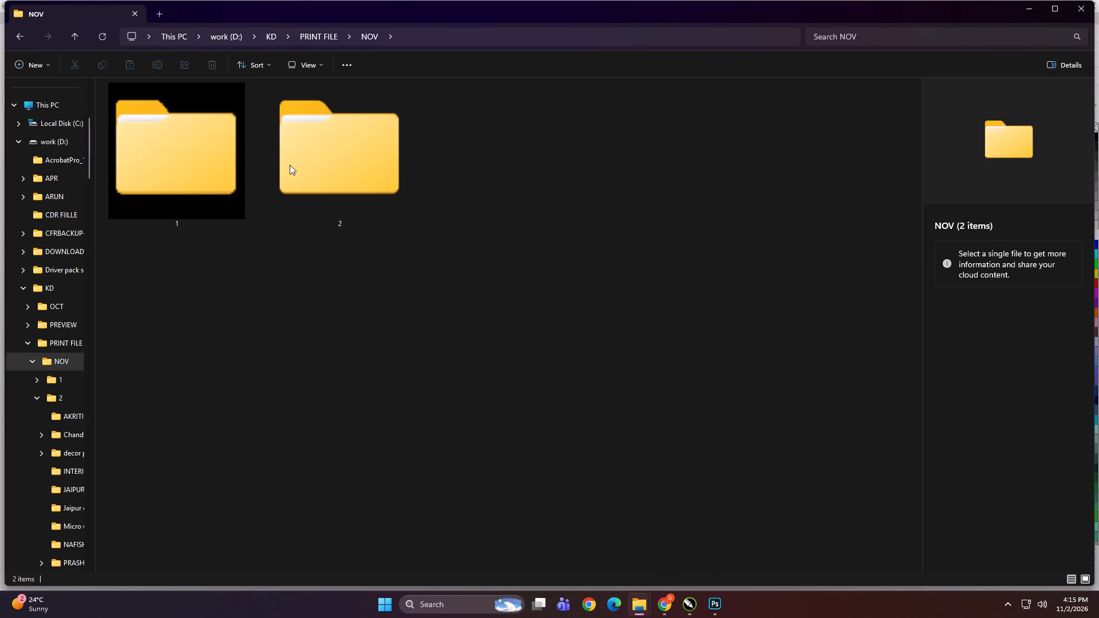
pyautogui.doubleClick(350, 168)
pyautogui.click(693, 282)
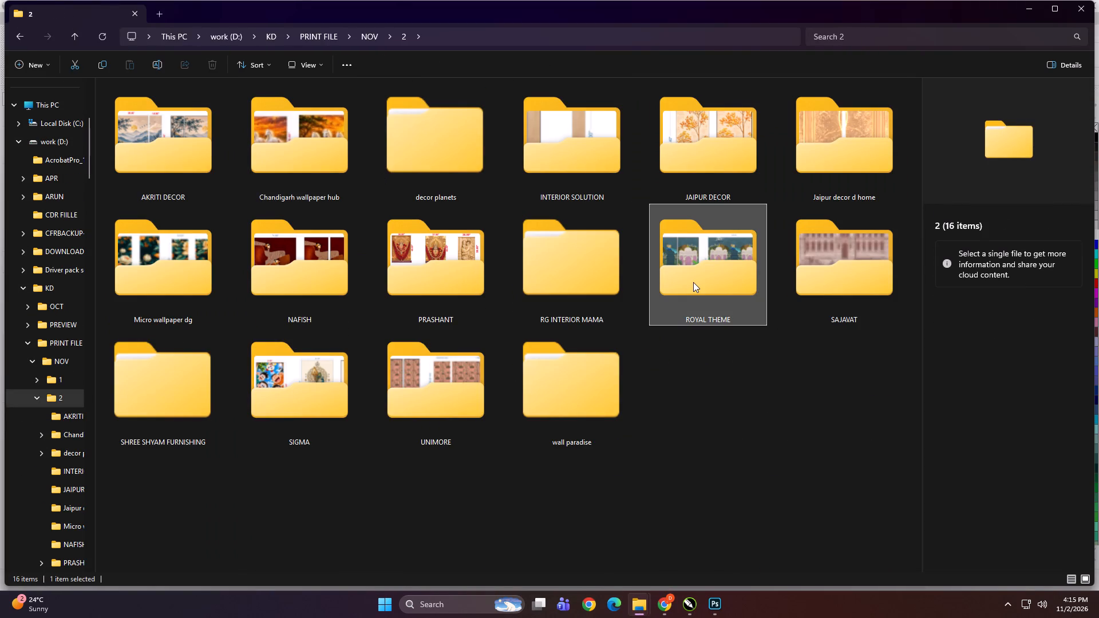
pyautogui.hotkey('ctrl', 'c')
# Paste the ROYAL THEME folder into DIGITECH_SHAREDRIVE (Z:) > Print > NOV > 2.
pyautogui.scroll(5, 46, 386)
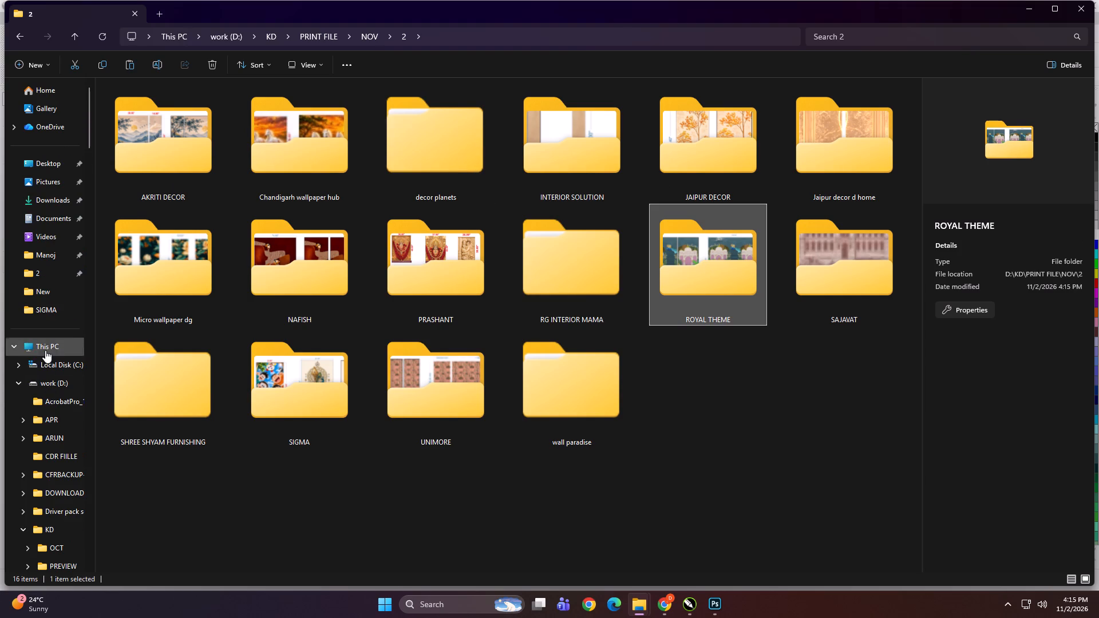
pyautogui.click(45, 350)
pyautogui.doubleClick(153, 259)
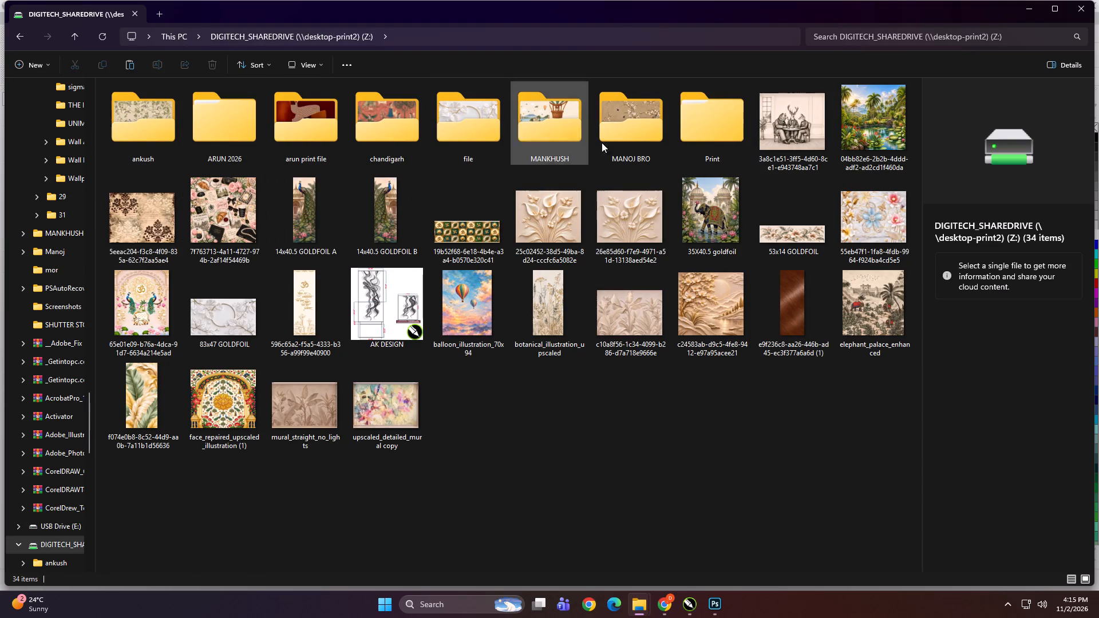
pyautogui.click(618, 141)
pyautogui.doubleClick(690, 138)
pyautogui.doubleClick(335, 143)
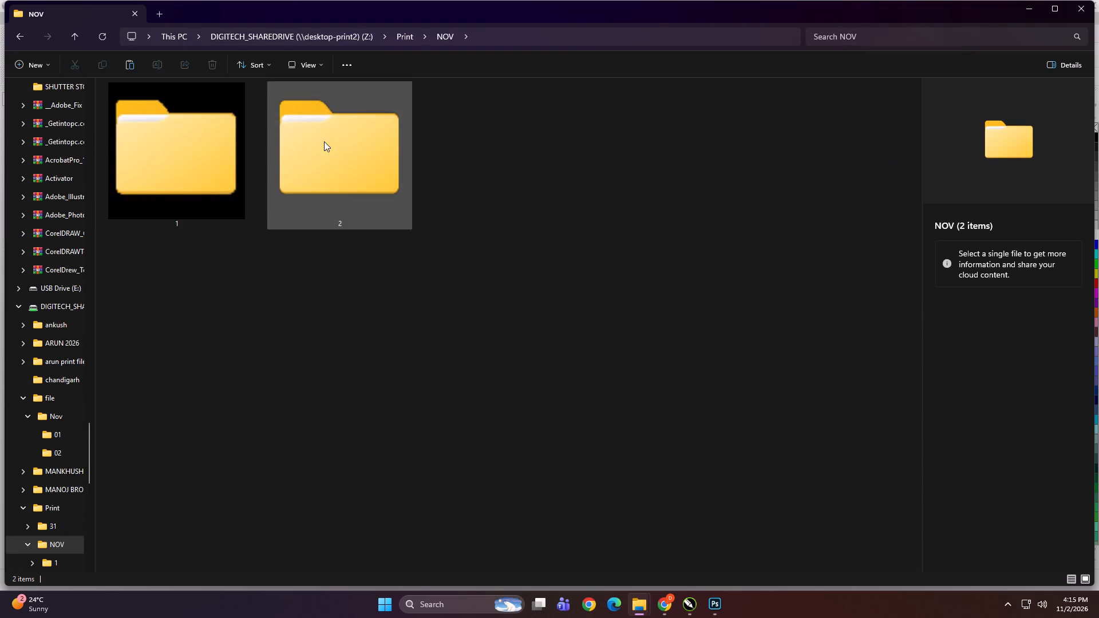
pyautogui.doubleClick(324, 141)
pyautogui.rightClick(682, 410)
pyautogui.click(697, 424)
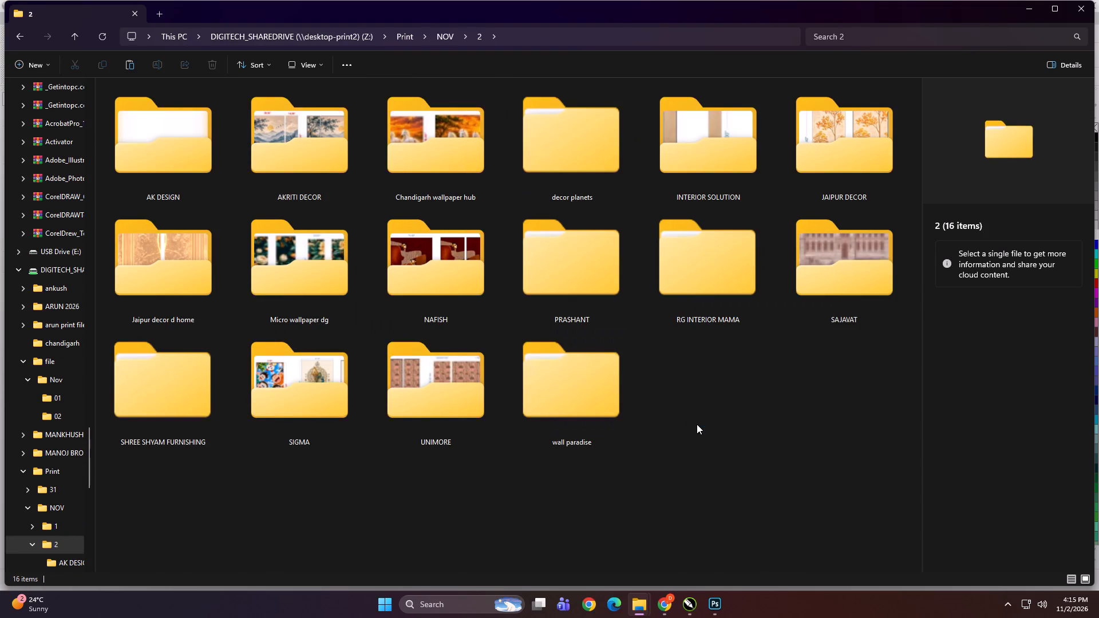
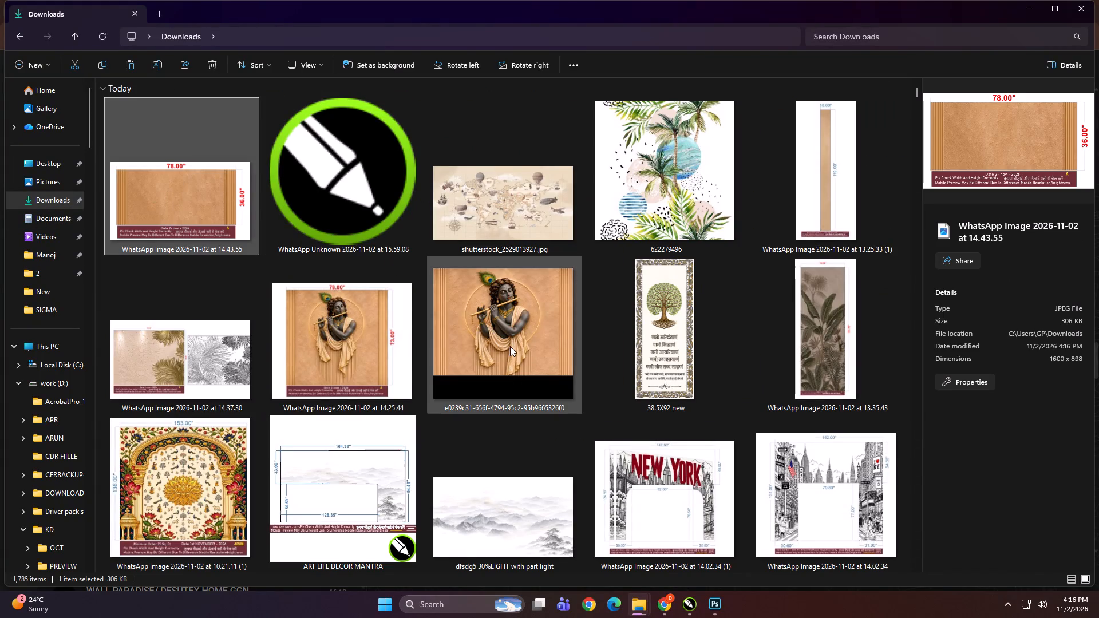
# Select the flute-player artwork along with the 78 x 36 inch WhatsApp preview in Downloads and start moving both images out.
pyautogui.keyDown('ctrl'); pyautogui.click(510, 346); pyautogui.keyUp('ctrl')
pyautogui.moveTo(173, 178); pyautogui.dragTo(663, 493)
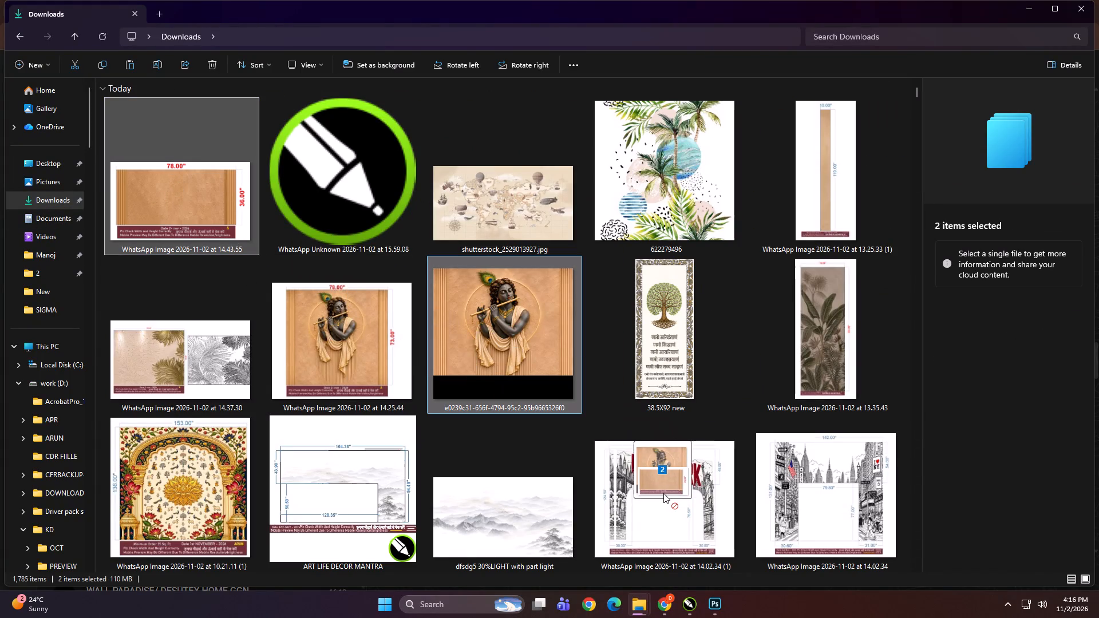
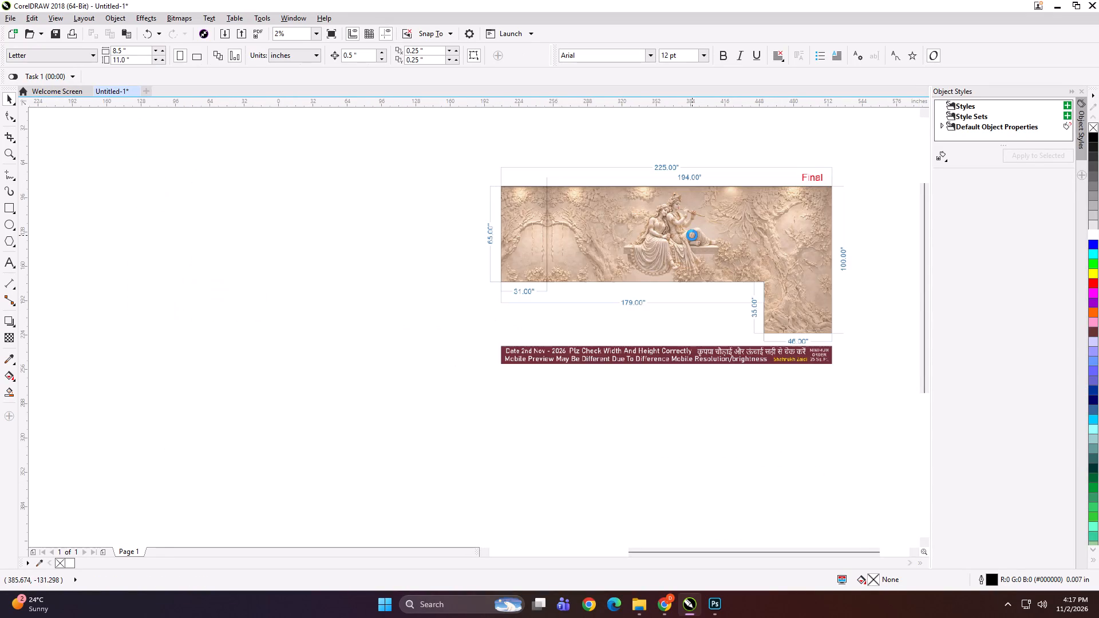
# Examine the dimensions on the sculpted-couple wallpaper preview marked Final, to identify its matching print file.
pyautogui.scroll(-1, 655, 240)
pyautogui.click(491, 261)
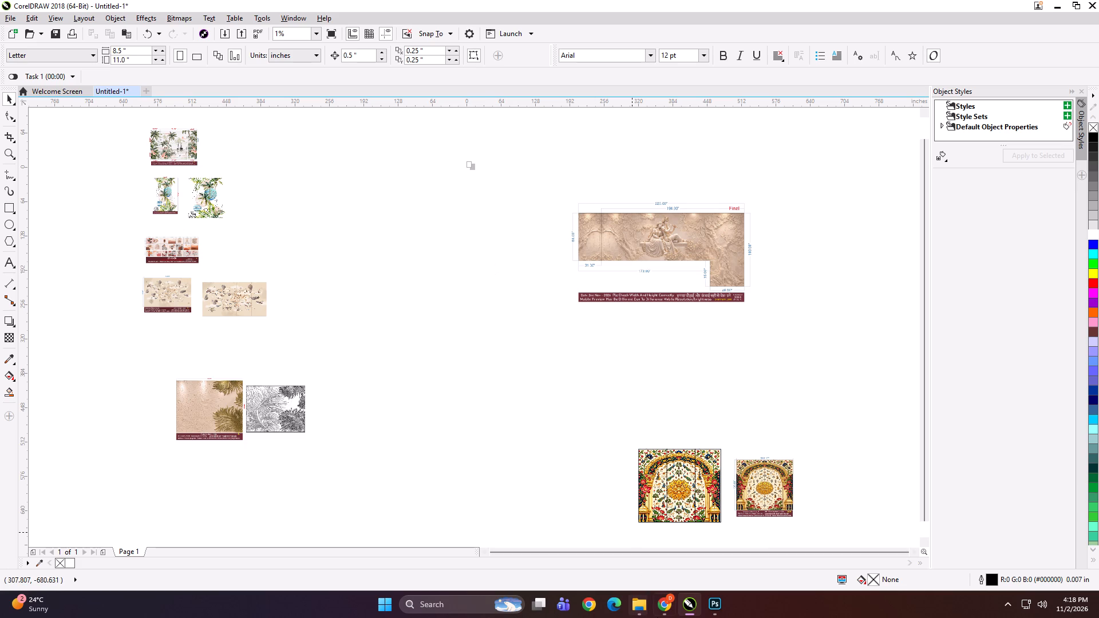
pyautogui.click(645, 609)
pyautogui.click(622, 550)
pyautogui.scroll(4, 133, 391)
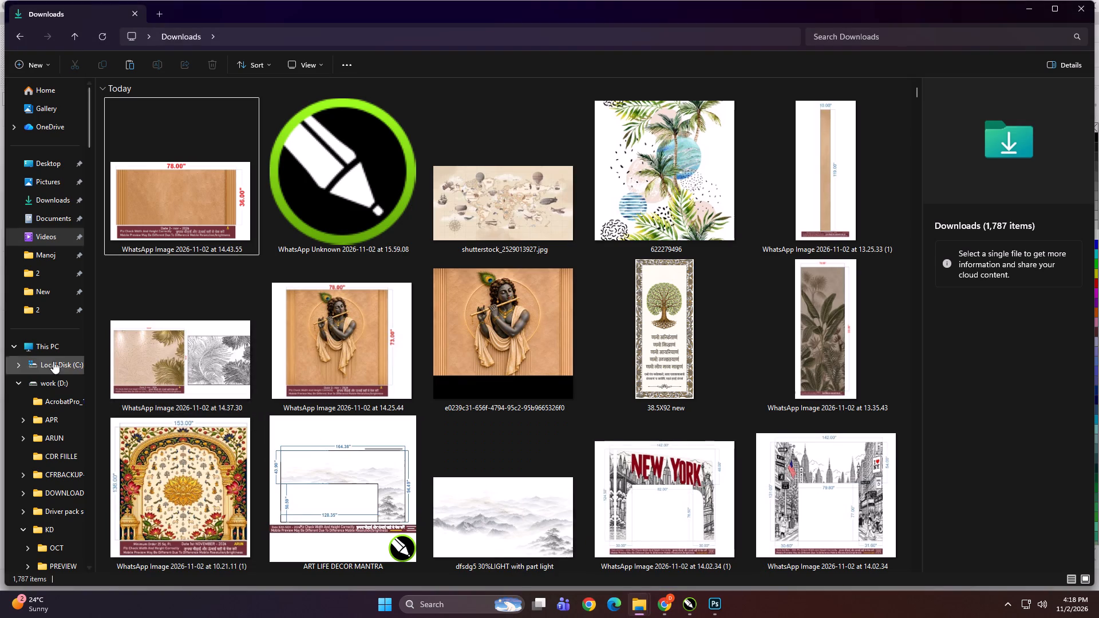
pyautogui.click(51, 353)
pyautogui.click(684, 604)
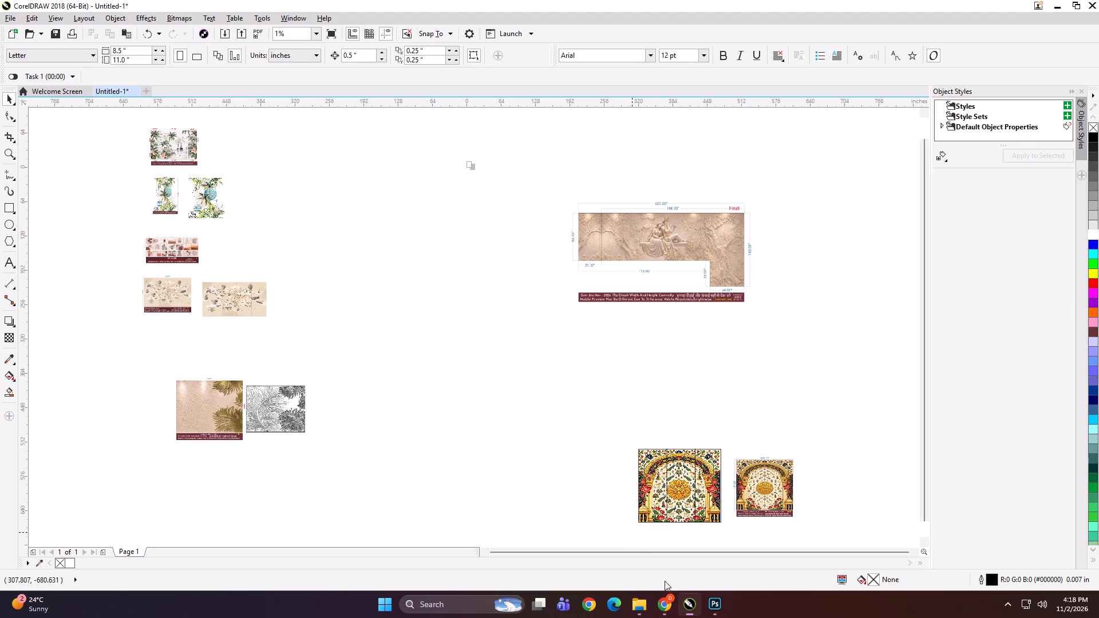
pyautogui.scroll(2, 705, 226)
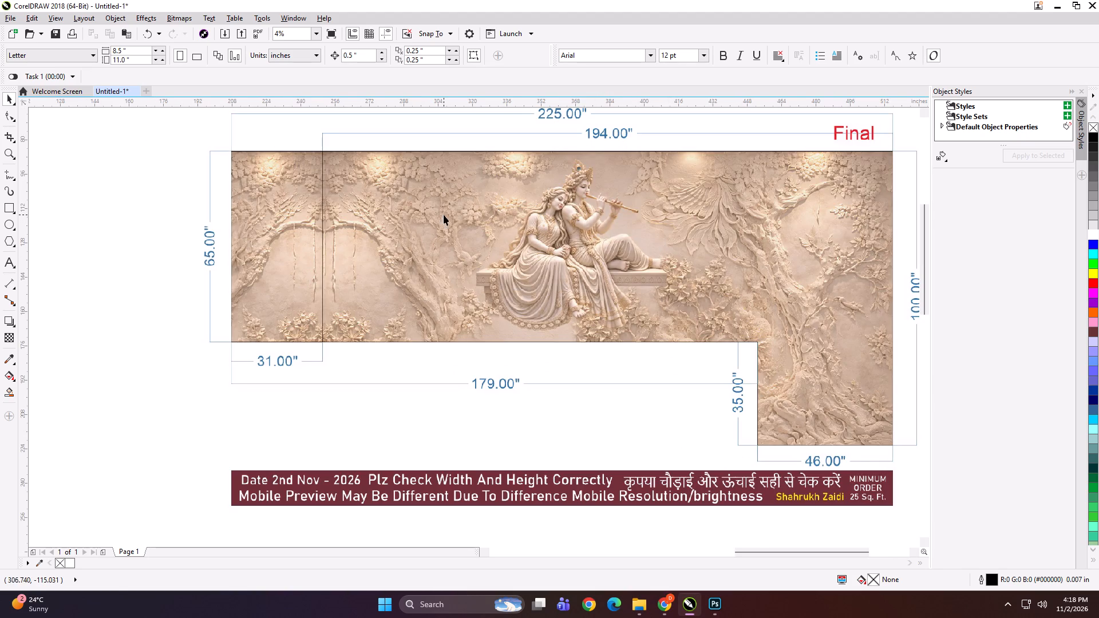
# Move the 225 x 100 inch sculpted-couple preview up and to the right on the drawing area.
pyautogui.scroll(-2, 520, 209)
pyautogui.moveTo(615, 290); pyautogui.dragTo(699, 238)
pyautogui.click(625, 294)
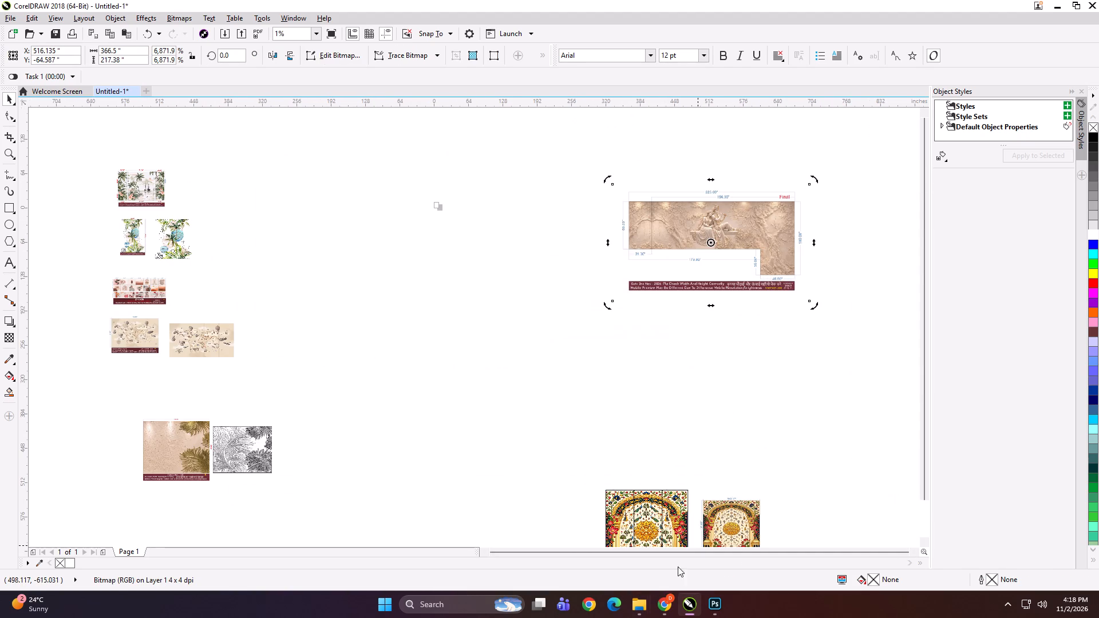
# Open the 02 folder inside file > Nov on the DIGITECH_SHAREDRIVE network drive.
pyautogui.click(624, 617)
pyautogui.click(633, 613)
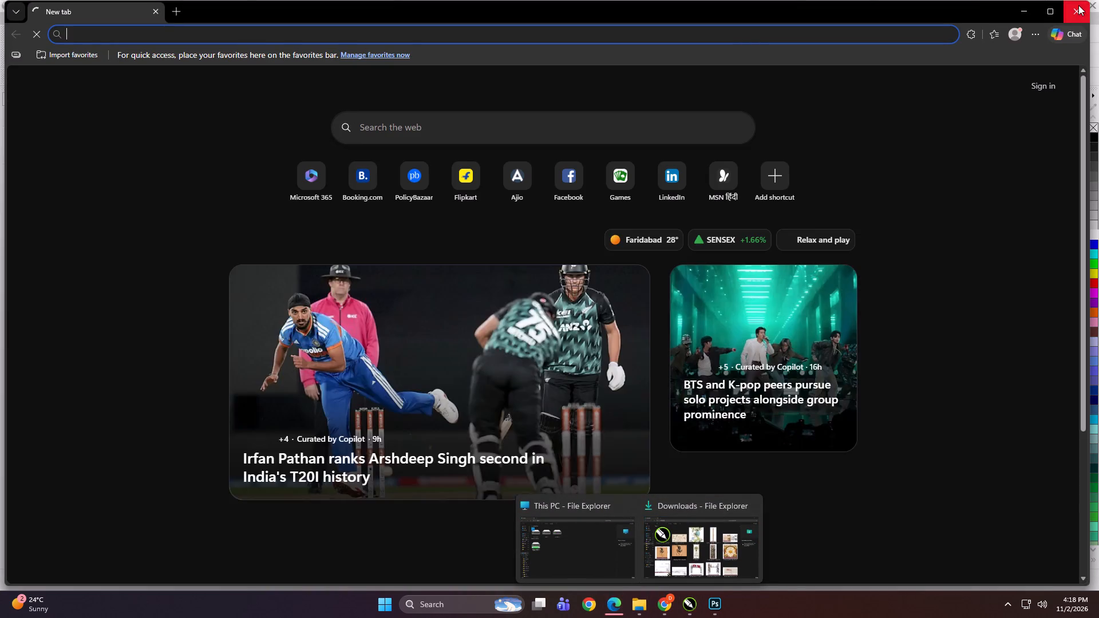
pyautogui.click(1078, 5)
pyautogui.click(641, 607)
pyautogui.click(699, 542)
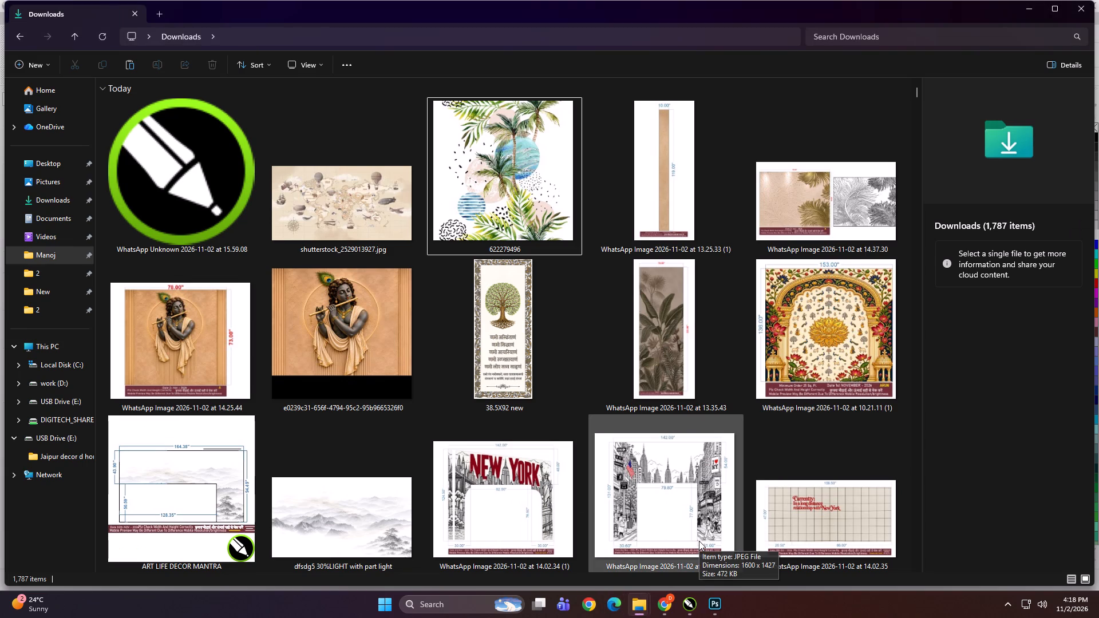
pyautogui.scroll(3, 19, 392)
pyautogui.click(43, 352)
pyautogui.doubleClick(157, 287)
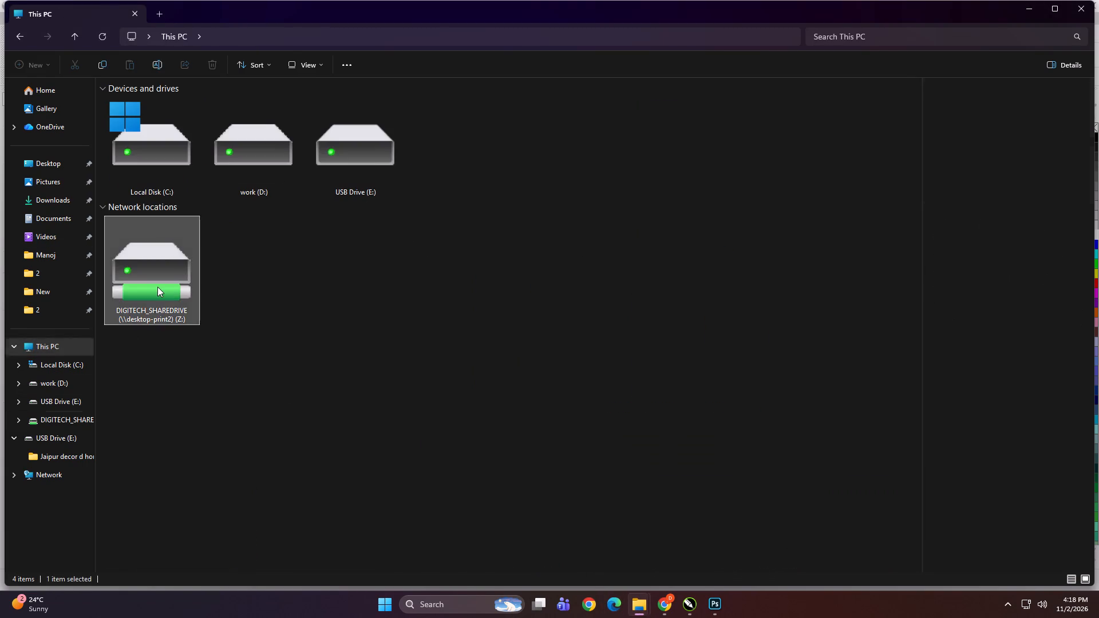
pyautogui.doubleClick(469, 118)
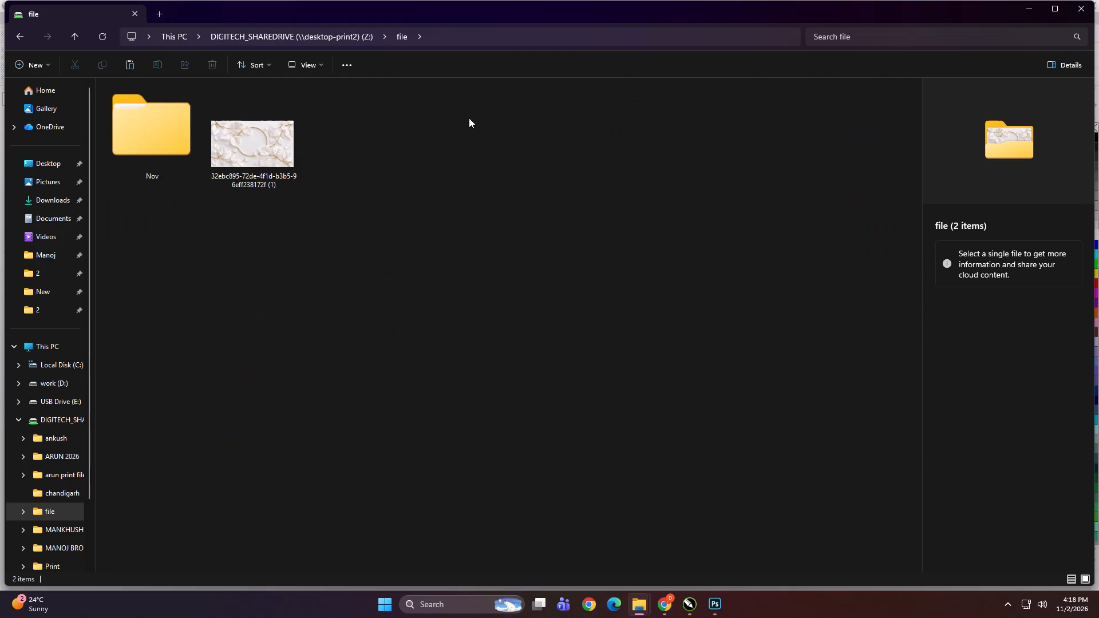
pyautogui.doubleClick(171, 139)
pyautogui.doubleClick(310, 193)
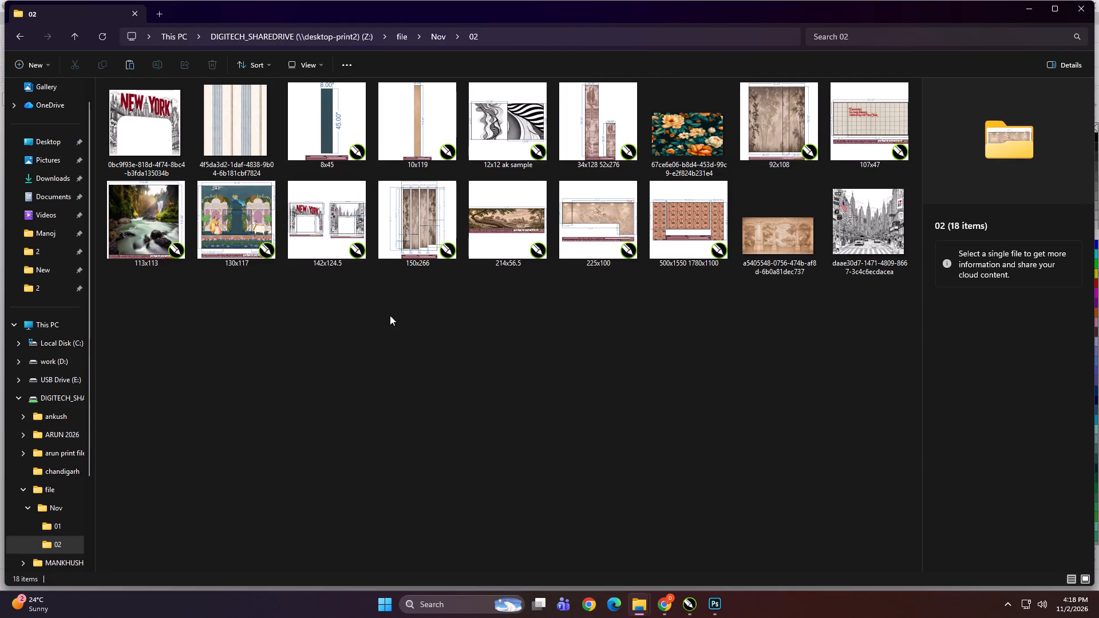
# Bring the 225x100 CorelDRAW file from the 02 folder into the Untitled-1 drawing, in the empty area beside the sculpted-couple preview.
pyautogui.click(570, 251)
pyautogui.moveTo(602, 208); pyautogui.dragTo(712, 602)
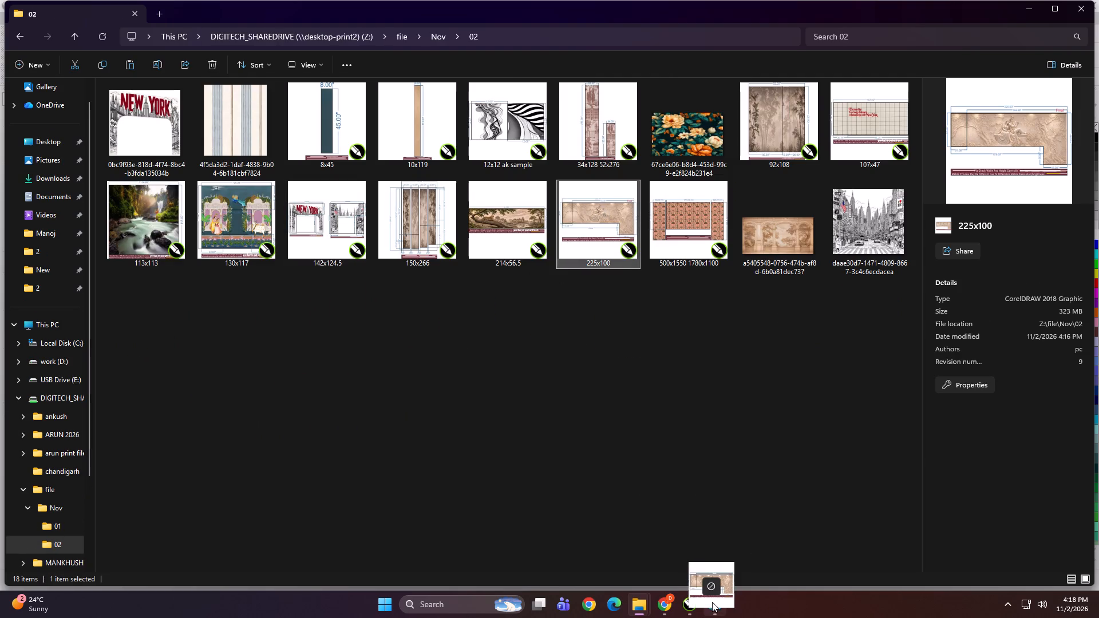
pyautogui.moveTo(712, 602); pyautogui.dragTo(484, 297)
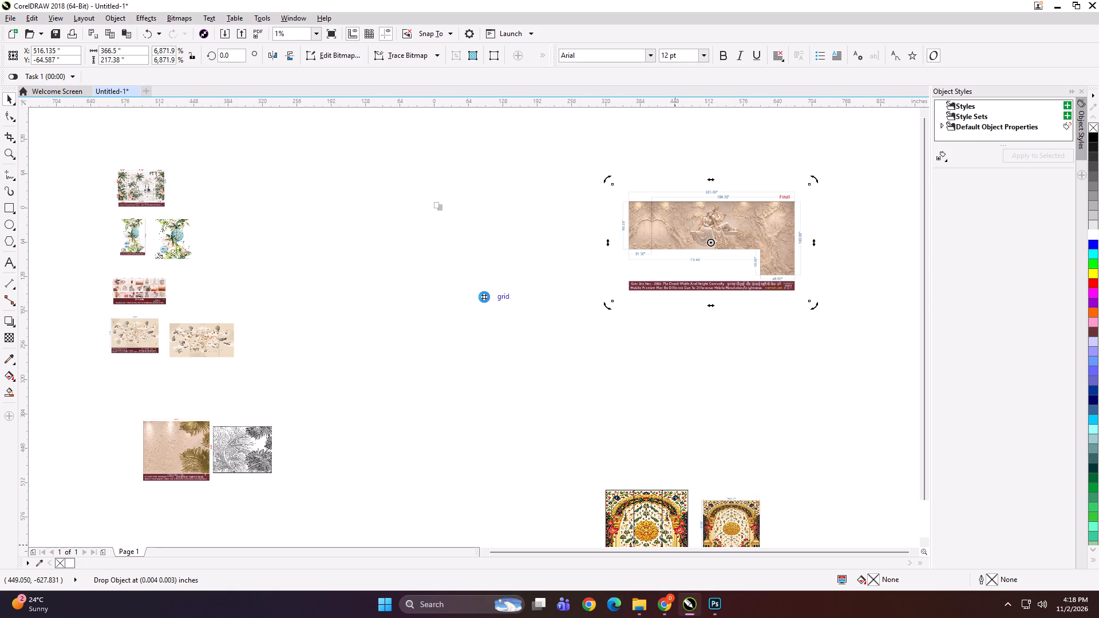
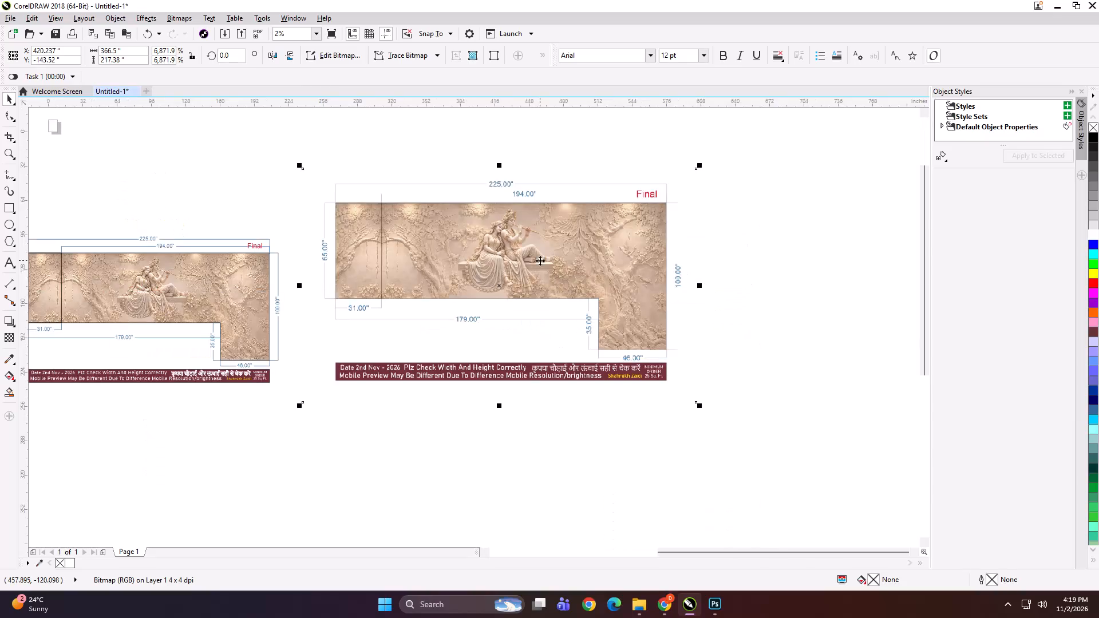
# Ungroup the imported 225x100 wallpaper artwork beside the sculpted-couple preview, after shifting it slightly upward.
pyautogui.scroll(-1, 566, 274)
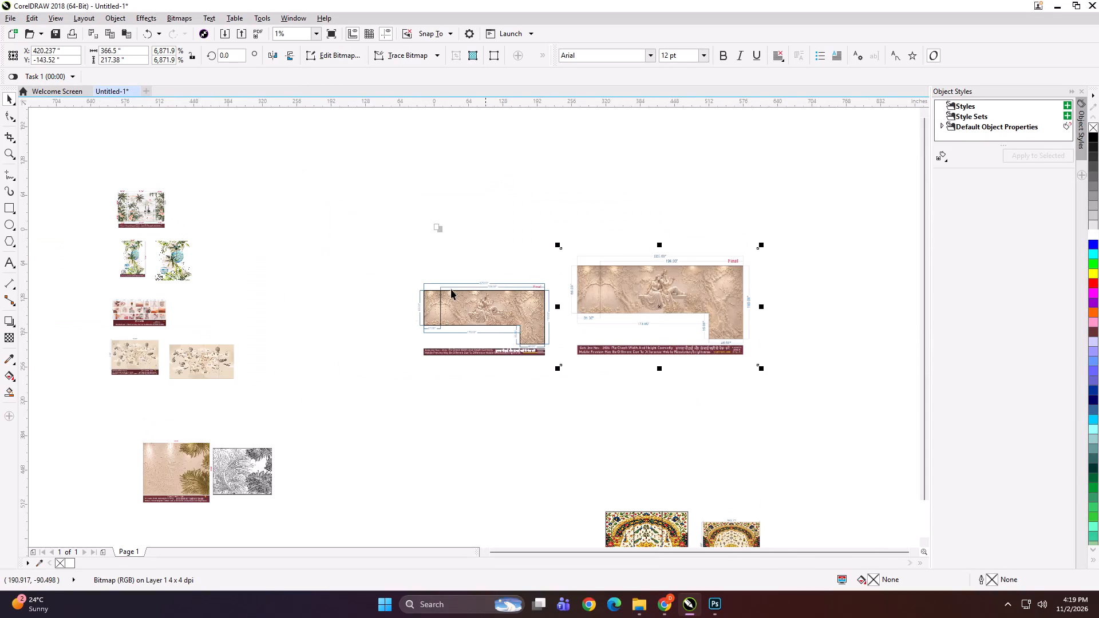
pyautogui.scroll(1, 417, 319)
pyautogui.scroll(-1, 288, 233)
pyautogui.keyDown('shift'); pyautogui.moveTo(295, 240); pyautogui.dragTo(678, 410); pyautogui.keyUp('shift')
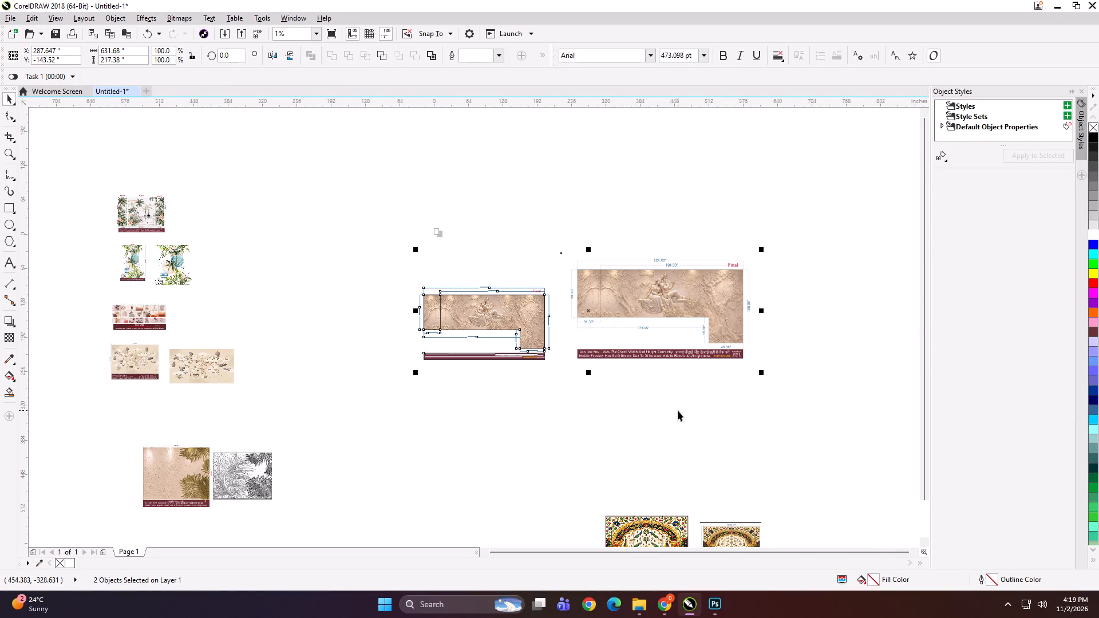
pyautogui.hotkey('shift', 'F2')
pyautogui.click(362, 140)
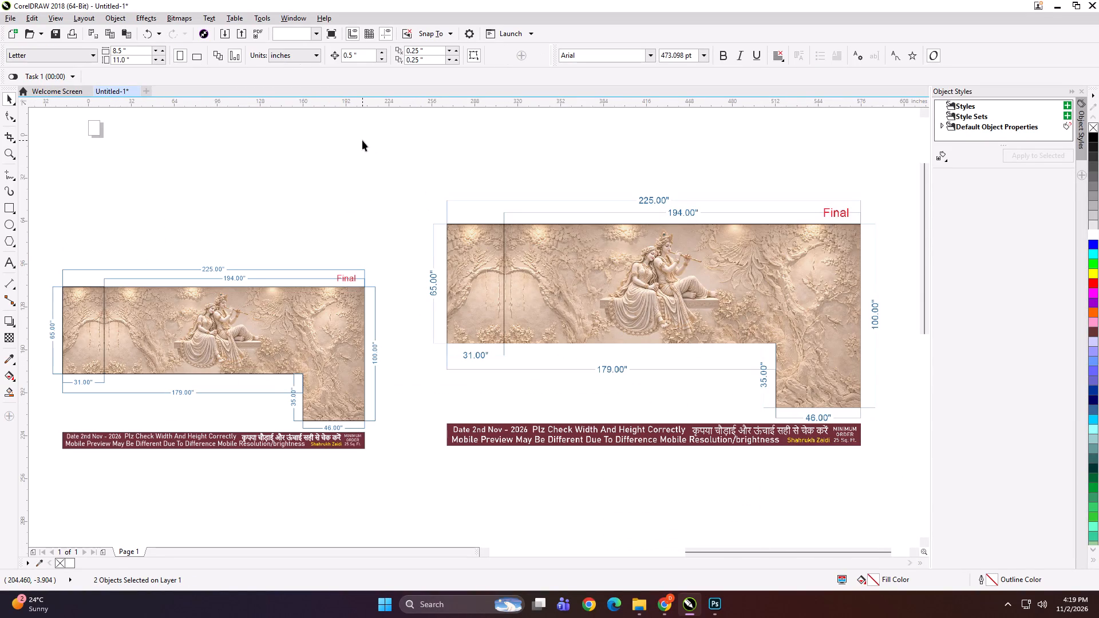
pyautogui.moveTo(297, 298); pyautogui.dragTo(299, 288)
pyautogui.hotkey('ctrl', 'u')
pyautogui.click(159, 175)
# Delete the dimension lines, the Final label and the maroon date and note strip from the ungrouped 225x100 artwork.
pyautogui.moveTo(161, 192); pyautogui.dragTo(408, 360)
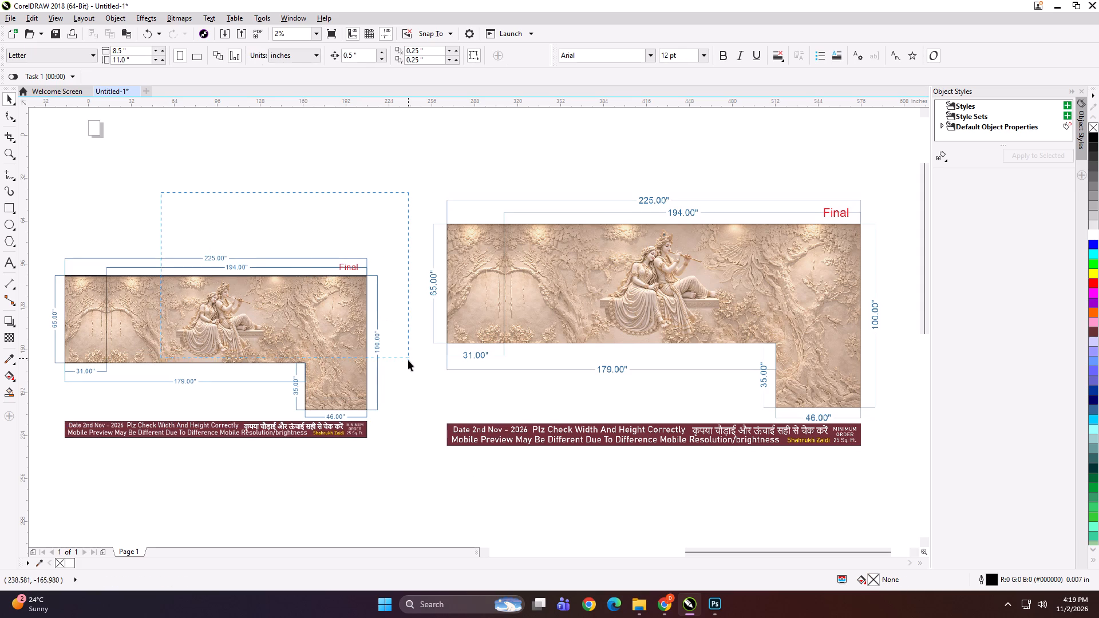
pyautogui.moveTo(408, 360); pyautogui.dragTo(415, 448)
pyautogui.press('Delete')
pyautogui.moveTo(129, 232); pyautogui.dragTo(54, 407)
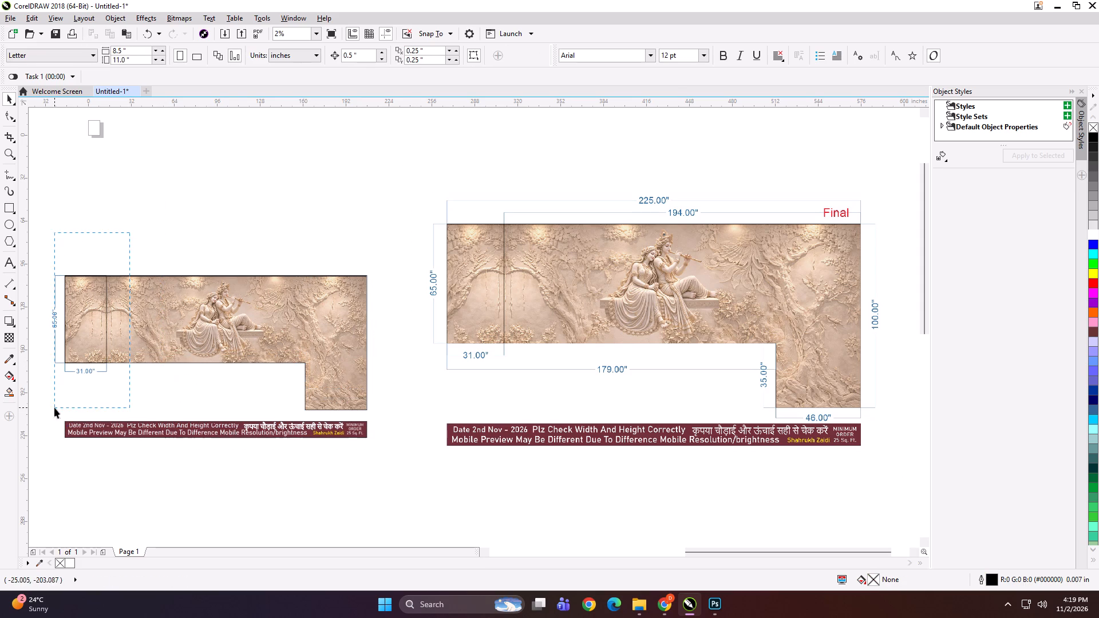
pyautogui.moveTo(54, 407); pyautogui.dragTo(42, 427)
pyautogui.press('Delete')
pyautogui.click(165, 437)
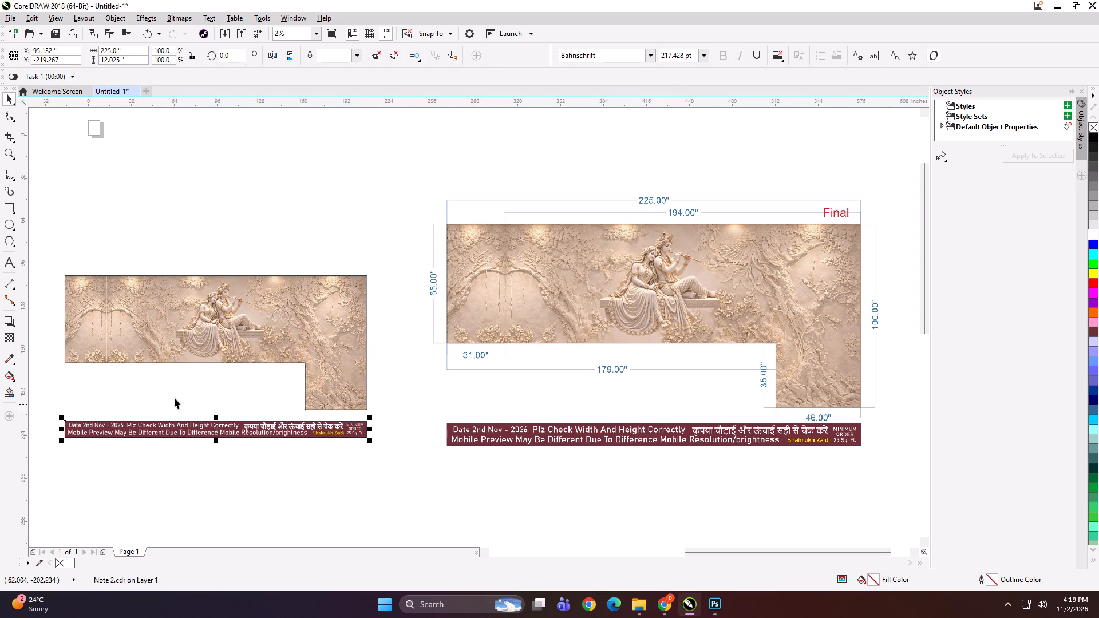
pyautogui.press('Delete')
# Shift the bare L-shaped artwork slightly up, and scale the sculpted-couple preview to about 82.6%, keeping it beside the artwork.
pyautogui.moveTo(240, 331); pyautogui.dragTo(250, 307)
pyautogui.click(248, 187)
pyautogui.moveTo(470, 252); pyautogui.dragTo(458, 272)
pyautogui.keyDown('shift'); pyautogui.moveTo(392, 198); pyautogui.dragTo(425, 223); pyautogui.keyUp('shift')
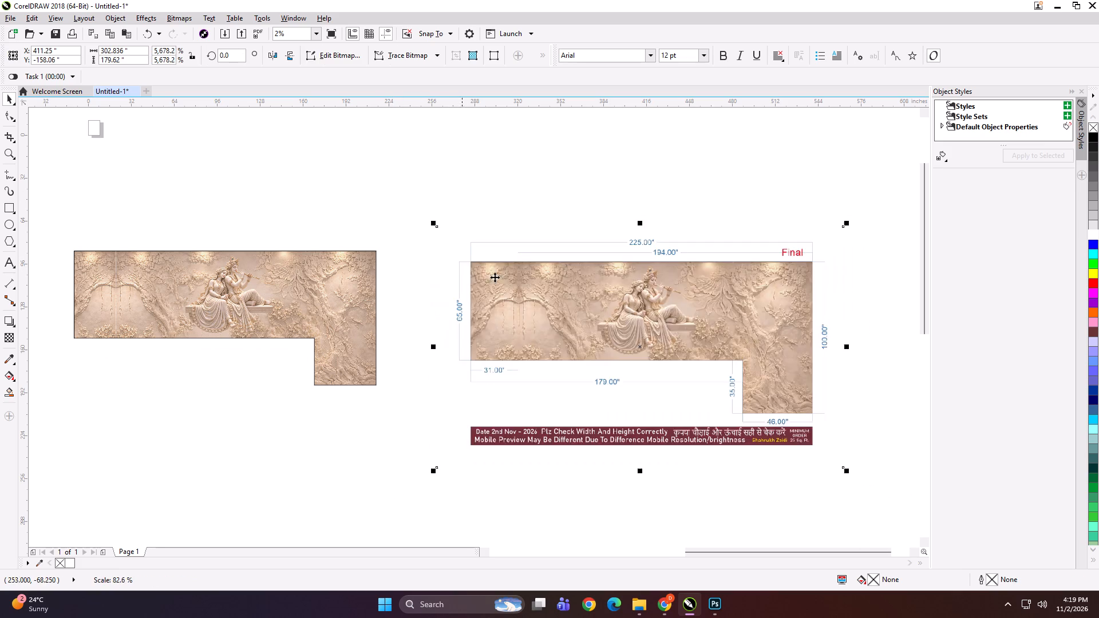
pyautogui.moveTo(535, 316); pyautogui.dragTo(499, 291)
pyautogui.keyDown('shift'); pyautogui.click(357, 291); pyautogui.keyUp('shift')
pyautogui.hotkey('shift', 'F2')
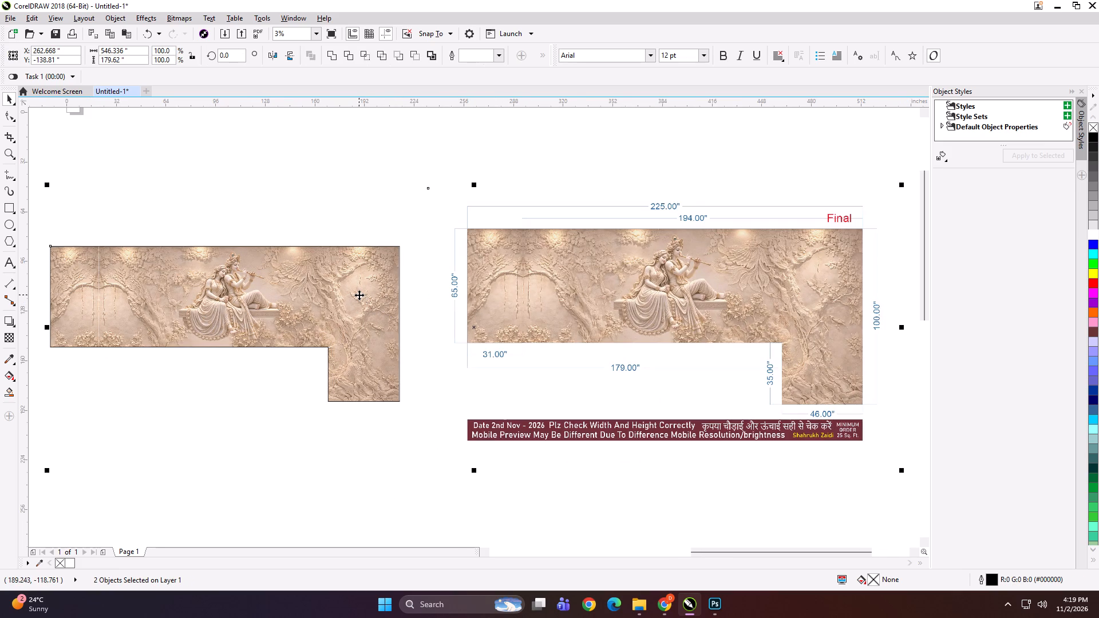
pyautogui.click(310, 178)
# Add a rectangle matching the L-shaped artwork's full extents and set its width to 46 inches.
pyautogui.click(278, 267)
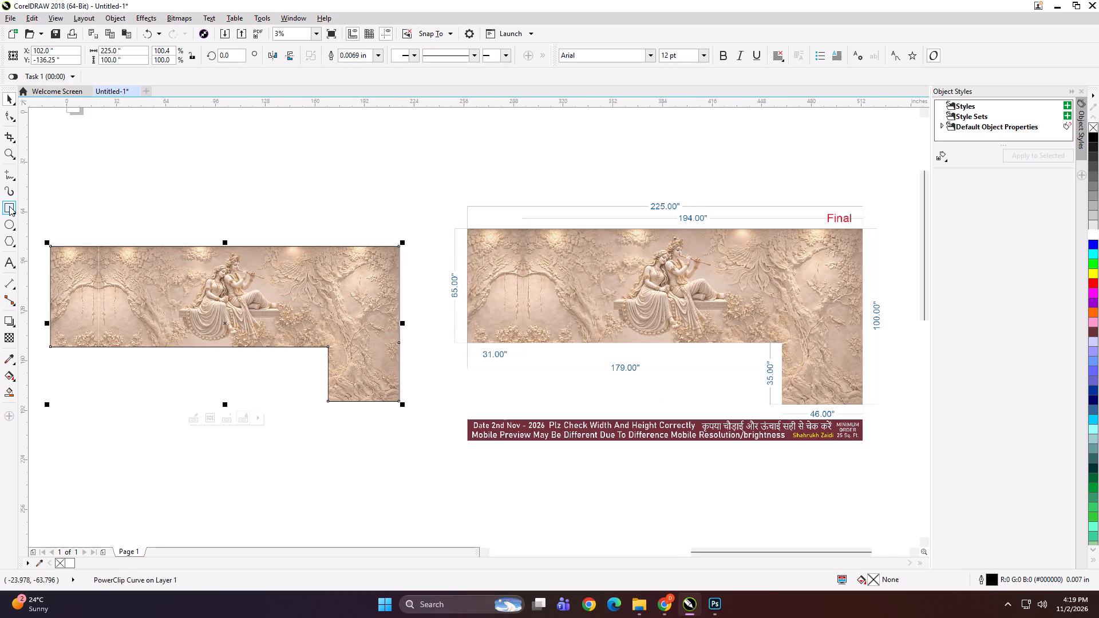
pyautogui.keyDown('shift'); pyautogui.doubleClick(9, 206); pyautogui.keyUp('shift')
pyautogui.hotkey('shift', 'space')
pyautogui.click(132, 48)
pyautogui.hotkey('ctrl', 'a')
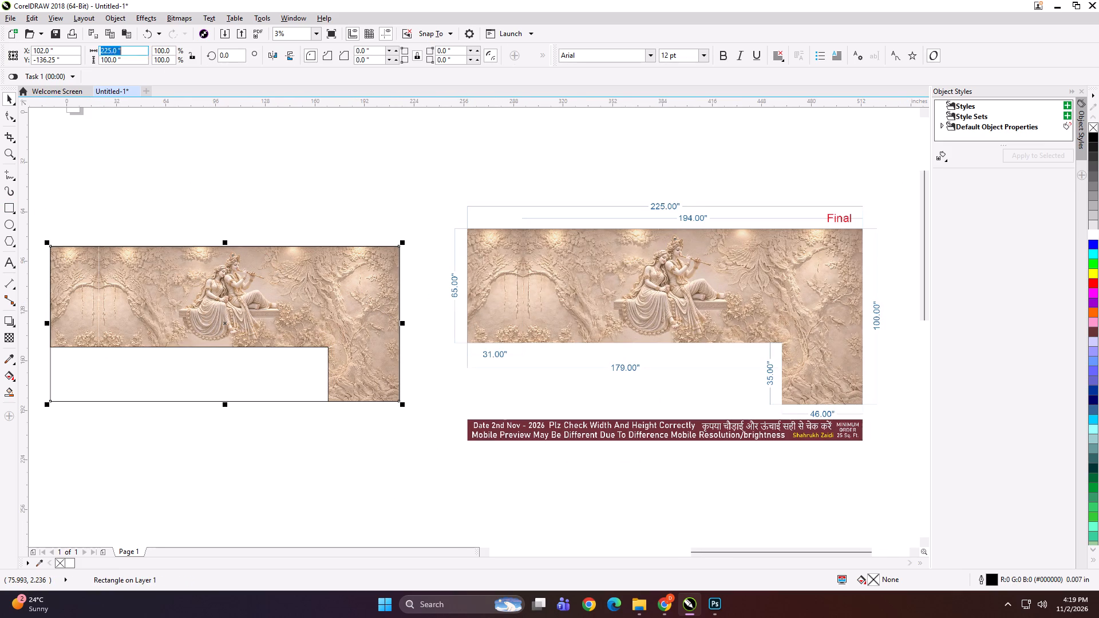
pyautogui.write('46')
pyautogui.press('Return')
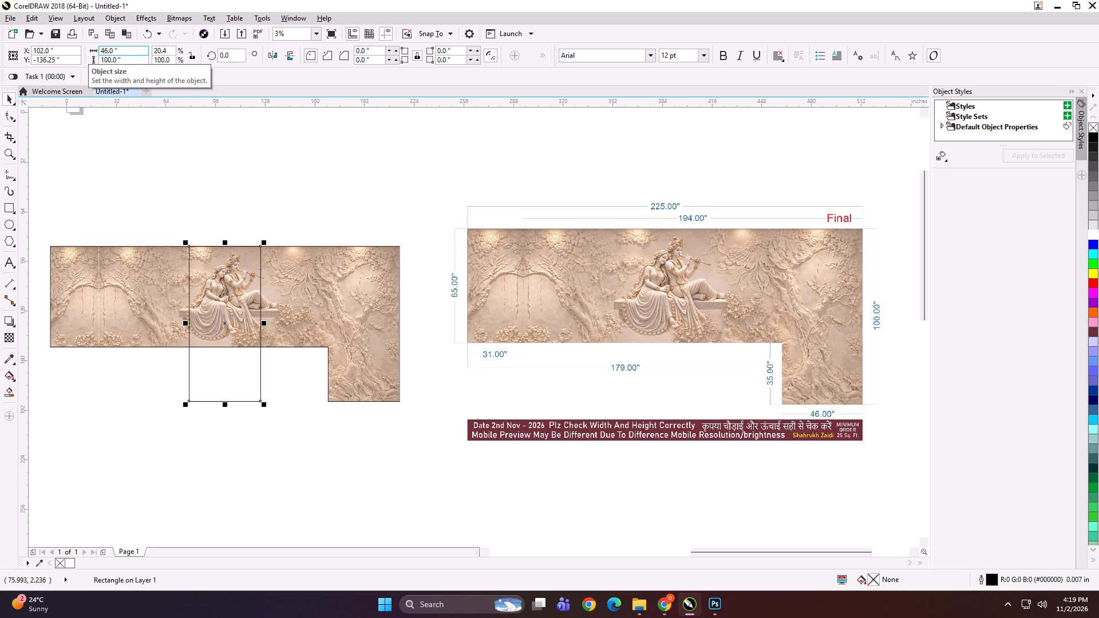
# Align the 46-inch-wide rectangle to the top and right edges of the L-shaped artwork.
pyautogui.keyDown('shift'); pyautogui.click(365, 306); pyautogui.keyUp('shift')
pyautogui.press('t')
pyautogui.press('r')
pyautogui.click(262, 180)
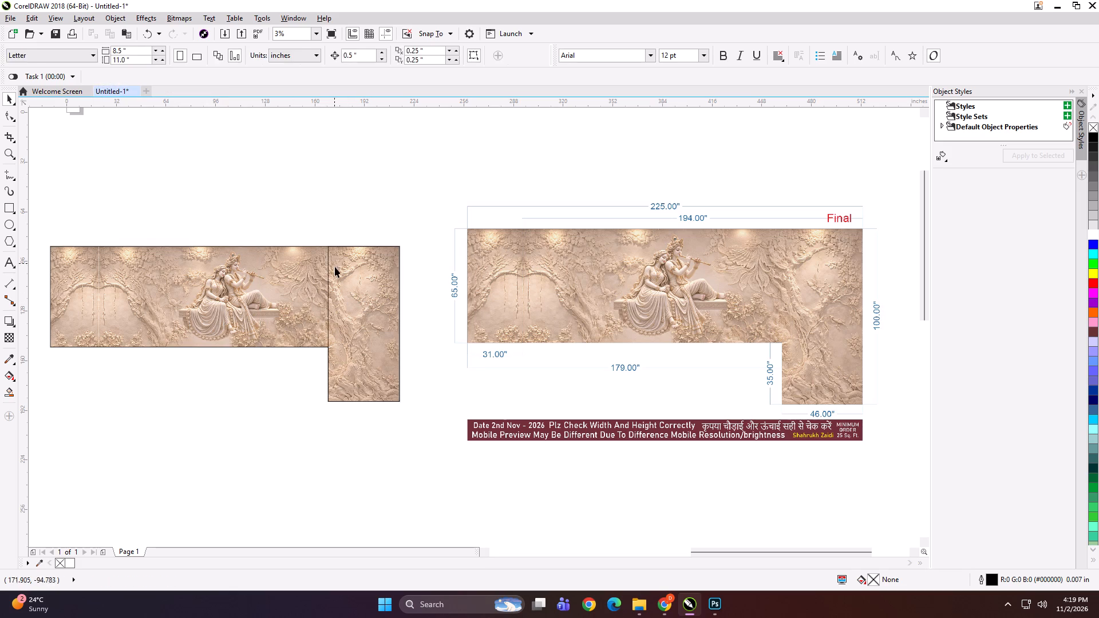
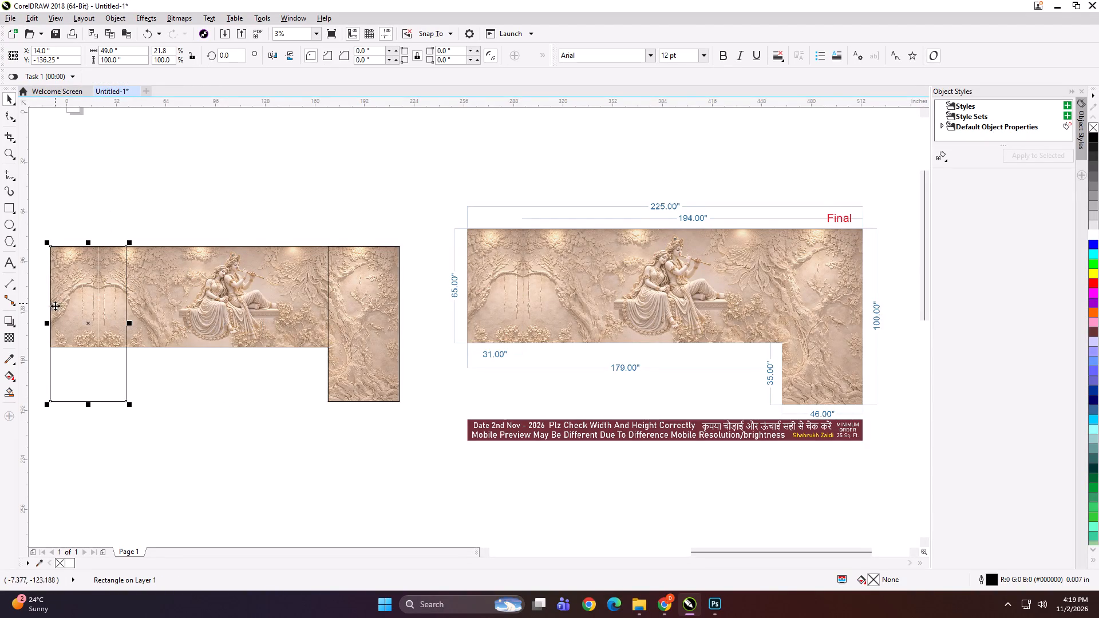
# Duplicate the 49-inch-wide rectangle across the artwork to make four, each overlapping the previous one by 0.5 inch.
pyautogui.moveTo(45, 324); pyautogui.dragTo(145, 328)
pyautogui.keyDown('ctrl'); pyautogui.rightClick(145, 328); pyautogui.keyUp('ctrl')
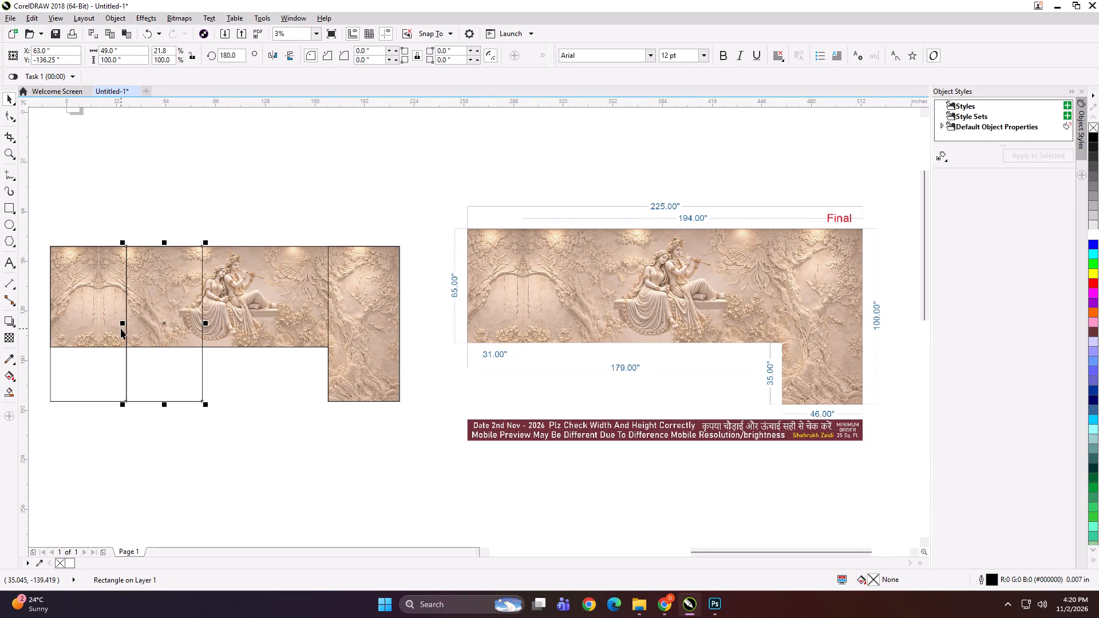
pyautogui.scroll(1, 121, 328)
pyautogui.press('Left')
pyautogui.scroll(-1, 161, 311)
pyautogui.keyDown('shift'); pyautogui.click(110, 299); pyautogui.keyUp('shift')
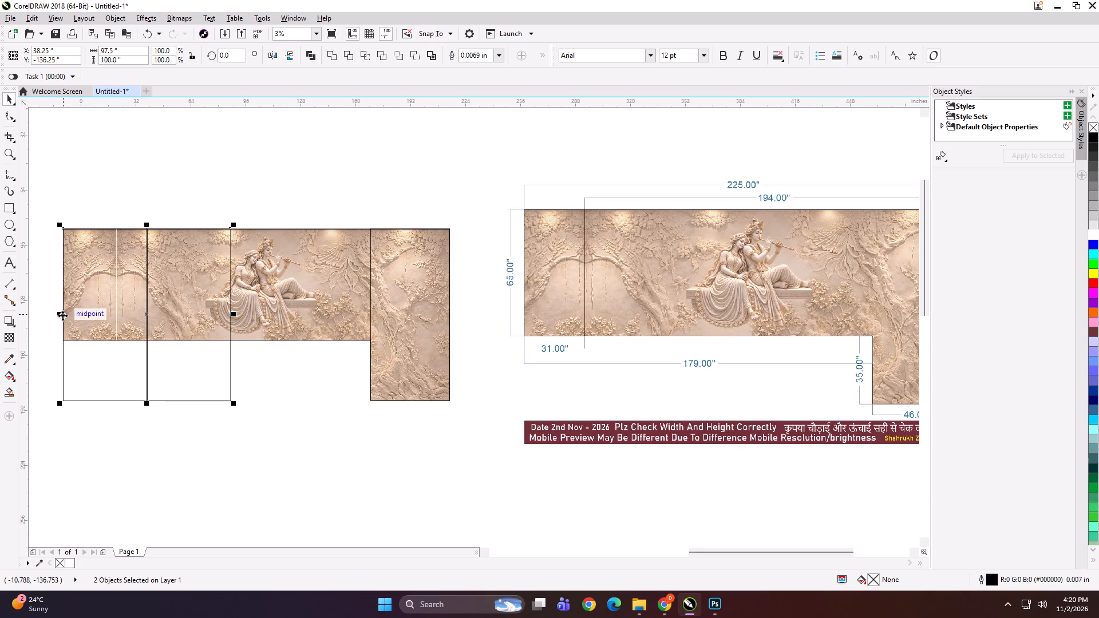
pyautogui.moveTo(58, 315); pyautogui.dragTo(266, 319)
pyautogui.keyDown('ctrl'); pyautogui.rightClick(266, 319); pyautogui.keyUp('ctrl')
pyautogui.press('Left')
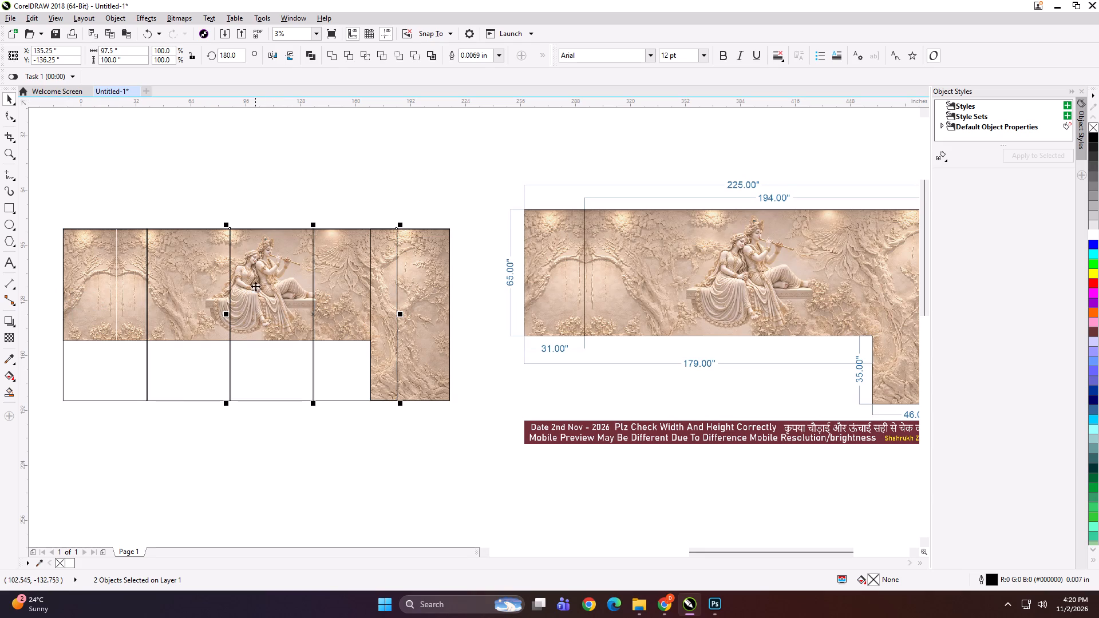
# Narrow the fourth rectangle so its right edge meets the left edge of the 46-inch section.
pyautogui.click(278, 172)
pyautogui.click(355, 311)
pyautogui.scroll(1, 397, 318)
pyautogui.moveTo(401, 312); pyautogui.dragTo(380, 313)
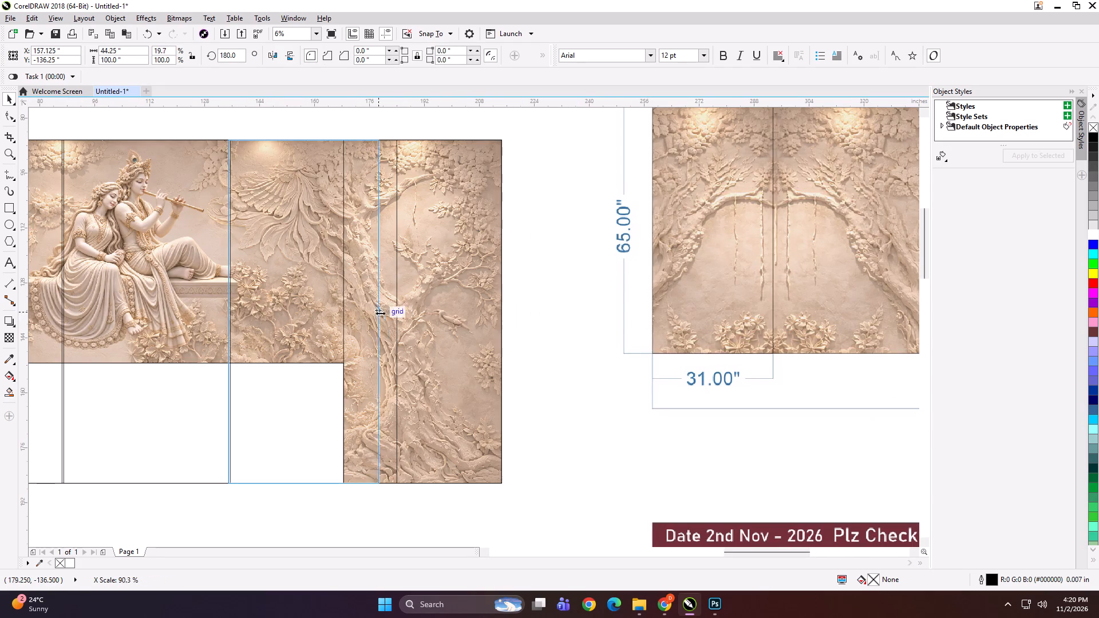
pyautogui.moveTo(380, 313); pyautogui.dragTo(349, 316)
# Convert the fourth rectangle to curves and shift its right-side nodes 0.5 inch right to overlap the 46-inch section.
pyautogui.press('F10')
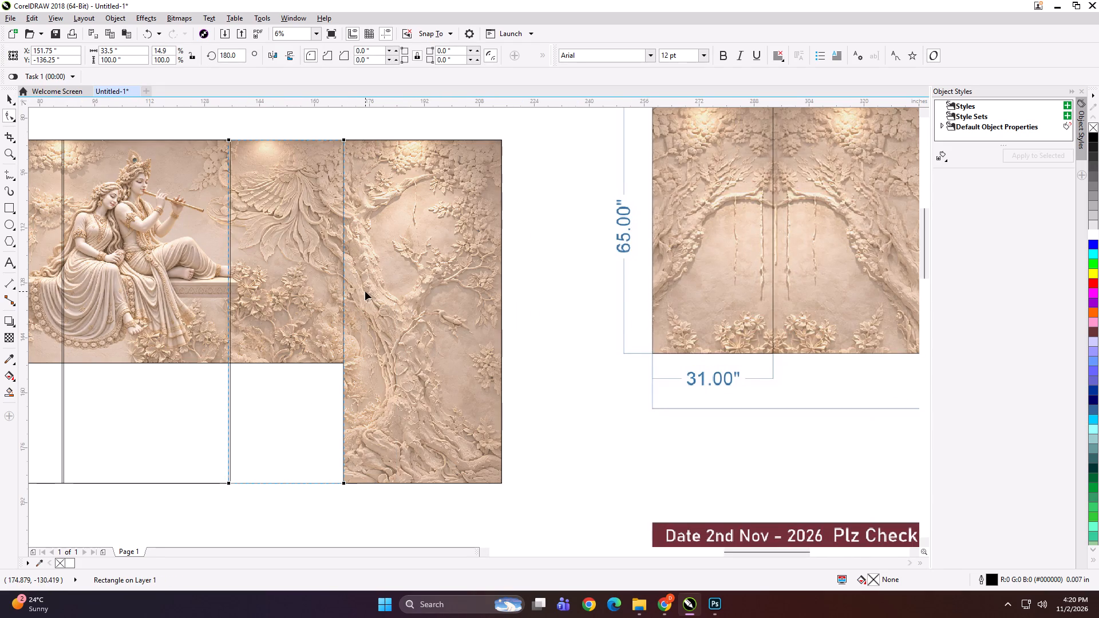
pyautogui.hotkey('ctrl', 'q')
pyautogui.moveTo(337, 117); pyautogui.dragTo(374, 508)
pyautogui.press('Right')
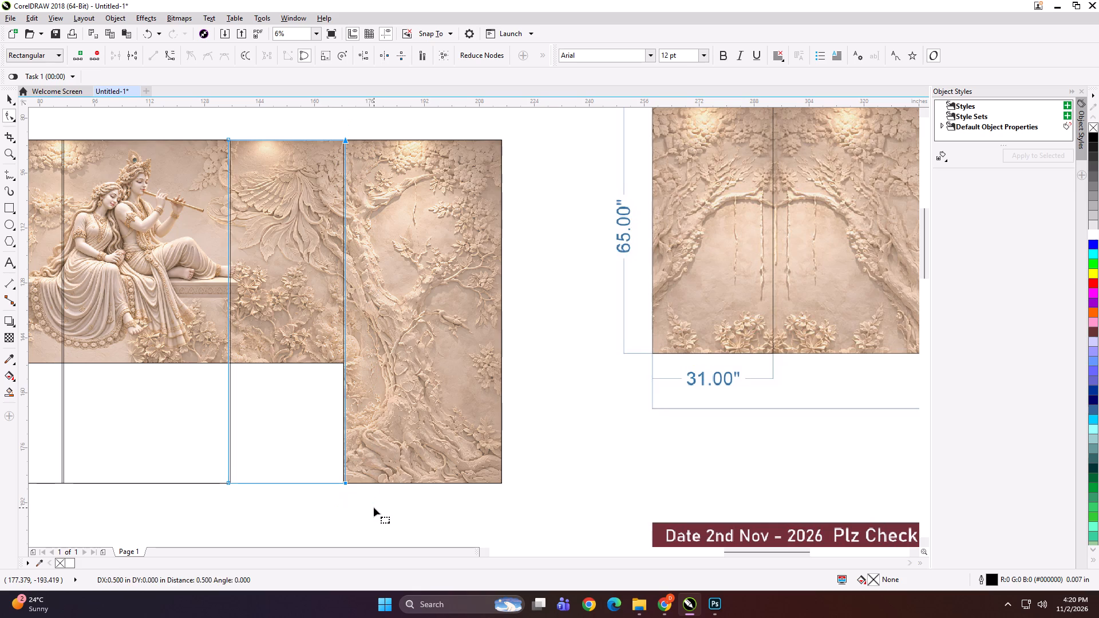
pyautogui.press('space')
# Shorten the four left-hand rectangles together so their lower edges meet the bottom of the artwork's horizontal arm.
pyautogui.scroll(-1, 415, 388)
pyautogui.keyDown('shift'); pyautogui.click(265, 326); pyautogui.keyUp('shift')
pyautogui.keyDown('shift'); pyautogui.click(212, 324); pyautogui.keyUp('shift')
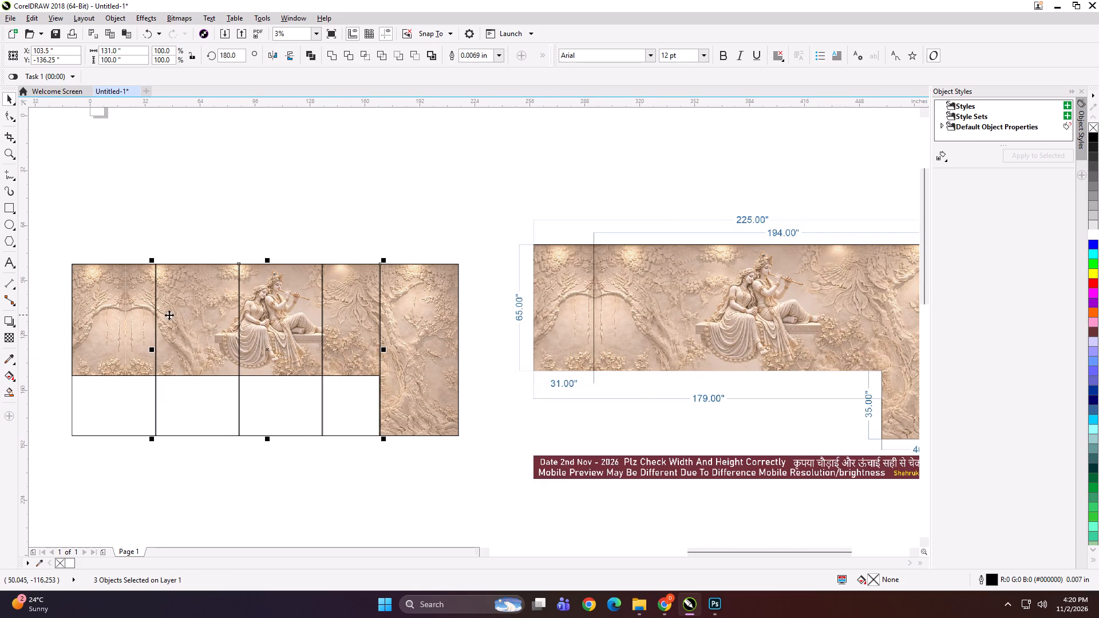
pyautogui.keyDown('shift'); pyautogui.click(141, 314); pyautogui.keyUp('shift')
pyautogui.moveTo(224, 438); pyautogui.dragTo(236, 383)
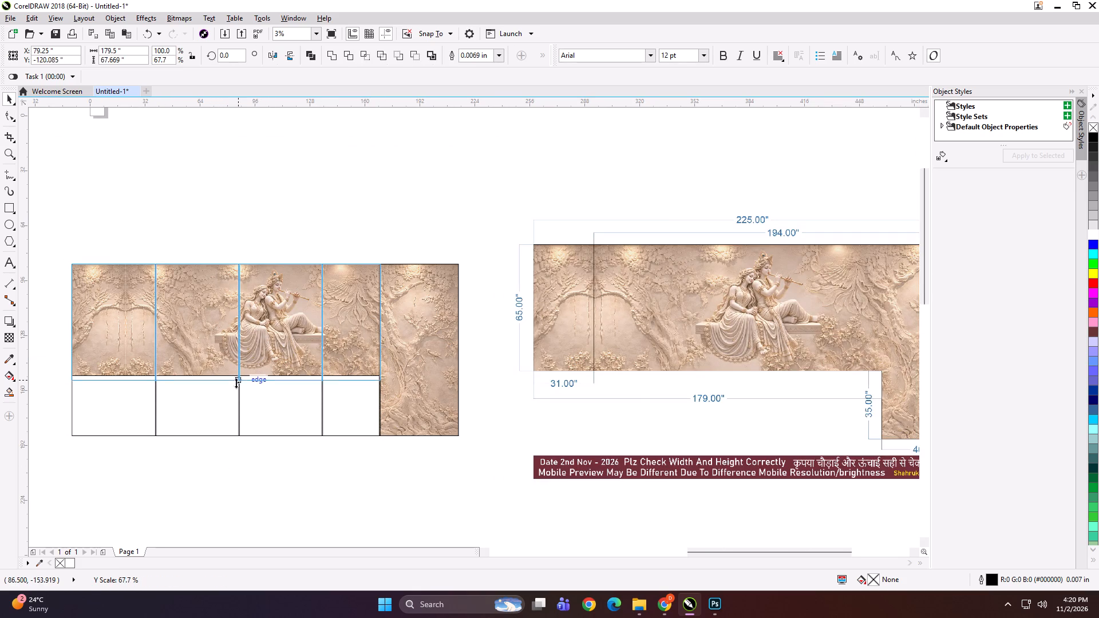
pyautogui.moveTo(236, 383); pyautogui.dragTo(239, 380)
# Group the five section rectangles, PowerClip the L-shaped artwork into them, and ungroup them into separate panels.
pyautogui.keyDown('shift'); pyautogui.click(398, 359); pyautogui.keyUp('shift')
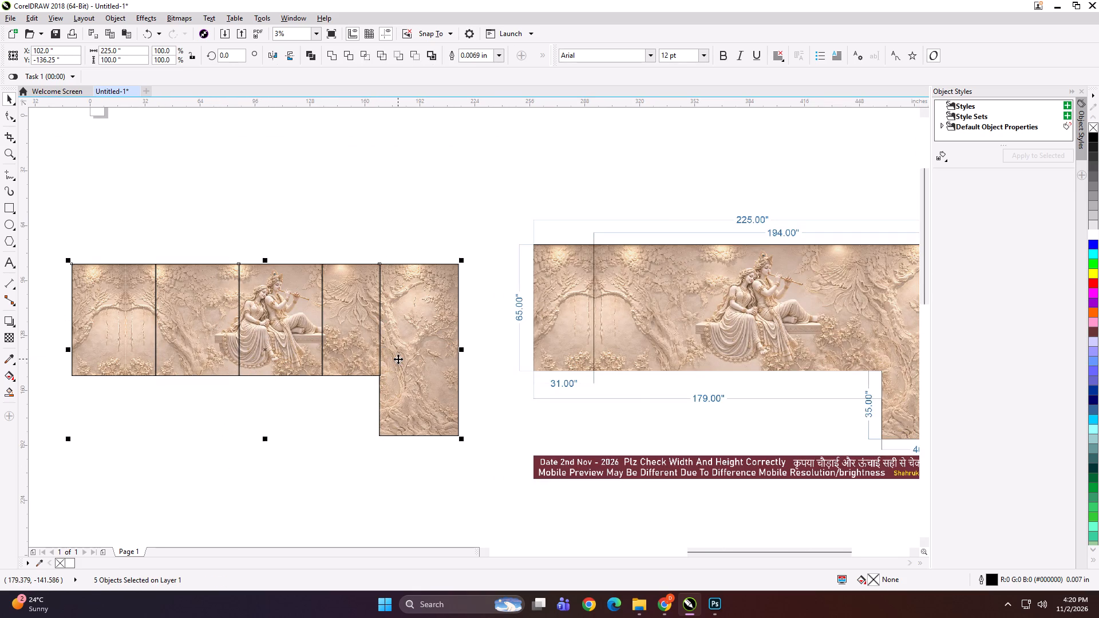
pyautogui.hotkey('ctrl', 'g')
pyautogui.click(297, 221)
pyautogui.keyDown('alt'); pyautogui.click(303, 307); pyautogui.keyUp('alt')
pyautogui.hotkey('shift', 'Return')
pyautogui.click(298, 311)
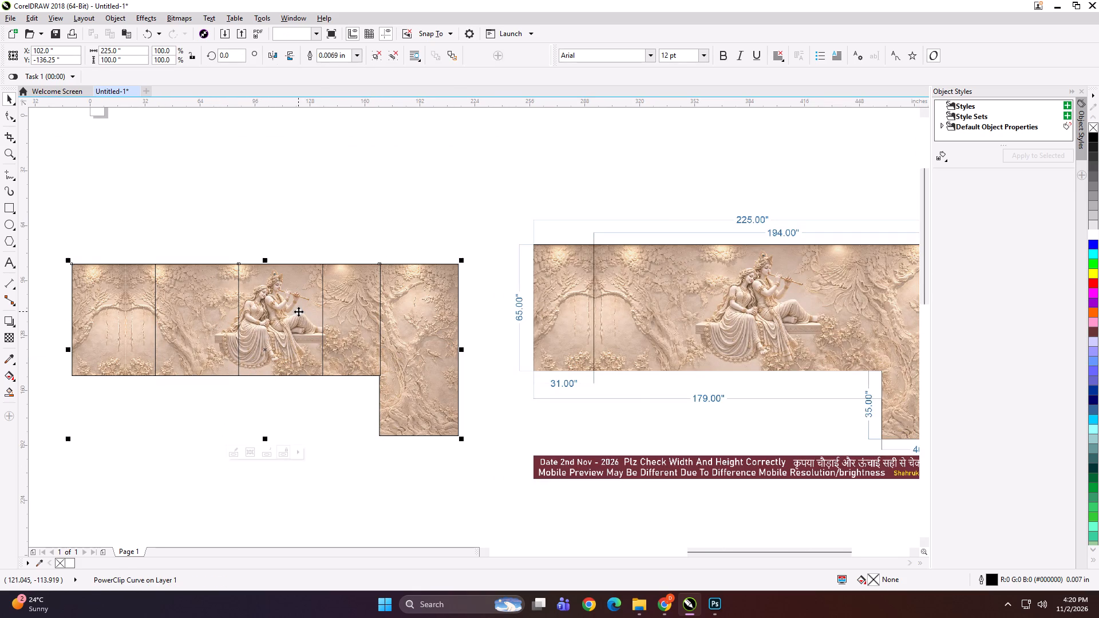
pyautogui.hotkey('ctrl', 'u')
pyautogui.hotkey('ctrl', 'u')
pyautogui.hotkey('ctrl', 'u')
pyautogui.click(270, 233)
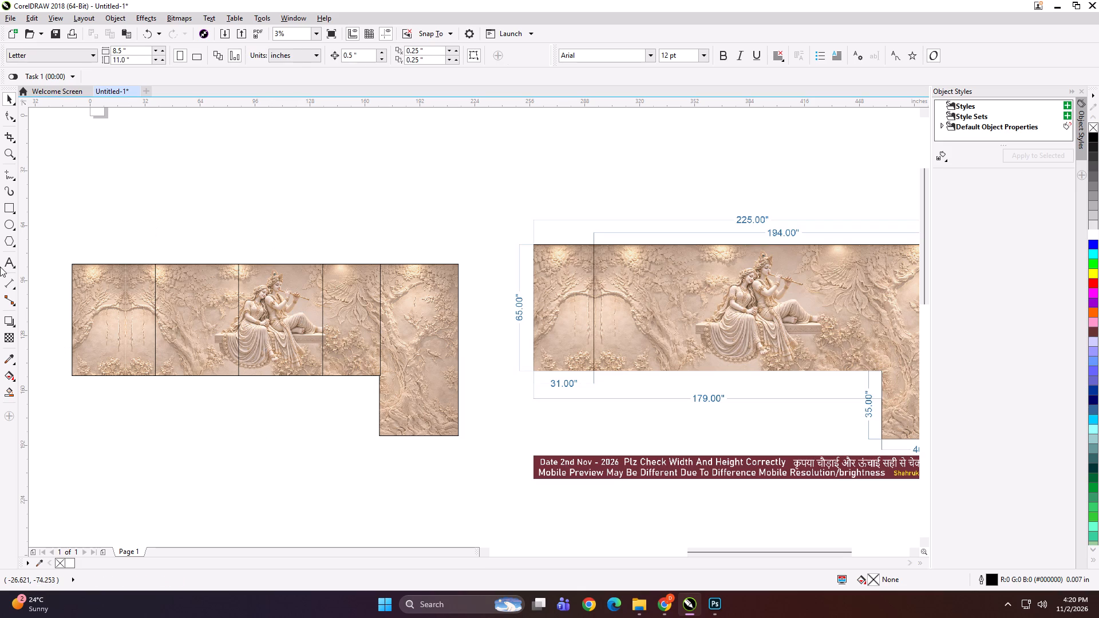
# Add the text 225*65 PANEL 1 at the first panel's top edge and copy the text for reuse.
pyautogui.click(12, 263)
pyautogui.click(92, 261)
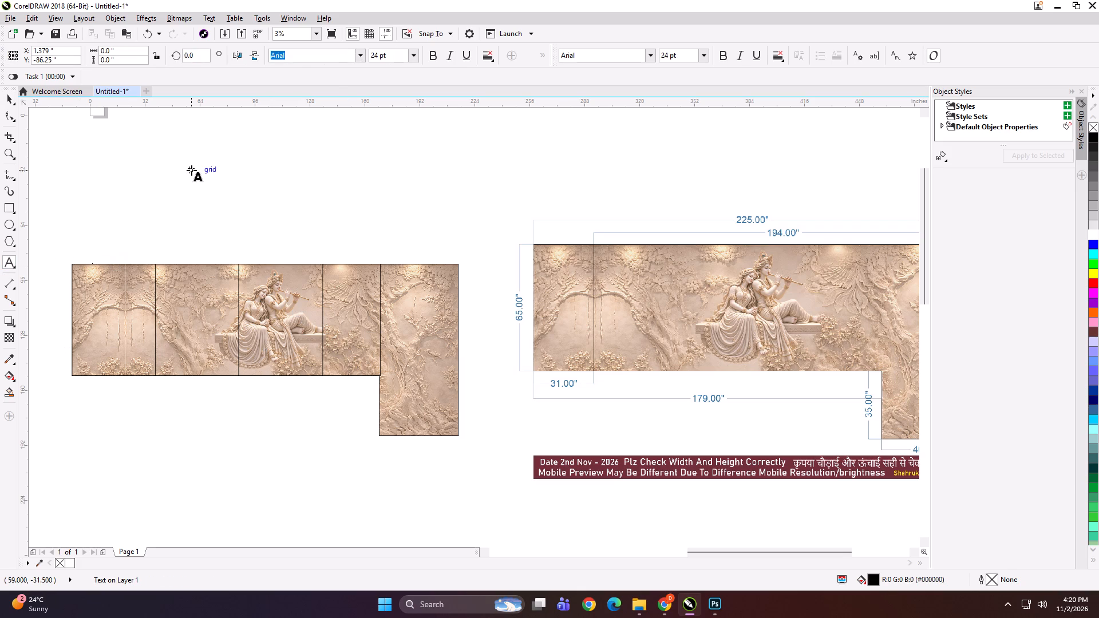
pyautogui.write('225*65 PANEL 1')
pyautogui.hotkey('ctrl', 'a')
pyautogui.hotkey('ctrl', 'c')
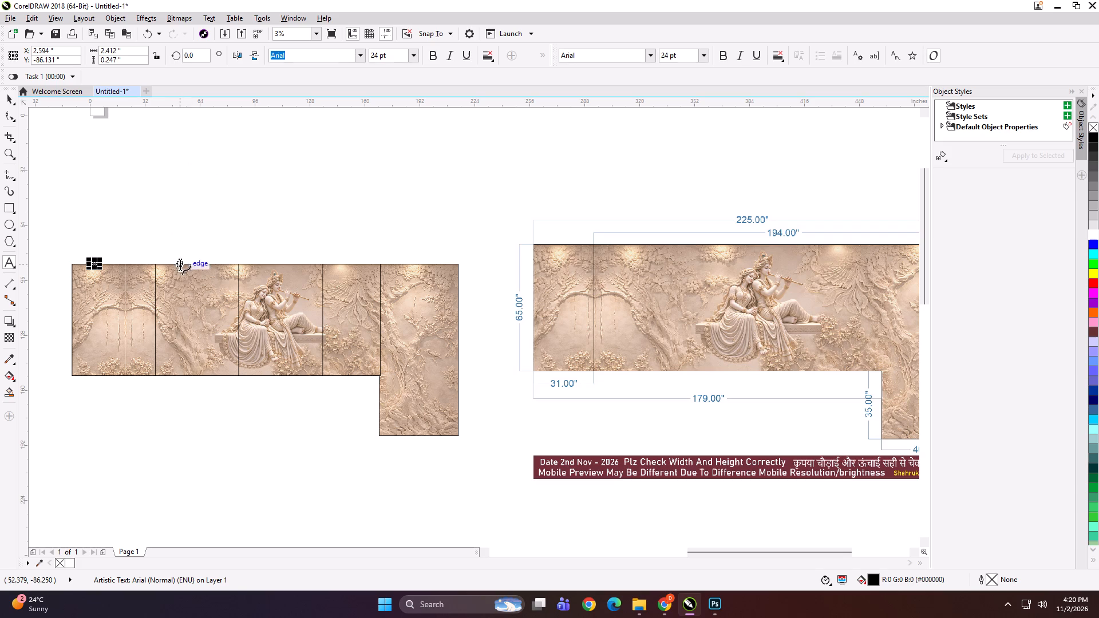
# Paste the label at the top edges of the second and third panels, numbering them PANEL 2 and PANEL 3.
pyautogui.click(180, 263)
pyautogui.scroll(3, 180, 263)
pyautogui.hotkey('ctrl', 'v')
pyautogui.press('BackSpace')
pyautogui.press('2')
pyautogui.scroll(4, 205, 241)
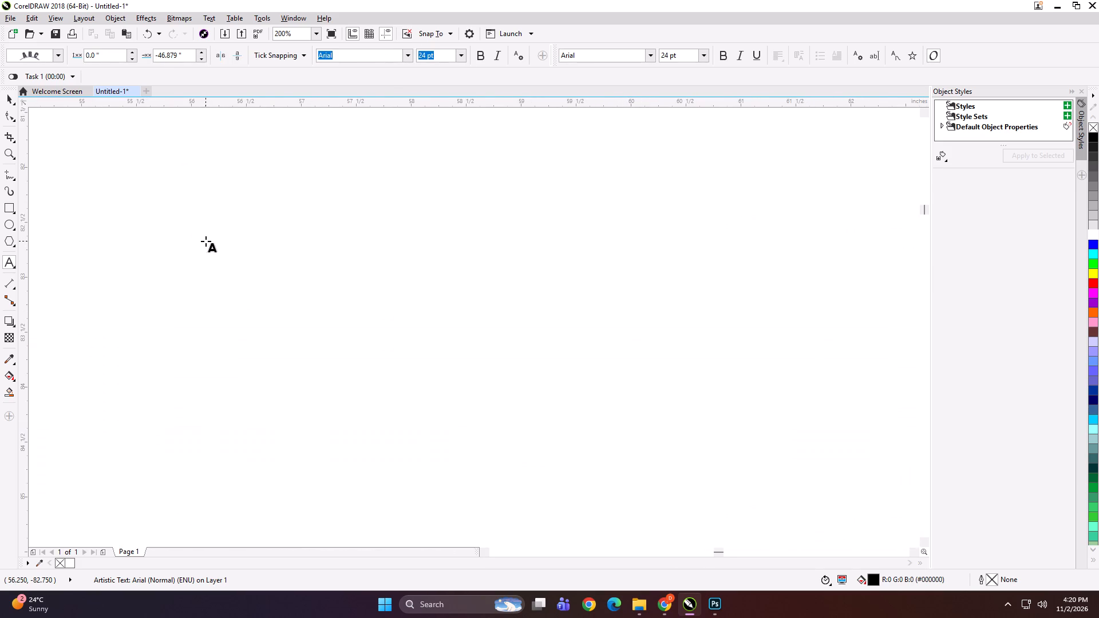
pyautogui.scroll(-1, 266, 199)
pyautogui.scroll(-1, 245, 287)
pyautogui.scroll(-2, 137, 266)
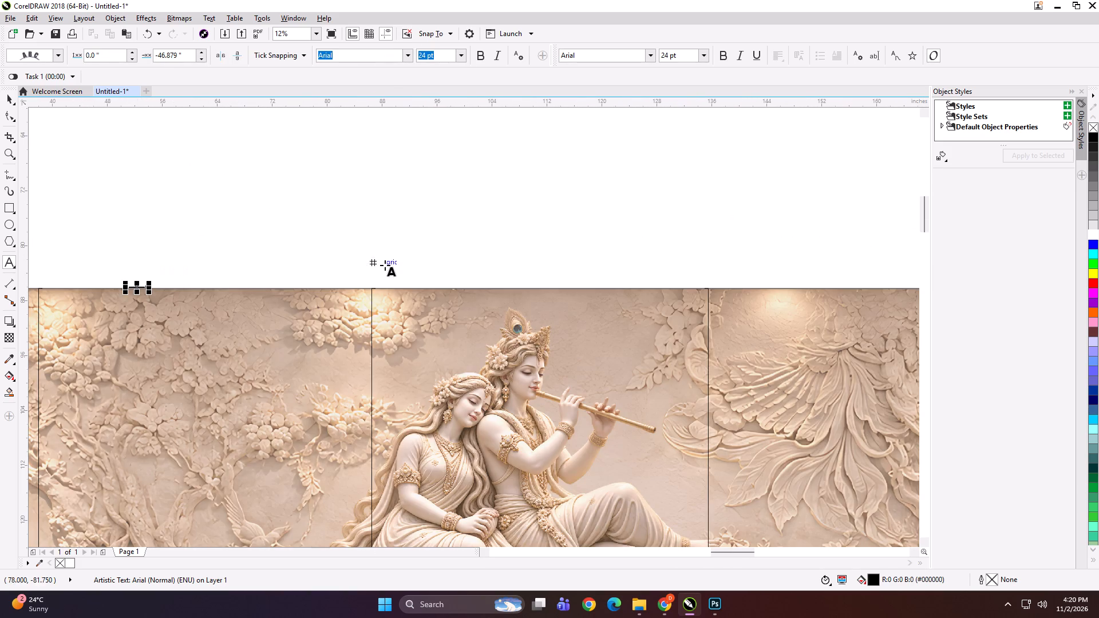
pyautogui.click(432, 286)
pyautogui.hotkey('ctrl', 'v')
pyautogui.press('BackSpace')
pyautogui.press('3')
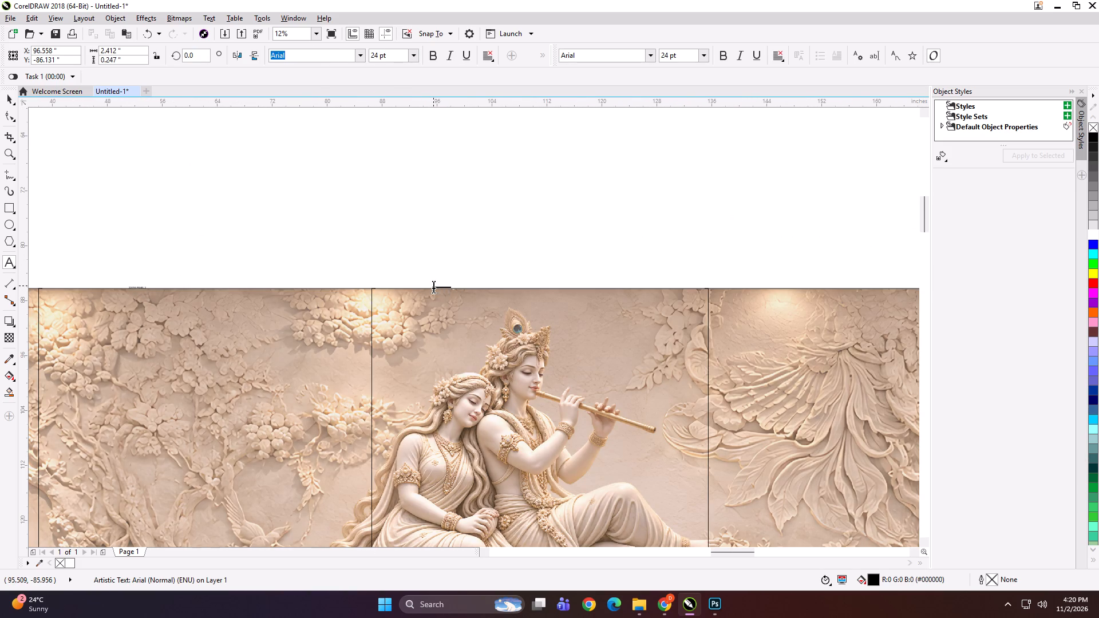
# Paste the label at the top edges of the fourth and fifth panels, numbering them PANEL 4 and PANEL 5.
pyautogui.scroll(1, 433, 286)
pyautogui.scroll(-2, 256, 271)
pyautogui.click(460, 275)
pyautogui.hotkey('ctrl', 'v')
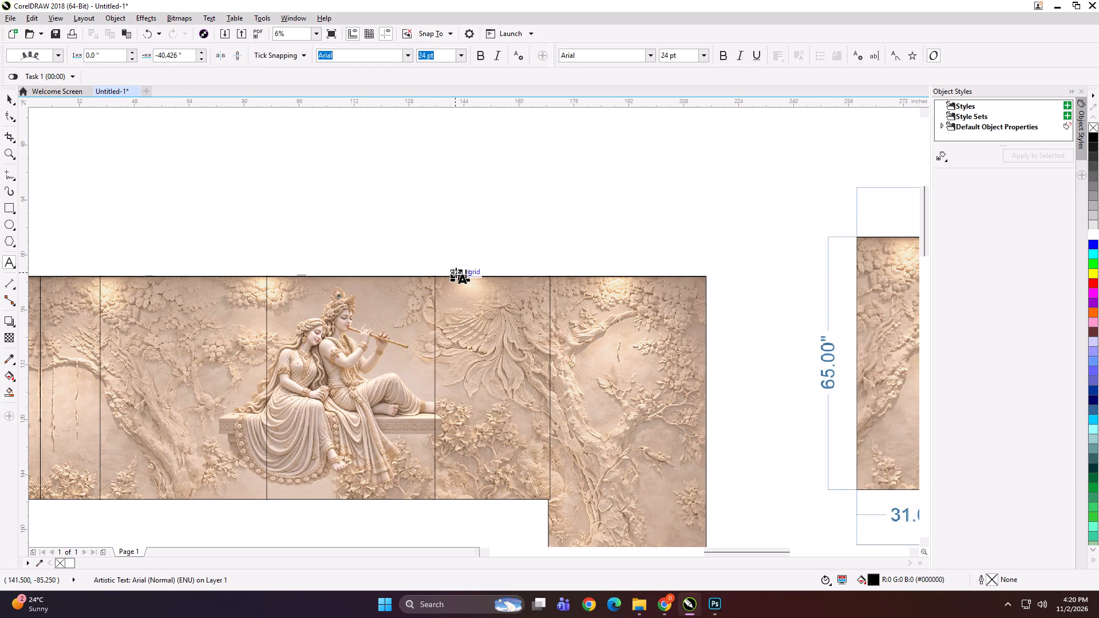
pyautogui.press('BackSpace')
pyautogui.press('4')
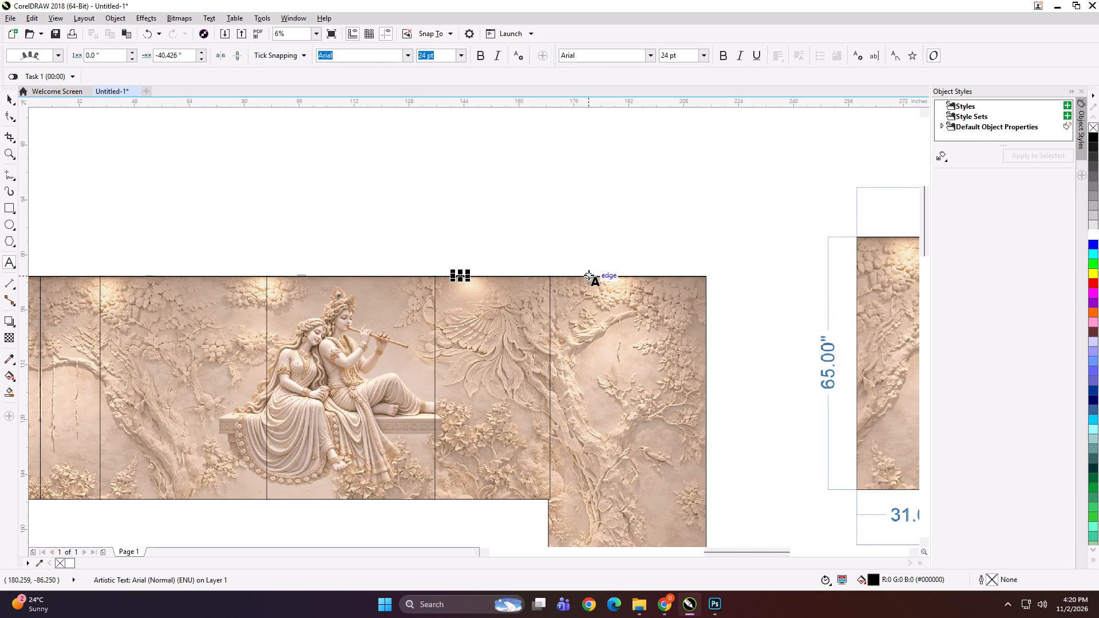
pyautogui.click(588, 275)
pyautogui.hotkey('ctrl', 'v')
pyautogui.press('BackSpace')
pyautogui.press('5')
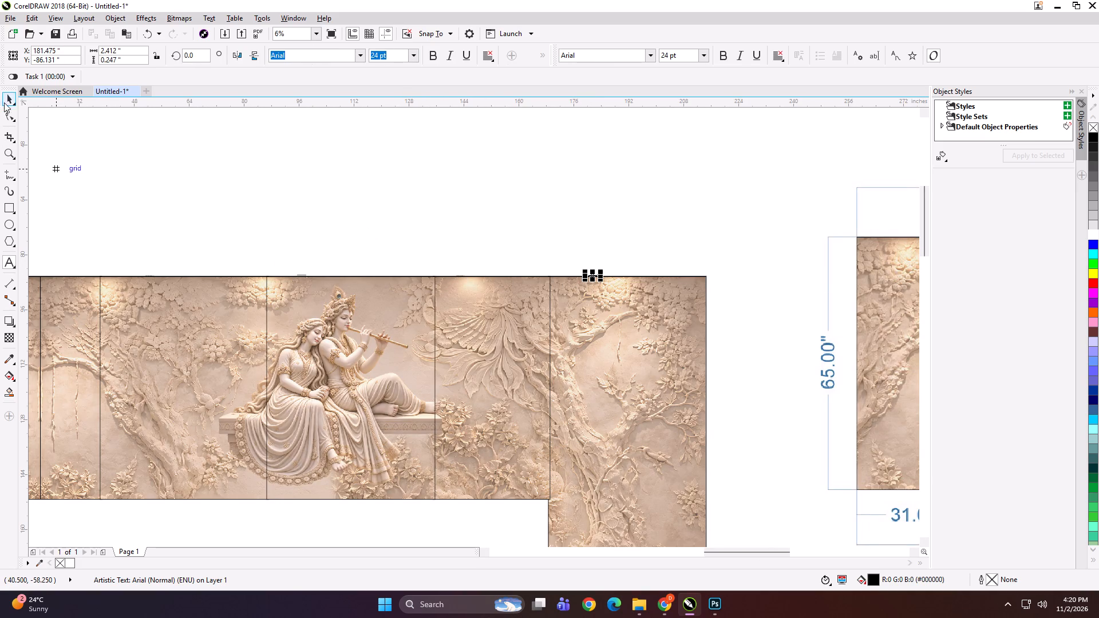
# Group the 46-inch-wide fifth panel with its label.
pyautogui.click(6, 99)
pyautogui.scroll(-1, 240, 185)
pyautogui.keyDown('shift'); pyautogui.click(438, 294); pyautogui.keyUp('shift')
pyautogui.hotkey('ctrl', 'g')
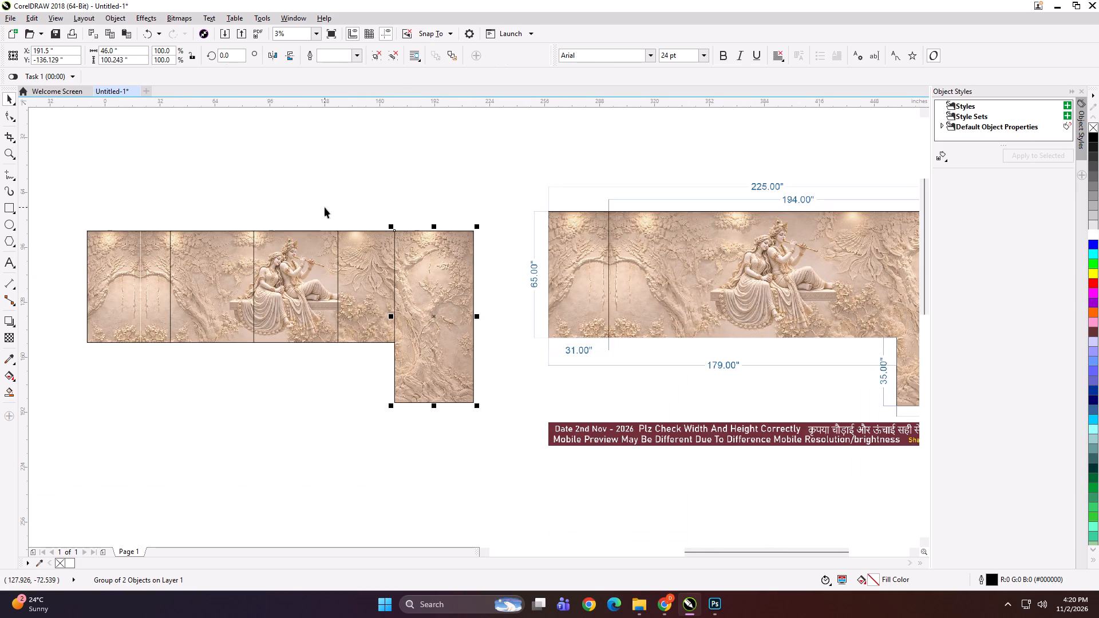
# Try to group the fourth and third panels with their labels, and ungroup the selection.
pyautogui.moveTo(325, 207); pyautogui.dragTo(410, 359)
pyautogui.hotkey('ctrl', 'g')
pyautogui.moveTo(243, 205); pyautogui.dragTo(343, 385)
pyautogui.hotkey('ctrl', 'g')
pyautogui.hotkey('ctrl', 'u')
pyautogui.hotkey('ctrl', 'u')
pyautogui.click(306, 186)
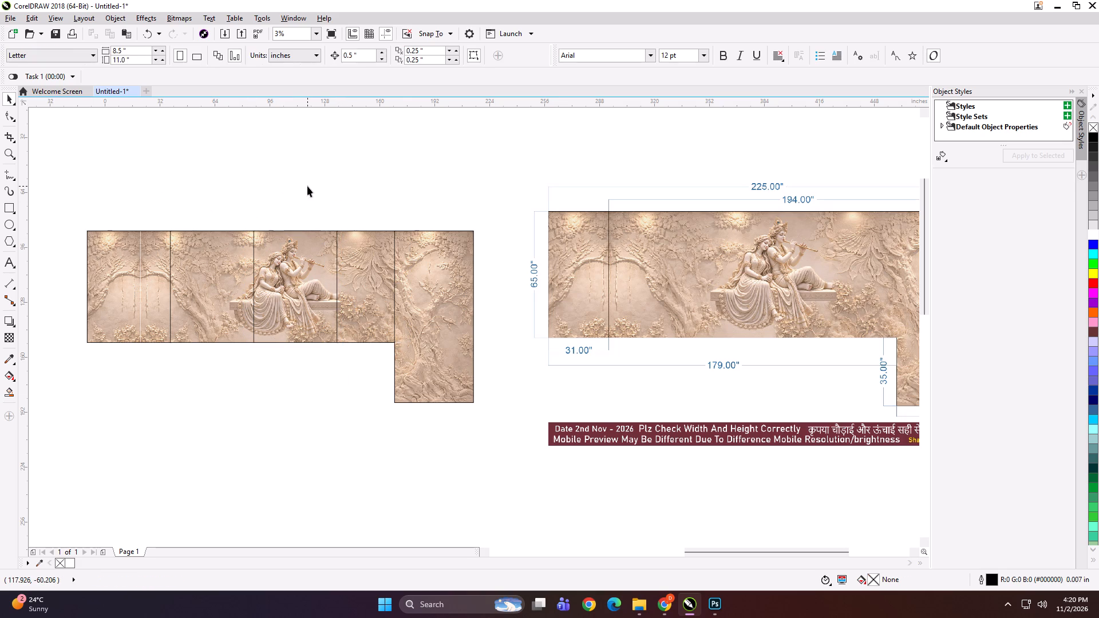
# Group each of the fourth, third, second and first panels with its own label.
pyautogui.moveTo(307, 186); pyautogui.dragTo(414, 372)
pyautogui.hotkey('ctrl', 'g')
pyautogui.moveTo(238, 197); pyautogui.dragTo(347, 348)
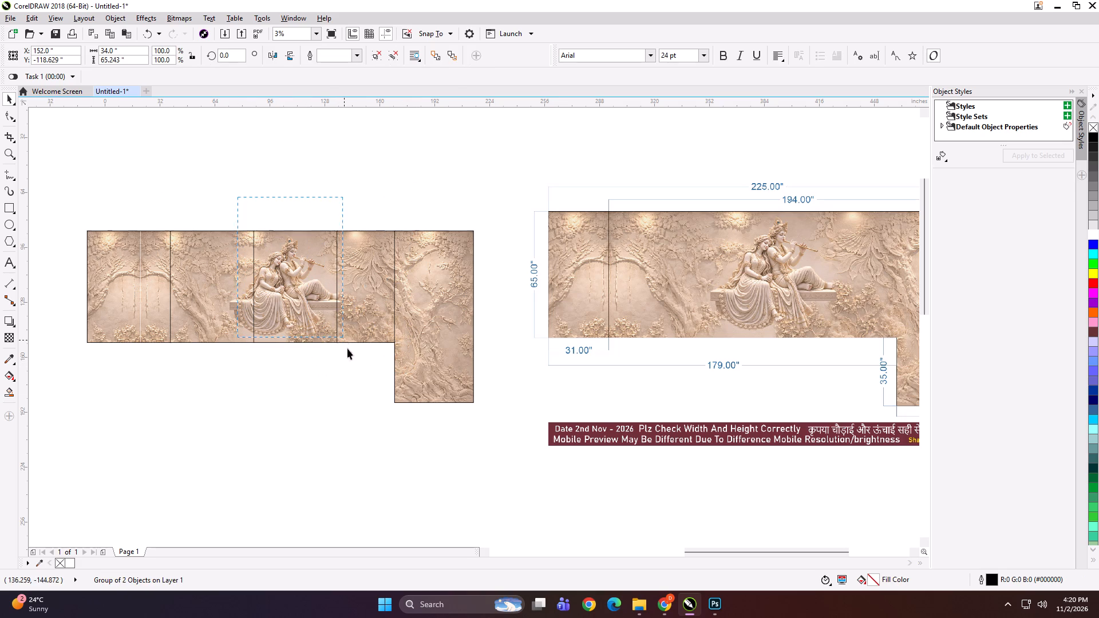
pyautogui.moveTo(347, 348); pyautogui.dragTo(360, 381)
pyautogui.hotkey('ctrl', 'g')
pyautogui.moveTo(161, 216); pyautogui.dragTo(279, 391)
pyautogui.hotkey('ctrl', 'g')
pyautogui.moveTo(189, 195); pyautogui.dragTo(78, 395)
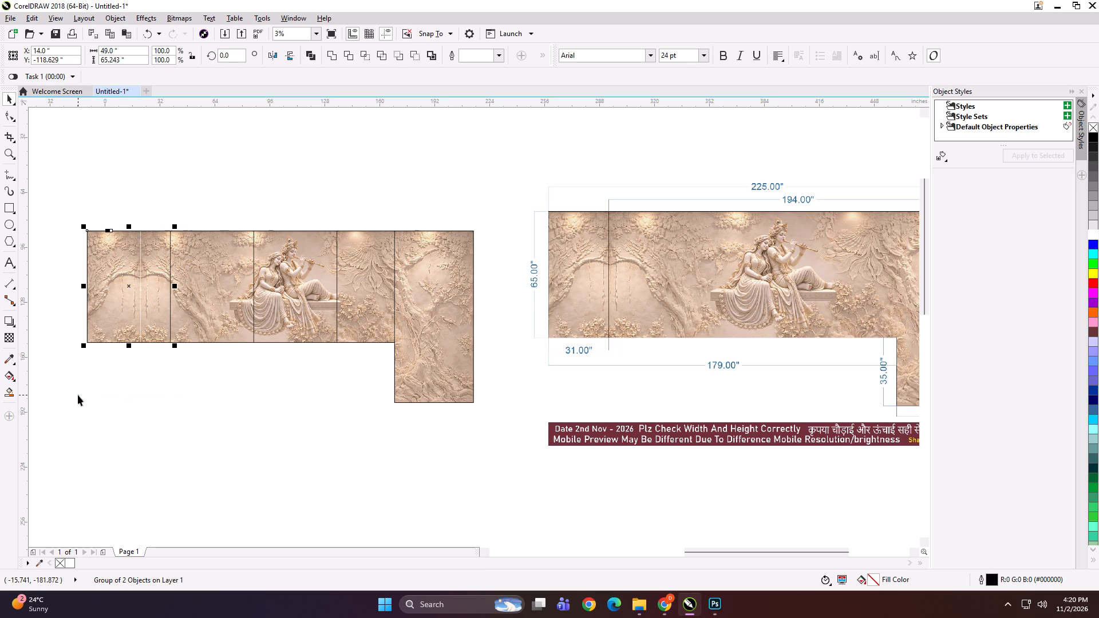
pyautogui.hotkey('ctrl', 'g')
# Open the export of the first panel and create a folder named 225x65 inside the wall paradise folder.
pyautogui.hotkey('ctrl', 'e')
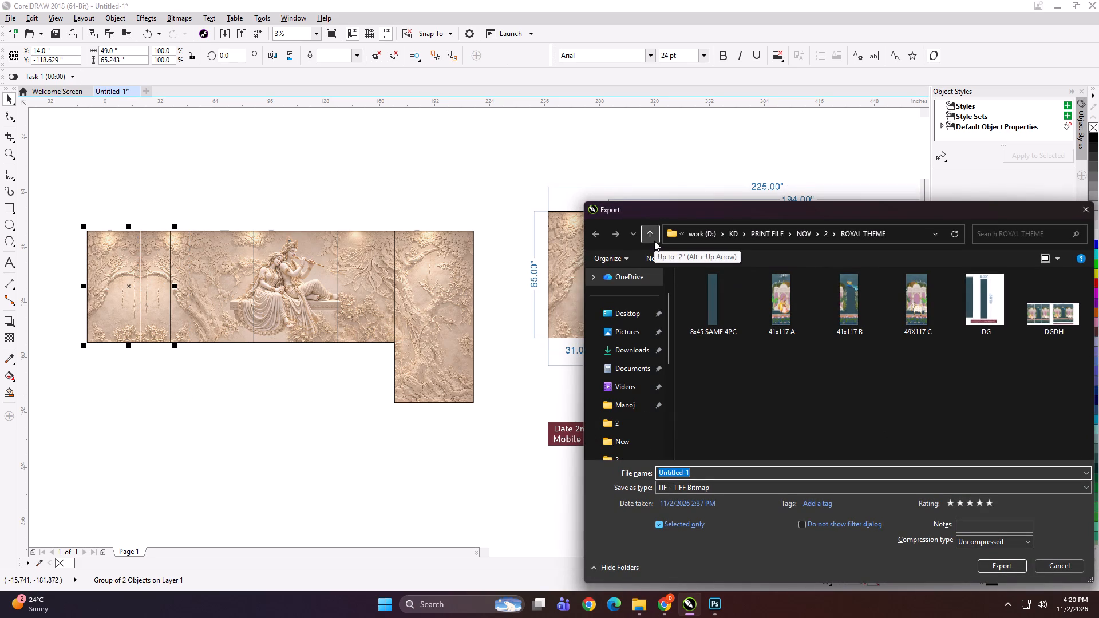
pyautogui.click(654, 241)
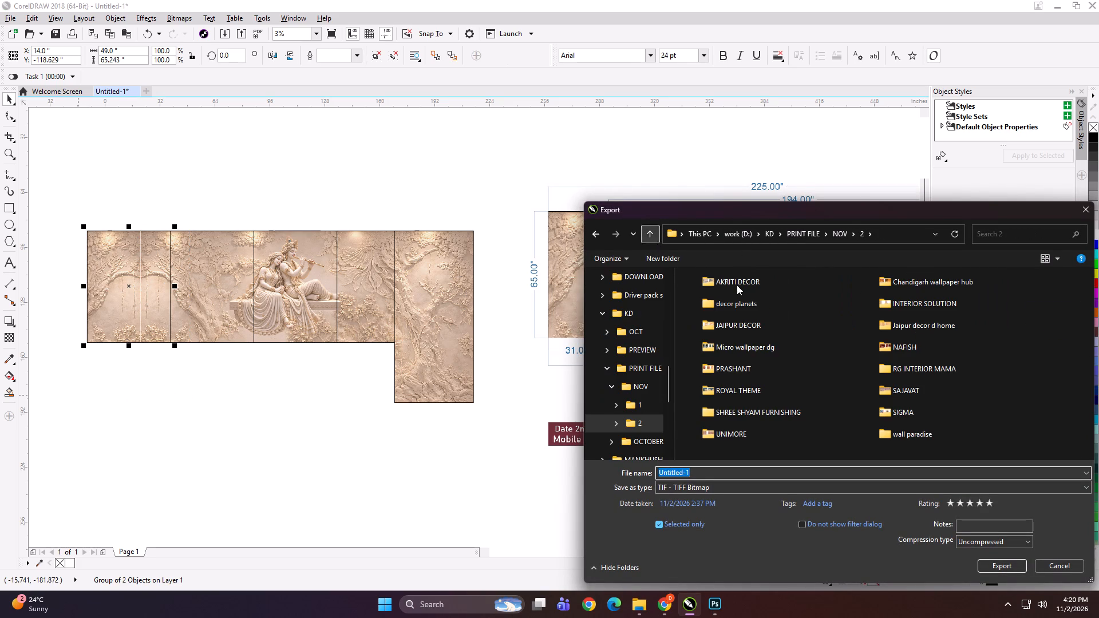
pyautogui.scroll(-2, 815, 408)
pyautogui.doubleClick(930, 438)
pyautogui.click(741, 350)
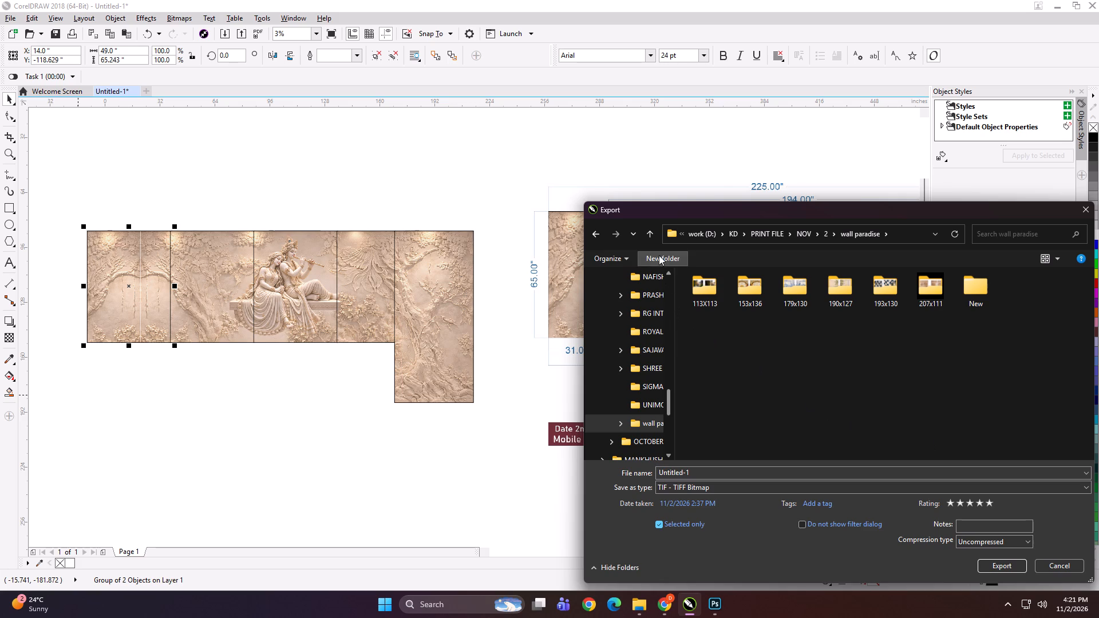
pyautogui.click(658, 253)
pyautogui.write('225x65')
pyautogui.press('space')
pyautogui.press('Return')
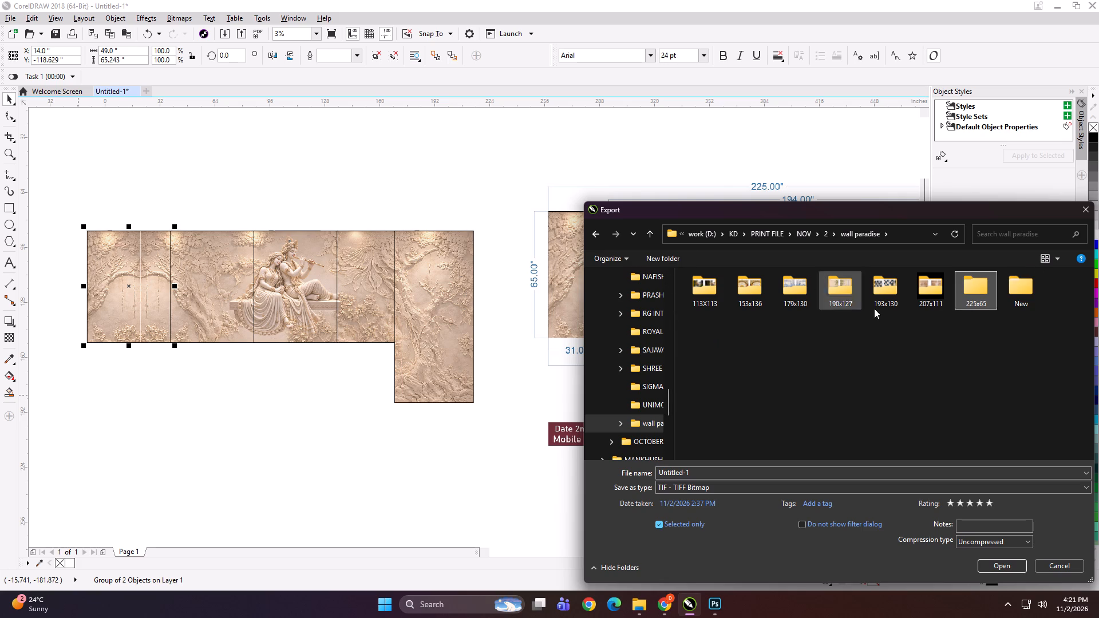
# Export the first panel as a TIFF named 49x65 A NW in the 225x65 folder at 100 dpi in RGB.
pyautogui.doubleClick(964, 289)
pyautogui.click(762, 469)
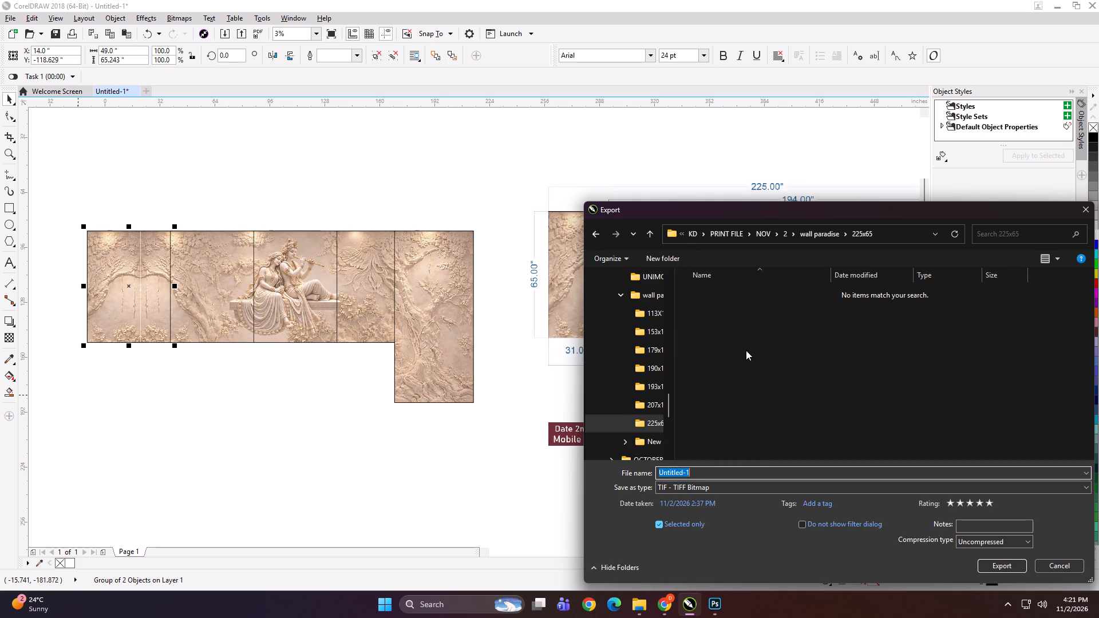
pyautogui.write('49x65 A NW')
pyautogui.press('Return')
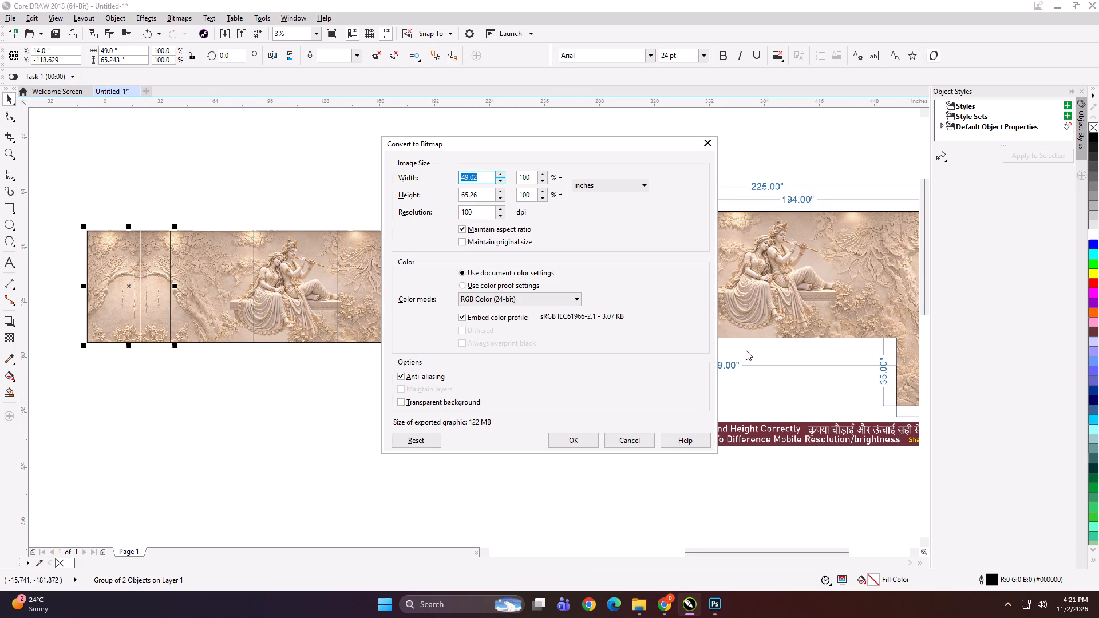
pyautogui.press('Return')
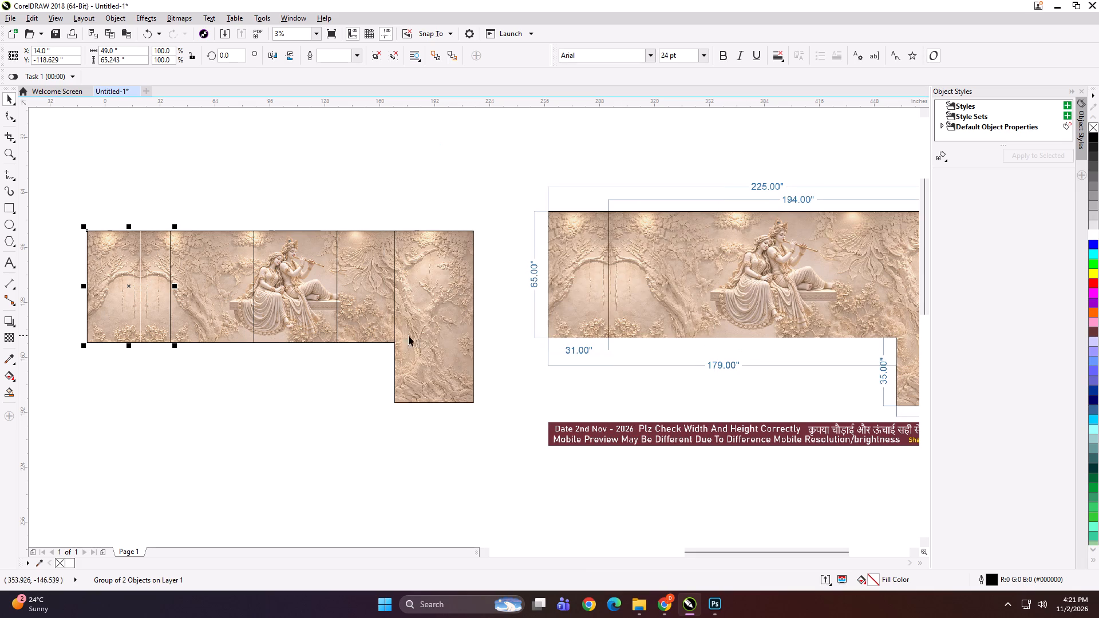
# Export the second panel as a TIFF named 49x65 B NW in the 225x65 folder, keeping the same bitmap settings.
pyautogui.click(195, 298)
pyautogui.hotkey('ctrl', 'e')
pyautogui.click(730, 303)
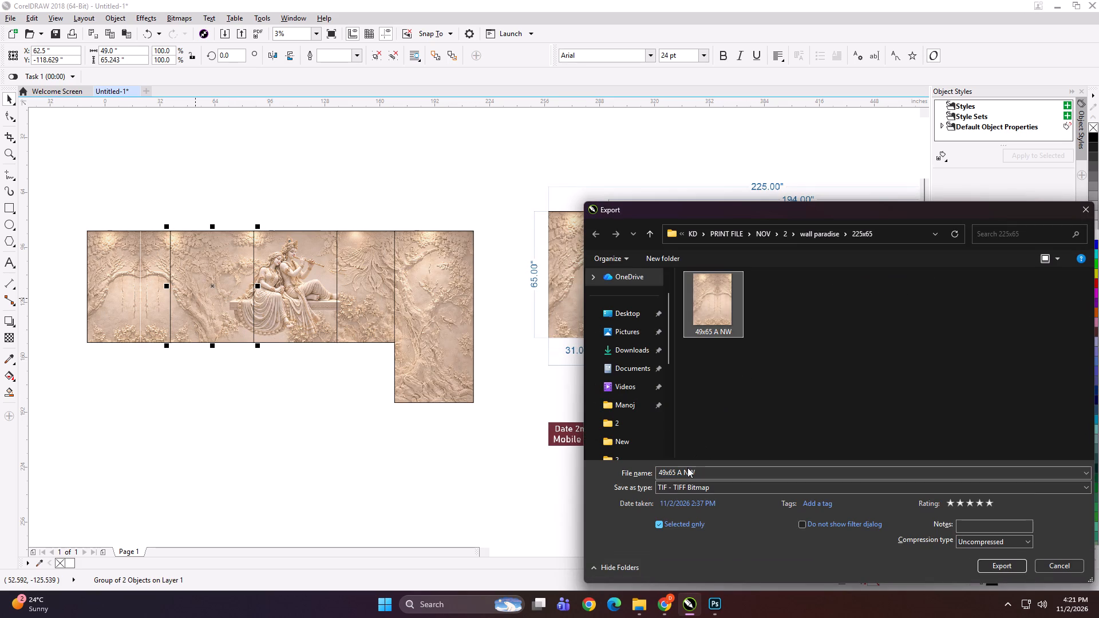
pyautogui.doubleClick(682, 473)
pyautogui.write('B')
pyautogui.press('space')
pyautogui.press('Return')
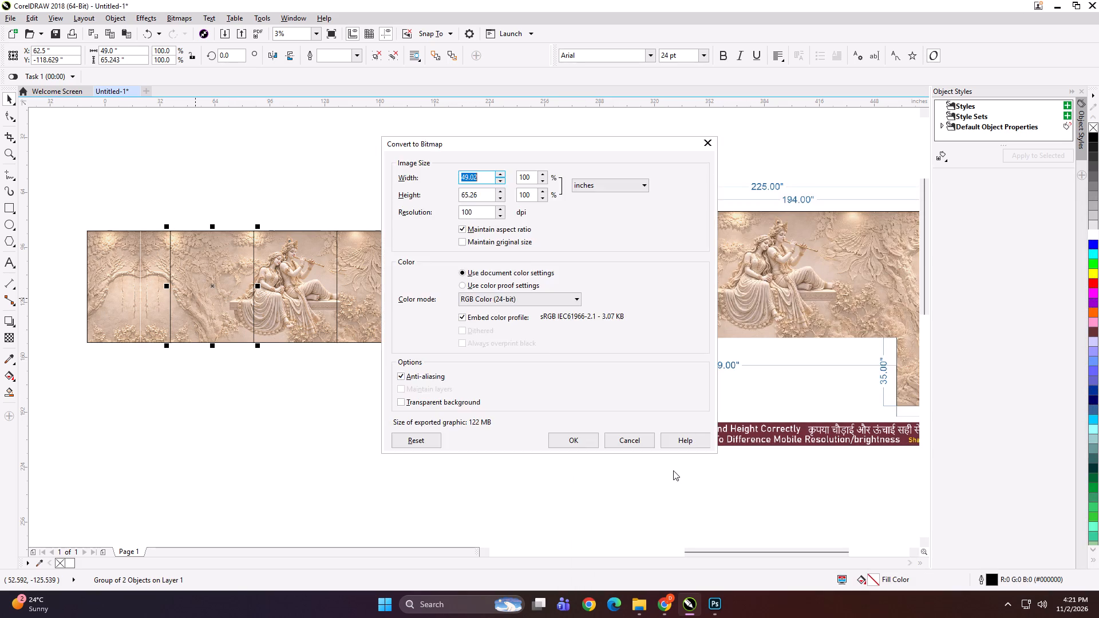
pyautogui.press('Return')
# Export the third panel, containing the sculpted couple, as a TIFF named 49x65 C NW in the 225x65 folder.
pyautogui.click(319, 315)
pyautogui.hotkey('ctrl', 'e')
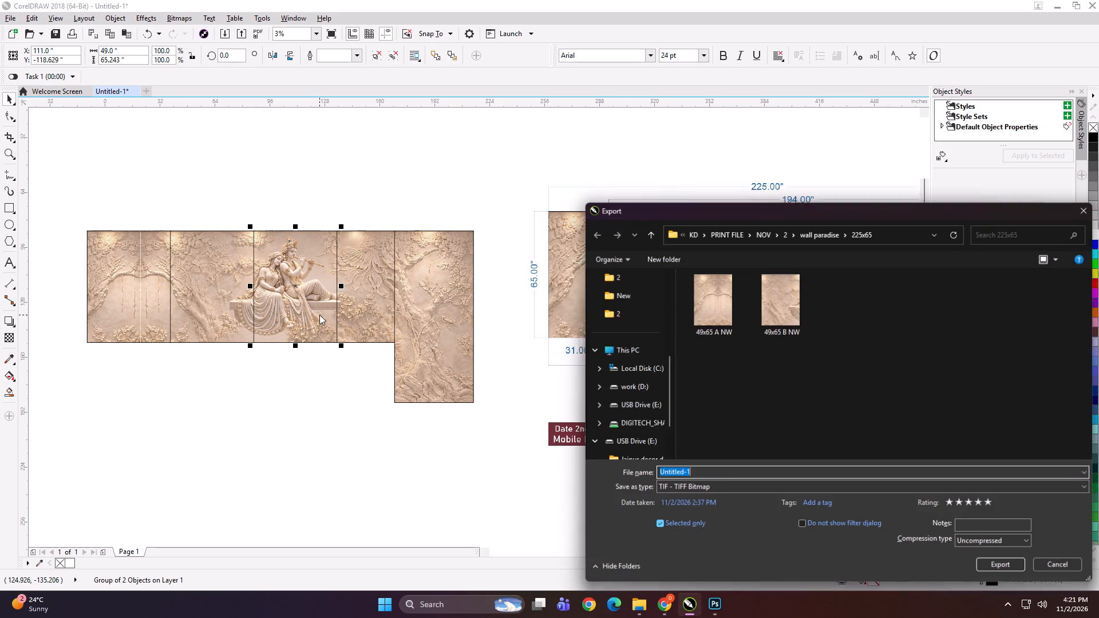
pyautogui.click(778, 328)
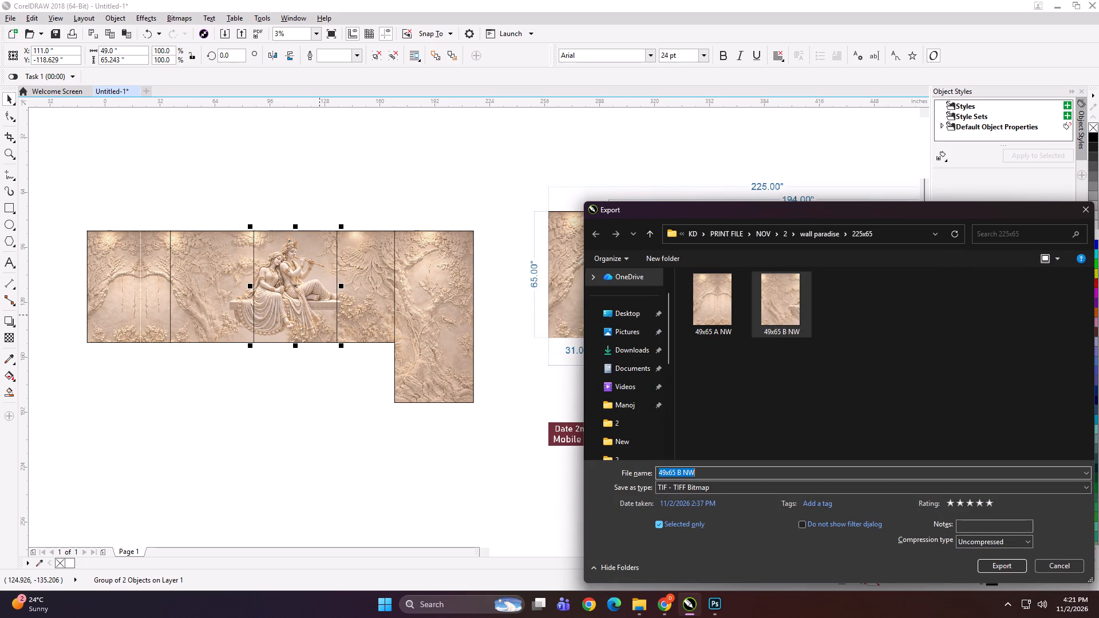
pyautogui.doubleClick(683, 473)
pyautogui.write('C')
pyautogui.press('space')
pyautogui.press('Return')
pyautogui.press('Return')
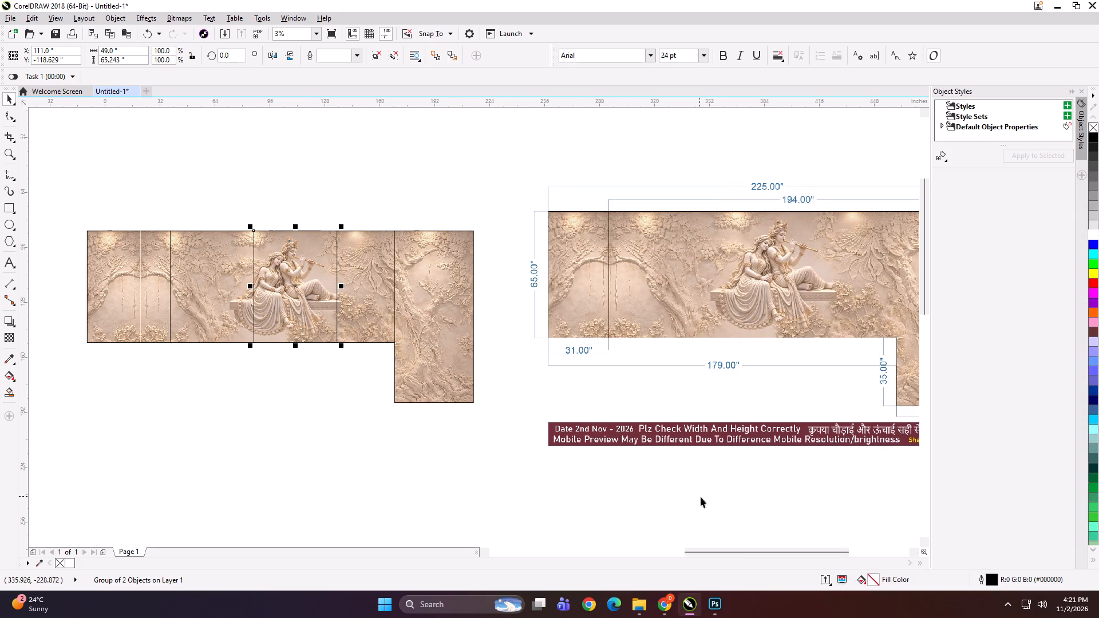
# Export the fourth panel as a TIFF named 34x65 D in the 225x65 folder, keeping the same bitmap settings.
pyautogui.click(367, 317)
pyautogui.hotkey('ctrl', 'e')
pyautogui.hotkey('ctrl', 'e')
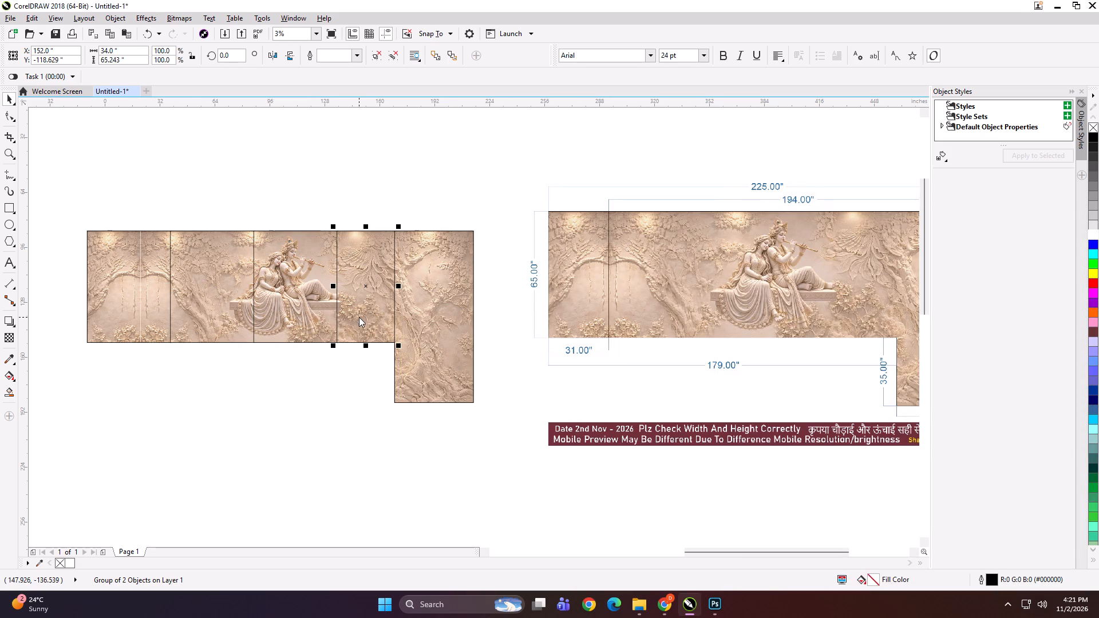
pyautogui.write('34x65 D')
pyautogui.press('Return')
pyautogui.press('Return')
# Export the tall fifth panel as a TIFF named 46x100 in the 225x65 folder, keeping the same bitmap settings.
pyautogui.click(425, 309)
pyautogui.hotkey('ctrl', 'e')
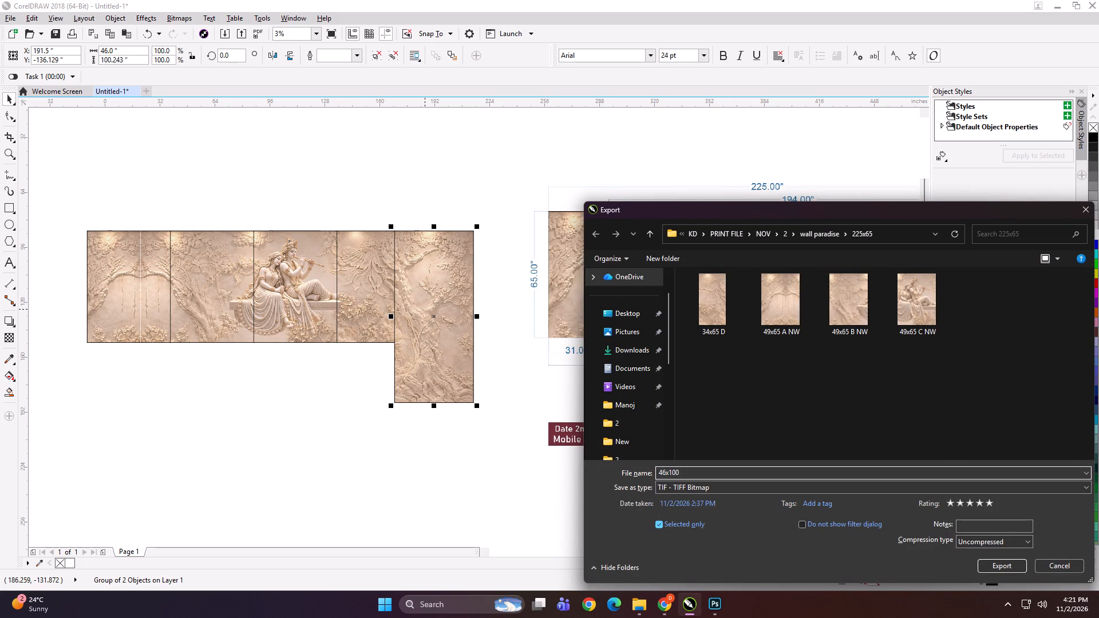
pyautogui.press('Return')
pyautogui.press('Return')
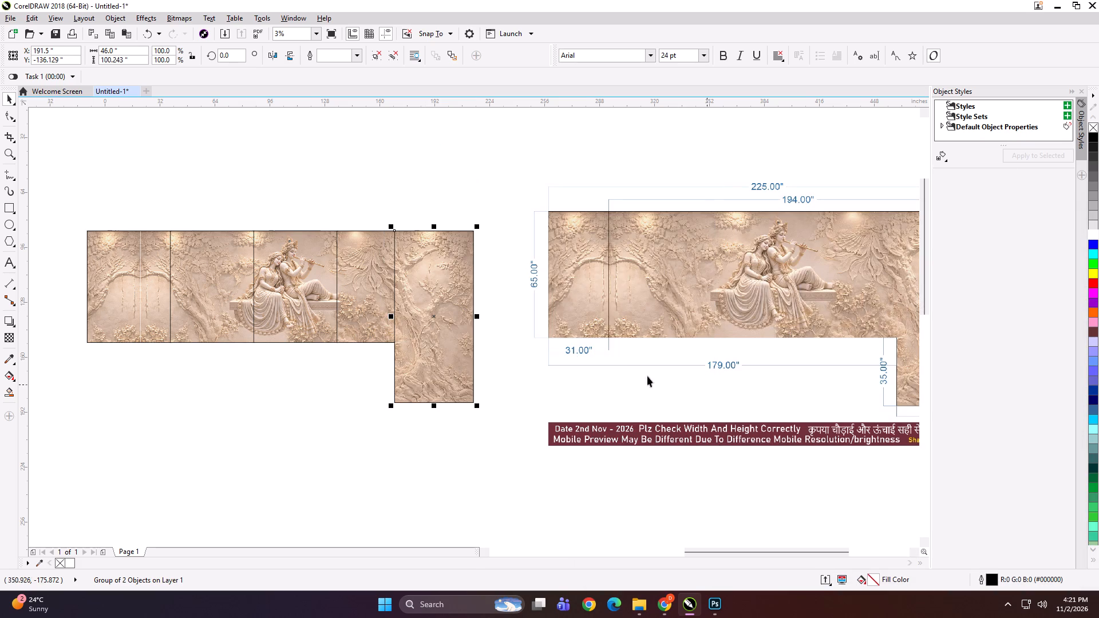
# Shift the four shorter panels together to the left to leave a small gap before the tall fifth panel.
pyautogui.scroll(-1, 410, 287)
pyautogui.moveTo(218, 233); pyautogui.dragTo(421, 352)
pyautogui.press('Left')
pyautogui.press('Left')
pyautogui.press('Left')
pyautogui.press('Left')
pyautogui.press('Left')
pyautogui.press('Left')
pyautogui.press('Left')
pyautogui.press('Left')
pyautogui.press('Left')
pyautogui.press('Left')
pyautogui.press('Left')
pyautogui.press('Left')
pyautogui.press('Left')
pyautogui.press('Left')
pyautogui.press('Left')
pyautogui.press('Left')
pyautogui.press('Left')
pyautogui.press('Left')
pyautogui.press('Left')
pyautogui.press('Left')
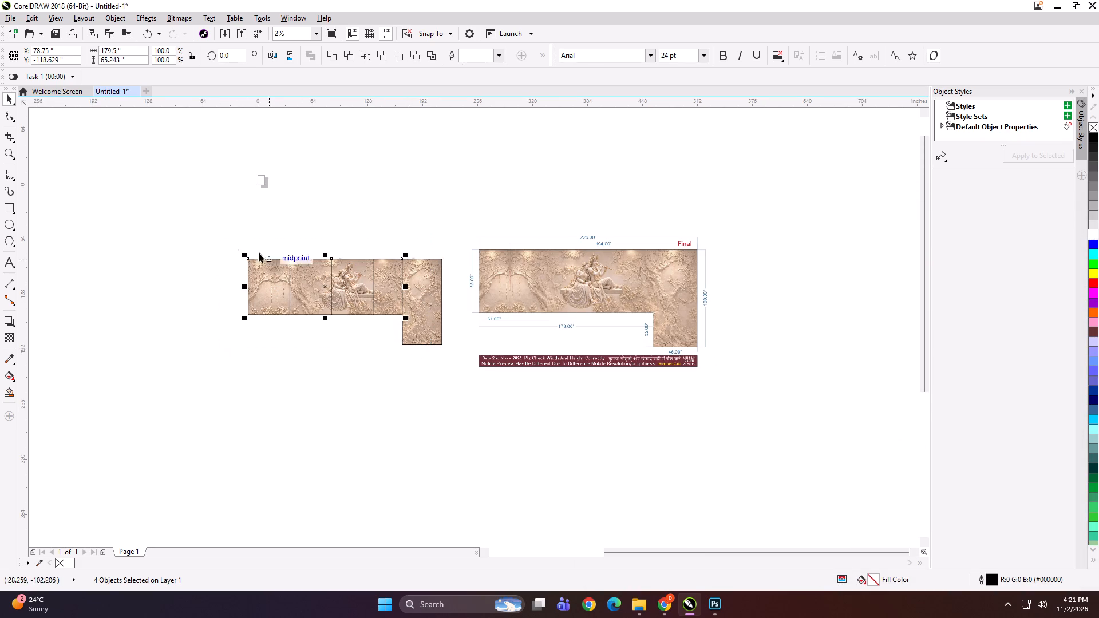
# Shift the first three panels together to the left to leave a small gap before the fourth panel.
pyautogui.moveTo(220, 239); pyautogui.dragTo(381, 362)
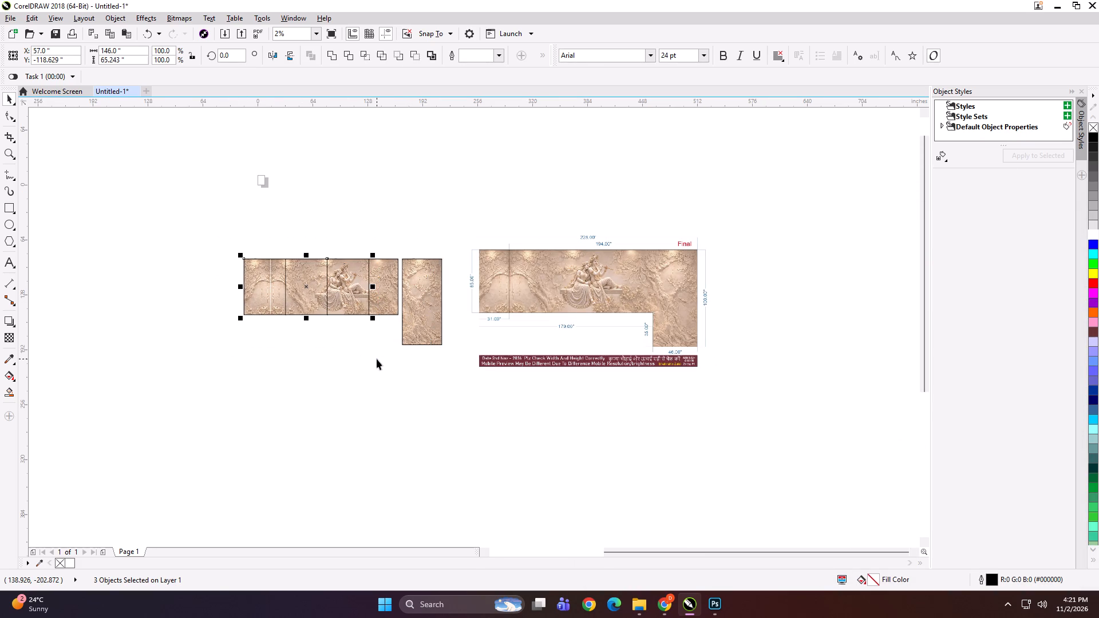
pyautogui.press('Left')
pyautogui.press('Left')
pyautogui.press('Left')
pyautogui.press('Left')
pyautogui.press('Left')
pyautogui.press('Left')
pyautogui.press('Left')
pyautogui.press('Left')
pyautogui.press('Left')
pyautogui.press('Left')
pyautogui.press('Left')
pyautogui.press('Left')
# Shift the first two panels together to the left to leave a small gap before the sculpted-couple panel.
pyautogui.moveTo(218, 239); pyautogui.dragTo(337, 347)
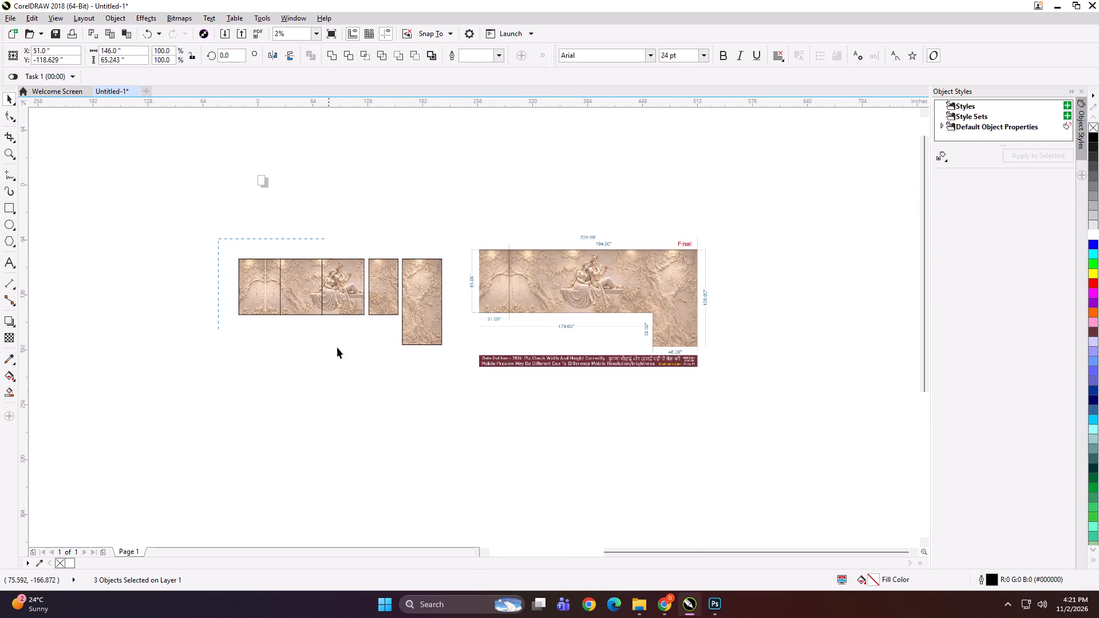
pyautogui.moveTo(337, 347); pyautogui.dragTo(350, 368)
pyautogui.press('Left')
pyautogui.press('Left')
pyautogui.press('Left')
pyautogui.press('Left')
pyautogui.press('Left')
pyautogui.press('Left')
pyautogui.press('Left')
pyautogui.press('Left')
pyautogui.press('Left')
pyautogui.press('Left')
pyautogui.press('Left')
pyautogui.press('Left')
pyautogui.press('Left')
pyautogui.press('Left')
pyautogui.press('Left')
pyautogui.press('Left')
# Shift the first panel to the left to leave a small gap before the second panel.
pyautogui.moveTo(208, 241); pyautogui.dragTo(297, 353)
pyautogui.press('Left')
pyautogui.press('Left')
pyautogui.press('Left')
pyautogui.press('Left')
pyautogui.press('Left')
pyautogui.press('Left')
pyautogui.press('Left')
pyautogui.press('Left')
pyautogui.press('Left')
pyautogui.press('Left')
pyautogui.press('Left')
pyautogui.press('Left')
pyautogui.press('Left')
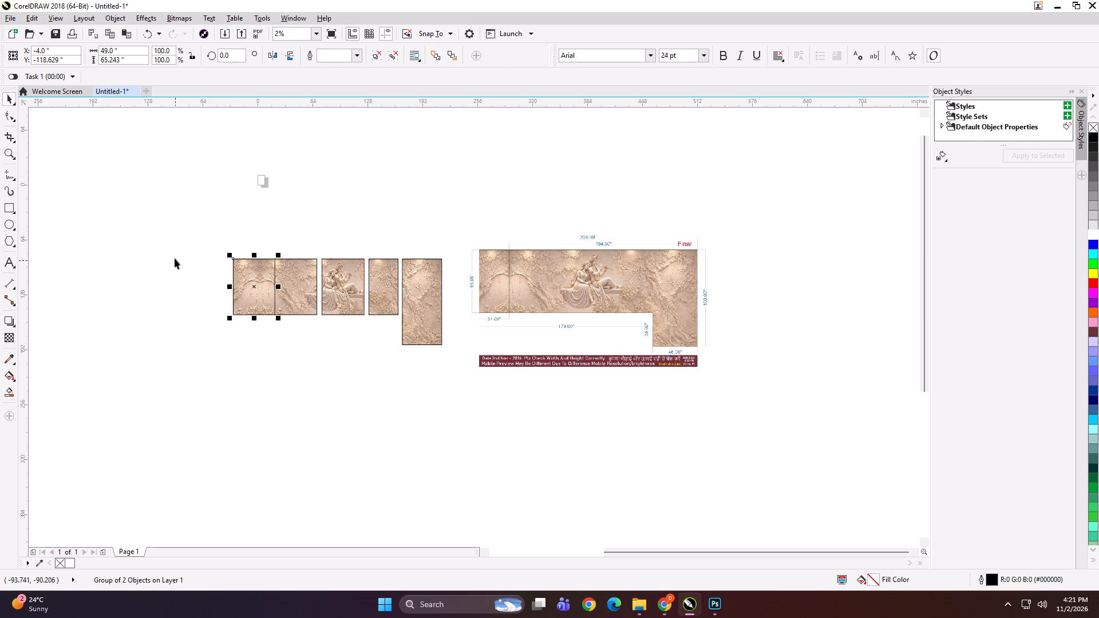
# Select all five separated panels and enlarge them slightly together, keeping them beside the preview.
pyautogui.moveTo(171, 233); pyautogui.dragTo(454, 399)
pyautogui.keyDown('shift'); pyautogui.moveTo(442, 350); pyautogui.dragTo(460, 356); pyautogui.keyUp('shift')
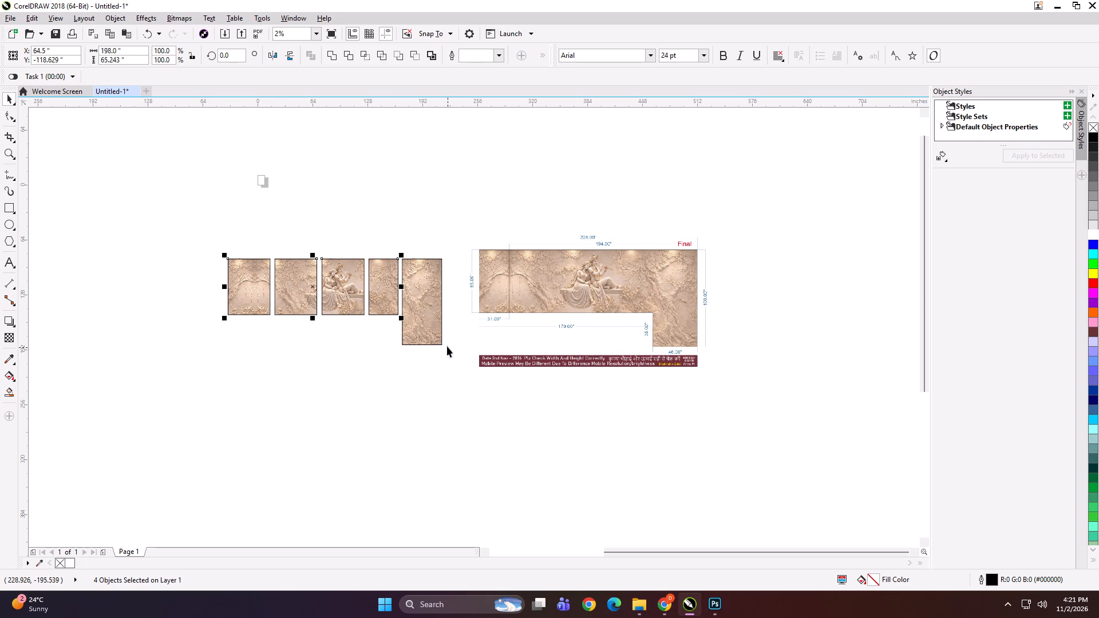
pyautogui.keyDown('shift'); pyautogui.click(428, 329); pyautogui.keyUp('shift')
pyautogui.keyDown('shift'); pyautogui.moveTo(449, 348); pyautogui.dragTo(465, 354); pyautogui.keyUp('shift')
# Group the five panels with the final preview and scale the group down to about 14.1 by 4.3 inches.
pyautogui.keyDown('shift'); pyautogui.click(491, 316); pyautogui.keyUp('shift')
pyautogui.hotkey('ctrl', 'g')
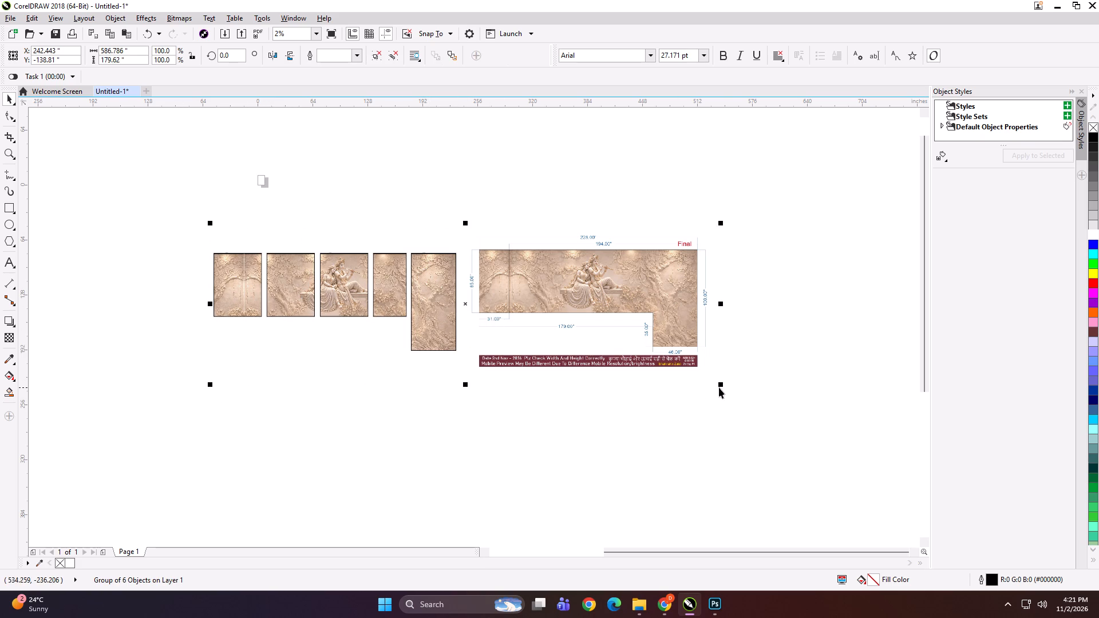
pyautogui.keyDown('shift'); pyautogui.moveTo(721, 387); pyautogui.dragTo(476, 318); pyautogui.keyUp('shift')
pyautogui.scroll(4, 475, 311)
pyautogui.scroll(1, 511, 247)
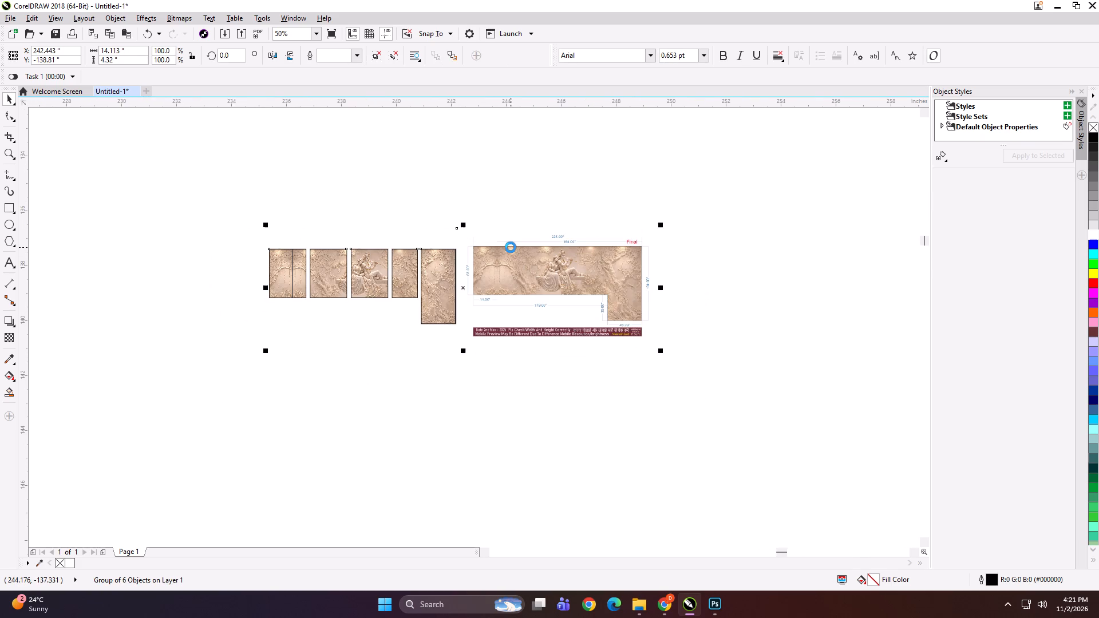
# Export the shrunken layout group as FSDGD in the 225x65 folder, accepting the default export settings.
pyautogui.hotkey('ctrl', 'e')
pyautogui.write('FSDGD')
pyautogui.press('Return')
pyautogui.press('Return')
pyautogui.press('Return')
pyautogui.press('Return')
# Delete the exported layout group from the drawing.
pyautogui.press('Delete')
pyautogui.press('F4')
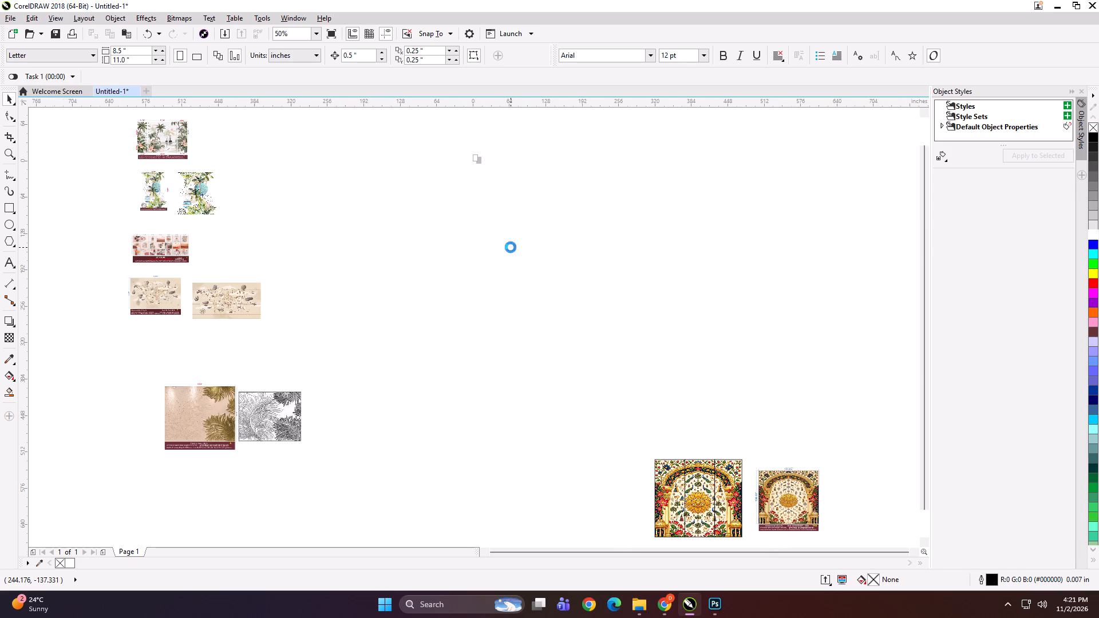
# Switch to File Explorer and open the 225x65 folder in KD, PRINT FILE, NOV, 2, wall paradise on the work (D:) drive.
pyautogui.click(715, 608)
pyautogui.click(649, 608)
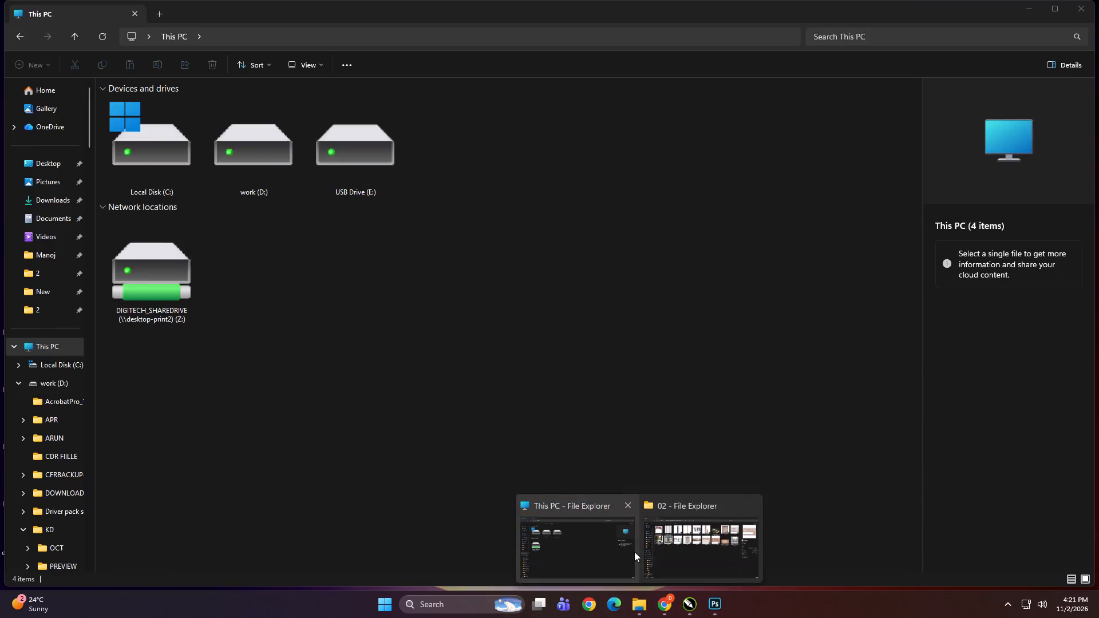
pyautogui.click(703, 546)
pyautogui.click(451, 398)
pyautogui.scroll(2, 49, 326)
pyautogui.click(49, 326)
pyautogui.click(55, 336)
pyautogui.click(57, 344)
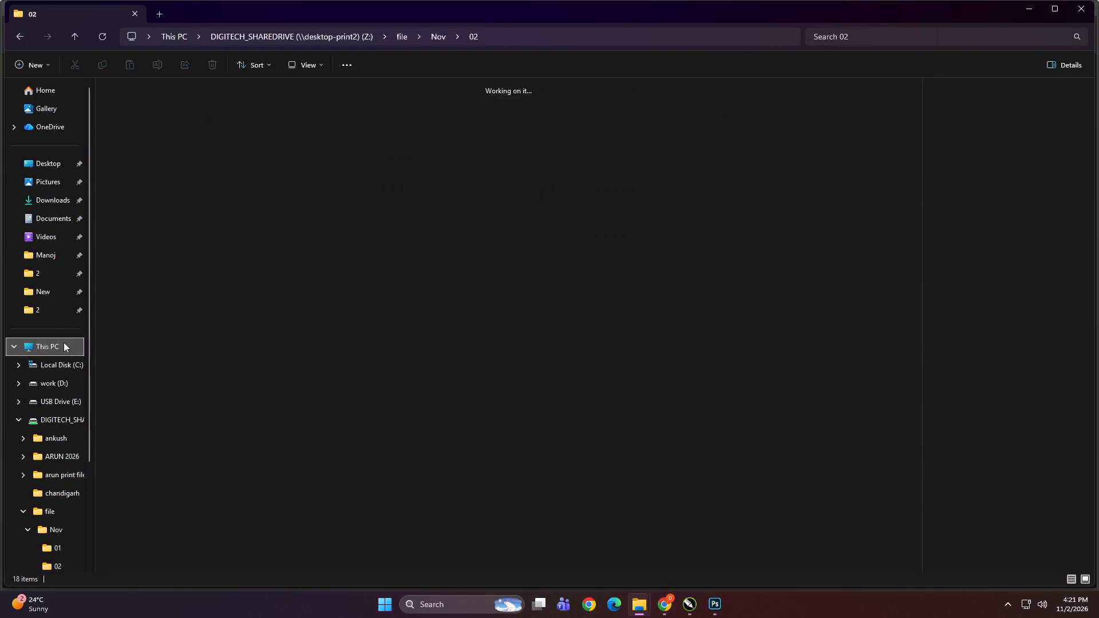
pyautogui.doubleClick(282, 142)
pyautogui.click(369, 283)
pyautogui.moveTo(369, 283); pyautogui.dragTo(363, 282)
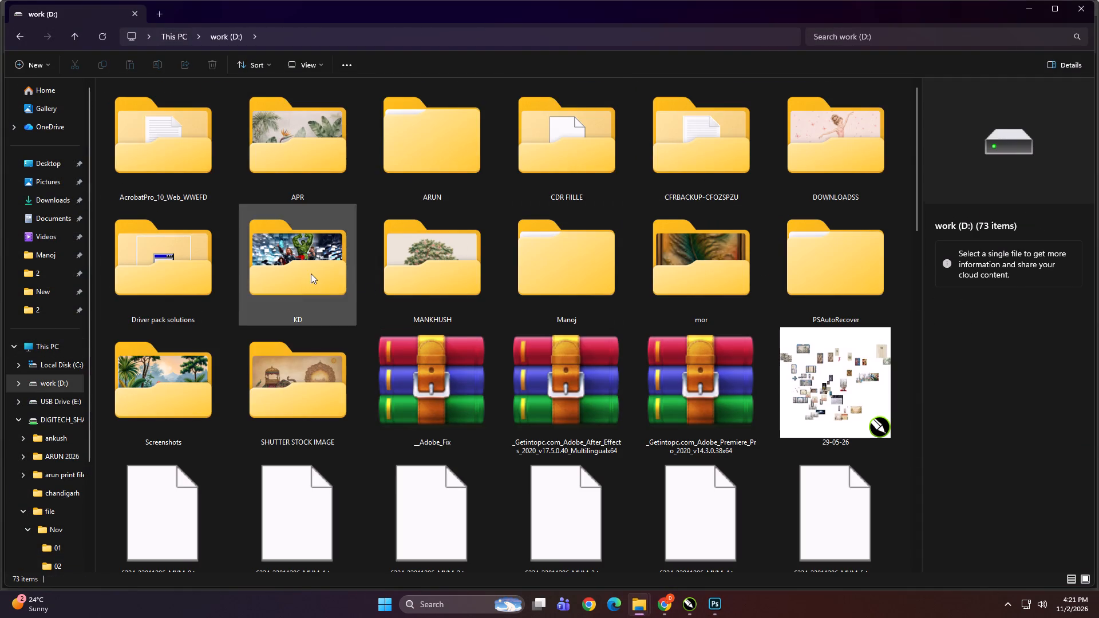
pyautogui.doubleClick(311, 274)
pyautogui.click(371, 182)
pyautogui.doubleClick(497, 188)
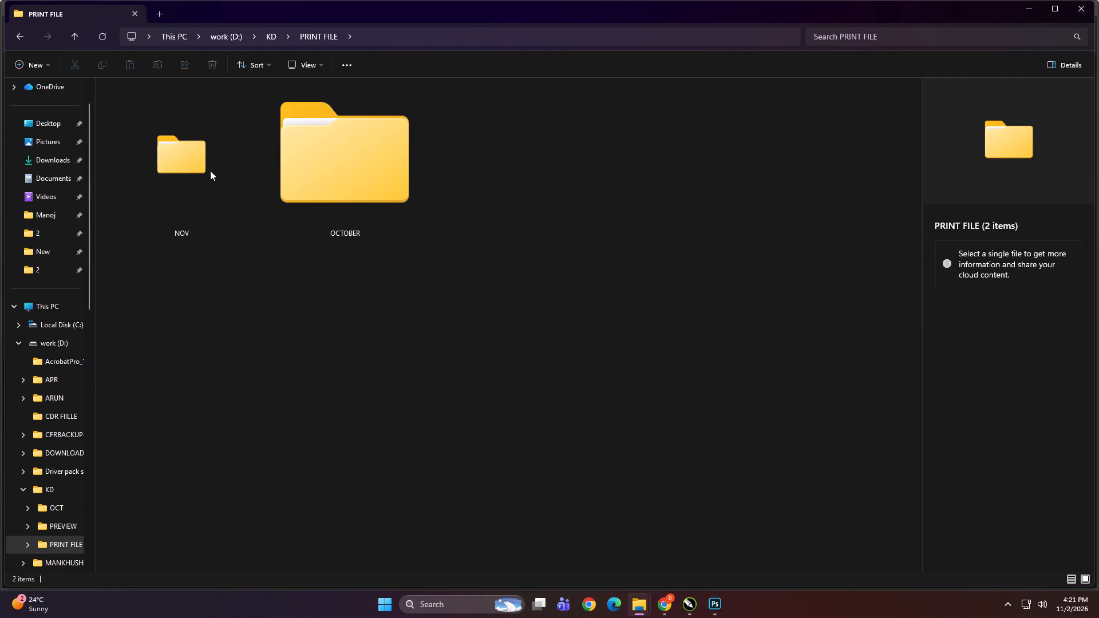
pyautogui.doubleClick(210, 171)
pyautogui.doubleClick(322, 165)
pyautogui.doubleClick(570, 393)
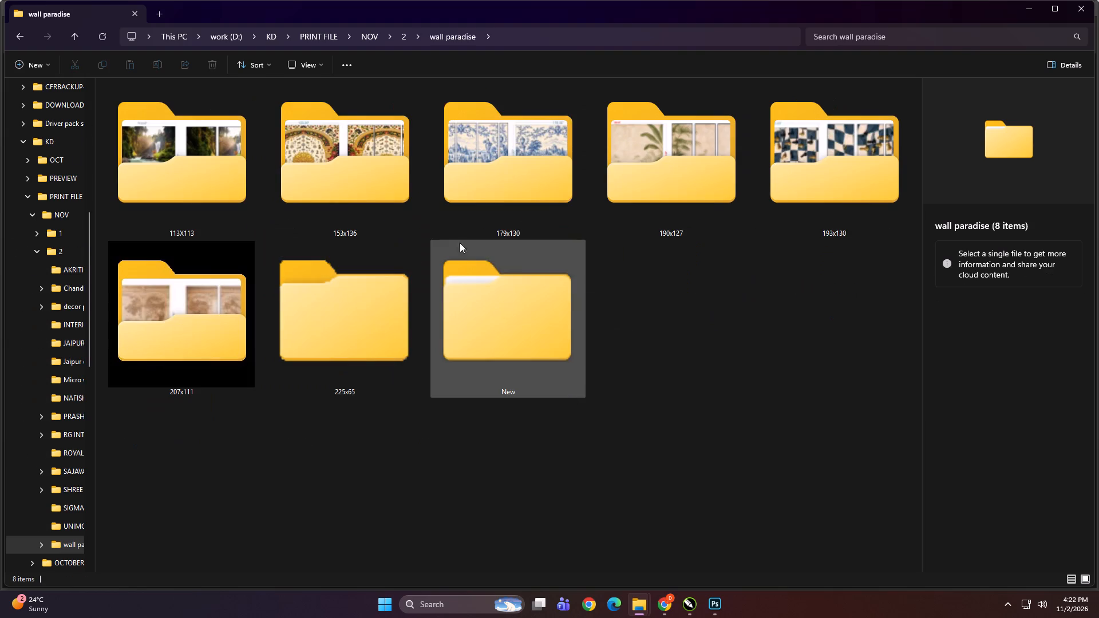
pyautogui.doubleClick(362, 315)
pyautogui.keyDown('ctrl'); pyautogui.scroll(15, 360, 315); pyautogui.keyUp('ctrl')
pyautogui.click(372, 336)
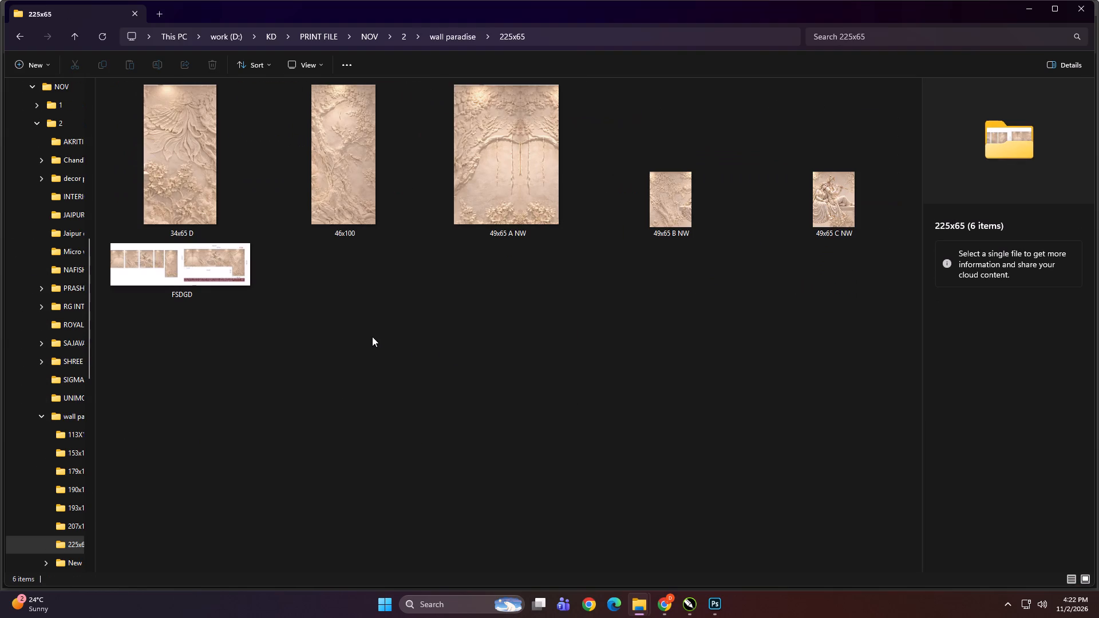
# Open the 49x65 A NW image from the 225x65 folder in Photoshop.
pyautogui.click(516, 186)
pyautogui.moveTo(518, 128); pyautogui.dragTo(716, 599)
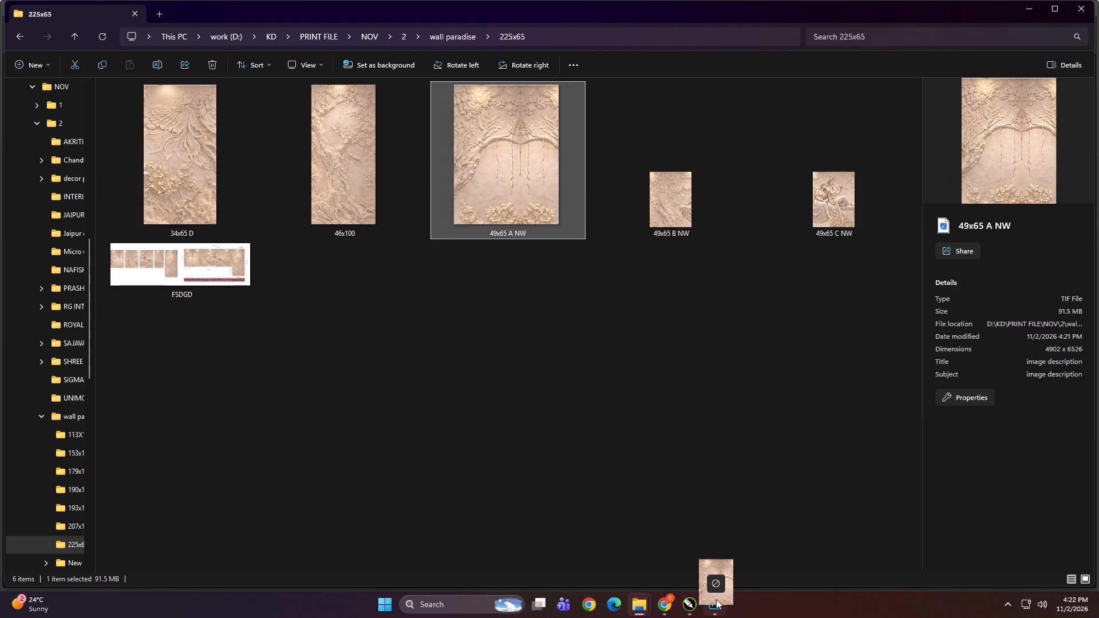
pyautogui.moveTo(716, 599); pyautogui.dragTo(705, 509)
# Examine the mirrored join running down the arch artwork, from the hanging vines to the flowers at the top.
pyautogui.keyDown('alt'); pyautogui.scroll(14, 433, 263); pyautogui.keyUp('alt')
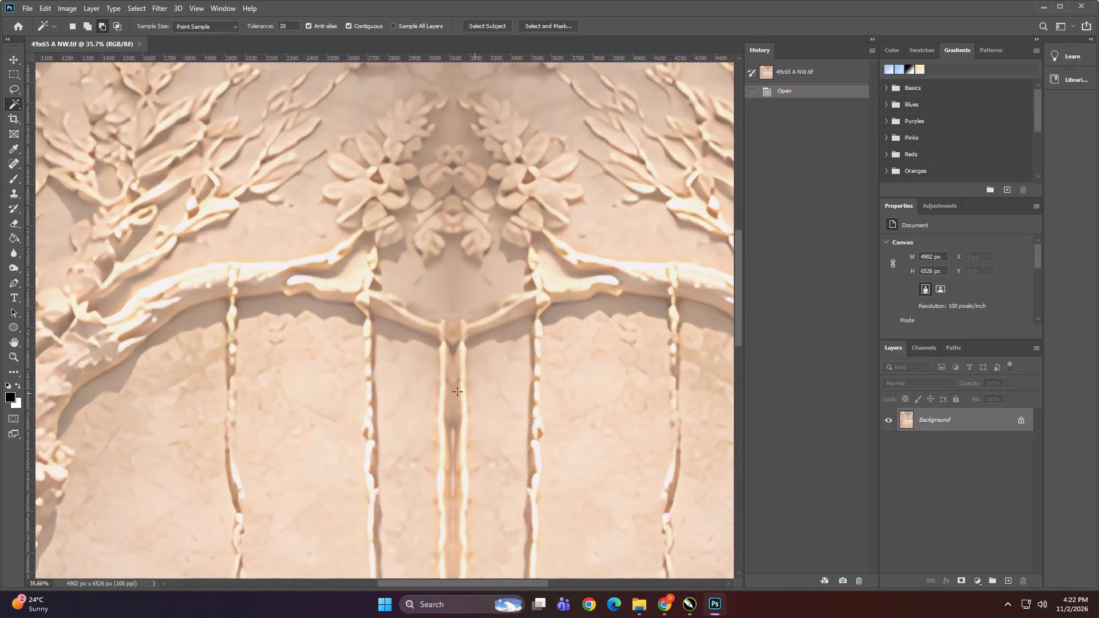
pyautogui.keyDown('alt'); pyautogui.scroll(16, 457, 391); pyautogui.keyUp('alt')
pyautogui.keyDown('alt'); pyautogui.scroll(-20, 468, 255); pyautogui.keyUp('alt')
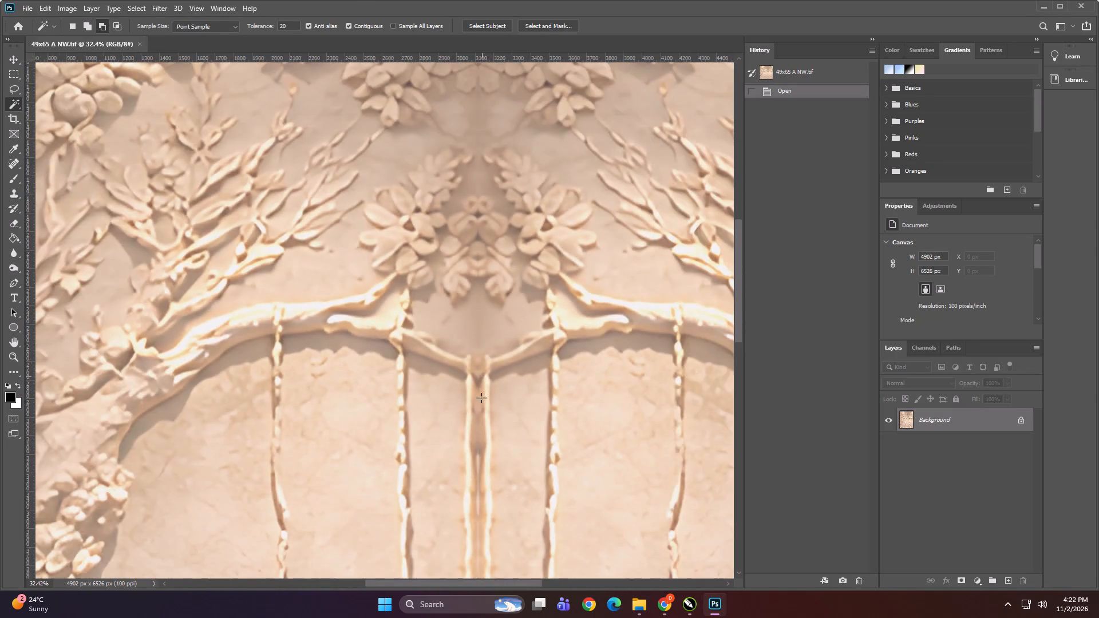
pyautogui.keyDown('alt'); pyautogui.scroll(-10, 481, 398); pyautogui.keyUp('alt')
pyautogui.keyDown('alt'); pyautogui.scroll(20, 486, 495); pyautogui.keyUp('alt')
pyautogui.keyDown('alt'); pyautogui.scroll(3, 486, 495); pyautogui.keyUp('alt')
pyautogui.keyDown('alt'); pyautogui.scroll(-5, 425, 274); pyautogui.keyUp('alt')
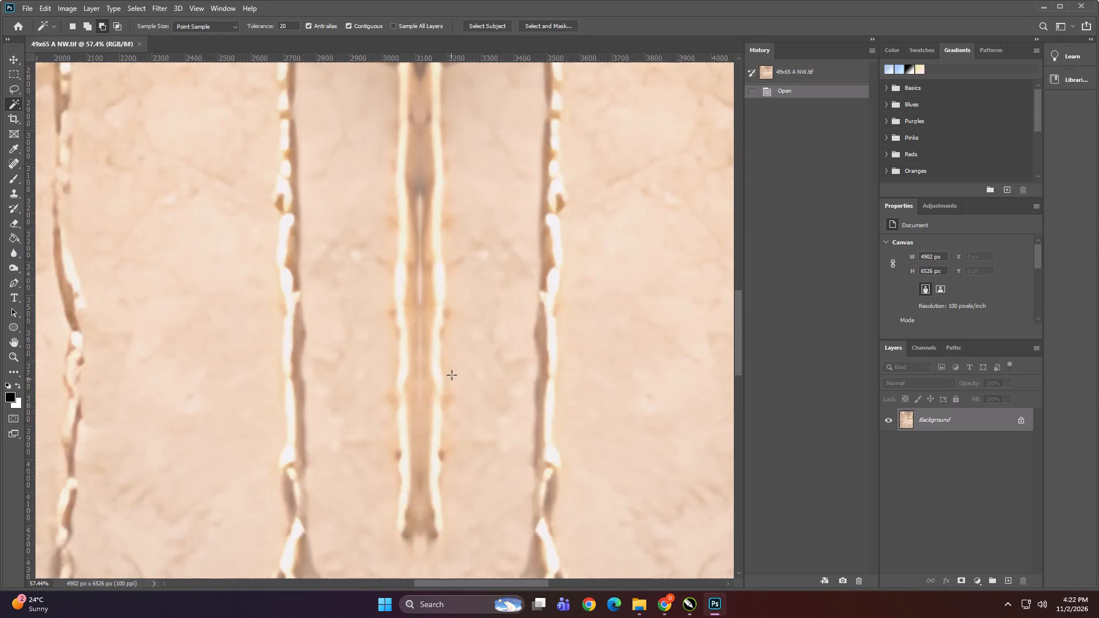
pyautogui.keyDown('alt'); pyautogui.scroll(-17, 452, 375); pyautogui.keyUp('alt')
pyautogui.keyDown('alt'); pyautogui.scroll(20, 433, 40); pyautogui.keyUp('alt')
pyautogui.keyDown('alt'); pyautogui.scroll(2, 433, 40); pyautogui.keyUp('alt')
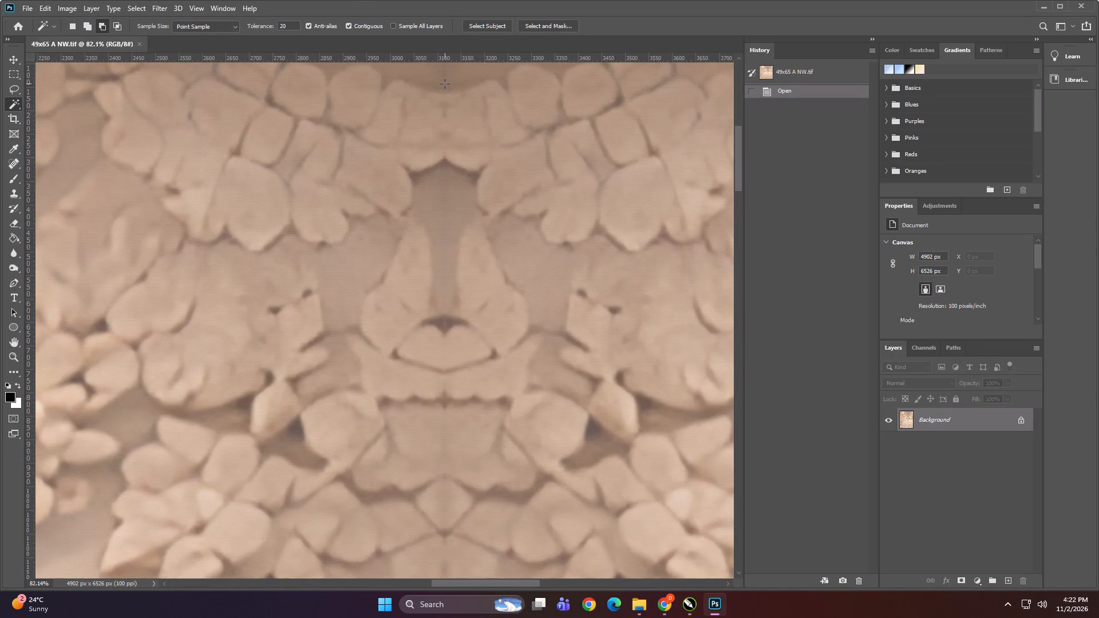
# Select a narrow full-height vertical strip along the artwork's mirrored join with the Rectangular Marquee, starting just below the white top edge.
pyautogui.press('space')
pyautogui.press('space')
pyautogui.press('space')
pyautogui.press('space')
pyautogui.press('space')
pyautogui.moveTo(455, 117); pyautogui.dragTo(464, 225)
pyautogui.moveTo(449, 135); pyautogui.dragTo(475, 465)
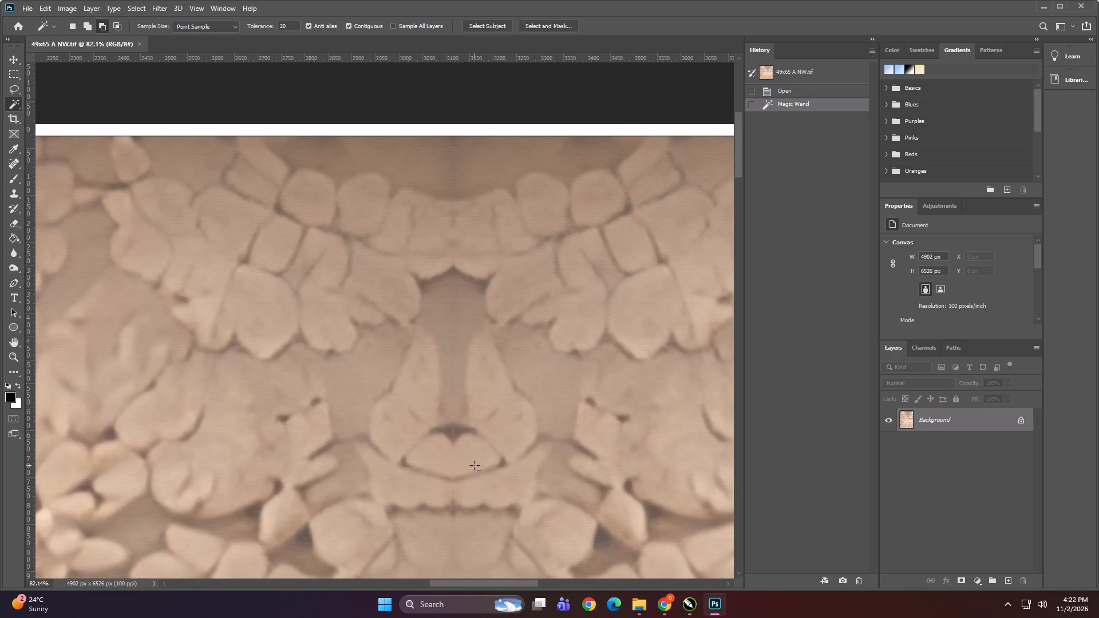
pyautogui.moveTo(475, 465); pyautogui.dragTo(475, 467)
pyautogui.click(14, 77)
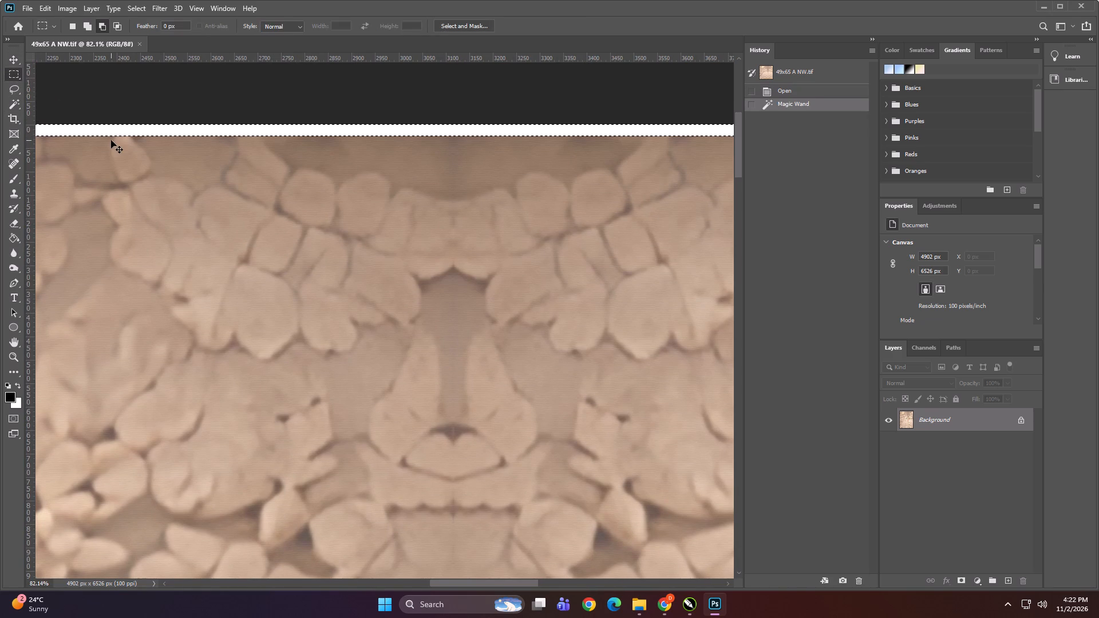
pyautogui.hotkey('ctrl', 'd')
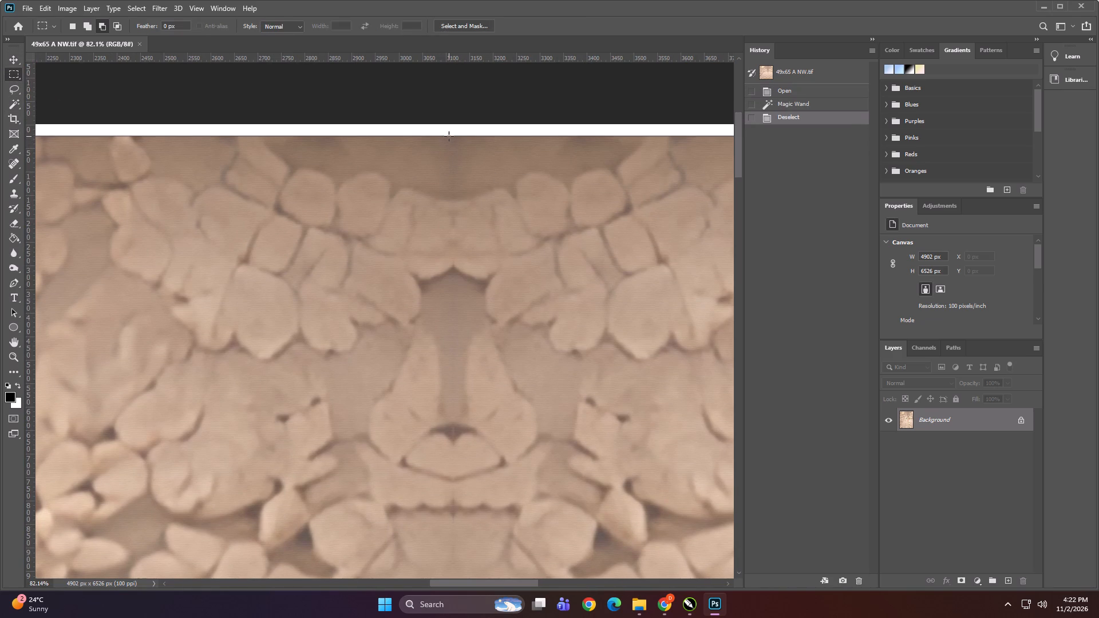
pyautogui.moveTo(449, 136); pyautogui.dragTo(454, 549)
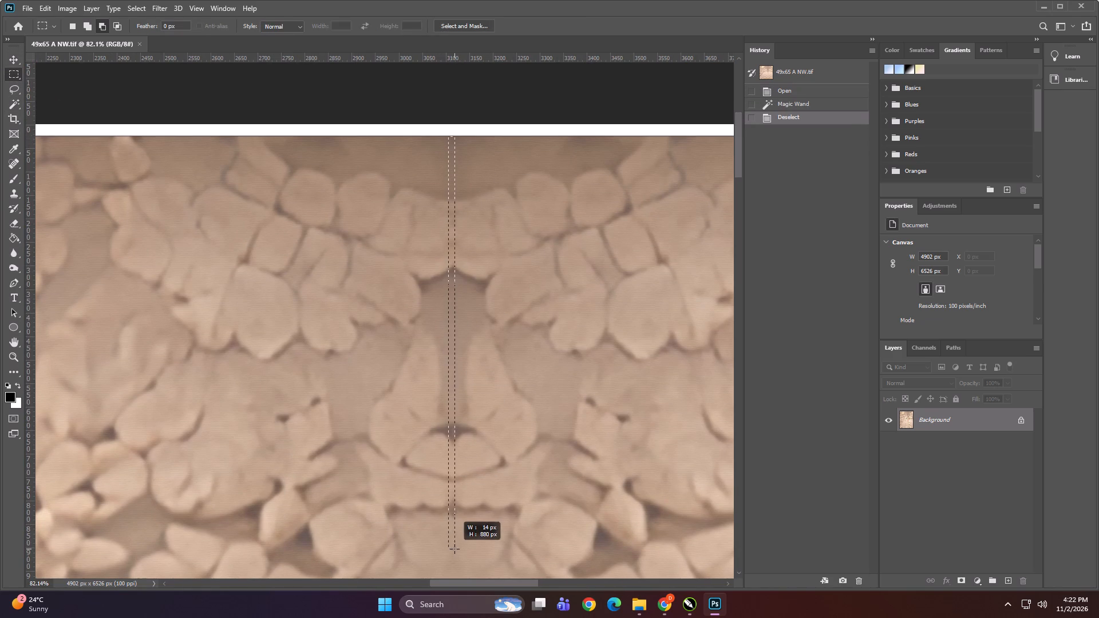
pyautogui.moveTo(454, 549); pyautogui.dragTo(457, 582)
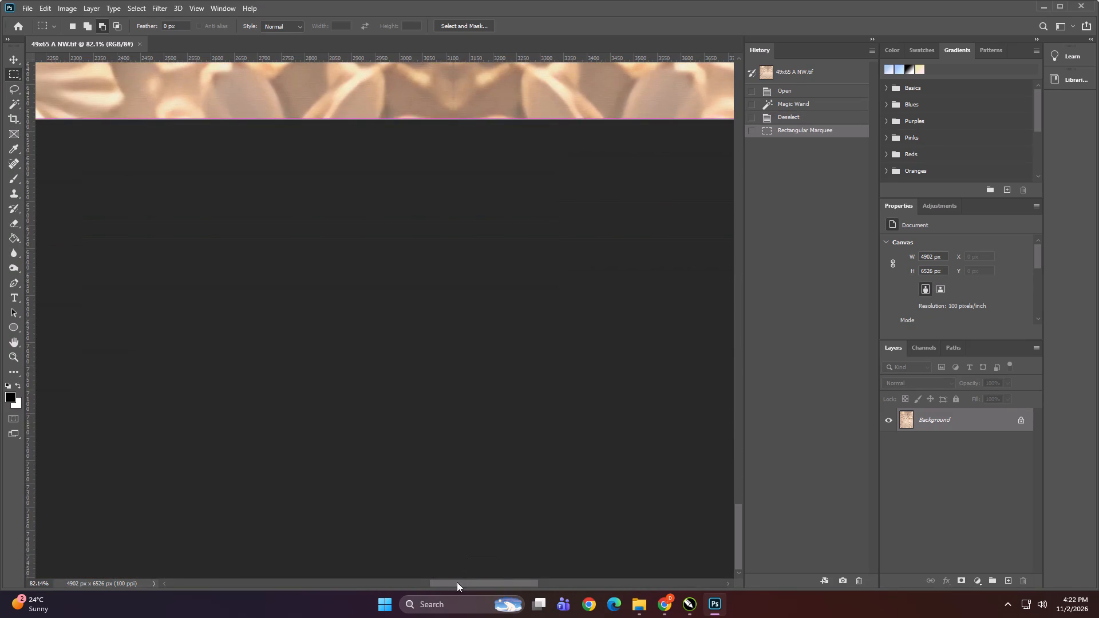
# Fill the selected strip along the mirrored join using the Fill command's current settings, and clear the selection.
pyautogui.keyDown('alt'); pyautogui.scroll(-17, 445, 484); pyautogui.keyUp('alt')
pyautogui.keyDown('alt'); pyautogui.scroll(-8, 471, 460); pyautogui.keyUp('alt')
pyautogui.keyDown('alt'); pyautogui.scroll(17, 486, 28); pyautogui.keyUp('alt')
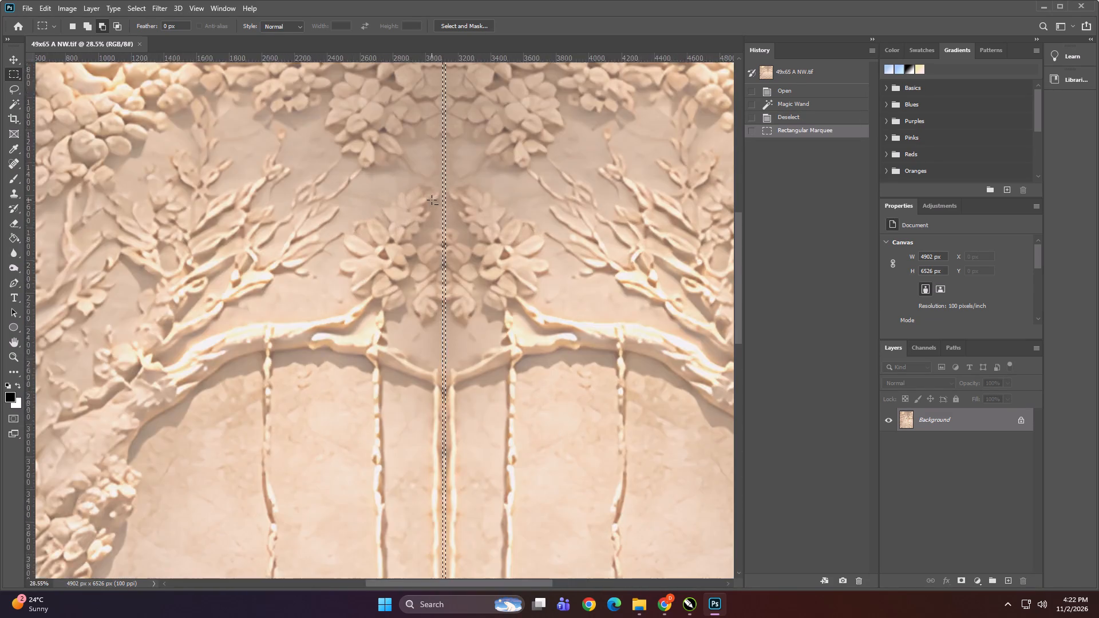
pyautogui.keyDown('alt'); pyautogui.scroll(20, 432, 200); pyautogui.keyUp('alt')
pyautogui.keyDown('alt'); pyautogui.scroll(1, 432, 200); pyautogui.keyUp('alt')
pyautogui.keyDown('alt'); pyautogui.scroll(-18, 457, 253); pyautogui.keyUp('alt')
pyautogui.keyDown('alt'); pyautogui.scroll(5, 475, 354); pyautogui.keyUp('alt')
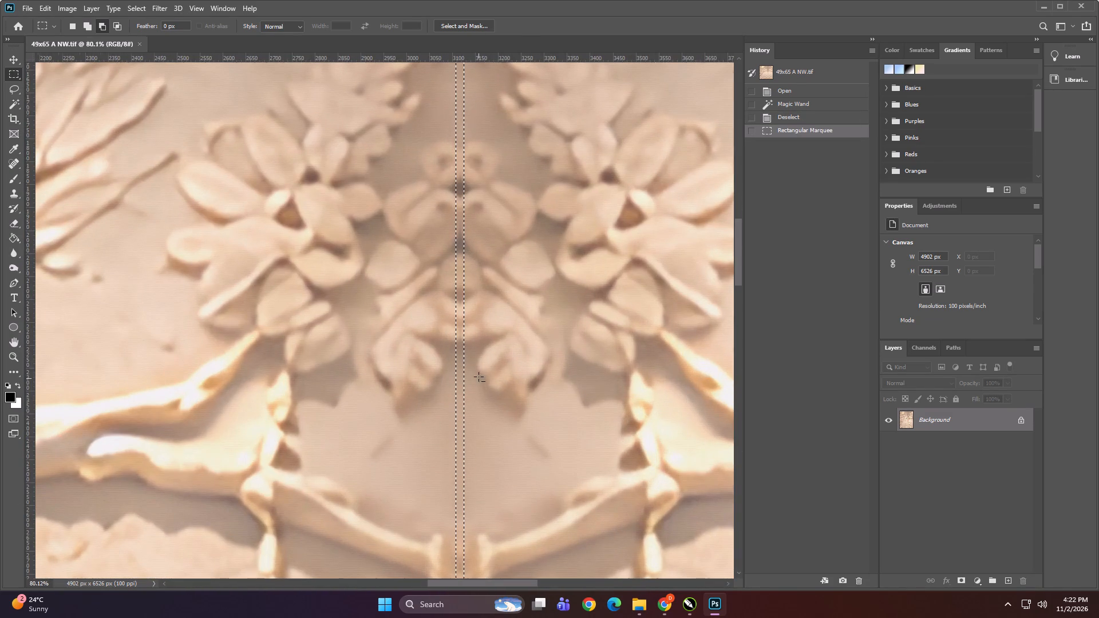
pyautogui.hotkey('shift', 'F5')
pyautogui.press('Return')
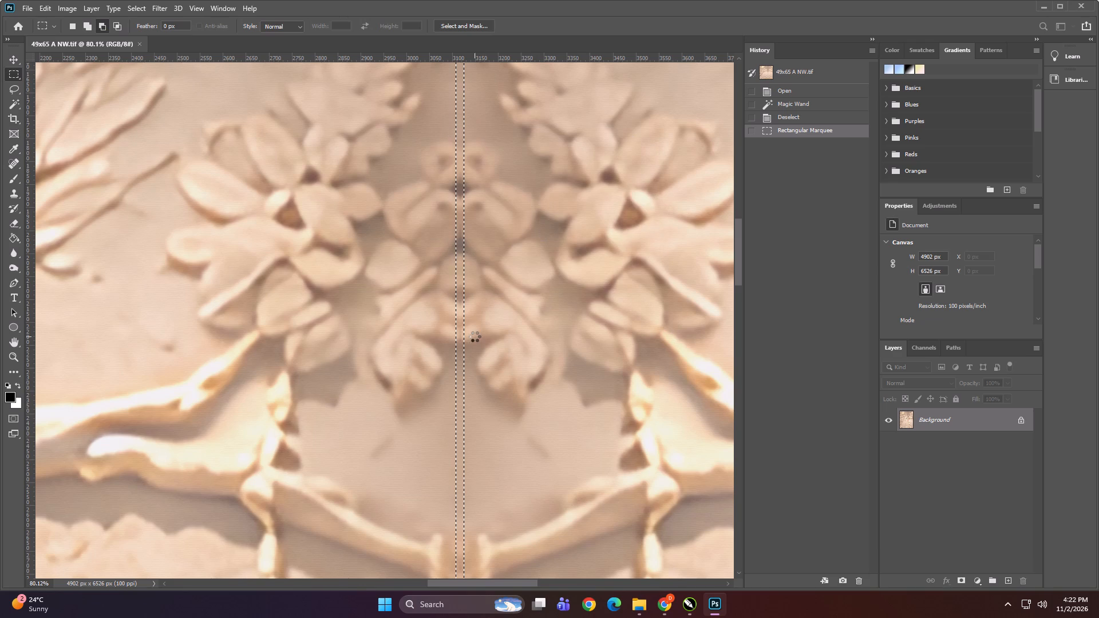
pyautogui.hotkey('ctrl', 'd')
# Close 49x65 A NW.tif, saving the changes to it.
pyautogui.keyDown('alt'); pyautogui.scroll(-18, 465, 326); pyautogui.keyUp('alt')
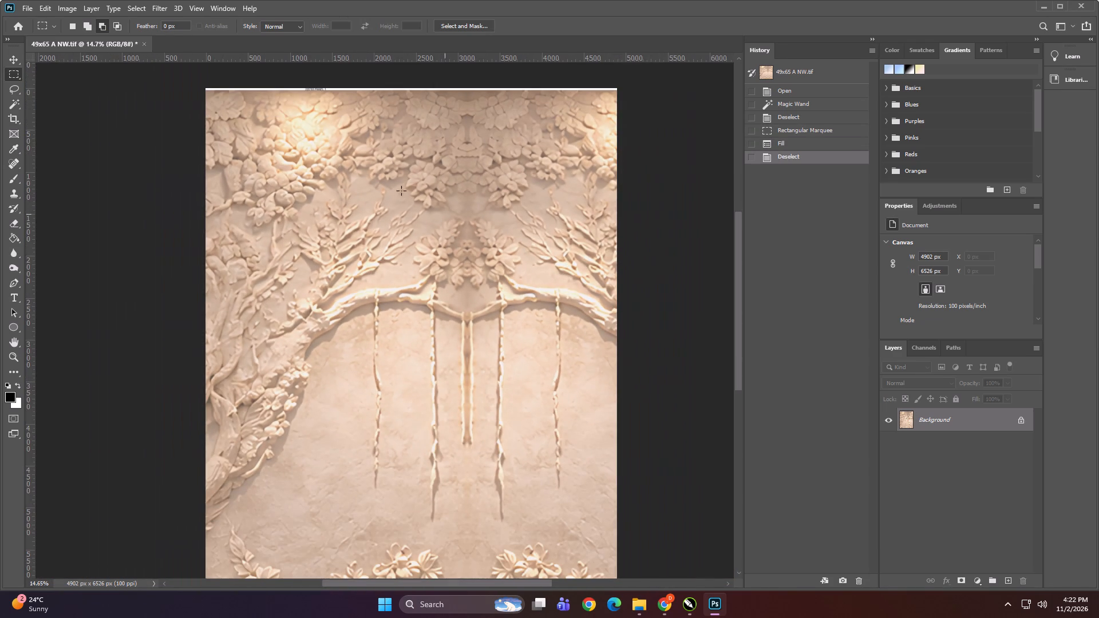
pyautogui.click(141, 41)
pyautogui.click(486, 223)
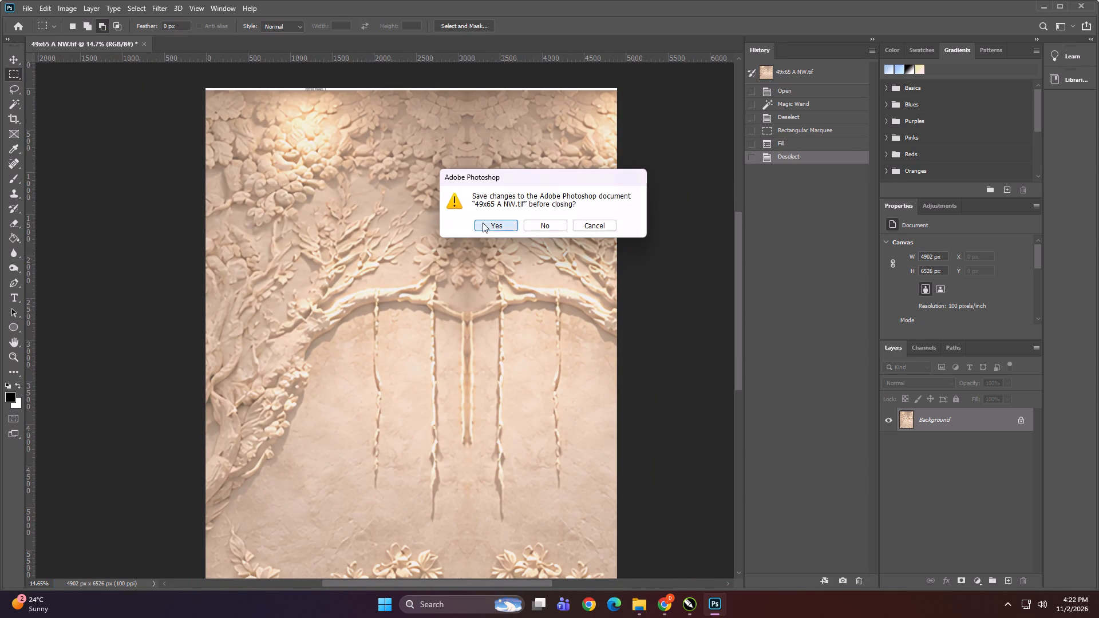
pyautogui.click(1077, 1)
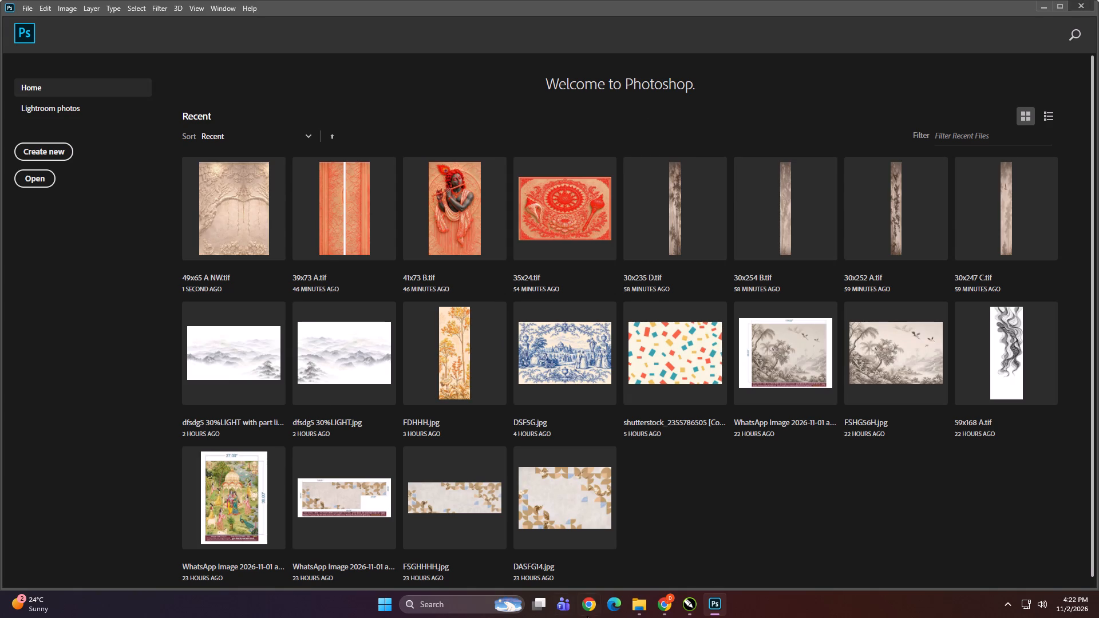
# In File Explorer, copy the finished 225x65 folder from the local NOV > 2 > wall paradise folder on drive D.
pyautogui.click(638, 612)
pyautogui.click(694, 550)
pyautogui.click(572, 419)
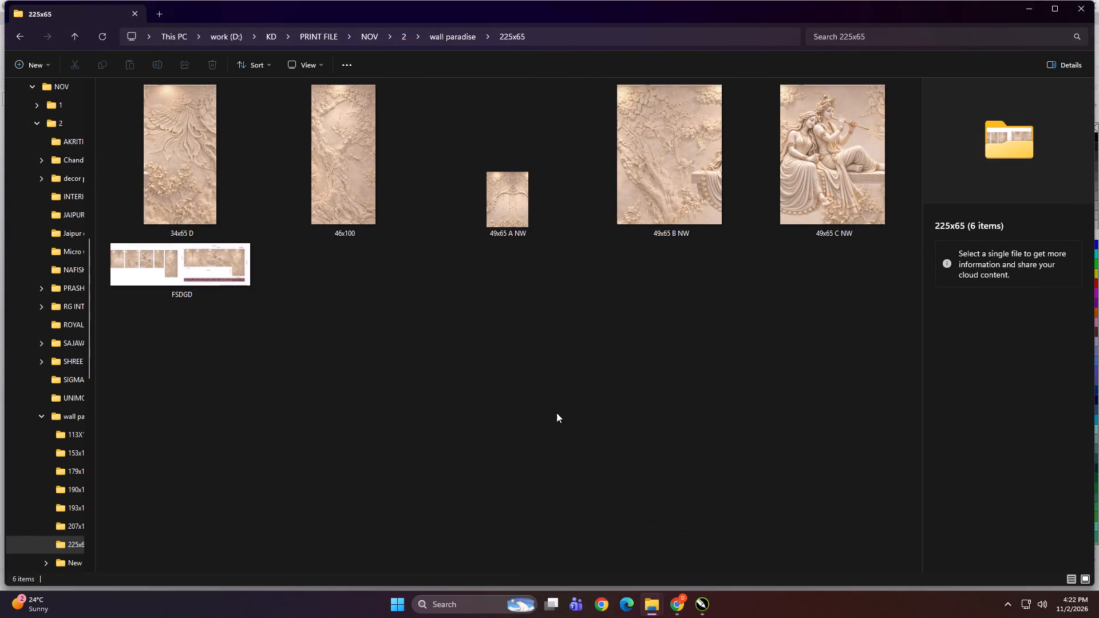
pyautogui.press('BackSpace')
pyautogui.click(523, 399)
pyautogui.click(349, 342)
pyautogui.hotkey('ctrl', 'c')
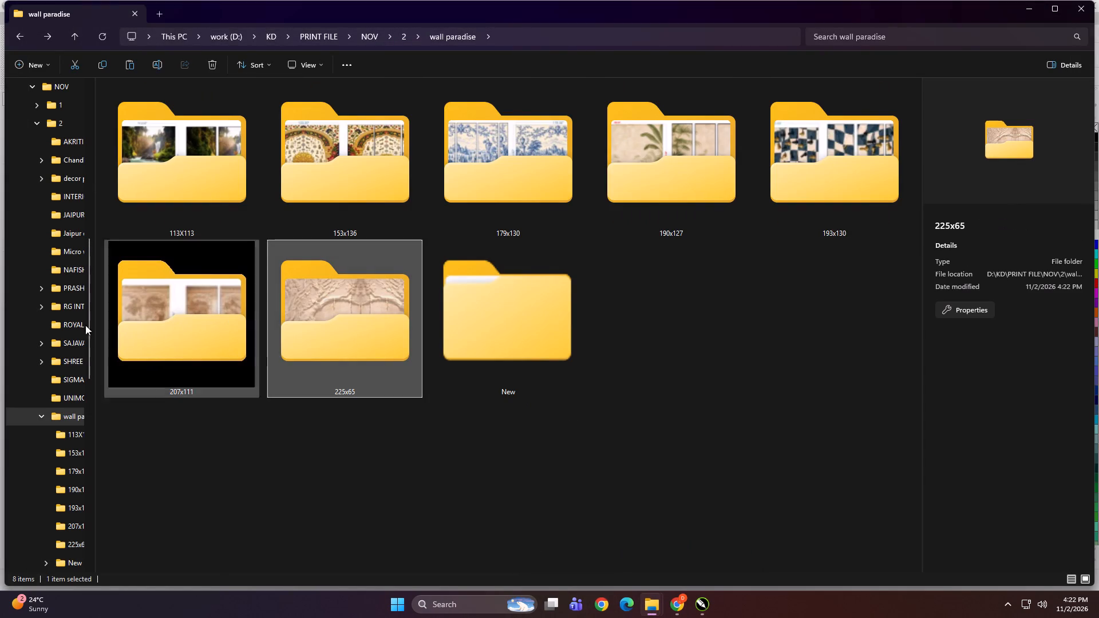
# Paste the copied 225x65 folder into Print > NOV > 2 > wall paradise on the DIGITECH_SHAREDRIVE network drive.
pyautogui.scroll(5, 64, 382)
pyautogui.click(55, 346)
pyautogui.doubleClick(197, 271)
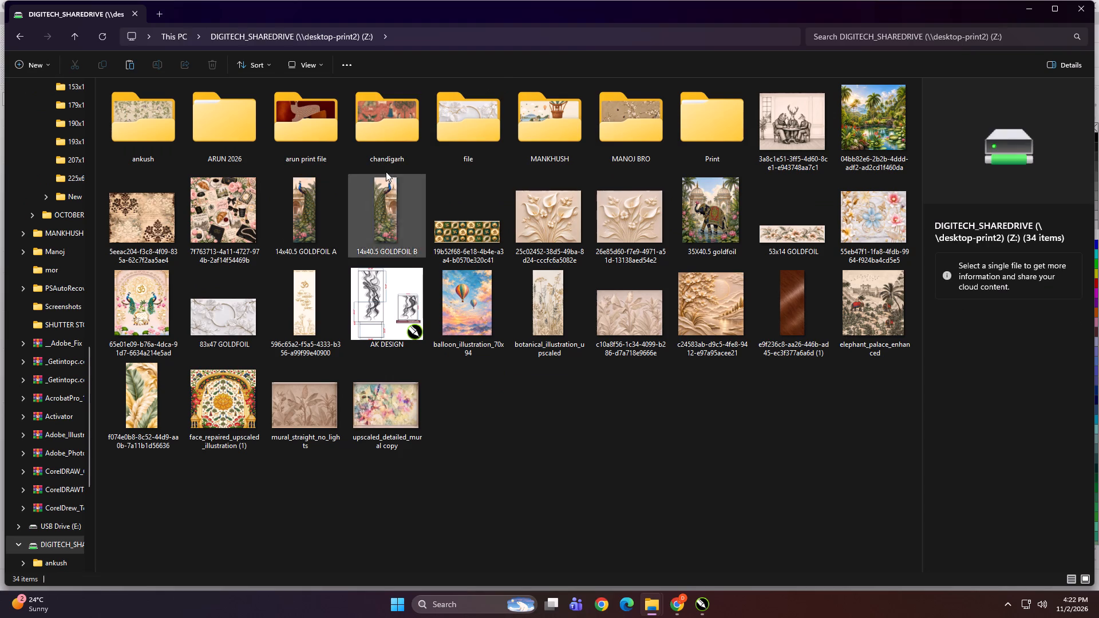
pyautogui.click(463, 134)
pyautogui.doubleClick(700, 126)
pyautogui.doubleClick(321, 153)
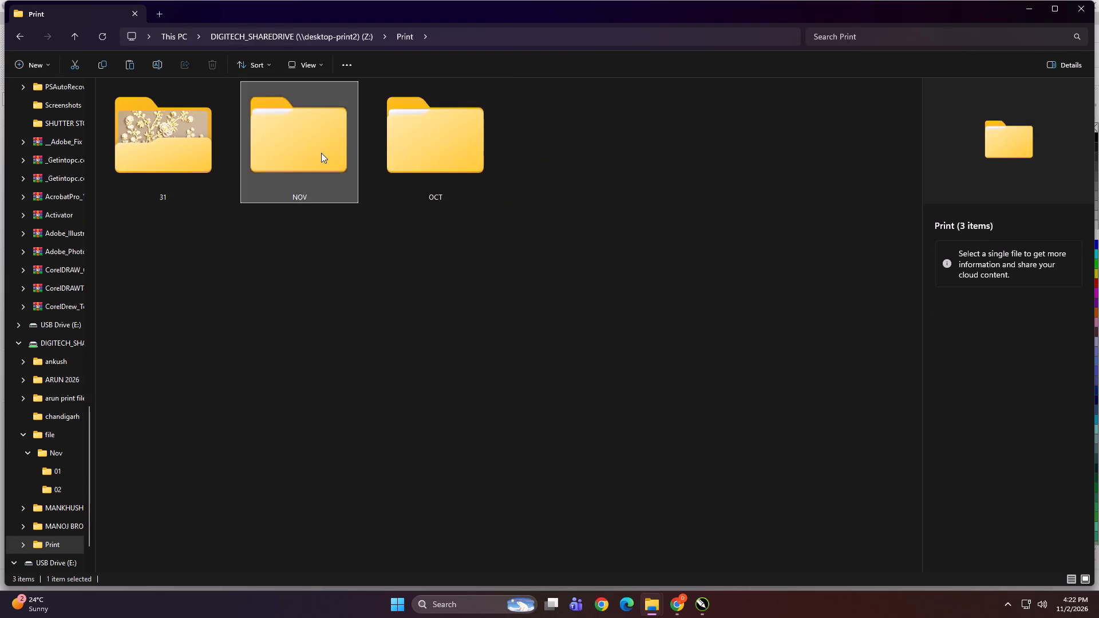
pyautogui.doubleClick(326, 178)
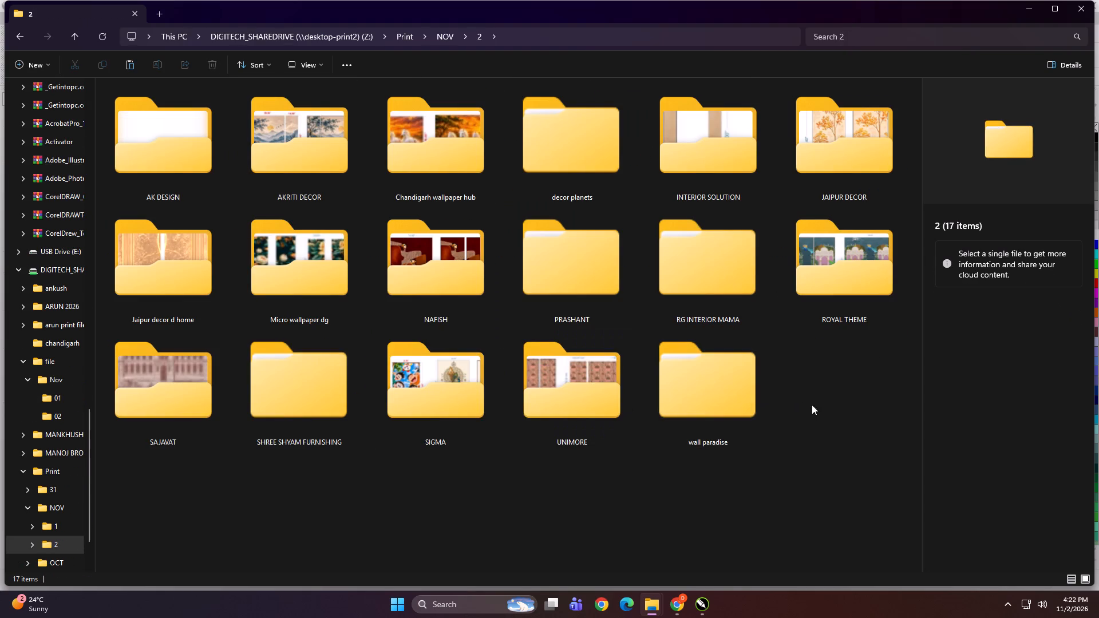
pyautogui.doubleClick(697, 402)
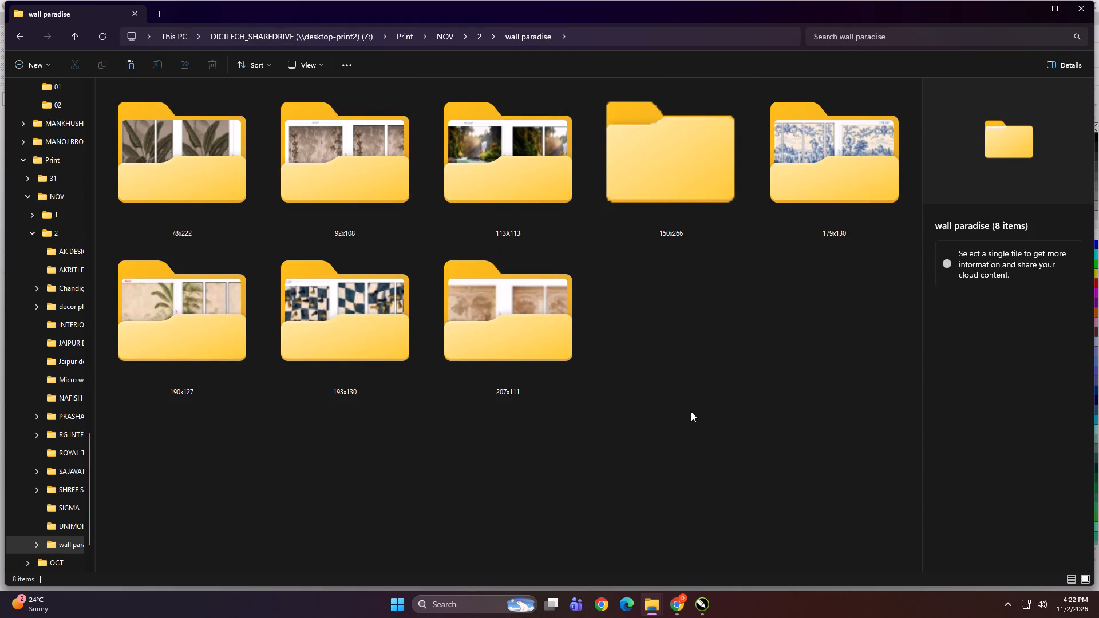
pyautogui.rightClick(682, 375)
pyautogui.click(696, 386)
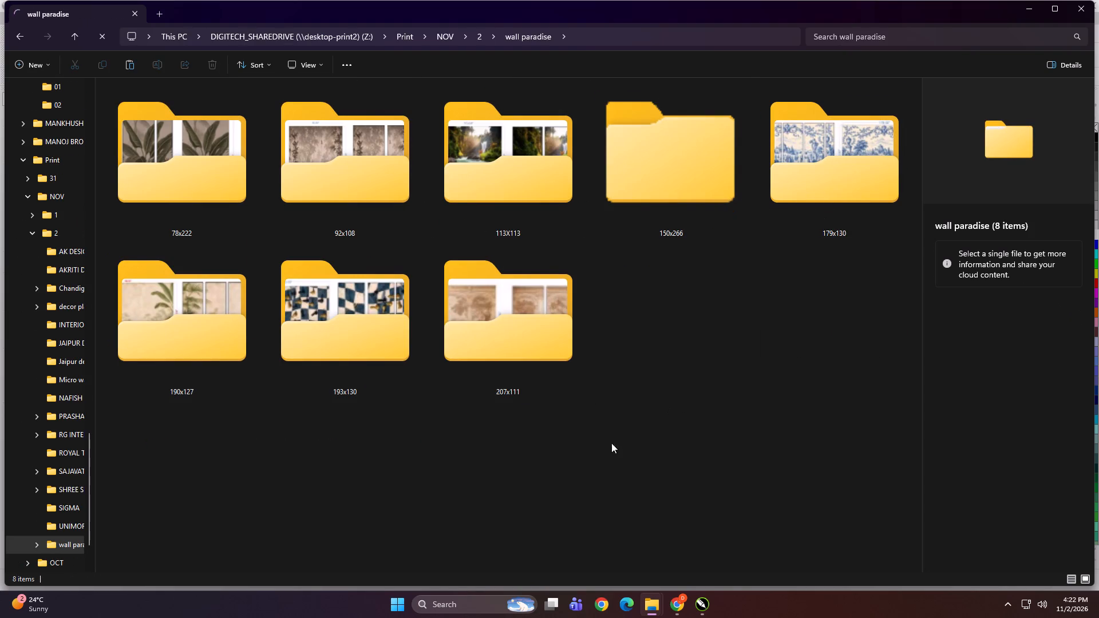
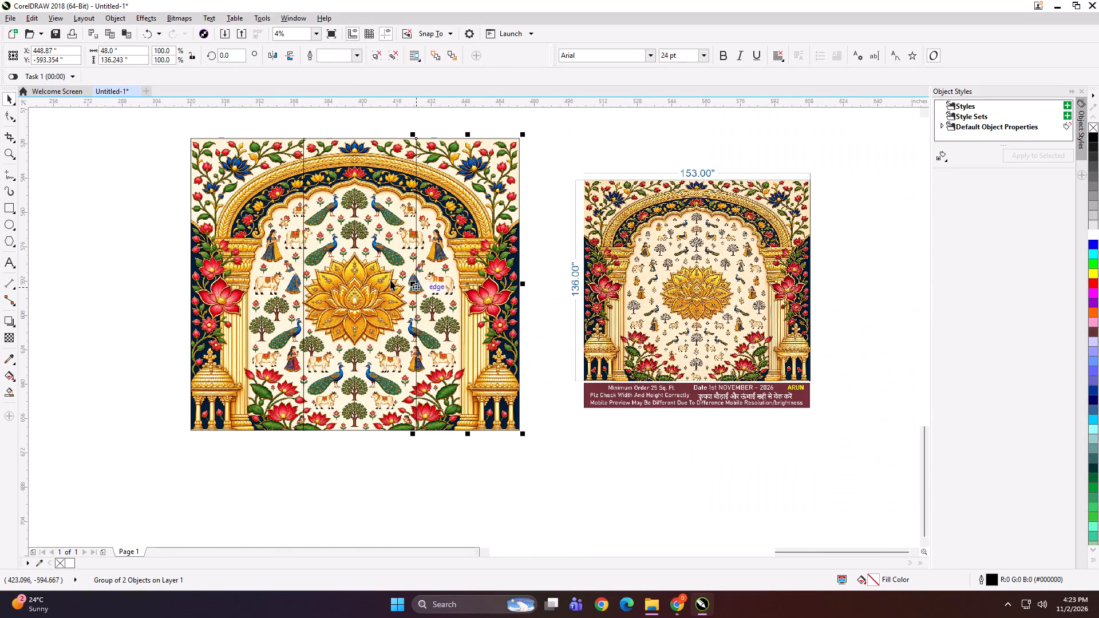
# Delete all three panels of the large split arch mural beside the 153 x 136 inch labelled preview.
pyautogui.keyDown('shift'); pyautogui.click(379, 276); pyautogui.keyUp('shift')
pyautogui.keyDown('shift'); pyautogui.click(247, 290); pyautogui.keyUp('shift')
pyautogui.press('Delete')
# Place a copy of the arch artwork from the 153 x 136 inch labelled preview in the cleared space beside it.
pyautogui.moveTo(714, 297); pyautogui.dragTo(463, 287)
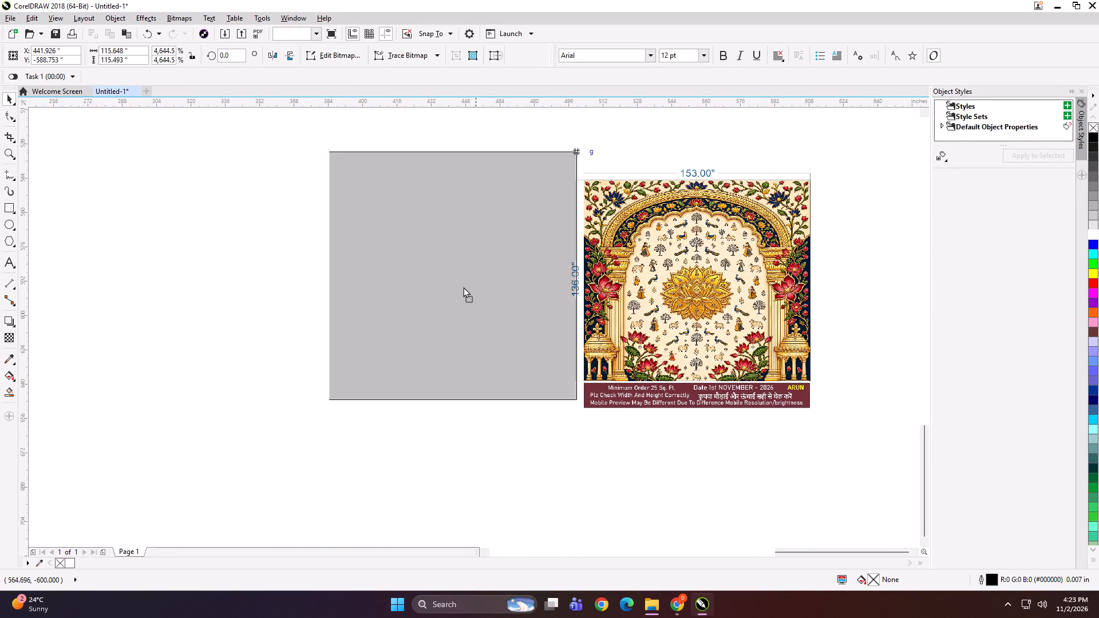
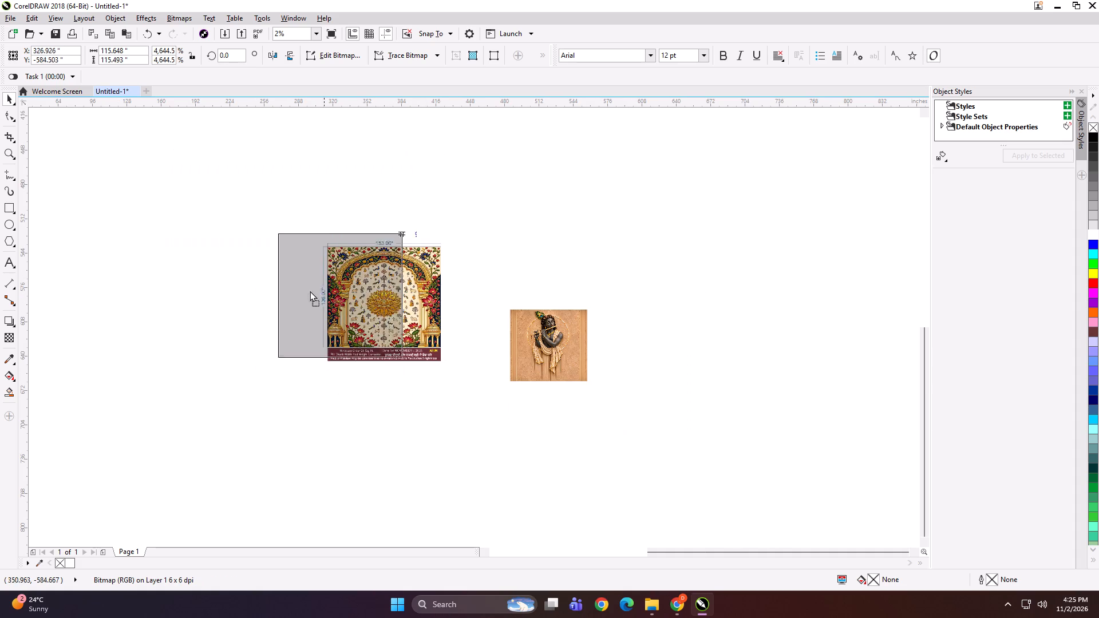
# Move the 153 × 136 inch arch preview away from the Krishna artwork.
pyautogui.moveTo(310, 291); pyautogui.dragTo(306, 291)
pyautogui.click(548, 262)
# Separate the Krishna artwork from its 78 × 36 inch preview, placing the preview above the artwork.
pyautogui.moveTo(565, 347); pyautogui.dragTo(647, 343)
pyautogui.moveTo(501, 323); pyautogui.dragTo(595, 397)
pyautogui.keyDown('shift'); pyautogui.moveTo(556, 354); pyautogui.dragTo(603, 395); pyautogui.keyUp('shift')
pyautogui.moveTo(580, 348); pyautogui.dragTo(651, 278)
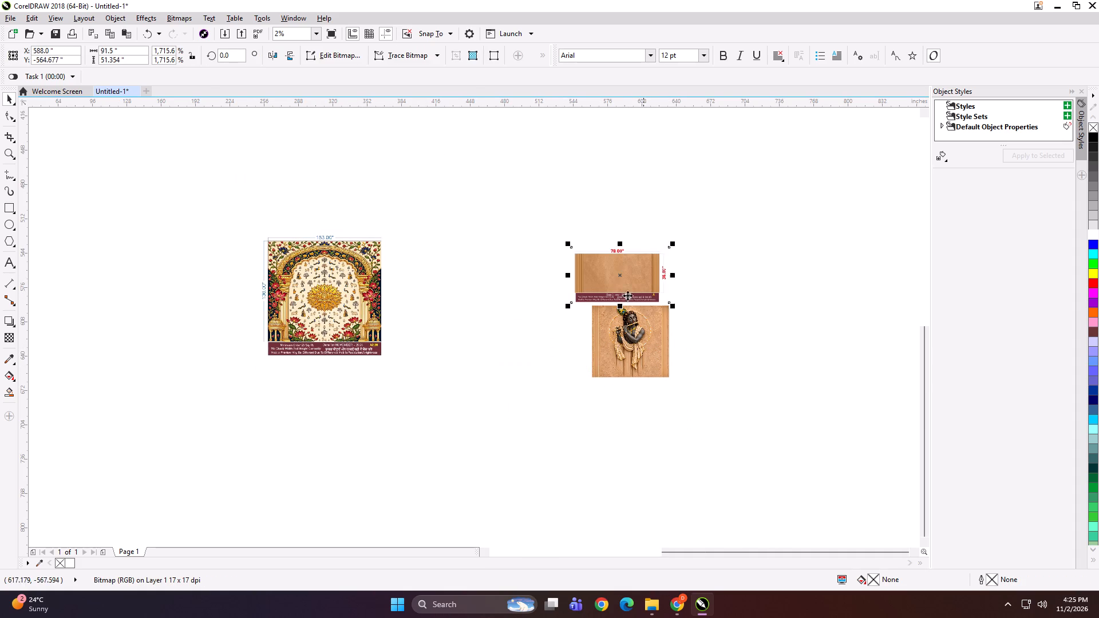
pyautogui.click(477, 426)
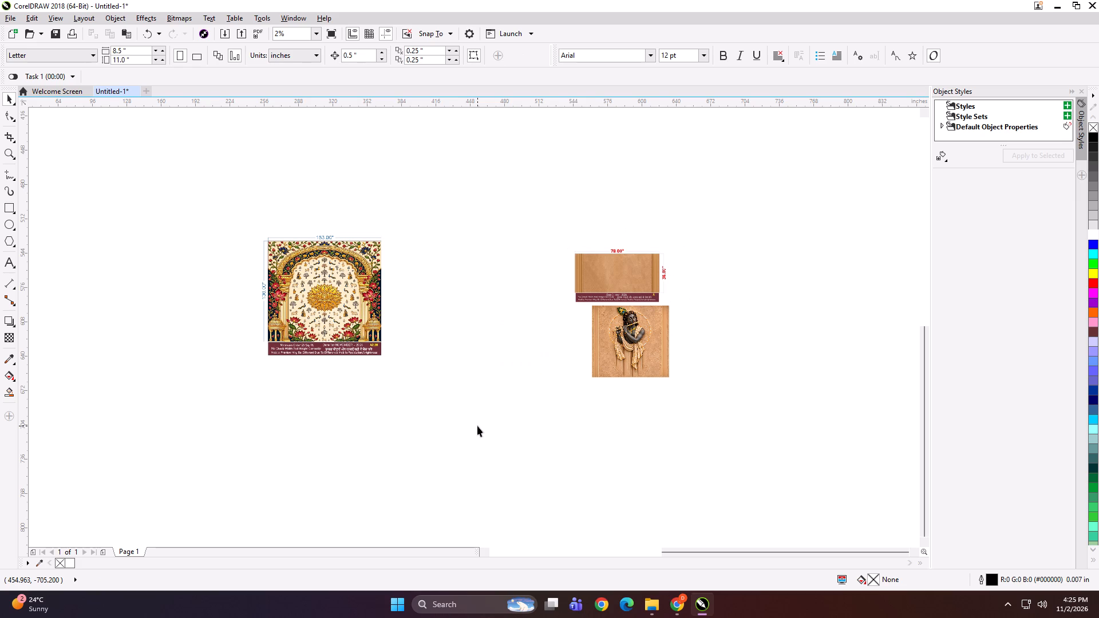
# Switch to File Explorer and bring the tree artwork and upscaled_artwork from USB Drive (E:) into the CorelDRAW drawing.
pyautogui.click(647, 601)
pyautogui.click(550, 381)
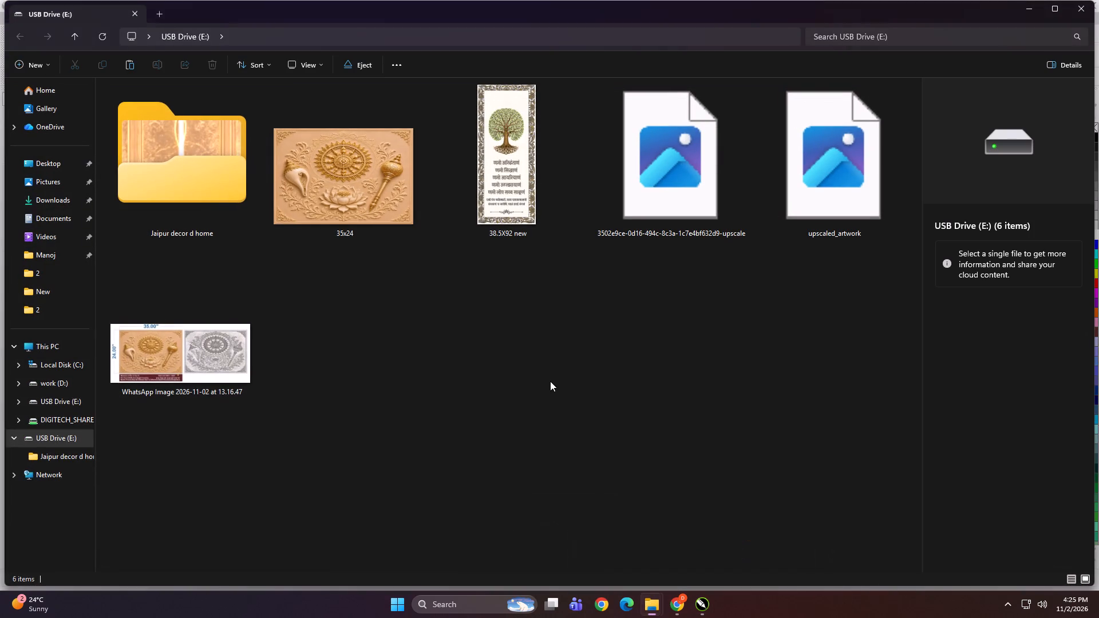
pyautogui.keyDown('ctrl'); pyautogui.scroll(3, 572, 398); pyautogui.keyUp('ctrl')
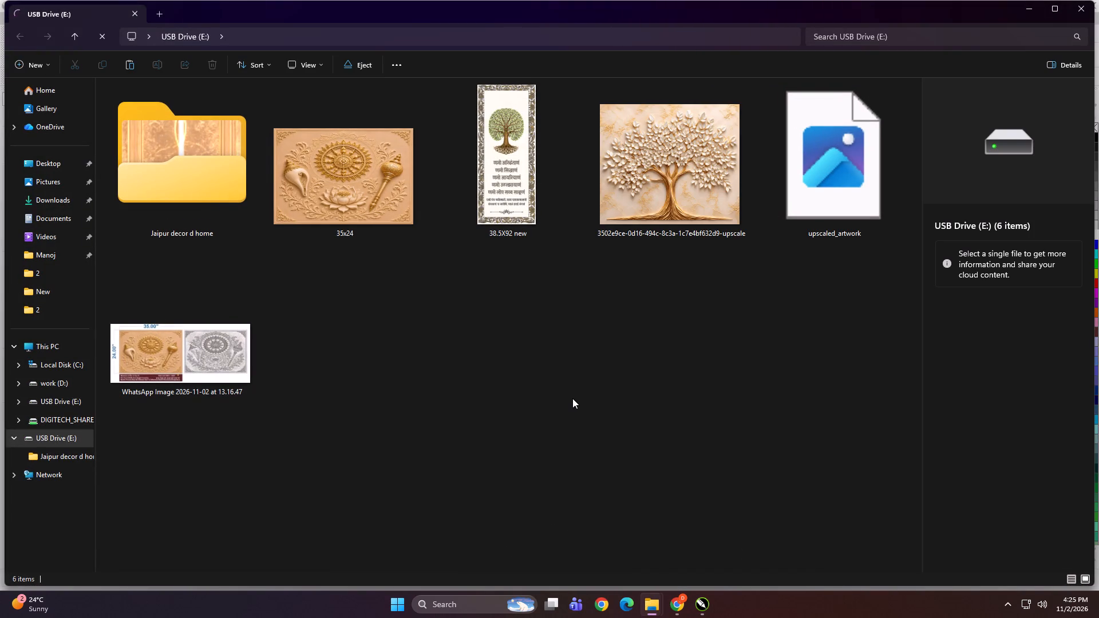
pyautogui.keyDown('ctrl'); pyautogui.scroll(-1, 572, 398); pyautogui.keyUp('ctrl')
pyautogui.click(692, 181)
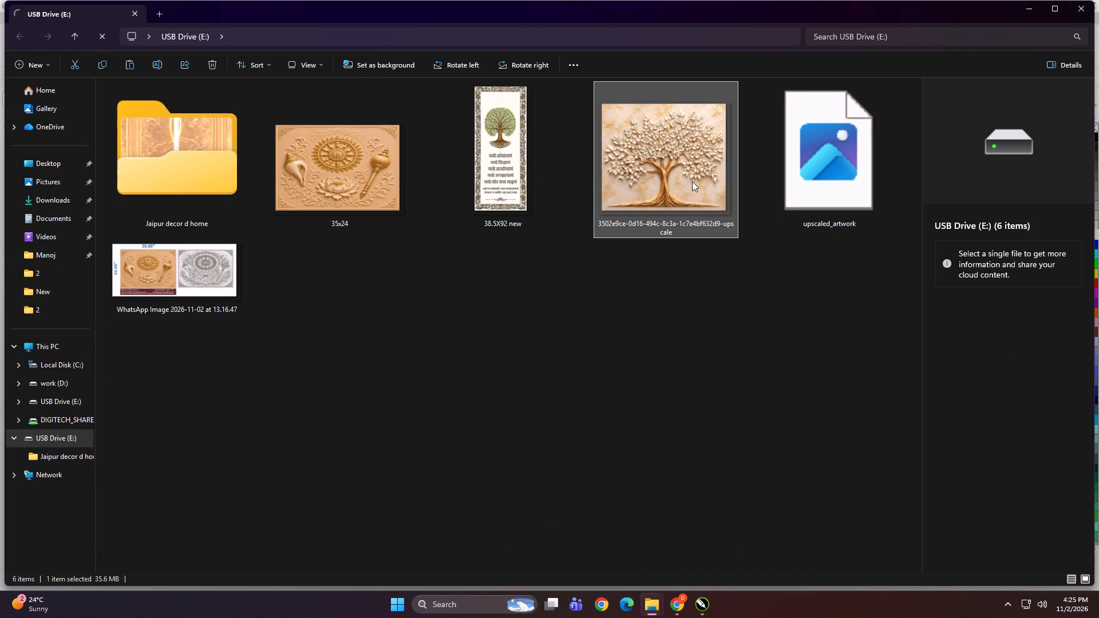
pyautogui.keyDown('ctrl'); pyautogui.click(839, 179); pyautogui.keyUp('ctrl')
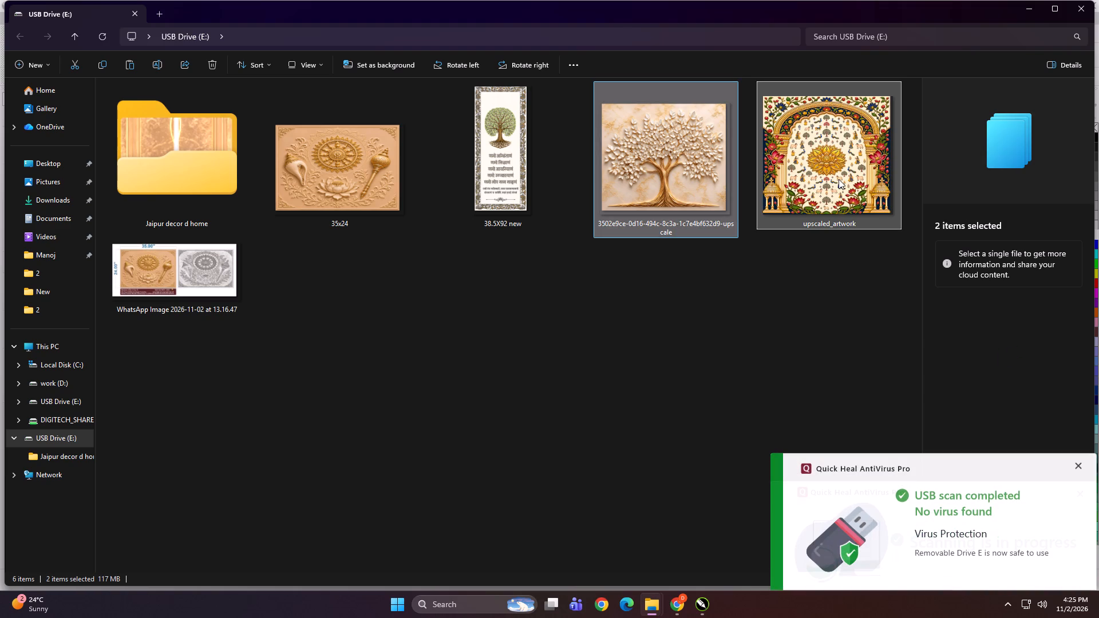
pyautogui.moveTo(843, 130); pyautogui.dragTo(680, 484)
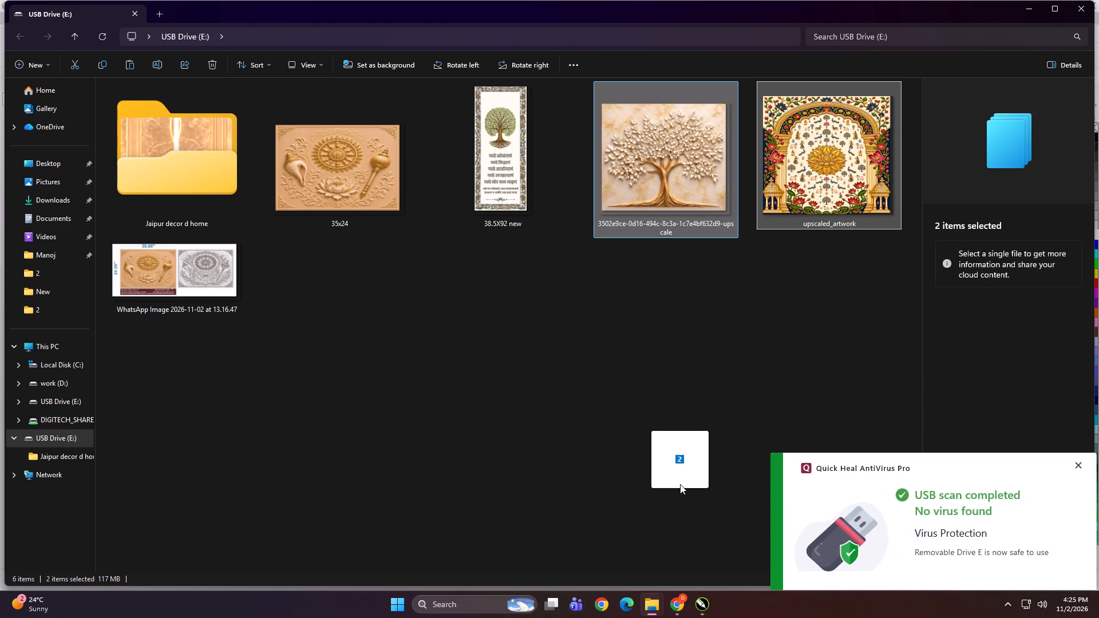
pyautogui.moveTo(680, 484); pyautogui.dragTo(516, 460)
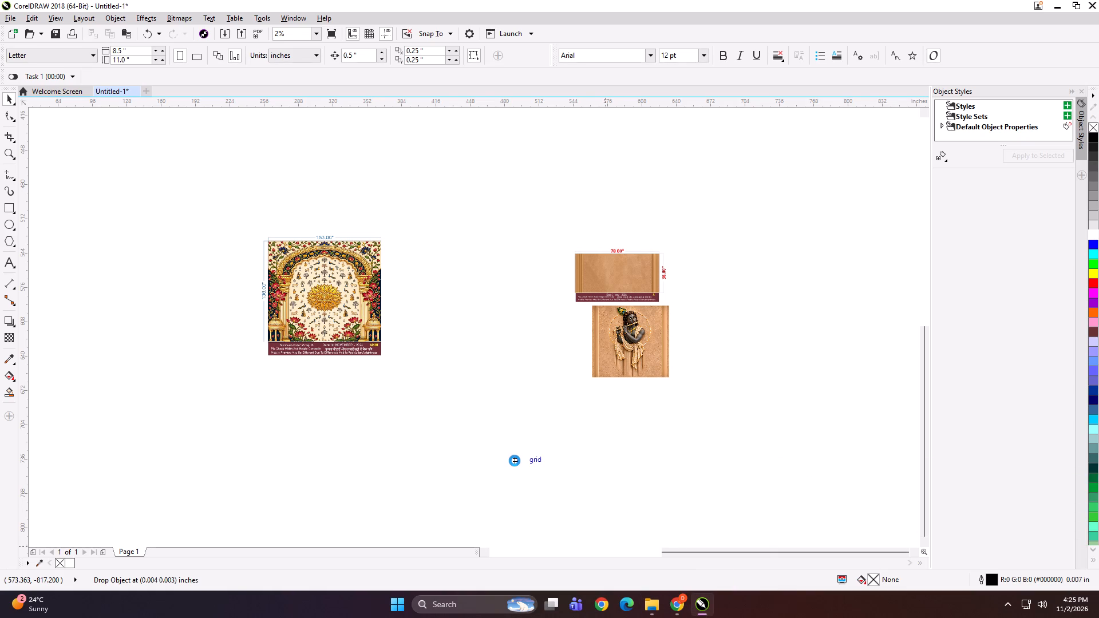
# Move the Krishna artwork beside its 78 × 36 inch preview.
pyautogui.scroll(1, 660, 309)
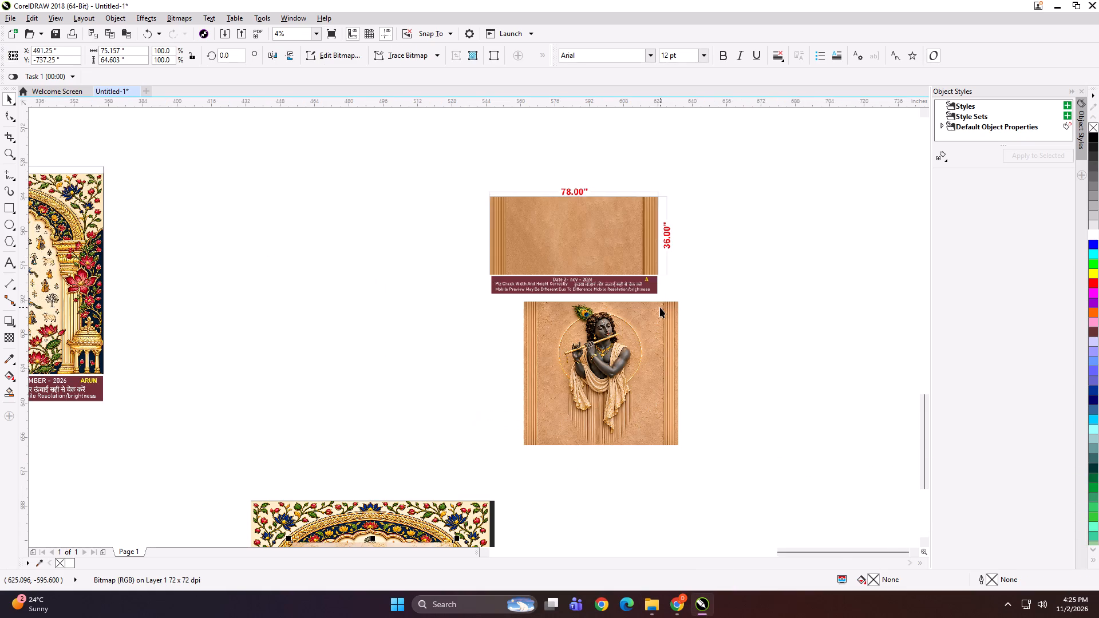
pyautogui.scroll(1, 616, 278)
pyautogui.scroll(-1, 359, 214)
pyautogui.scroll(1, 490, 426)
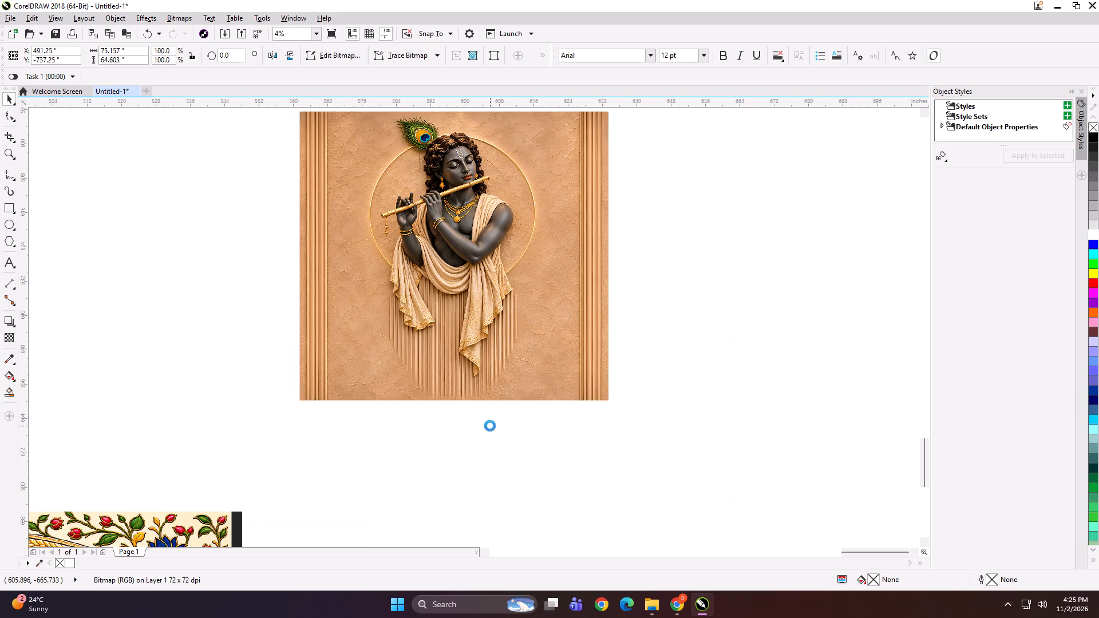
pyautogui.scroll(-1, 264, 422)
pyautogui.moveTo(357, 363); pyautogui.dragTo(513, 228)
pyautogui.scroll(1, 400, 126)
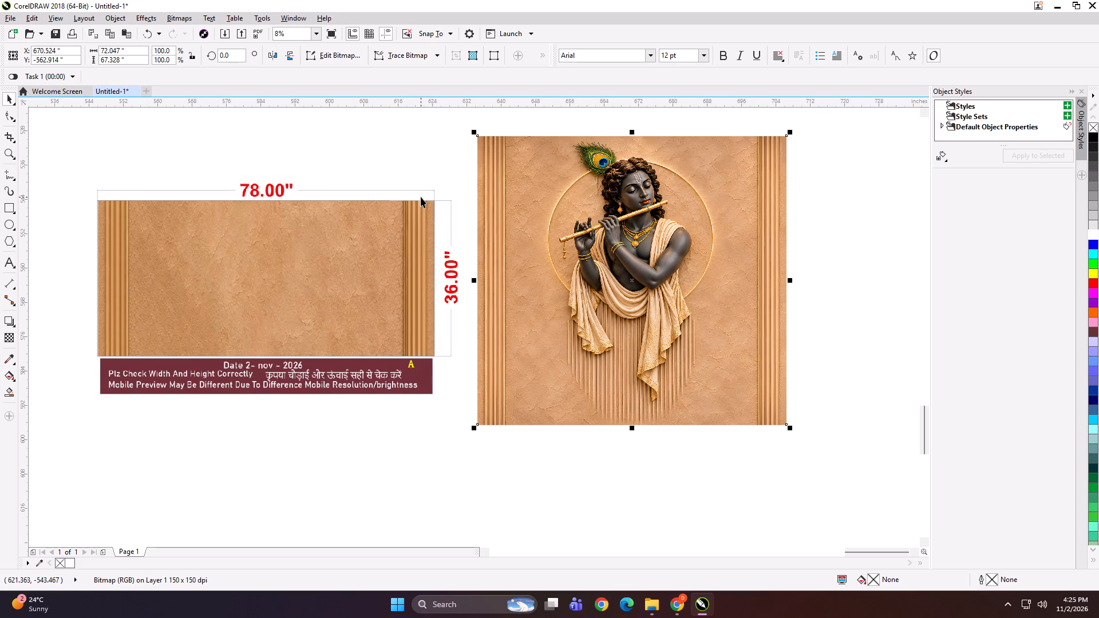
# Move the imported tree artwork off the imported arch artwork into the empty space nearer the page.
pyautogui.scroll(-1, 620, 196)
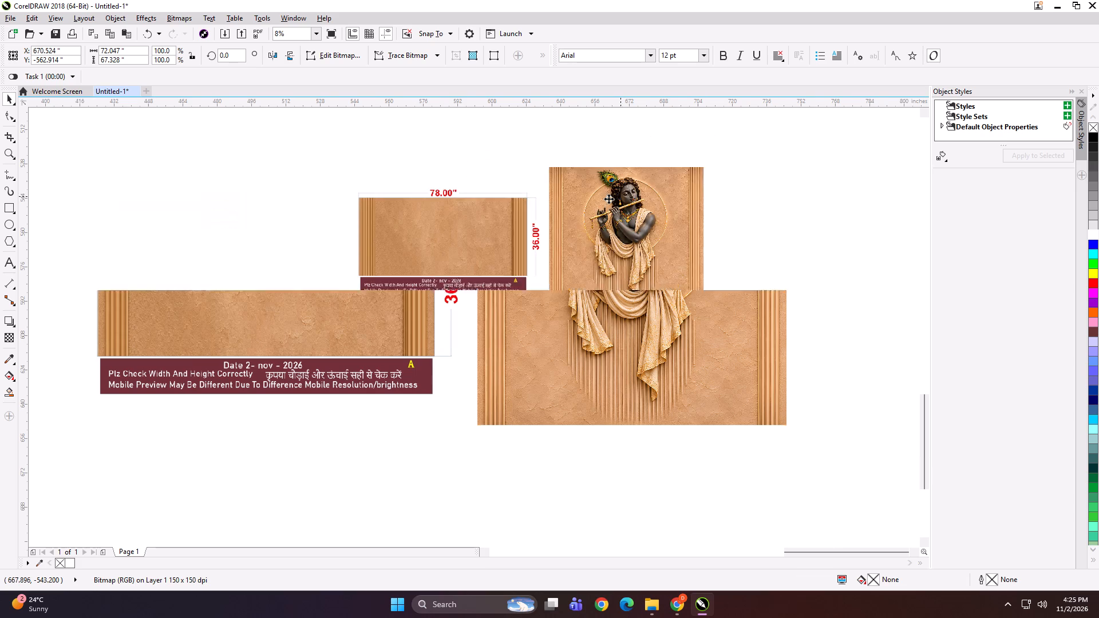
pyautogui.scroll(-1, 619, 194)
pyautogui.click(544, 381)
pyautogui.moveTo(479, 457); pyautogui.dragTo(386, 198)
pyautogui.press('F4')
pyautogui.moveTo(666, 384); pyautogui.dragTo(523, 239)
pyautogui.click(536, 323)
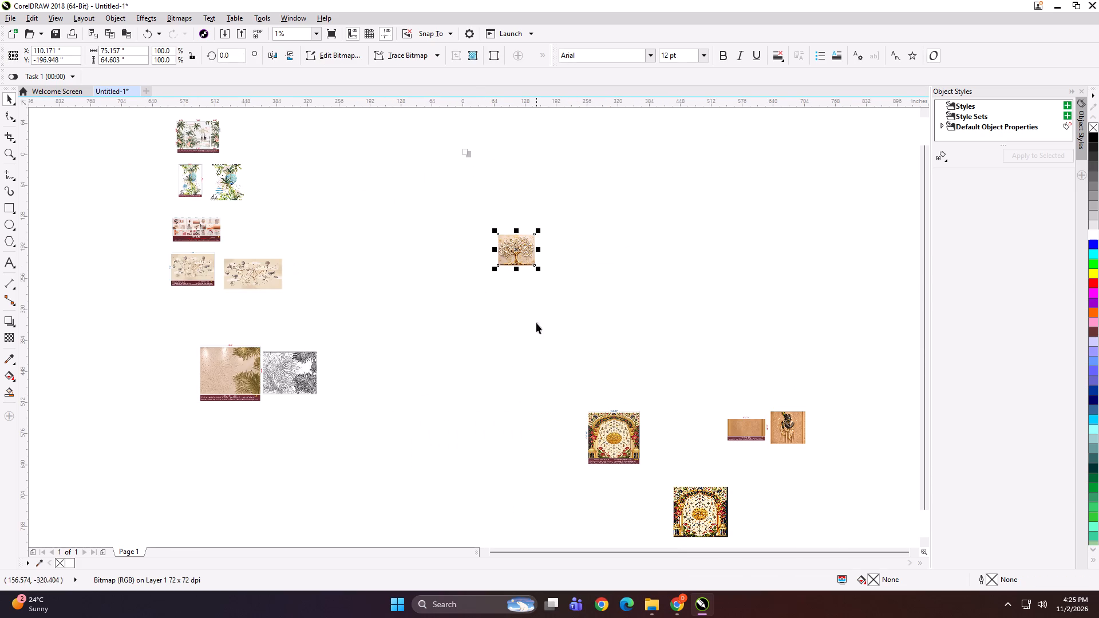
# Move the imported arch artwork beside its 153 × 136 inch preview.
pyautogui.scroll(1, 714, 510)
pyautogui.moveTo(703, 505); pyautogui.dragTo(359, 345)
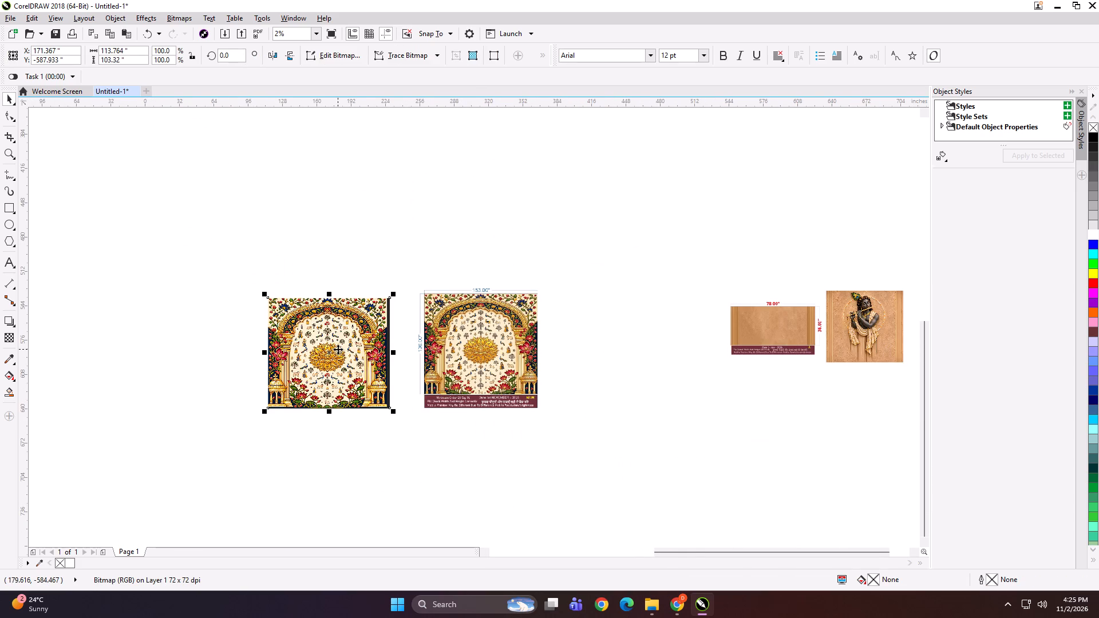
# Create a rectangle matching the arch artwork and pull in its right side to exclude the dark strip, about 111.37 inches wide.
pyautogui.scroll(2, 348, 358)
pyautogui.scroll(-1, 447, 338)
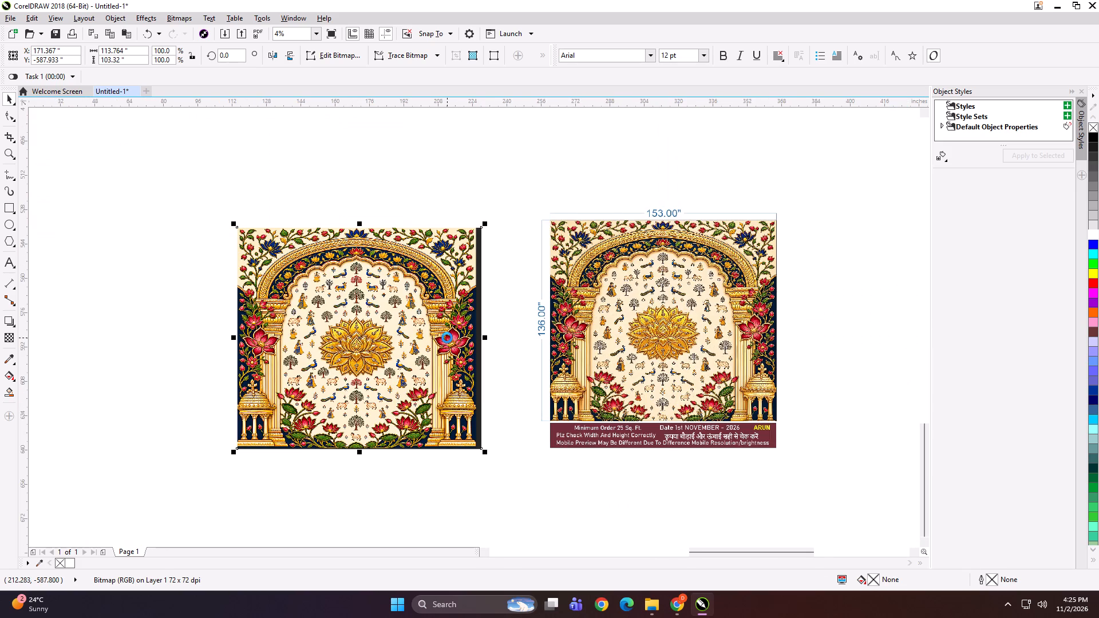
pyautogui.keyDown('shift'); pyautogui.doubleClick(6, 207); pyautogui.keyUp('shift')
pyautogui.hotkey('shift', 'space')
pyautogui.scroll(4, 487, 334)
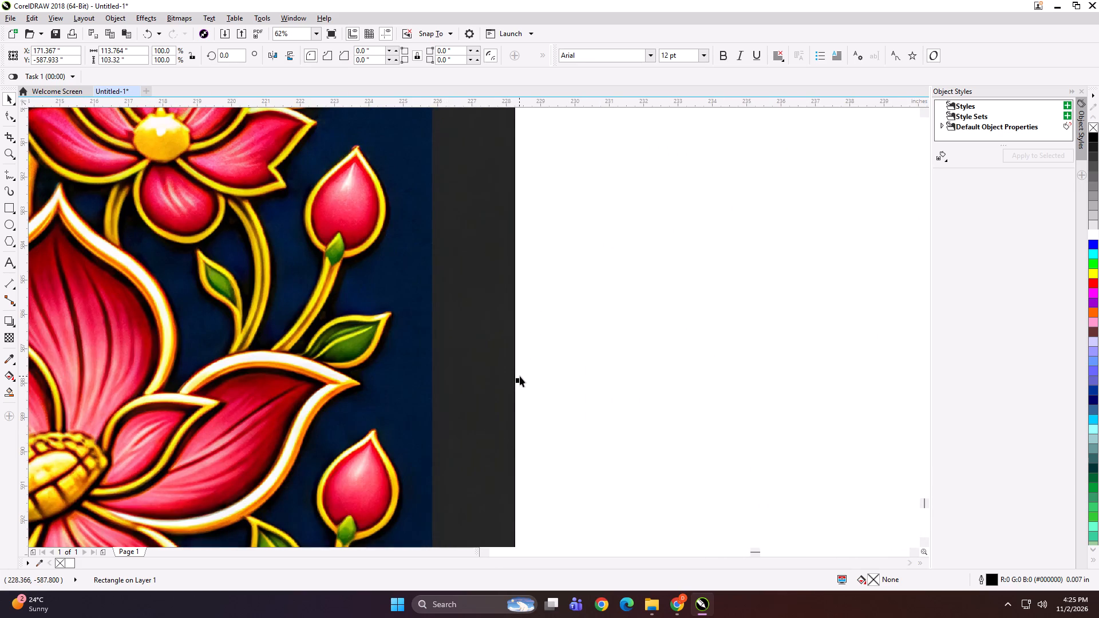
pyautogui.moveTo(519, 381); pyautogui.dragTo(436, 374)
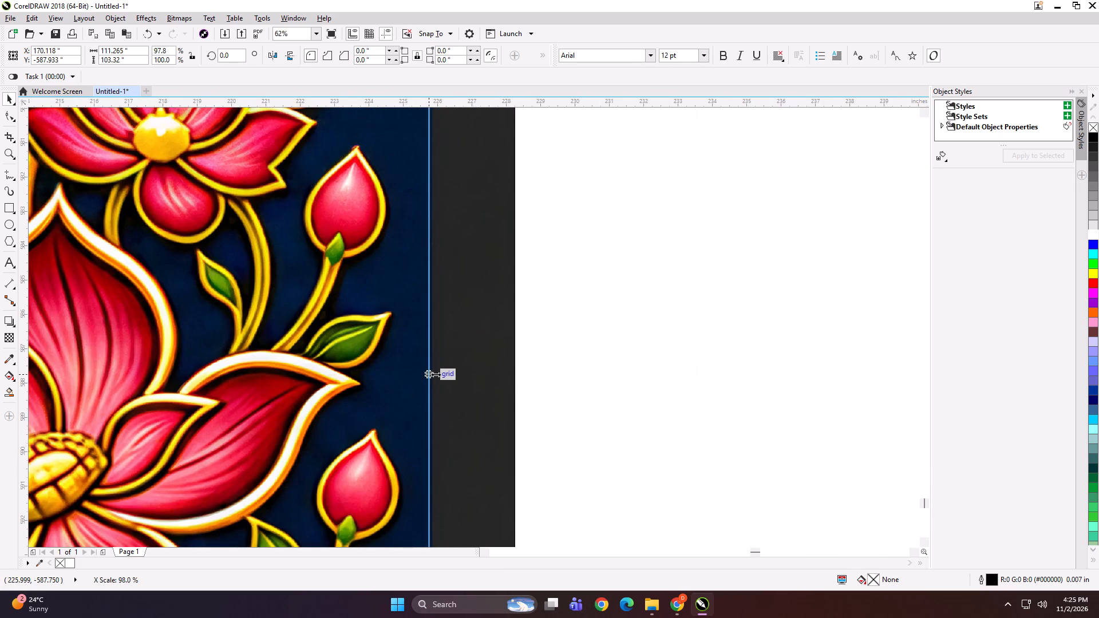
pyautogui.moveTo(436, 374); pyautogui.dragTo(438, 375)
pyautogui.scroll(3, 438, 375)
pyautogui.scroll(1, 384, 442)
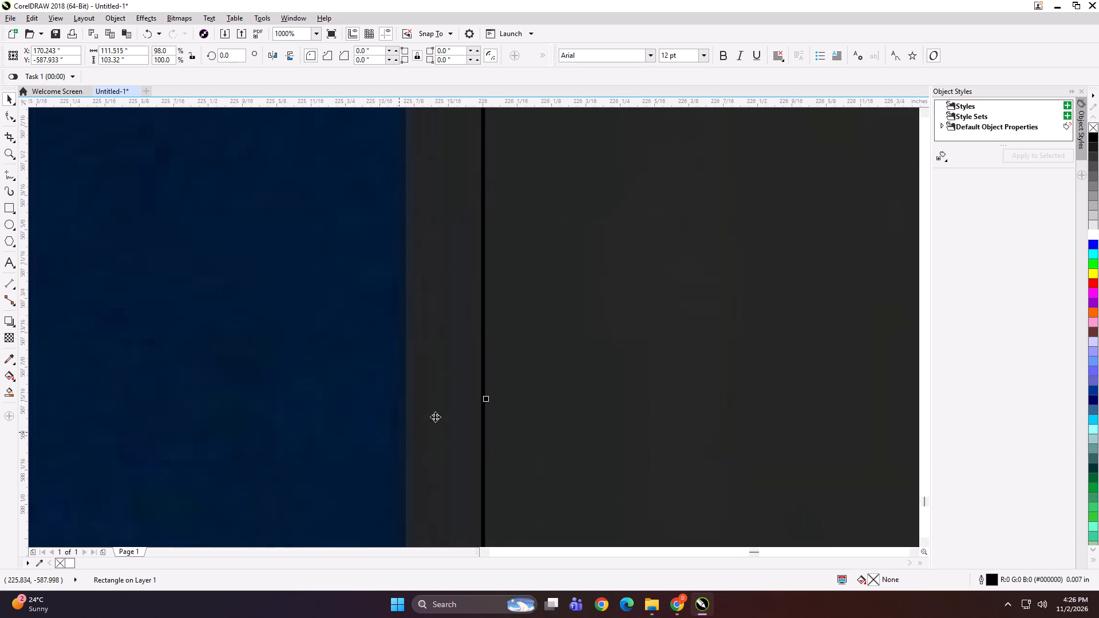
pyautogui.moveTo(485, 400); pyautogui.dragTo(407, 391)
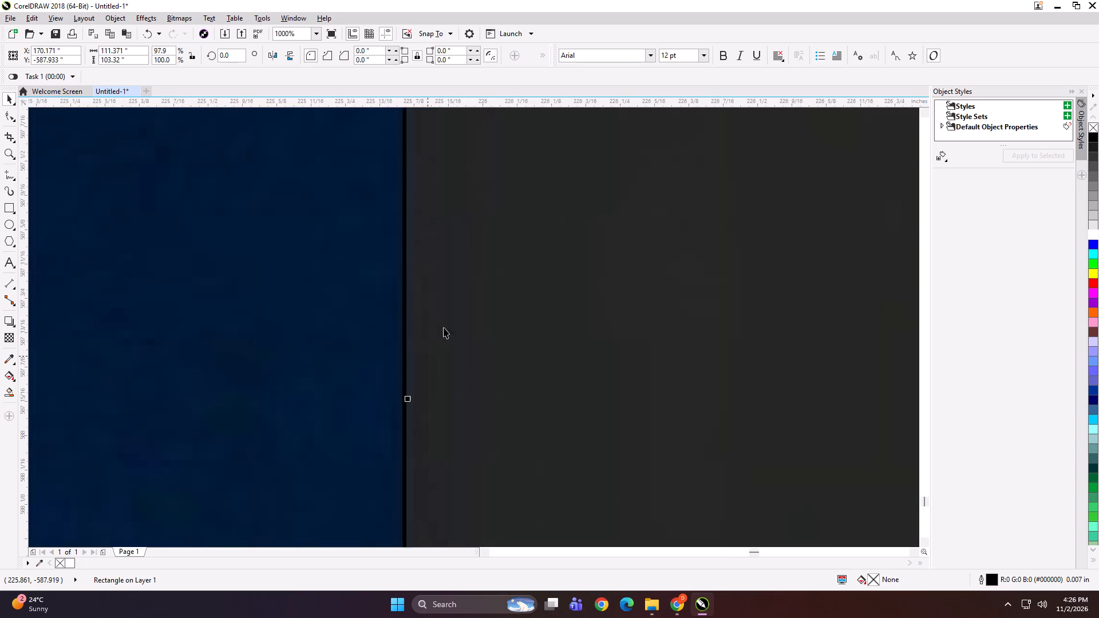
# Raise the rectangle's bottom side to exclude the dark strip under the arch artwork, making it about 102.87 inches high.
pyautogui.scroll(-7, 512, 283)
pyautogui.scroll(3, 289, 539)
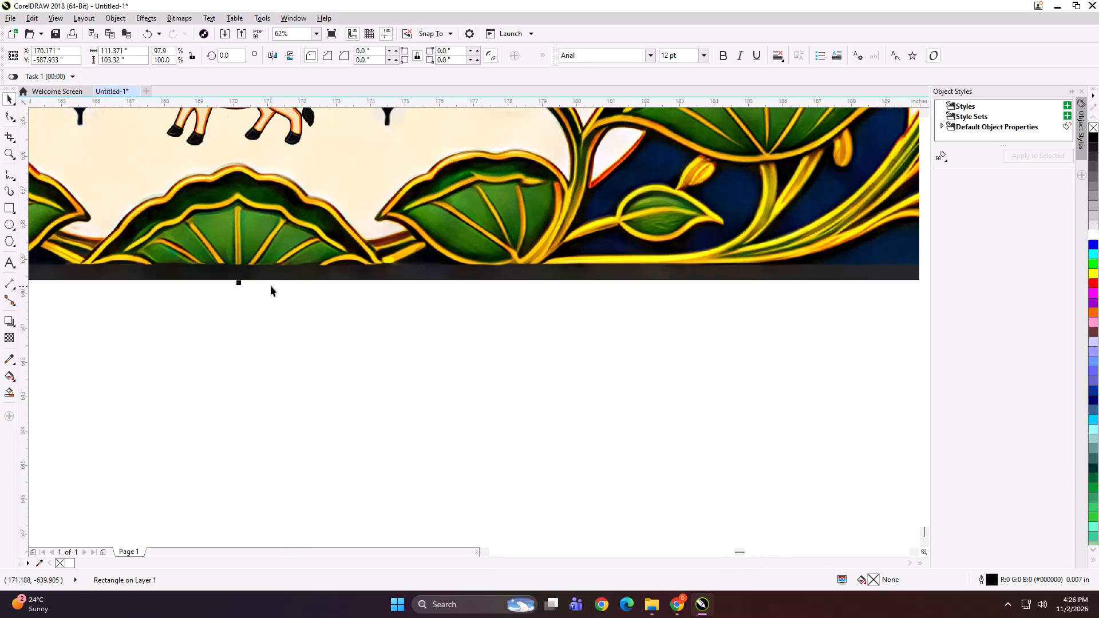
pyautogui.scroll(3, 228, 266)
pyautogui.moveTo(313, 381); pyautogui.dragTo(325, 270)
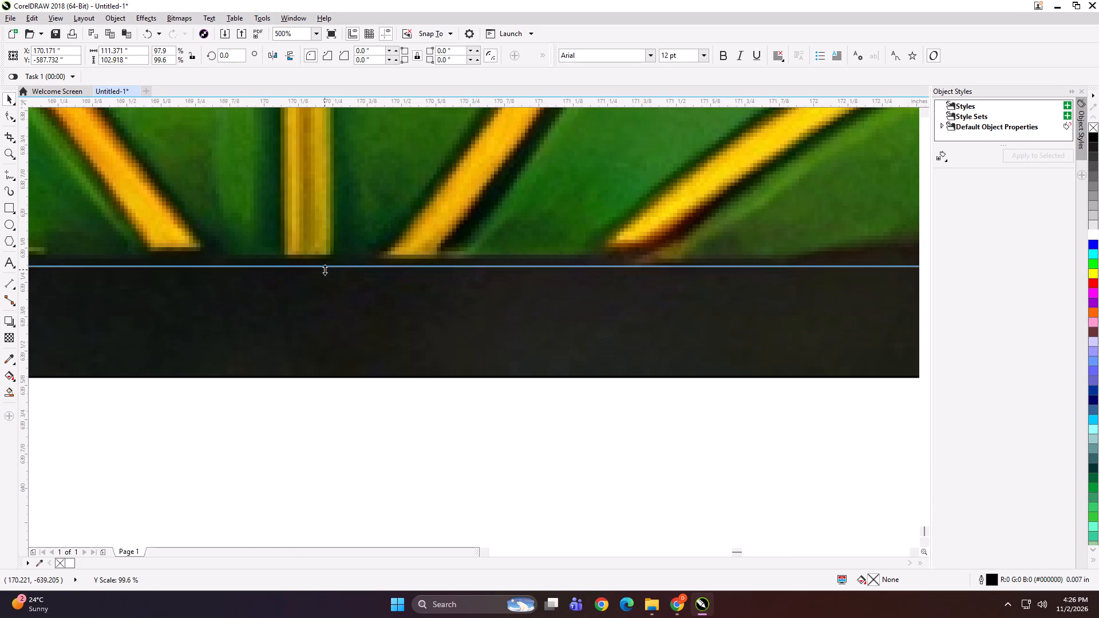
pyautogui.moveTo(325, 270); pyautogui.dragTo(331, 256)
pyautogui.scroll(-7, 343, 329)
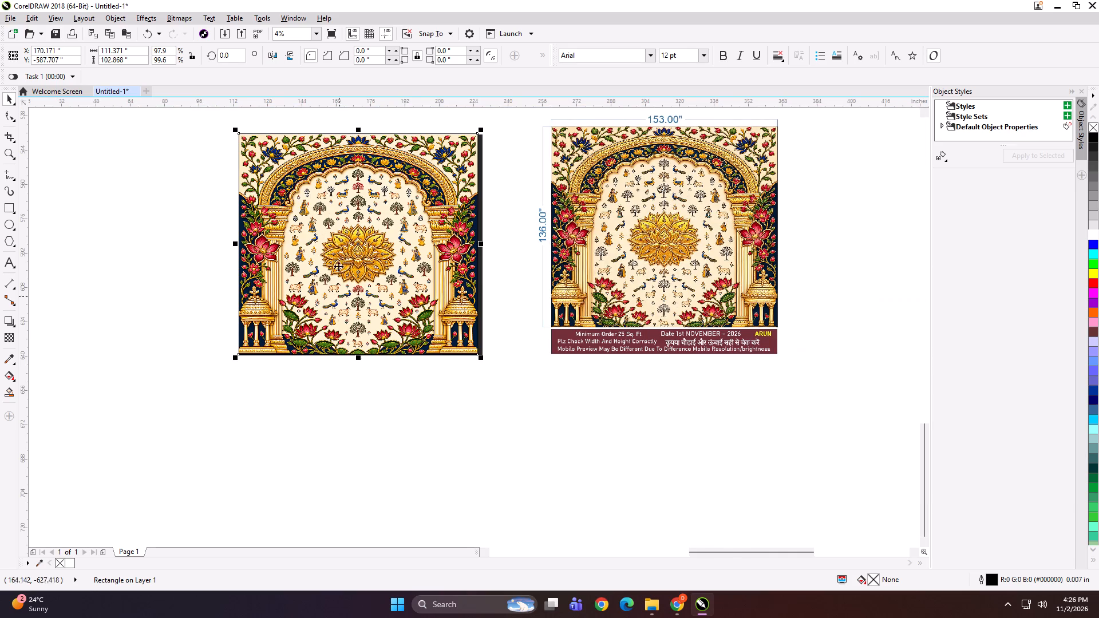
# Examine the remaining edges of the arch artwork against the rectangle for leftover borders.
pyautogui.scroll(5, 360, 132)
pyautogui.scroll(-4, 389, 149)
pyautogui.scroll(-1, 380, 238)
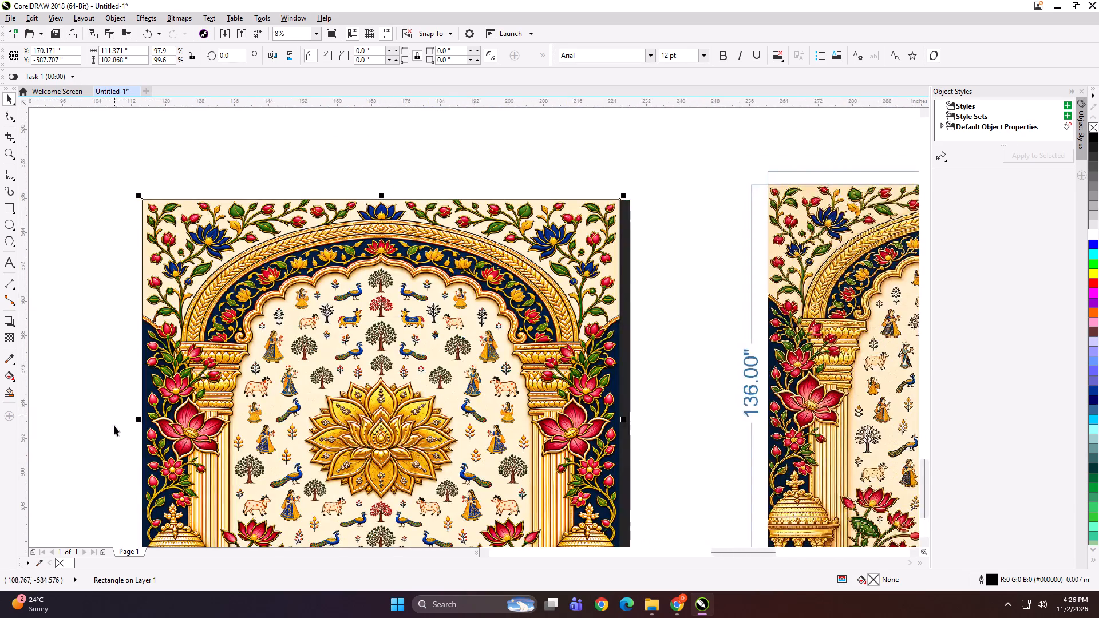
pyautogui.scroll(3, 113, 443)
pyautogui.scroll(2, 352, 254)
pyautogui.scroll(-5, 319, 346)
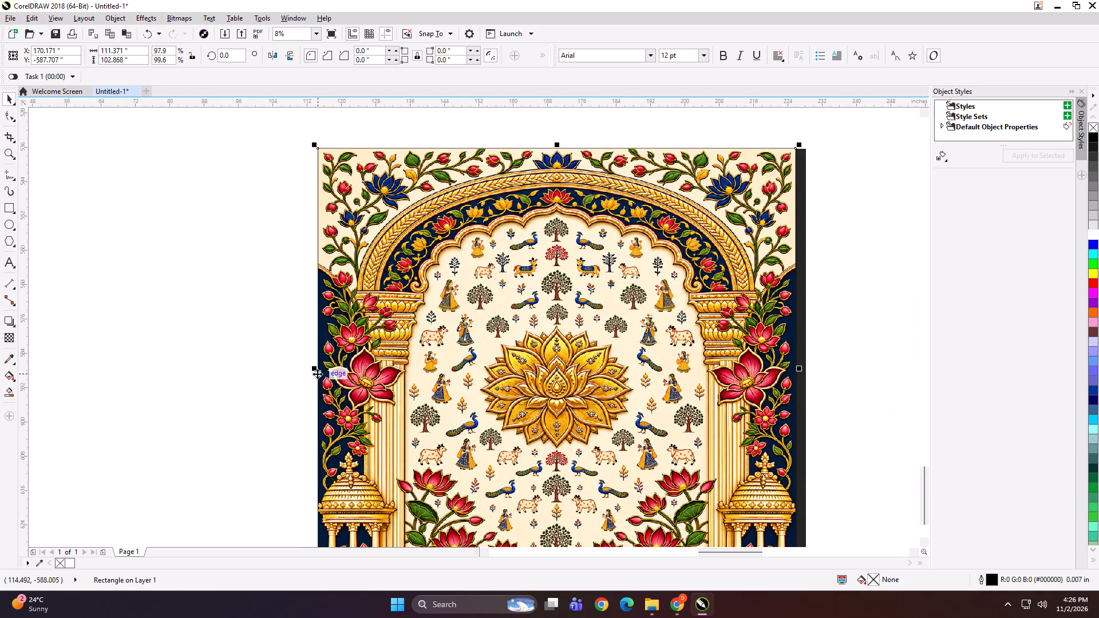
pyautogui.scroll(3, 327, 249)
pyautogui.scroll(2, 234, 399)
pyautogui.scroll(-8, 238, 276)
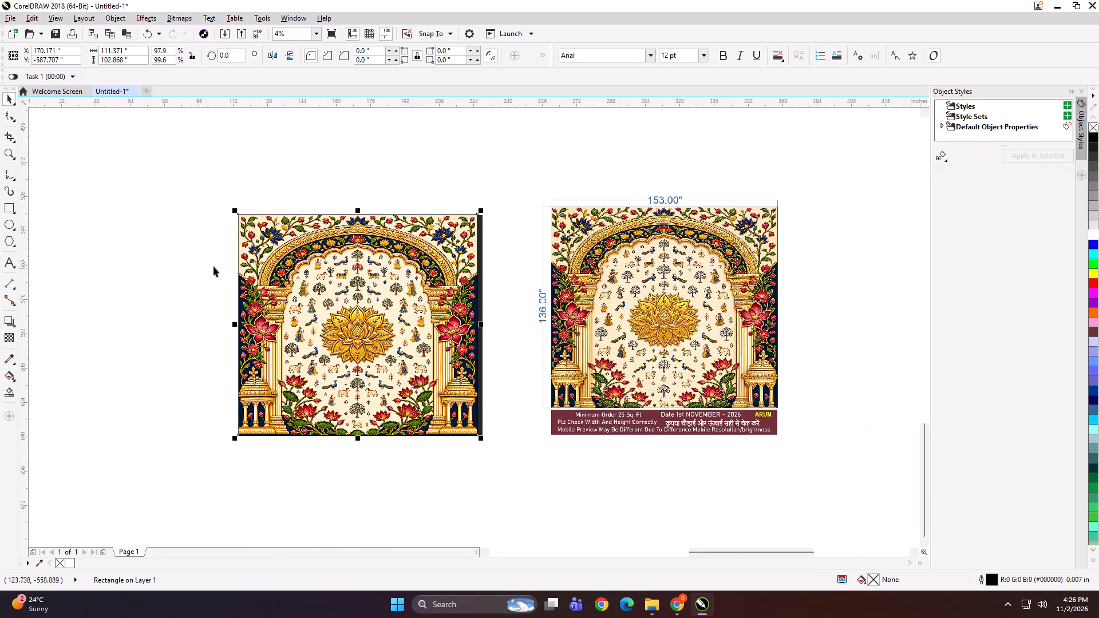
# PowerClip the arch artwork into the trimmed rectangle.
pyautogui.click(211, 266)
pyautogui.keyDown('alt'); pyautogui.click(356, 315); pyautogui.keyUp('alt')
pyautogui.hotkey('shift', 'Return')
pyautogui.click(375, 285)
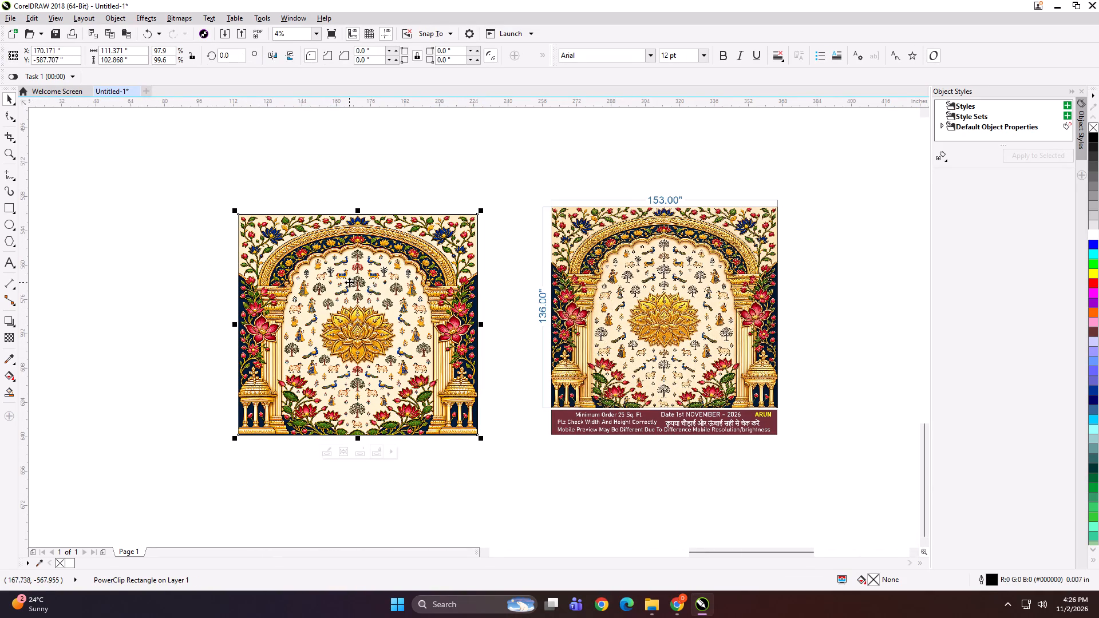
# Examine the clipped arch artwork's central motifs up close and compare the whole design with its preview.
pyautogui.click(178, 247)
pyautogui.click(312, 260)
pyautogui.scroll(4, 356, 283)
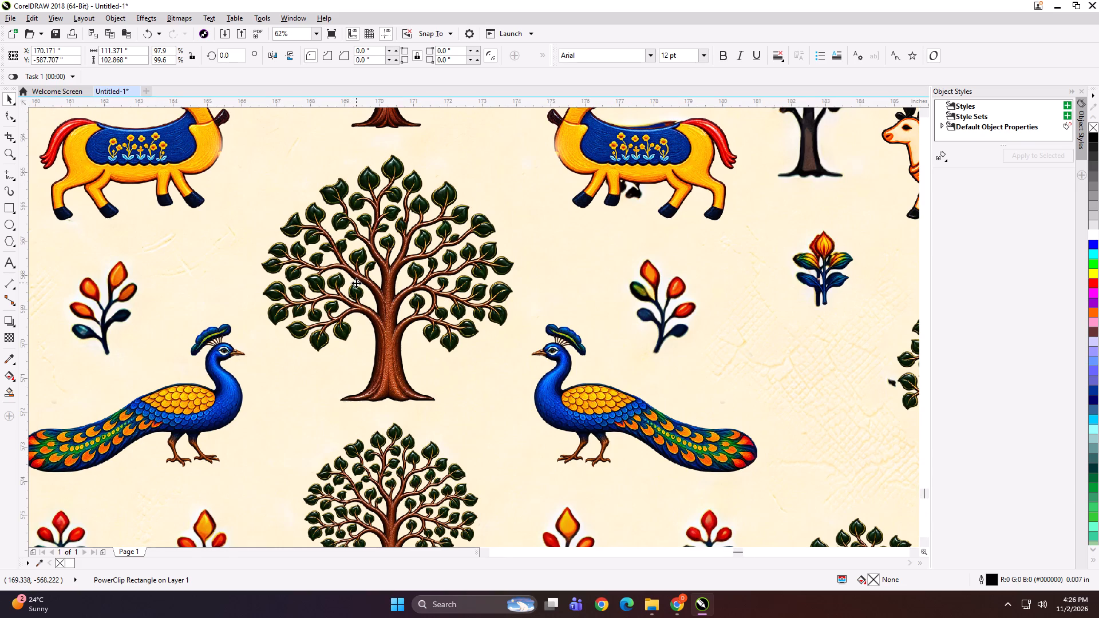
pyautogui.scroll(-3, 357, 291)
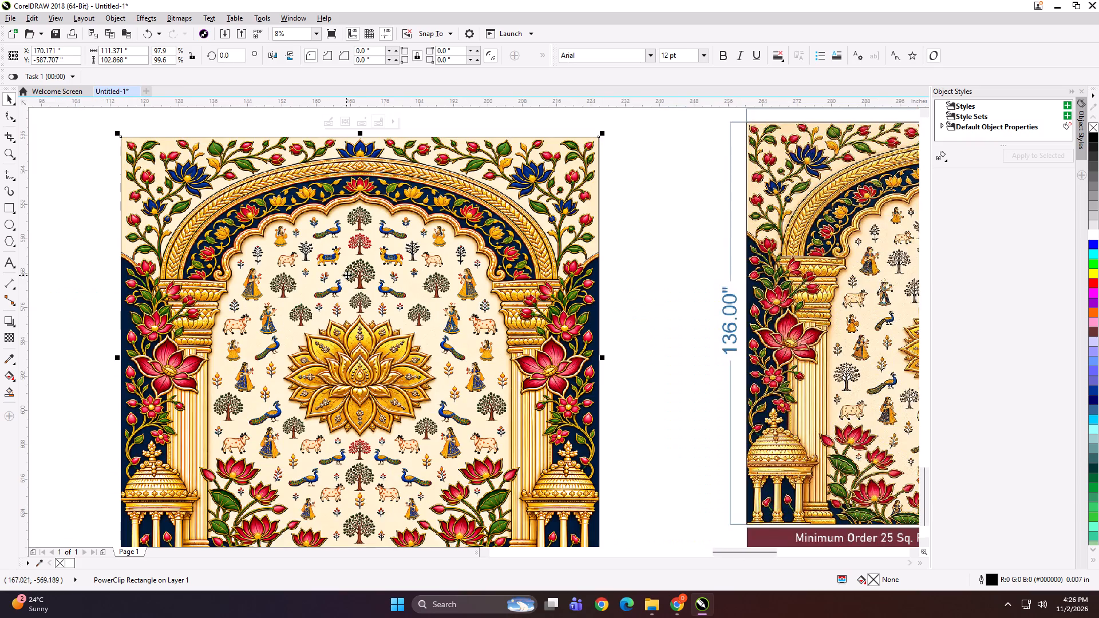
pyautogui.scroll(-1, 338, 219)
pyautogui.scroll(4, 378, 229)
pyautogui.scroll(-4, 396, 220)
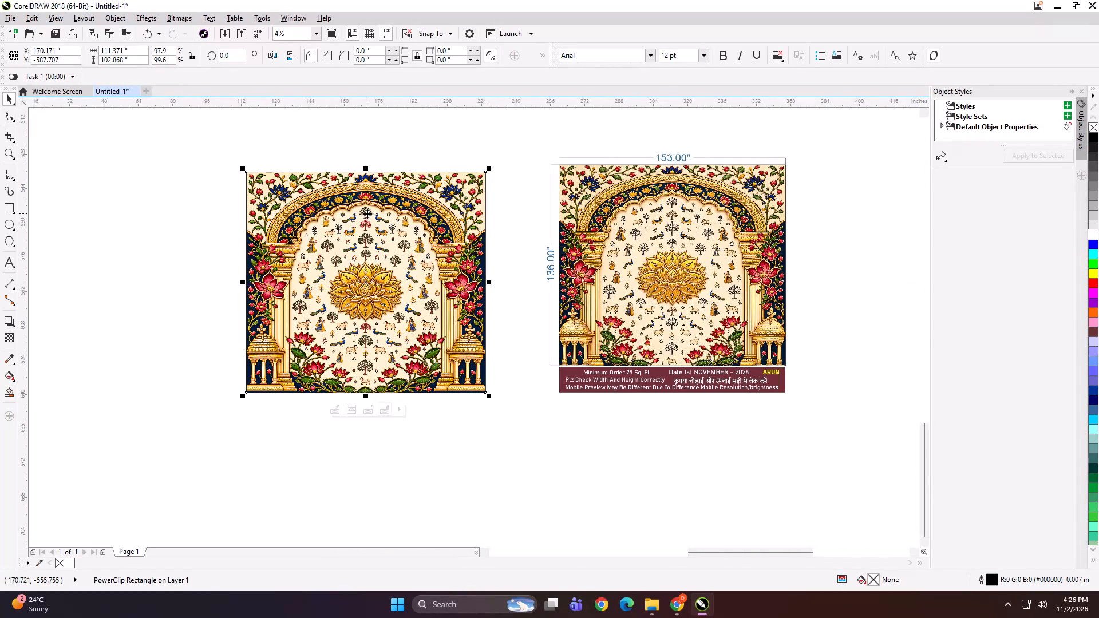
# Create a plain rectangle matching the size and position of the clipped arch artwork.
pyautogui.keyDown('shift'); pyautogui.doubleClick(9, 209); pyautogui.keyUp('shift')
pyautogui.hotkey('shift', 'space')
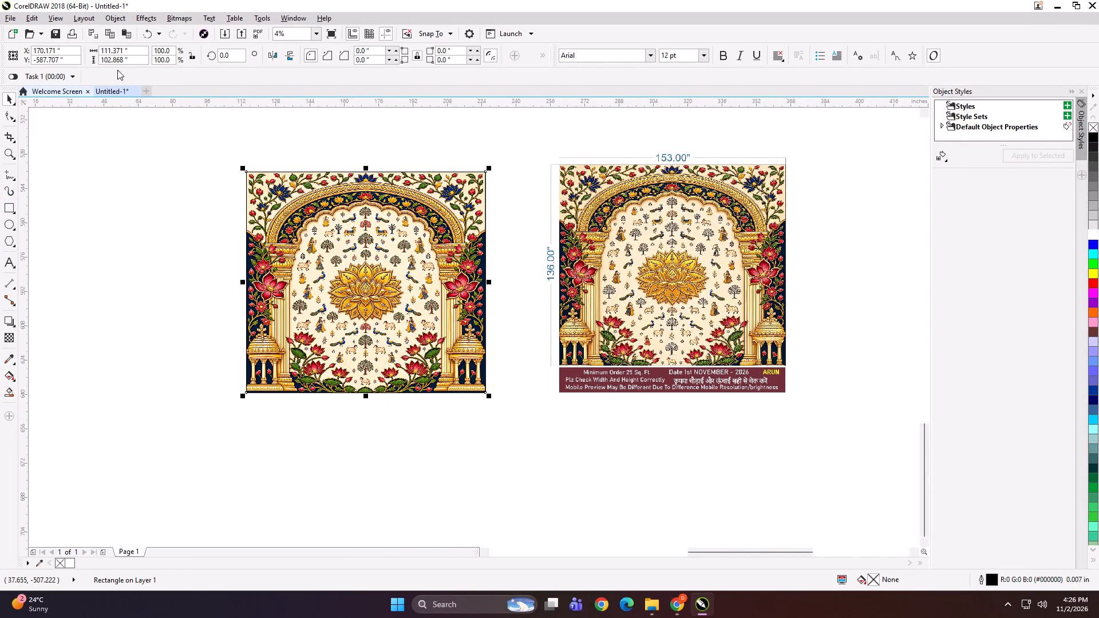
pyautogui.click(141, 150)
# Resize the clipped arch artwork and its matching rectangle together to 153 inches wide by 136 inches high.
pyautogui.moveTo(164, 152); pyautogui.dragTo(526, 431)
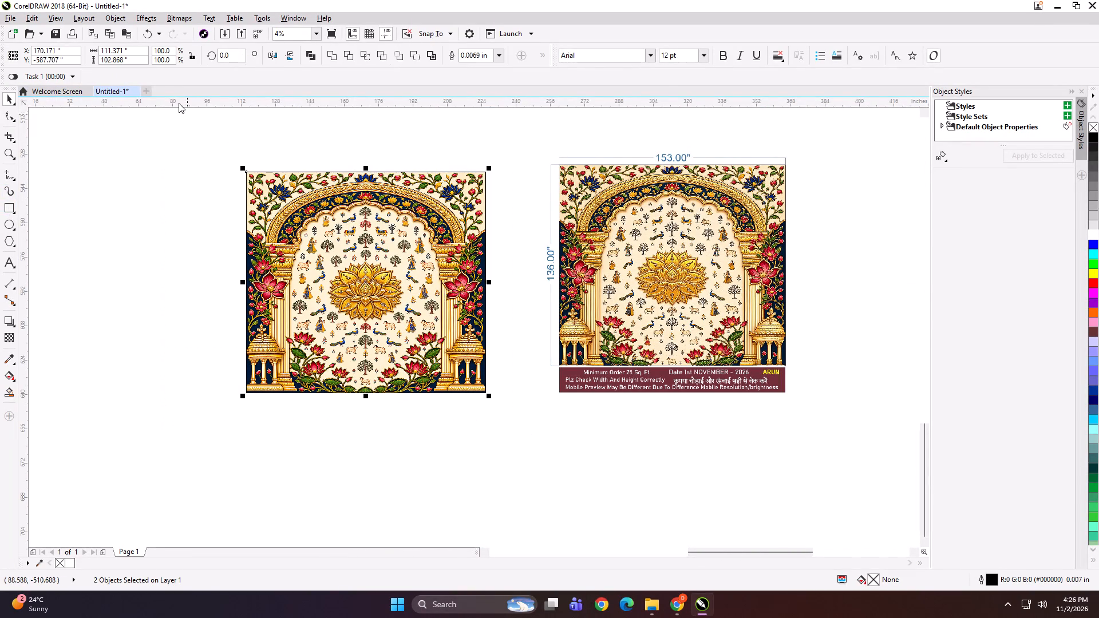
pyautogui.click(136, 53)
pyautogui.hotkey('ctrl', 'a')
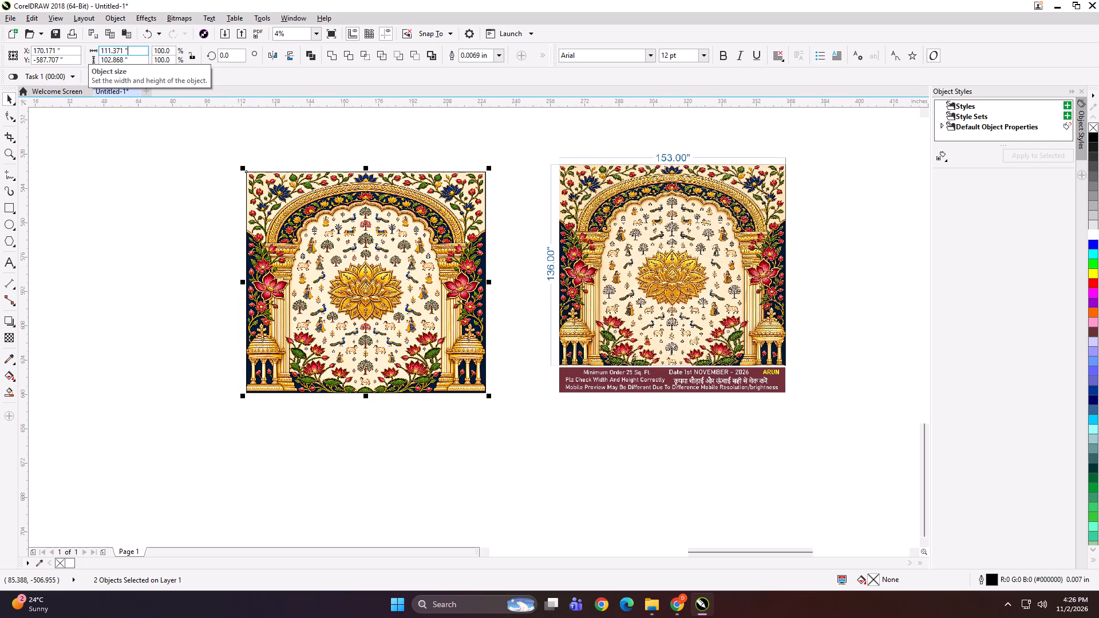
pyautogui.write('153')
pyautogui.press('Tab')
pyautogui.write('13')
pyautogui.press('Return')
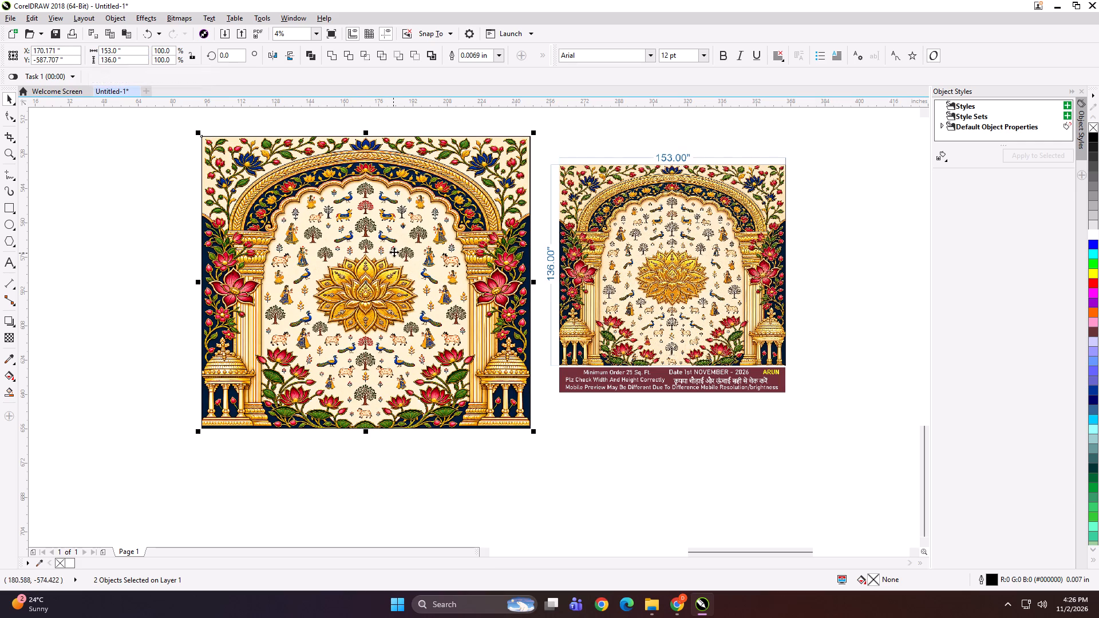
# Move the resized arch artwork and its rectangle farther away from the preview.
pyautogui.moveTo(394, 251); pyautogui.dragTo(366, 260)
pyautogui.click(161, 251)
# Shift the plain 153 × 136 inch rectangle sideways so it is offset from the arch artwork.
pyautogui.click(268, 237)
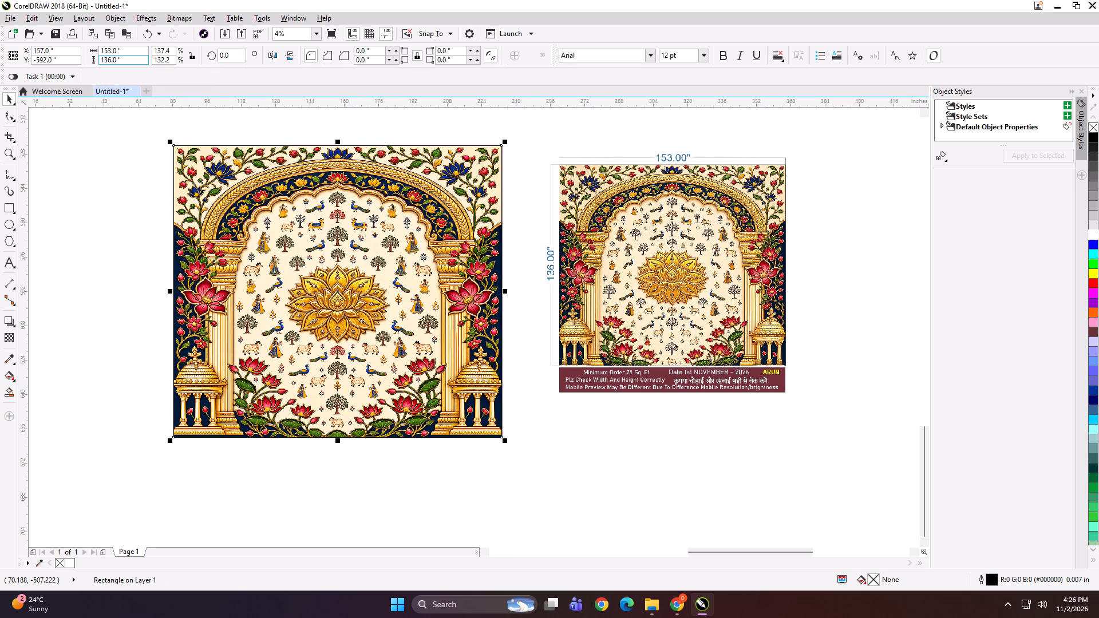
pyautogui.moveTo(209, 239); pyautogui.dragTo(189, 243)
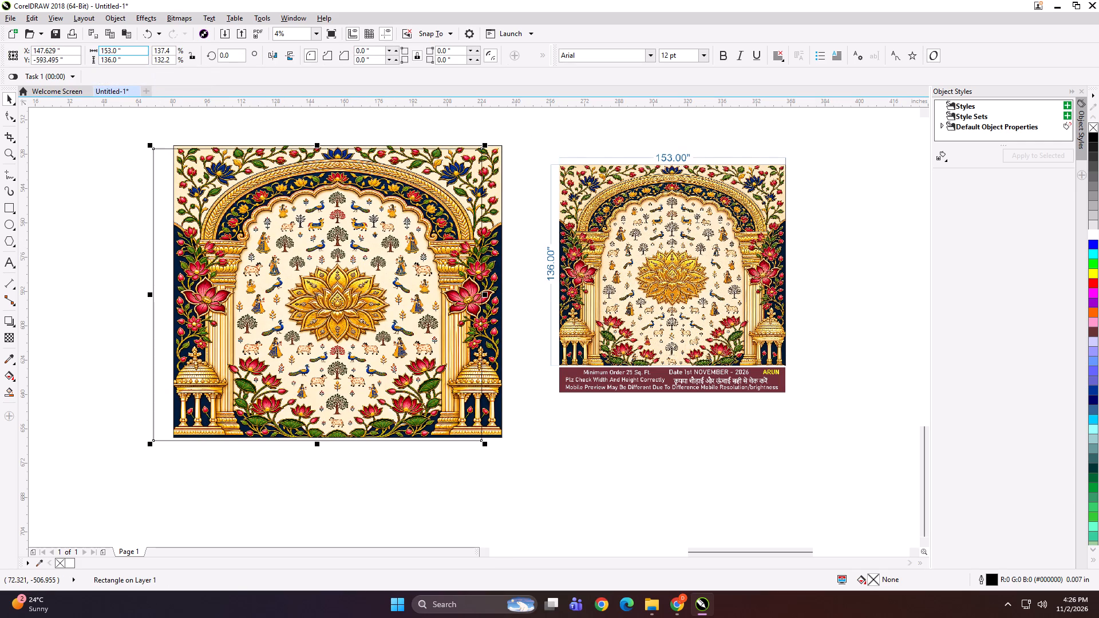
# Set the plain rectangle's width to 53 inches and align it with the arch artwork's top-left corner.
pyautogui.click(131, 48)
pyautogui.hotkey('ctrl', 'a')
pyautogui.write('53')
pyautogui.press('Return')
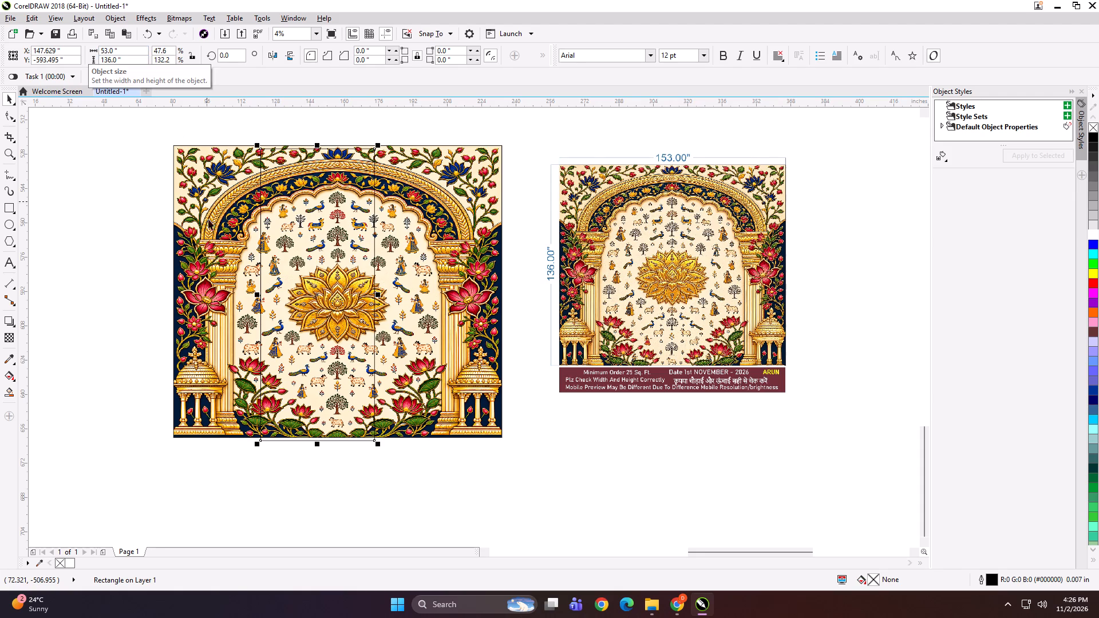
pyautogui.keyDown('shift'); pyautogui.click(218, 236); pyautogui.keyUp('shift')
pyautogui.write('TL')
pyautogui.click(156, 276)
pyautogui.click(213, 276)
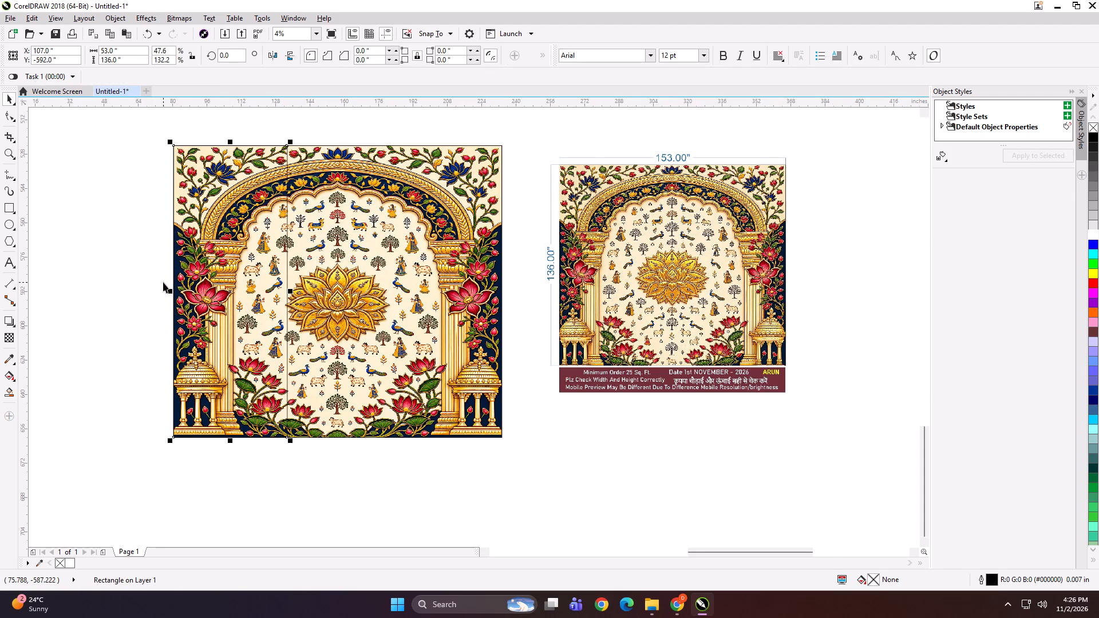
# Make two mirrored sideways copies of the 53 inch panel rectangle, each overlapping its neighbour by 0.5 inch.
pyautogui.moveTo(169, 292); pyautogui.dragTo(305, 307)
pyautogui.keyDown('ctrl'); pyautogui.rightClick(305, 307); pyautogui.keyUp('ctrl')
pyautogui.scroll(1, 288, 309)
pyautogui.press('Left')
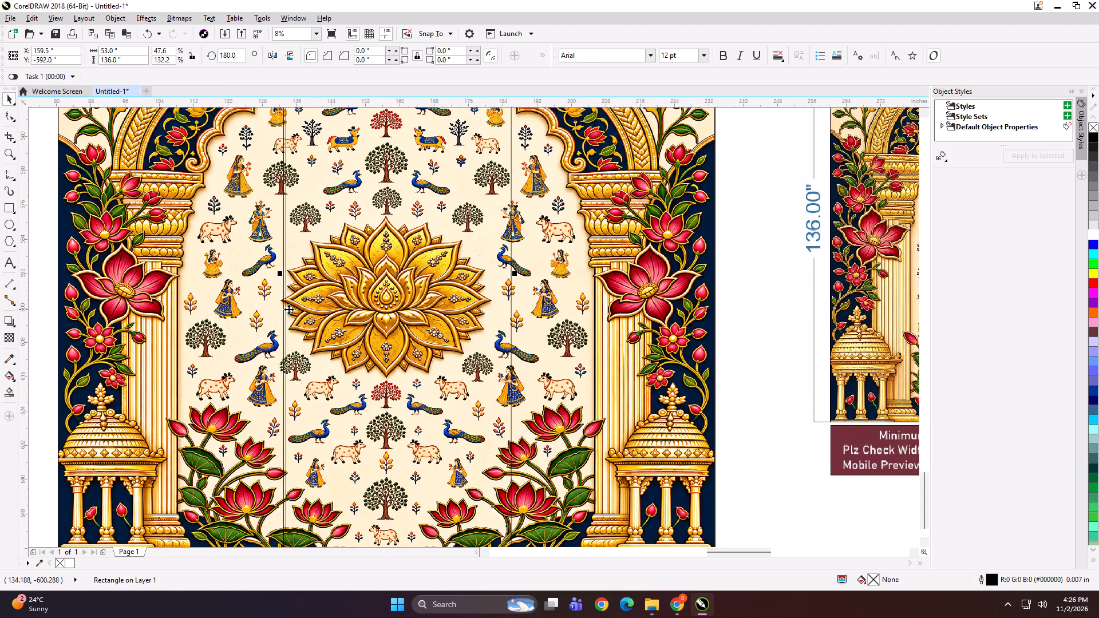
pyautogui.moveTo(279, 273); pyautogui.dragTo(527, 280)
pyautogui.keyDown('ctrl'); pyautogui.rightClick(527, 280); pyautogui.keyUp('ctrl')
pyautogui.press('Left')
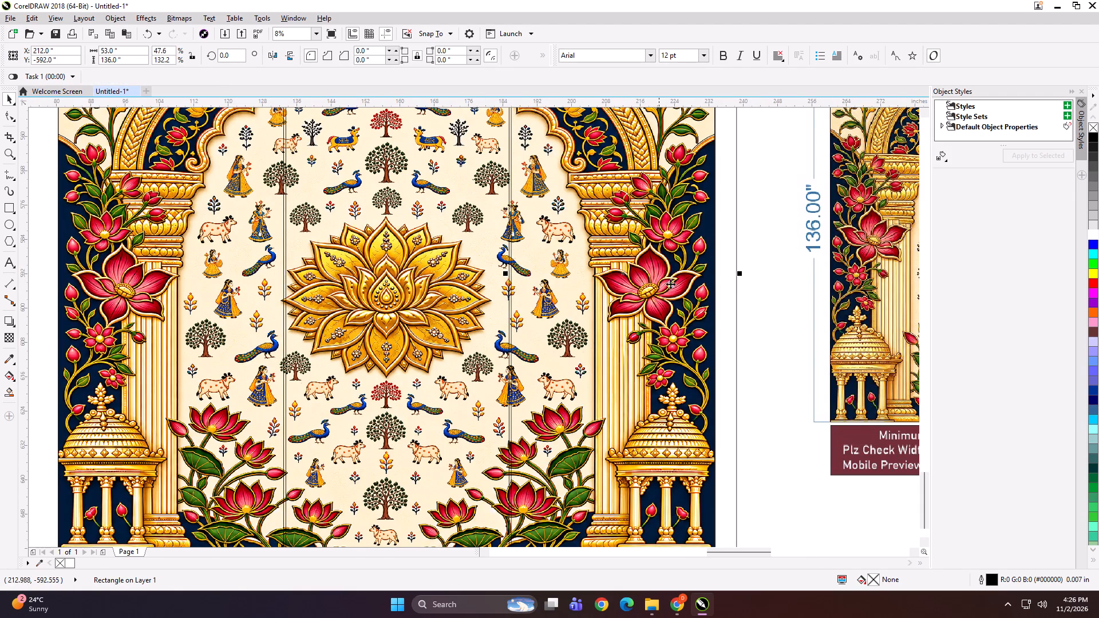
# Narrow the third panel rectangle to 48 inches so it ends at the arch artwork's outer edge.
pyautogui.moveTo(743, 275); pyautogui.dragTo(725, 275)
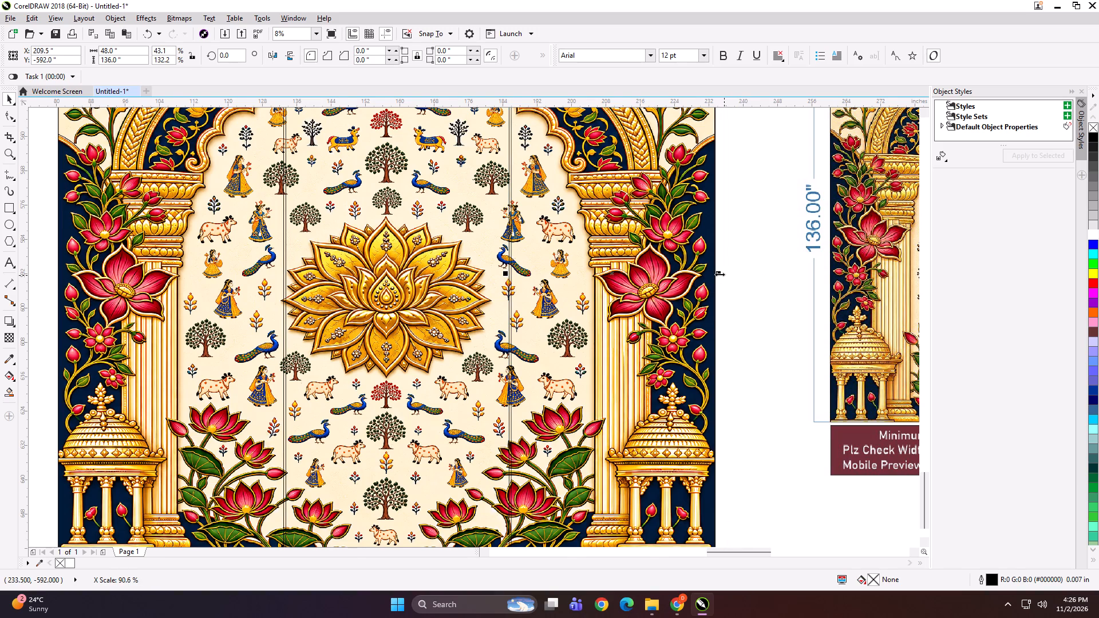
# Group the three panel rectangles and PowerClip the arch artwork into the group.
pyautogui.scroll(-1, 549, 255)
pyautogui.keyDown('shift'); pyautogui.click(446, 255); pyautogui.keyUp('shift')
pyautogui.keyDown('shift'); pyautogui.click(393, 251); pyautogui.keyUp('shift')
pyautogui.hotkey('ctrl', 'g')
pyautogui.click(228, 245)
pyautogui.keyDown('alt'); pyautogui.click(412, 276); pyautogui.keyUp('alt')
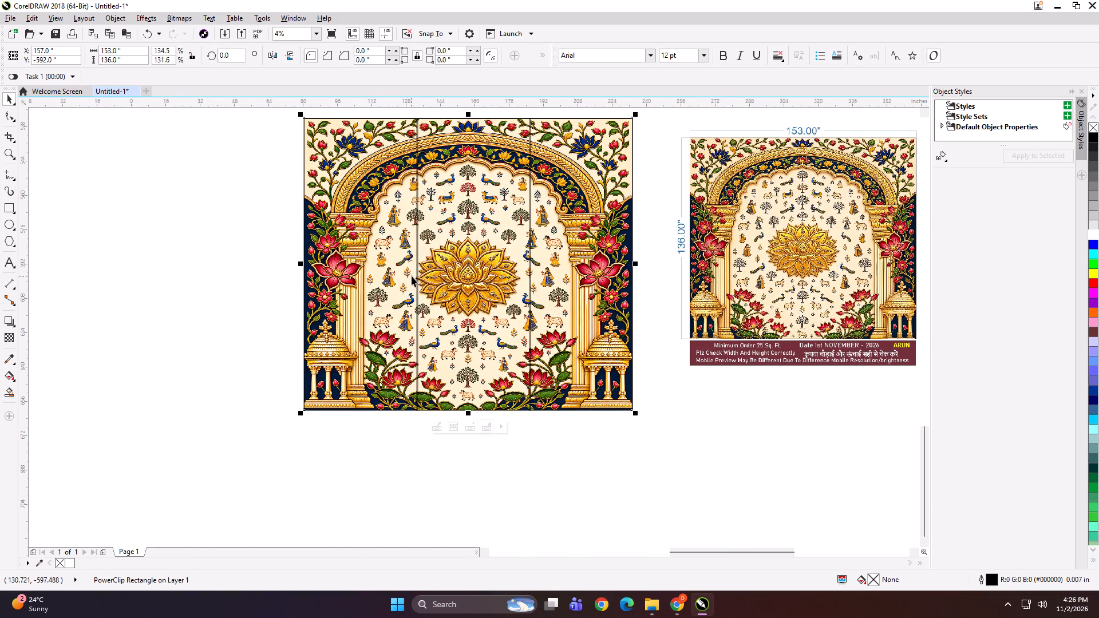
pyautogui.hotkey('shift', 'Return')
pyautogui.scroll(3, 339, 442)
pyautogui.click(374, 370)
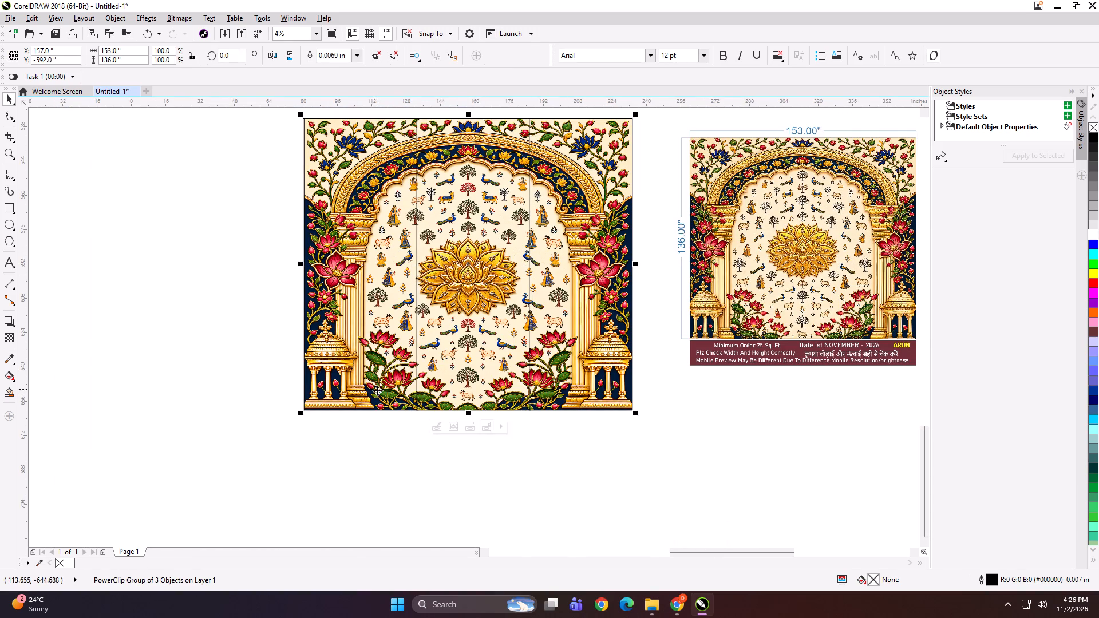
# Examine the bottom edge of the preview image and compare it with the clipped arch artwork.
pyautogui.scroll(3, 377, 391)
pyautogui.scroll(-3, 298, 356)
pyautogui.scroll(3, 626, 319)
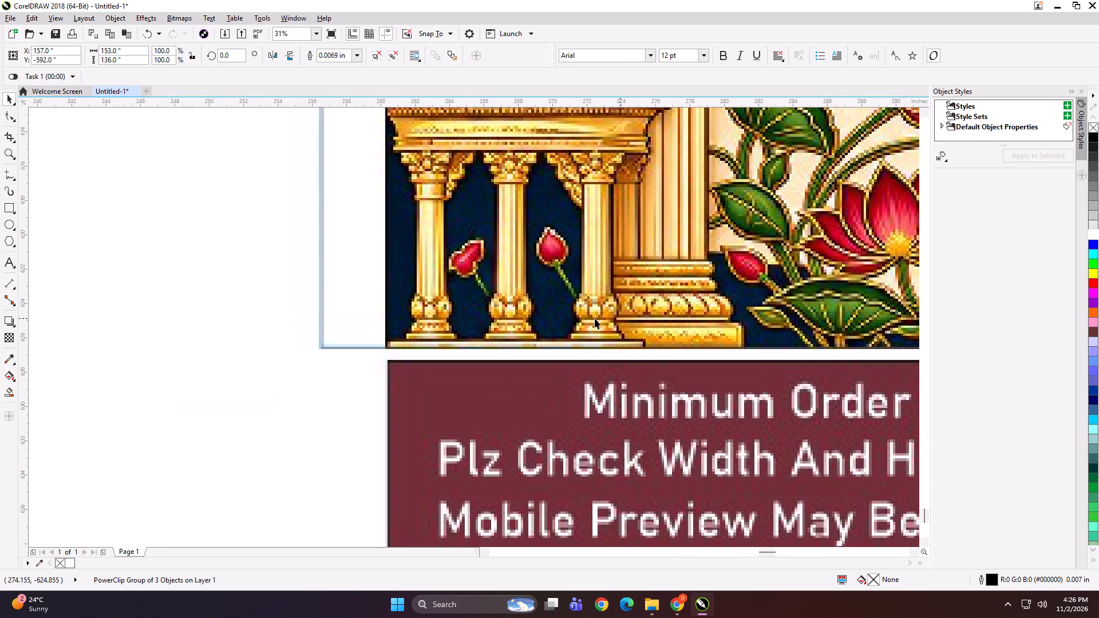
pyautogui.scroll(-2, 637, 272)
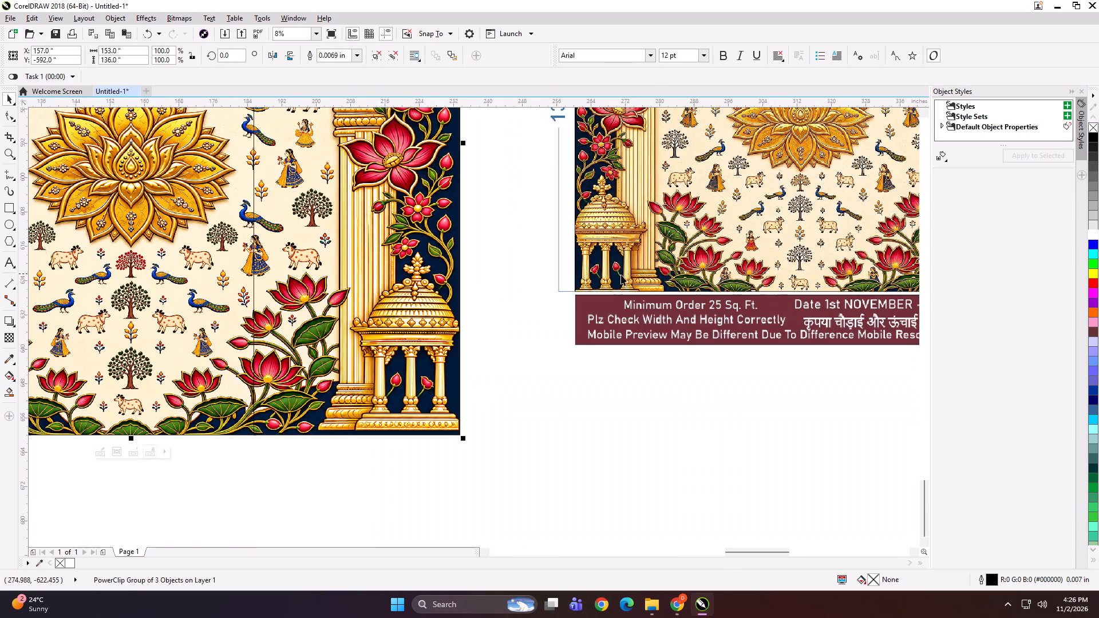
pyautogui.scroll(-1, 560, 294)
pyautogui.scroll(2, 775, 284)
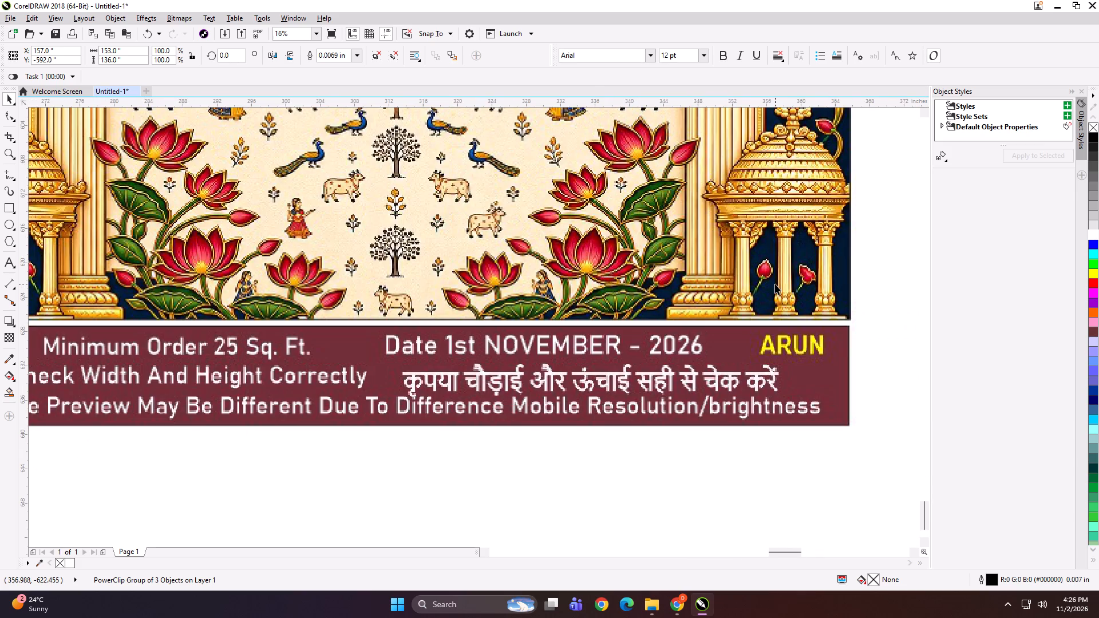
pyautogui.scroll(-2, 775, 292)
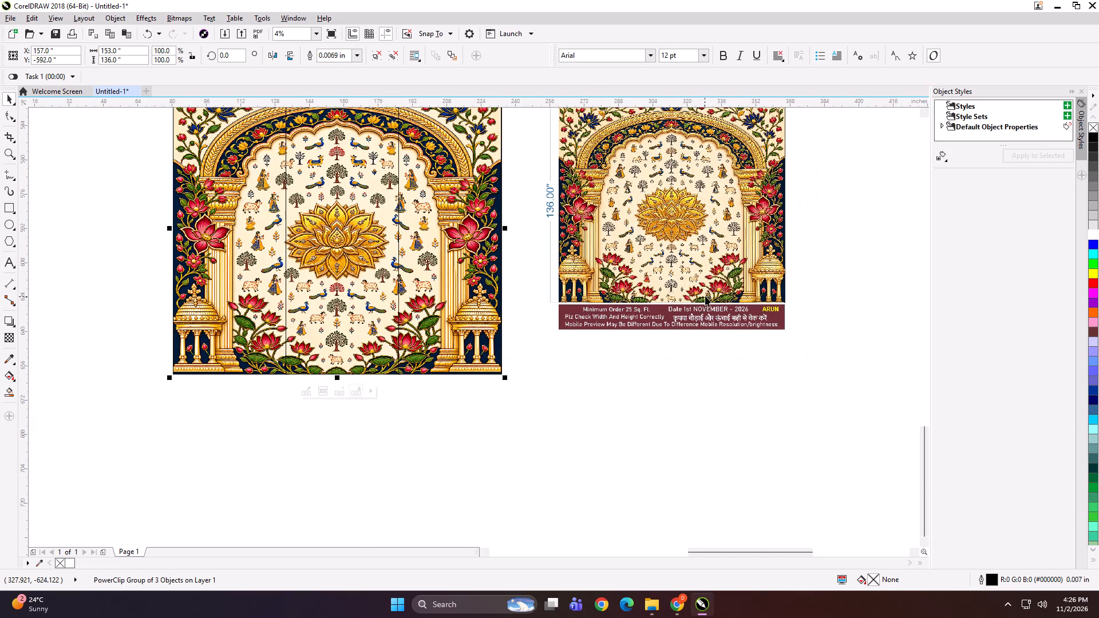
pyautogui.scroll(-1, 497, 398)
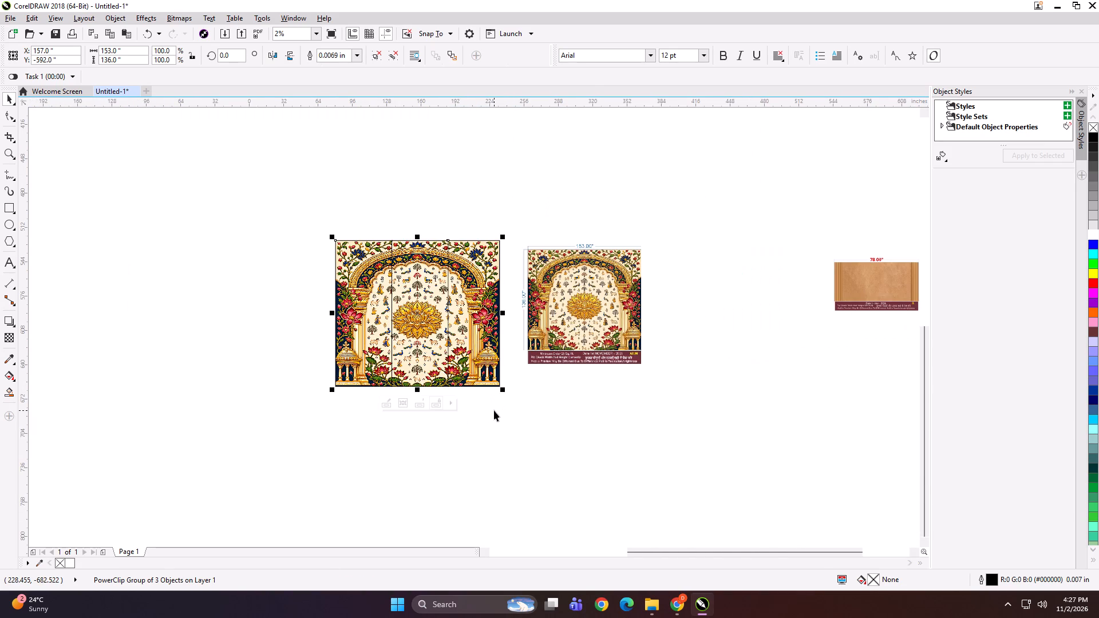
# Ungroup the three clipped arch panels.
pyautogui.hotkey('ctrl', 'u')
pyautogui.click(275, 370)
# Convert the first arch panel to curves and raise its bottom edge by 1 inch.
pyautogui.click(358, 348)
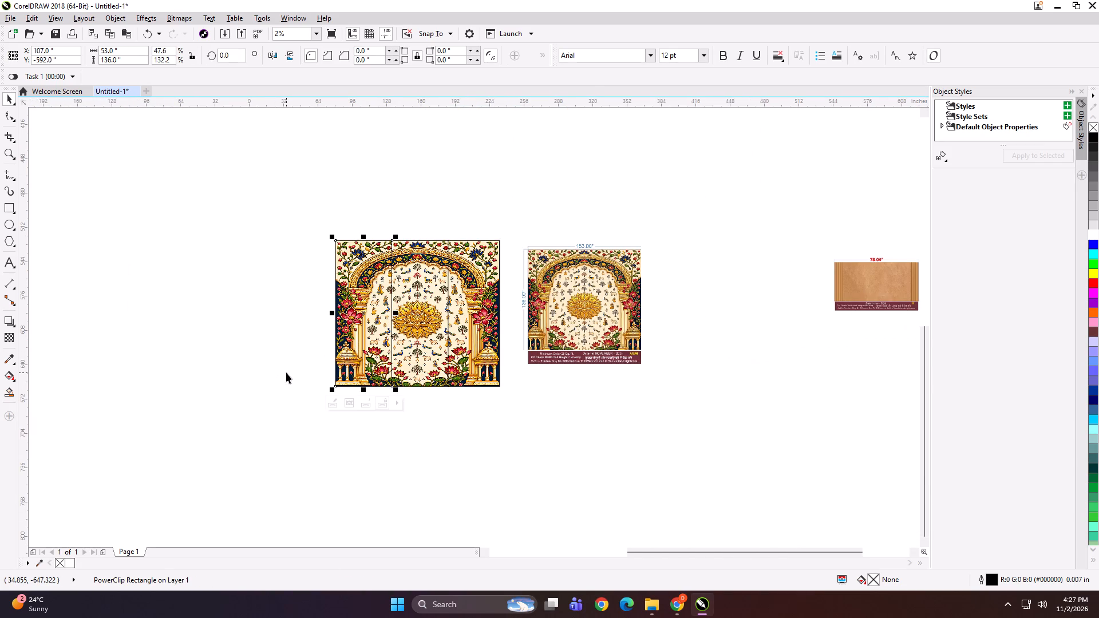
pyautogui.press('F10')
pyautogui.hotkey('ctrl', 'q')
pyautogui.moveTo(286, 373); pyautogui.dragTo(464, 426)
pyautogui.scroll(3, 377, 381)
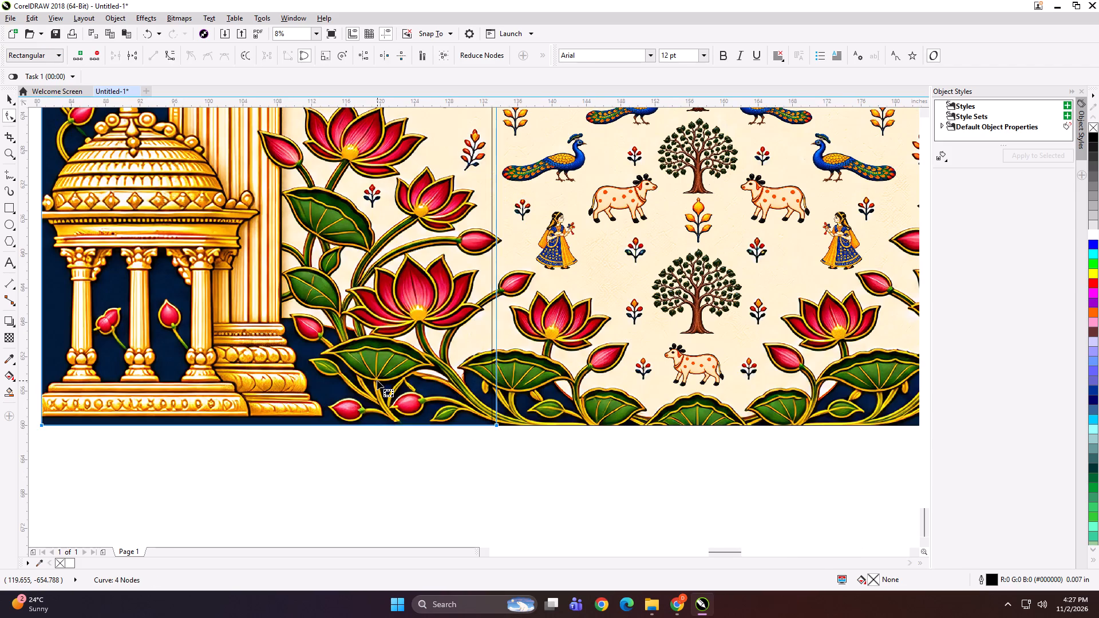
pyautogui.press('Up')
pyautogui.press('Up')
# Convert the middle arch panel to curves and raise its bottom edge by 1 inch.
pyautogui.scroll(-2, 302, 347)
pyautogui.click(370, 346)
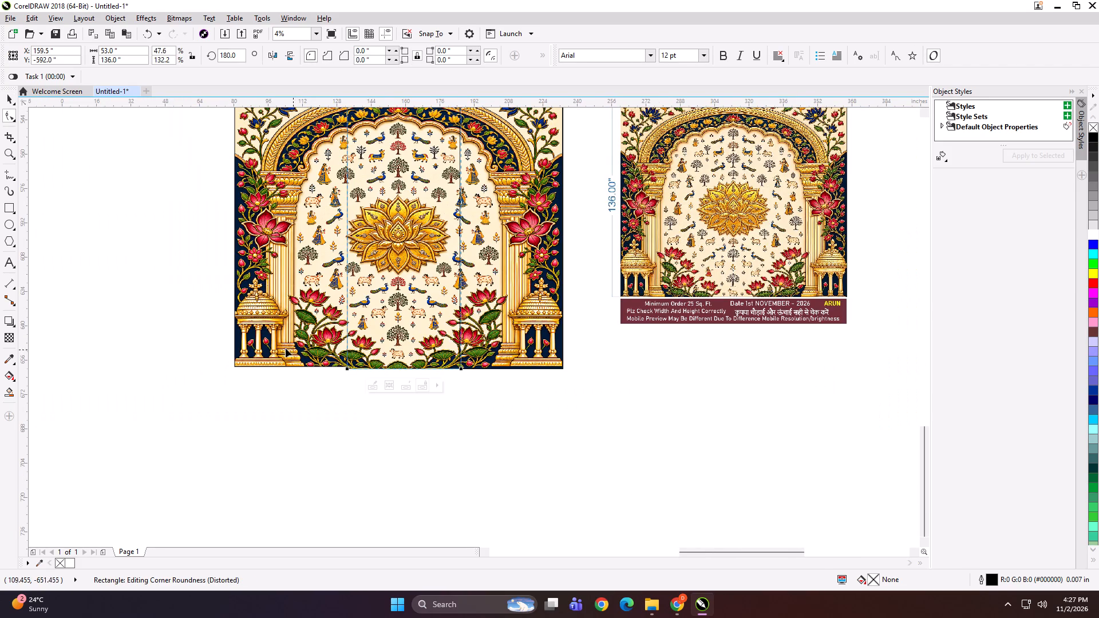
pyautogui.hotkey('ctrl', 'q')
pyautogui.moveTo(200, 358); pyautogui.dragTo(493, 415)
pyautogui.press('Up')
pyautogui.press('Up')
# Convert the third arch panel to curves and raise its bottom edge by 1 inch to match the others.
pyautogui.click(509, 344)
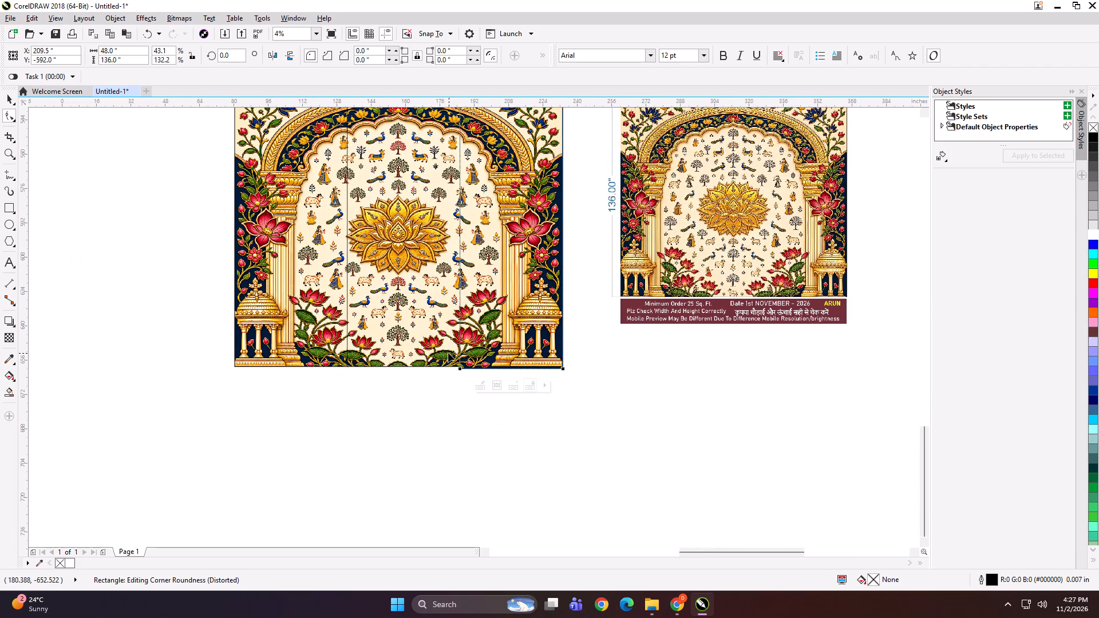
pyautogui.hotkey('ctrl', 'q')
pyautogui.moveTo(197, 339); pyautogui.dragTo(631, 405)
pyautogui.scroll(3, 454, 376)
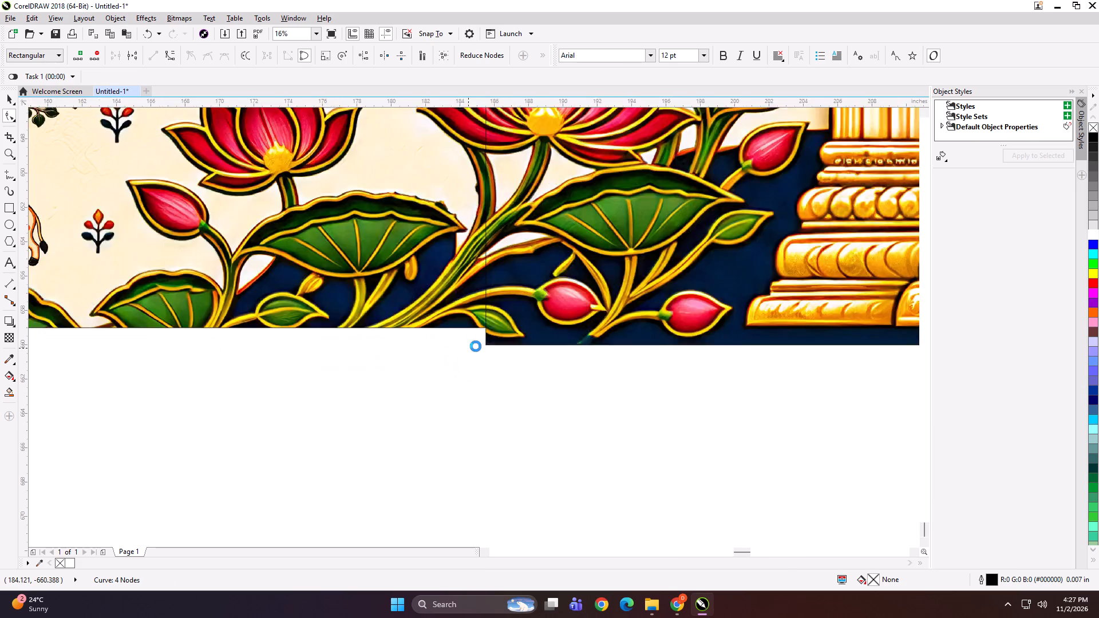
pyautogui.scroll(1, 476, 346)
pyautogui.press('Up')
pyautogui.press('Up')
pyautogui.scroll(-3, 461, 344)
pyautogui.press('space')
# Set the combined height of all three arch panels to 136 inches.
pyautogui.scroll(-1, 457, 340)
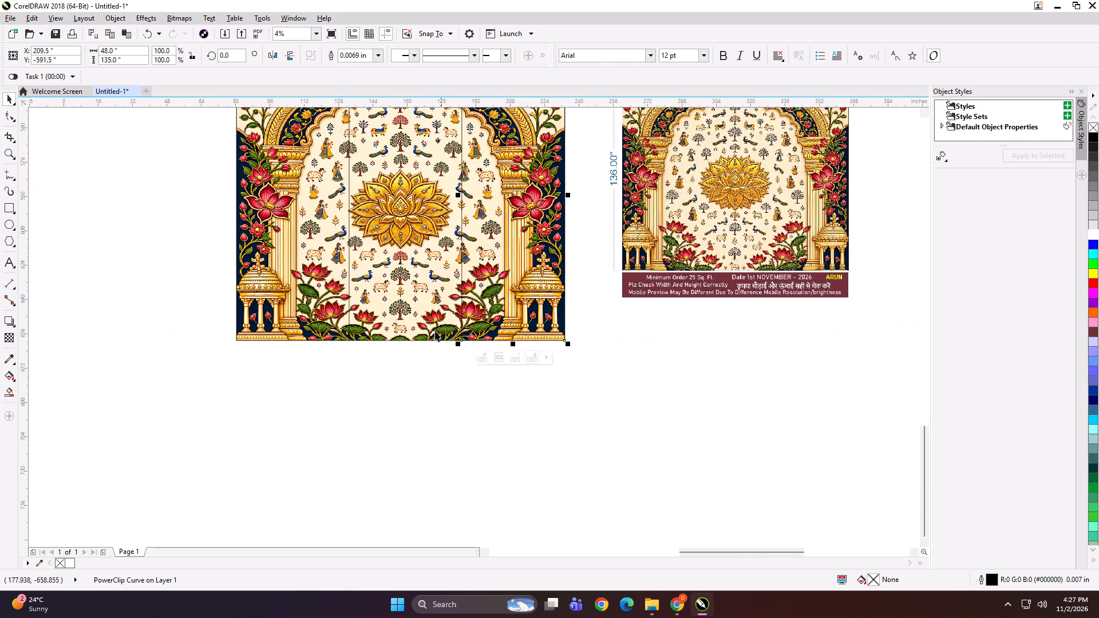
pyautogui.scroll(-1, 414, 341)
pyautogui.moveTo(272, 184); pyautogui.dragTo(508, 399)
pyautogui.scroll(1, 565, 213)
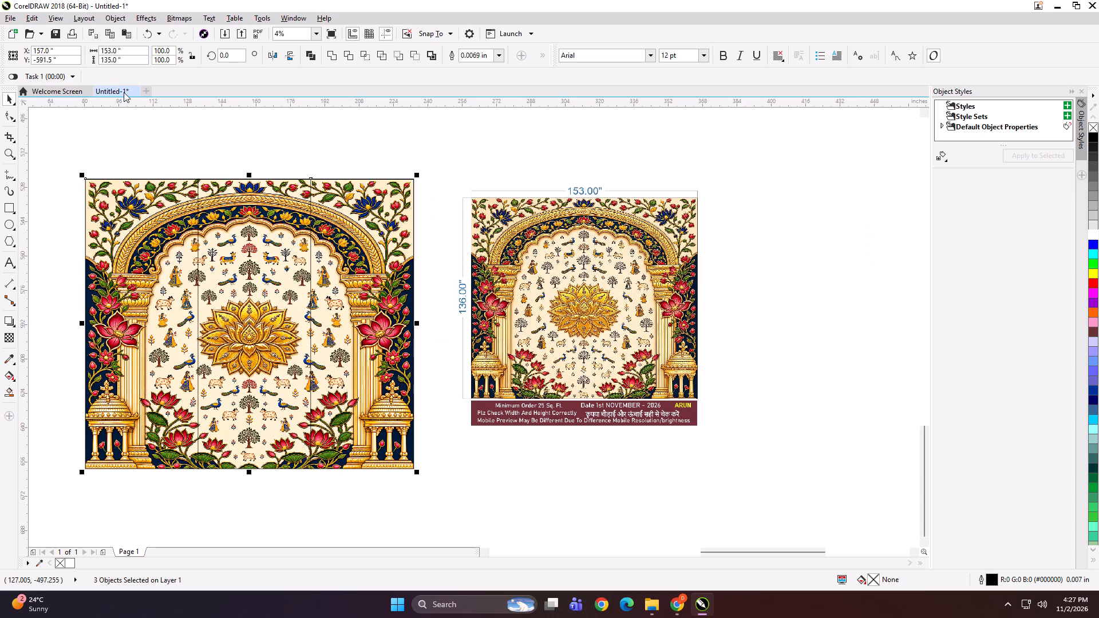
pyautogui.click(128, 58)
pyautogui.press('1')
pyautogui.press('Return')
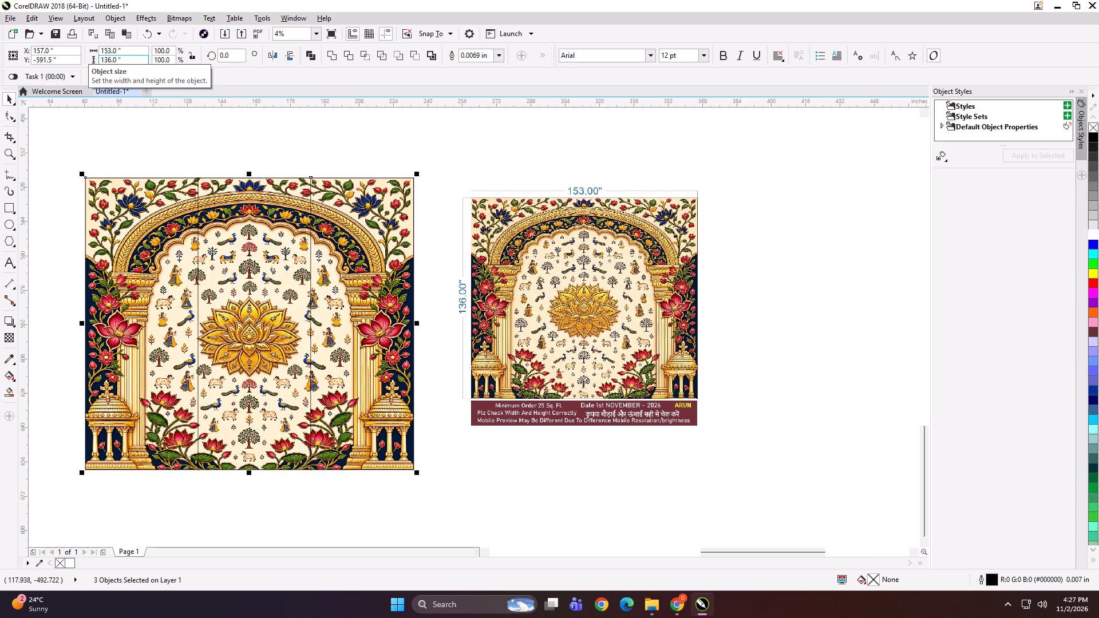
pyautogui.click(184, 134)
# Add the label "153*136 PANEL 1" at the first panel's top edge and copy its text.
pyautogui.click(10, 261)
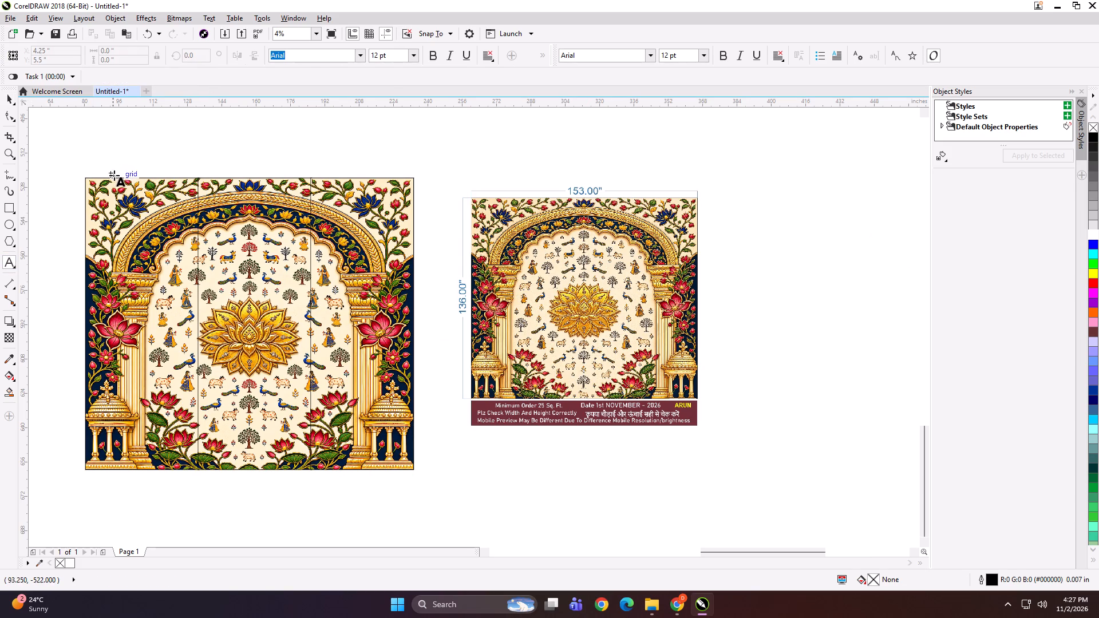
pyautogui.click(117, 176)
pyautogui.write('153*136 PANEL 1')
pyautogui.hotkey('ctrl', 'a')
pyautogui.hotkey('ctrl', 'c')
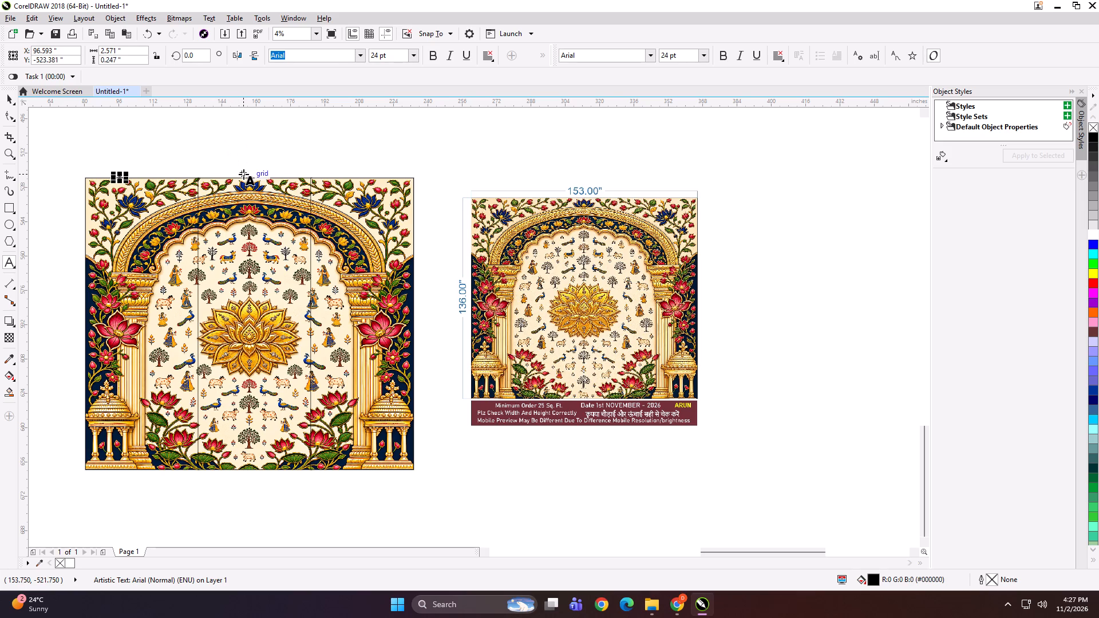
# Add the label "153*136 PANEL 2" at the middle panel's top edge, reusing the copied label text.
pyautogui.click(254, 175)
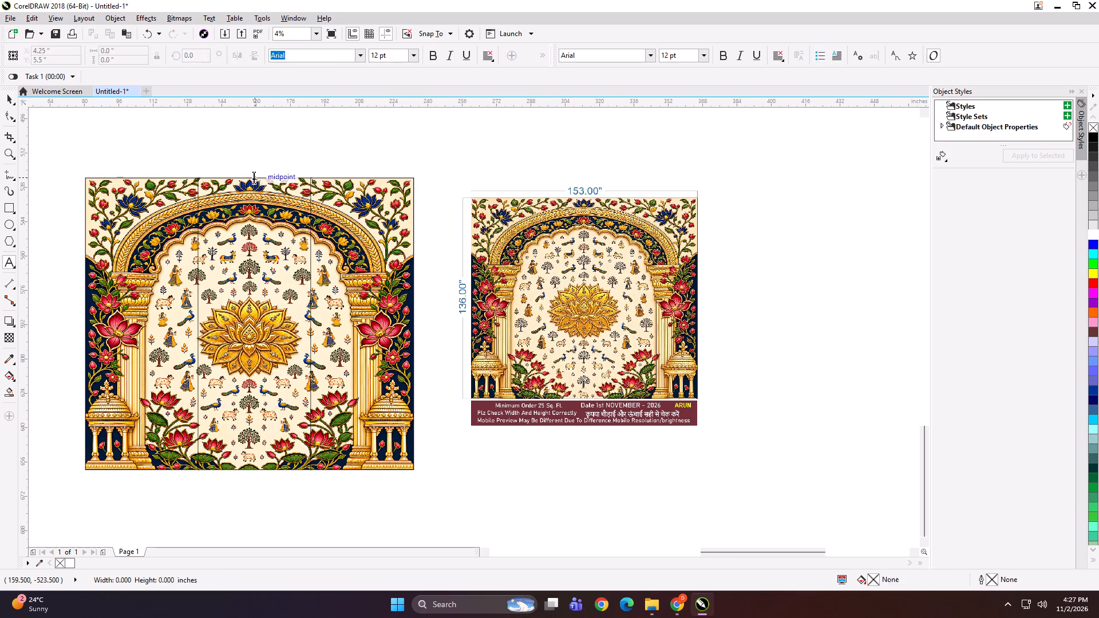
pyautogui.scroll(3, 254, 176)
pyautogui.hotkey('ctrl', 'v')
pyautogui.press('BackSpace')
pyautogui.press('2')
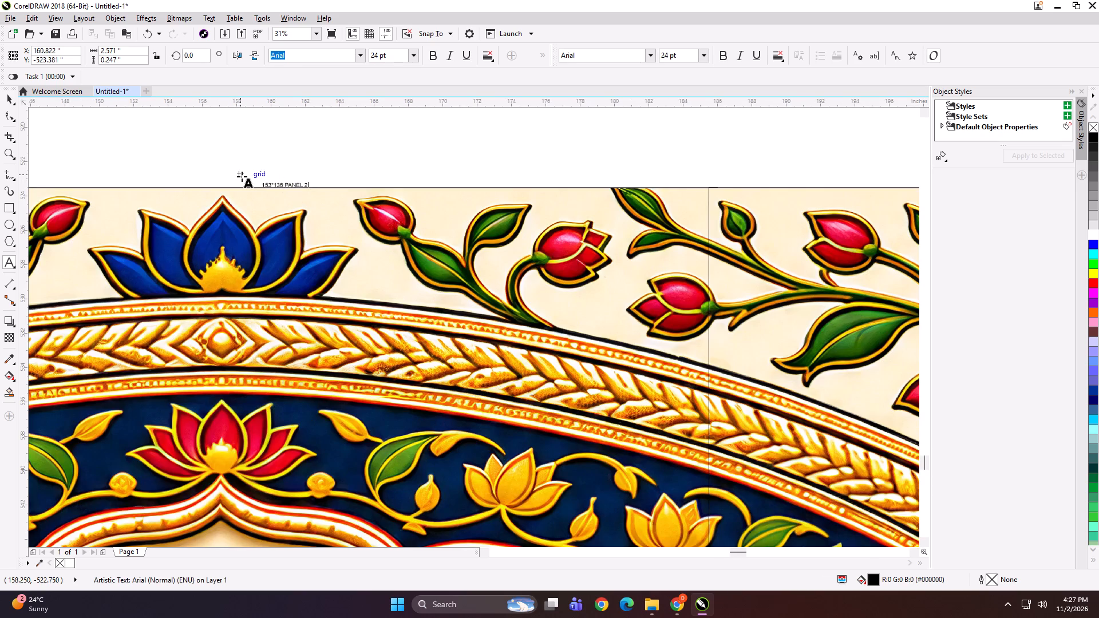
# Add the label "153*136 PANEL 3" at the third panel's top edge, reusing the copied label text.
pyautogui.scroll(-1, 240, 181)
pyautogui.click(540, 182)
pyautogui.hotkey('ctrl', 'v')
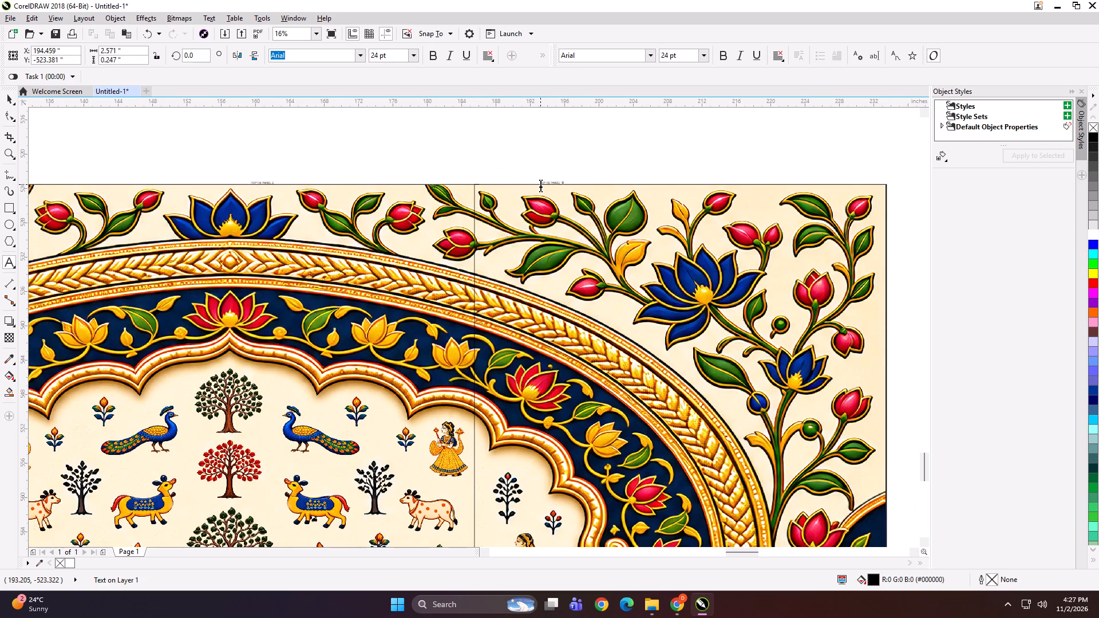
pyautogui.press('BackSpace')
pyautogui.press('3')
pyautogui.scroll(-2, 540, 184)
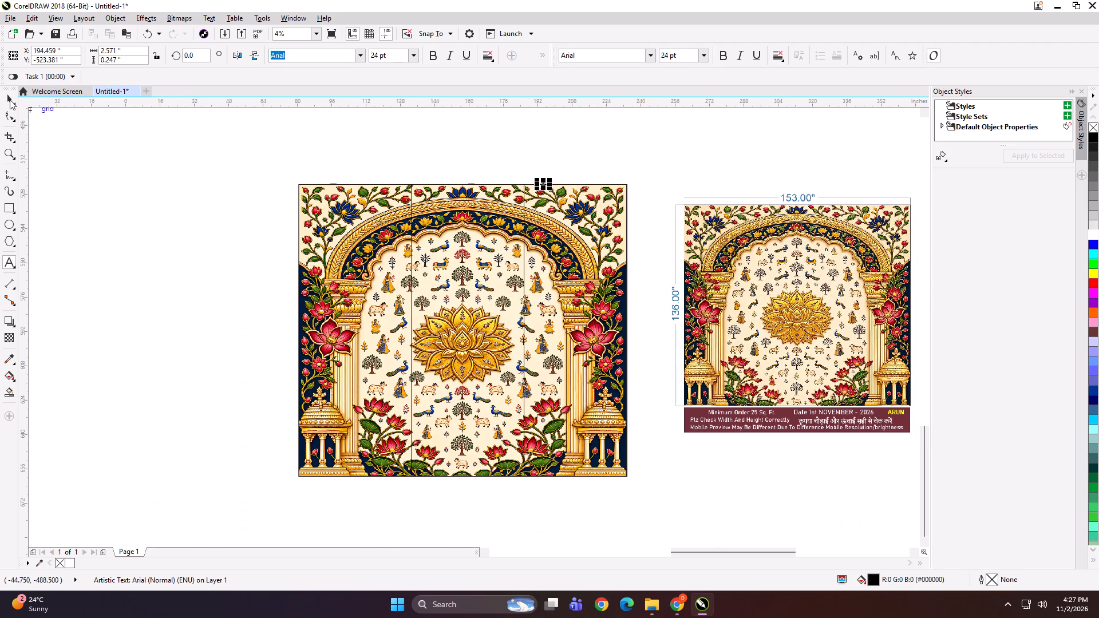
# Group each of the three arch panels with its own label.
pyautogui.click(10, 100)
pyautogui.keyDown('shift'); pyautogui.click(547, 236); pyautogui.keyUp('shift')
pyautogui.hotkey('ctrl', 'g')
pyautogui.moveTo(430, 148); pyautogui.dragTo(483, 214)
pyautogui.keyDown('shift'); pyautogui.click(481, 218); pyautogui.keyUp('shift')
pyautogui.hotkey('ctrl', 'g')
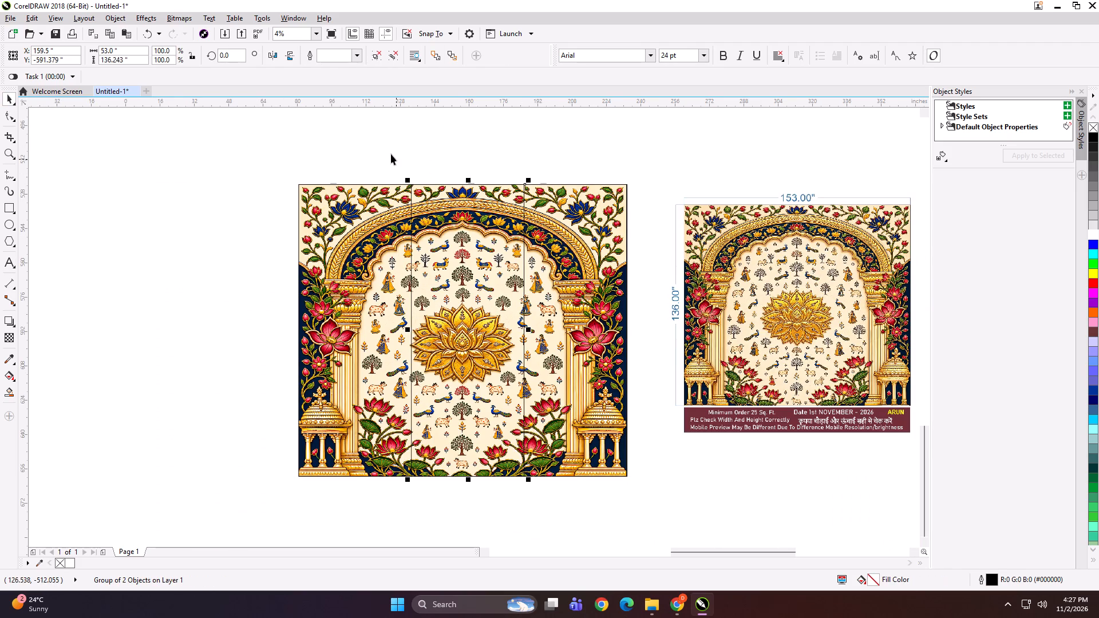
pyautogui.moveTo(389, 150); pyautogui.dragTo(284, 256)
pyautogui.keyDown('shift'); pyautogui.click(315, 245); pyautogui.keyUp('shift')
pyautogui.hotkey('ctrl', 'g')
# Export the first panel as TIFF "53x136 A" in the wall paradise 153x136 folder, replacing the existing file.
pyautogui.hotkey('ctrl', 'e')
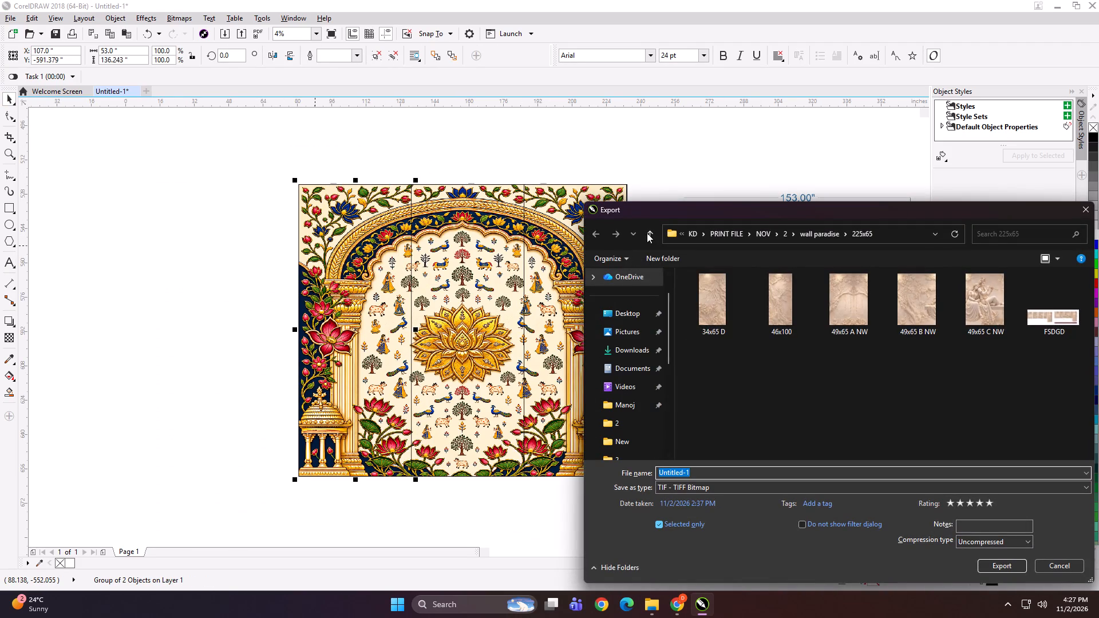
pyautogui.click(647, 229)
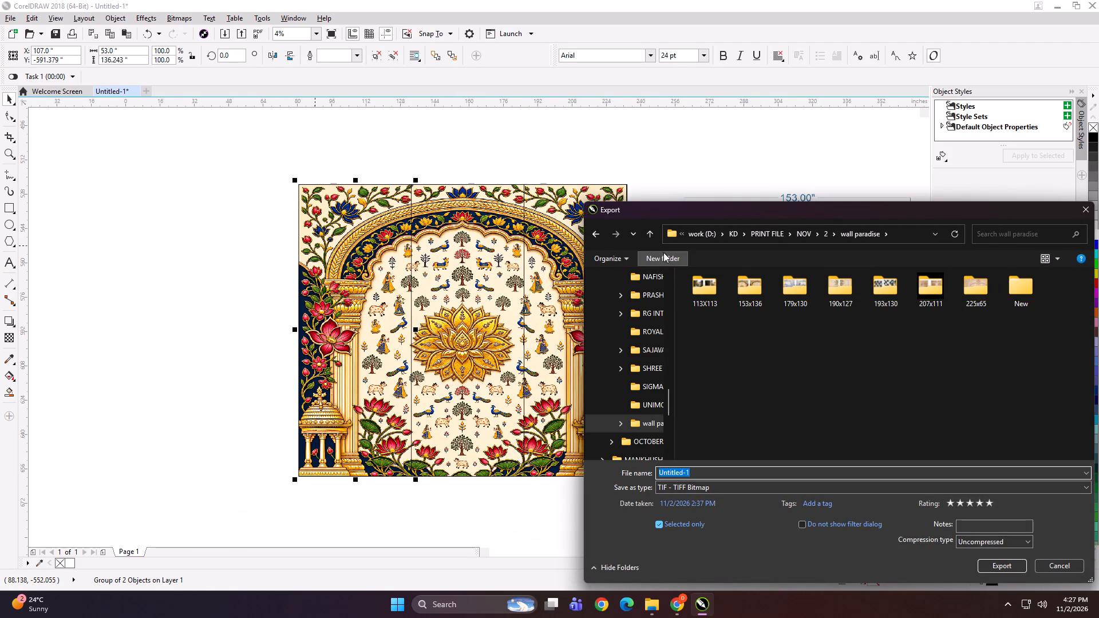
pyautogui.click(663, 260)
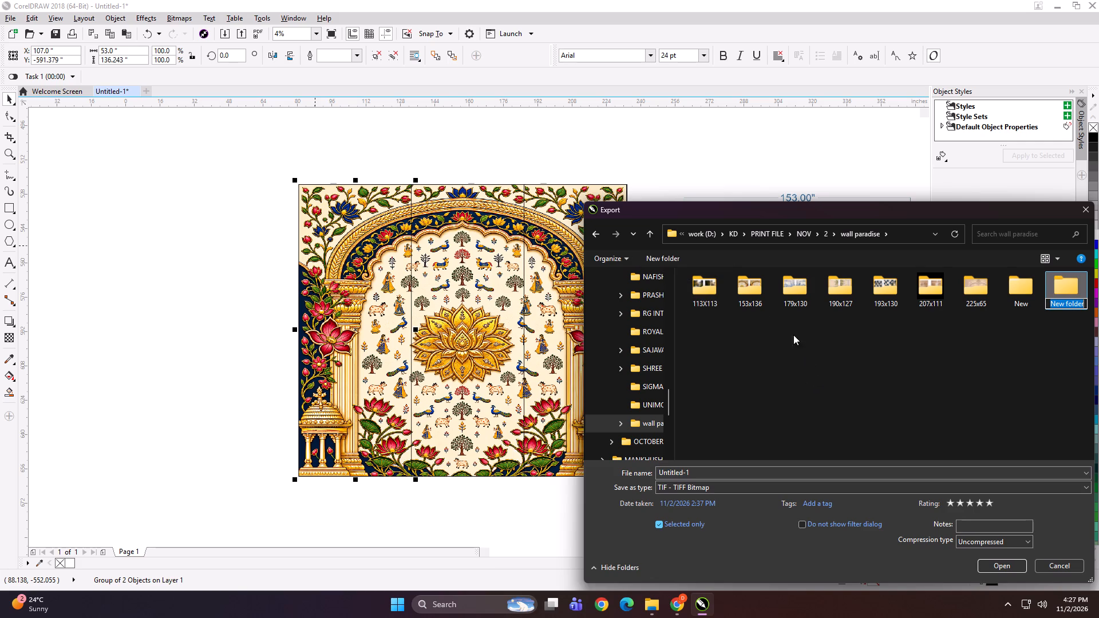
pyautogui.doubleClick(749, 294)
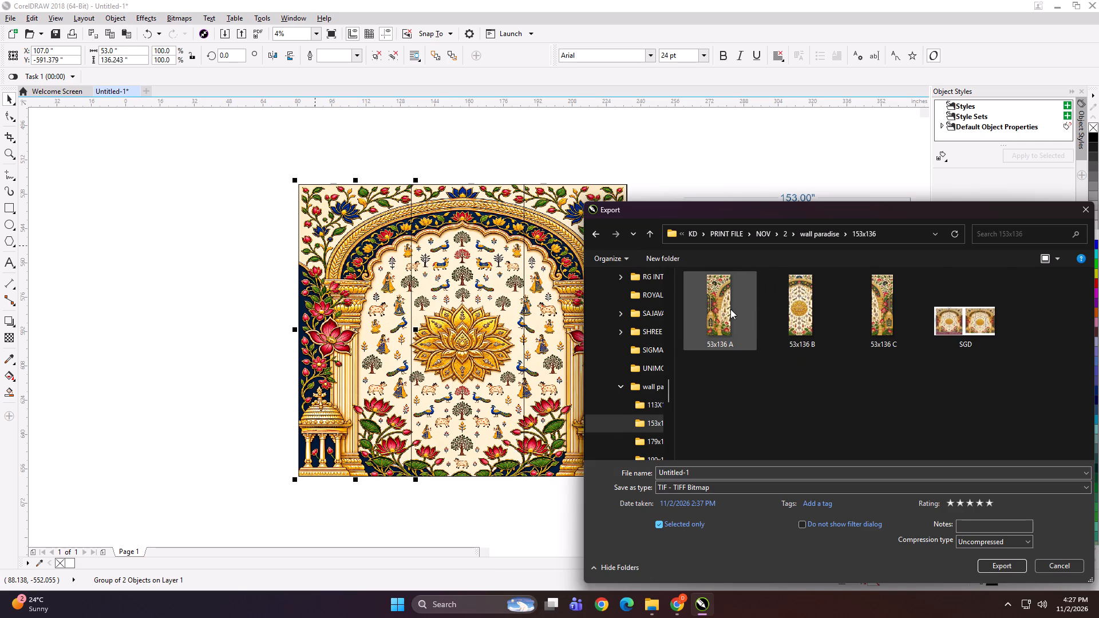
pyautogui.click(723, 298)
pyautogui.click(987, 564)
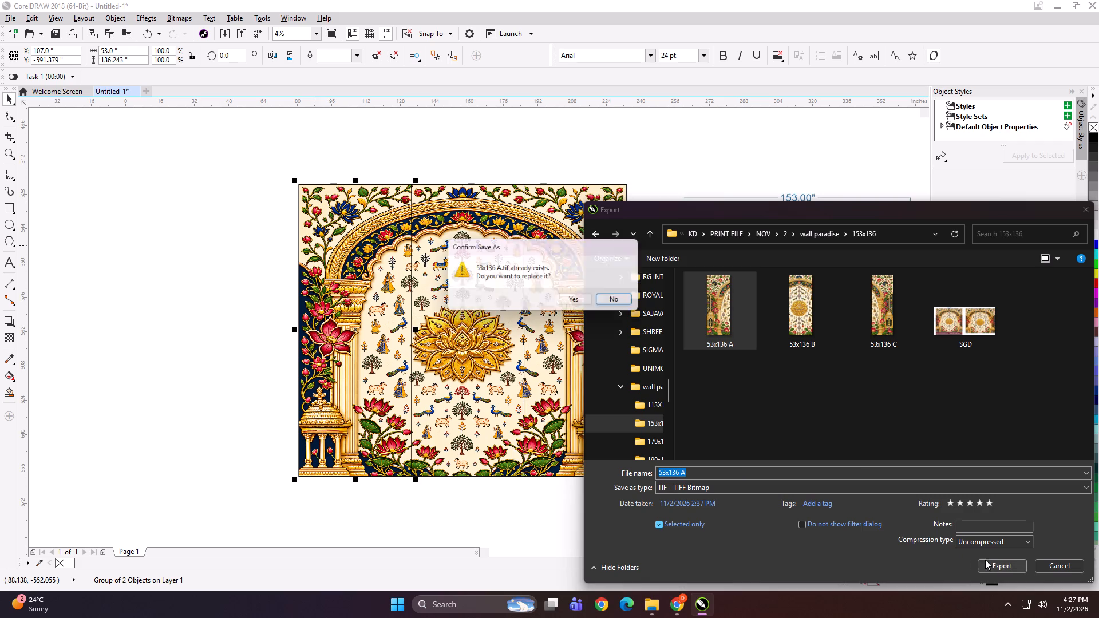
pyautogui.click(576, 302)
pyautogui.click(578, 446)
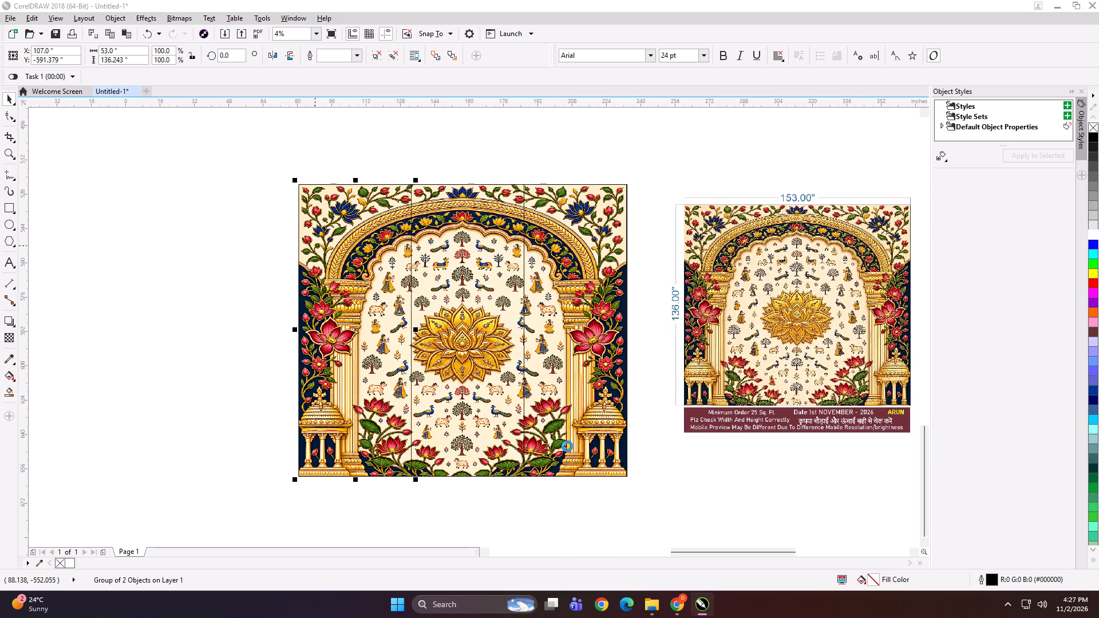
# Export the middle arch panel as TIFF "53x136 B" in the wall paradise 153x136 folder, replacing the existing file.
pyautogui.click(468, 346)
pyautogui.hotkey('ctrl', 'e')
pyautogui.hotkey('ctrl', 'e')
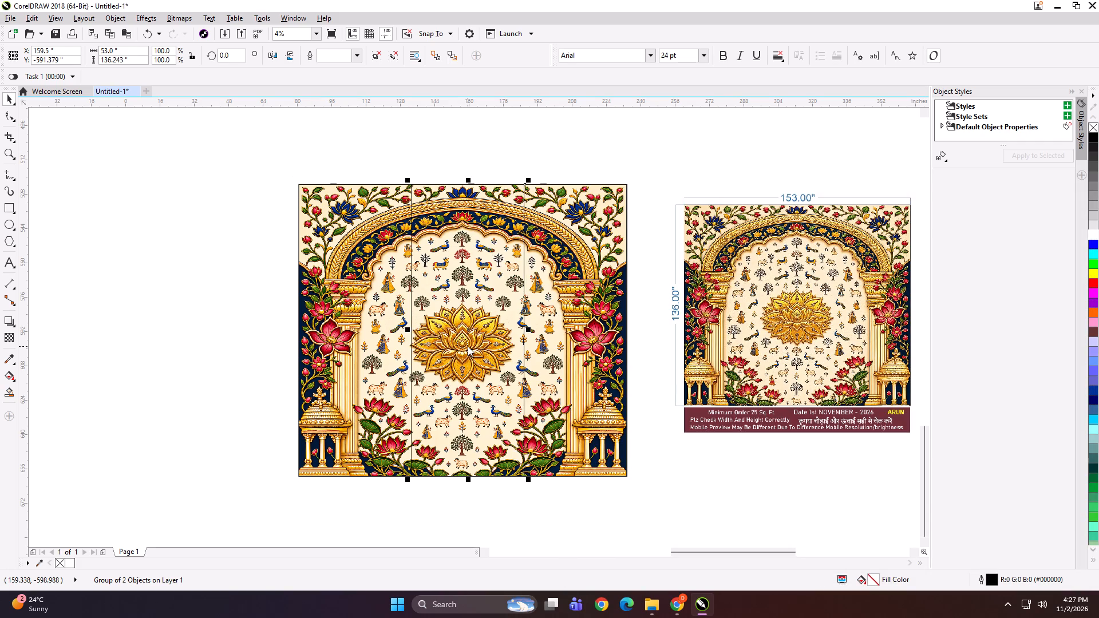
pyautogui.click(799, 324)
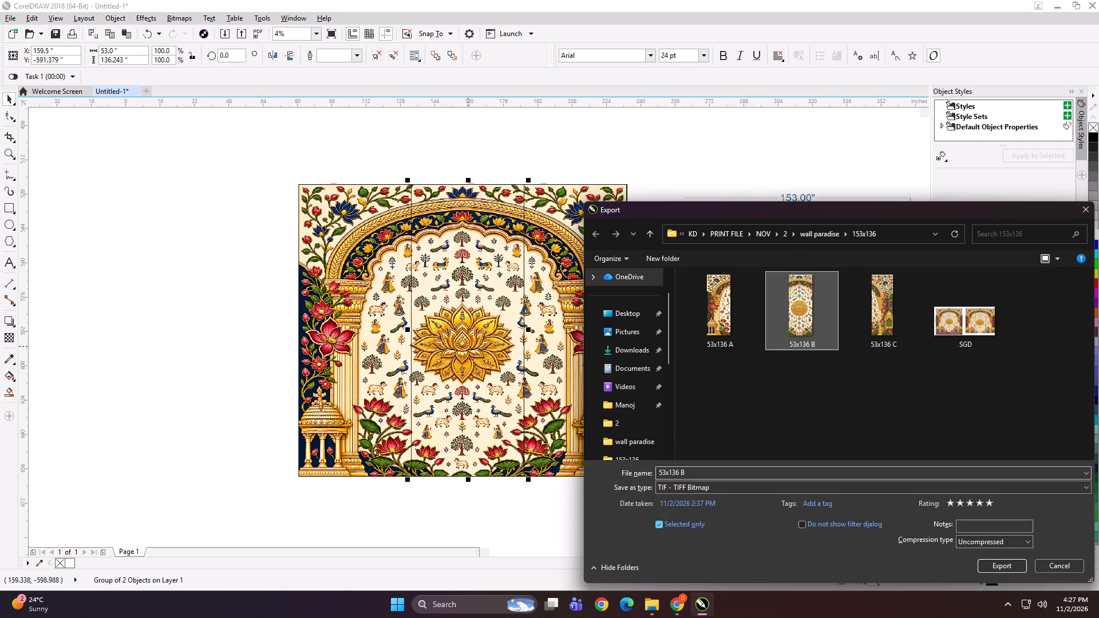
pyautogui.click(985, 569)
pyautogui.click(580, 303)
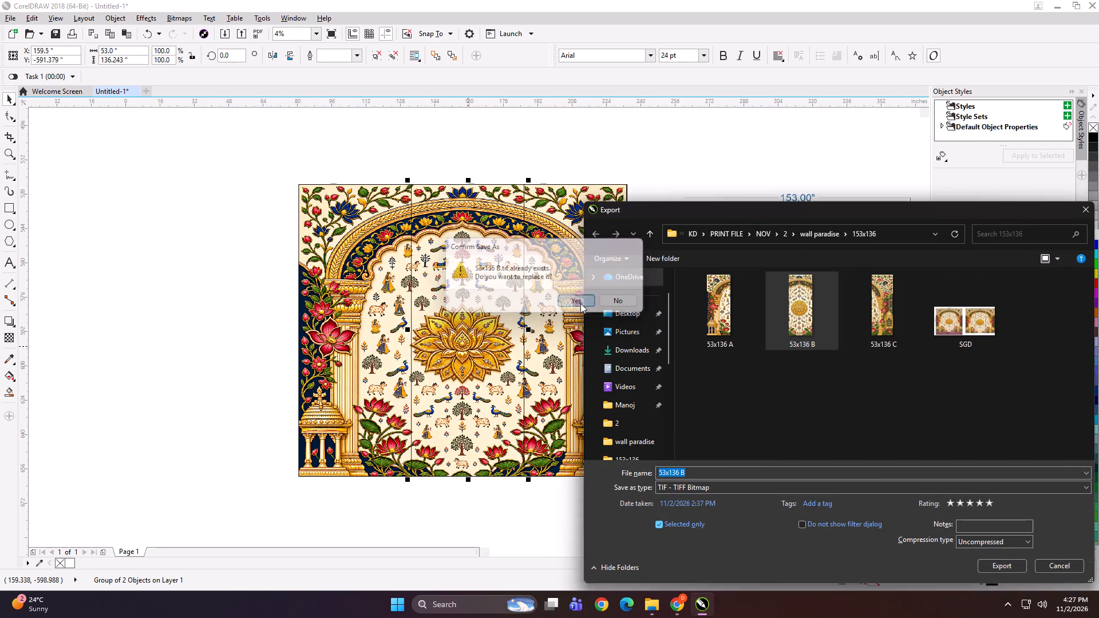
pyautogui.click(583, 441)
# Start exporting the third arch panel and delete the existing "53x136 C" file from the 153x136 folder.
pyautogui.click(569, 381)
pyautogui.hotkey('ctrl', 'e')
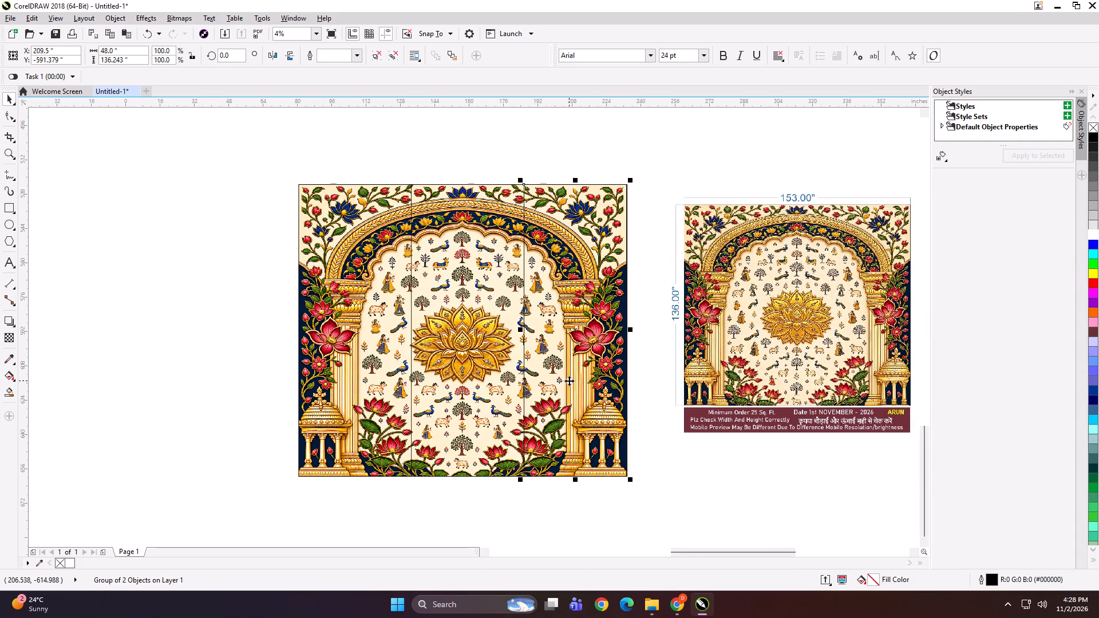
pyautogui.hotkey('ctrl', 'e')
pyautogui.click(892, 333)
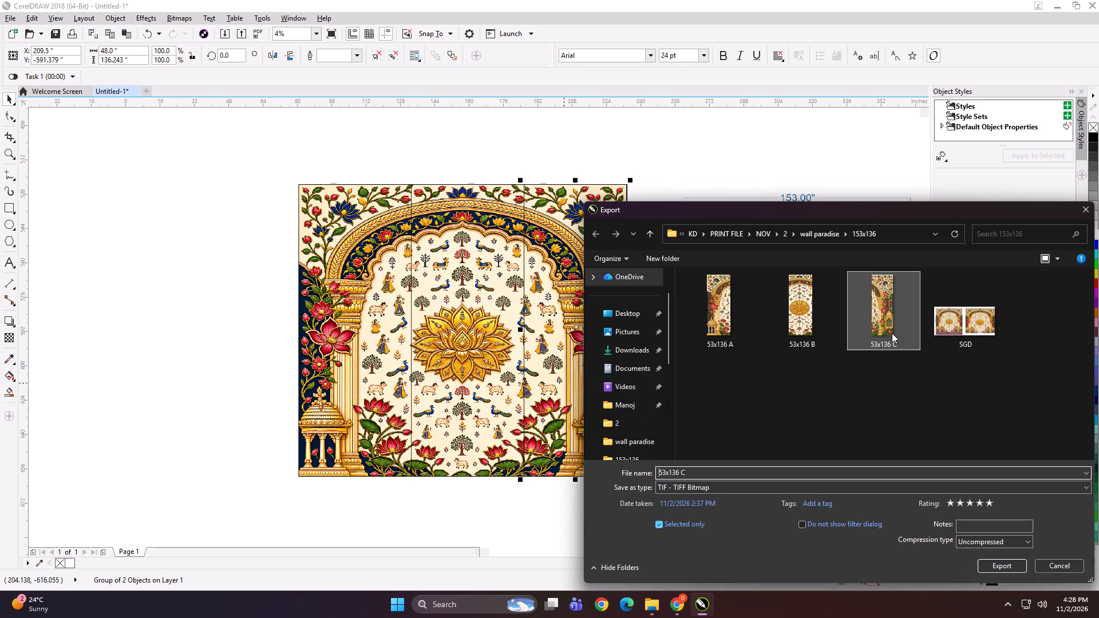
pyautogui.click(983, 561)
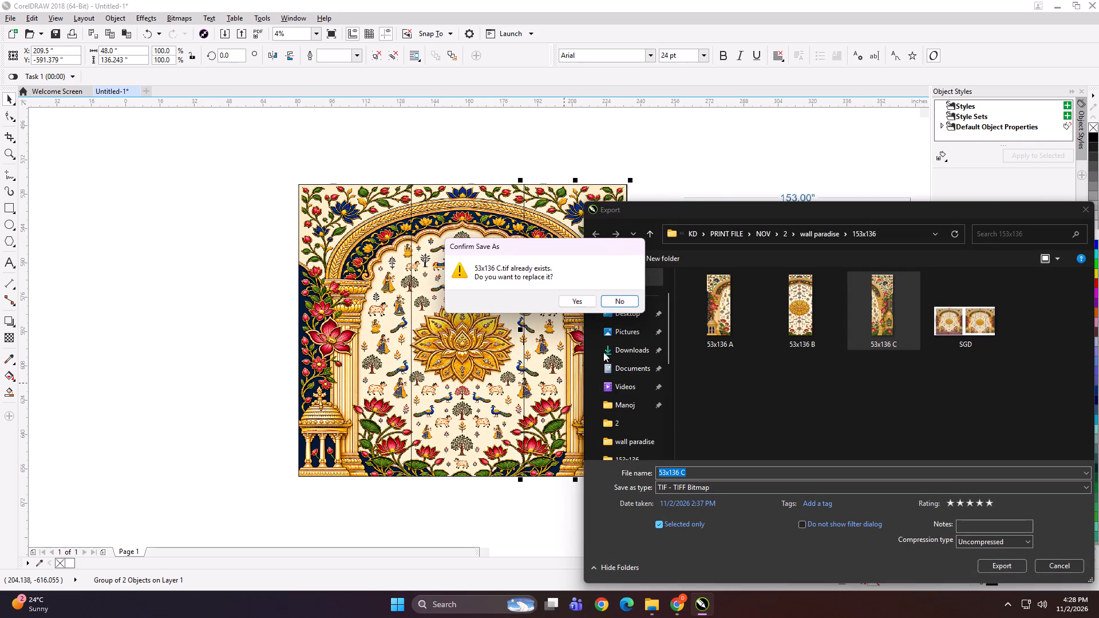
pyautogui.click(859, 389)
pyautogui.click(620, 299)
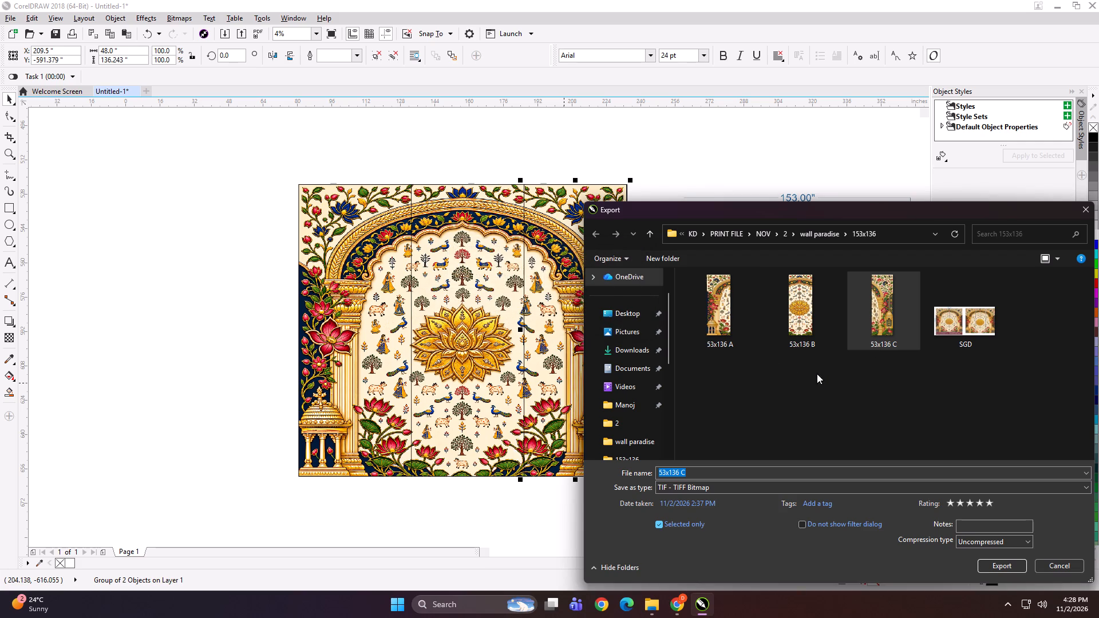
pyautogui.click(867, 389)
pyautogui.click(872, 328)
pyautogui.press('Delete')
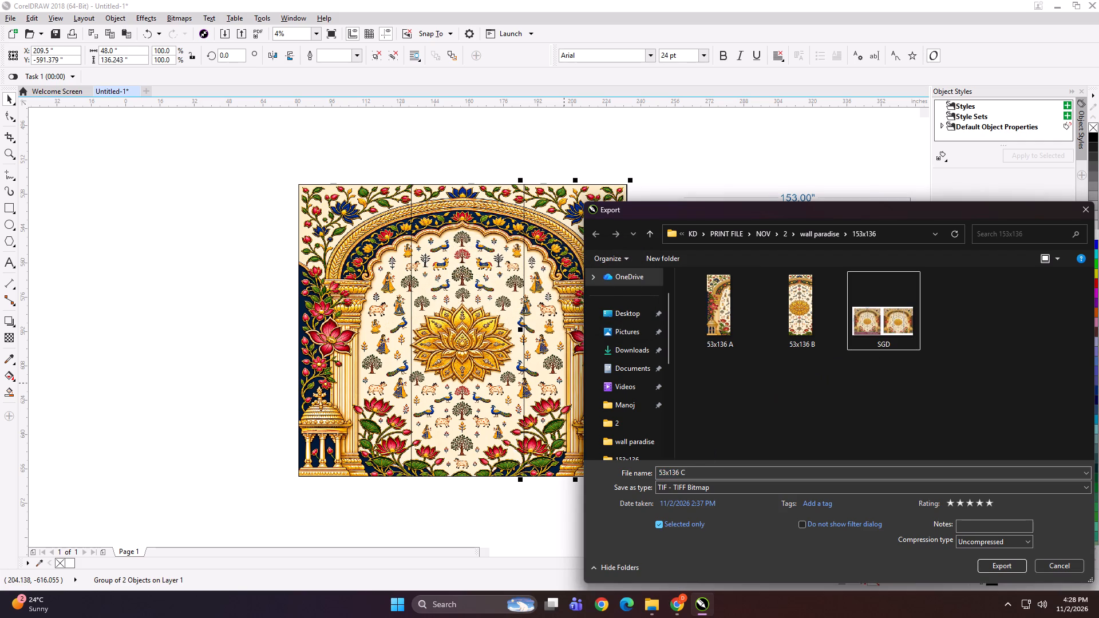
# Export the third panel as a TIFF named "48x136 C" in the 153x136 folder.
pyautogui.click(695, 472)
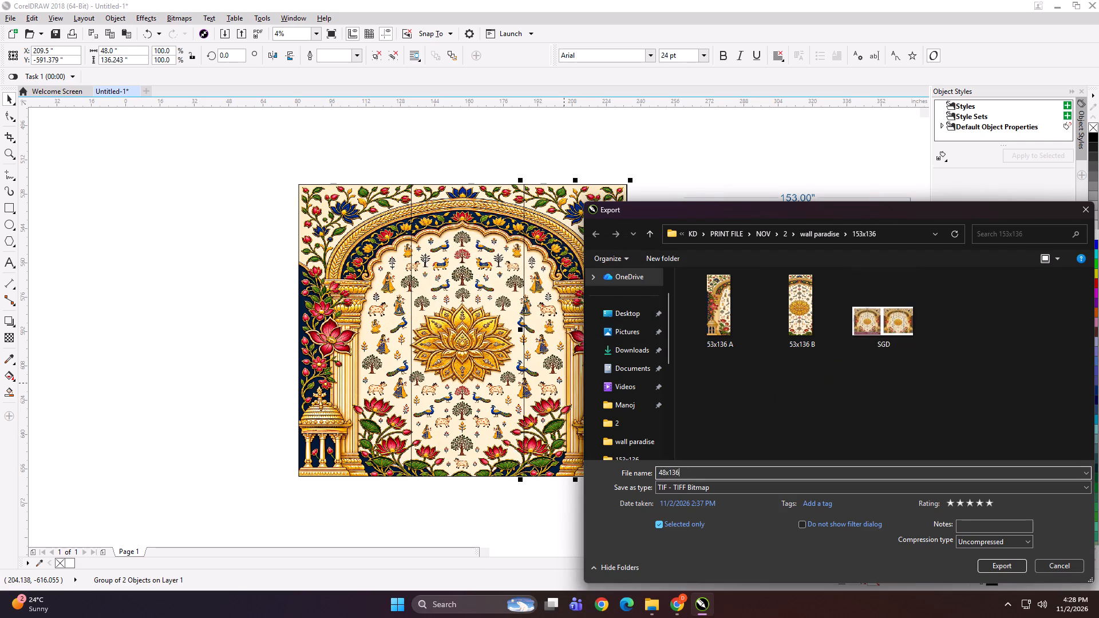
pyautogui.press('Return')
pyautogui.press('Return')
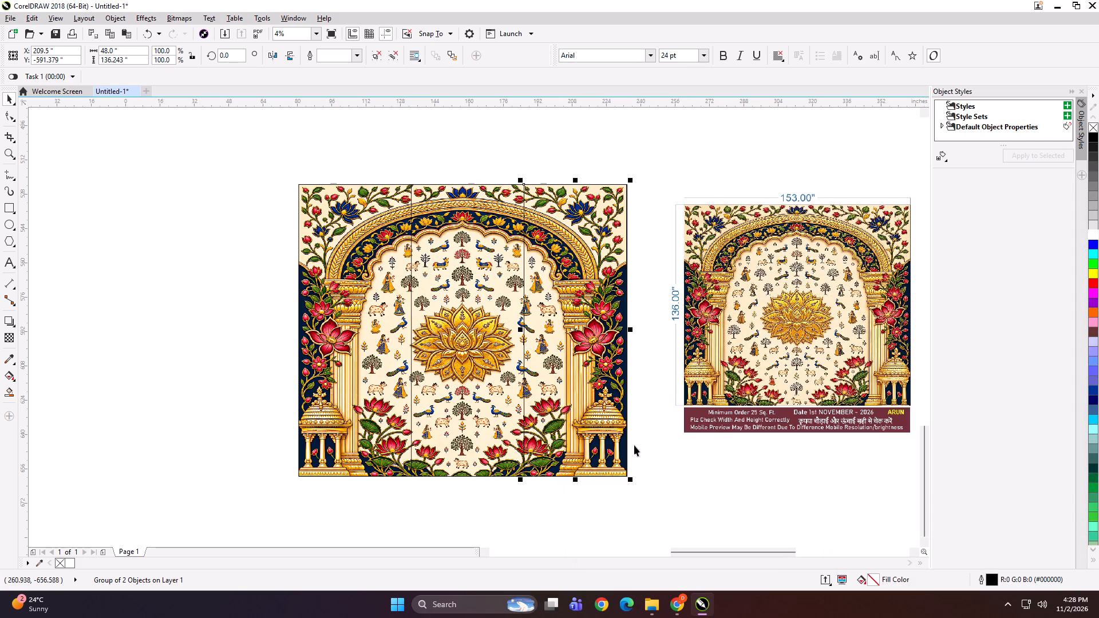
# Nudge the first two arch panels together to the left to open a narrow gap before the third panel.
pyautogui.keyDown('shift'); pyautogui.click(442, 309); pyautogui.keyUp('shift')
pyautogui.keyDown('shift'); pyautogui.click(359, 289); pyautogui.keyUp('shift')
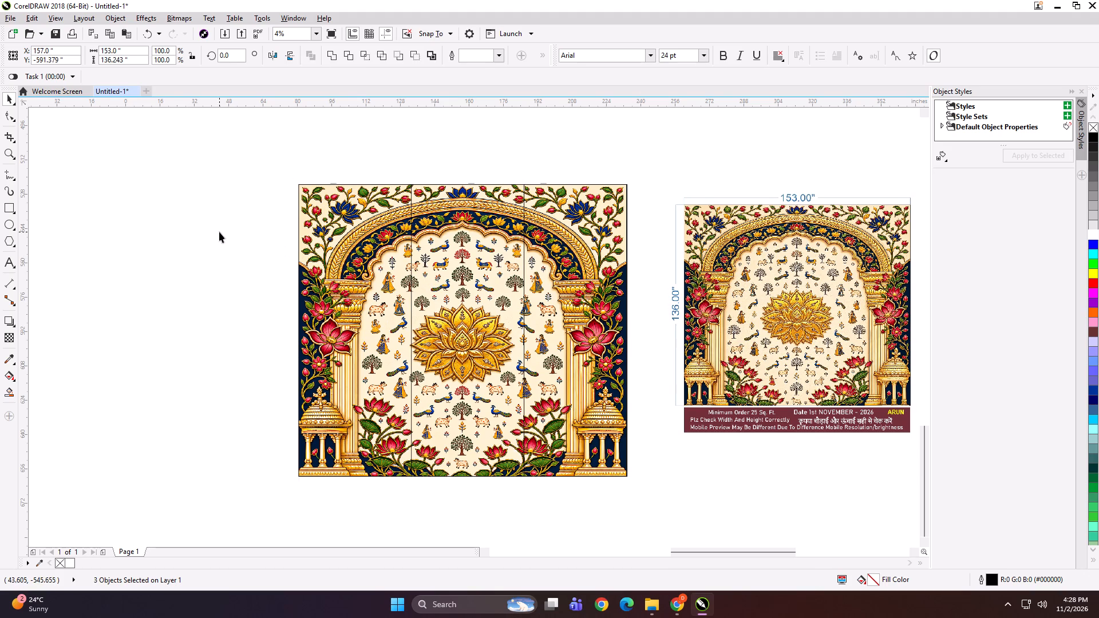
pyautogui.click(219, 232)
pyautogui.moveTo(227, 142); pyautogui.dragTo(567, 515)
pyautogui.press('Left')
pyautogui.press('Left')
pyautogui.press('Left')
pyautogui.press('Left')
pyautogui.press('Left')
pyautogui.press('Left')
pyautogui.press('Left')
pyautogui.press('Left')
# Nudge the first panel further left to open a narrow gap before the middle panel, spanning about 162 inches overall.
pyautogui.moveTo(254, 150); pyautogui.dragTo(416, 453)
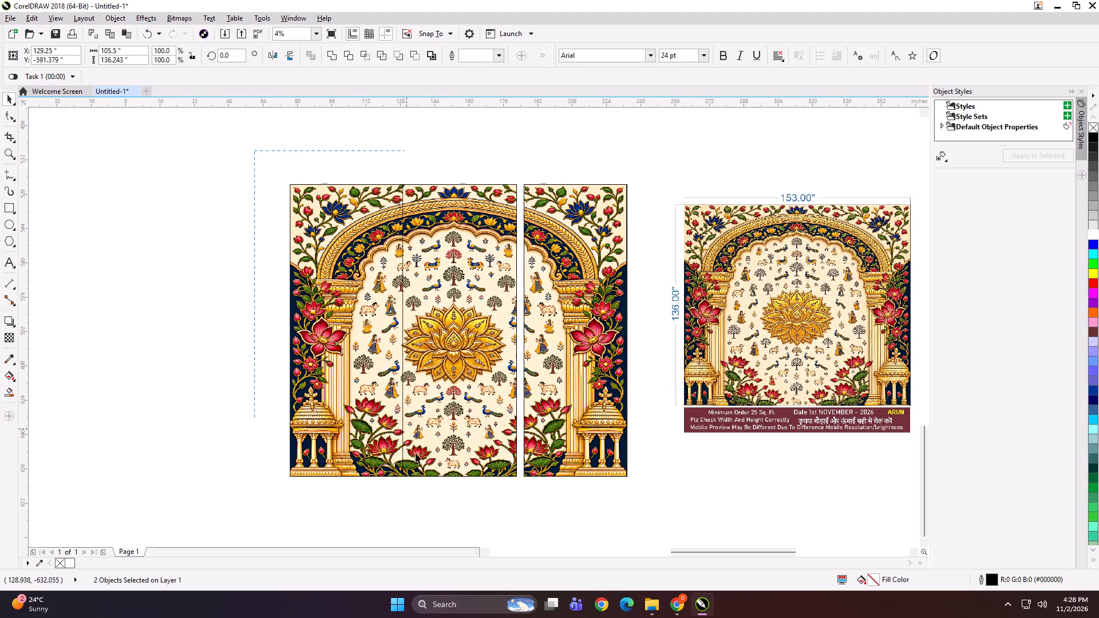
pyautogui.moveTo(416, 453); pyautogui.dragTo(439, 509)
pyautogui.press('Left')
pyautogui.press('Left')
pyautogui.press('Left')
pyautogui.press('Left')
pyautogui.press('Left')
pyautogui.press('Left')
pyautogui.press('Left')
pyautogui.press('Left')
pyautogui.press('Left')
pyautogui.press('Left')
pyautogui.press('Left')
# Scale the three panels together down to about 123 × 103 inches and place them beside the dimensioned preview image.
pyautogui.moveTo(205, 158); pyautogui.dragTo(665, 501)
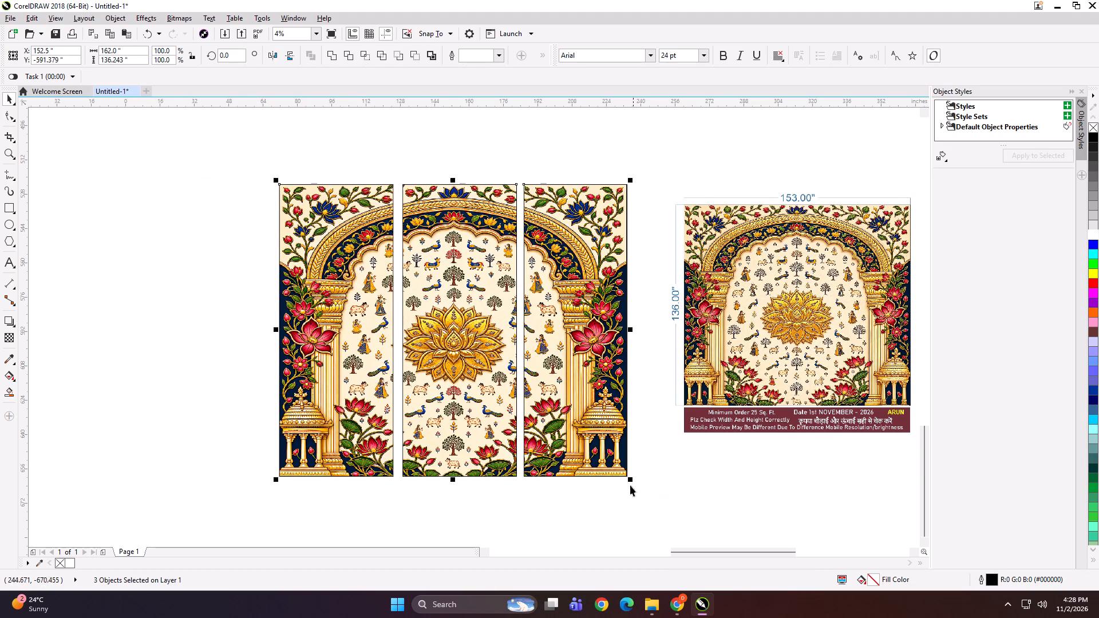
pyautogui.keyDown('shift'); pyautogui.moveTo(631, 479); pyautogui.dragTo(589, 451); pyautogui.keyUp('shift')
pyautogui.moveTo(430, 323); pyautogui.dragTo(495, 300)
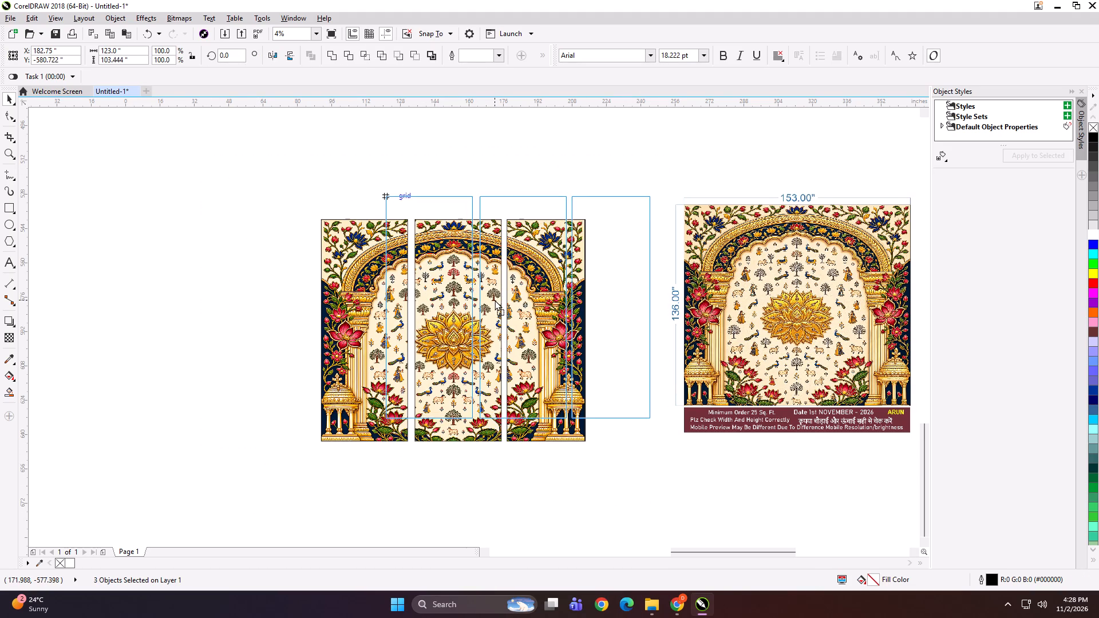
pyautogui.moveTo(495, 300); pyautogui.dragTo(495, 302)
# Group the three panels with the dimensioned preview and shrink the group to about 5.4 × 2.5 inches.
pyautogui.keyDown('shift'); pyautogui.click(747, 369); pyautogui.keyUp('shift')
pyautogui.hotkey('ctrl', 'g')
pyautogui.moveTo(775, 348); pyautogui.dragTo(598, 352)
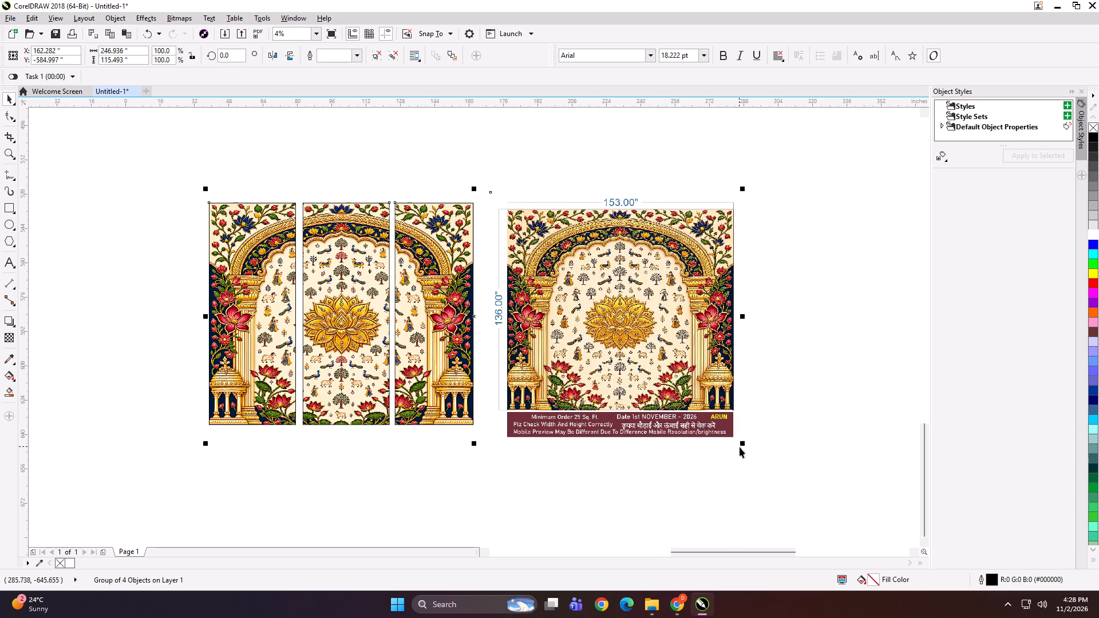
pyautogui.keyDown('shift'); pyautogui.moveTo(743, 447); pyautogui.dragTo(484, 338); pyautogui.keyUp('shift')
# Export the small comparison group as "DGH" into the 153x136 folder.
pyautogui.scroll(3, 475, 324)
pyautogui.scroll(1, 463, 267)
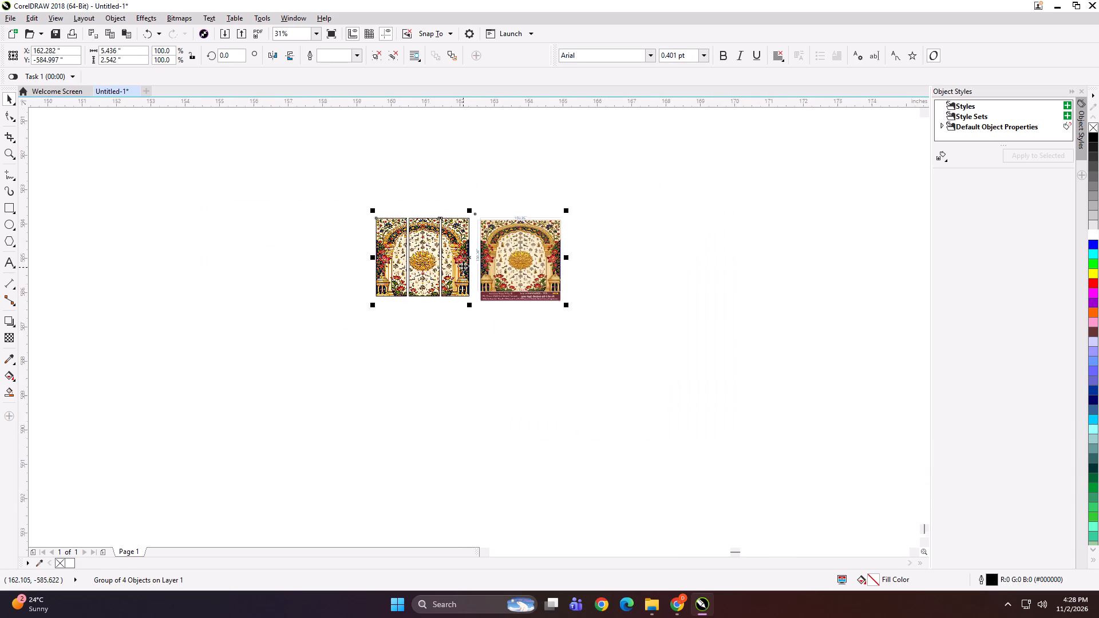
pyautogui.scroll(1, 463, 266)
pyautogui.hotkey('ctrl', 'e')
pyautogui.write('DGH')
pyautogui.press('Return')
pyautogui.press('Return')
pyautogui.press('Return')
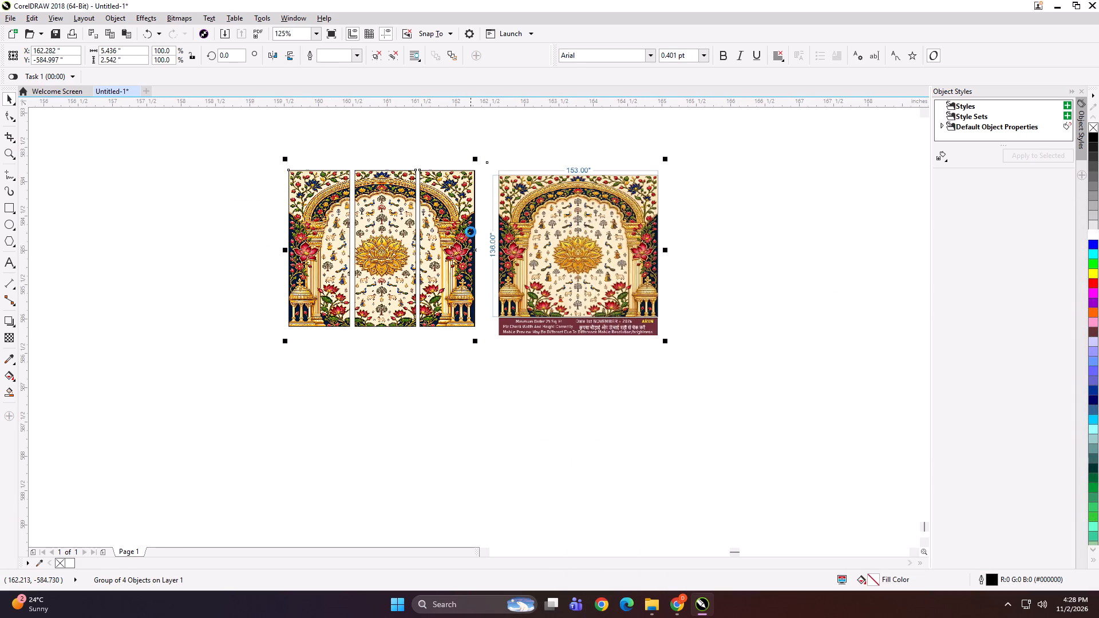
# Delete the exported arch comparison group from the drawing.
pyautogui.press('Delete')
# Move the tree artwork up and to the left, closer to the other artworks in the drawing.
pyautogui.press('F4')
pyautogui.moveTo(527, 282); pyautogui.dragTo(405, 236)
pyautogui.click(582, 322)
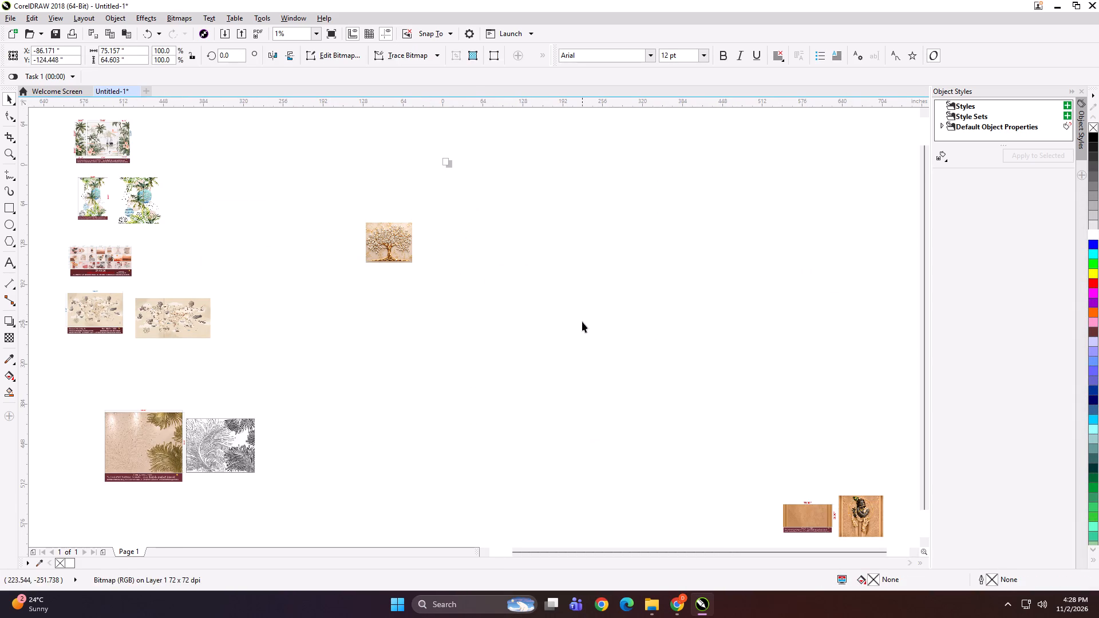
# In File Explorer, open the 153x136 folder on work (D:) under KD, PRINT FILE, NOV, 2, wall paradise.
pyautogui.click(652, 595)
pyautogui.click(764, 544)
pyautogui.click(404, 336)
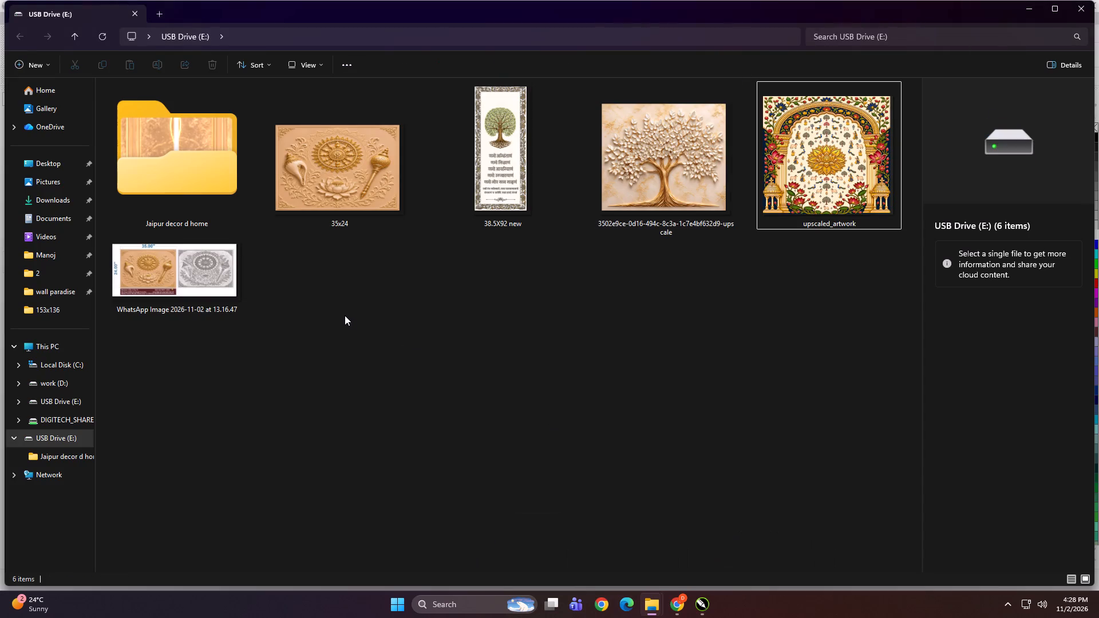
pyautogui.scroll(6, 140, 319)
pyautogui.click(48, 343)
pyautogui.doubleClick(256, 141)
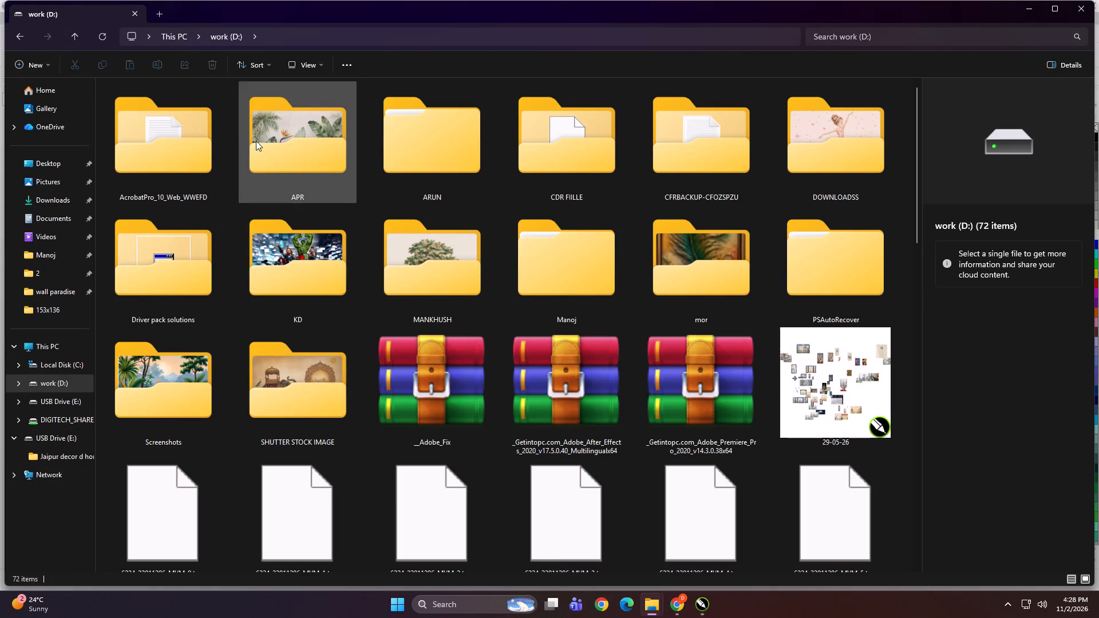
pyautogui.doubleClick(279, 297)
pyautogui.doubleClick(338, 160)
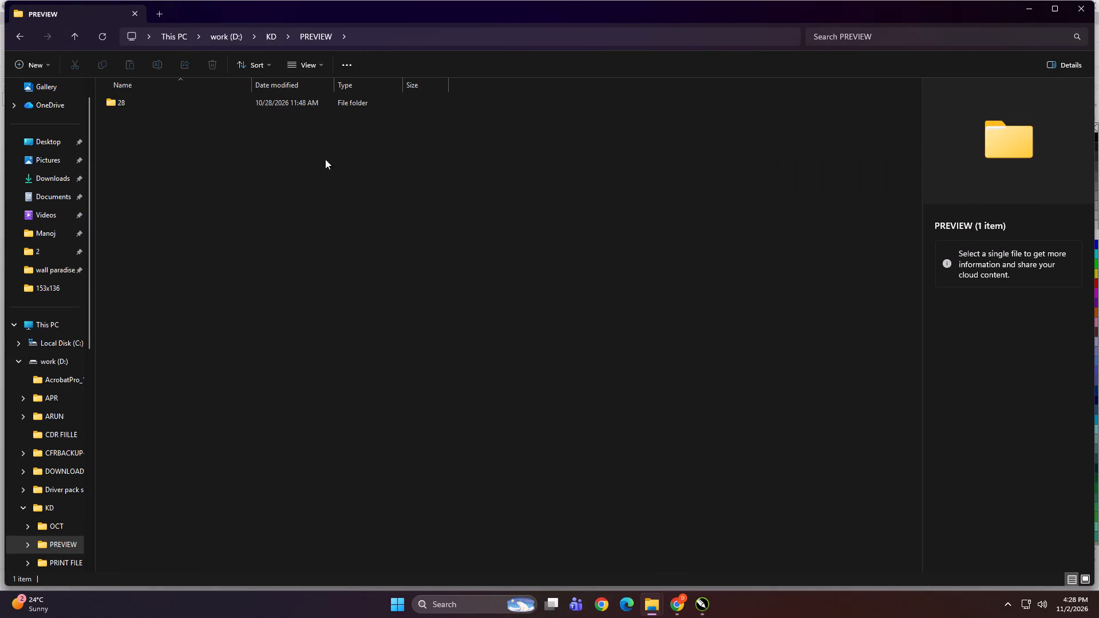
pyautogui.press('BackSpace')
pyautogui.doubleClick(493, 186)
pyautogui.doubleClick(350, 148)
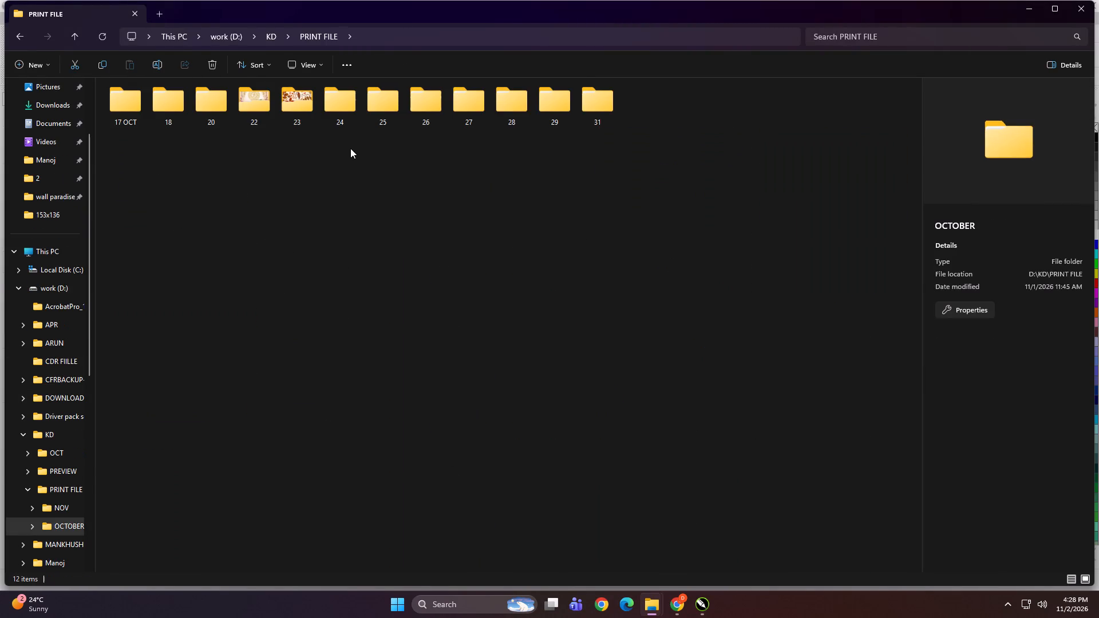
pyautogui.press('BackSpace')
pyautogui.doubleClick(202, 150)
pyautogui.doubleClick(311, 181)
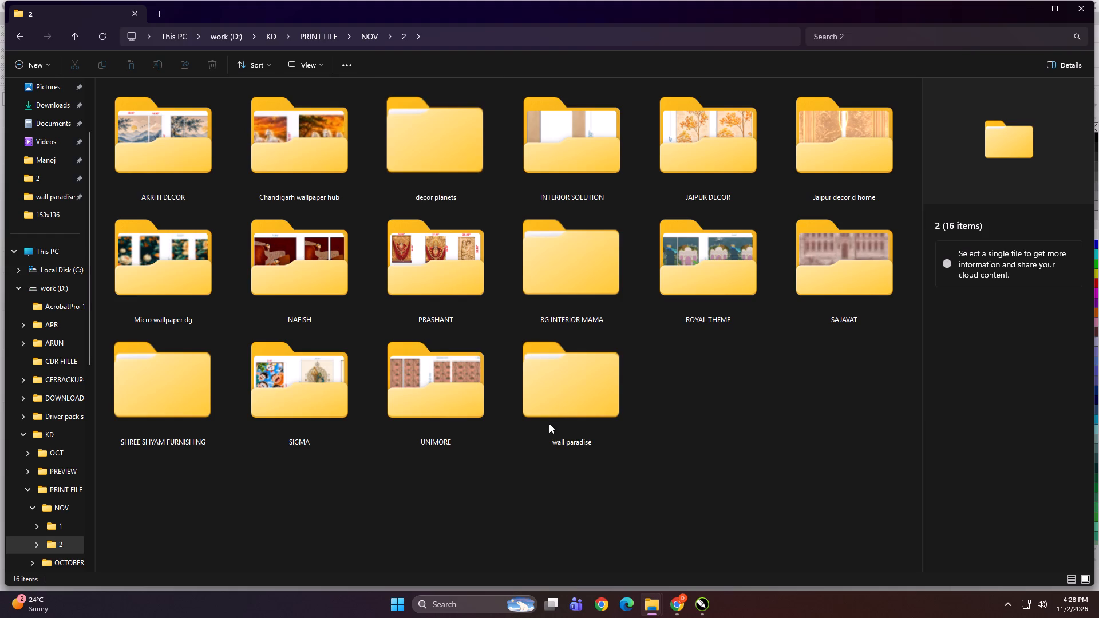
pyautogui.doubleClick(549, 423)
pyautogui.doubleClick(353, 168)
# Examine the exported 53x136 A, 53x136 B and 48x136 C panel TIFFs up close in the image viewer.
pyautogui.keyDown('ctrl'); pyautogui.scroll(3, 350, 252); pyautogui.keyUp('ctrl')
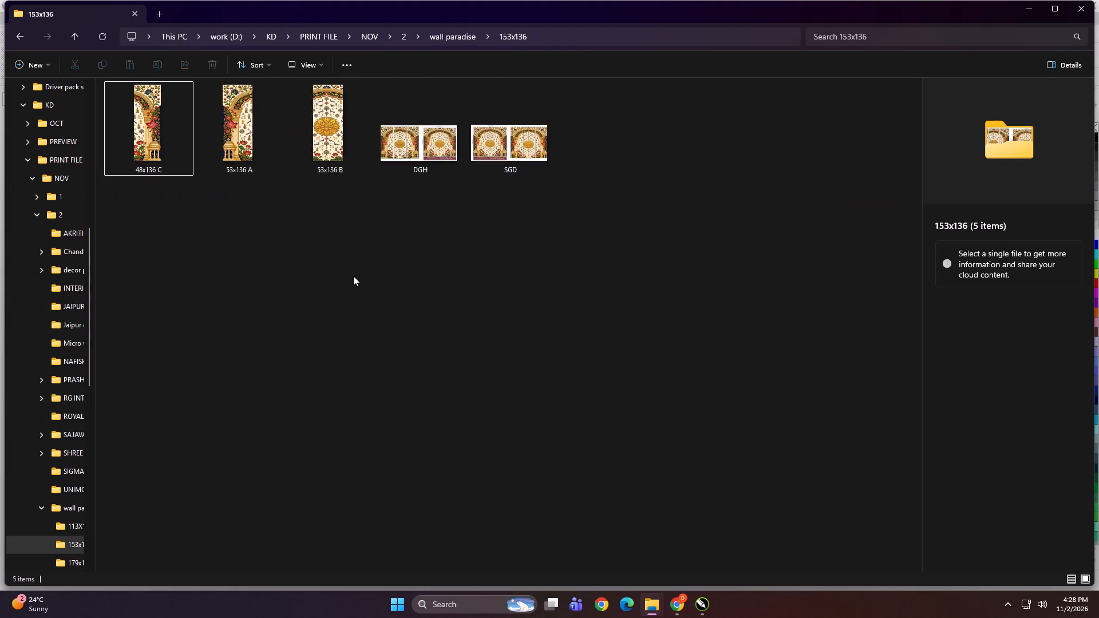
pyautogui.keyDown('ctrl'); pyautogui.scroll(5, 353, 276); pyautogui.keyUp('ctrl')
pyautogui.keyDown('ctrl'); pyautogui.scroll(-1, 351, 276); pyautogui.keyUp('ctrl')
pyautogui.keyDown('ctrl'); pyautogui.scroll(14, 351, 276); pyautogui.keyUp('ctrl')
pyautogui.doubleClick(342, 148)
pyautogui.scroll(6, 570, 293)
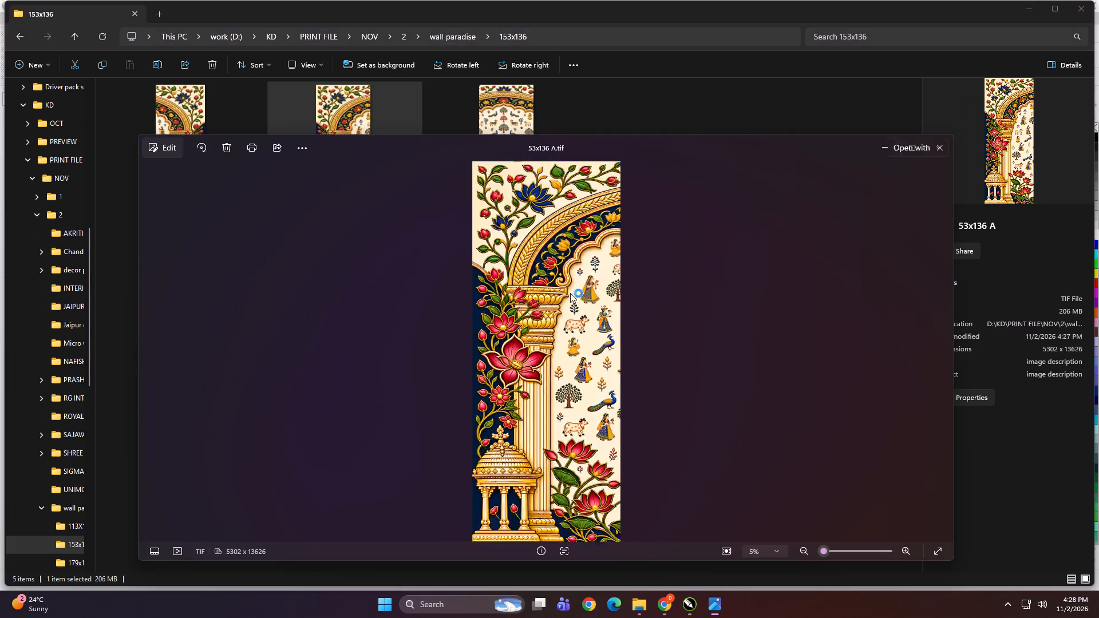
pyautogui.scroll(13, 572, 293)
pyautogui.moveTo(699, 429); pyautogui.dragTo(561, 298)
pyautogui.scroll(6, 780, 394)
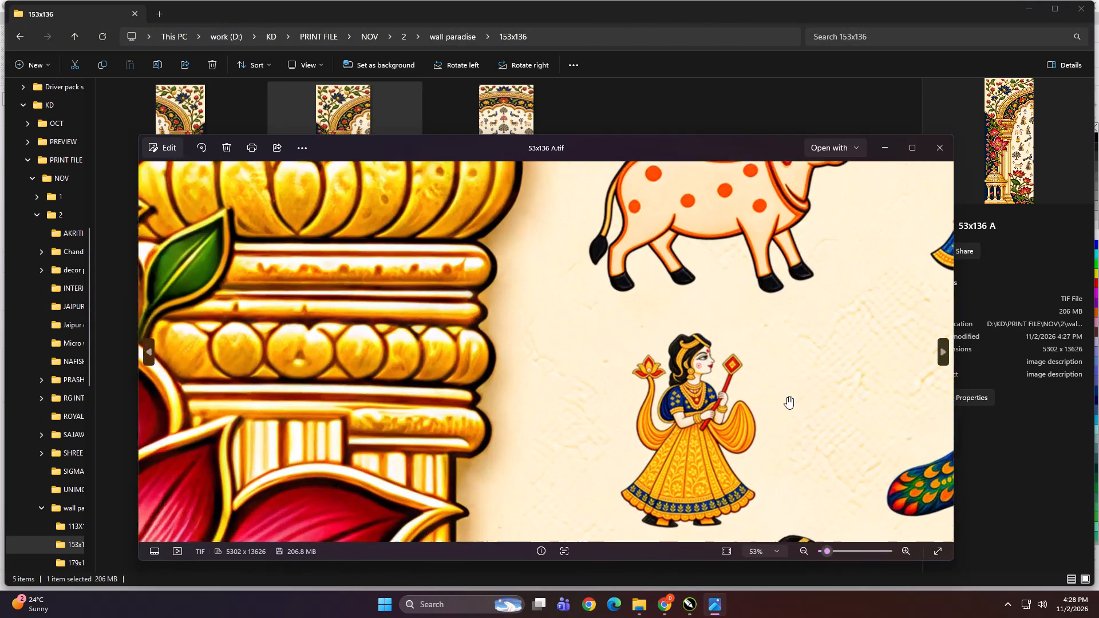
pyautogui.click(933, 151)
pyautogui.doubleClick(477, 136)
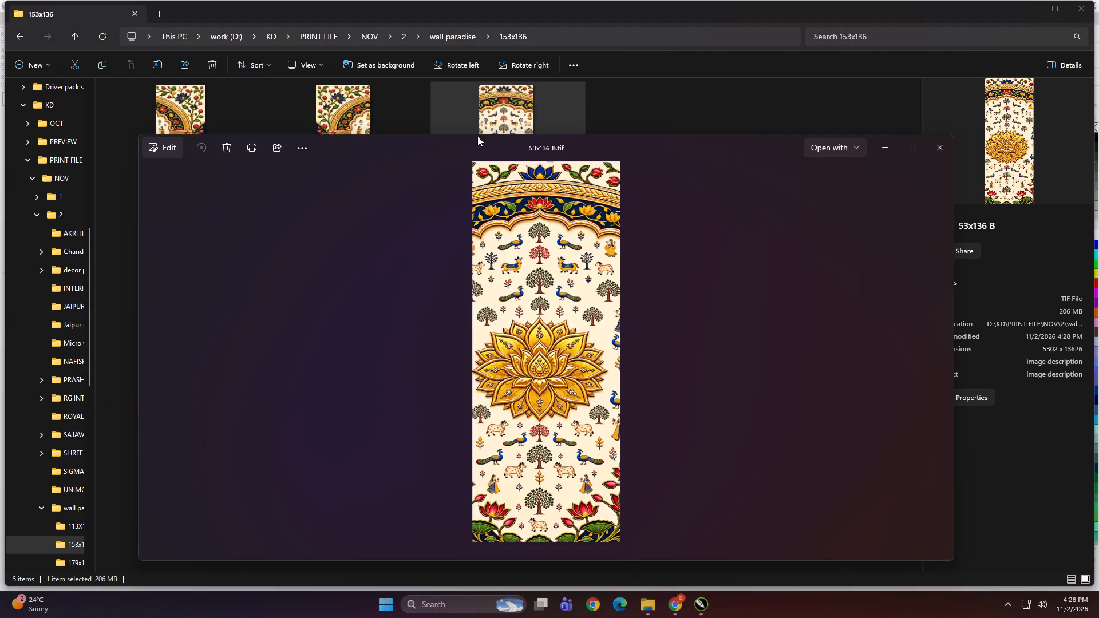
pyautogui.scroll(20, 514, 331)
pyautogui.scroll(9, 514, 331)
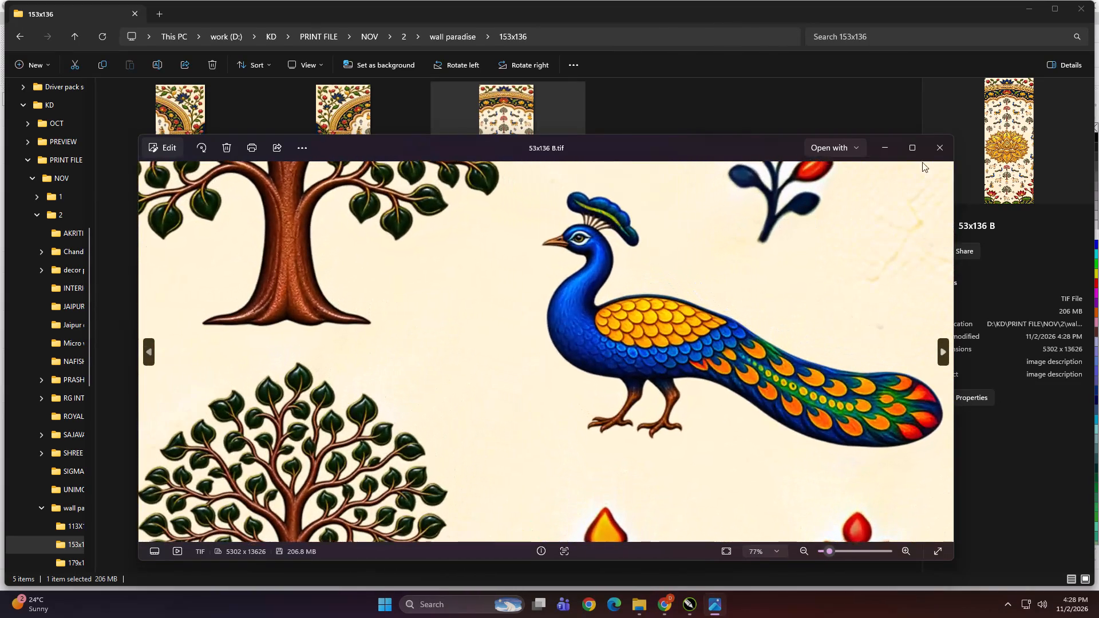
pyautogui.click(933, 149)
pyautogui.doubleClick(182, 149)
pyautogui.scroll(7, 715, 340)
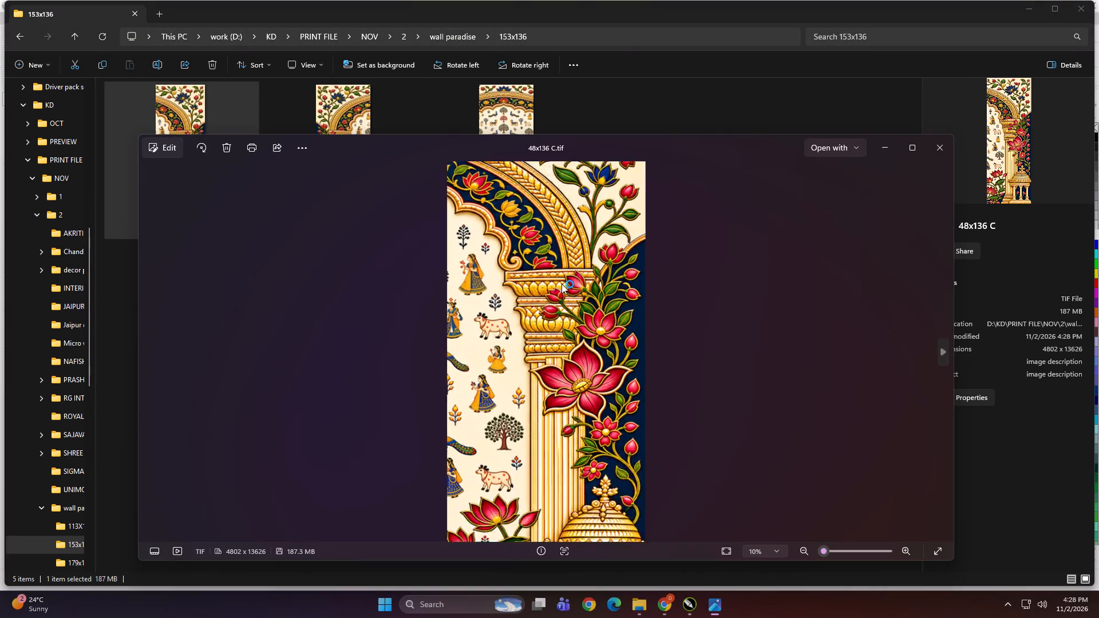
pyautogui.scroll(19, 562, 284)
pyautogui.click(932, 153)
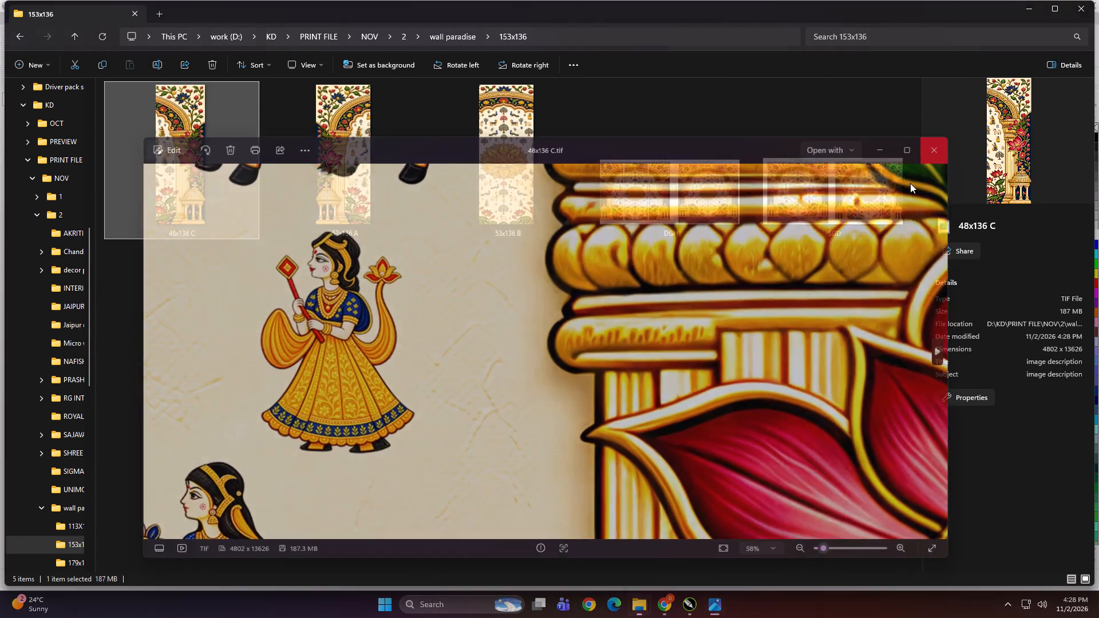
# Copy the 153x136 folder into Print, NOV, 2, wall paradise on the DIGITECH_SHAREDRIVE (Z:) network drive.
pyautogui.click(552, 375)
pyautogui.press('BackSpace')
pyautogui.moveTo(409, 492); pyautogui.dragTo(406, 476)
pyautogui.click(329, 207)
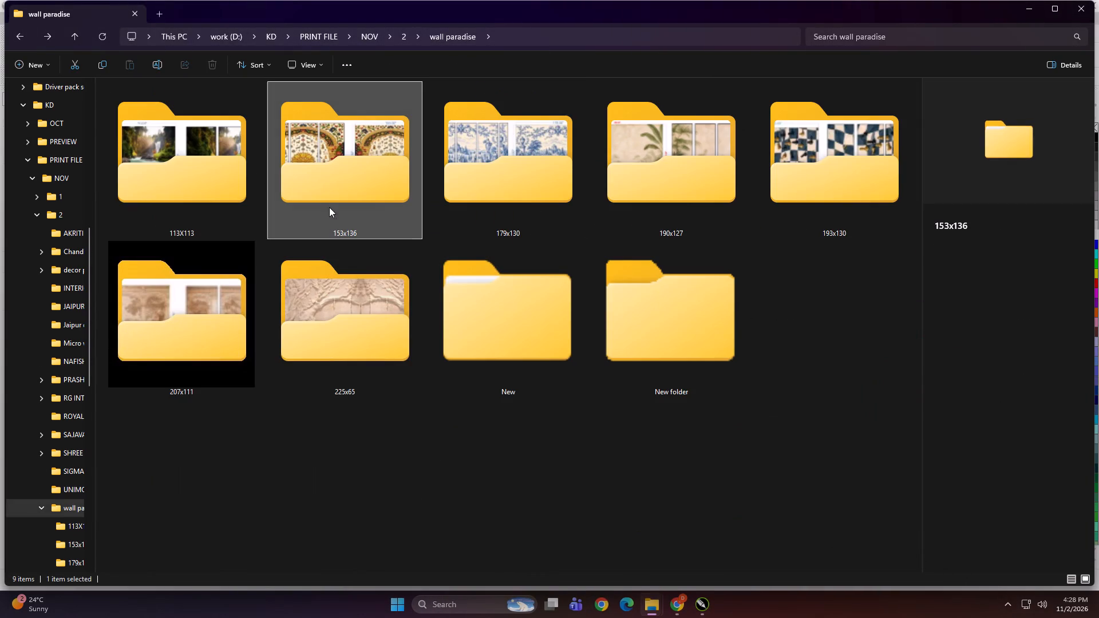
pyautogui.hotkey('ctrl', 'c')
pyautogui.scroll(6, 28, 429)
pyautogui.click(50, 346)
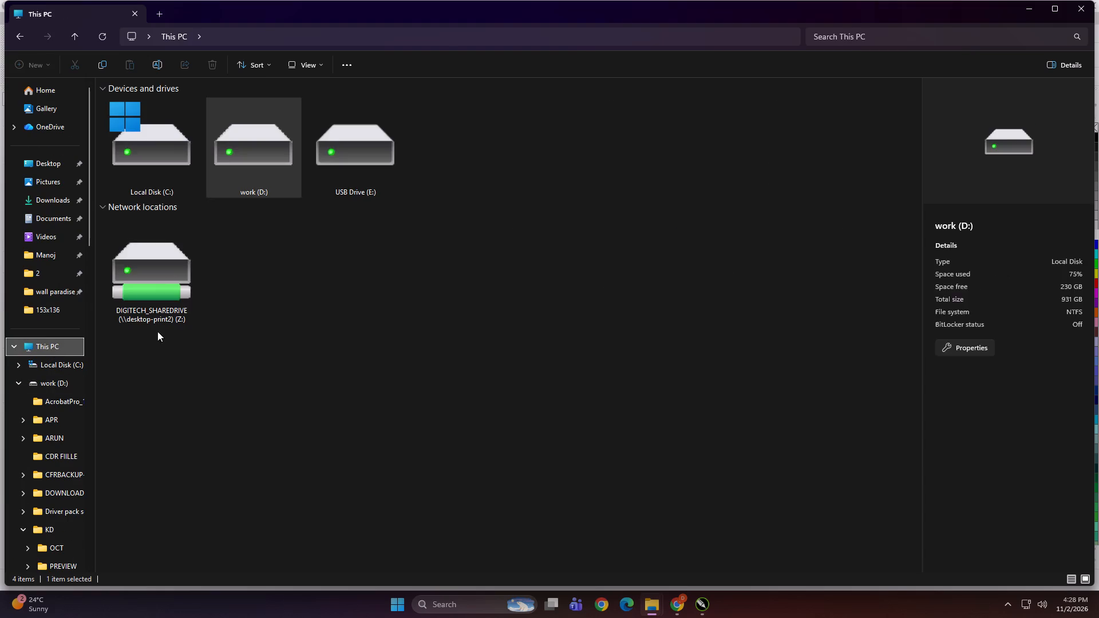
pyautogui.doubleClick(188, 251)
pyautogui.doubleClick(726, 114)
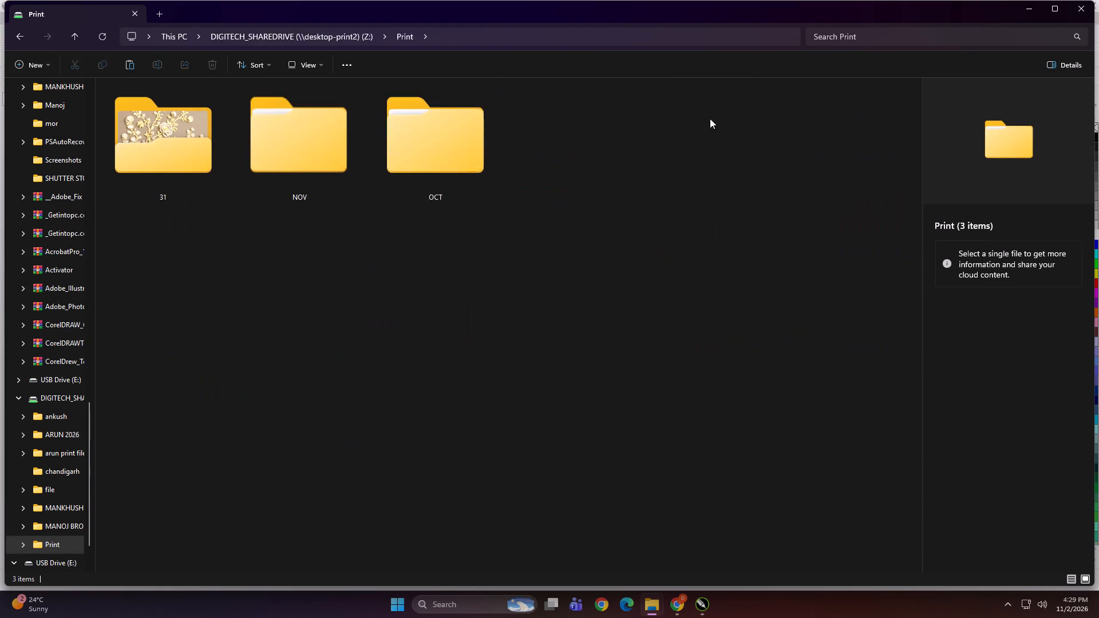
pyautogui.doubleClick(327, 150)
pyautogui.doubleClick(327, 150)
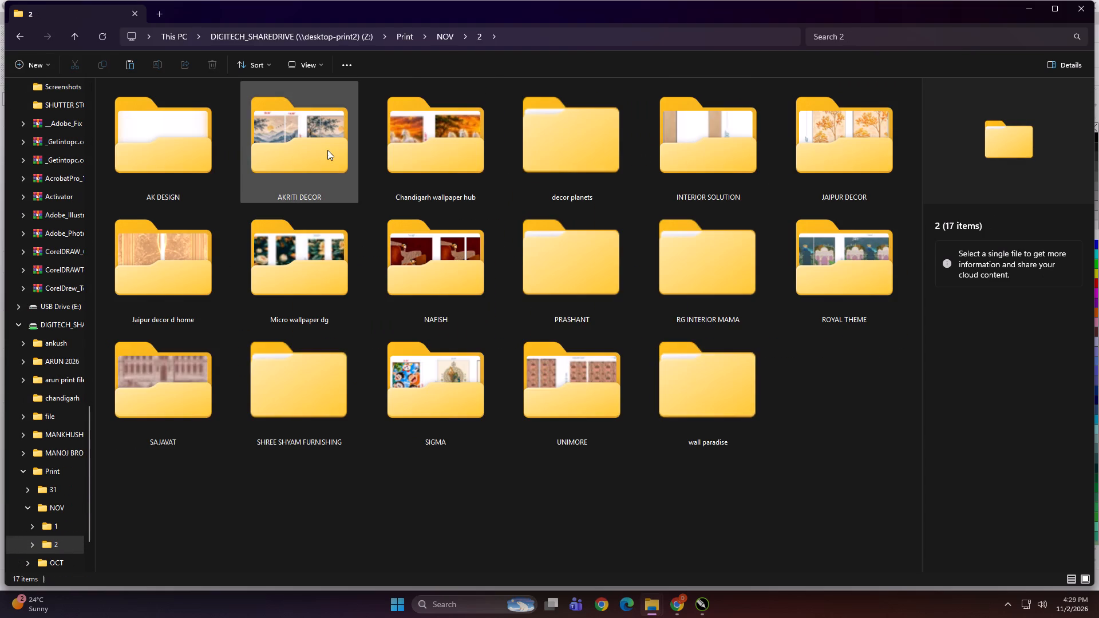
pyautogui.doubleClick(707, 436)
pyautogui.rightClick(525, 449)
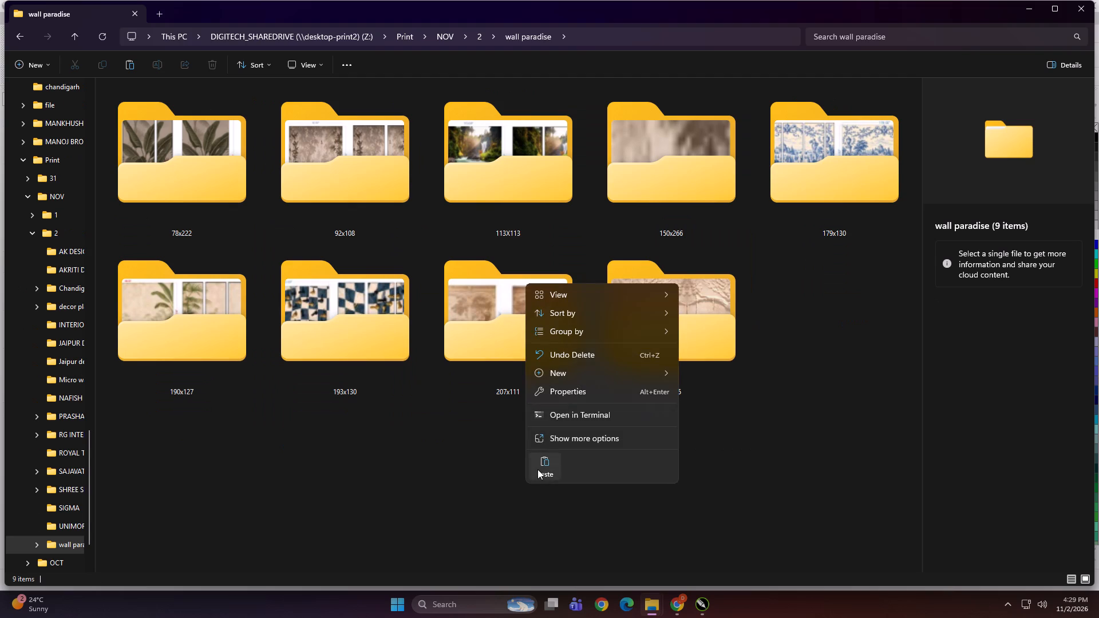
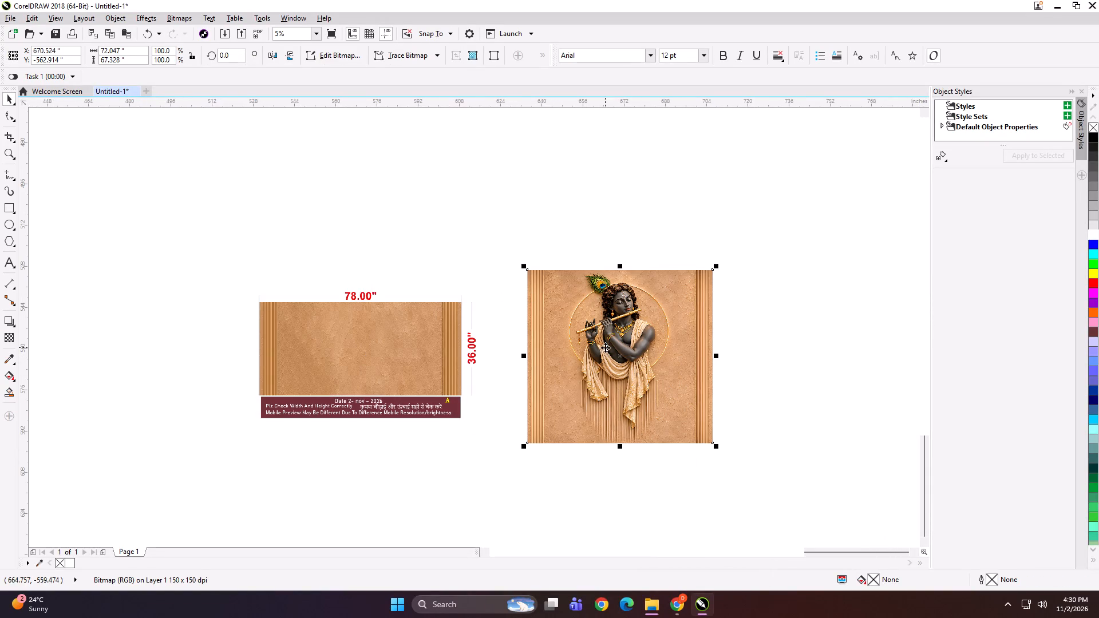
# Create a rectangle frame that matches the outline of the Krishna flute artwork.
pyautogui.keyDown('shift'); pyautogui.doubleClick(7, 208); pyautogui.keyUp('shift')
pyautogui.hotkey('shift', 'space')
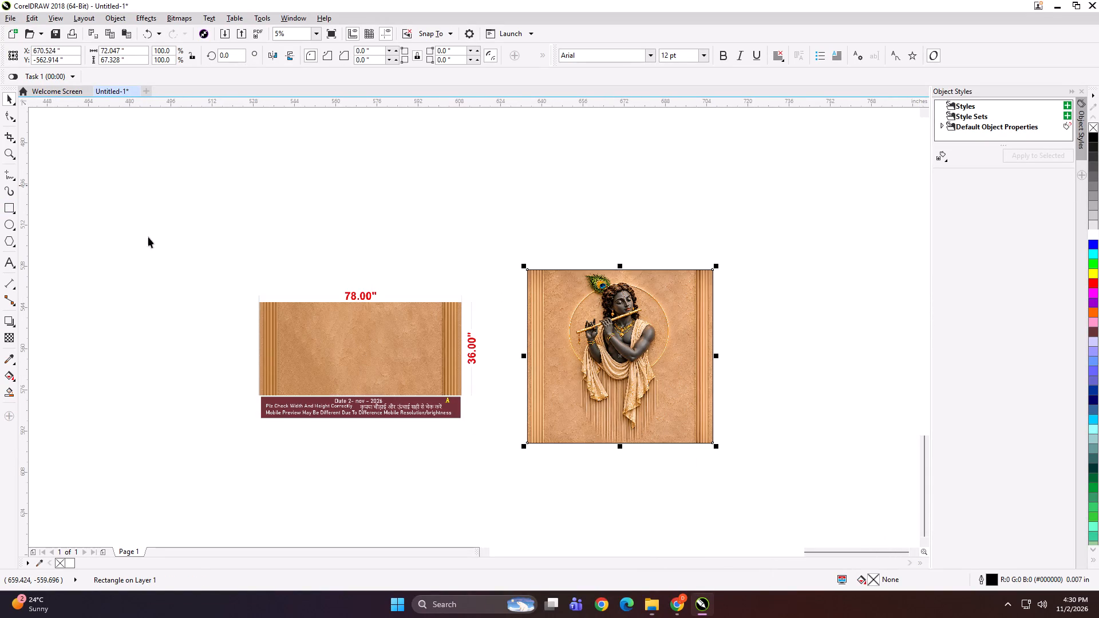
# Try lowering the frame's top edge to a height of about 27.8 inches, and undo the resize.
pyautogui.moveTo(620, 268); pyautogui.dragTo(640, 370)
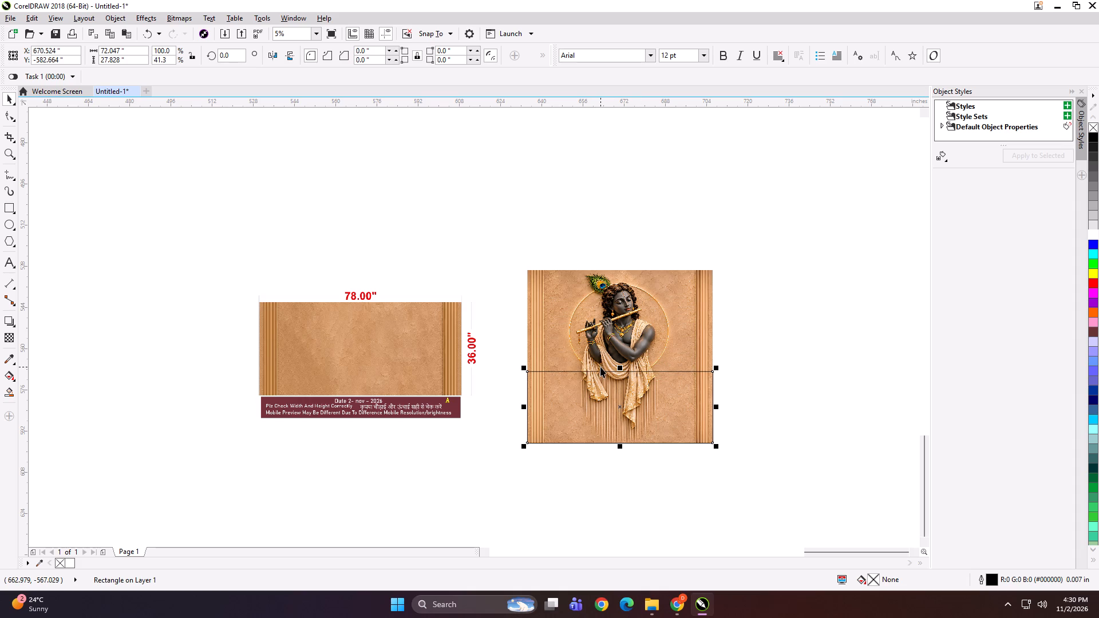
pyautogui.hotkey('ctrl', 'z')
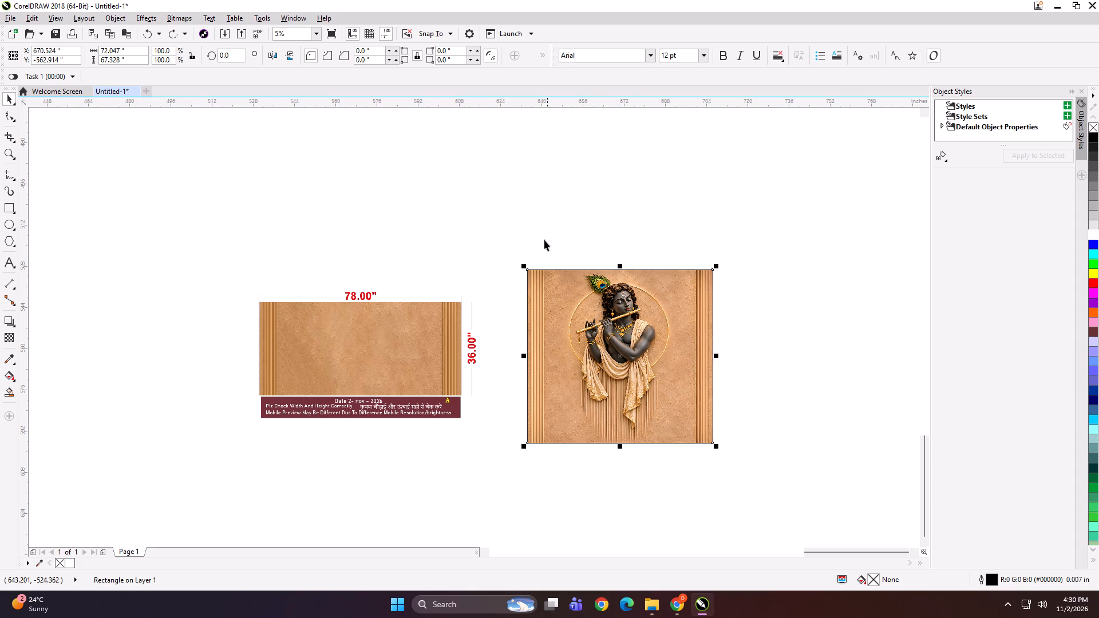
# Scale the Krishna artwork and its frame together, proportionally, to 78 inches wide.
pyautogui.click(622, 186)
pyautogui.moveTo(797, 200); pyautogui.dragTo(496, 484)
pyautogui.click(134, 49)
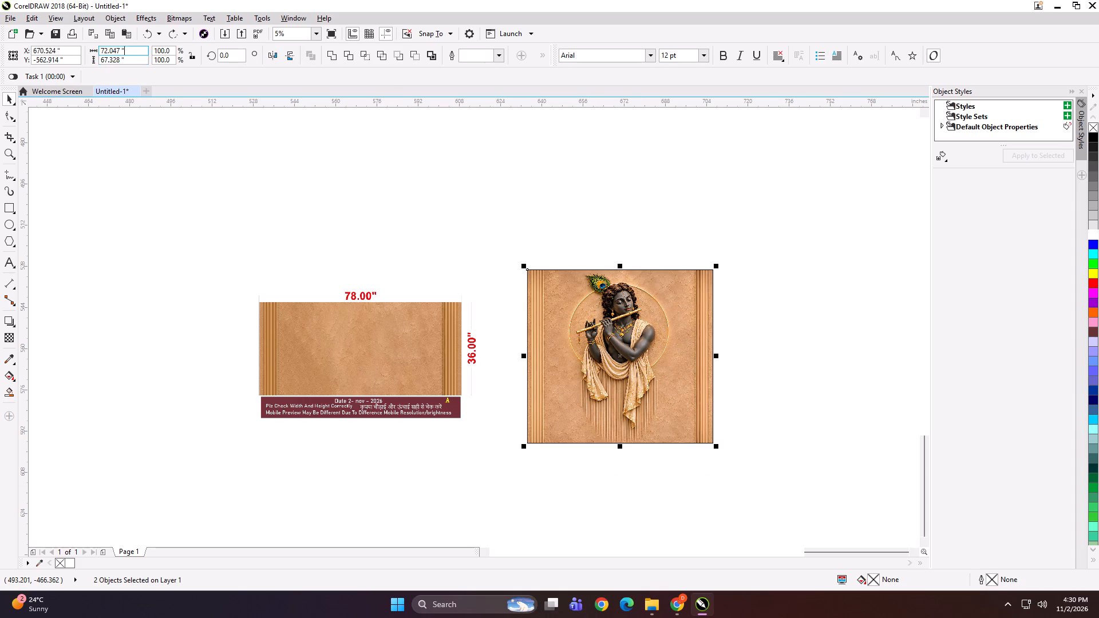
pyautogui.hotkey('ctrl', 'a')
pyautogui.press('7')
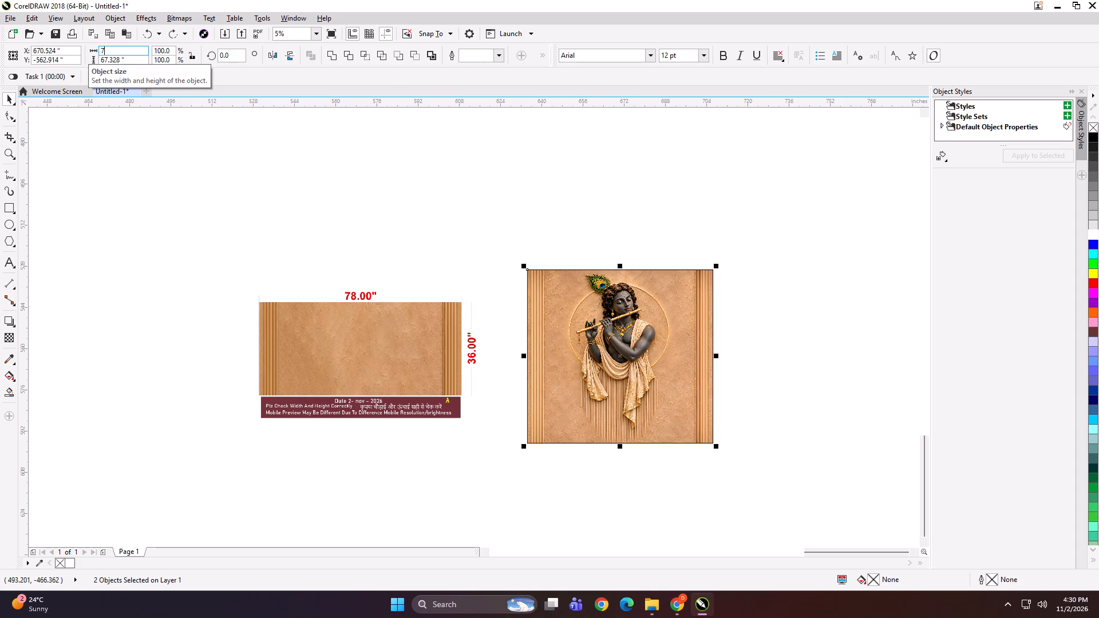
pyautogui.click(189, 53)
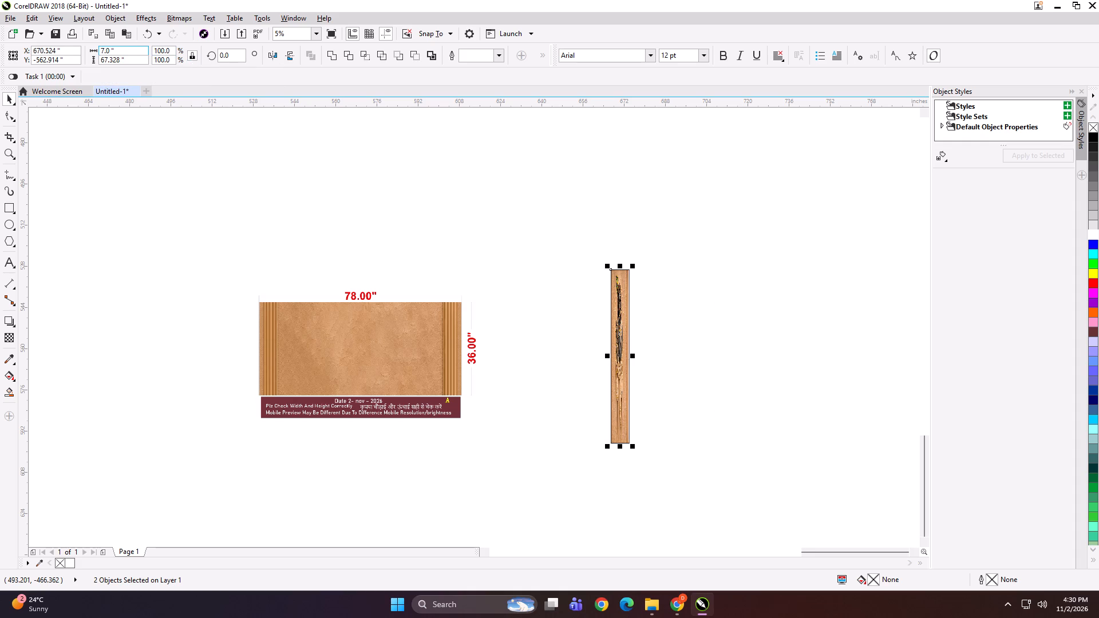
pyautogui.hotkey('ctrl', 'a')
pyautogui.hotkey('ctrl', 'z')
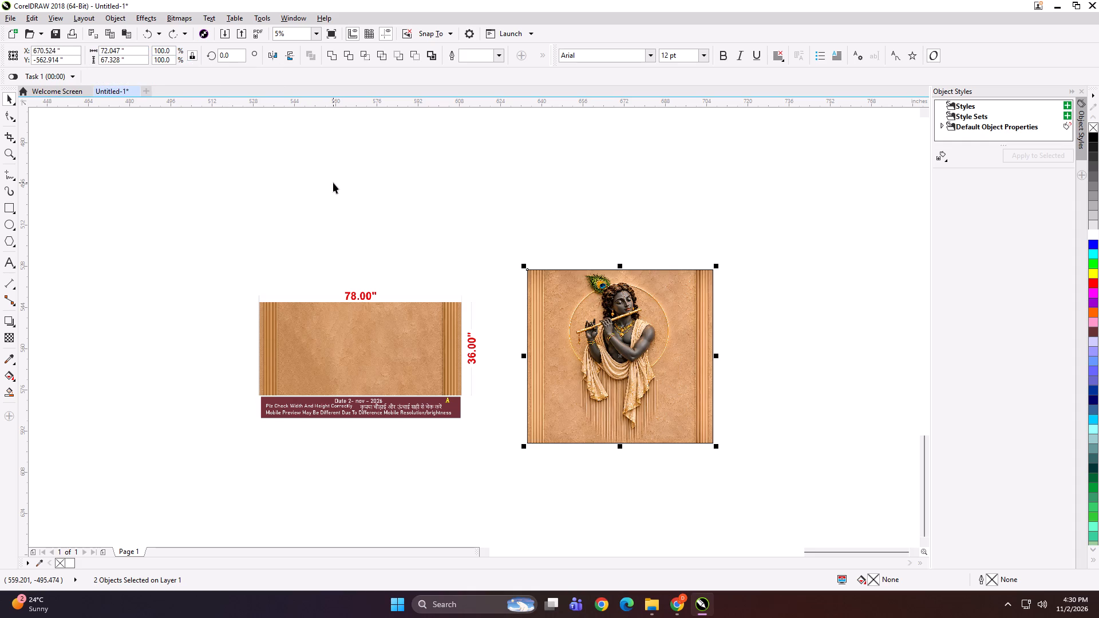
pyautogui.moveTo(133, 49); pyautogui.dragTo(91, 54)
pyautogui.press('7')
pyautogui.press('Return')
pyautogui.click(614, 172)
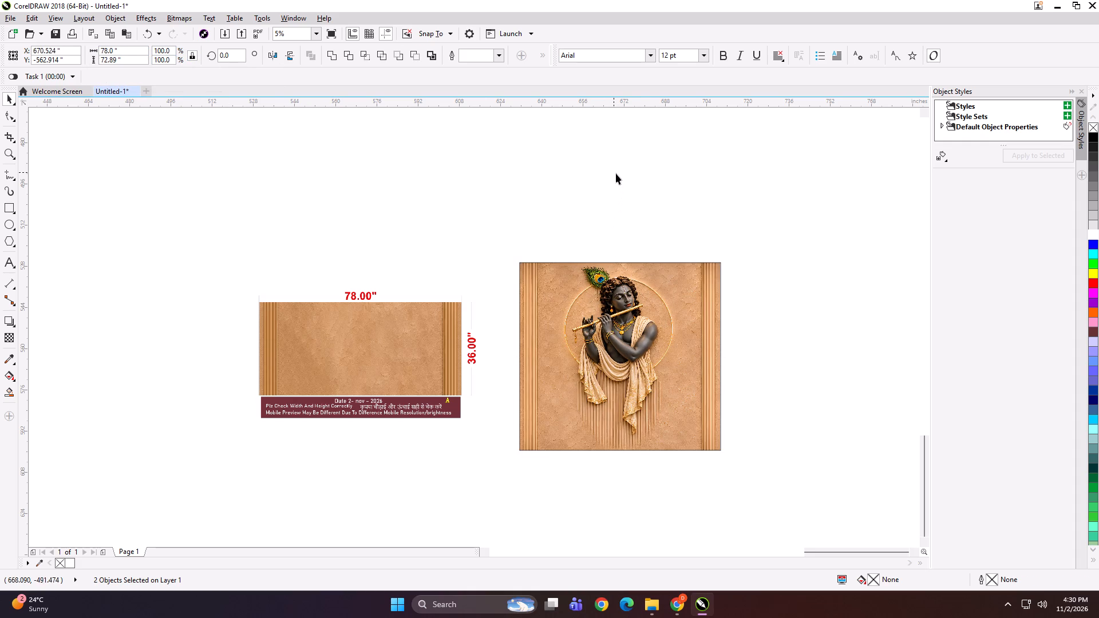
# With the Krishna bitmap selected, unlock the size ratio so that width and height scale independently.
pyautogui.click(647, 290)
pyautogui.click(631, 231)
pyautogui.keyDown('alt'); pyautogui.click(638, 307); pyautogui.keyUp('alt')
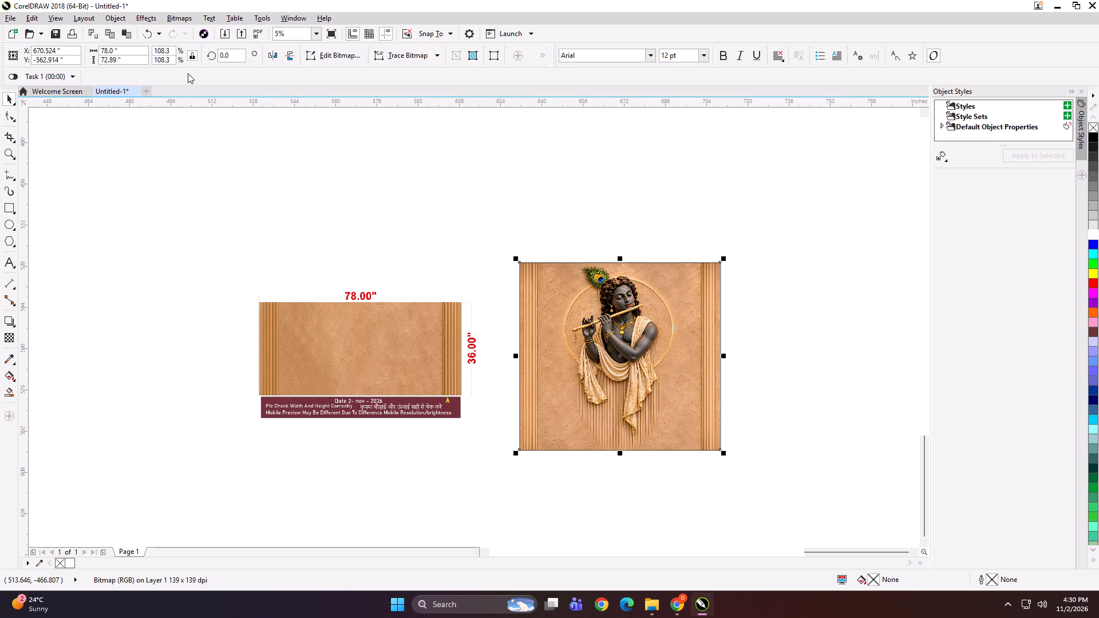
pyautogui.click(192, 60)
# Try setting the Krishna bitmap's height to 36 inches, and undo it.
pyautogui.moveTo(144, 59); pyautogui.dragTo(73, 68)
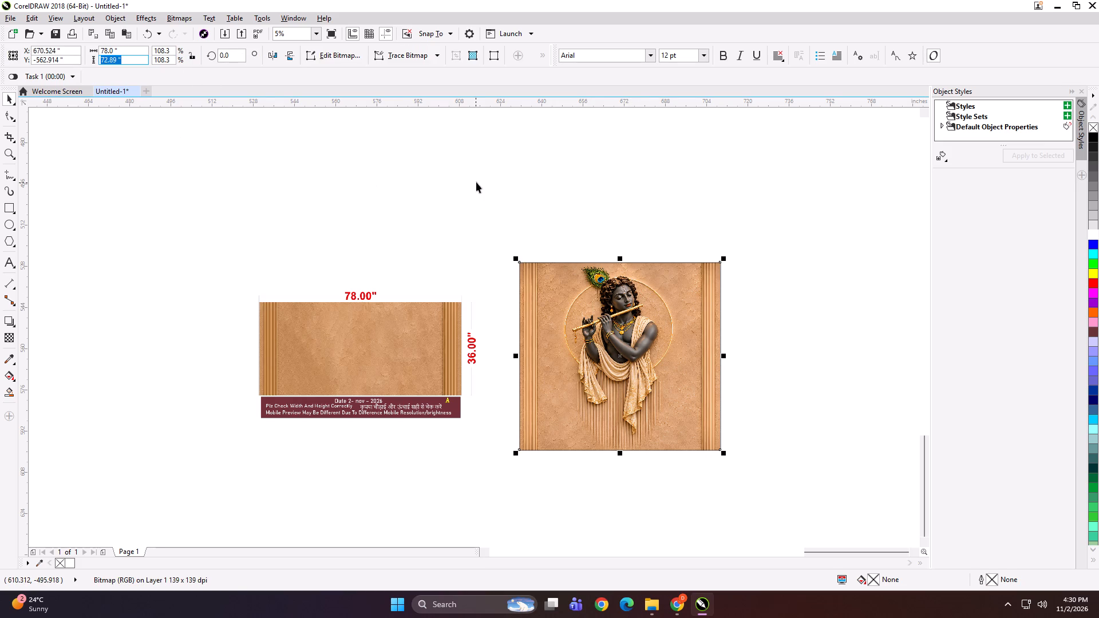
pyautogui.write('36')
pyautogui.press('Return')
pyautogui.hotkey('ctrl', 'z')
# Set the height of the frame rectangle over the Krishna artwork to 36 inches, keeping it 78 inches wide.
pyautogui.click(542, 172)
pyautogui.click(579, 321)
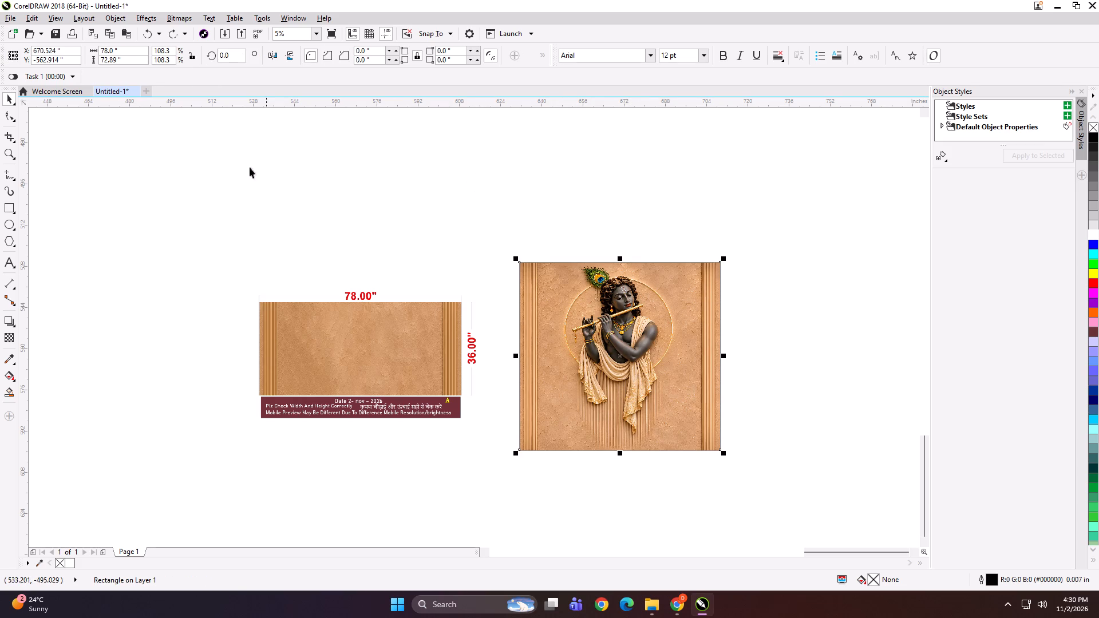
pyautogui.moveTo(135, 61); pyautogui.dragTo(0, 78)
pyautogui.write('63')
pyautogui.press('Return')
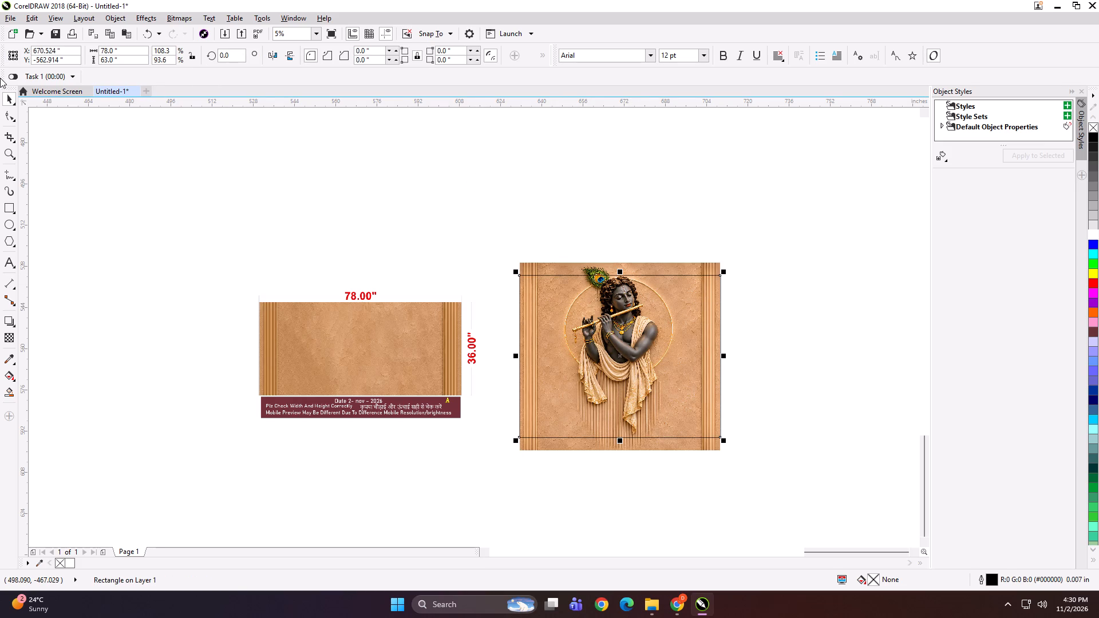
pyautogui.moveTo(125, 60); pyautogui.dragTo(0, 66)
pyautogui.write('63')
pyautogui.hotkey('ctrl', 'a')
pyautogui.hotkey('ctrl', '3')
pyautogui.press('6')
pyautogui.press('Return')
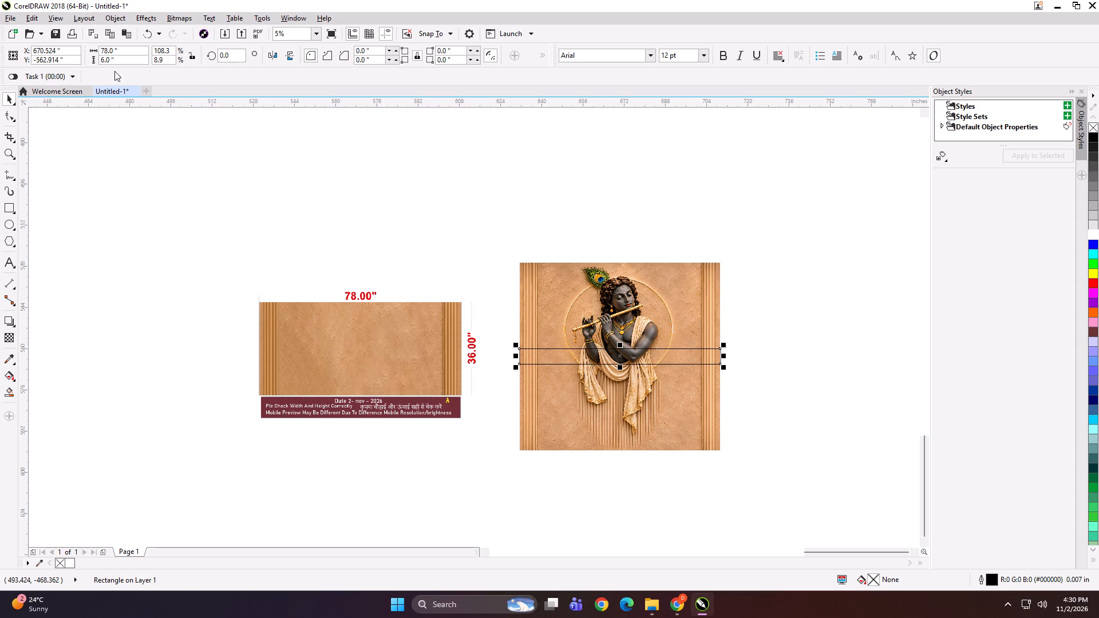
pyautogui.moveTo(123, 62); pyautogui.dragTo(52, 74)
pyautogui.write('36')
pyautogui.hotkey('ctrl', 'a')
pyautogui.write('36')
pyautogui.press('Return')
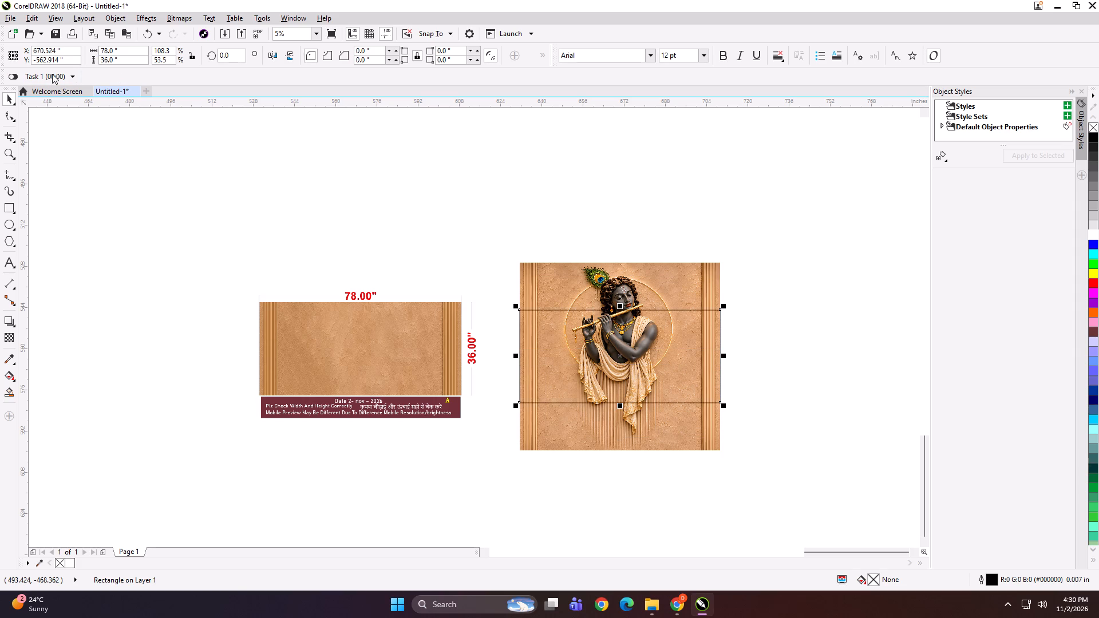
# Align the frame rectangle with the bottom edge of the Krishna artwork.
pyautogui.keyDown('shift'); pyautogui.click(637, 273); pyautogui.keyUp('shift')
pyautogui.press('b')
pyautogui.click(577, 216)
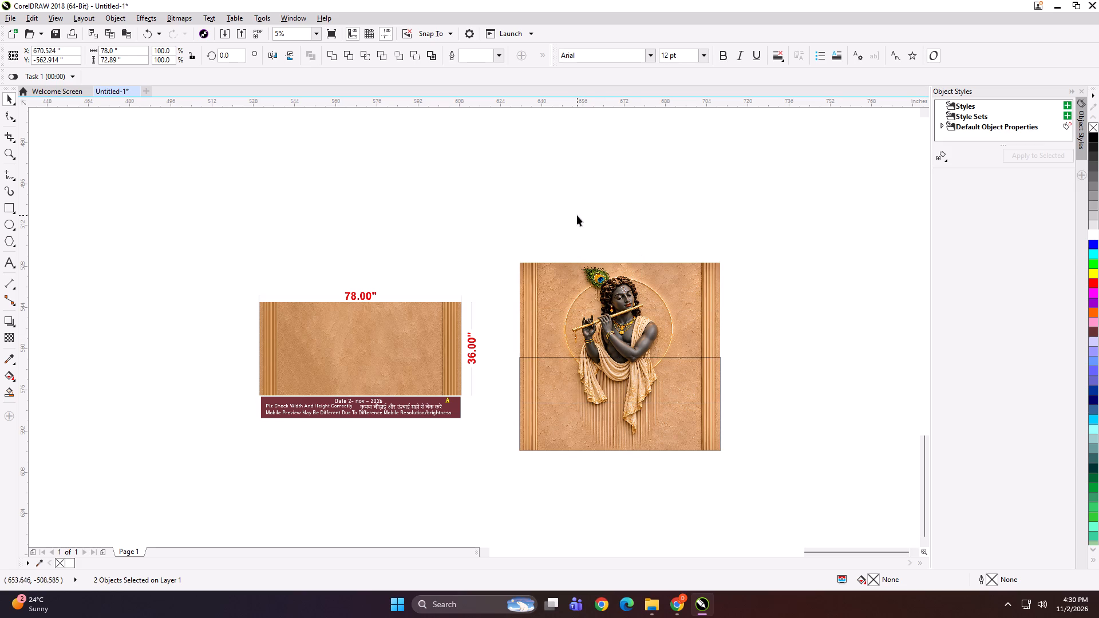
# PowerClip the Krishna artwork inside the 78 x 36 inch frame and move it closer to the plain brown panel preview.
pyautogui.click(627, 299)
pyautogui.hotkey('shift', 'Return')
pyautogui.click(619, 389)
pyautogui.moveTo(592, 381); pyautogui.dragTo(570, 322)
# Export the clipped panel as an uncompressed TIFF named 78x36 in the Jaipur decor d home folder under NOV, 2.
pyautogui.hotkey('ctrl', 'e')
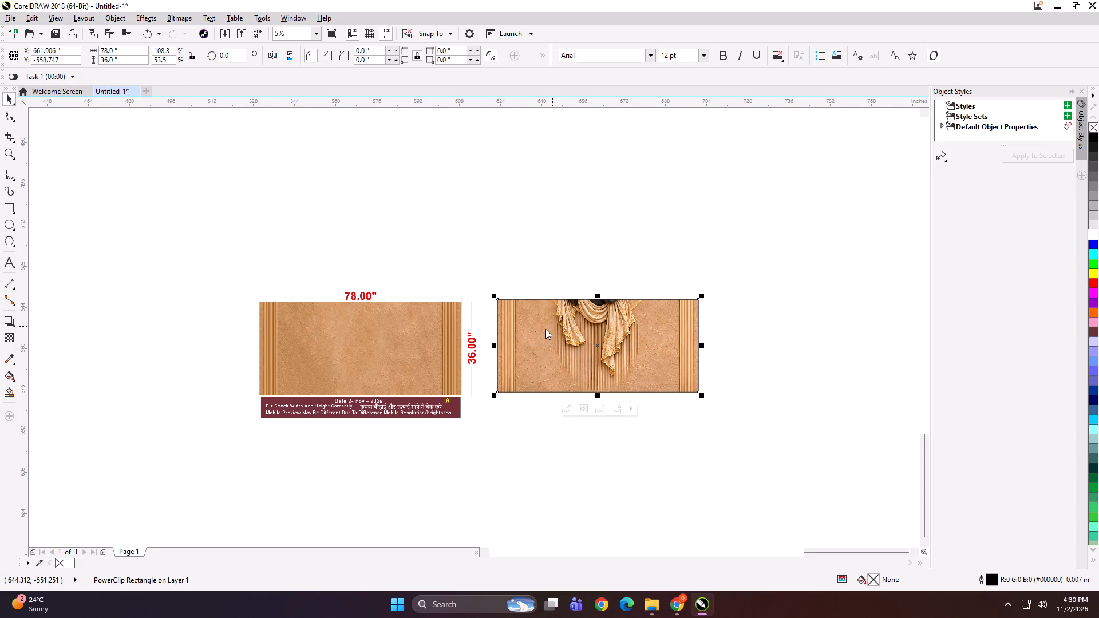
pyautogui.click(644, 234)
pyautogui.click(644, 234)
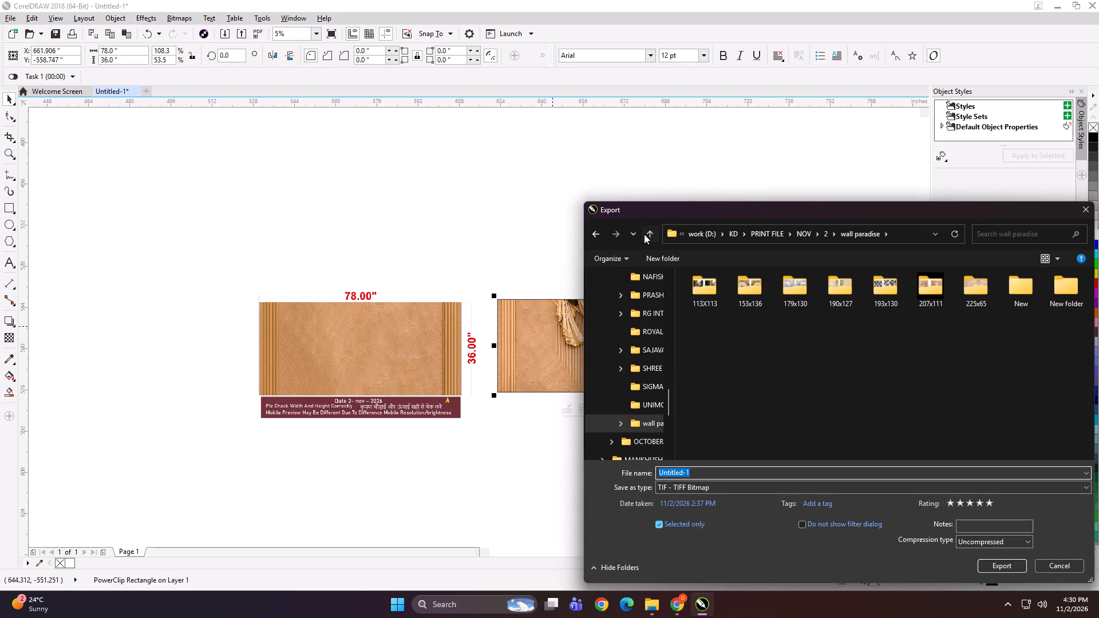
pyautogui.doubleClick(916, 326)
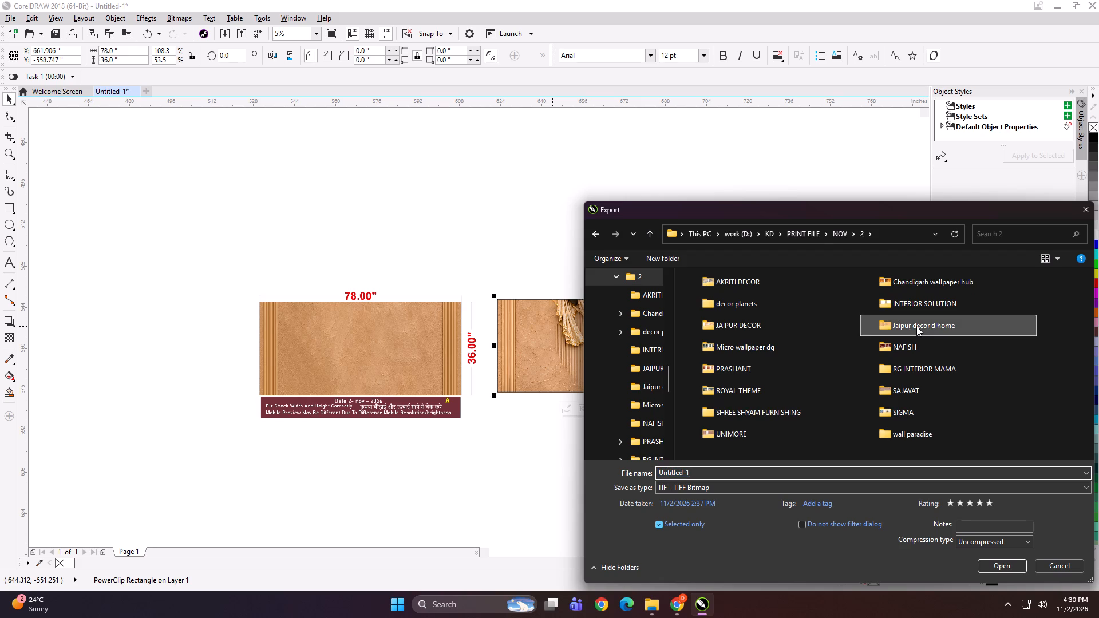
pyautogui.click(729, 474)
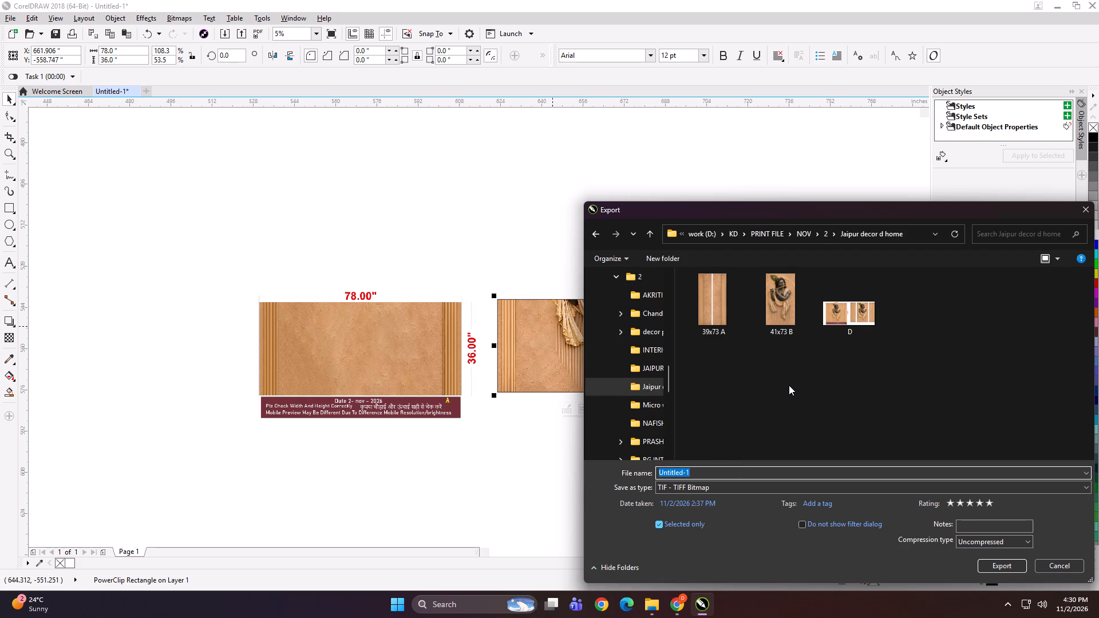
pyautogui.write('78x36')
pyautogui.press('space')
pyautogui.press('Return')
pyautogui.press('Return')
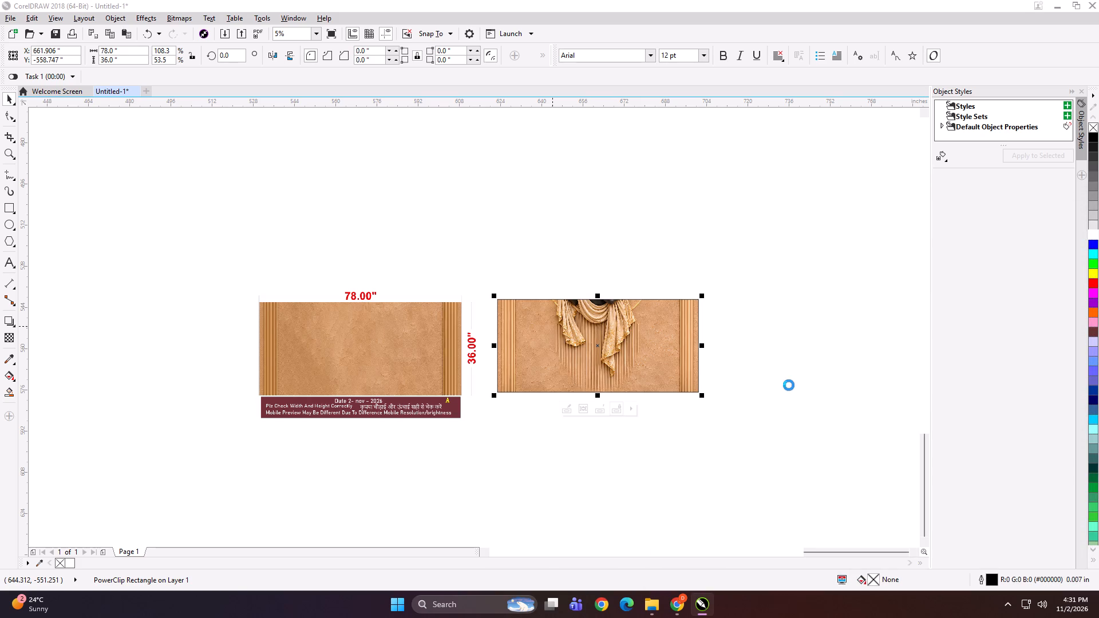
# Place the clipped panel level beside the brown panel preview, group both, and shrink the group to about 5.3 x 1.6 inches.
pyautogui.moveTo(534, 326); pyautogui.dragTo(523, 328)
pyautogui.keyDown('shift'); pyautogui.click(435, 351); pyautogui.keyUp('shift')
pyautogui.hotkey('ctrl', 'g')
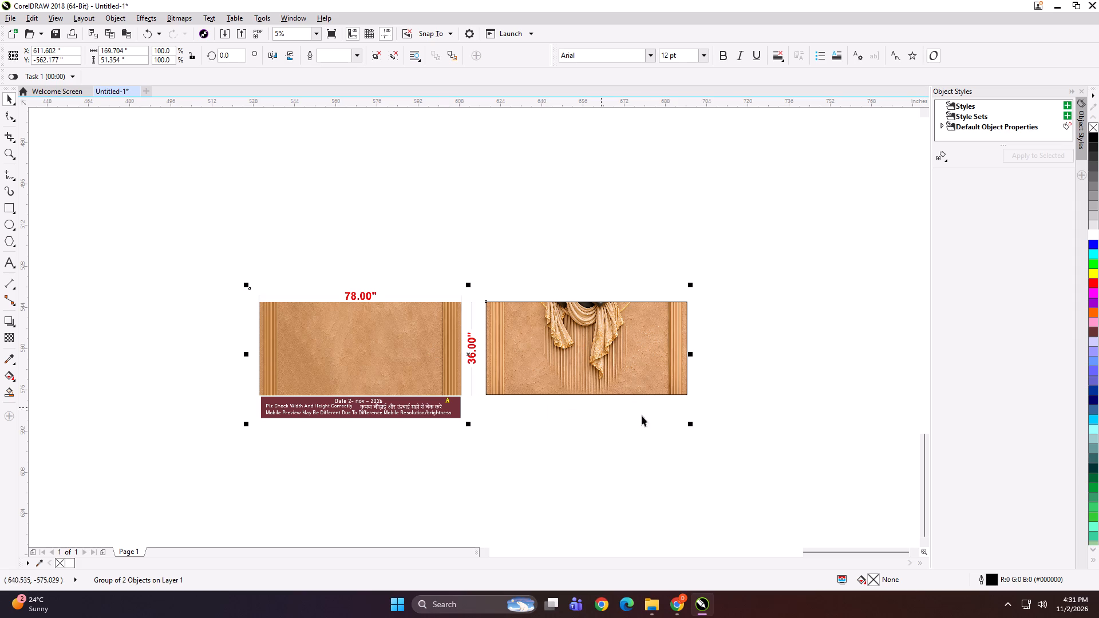
pyautogui.keyDown('shift'); pyautogui.moveTo(693, 425); pyautogui.dragTo(481, 373); pyautogui.keyUp('shift')
# Export the grouped comparison preview as a TIFF named FSDGH in the Jaipur decor d home folder.
pyautogui.scroll(2, 470, 354)
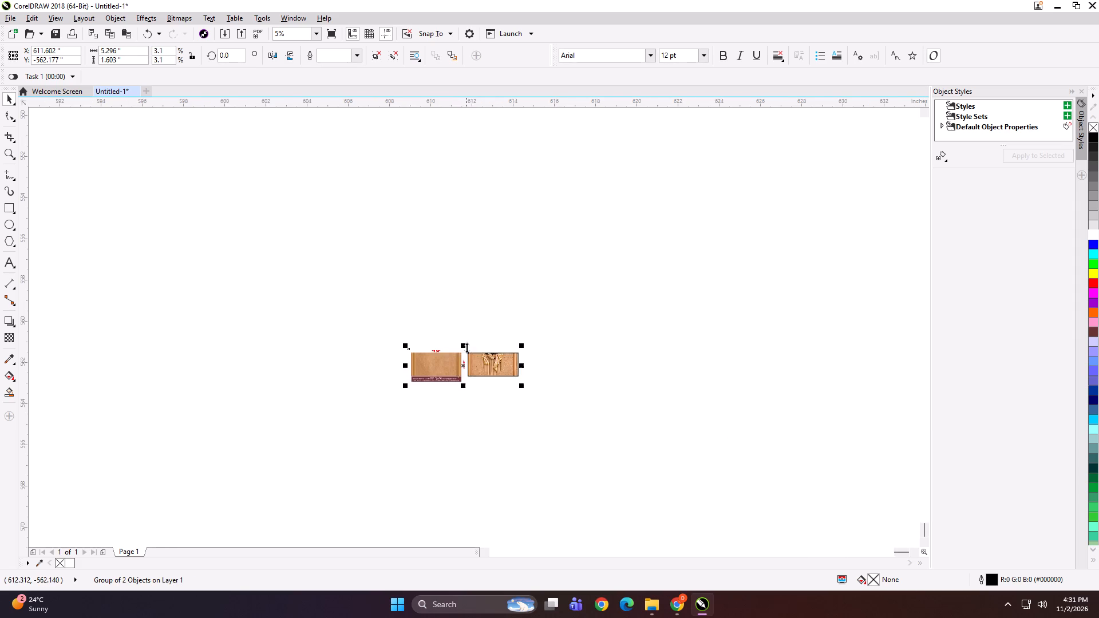
pyautogui.scroll(3, 467, 347)
pyautogui.hotkey('ctrl', 'e')
pyautogui.write('FSDGH')
pyautogui.press('Return')
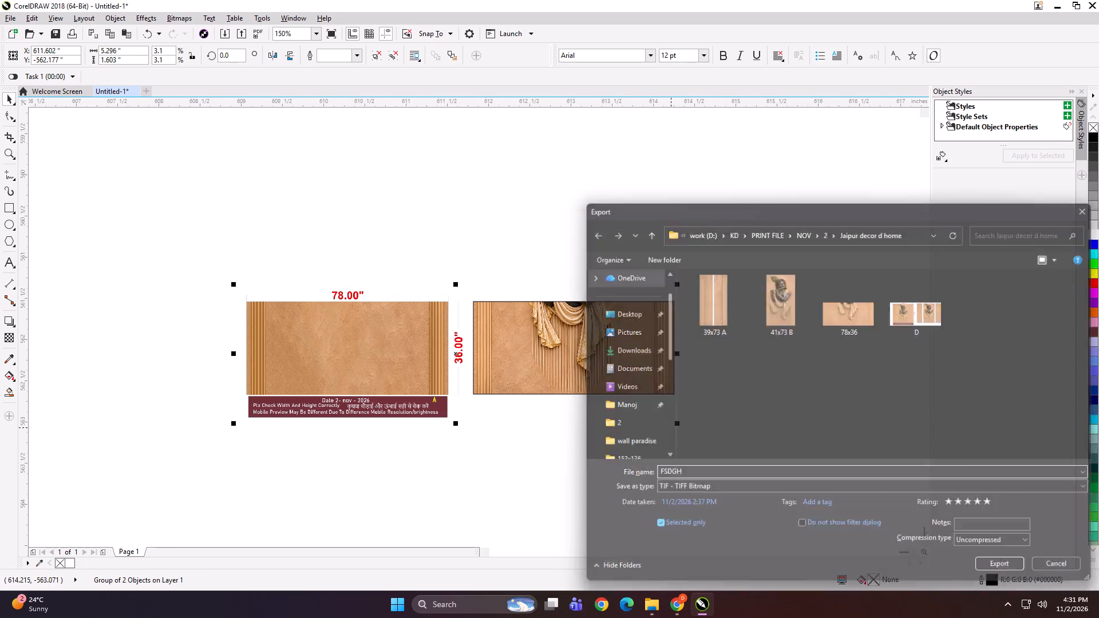
pyautogui.press('Return')
pyautogui.press('Return')
# Delete the comparison group from the drawing.
pyautogui.press('Delete')
pyautogui.press('F4')
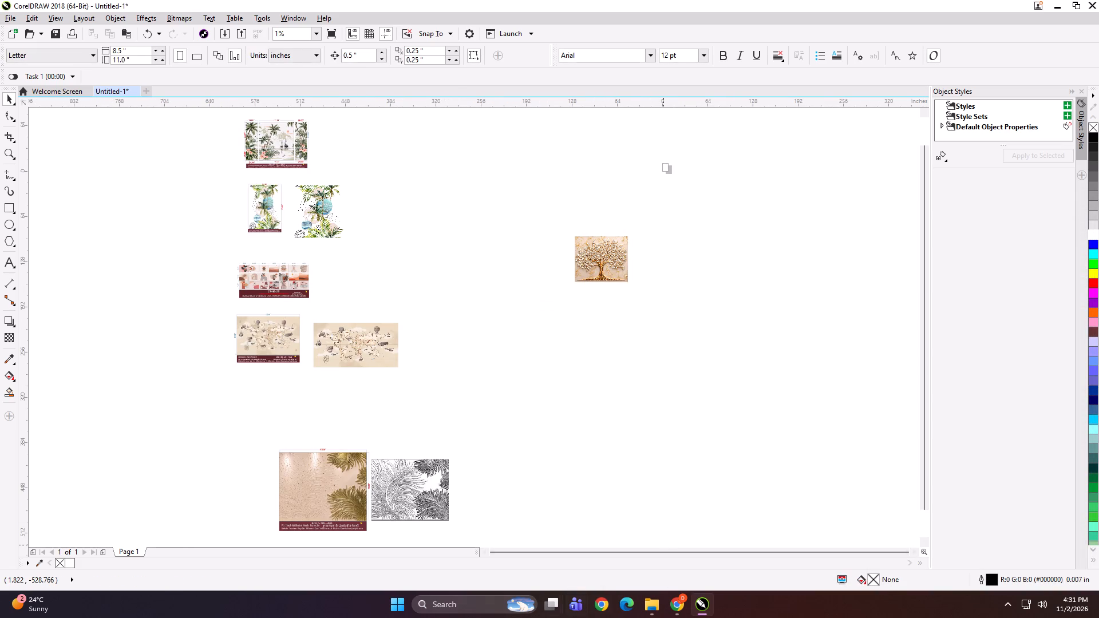
# Launch Adobe Photoshop 2020.
pyautogui.click(471, 610)
pyautogui.write('PHOO')
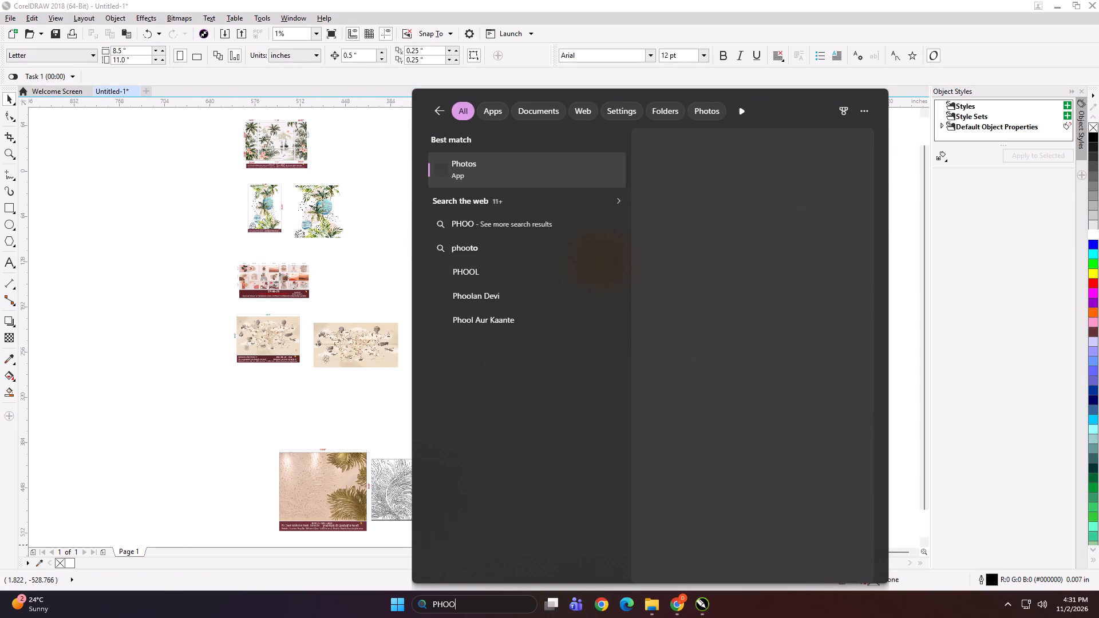
pyautogui.press('BackSpace')
pyautogui.write('TO')
pyautogui.press('Return')
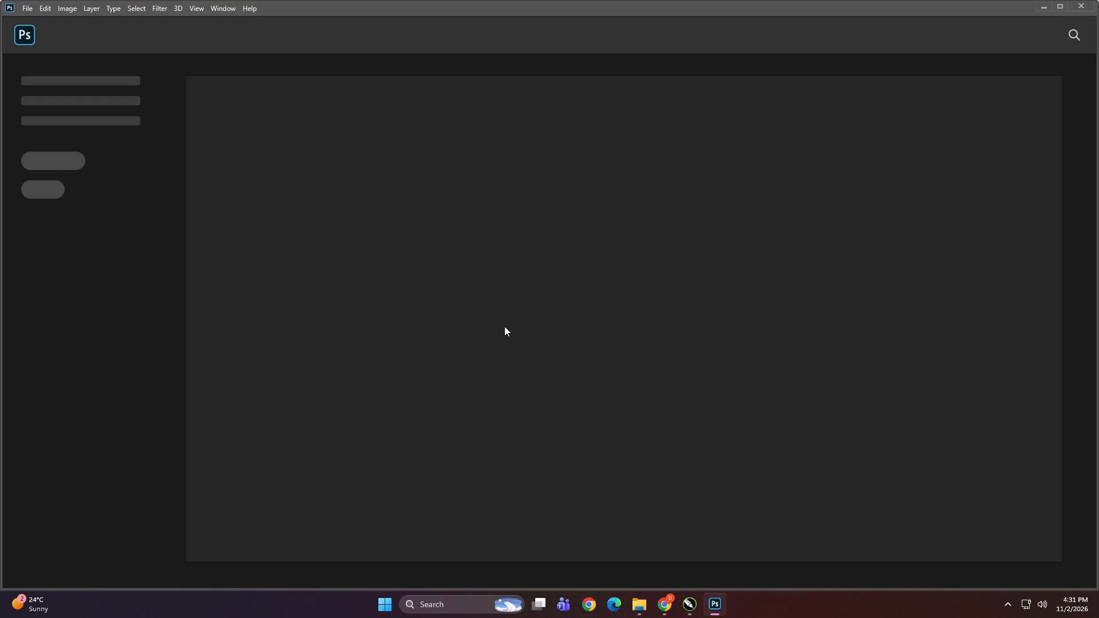
# Switch to the File Explorer window showing the Downloads folder.
pyautogui.click(642, 611)
pyautogui.click(638, 546)
pyautogui.scroll(3, 19, 360)
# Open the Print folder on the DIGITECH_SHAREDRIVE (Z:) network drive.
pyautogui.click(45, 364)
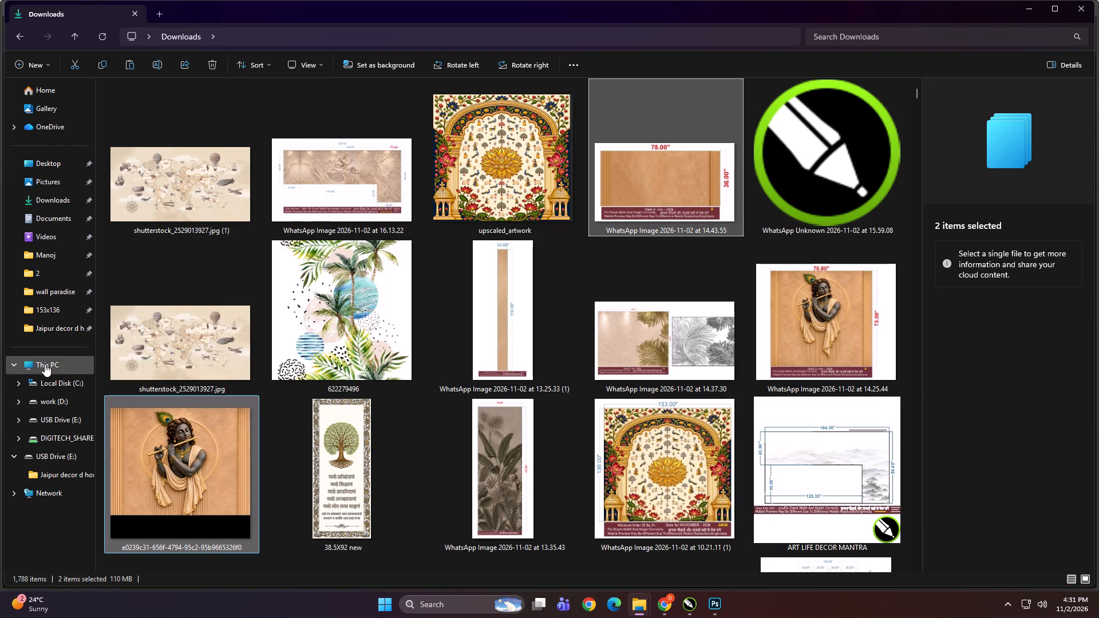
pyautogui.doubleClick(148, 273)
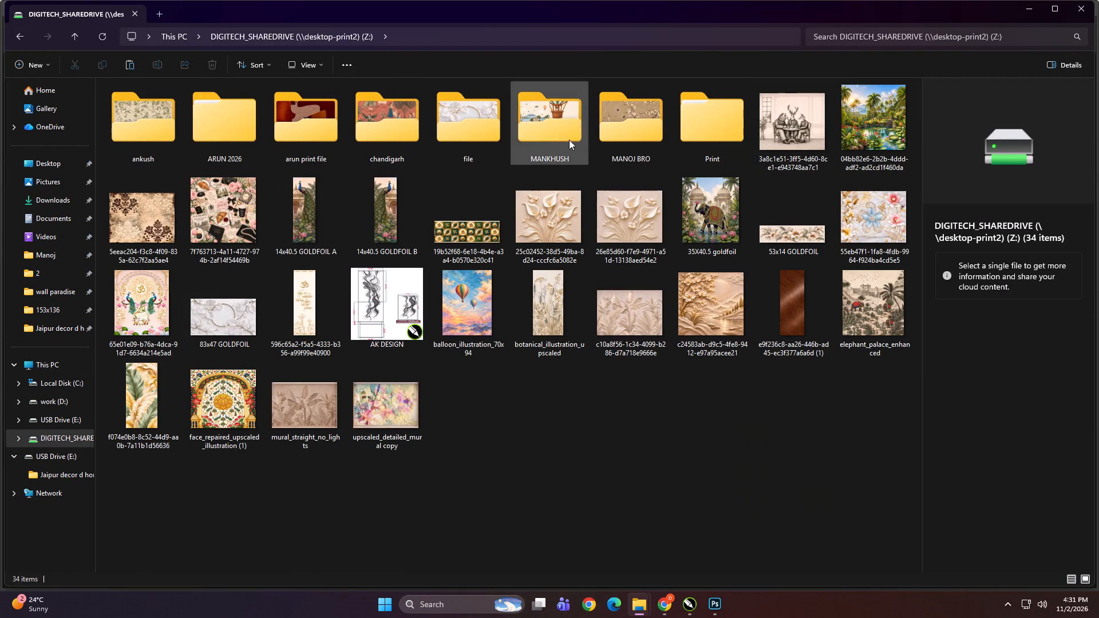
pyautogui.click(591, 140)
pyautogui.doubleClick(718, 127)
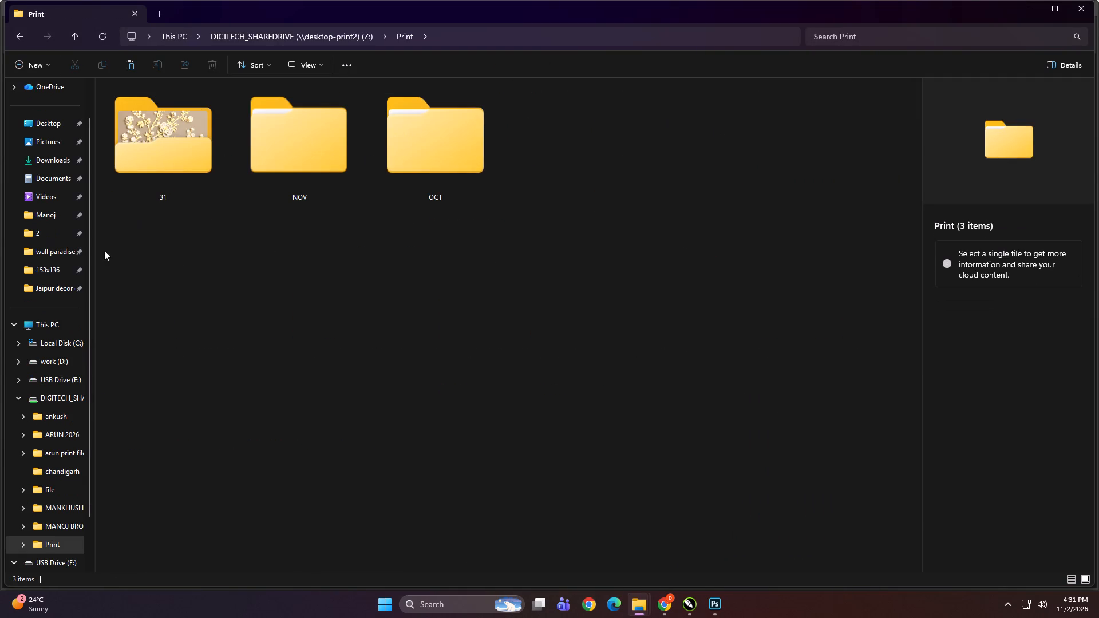
# Open the 2 folder on work (D:) under KD, PRINT FILE, NOV.
pyautogui.scroll(4, 105, 273)
pyautogui.click(48, 370)
pyautogui.doubleClick(240, 152)
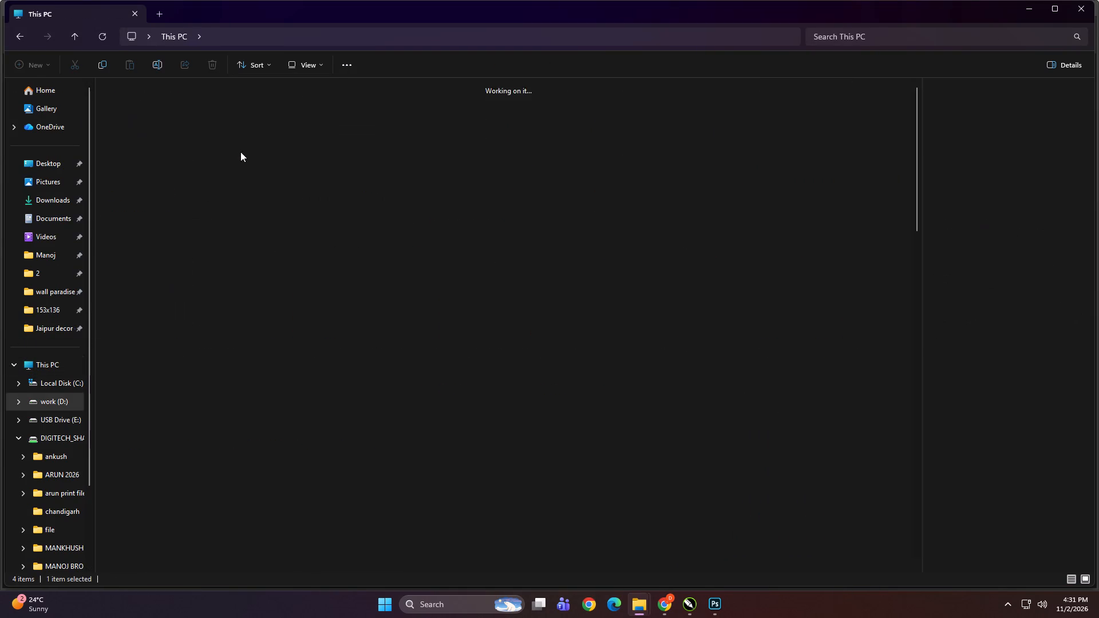
pyautogui.doubleClick(297, 263)
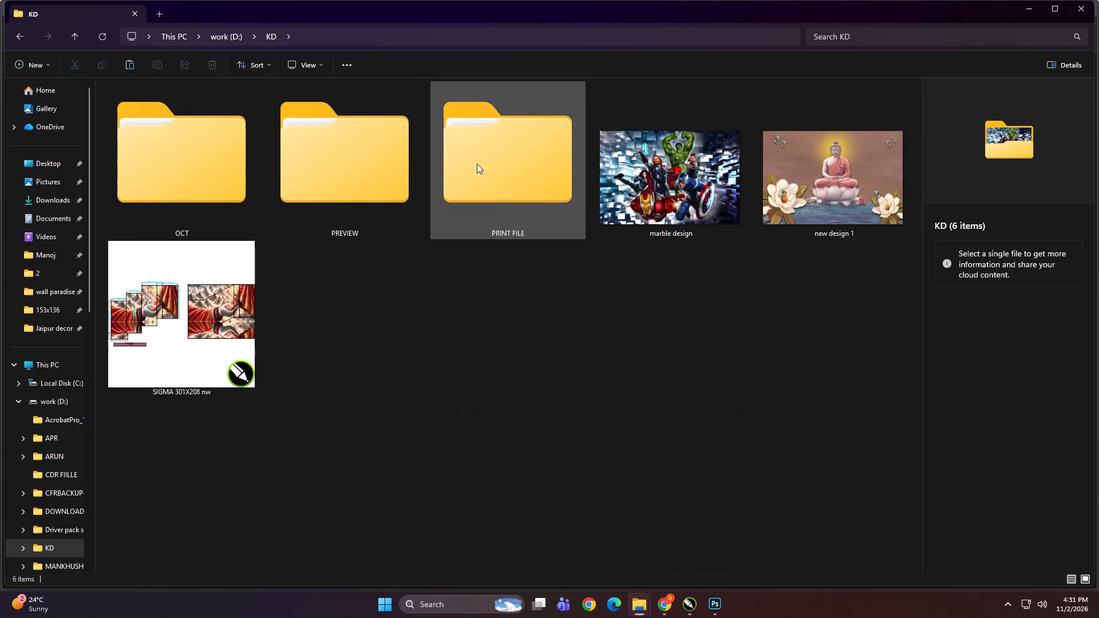
pyautogui.doubleClick(477, 164)
pyautogui.doubleClick(205, 169)
pyautogui.doubleClick(342, 172)
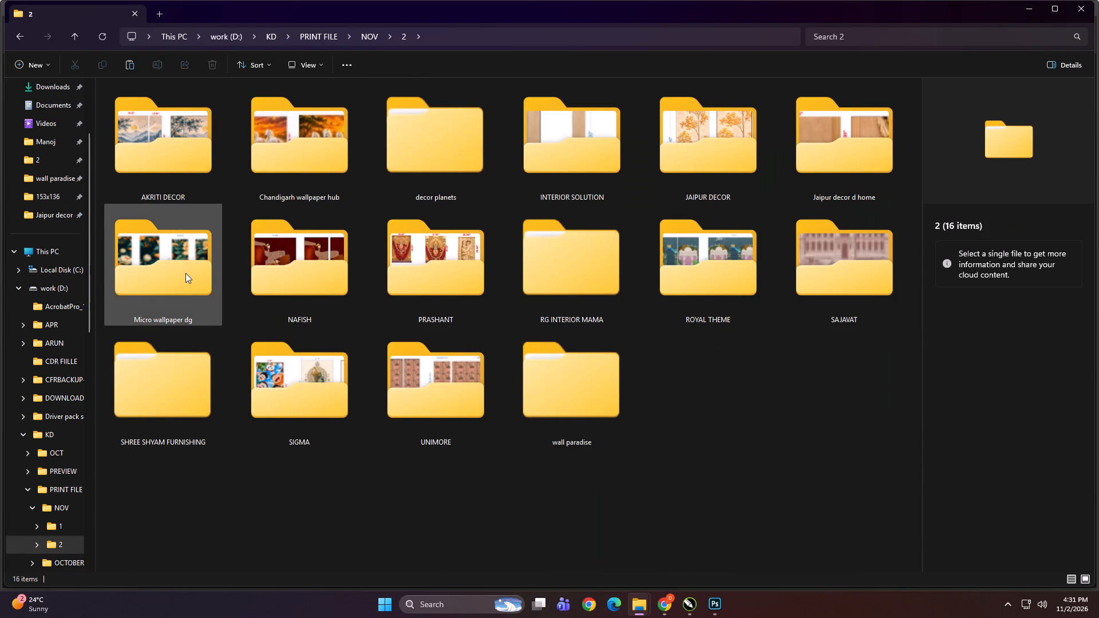
# Open the 78x36 TIF from the Jaipur decor d home folder in Photoshop.
pyautogui.doubleClick(717, 148)
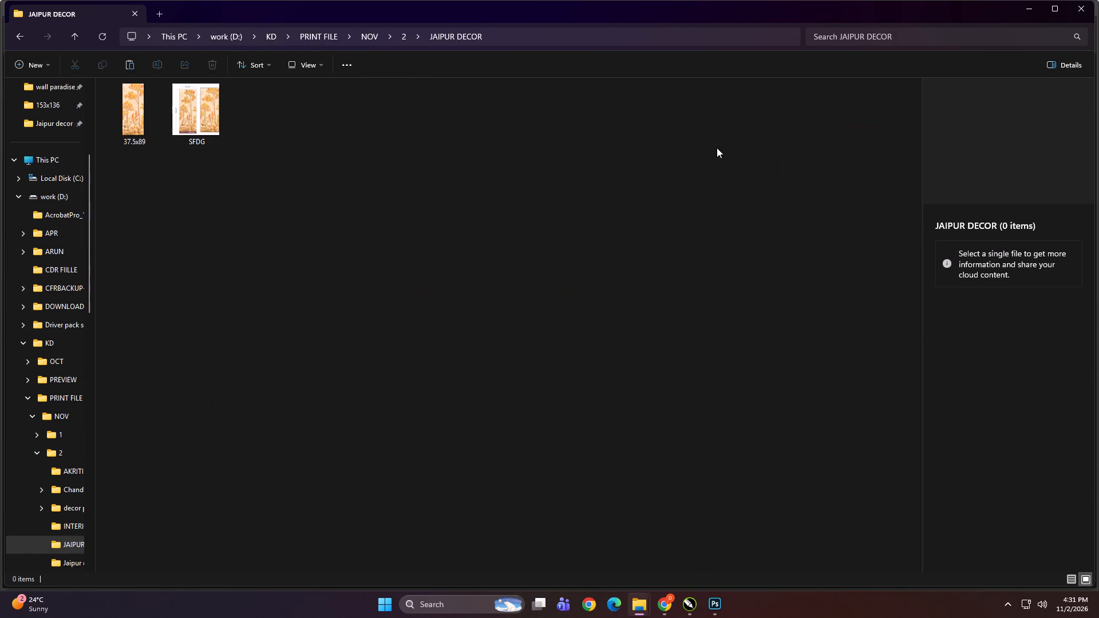
pyautogui.press('BackSpace')
pyautogui.doubleClick(818, 142)
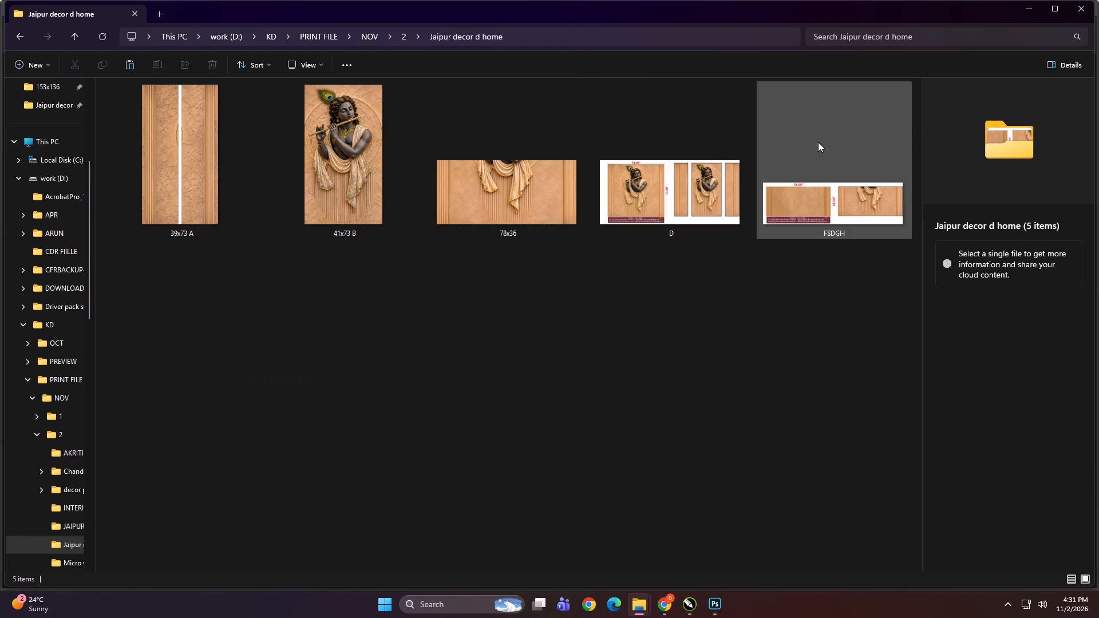
pyautogui.keyDown('ctrl'); pyautogui.scroll(7, 477, 353); pyautogui.keyUp('ctrl')
pyautogui.click(542, 190)
pyautogui.moveTo(491, 169); pyautogui.dragTo(497, 197)
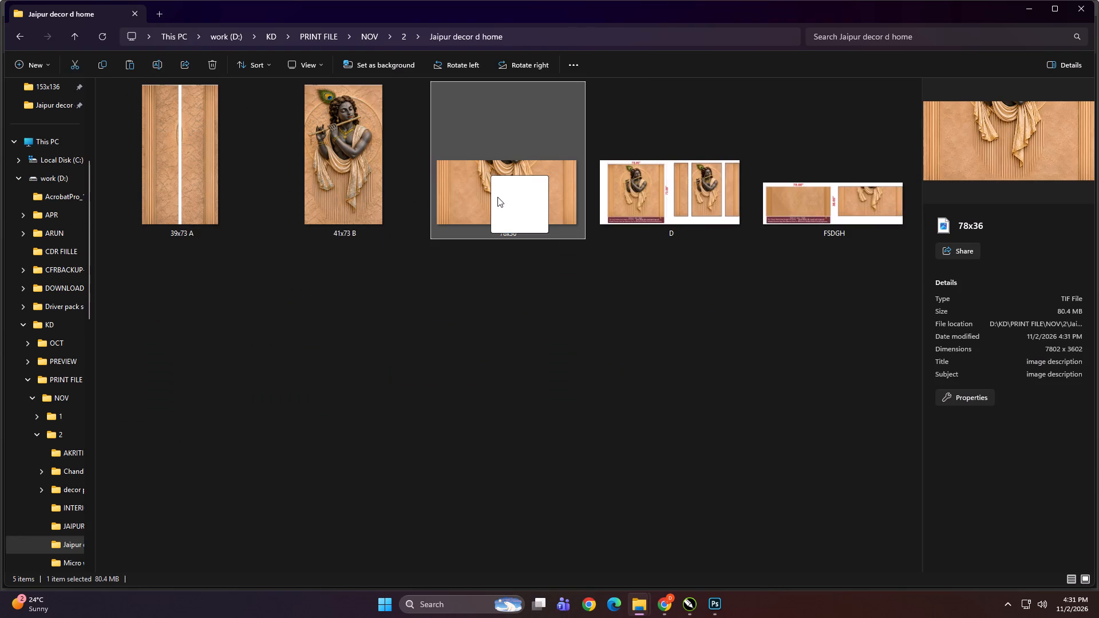
pyautogui.moveTo(497, 197); pyautogui.dragTo(704, 492)
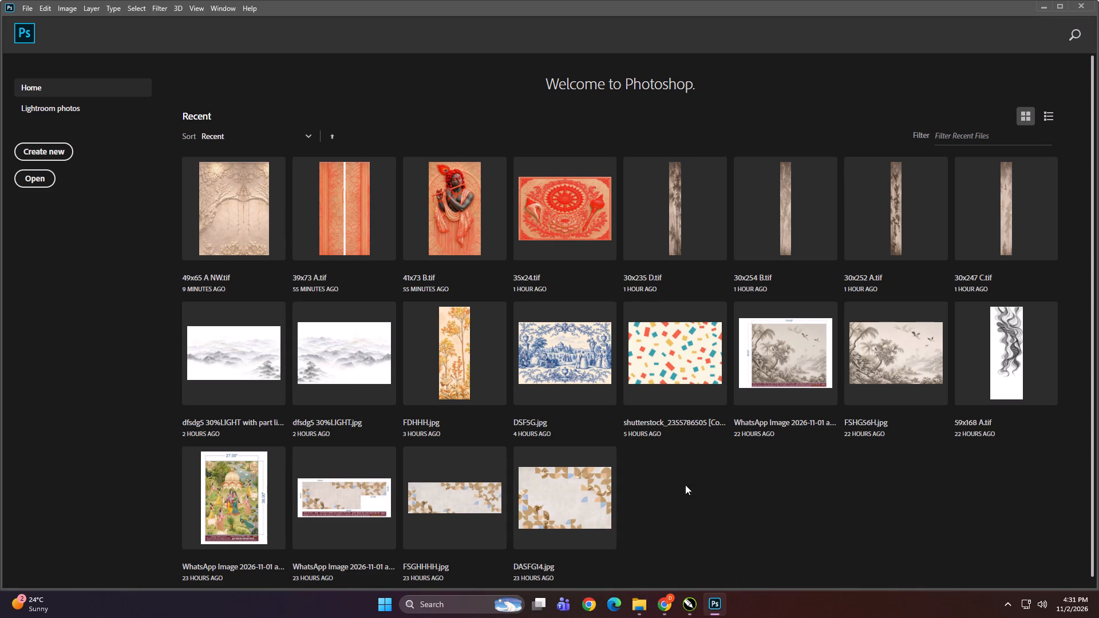
pyautogui.keyDown('alt'); pyautogui.scroll(3, 457, 276); pyautogui.keyUp('alt')
# Lasso the draped cloth and fluted pattern in the middle of the panel, fill the area to remove them, and deselect.
pyautogui.click(10, 89)
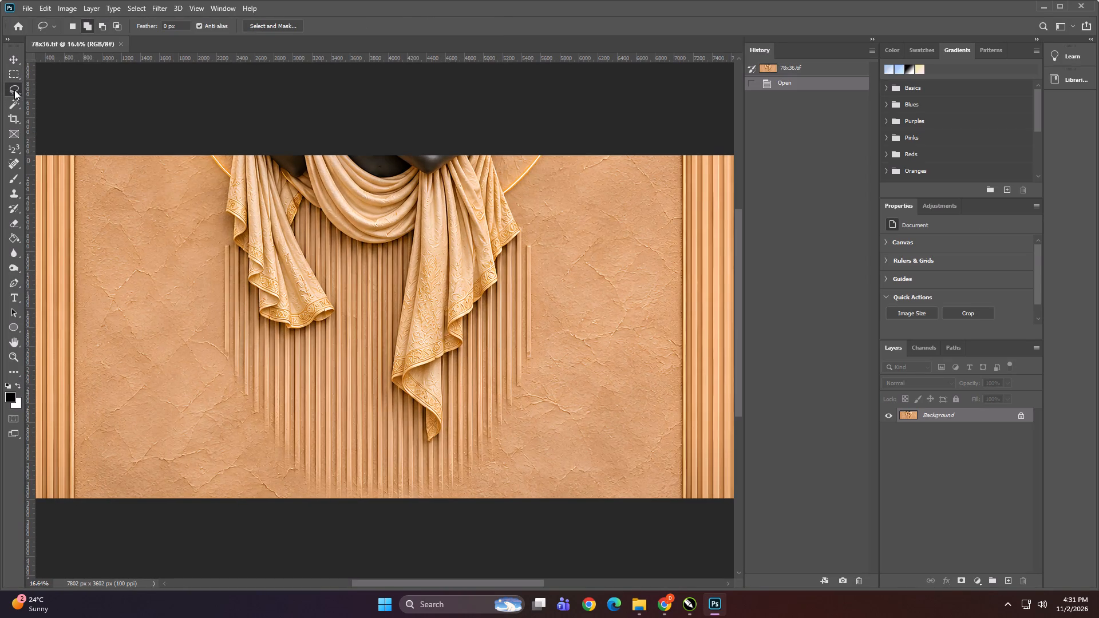
pyautogui.moveTo(183, 150); pyautogui.dragTo(266, 452)
pyautogui.moveTo(266, 452); pyautogui.dragTo(536, 187)
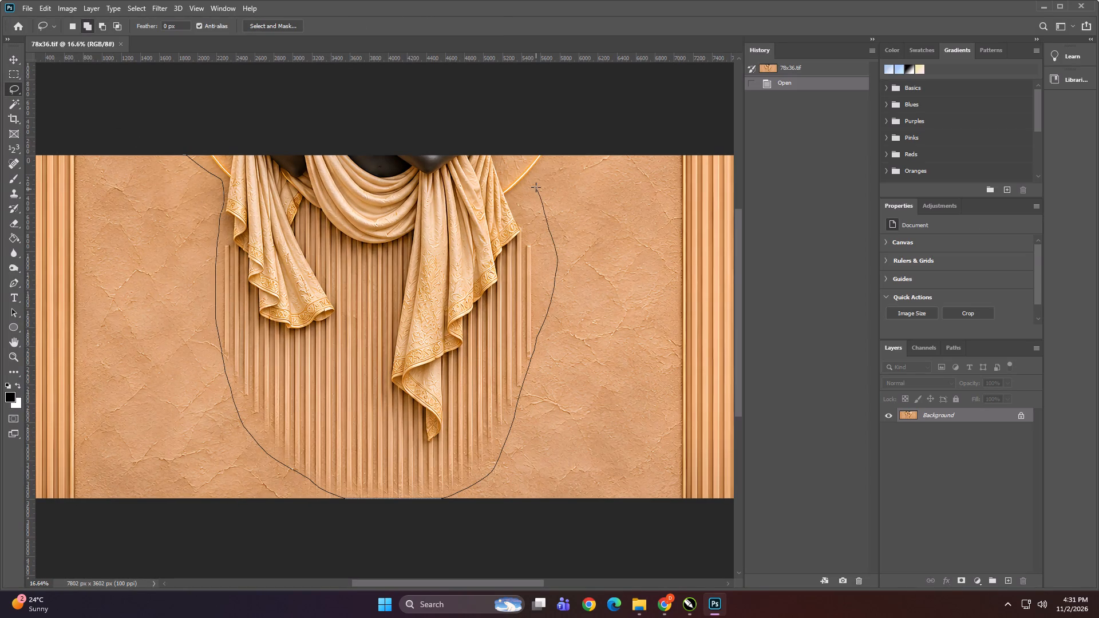
pyautogui.moveTo(536, 187); pyautogui.dragTo(553, 153)
pyautogui.hotkey('shift', 'F5')
pyautogui.press('Return')
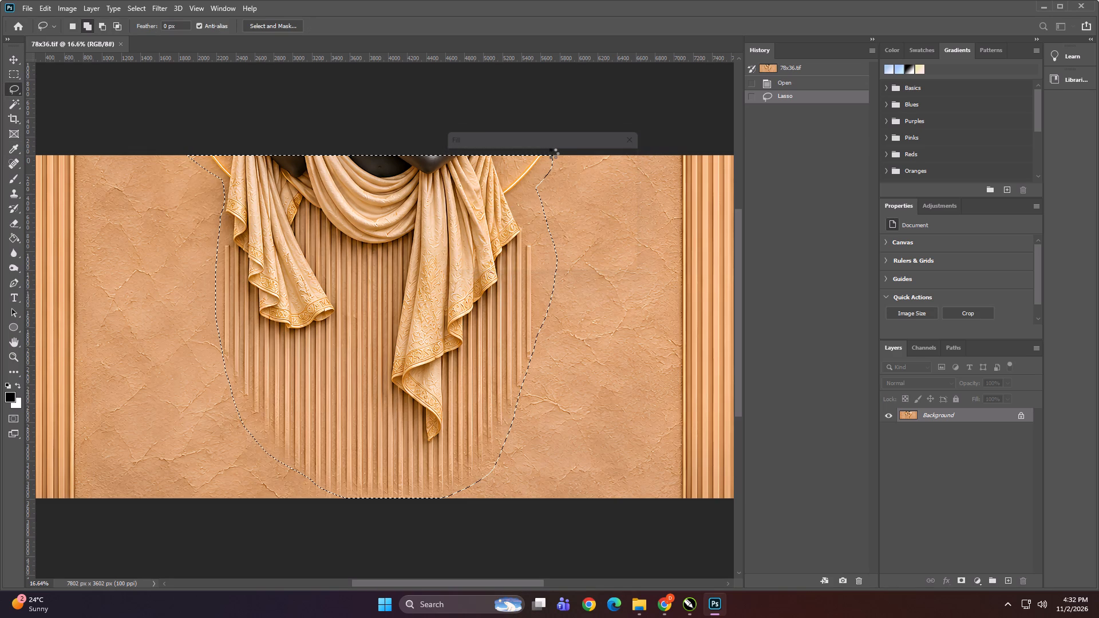
pyautogui.hotkey('ctrl', 'd')
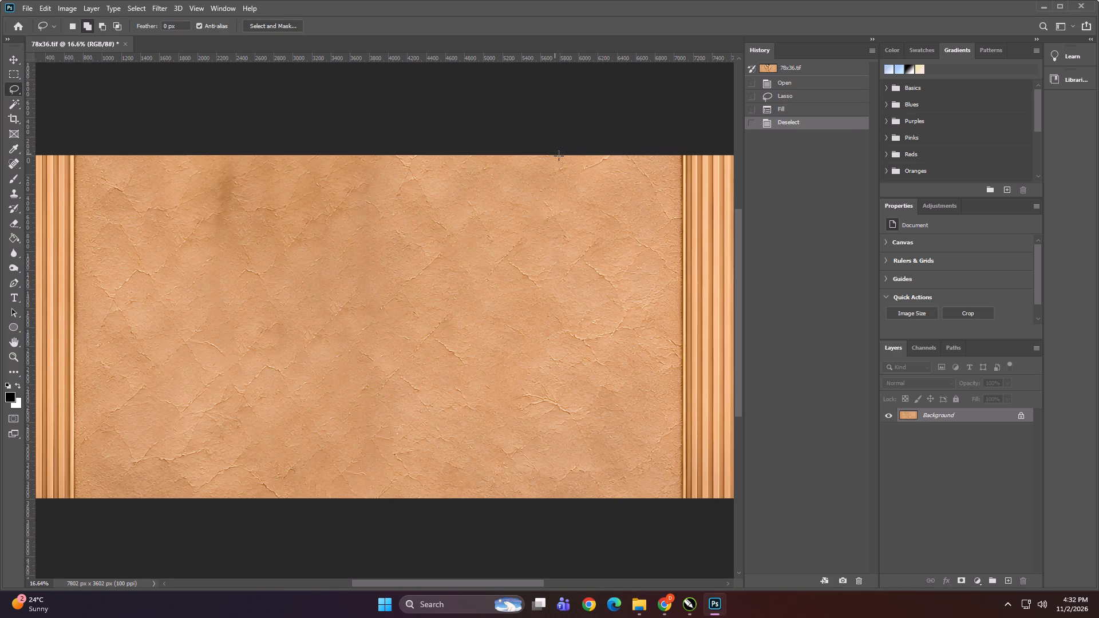
# Lasso the dark smudge near the panel's upper left, fill it, and deselect.
pyautogui.moveTo(220, 167); pyautogui.dragTo(246, 263)
pyautogui.moveTo(246, 263); pyautogui.dragTo(226, 164)
pyautogui.hotkey('shift', 'F5')
pyautogui.press('Return')
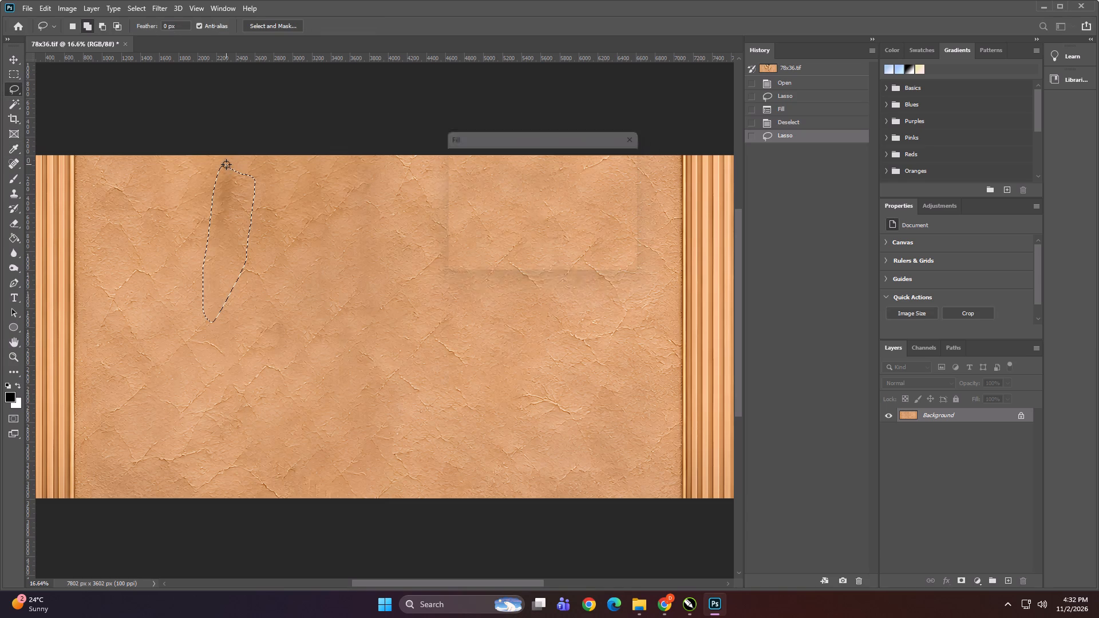
pyautogui.hotkey('ctrl', 'd')
# Duplicate the Background layer and apply the Photocopy filter to the copy with Detail 3 and Darkness 24.
pyautogui.keyDown('alt'); pyautogui.scroll(-4, 243, 184); pyautogui.keyUp('alt')
pyautogui.keyDown('alt'); pyautogui.scroll(2, 104, 300); pyautogui.keyUp('alt')
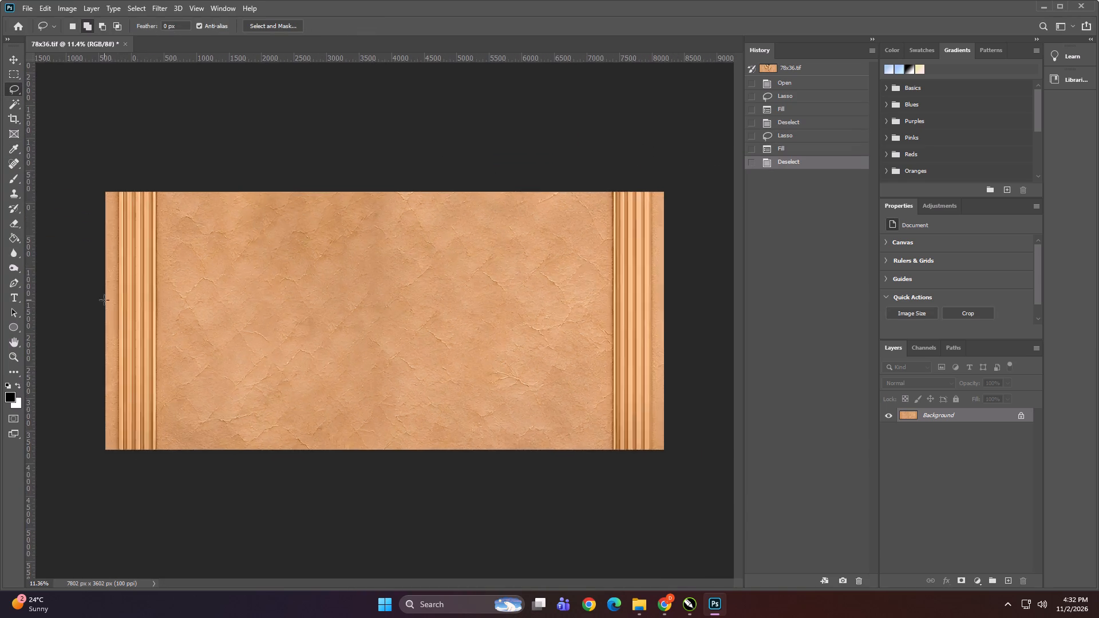
pyautogui.keyDown('alt'); pyautogui.scroll(20, 104, 300); pyautogui.keyUp('alt')
pyautogui.keyDown('alt'); pyautogui.scroll(3, 104, 300); pyautogui.keyUp('alt')
pyautogui.keyDown('alt'); pyautogui.scroll(-20, 127, 282); pyautogui.keyUp('alt')
pyautogui.keyDown('alt'); pyautogui.scroll(-7, 127, 282); pyautogui.keyUp('alt')
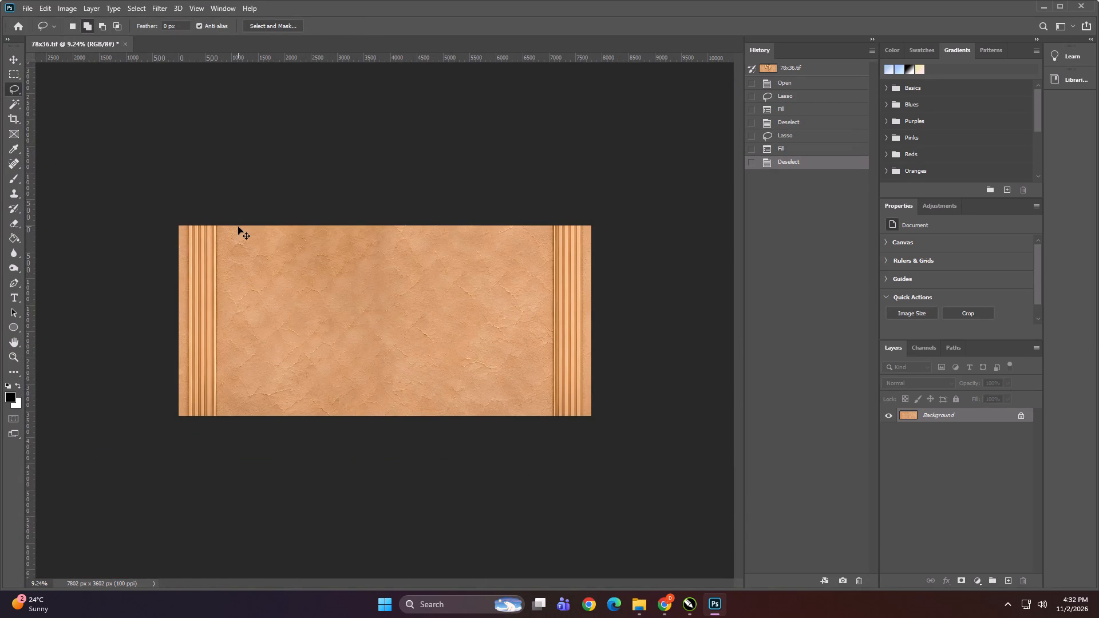
pyautogui.hotkey('ctrl', 'j')
pyautogui.click(161, 6)
pyautogui.click(177, 57)
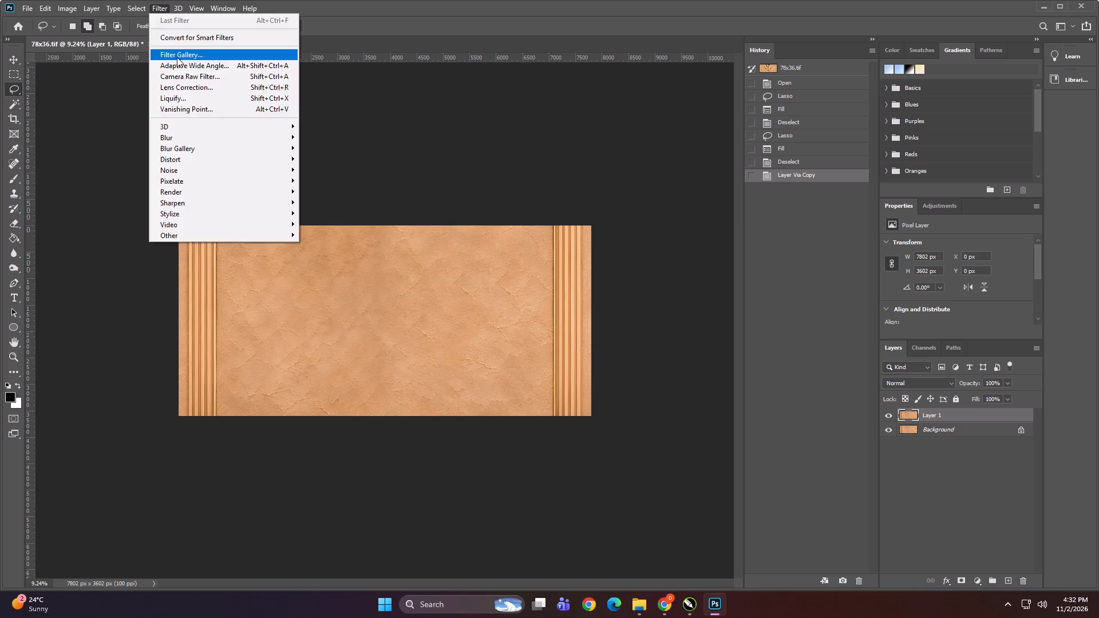
pyautogui.keyDown('alt'); pyautogui.scroll(9, 406, 300); pyautogui.keyUp('alt')
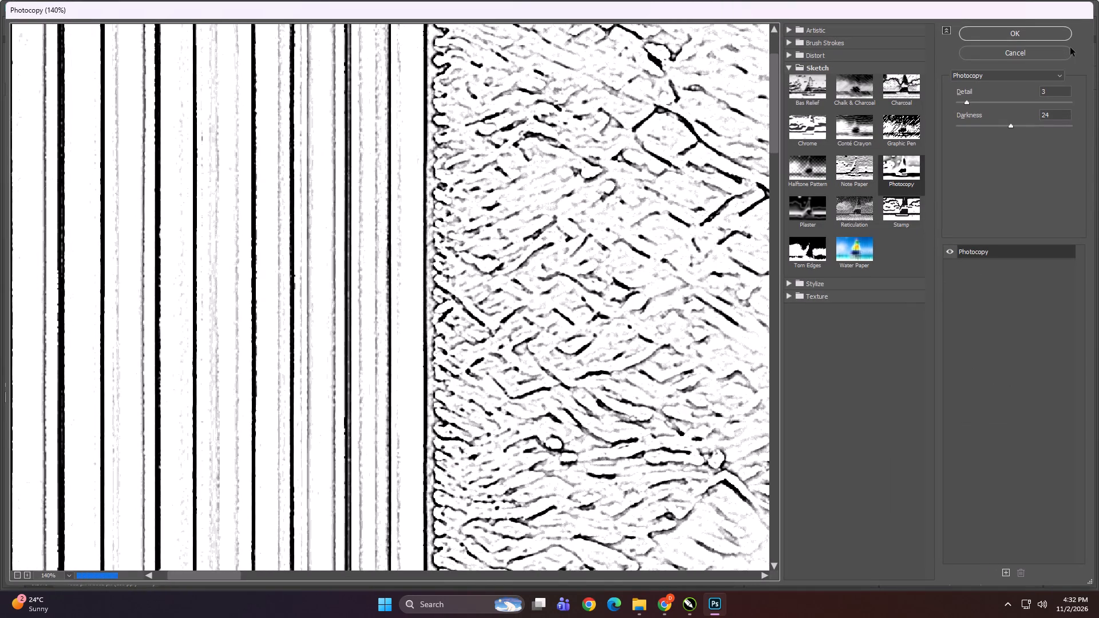
pyautogui.click(1060, 34)
# Select a black crack line on Layer 1 with the Magic Wand and extend the selection to similar pixels.
pyautogui.keyDown('alt'); pyautogui.scroll(20, 520, 247); pyautogui.keyUp('alt')
pyautogui.keyDown('alt'); pyautogui.scroll(15, 520, 247); pyautogui.keyUp('alt')
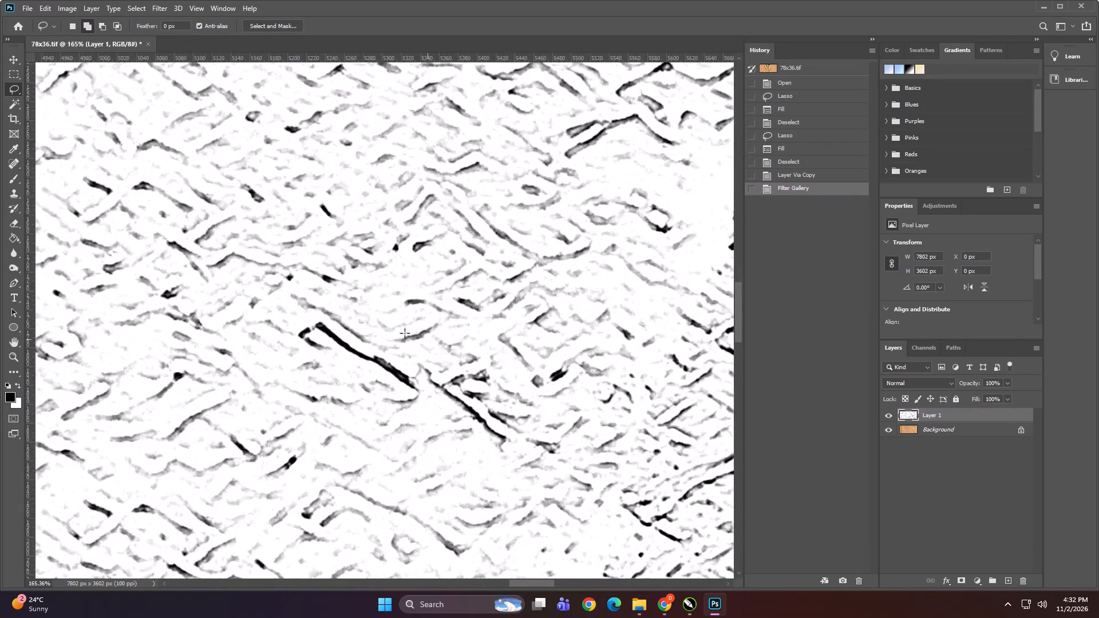
pyautogui.keyDown('alt'); pyautogui.scroll(3, 405, 333); pyautogui.keyUp('alt')
pyautogui.press('w')
pyautogui.keyDown('shift'); pyautogui.click(314, 369); pyautogui.keyUp('shift')
pyautogui.rightClick(314, 369)
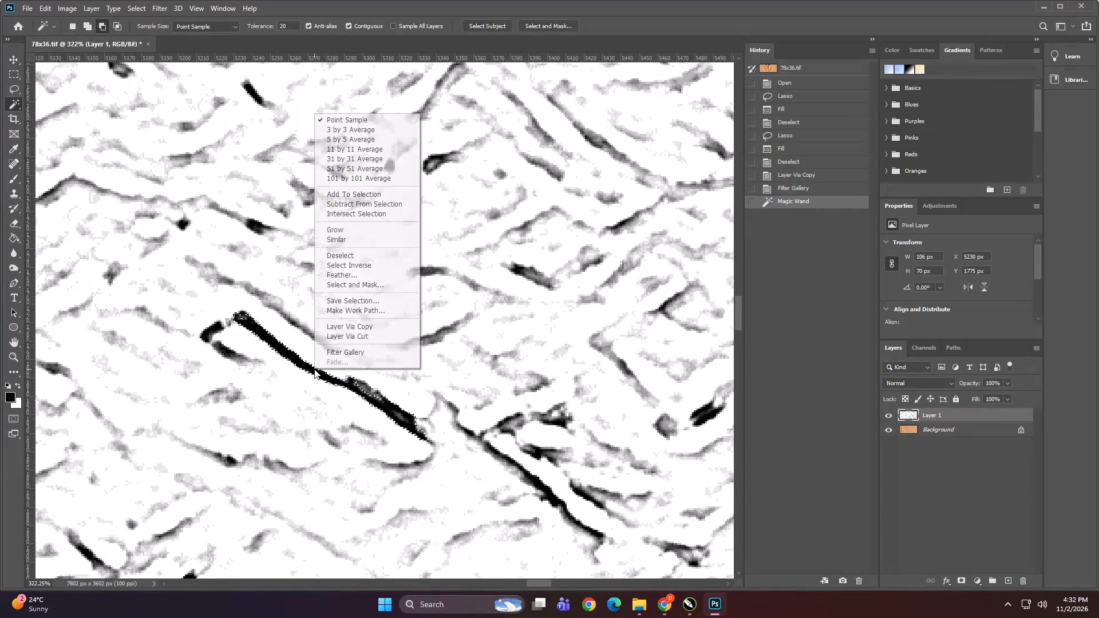
pyautogui.click(346, 240)
# Create a new spot channel, Spot 1, from the selection with the Background layer active.
pyautogui.keyDown('alt'); pyautogui.scroll(-20, 343, 244); pyautogui.keyUp('alt')
pyautogui.keyDown('alt'); pyautogui.scroll(-4, 343, 244); pyautogui.keyUp('alt')
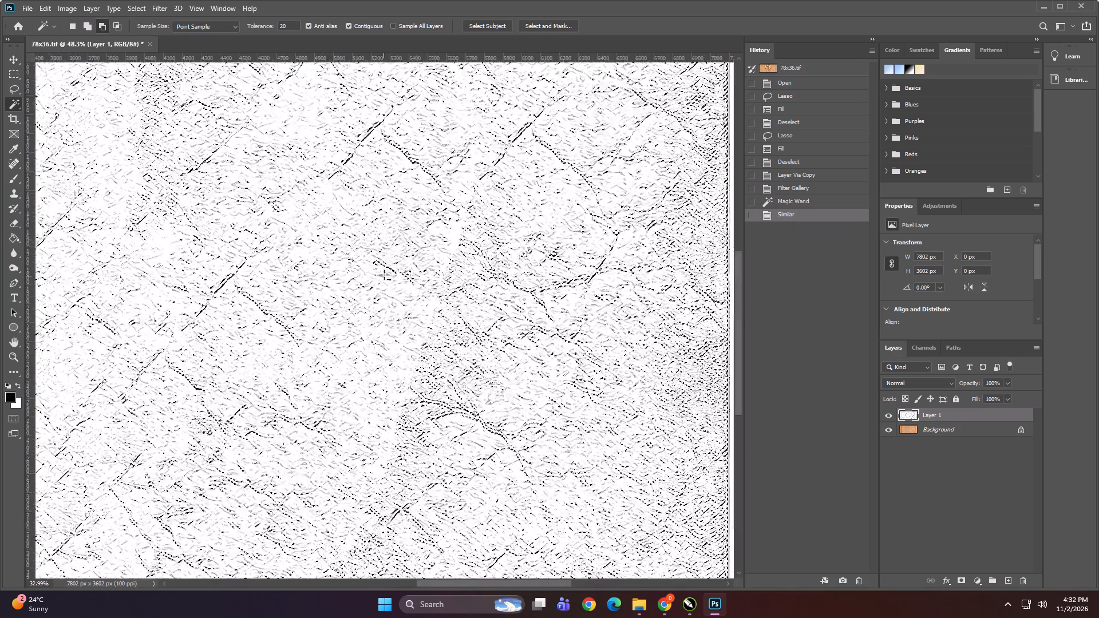
pyautogui.keyDown('alt'); pyautogui.scroll(-9, 384, 275); pyautogui.keyUp('alt')
pyautogui.click(963, 427)
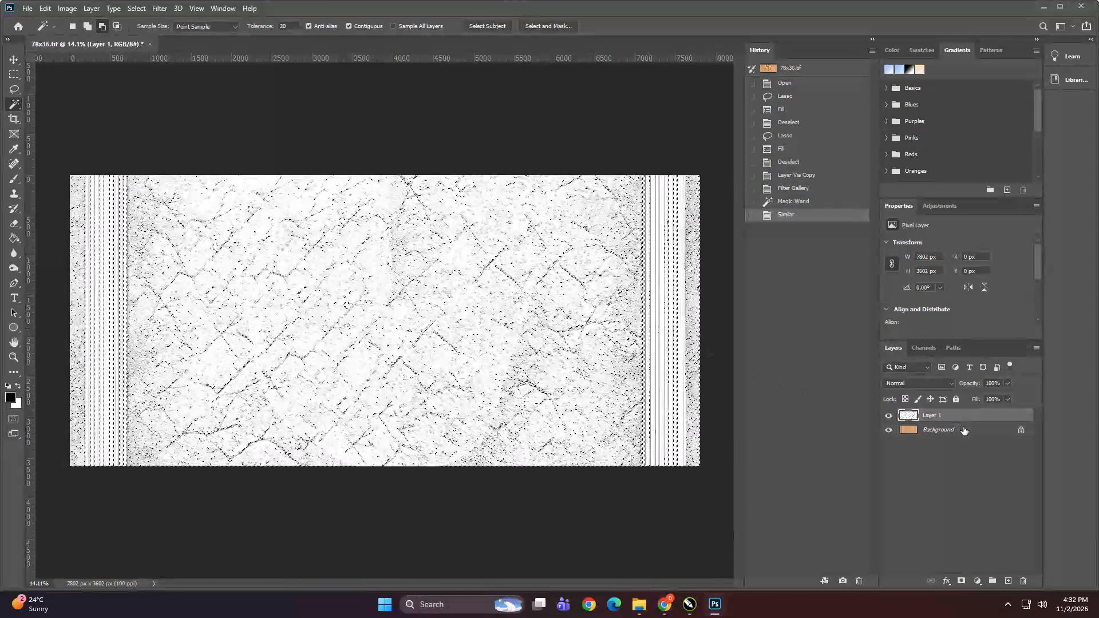
pyautogui.click(931, 343)
pyautogui.click(1038, 346)
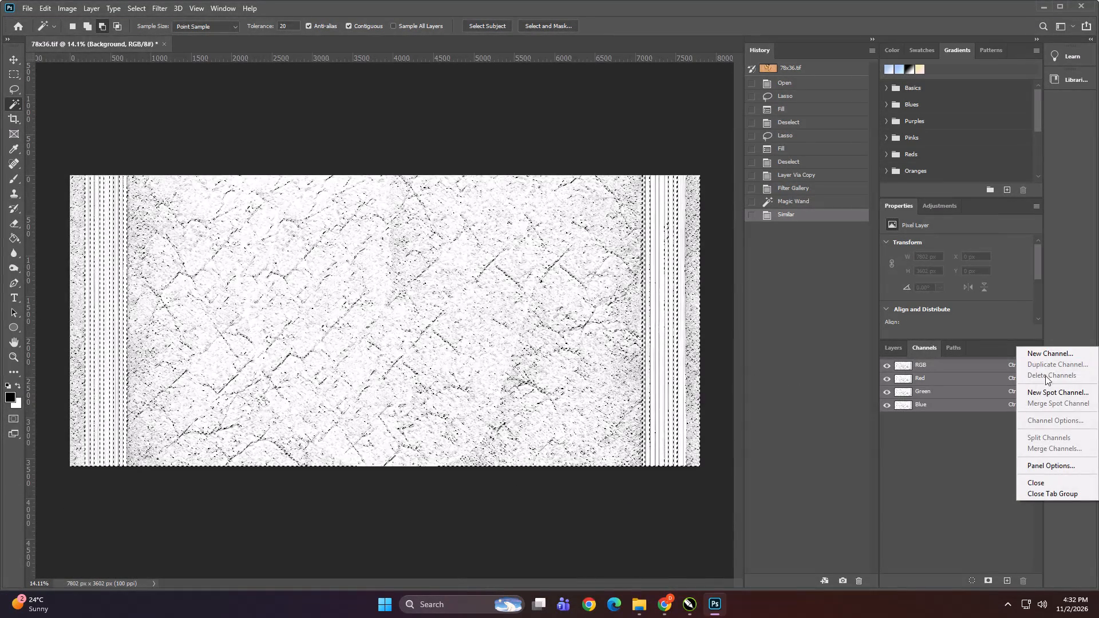
pyautogui.click(1046, 391)
pyautogui.click(651, 181)
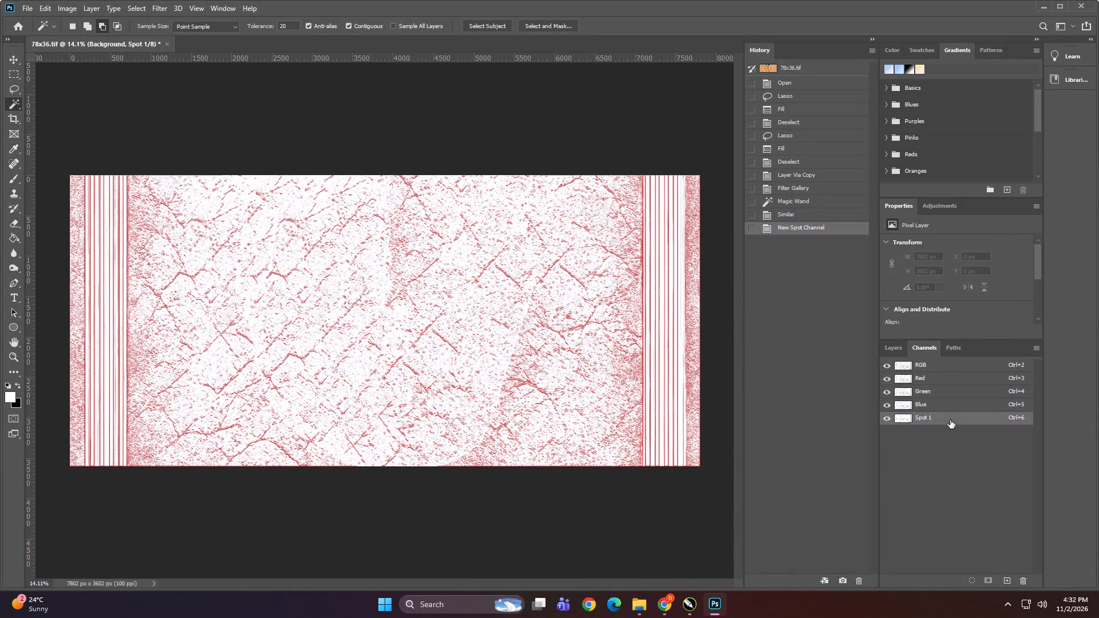
# Duplicate the Spot 1 channel as Spot 2 and make the duplicate visible.
pyautogui.rightClick(951, 421)
pyautogui.click(966, 427)
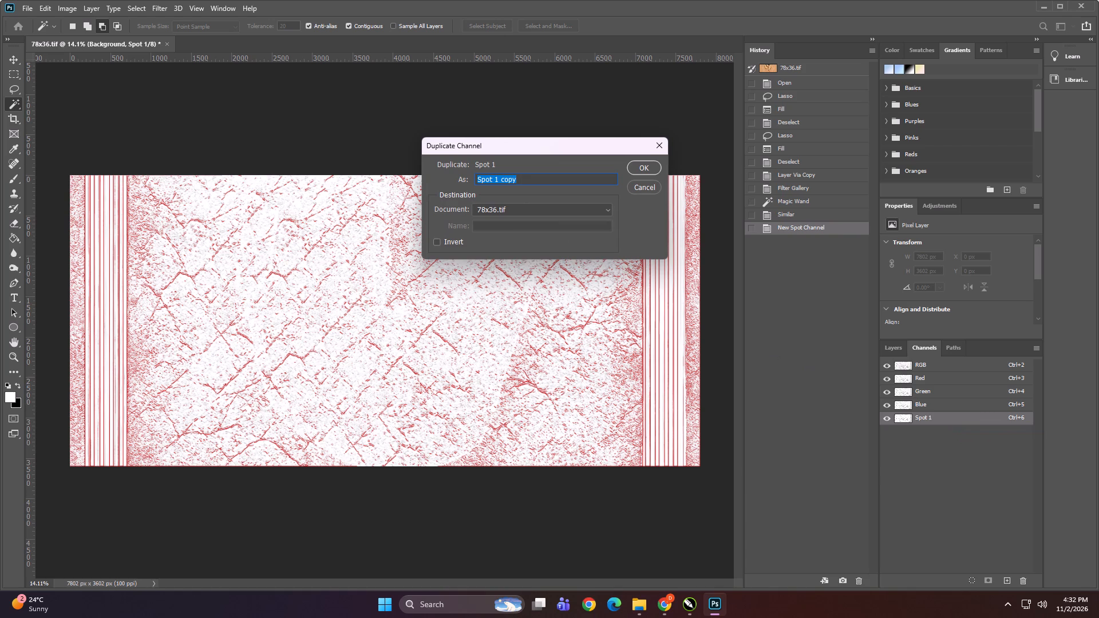
pyautogui.press('Right')
pyautogui.press('BackSpace')
pyautogui.press('BackSpace')
pyautogui.press('BackSpace')
pyautogui.press('BackSpace')
pyautogui.press('BackSpace')
pyautogui.press('BackSpace')
pyautogui.press('2')
pyautogui.click(642, 164)
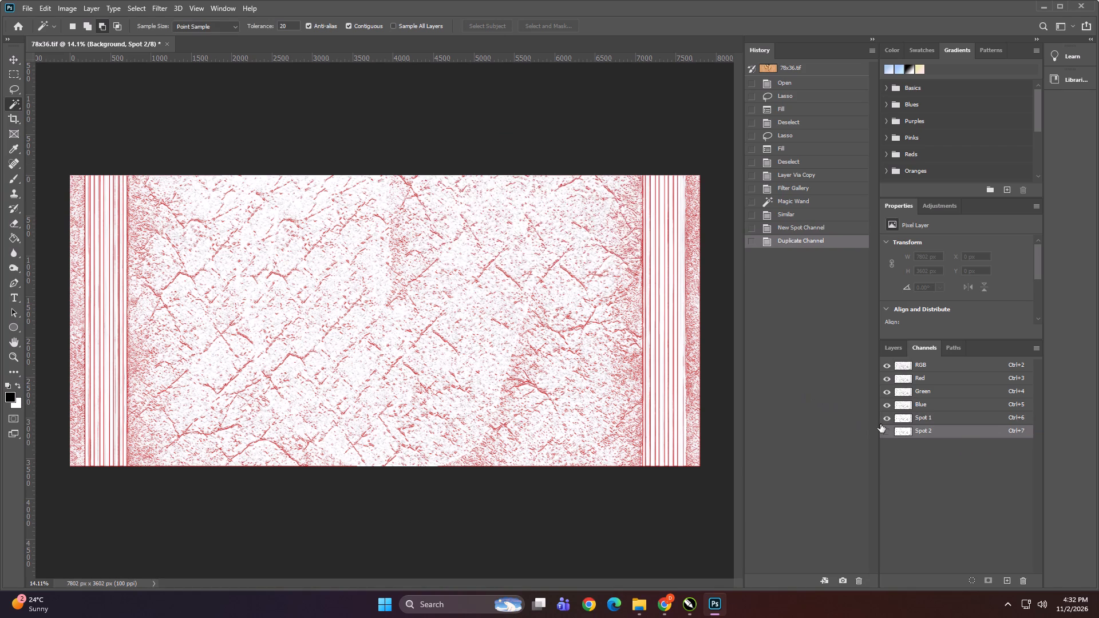
pyautogui.click(885, 427)
# Delete the black-and-white Layer 1.
pyautogui.click(889, 350)
pyautogui.click(922, 414)
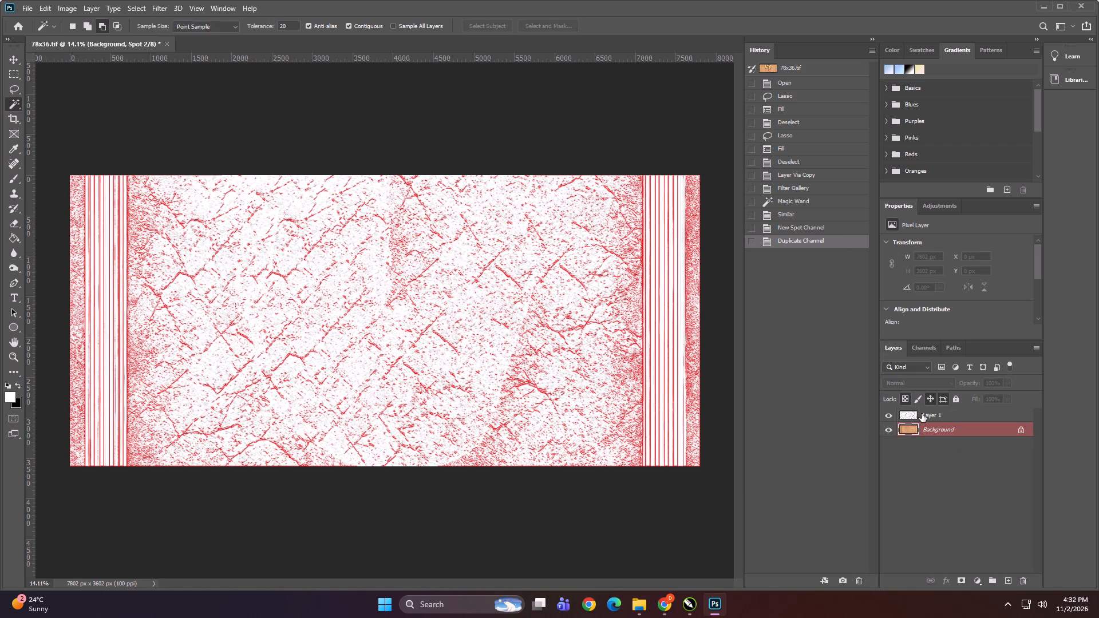
pyautogui.press('Delete')
# Save the image as TIFF over 78x36 in the Jaipur decor d home folder, with spot colors and LZW compression.
pyautogui.keyDown('alt'); pyautogui.scroll(20, 292, 328); pyautogui.keyUp('alt')
pyautogui.keyDown('alt'); pyautogui.scroll(1, 292, 328); pyautogui.keyUp('alt')
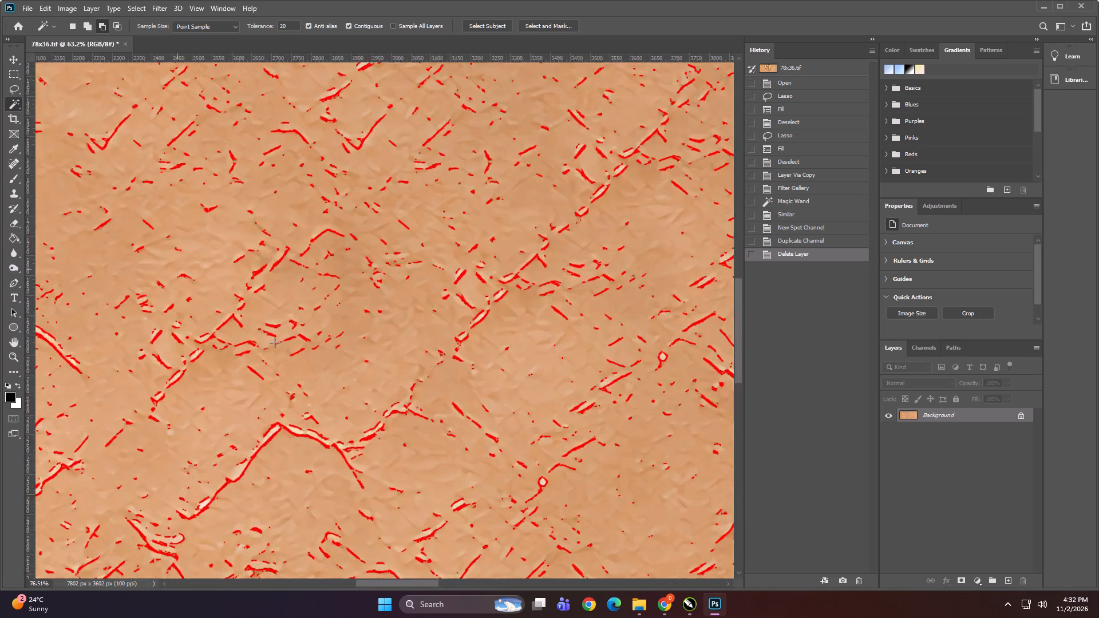
pyautogui.keyDown('alt'); pyautogui.scroll(3, 275, 343); pyautogui.keyUp('alt')
pyautogui.keyDown('alt'); pyautogui.scroll(-20, 305, 306); pyautogui.keyUp('alt')
pyautogui.keyDown('alt'); pyautogui.scroll(-6, 305, 306); pyautogui.keyUp('alt')
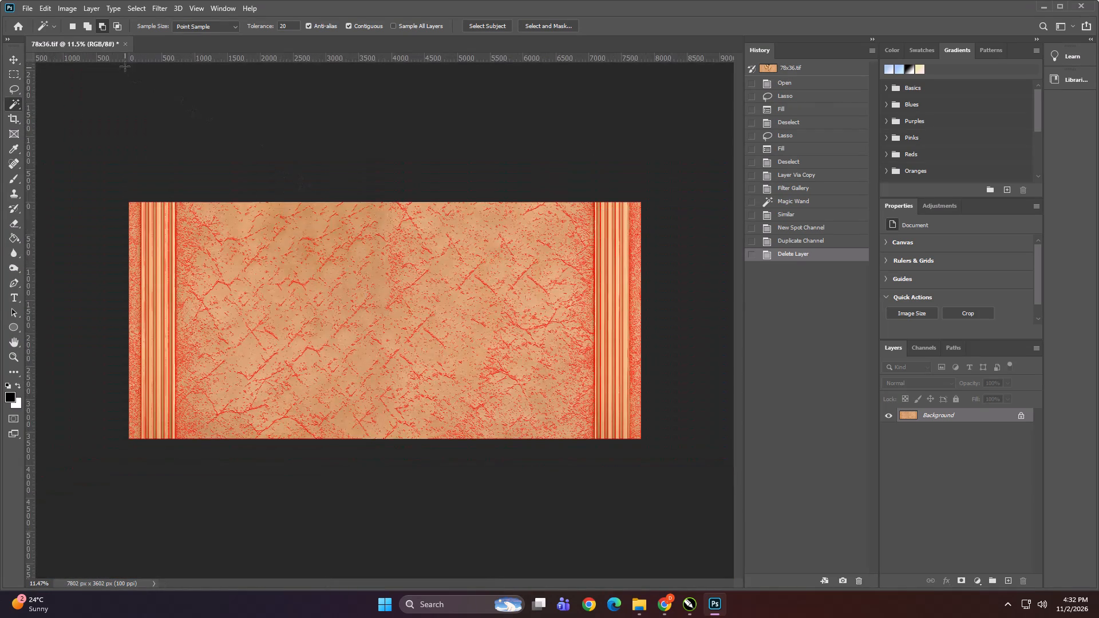
pyautogui.hotkey('ctrl', 'shift', 's')
pyautogui.click(181, 229)
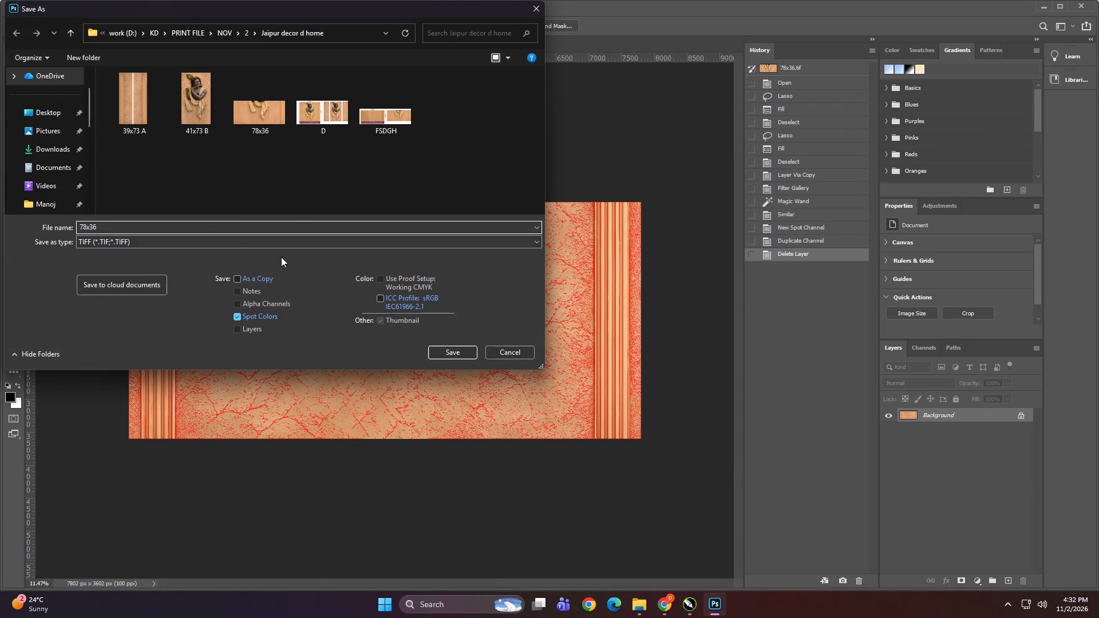
pyautogui.click(444, 351)
pyautogui.click(583, 304)
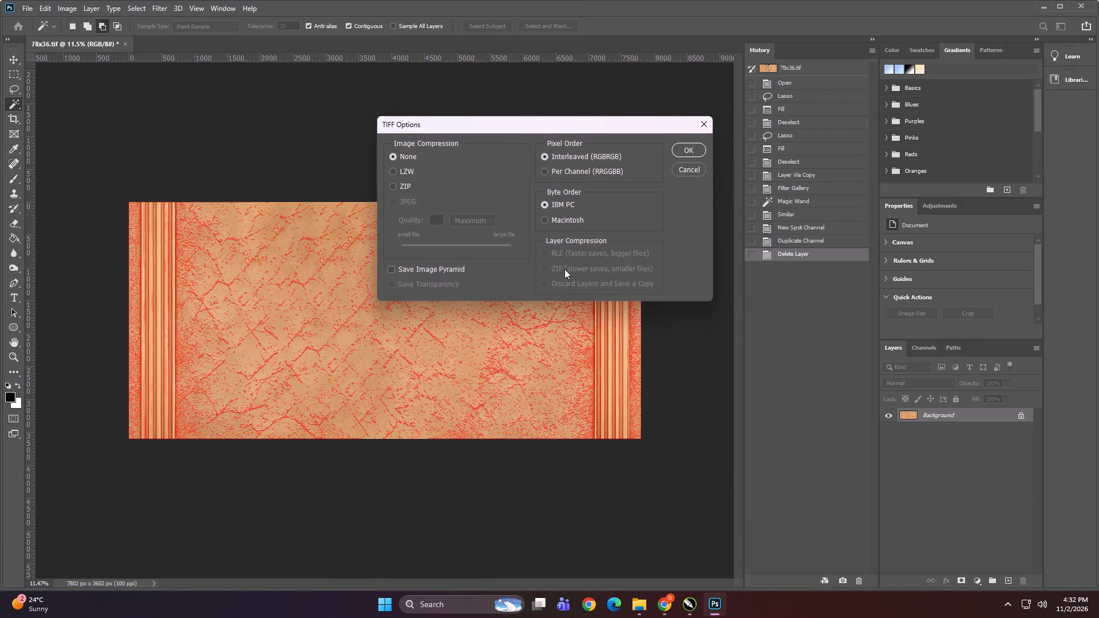
pyautogui.click(397, 168)
pyautogui.click(686, 148)
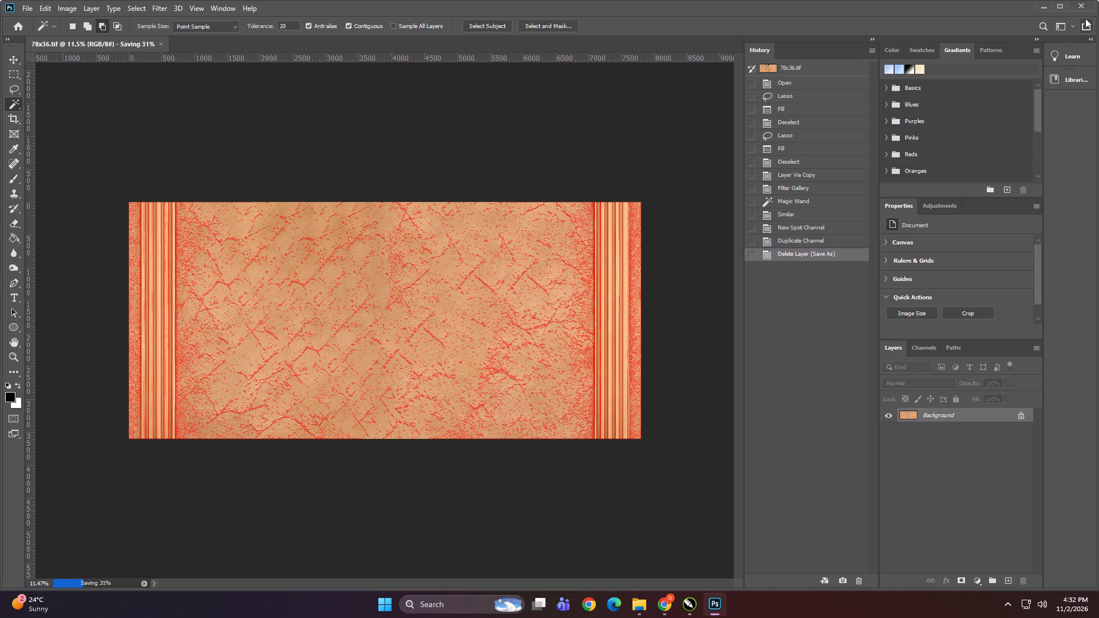
# Close Photoshop.
pyautogui.click(1085, 6)
pyautogui.click(570, 233)
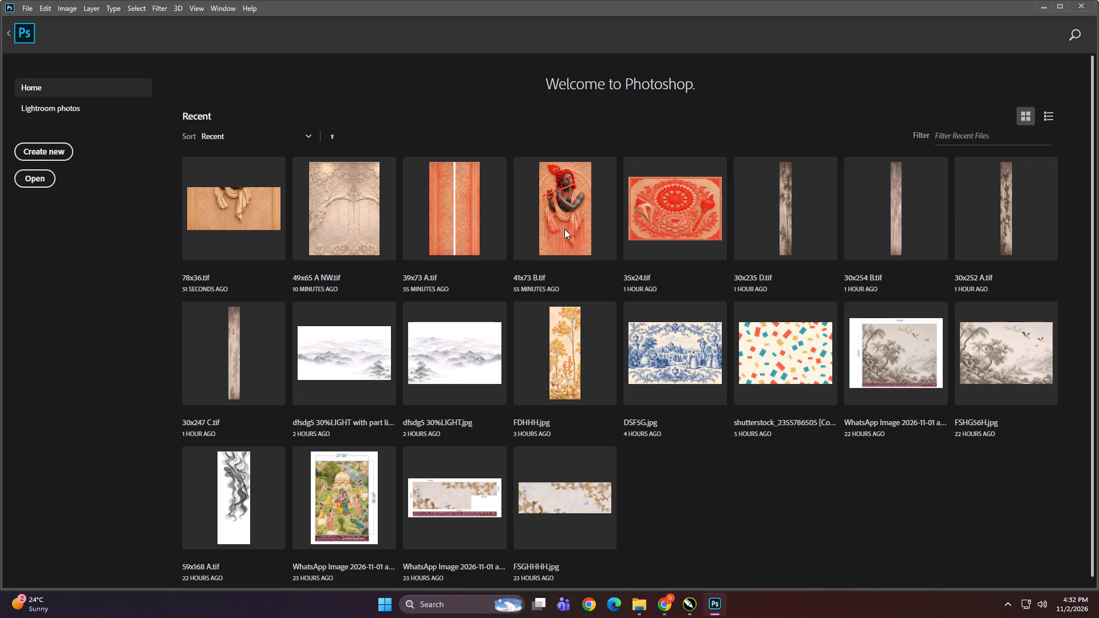
# Copy the 78x36 print file and the FSDGH preview from the Jaipur decor d home folder.
pyautogui.click(533, 393)
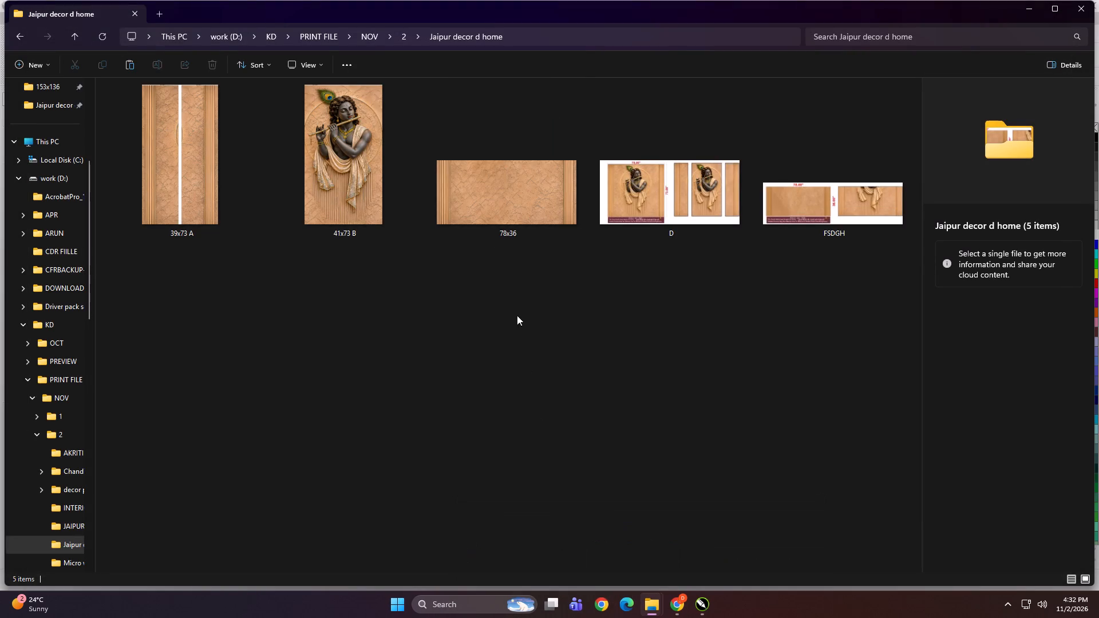
pyautogui.click(486, 173)
pyautogui.keyDown('ctrl'); pyautogui.click(801, 210); pyautogui.keyUp('ctrl')
pyautogui.hotkey('ctrl', 'c')
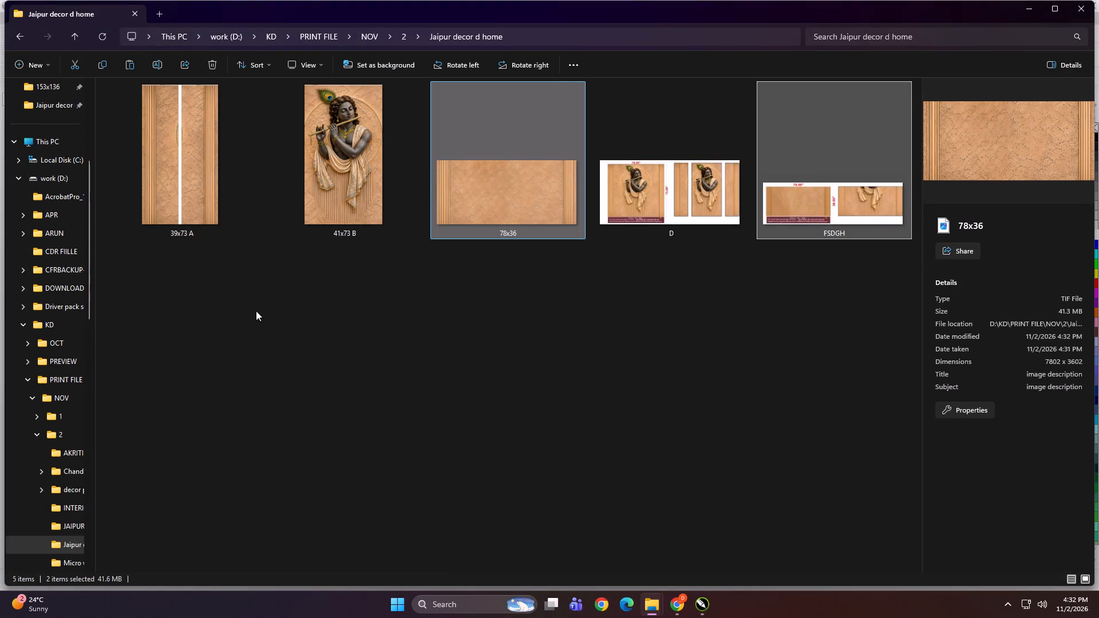
# Paste the copied 78x36 and FSDGH files into the shared drive's Print > NOV > 2 > Jaipur decor d home folder.
pyautogui.scroll(6, 78, 406)
pyautogui.click(51, 369)
pyautogui.doubleClick(158, 251)
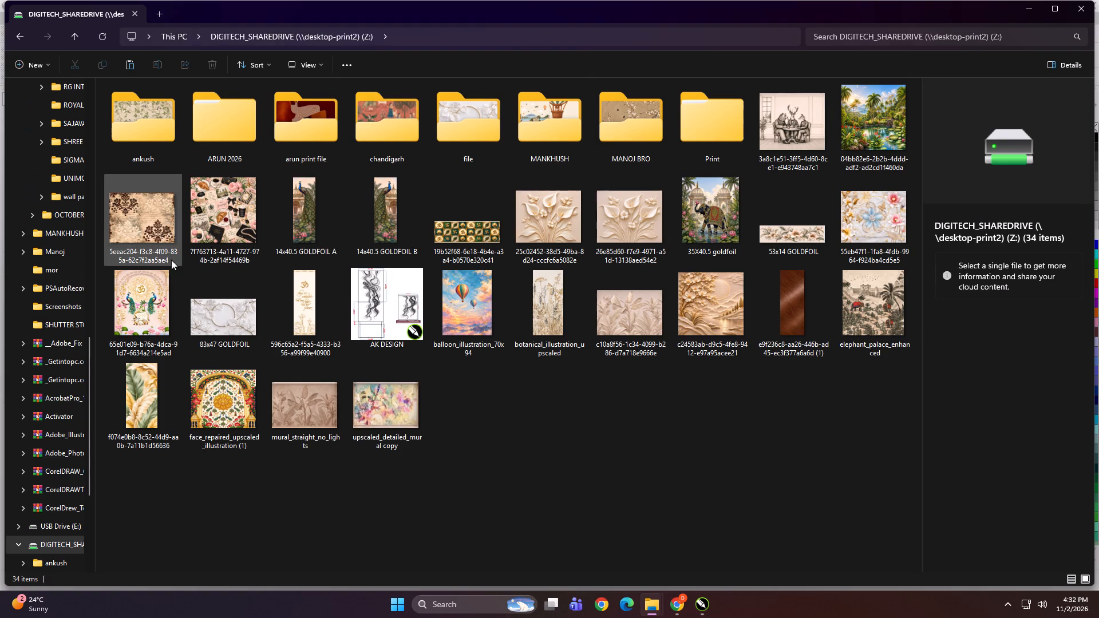
pyautogui.doubleClick(685, 123)
pyautogui.click(404, 141)
pyautogui.doubleClick(336, 129)
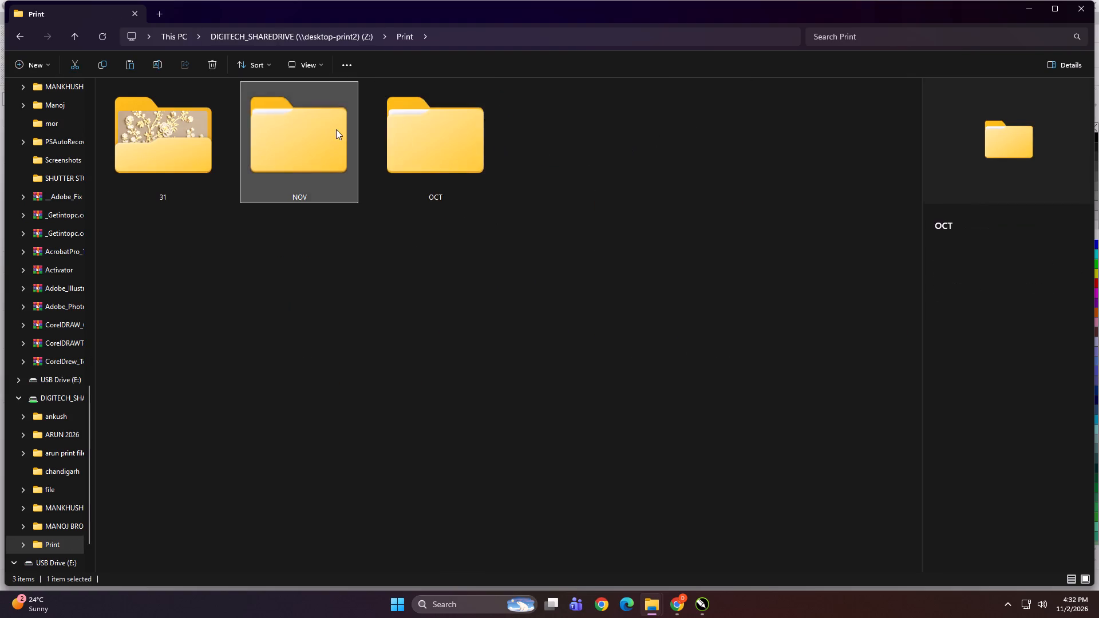
pyautogui.doubleClick(336, 129)
pyautogui.click(302, 159)
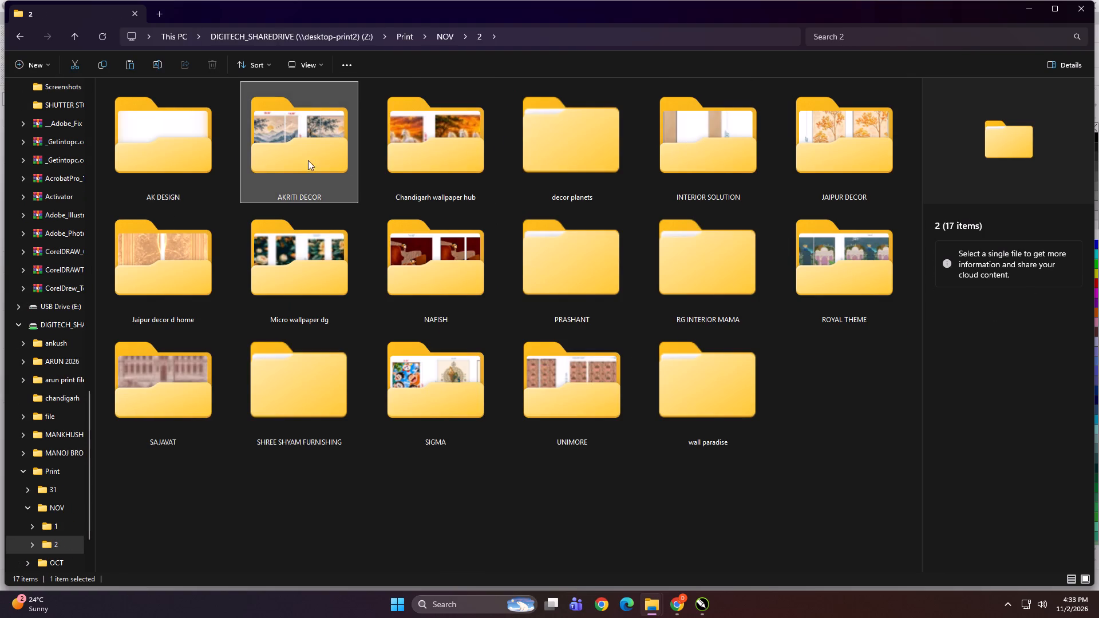
pyautogui.click(713, 159)
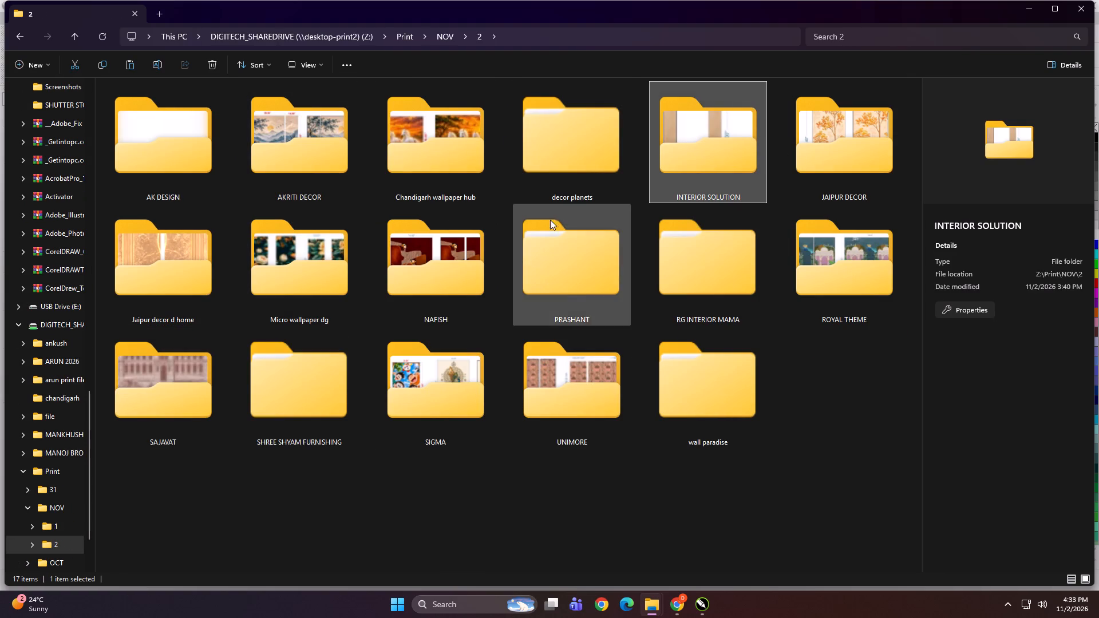
pyautogui.doubleClick(189, 263)
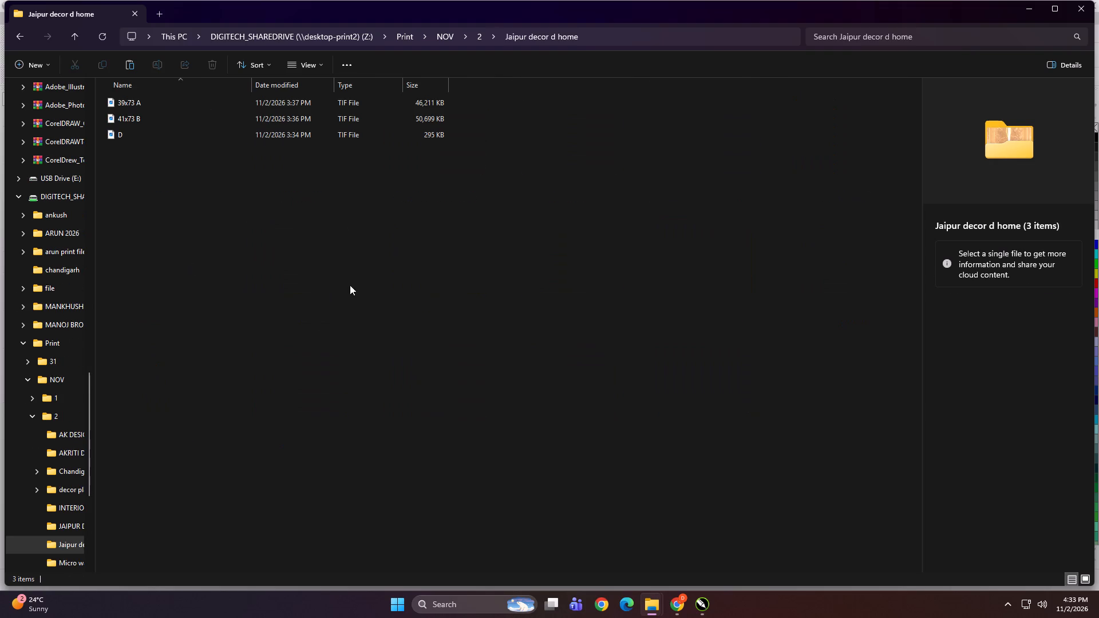
pyautogui.keyDown('ctrl'); pyautogui.scroll(20, 339, 273); pyautogui.keyUp('ctrl')
pyautogui.keyDown('ctrl'); pyautogui.scroll(20, 339, 273); pyautogui.keyUp('ctrl')
pyautogui.keyDown('ctrl'); pyautogui.scroll(2, 339, 273); pyautogui.keyUp('ctrl')
pyautogui.rightClick(339, 273)
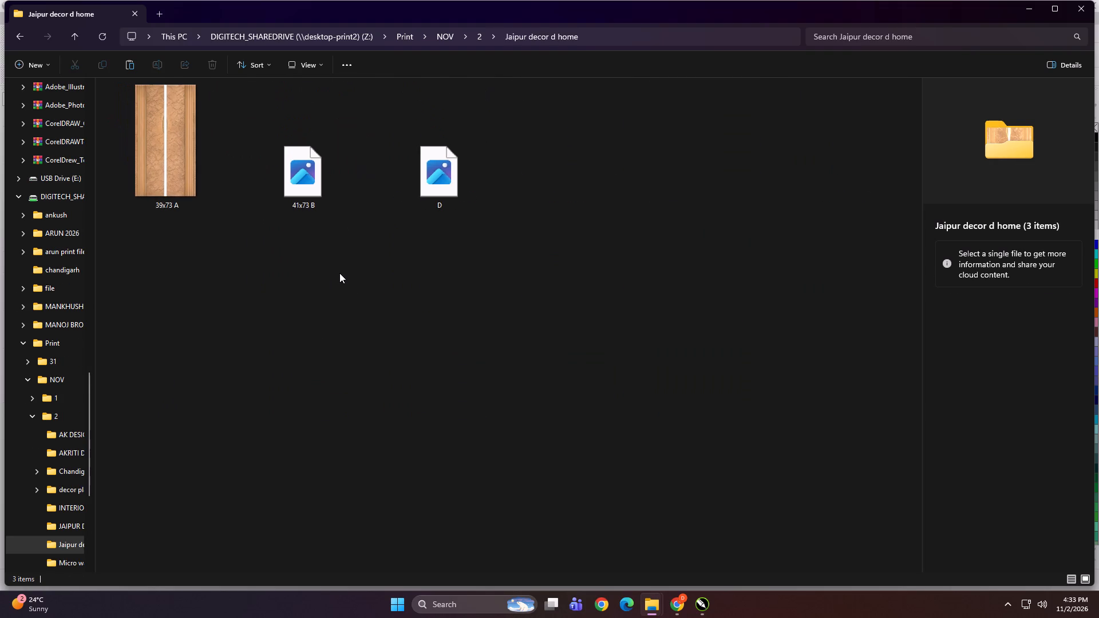
pyautogui.click(367, 298)
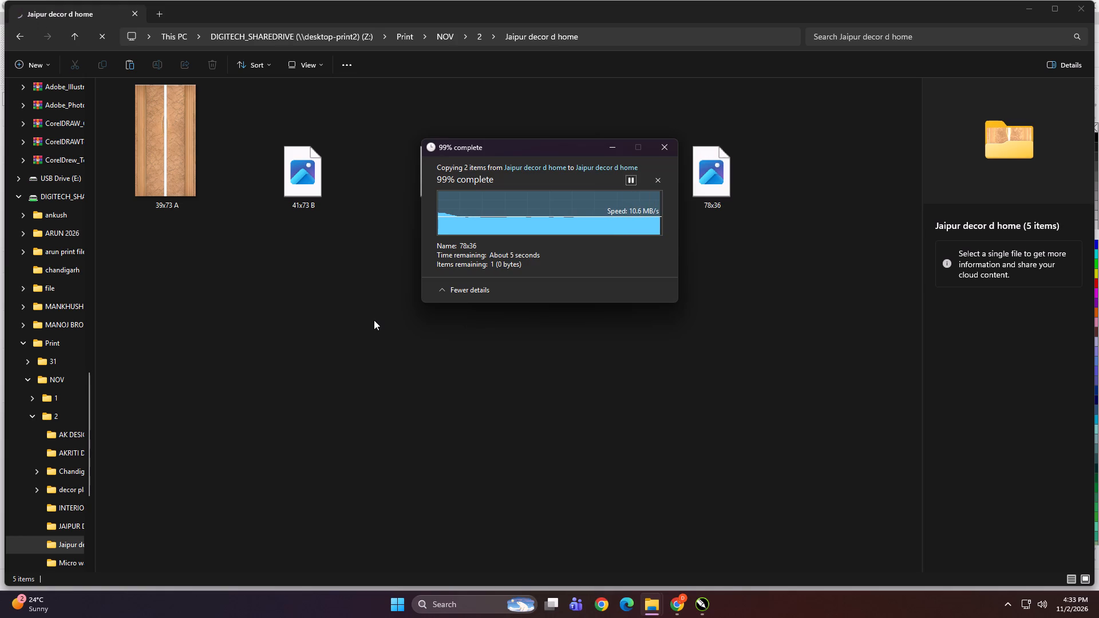
pyautogui.rightClick(467, 290)
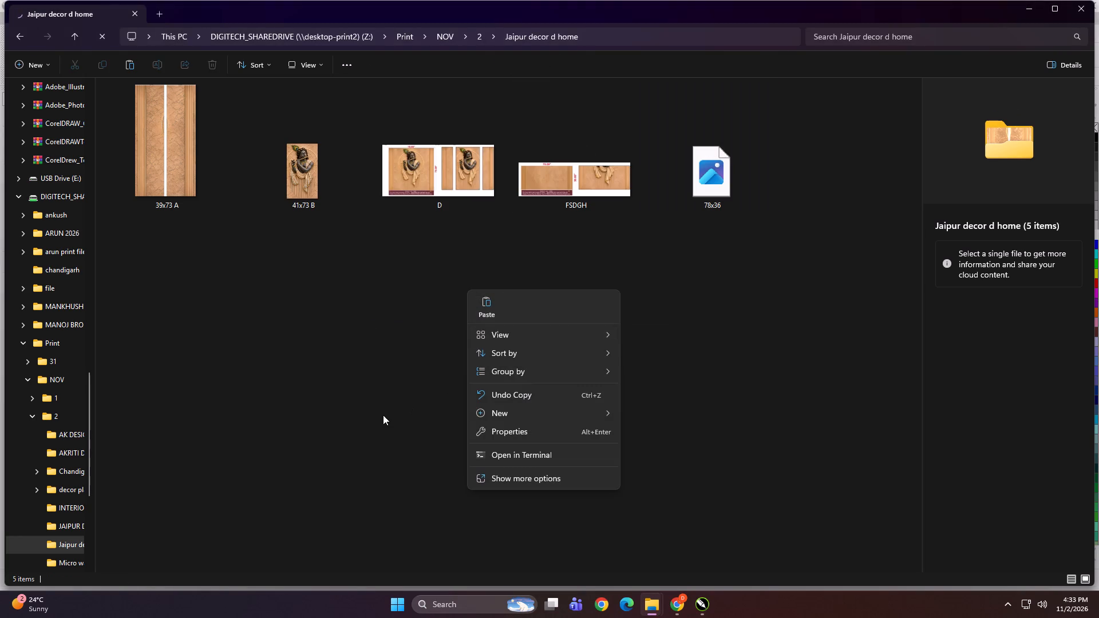
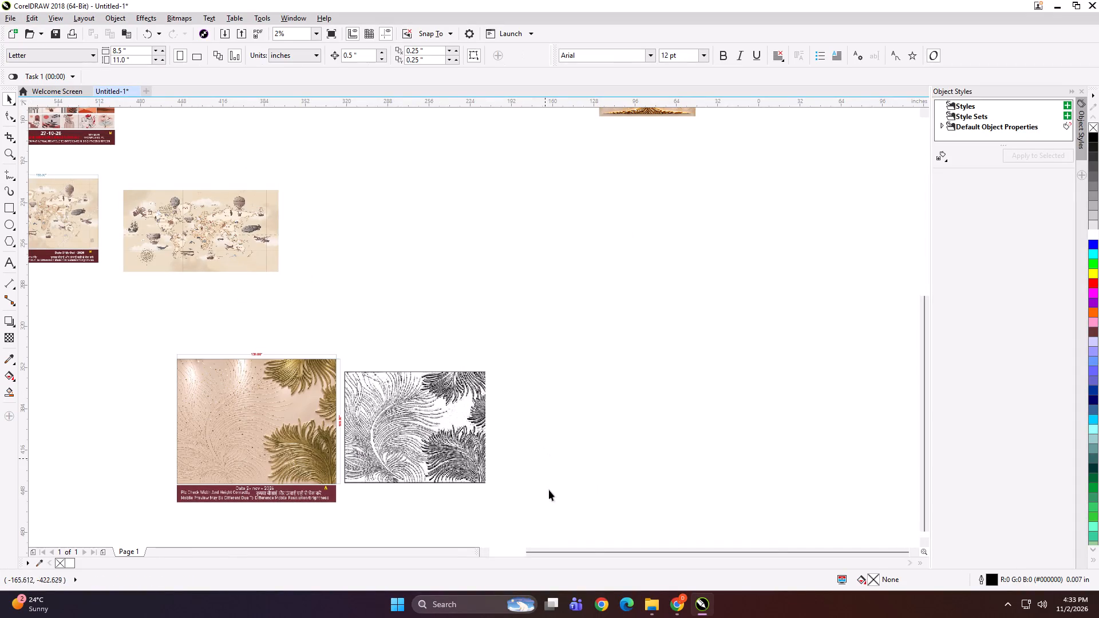
# Examine the design images in the shared drive's ankush > 2-11-26 folder with enlarged thumbnails.
pyautogui.click(651, 604)
pyautogui.click(629, 536)
pyautogui.scroll(3, 31, 328)
pyautogui.click(52, 357)
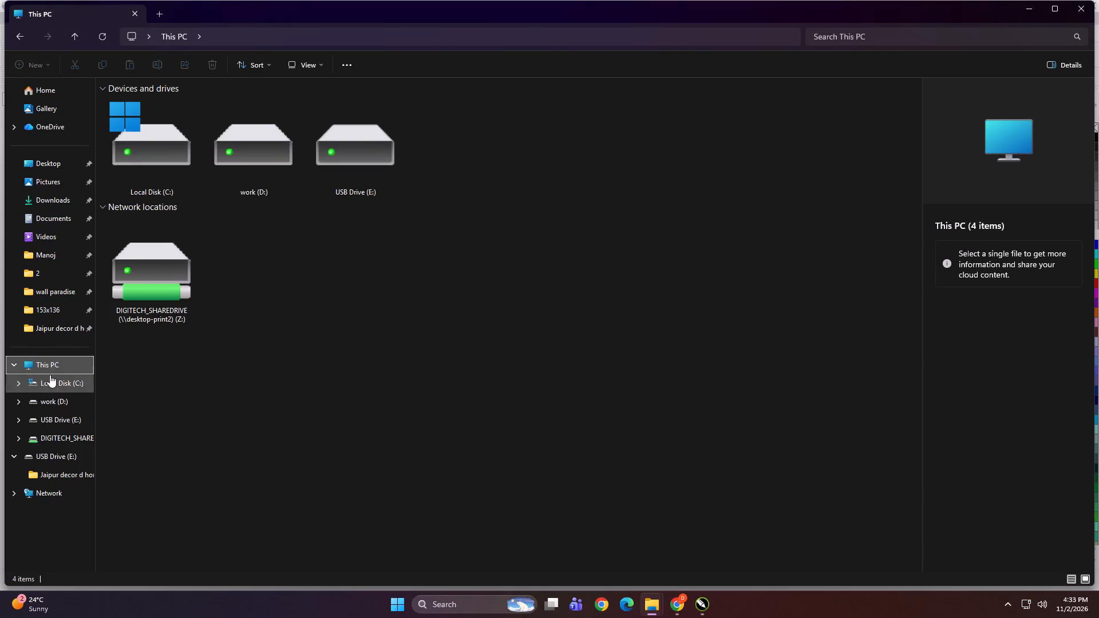
pyautogui.click(51, 362)
pyautogui.doubleClick(149, 259)
pyautogui.doubleClick(168, 127)
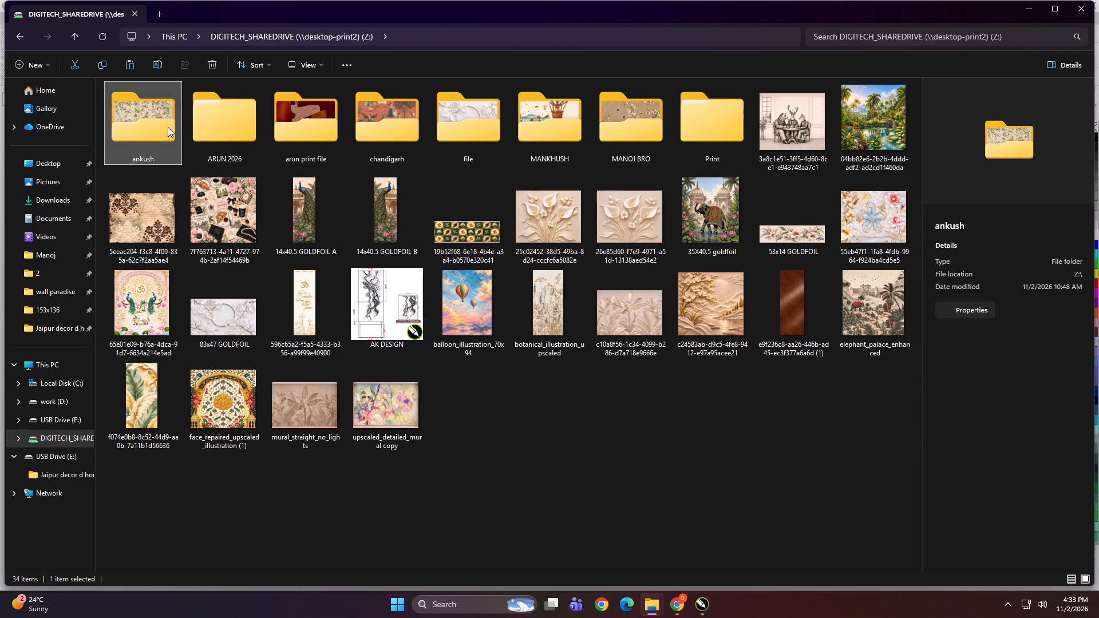
pyautogui.doubleClick(206, 150)
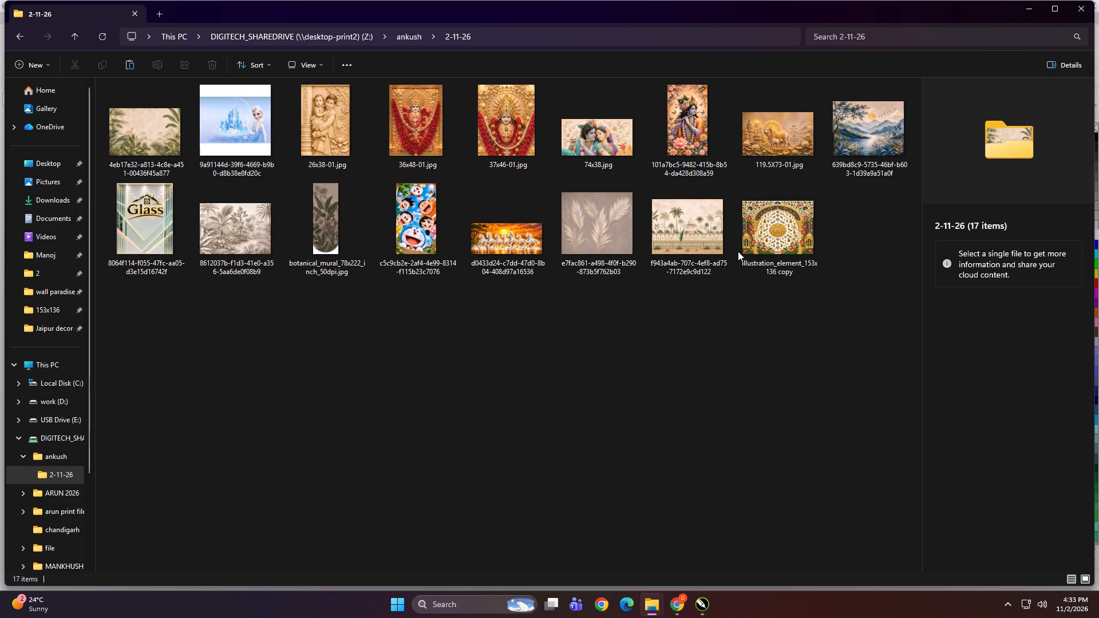
pyautogui.keyDown('ctrl'); pyautogui.scroll(2, 614, 347); pyautogui.keyUp('ctrl')
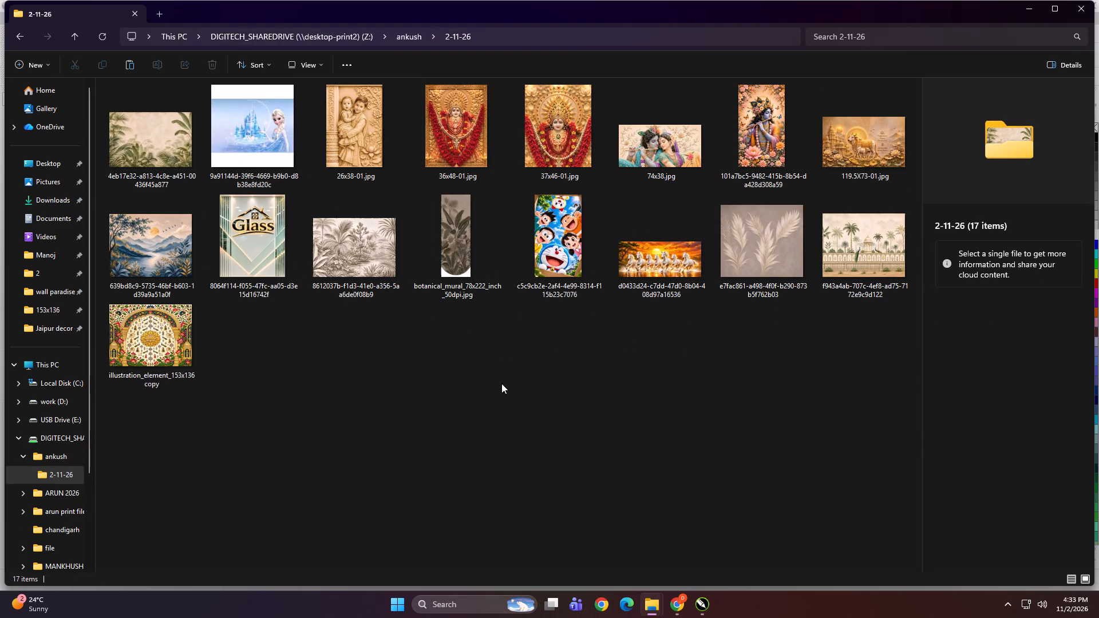
pyautogui.keyDown('ctrl'); pyautogui.scroll(1, 501, 383); pyautogui.keyUp('ctrl')
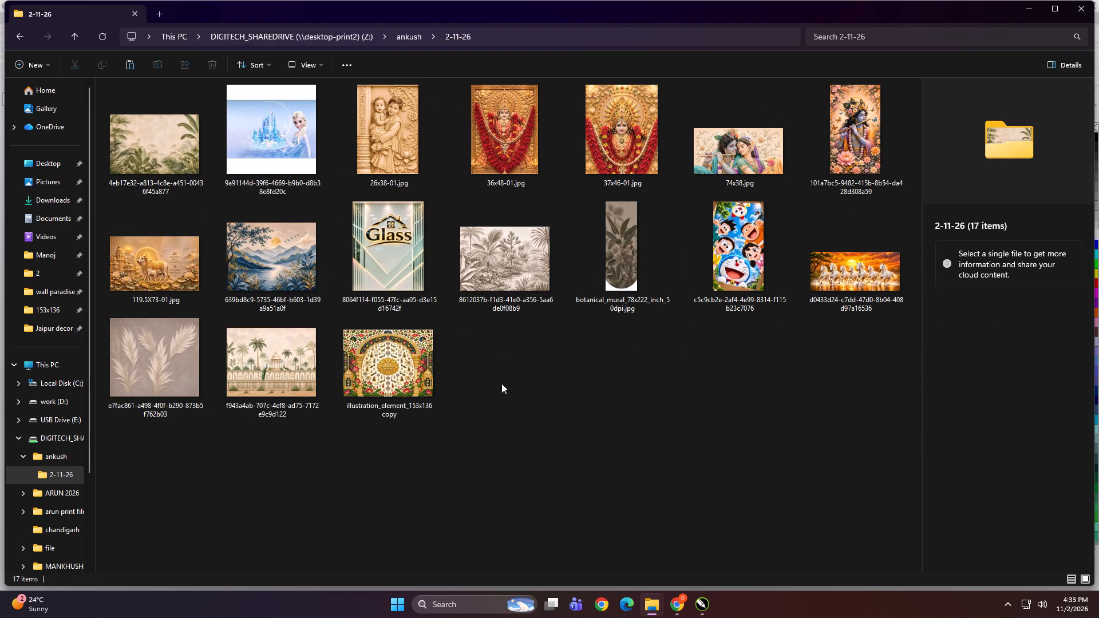
pyautogui.click(501, 383)
pyautogui.press('BackSpace')
pyautogui.press('BackSpace')
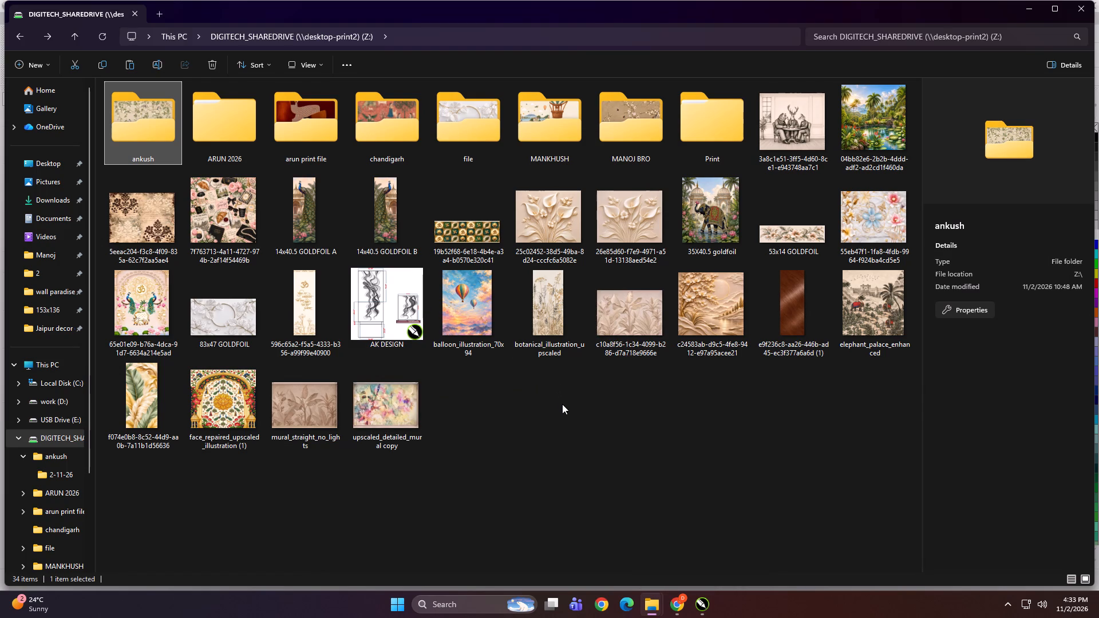
pyautogui.doubleClick(132, 133)
pyautogui.doubleClick(153, 152)
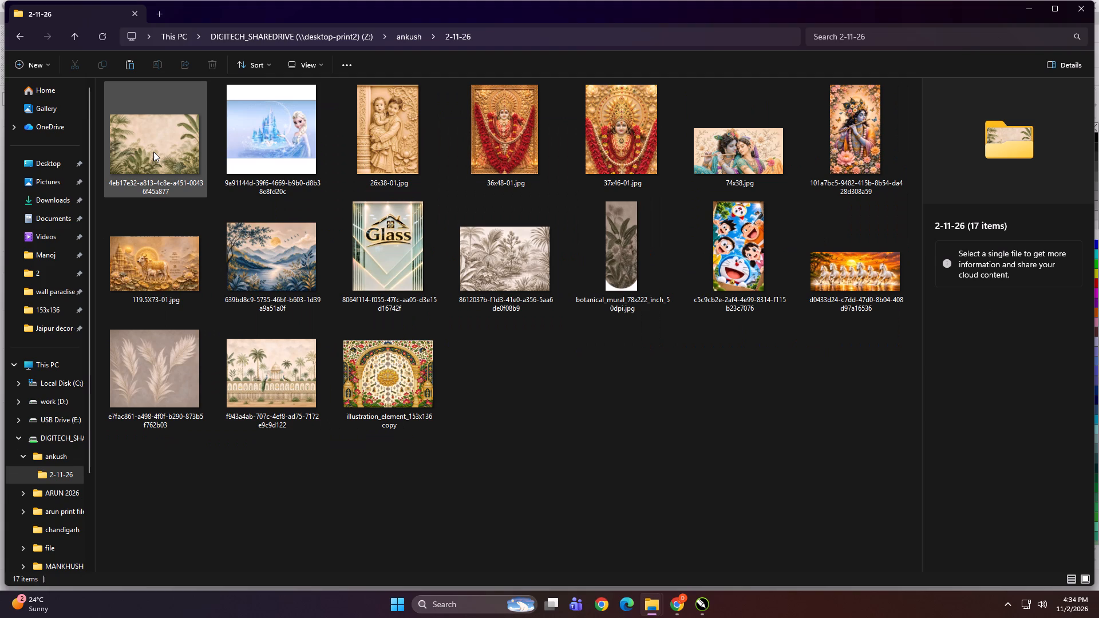
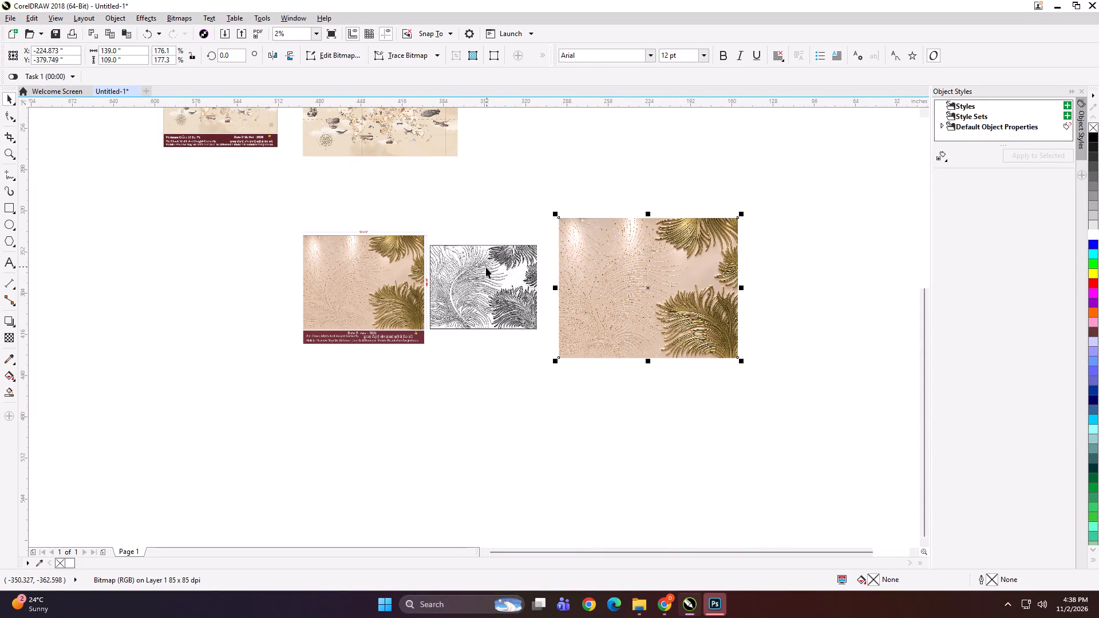
# Create a rectangle over the full feather image, set its width to 49 inches and align it to the image's left edge.
pyautogui.keyDown('shift'); pyautogui.click(486, 268); pyautogui.keyUp('shift')
pyautogui.hotkey('shift', 'F2')
pyautogui.click(484, 165)
pyautogui.click(639, 230)
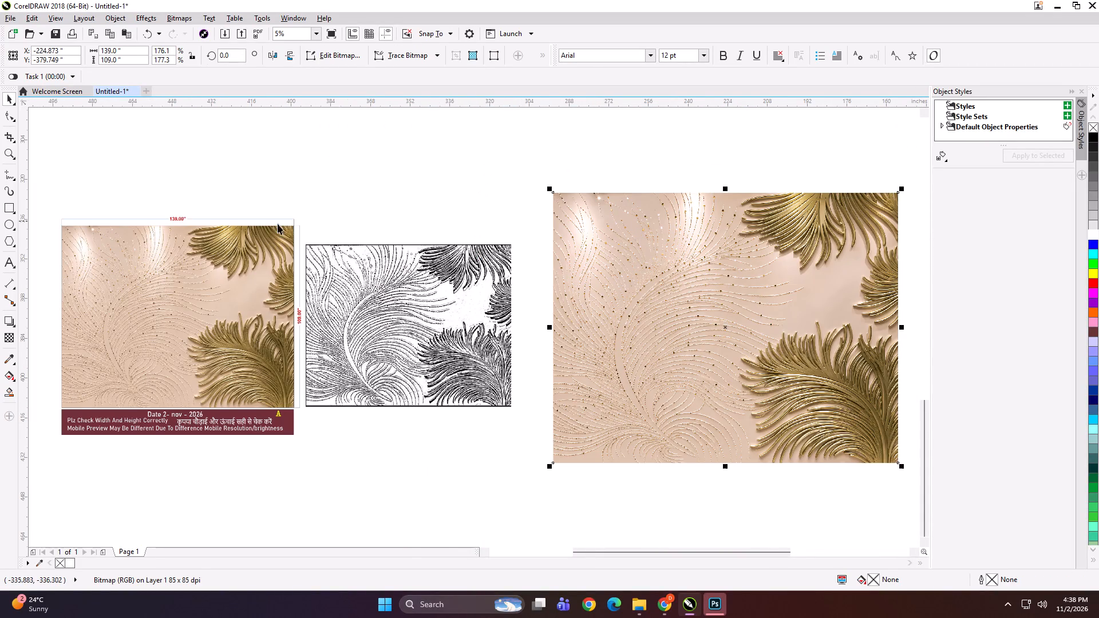
pyautogui.scroll(1, 192, 225)
pyautogui.scroll(-1, 135, 219)
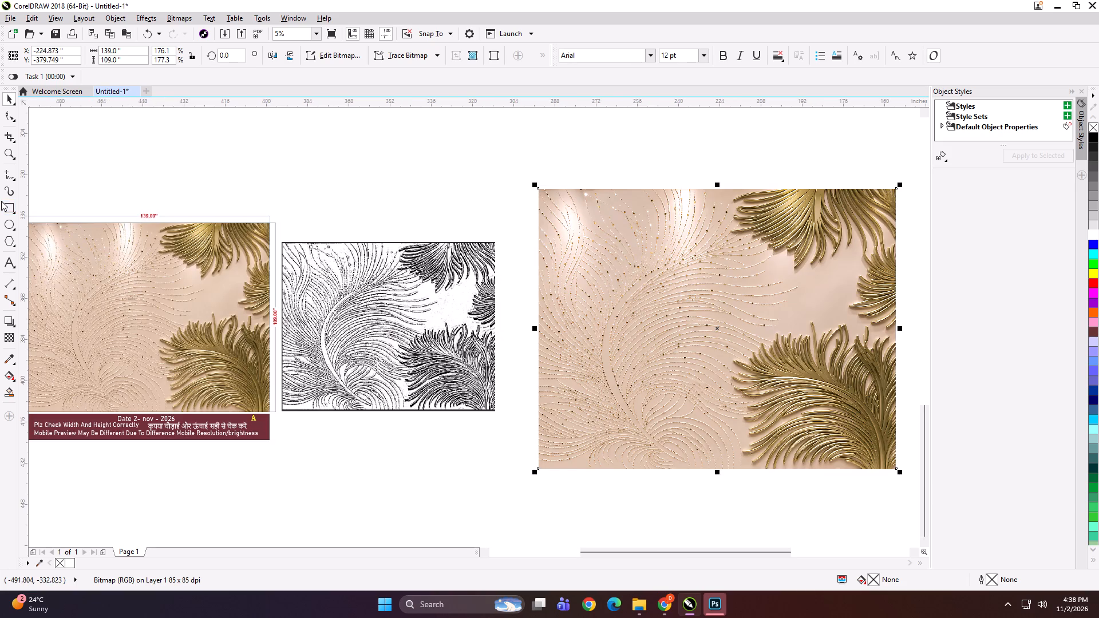
pyautogui.keyDown('shift'); pyautogui.doubleClick(5, 203); pyautogui.keyUp('shift')
pyautogui.hotkey('shift', 'space')
pyautogui.click(125, 51)
pyautogui.hotkey('ctrl', 'a')
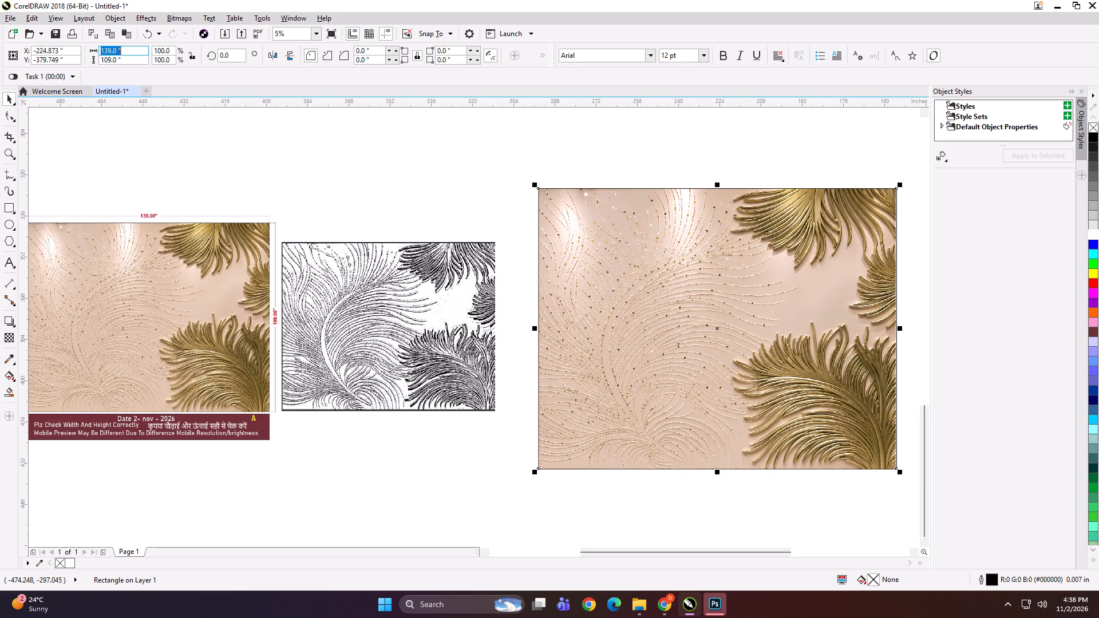
pyautogui.press('9')
pyautogui.press('Return')
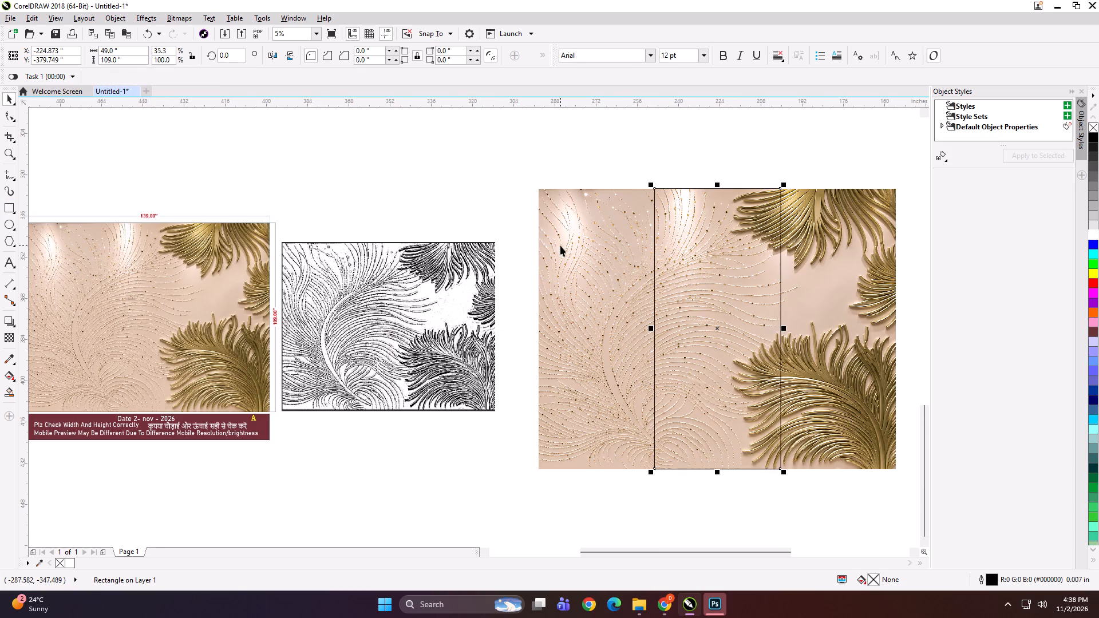
pyautogui.keyDown('shift'); pyautogui.click(560, 245); pyautogui.keyUp('shift')
pyautogui.press('l')
pyautogui.click(549, 150)
pyautogui.scroll(-1, 473, 208)
pyautogui.click(525, 242)
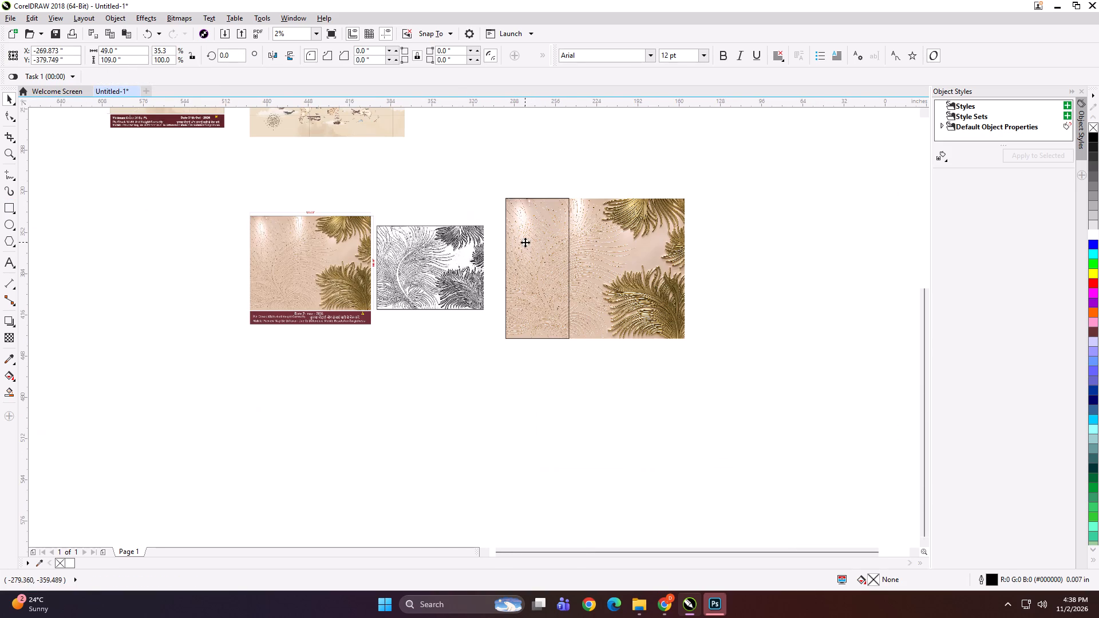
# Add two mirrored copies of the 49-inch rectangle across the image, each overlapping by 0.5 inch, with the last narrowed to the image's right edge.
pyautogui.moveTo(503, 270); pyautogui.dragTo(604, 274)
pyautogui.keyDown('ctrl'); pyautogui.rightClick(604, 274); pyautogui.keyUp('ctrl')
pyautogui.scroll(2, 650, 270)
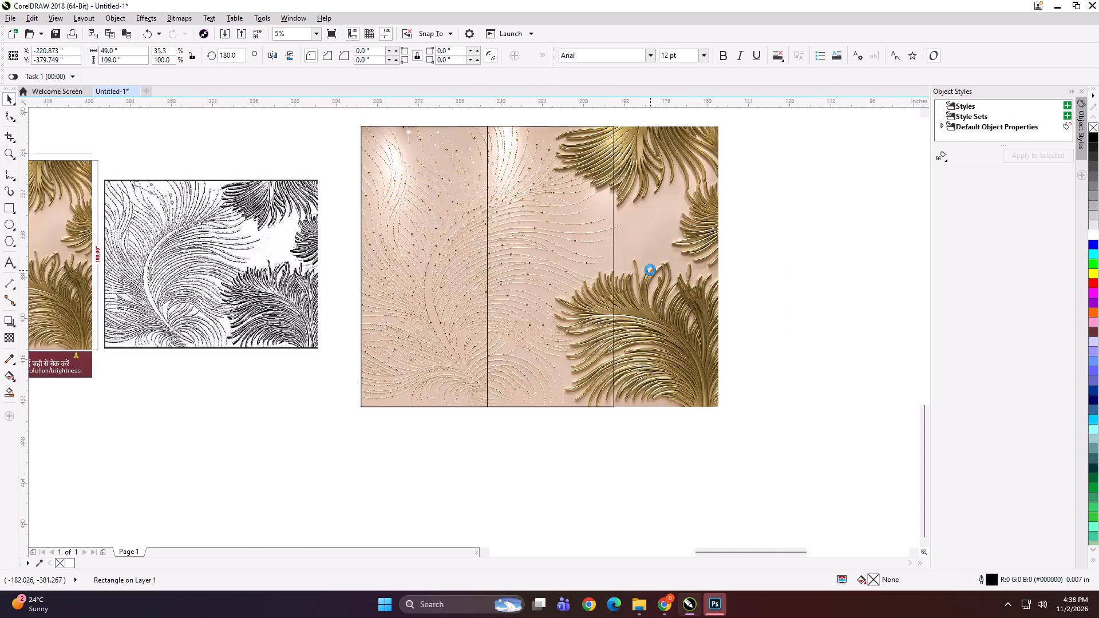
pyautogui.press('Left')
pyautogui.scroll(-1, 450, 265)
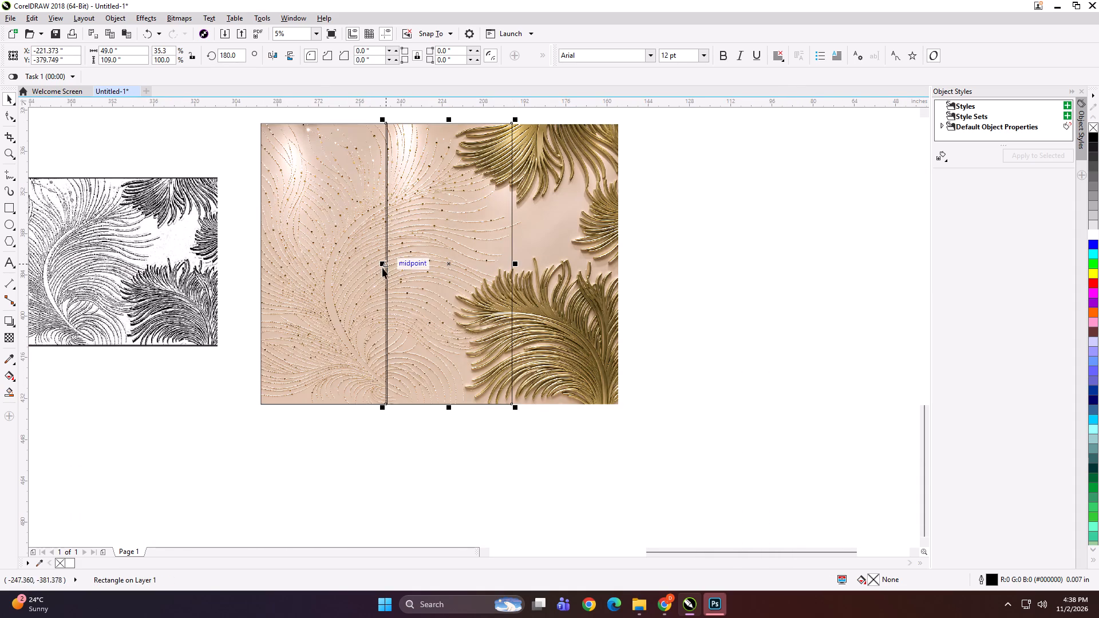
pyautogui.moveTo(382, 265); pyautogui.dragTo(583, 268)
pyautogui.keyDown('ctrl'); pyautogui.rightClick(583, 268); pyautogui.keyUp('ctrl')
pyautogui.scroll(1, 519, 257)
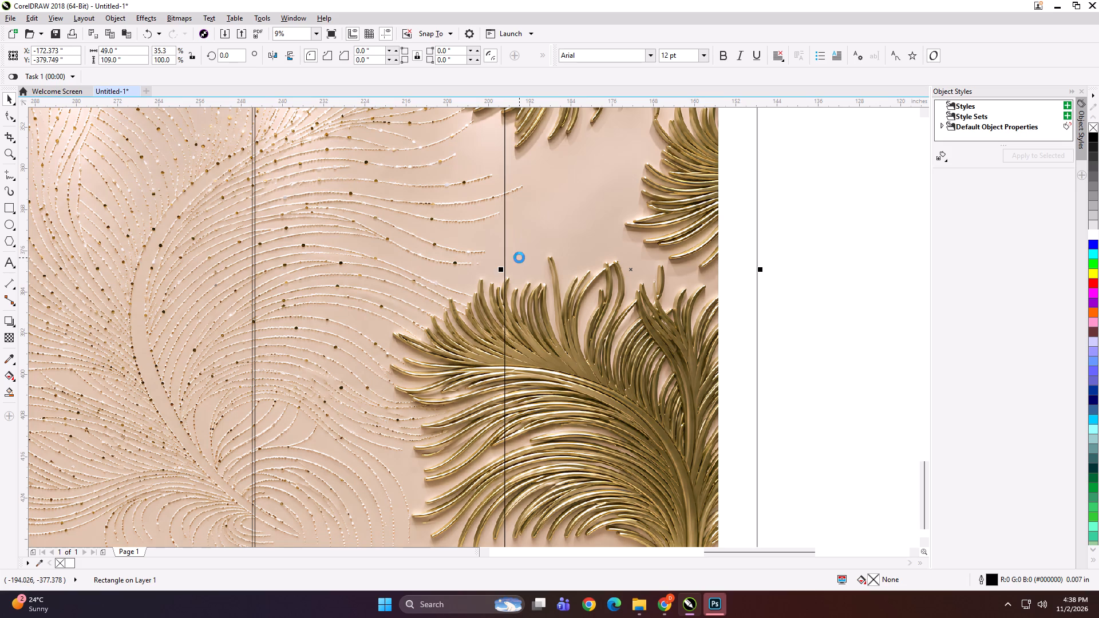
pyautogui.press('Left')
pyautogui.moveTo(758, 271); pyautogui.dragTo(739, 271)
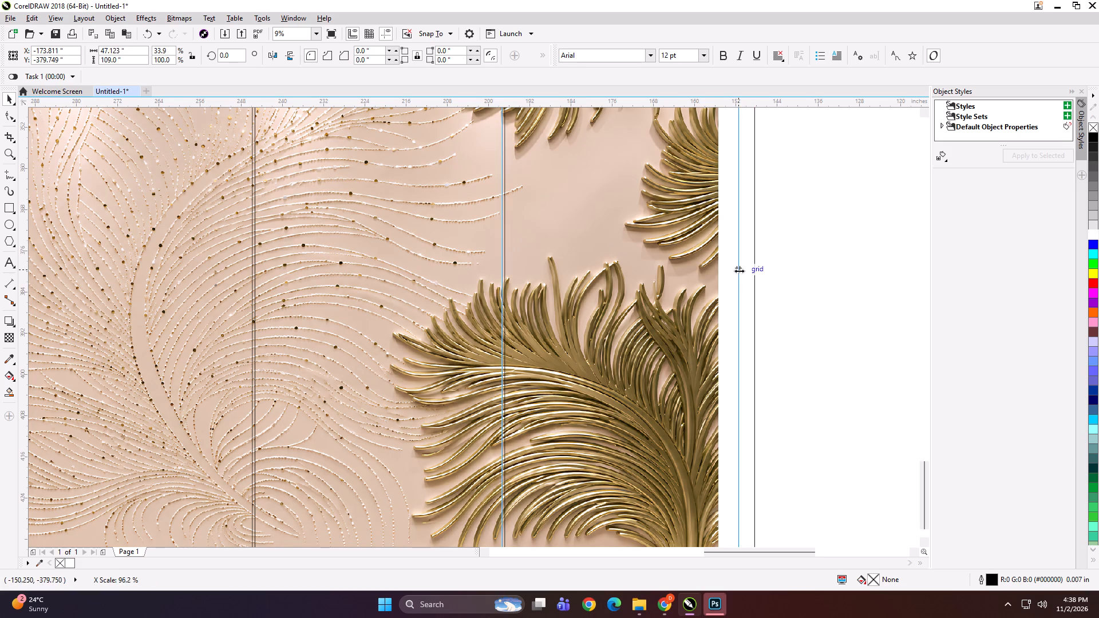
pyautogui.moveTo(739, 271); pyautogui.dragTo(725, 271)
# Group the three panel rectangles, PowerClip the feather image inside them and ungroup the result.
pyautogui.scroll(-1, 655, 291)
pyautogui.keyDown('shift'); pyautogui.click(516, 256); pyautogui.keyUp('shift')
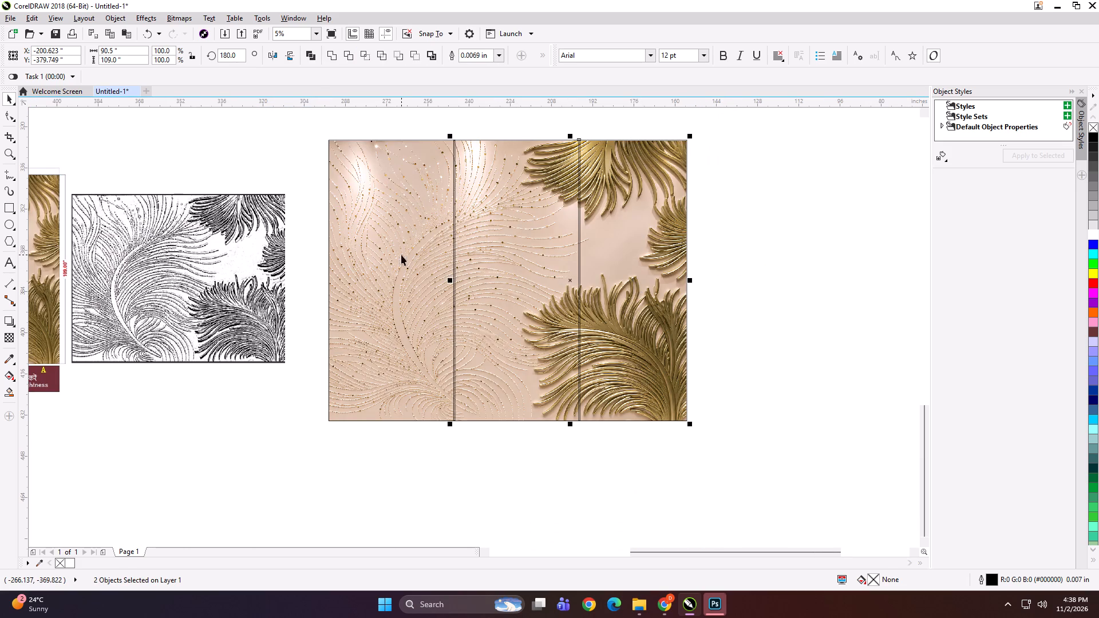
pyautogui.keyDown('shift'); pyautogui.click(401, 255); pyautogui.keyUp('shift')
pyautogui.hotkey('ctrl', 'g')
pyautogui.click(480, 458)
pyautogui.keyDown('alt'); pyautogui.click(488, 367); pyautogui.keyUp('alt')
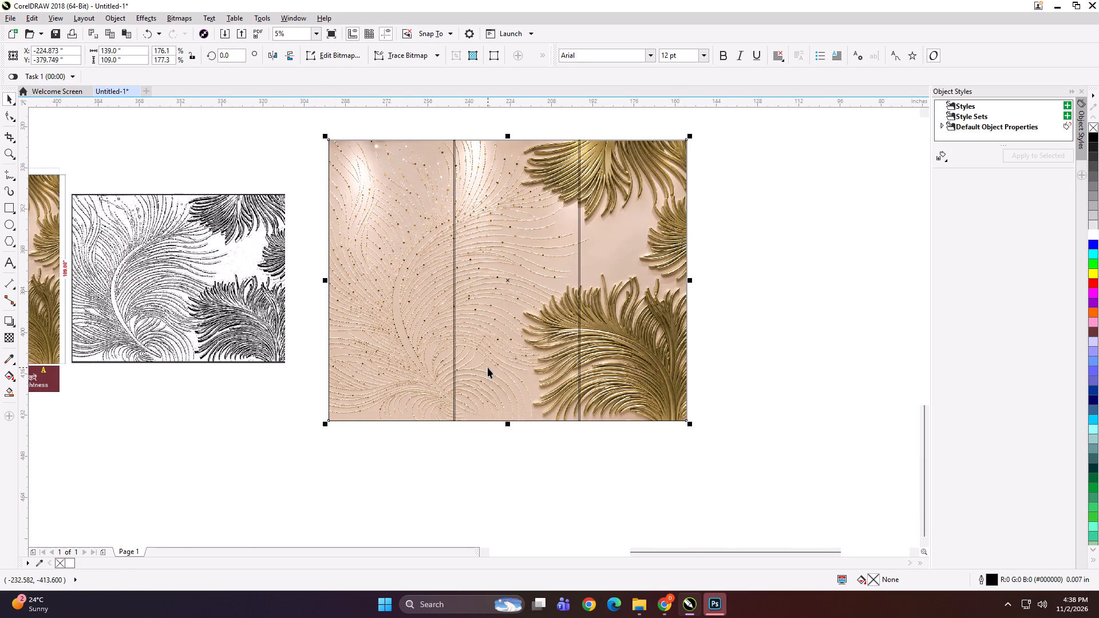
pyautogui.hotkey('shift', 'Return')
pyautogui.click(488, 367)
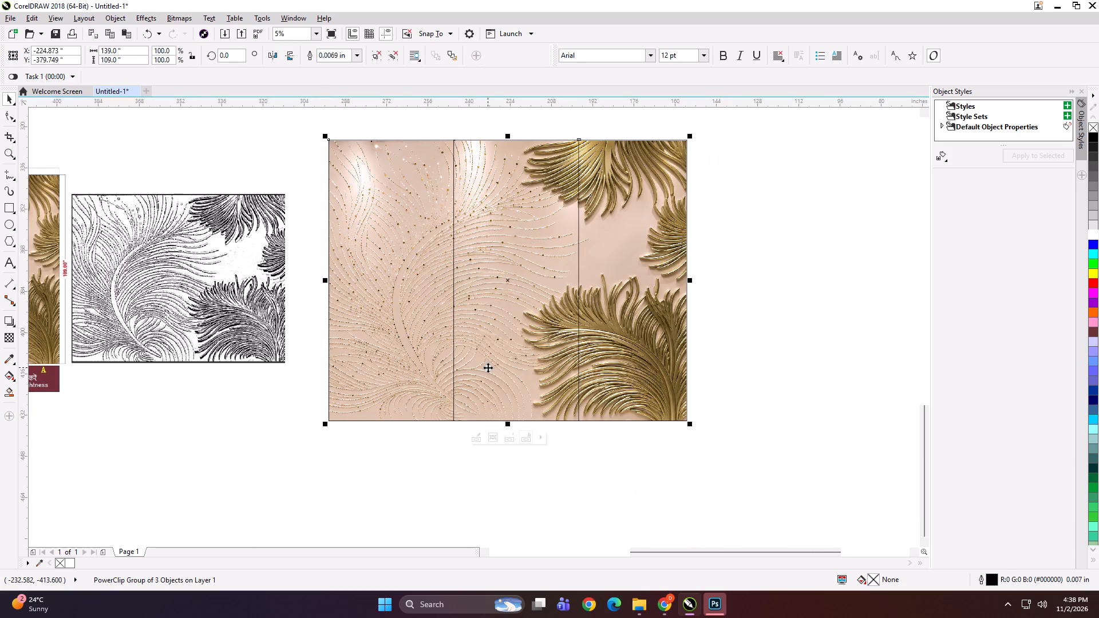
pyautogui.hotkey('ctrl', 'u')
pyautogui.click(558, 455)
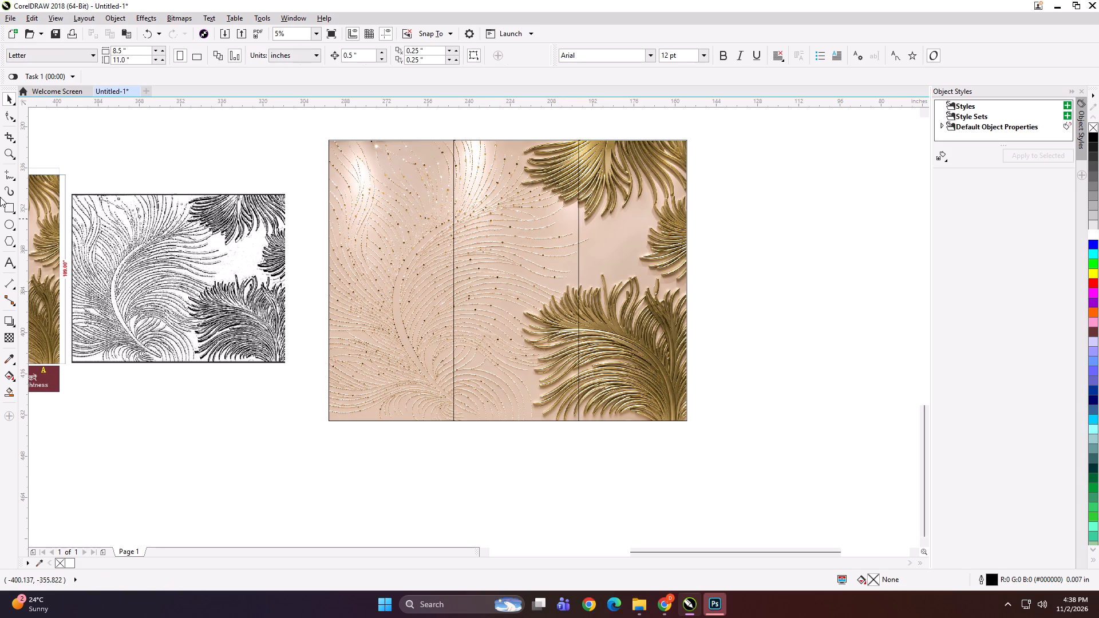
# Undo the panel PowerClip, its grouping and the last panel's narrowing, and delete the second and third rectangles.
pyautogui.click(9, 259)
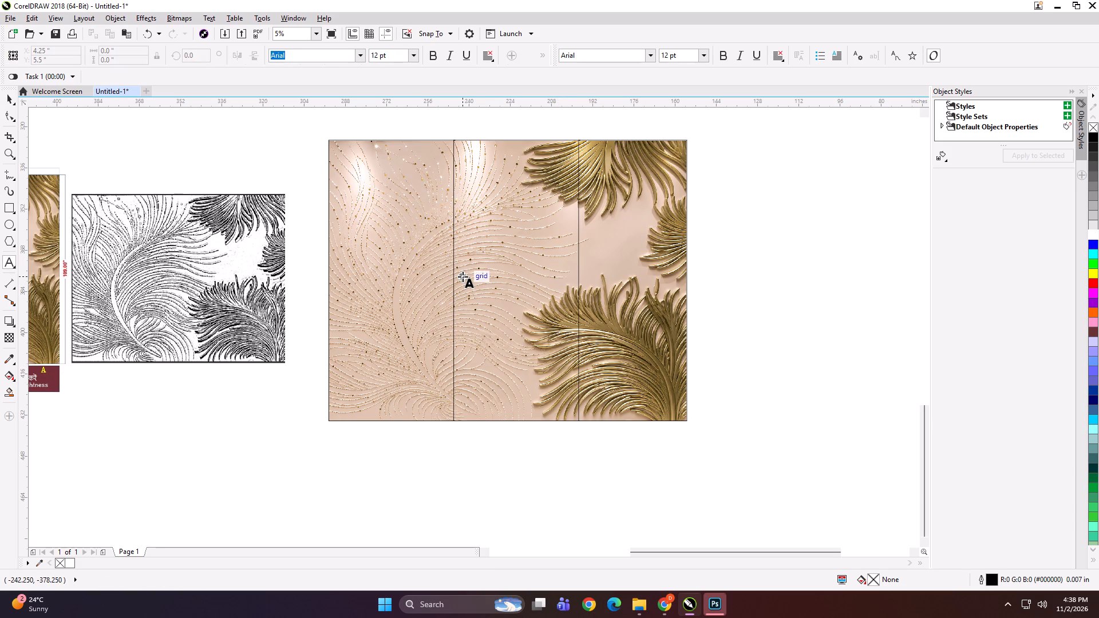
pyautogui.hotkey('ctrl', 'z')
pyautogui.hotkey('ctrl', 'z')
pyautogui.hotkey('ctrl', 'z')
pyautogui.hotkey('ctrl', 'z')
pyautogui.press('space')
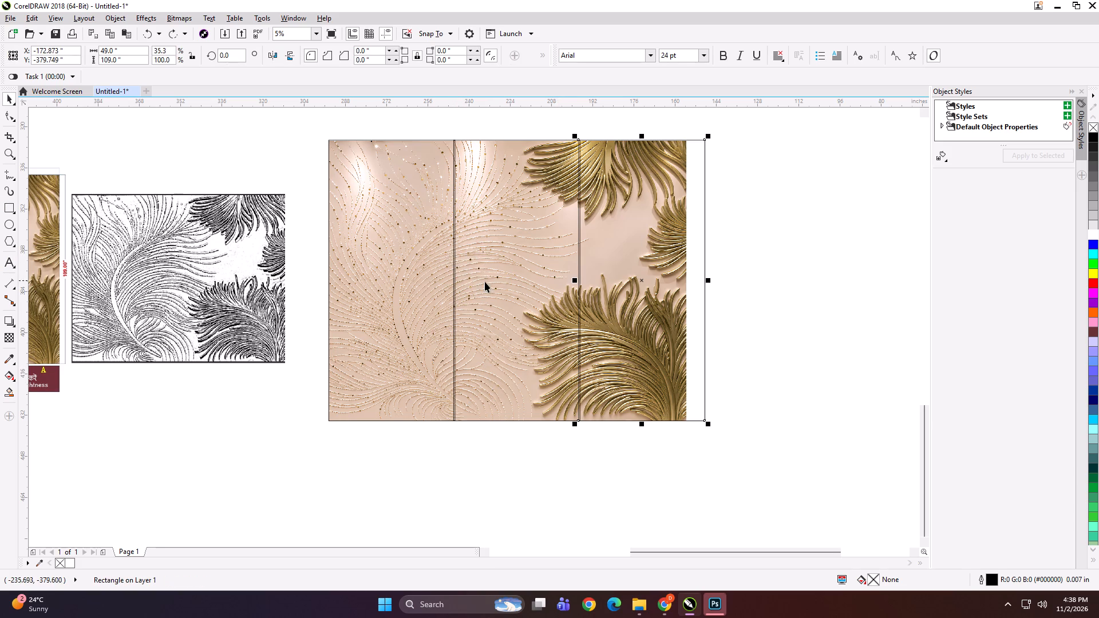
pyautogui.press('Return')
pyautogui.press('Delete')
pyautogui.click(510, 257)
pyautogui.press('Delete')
# Set the remaining panel rectangle's width to 49.25 inches and realign it to the feather image's left edge.
pyautogui.click(421, 251)
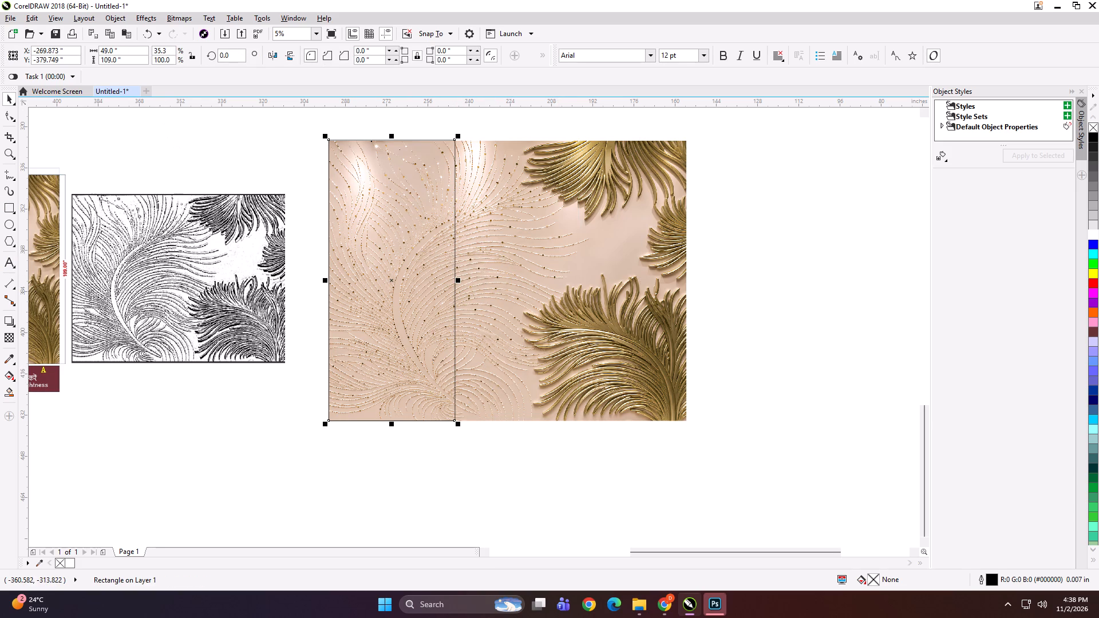
pyautogui.click(137, 53)
pyautogui.write('.25')
pyautogui.press('Return')
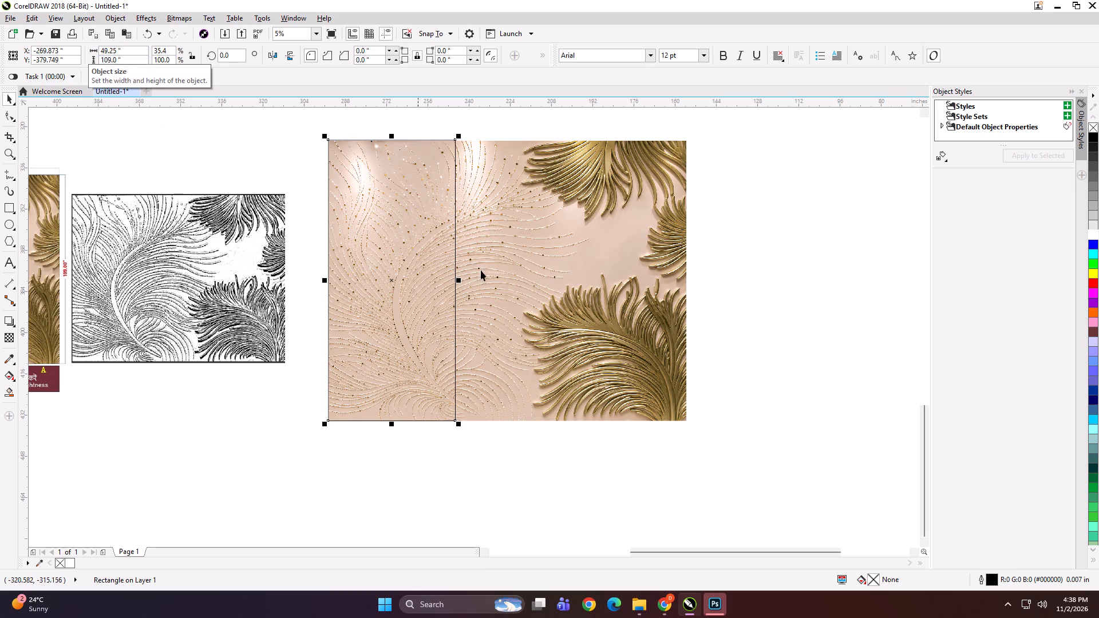
pyautogui.keyDown('shift'); pyautogui.click(483, 271); pyautogui.keyUp('shift')
pyautogui.press('l')
pyautogui.click(460, 456)
pyautogui.click(400, 291)
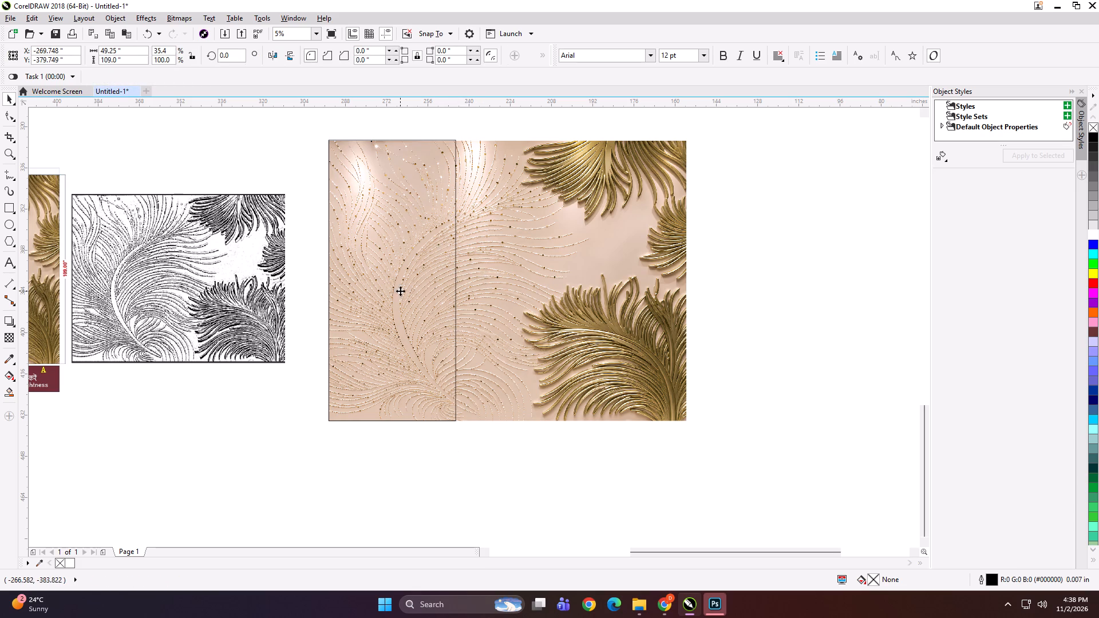
# Add a mirrored copy of the 49.25-inch rectangle as the middle panel, nudged left 0.5 inch to overlap the first panel.
pyautogui.moveTo(322, 282); pyautogui.dragTo(481, 289)
pyautogui.keyDown('ctrl'); pyautogui.rightClick(481, 289); pyautogui.keyUp('ctrl')
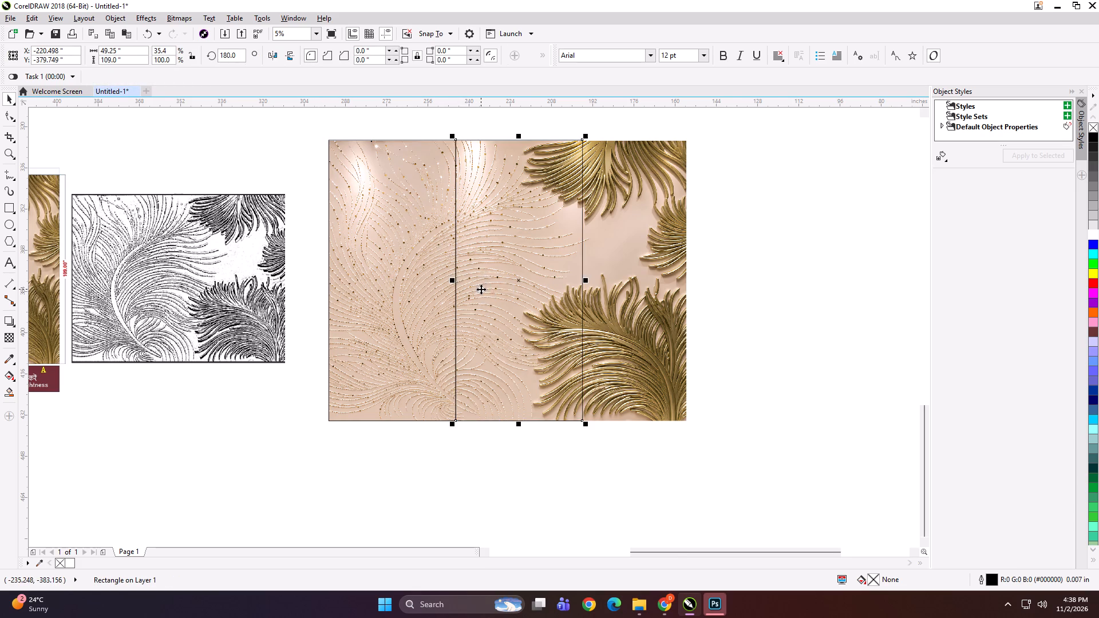
pyautogui.scroll(1, 442, 278)
pyautogui.press('Left')
pyautogui.scroll(-1, 418, 279)
# Mirror-copy the middle panel as the third panel, nudge it left 0.5 inch and narrow it to 41.5 inches at the image's right edge.
pyautogui.moveTo(440, 283); pyautogui.dragTo(595, 290)
pyautogui.keyDown('ctrl'); pyautogui.rightClick(595, 290); pyautogui.keyUp('ctrl')
pyautogui.scroll(1, 560, 286)
pyautogui.press('Left')
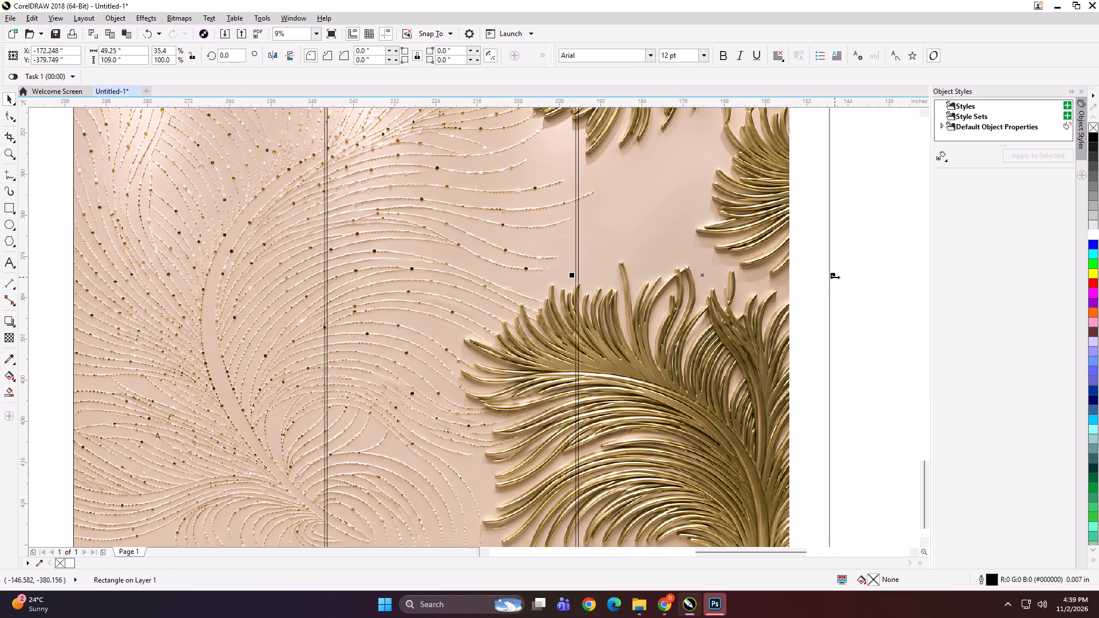
pyautogui.moveTo(835, 277); pyautogui.dragTo(796, 276)
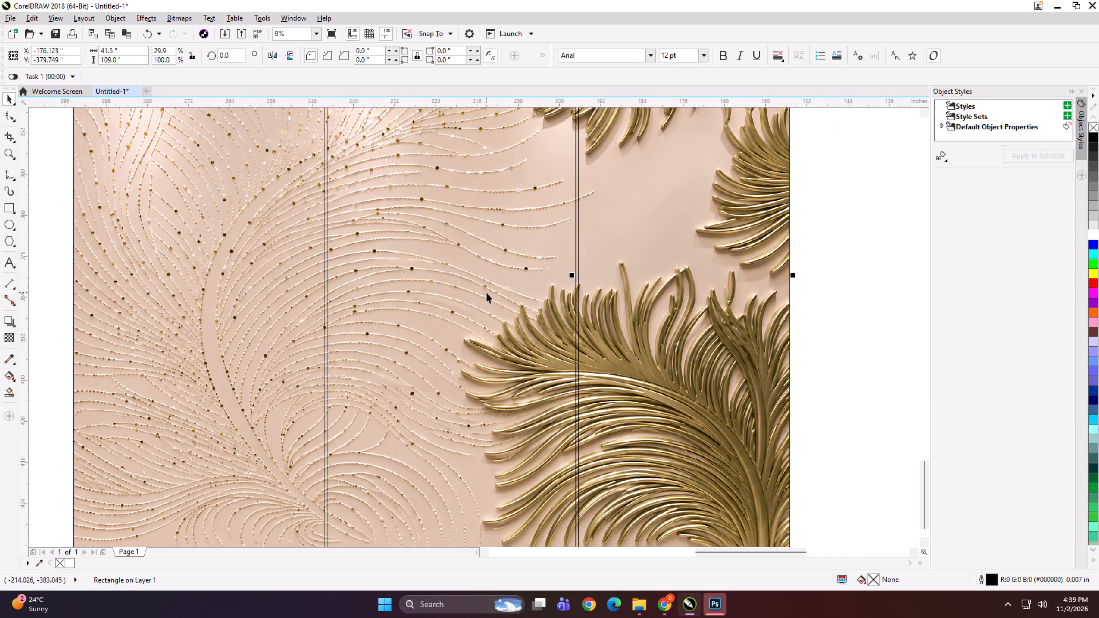
# Group the three panel rectangles, PowerClip the feather image inside them and ungroup them into separate panels.
pyautogui.keyDown('shift'); pyautogui.click(467, 291); pyautogui.keyUp('shift')
pyautogui.keyDown('shift'); pyautogui.click(341, 273); pyautogui.keyUp('shift')
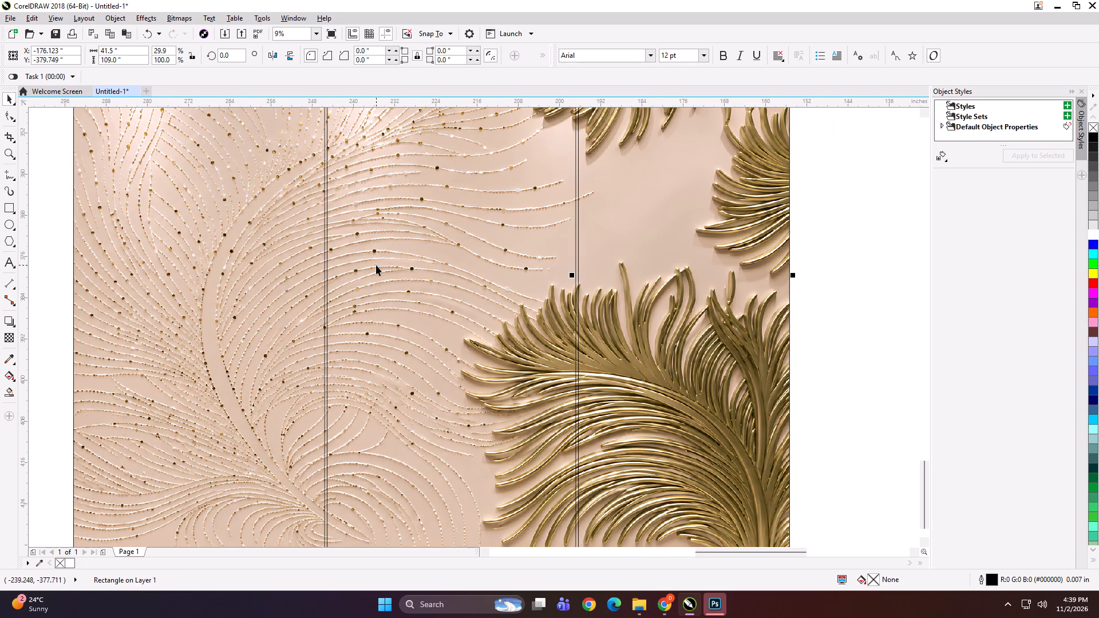
pyautogui.keyDown('shift'); pyautogui.click(376, 265); pyautogui.keyUp('shift')
pyautogui.keyDown('shift'); pyautogui.click(267, 268); pyautogui.keyUp('shift')
pyautogui.hotkey('ctrl', 'g')
pyautogui.scroll(-1, 401, 294)
pyautogui.click(589, 310)
pyautogui.click(652, 309)
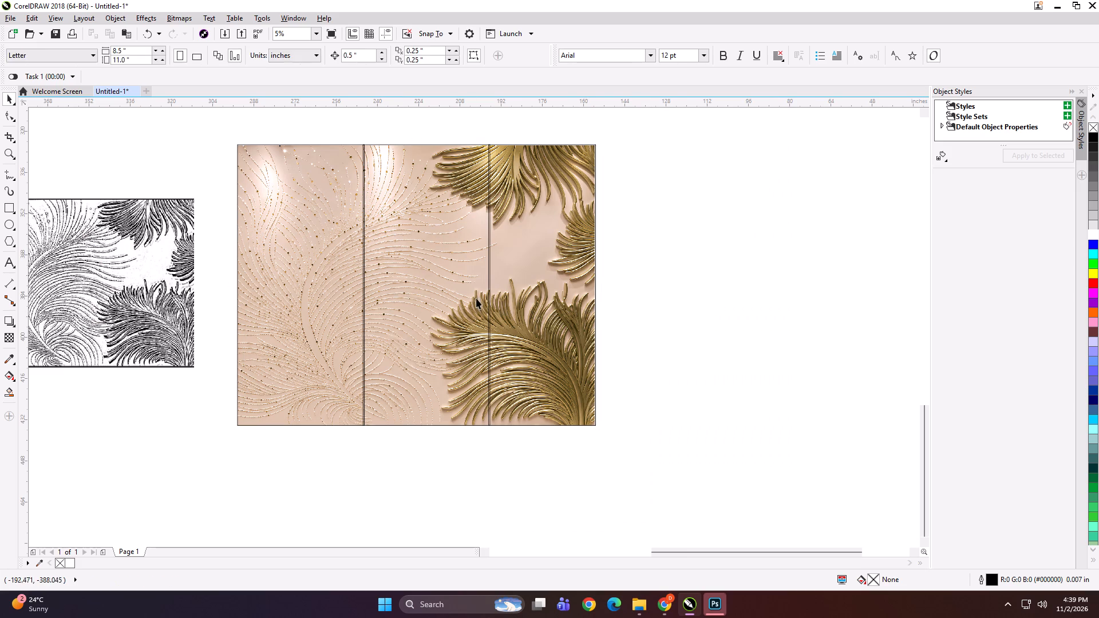
pyautogui.keyDown('alt'); pyautogui.click(456, 287); pyautogui.keyUp('alt')
pyautogui.hotkey('shift', 'Return')
pyautogui.click(456, 287)
pyautogui.hotkey('ctrl', 'u')
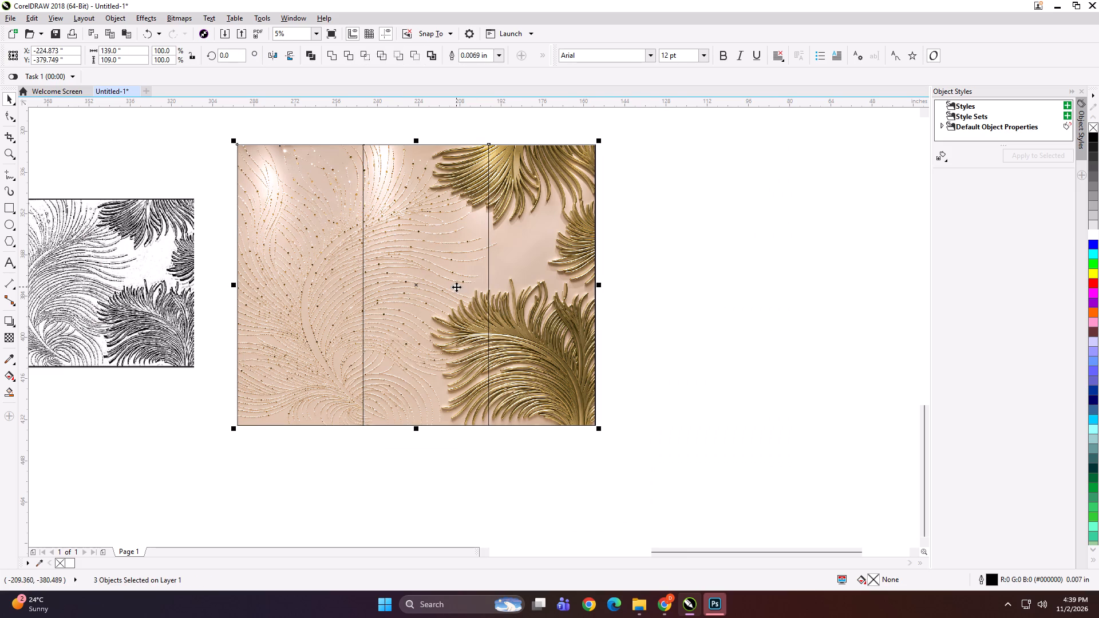
# Check the image overlap between the middle and third panels by nudging the third panel right and back.
pyautogui.click(609, 284)
pyautogui.click(528, 260)
pyautogui.scroll(5, 493, 200)
pyautogui.press('Right')
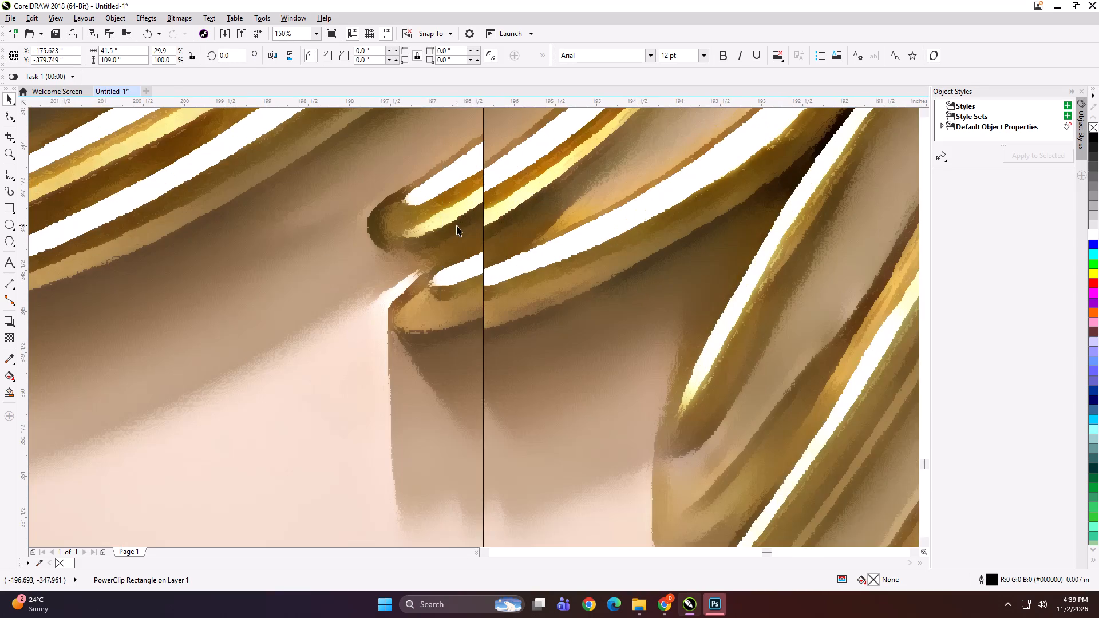
pyautogui.press('Left')
pyautogui.scroll(-5, 465, 271)
pyautogui.click(639, 265)
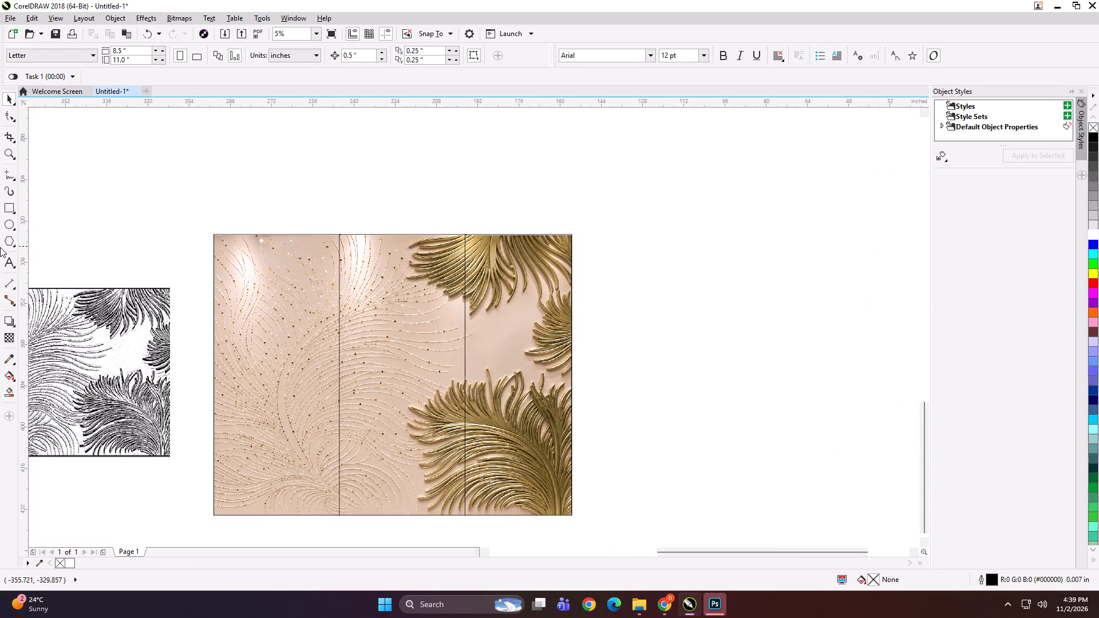
# Label the first panel's top edge "139*109 PANEL 1" in 24 pt Arial and copy the label text.
pyautogui.click(6, 263)
pyautogui.click(258, 233)
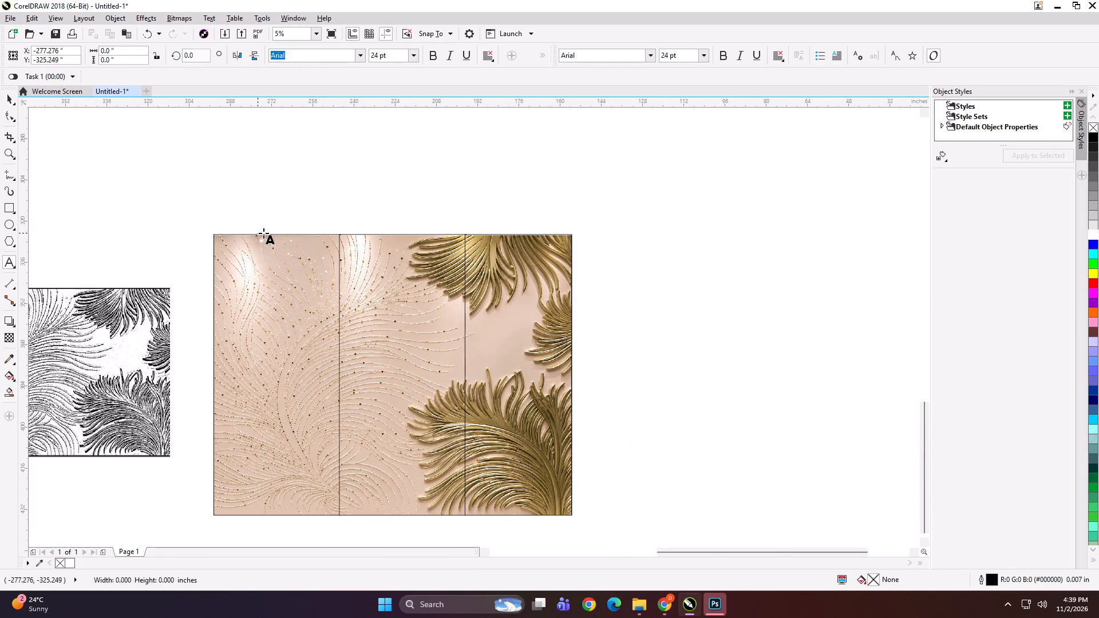
pyautogui.scroll(-1, 369, 212)
pyautogui.scroll(1, 164, 233)
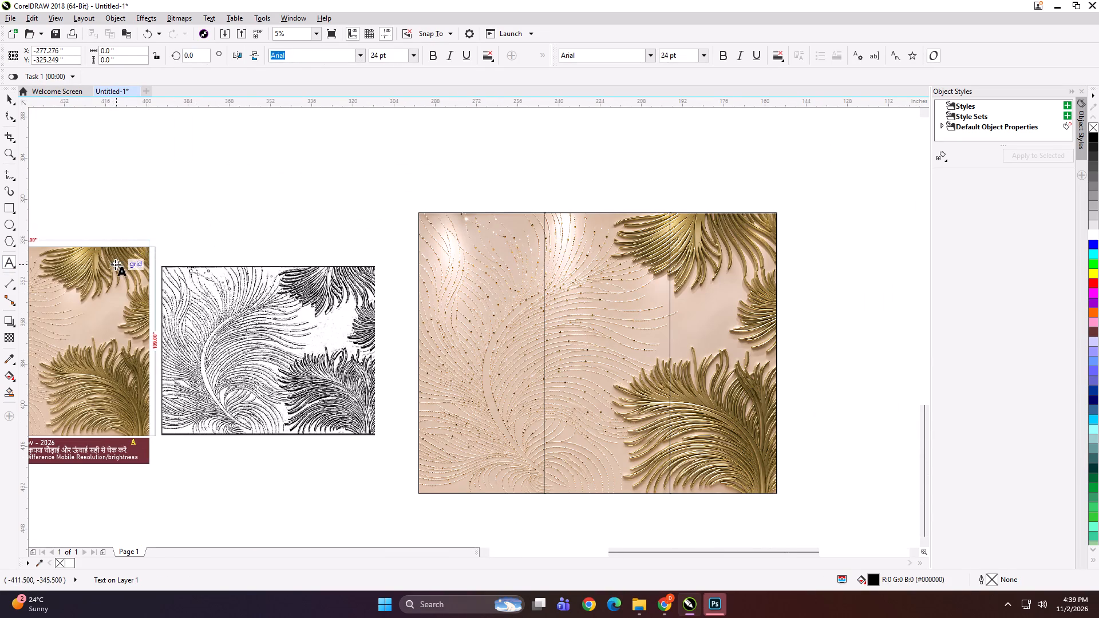
pyautogui.scroll(-1, 110, 264)
pyautogui.scroll(1, 84, 267)
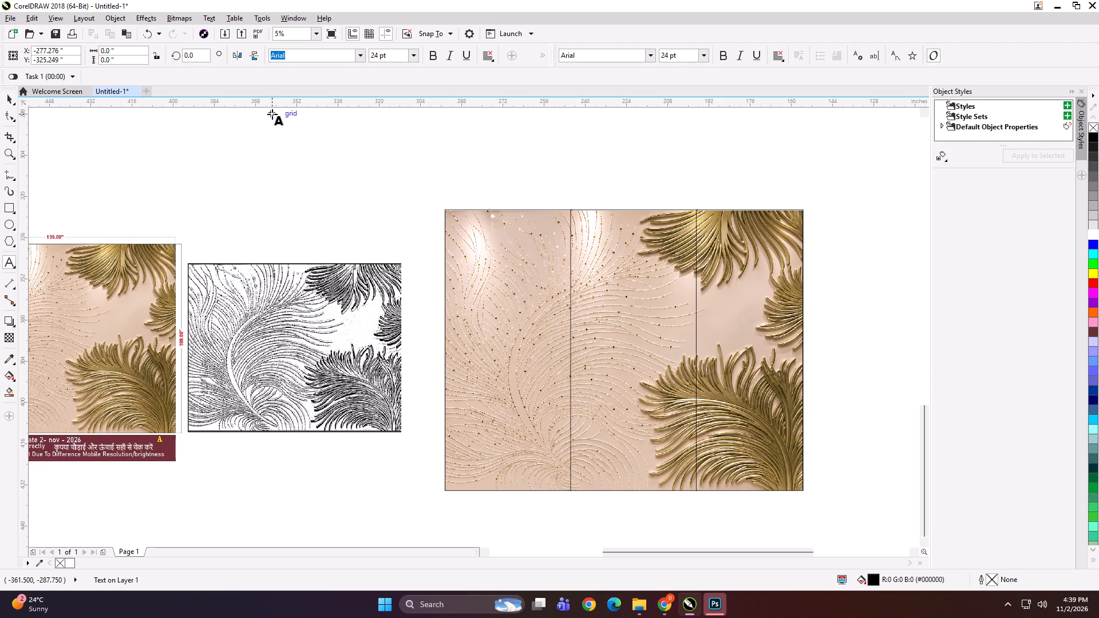
pyautogui.write('139*109 PANEL 1')
pyautogui.hotkey('ctrl', 'a')
pyautogui.hotkey('ctrl', 'c')
# Paste the label at the middle panel's top edge and change it to "139*109 PANEL 2".
pyautogui.scroll(3, 619, 200)
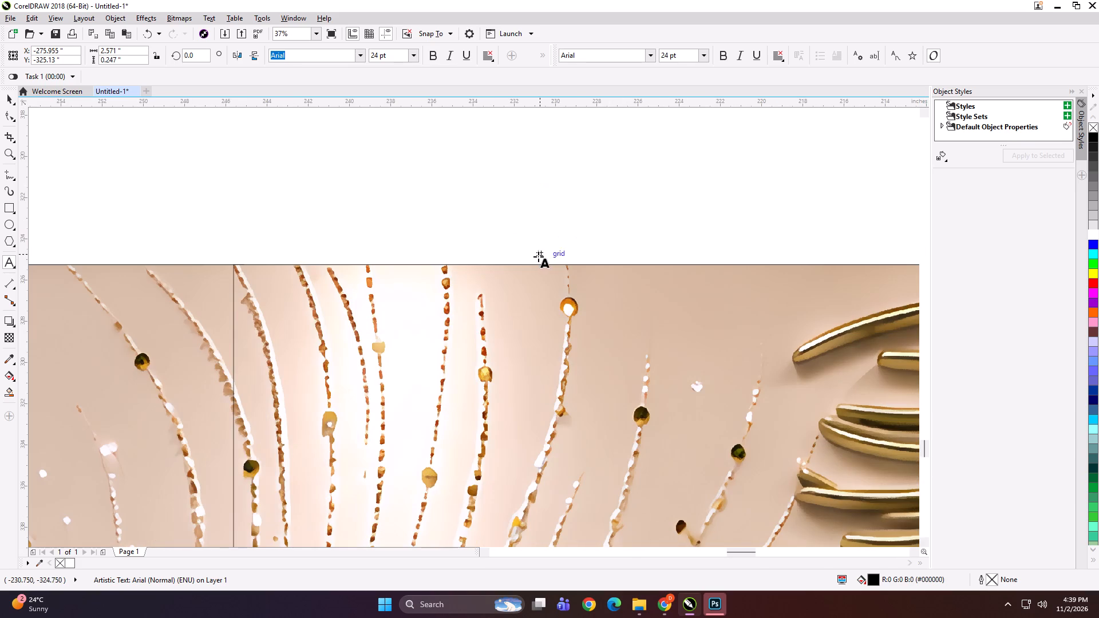
pyautogui.click(541, 263)
pyautogui.hotkey('ctrl', 'v')
pyautogui.press('BackSpace')
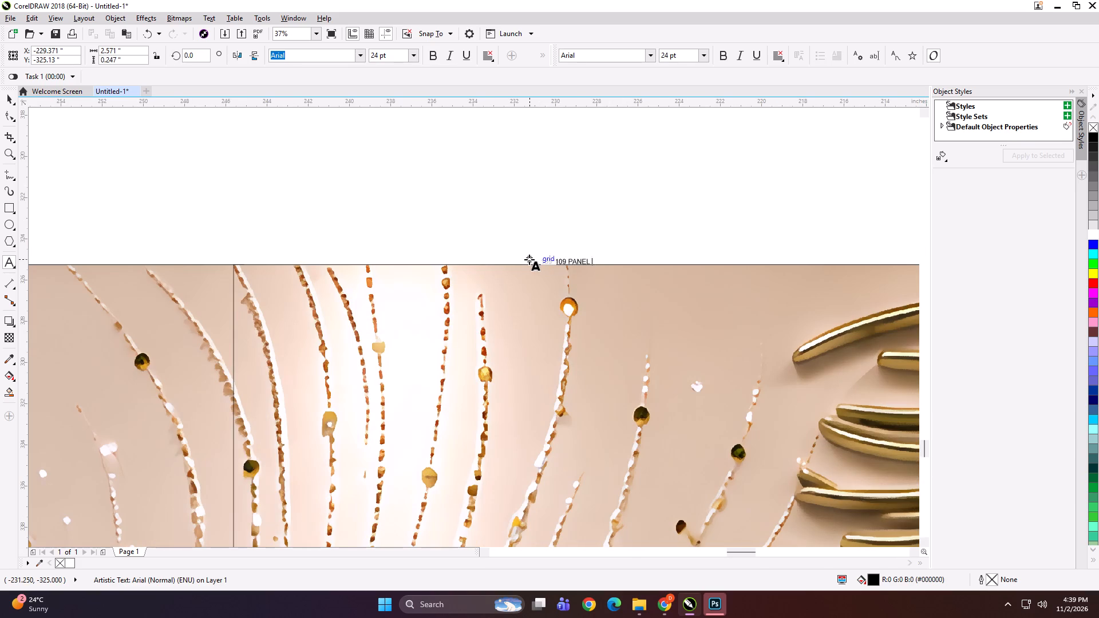
pyautogui.press('2')
# Paste the label at the third panel's top edge and change it to "139*109 PANEL 3".
pyautogui.scroll(-2, 438, 259)
pyautogui.scroll(3, 718, 264)
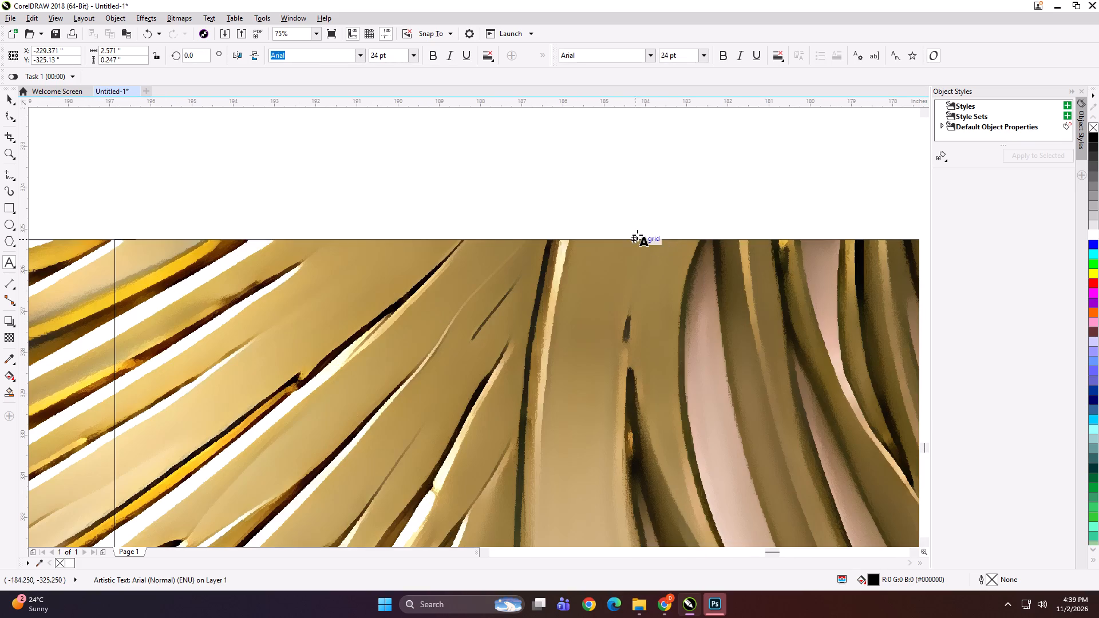
pyautogui.click(649, 239)
pyautogui.hotkey('ctrl', 'v')
pyautogui.press('BackSpace')
pyautogui.press('3')
pyautogui.scroll(-2, 649, 237)
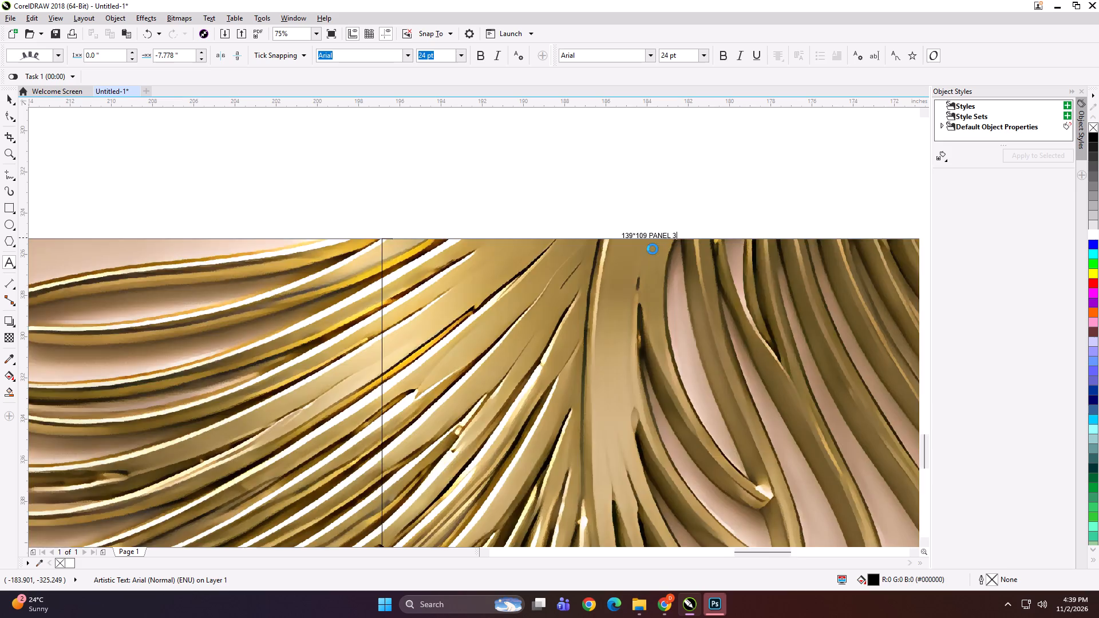
pyautogui.scroll(-3, 653, 249)
pyautogui.click(7, 100)
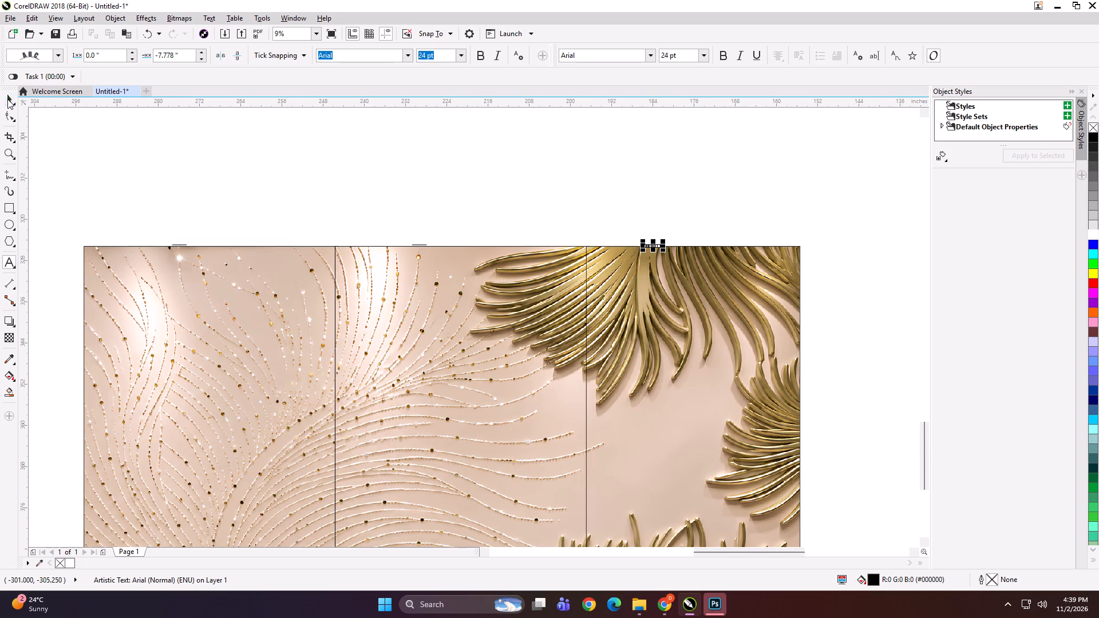
# Group each of the three feather panels with its own label text, ending with the first panel.
pyautogui.keyDown('shift'); pyautogui.click(735, 334); pyautogui.keyUp('shift')
pyautogui.hotkey('ctrl', 'g')
pyautogui.moveTo(410, 184); pyautogui.dragTo(433, 300)
pyautogui.keyDown('shift'); pyautogui.click(433, 300); pyautogui.keyUp('shift')
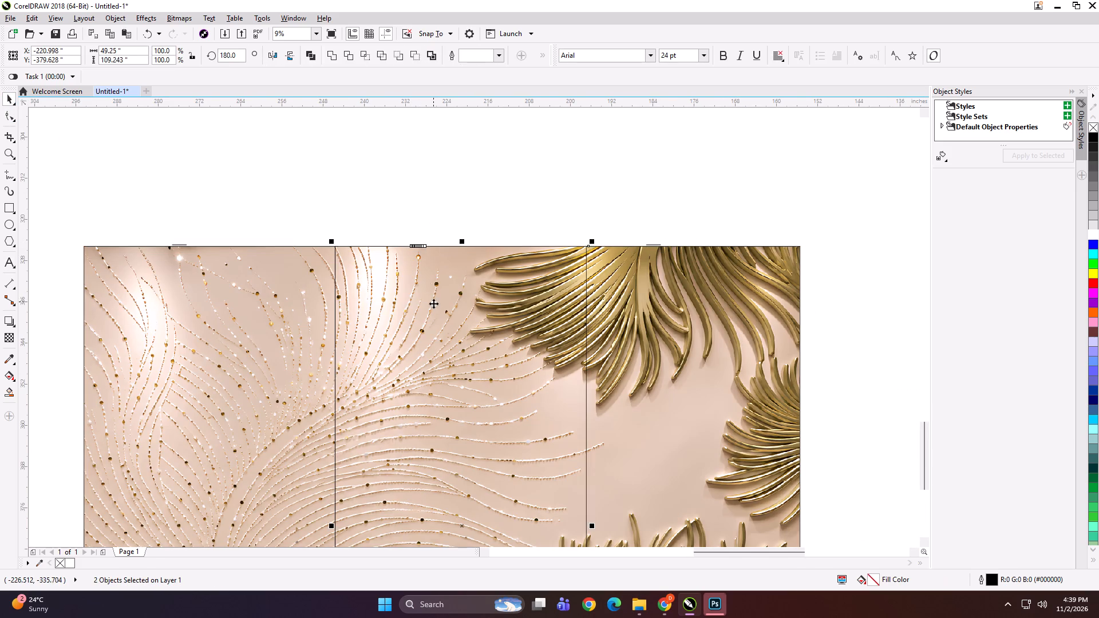
pyautogui.hotkey('ctrl', 'g')
pyautogui.scroll(-1, 487, 165)
pyautogui.moveTo(424, 164); pyautogui.dragTo(204, 282)
pyautogui.keyDown('shift'); pyautogui.click(294, 268); pyautogui.keyUp('shift')
pyautogui.hotkey('ctrl', 'g')
# Start exporting the grouped first panel as a TIFF bitmap with only the selection included.
pyautogui.hotkey('ctrl', 'e')
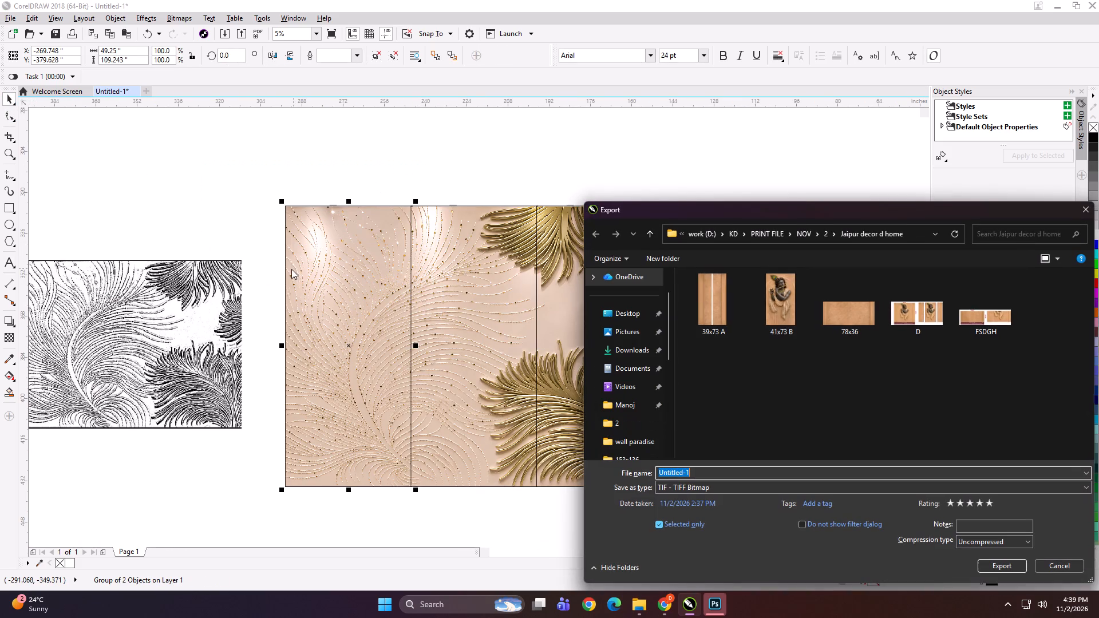
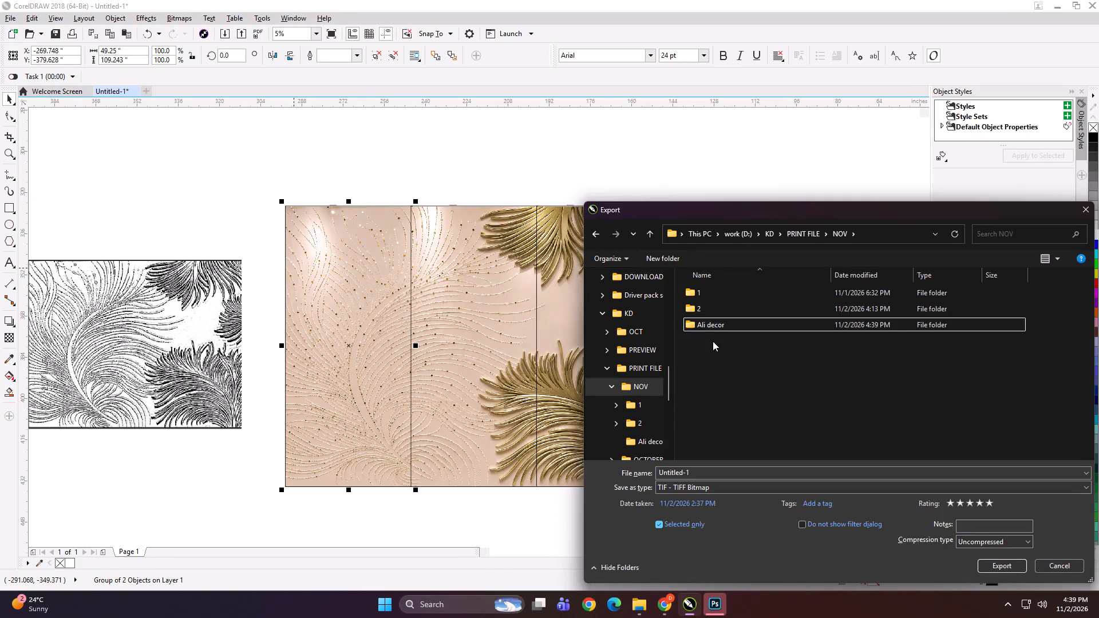
# Delete the Ali decor folder from NOV and create an "Ali decor" folder inside folder 2 as the export location.
pyautogui.click(712, 326)
pyautogui.press('Delete')
pyautogui.doubleClick(702, 307)
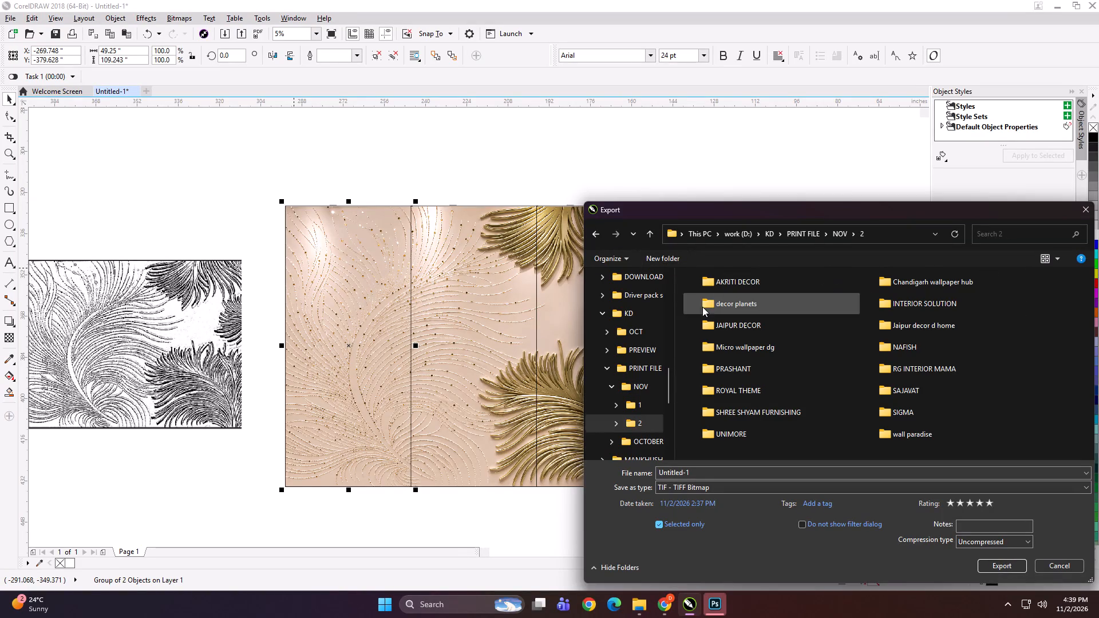
pyautogui.click(664, 252)
pyautogui.hotkey('ctrl', 'v')
pyautogui.press('Return')
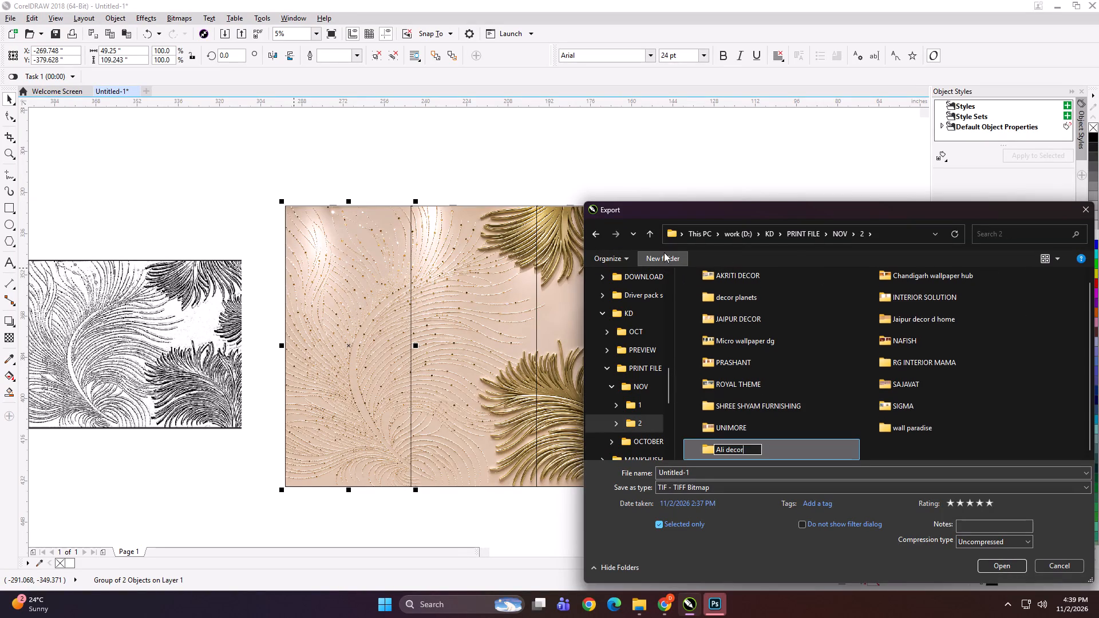
pyautogui.doubleClick(923, 282)
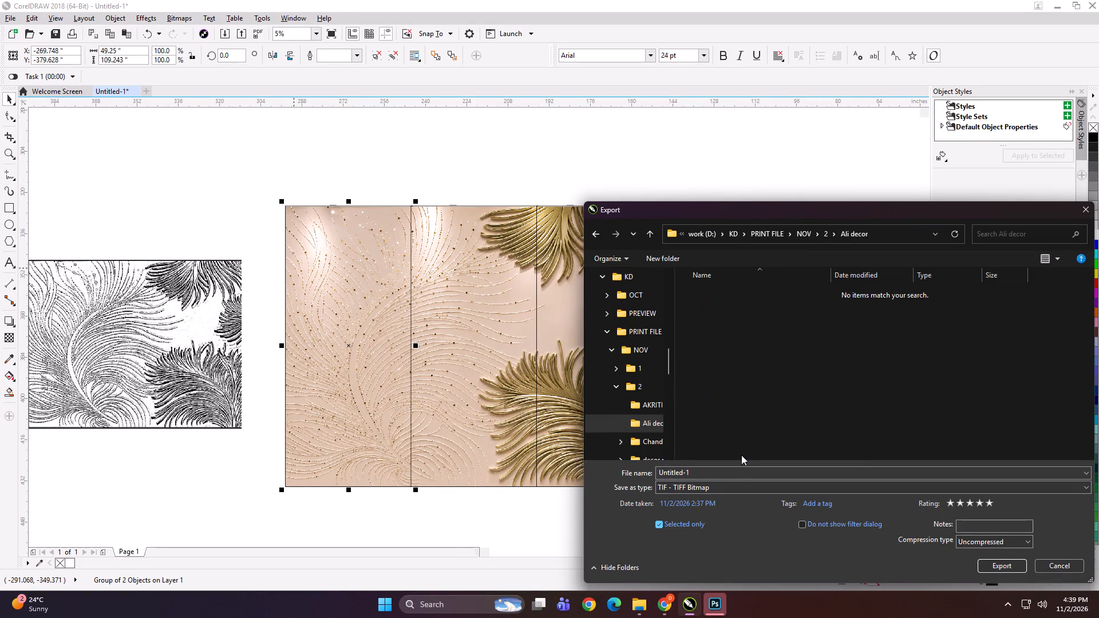
# Export the first feather panel into the Ali decor folder as the TIFF "49x109 A".
pyautogui.click(742, 468)
pyautogui.write('49x10 A')
pyautogui.press('space')
pyautogui.press('Return')
pyautogui.press('Return')
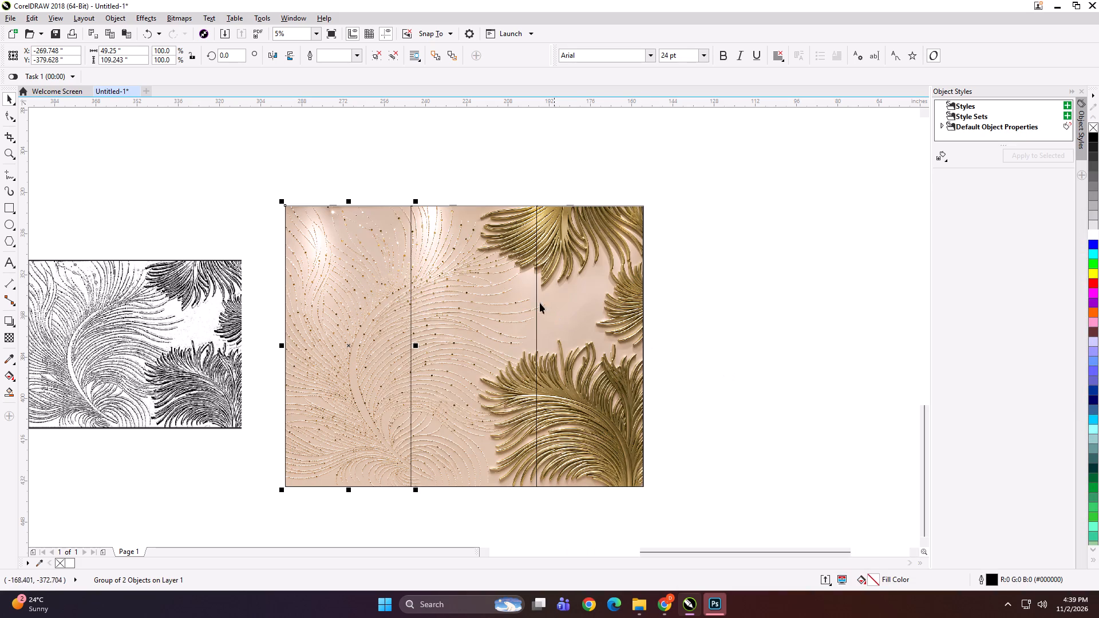
# Export the middle feather panel into the same folder as the TIFF "49x109 B".
pyautogui.click(447, 263)
pyautogui.hotkey('ctrl', 'e')
pyautogui.click(705, 326)
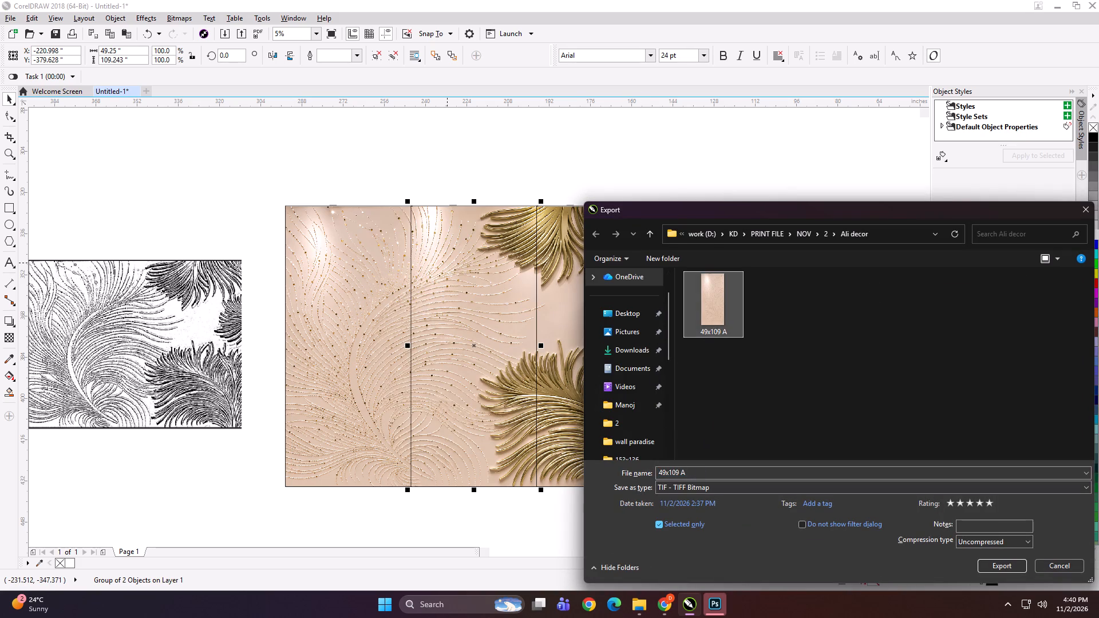
pyautogui.doubleClick(696, 472)
pyautogui.press('b')
pyautogui.press('Return')
pyautogui.press('Return')
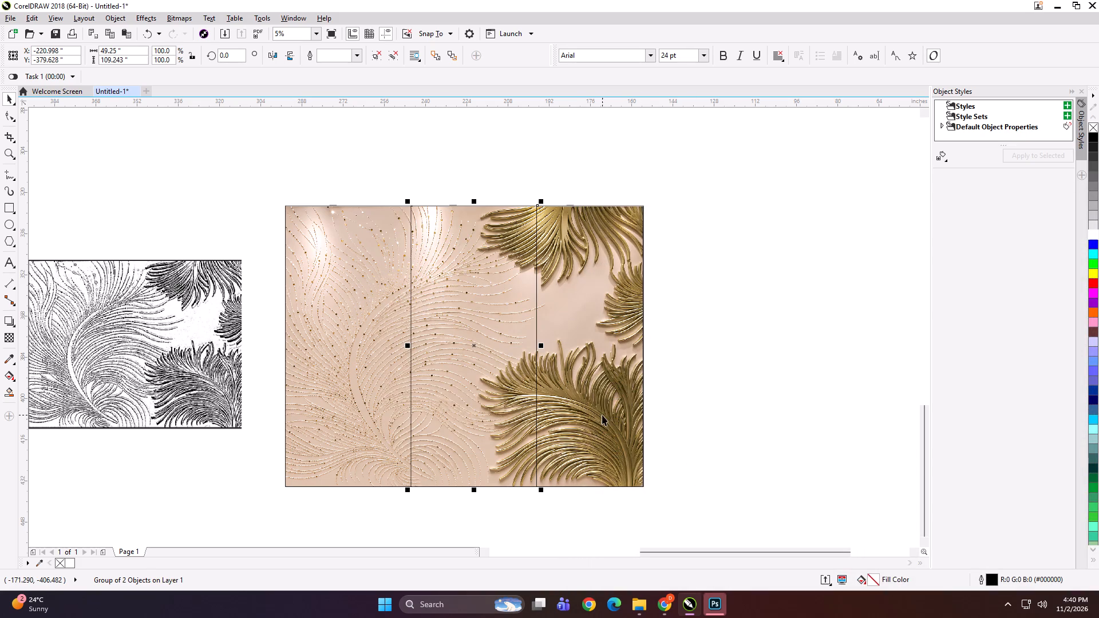
# Export the third feather panel into the same folder as the TIFF "41.5x109 C".
pyautogui.click(602, 415)
pyautogui.hotkey('ctrl', 'e')
pyautogui.hotkey('ctrl', 'e')
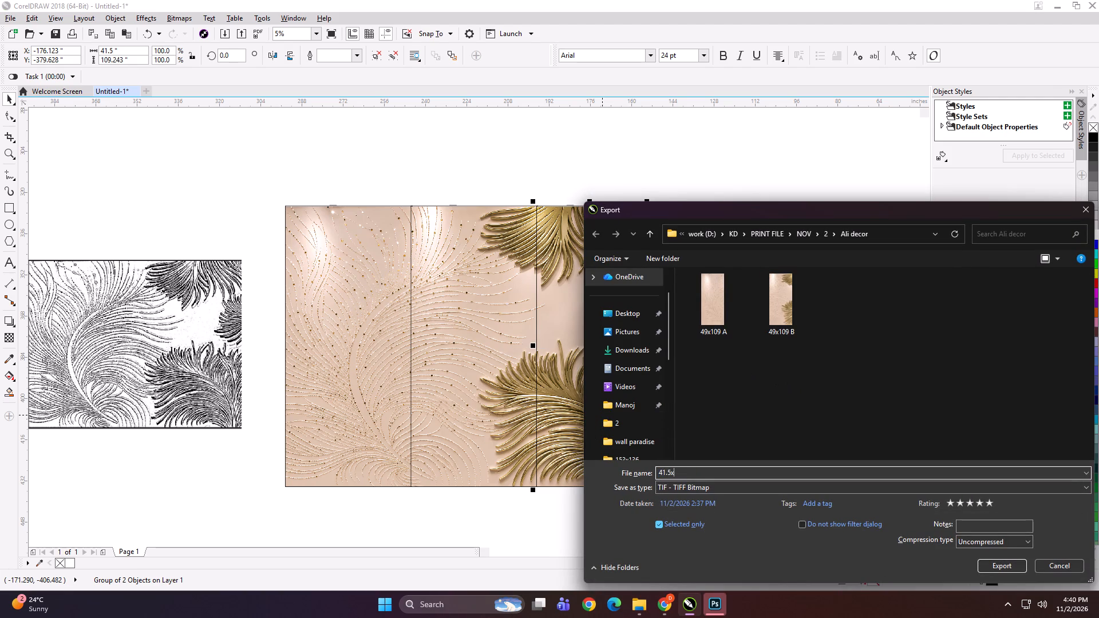
pyautogui.write('109 C')
pyautogui.press('Return')
pyautogui.press('Return')
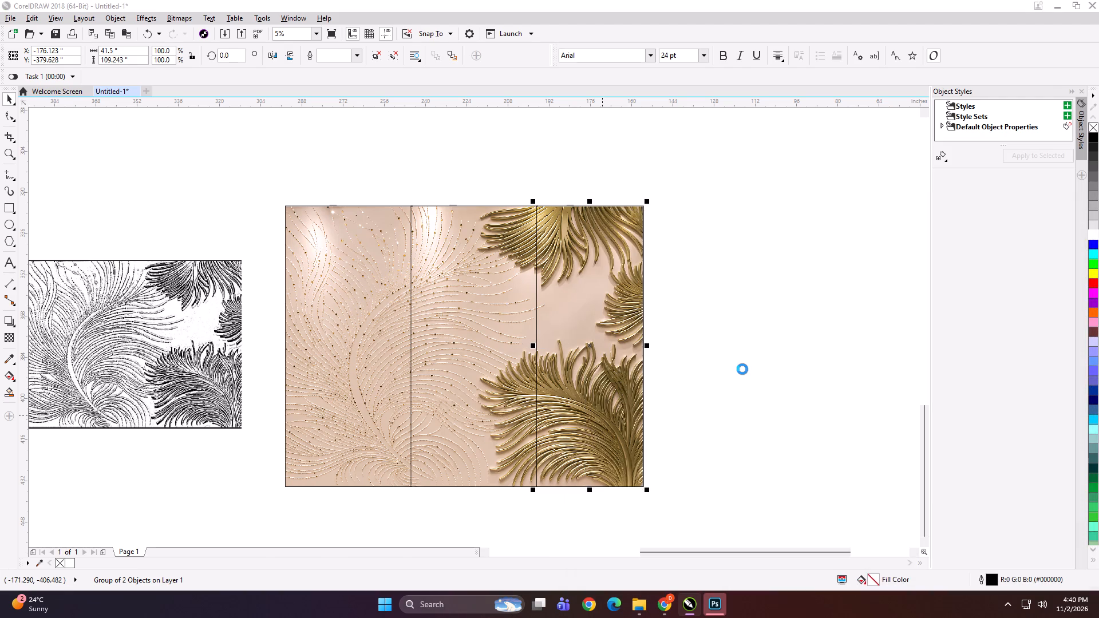
# Nudge the feather panels apart horizontally so a narrow gap separates each of the three.
pyautogui.press('Right')
pyautogui.press('Right')
pyautogui.press('Right')
pyautogui.press('Right')
pyautogui.press('Right')
pyautogui.press('Right')
pyautogui.press('Right')
pyautogui.press('Right')
pyautogui.press('Right')
pyautogui.press('Right')
pyautogui.press('Right')
pyautogui.press('Right')
pyautogui.press('Right')
pyautogui.press('Right')
pyautogui.press('Right')
pyautogui.press('Right')
pyautogui.press('Right')
pyautogui.press('Right')
pyautogui.press('Right')
pyautogui.press('Right')
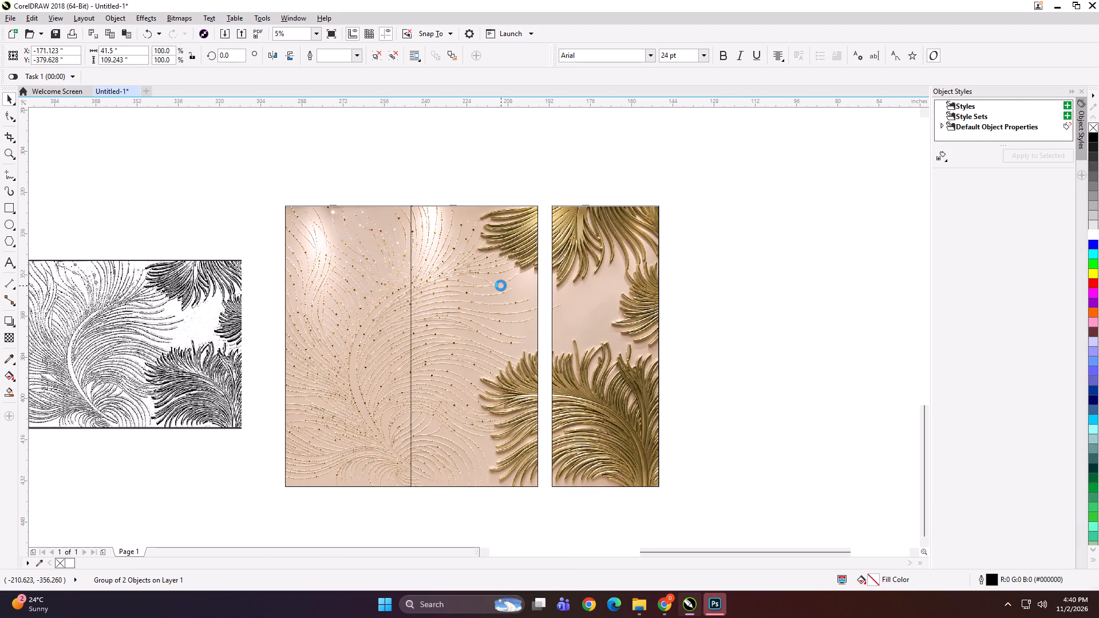
pyautogui.click(501, 286)
pyautogui.click(616, 284)
pyautogui.press('Right')
pyautogui.press('Right')
pyautogui.press('Right')
pyautogui.press('Right')
pyautogui.press('Right')
pyautogui.scroll(-1, 619, 283)
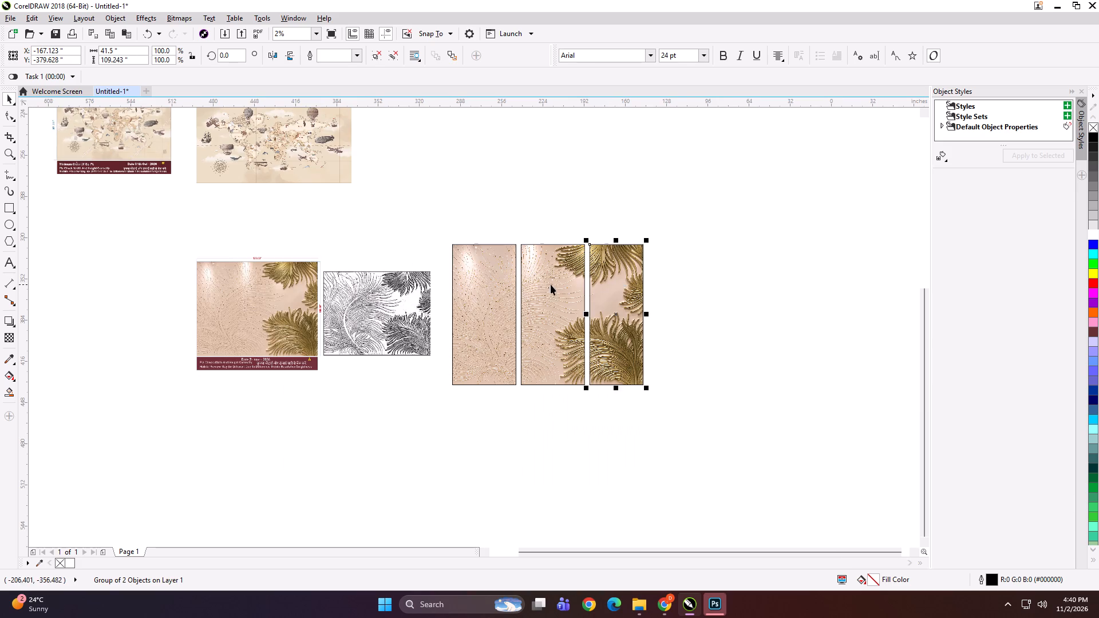
# Scale the three feather panels together to about 66% and move them beside the black-and-white feather sketch.
pyautogui.keyDown('shift'); pyautogui.click(543, 284); pyautogui.keyUp('shift')
pyautogui.keyDown('shift'); pyautogui.click(479, 289); pyautogui.keyUp('shift')
pyautogui.keyDown('shift'); pyautogui.moveTo(450, 241); pyautogui.dragTo(472, 265); pyautogui.keyUp('shift')
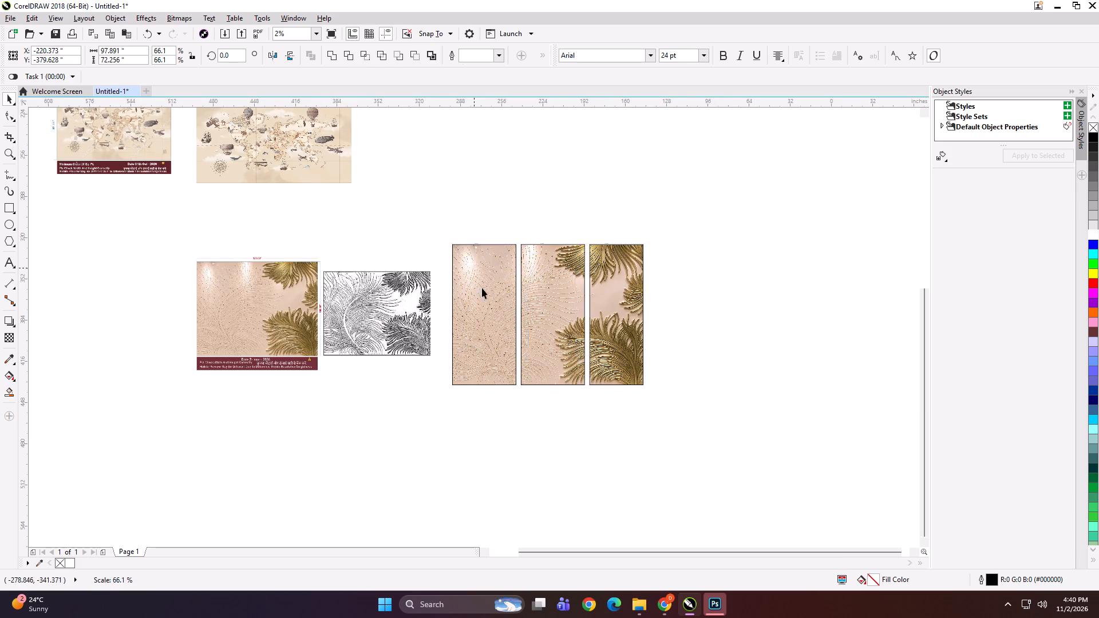
pyautogui.moveTo(485, 306); pyautogui.dragTo(448, 300)
# Group the dimensioned preview, the sketch and the three panels, and shrink the group to about 7.57 by 2.65 inches.
pyautogui.keyDown('shift'); pyautogui.click(418, 295); pyautogui.keyUp('shift')
pyautogui.hotkey('ctrl', 'g')
pyautogui.hotkey('ctrl', 'f')
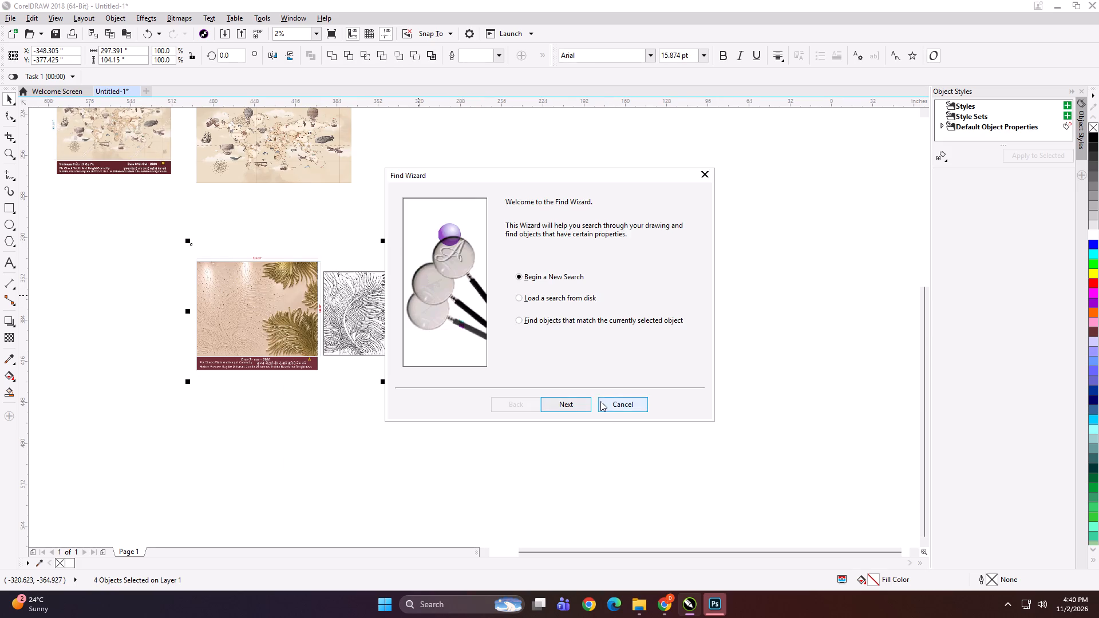
pyautogui.click(600, 401)
pyautogui.keyDown('shift'); pyautogui.moveTo(579, 381); pyautogui.dragTo(398, 321); pyautogui.keyUp('shift')
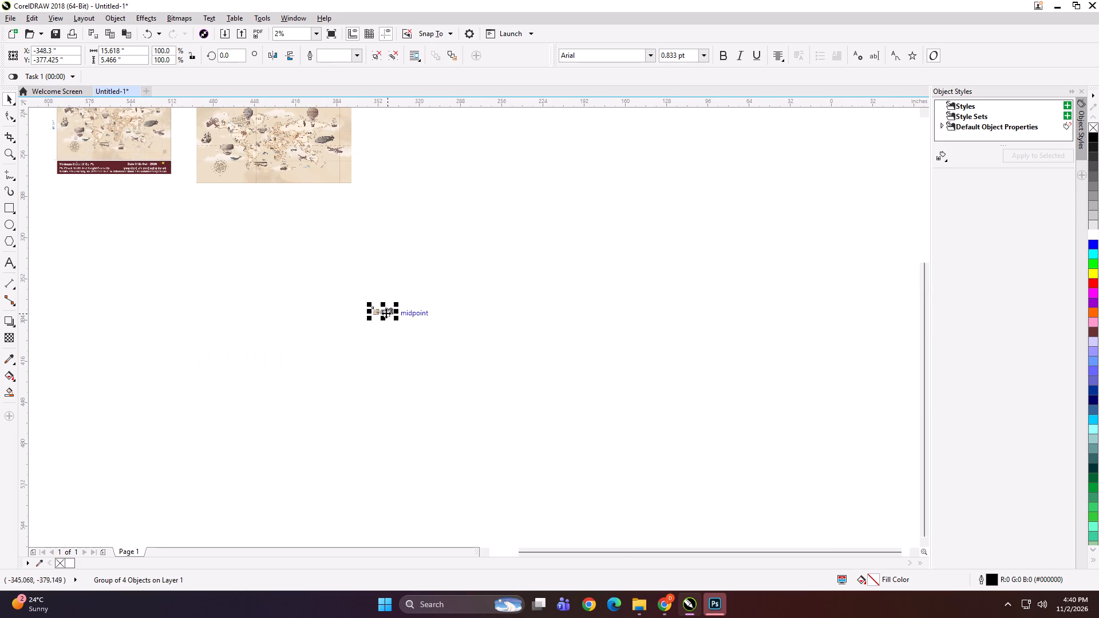
pyautogui.scroll(5, 385, 312)
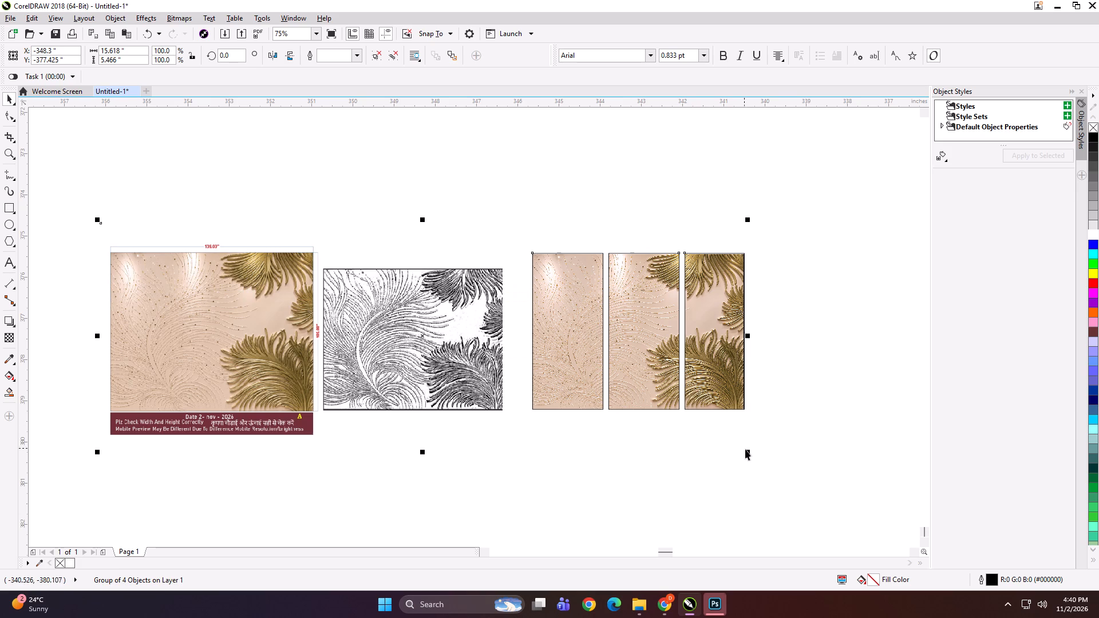
pyautogui.keyDown('shift'); pyautogui.moveTo(749, 451); pyautogui.dragTo(580, 398); pyautogui.keyUp('shift')
# Export the reduced overview group into the Ali decor folder as "FDGDH" and delete it from the drawing.
pyautogui.hotkey('ctrl', 'e')
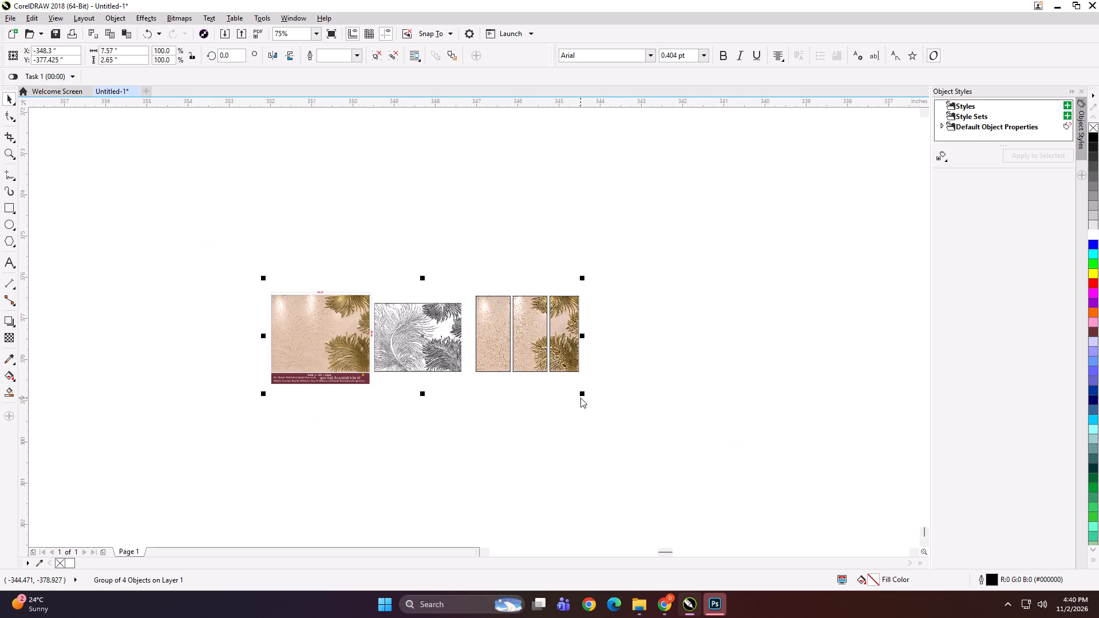
pyautogui.write('FDGDH')
pyautogui.press('Return')
pyautogui.press('Return')
pyautogui.press('Delete')
pyautogui.press('F4')
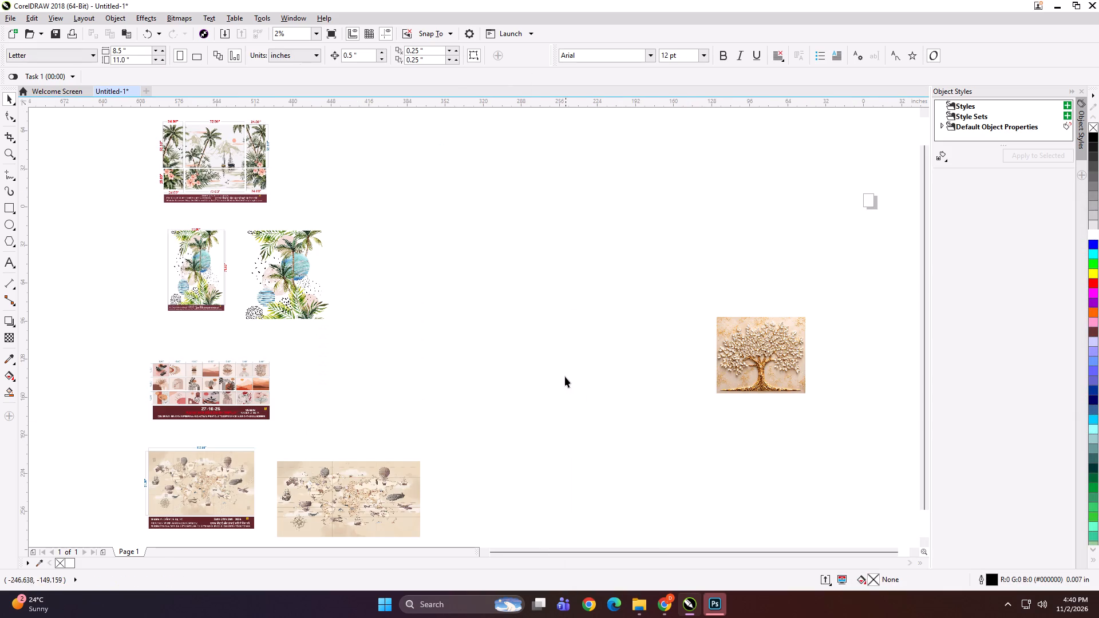
pyautogui.click(568, 365)
# Switch to File Explorer and open the Ali decor folder under work (D:), KD, PRINT FILE, NOV, 2.
pyautogui.click(713, 616)
pyautogui.click(686, 509)
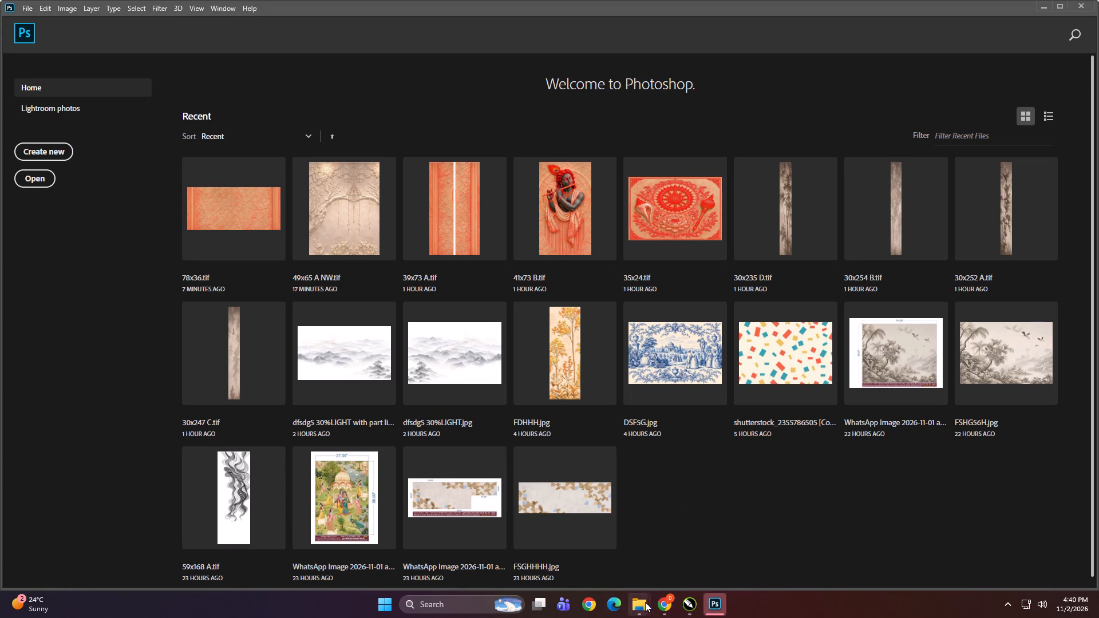
pyautogui.click(645, 602)
pyautogui.click(669, 545)
pyautogui.click(650, 484)
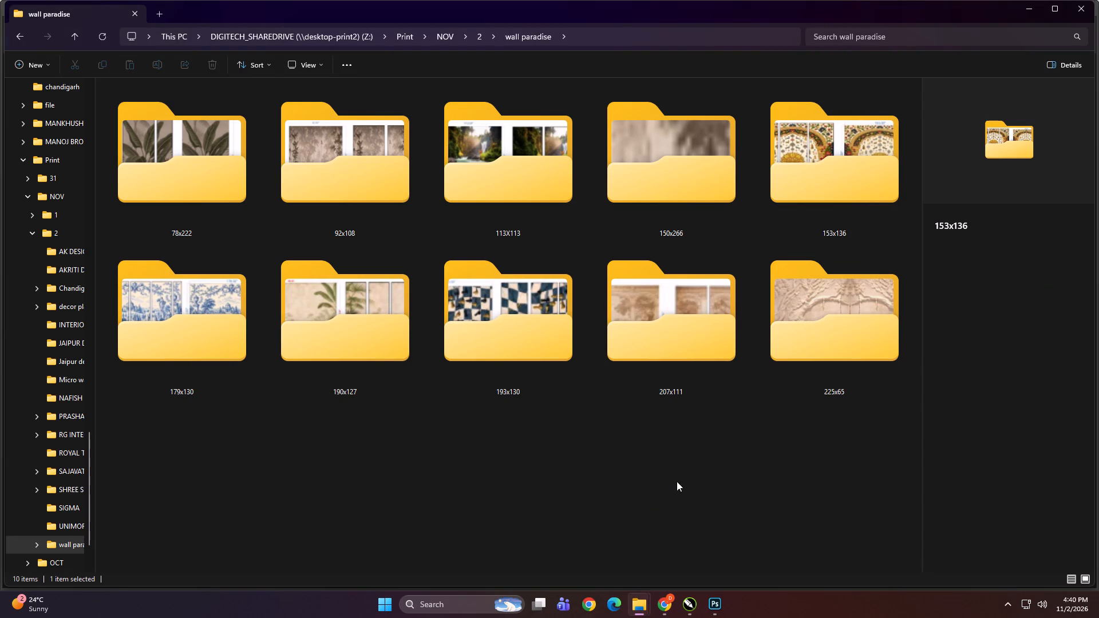
pyautogui.scroll(13, 109, 374)
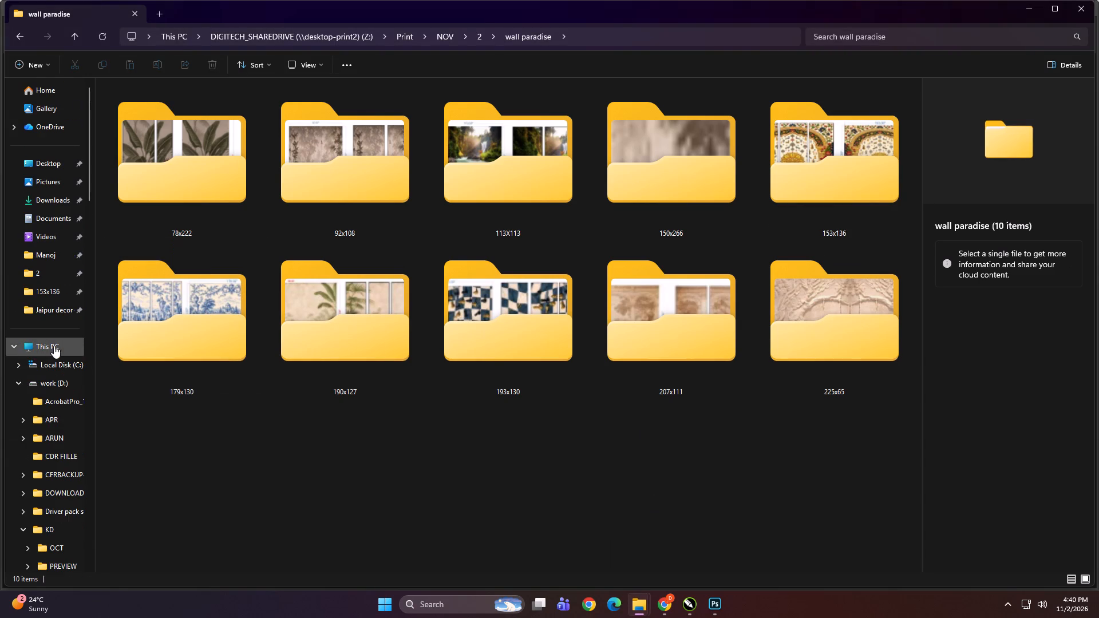
pyautogui.click(54, 342)
pyautogui.click(323, 157)
pyautogui.doubleClick(280, 157)
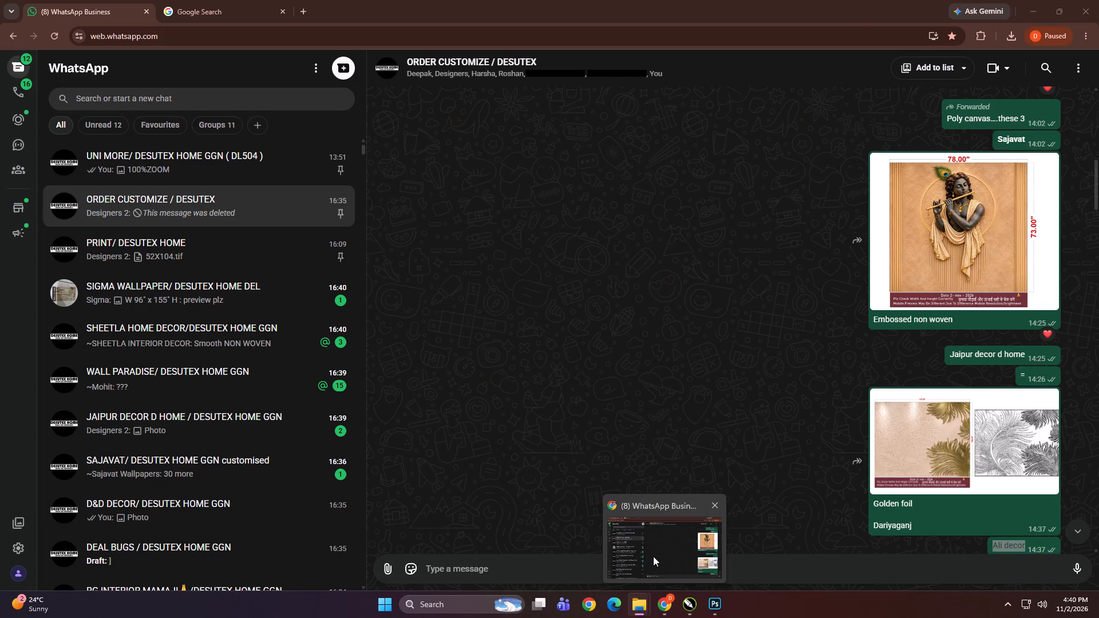
pyautogui.scroll(4, 159, 382)
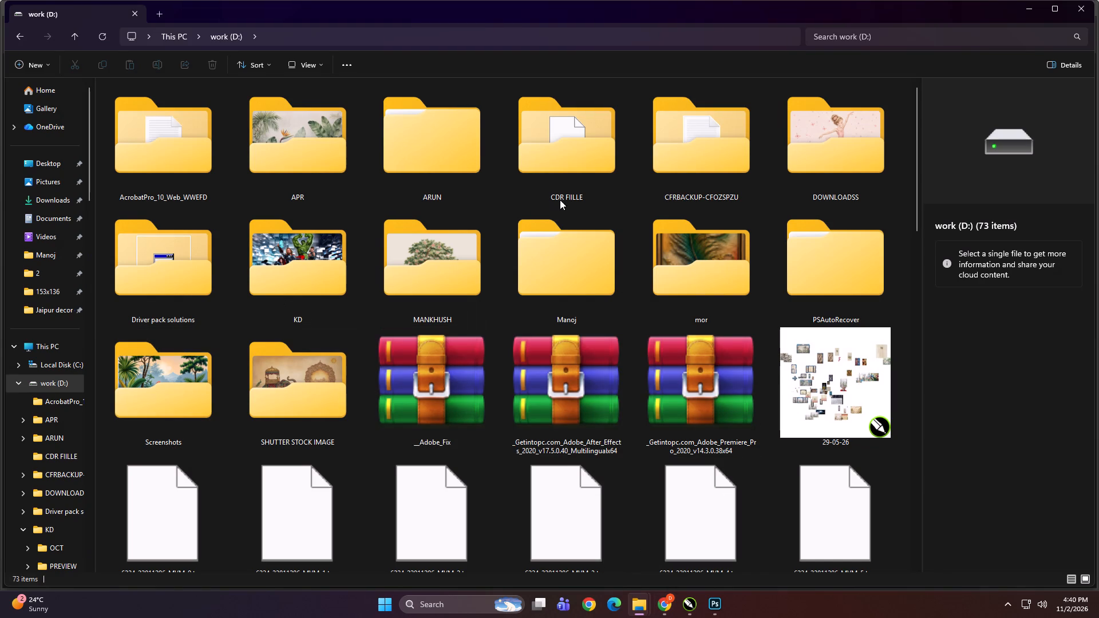
pyautogui.doubleClick(302, 290)
pyautogui.click(349, 192)
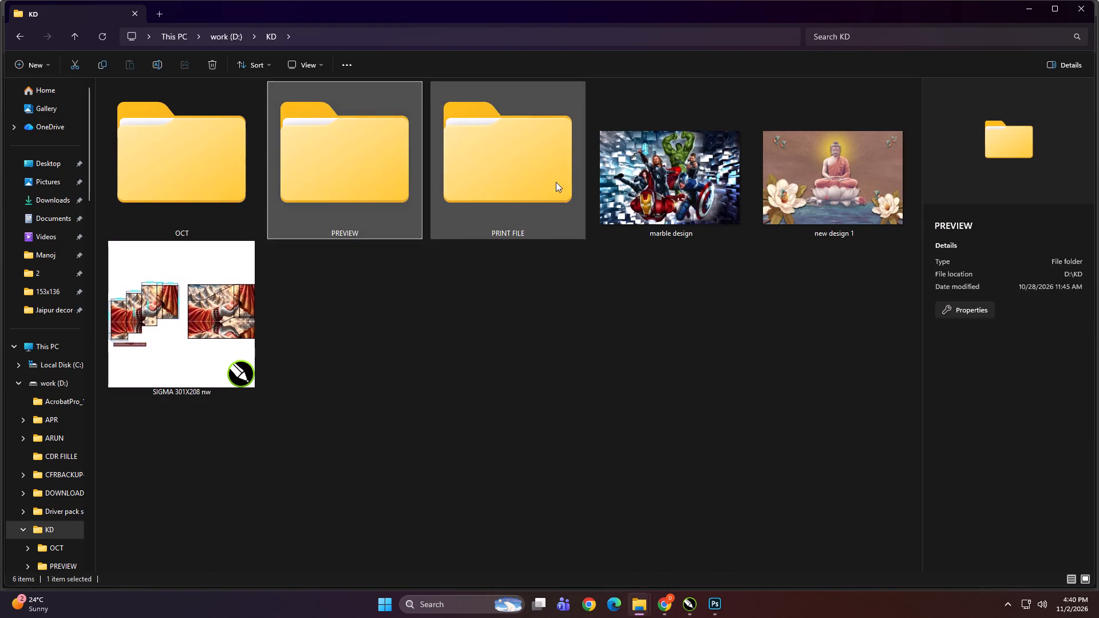
pyautogui.doubleClick(567, 179)
pyautogui.doubleClick(239, 164)
pyautogui.doubleClick(361, 159)
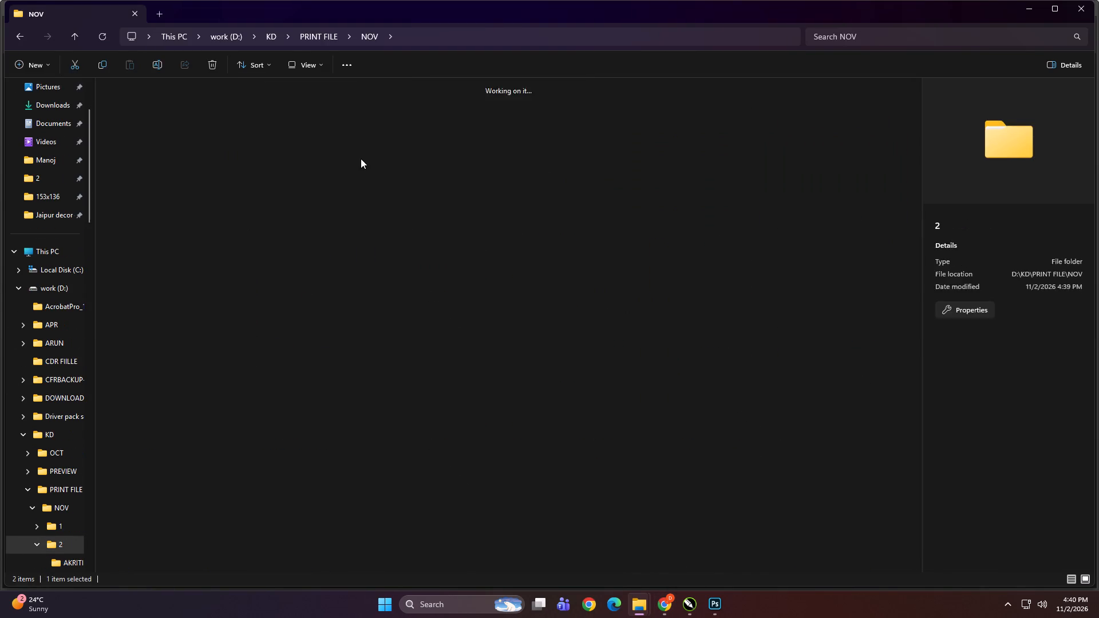
pyautogui.doubleClick(282, 155)
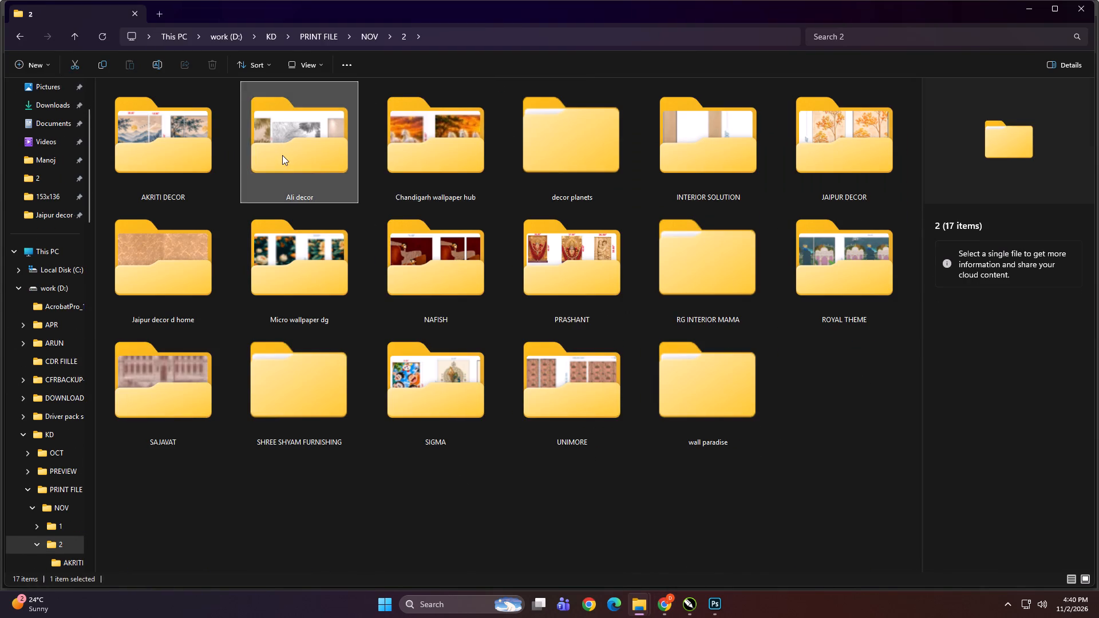
# Open the three panel TIFFs, 41.5x109 C, 49x109 A and 49x109 B, in Photoshop.
pyautogui.keyDown('ctrl'); pyautogui.scroll(16, 316, 268); pyautogui.keyUp('ctrl')
pyautogui.click(209, 187)
pyautogui.keyDown('shift'); pyautogui.click(474, 212); pyautogui.keyUp('shift')
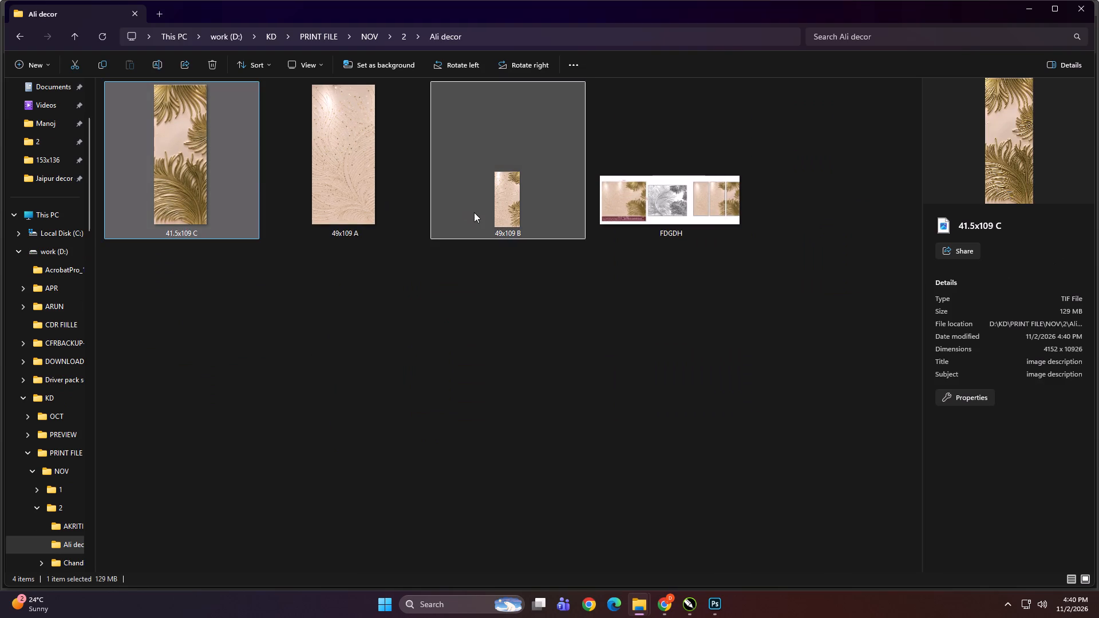
pyautogui.moveTo(188, 145); pyautogui.dragTo(698, 543)
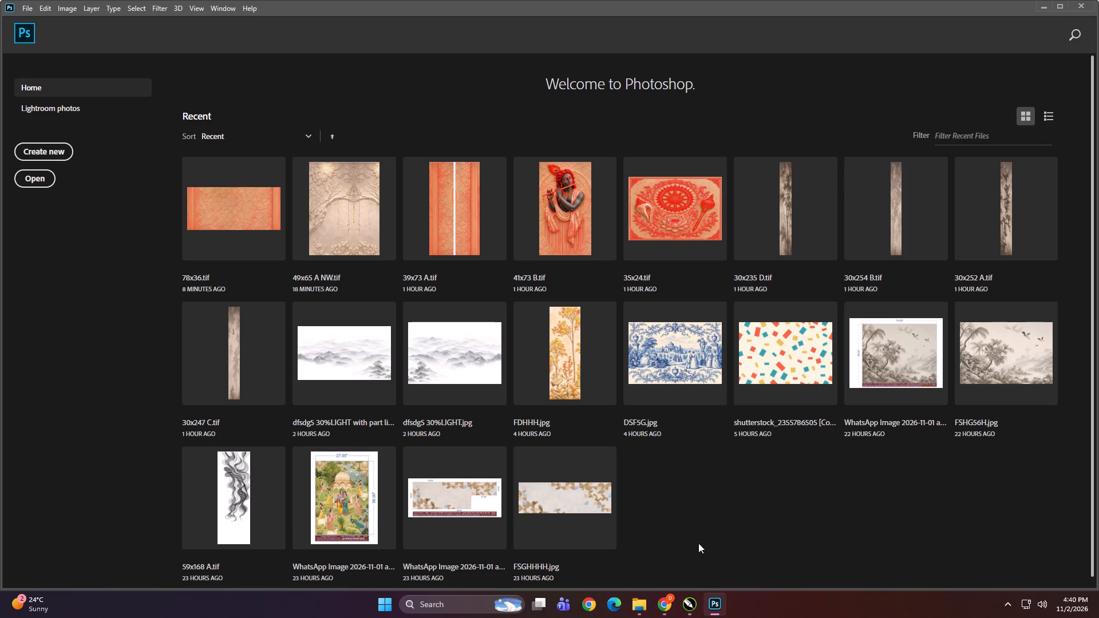
pyautogui.moveTo(698, 543); pyautogui.dragTo(696, 499)
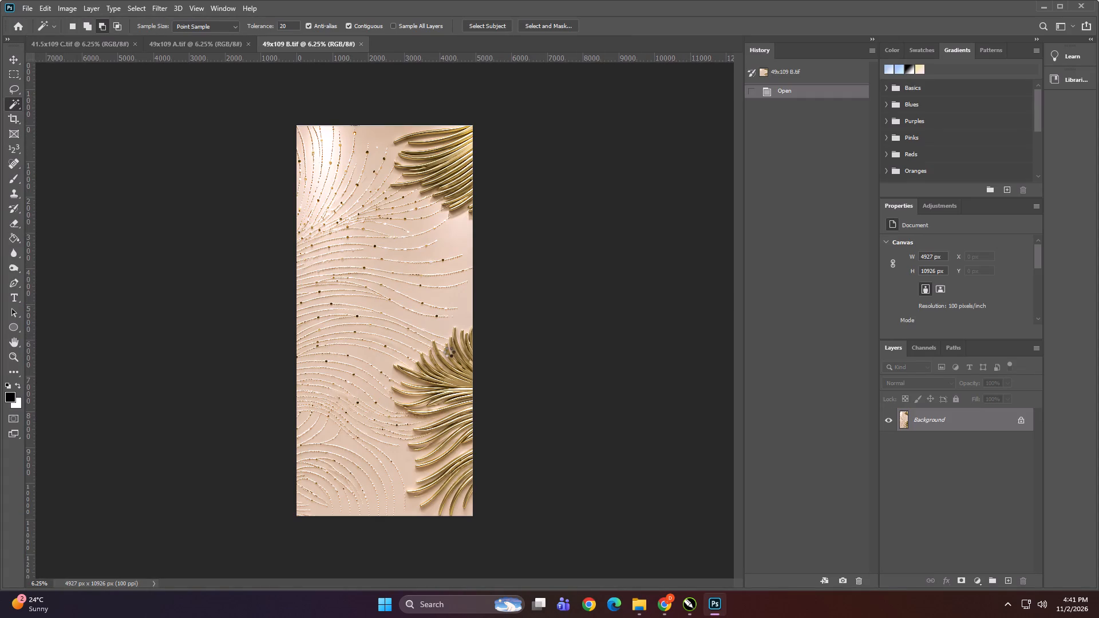
# Duplicate the background layer in each of the panel files 41.5x109 C, 49x109 A and 49x109 B.
pyautogui.click(38, 48)
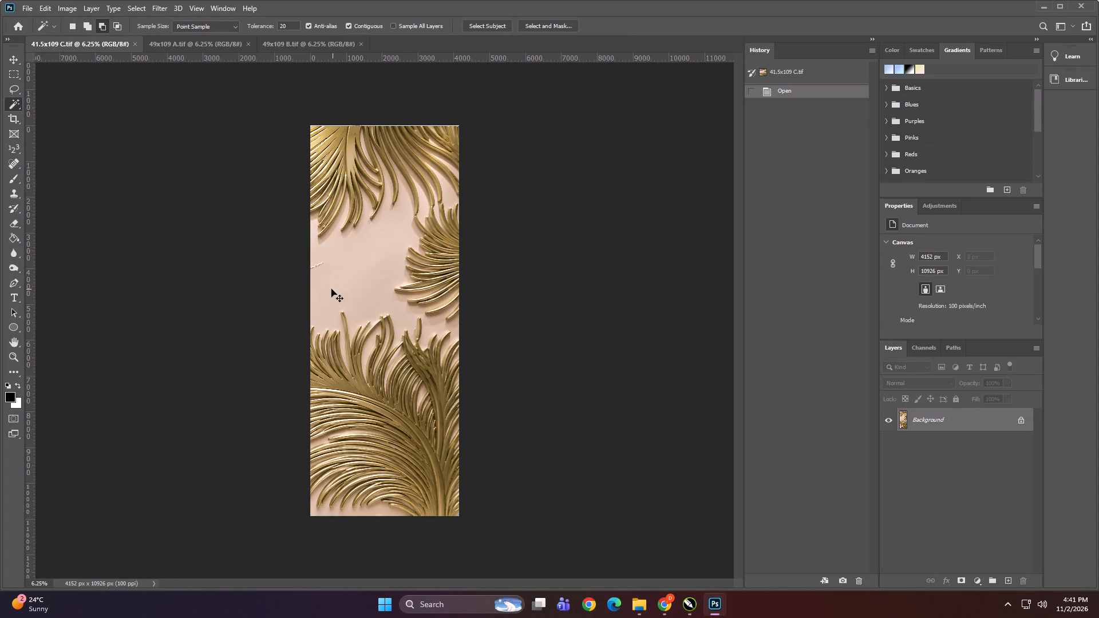
pyautogui.hotkey('ctrl', 'j')
pyautogui.click(208, 47)
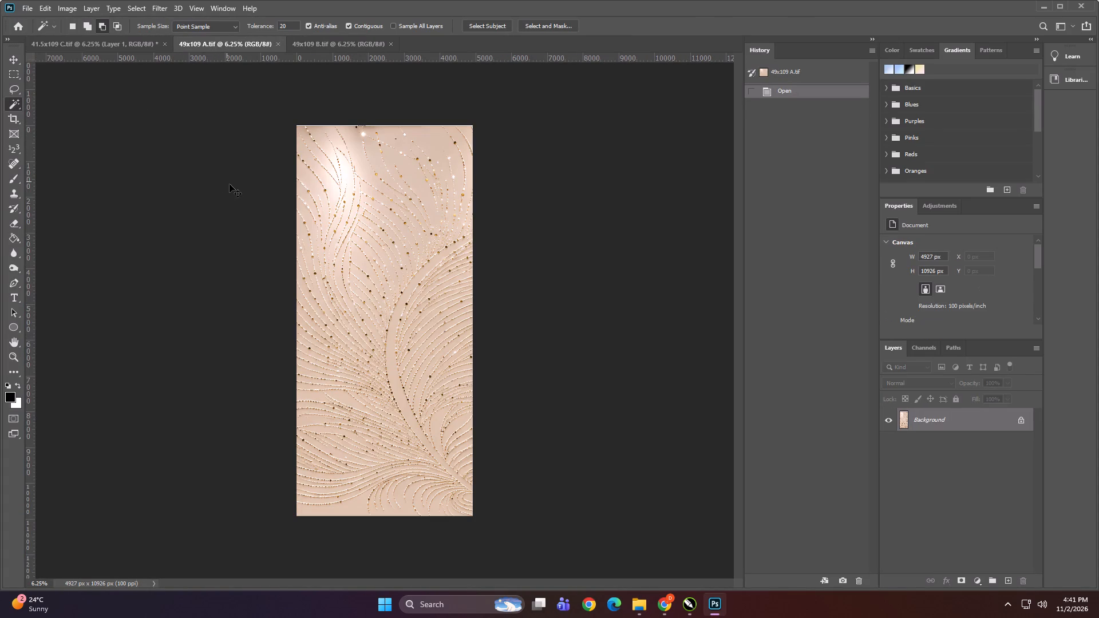
pyautogui.hotkey('ctrl', 'j')
pyautogui.click(330, 31)
pyautogui.click(331, 42)
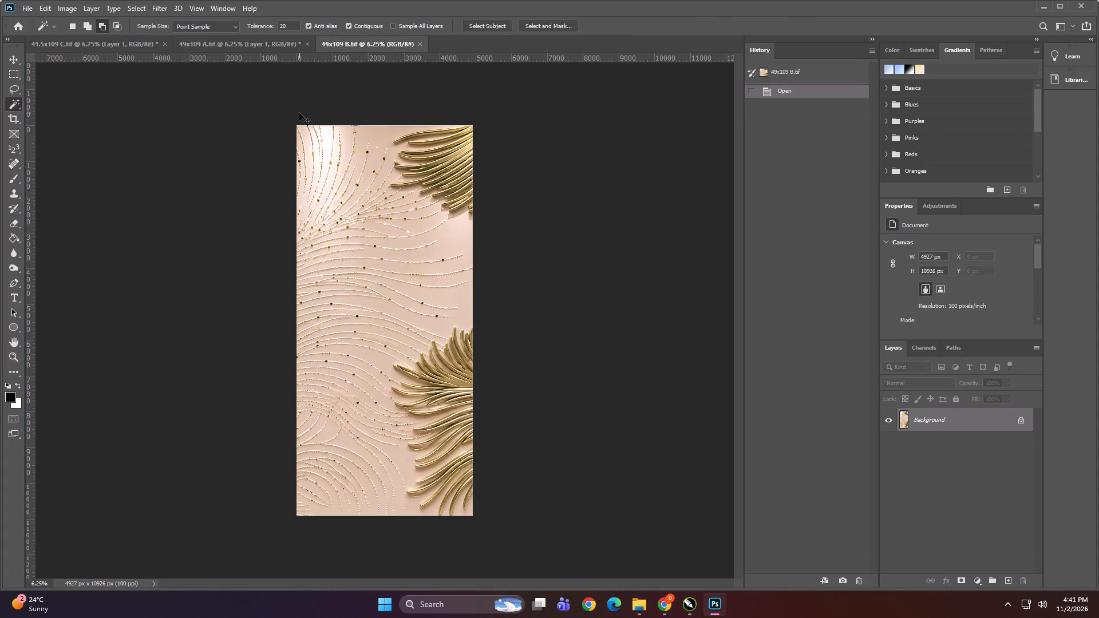
pyautogui.hotkey('ctrl', 'j')
# Apply the Photocopy filter from the Filter Gallery to the duplicated layer of 41.5x109 C.
pyautogui.click(93, 43)
pyautogui.click(155, 11)
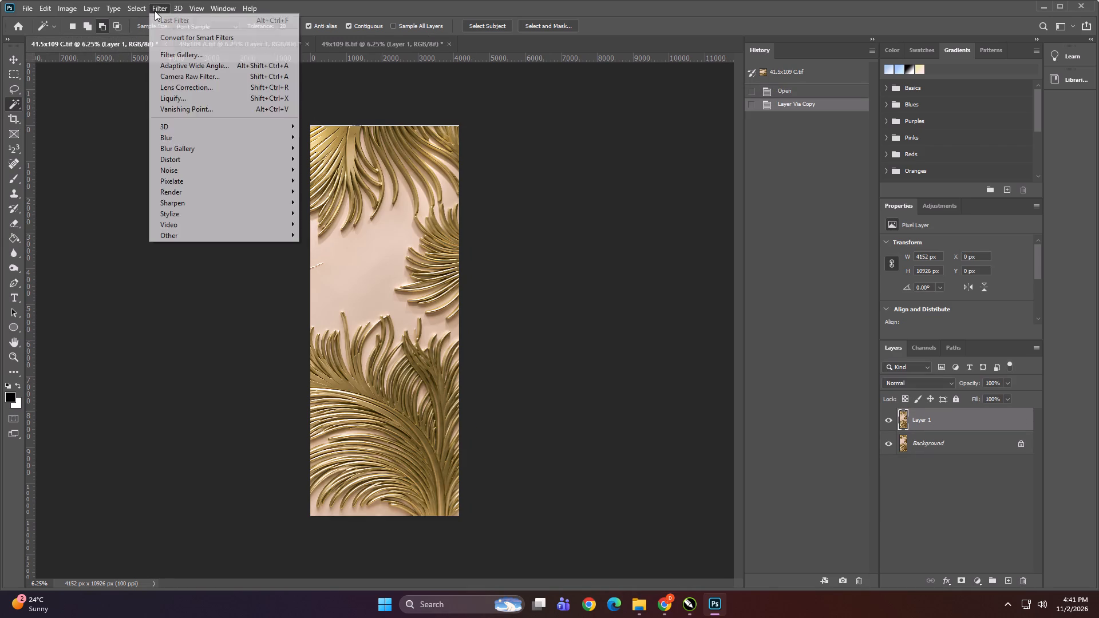
pyautogui.click(192, 51)
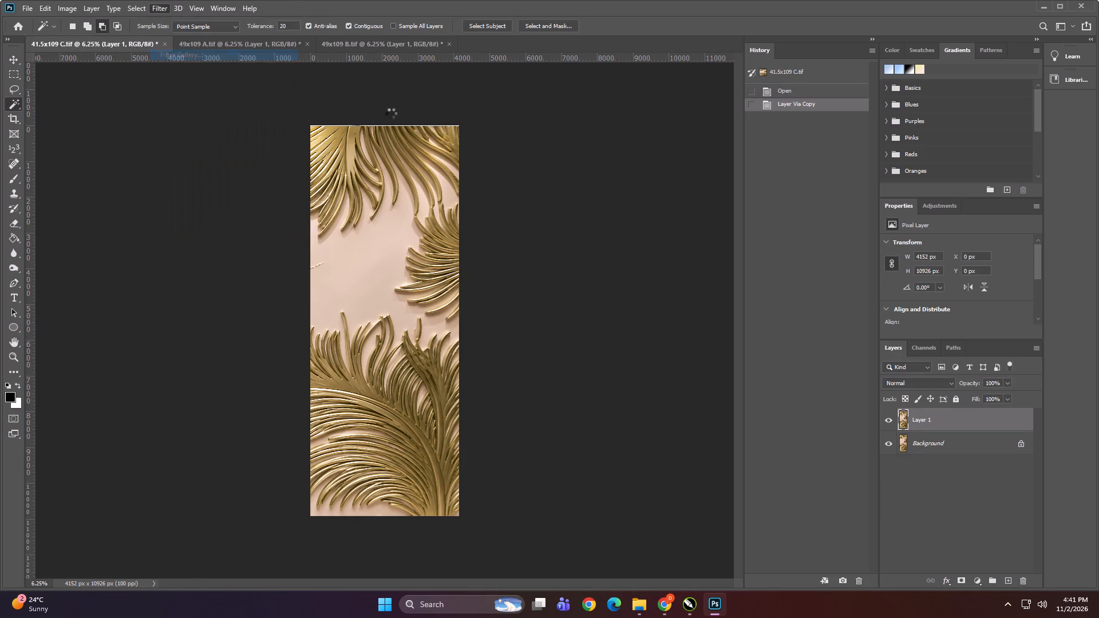
pyautogui.press('Return')
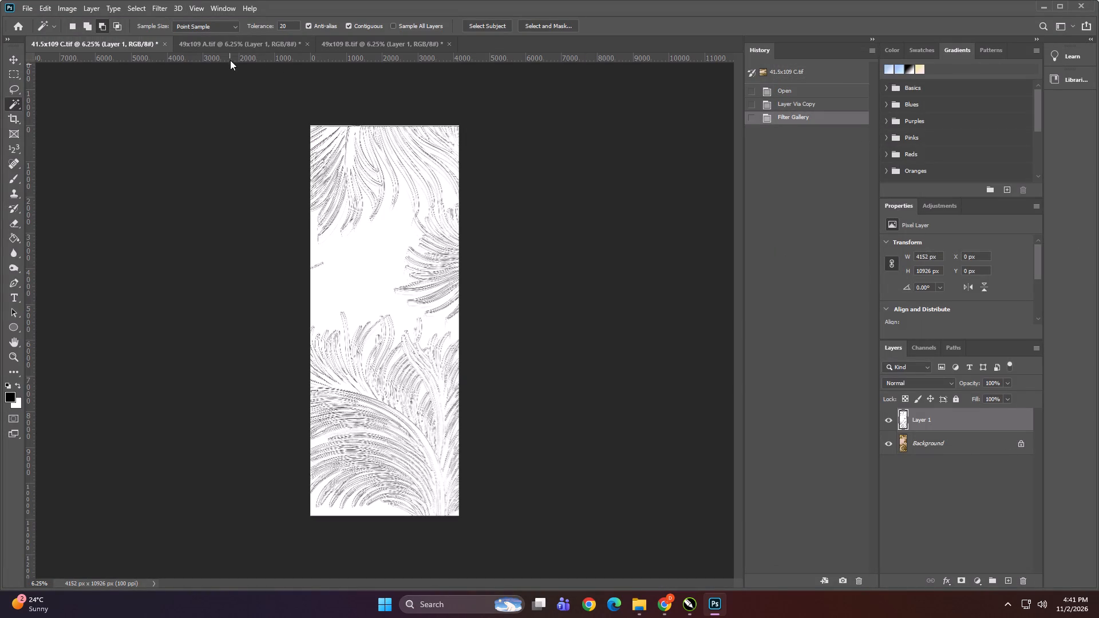
# Apply the Photocopy filter with Detail 3 and Darkness 24 to the duplicated layer of 49x109 A.
pyautogui.click(230, 43)
pyautogui.click(161, 5)
pyautogui.click(200, 51)
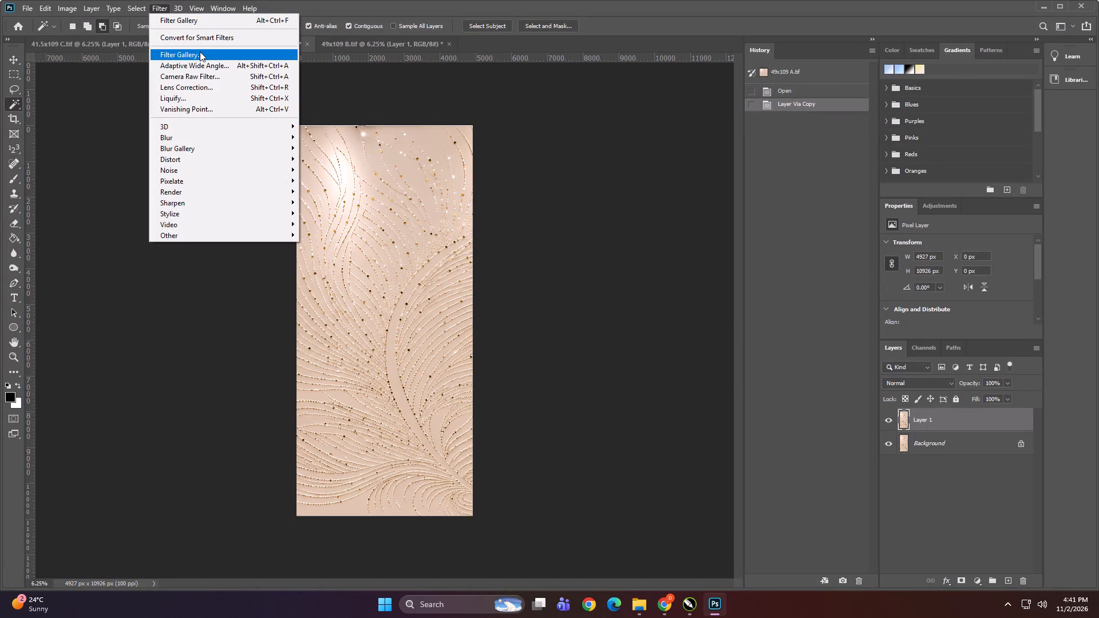
pyautogui.click(999, 30)
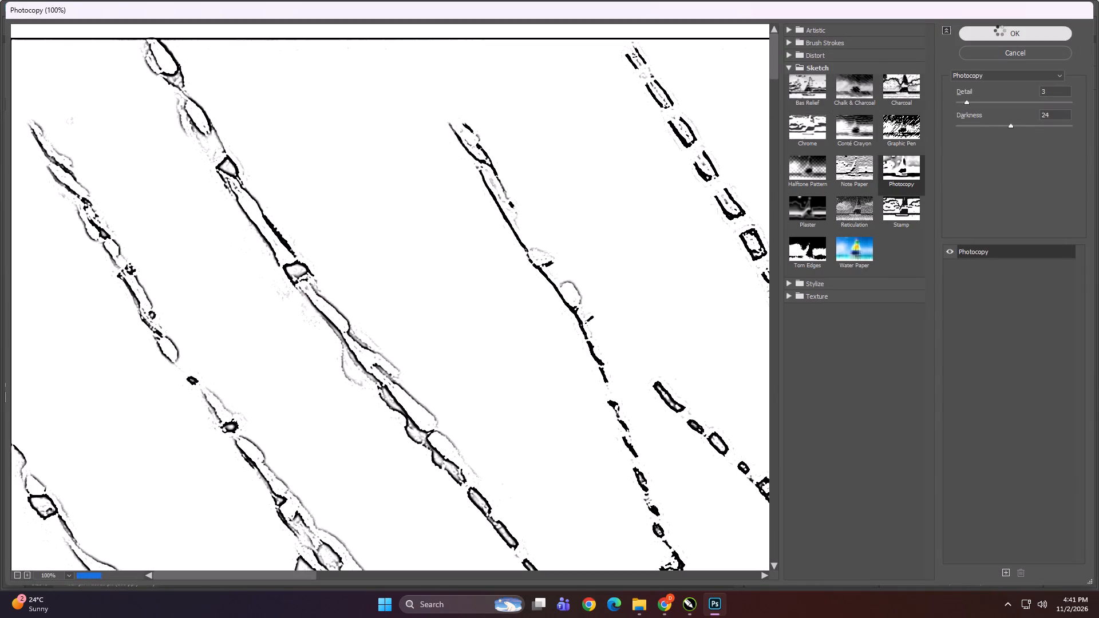
# Apply the Photocopy filter with Detail 3 and Darkness 24 to the duplicated layer of 49x109 B.
pyautogui.click(343, 43)
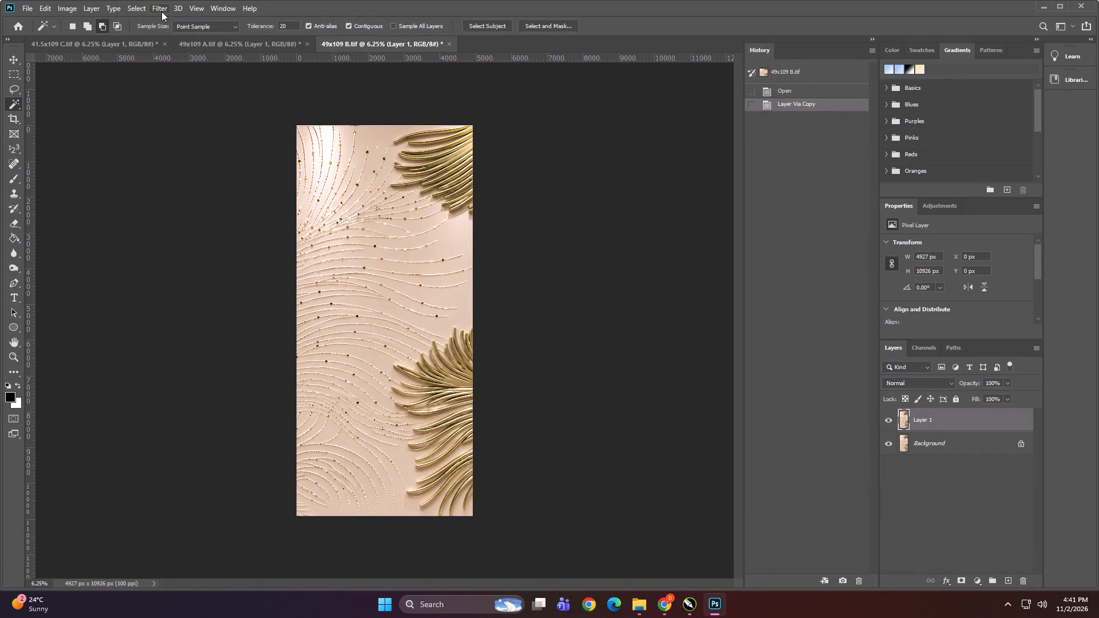
pyautogui.click(157, 10)
pyautogui.click(179, 51)
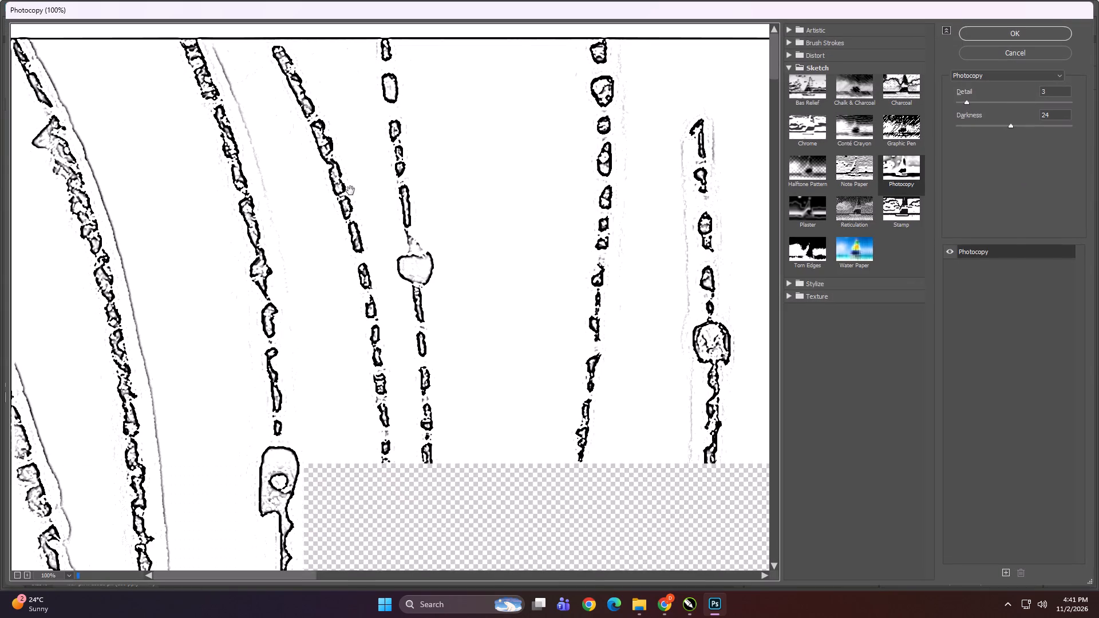
pyautogui.press('Return')
# Select a black outline on the filtered layer of 49x109 B with the Magic Wand and extend it with Similar.
pyautogui.keyDown('alt'); pyautogui.scroll(20, 372, 239); pyautogui.keyUp('alt')
pyautogui.keyDown('alt'); pyautogui.scroll(1, 372, 239); pyautogui.keyUp('alt')
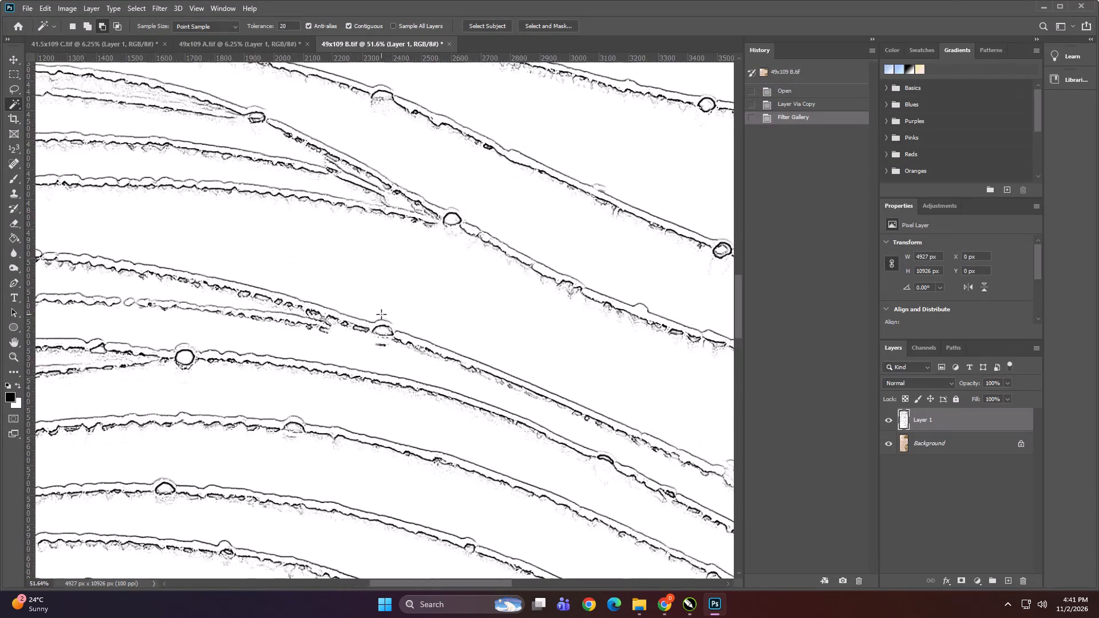
pyautogui.keyDown('alt'); pyautogui.scroll(13, 381, 314); pyautogui.keyUp('alt')
pyautogui.press('w')
pyautogui.keyDown('alt'); pyautogui.scroll(8, 384, 349); pyautogui.keyUp('alt')
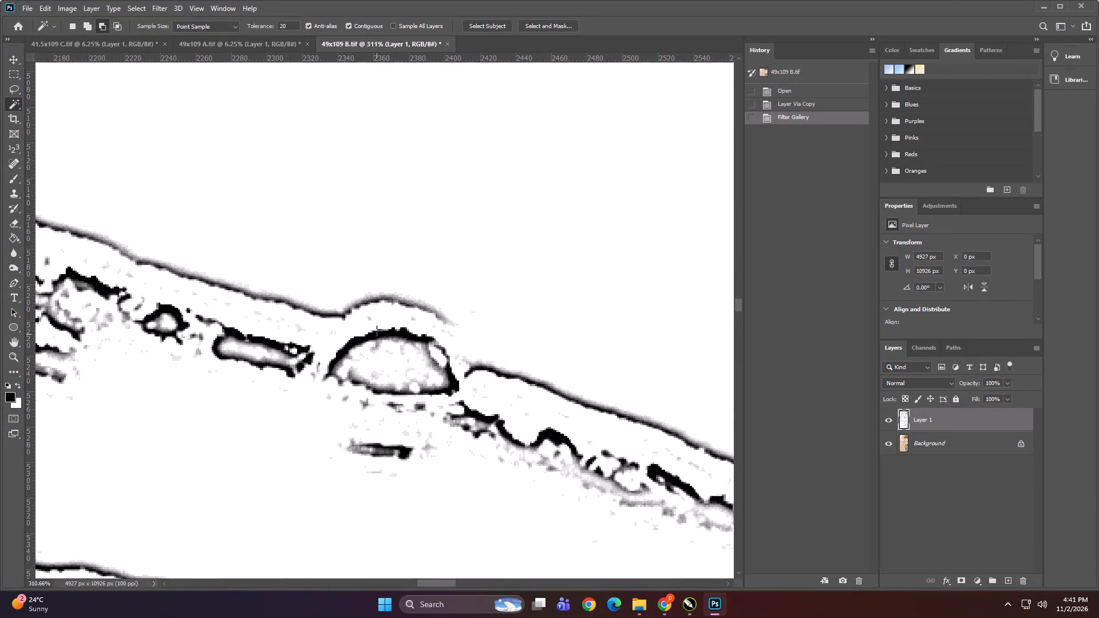
pyautogui.keyDown('shift'); pyautogui.click(382, 332); pyautogui.keyUp('shift')
pyautogui.rightClick(382, 332)
pyautogui.click(416, 462)
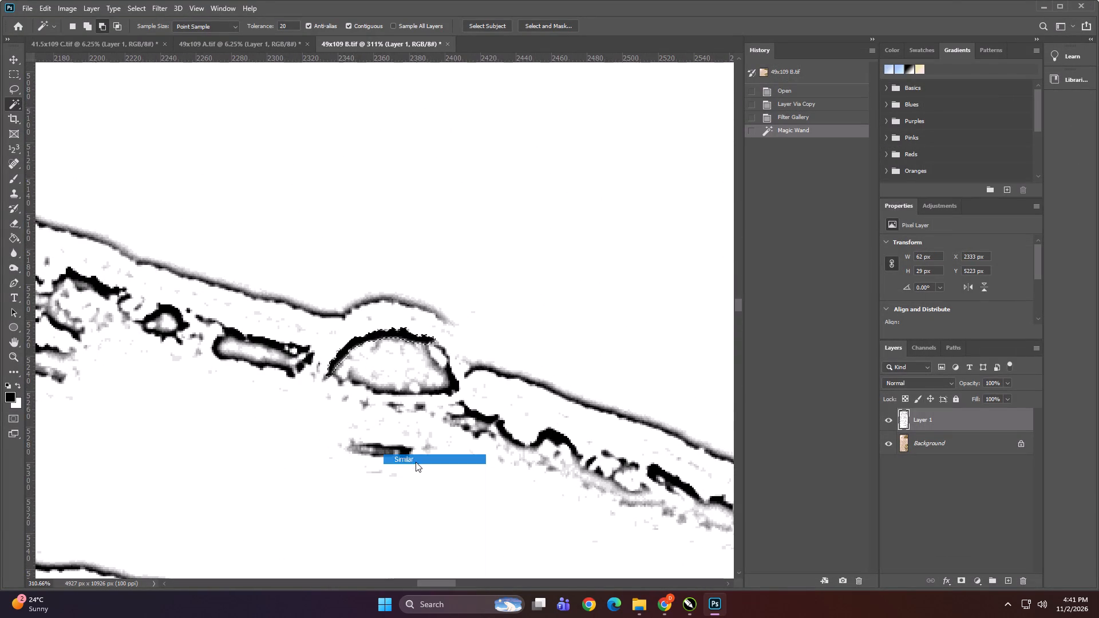
# Create a red spot channel named Spot 1 at 100% solidity from the selection, with the Background layer of 49x109 B active.
pyautogui.keyDown('alt'); pyautogui.scroll(-16, 424, 333); pyautogui.keyUp('alt')
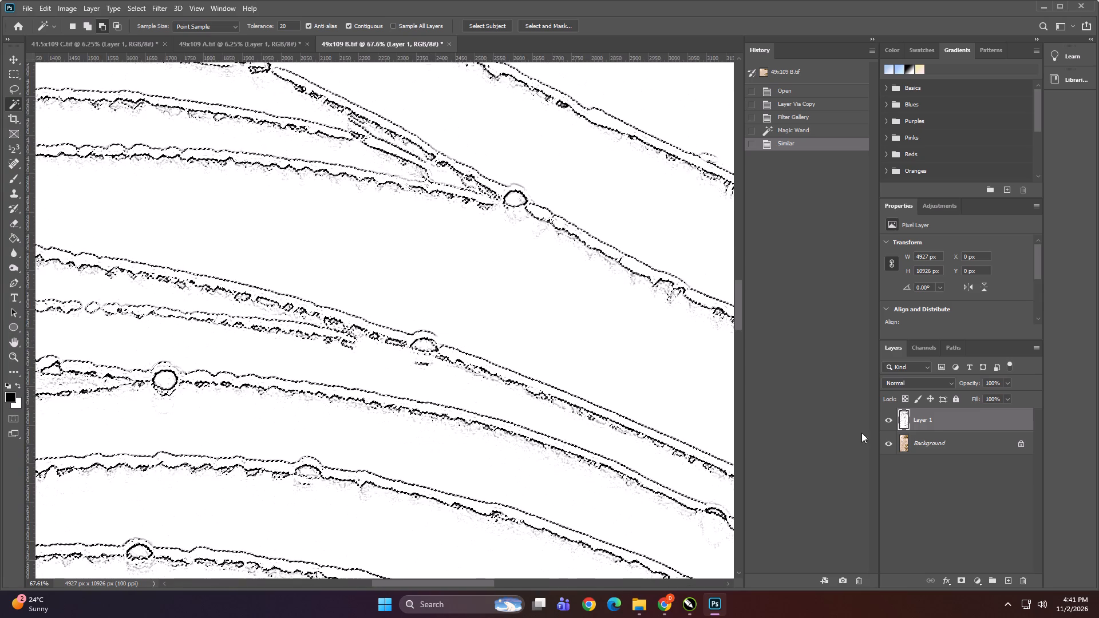
pyautogui.click(962, 445)
pyautogui.click(931, 342)
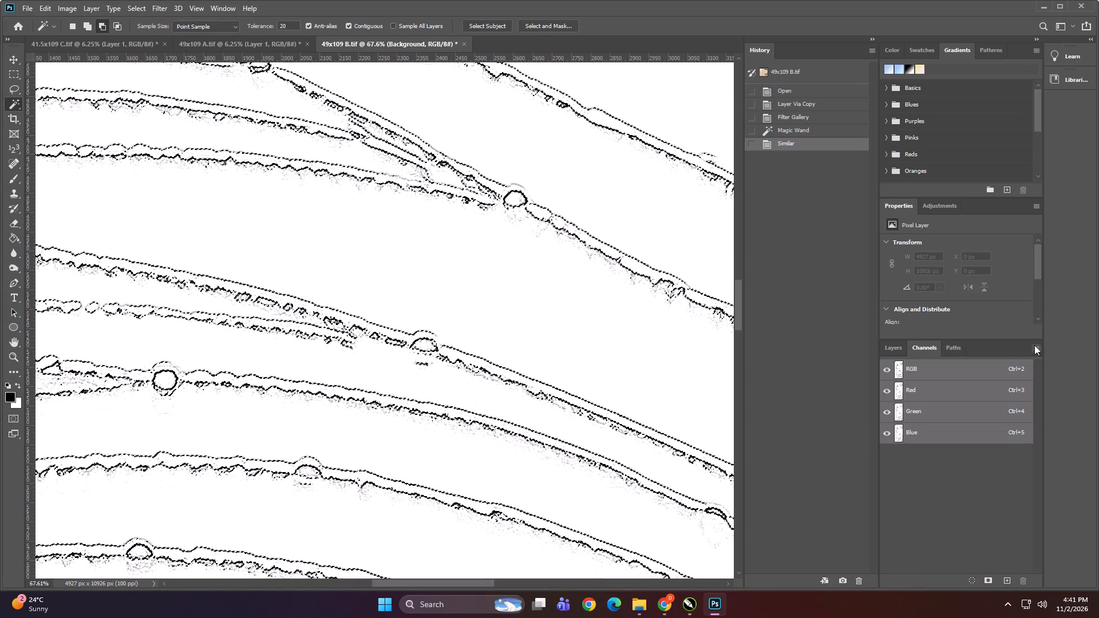
pyautogui.click(1034, 345)
pyautogui.click(1035, 390)
pyautogui.click(642, 176)
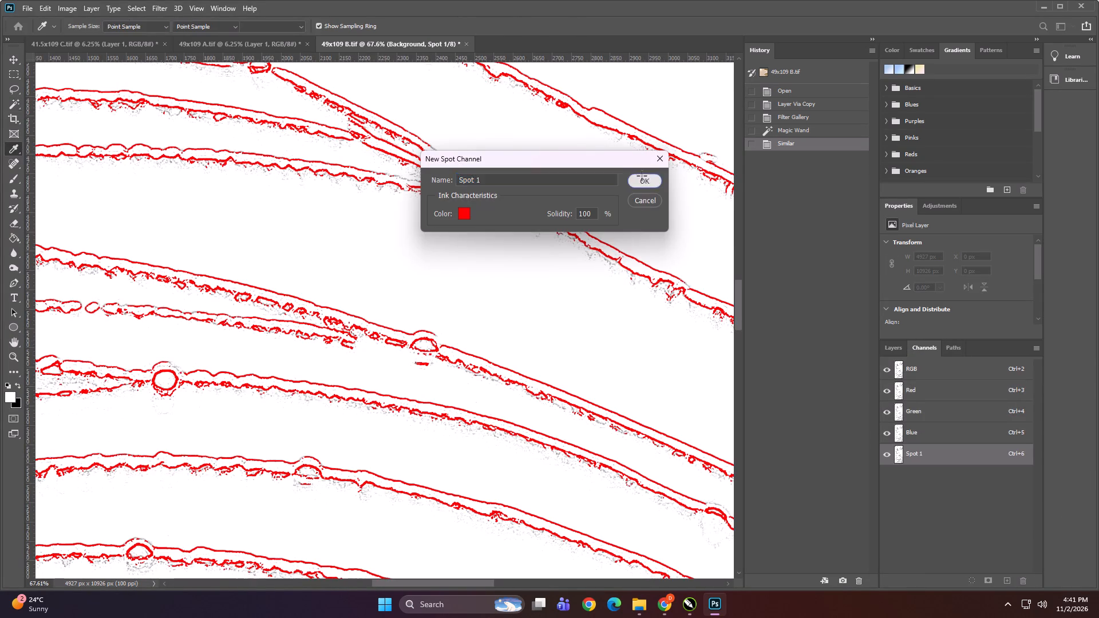
# Duplicate the Spot 1 channel of 49x109 B as Spot 2 and make the copy visible.
pyautogui.rightClick(946, 450)
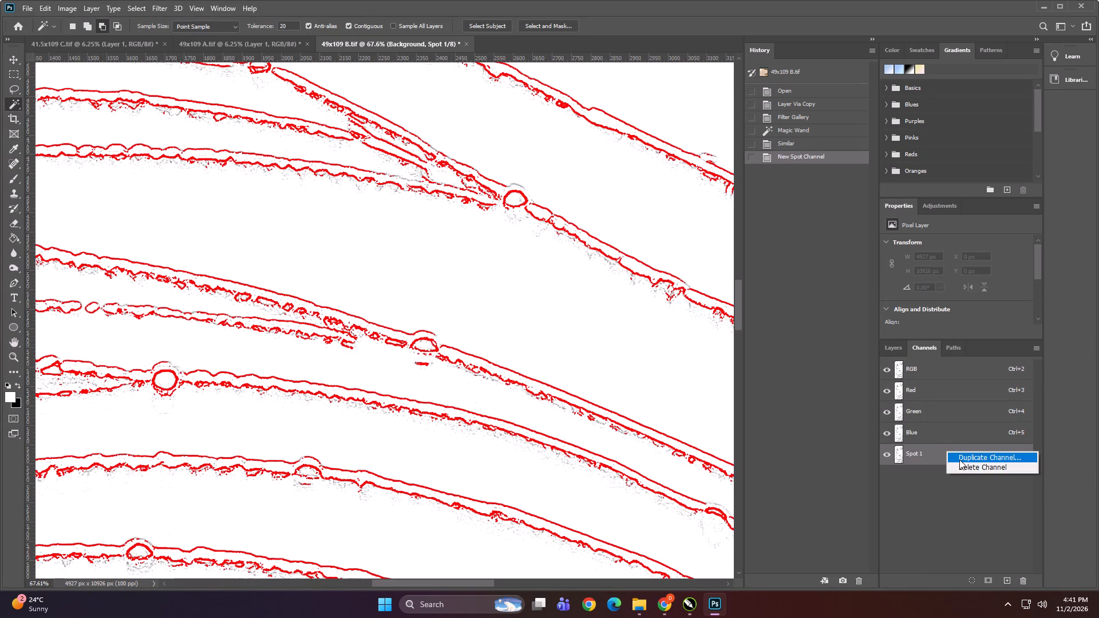
pyautogui.click(959, 457)
pyautogui.press('Right')
pyautogui.press('BackSpace')
pyautogui.press('BackSpace')
pyautogui.press('BackSpace')
pyautogui.press('BackSpace')
pyautogui.press('BackSpace')
pyautogui.press('BackSpace')
pyautogui.press('2')
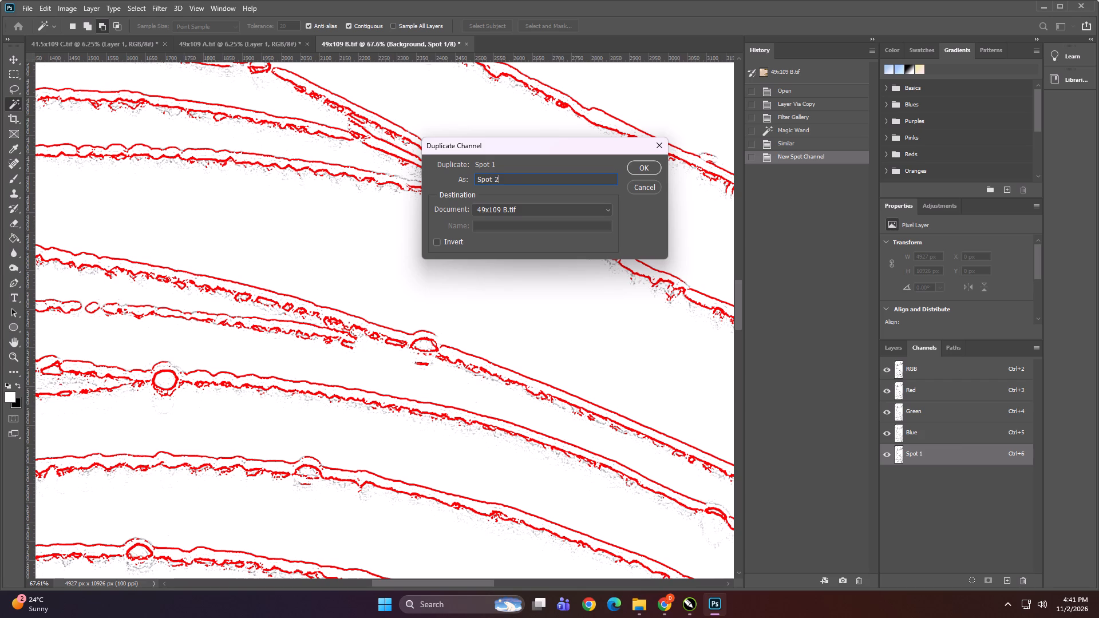
pyautogui.click(649, 171)
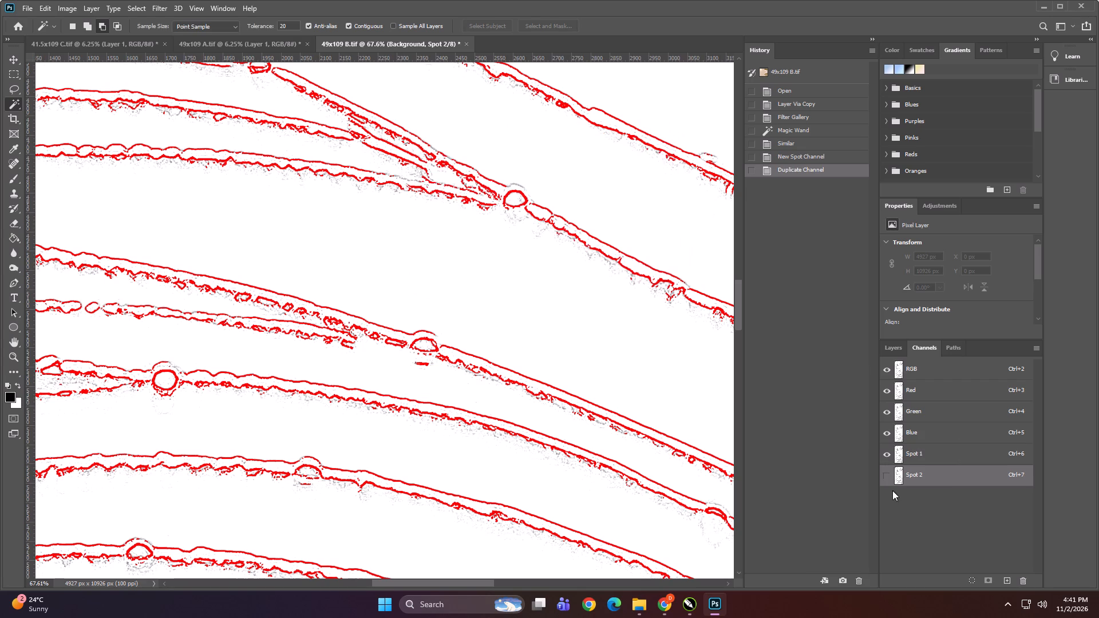
pyautogui.click(895, 467)
pyautogui.click(890, 471)
# Delete the filtered Layer 1 from 49x109 B.
pyautogui.click(887, 349)
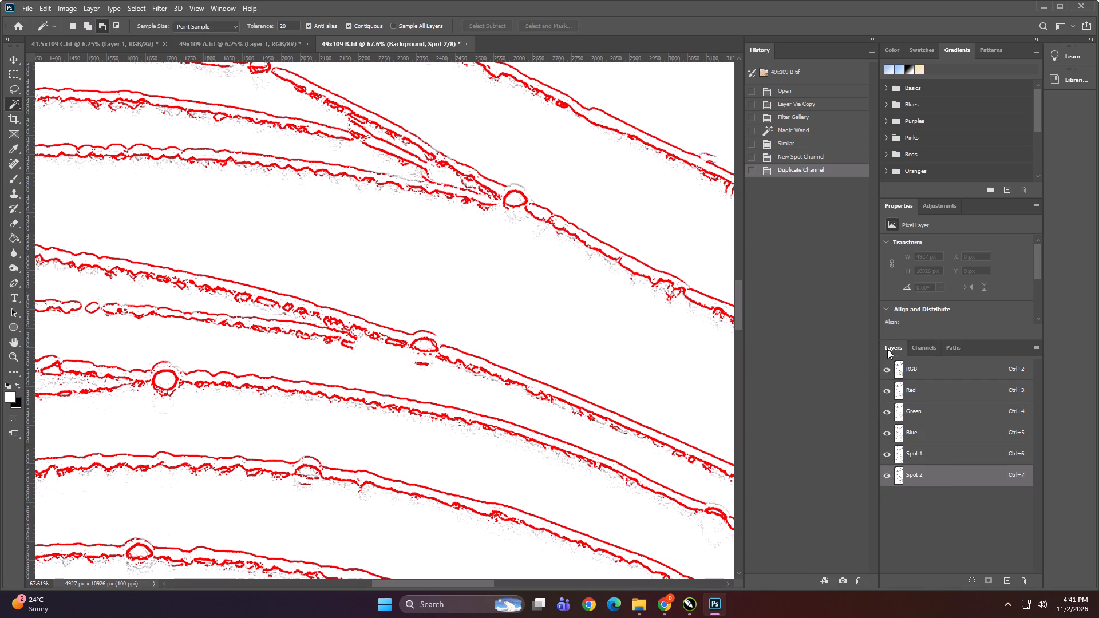
pyautogui.click(927, 413)
pyautogui.press('Delete')
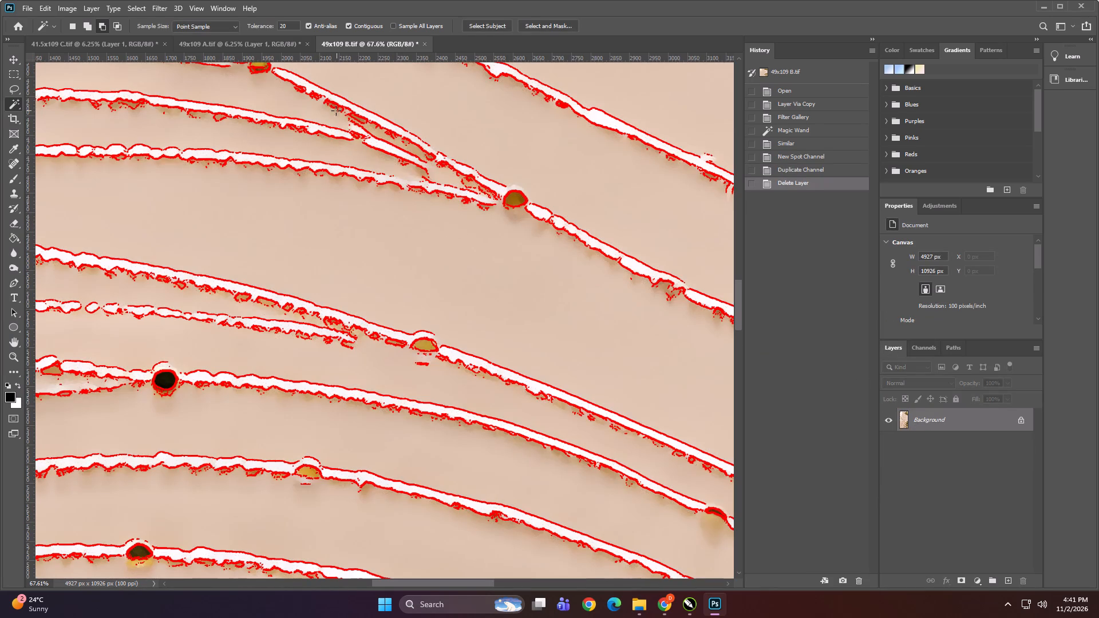
# In 49x109 A, make the Background layer active and create a red spot channel named Spot 1 at 100% solidity.
pyautogui.click(218, 46)
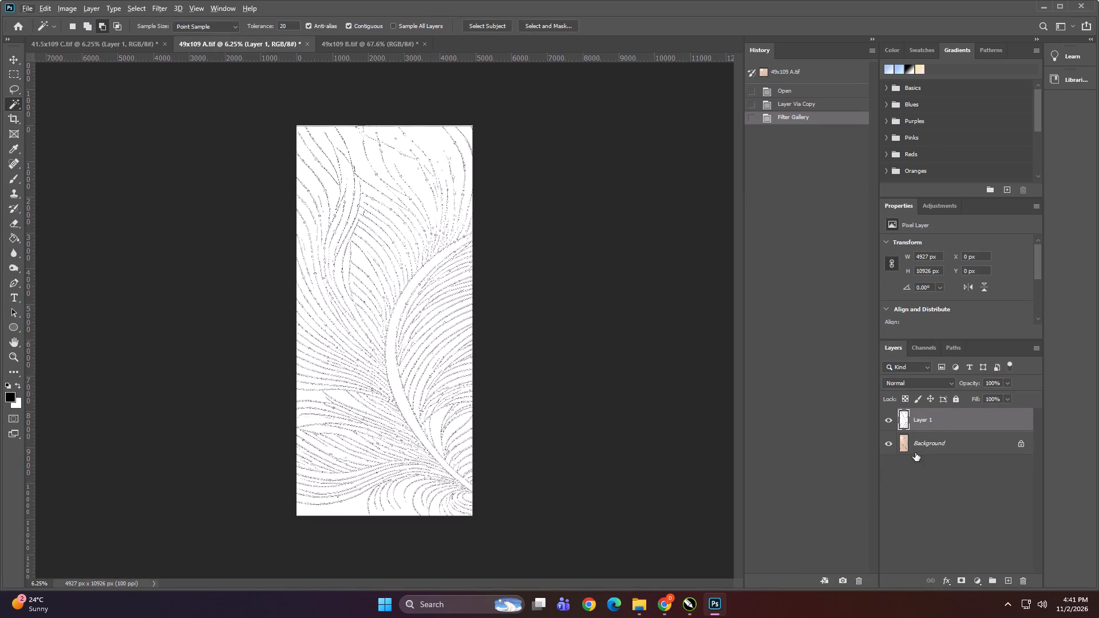
pyautogui.click(919, 449)
pyautogui.click(924, 349)
pyautogui.click(1038, 349)
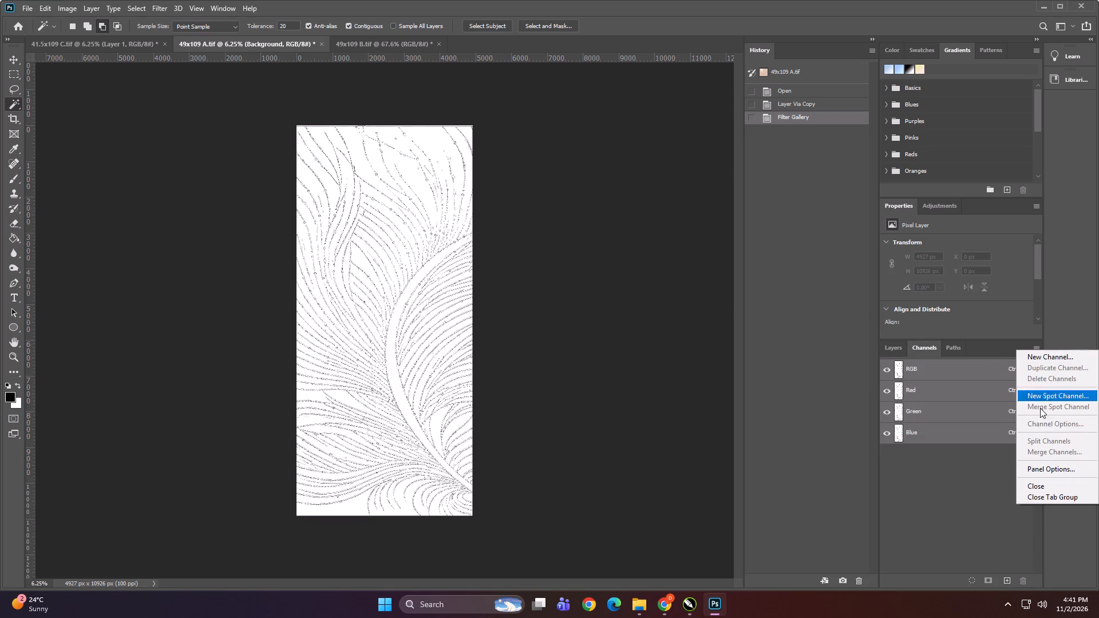
pyautogui.click(1043, 398)
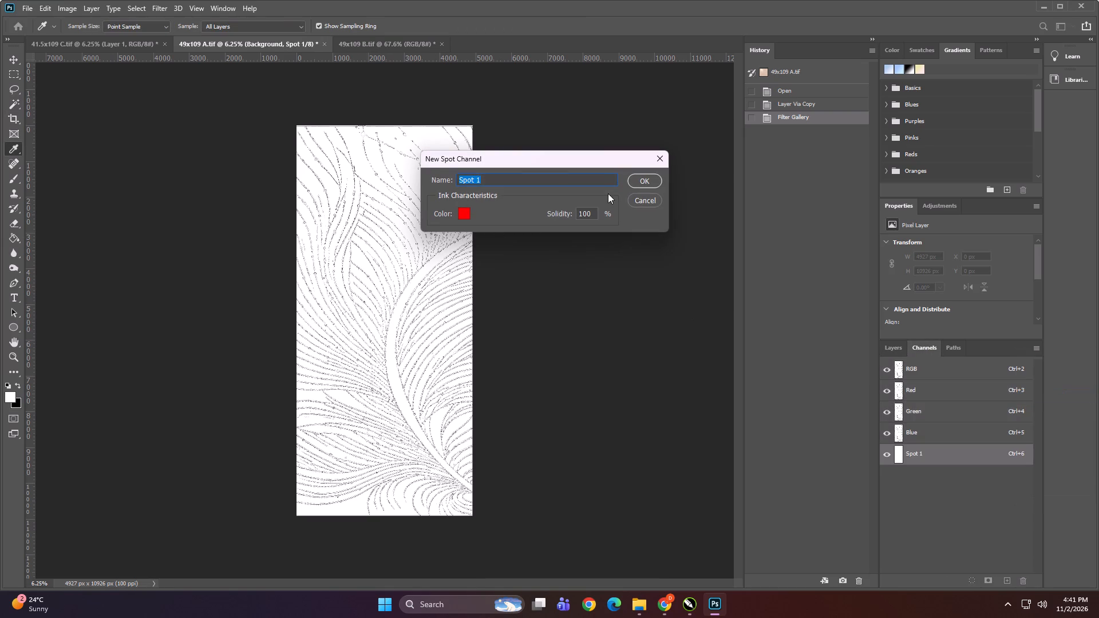
pyautogui.click(648, 180)
# Duplicate the Spot 1 channel of 49x109 A as Spot 2 and make the copy visible.
pyautogui.rightClick(958, 463)
pyautogui.click(978, 470)
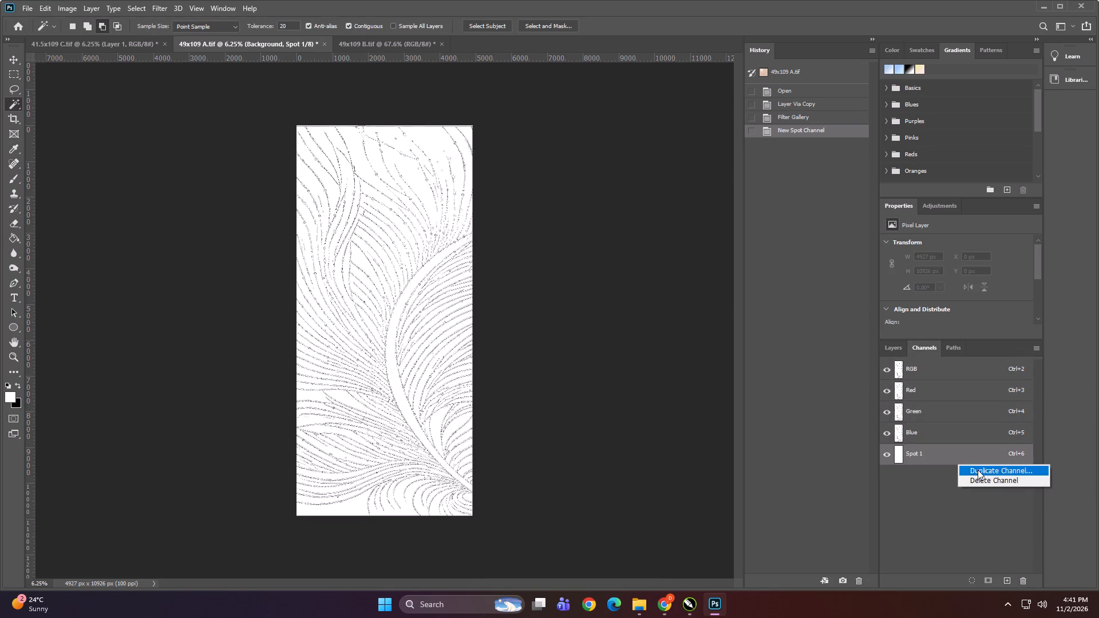
pyautogui.press('Right')
pyautogui.press('BackSpace')
pyautogui.press('BackSpace')
pyautogui.press('BackSpace')
pyautogui.press('BackSpace')
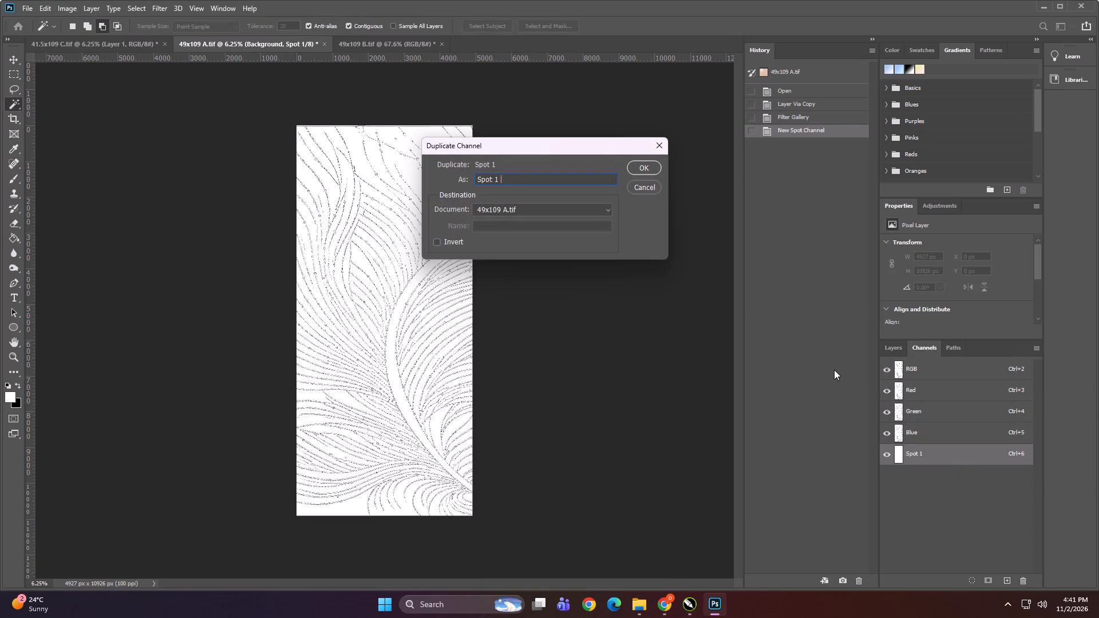
pyautogui.press('BackSpace')
pyautogui.press('BackSpace')
pyautogui.press('2')
pyautogui.click(640, 163)
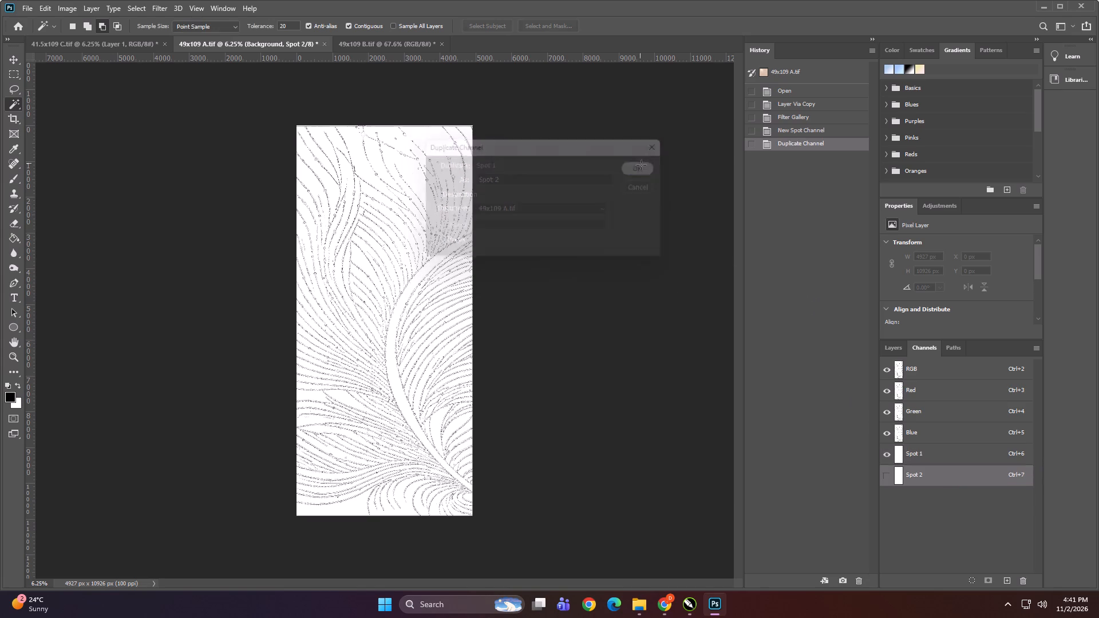
pyautogui.click(890, 477)
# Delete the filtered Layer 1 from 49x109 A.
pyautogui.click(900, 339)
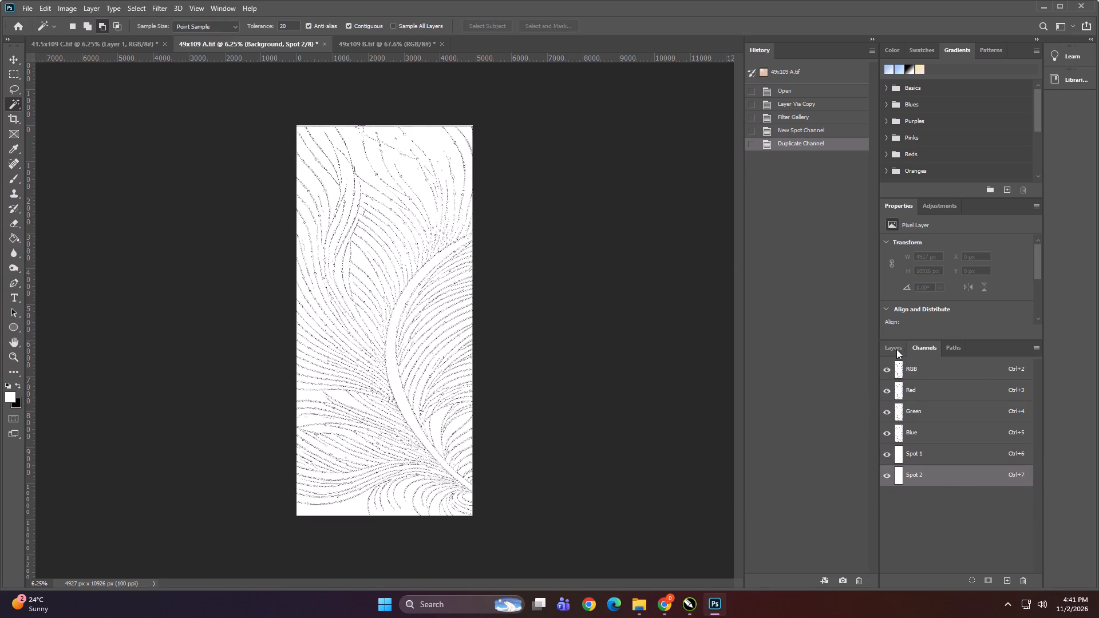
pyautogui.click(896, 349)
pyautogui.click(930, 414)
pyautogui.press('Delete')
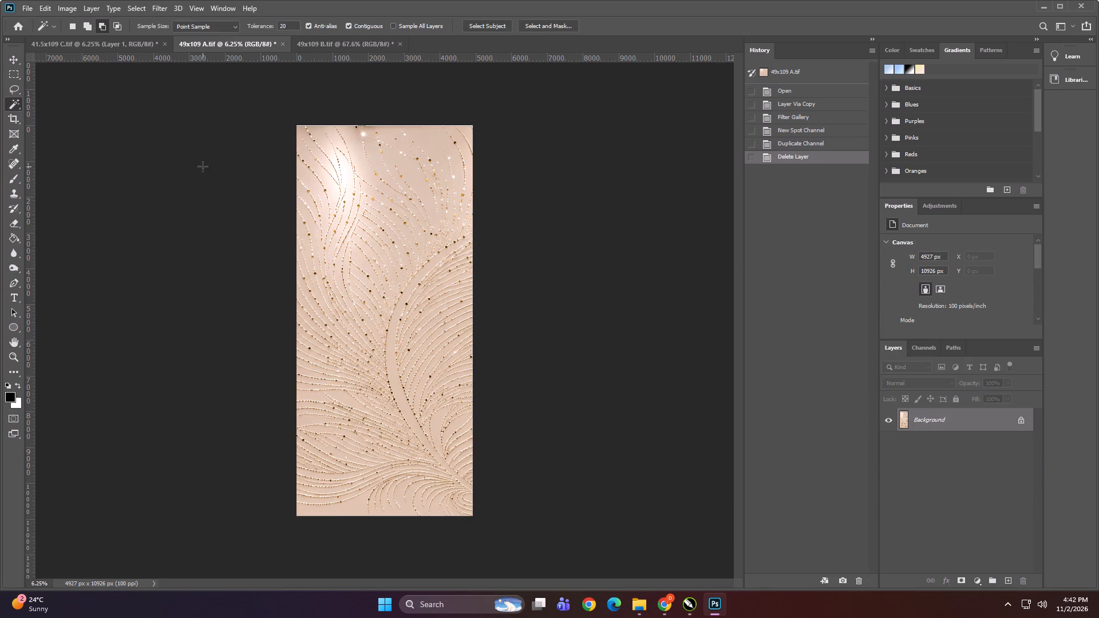
# In 41.5x109 C, make the Background layer active and create a spot channel named Spot 1.
pyautogui.click(139, 44)
pyautogui.click(965, 451)
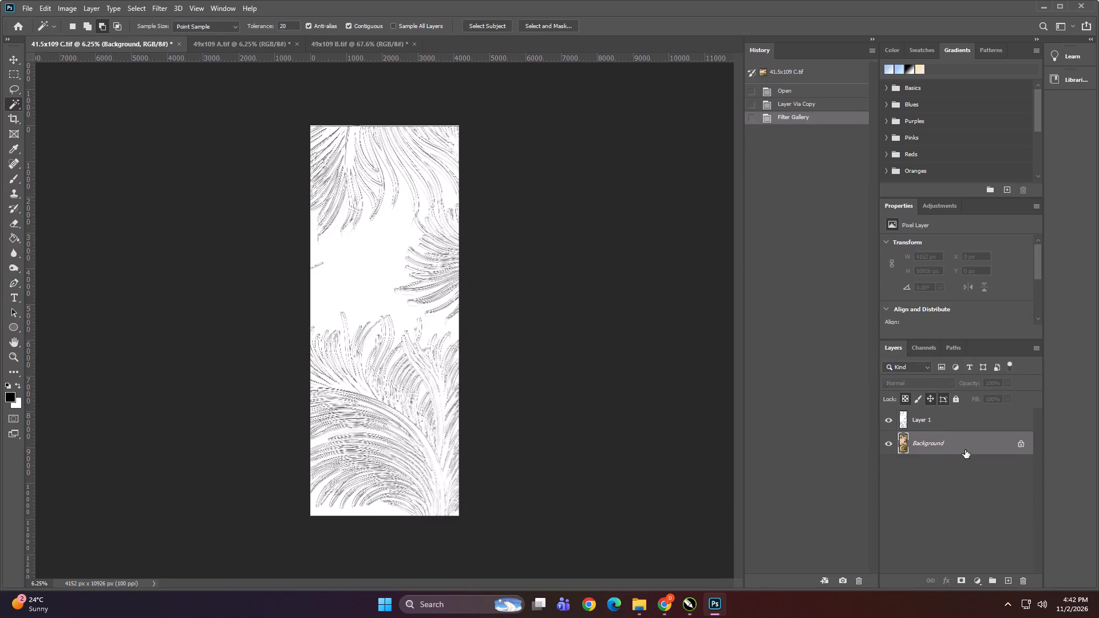
pyautogui.click(920, 352)
pyautogui.click(1033, 351)
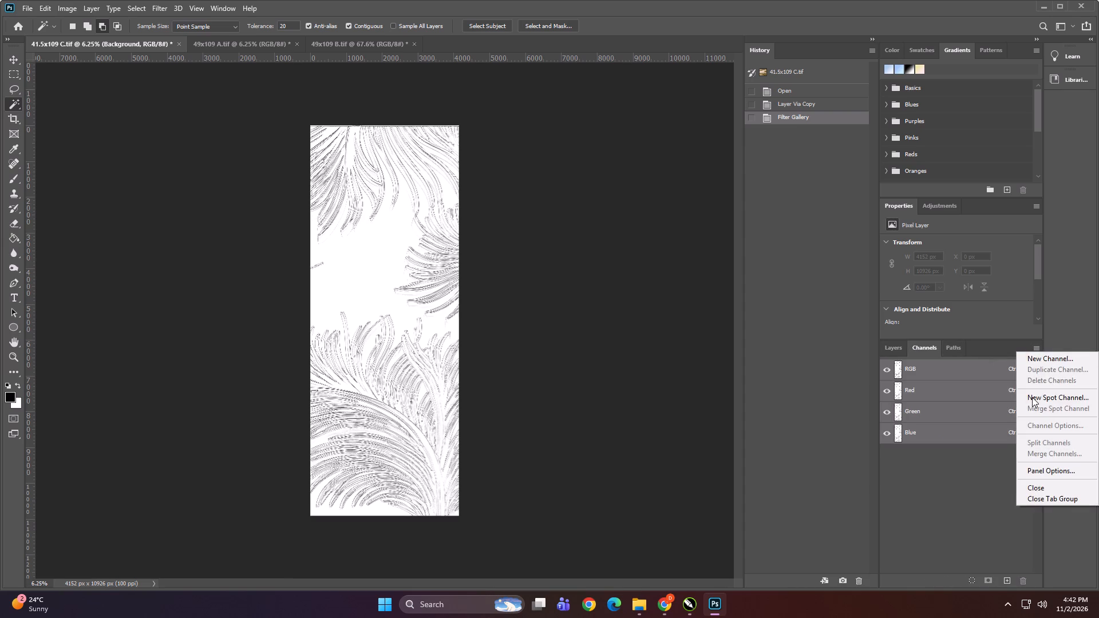
pyautogui.click(1032, 397)
pyautogui.click(637, 182)
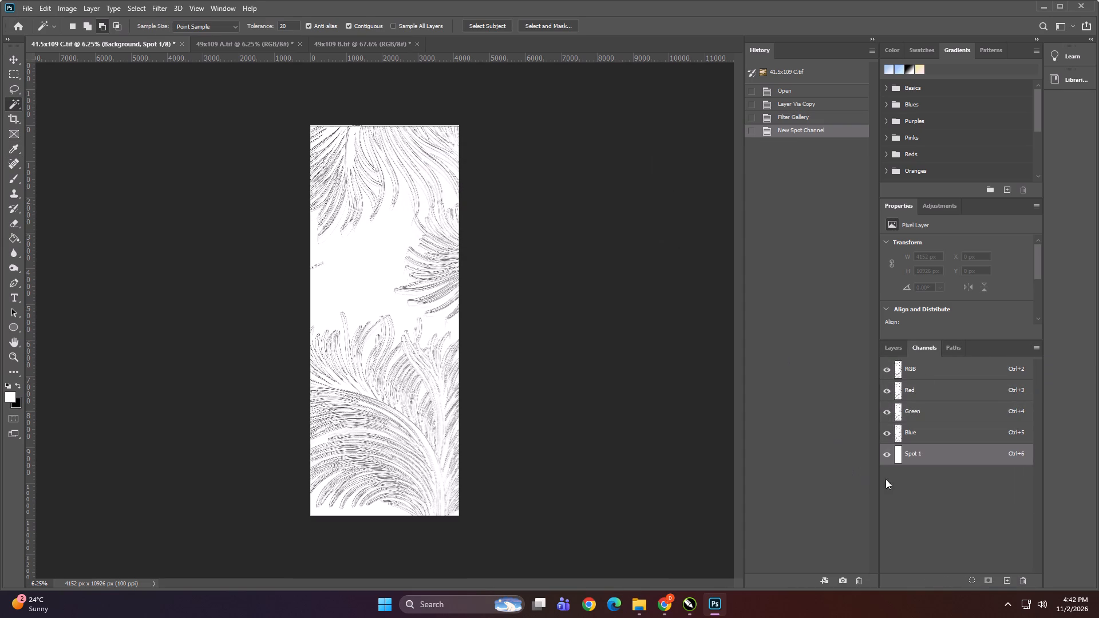
# Duplicate the Spot 1 channel of 41.5x109 C as Spot 2 and make the copy visible.
pyautogui.rightClick(942, 450)
pyautogui.click(950, 458)
pyautogui.press('Right')
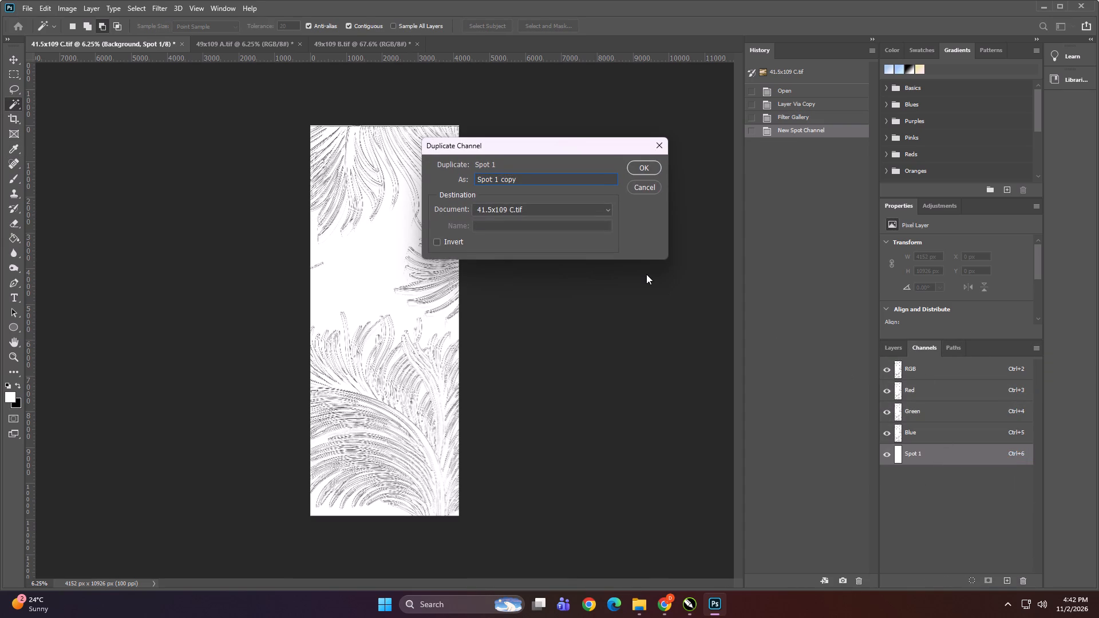
pyautogui.press('BackSpace')
pyautogui.press('BackSpace')
pyautogui.press('BackSpace')
pyautogui.press('BackSpace')
pyautogui.press('BackSpace')
pyautogui.press('BackSpace')
pyautogui.press('2')
pyautogui.click(641, 166)
pyautogui.click(886, 476)
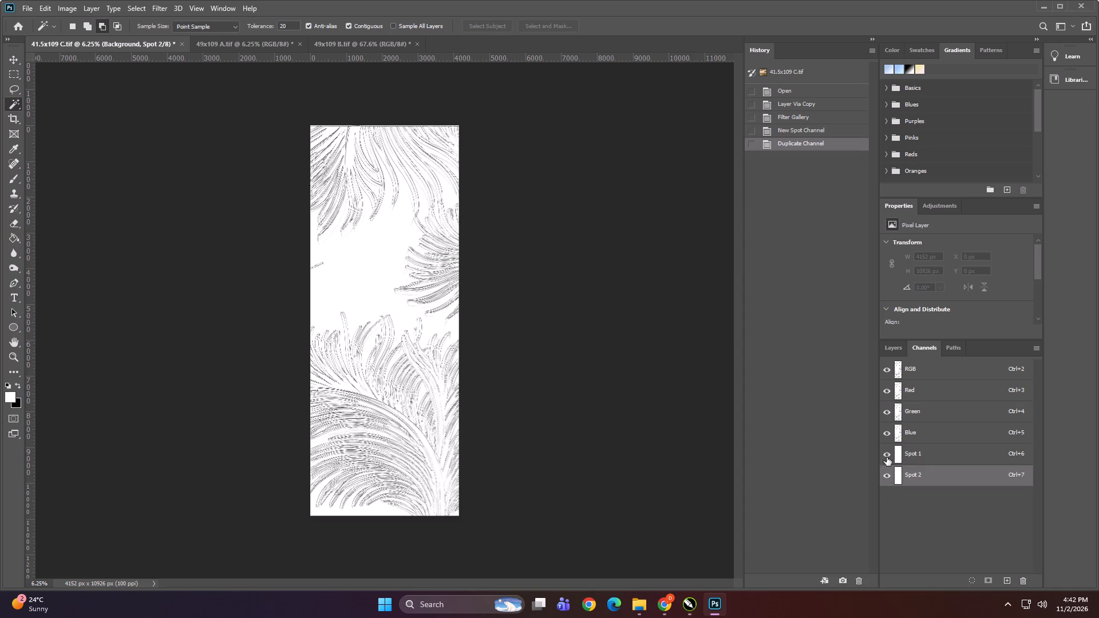
# Delete the filtered Layer 1 from 41.5x109 C.
pyautogui.click(890, 353)
pyautogui.click(943, 421)
pyautogui.press('Delete')
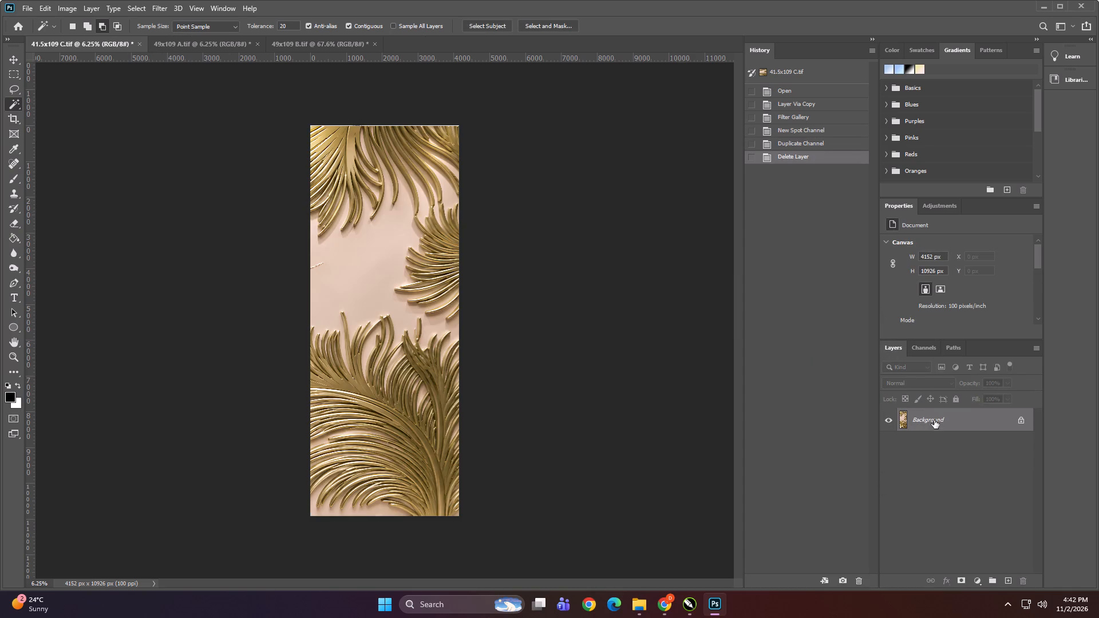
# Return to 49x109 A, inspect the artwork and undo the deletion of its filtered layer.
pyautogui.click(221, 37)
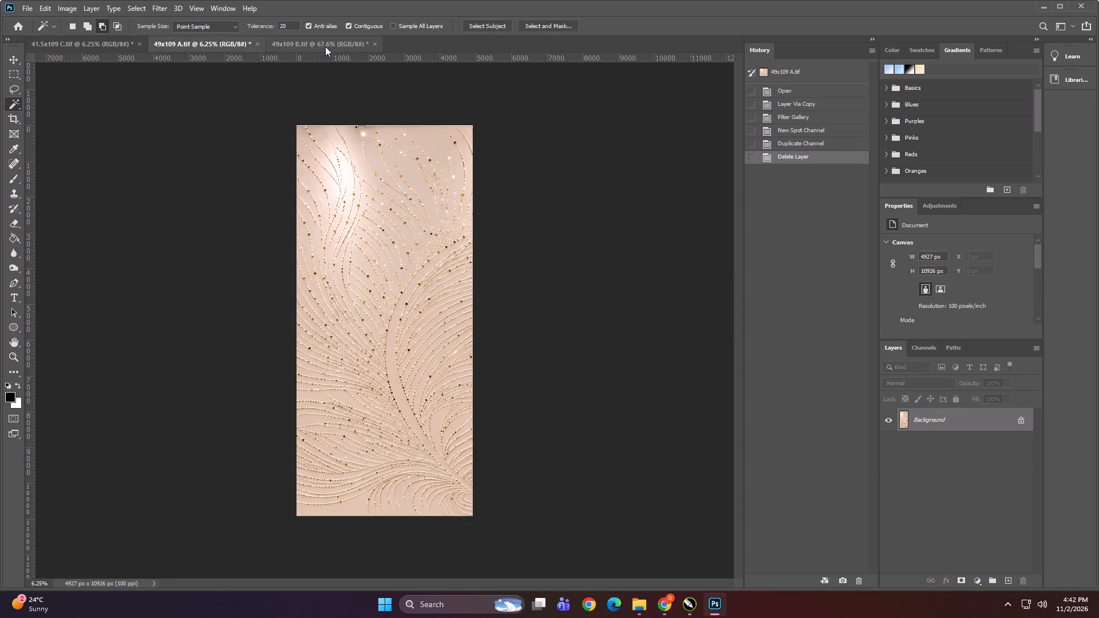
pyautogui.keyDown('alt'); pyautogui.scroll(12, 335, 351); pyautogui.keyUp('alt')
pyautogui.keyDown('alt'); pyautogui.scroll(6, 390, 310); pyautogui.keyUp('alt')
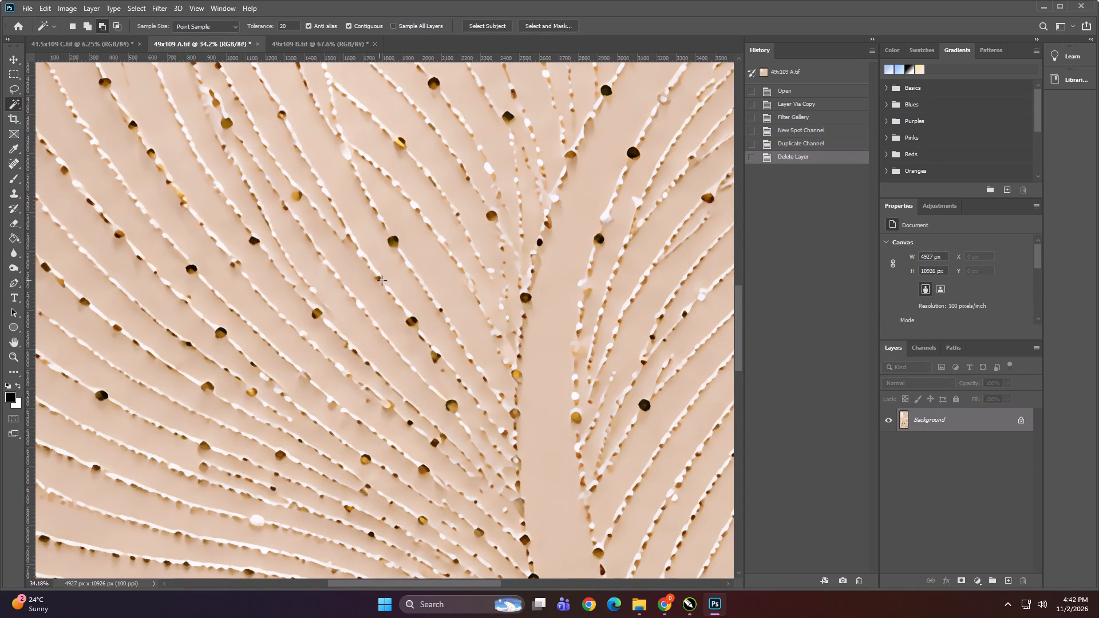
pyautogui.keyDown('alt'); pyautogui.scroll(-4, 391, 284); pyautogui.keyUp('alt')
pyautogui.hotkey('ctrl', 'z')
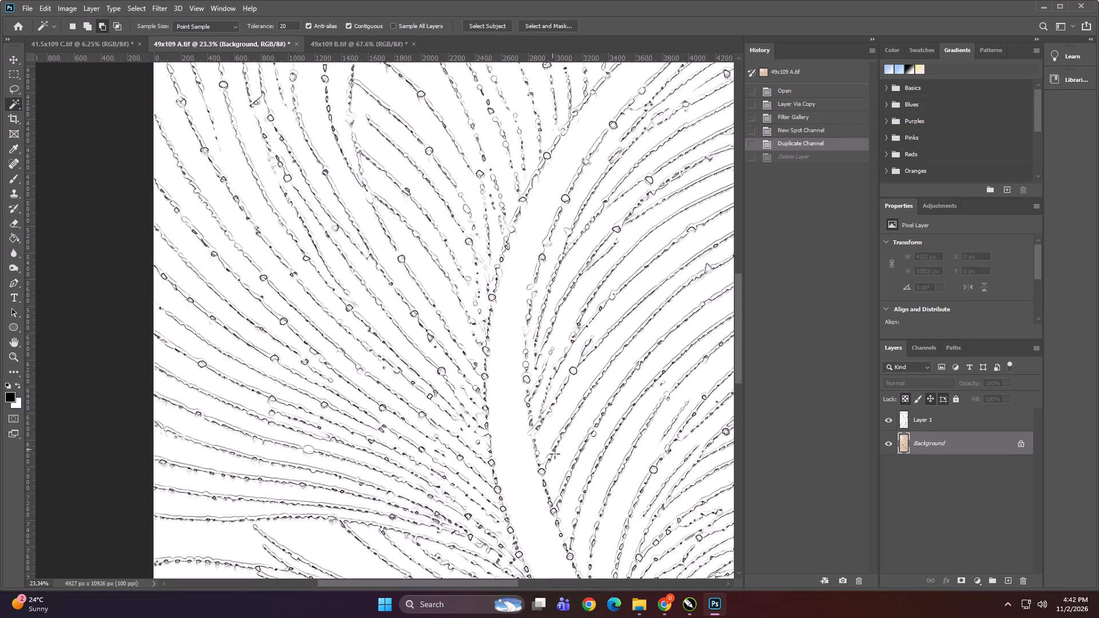
# Select a black outline on Layer 1 of 49x109 A with the Magic Wand and extend it with Similar.
pyautogui.click(938, 419)
pyautogui.keyDown('alt'); pyautogui.scroll(10, 264, 389); pyautogui.keyUp('alt')
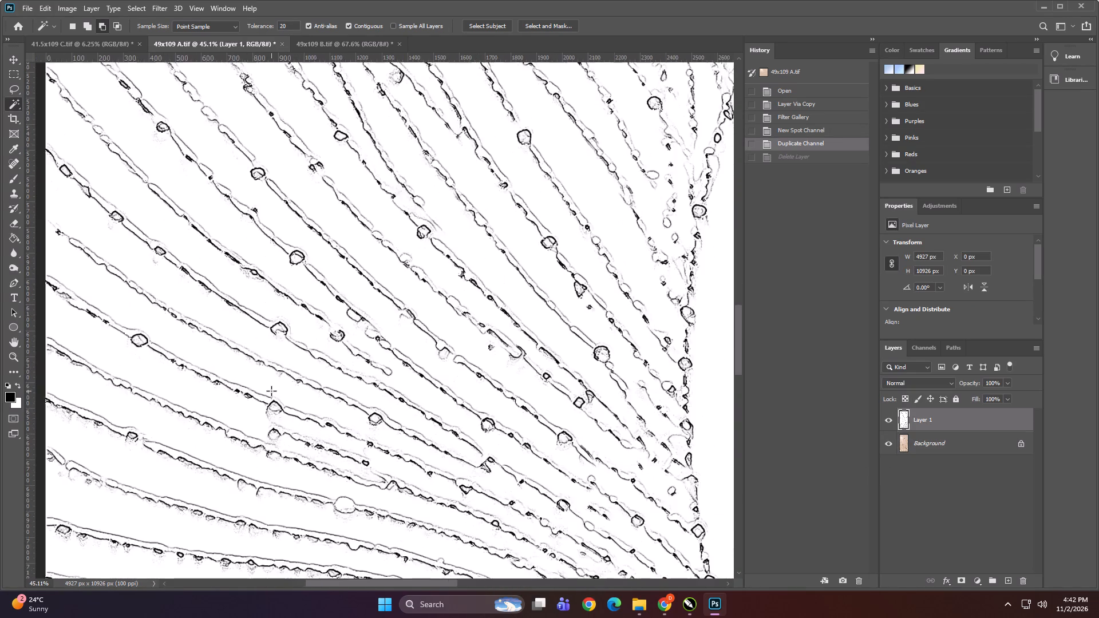
pyautogui.keyDown('alt'); pyautogui.scroll(20, 271, 391); pyautogui.keyUp('alt')
pyautogui.click(292, 476)
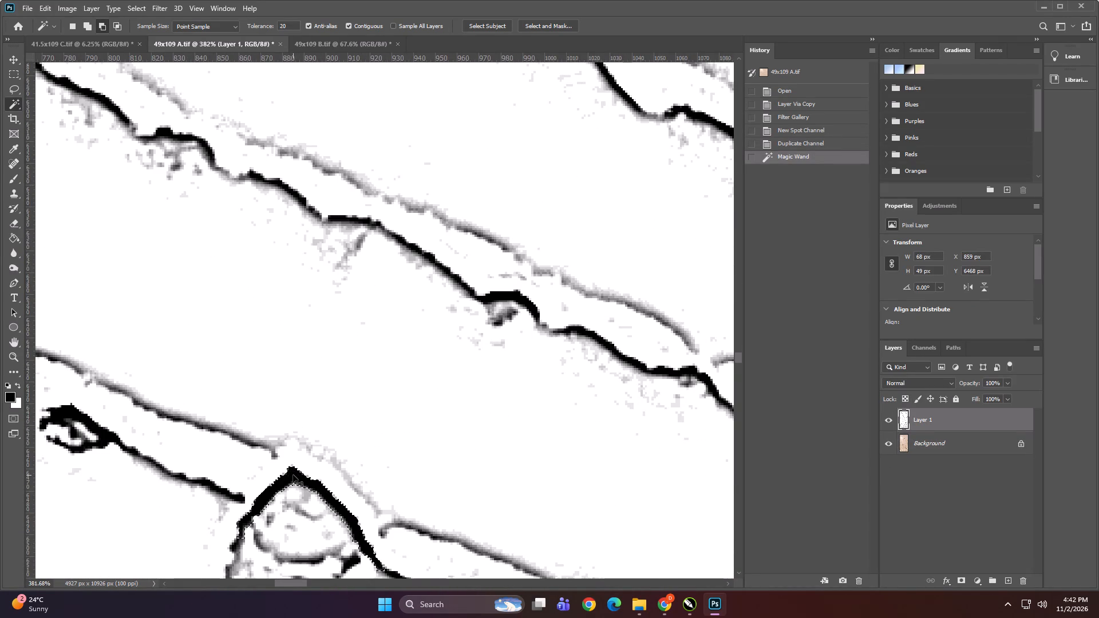
pyautogui.hotkey('ctrl', 'd')
pyautogui.keyDown('shift'); pyautogui.click(293, 475); pyautogui.keyUp('shift')
pyautogui.rightClick(293, 475)
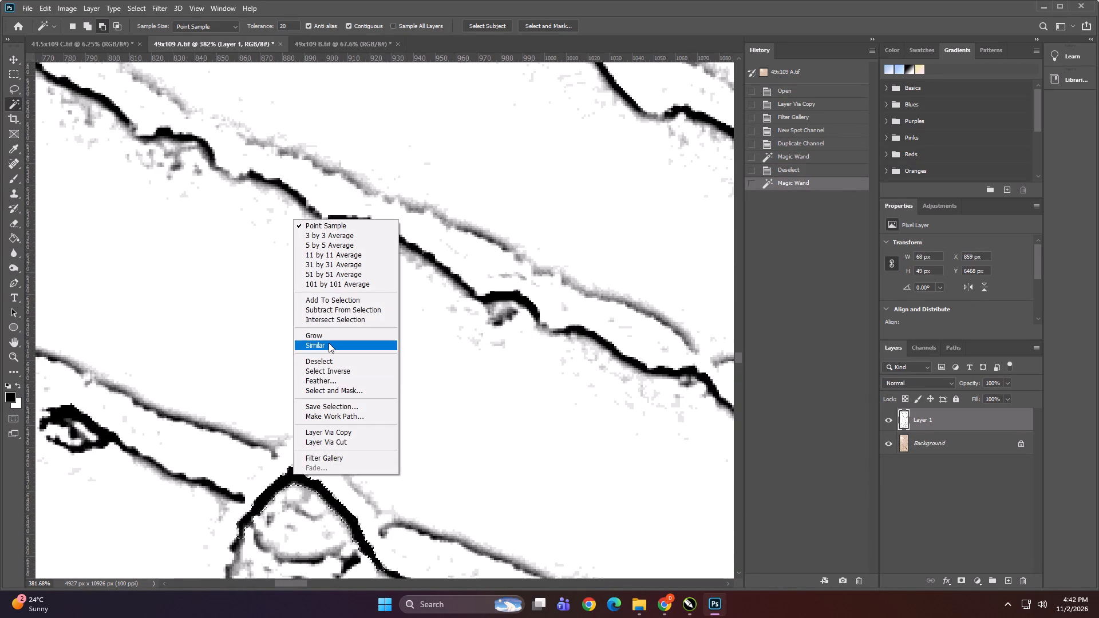
pyautogui.click(329, 343)
pyautogui.keyDown('alt'); pyautogui.scroll(-17, 320, 239); pyautogui.keyUp('alt')
pyautogui.keyDown('alt'); pyautogui.scroll(-9, 374, 293); pyautogui.keyUp('alt')
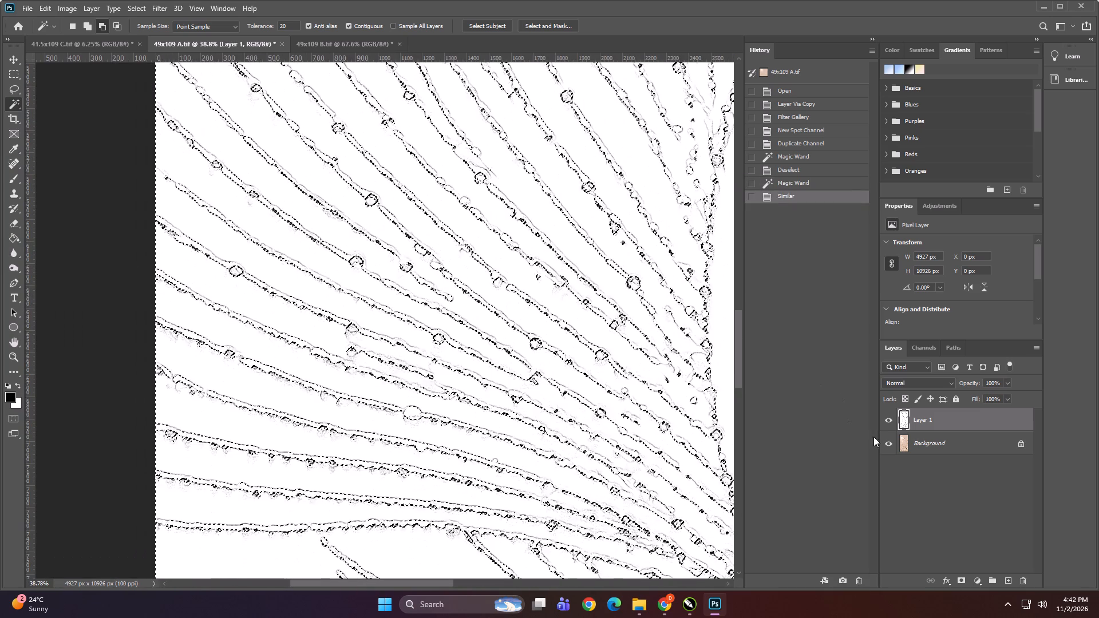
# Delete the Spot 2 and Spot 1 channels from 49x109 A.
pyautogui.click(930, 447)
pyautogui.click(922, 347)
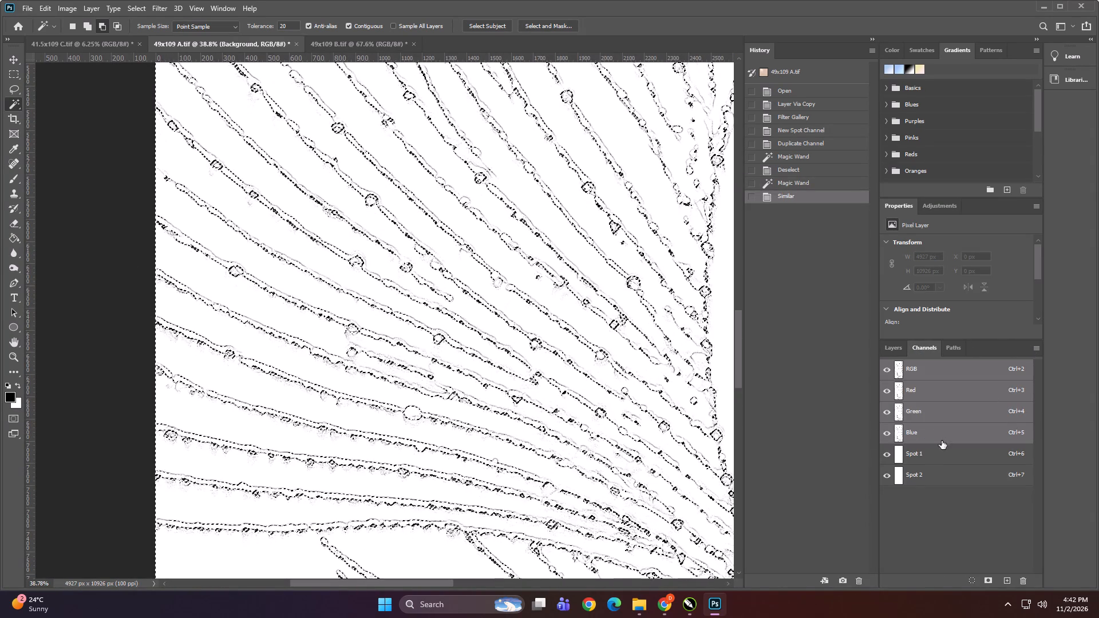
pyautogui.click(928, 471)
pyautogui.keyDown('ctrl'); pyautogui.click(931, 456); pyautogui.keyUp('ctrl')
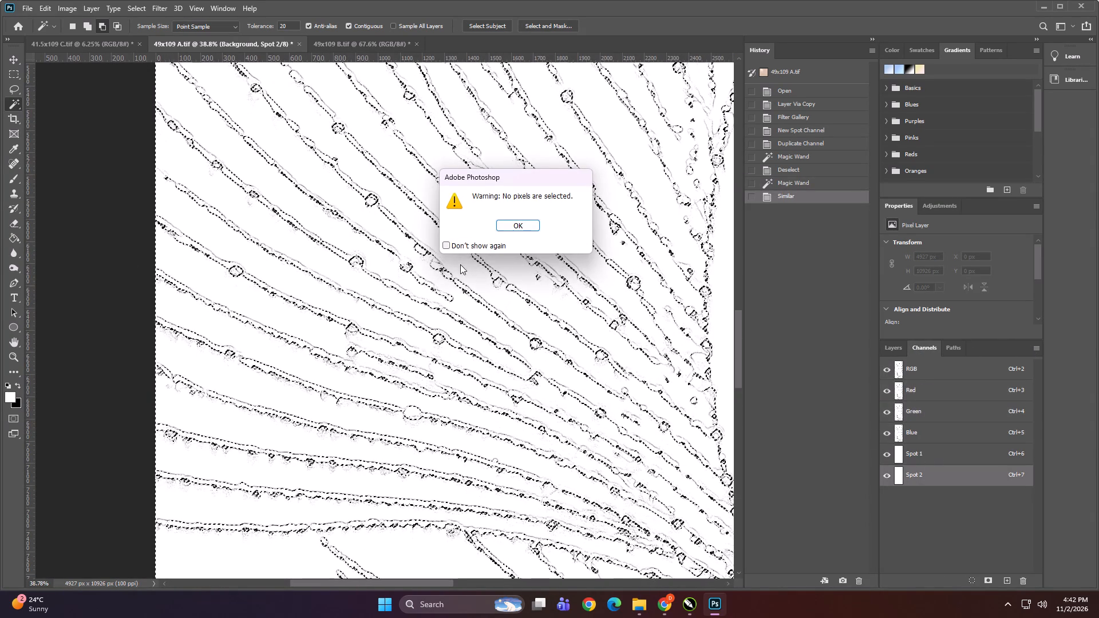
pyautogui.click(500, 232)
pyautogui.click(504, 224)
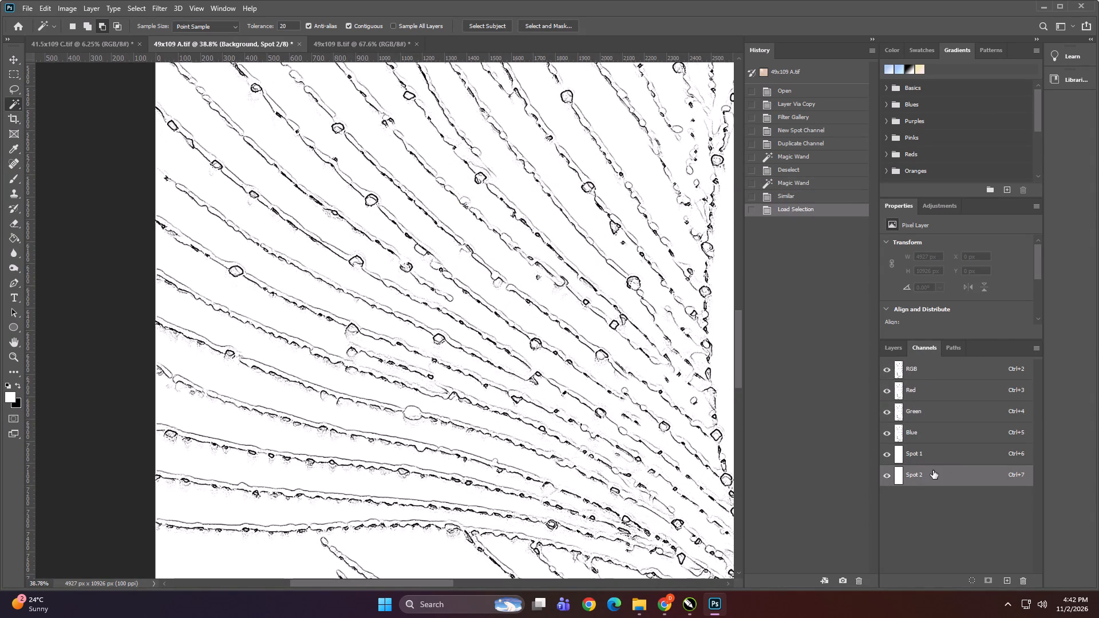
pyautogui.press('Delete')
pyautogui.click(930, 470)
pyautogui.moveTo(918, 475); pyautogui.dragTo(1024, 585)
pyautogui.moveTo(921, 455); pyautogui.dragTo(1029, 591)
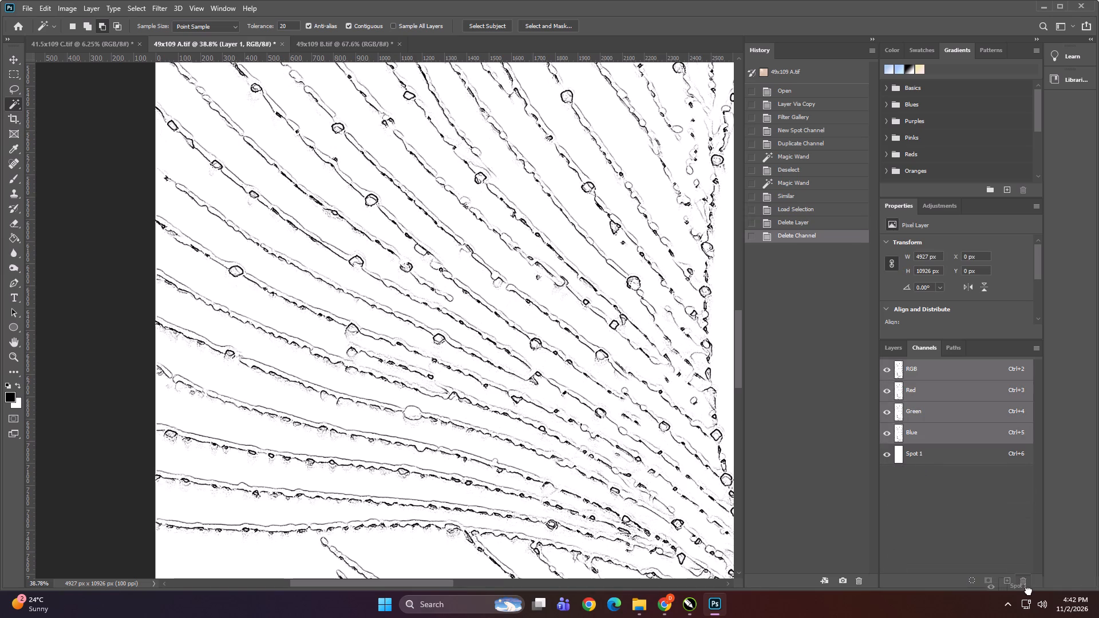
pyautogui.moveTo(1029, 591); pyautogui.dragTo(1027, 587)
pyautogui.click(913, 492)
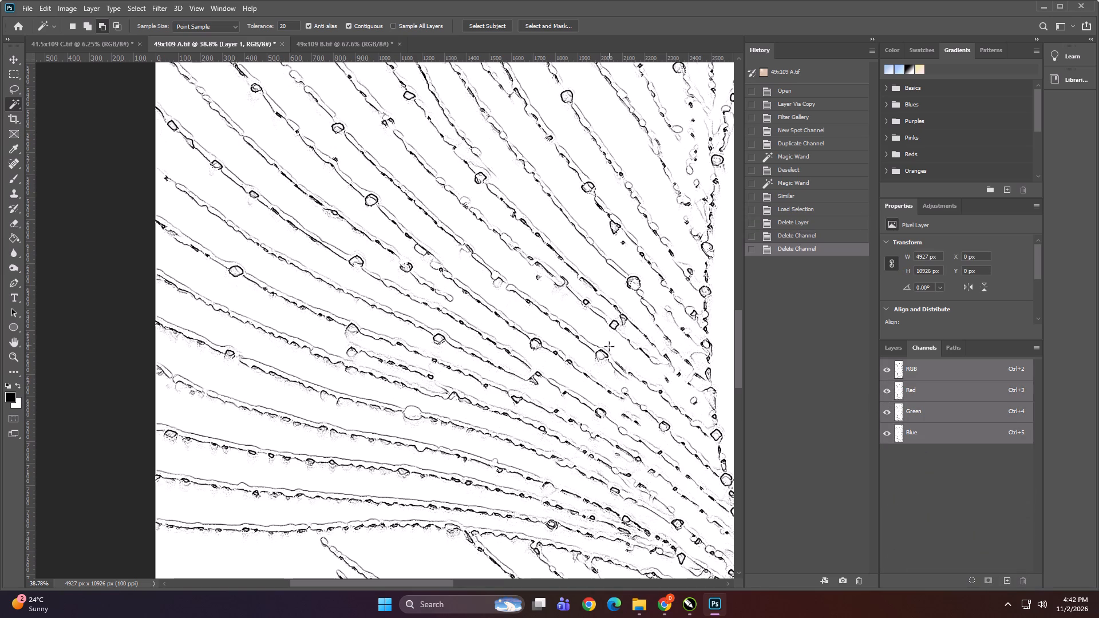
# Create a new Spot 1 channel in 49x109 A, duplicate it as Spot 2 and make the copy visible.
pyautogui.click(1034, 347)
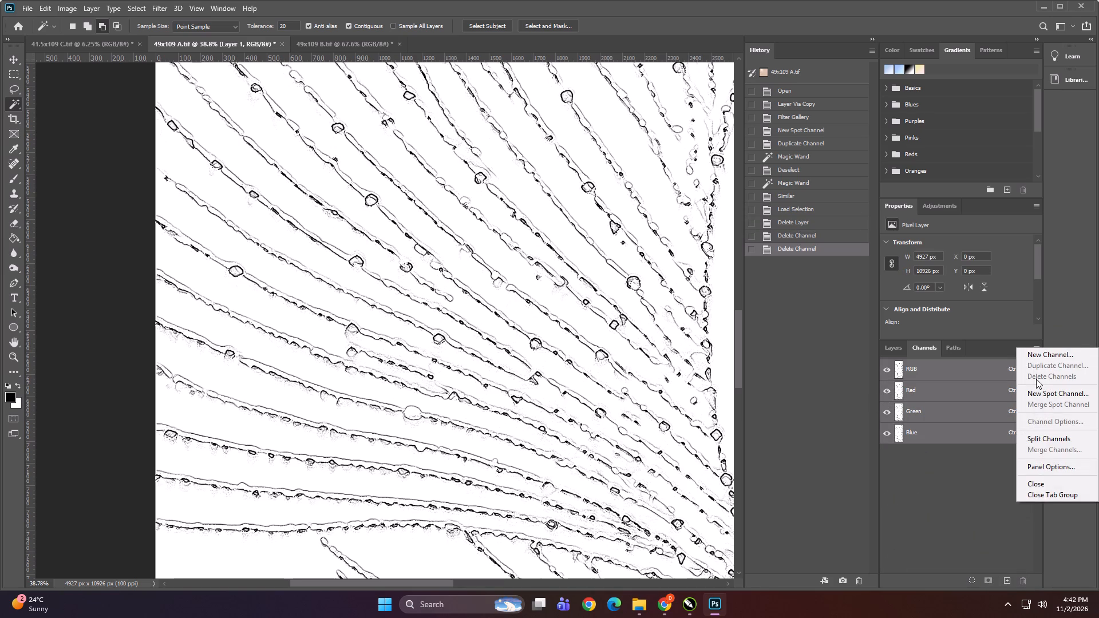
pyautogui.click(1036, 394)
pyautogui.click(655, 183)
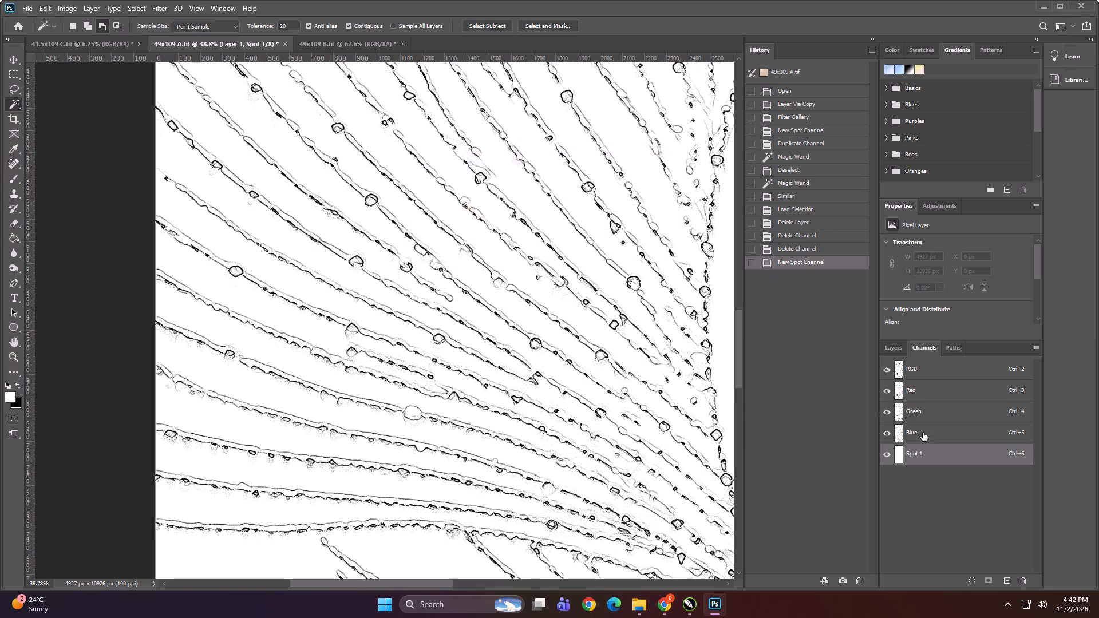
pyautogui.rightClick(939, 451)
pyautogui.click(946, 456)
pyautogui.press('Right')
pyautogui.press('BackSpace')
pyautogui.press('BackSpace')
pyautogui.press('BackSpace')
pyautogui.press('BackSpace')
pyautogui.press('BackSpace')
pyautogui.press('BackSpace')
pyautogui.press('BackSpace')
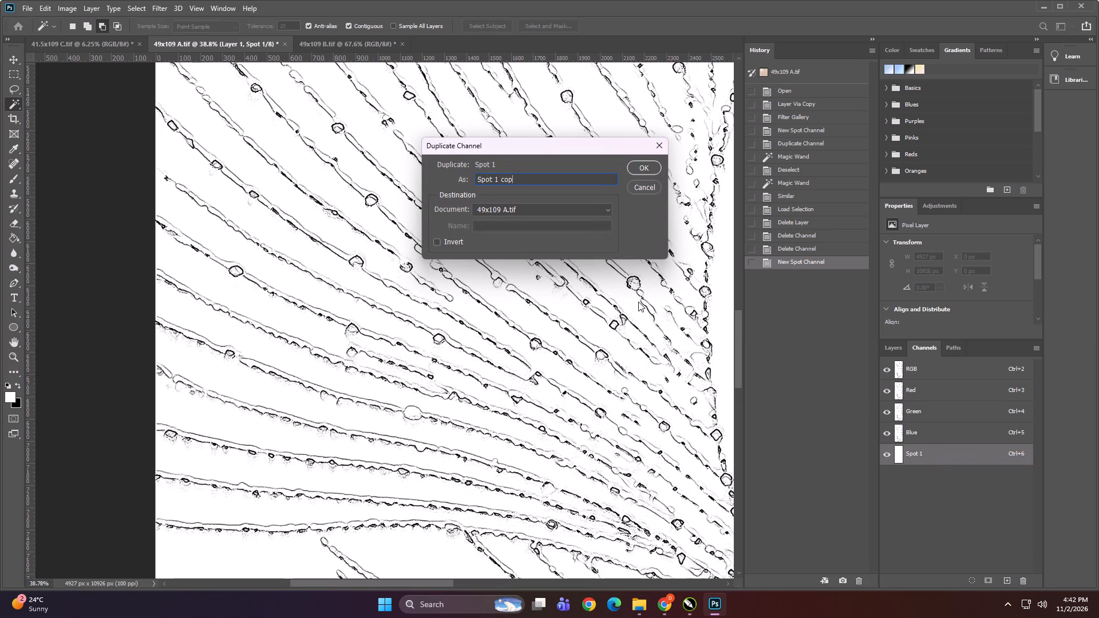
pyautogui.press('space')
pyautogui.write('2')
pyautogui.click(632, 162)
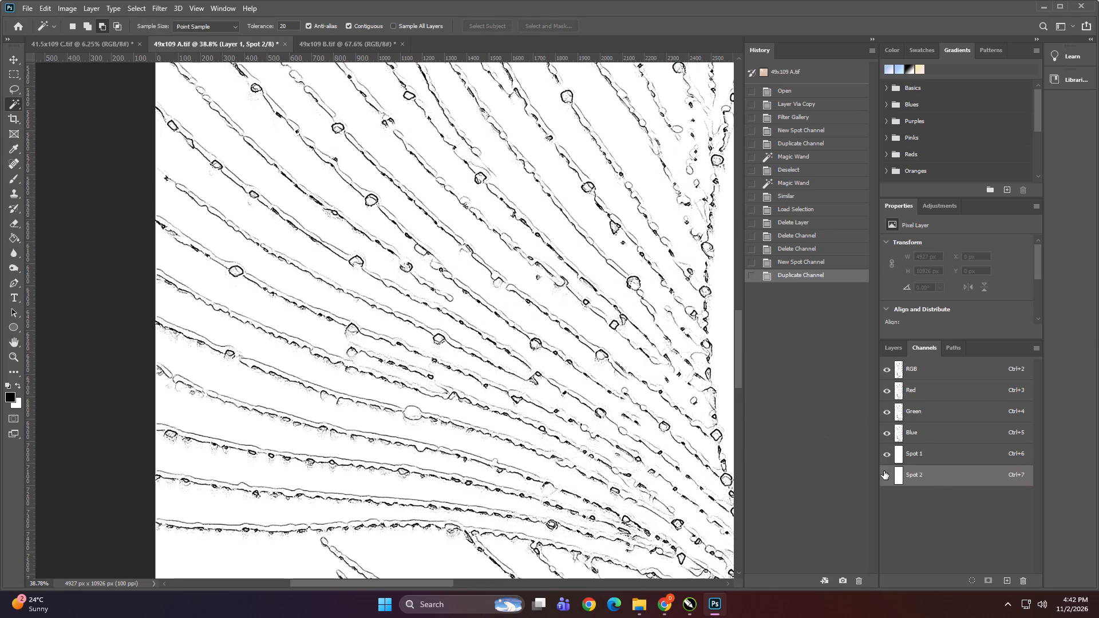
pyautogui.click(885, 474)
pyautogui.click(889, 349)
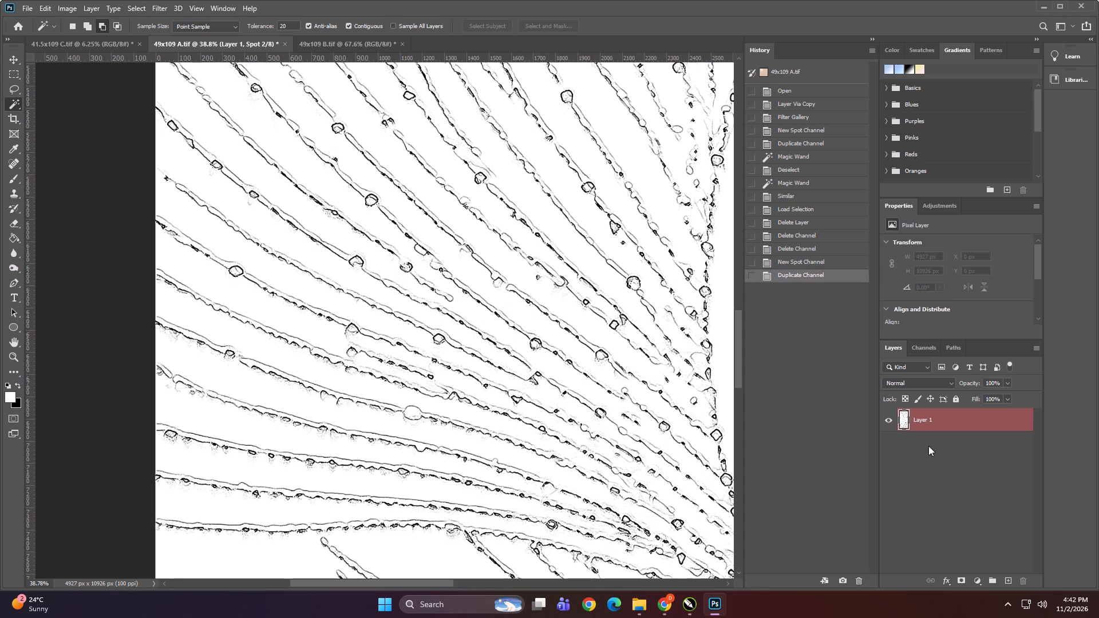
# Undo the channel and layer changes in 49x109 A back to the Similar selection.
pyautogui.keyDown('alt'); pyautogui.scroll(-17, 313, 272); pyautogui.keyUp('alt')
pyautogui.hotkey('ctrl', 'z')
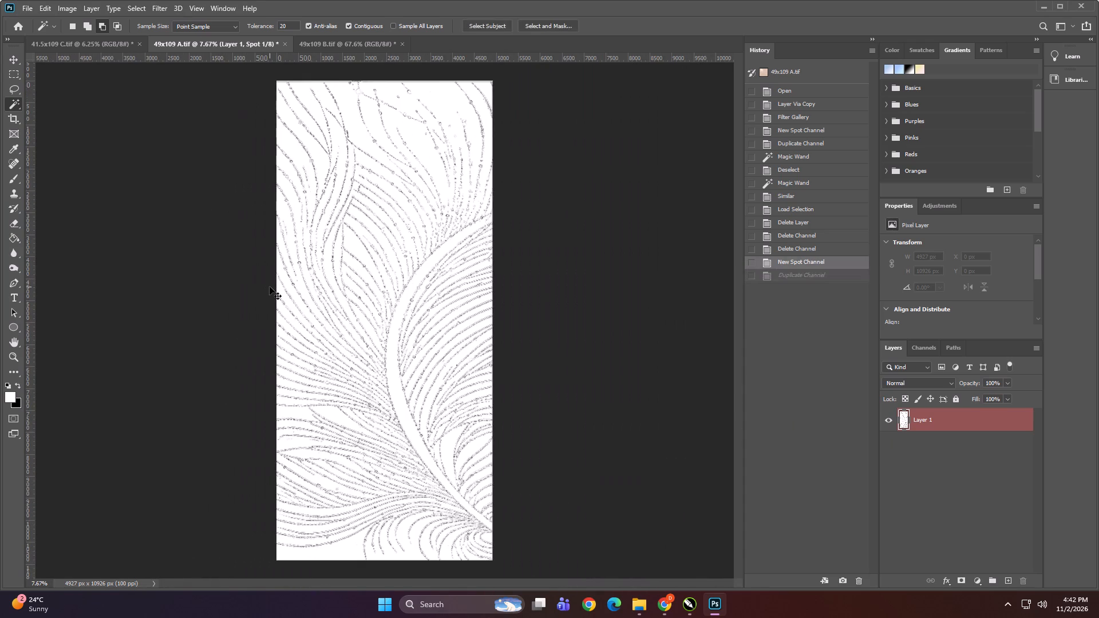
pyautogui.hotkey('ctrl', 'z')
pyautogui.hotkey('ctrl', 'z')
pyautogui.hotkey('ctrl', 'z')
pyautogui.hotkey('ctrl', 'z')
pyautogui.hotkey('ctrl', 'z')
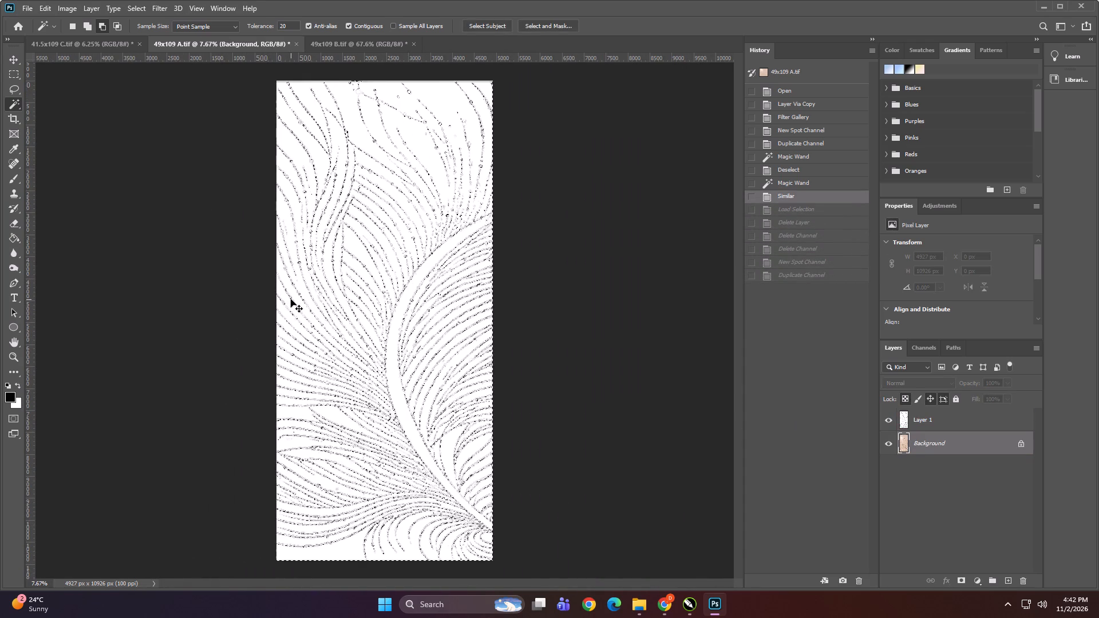
# Examine the layers, both spot channels and the colour channels of 49x109 A by switching channel visibility.
pyautogui.click(947, 473)
pyautogui.click(942, 424)
pyautogui.click(946, 441)
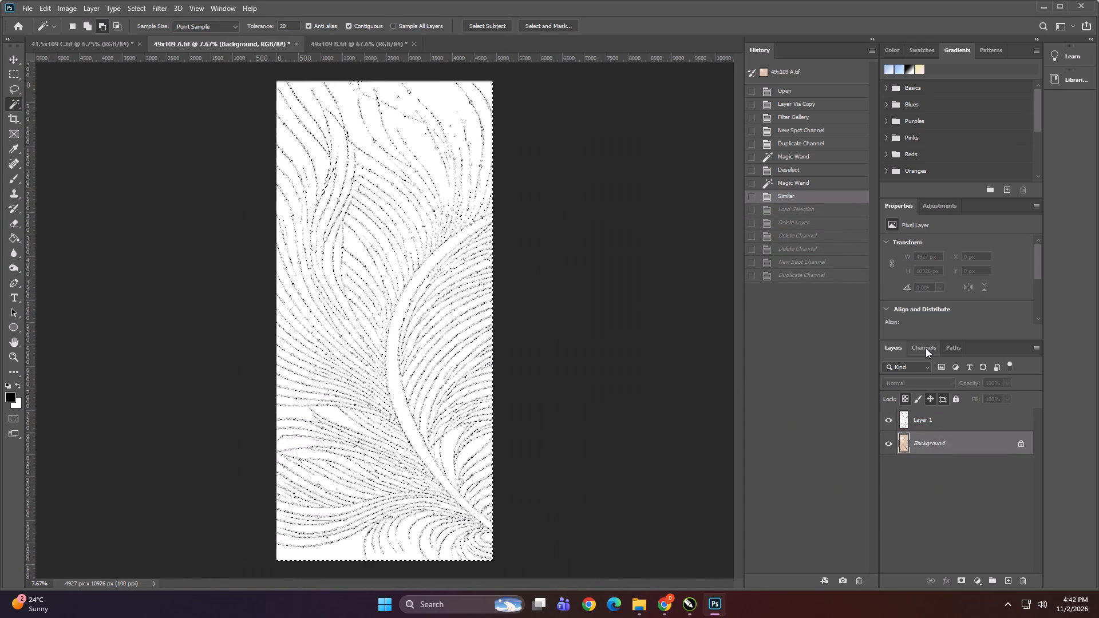
pyautogui.click(926, 348)
pyautogui.click(933, 459)
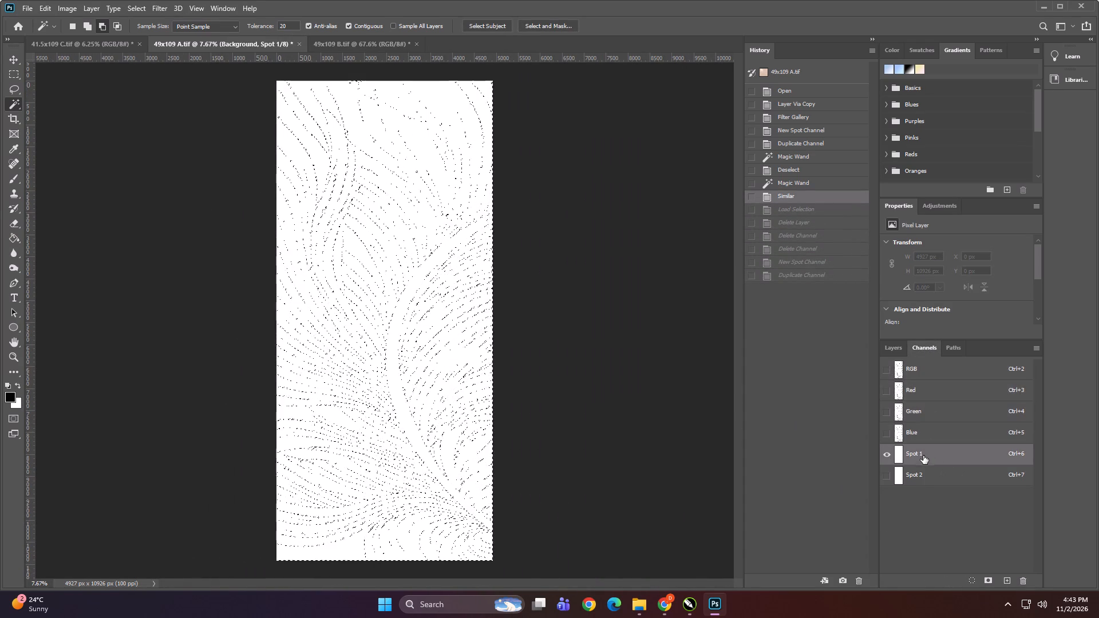
pyautogui.click(921, 478)
pyautogui.click(892, 458)
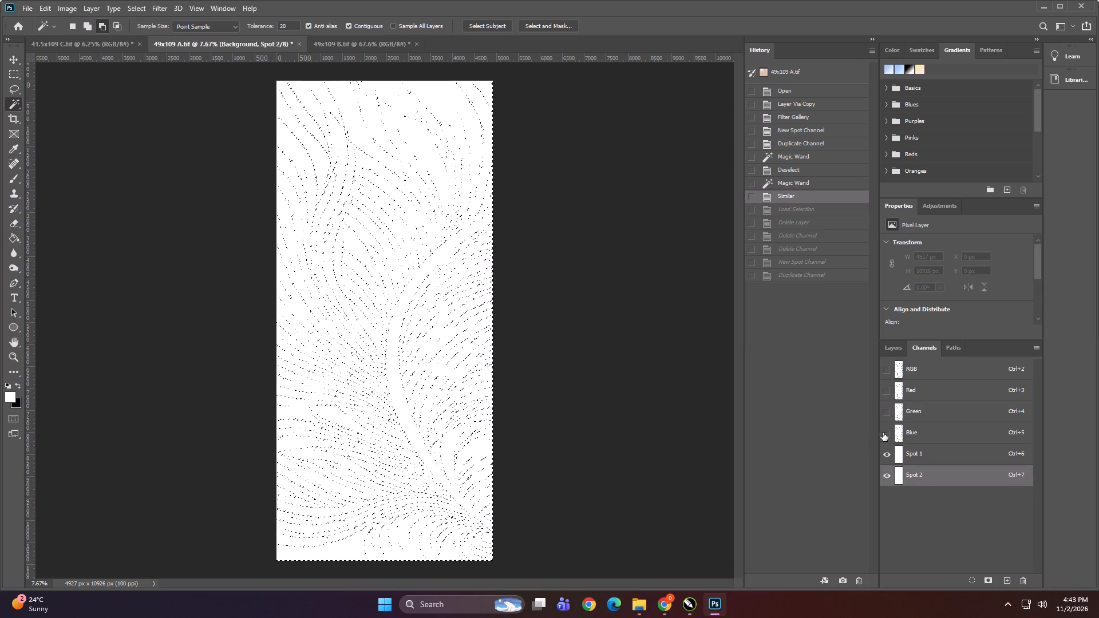
pyautogui.click(884, 433)
pyautogui.click(887, 410)
pyautogui.click(887, 391)
pyautogui.click(885, 369)
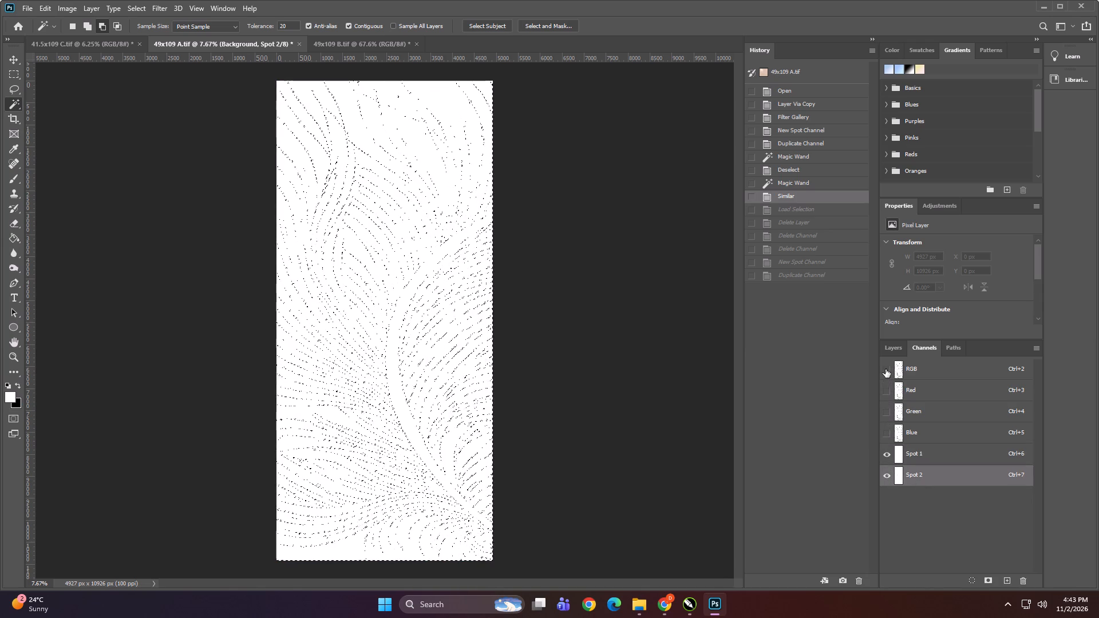
pyautogui.click(883, 429)
pyautogui.click(886, 412)
pyautogui.click(888, 396)
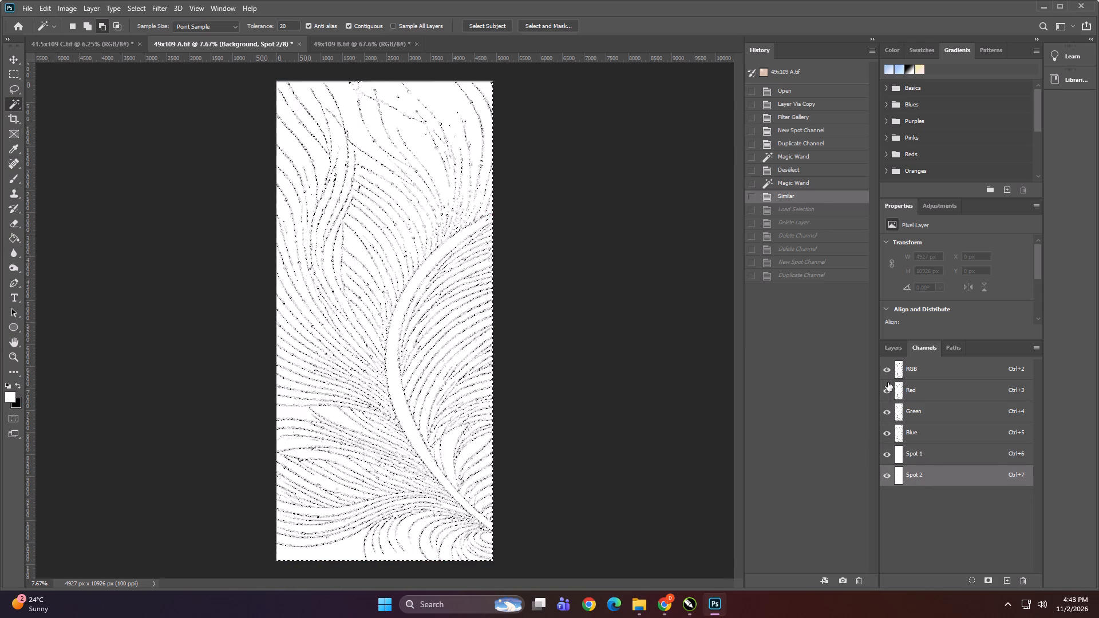
pyautogui.click(900, 358)
pyautogui.click(898, 346)
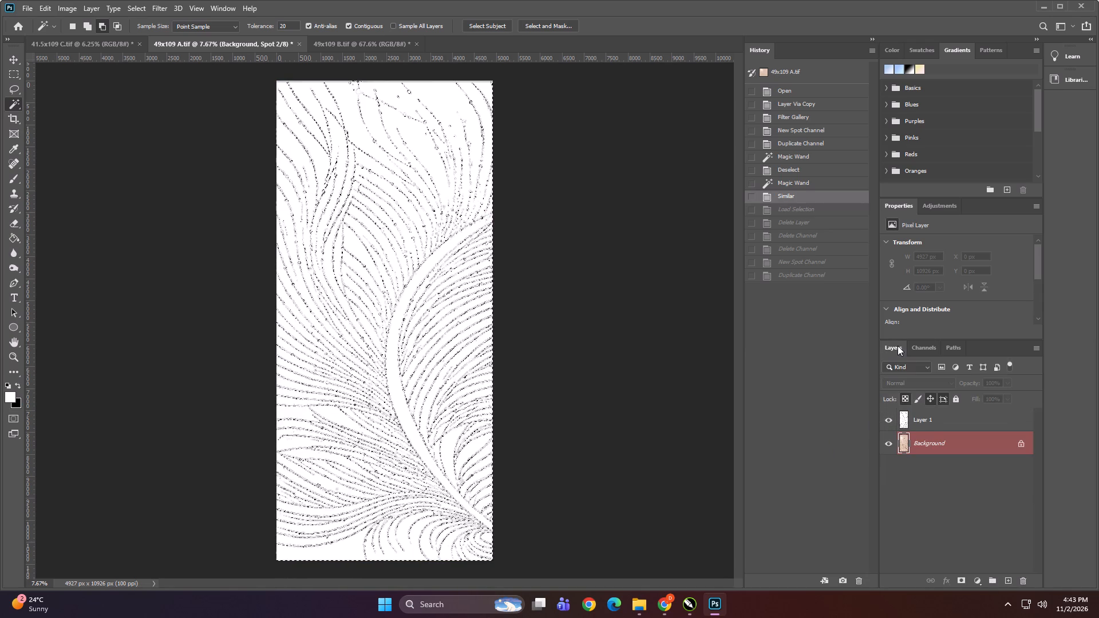
# Clear the selected outlines on Layer 1 of 49x109 A, deselect, and delete the filtered layer.
pyautogui.click(930, 424)
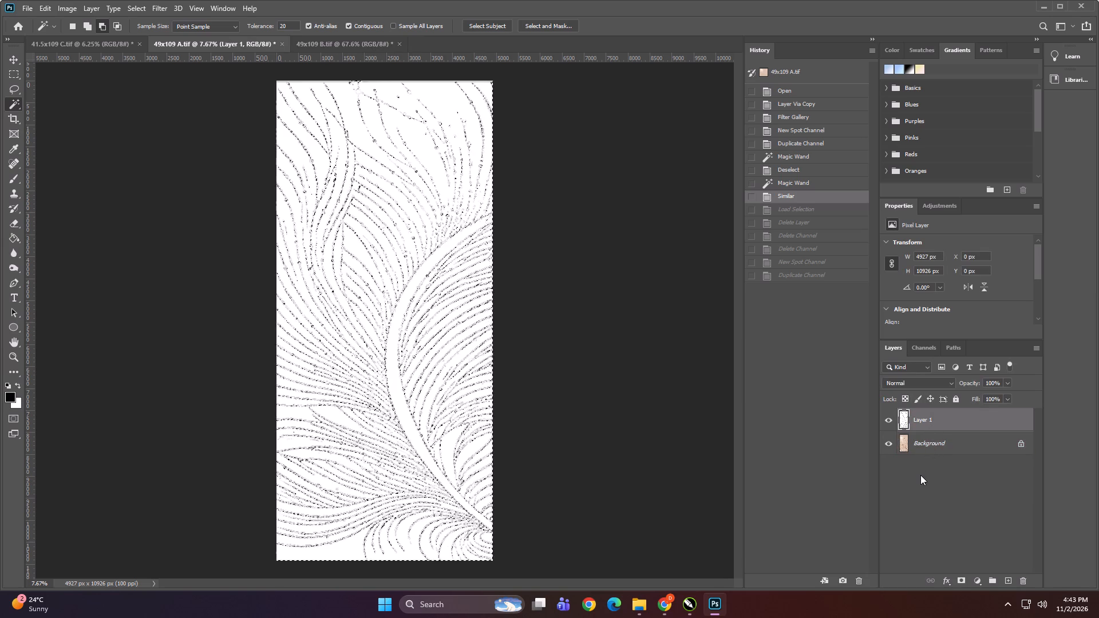
pyautogui.press('Delete')
pyautogui.press('Return')
pyautogui.click(920, 475)
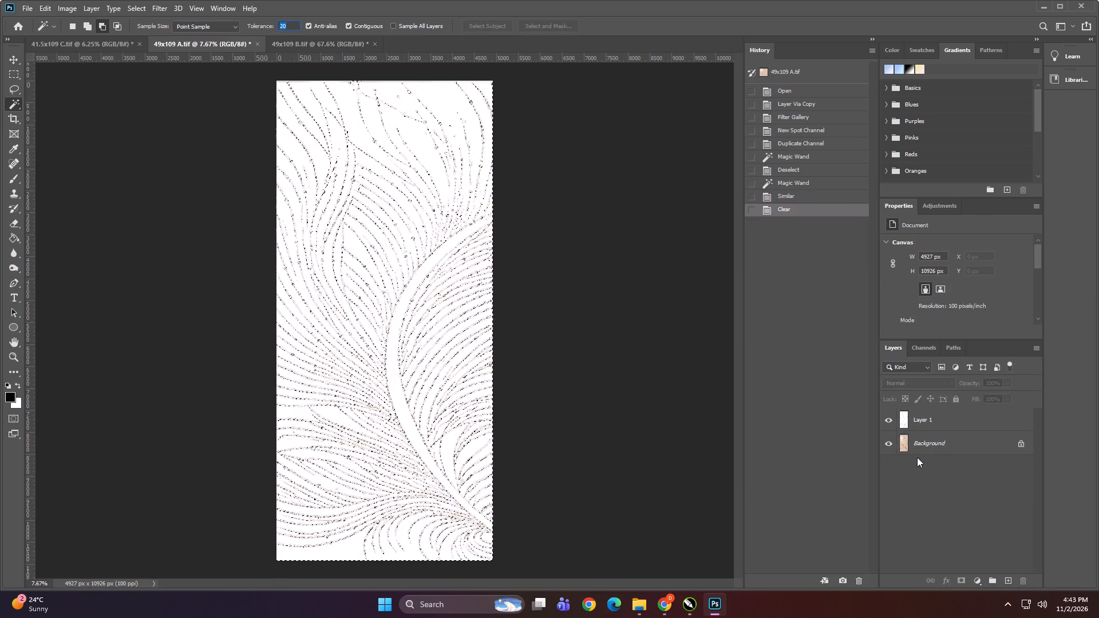
pyautogui.click(923, 418)
pyautogui.press('Delete')
pyautogui.press('Delete')
pyautogui.press('Delete')
pyautogui.moveTo(924, 417); pyautogui.dragTo(987, 542)
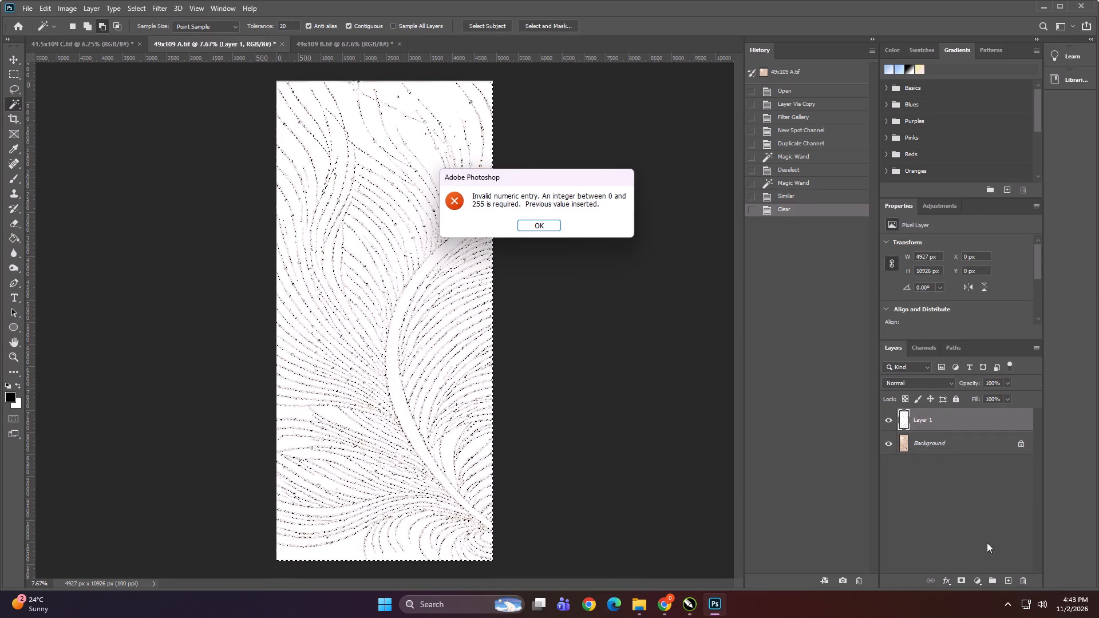
pyautogui.moveTo(987, 542); pyautogui.dragTo(1002, 559)
pyautogui.click(535, 214)
pyautogui.click(540, 230)
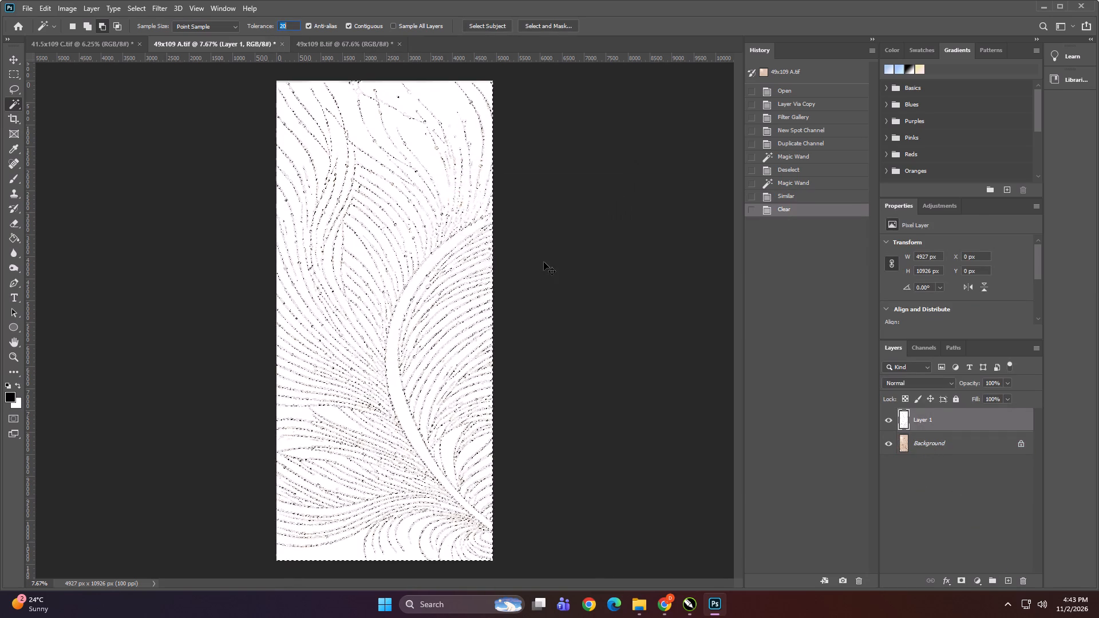
pyautogui.hotkey('ctrl', 'f')
pyautogui.hotkey('ctrl', 'd')
pyautogui.click(707, 321)
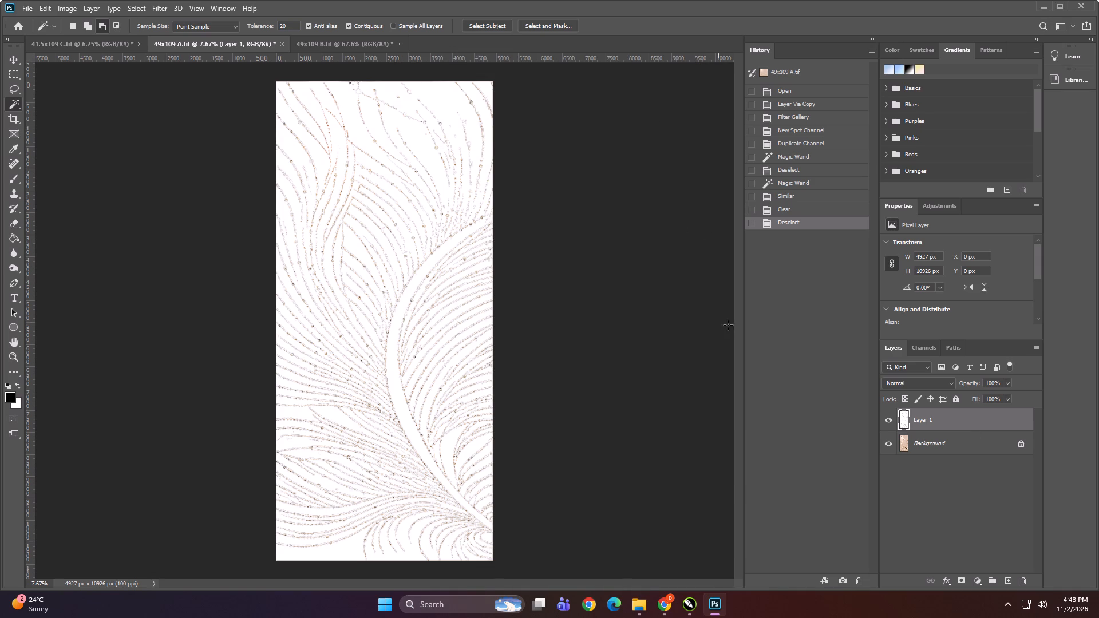
pyautogui.moveTo(919, 419); pyautogui.dragTo(1028, 580)
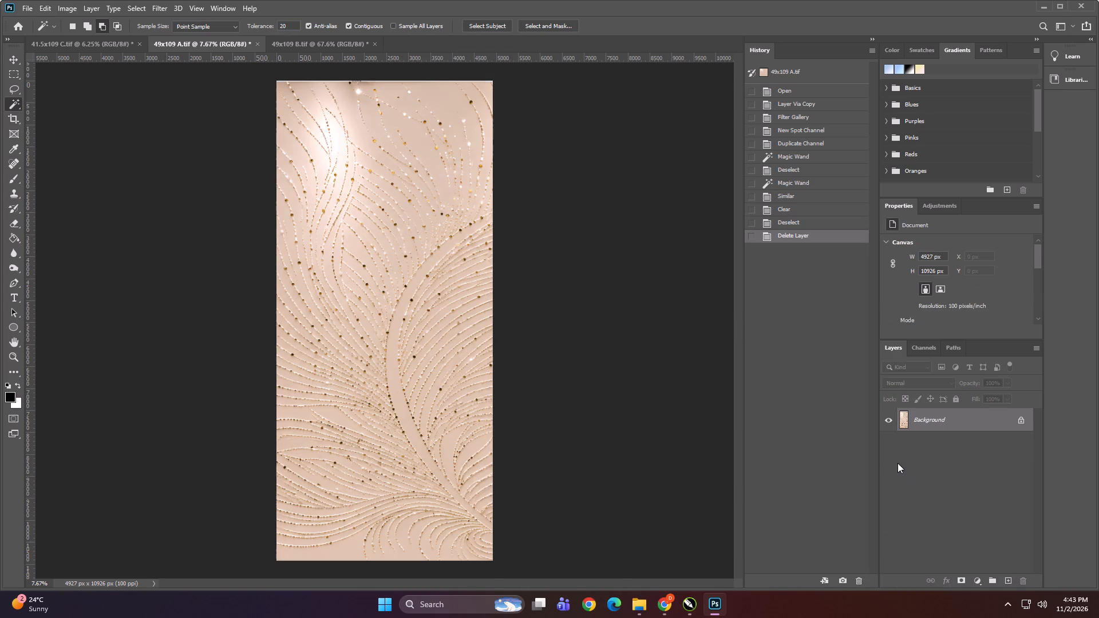
pyautogui.click(898, 463)
# Delete the Spot 2 and Spot 1 channels from 49x109 A, leaving only the RGB channels.
pyautogui.click(917, 344)
pyautogui.click(924, 465)
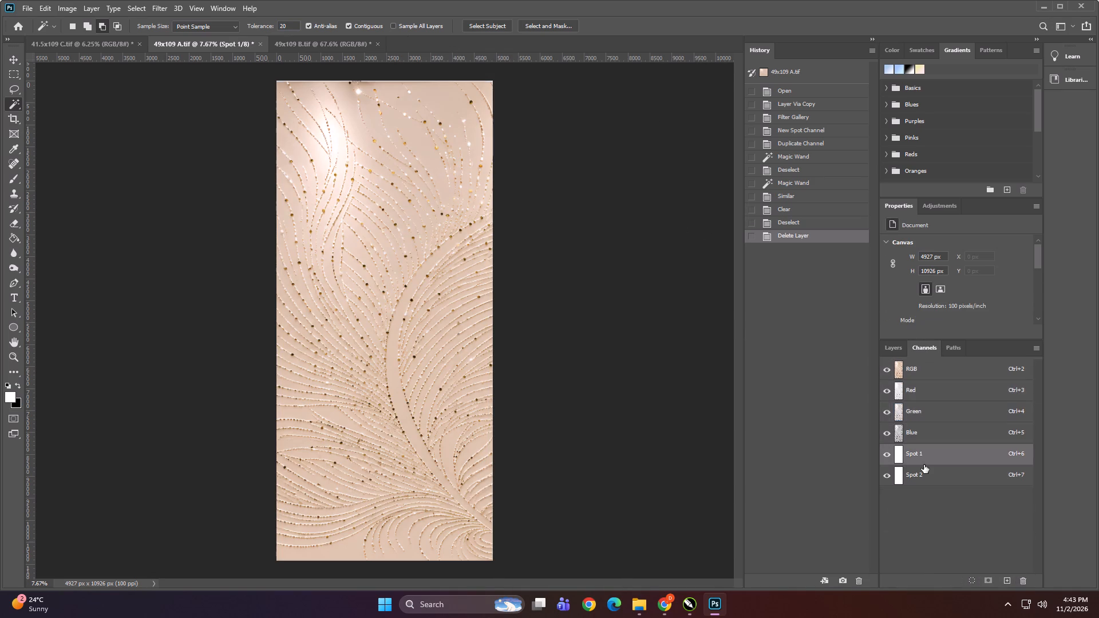
pyautogui.press('Delete')
pyautogui.click(925, 476)
pyautogui.press('Delete')
pyautogui.moveTo(919, 474); pyautogui.dragTo(986, 535)
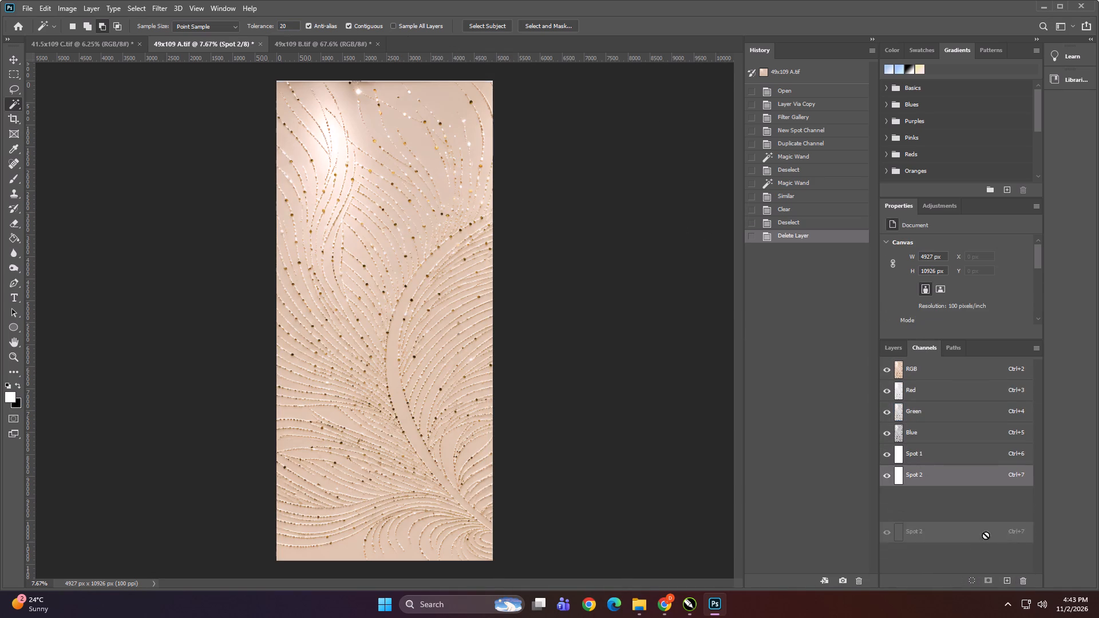
pyautogui.moveTo(986, 535); pyautogui.dragTo(1026, 584)
pyautogui.click(917, 453)
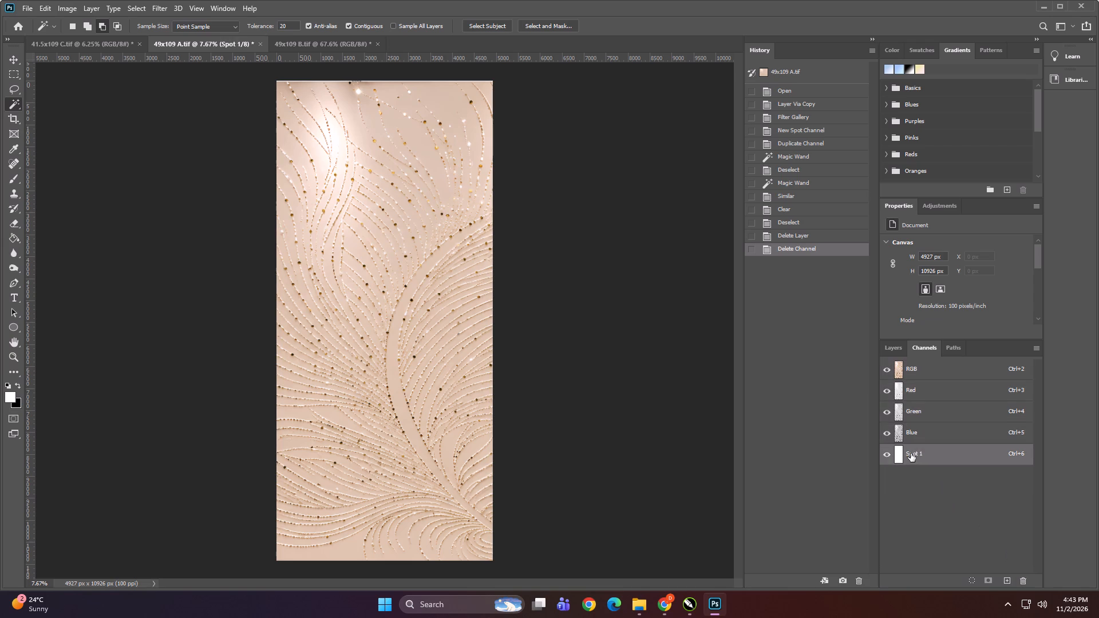
pyautogui.moveTo(911, 453); pyautogui.dragTo(1025, 581)
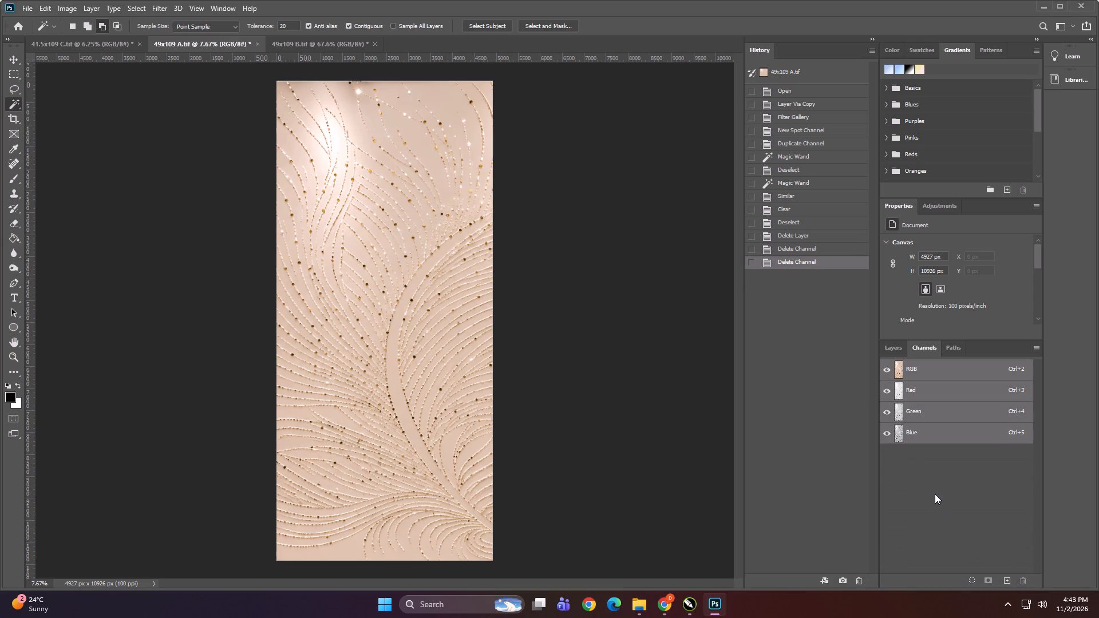
# Copy the Background of 49x109 A to a new layer and apply the Photocopy filter with Detail 3 and Darkness 24.
pyautogui.click(935, 494)
pyautogui.click(902, 350)
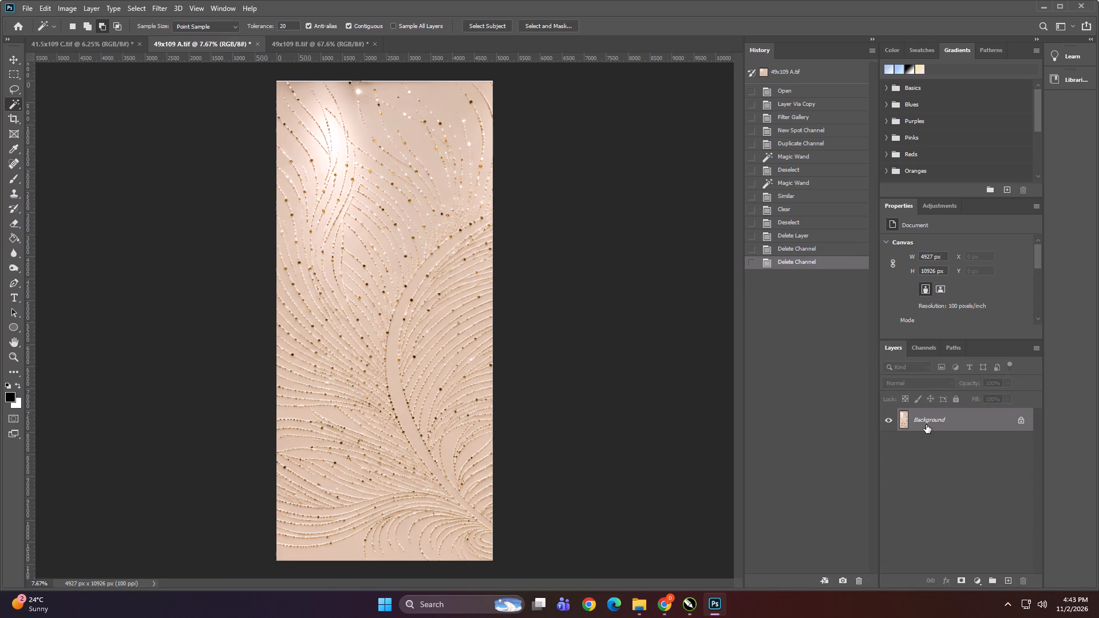
pyautogui.click(926, 425)
pyautogui.hotkey('ctrl', 'j')
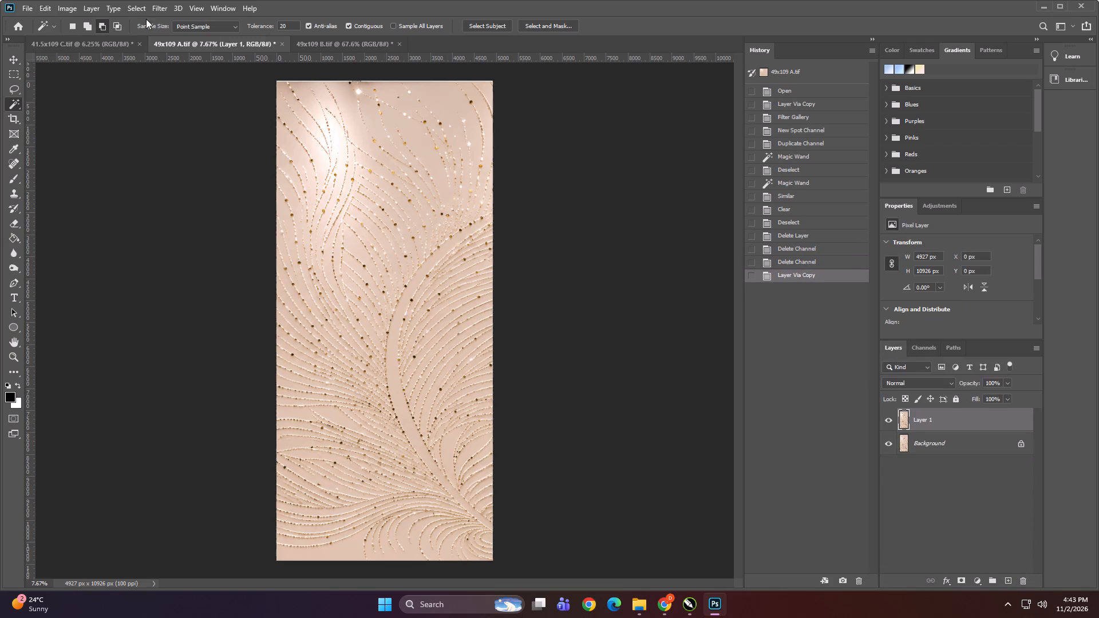
pyautogui.click(155, 9)
pyautogui.click(176, 57)
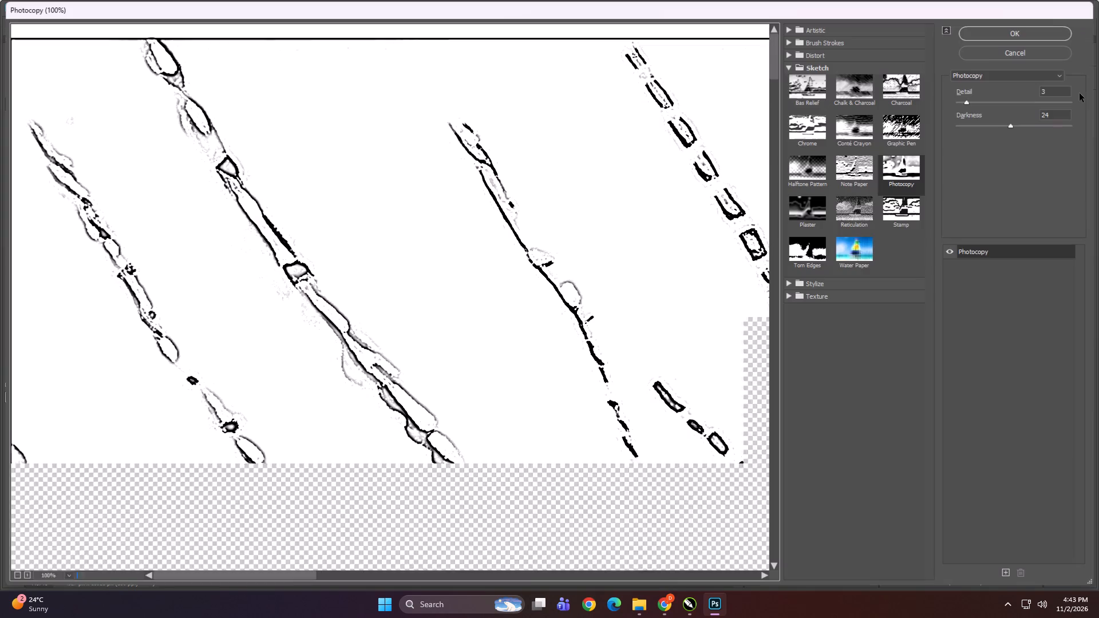
pyautogui.press('Return')
# Select a black outline on the filtered Layer 1 with the Magic Wand and extend it with Similar.
pyautogui.keyDown('alt'); pyautogui.scroll(18, 392, 326); pyautogui.keyUp('alt')
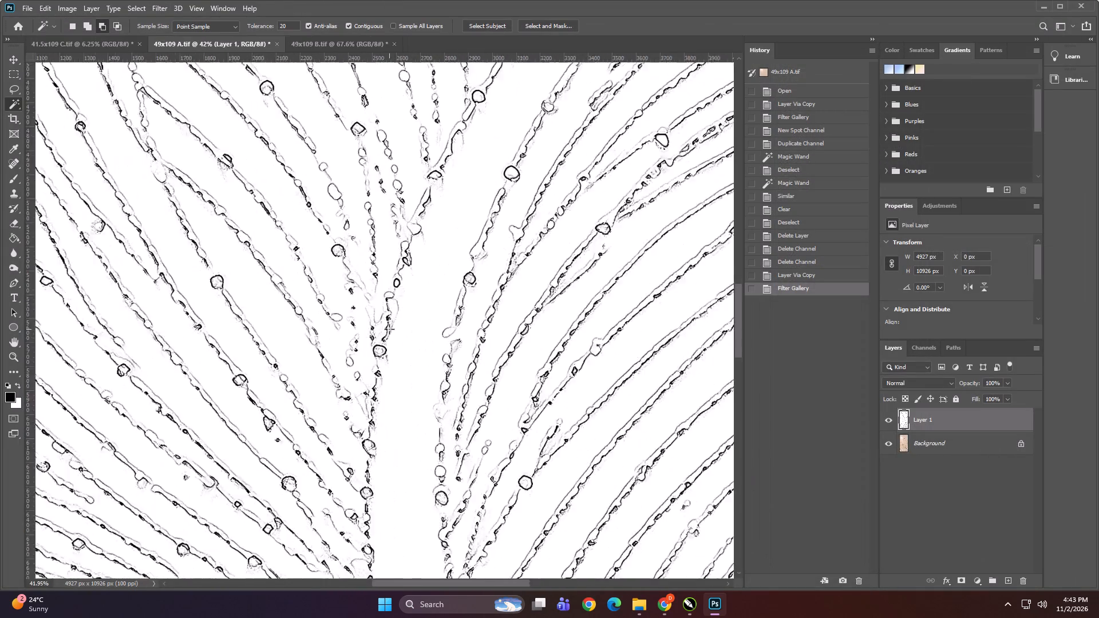
pyautogui.keyDown('alt'); pyautogui.scroll(20, 389, 329); pyautogui.keyUp('alt')
pyautogui.keyDown('alt'); pyautogui.scroll(1, 389, 329); pyautogui.keyUp('alt')
pyautogui.press('w')
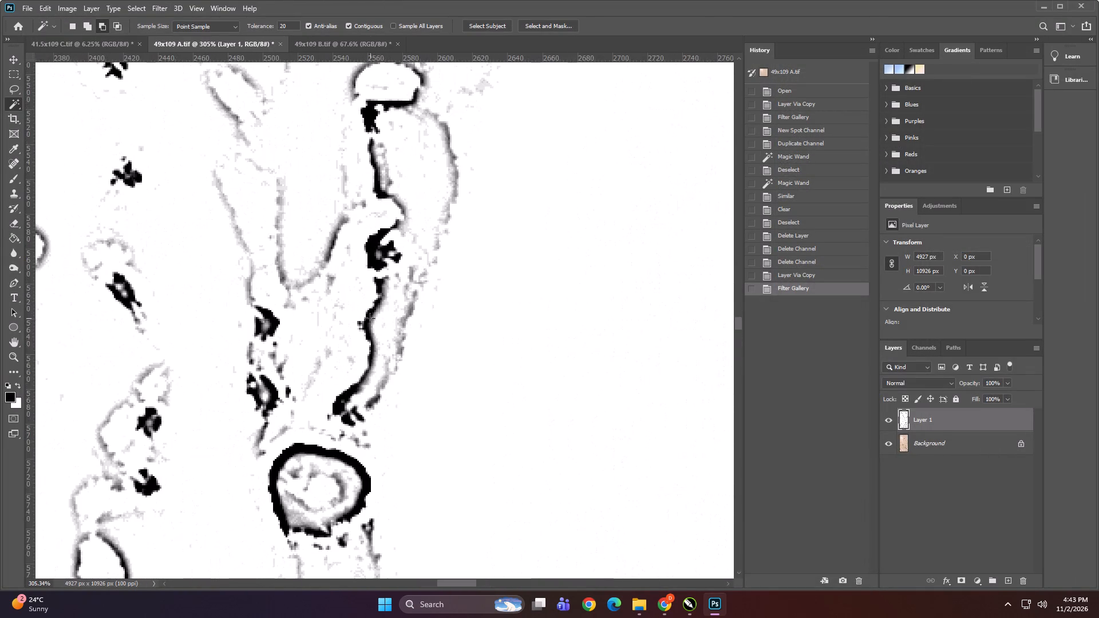
pyautogui.keyDown('shift'); pyautogui.click(369, 318); pyautogui.keyUp('shift')
pyautogui.rightClick(369, 318)
pyautogui.click(393, 441)
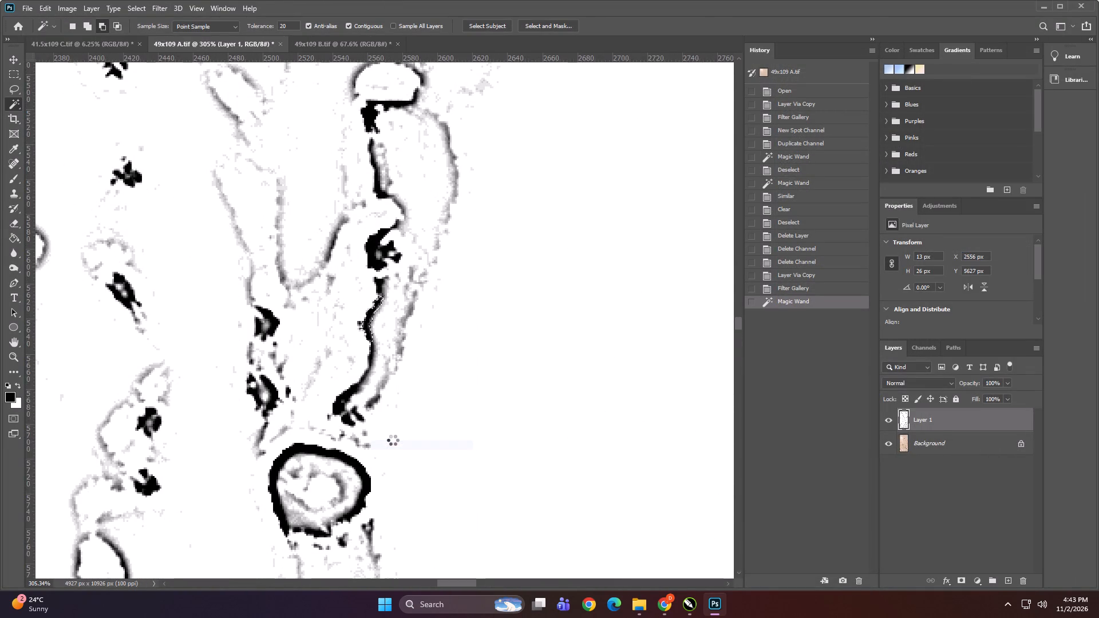
# With the Background of 49x109 A active, create a red spot channel named Spot 1 at 100% solidity from the outline selection.
pyautogui.keyDown('alt'); pyautogui.scroll(-20, 412, 303); pyautogui.keyUp('alt')
pyautogui.keyDown('alt'); pyautogui.scroll(-13, 412, 303); pyautogui.keyUp('alt')
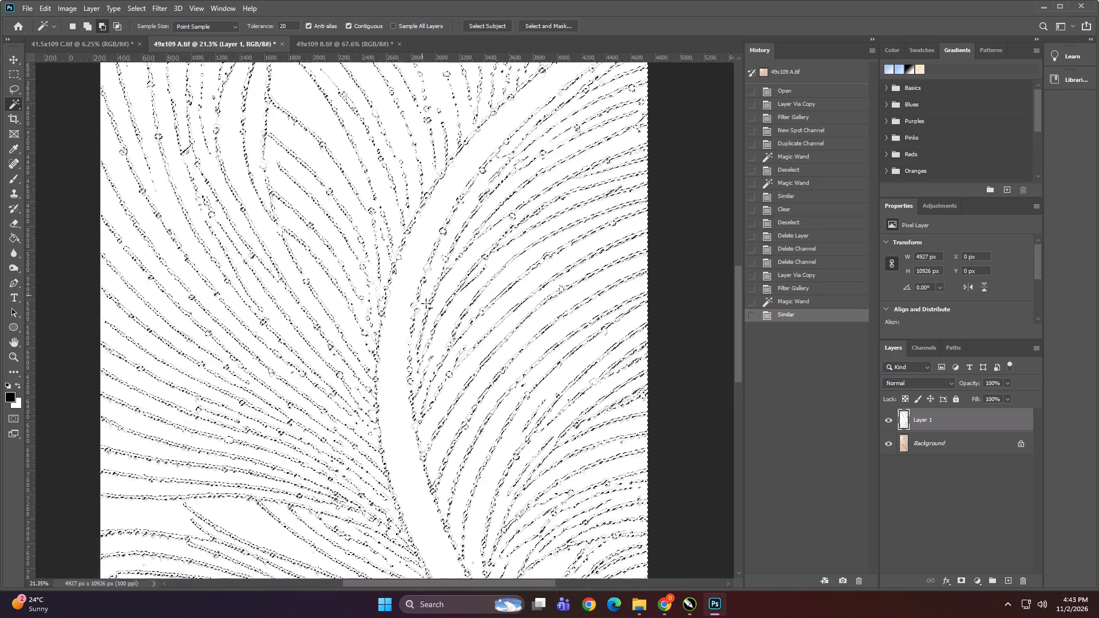
pyautogui.keyDown('alt'); pyautogui.scroll(-4, 426, 303); pyautogui.keyUp('alt')
pyautogui.click(935, 442)
pyautogui.click(917, 351)
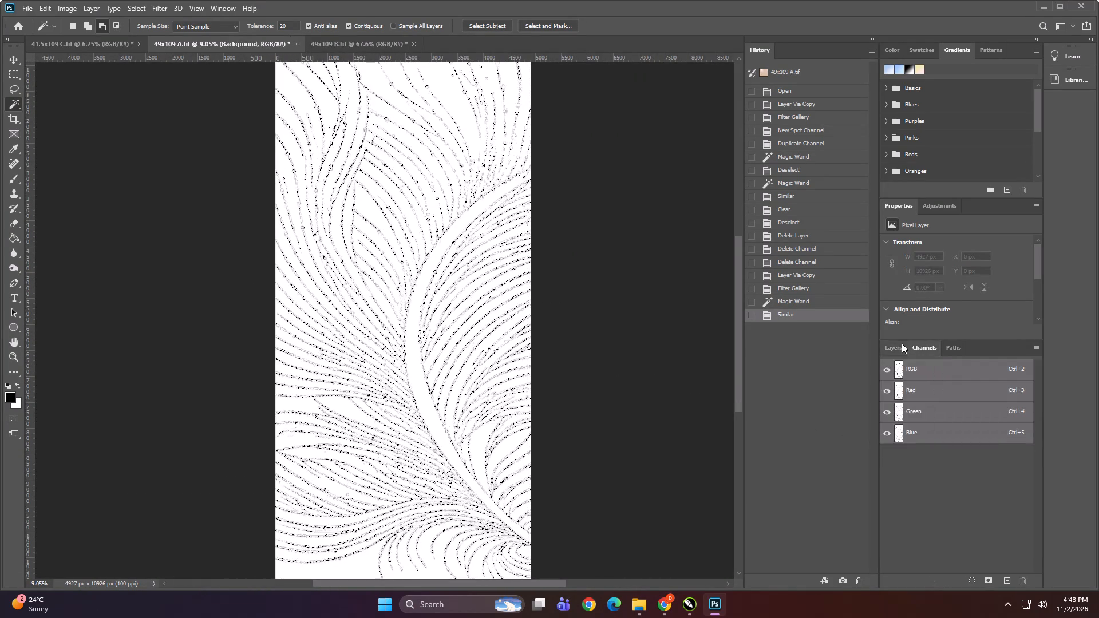
pyautogui.click(1043, 351)
pyautogui.click(1038, 348)
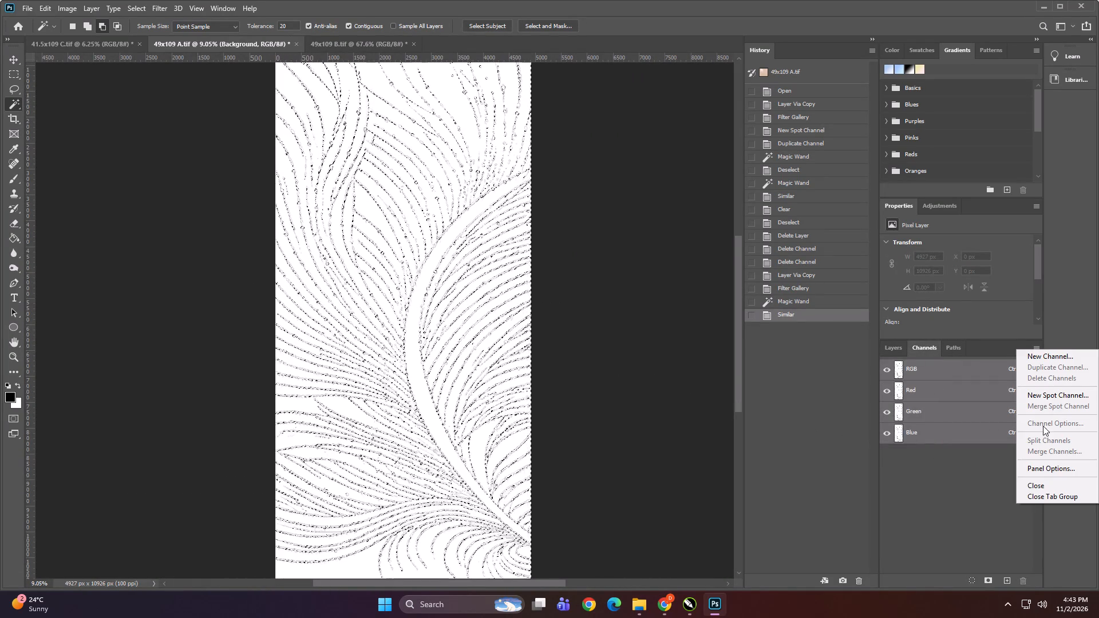
pyautogui.click(1039, 397)
pyautogui.click(639, 187)
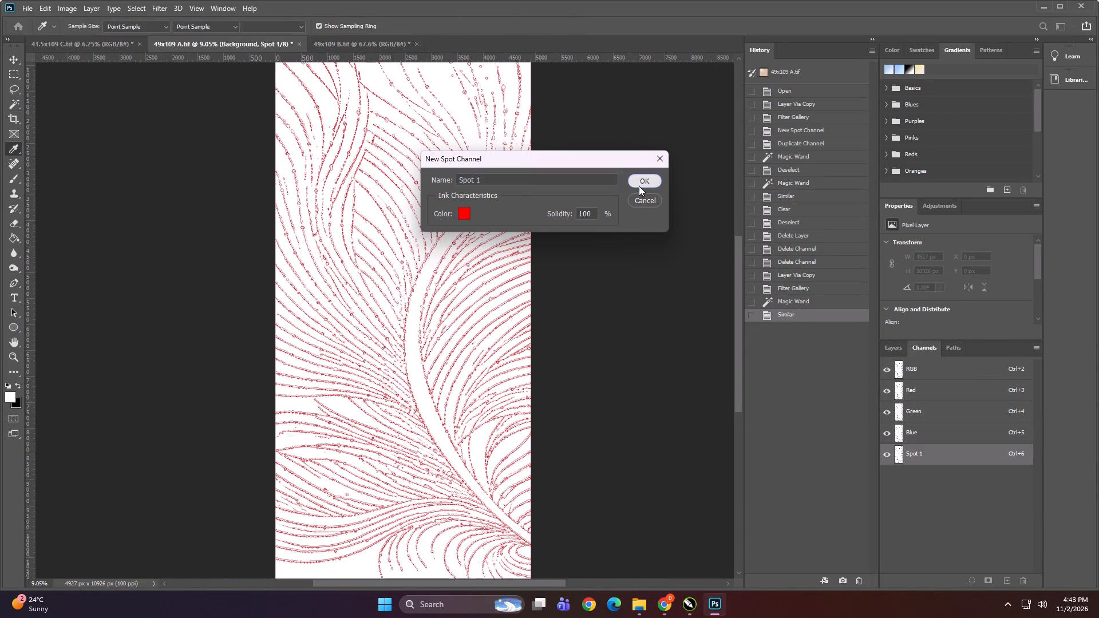
# Duplicate the Spot 1 channel within 49x109 A as Spot 2.
pyautogui.rightClick(942, 457)
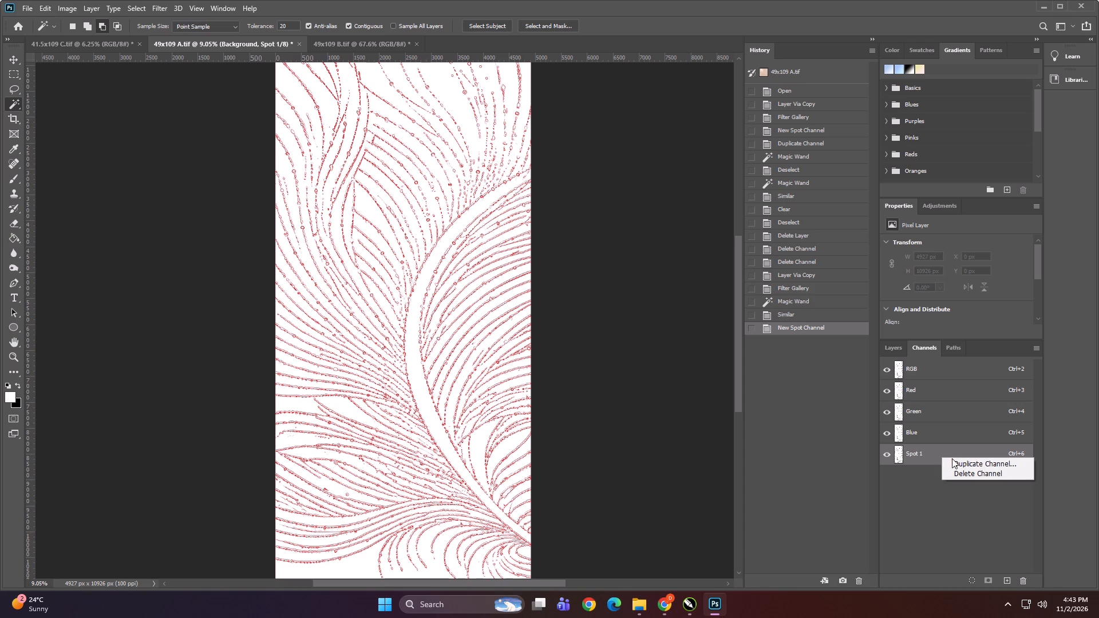
pyautogui.click(956, 459)
pyautogui.press('Right')
pyautogui.press('BackSpace')
pyautogui.press('BackSpace')
pyautogui.press('BackSpace')
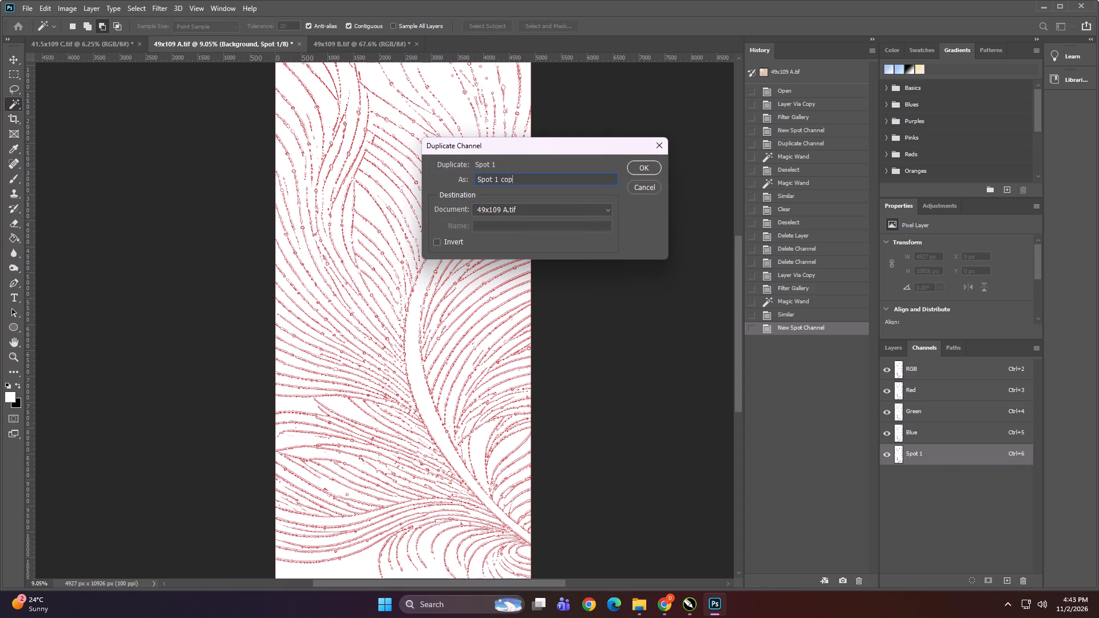
pyautogui.press('BackSpace')
pyautogui.press('BackSpace')
pyautogui.press('BackSpace')
pyautogui.press('2')
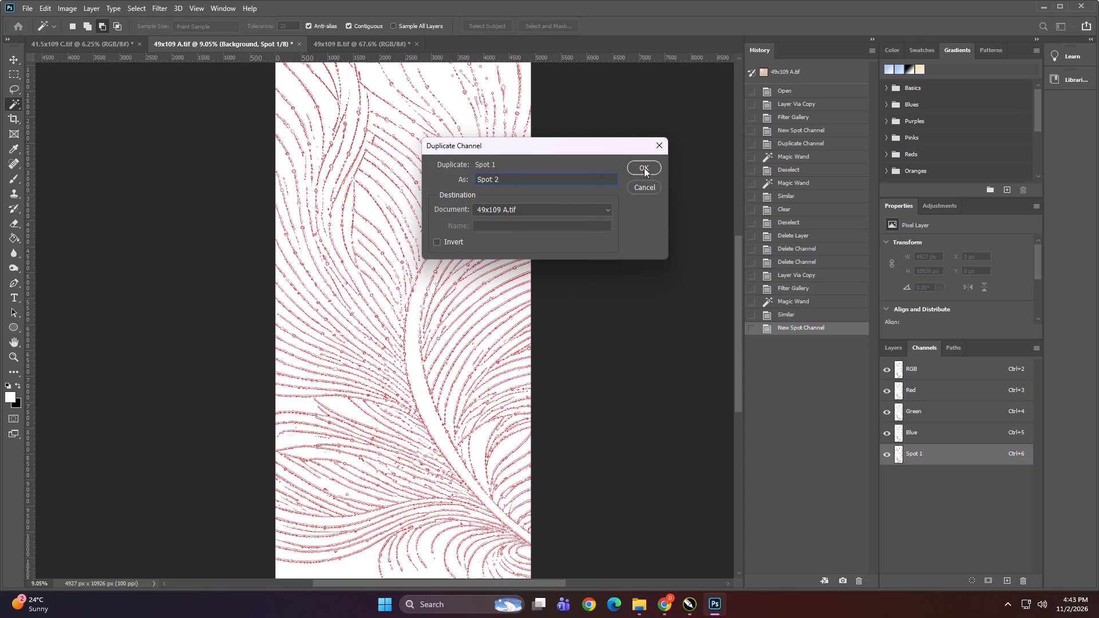
pyautogui.click(641, 160)
pyautogui.click(637, 169)
pyautogui.click(891, 474)
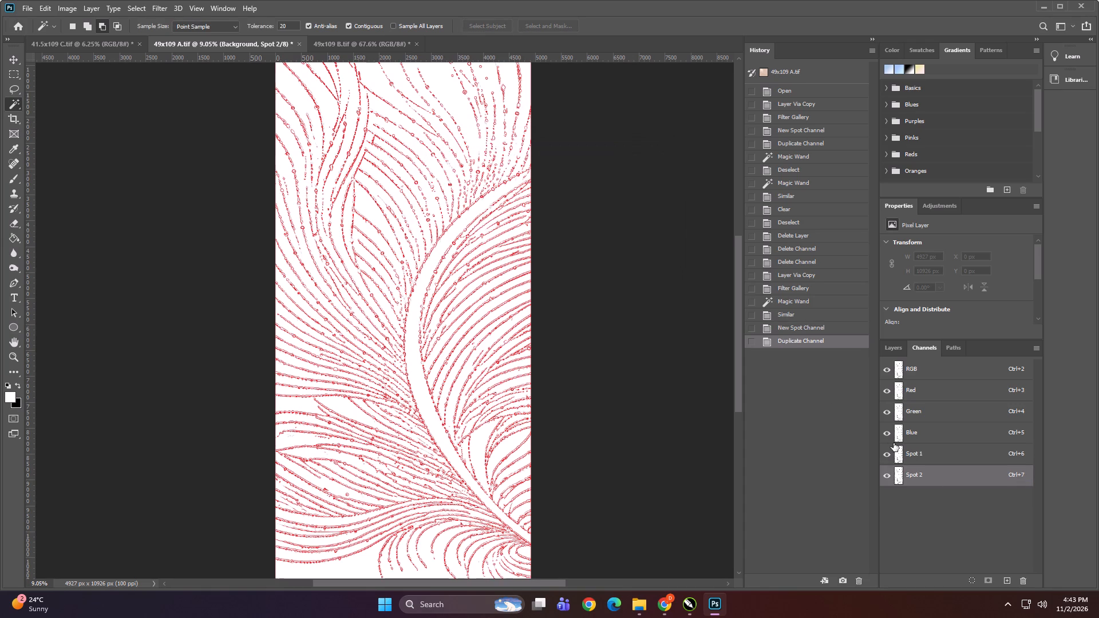
# Delete the Photocopy-filtered Layer 1 from 49x109 A, leaving only the Background.
pyautogui.click(891, 346)
pyautogui.click(926, 425)
pyautogui.press('Delete')
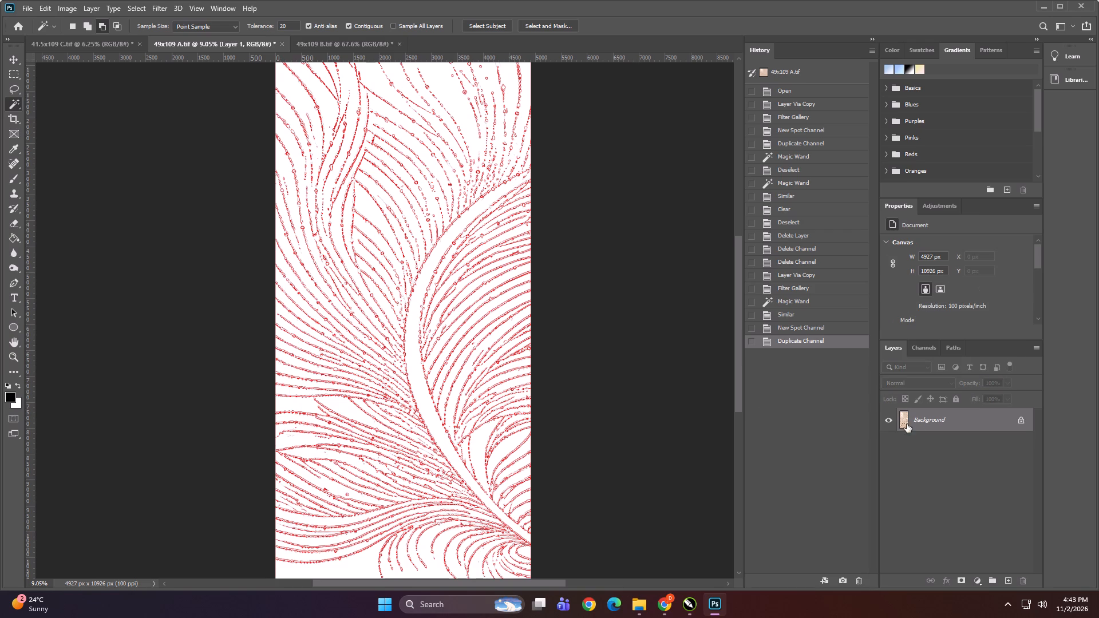
# Switch to 41.5x109 C, copy its Background to a new layer, and apply the Photocopy filter from the Filter Gallery.
pyautogui.click(319, 42)
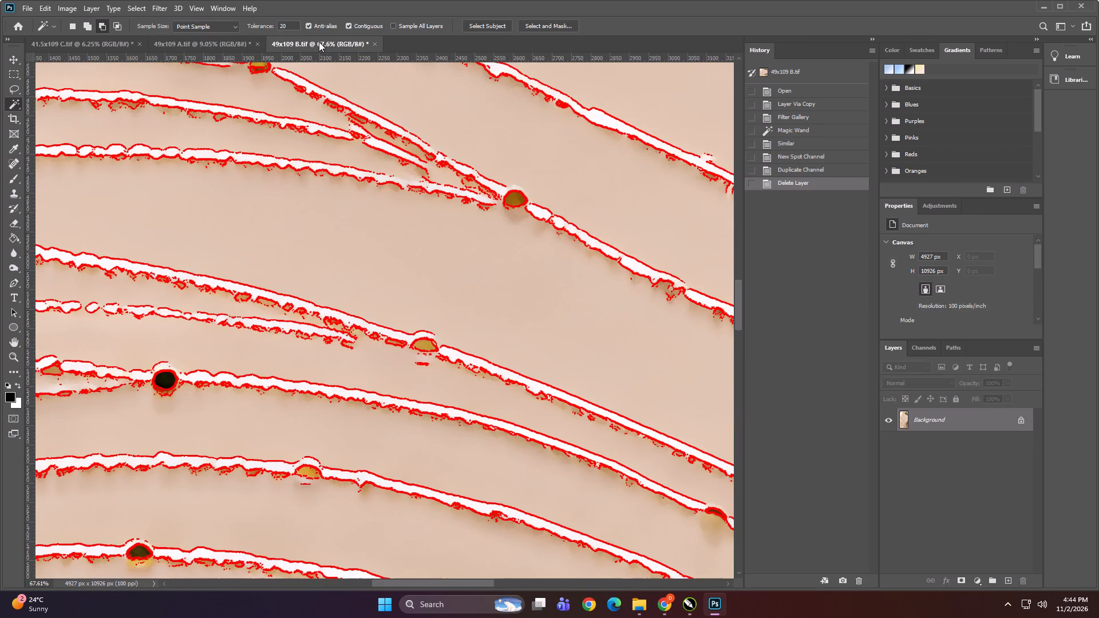
pyautogui.keyDown('alt'); pyautogui.scroll(-20, 425, 125); pyautogui.keyUp('alt')
pyautogui.keyDown('alt'); pyautogui.scroll(-4, 425, 125); pyautogui.keyUp('alt')
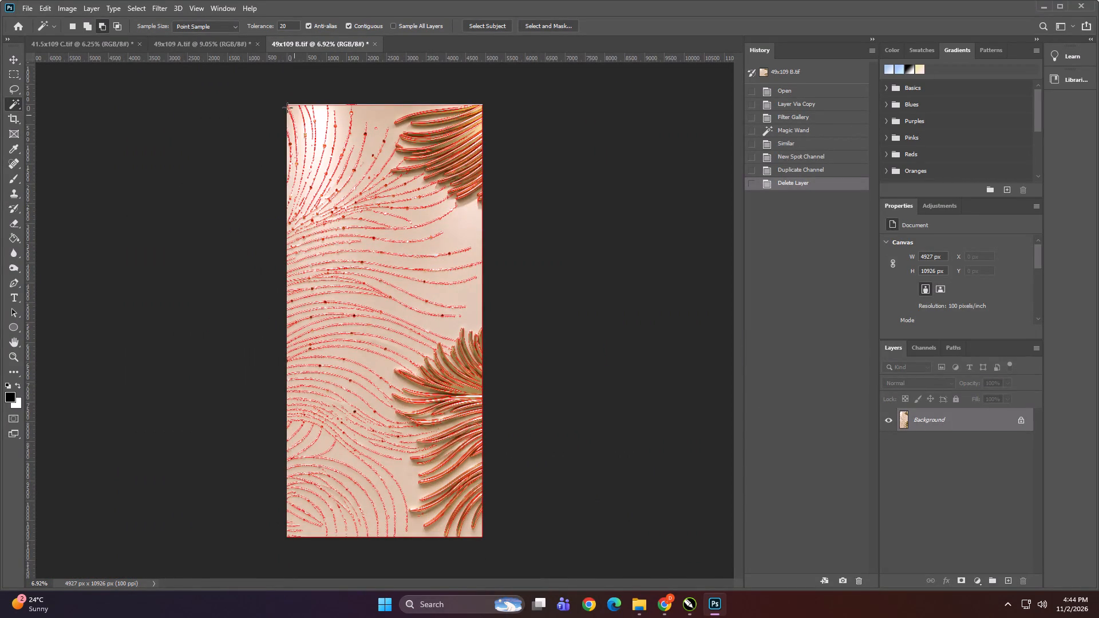
pyautogui.click(225, 38)
pyautogui.click(114, 37)
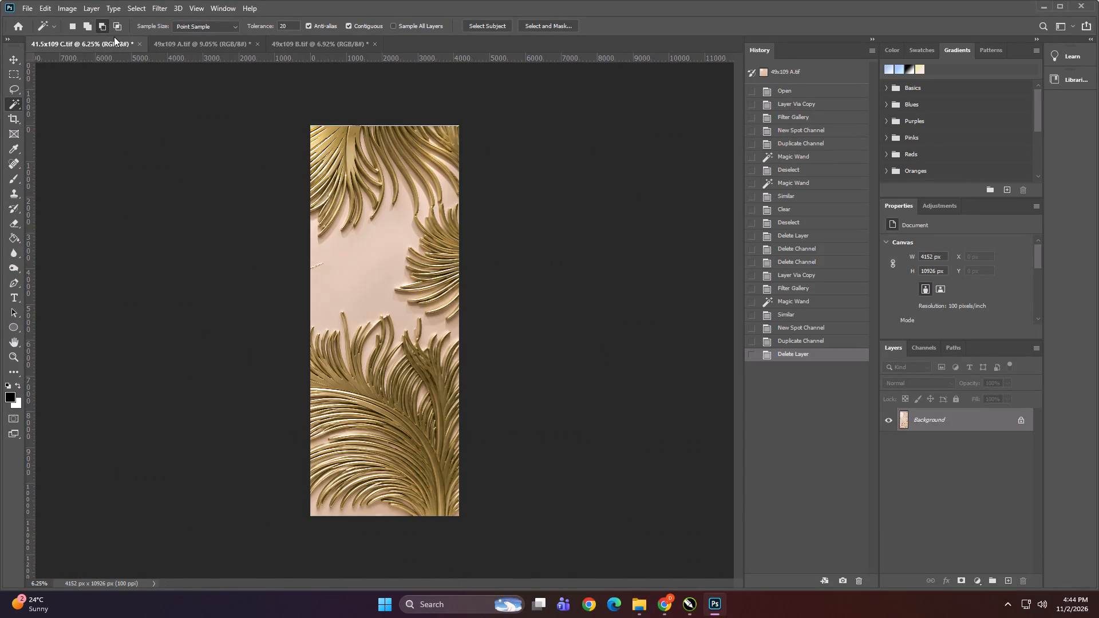
pyautogui.keyDown('alt'); pyautogui.scroll(4, 377, 352); pyautogui.keyUp('alt')
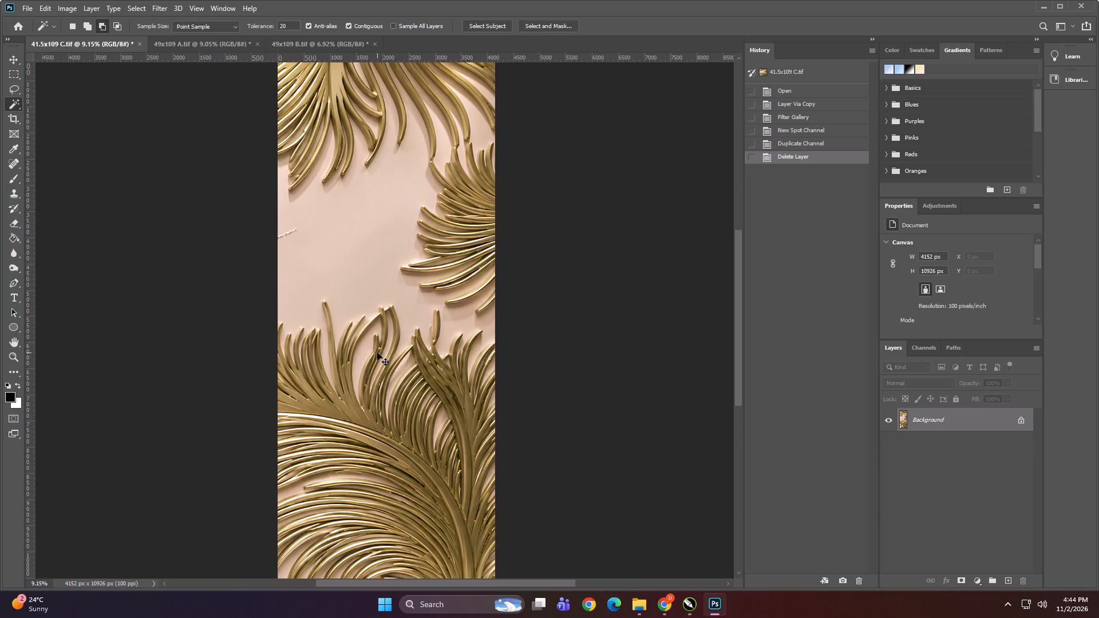
pyautogui.hotkey('ctrl', 'j')
pyautogui.click(153, 6)
pyautogui.click(191, 55)
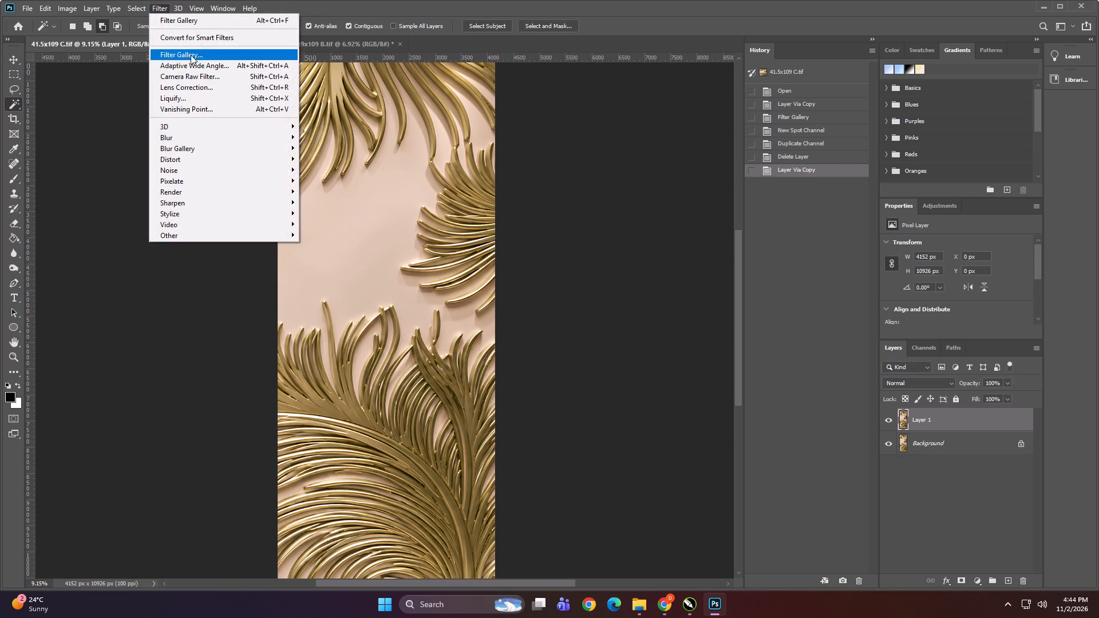
pyautogui.press('Return')
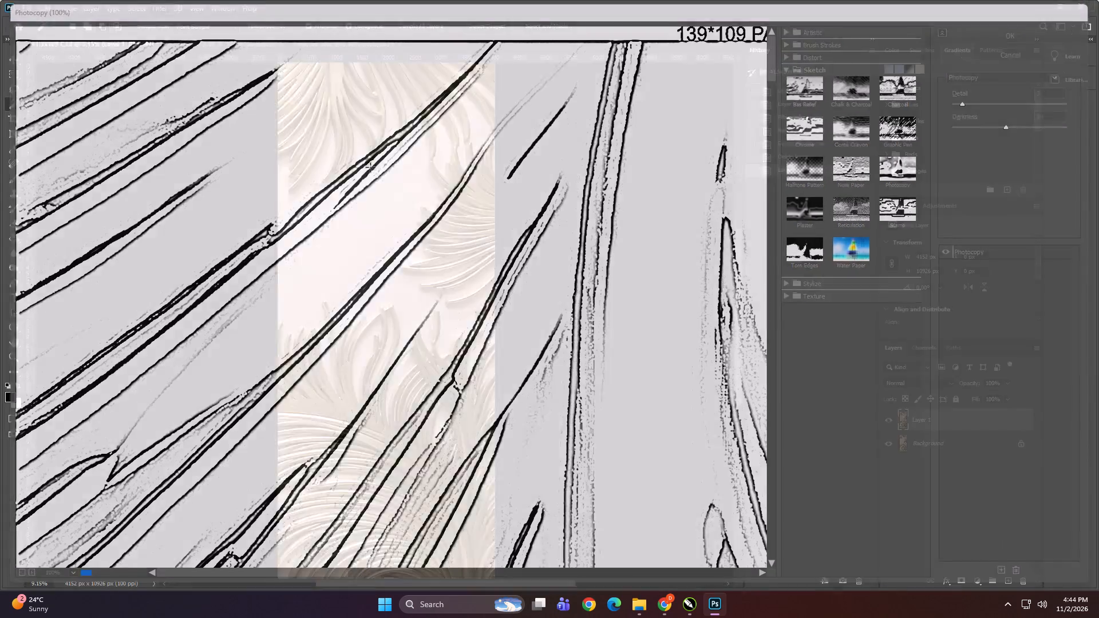
# Select a black outline on the filtered Layer 1 of 41.5x109 C with the Magic Wand and extend it with Similar.
pyautogui.keyDown('alt'); pyautogui.scroll(20, 484, 251); pyautogui.keyUp('alt')
pyautogui.keyDown('alt'); pyautogui.scroll(13, 484, 251); pyautogui.keyUp('alt')
pyautogui.press('w')
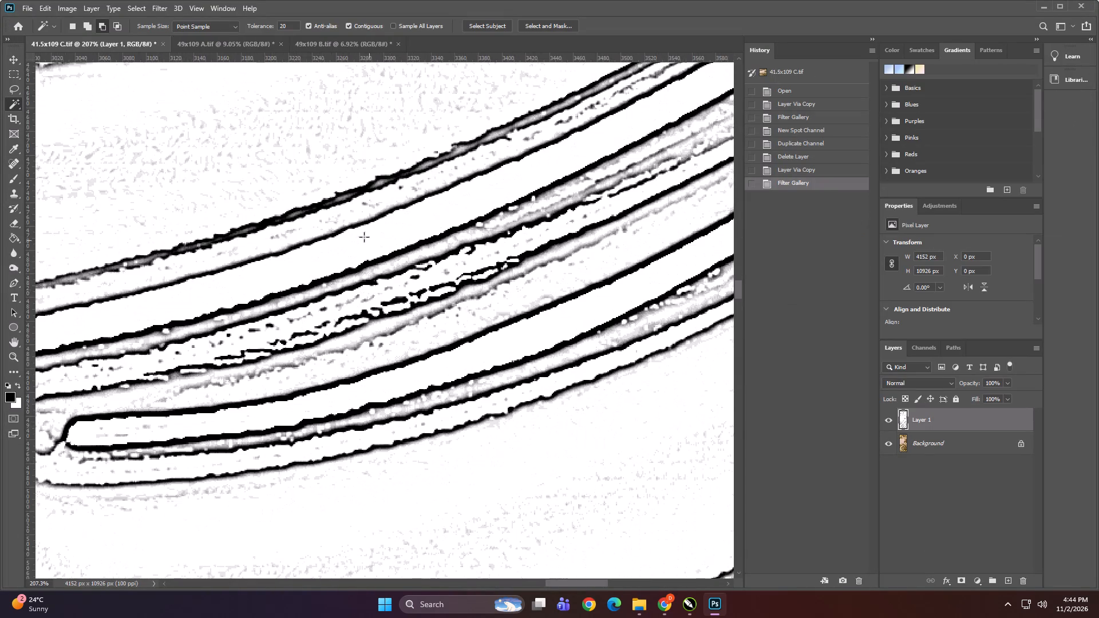
pyautogui.keyDown('alt'); pyautogui.scroll(9, 355, 250); pyautogui.keyUp('alt')
pyautogui.keyDown('shift'); pyautogui.click(368, 281); pyautogui.keyUp('shift')
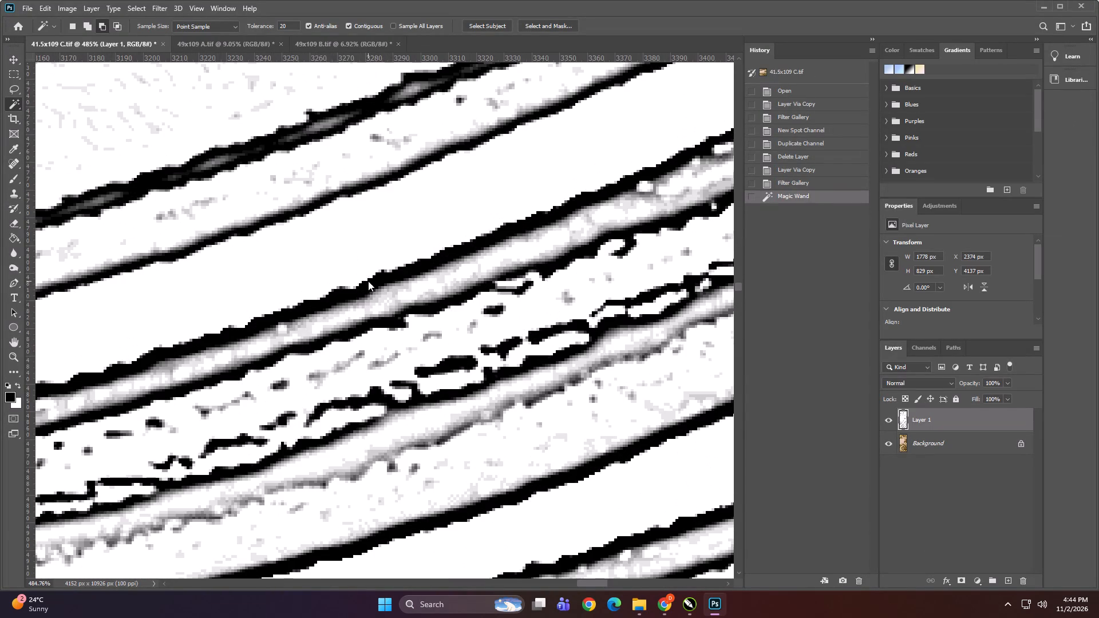
pyautogui.keyDown('shift'); pyautogui.rightClick(368, 281); pyautogui.keyUp('shift')
pyautogui.click(389, 405)
# Make the Background active and delete the existing Spot 1 and Spot 2 channels from 41.5x109 C.
pyautogui.keyDown('alt'); pyautogui.scroll(-20, 436, 328); pyautogui.keyUp('alt')
pyautogui.keyDown('alt'); pyautogui.scroll(-5, 436, 328); pyautogui.keyUp('alt')
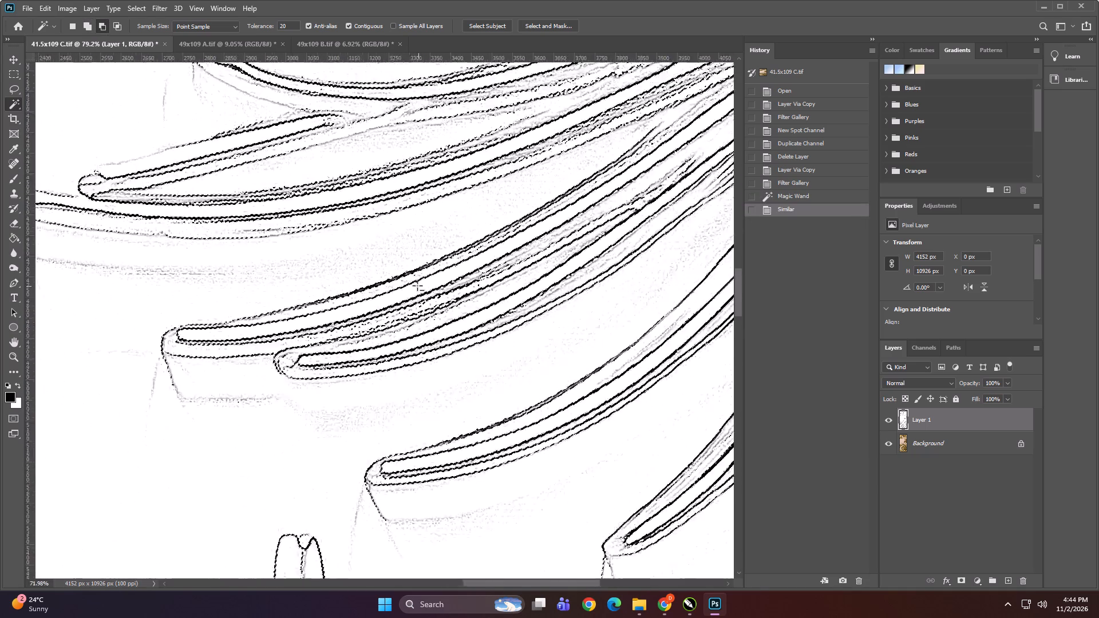
pyautogui.keyDown('alt'); pyautogui.scroll(-20, 417, 286); pyautogui.keyUp('alt')
pyautogui.keyDown('alt'); pyautogui.scroll(-3, 417, 286); pyautogui.keyUp('alt')
pyautogui.click(935, 446)
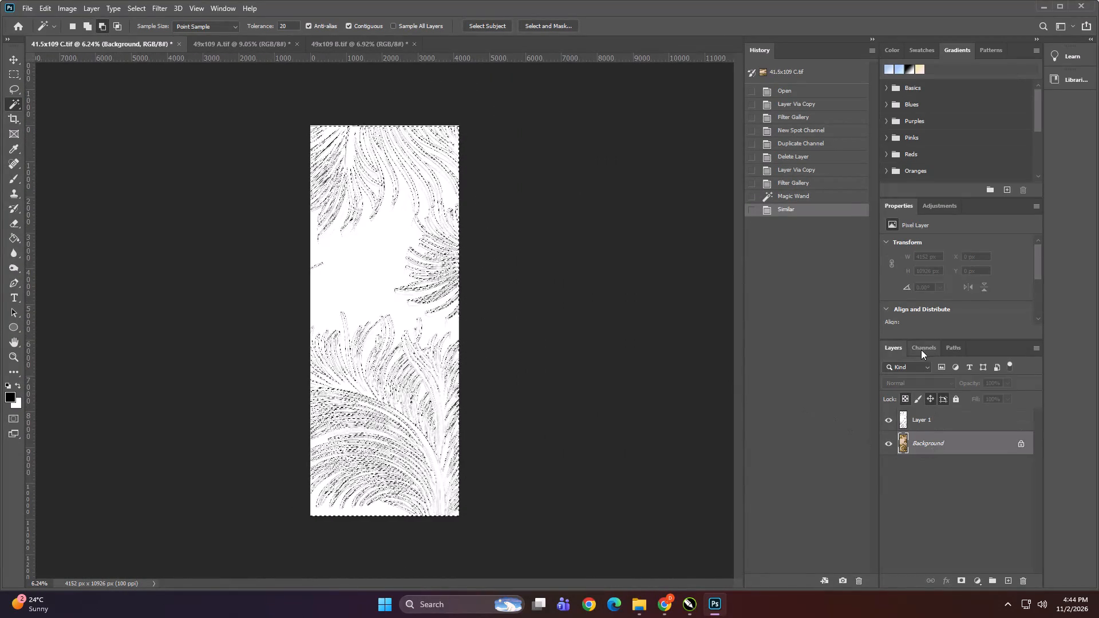
pyautogui.click(921, 349)
pyautogui.click(935, 452)
pyautogui.moveTo(927, 455); pyautogui.dragTo(974, 500)
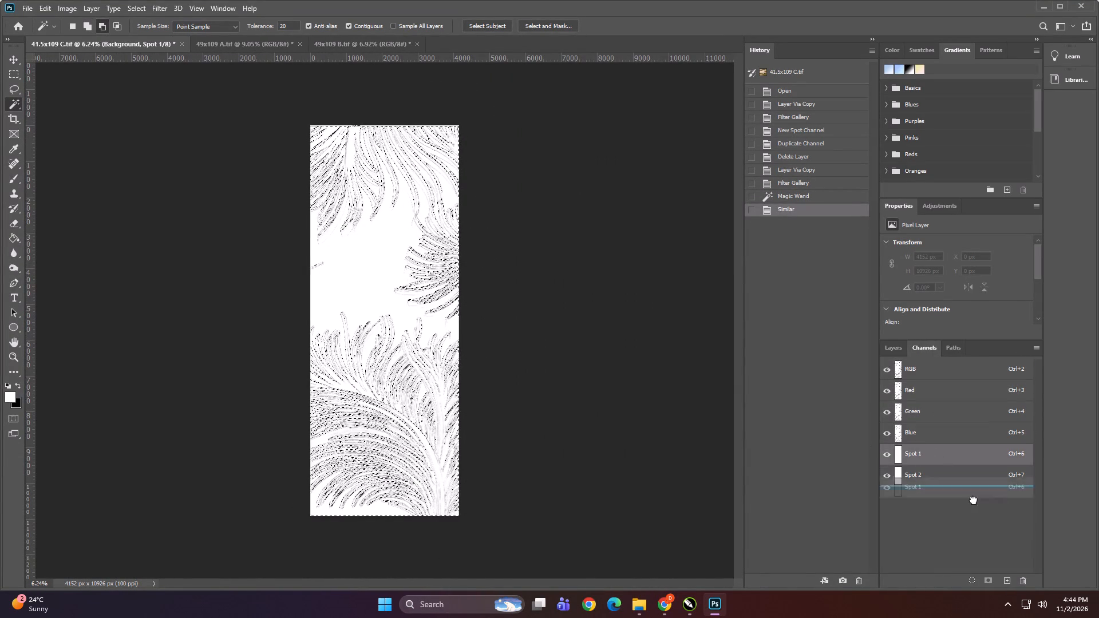
pyautogui.moveTo(974, 500); pyautogui.dragTo(1030, 584)
pyautogui.click(912, 463)
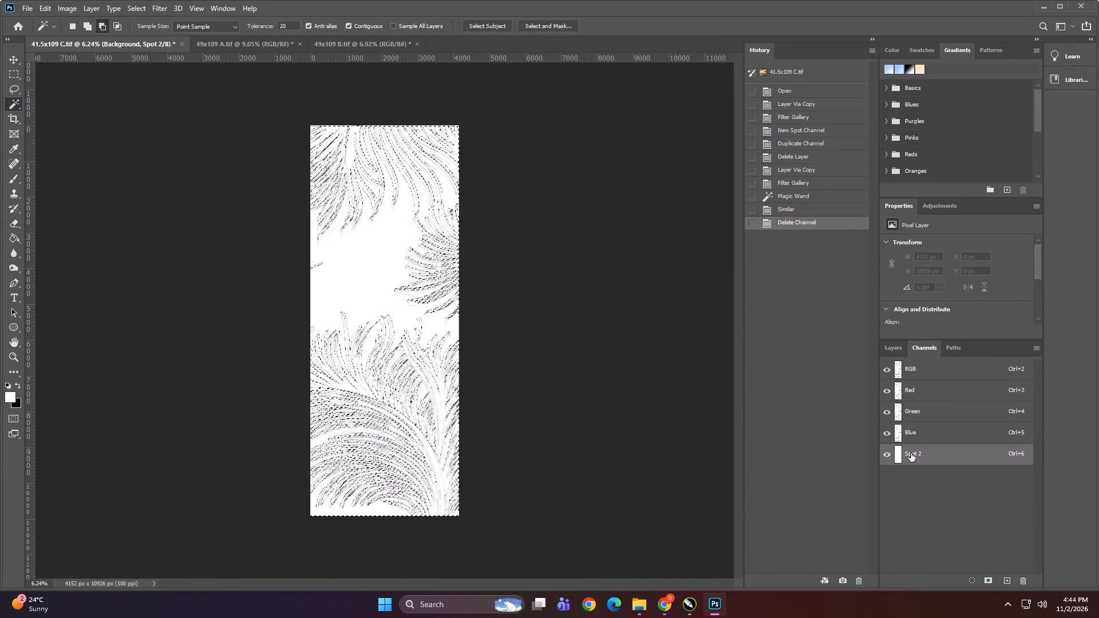
pyautogui.moveTo(909, 453); pyautogui.dragTo(1026, 584)
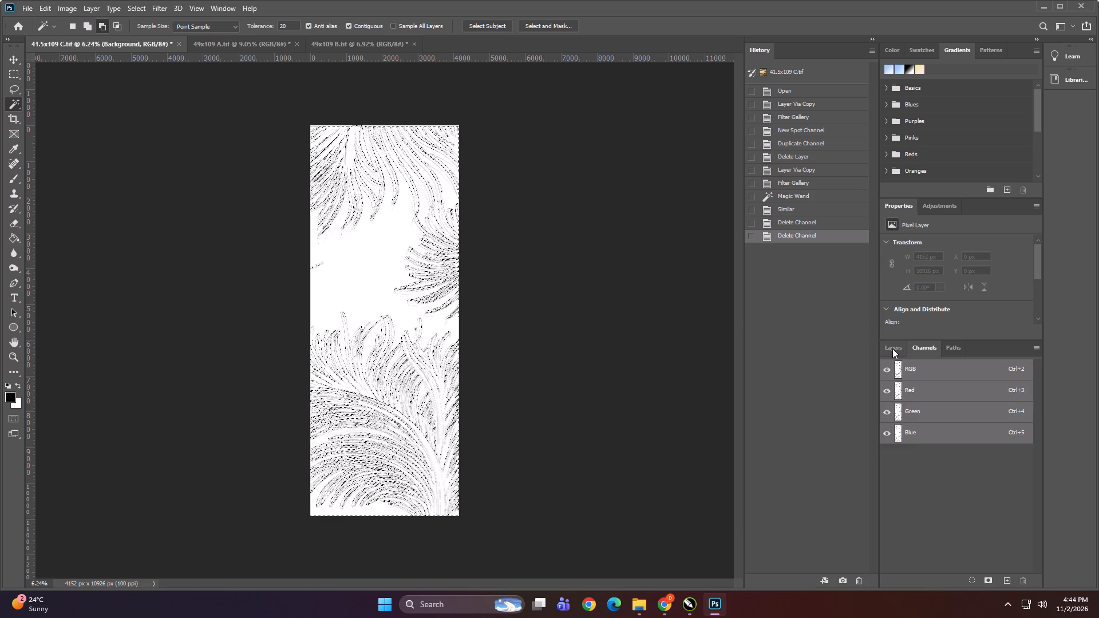
# Create a red spot channel named Spot 1 at 100% solidity from the outline selection in 41.5x109 C.
pyautogui.click(892, 348)
pyautogui.click(915, 348)
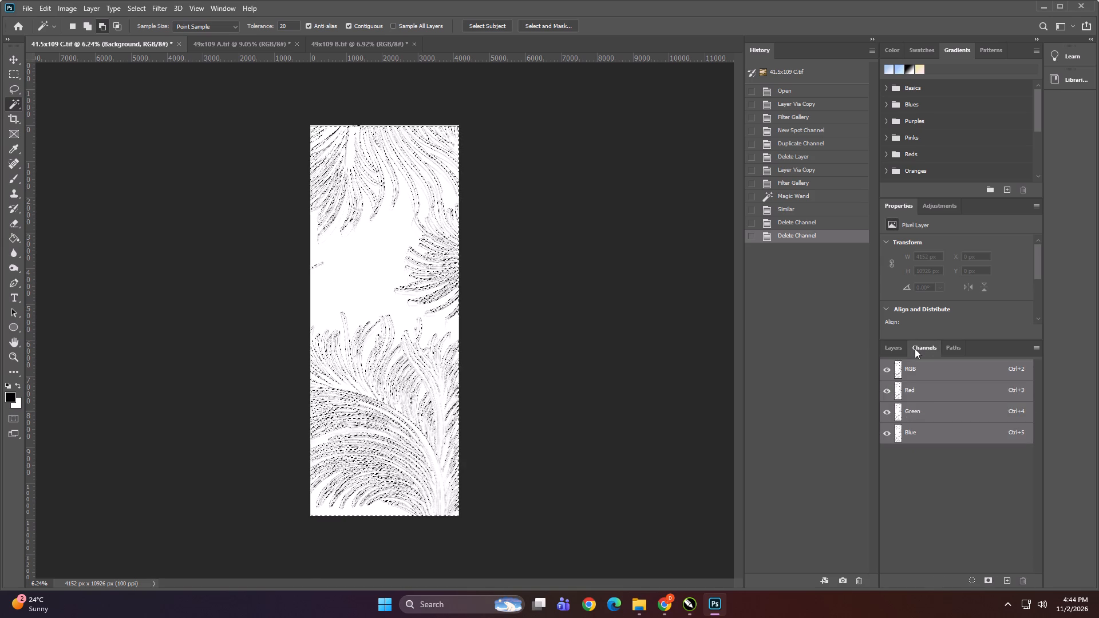
pyautogui.click(1038, 350)
pyautogui.click(1034, 396)
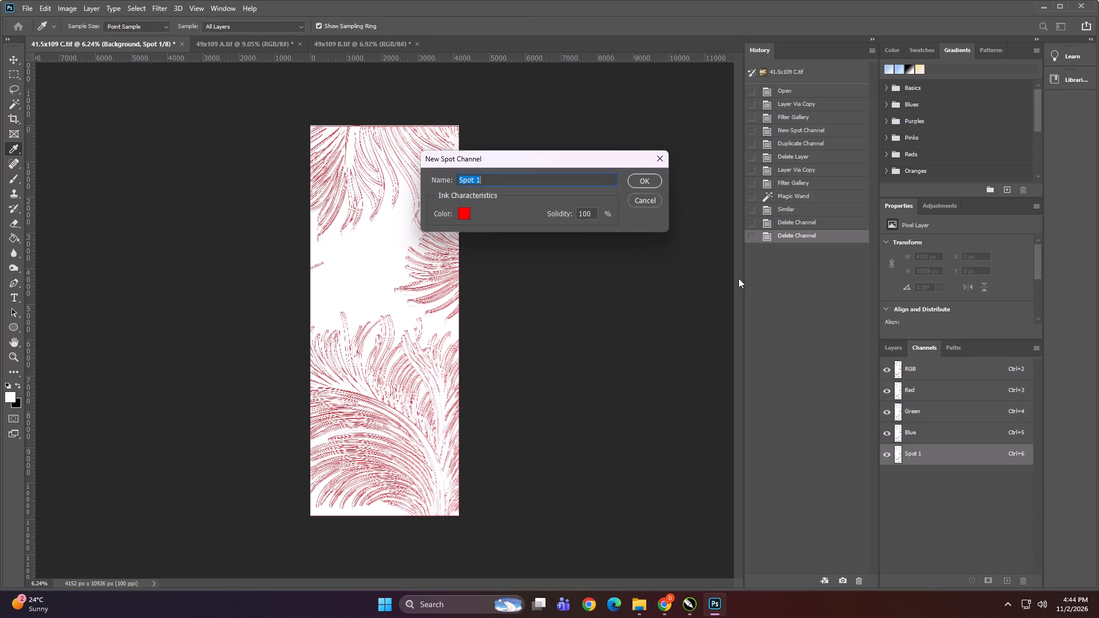
pyautogui.click(646, 178)
# Duplicate the Spot 1 channel within 41.5x109 C as Spot 2.
pyautogui.rightClick(927, 449)
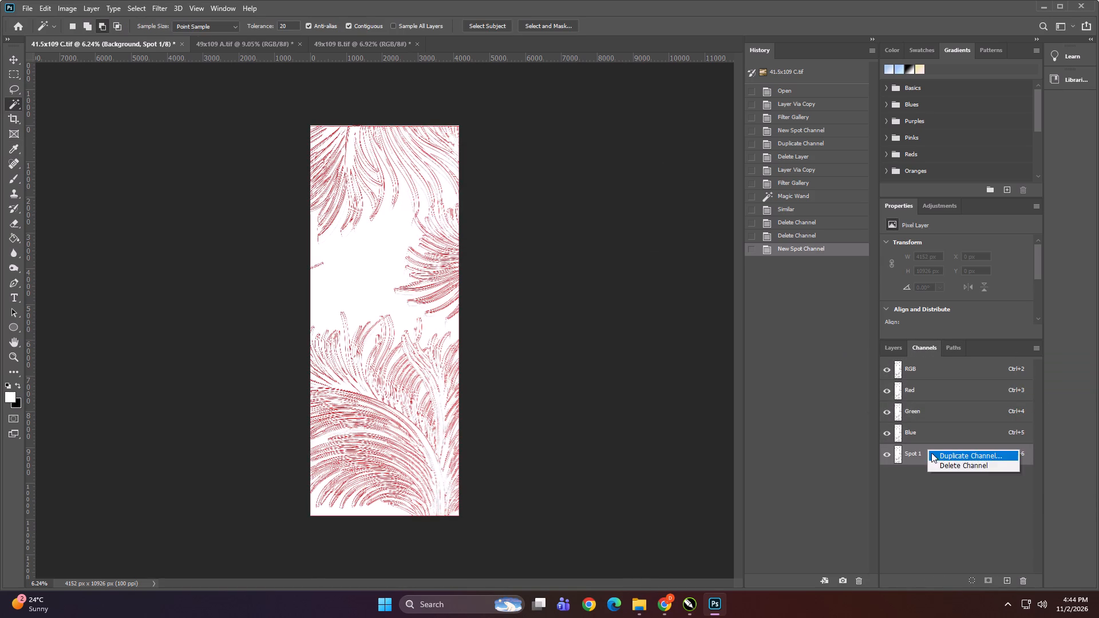
pyautogui.click(935, 455)
pyautogui.press('Right')
pyautogui.press('BackSpace')
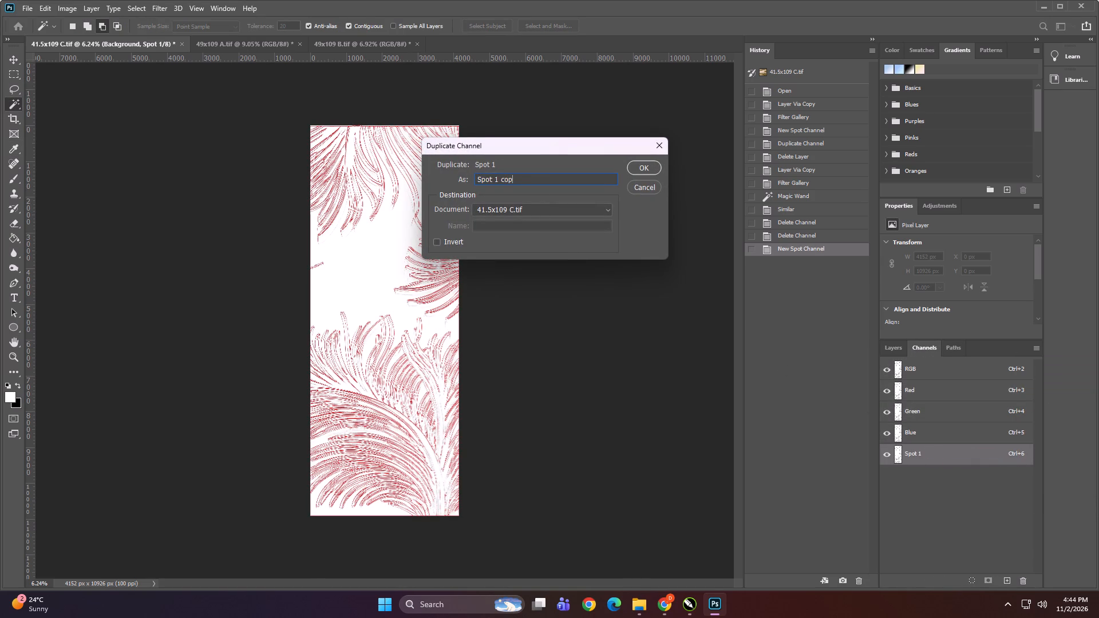
pyautogui.press('BackSpace')
pyautogui.press('BackSpace')
pyautogui.press('BackSpace')
pyautogui.press('BackSpace')
pyautogui.press('BackSpace')
pyautogui.press('2')
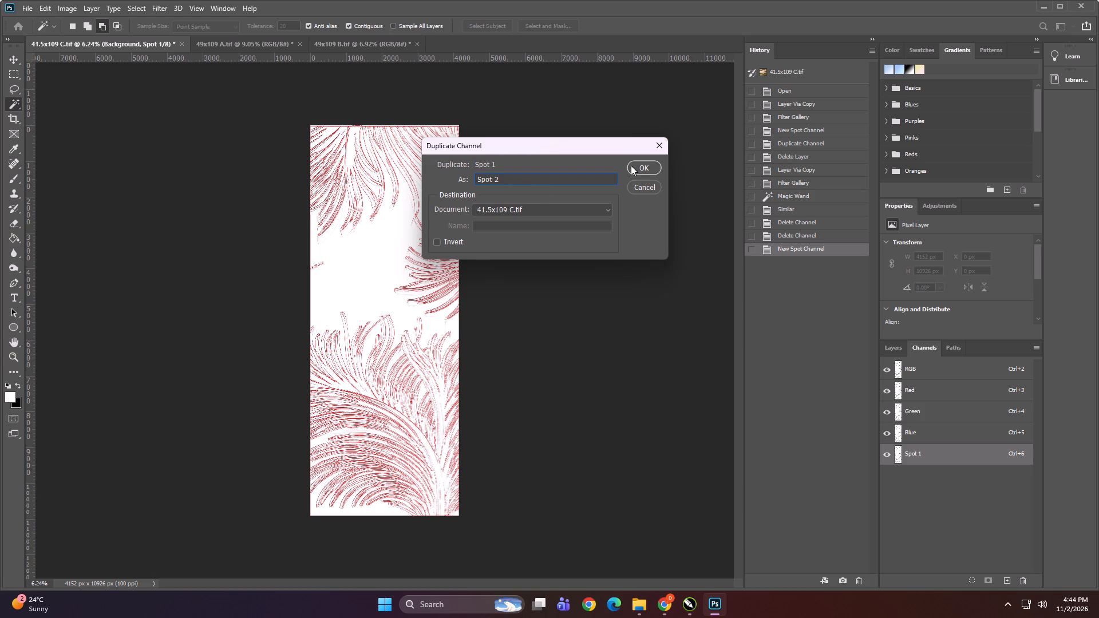
pyautogui.click(635, 165)
pyautogui.click(885, 481)
# Delete the Photocopy-filtered Layer 1 from 41.5x109 C, leaving only the Background.
pyautogui.click(888, 348)
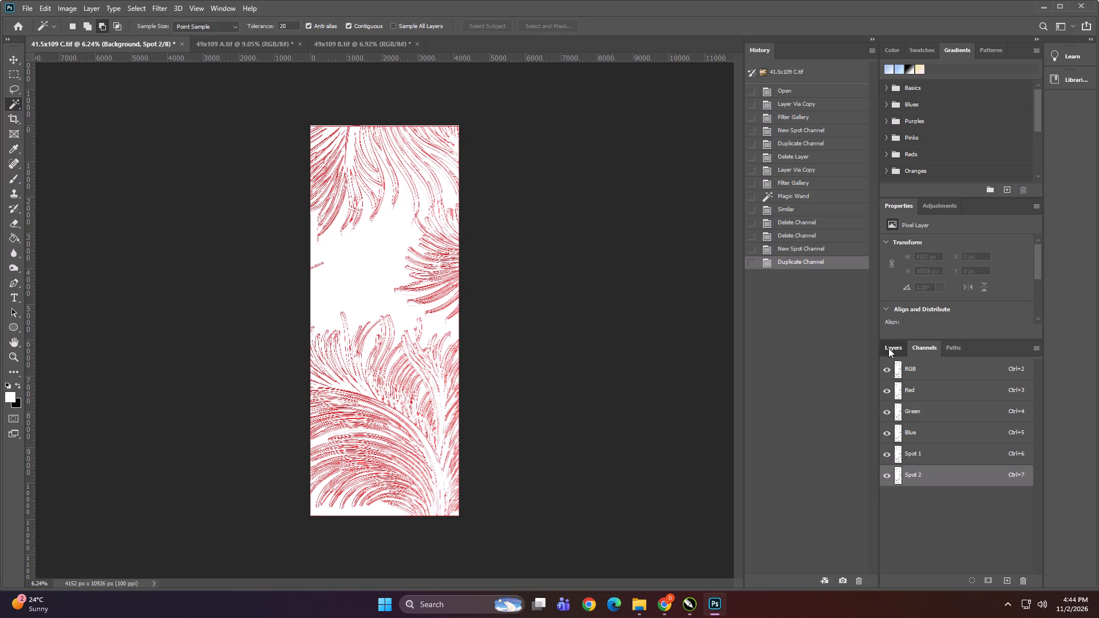
pyautogui.click(919, 410)
pyautogui.press('Delete')
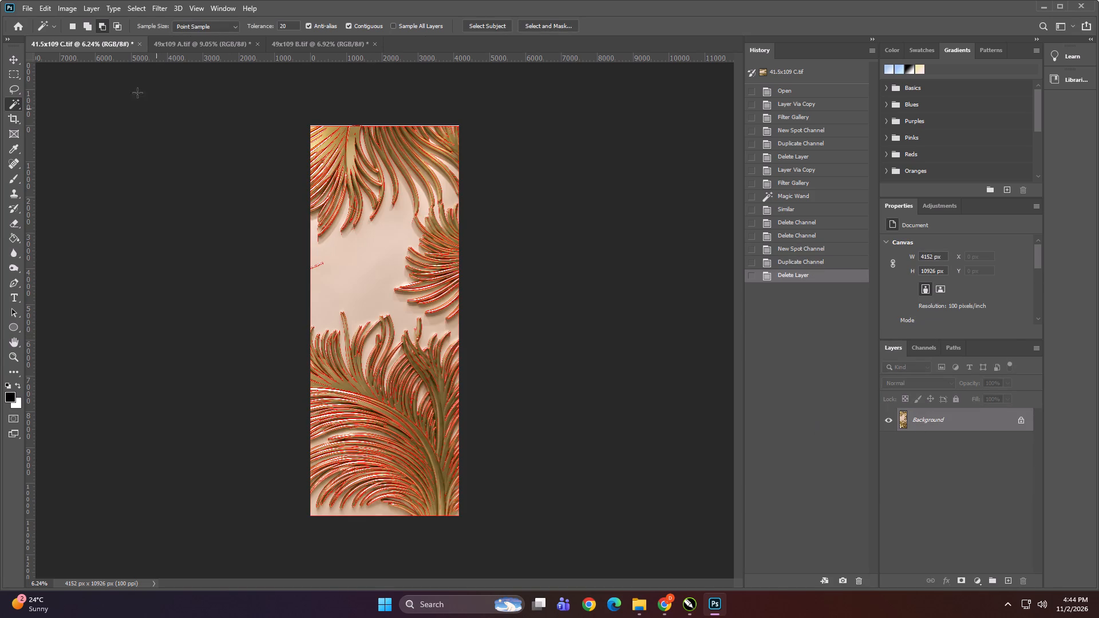
# Examine the red spot outlines over the artwork in 41.5x109 C and 49x109 A, up close and as a whole.
pyautogui.keyDown('alt'); pyautogui.scroll(19, 347, 351); pyautogui.keyUp('alt')
pyautogui.keyDown('alt'); pyautogui.scroll(-6, 340, 286); pyautogui.keyUp('alt')
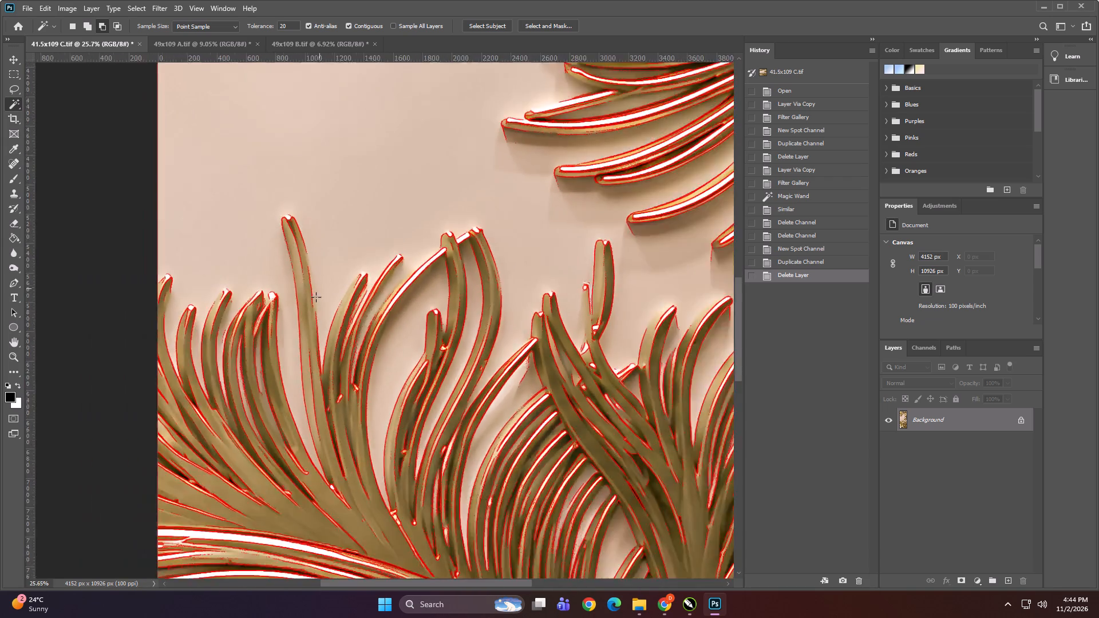
pyautogui.keyDown('alt'); pyautogui.scroll(-3, 316, 297); pyautogui.keyUp('alt')
pyautogui.keyDown('alt'); pyautogui.scroll(14, 335, 465); pyautogui.keyUp('alt')
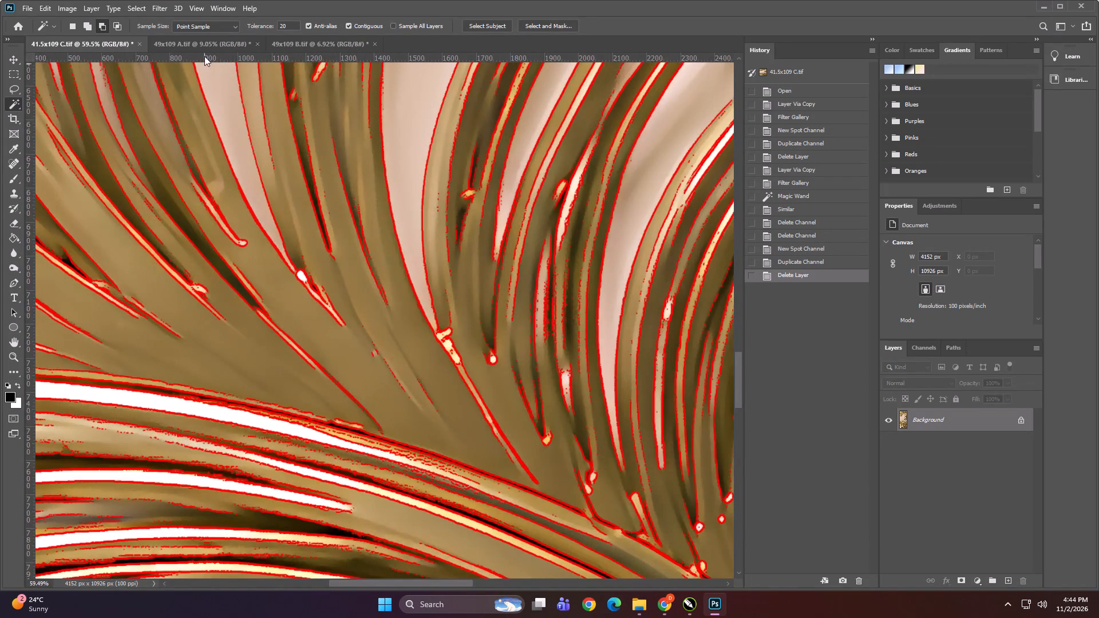
pyautogui.click(203, 46)
pyautogui.keyDown('alt'); pyautogui.scroll(20, 343, 397); pyautogui.keyUp('alt')
pyautogui.keyDown('alt'); pyautogui.scroll(-2, 438, 265); pyautogui.keyUp('alt')
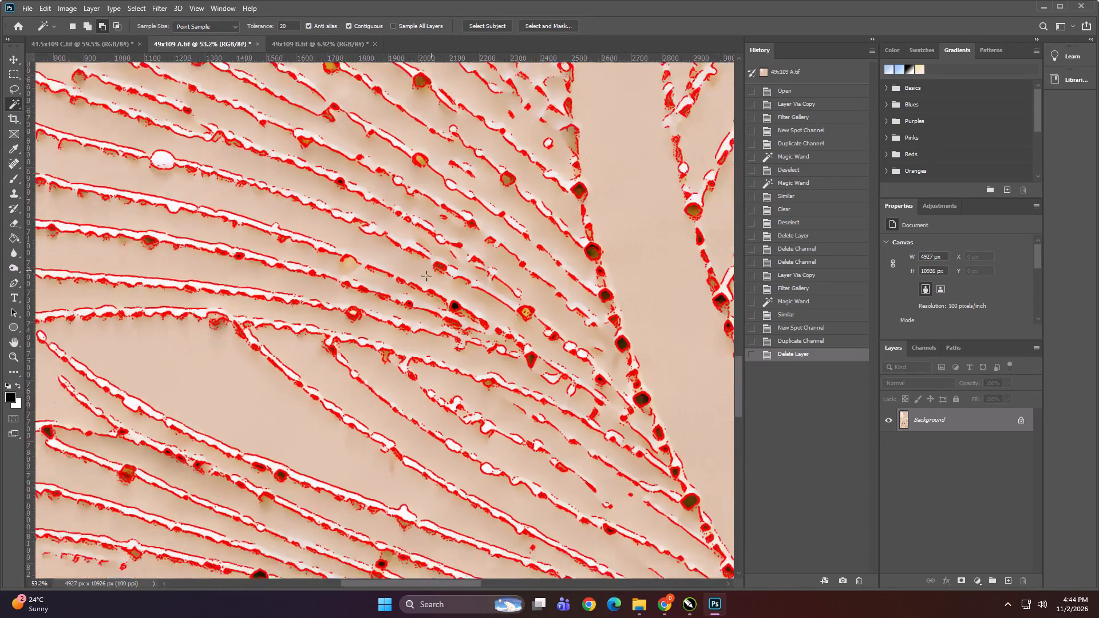
pyautogui.keyDown('alt'); pyautogui.scroll(-3, 426, 276); pyautogui.keyUp('alt')
pyautogui.keyDown('alt'); pyautogui.scroll(-16, 408, 323); pyautogui.keyUp('alt')
pyautogui.keyDown('alt'); pyautogui.scroll(19, 420, 557); pyautogui.keyUp('alt')
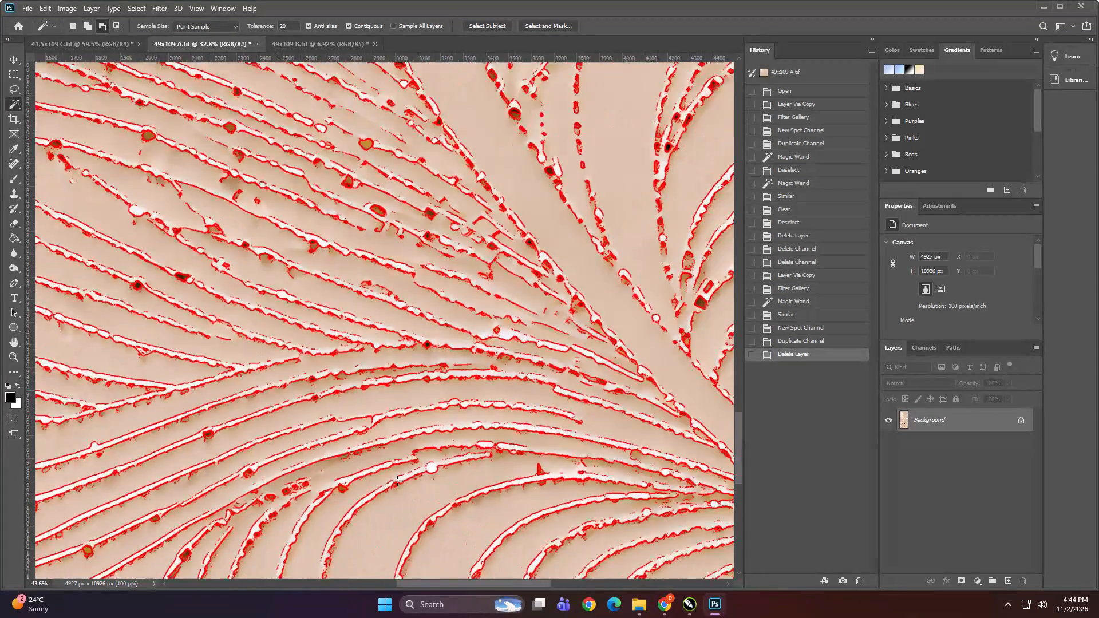
pyautogui.keyDown('alt'); pyautogui.scroll(2, 397, 481); pyautogui.keyUp('alt')
pyautogui.keyDown('alt'); pyautogui.scroll(-8, 433, 370); pyautogui.keyUp('alt')
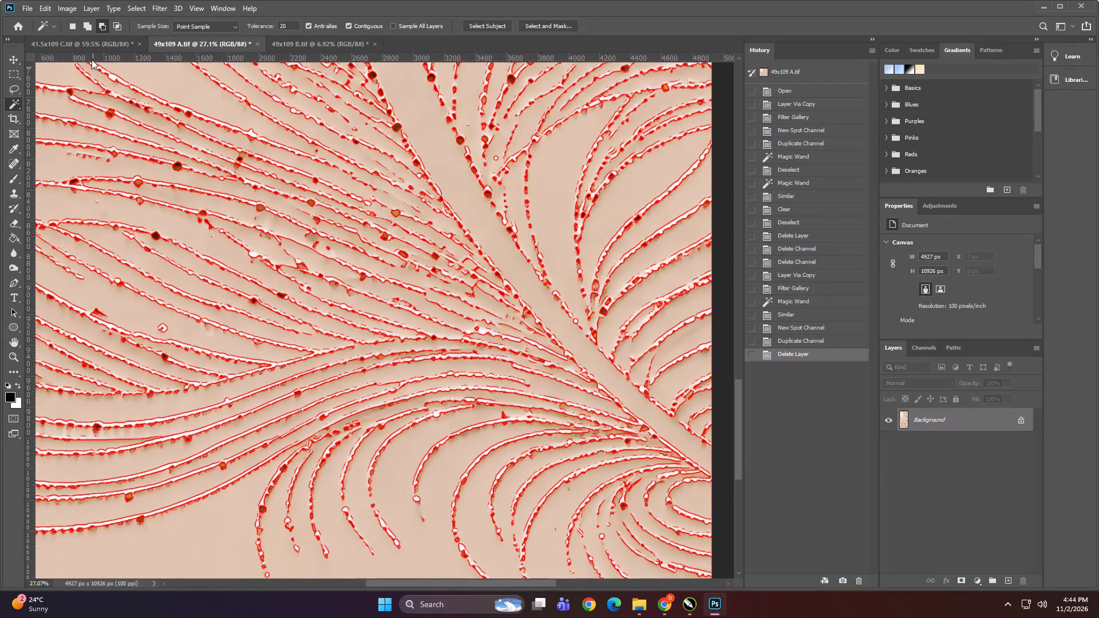
pyautogui.click(91, 41)
pyautogui.keyDown('alt'); pyautogui.scroll(-20, 336, 286); pyautogui.keyUp('alt')
pyautogui.keyDown('alt'); pyautogui.scroll(-4, 336, 286); pyautogui.keyUp('alt')
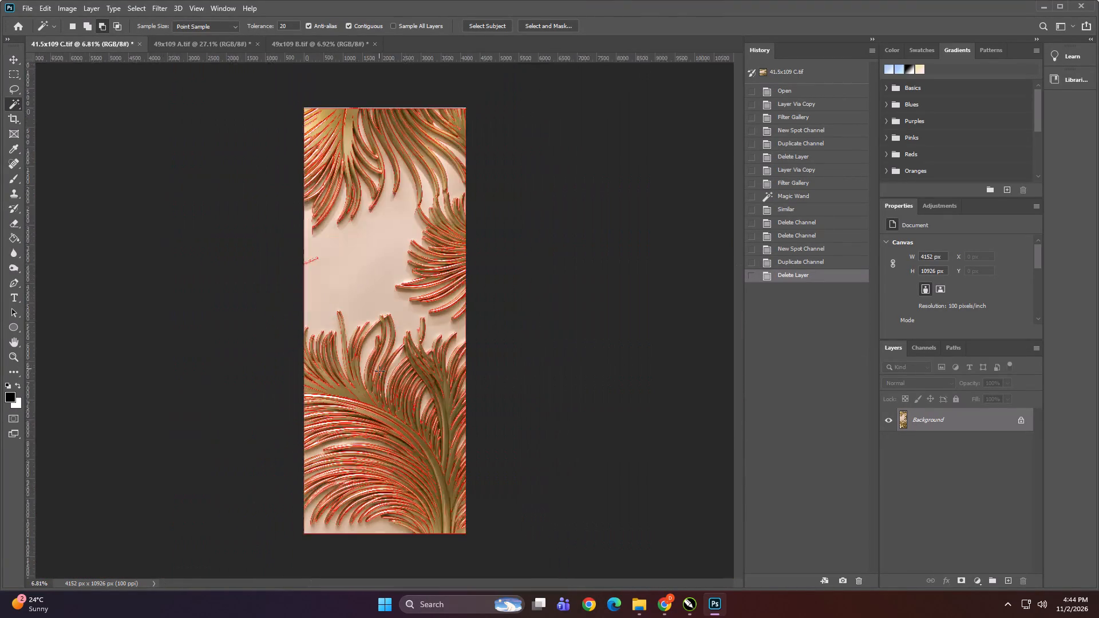
# Save 41.5x109 C as an LZW-compressed TIFF with spot colors in the Ali decor folder, replacing the existing file.
pyautogui.click(319, 47)
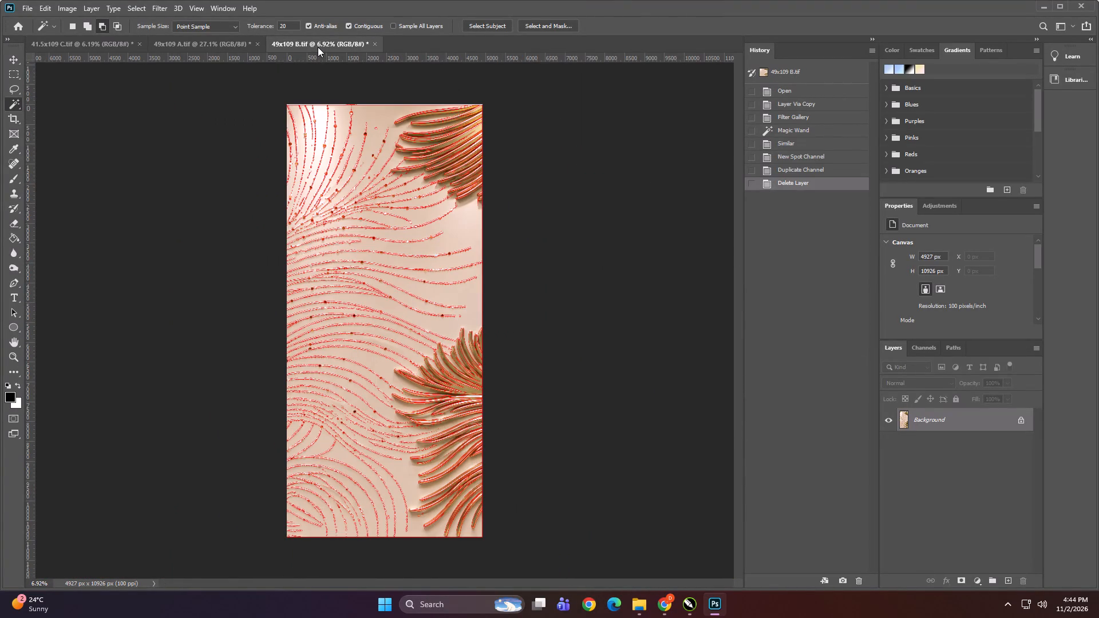
pyautogui.click(113, 43)
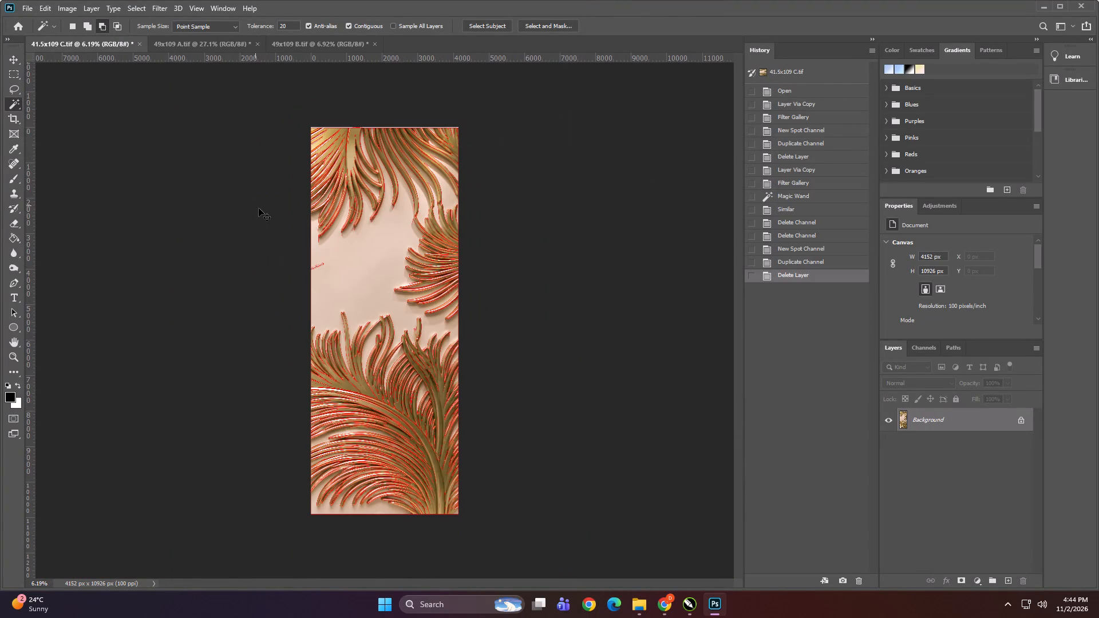
pyautogui.hotkey('ctrl', 'shift', 's')
pyautogui.click(452, 350)
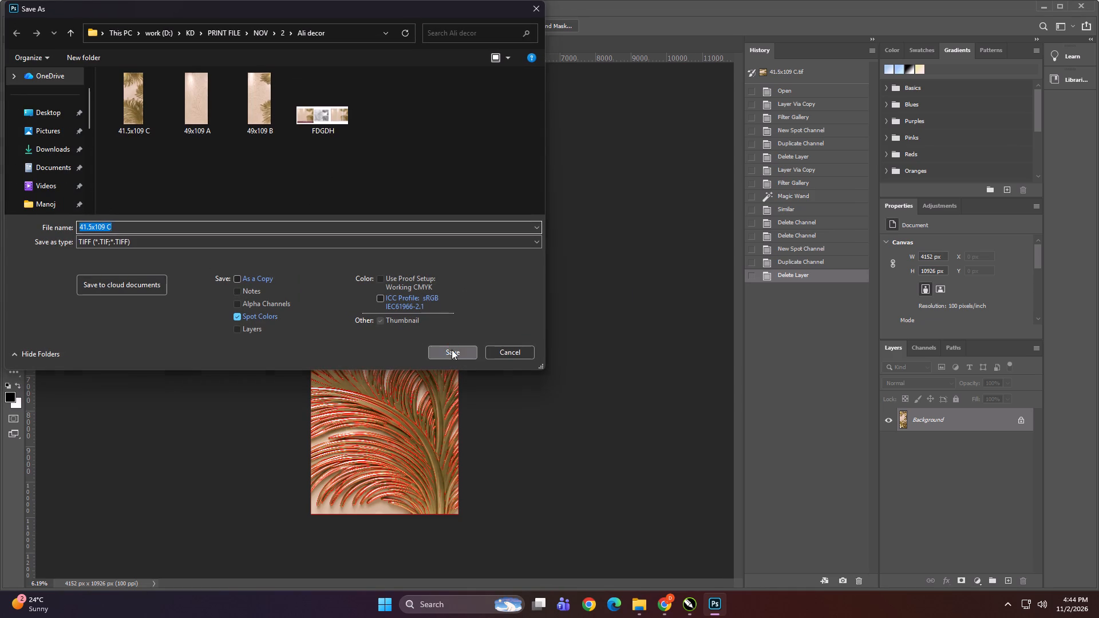
pyautogui.click(574, 306)
pyautogui.click(413, 168)
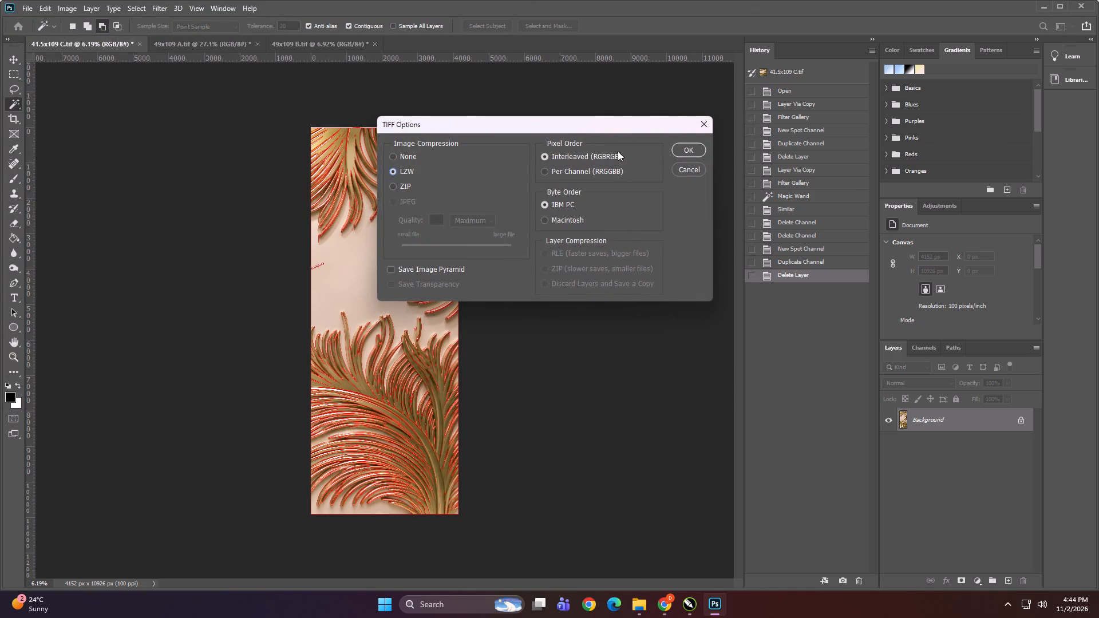
pyautogui.click(694, 152)
# Save 49x109 A as an LZW-compressed TIFF with spot colors in the Ali decor folder, replacing the existing file.
pyautogui.click(230, 46)
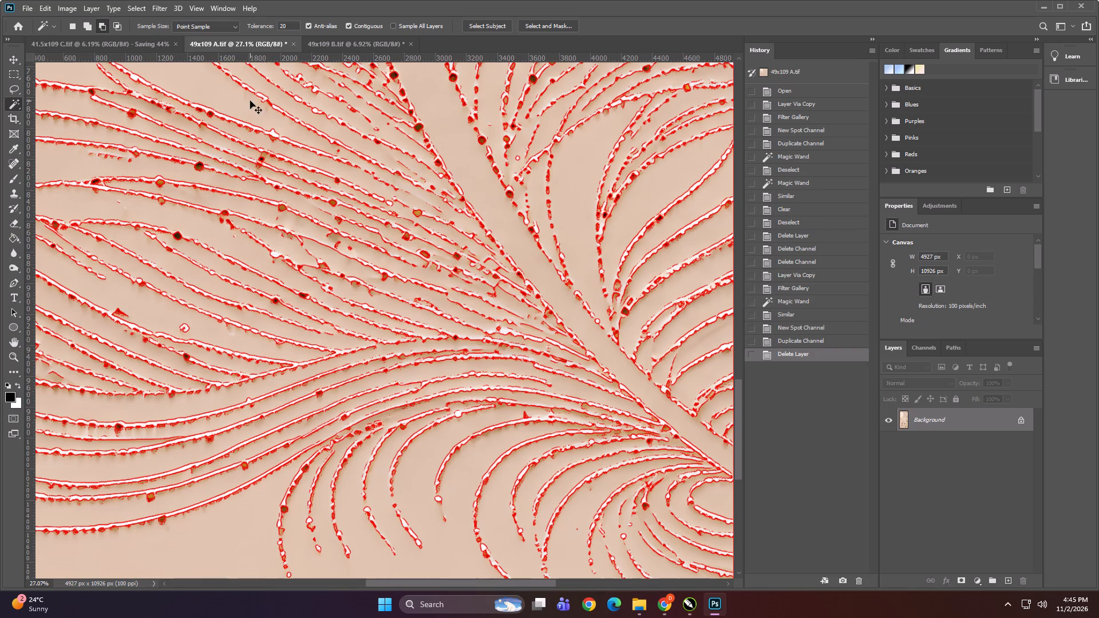
pyautogui.hotkey('ctrl', 'shift', 's')
pyautogui.click(438, 354)
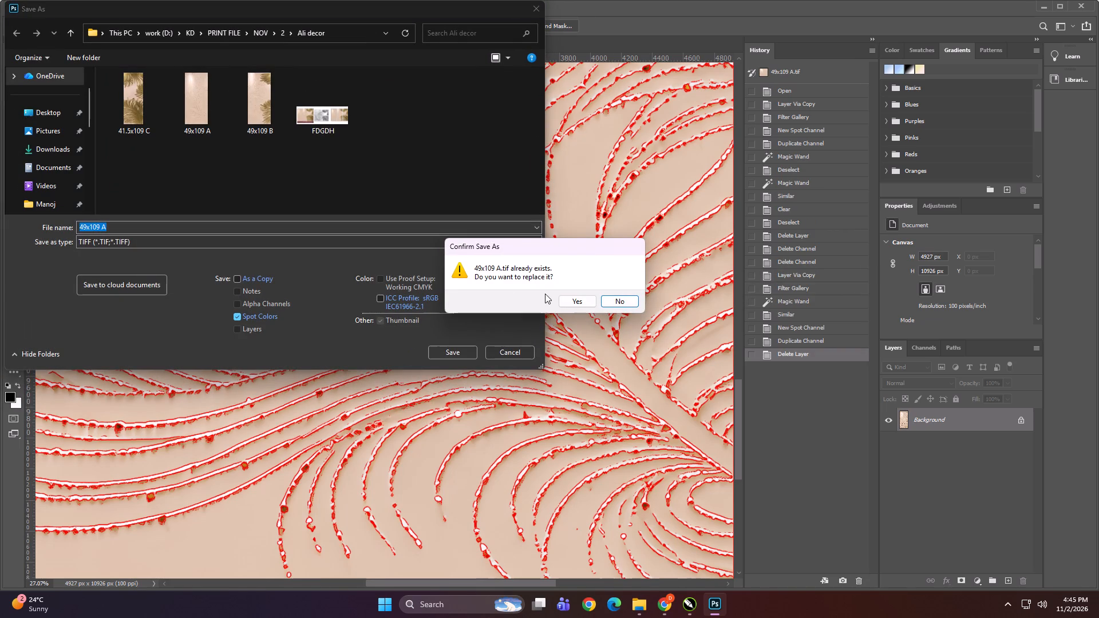
pyautogui.click(584, 308)
pyautogui.click(581, 304)
pyautogui.click(404, 172)
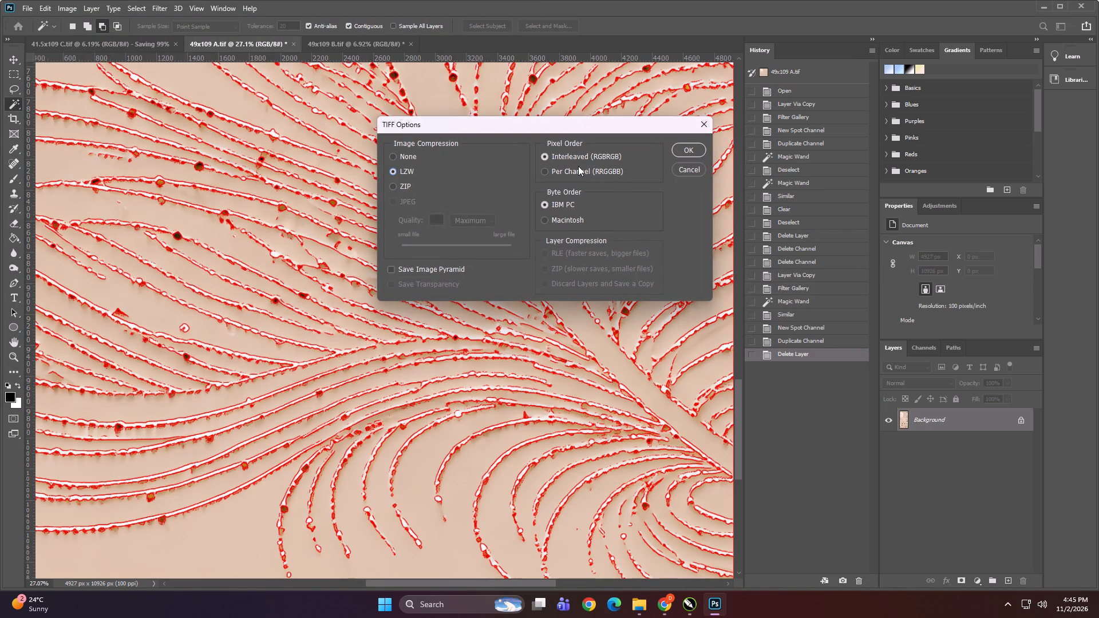
pyautogui.click(692, 150)
# Save 49x109 B as an LZW-compressed TIFF with spot colors in the Ali decor folder, replacing the existing file.
pyautogui.click(319, 48)
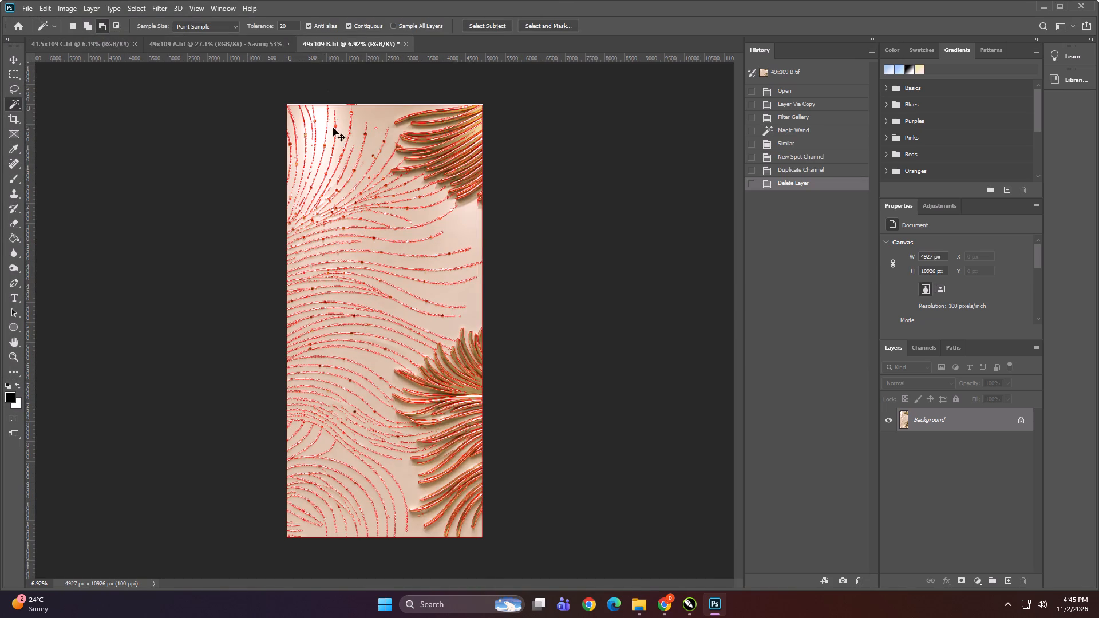
pyautogui.hotkey('ctrl', 'shift', 's')
pyautogui.click(438, 349)
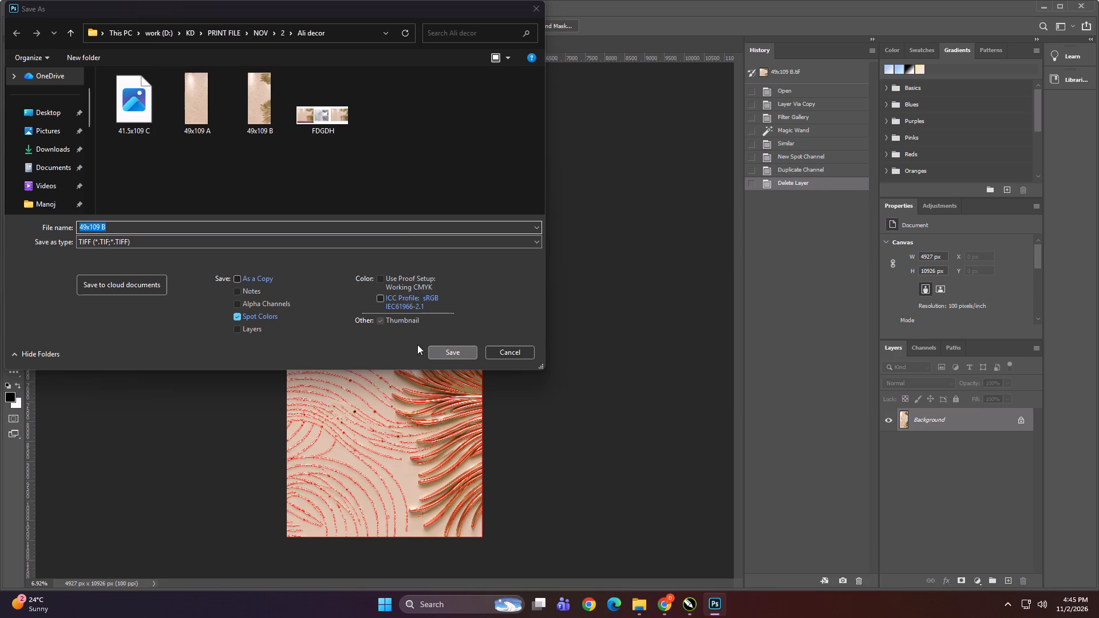
pyautogui.click(575, 302)
pyautogui.click(404, 172)
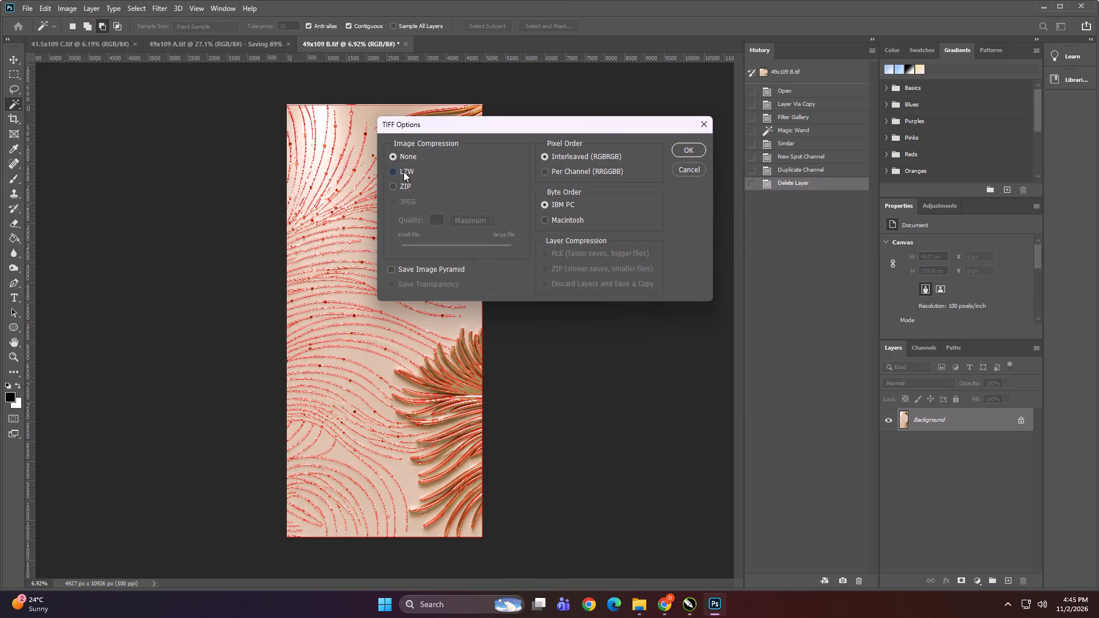
pyautogui.click(679, 148)
# Close the three saved panel documents and exit Photoshop.
pyautogui.click(1079, 0)
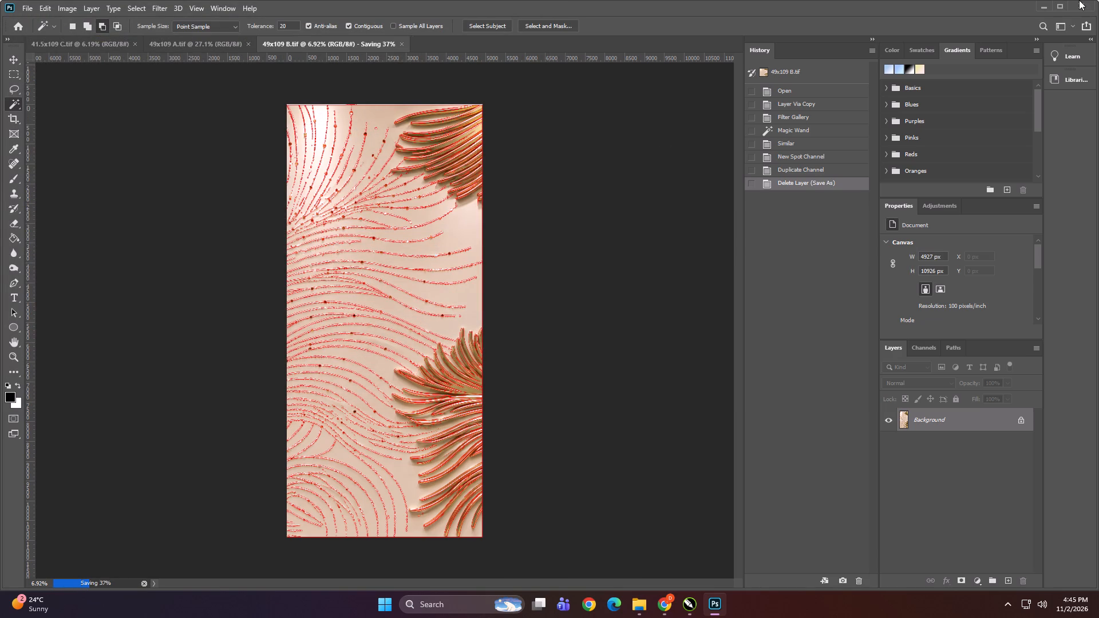
pyautogui.click(137, 47)
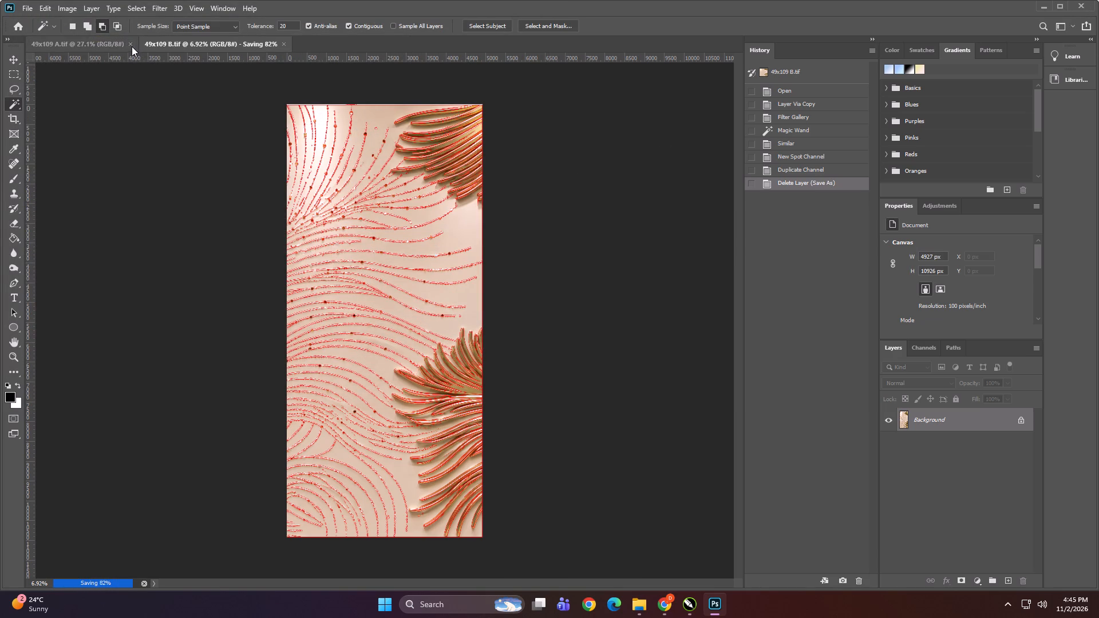
pyautogui.click(132, 46)
pyautogui.click(132, 44)
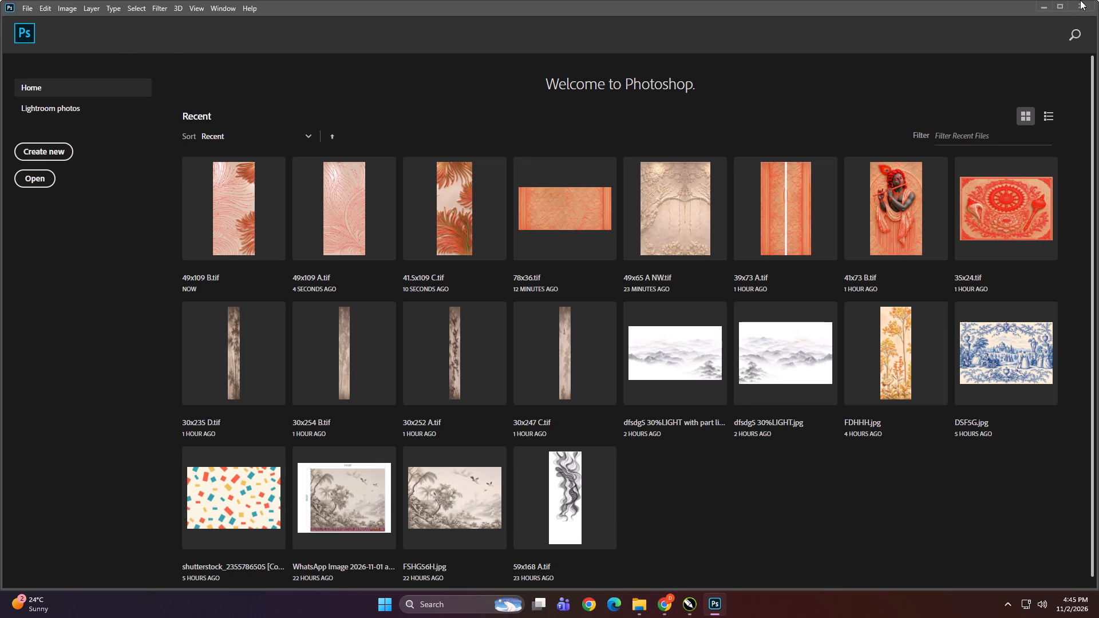
pyautogui.click(1080, 6)
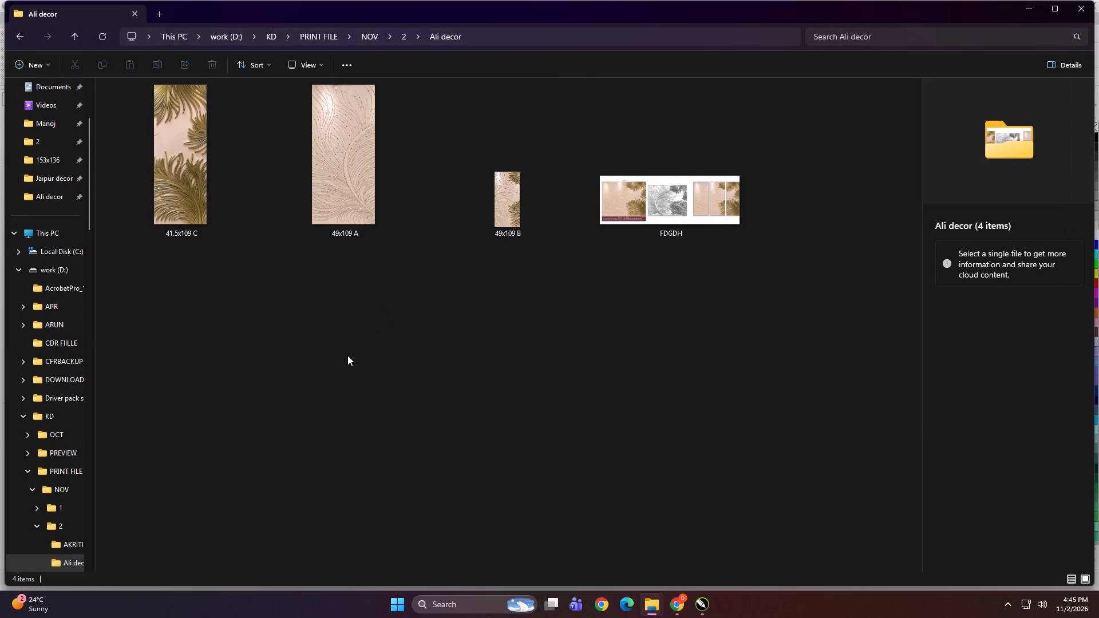
# Refresh the Ali decor folder view in File Explorer to check the saved panel files.
pyautogui.keyDown('ctrl'); pyautogui.scroll(9, 347, 355); pyautogui.keyUp('ctrl')
pyautogui.rightClick(347, 355)
pyautogui.click(406, 506)
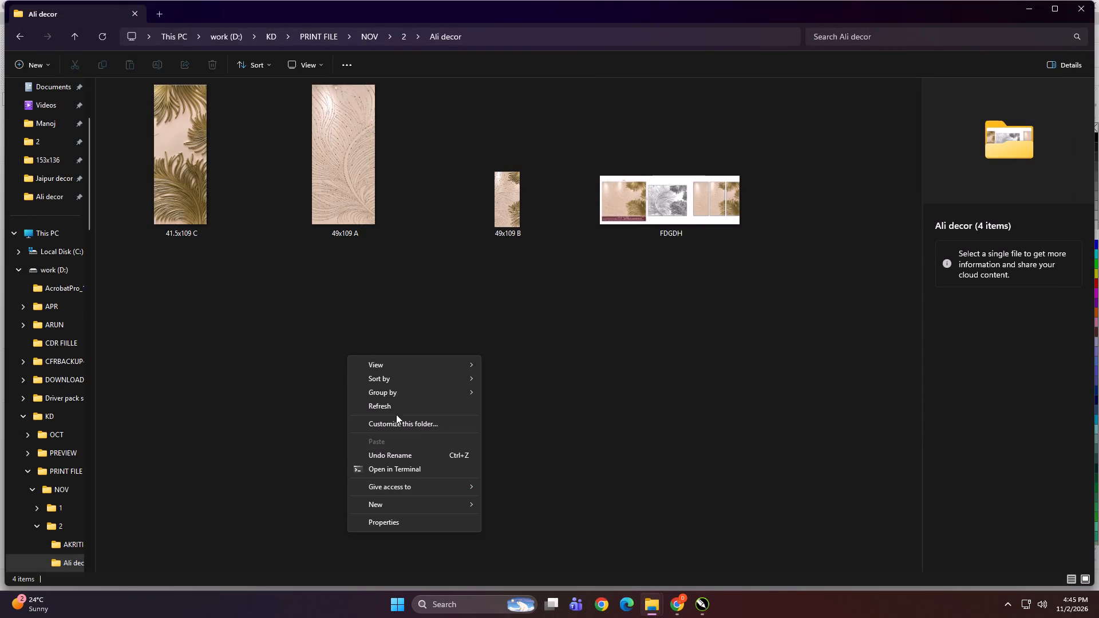
pyautogui.click(394, 409)
pyautogui.click(421, 420)
# Copy the Ali decor folder from NOV\2 and open Print\NOV on DIGITECH_SHAREDRIVE as the destination.
pyautogui.press('BackSpace')
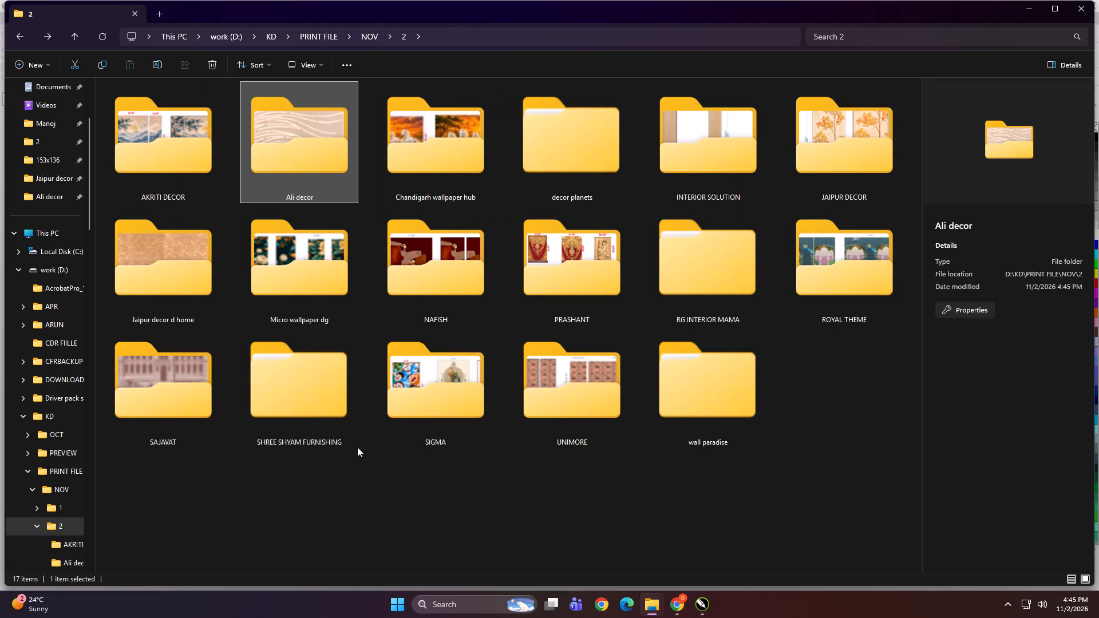
pyautogui.click(314, 492)
pyautogui.click(305, 159)
pyautogui.hotkey('ctrl', 'c')
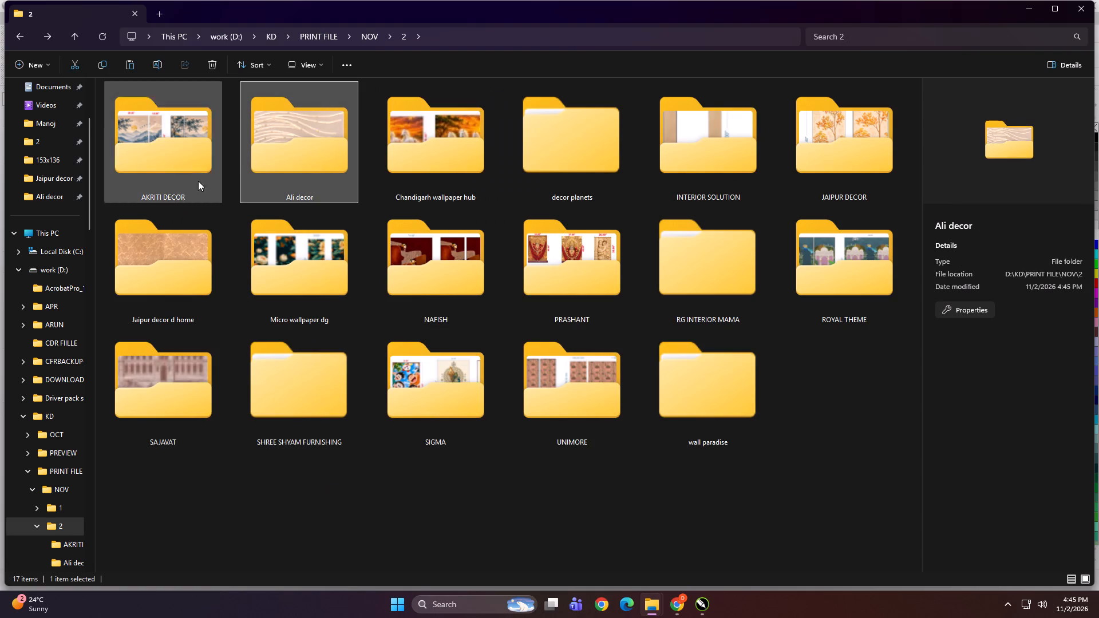
pyautogui.scroll(4, 44, 368)
pyautogui.click(44, 368)
pyautogui.doubleClick(123, 275)
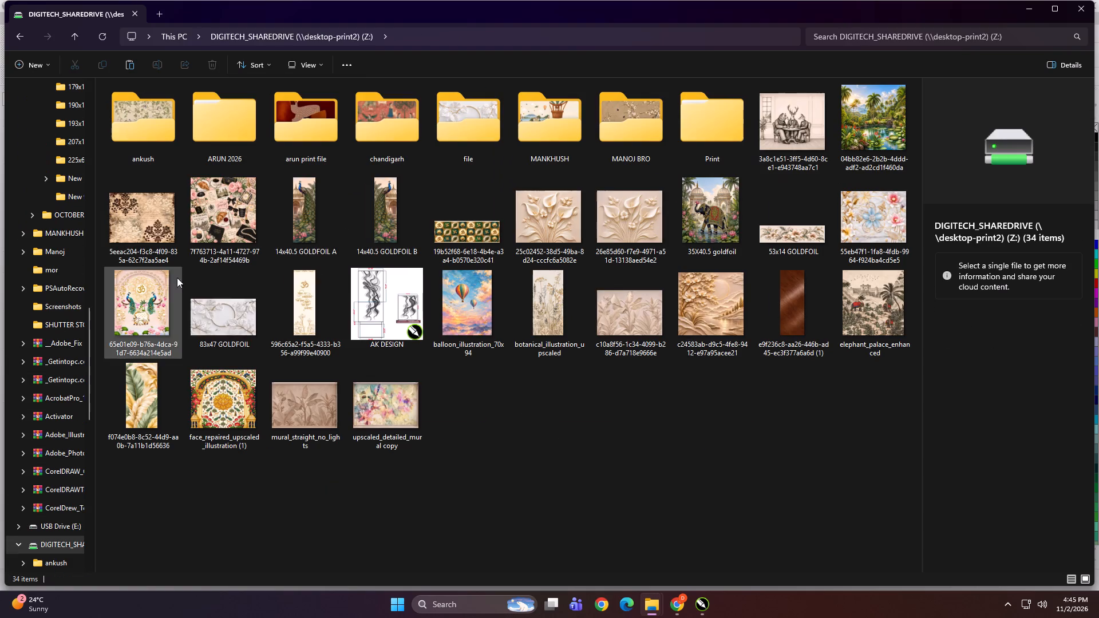
pyautogui.doubleClick(688, 137)
pyautogui.doubleClick(298, 152)
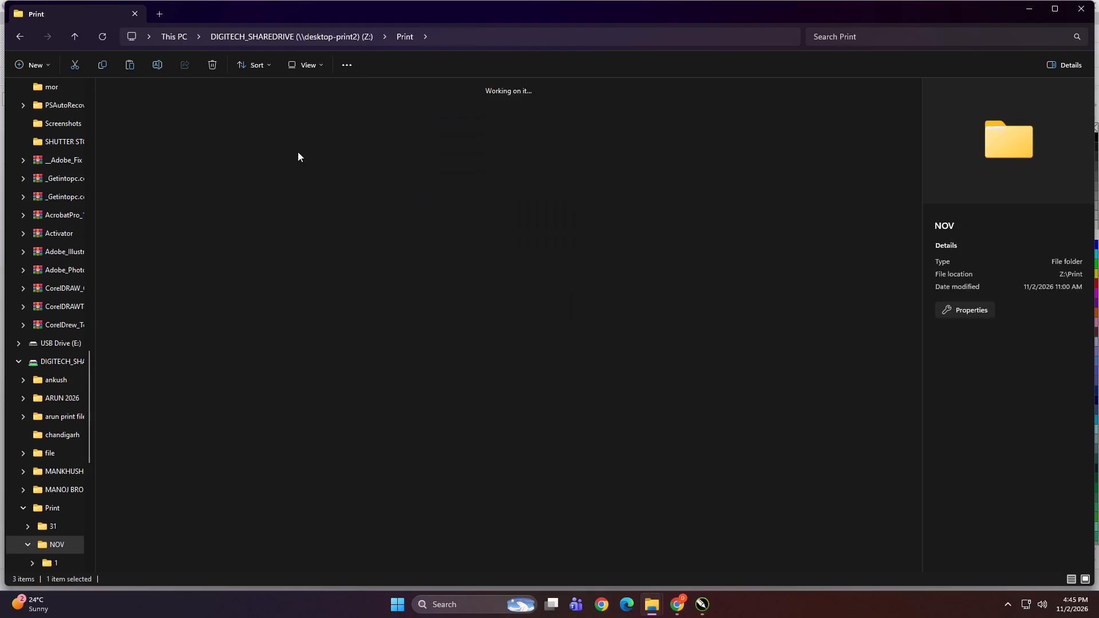
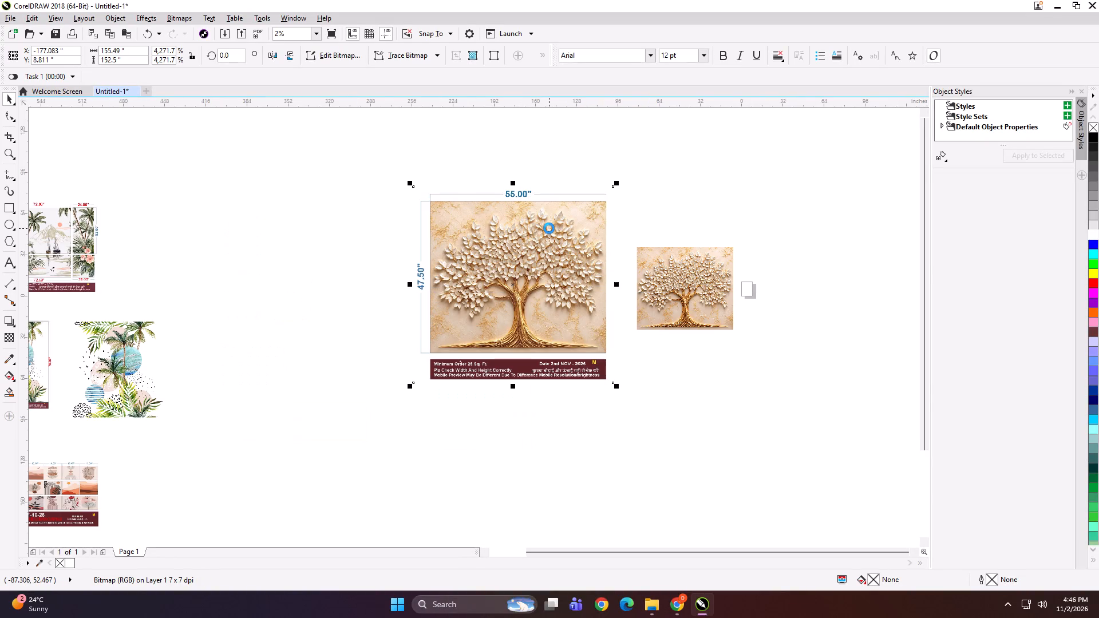
# Resize the smaller plain tree artwork beside the labelled preview to 55 inches wide by 47.5 inches high.
pyautogui.scroll(1, 683, 225)
pyautogui.click(669, 300)
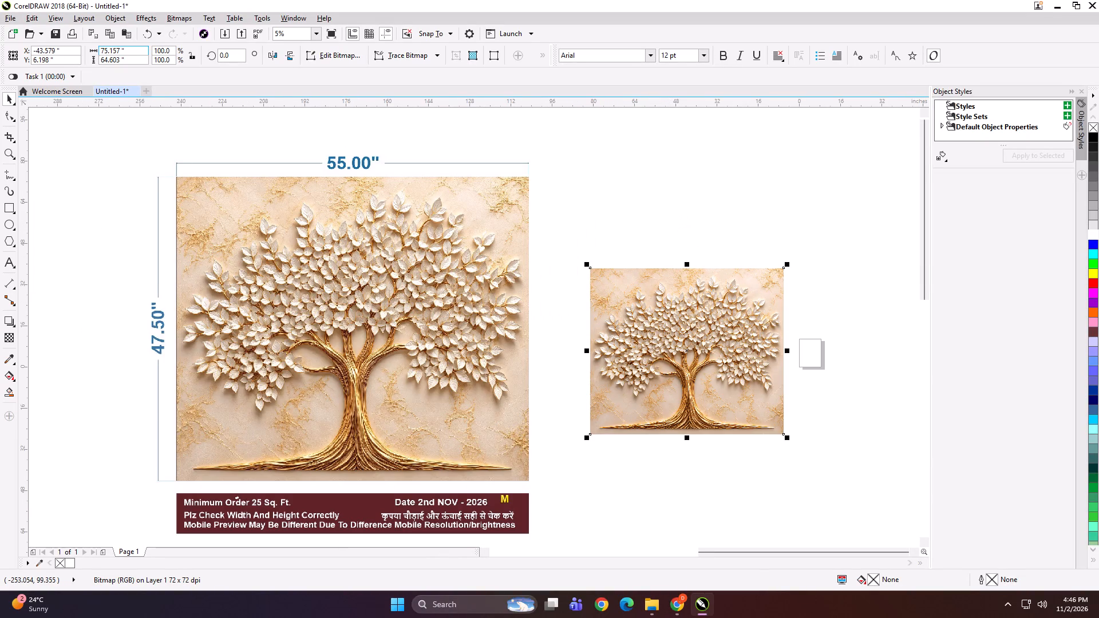
pyautogui.moveTo(139, 51); pyautogui.dragTo(76, 54)
pyautogui.press('5')
pyautogui.press('Tab')
pyautogui.press('5')
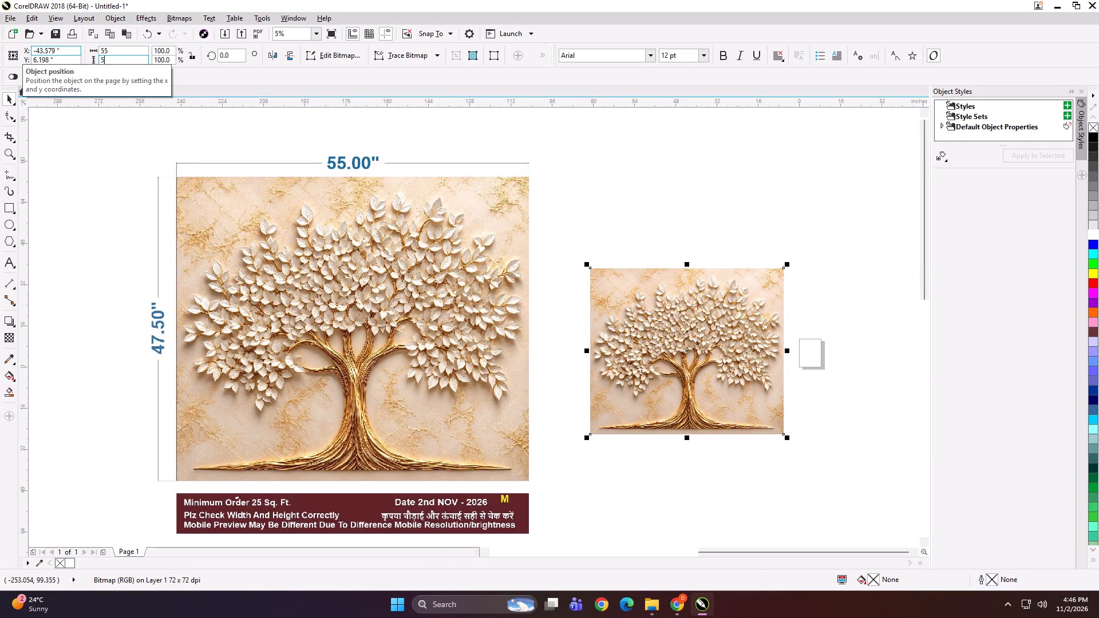
pyautogui.press('4')
pyautogui.press('BackSpace')
pyautogui.press('BackSpace')
pyautogui.press('BackSpace')
pyautogui.write('47.5')
pyautogui.press('Return')
# Add a rectangle frame around the resized tree artwork and group the two objects together.
pyautogui.keyDown('shift'); pyautogui.doubleClick(9, 205); pyautogui.keyUp('shift')
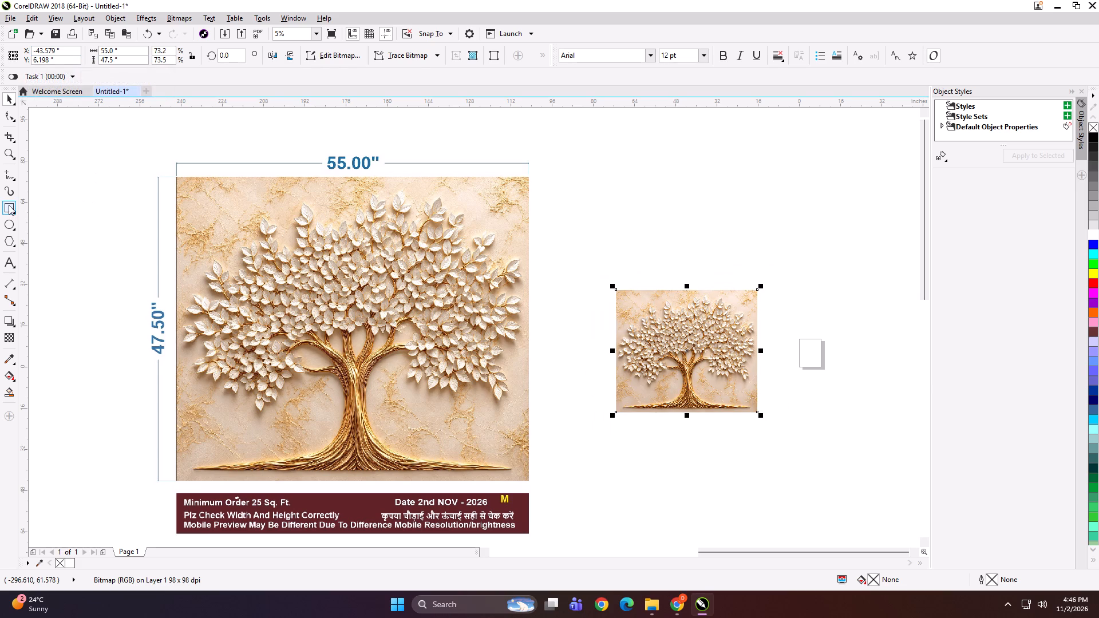
pyautogui.hotkey('shift', 'space')
pyautogui.moveTo(802, 258); pyautogui.dragTo(582, 441)
pyautogui.hotkey('ctrl', 'g')
# Start exporting the grouped tree artwork as a TIFF bitmap, selected objects only, and go to the NOV\2 folder.
pyautogui.hotkey('ctrl', 'e')
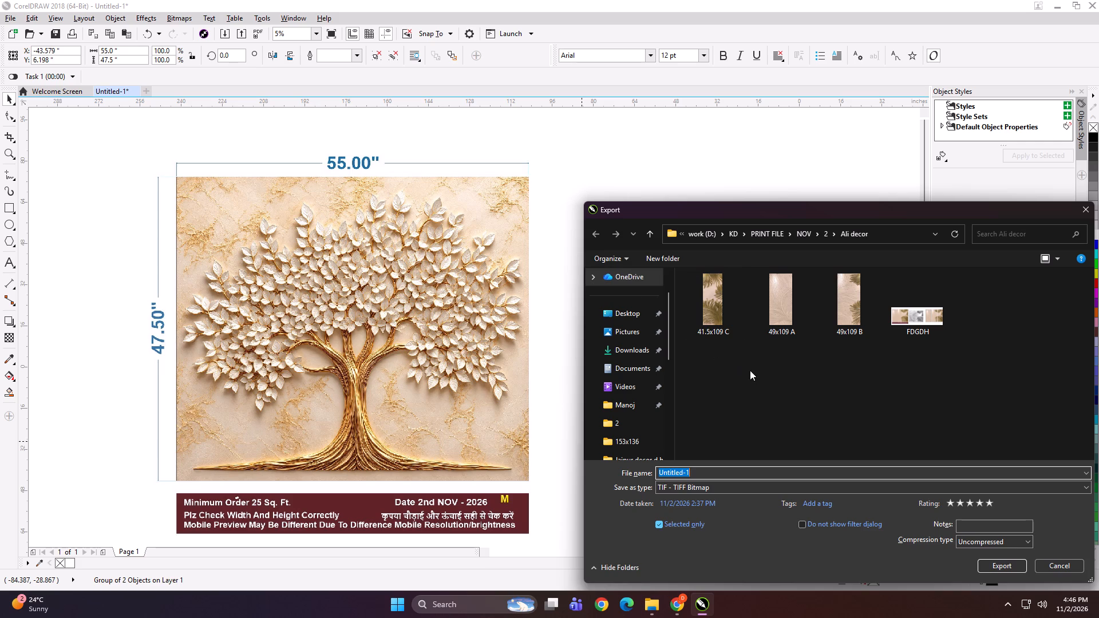
pyautogui.click(649, 233)
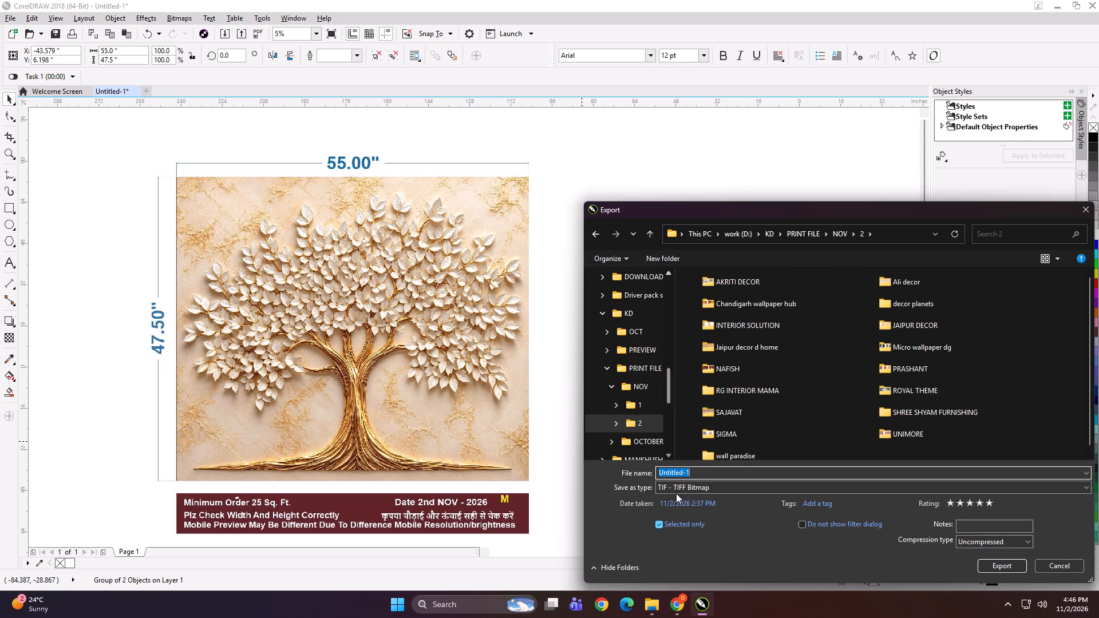
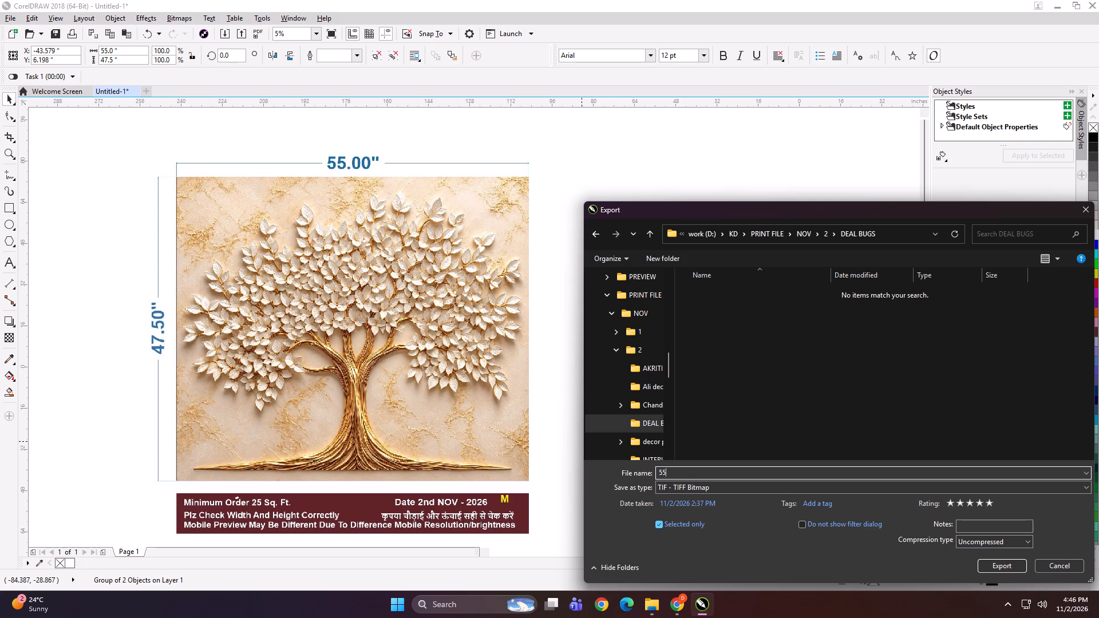
# Name the file 55x47.5 and export the tree artwork as an uncompressed TIFF into the DEAL BUGS folder.
pyautogui.write('x47.5')
pyautogui.press('space')
pyautogui.press('Return')
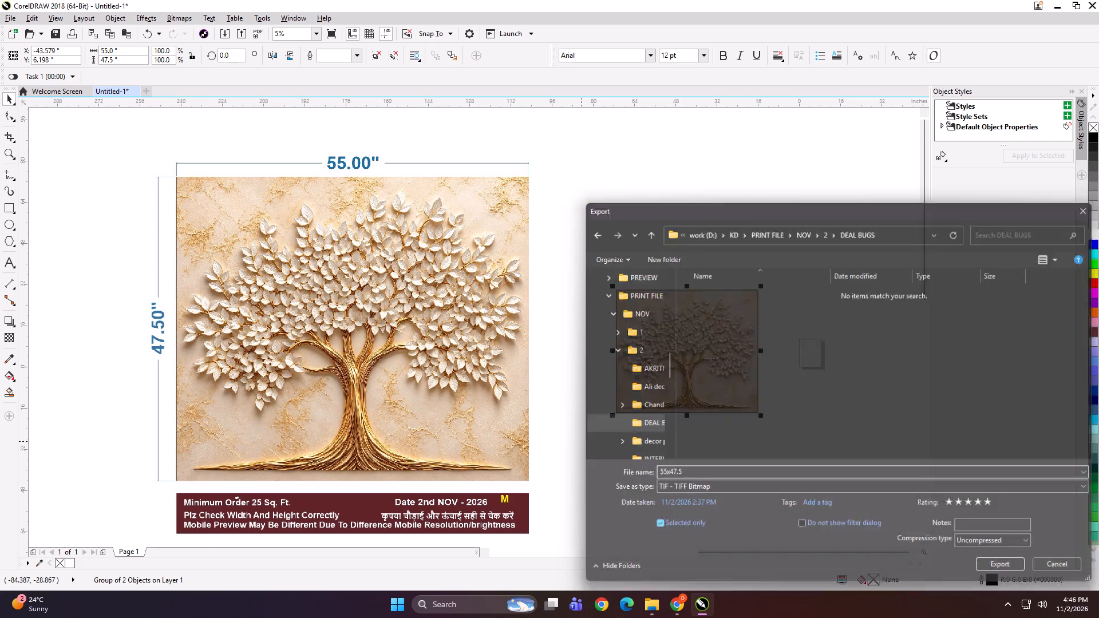
pyautogui.press('Return')
# Enlarge the framed tree artwork to roughly the preview's size, place it beside the labelled preview, and group both.
pyautogui.scroll(-1, 649, 322)
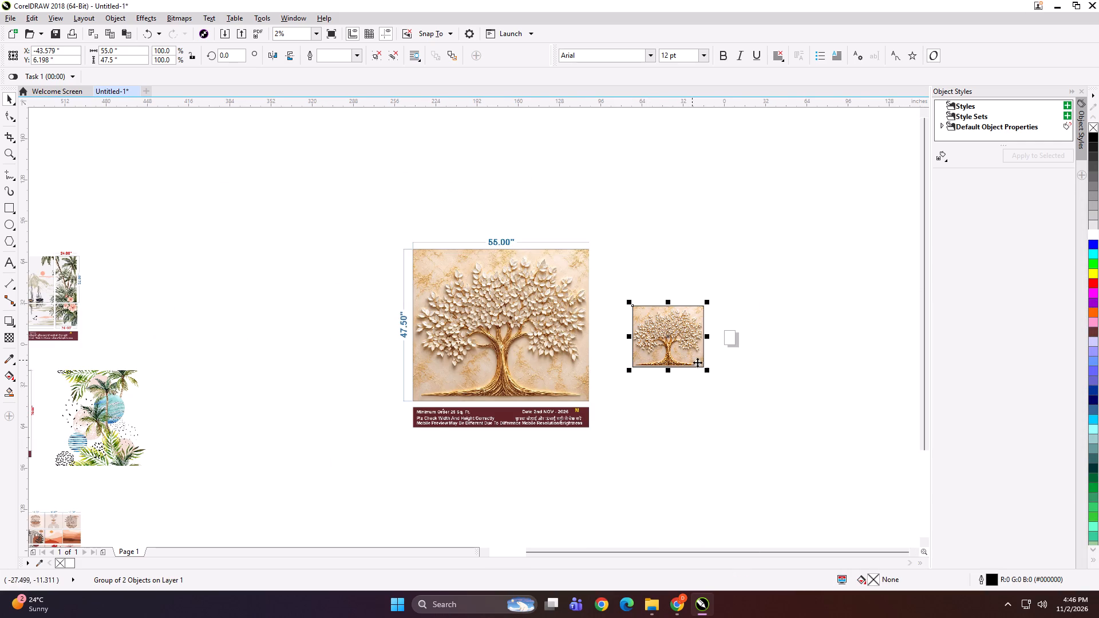
pyautogui.keyDown('shift'); pyautogui.moveTo(709, 371); pyautogui.dragTo(770, 422); pyautogui.keyUp('shift')
pyautogui.moveTo(670, 344); pyautogui.dragTo(695, 336)
pyautogui.keyDown('shift'); pyautogui.click(580, 308); pyautogui.keyUp('shift')
pyautogui.hotkey('ctrl', 'g')
# Scale the grouped preview and tree artwork down proportionally to about 4.24 inches wide by 2.12 inches high.
pyautogui.keyDown('shift'); pyautogui.moveTo(792, 434); pyautogui.dragTo(612, 369); pyautogui.keyUp('shift')
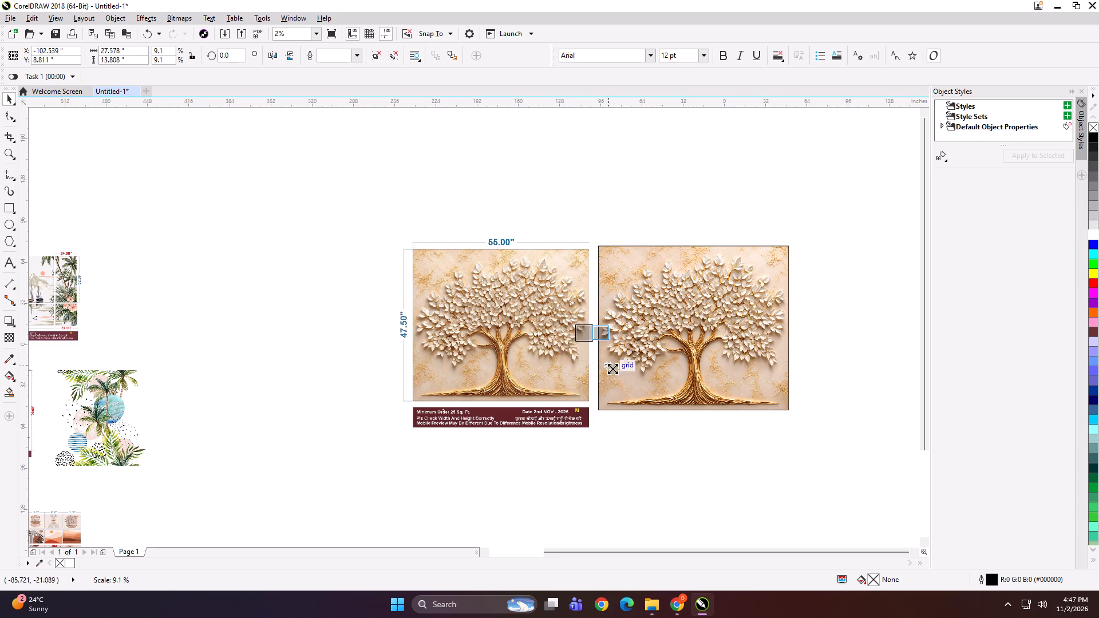
pyautogui.keyDown('shift'); pyautogui.moveTo(612, 369); pyautogui.dragTo(604, 349); pyautogui.keyUp('shift')
pyautogui.scroll(5, 593, 328)
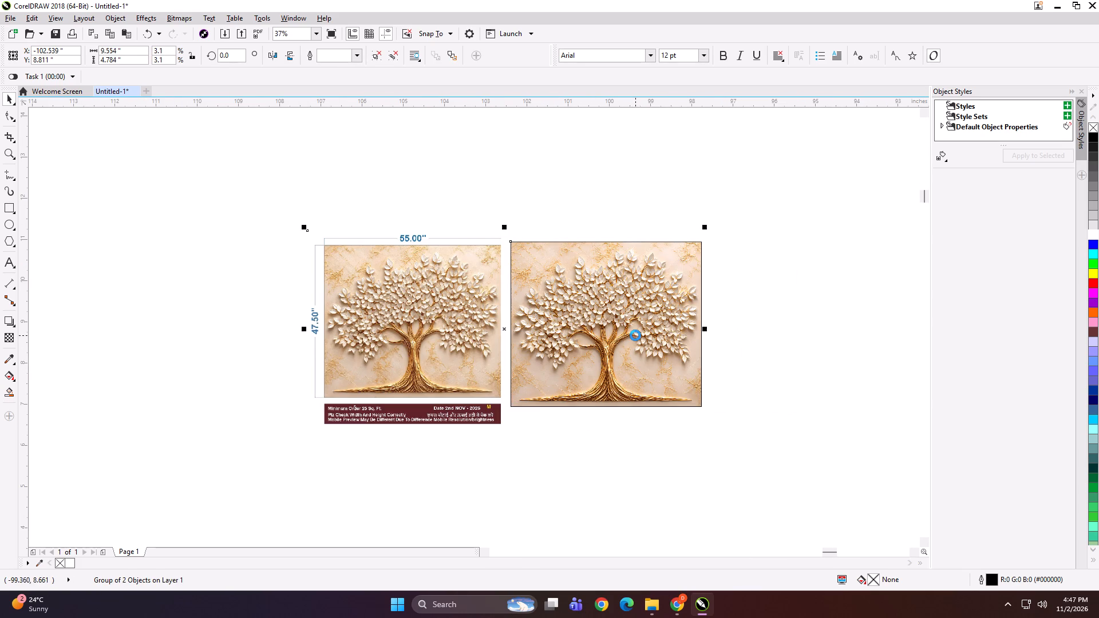
pyautogui.keyDown('shift'); pyautogui.moveTo(705, 431); pyautogui.dragTo(590, 368); pyautogui.keyUp('shift')
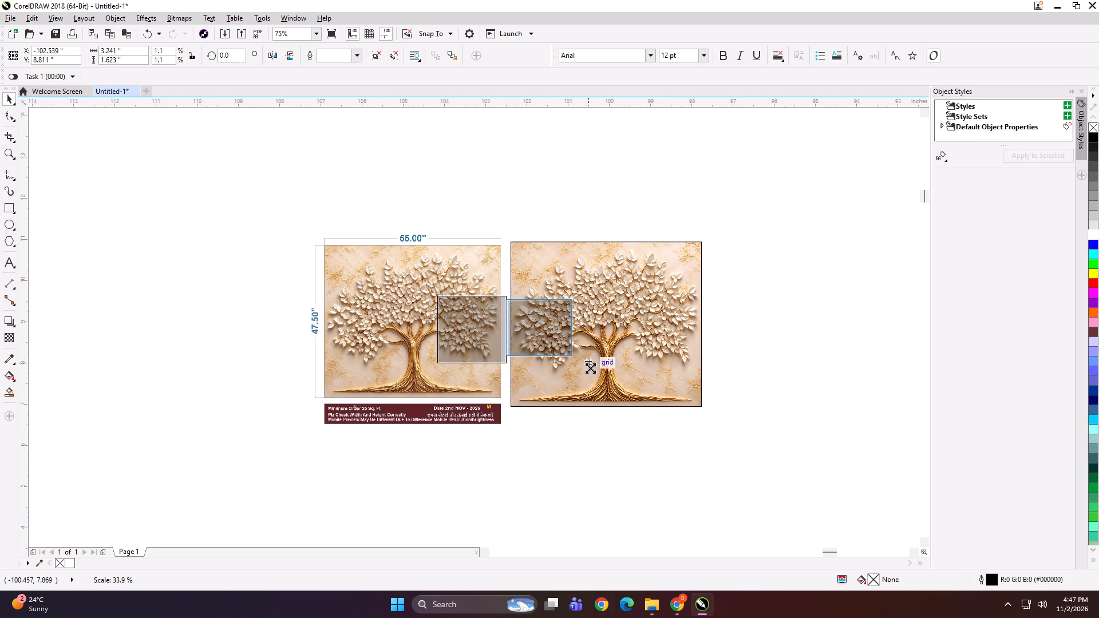
pyautogui.keyDown('shift'); pyautogui.moveTo(590, 368); pyautogui.dragTo(614, 374); pyautogui.keyUp('shift')
# Export the scaled-down preview and artwork group under the file name DSGH.
pyautogui.hotkey('ctrl', 'e')
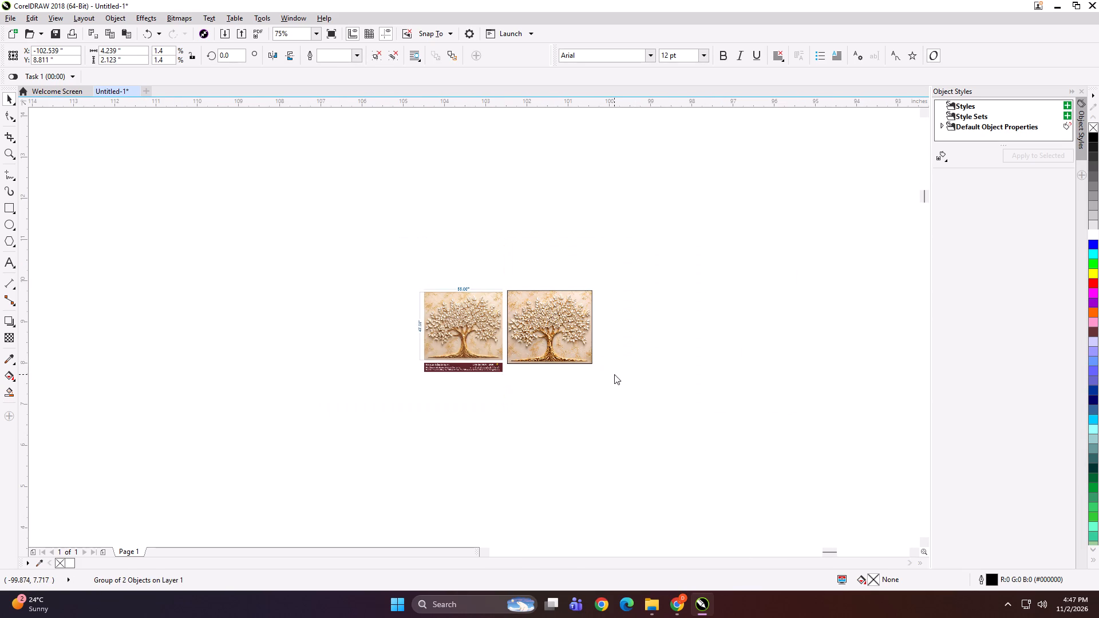
pyautogui.write('DSGH')
pyautogui.press('Return')
pyautogui.press('Return')
pyautogui.press('Return')
pyautogui.press('Return')
# Delete the tree preview and artwork group from the drawing.
pyautogui.press('Delete')
pyautogui.press('F4')
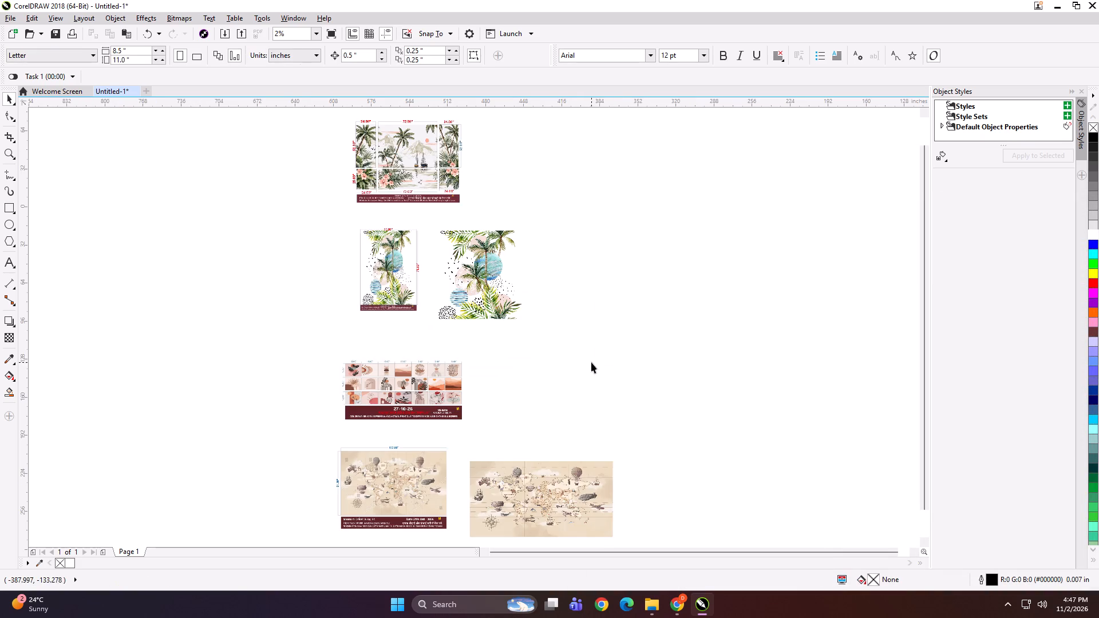
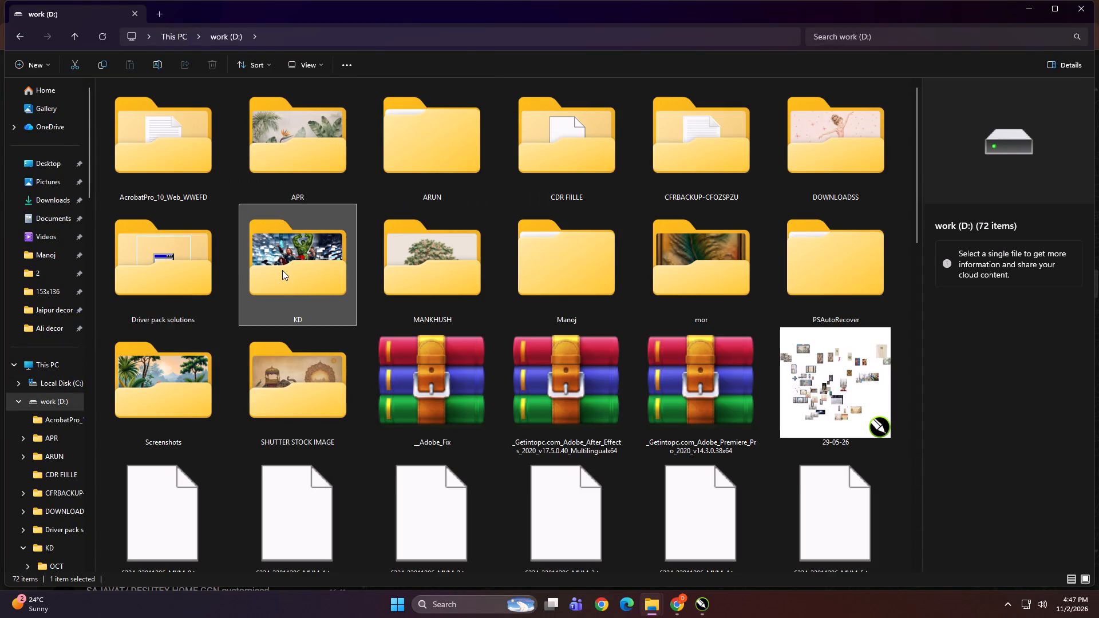
# Copy the DEAL BUGS folder from KD > PRINT FILE > NOV > 2 on the work (D:) drive.
pyautogui.doubleClick(508, 176)
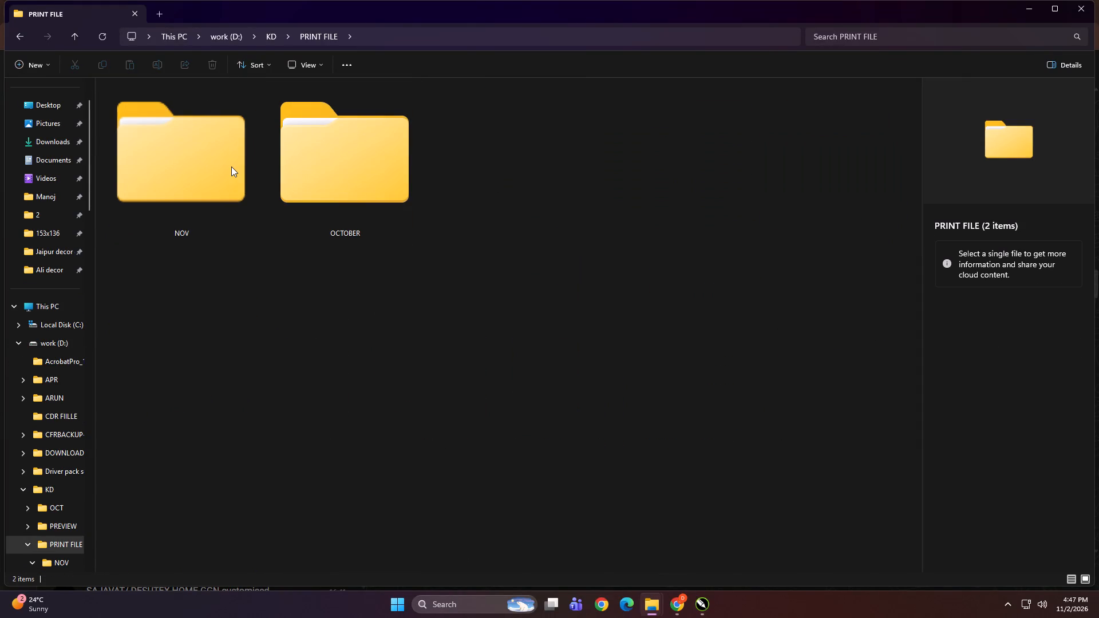
pyautogui.click(231, 167)
pyautogui.click(349, 163)
pyautogui.doubleClick(216, 165)
pyautogui.doubleClick(397, 169)
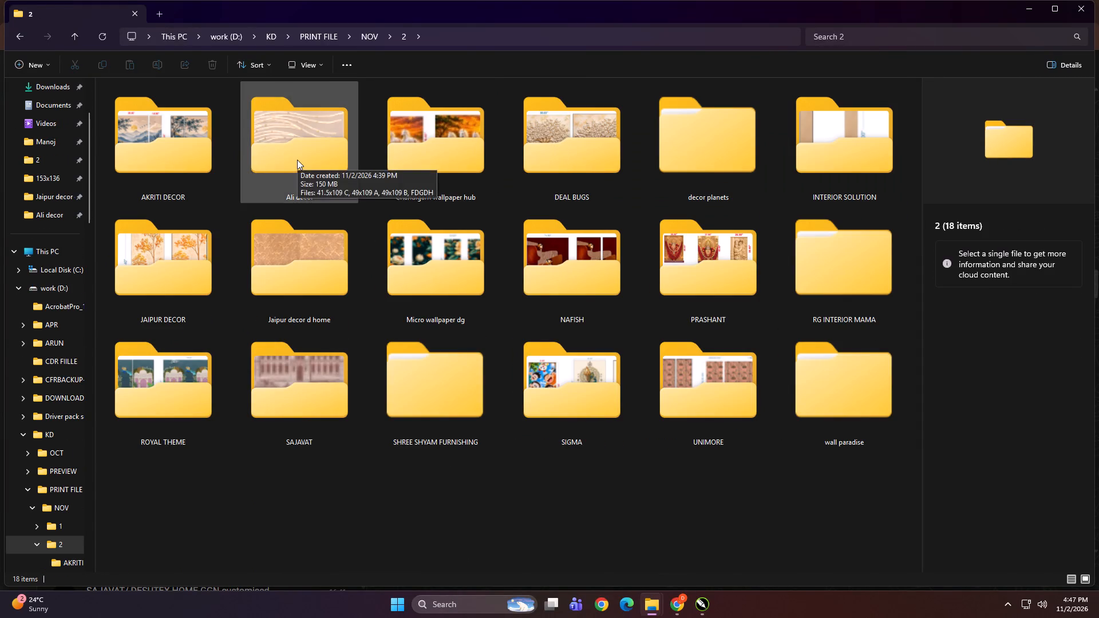
pyautogui.click(549, 156)
pyautogui.hotkey('ctrl', 'c')
# Paste the copied DEAL BUGS folder into Print > NOV > 2 on the DIGITECH_SHAREDRIVE (Z:) share.
pyautogui.scroll(3, 57, 398)
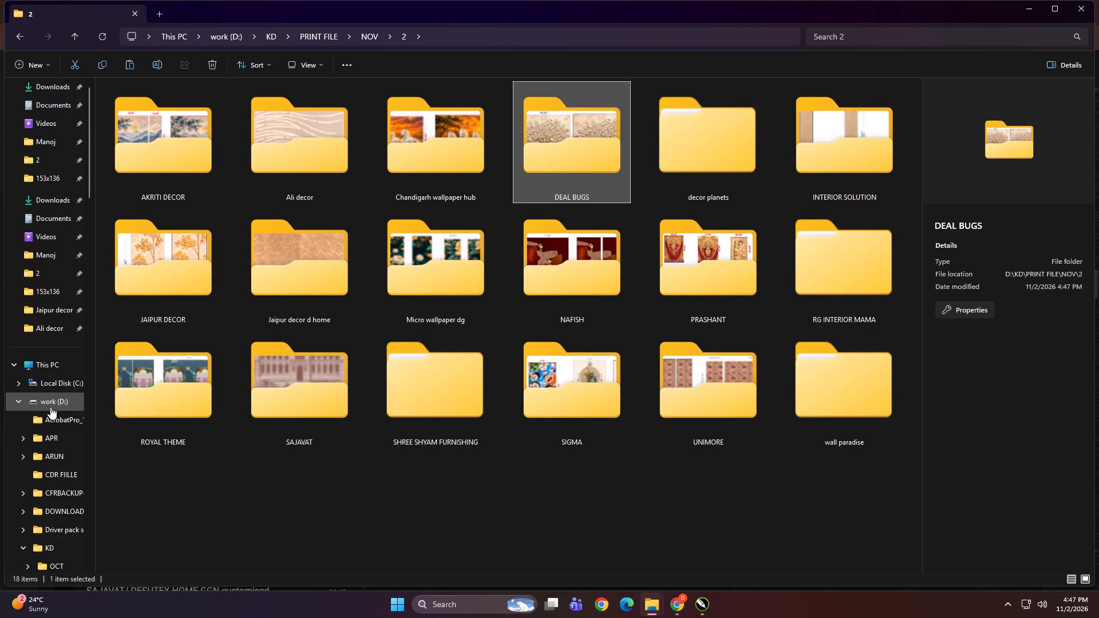
pyautogui.scroll(1, 50, 407)
pyautogui.click(49, 375)
pyautogui.click(48, 366)
pyautogui.doubleClick(176, 288)
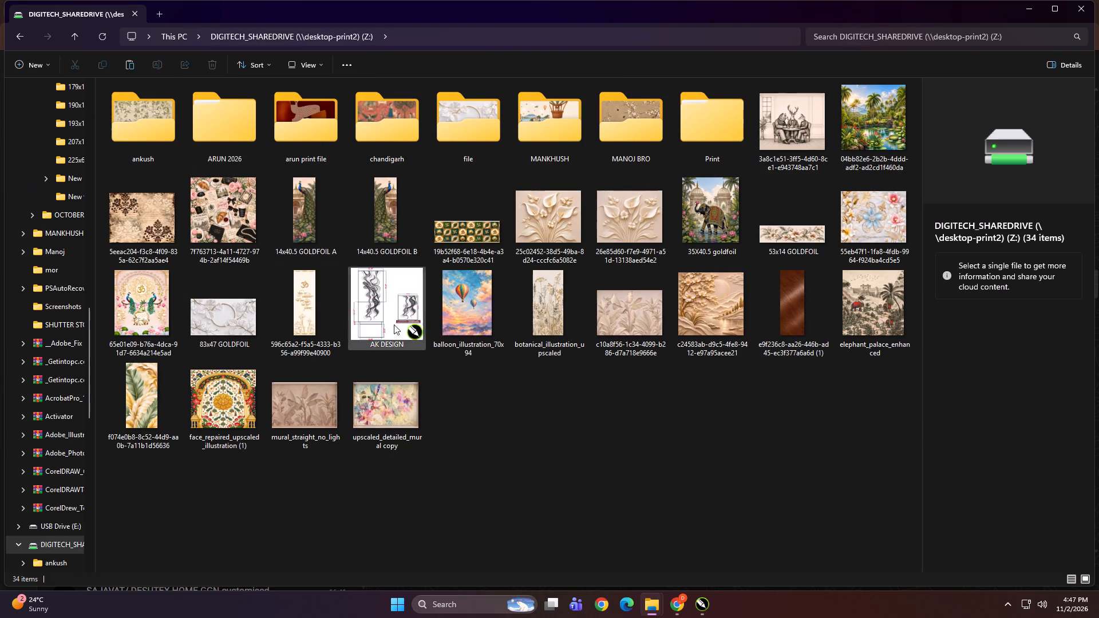
pyautogui.doubleClick(703, 121)
pyautogui.doubleClick(326, 152)
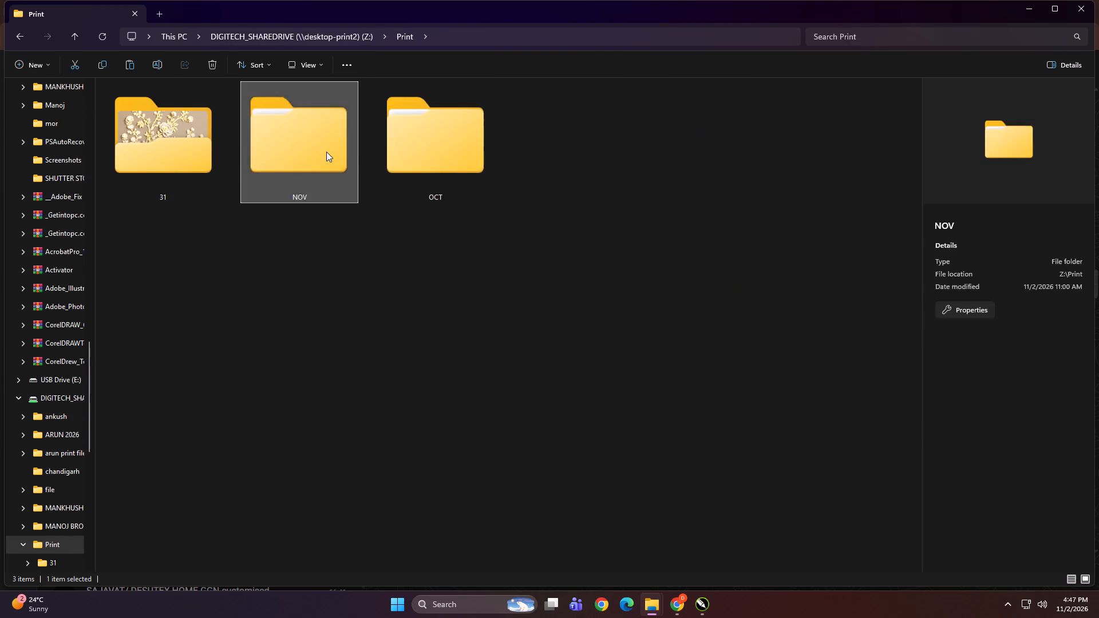
pyautogui.doubleClick(356, 164)
pyautogui.rightClick(503, 472)
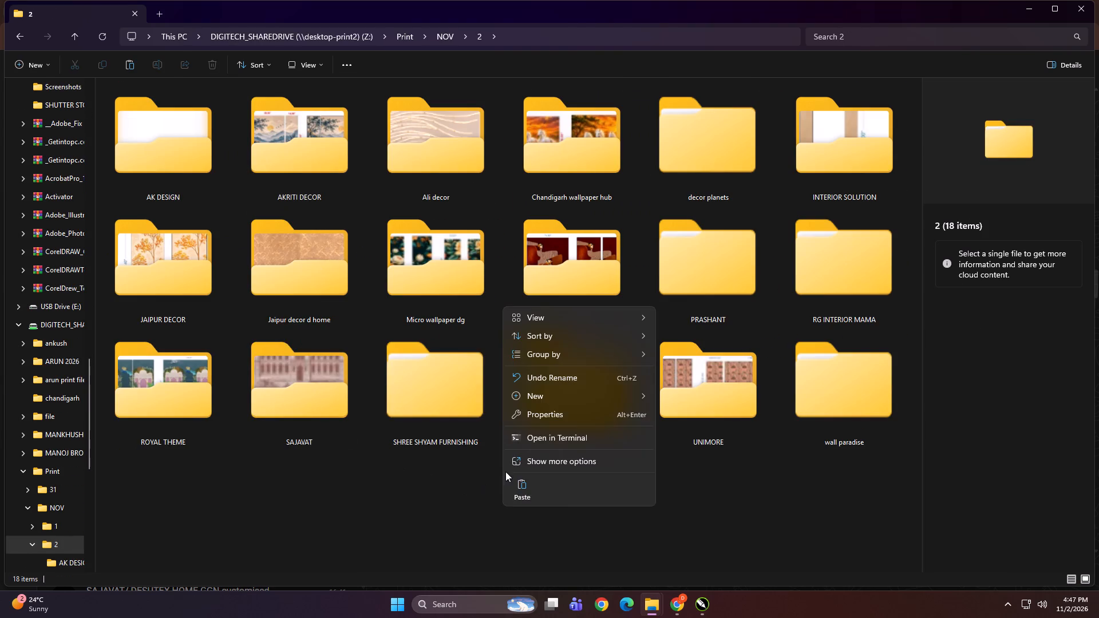
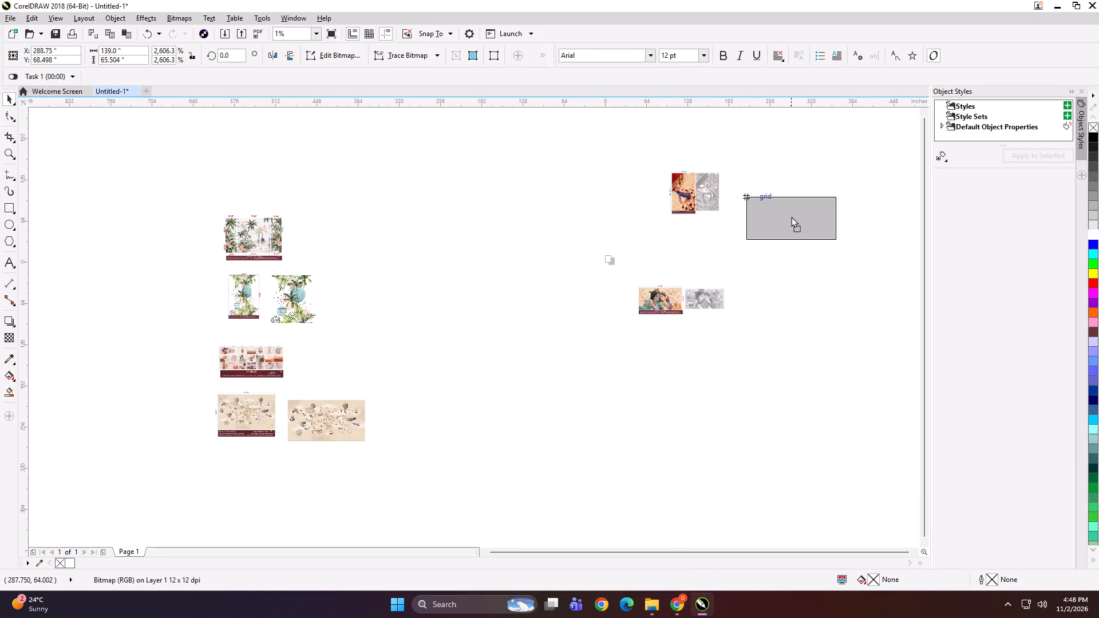
# Line up the Radha Krishna and Ganesha previews, with their line drawings, in one row on either side of the feet preview.
pyautogui.moveTo(791, 216); pyautogui.dragTo(777, 189)
pyautogui.moveTo(681, 304); pyautogui.dragTo(622, 189)
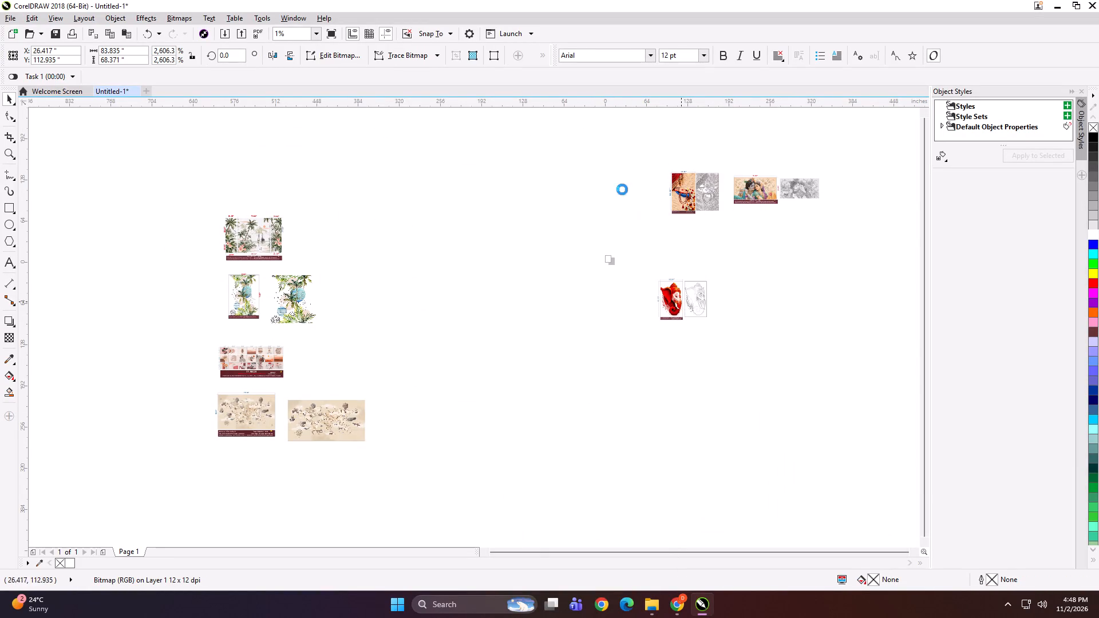
pyautogui.scroll(2, 670, 179)
pyautogui.scroll(-1, 513, 205)
pyautogui.scroll(1, 799, 219)
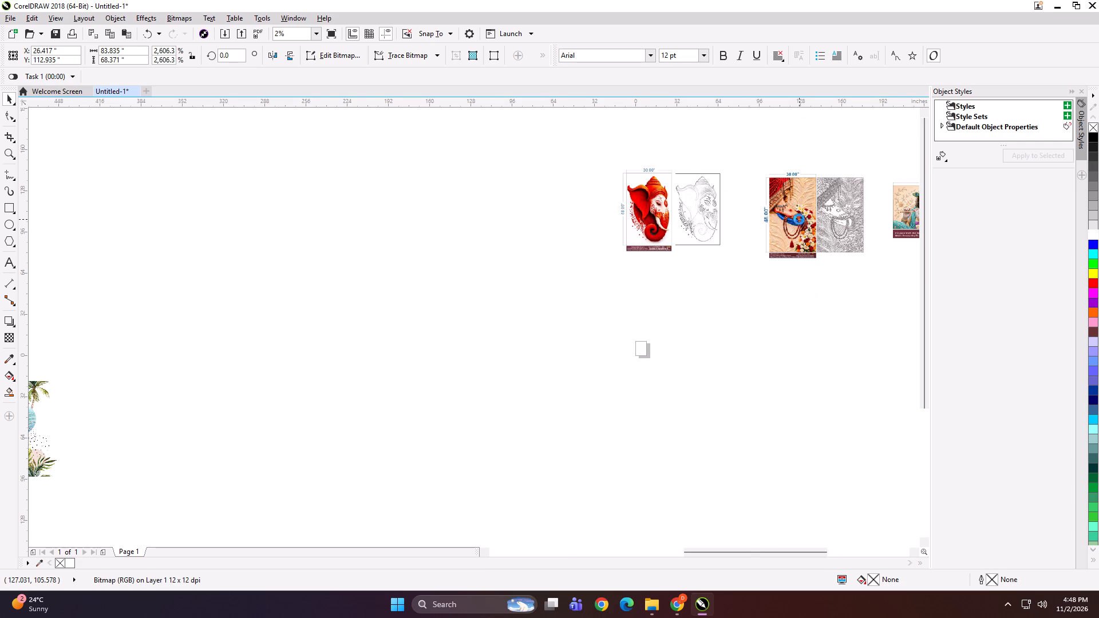
pyautogui.scroll(1, 799, 219)
pyautogui.scroll(-2, 757, 196)
pyautogui.scroll(-1, 654, 184)
pyautogui.click(636, 316)
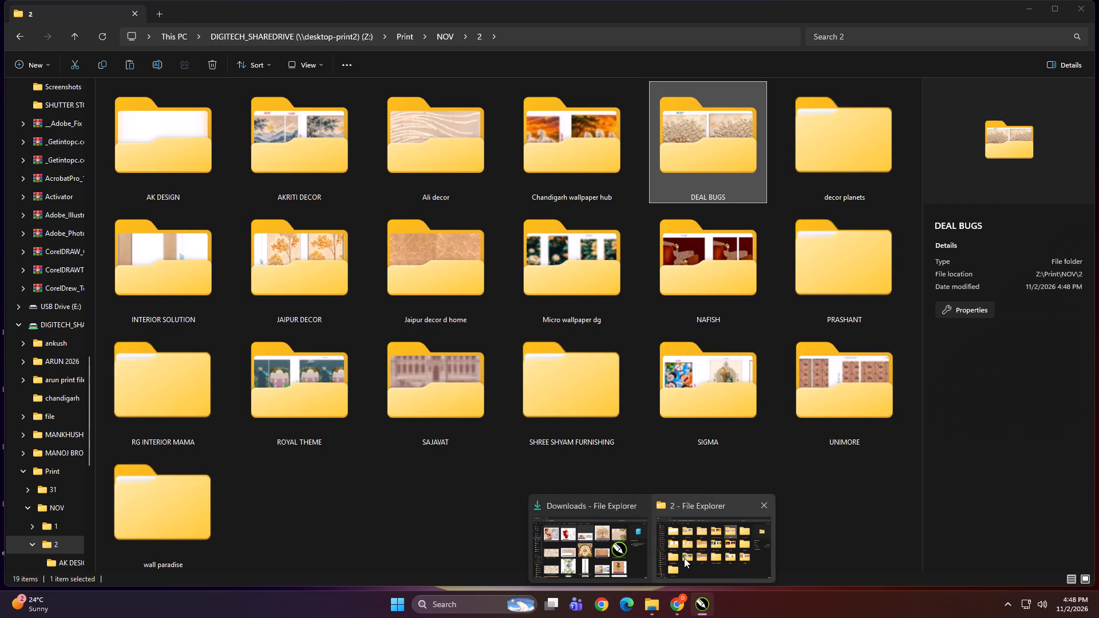
# Look through the file, arun print file and ARUN 2026 folders on the DIGITECH_SHAREDRIVE (Z:) share for the preview artwork.
pyautogui.click(588, 549)
pyautogui.scroll(2, 305, 468)
pyautogui.click(62, 365)
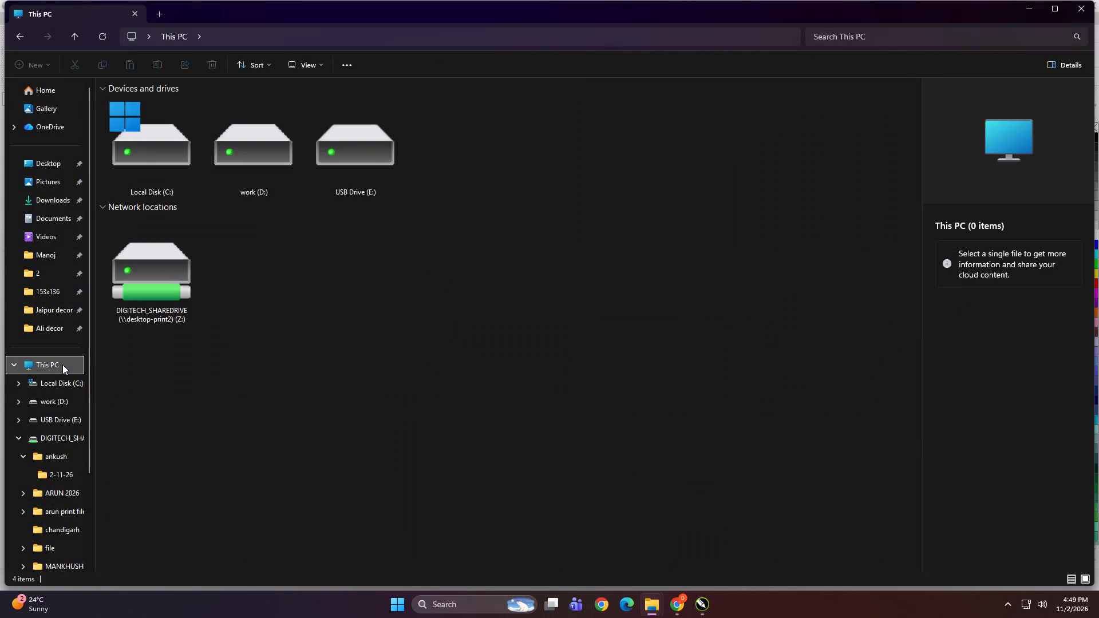
pyautogui.doubleClick(268, 129)
pyautogui.press('BackSpace')
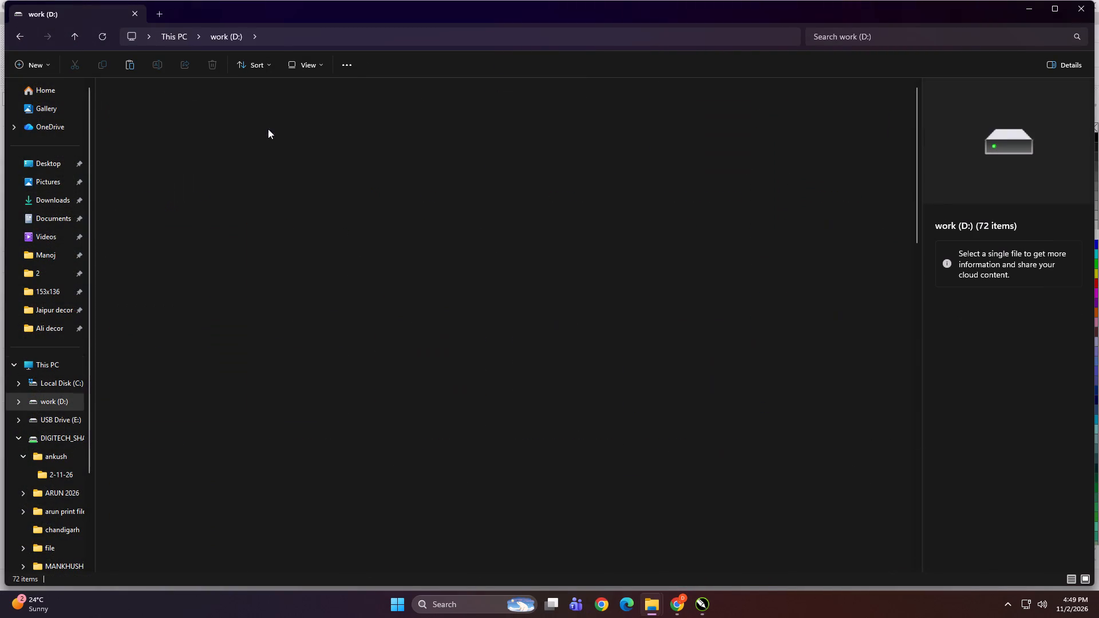
pyautogui.doubleClick(162, 251)
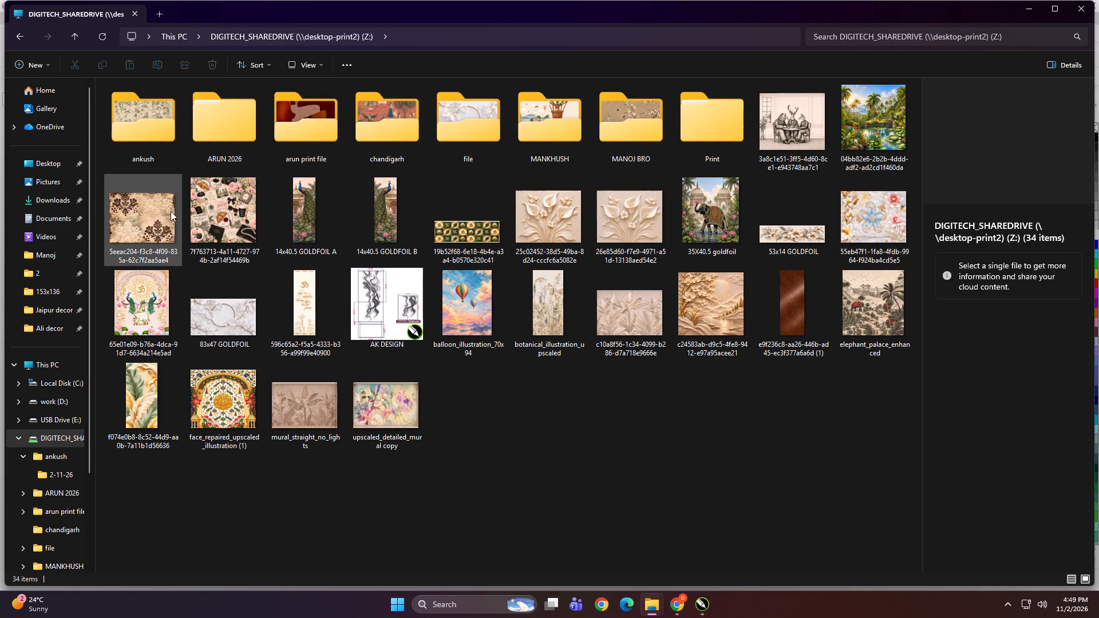
pyautogui.doubleClick(473, 114)
pyautogui.doubleClick(133, 144)
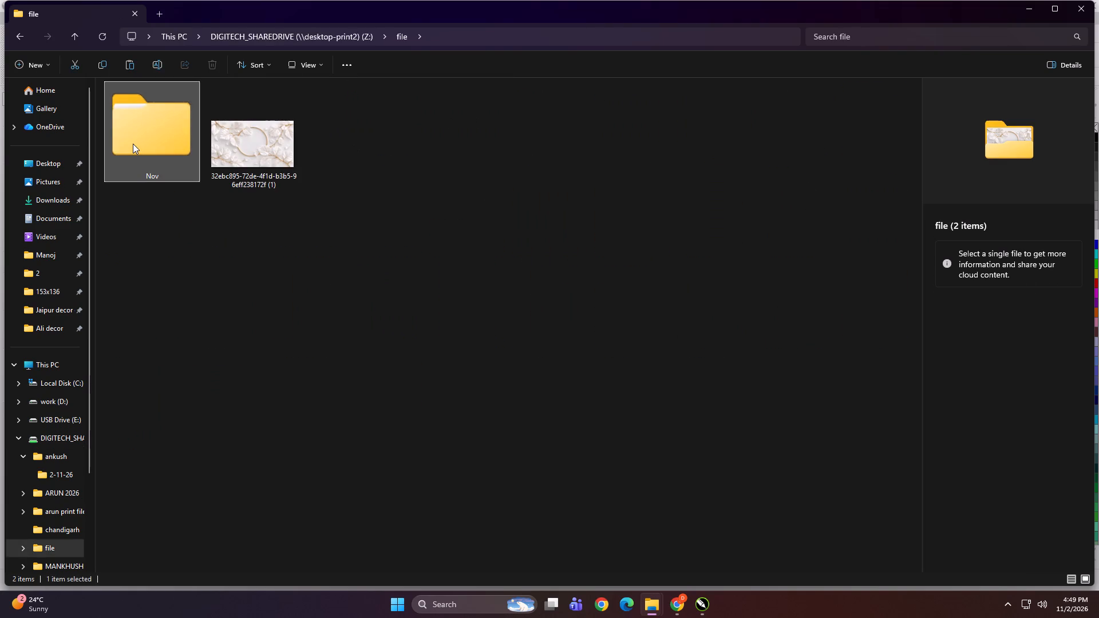
pyautogui.press('BackSpace')
pyautogui.press('BackSpace')
pyautogui.doubleClick(323, 122)
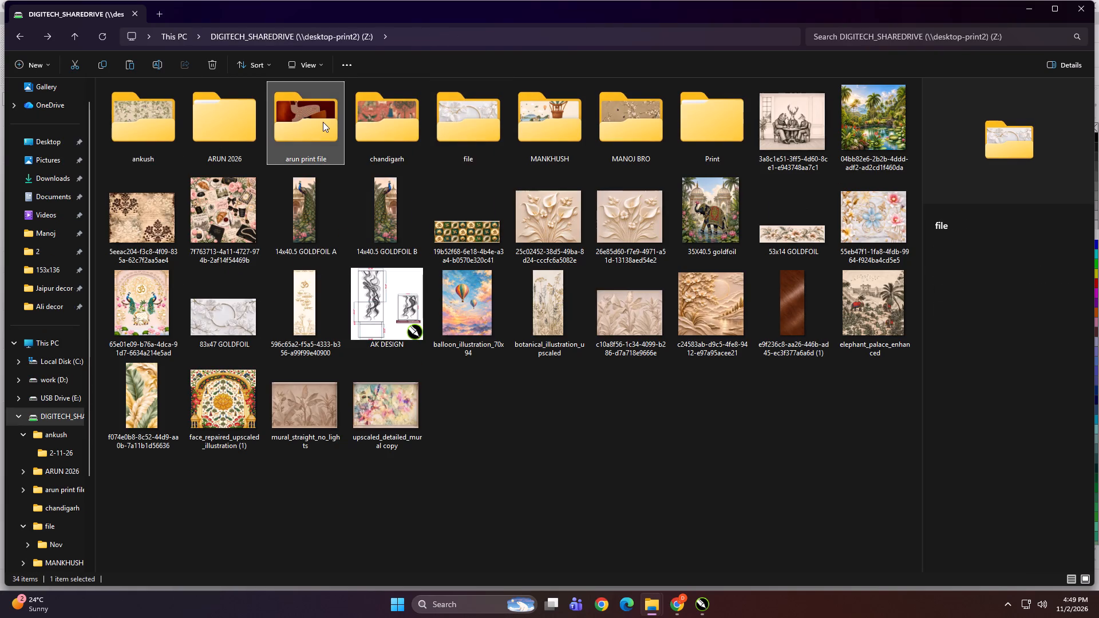
pyautogui.click(404, 365)
pyautogui.press('BackSpace')
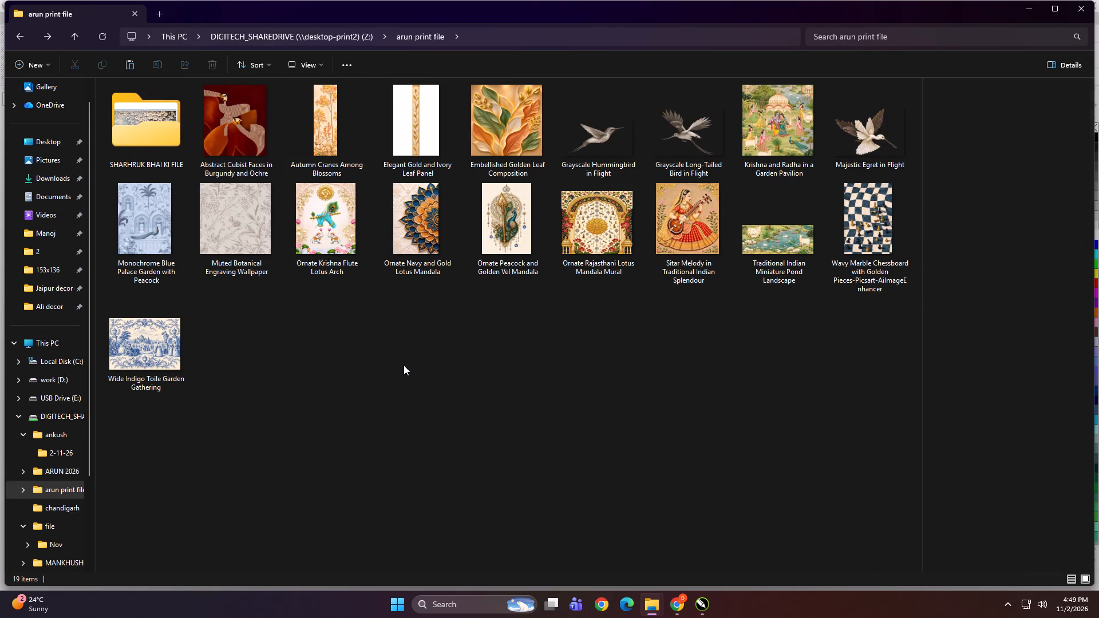
pyautogui.doubleClick(232, 124)
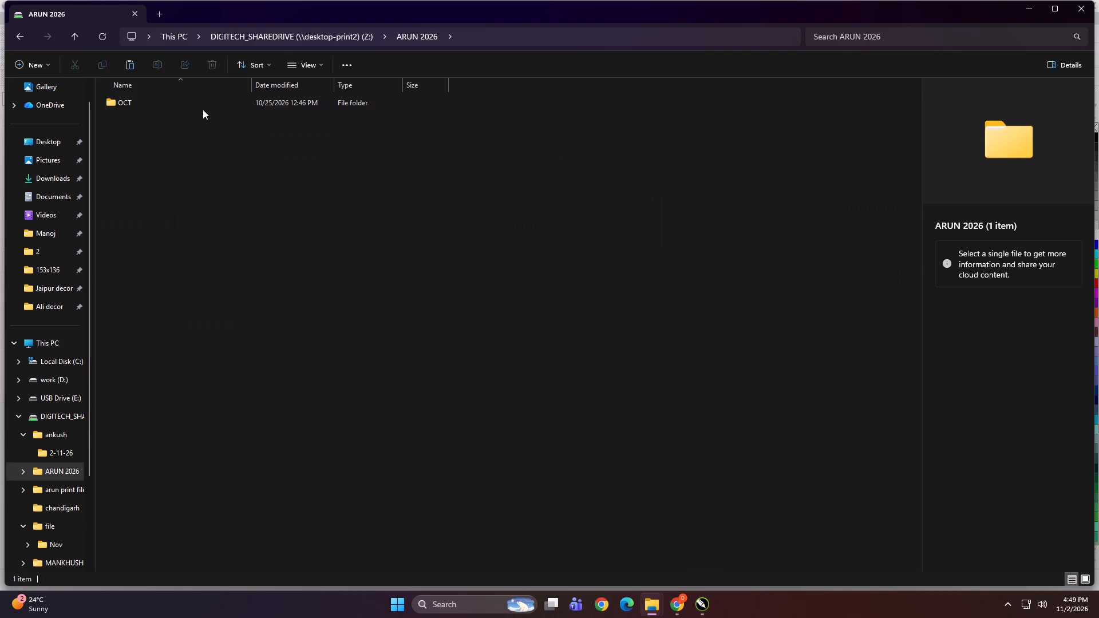
pyautogui.press('BackSpace')
# Bring 74x38.jpg from ankush > 2-11-26 on the share into the CorelDRAW page and place it just below the Radha Krishna preview.
pyautogui.doubleClick(153, 126)
pyautogui.doubleClick(168, 138)
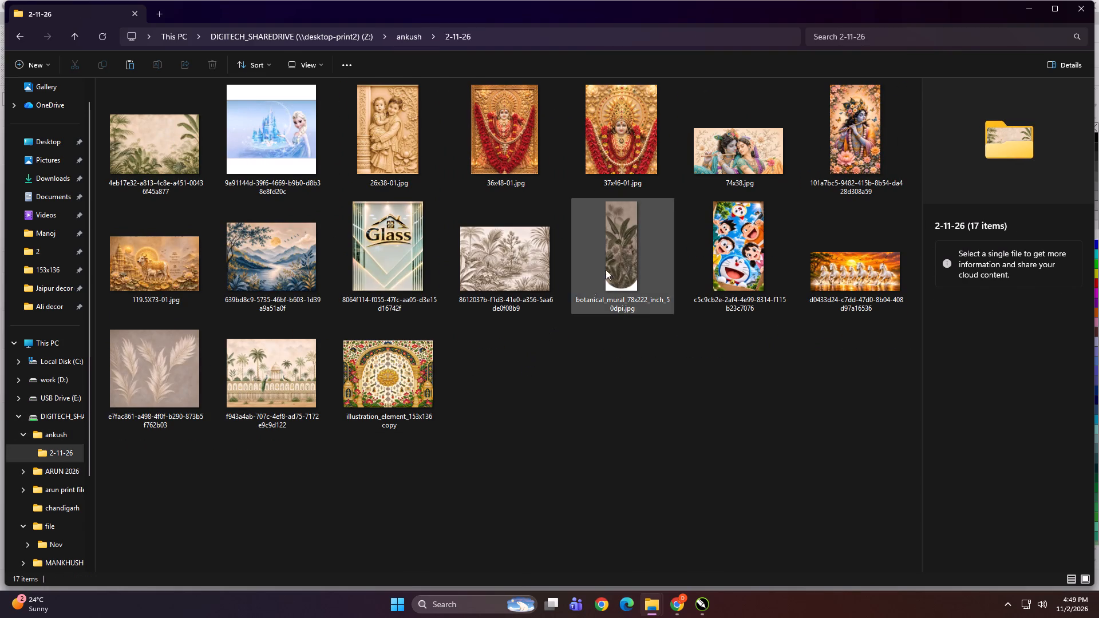
pyautogui.click(730, 151)
pyautogui.moveTo(742, 134); pyautogui.dragTo(659, 536)
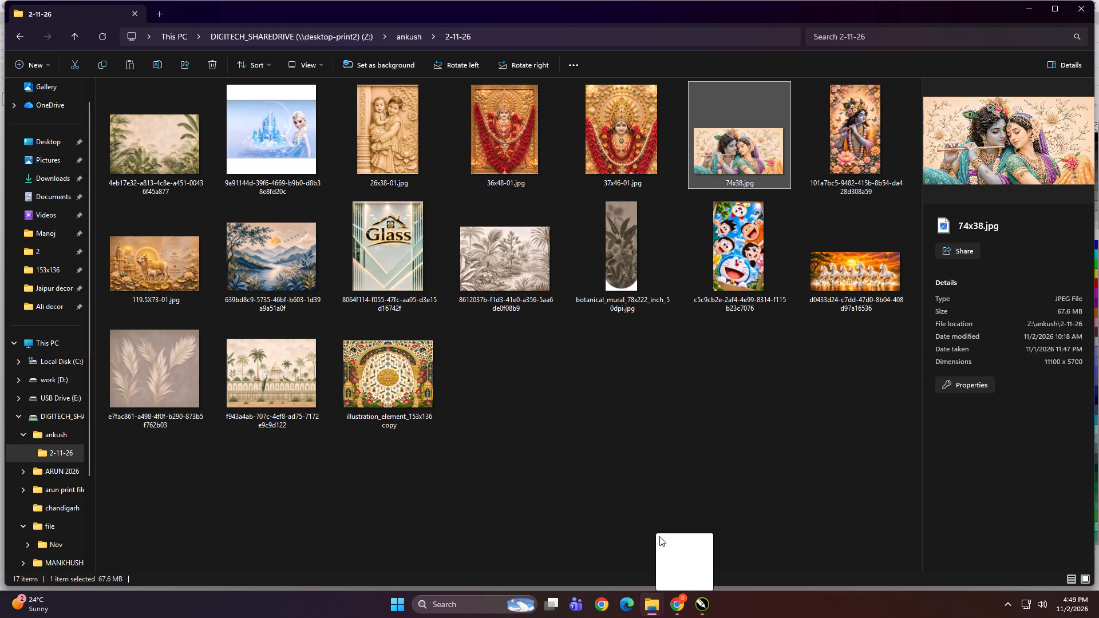
pyautogui.moveTo(659, 536); pyautogui.dragTo(649, 369)
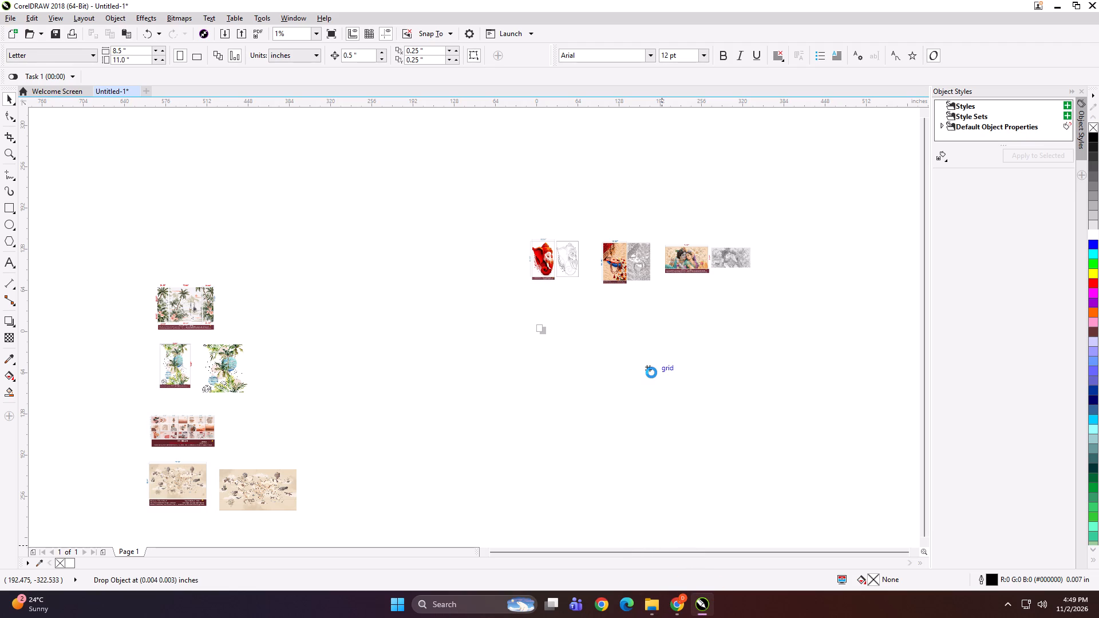
pyautogui.moveTo(651, 373); pyautogui.dragTo(704, 350)
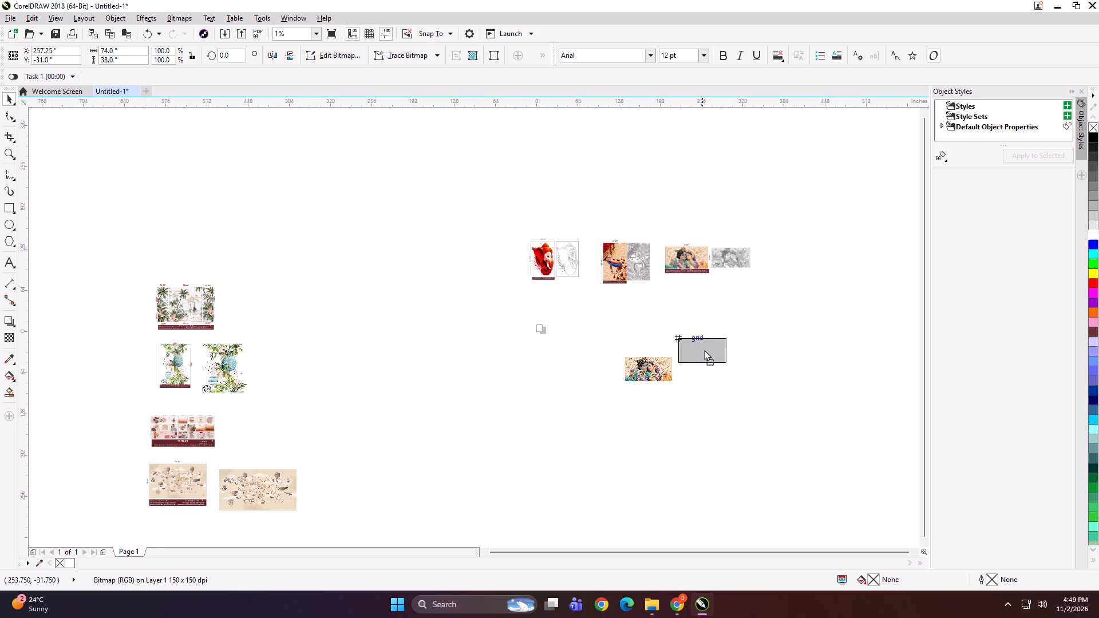
pyautogui.moveTo(704, 350); pyautogui.dragTo(700, 292)
pyautogui.scroll(3, 711, 292)
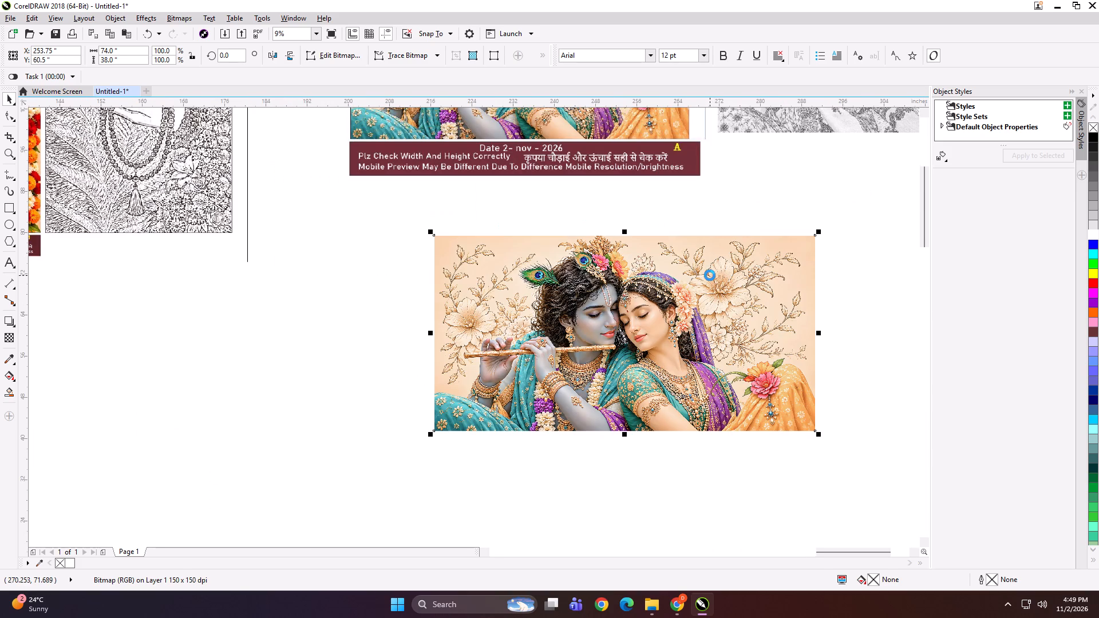
pyautogui.scroll(-1, 655, 295)
pyautogui.scroll(1, 611, 130)
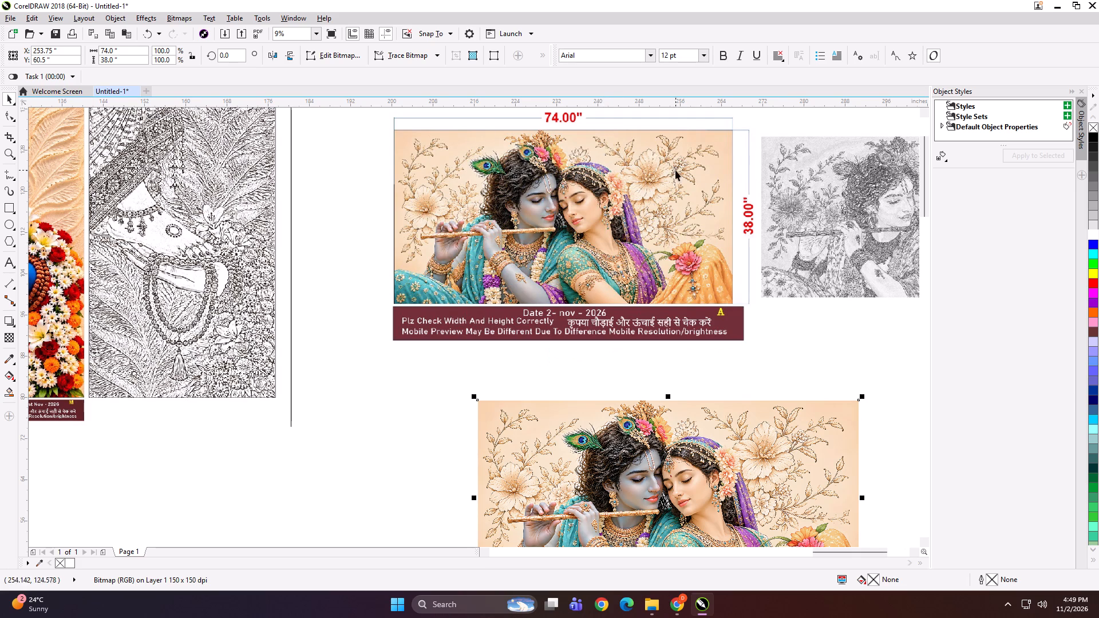
pyautogui.scroll(-2, 683, 176)
pyautogui.click(588, 286)
# Examine the Ganesha preview with its line drawing and the neighbouring feet preview to identify the artwork still needed.
pyautogui.moveTo(420, 207); pyautogui.dragTo(426, 214)
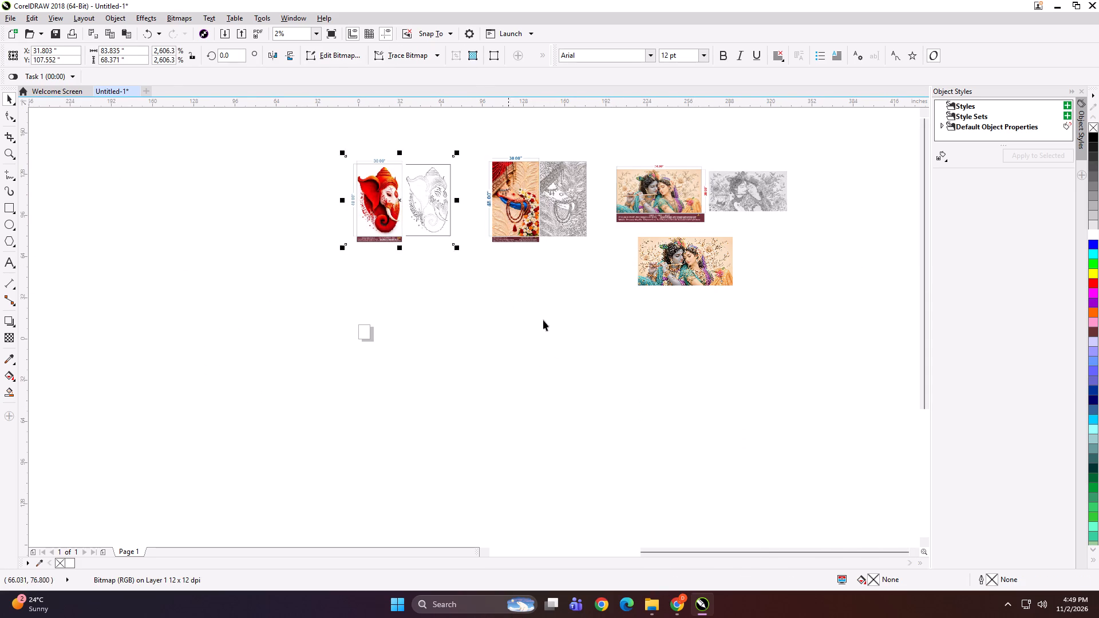
pyautogui.moveTo(569, 332); pyautogui.dragTo(571, 340)
pyautogui.scroll(2, 396, 231)
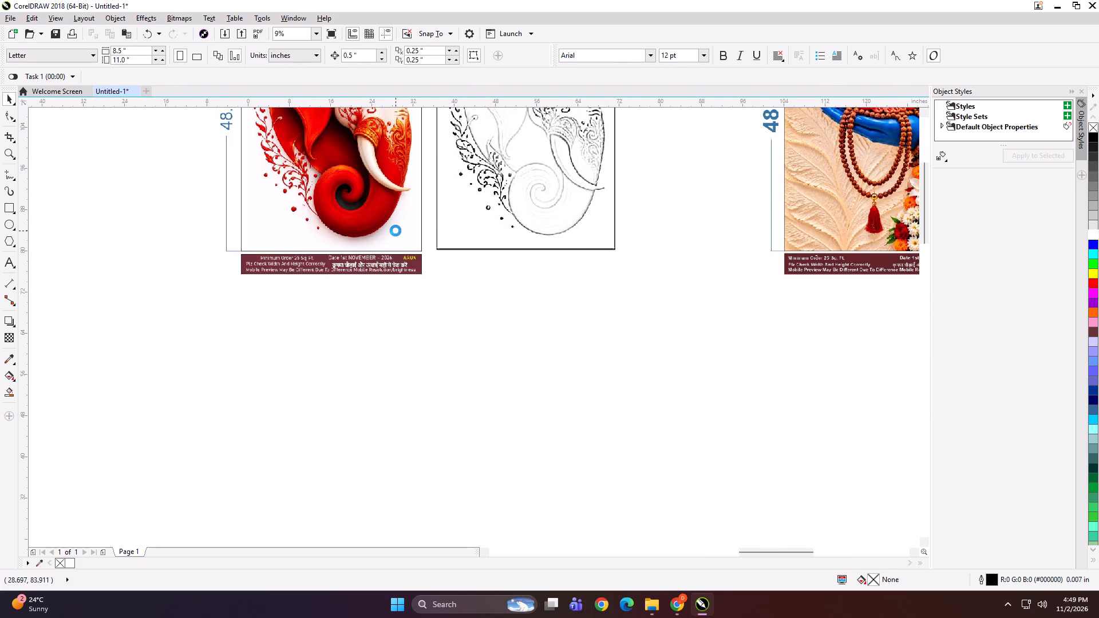
pyautogui.scroll(-1, 370, 268)
pyautogui.scroll(2, 641, 248)
pyautogui.scroll(-2, 625, 250)
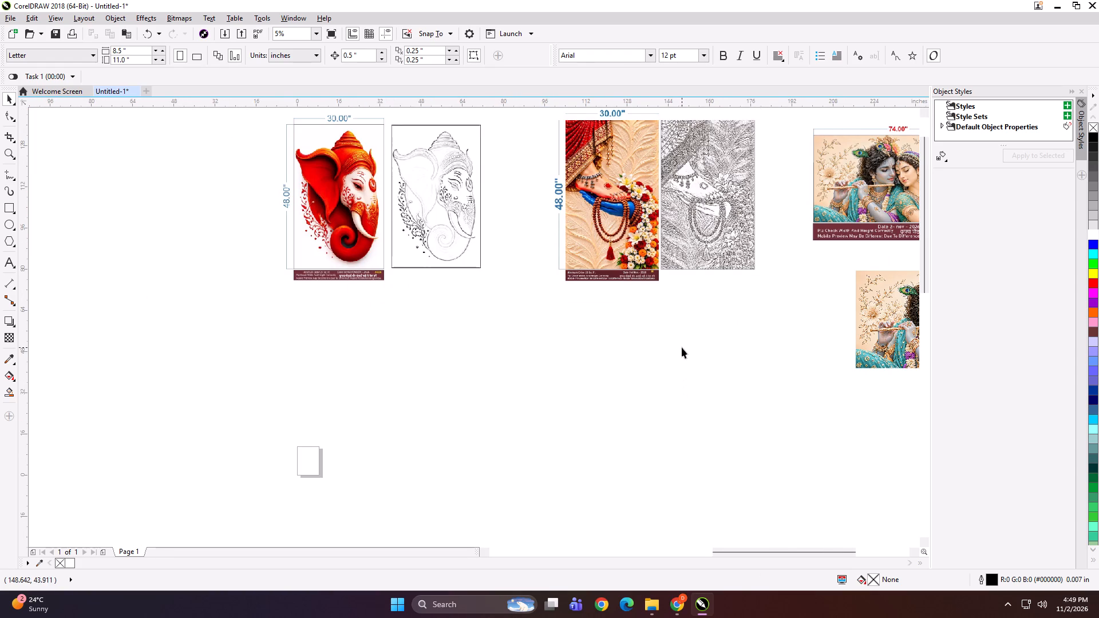
pyautogui.scroll(2, 674, 268)
pyautogui.scroll(1, 594, 290)
pyautogui.scroll(-3, 594, 283)
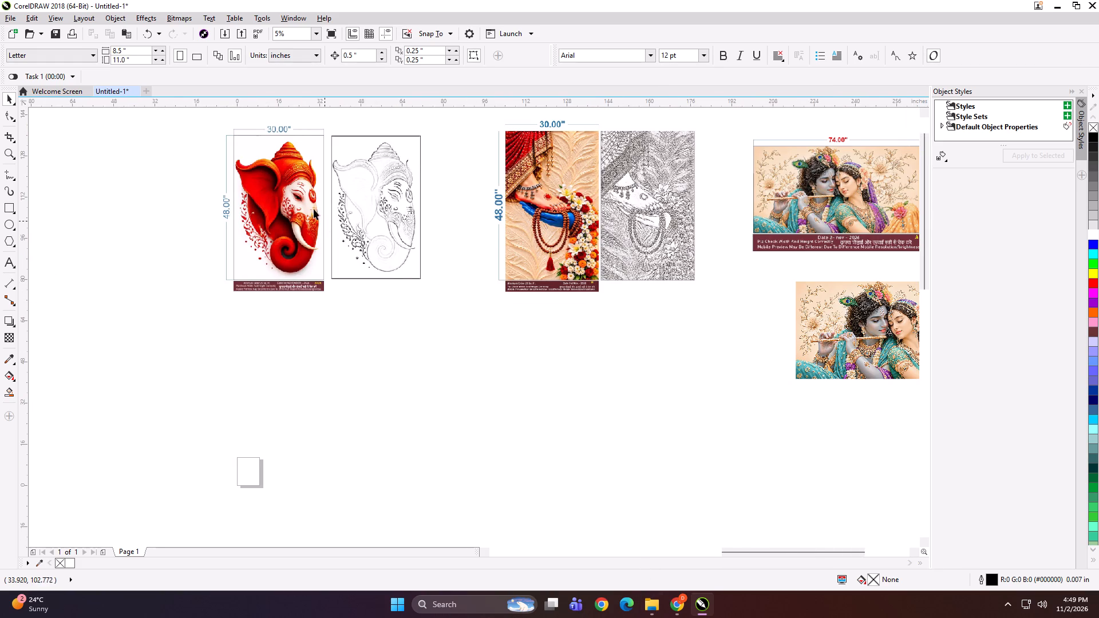
pyautogui.scroll(1, 271, 165)
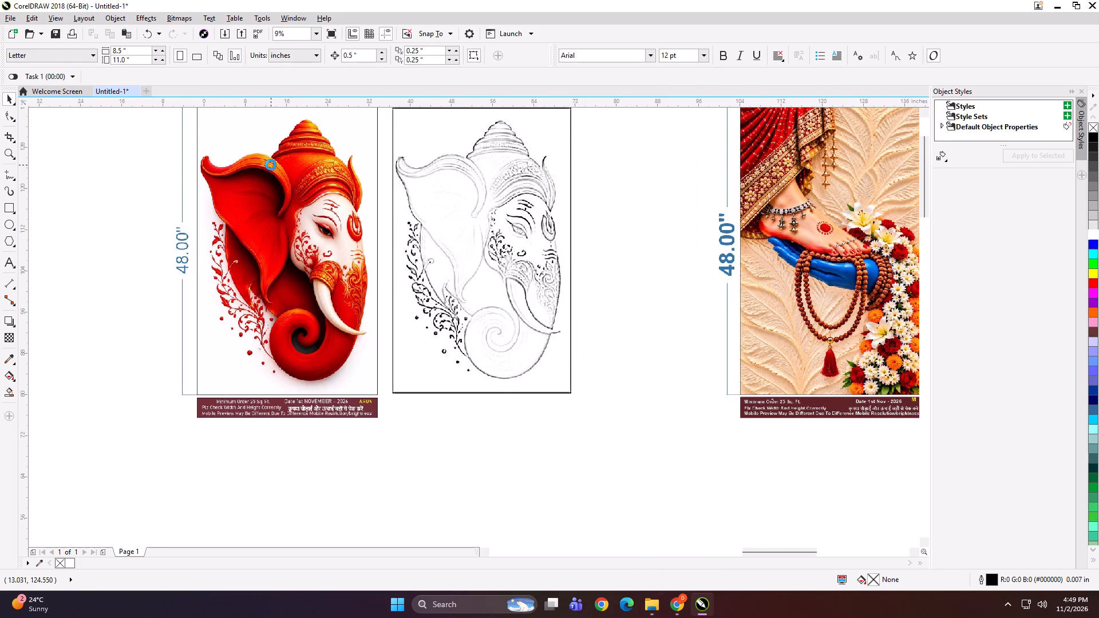
pyautogui.moveTo(271, 165); pyautogui.dragTo(274, 171)
pyautogui.scroll(1, 274, 171)
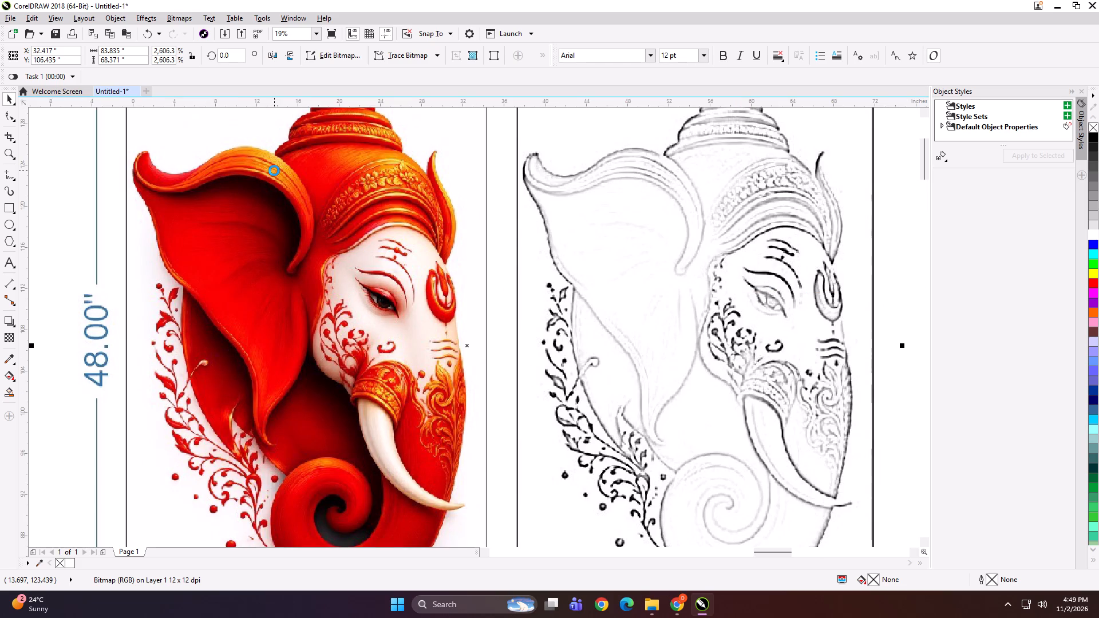
pyautogui.scroll(-1, 272, 154)
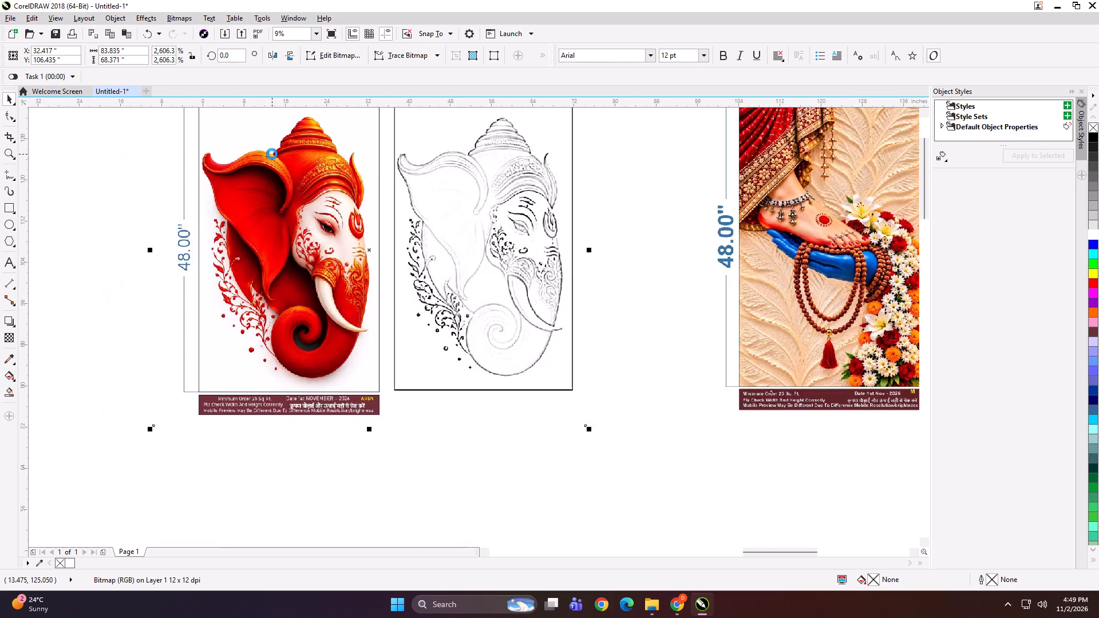
pyautogui.scroll(-2, 272, 154)
pyautogui.click(408, 288)
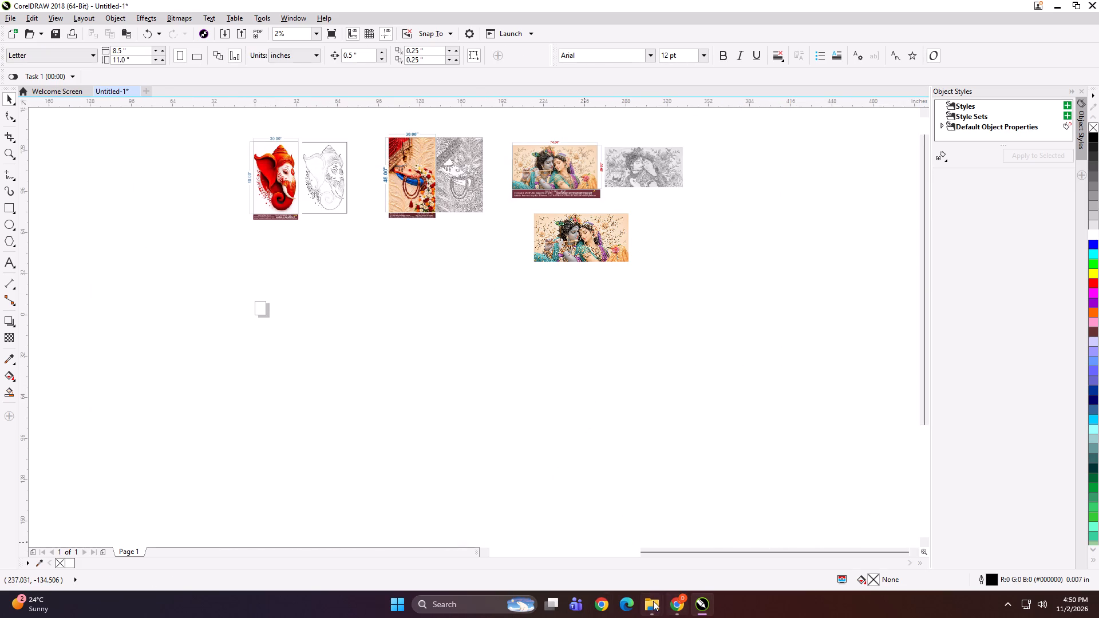
# Look through the arun print file folder on the DIGITECH_SHAREDRIVE (Z:) share for the Ganesha and feet artwork.
pyautogui.click(651, 601)
pyautogui.click(631, 533)
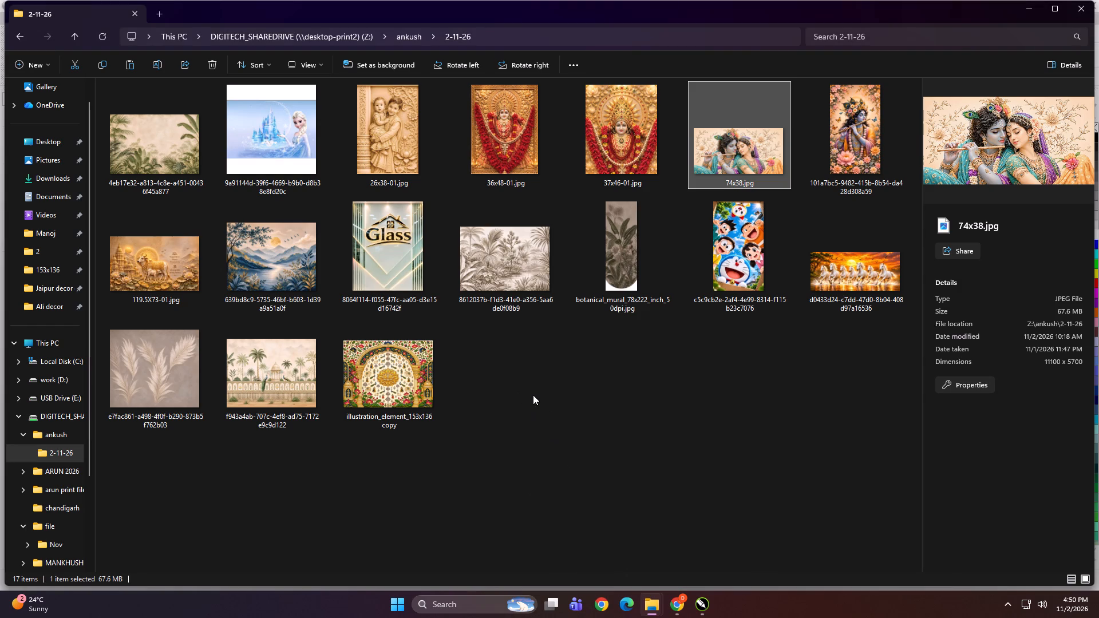
pyautogui.press('BackSpace')
pyautogui.press('BackSpace')
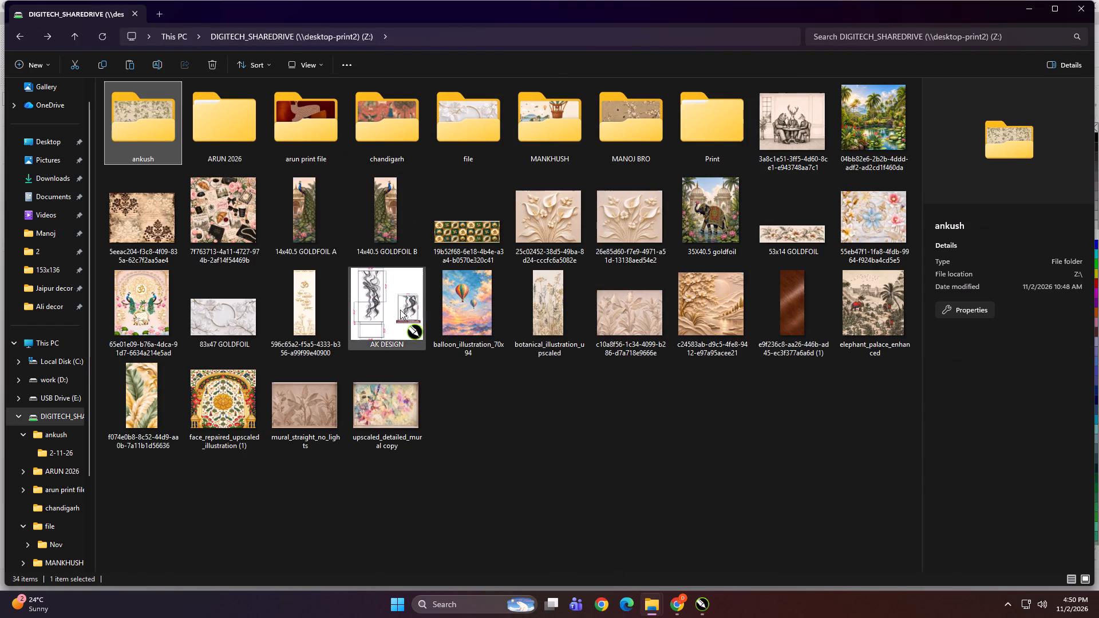
pyautogui.doubleClick(310, 127)
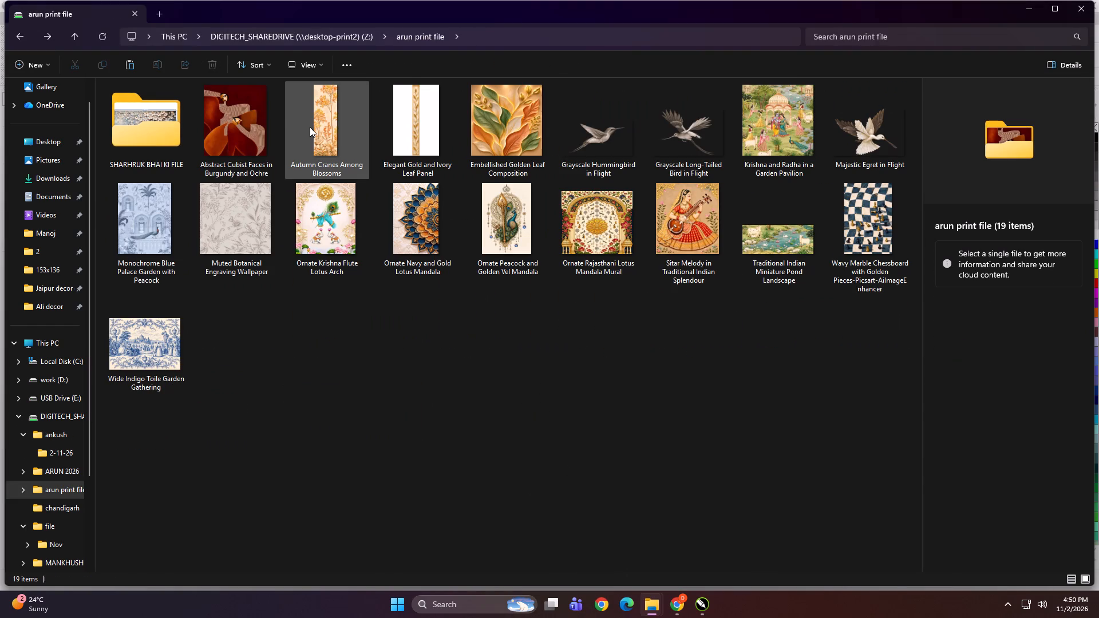
pyautogui.click(379, 371)
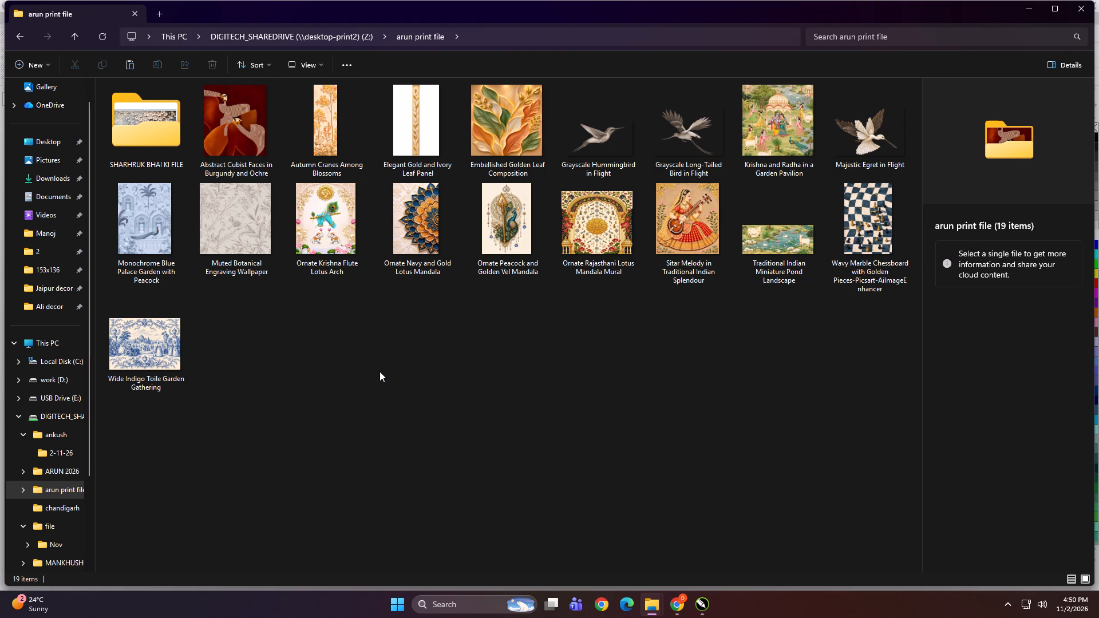
pyautogui.click(379, 371)
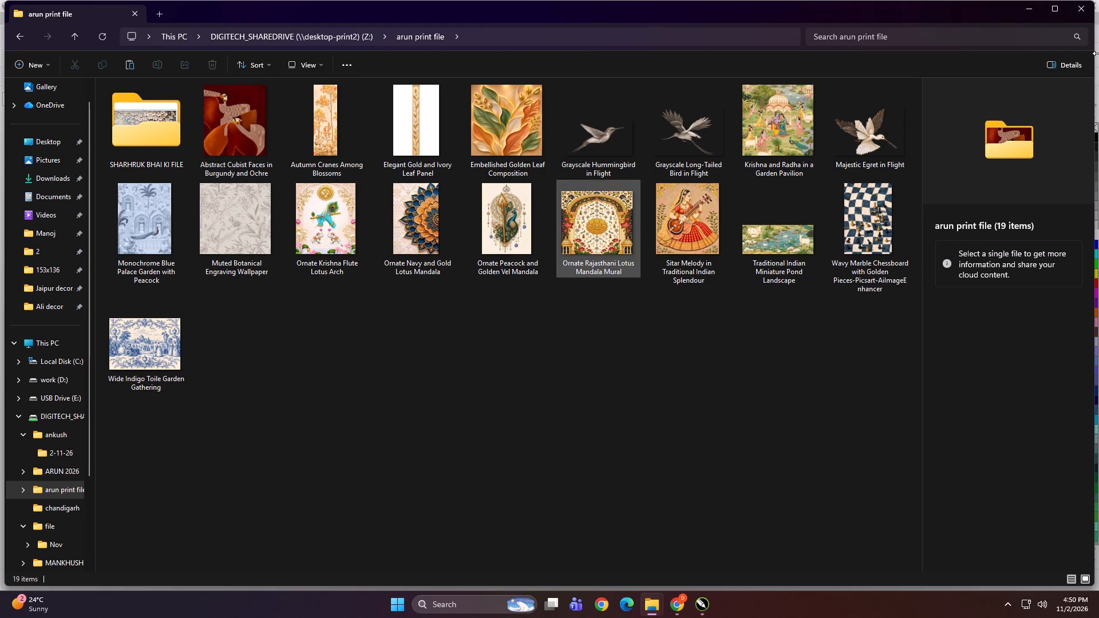
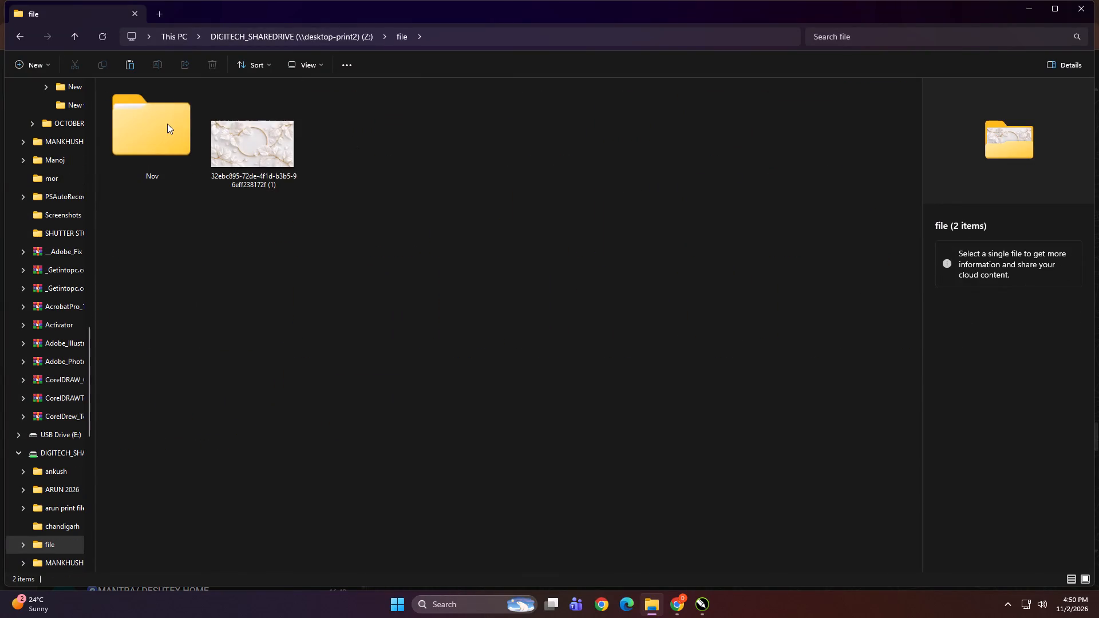
# Open the file > Nov > 02 folder on the DIGITECH_SHAREDRIVE (Z:) share to look for the Ganesha and feet artwork.
pyautogui.doubleClick(167, 124)
pyautogui.doubleClick(338, 185)
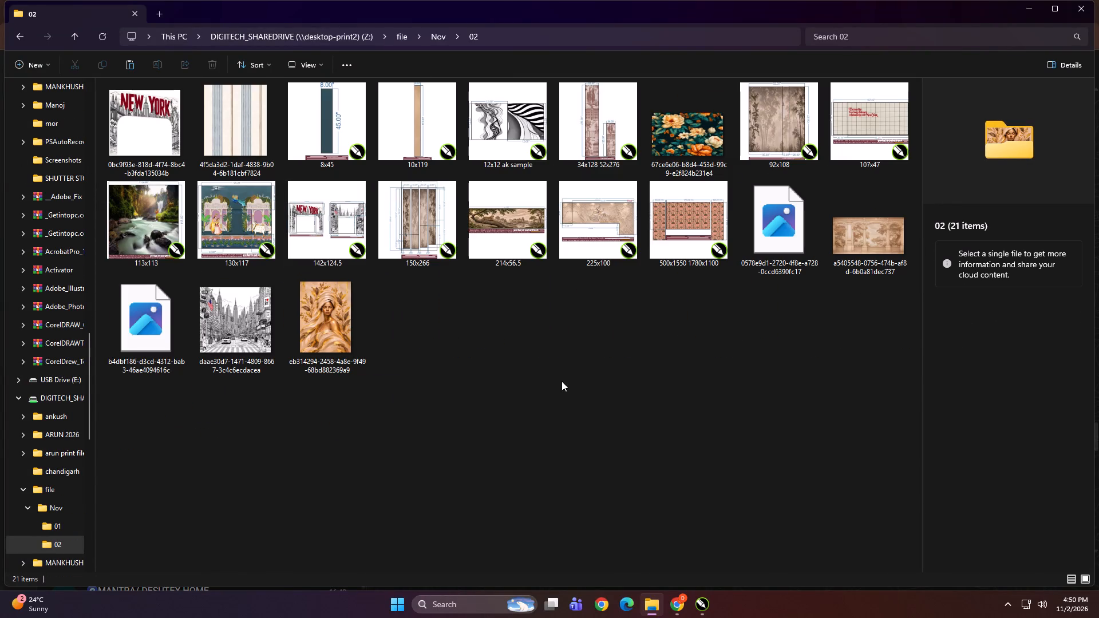
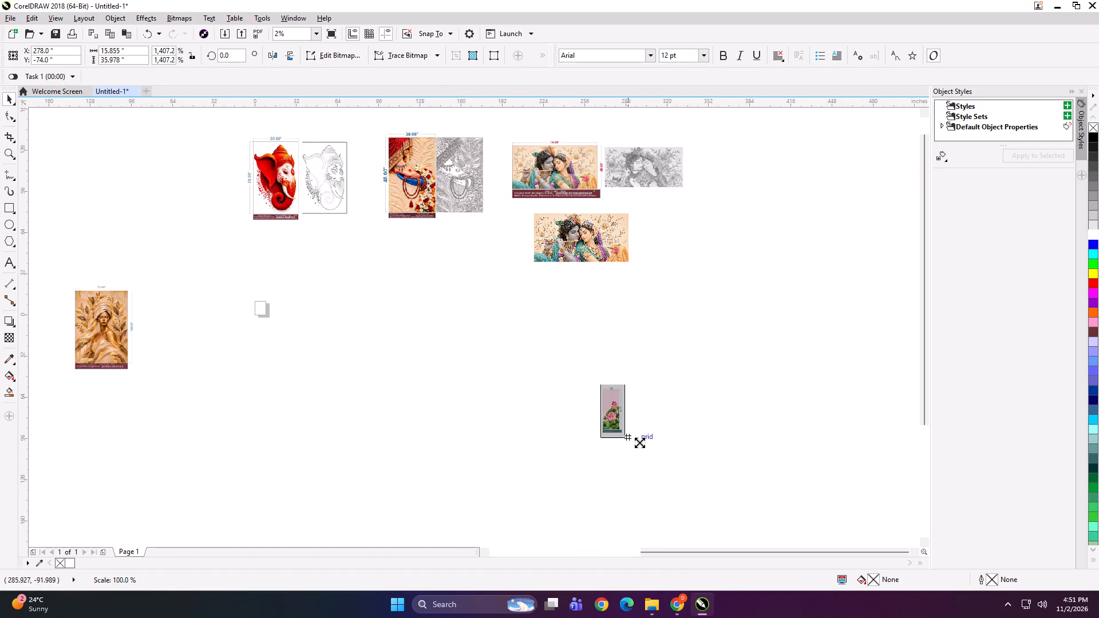
# Enlarge the pink lotus preview proportionally and place it directly below the golden woman preview.
pyautogui.keyDown('shift'); pyautogui.moveTo(639, 442); pyautogui.dragTo(655, 458); pyautogui.keyUp('shift')
pyautogui.moveTo(611, 403); pyautogui.dragTo(101, 420)
pyautogui.click(524, 405)
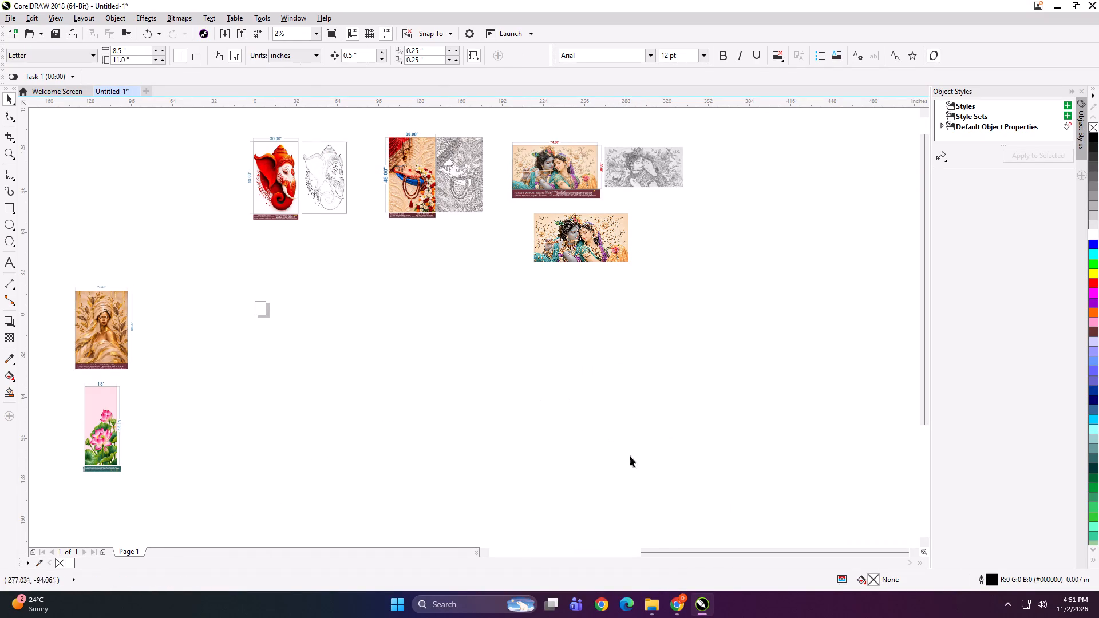
# Switch to the Downloads folder in File Explorer.
pyautogui.click(659, 610)
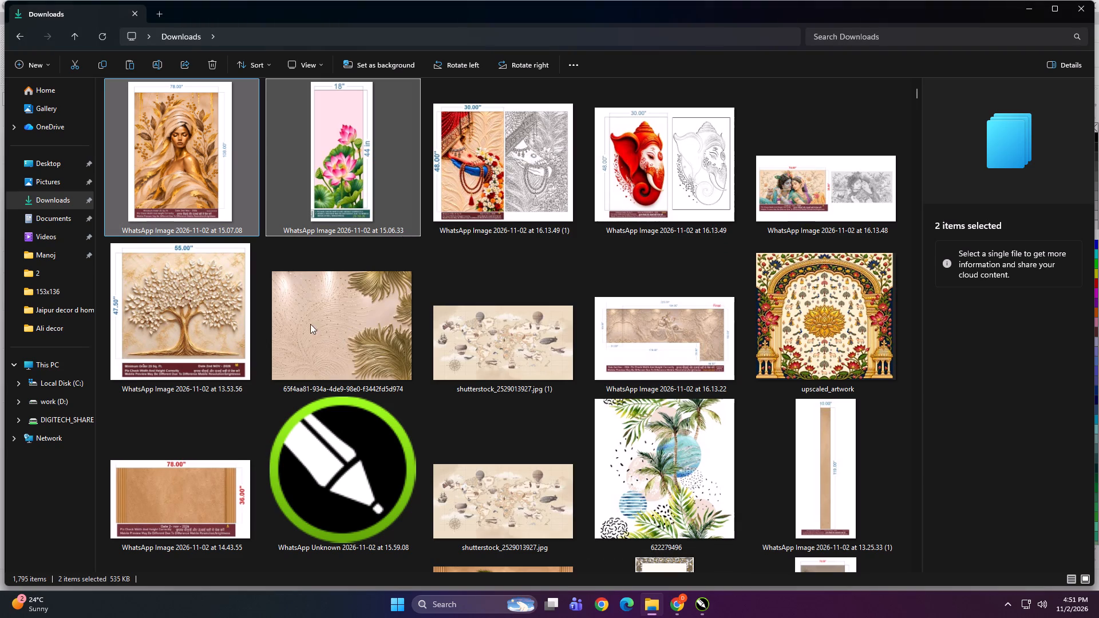
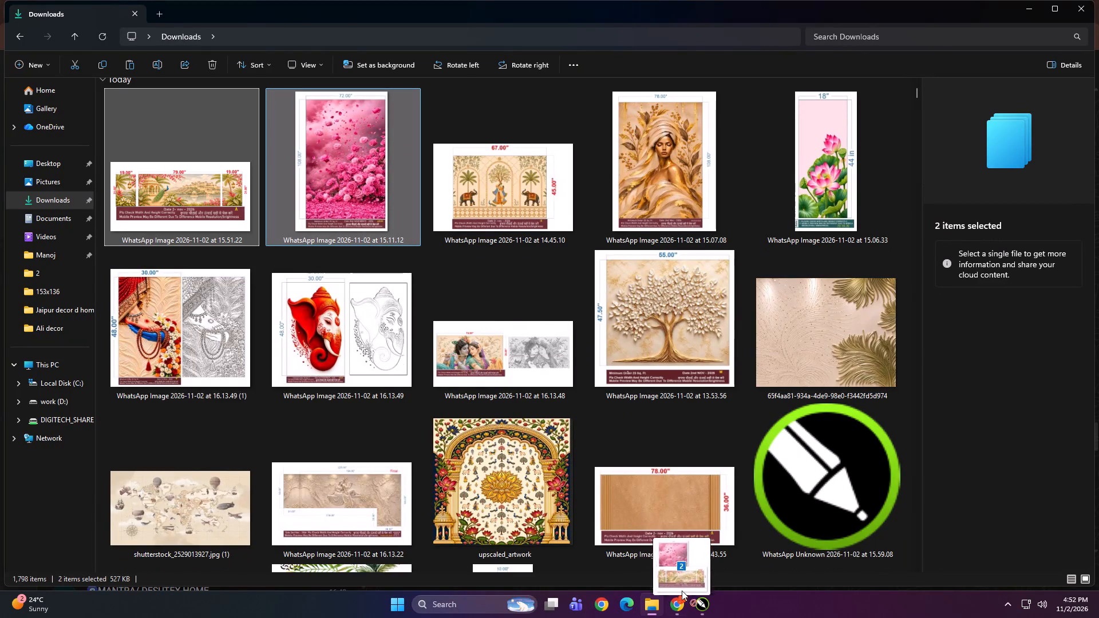
# Bring the selected pink floral and three-panel landscape previews into the CorelDRAW drawing and enlarge both proportionally to about 1,513%.
pyautogui.moveTo(682, 591); pyautogui.dragTo(651, 481)
pyautogui.moveTo(593, 428); pyautogui.dragTo(710, 533)
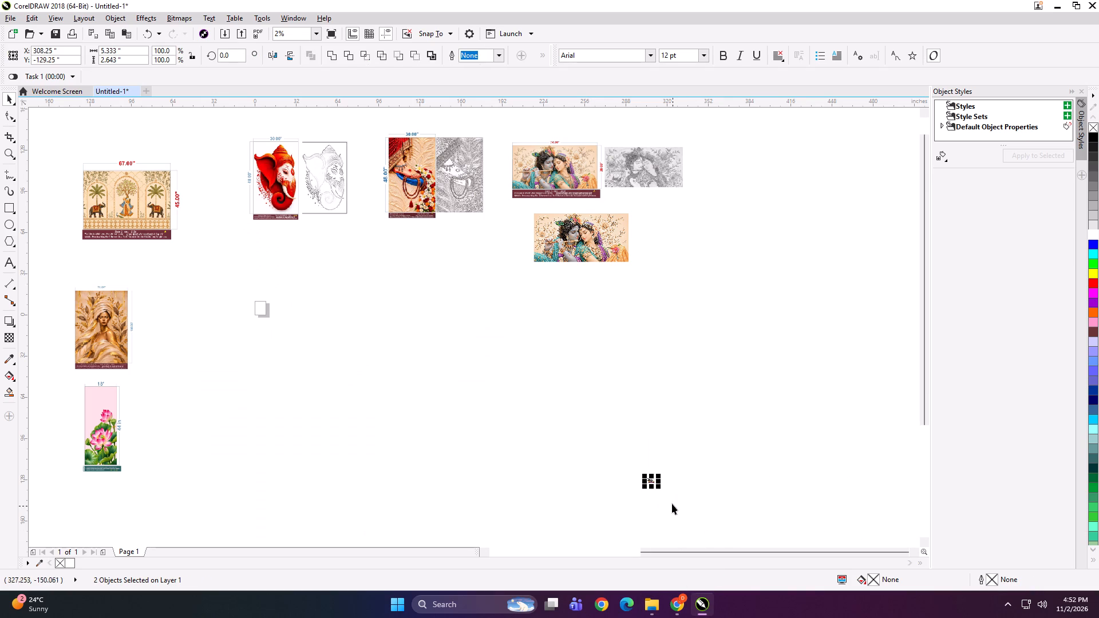
pyautogui.keyDown('shift'); pyautogui.moveTo(658, 485); pyautogui.dragTo(711, 509); pyautogui.keyUp('shift')
# Move only the pink floral preview away from the three-panel landscape to the empty area below the Ganesha line drawing.
pyautogui.click(719, 465)
pyautogui.moveTo(661, 470); pyautogui.dragTo(330, 338)
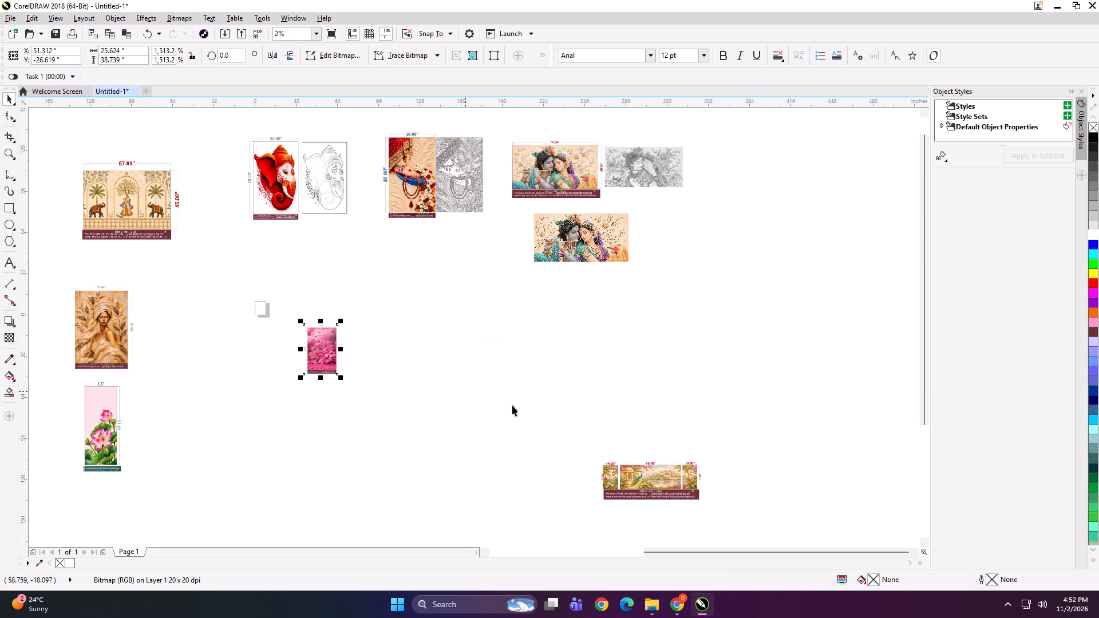
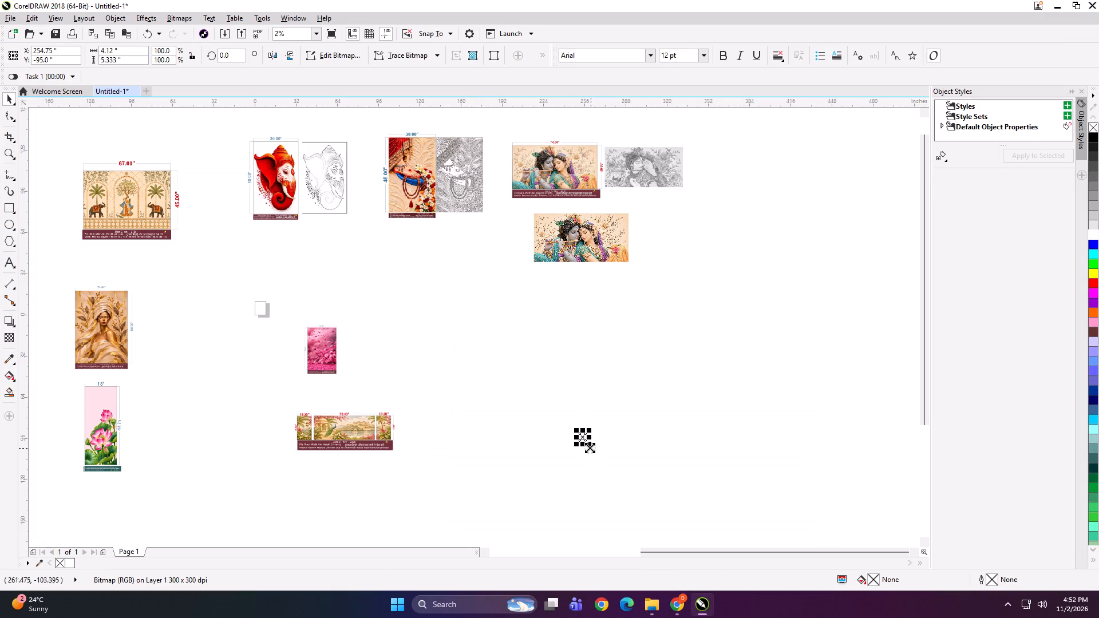
# Enlarge the small newly imported grayscale preview proportionally and place it in the empty area beside the pink floral preview.
pyautogui.keyDown('shift'); pyautogui.moveTo(590, 447); pyautogui.dragTo(612, 469); pyautogui.keyUp('shift')
pyautogui.moveTo(584, 438); pyautogui.dragTo(458, 341)
pyautogui.click(536, 373)
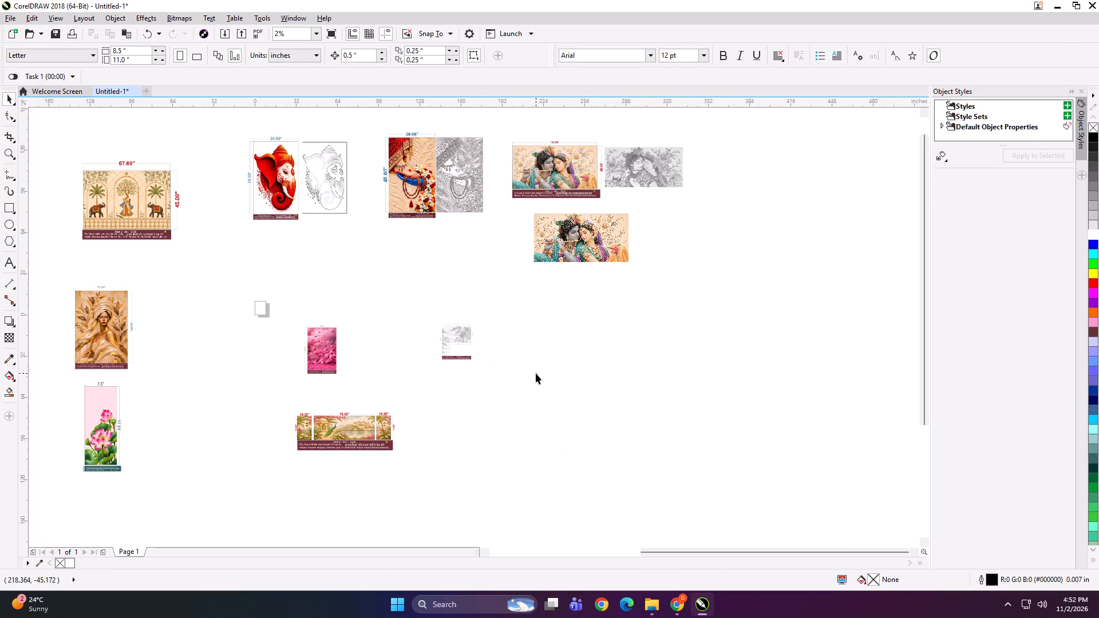
# Switch to the USB Drive (E:) folder in File Explorer.
pyautogui.scroll(-2, 449, 304)
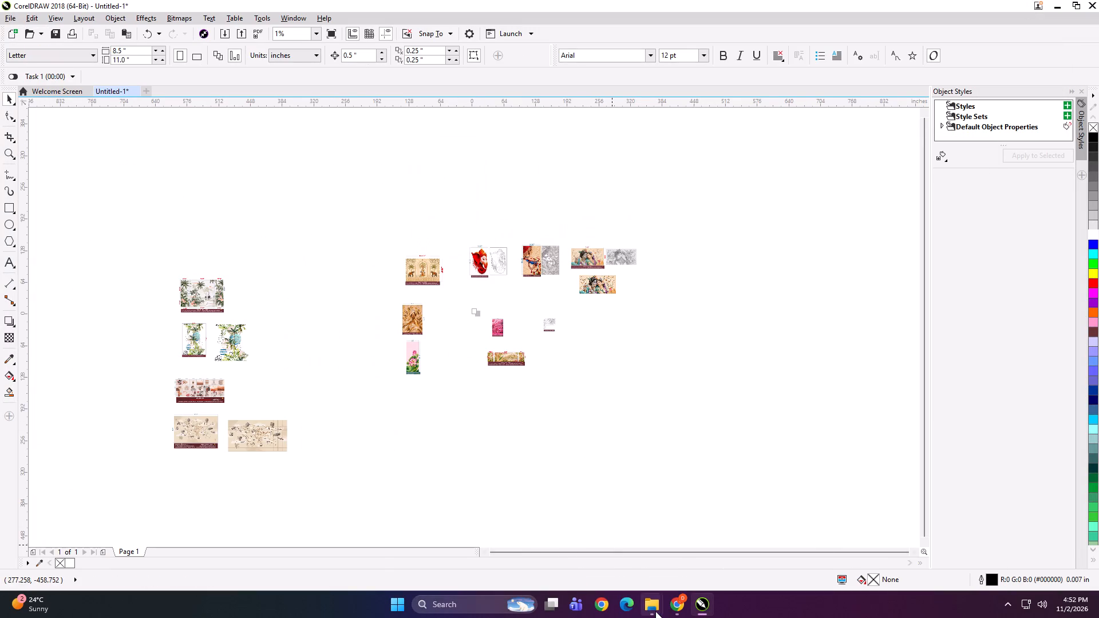
pyautogui.click(655, 611)
pyautogui.click(684, 546)
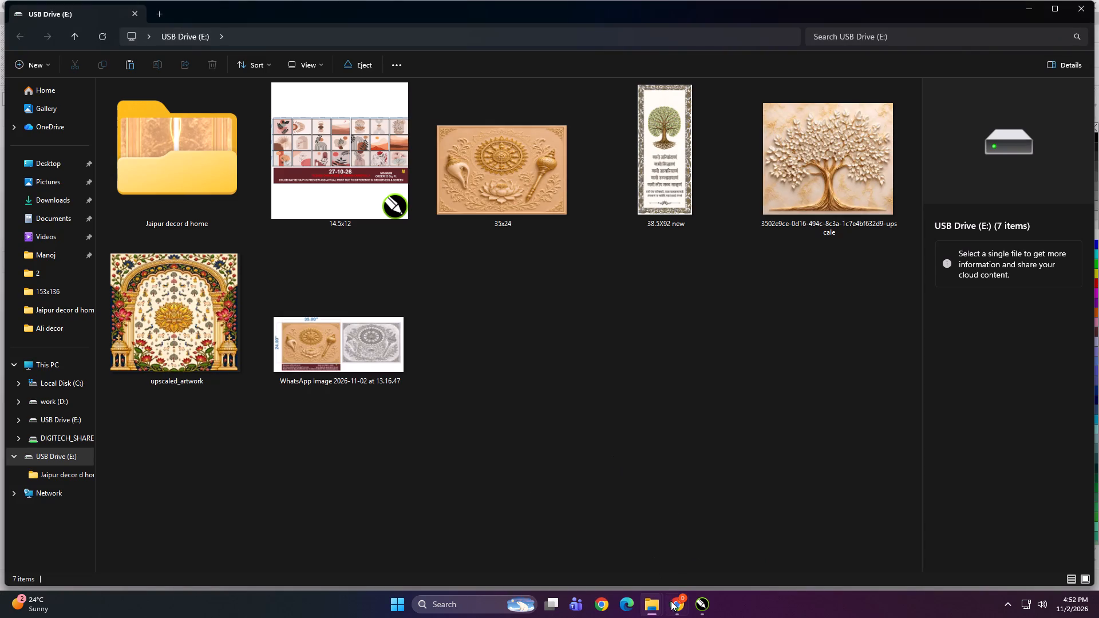
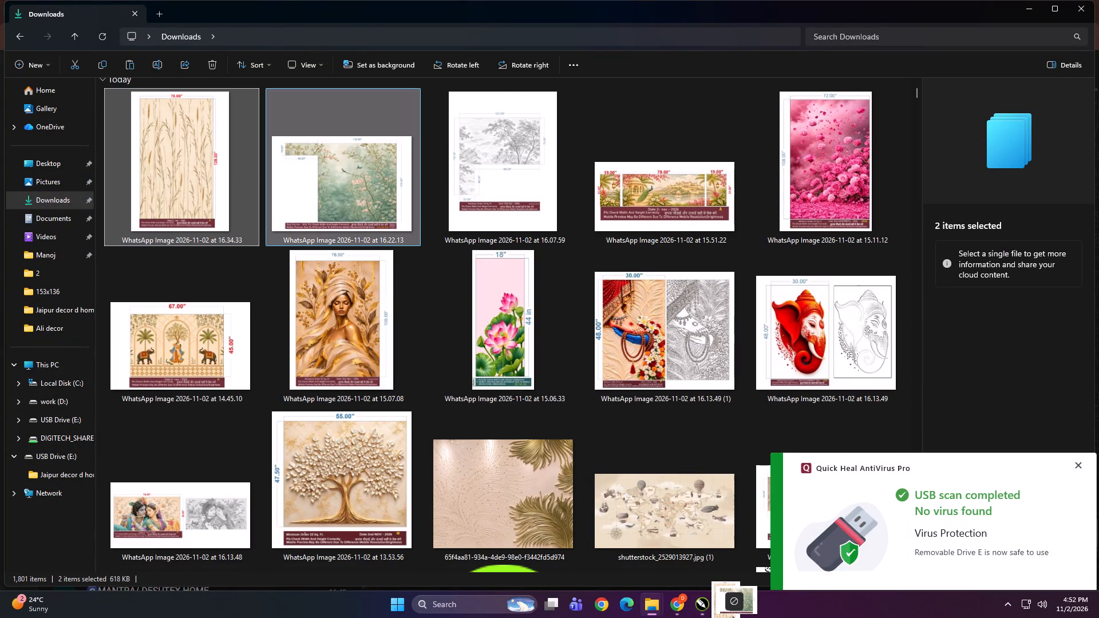
# Bring the selected beige grass and green bird-and-blossom previews into the CorelDRAW drawing and enlarge both proportionally to about 2,357.5%.
pyautogui.moveTo(733, 616); pyautogui.dragTo(434, 443)
pyautogui.moveTo(406, 419); pyautogui.dragTo(462, 477)
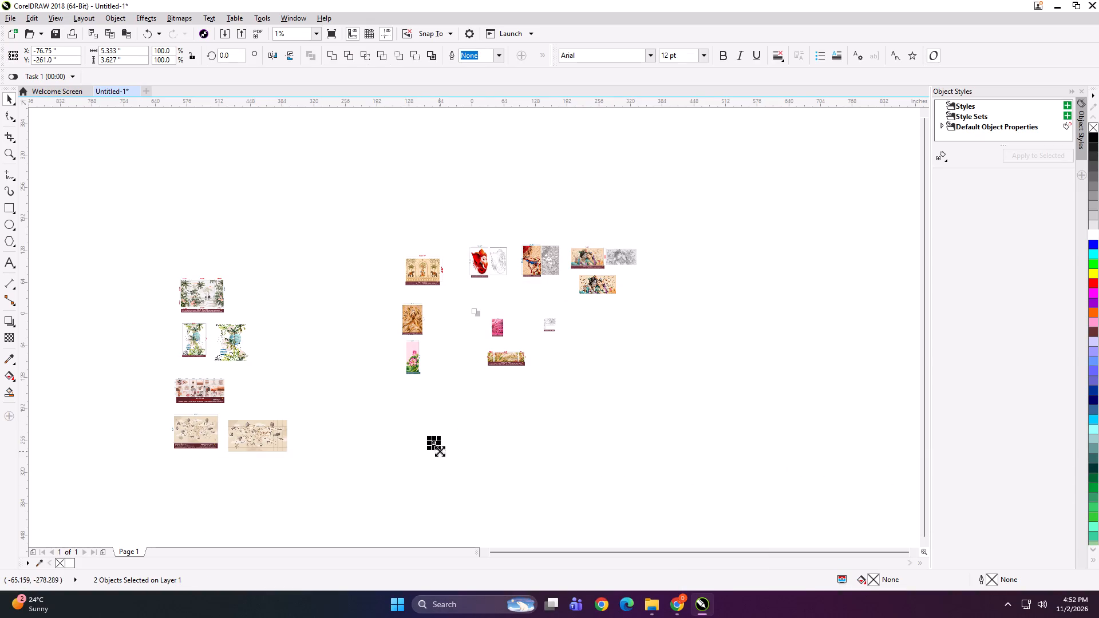
pyautogui.keyDown('shift'); pyautogui.moveTo(440, 451); pyautogui.dragTo(473, 471); pyautogui.keyUp('shift')
# Move both new previews to the empty area beyond the couple artworks, and place the green bird-and-blossom preview directly above the beige grass one.
pyautogui.moveTo(432, 449); pyautogui.dragTo(720, 384)
pyautogui.click(594, 437)
pyautogui.moveTo(722, 377); pyautogui.dragTo(724, 321)
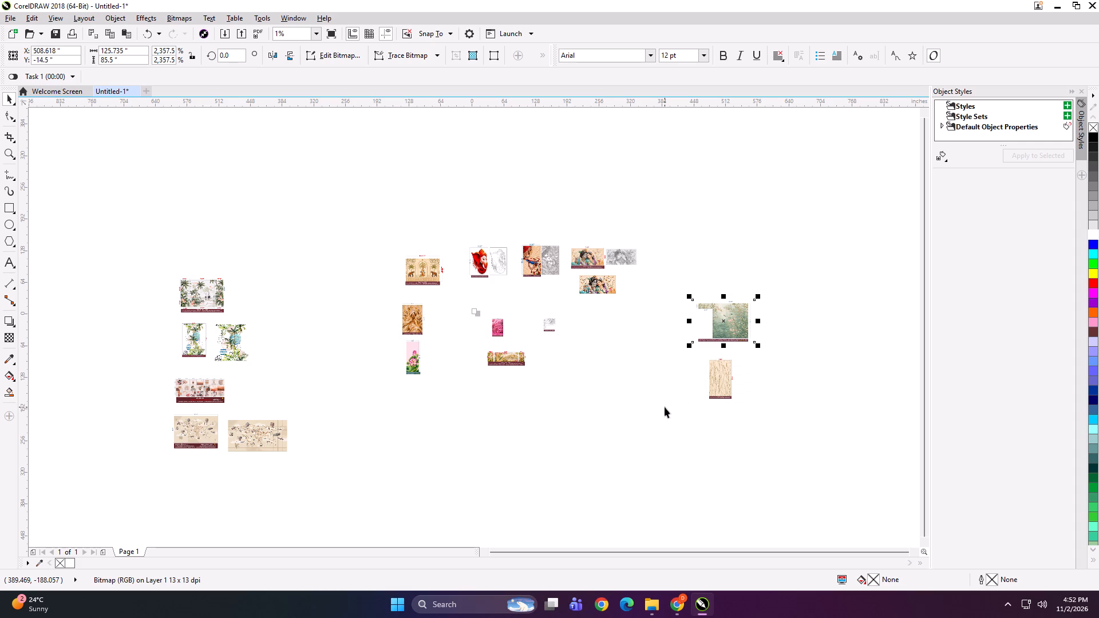
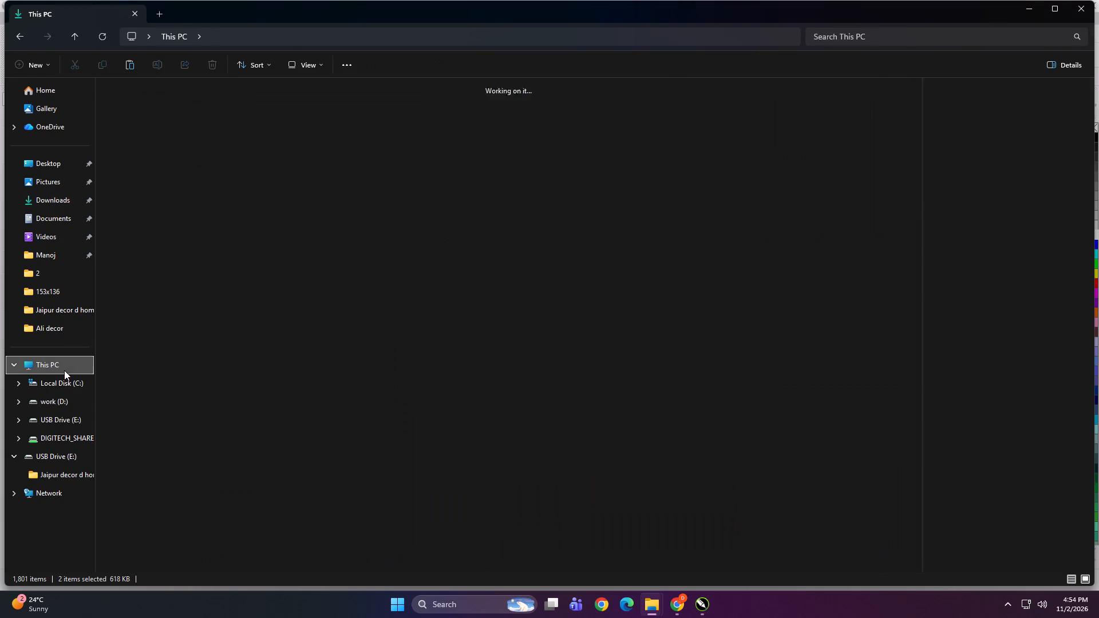
# Import the 14.5x12 CorelDRAW file from USB Drive (E:) into the open Untitled-1 drawing, accepting the suggested substitutes for missing fonts.
pyautogui.doubleClick(362, 170)
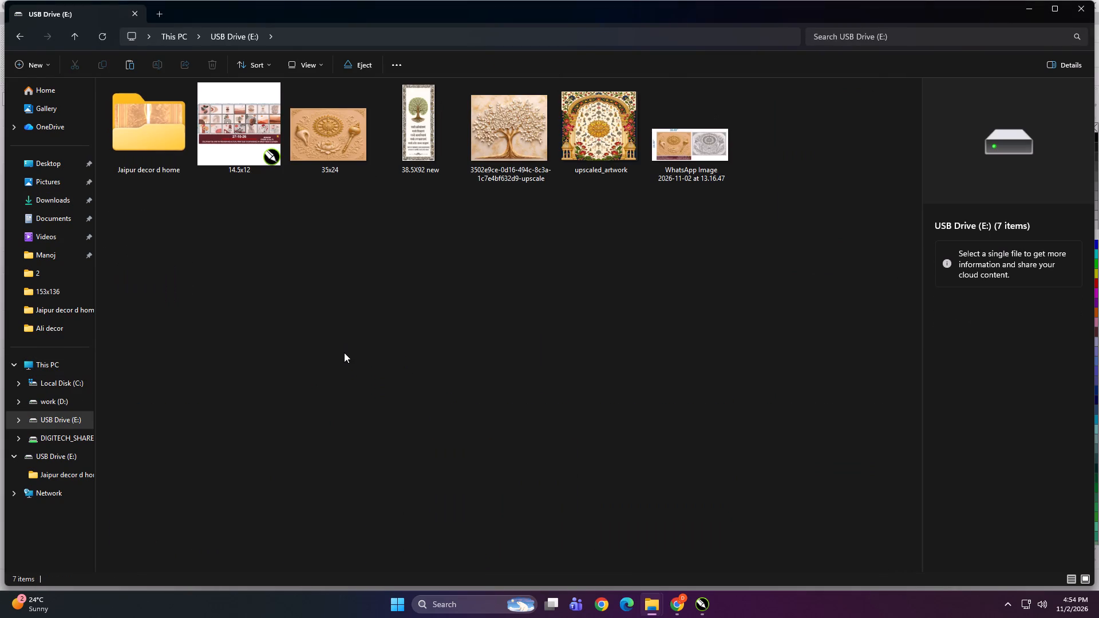
pyautogui.keyDown('ctrl'); pyautogui.scroll(5, 364, 382); pyautogui.keyUp('ctrl')
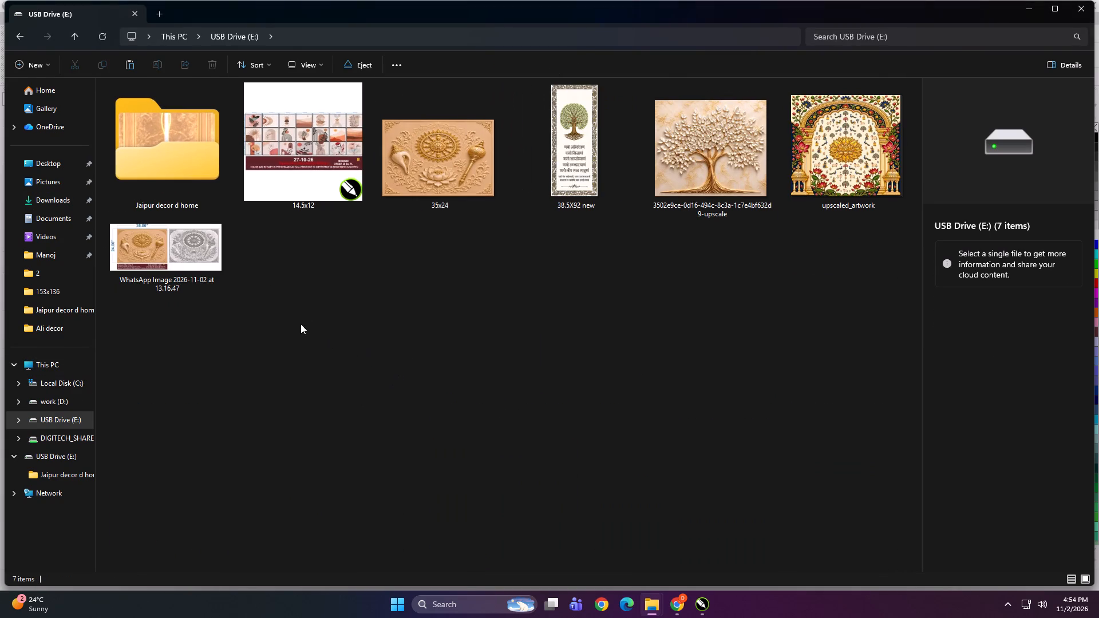
pyautogui.click(322, 162)
pyautogui.moveTo(308, 128); pyautogui.dragTo(700, 602)
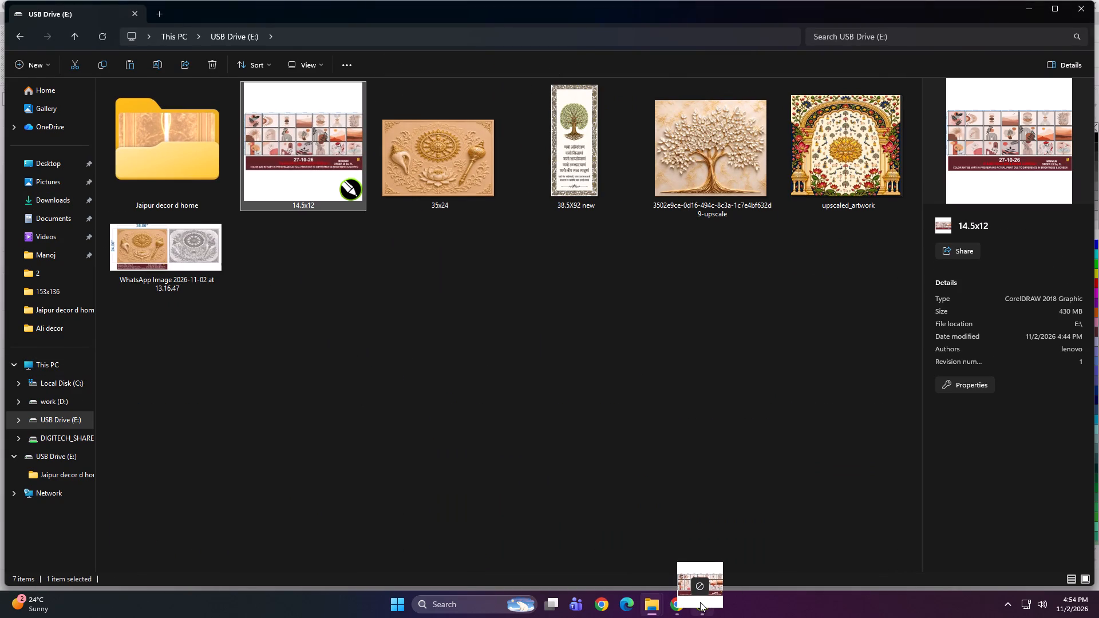
pyautogui.moveTo(700, 602); pyautogui.dragTo(228, 236)
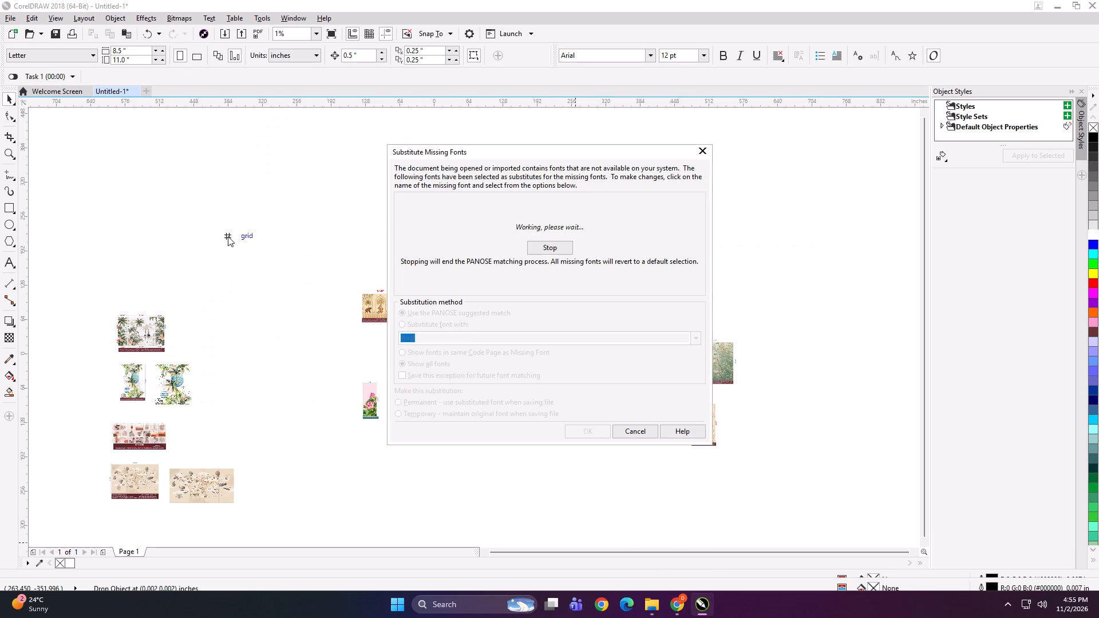
pyautogui.click(599, 434)
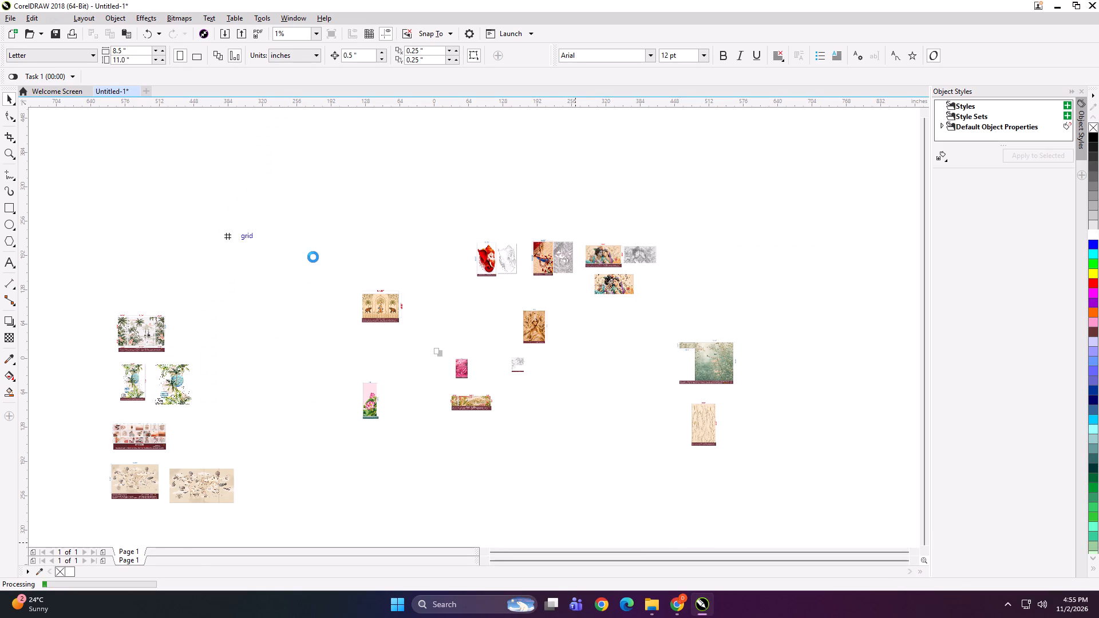
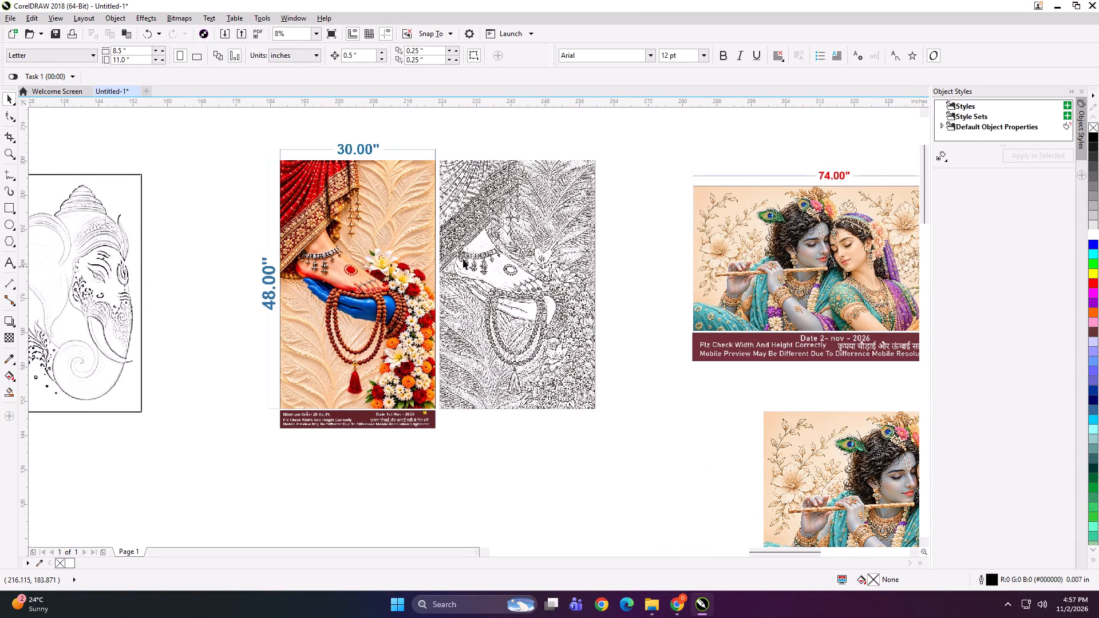
# Switch from the CorelDRAW drawing to the open File Explorer windows.
pyautogui.scroll(-1, 505, 217)
pyautogui.click(655, 611)
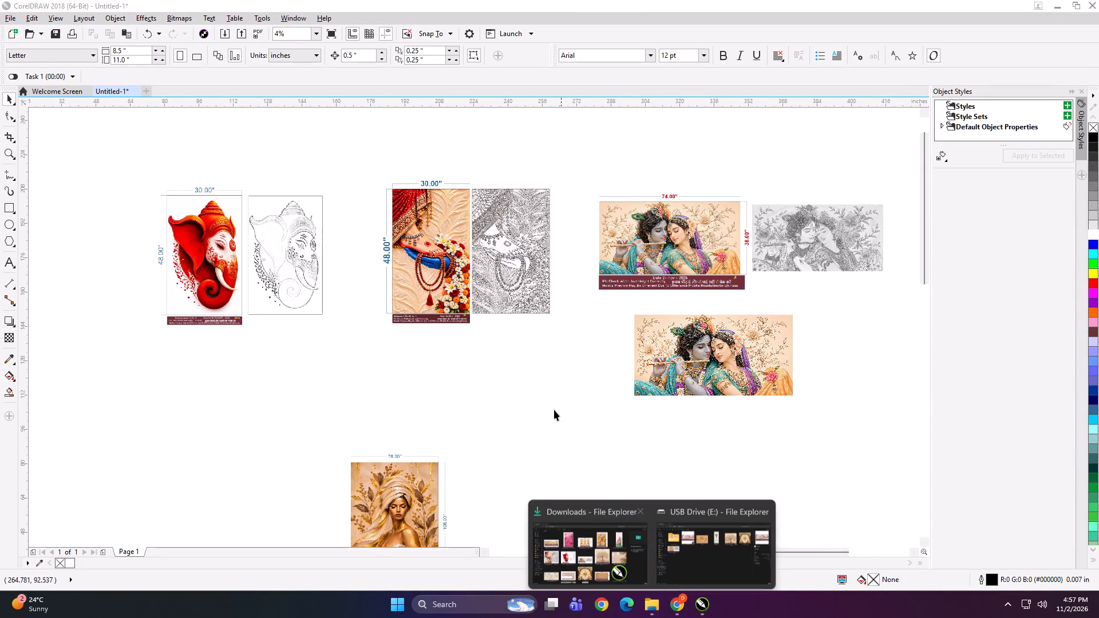
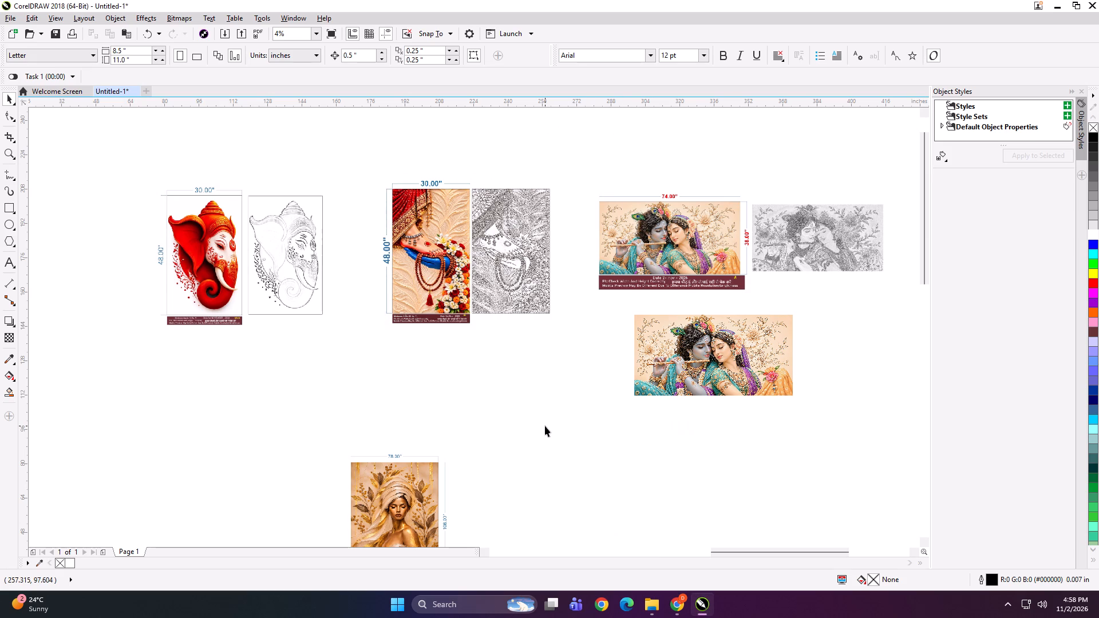
# Paste the copied red Ganesha image, scale it down proportionally and place it just below the 30 x 48 inch Ganesha preview.
pyautogui.hotkey('ctrl', 'v')
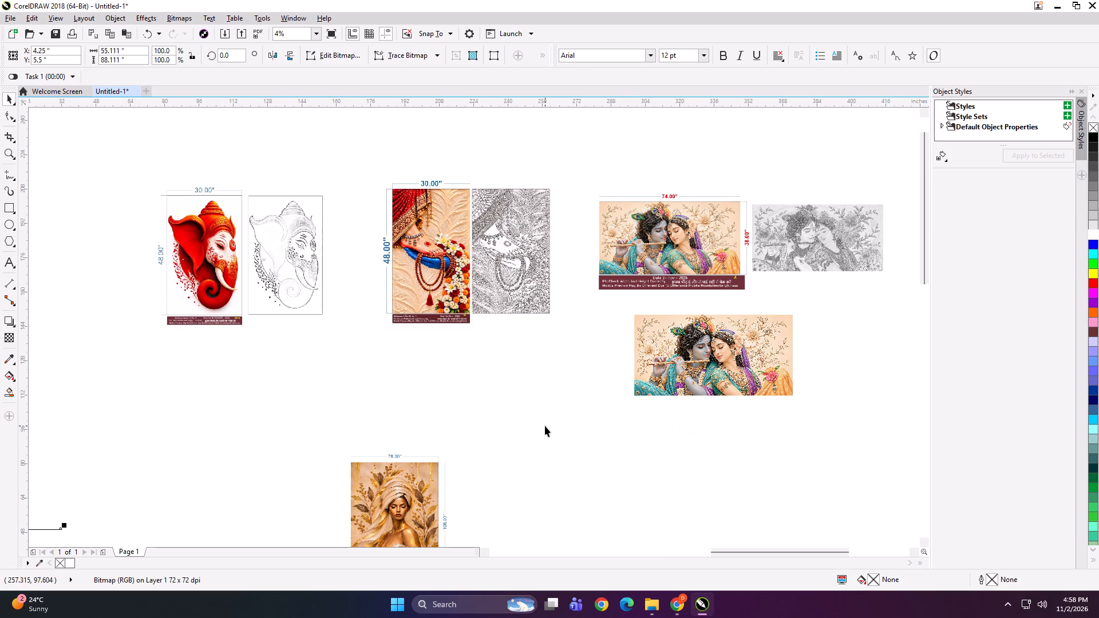
pyautogui.press('F4')
pyautogui.moveTo(496, 310); pyautogui.dragTo(503, 297)
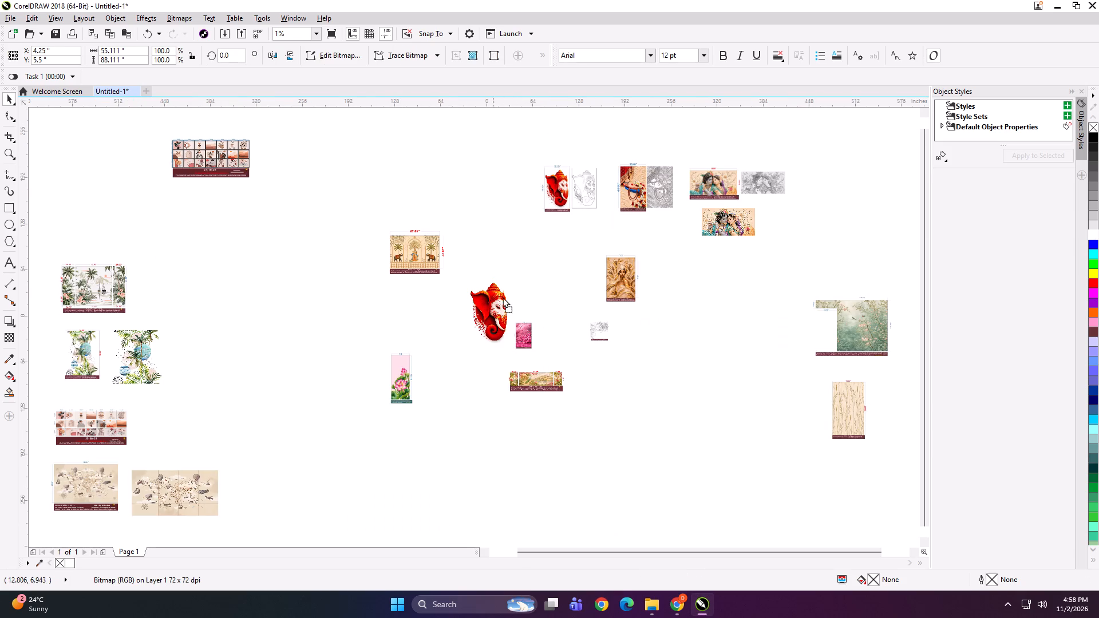
pyautogui.moveTo(503, 297); pyautogui.dragTo(560, 256)
pyautogui.scroll(1, 594, 165)
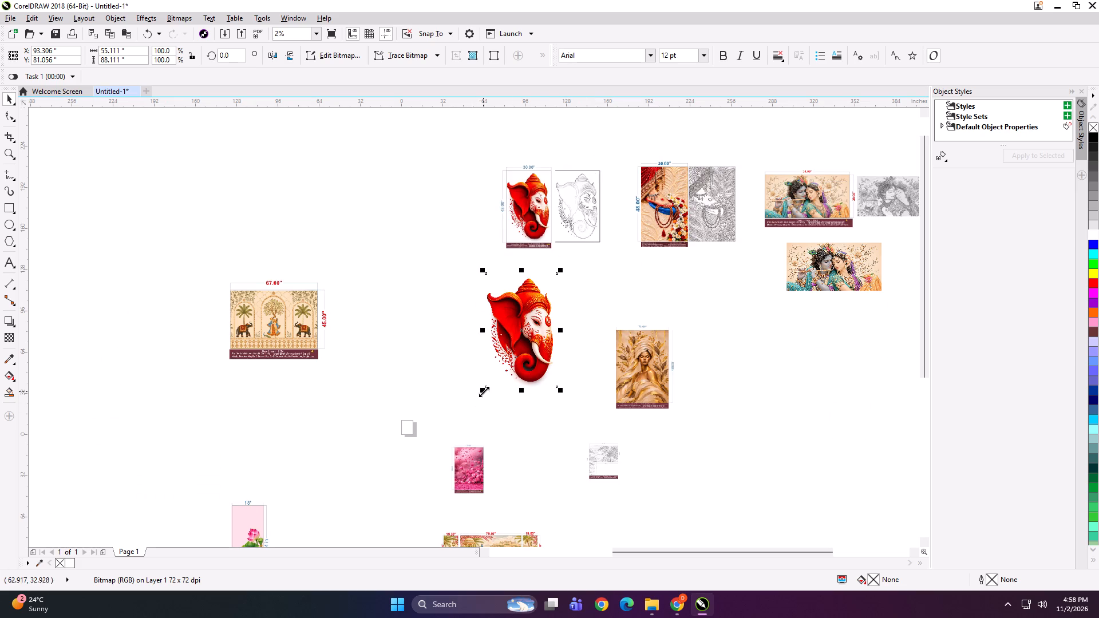
pyautogui.moveTo(484, 391); pyautogui.dragTo(512, 382)
pyautogui.moveTo(528, 315); pyautogui.dragTo(539, 302)
# Move the golden woman preview and the small grey floral preview away from each other to spread out the layout.
pyautogui.moveTo(644, 367); pyautogui.dragTo(714, 419)
pyautogui.moveTo(605, 458); pyautogui.dragTo(572, 463)
pyautogui.click(621, 363)
pyautogui.moveTo(703, 425); pyautogui.dragTo(706, 425)
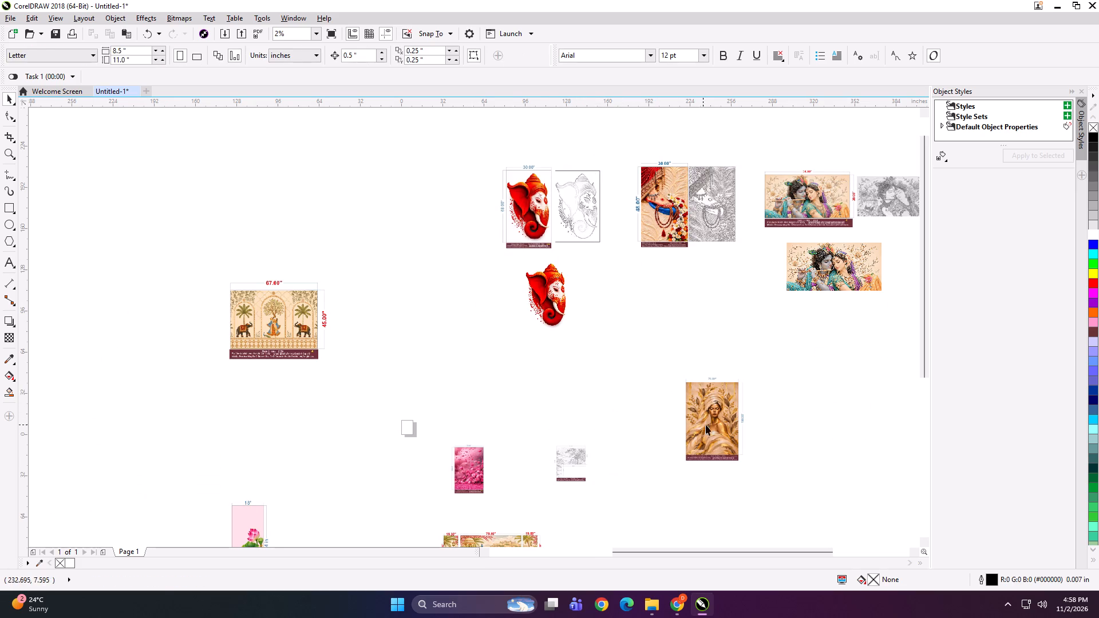
pyautogui.moveTo(706, 425); pyautogui.dragTo(716, 423)
pyautogui.click(621, 362)
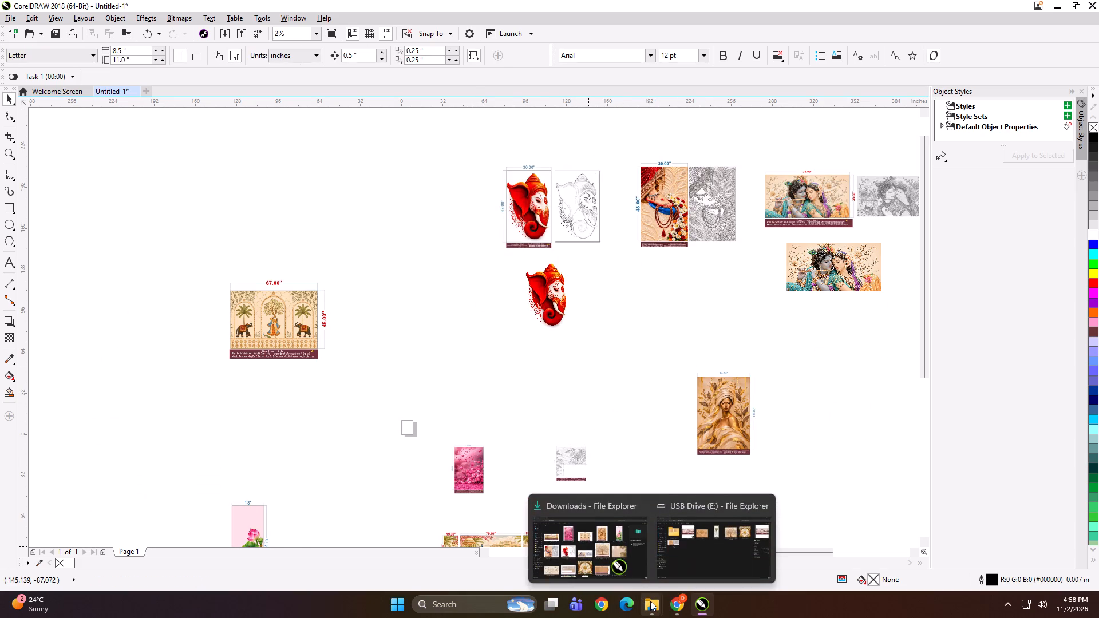
# Look at the USB Drive (E:) folder in File Explorer and return to the CorelDRAW drawing.
pyautogui.click(683, 546)
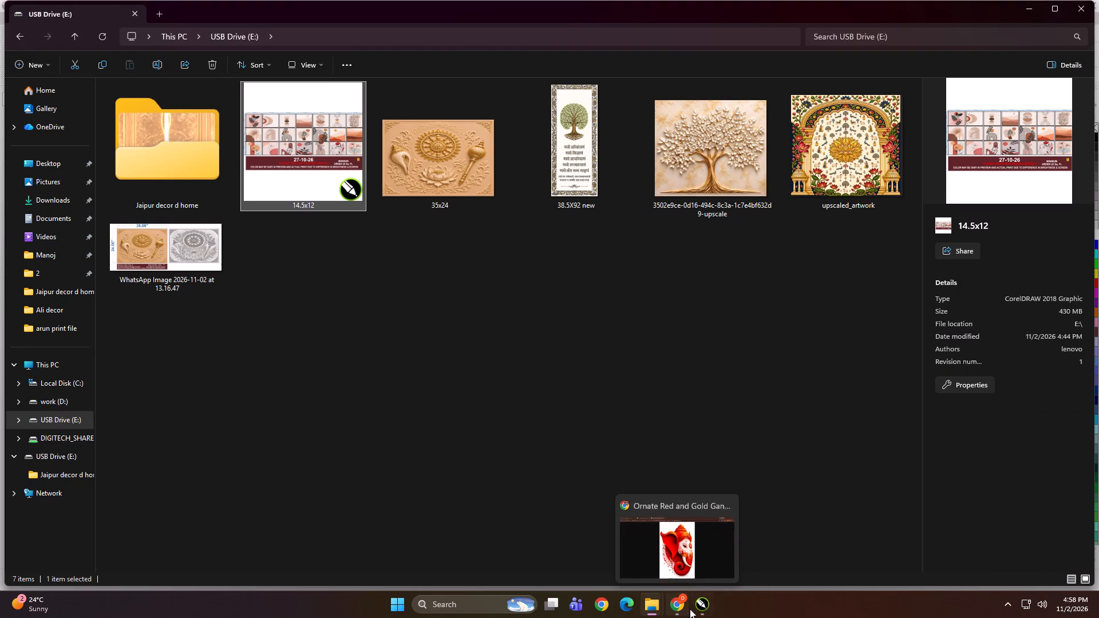
pyautogui.click(701, 609)
# Reposition the golden woman preview slightly closer to the artwork row above it and deselect it.
pyautogui.moveTo(721, 417); pyautogui.dragTo(700, 385)
pyautogui.click(753, 505)
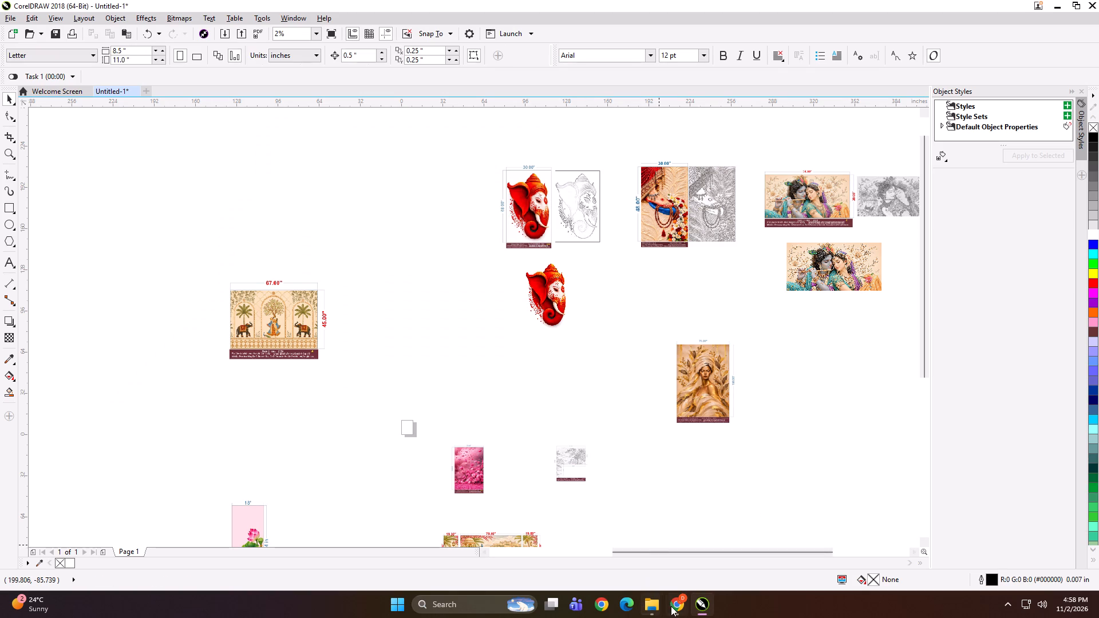
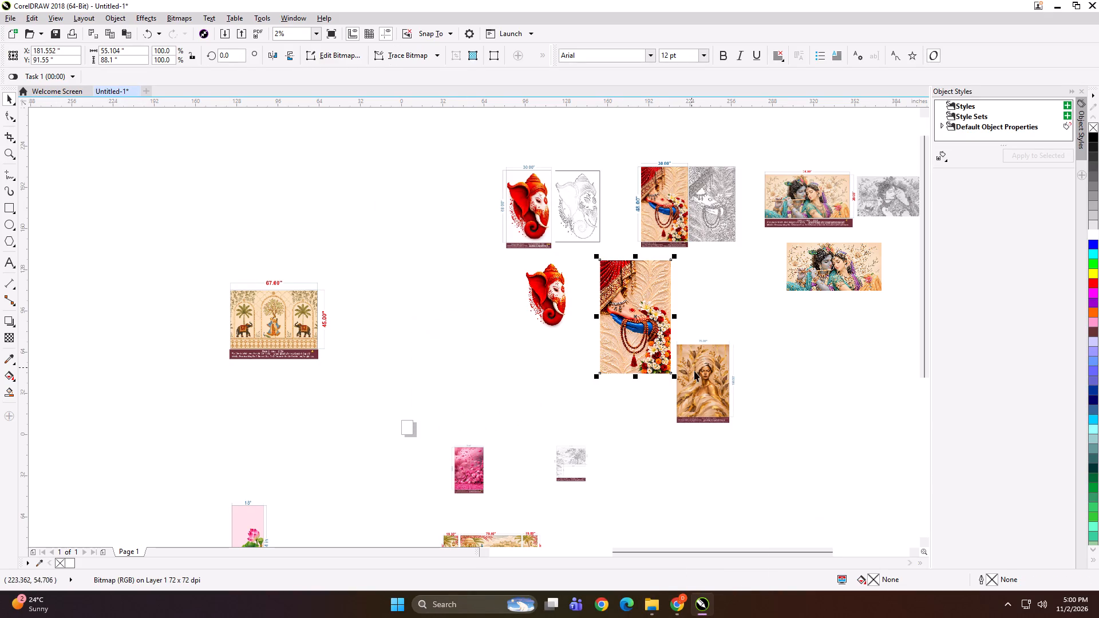
# Move the golden woman preview clear of the large garland artwork, placing it further down and to the right, and deselect it.
pyautogui.moveTo(697, 371); pyautogui.dragTo(728, 425)
pyautogui.click(649, 457)
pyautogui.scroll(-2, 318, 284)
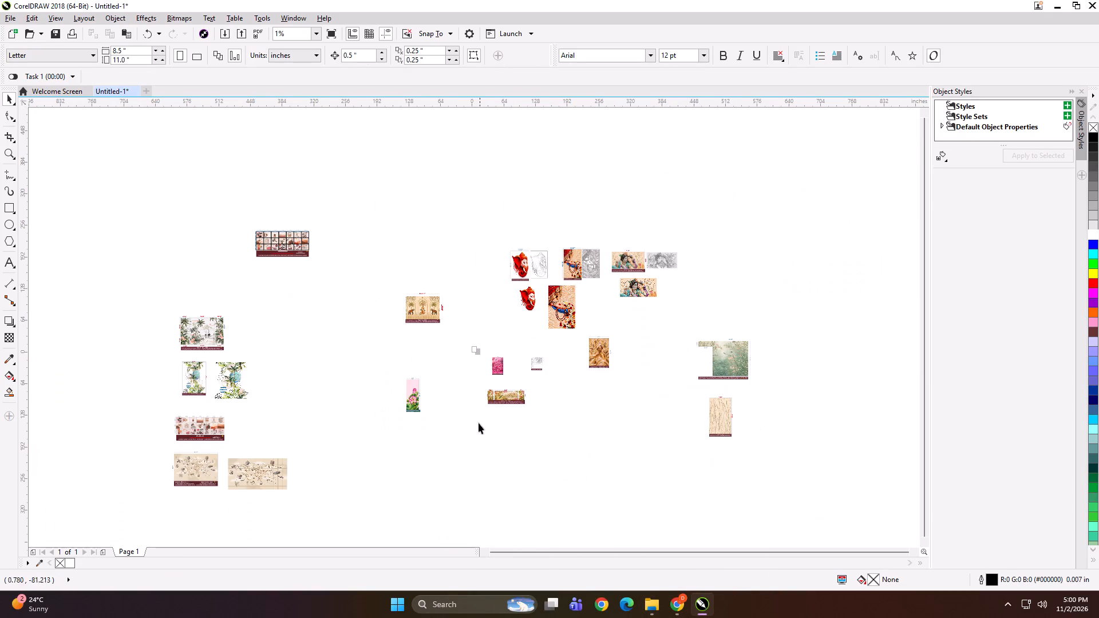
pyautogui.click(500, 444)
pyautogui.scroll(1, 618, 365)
# Switch to the USB Drive (E:) window in File Explorer and go to This PC to access the drives.
pyautogui.click(649, 603)
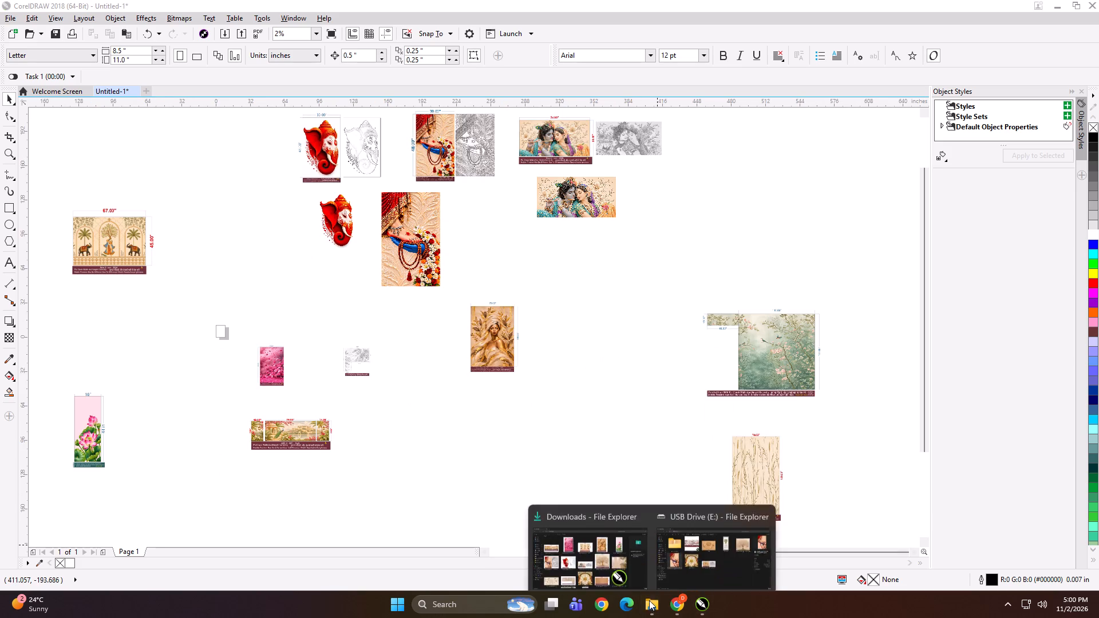
pyautogui.click(690, 546)
pyautogui.scroll(2, 42, 402)
pyautogui.click(44, 356)
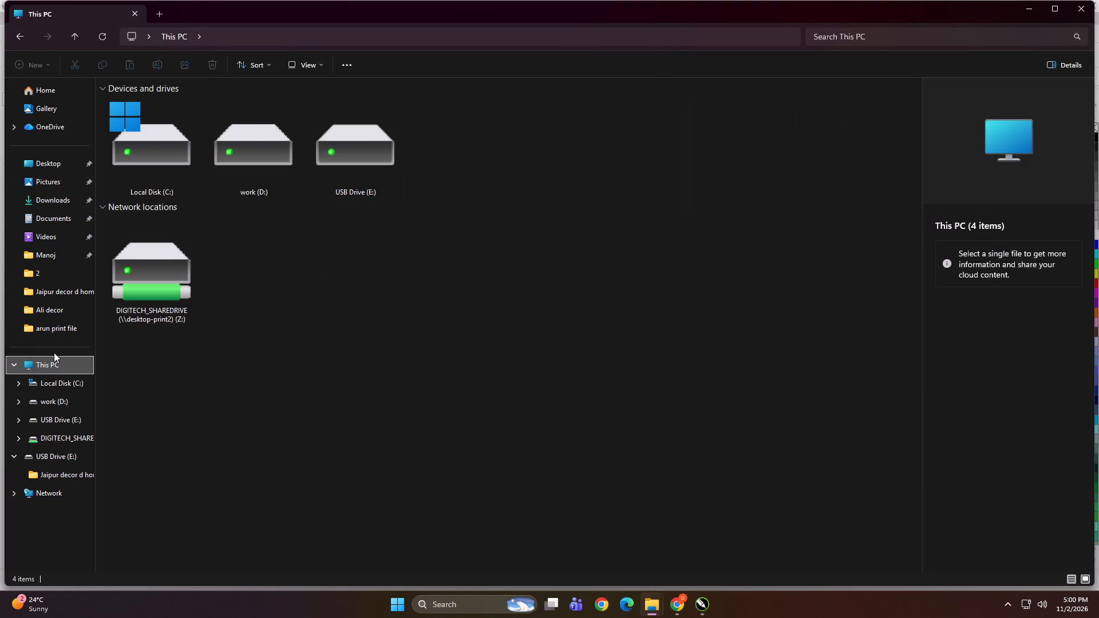
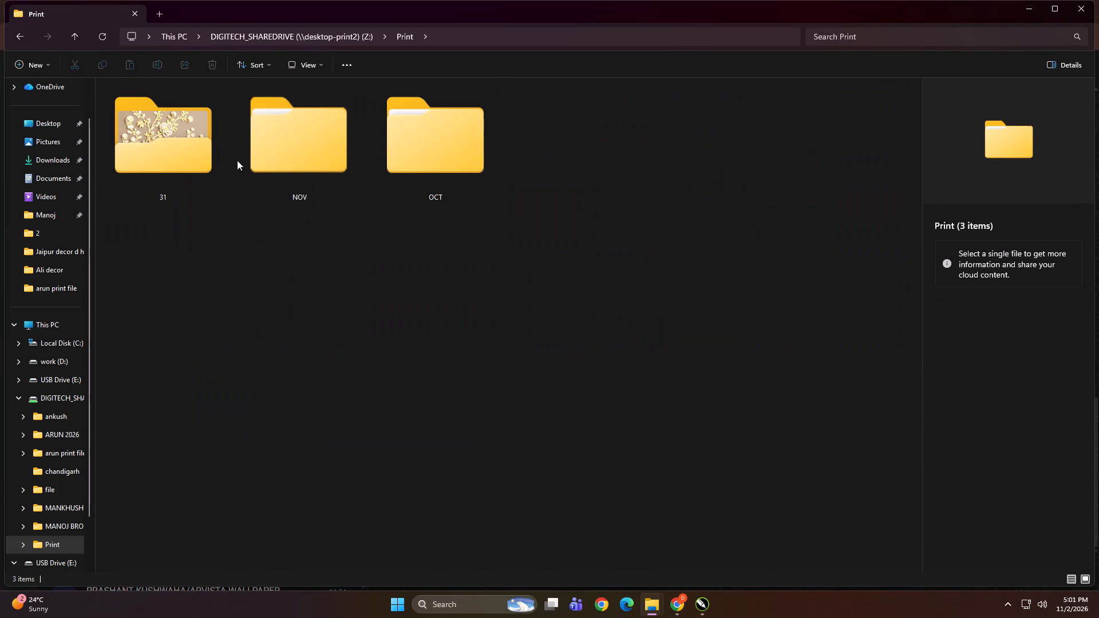
# Open Print > NOV > 1 > MANTRA on the share drive and examine the artwork in CANCEL and its 100x170 subfolder.
pyautogui.doubleClick(308, 148)
pyautogui.doubleClick(194, 148)
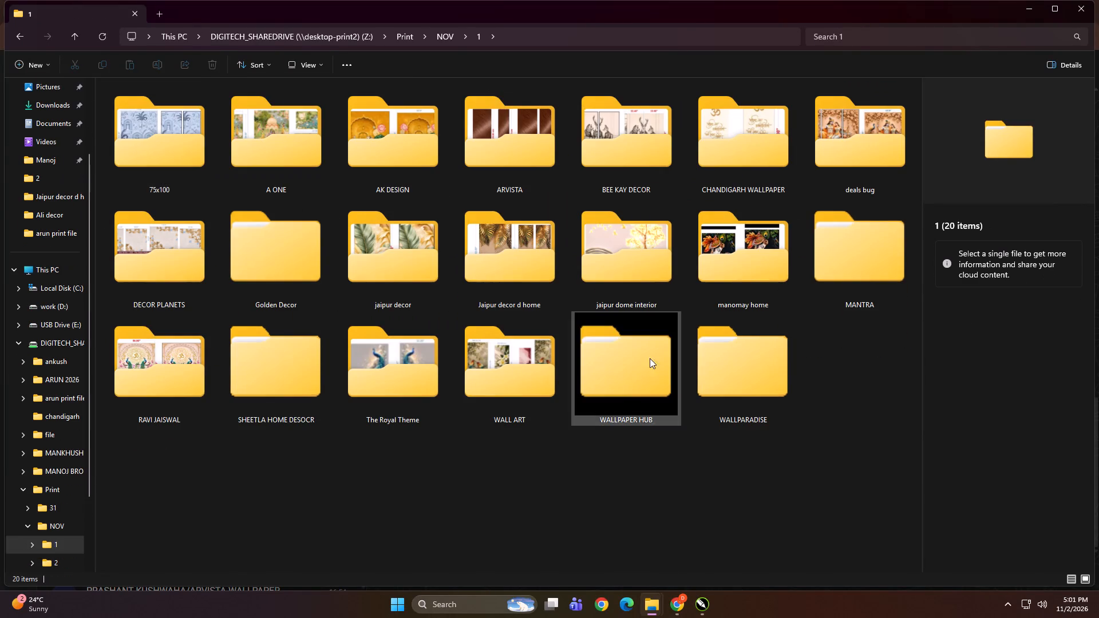
pyautogui.click(624, 505)
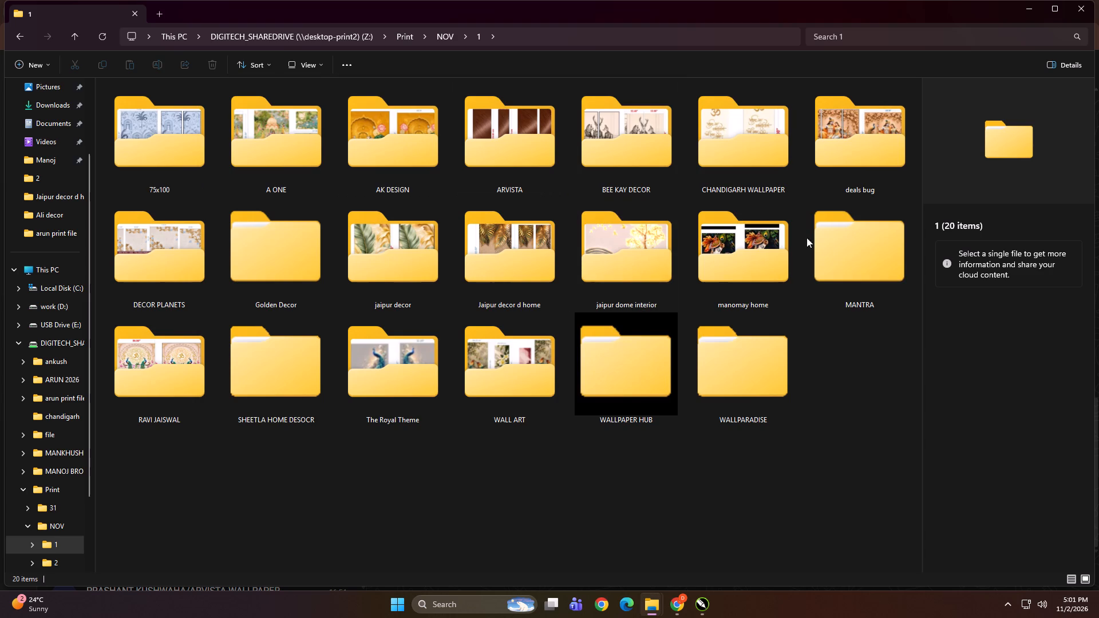
pyautogui.doubleClick(821, 239)
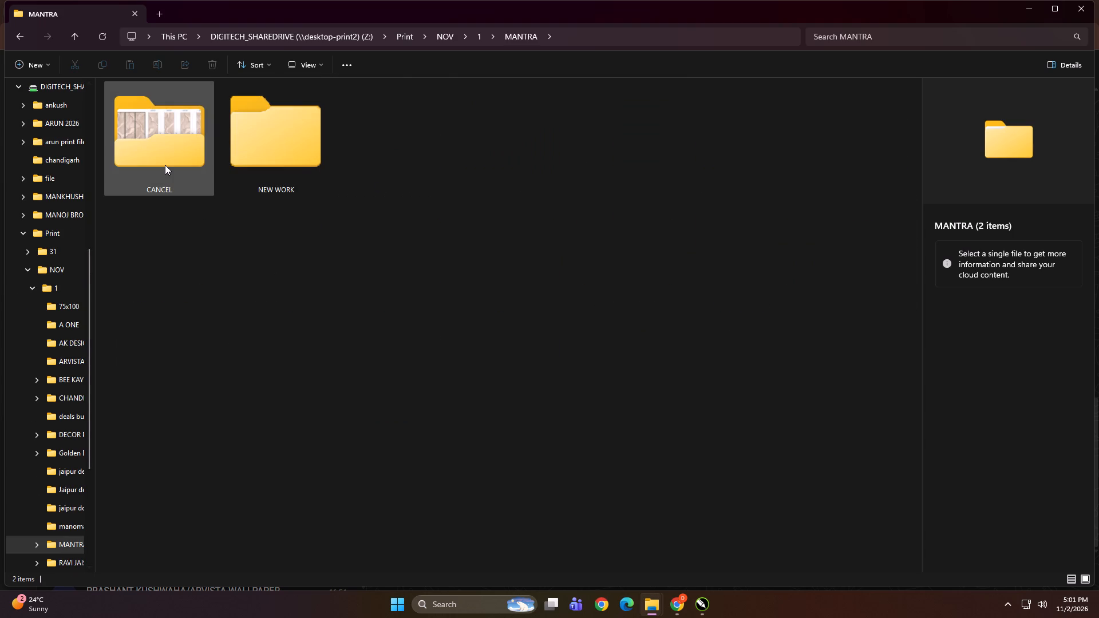
pyautogui.doubleClick(165, 165)
pyautogui.keyDown('ctrl'); pyautogui.scroll(20, 227, 352); pyautogui.keyUp('ctrl')
pyautogui.keyDown('ctrl'); pyautogui.scroll(19, 227, 352); pyautogui.keyUp('ctrl')
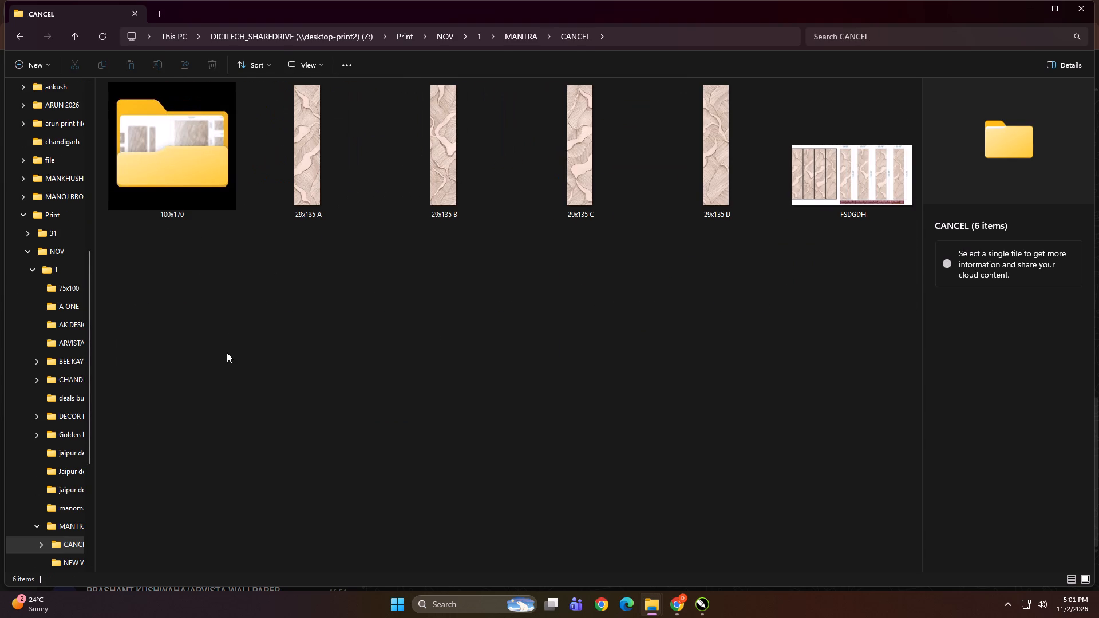
pyautogui.doubleClick(194, 147)
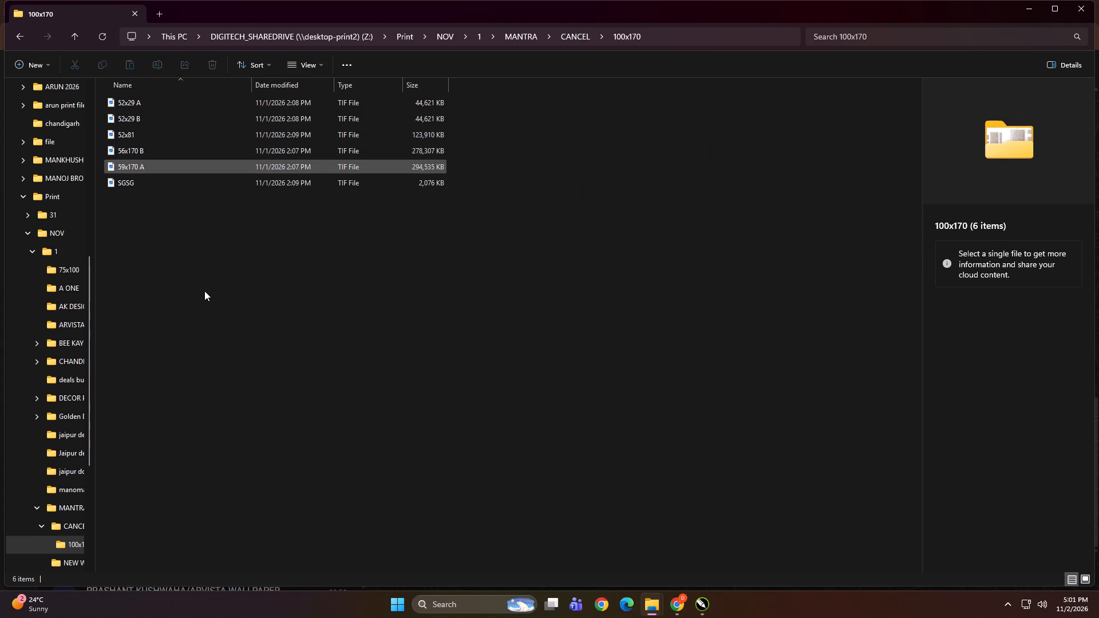
pyautogui.press('BackSpace')
pyautogui.click(729, 337)
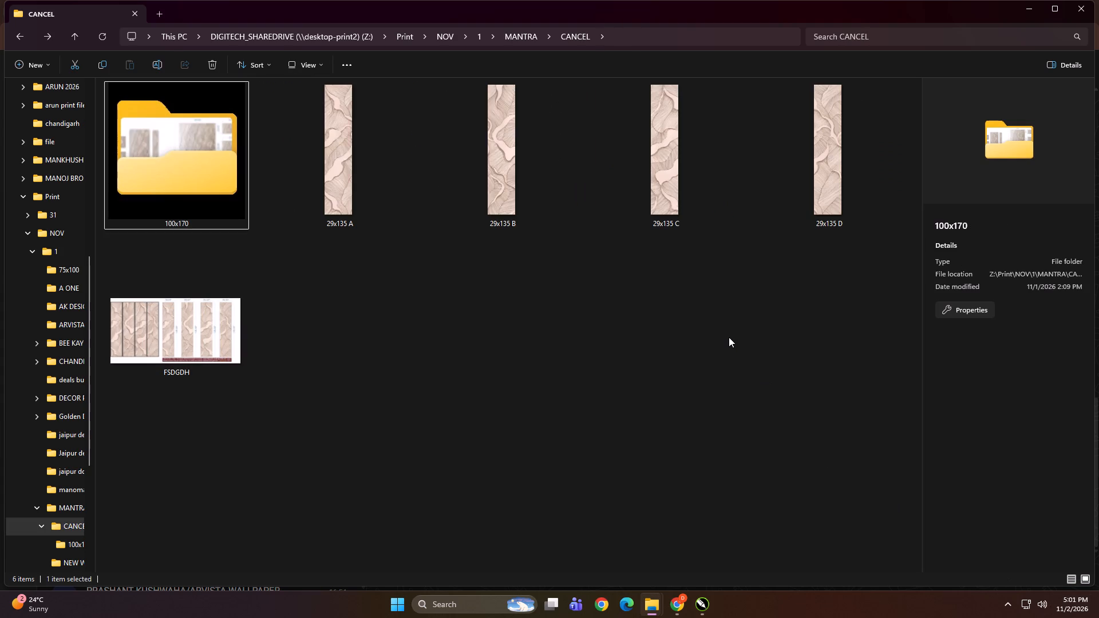
# Open MANTRA's NEW WORK folder and show its TIFF files as larger thumbnails to examine the artwork.
pyautogui.press('BackSpace')
pyautogui.doubleClick(288, 140)
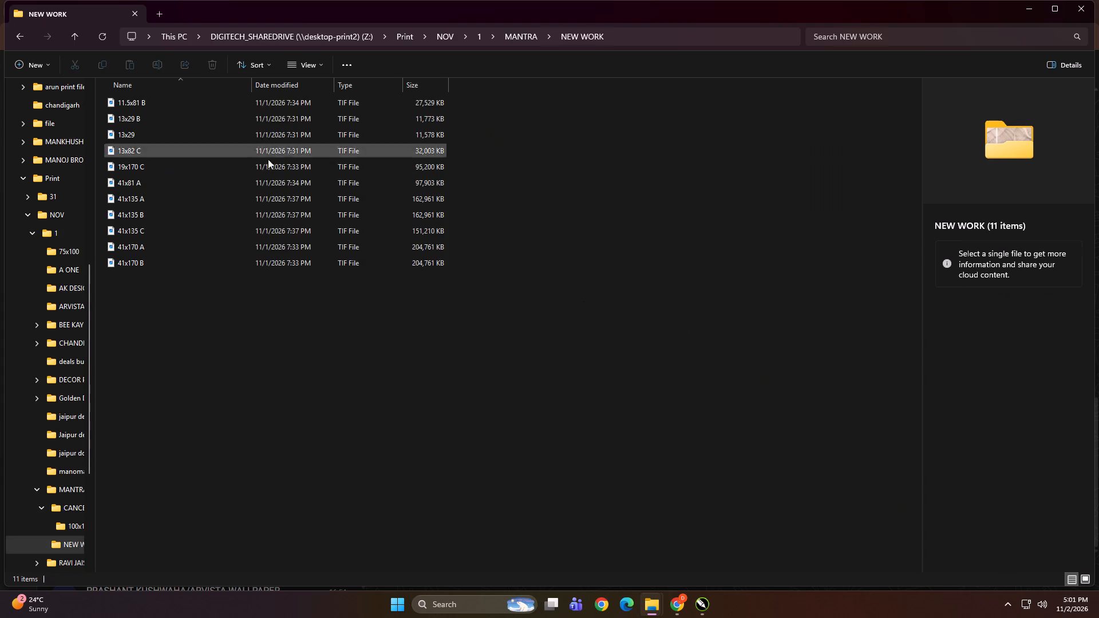
pyautogui.keyDown('ctrl'); pyautogui.scroll(20, 256, 338); pyautogui.keyUp('ctrl')
pyautogui.keyDown('ctrl'); pyautogui.scroll(8, 256, 338); pyautogui.keyUp('ctrl')
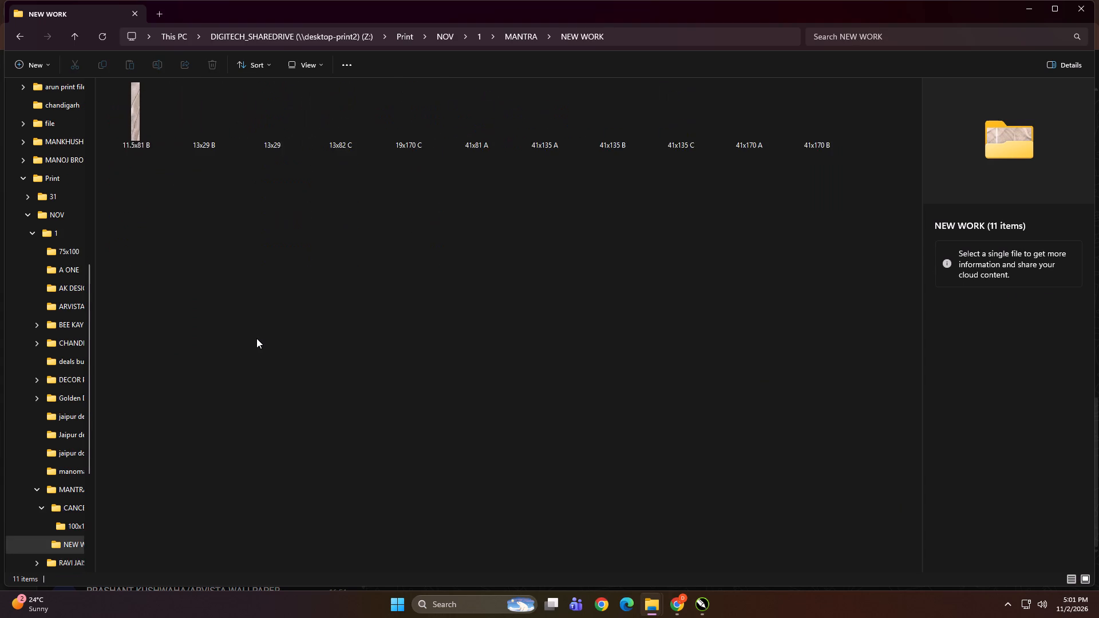
pyautogui.keyDown('ctrl'); pyautogui.scroll(9, 256, 338); pyautogui.keyUp('ctrl')
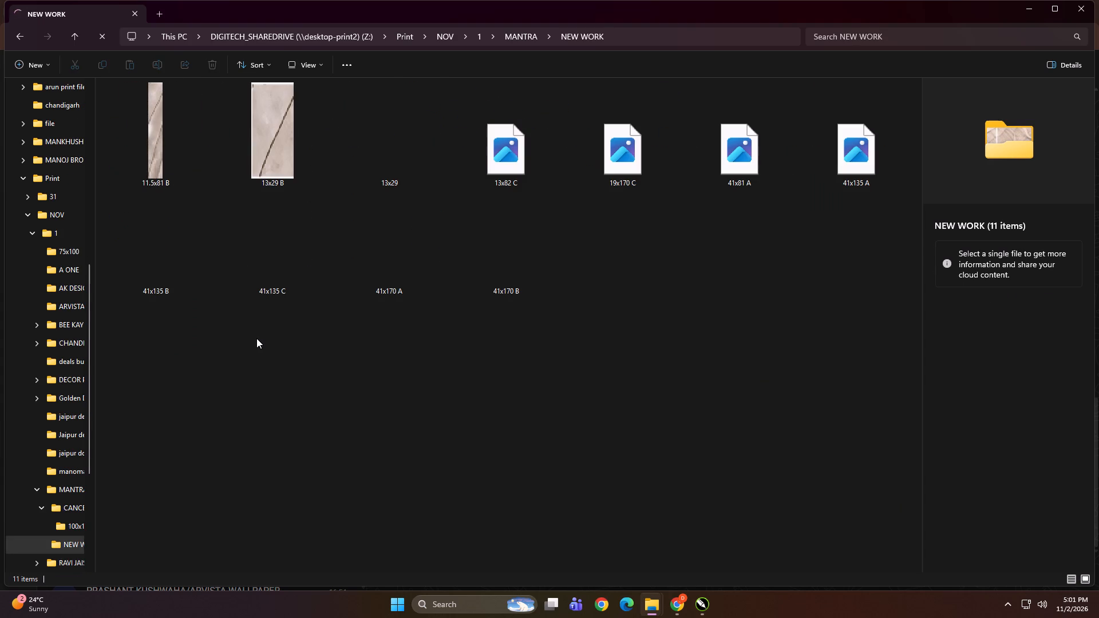
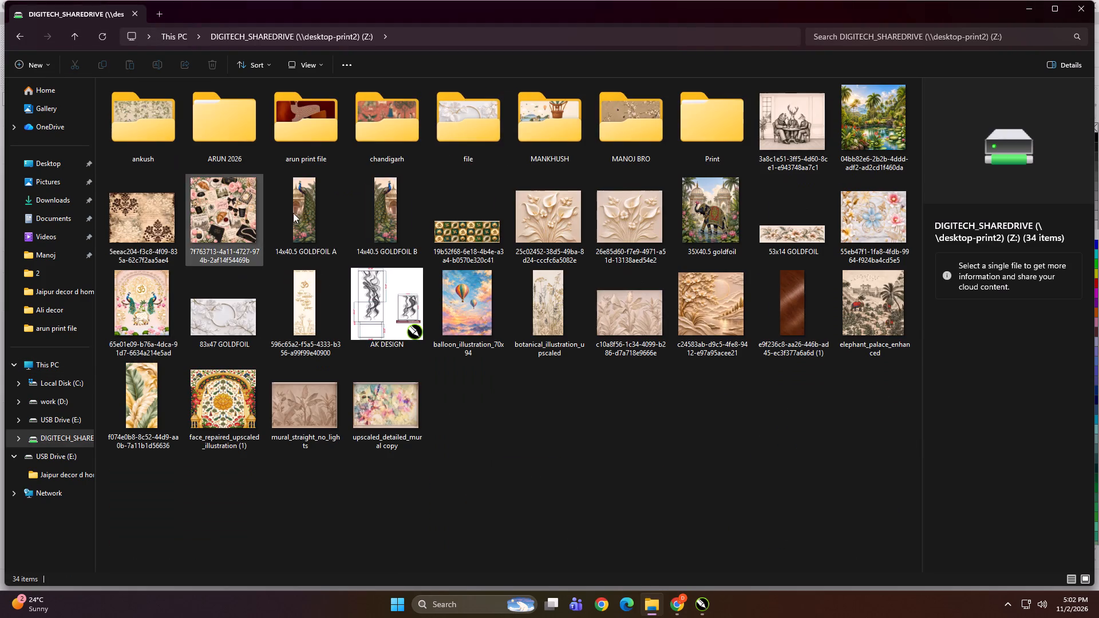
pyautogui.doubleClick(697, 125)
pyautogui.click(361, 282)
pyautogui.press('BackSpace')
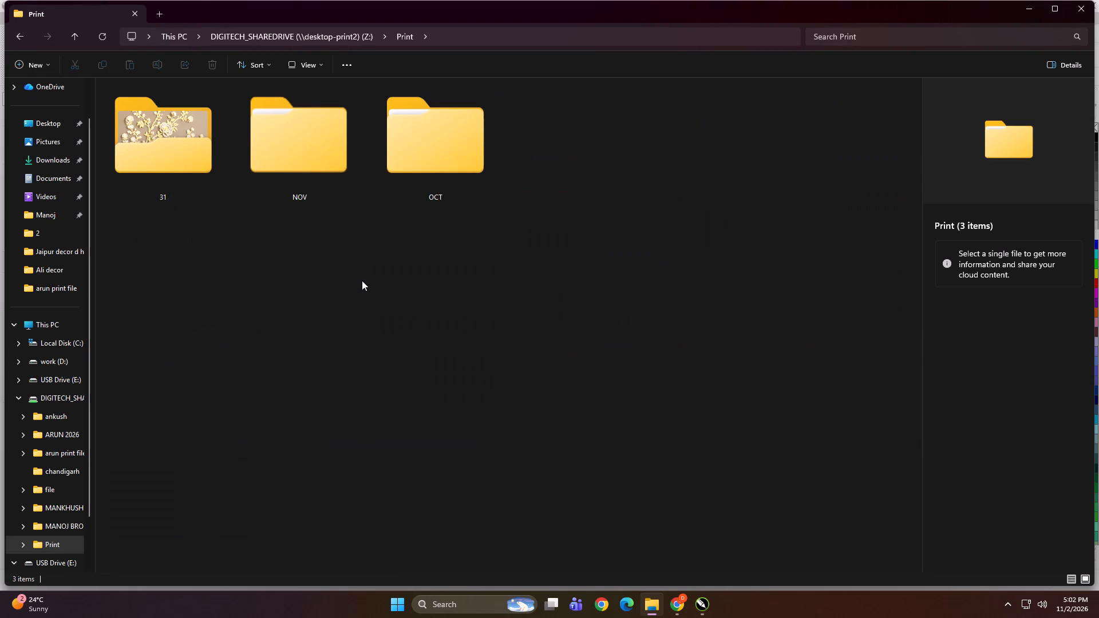
# Open file > Nov > 02 on the share drive and bring the golden woman PNG into the CorelDRAW drawing beside its preview.
pyautogui.doubleClick(441, 120)
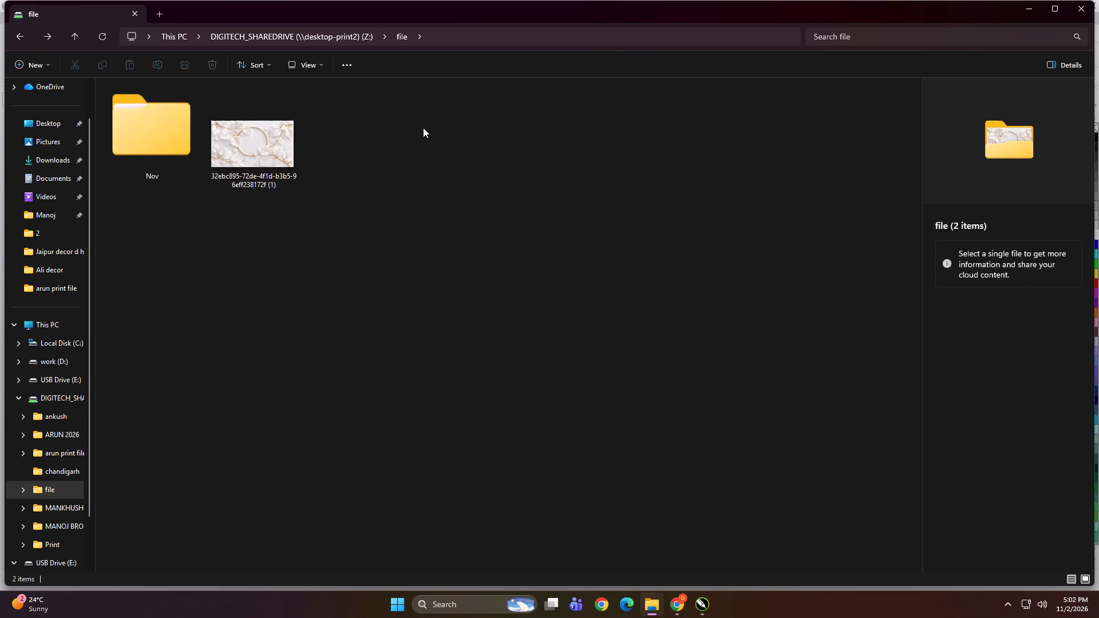
pyautogui.doubleClick(163, 137)
pyautogui.doubleClick(319, 161)
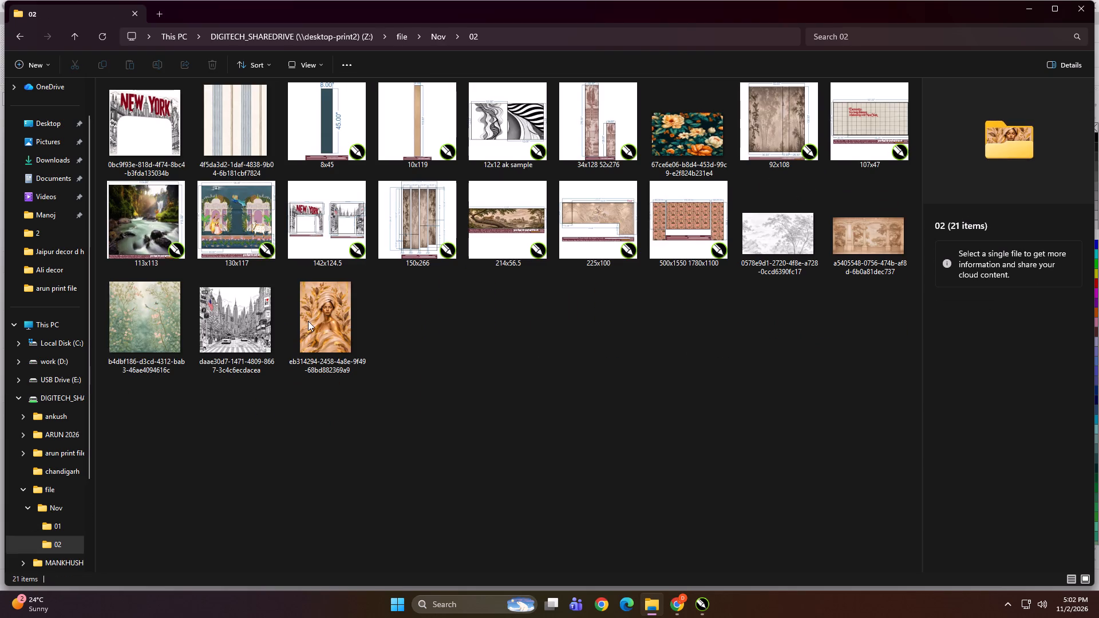
pyautogui.click(324, 311)
pyautogui.moveTo(303, 305); pyautogui.dragTo(703, 599)
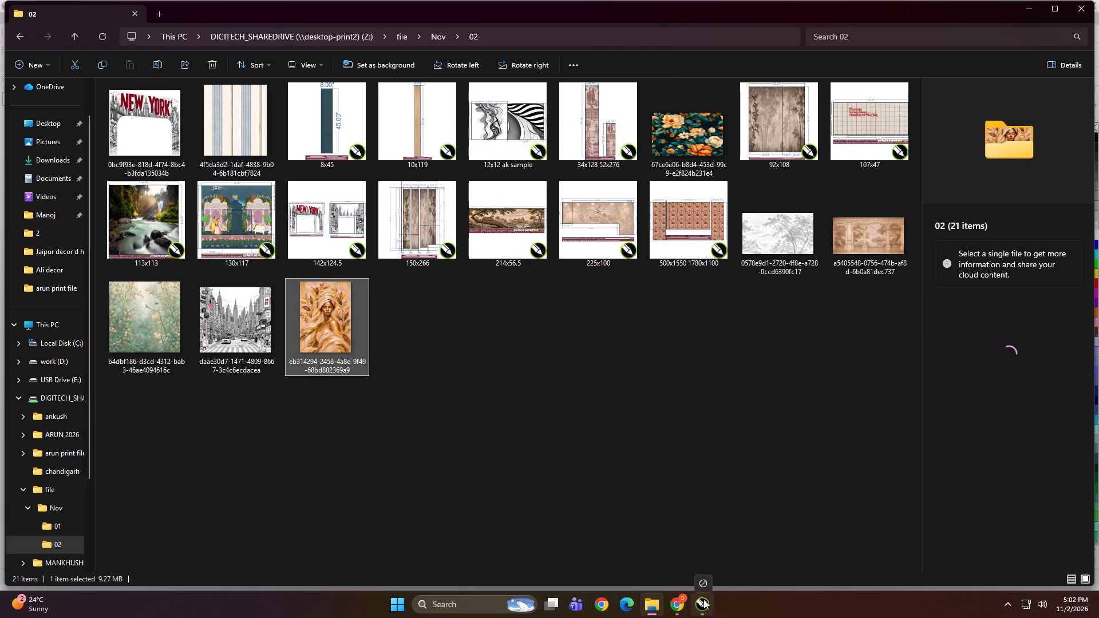
pyautogui.moveTo(703, 599); pyautogui.dragTo(529, 457)
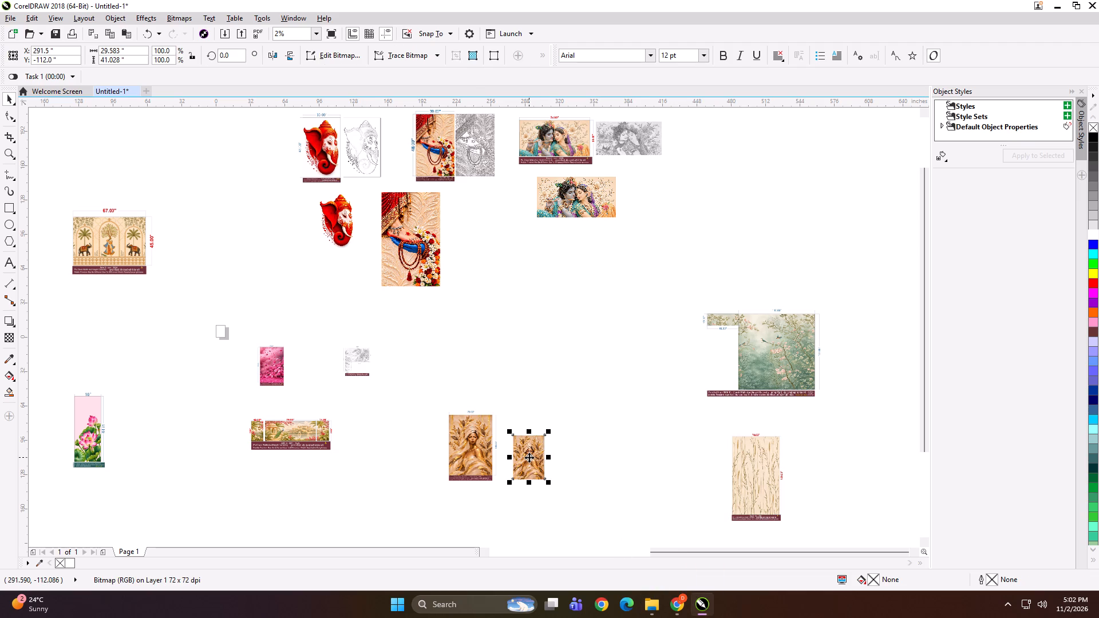
pyautogui.moveTo(538, 466); pyautogui.dragTo(532, 448)
pyautogui.click(586, 460)
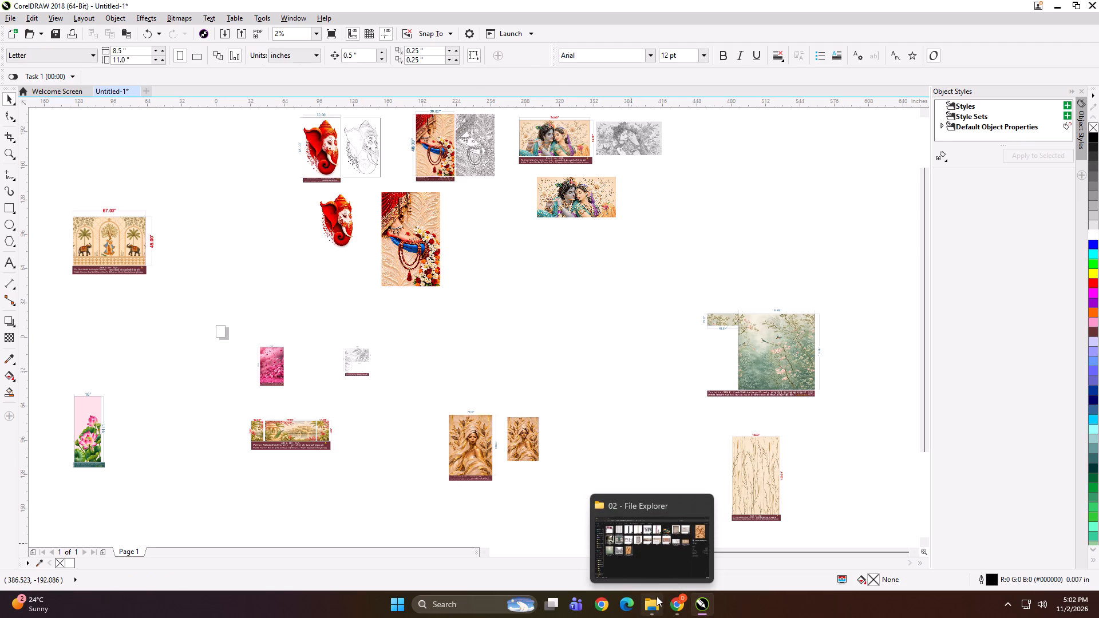
# Bring the green floral PNG b4dbf186 from the 02 folder in File Explorer into the CorelDRAW drawing.
pyautogui.click(673, 560)
pyautogui.click(546, 355)
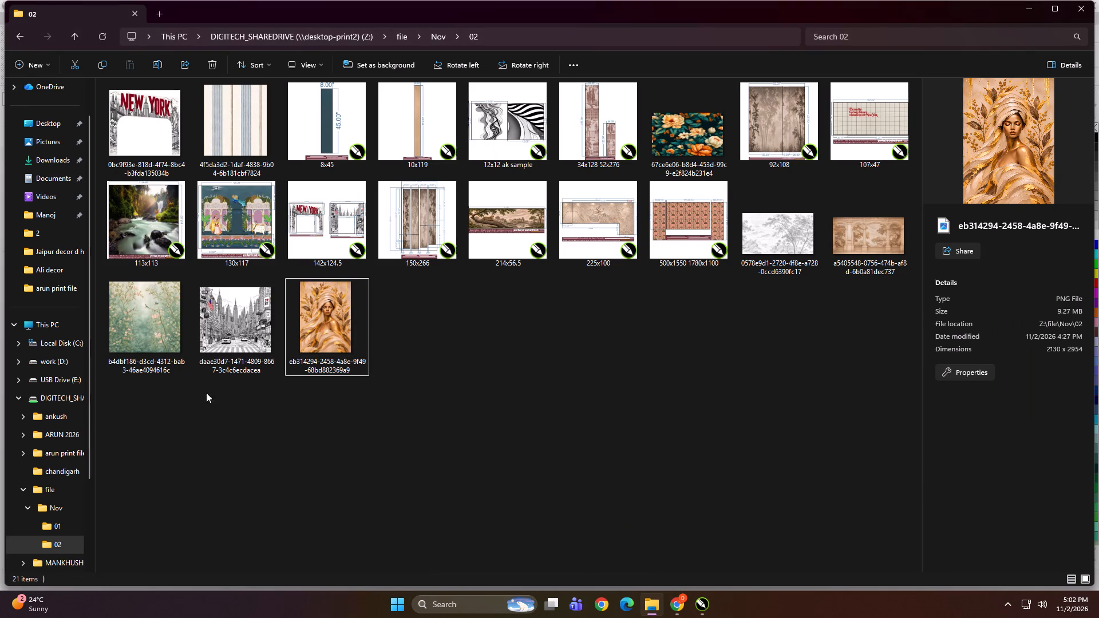
pyautogui.click(134, 338)
pyautogui.moveTo(135, 311); pyautogui.dragTo(698, 600)
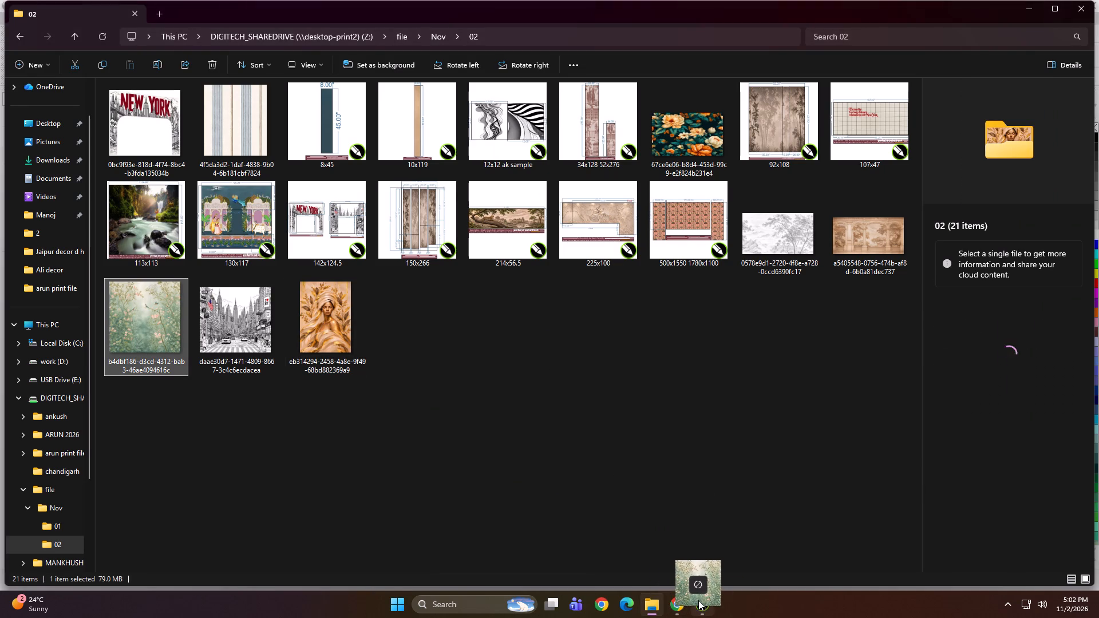
pyautogui.moveTo(698, 600); pyautogui.dragTo(633, 361)
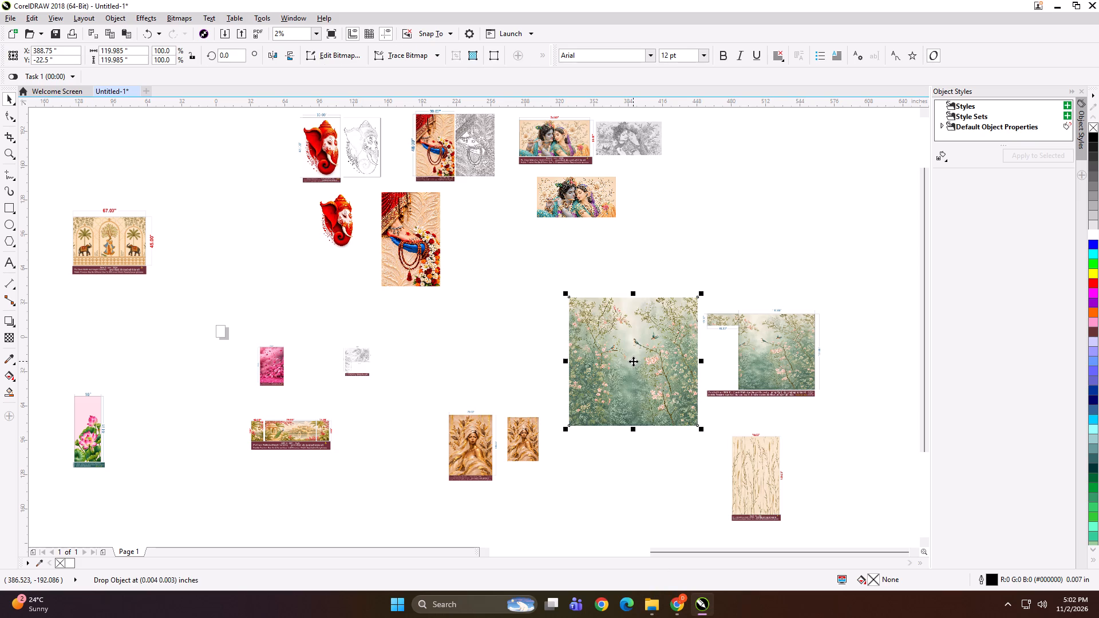
# Scale the green floral image to about 74 inches square, place it right of its L-shaped preview, and nudge both together.
pyautogui.moveTo(566, 295); pyautogui.dragTo(584, 305)
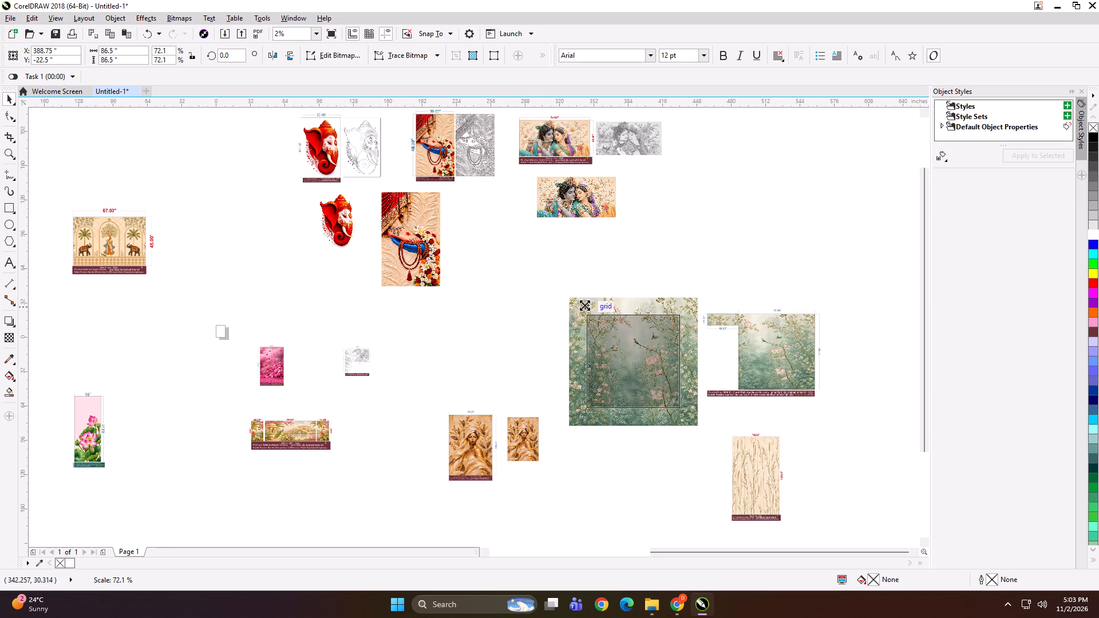
pyautogui.moveTo(584, 305); pyautogui.dragTo(590, 309)
pyautogui.moveTo(613, 354); pyautogui.dragTo(628, 349)
pyautogui.moveTo(655, 359); pyautogui.dragTo(839, 344)
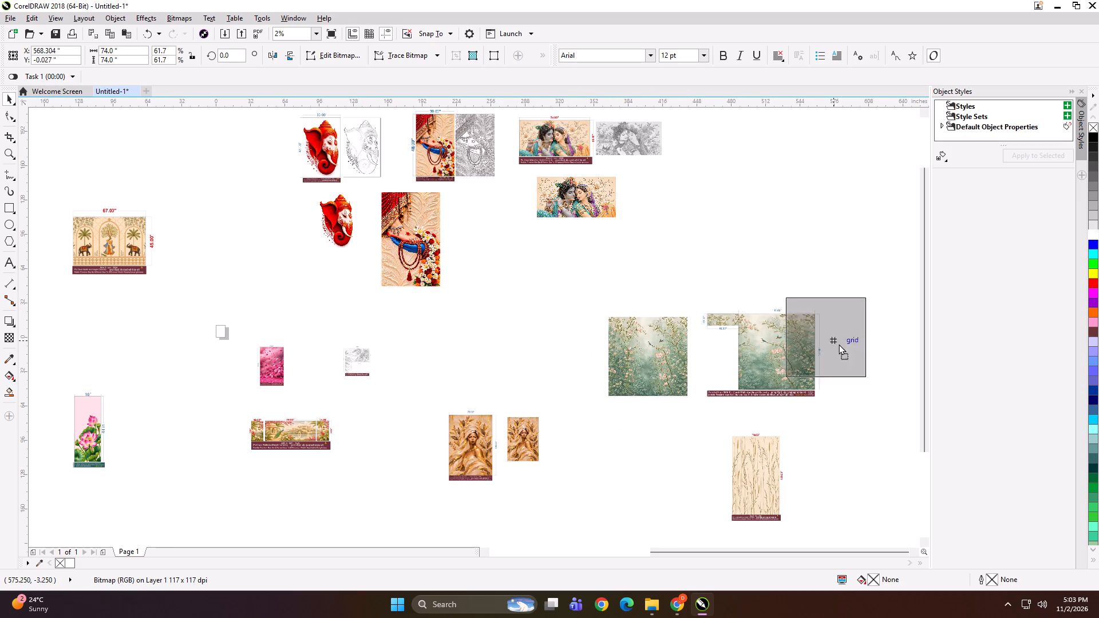
pyautogui.moveTo(839, 344); pyautogui.dragTo(875, 355)
pyautogui.keyDown('shift'); pyautogui.click(793, 351); pyautogui.keyUp('shift')
pyautogui.moveTo(794, 357); pyautogui.dragTo(786, 354)
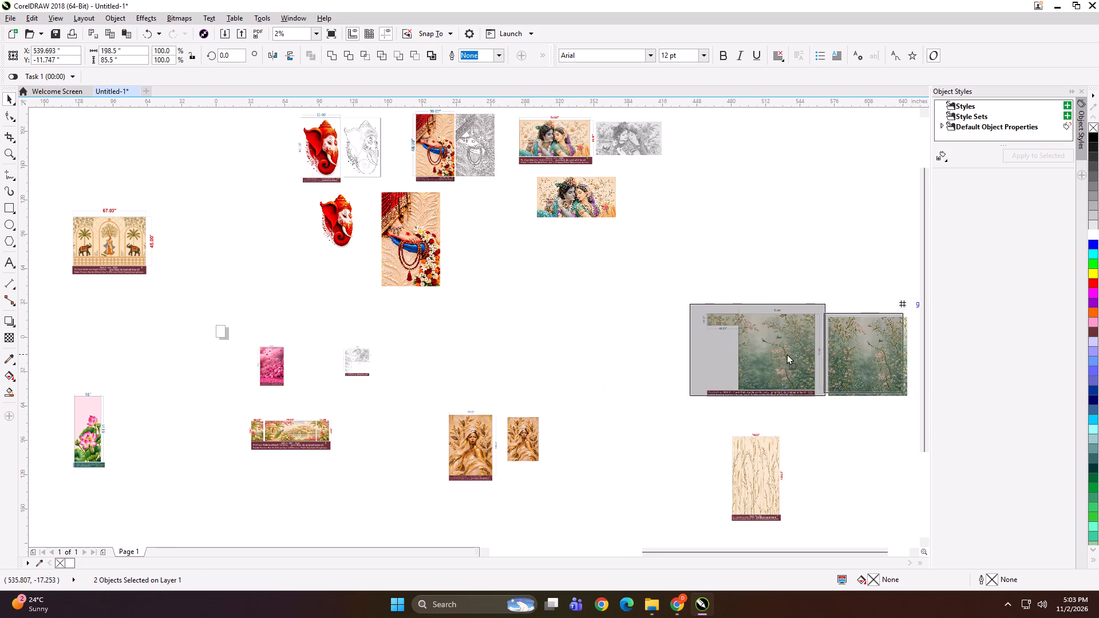
pyautogui.moveTo(786, 354); pyautogui.dragTo(785, 352)
pyautogui.click(610, 435)
# Switch back to the Nov > 02 folder in File Explorer.
pyautogui.click(649, 598)
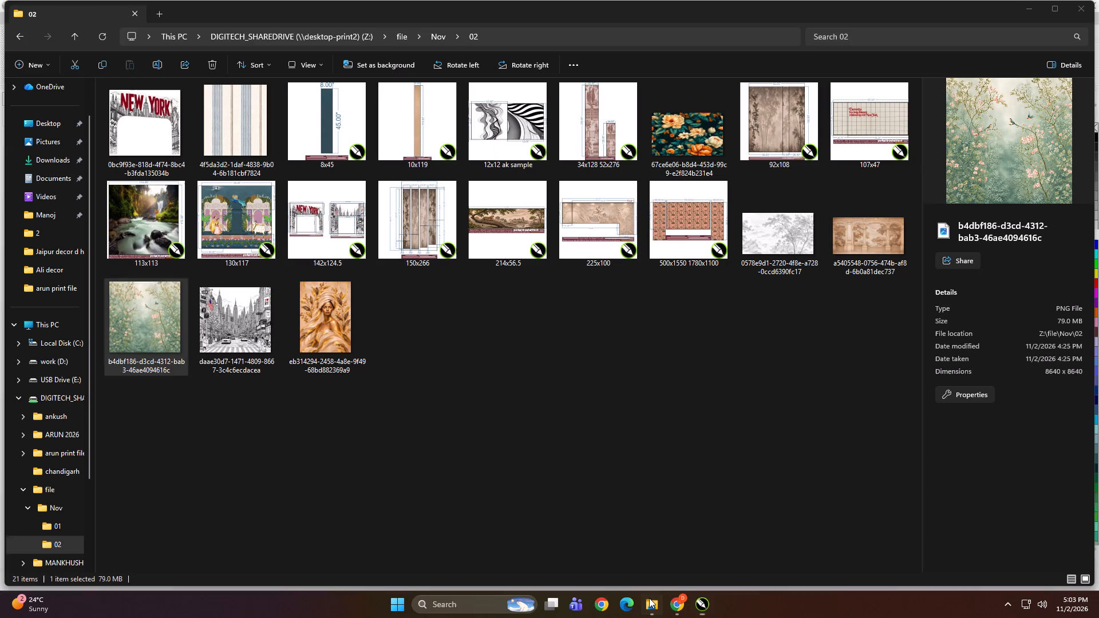
pyautogui.scroll(3, 562, 378)
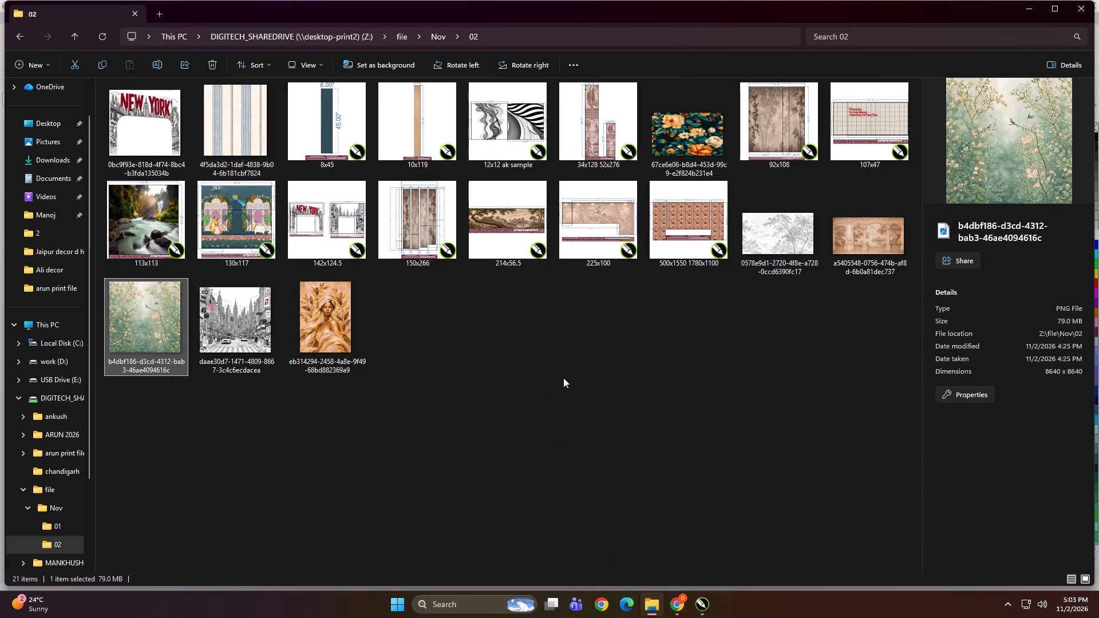
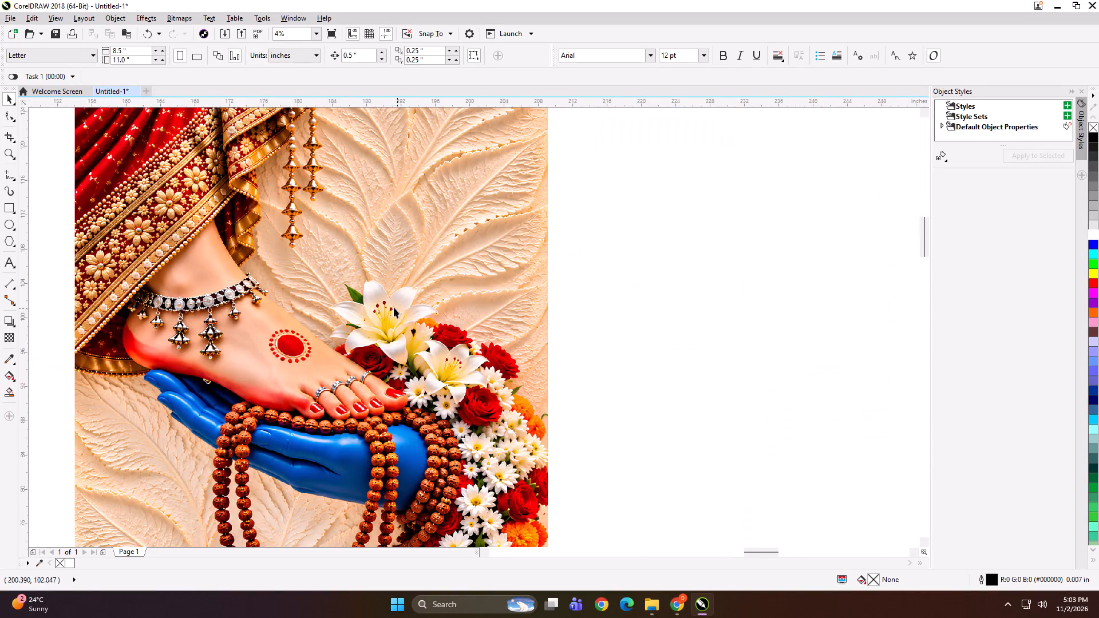
# Select the red-sari foot and blue hand artwork below its matching preview in the CorelDRAW drawing.
pyautogui.scroll(3, 394, 307)
pyautogui.scroll(-5, 434, 312)
pyautogui.click(441, 342)
pyautogui.scroll(-1, 450, 318)
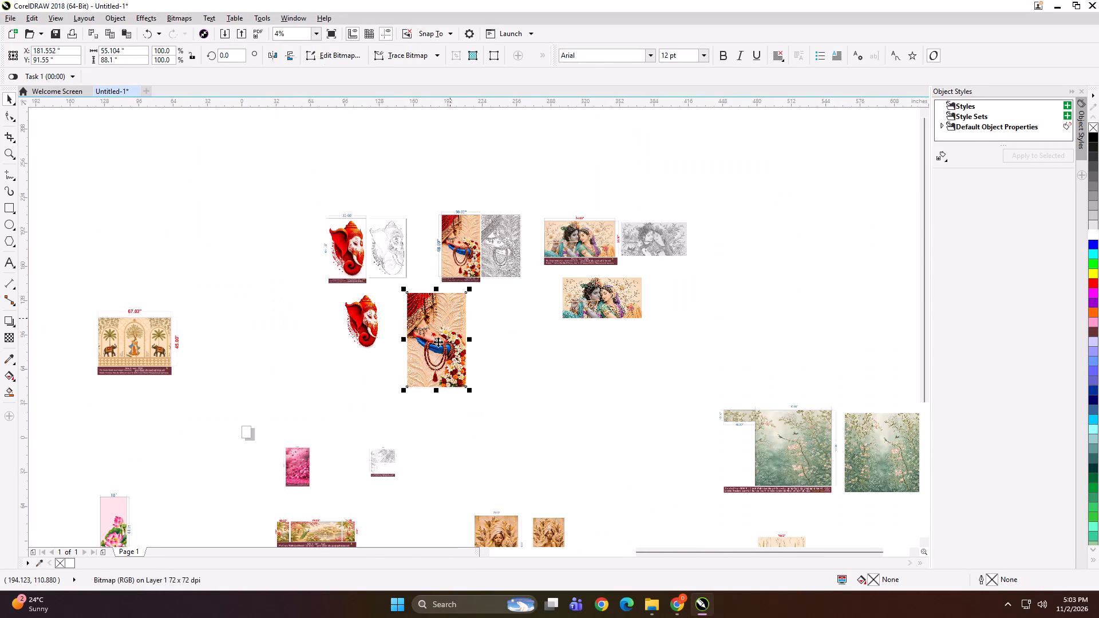
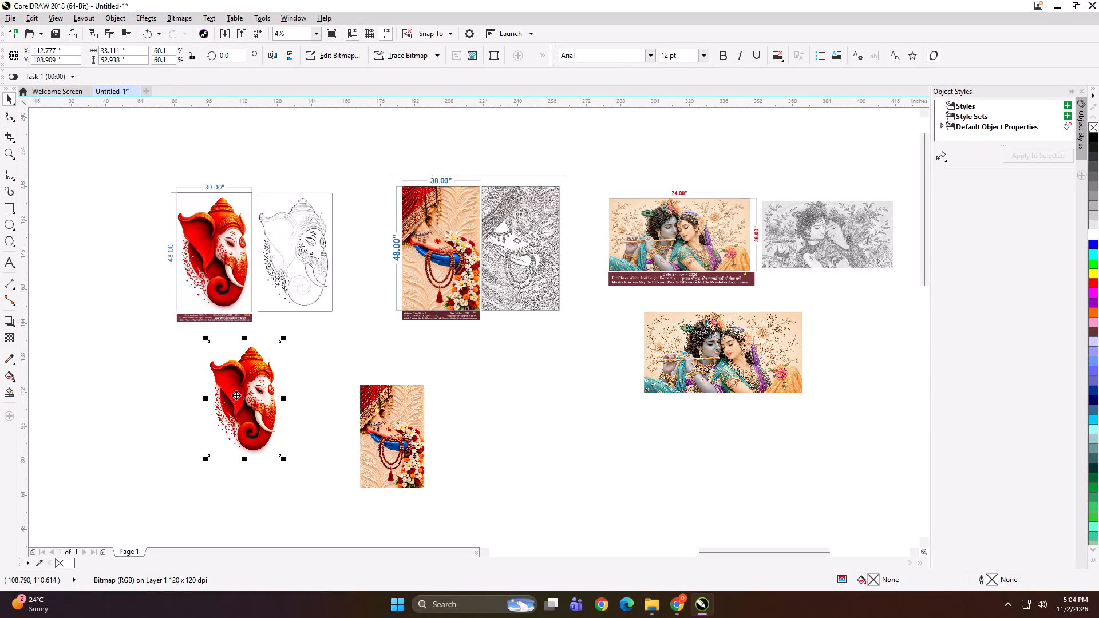
# Resize the red Ganesha artwork below its preview to 30 × 48 inches.
pyautogui.hotkey('ctrl', 'e')
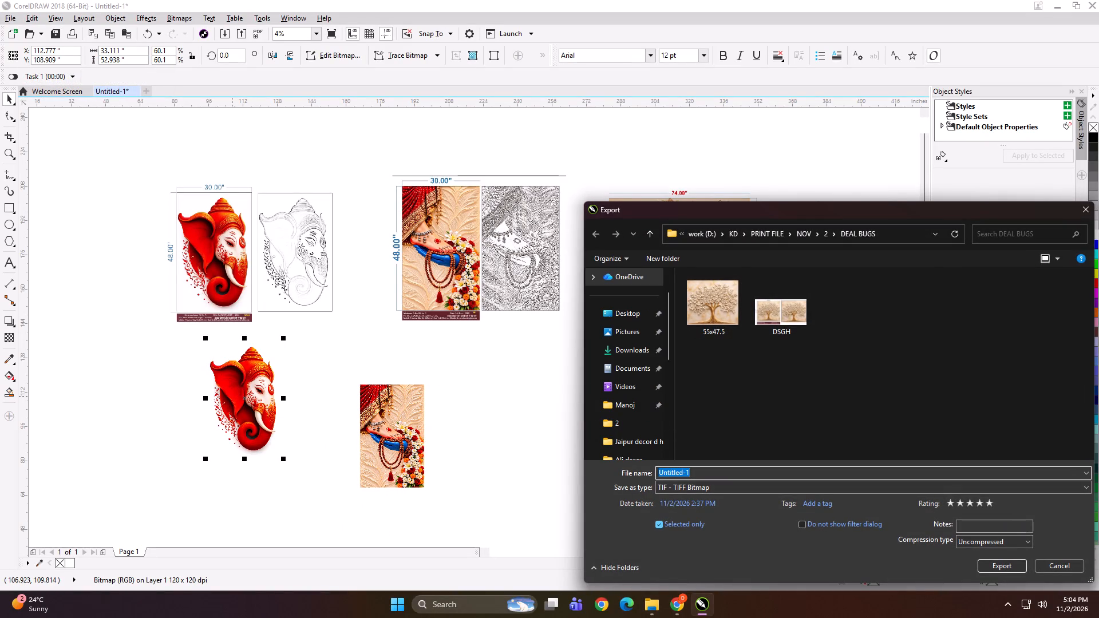
pyautogui.click(1049, 563)
pyautogui.hotkey('ctrl', 'r')
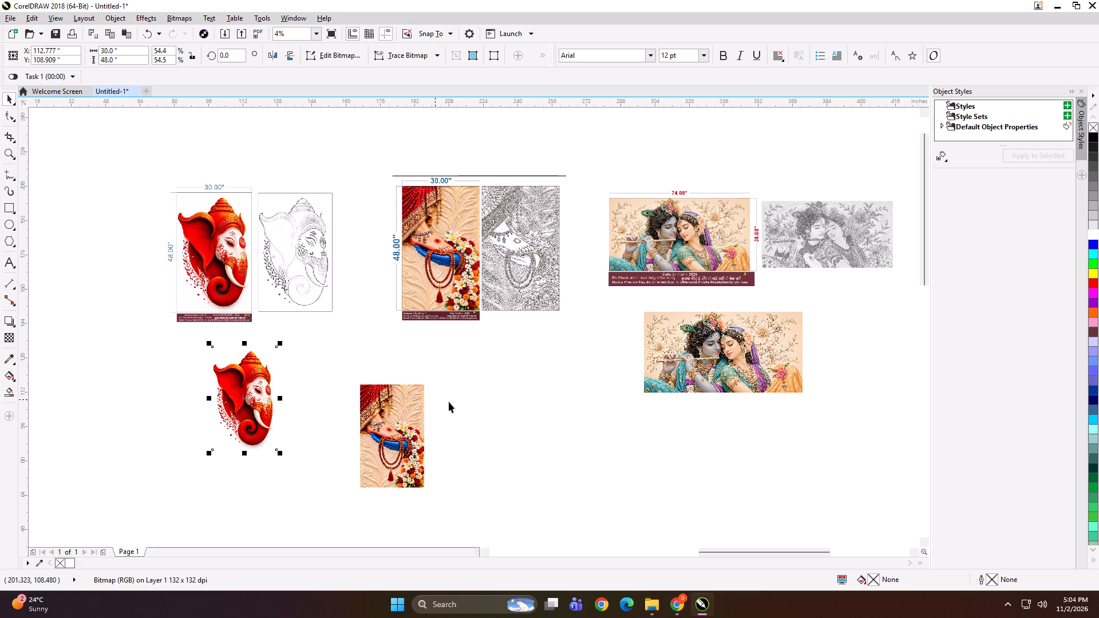
# Add a 30 × 48 inch rectangle around the red Ganesha artwork and PowerClip the artwork inside it.
pyautogui.keyDown('shift'); pyautogui.doubleClick(6, 207); pyautogui.keyUp('shift')
pyautogui.hotkey('shift', 'space')
pyautogui.click(113, 432)
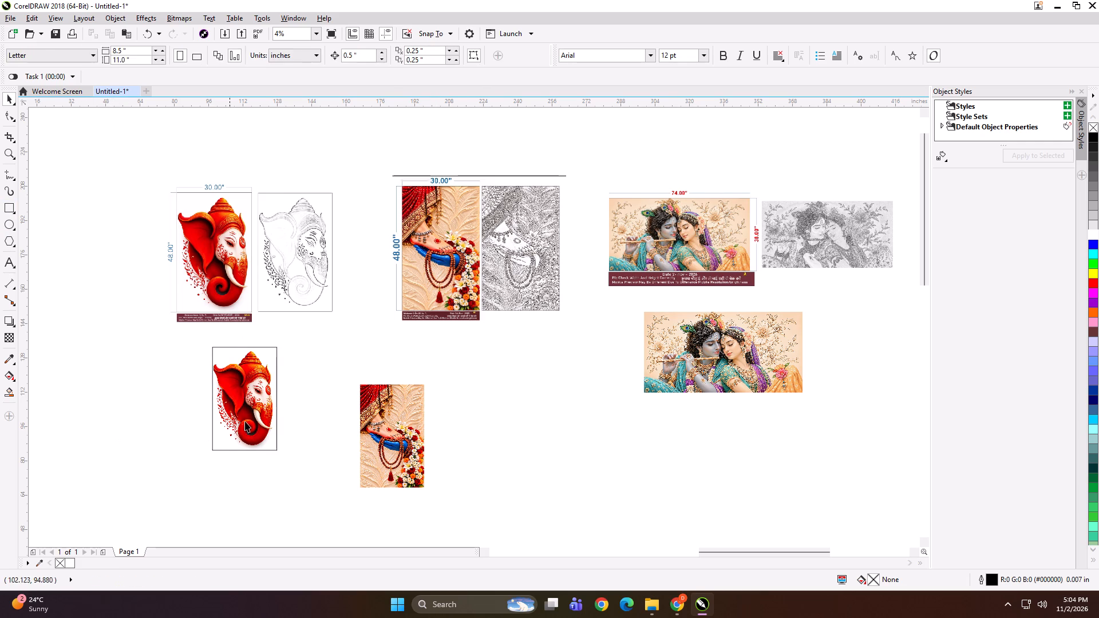
pyautogui.keyDown('alt'); pyautogui.click(246, 421); pyautogui.keyUp('alt')
pyautogui.hotkey('shift', 'Return')
pyautogui.click(241, 413)
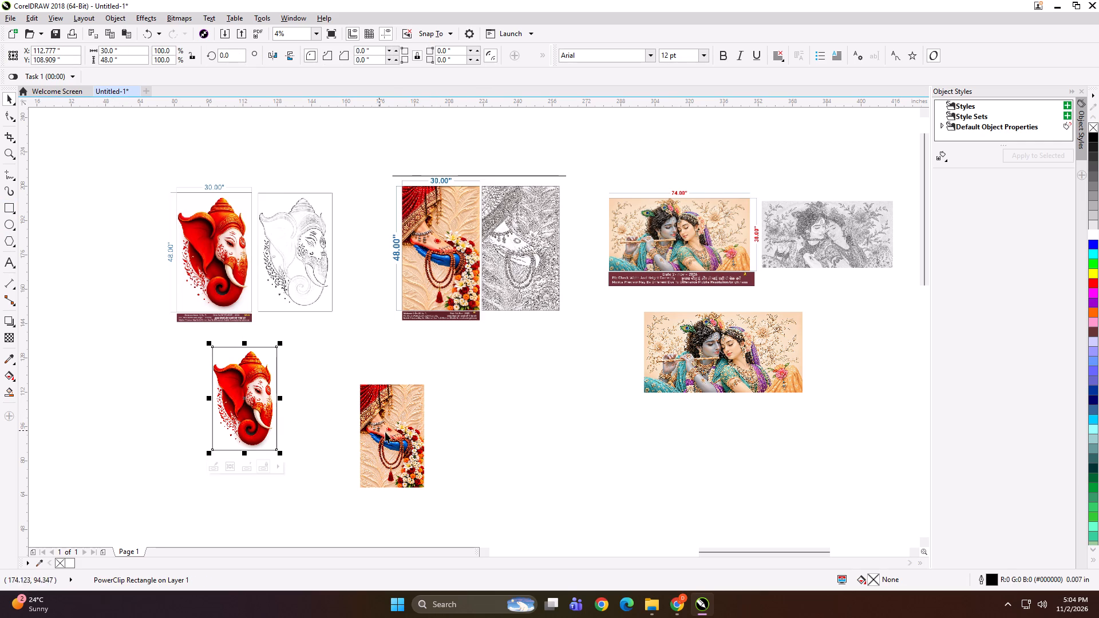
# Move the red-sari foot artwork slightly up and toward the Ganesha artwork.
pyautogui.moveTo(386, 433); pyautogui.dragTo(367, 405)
# Select the Radha-Krishna artwork below its 74-inch preview and examine its faces, peacock feathers and leaf details up close.
pyautogui.click(705, 340)
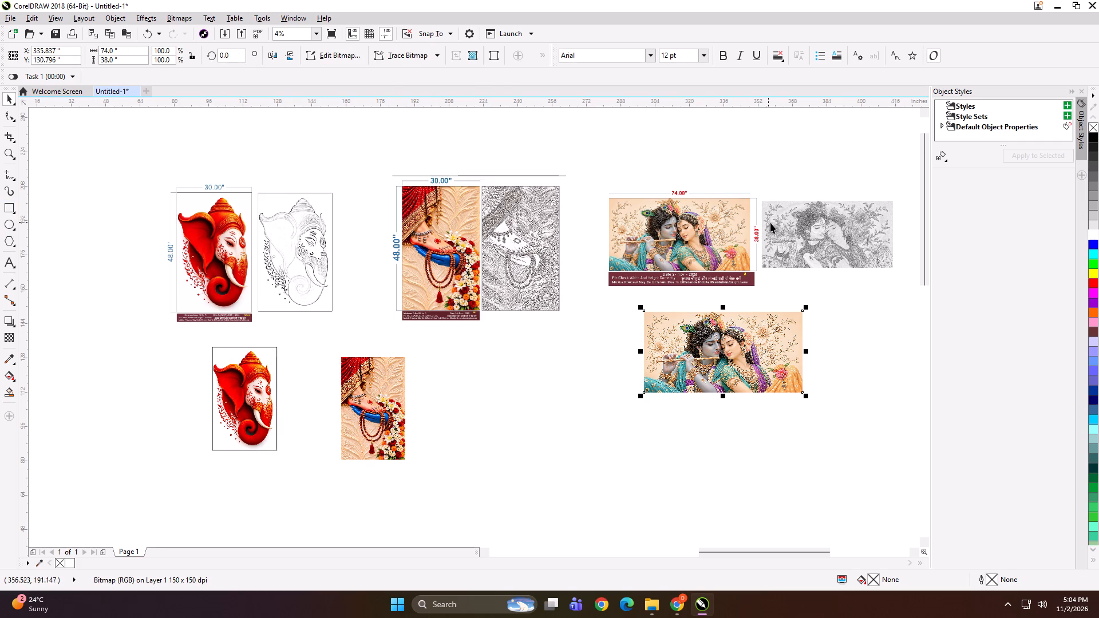
pyautogui.scroll(1, 772, 223)
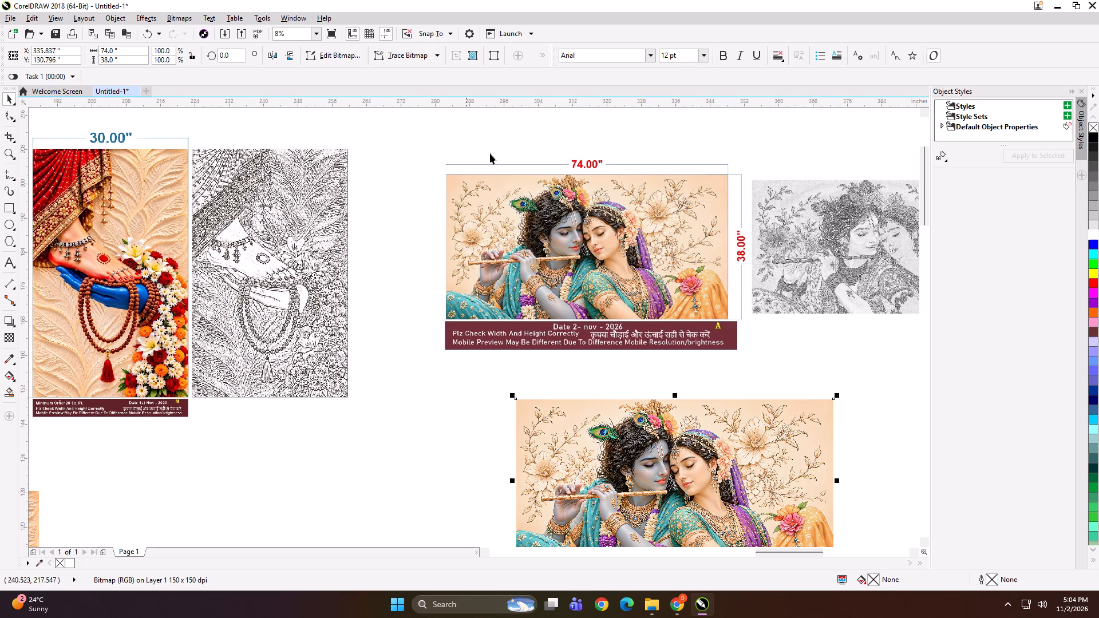
pyautogui.scroll(3, 667, 439)
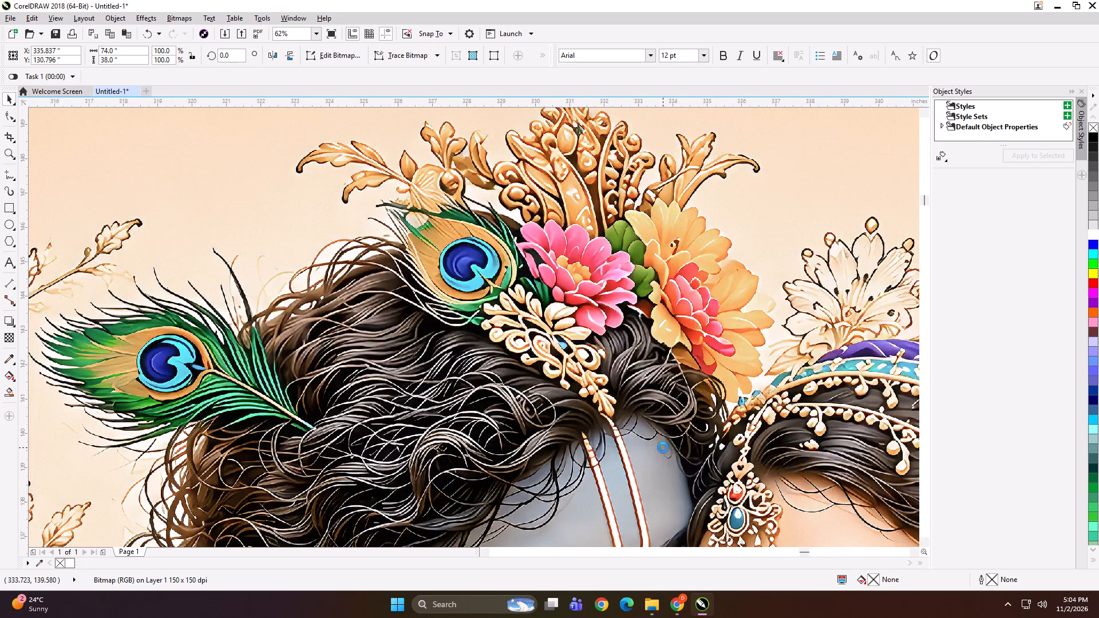
pyautogui.scroll(1, 663, 447)
pyautogui.scroll(2, 528, 393)
pyautogui.scroll(-4, 523, 296)
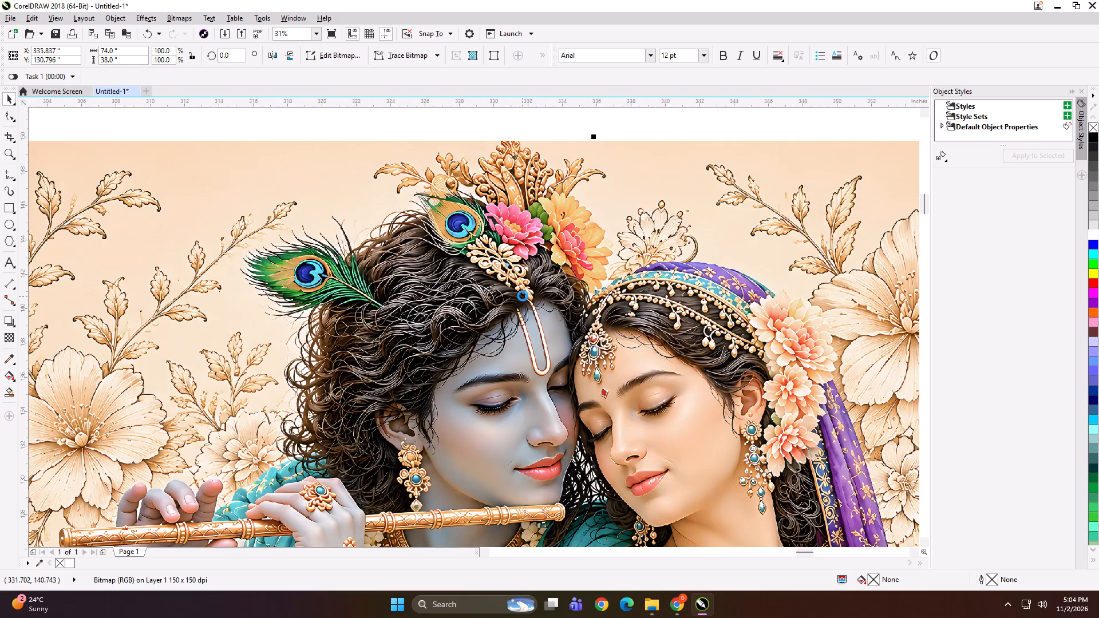
pyautogui.scroll(-1, 527, 295)
pyautogui.scroll(2, 702, 253)
pyautogui.scroll(2, 651, 260)
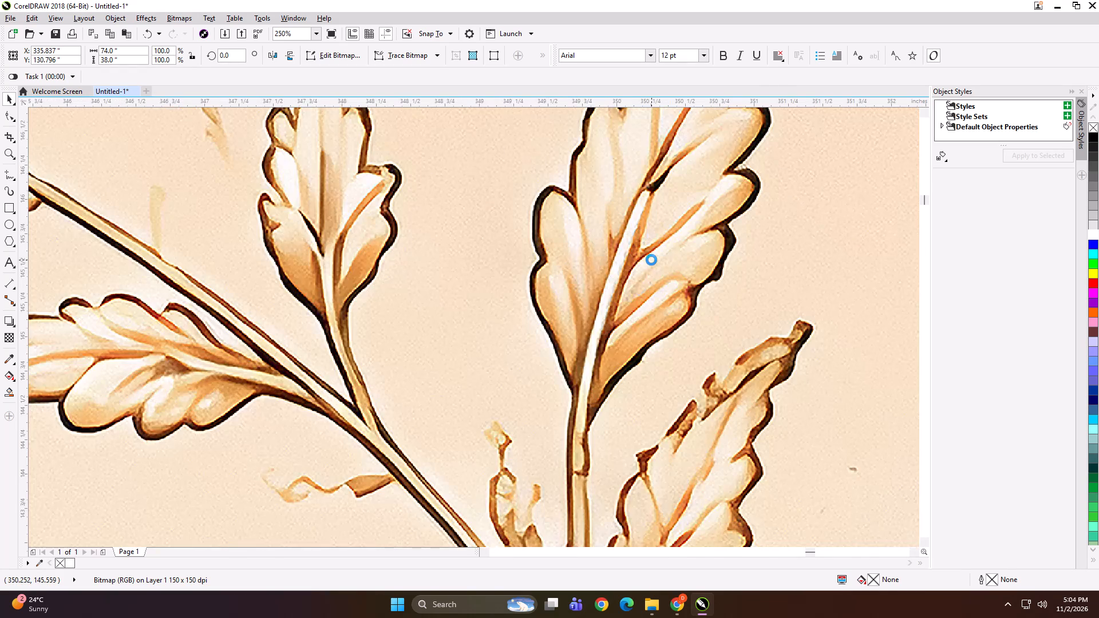
pyautogui.scroll(-2, 648, 262)
pyautogui.scroll(-2, 555, 277)
pyautogui.scroll(-2, 520, 312)
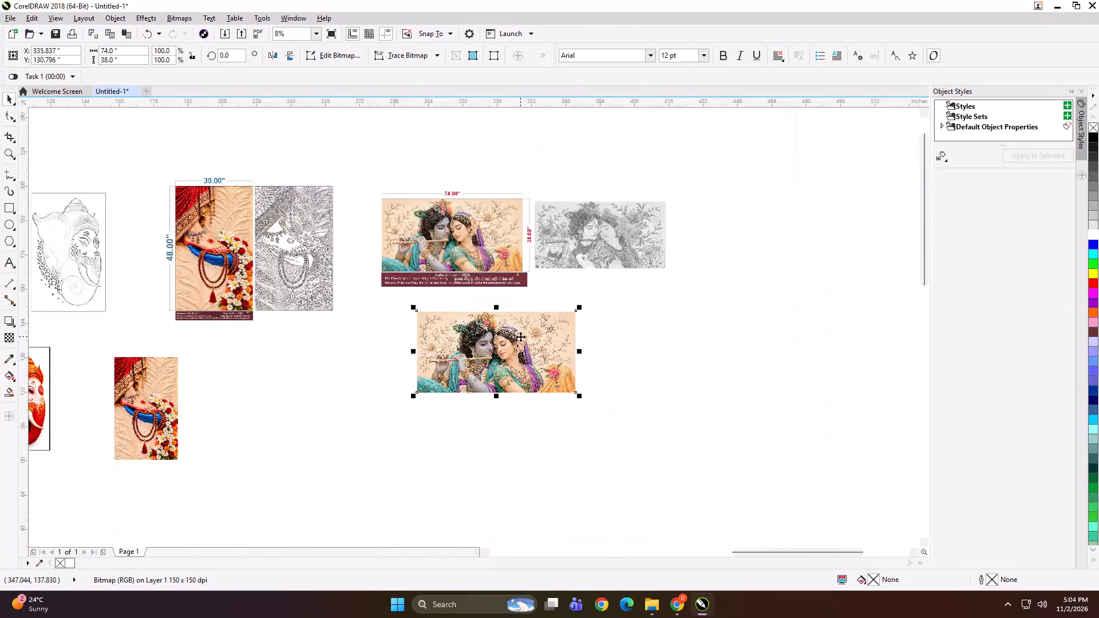
pyautogui.scroll(4, 501, 213)
pyautogui.scroll(-4, 525, 208)
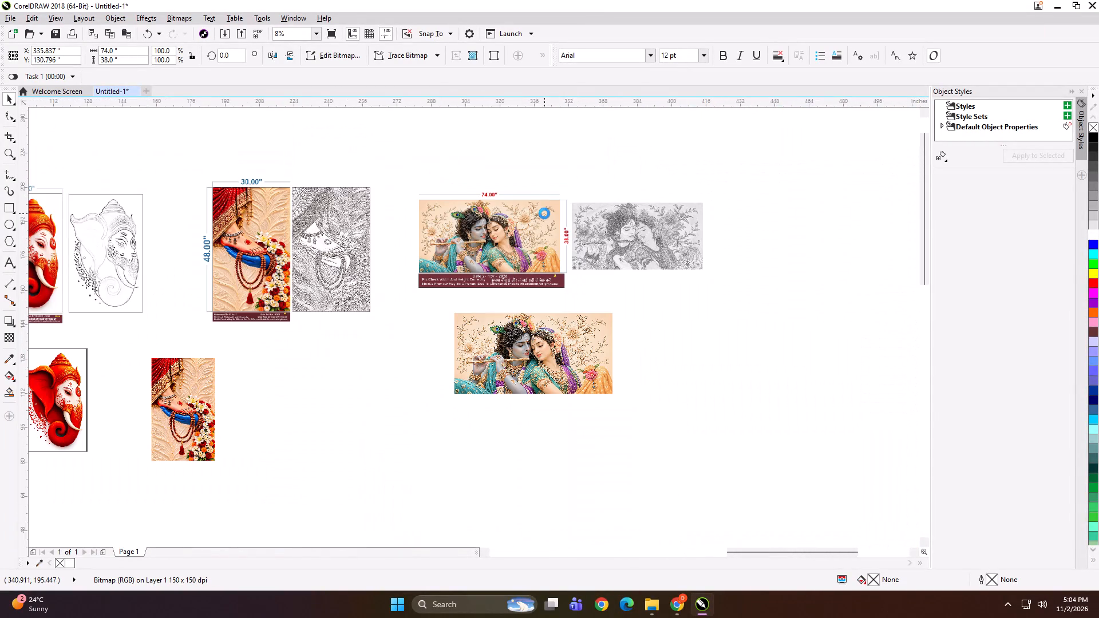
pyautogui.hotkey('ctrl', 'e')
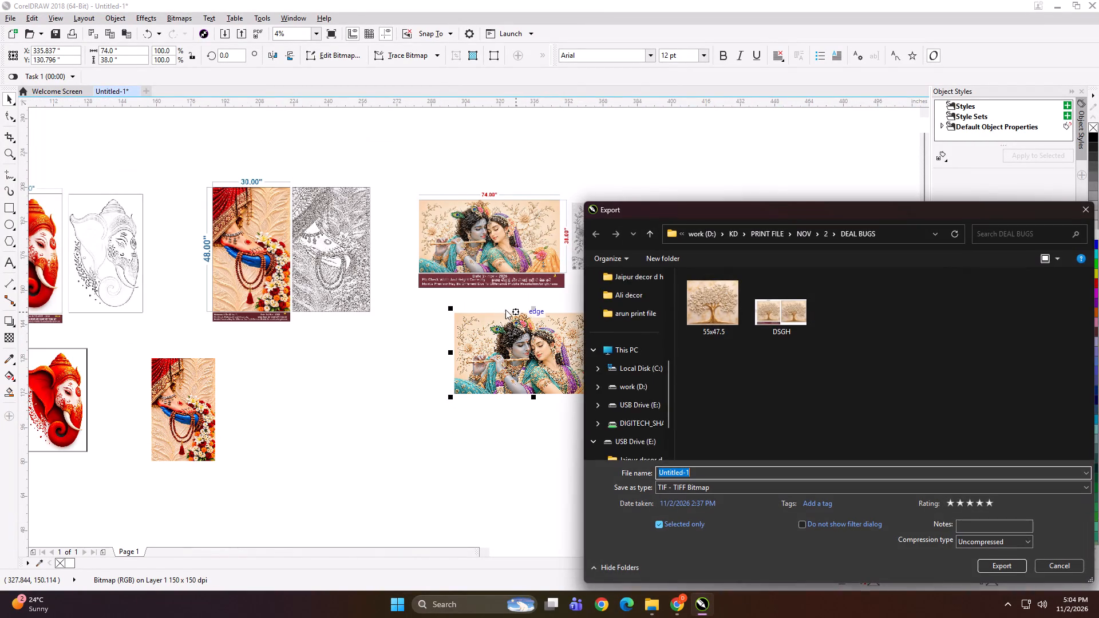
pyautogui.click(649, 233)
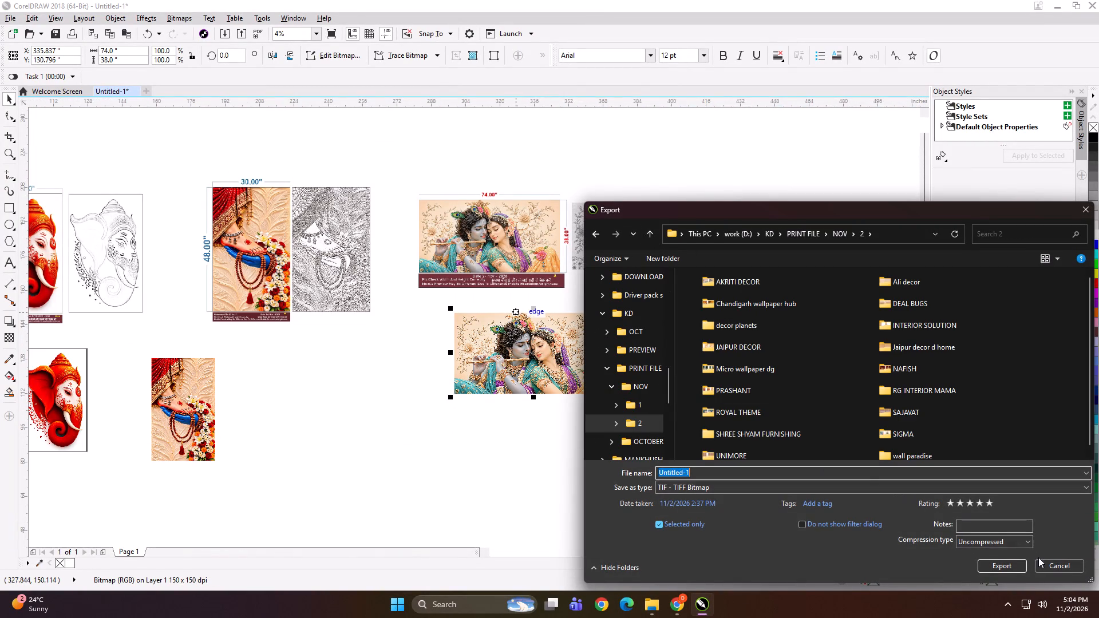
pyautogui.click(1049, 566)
# Open the 74x38 source image from the ankush 2-11-26 folder on the share to inspect it, and close the viewer.
pyautogui.click(653, 601)
pyautogui.click(600, 389)
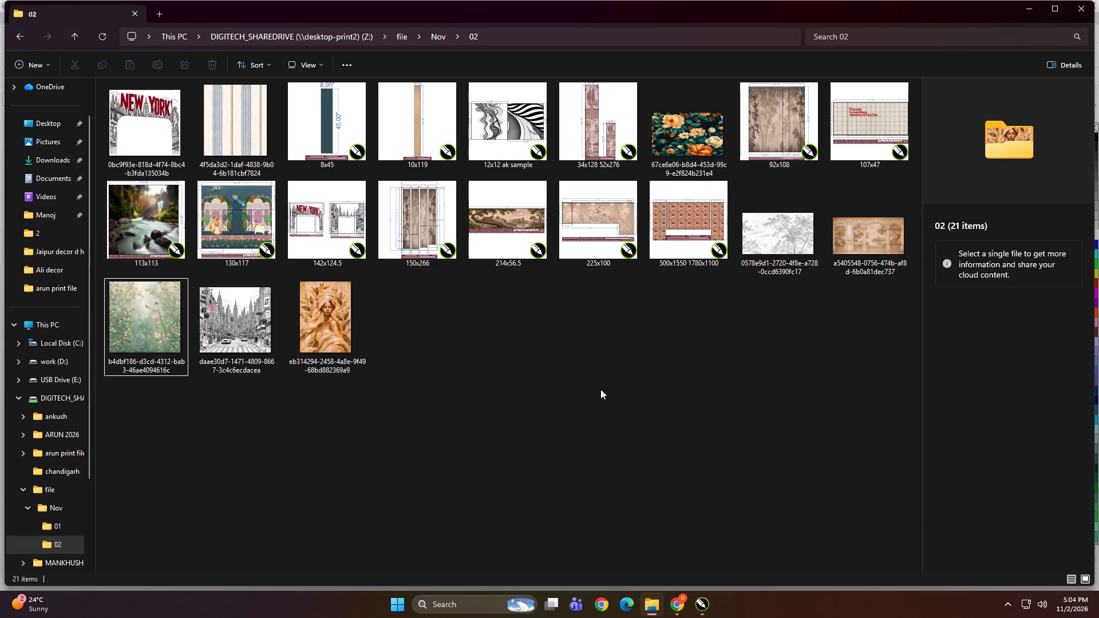
pyautogui.scroll(4, 121, 308)
pyautogui.click(27, 323)
pyautogui.click(147, 162)
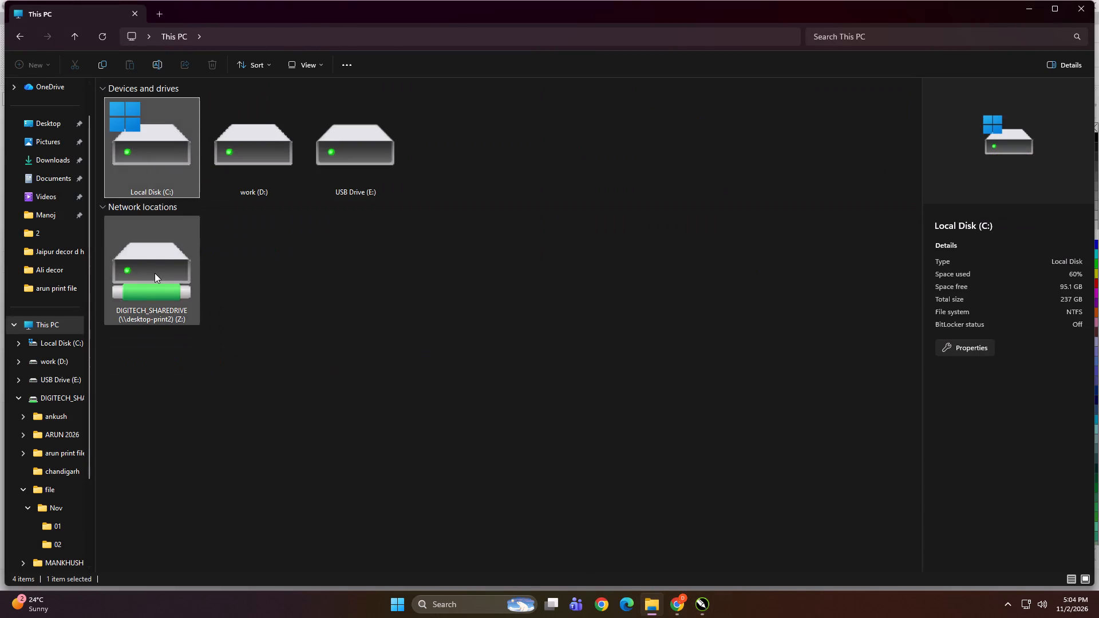
pyautogui.doubleClick(155, 273)
pyautogui.doubleClick(159, 122)
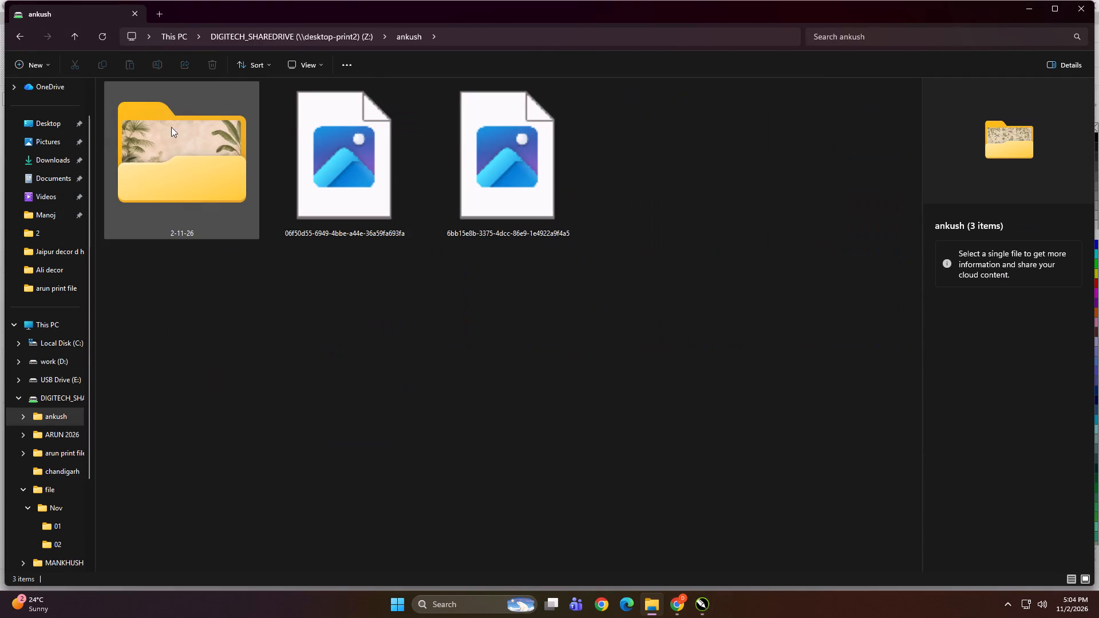
pyautogui.doubleClick(176, 130)
pyautogui.doubleClick(754, 152)
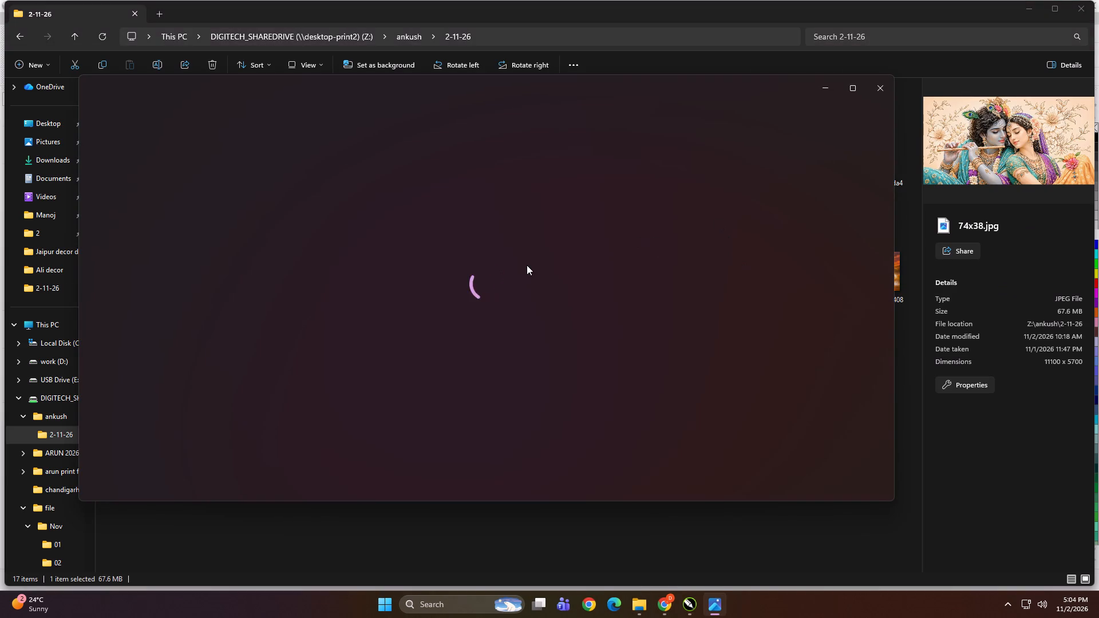
pyautogui.scroll(9, 422, 352)
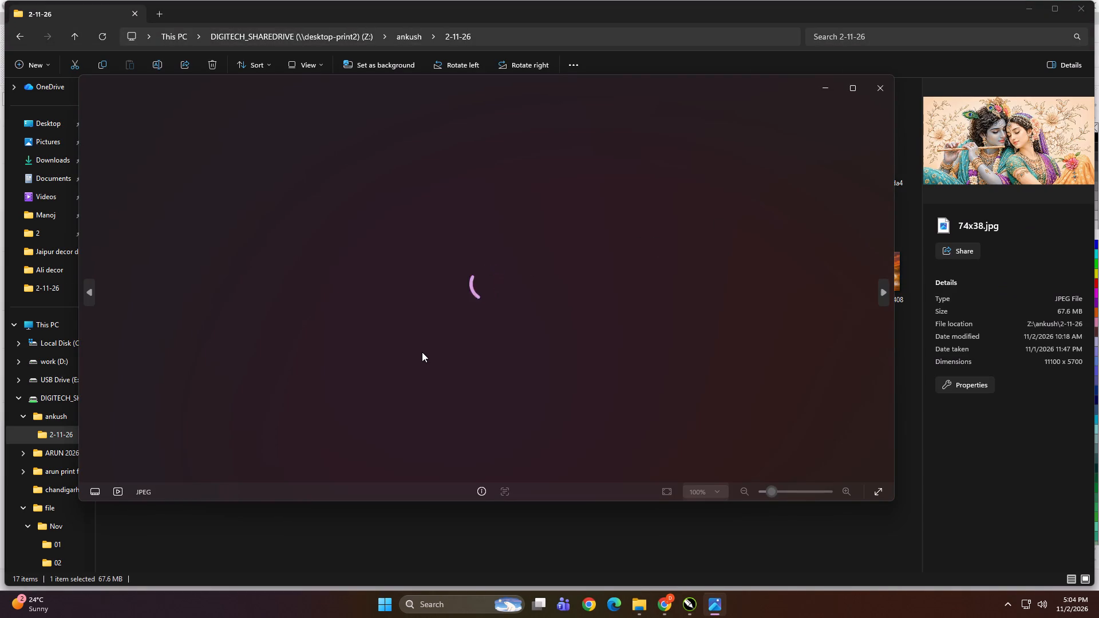
pyautogui.scroll(15, 422, 352)
pyautogui.click(886, 93)
pyautogui.click(878, 81)
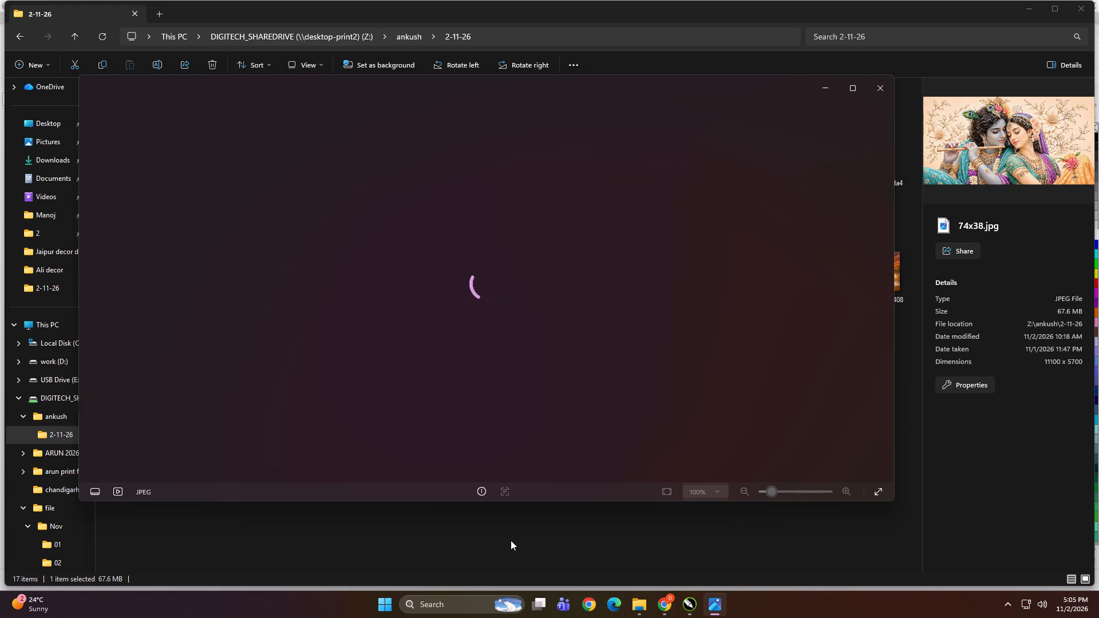
pyautogui.click(511, 540)
pyautogui.click(1085, 9)
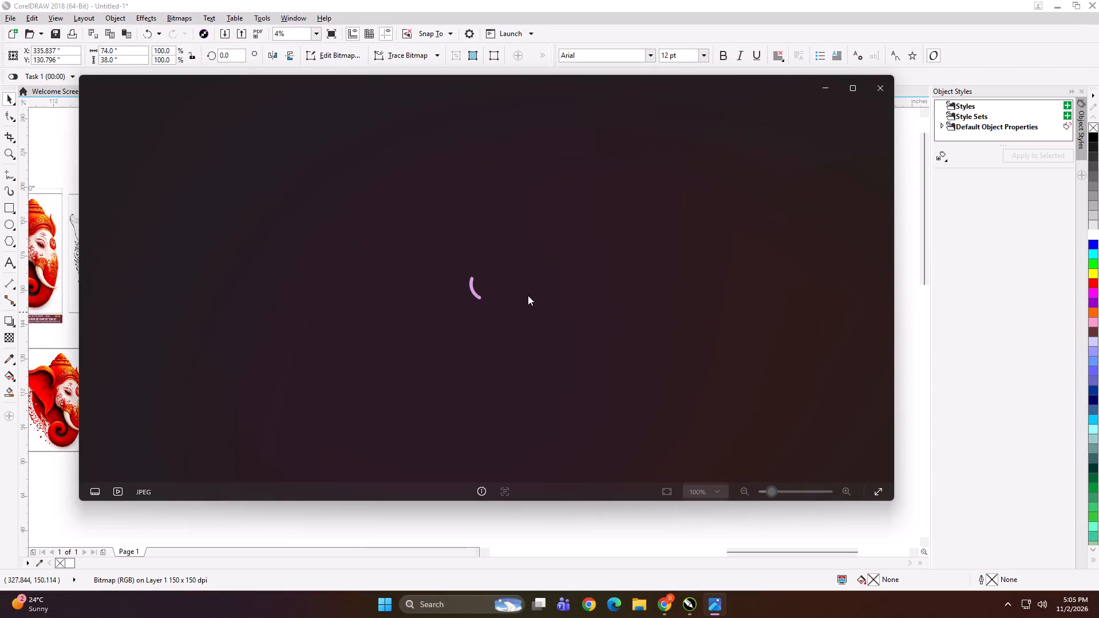
pyautogui.click(873, 89)
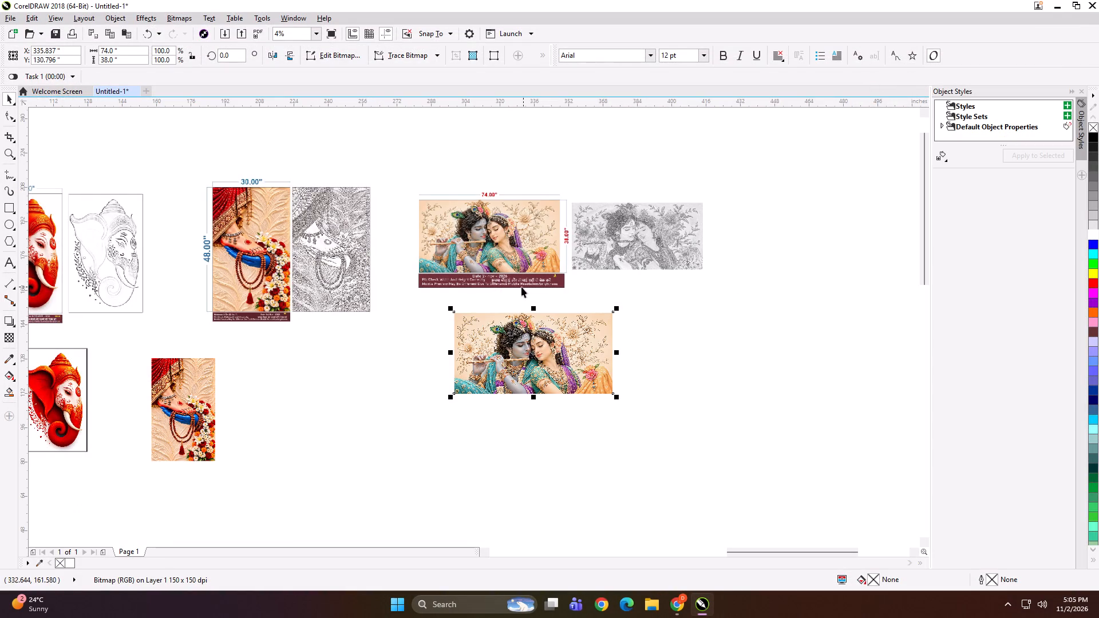
# Start exporting the Radha-Krishna artwork and create a folder named NEW inside the PRASHANT folder as its destination.
pyautogui.scroll(2, 538, 355)
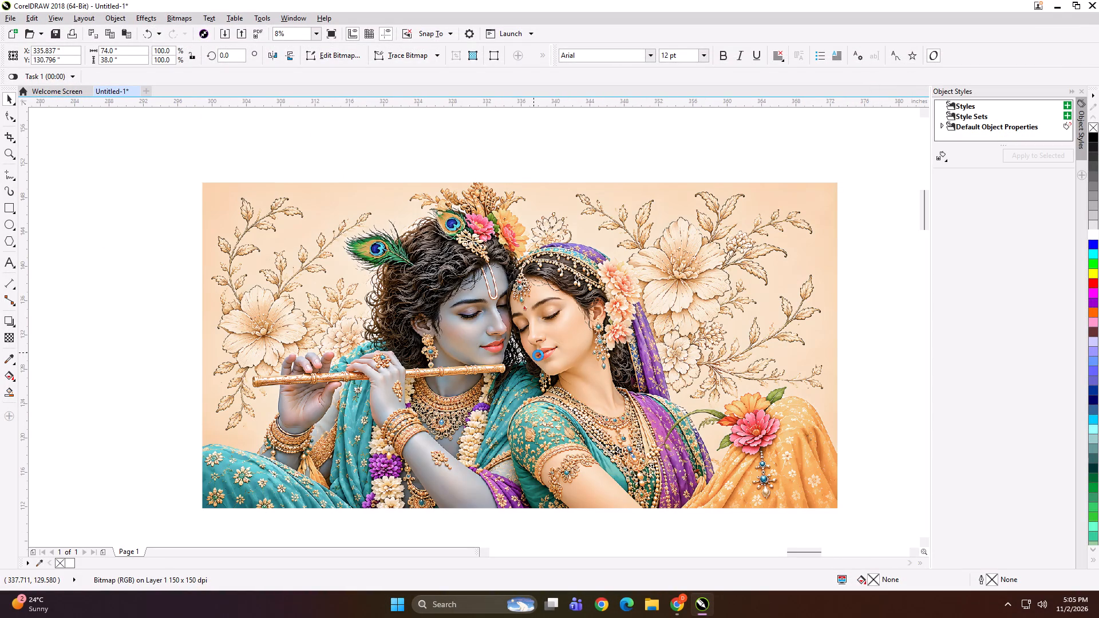
pyautogui.scroll(-1, 445, 350)
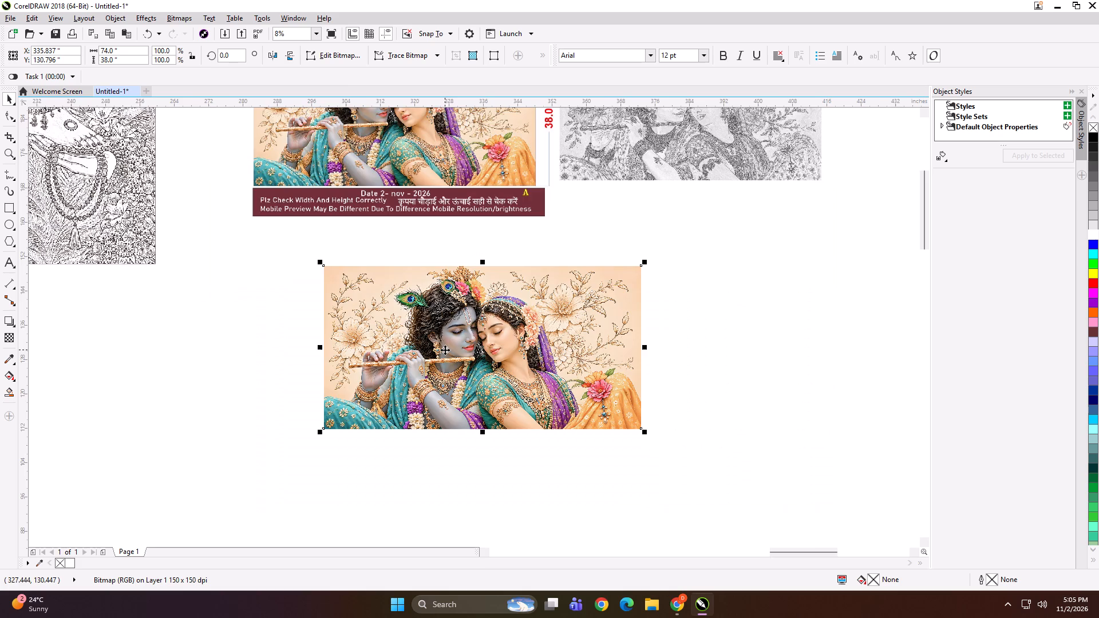
pyautogui.scroll(-1, 516, 338)
pyautogui.scroll(1, 450, 207)
pyautogui.hotkey('ctrl', 'e')
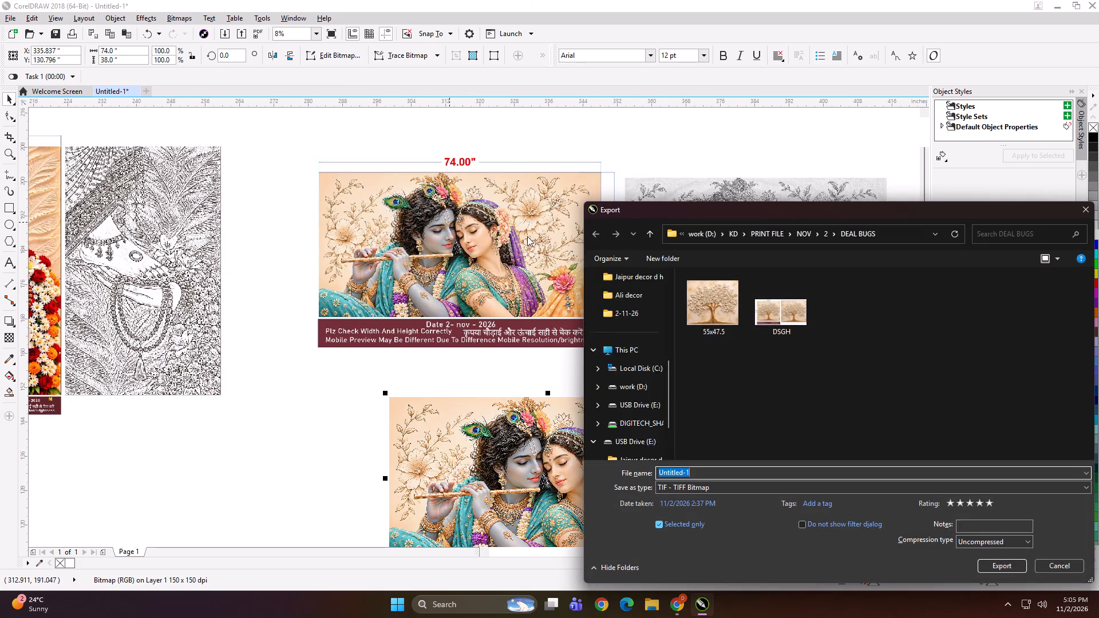
pyautogui.click(643, 234)
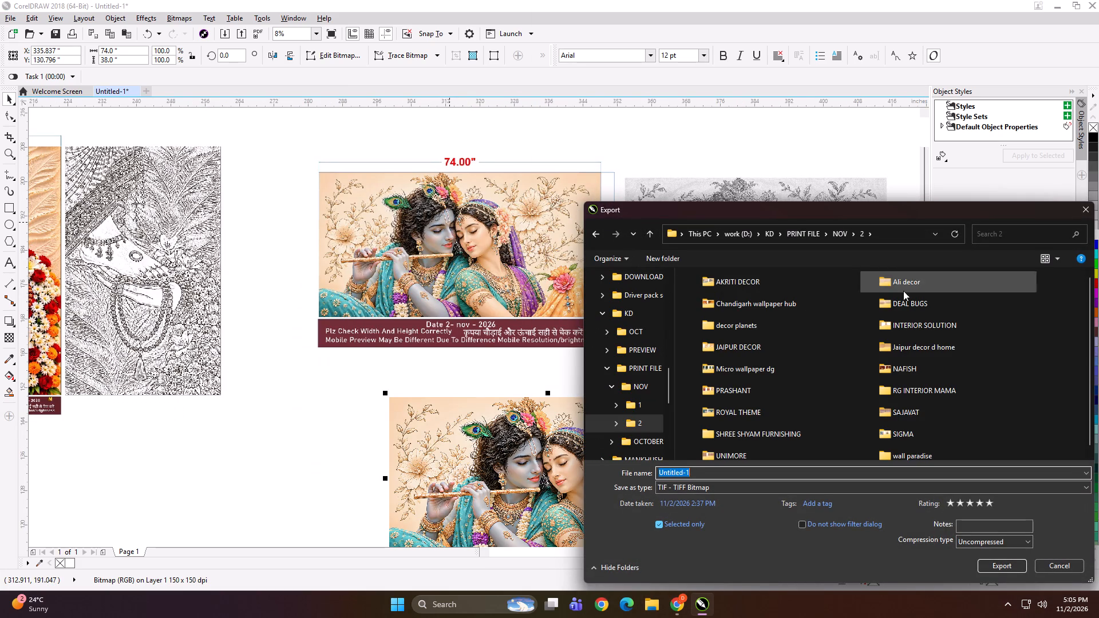
pyautogui.scroll(-2, 899, 361)
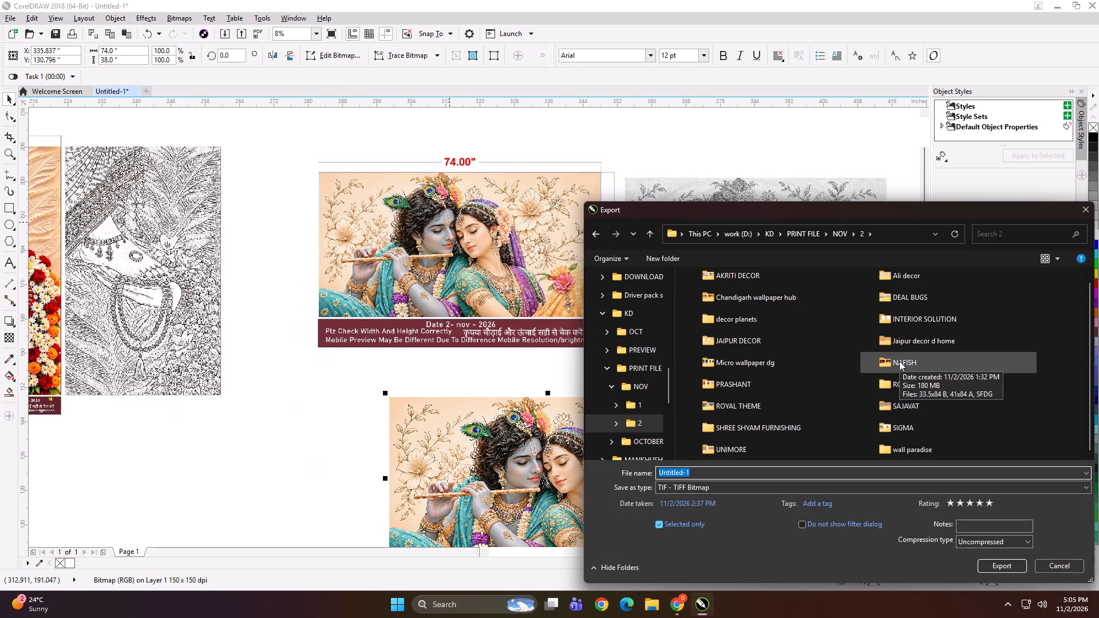
pyautogui.doubleClick(735, 386)
pyautogui.click(735, 386)
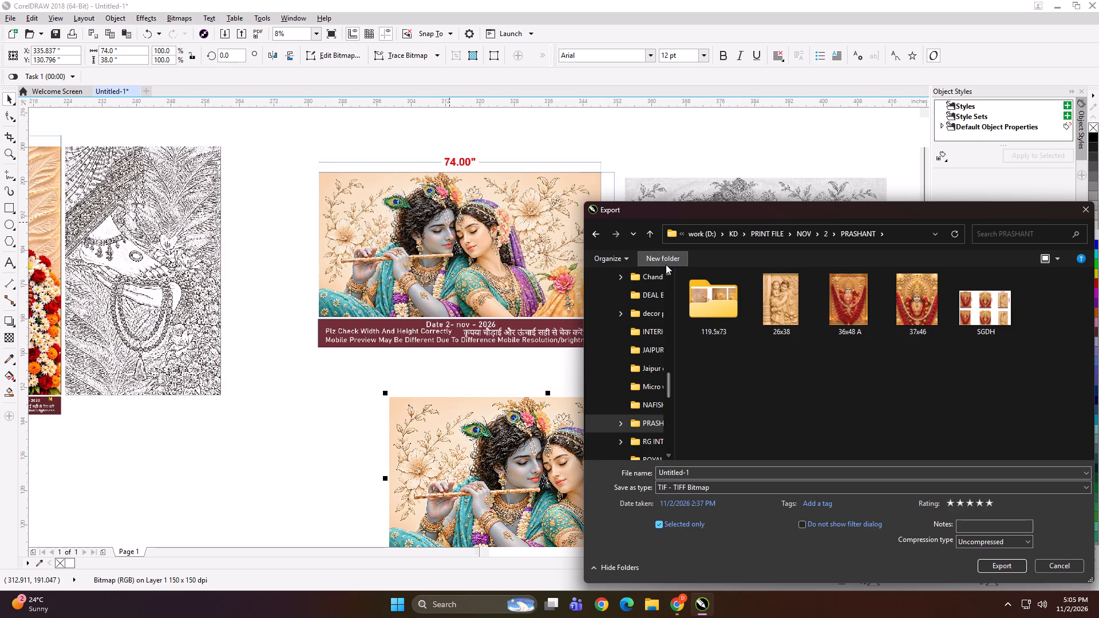
pyautogui.click(666, 264)
pyautogui.write('NEW')
pyautogui.press('Return')
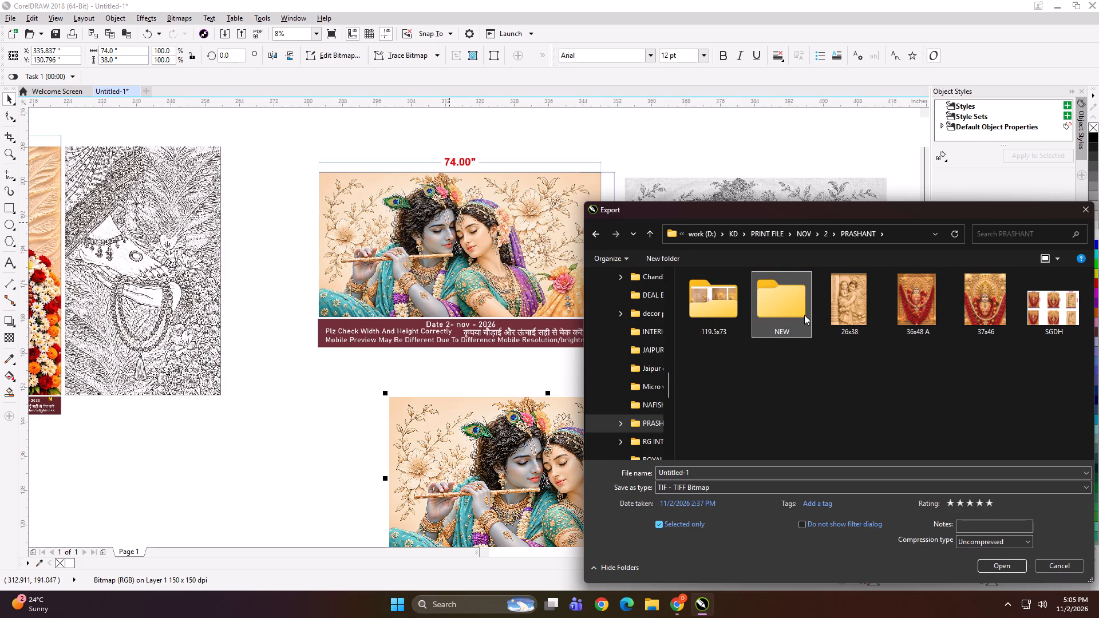
pyautogui.doubleClick(804, 315)
# Export the Radha-Krishna artwork into the NEW folder as a TIFF named 74x38 A.
pyautogui.doubleClick(761, 462)
pyautogui.click(758, 469)
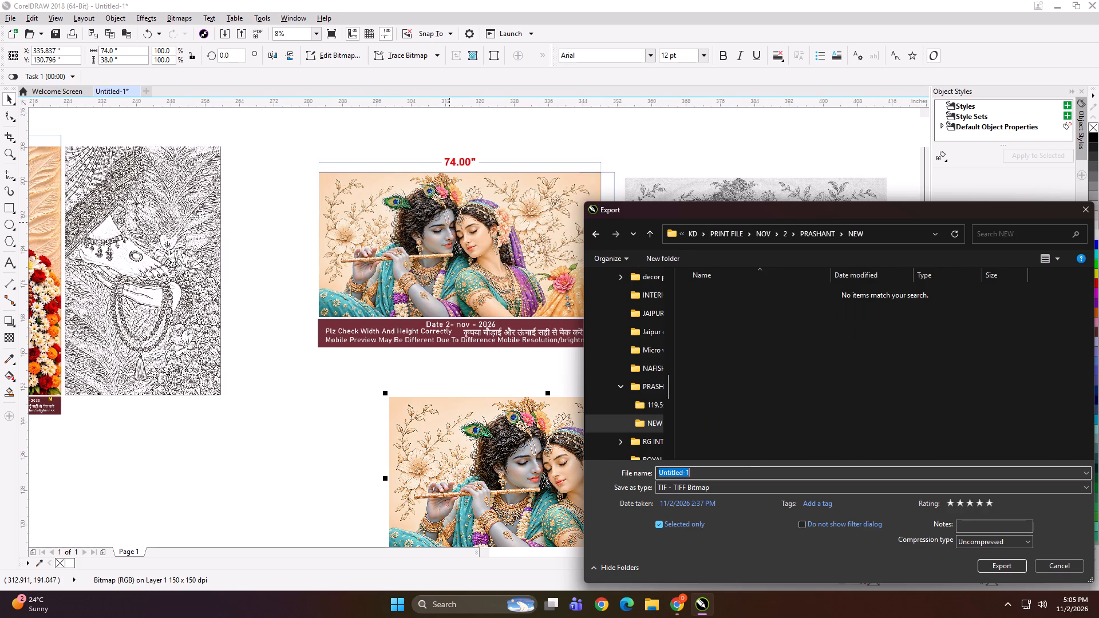
pyautogui.write('74x38 A')
pyautogui.press('Return')
pyautogui.press('Return')
# Move the Radha-Krishna artwork closer under its preview and group it with the preview.
pyautogui.scroll(-1, 439, 282)
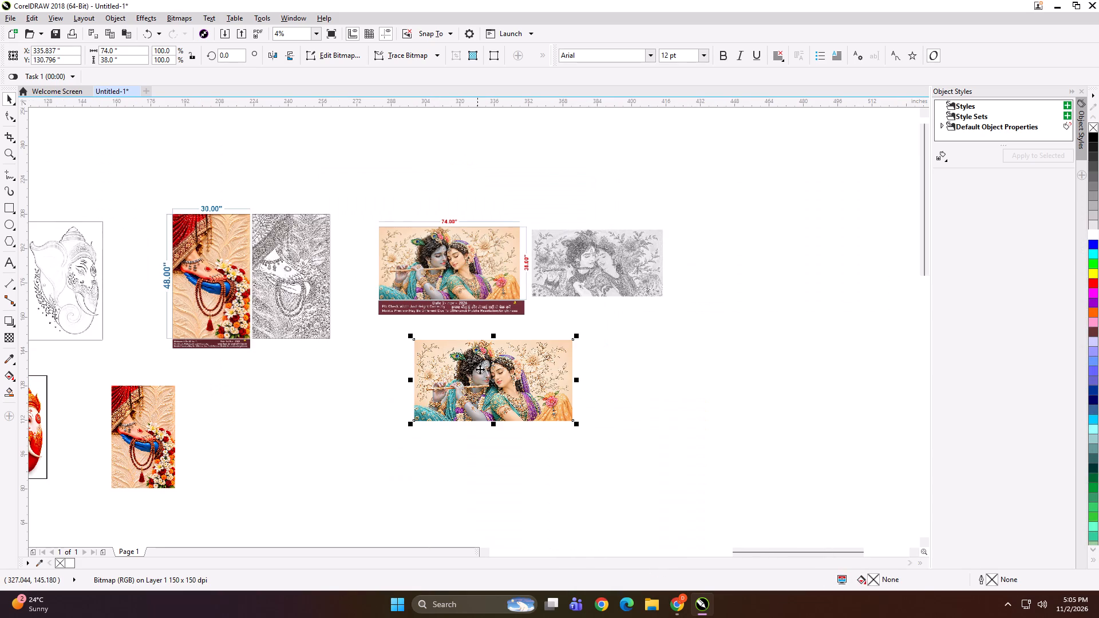
pyautogui.moveTo(484, 375); pyautogui.dragTo(494, 363)
pyautogui.keyDown('shift'); pyautogui.click(493, 311); pyautogui.keyUp('shift')
pyautogui.hotkey('ctrl', 'g')
# Move the red-sari foot artwork directly below its matching 30 × 48 inch preview.
pyautogui.scroll(-1, 525, 323)
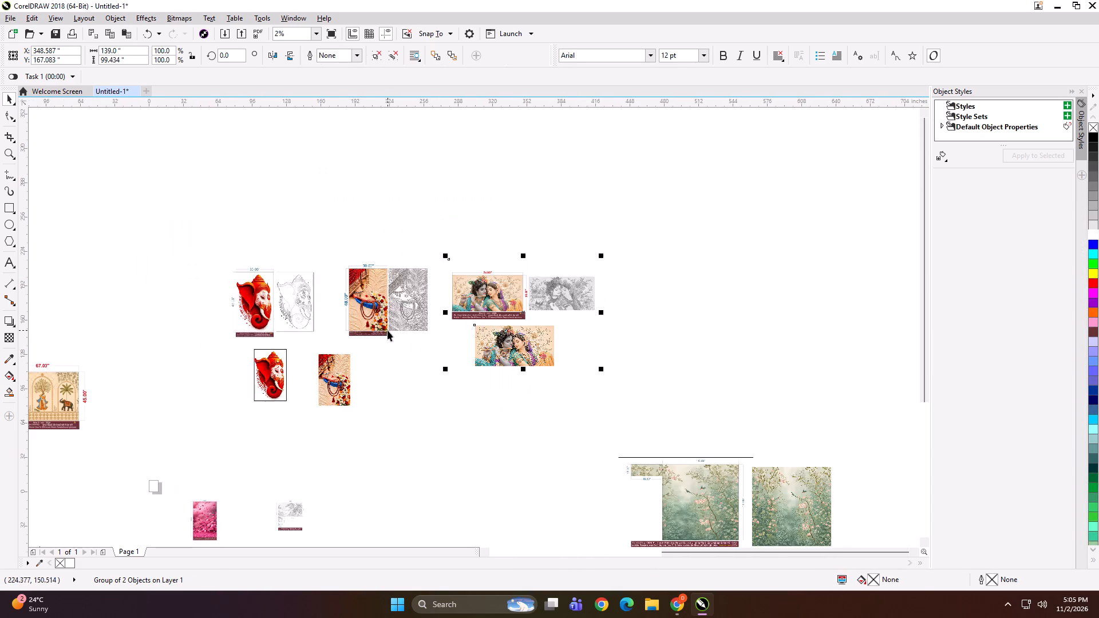
pyautogui.scroll(1, 383, 334)
pyautogui.moveTo(298, 397); pyautogui.dragTo(382, 390)
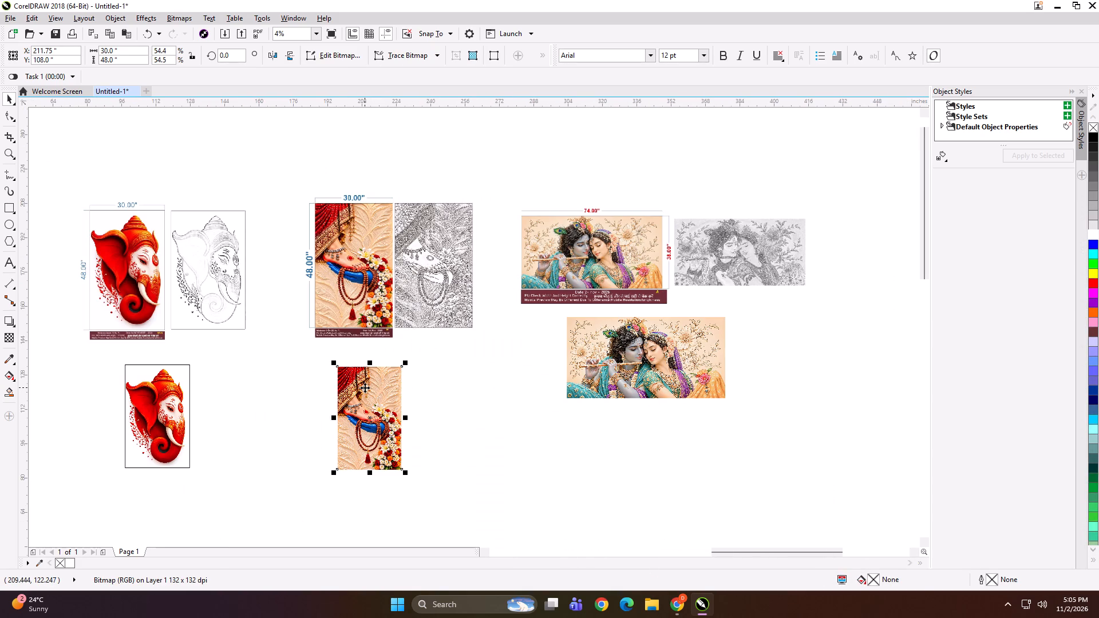
# Export the red-sari foot artwork into the NEW folder as a TIFF named 30x48.
pyautogui.hotkey('ctrl', 'e')
pyautogui.write('30x48')
pyautogui.press('space')
pyautogui.press('Return')
pyautogui.press('Return')
# Export the Ganesha artwork into the NEW folder as a TIFF named 30x48 B.
pyautogui.click(167, 413)
pyautogui.hotkey('ctrl', 'e')
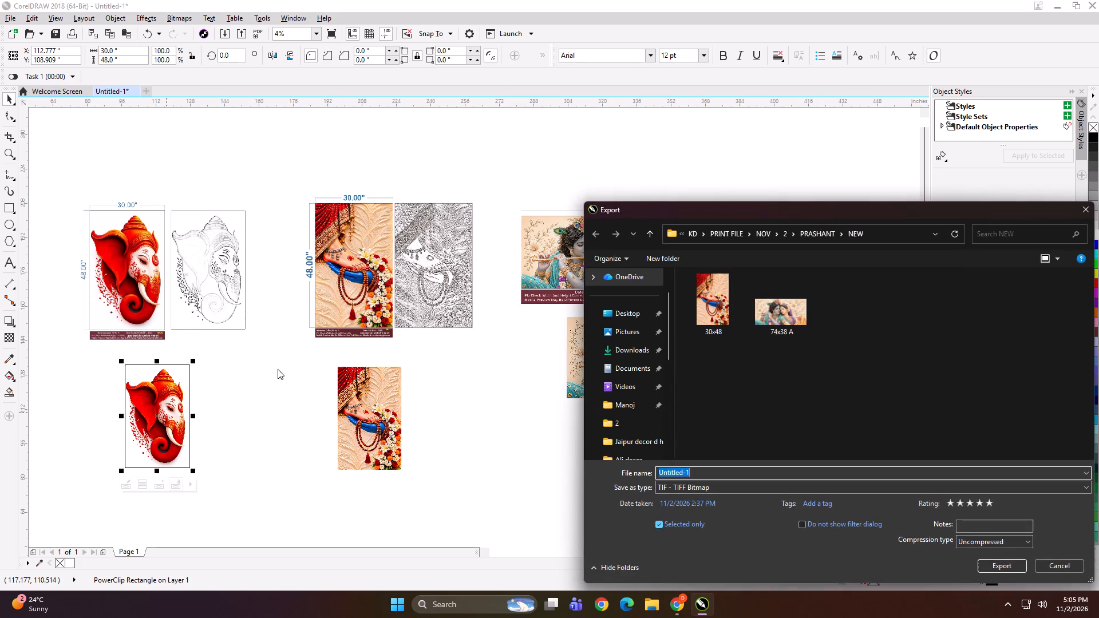
pyautogui.click(727, 328)
pyautogui.click(686, 472)
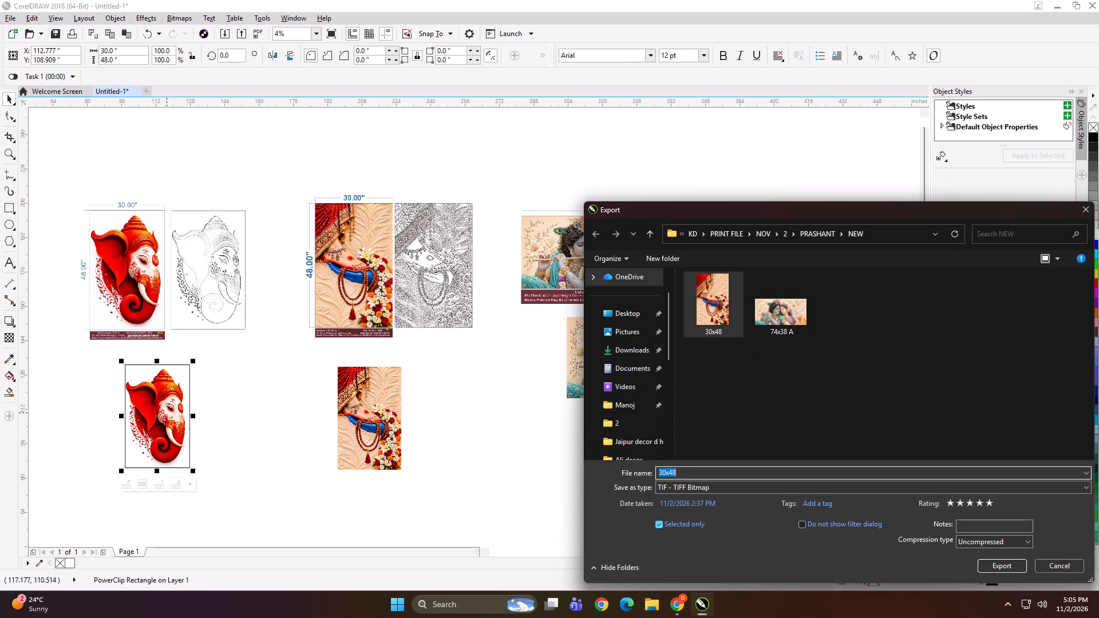
pyautogui.press('Right')
pyautogui.press('space')
pyautogui.write('B')
pyautogui.press('Return')
pyautogui.press('Return')
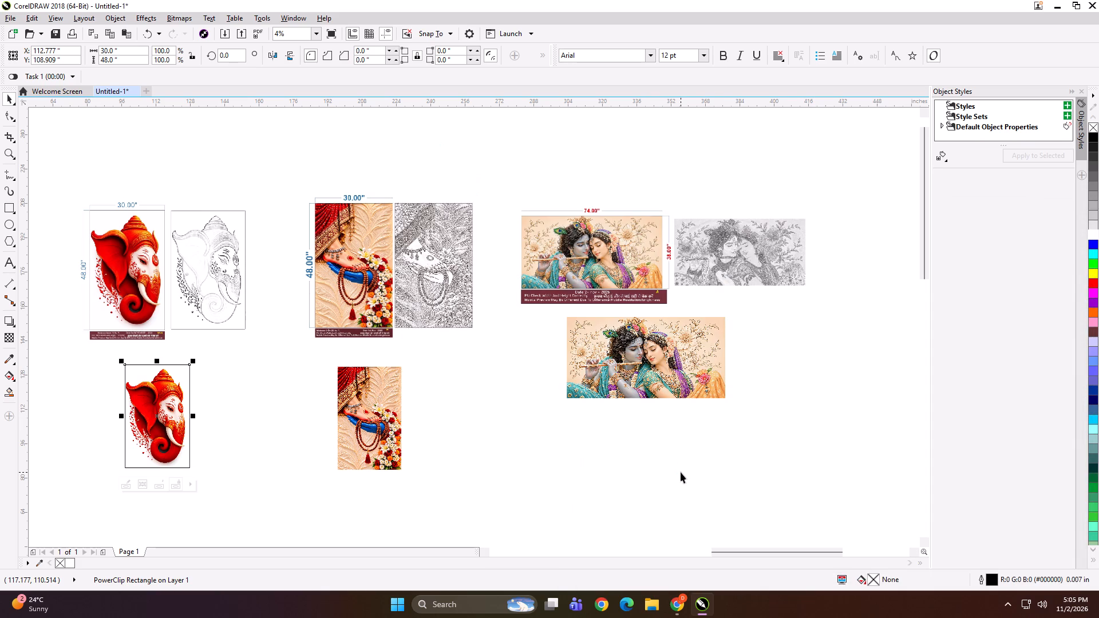
# Place the Ganesha and red-sari foot artworks beside their matching previews, shifting the Ganesha preview to make room.
pyautogui.scroll(-1, 423, 326)
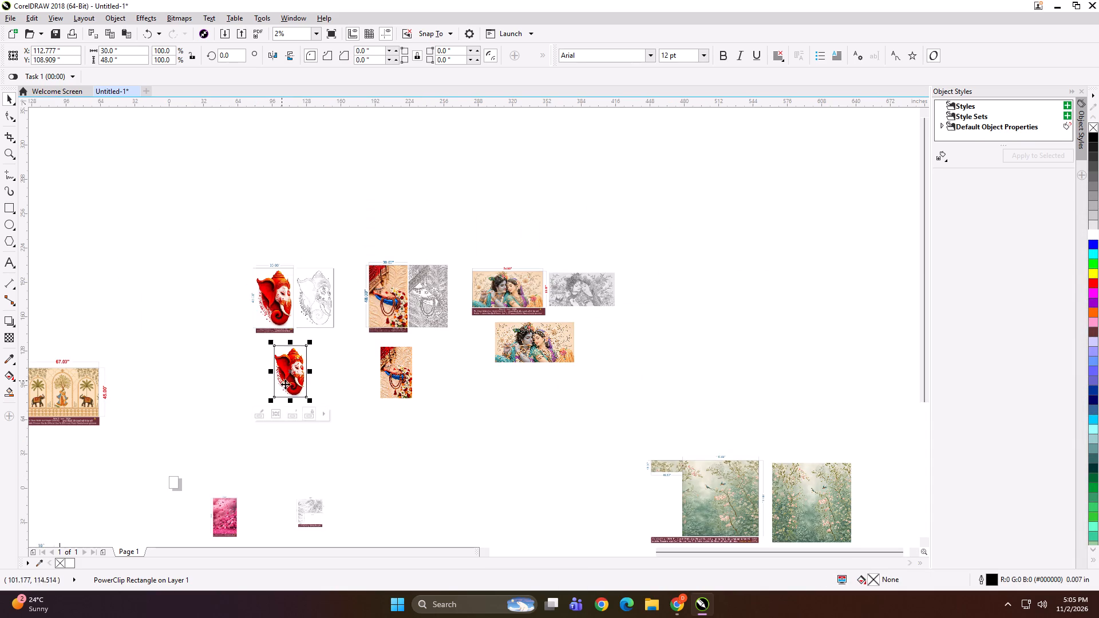
pyautogui.moveTo(296, 379); pyautogui.dragTo(218, 303)
pyautogui.keyDown('shift'); pyautogui.click(297, 304); pyautogui.keyUp('shift')
pyautogui.moveTo(319, 312); pyautogui.dragTo(301, 312)
pyautogui.moveTo(401, 365); pyautogui.dragTo(345, 287)
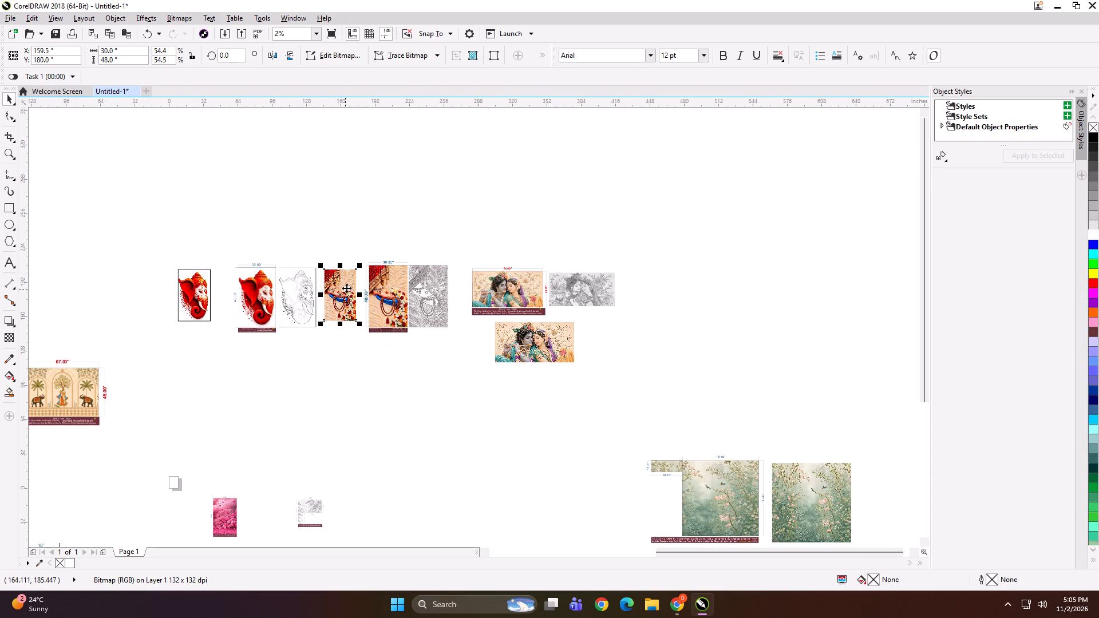
# Group all three designs with their previews and scale the group down to about 8.9 × 2.2 inches.
pyautogui.moveTo(131, 213); pyautogui.dragTo(638, 392)
pyautogui.hotkey('ctrl', 'g')
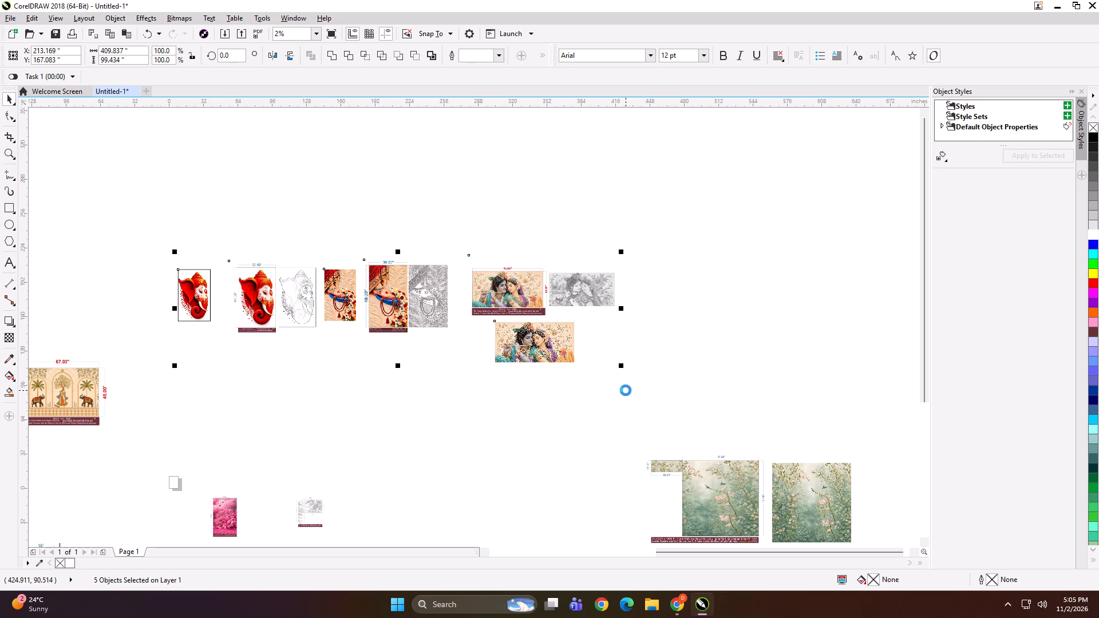
pyautogui.keyDown('shift'); pyautogui.moveTo(625, 369); pyautogui.dragTo(433, 322); pyautogui.keyUp('shift')
pyautogui.scroll(2, 412, 309)
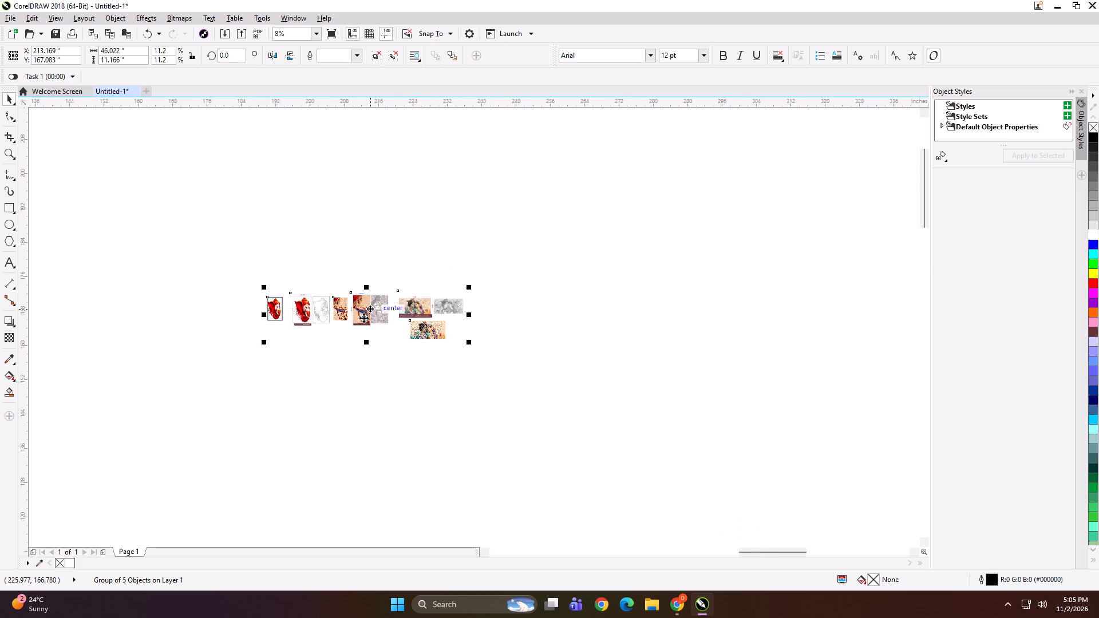
pyautogui.scroll(2, 363, 318)
pyautogui.keyDown('shift'); pyautogui.moveTo(753, 404); pyautogui.dragTo(543, 348); pyautogui.keyUp('shift')
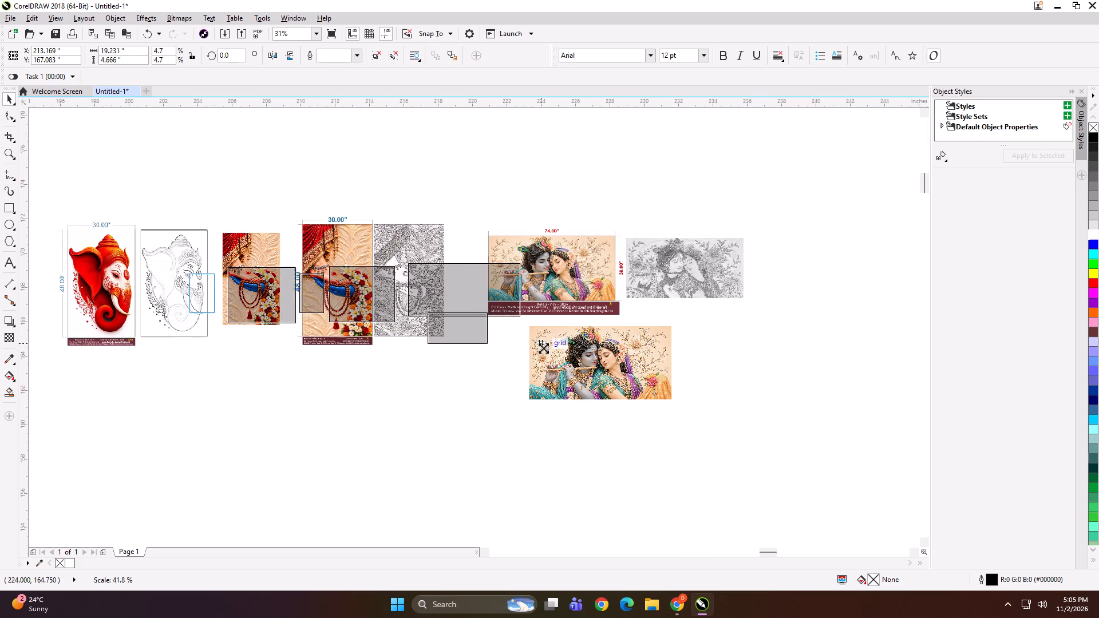
pyautogui.keyDown('shift'); pyautogui.moveTo(543, 348); pyautogui.dragTo(480, 328); pyautogui.keyUp('shift')
# Export the reduced overview group as a TIFF named SFDG.
pyautogui.hotkey('ctrl', 'e')
pyautogui.write('SFDG')
pyautogui.press('Return')
pyautogui.press('Return')
pyautogui.press('Return')
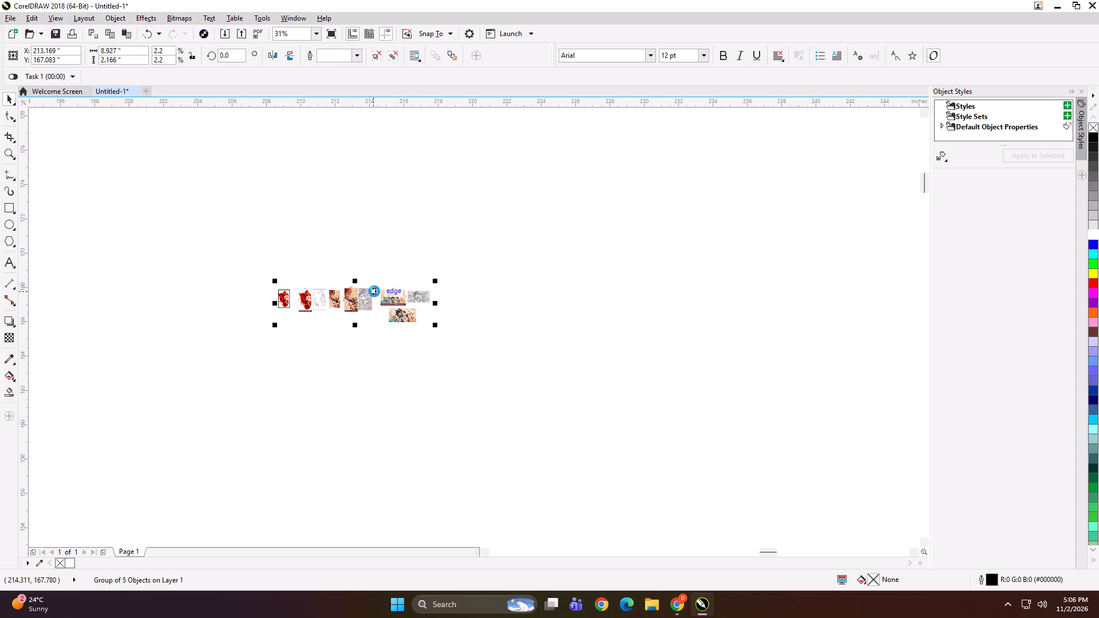
# Delete the exported overview group from the layout.
pyautogui.press('Delete')
pyautogui.press('F4')
pyautogui.click(374, 291)
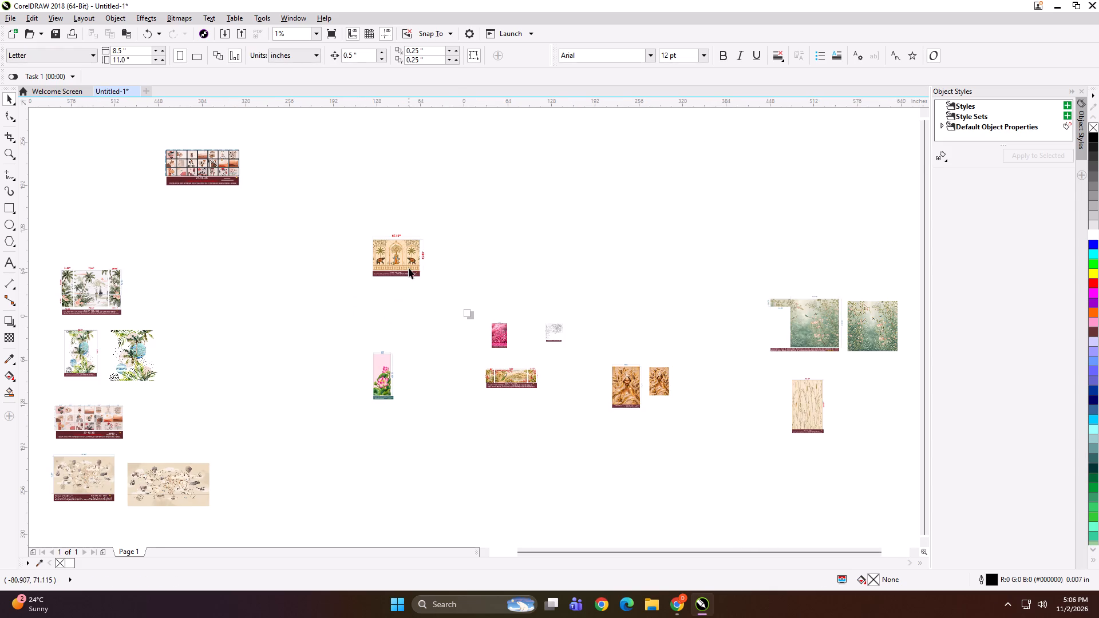
# Move the elephant-and-palm preview farther away from the page, toward the palm designs.
pyautogui.moveTo(418, 263); pyautogui.dragTo(333, 255)
pyautogui.click(361, 259)
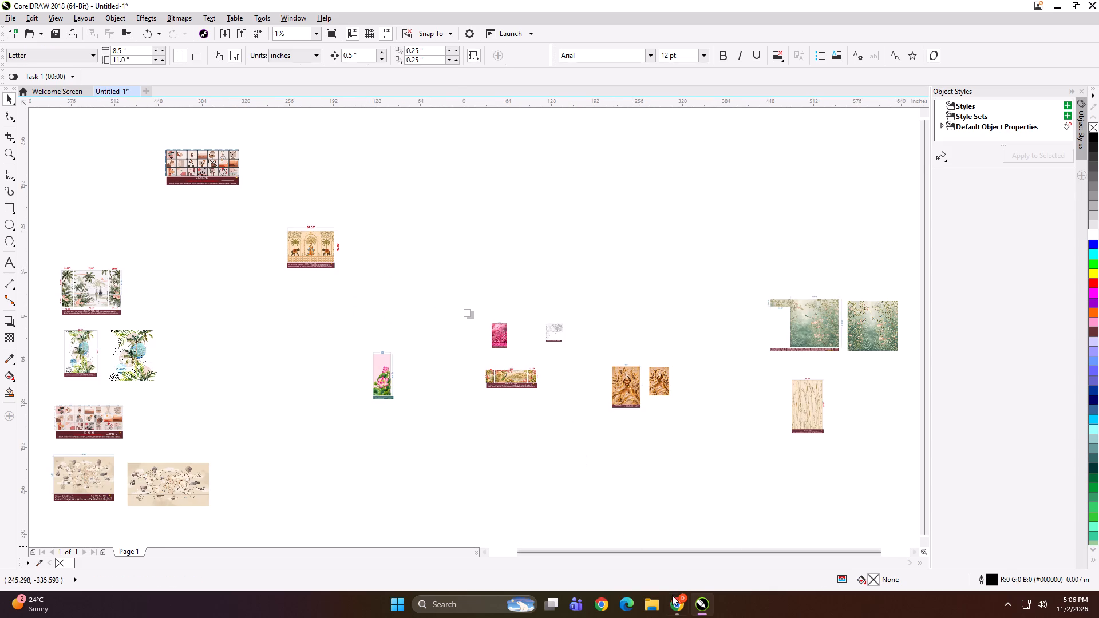
# Search for Photoshop and launch it.
pyautogui.click(476, 606)
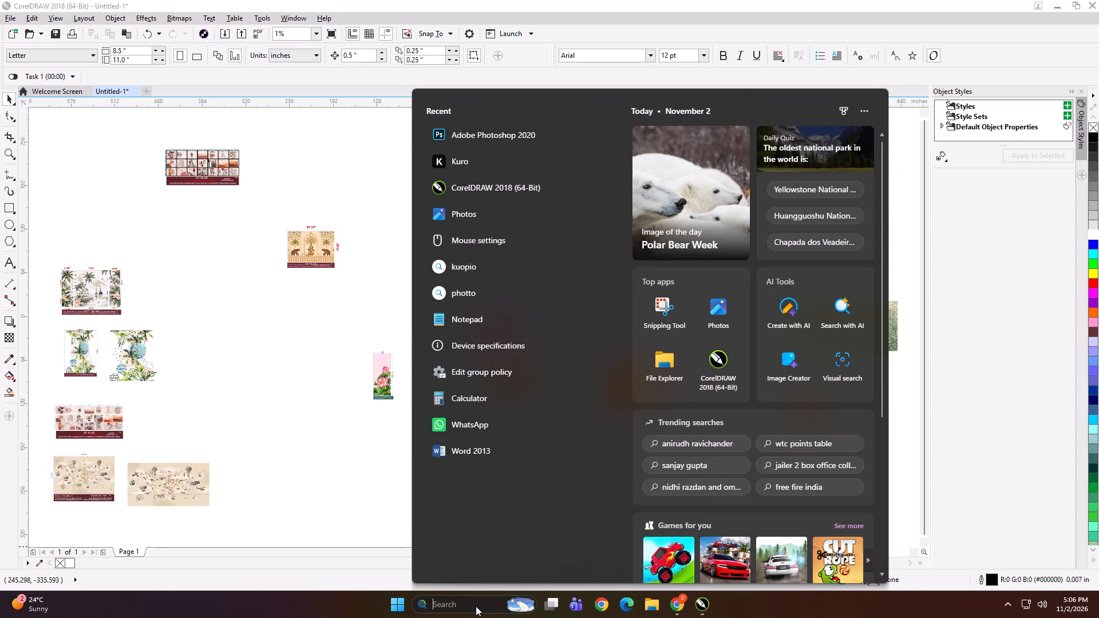
pyautogui.write('PHOTO')
pyautogui.press('Return')
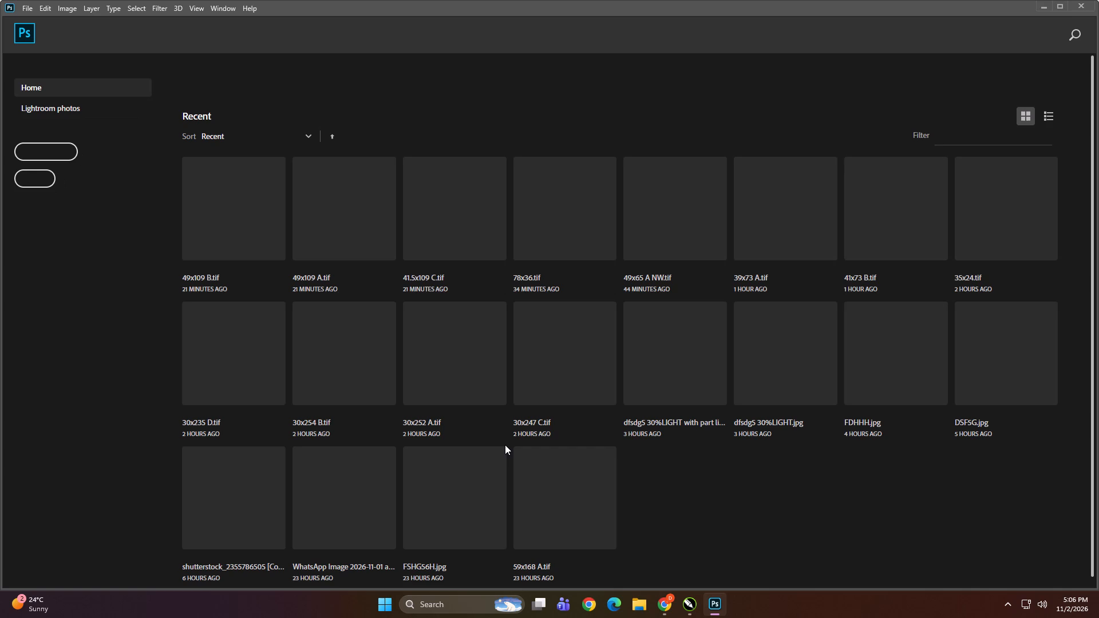
# In File Explorer, open the NEW folder under work (D:), KD, PRINT FILE, NOV, 2, PRASHANT.
pyautogui.click(640, 604)
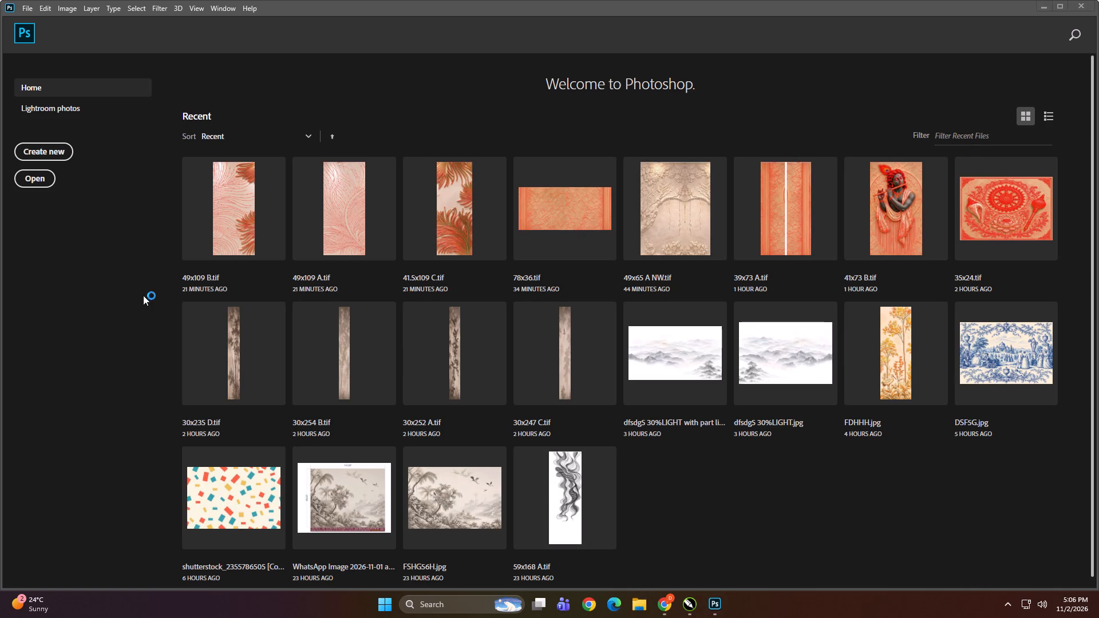
pyautogui.click(60, 359)
pyautogui.click(60, 359)
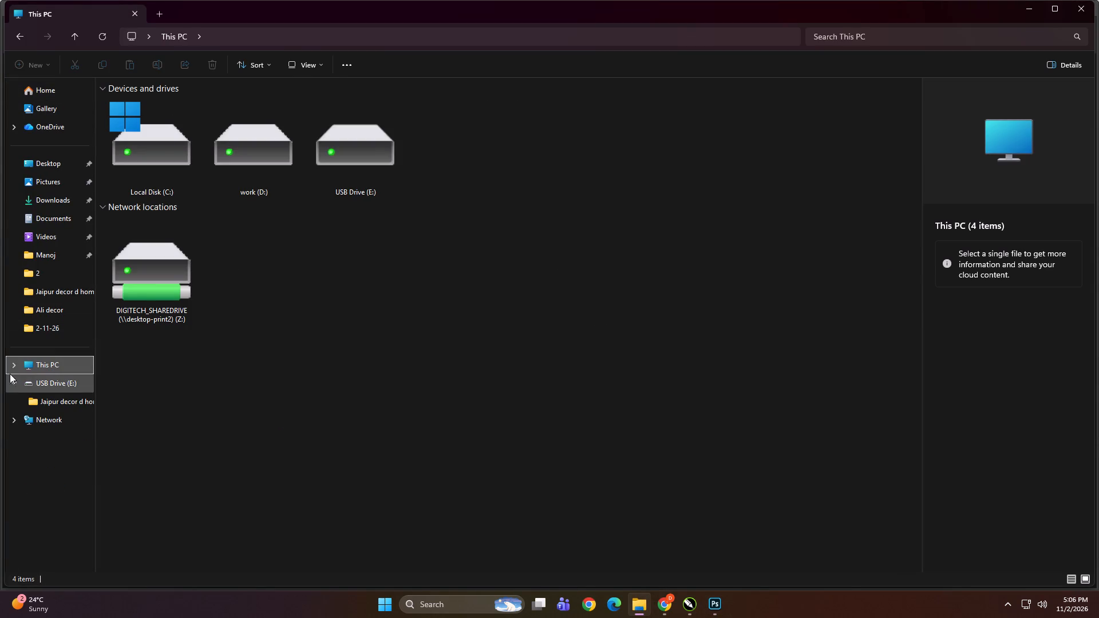
pyautogui.click(11, 369)
pyautogui.doubleClick(278, 156)
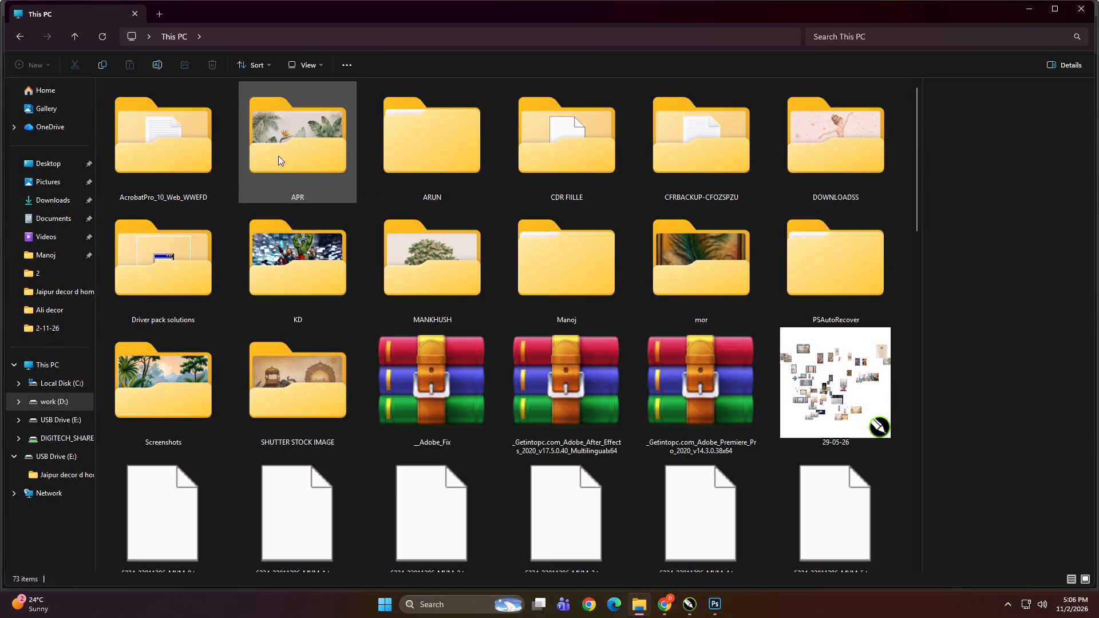
pyautogui.doubleClick(272, 282)
pyautogui.doubleClick(521, 158)
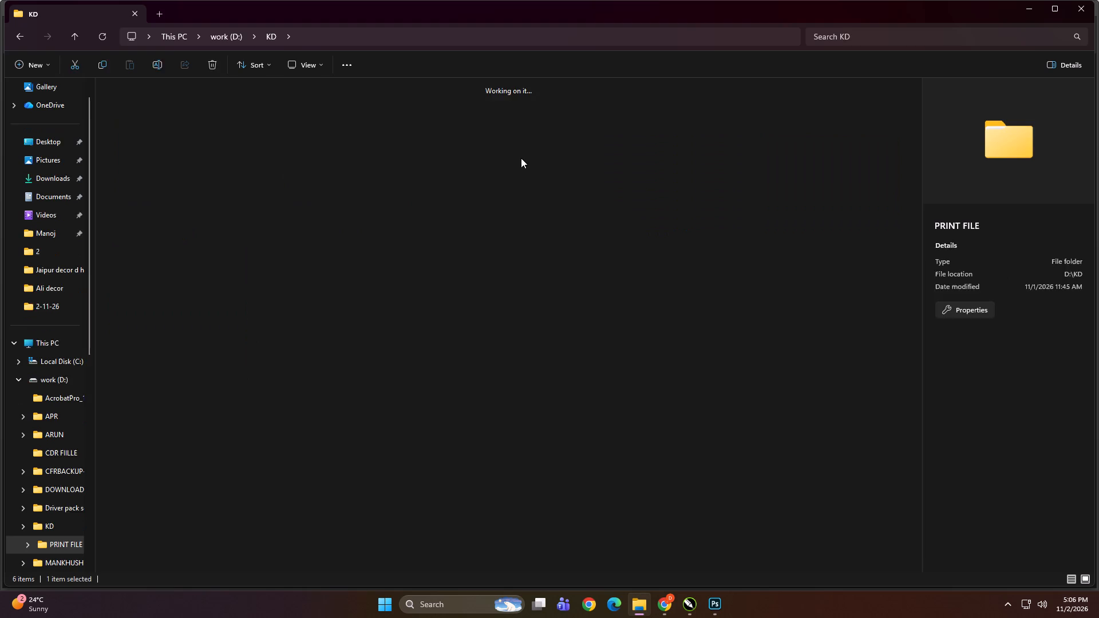
pyautogui.doubleClick(359, 168)
pyautogui.press('BackSpace')
pyautogui.doubleClick(212, 185)
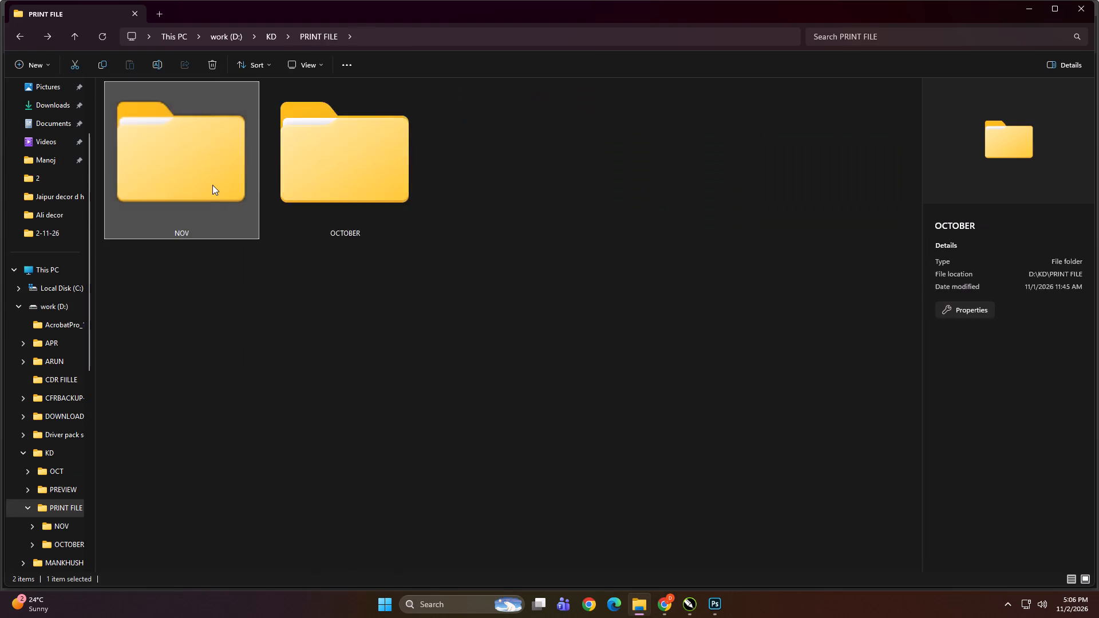
pyautogui.doubleClick(351, 148)
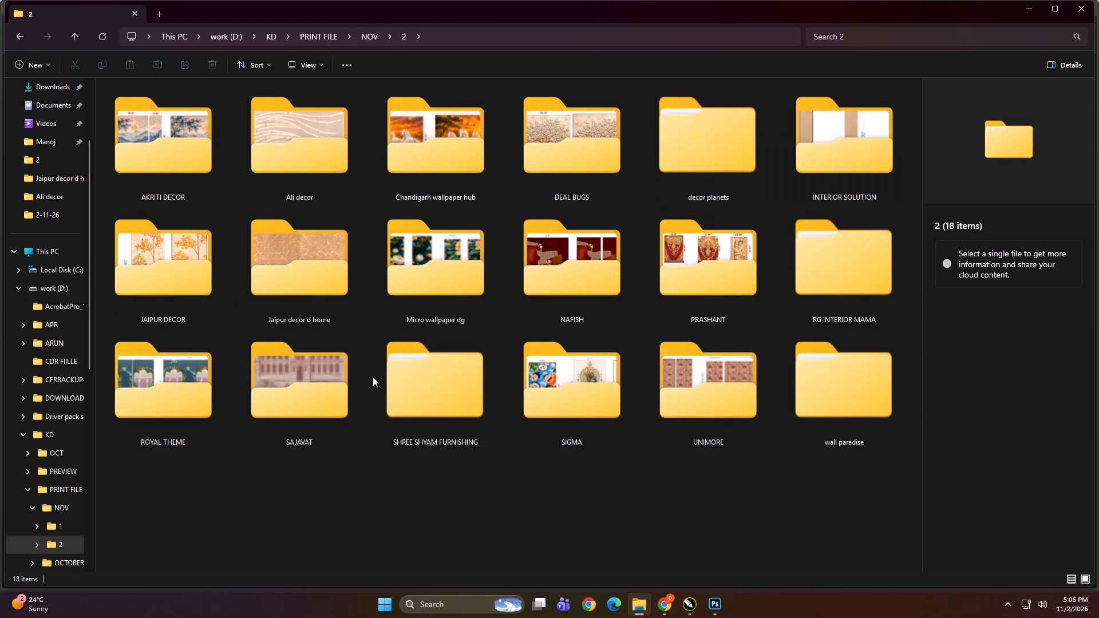
pyautogui.doubleClick(685, 272)
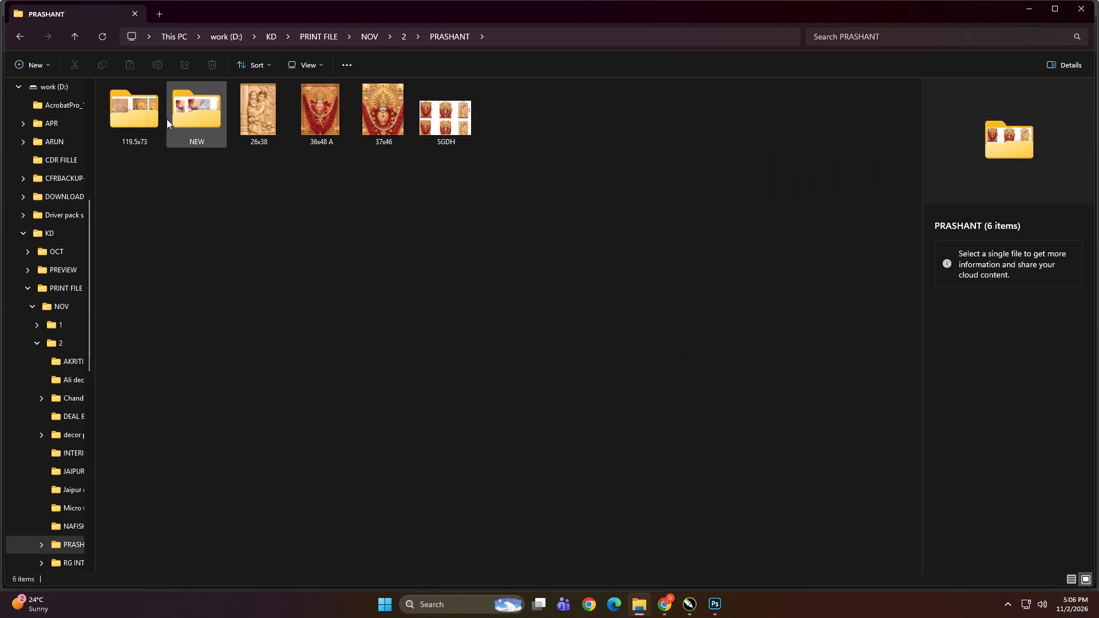
pyautogui.doubleClick(174, 115)
# Look over the exported TIFFs and inspect the SFDG overview image up close.
pyautogui.keyDown('ctrl'); pyautogui.scroll(16, 251, 234); pyautogui.keyUp('ctrl')
pyautogui.click(205, 149)
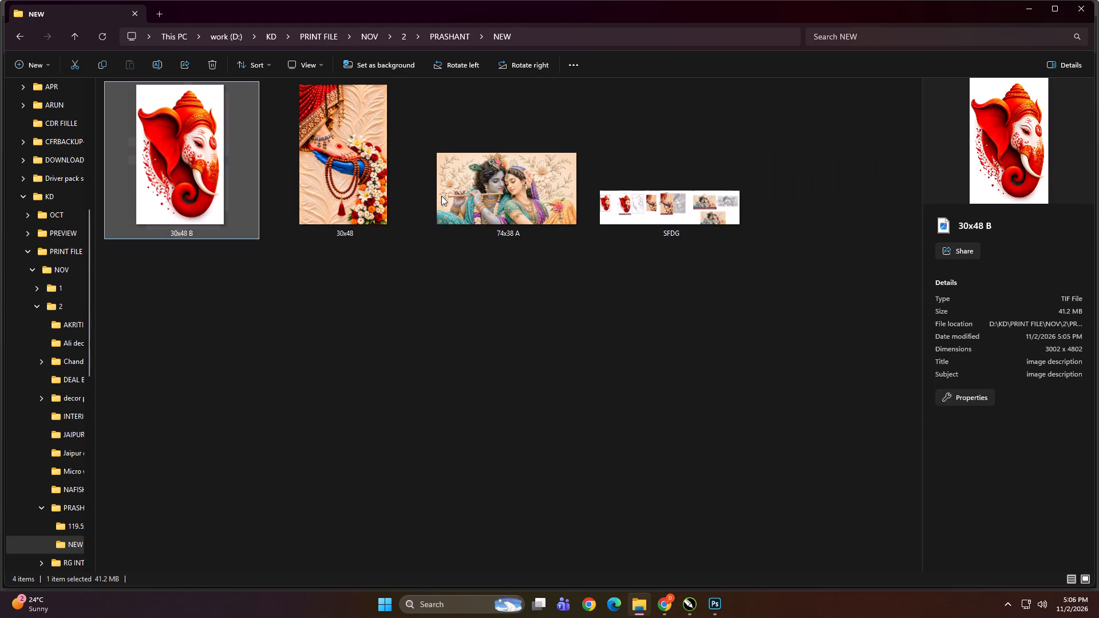
pyautogui.keyDown('shift'); pyautogui.click(441, 196); pyautogui.keyUp('shift')
pyautogui.doubleClick(701, 205)
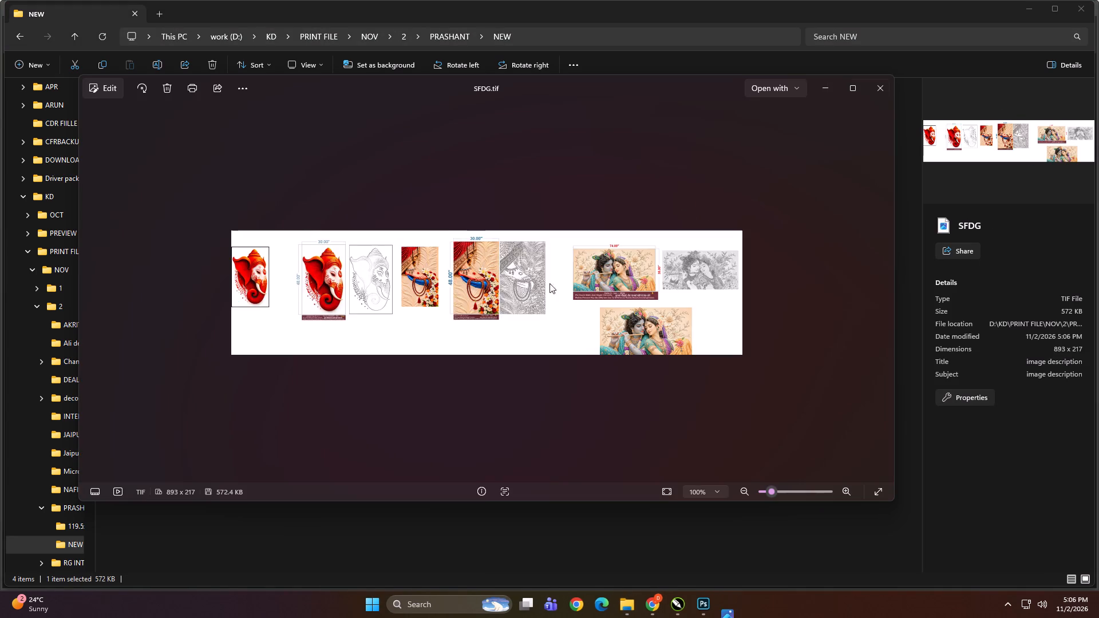
pyautogui.scroll(5, 519, 286)
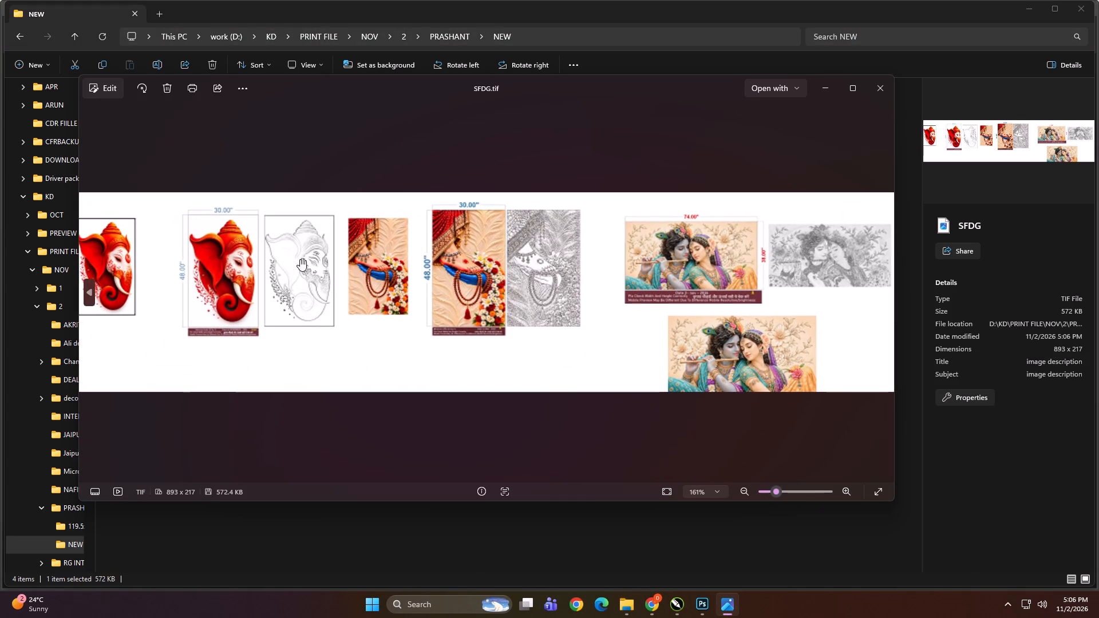
pyautogui.click(870, 88)
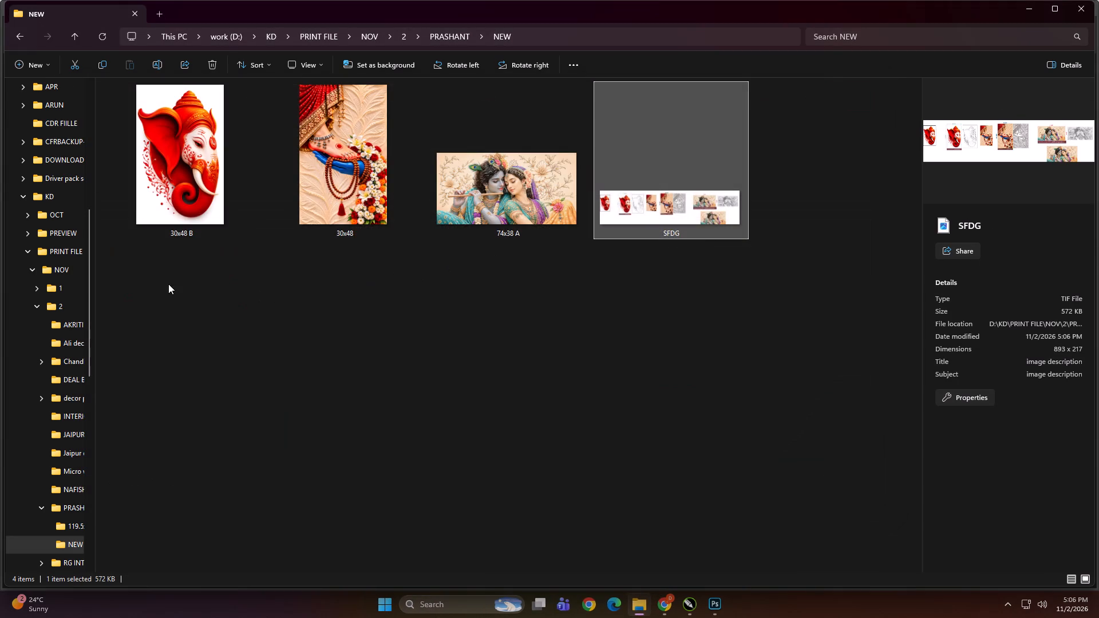
# Open the 30x48 B, 30x48 and 74x38 A TIFFs in Photoshop.
pyautogui.moveTo(170, 284); pyautogui.dragTo(473, 184)
pyautogui.moveTo(341, 179); pyautogui.dragTo(717, 607)
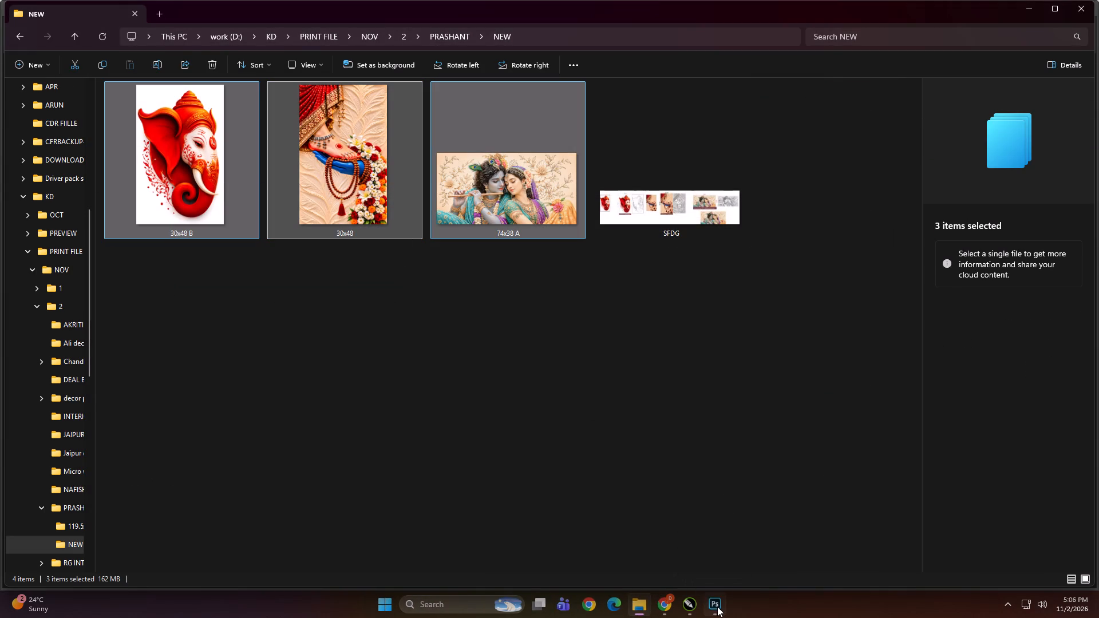
pyautogui.moveTo(717, 607); pyautogui.dragTo(728, 524)
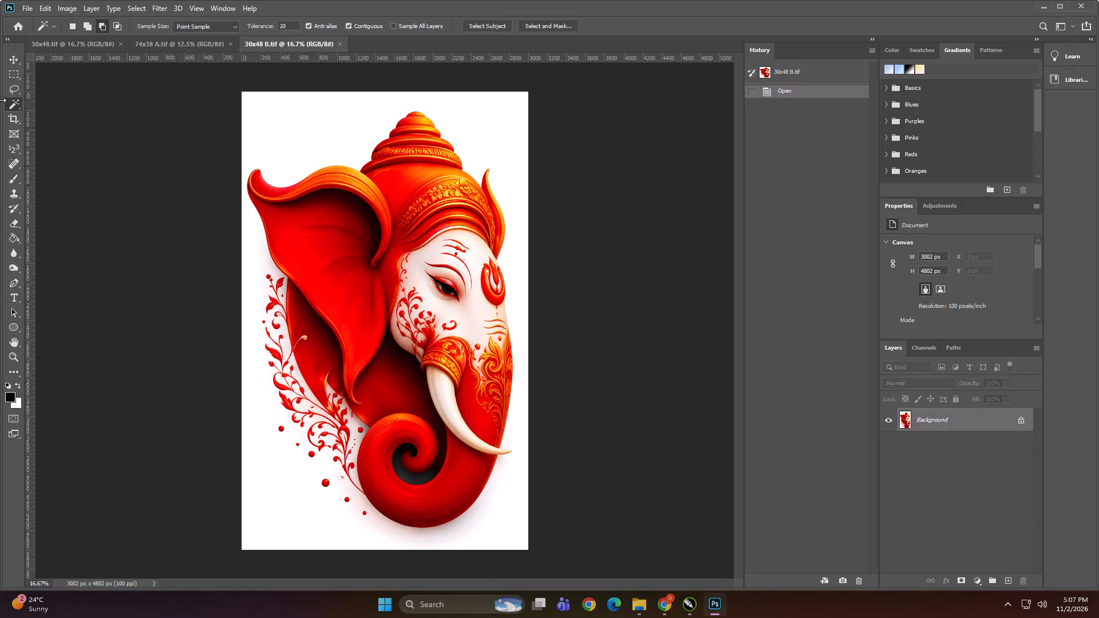
# Duplicate the background layer of 30x48.tif and apply the Photocopy filter with detail 3 and darkness 24.
pyautogui.click(9, 64)
pyautogui.click(31, 43)
pyautogui.keyDown('alt'); pyautogui.scroll(5, 351, 319); pyautogui.keyUp('alt')
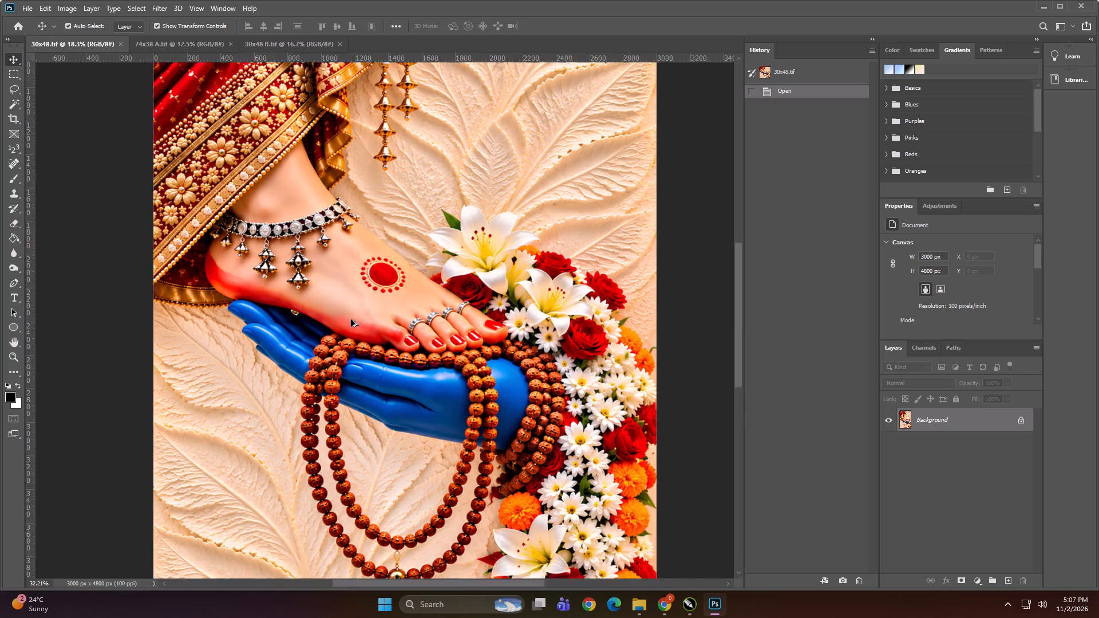
pyautogui.keyDown('alt'); pyautogui.scroll(9, 351, 319); pyautogui.keyUp('alt')
pyautogui.keyDown('alt'); pyautogui.scroll(-14, 398, 302); pyautogui.keyUp('alt')
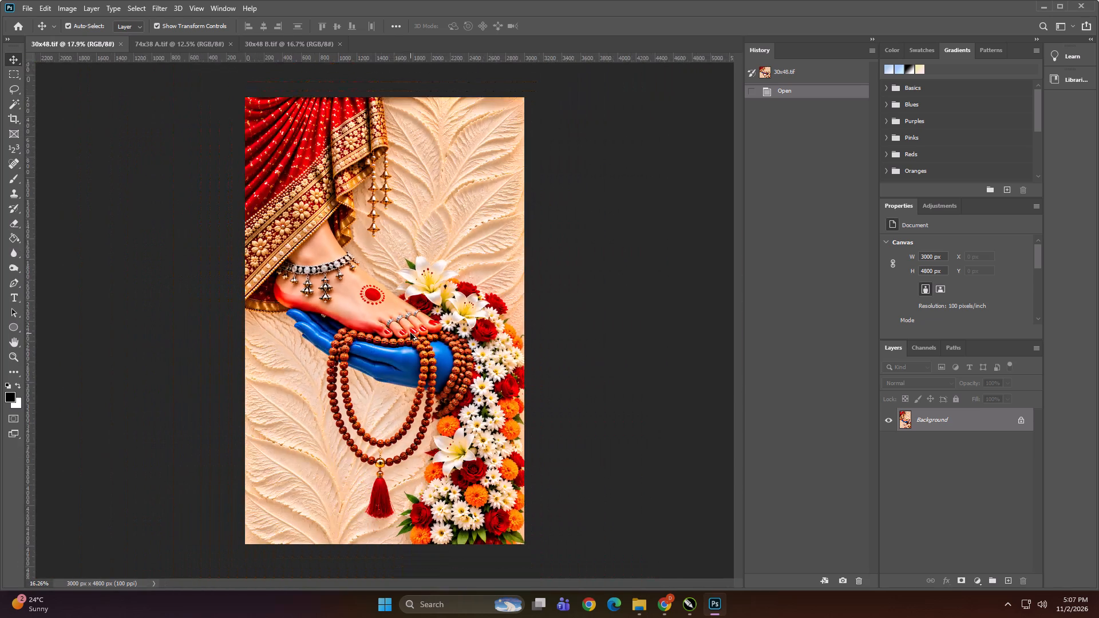
pyautogui.keyDown('alt'); pyautogui.scroll(1, 373, 249); pyautogui.keyUp('alt')
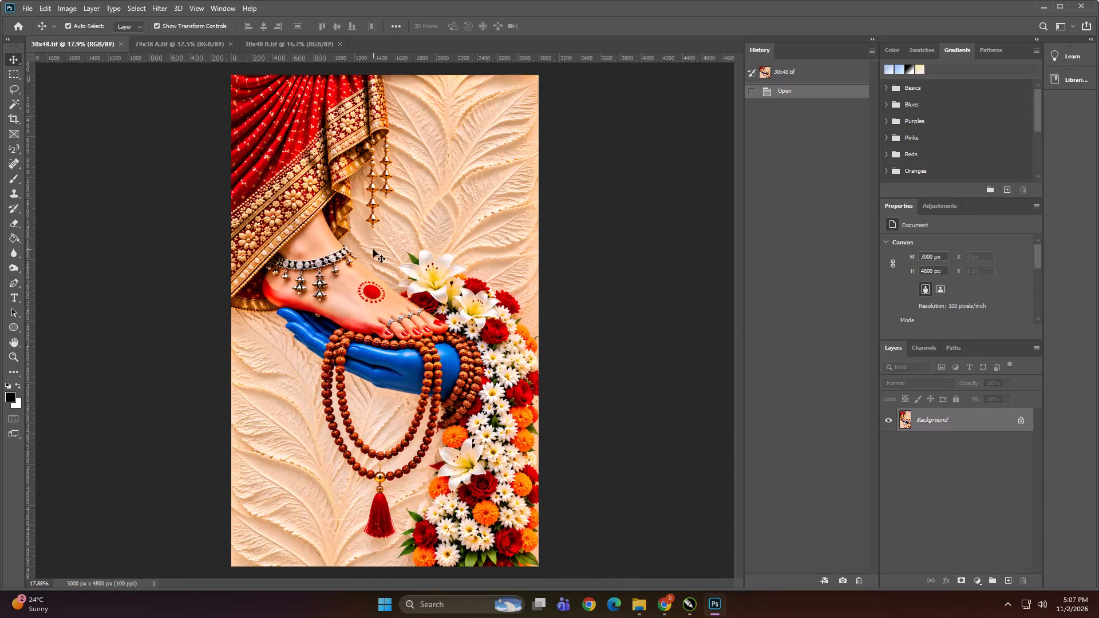
pyautogui.keyDown('alt'); pyautogui.scroll(4, 317, 298); pyautogui.keyUp('alt')
pyautogui.keyDown('alt'); pyautogui.scroll(-2, 317, 298); pyautogui.keyUp('alt')
pyautogui.keyDown('alt'); pyautogui.scroll(-3, 335, 350); pyautogui.keyUp('alt')
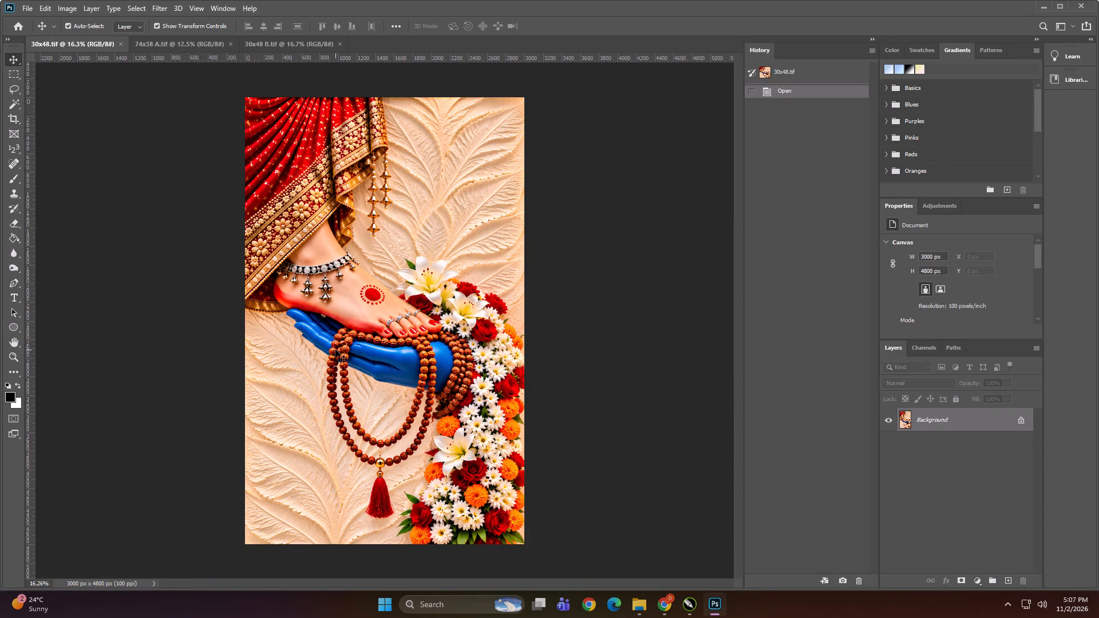
pyautogui.hotkey('ctrl', 'j')
pyautogui.click(156, 3)
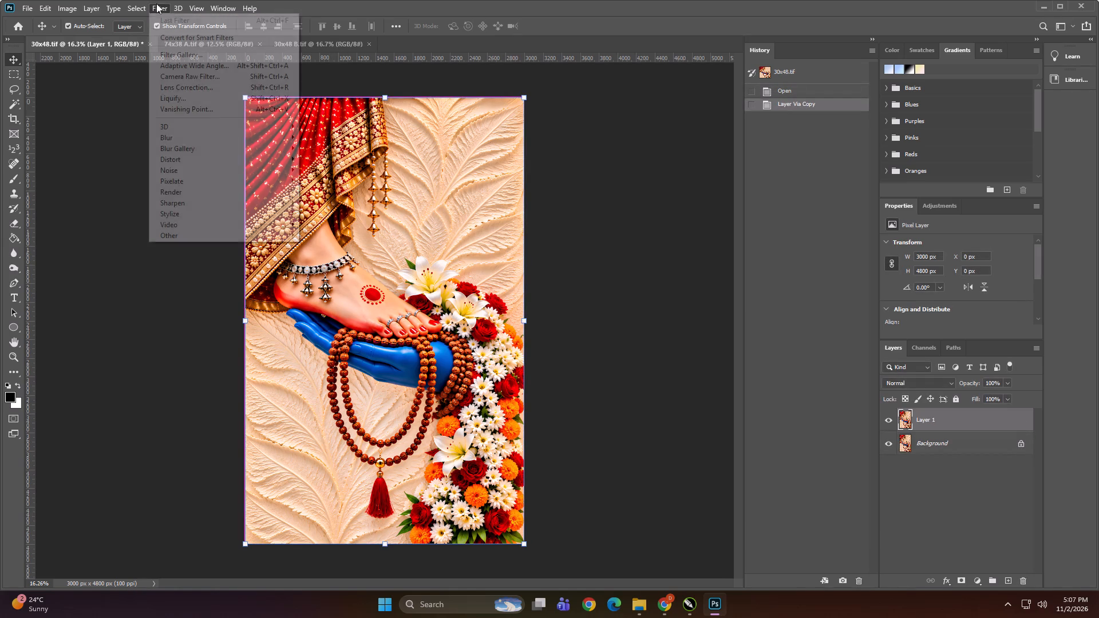
pyautogui.click(172, 50)
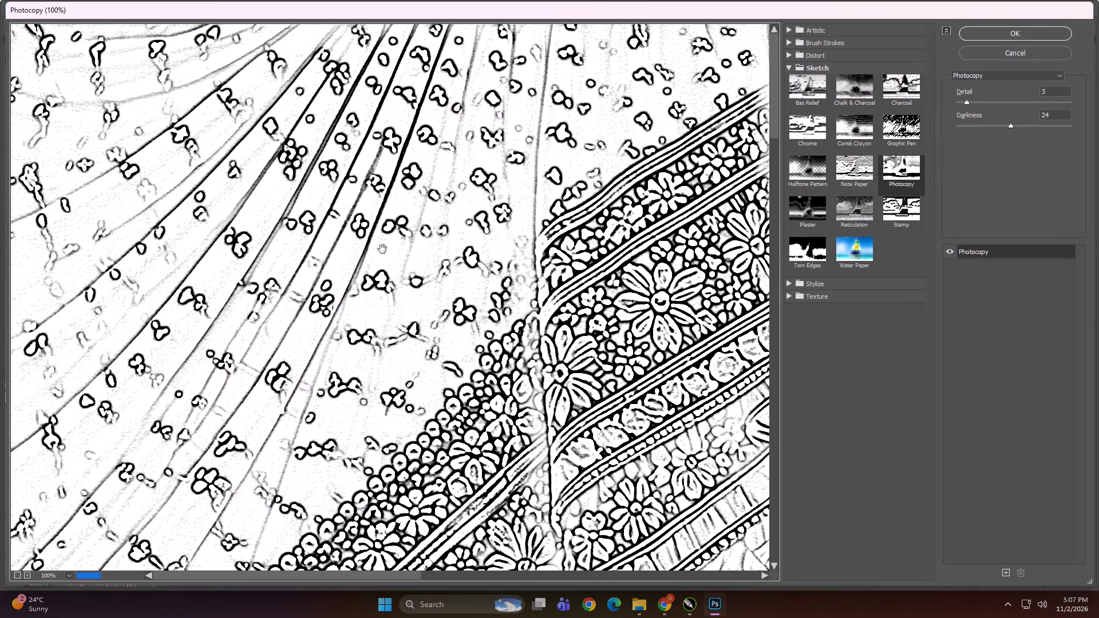
pyautogui.click(989, 27)
# Select a white area of the photocopy layer with the Magic Wand and extend the selection to similar pixels.
pyautogui.keyDown('alt'); pyautogui.scroll(8, 433, 266); pyautogui.keyUp('alt')
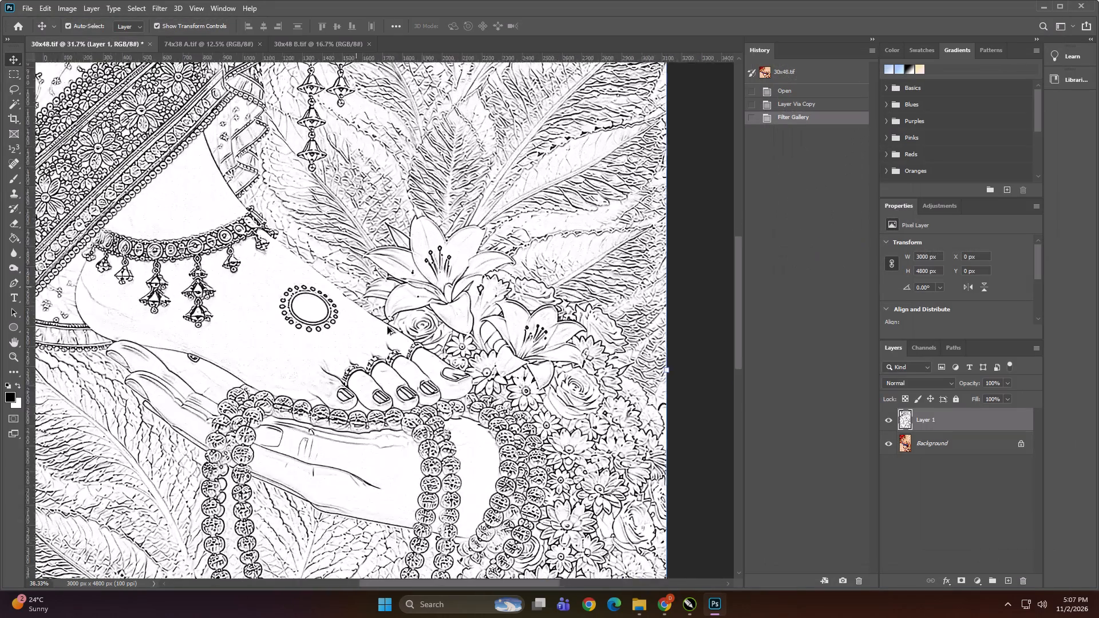
pyautogui.keyDown('alt'); pyautogui.scroll(20, 388, 327); pyautogui.keyUp('alt')
pyautogui.keyDown('alt'); pyautogui.scroll(8, 388, 327); pyautogui.keyUp('alt')
pyautogui.press('w')
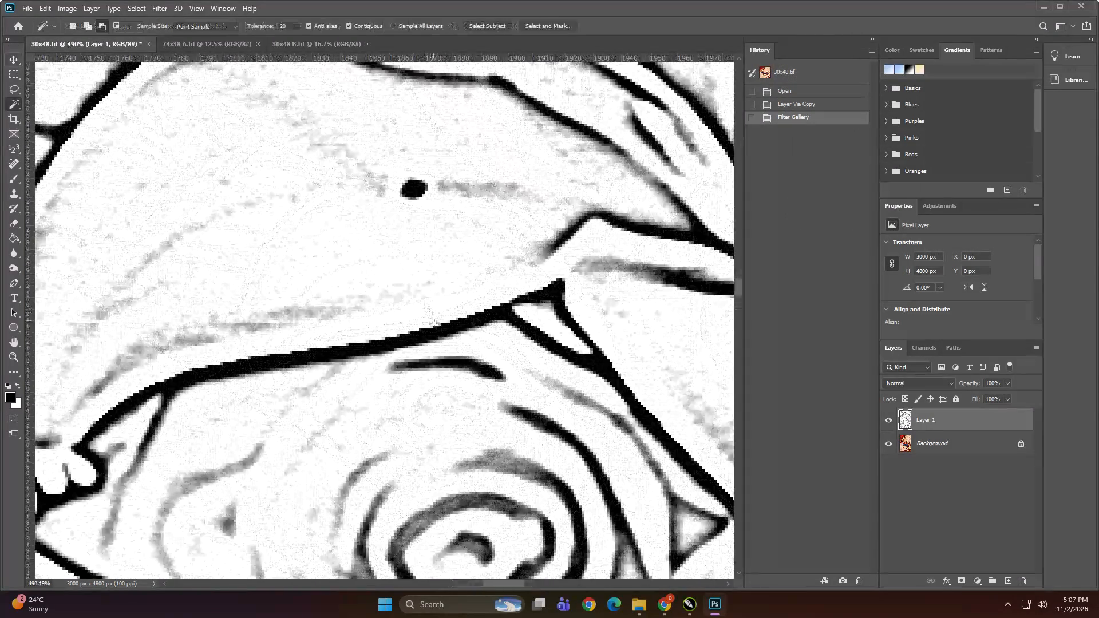
pyautogui.keyDown('shift'); pyautogui.click(440, 328); pyautogui.keyUp('shift')
pyautogui.keyDown('shift'); pyautogui.rightClick(440, 328); pyautogui.keyUp('shift')
pyautogui.click(473, 453)
pyautogui.keyDown('alt'); pyautogui.scroll(-2, 448, 412); pyautogui.keyUp('alt')
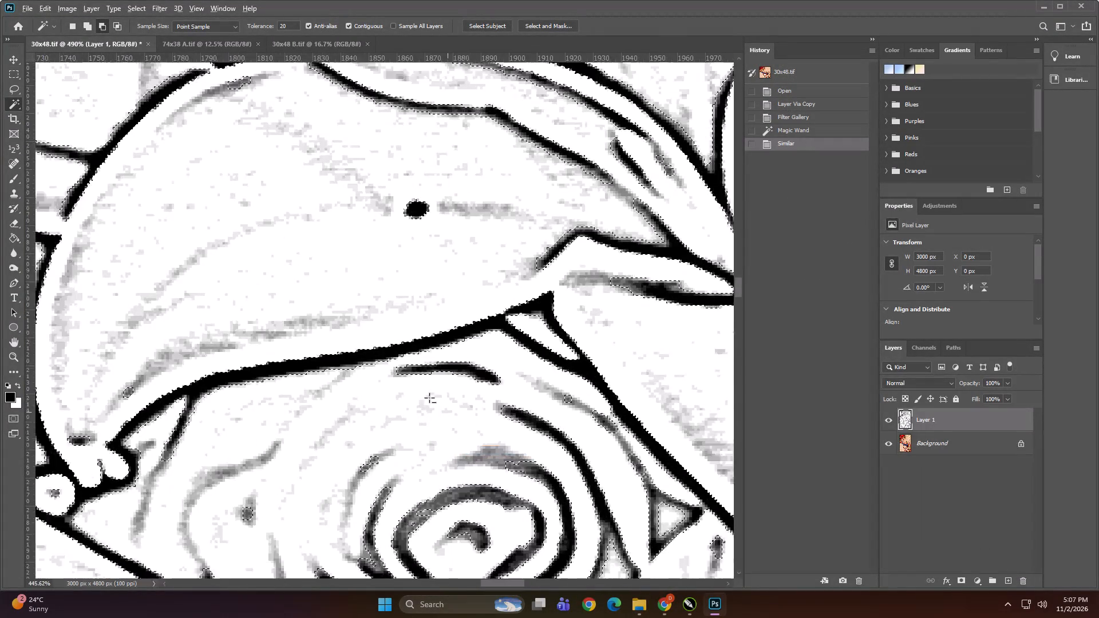
# Create a red spot channel in 30x48.tif from the line-art selection, with the Background layer active.
pyautogui.keyDown('alt'); pyautogui.scroll(-20, 429, 398); pyautogui.keyUp('alt')
pyautogui.keyDown('alt'); pyautogui.scroll(-9, 429, 398); pyautogui.keyUp('alt')
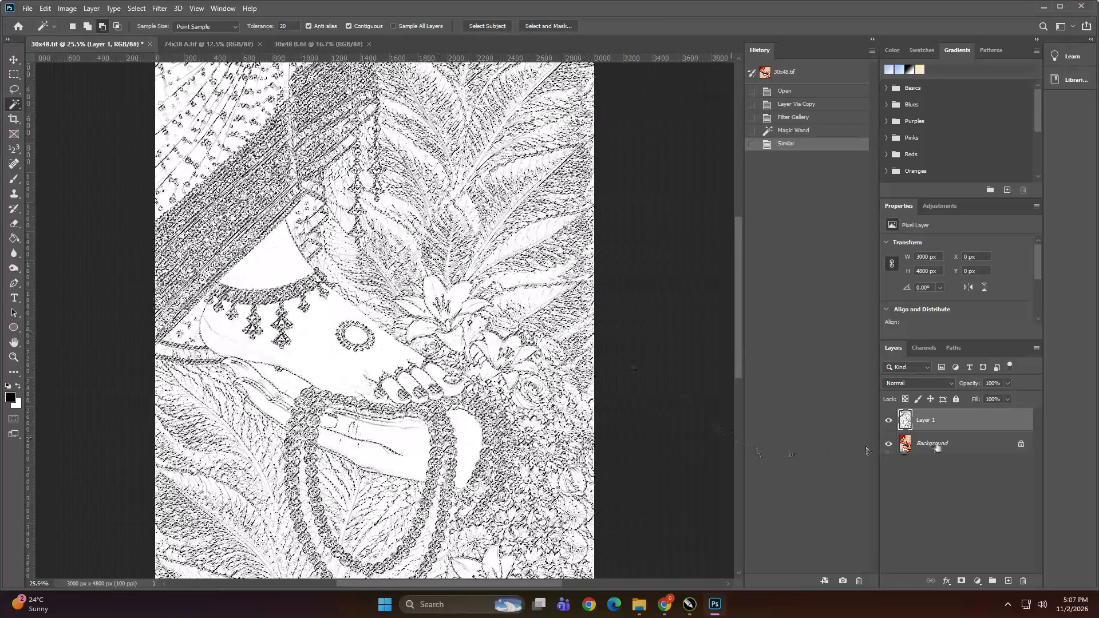
pyautogui.click(940, 444)
pyautogui.click(924, 348)
pyautogui.click(1038, 348)
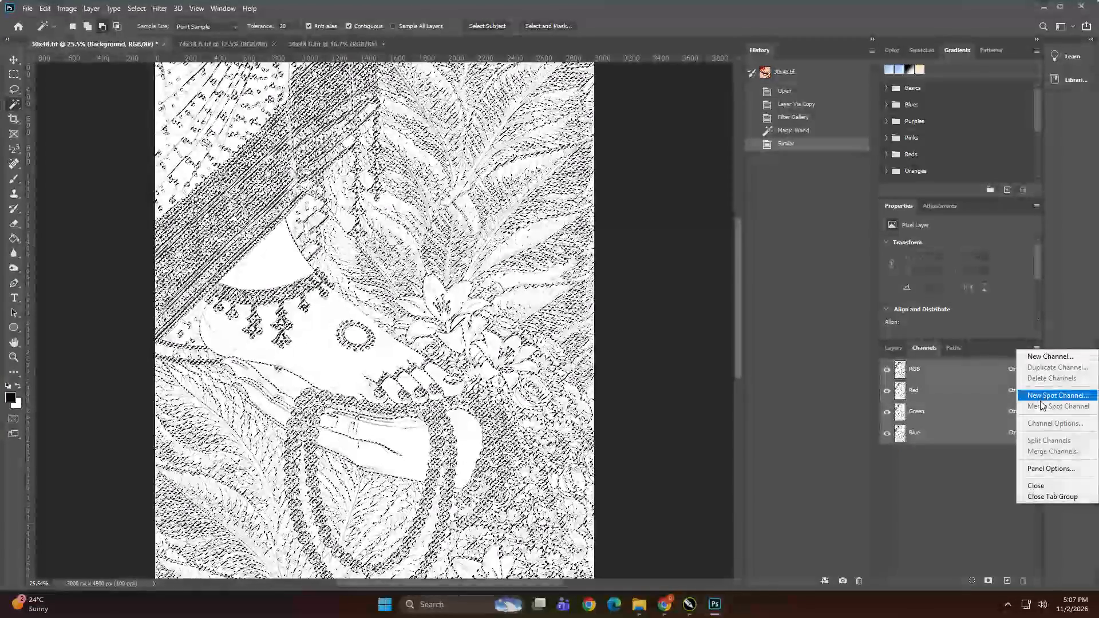
pyautogui.click(1040, 395)
pyautogui.click(646, 180)
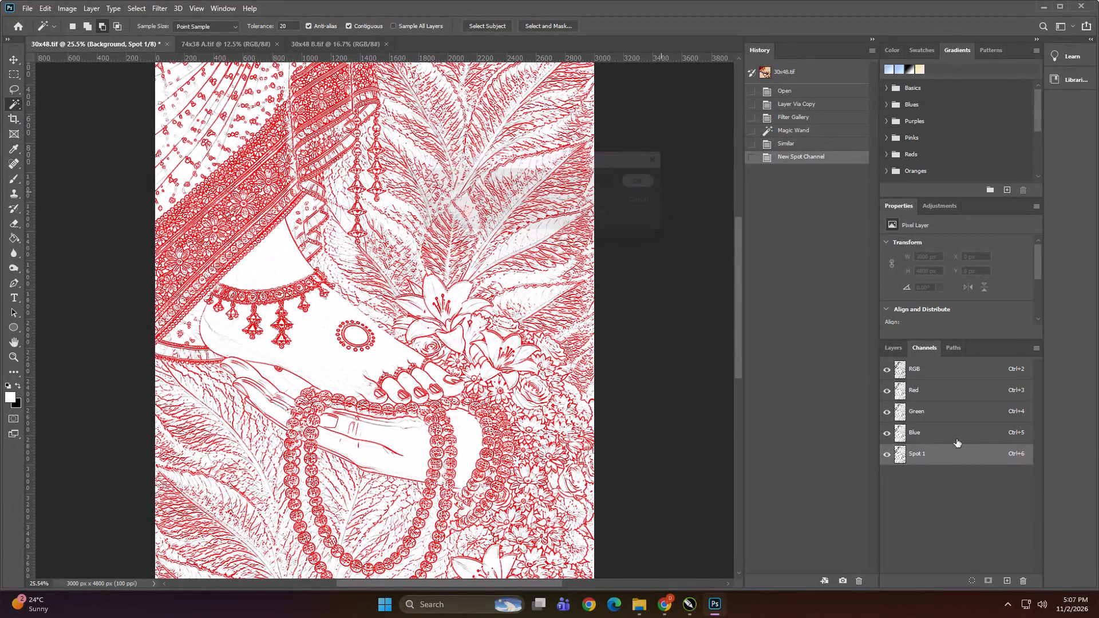
# Duplicate the Spot 1 channel of 30x48.tif as Spot 2 and make the copy visible.
pyautogui.rightClick(956, 439)
pyautogui.click(932, 459)
pyautogui.rightClick(932, 459)
pyautogui.click(944, 468)
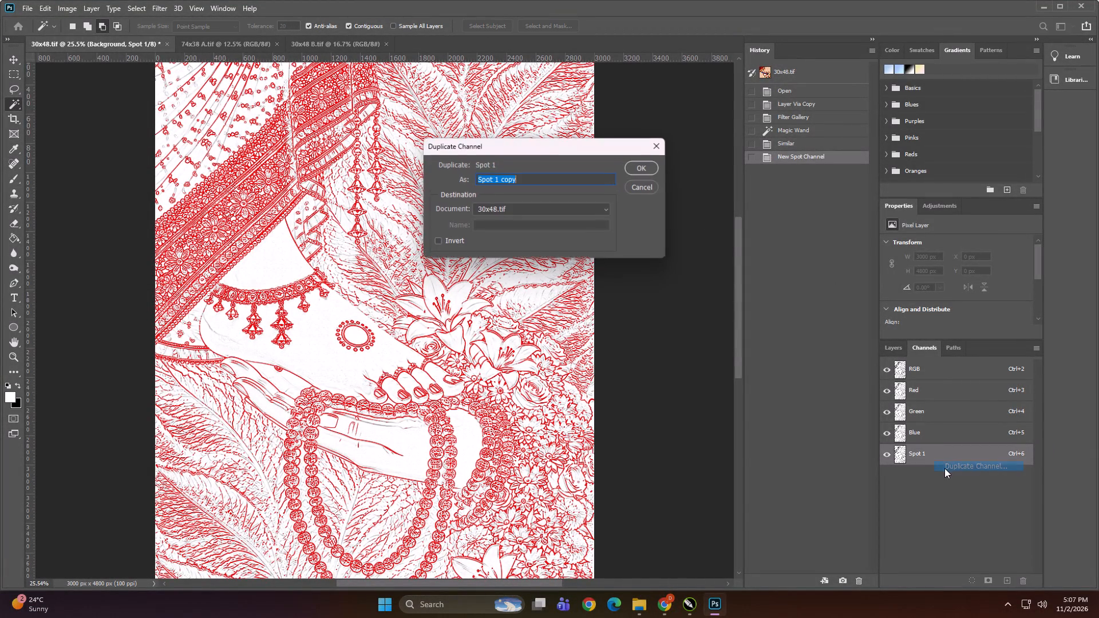
pyautogui.press('Right')
pyautogui.press('BackSpace')
pyautogui.press('BackSpace')
pyautogui.press('BackSpace')
pyautogui.press('BackSpace')
pyautogui.press('BackSpace')
pyautogui.press('BackSpace')
pyautogui.press('2')
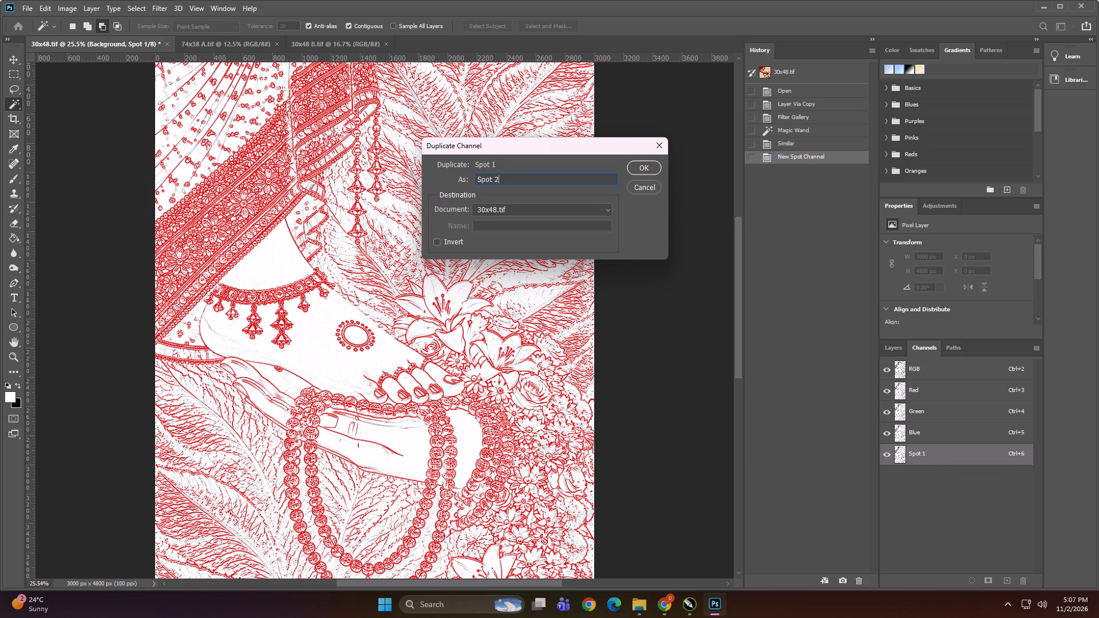
pyautogui.click(653, 167)
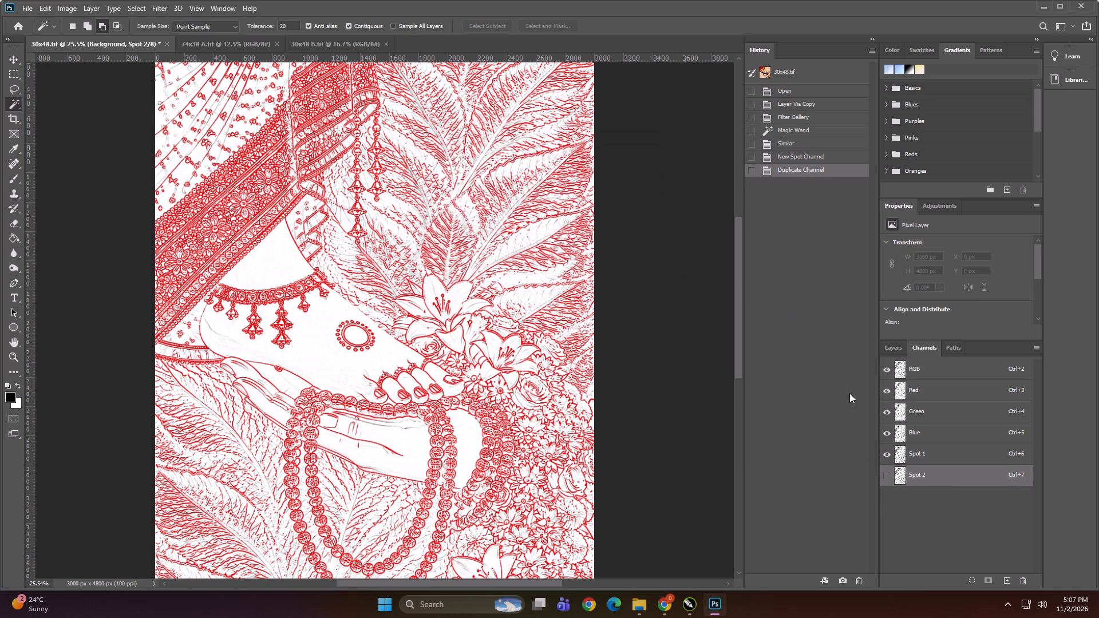
pyautogui.click(888, 474)
# Delete the photocopy layer, Layer 1, from 30x48.tif.
pyautogui.click(890, 351)
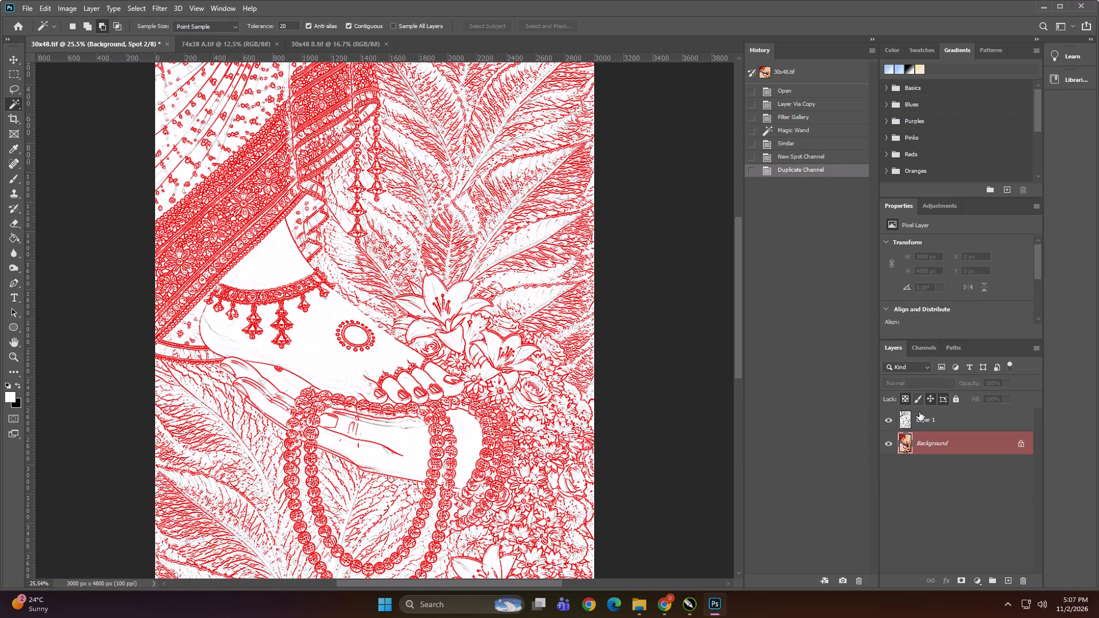
pyautogui.click(920, 414)
pyautogui.press('Delete')
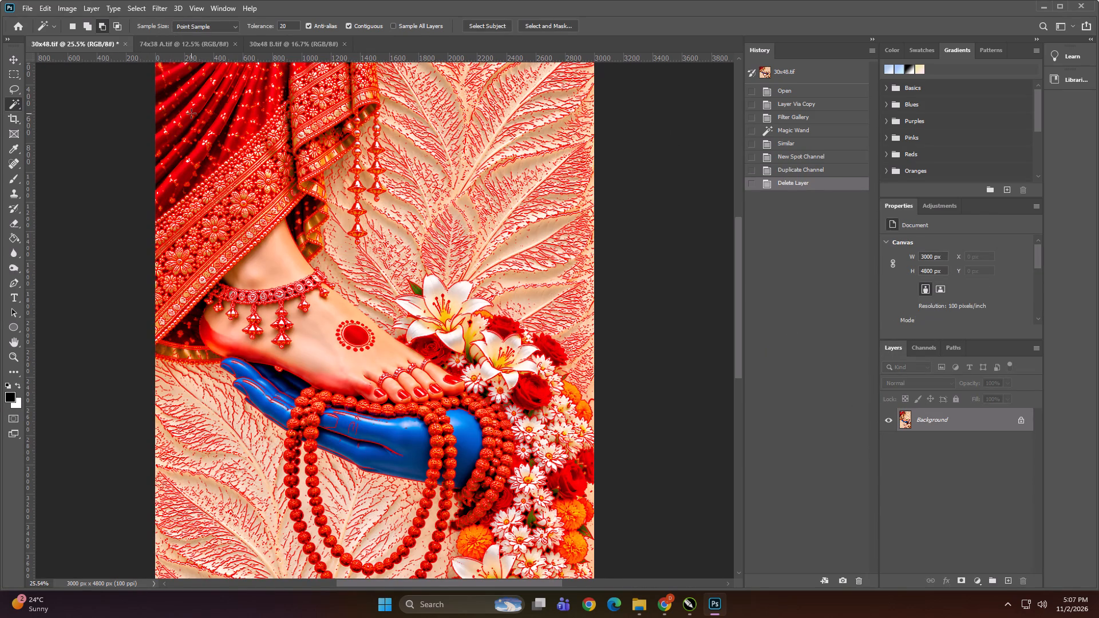
# Duplicate the background layer of 74x38 A.tif and apply the Photocopy filter to the copy.
pyautogui.click(184, 45)
pyautogui.hotkey('ctrl', 'j')
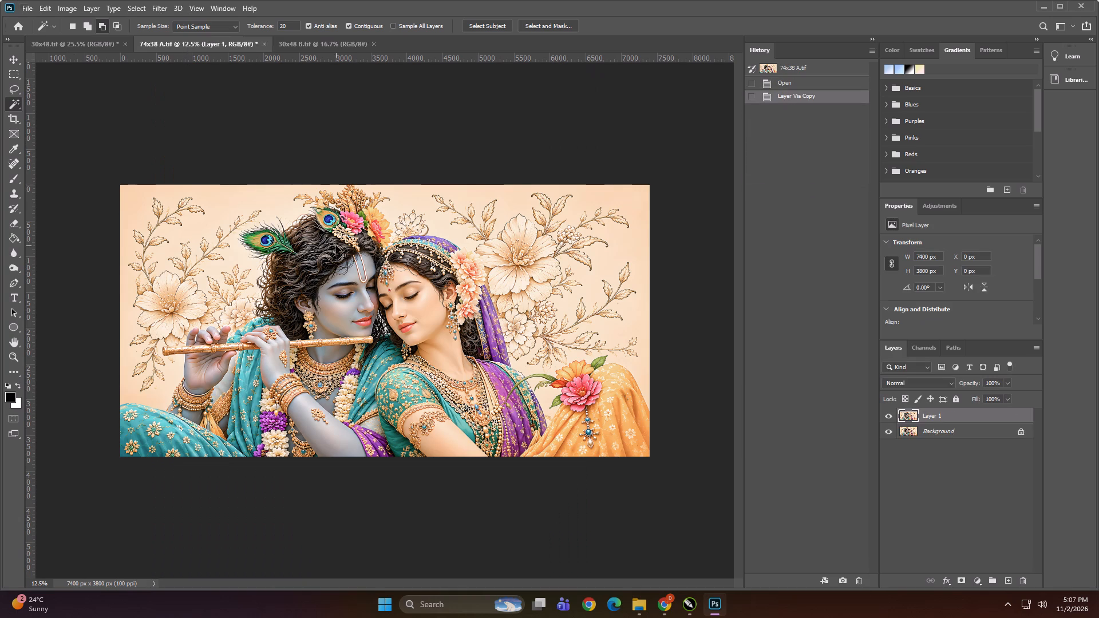
pyautogui.click(160, 13)
pyautogui.click(195, 51)
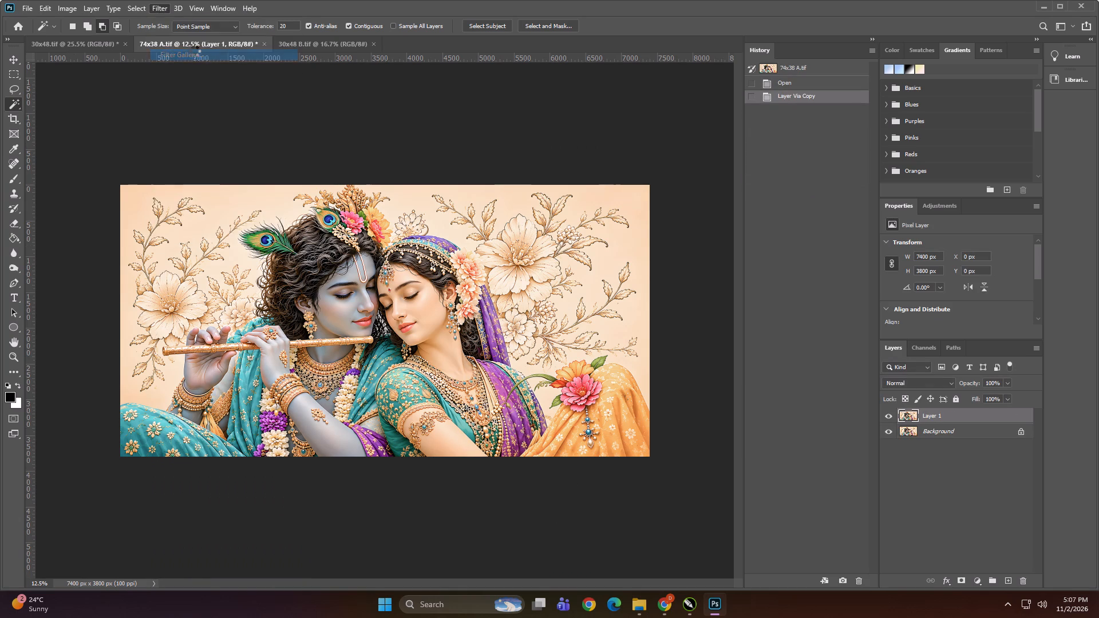
pyautogui.click(1034, 33)
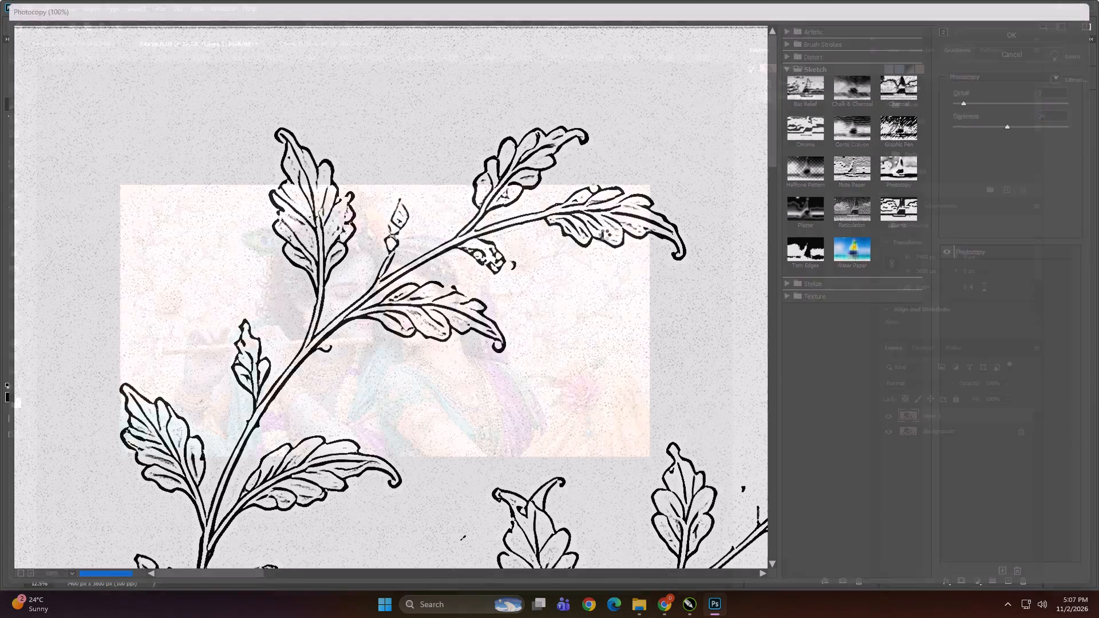
# Select a black line on the 74x38 A photocopy layer with the Magic Wand and extend the selection to similar pixels.
pyautogui.keyDown('alt'); pyautogui.scroll(20, 402, 369); pyautogui.keyUp('alt')
pyautogui.keyDown('alt'); pyautogui.scroll(18, 402, 369); pyautogui.keyUp('alt')
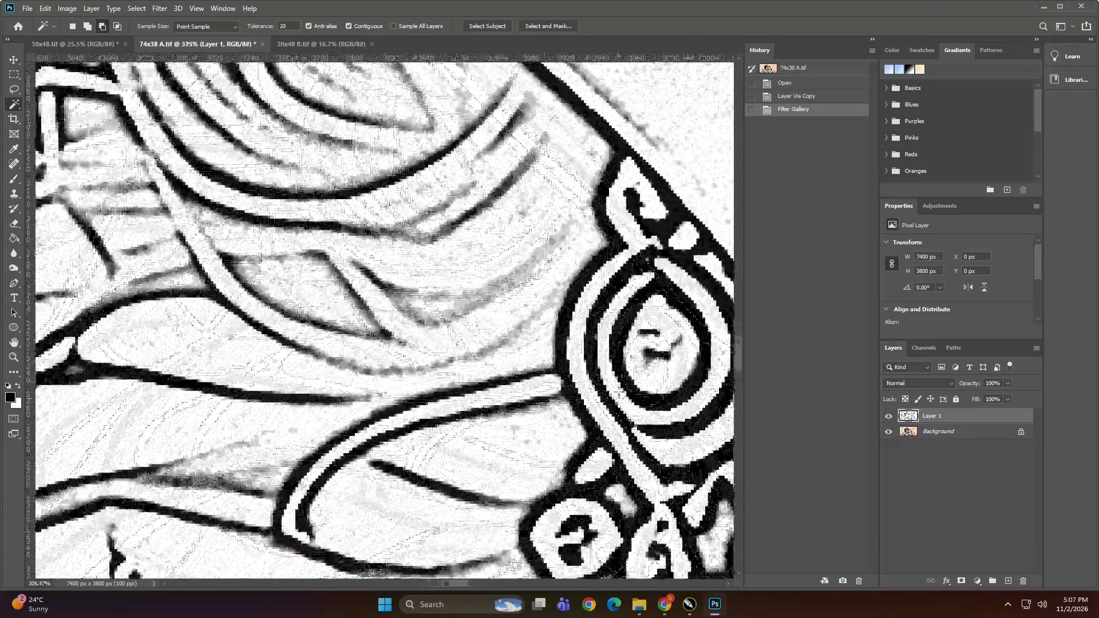
pyautogui.keyDown('alt'); pyautogui.scroll(2, 619, 391); pyautogui.keyUp('alt')
pyautogui.keyDown('shift'); pyautogui.click(617, 350); pyautogui.keyUp('shift')
pyautogui.rightClick(617, 350)
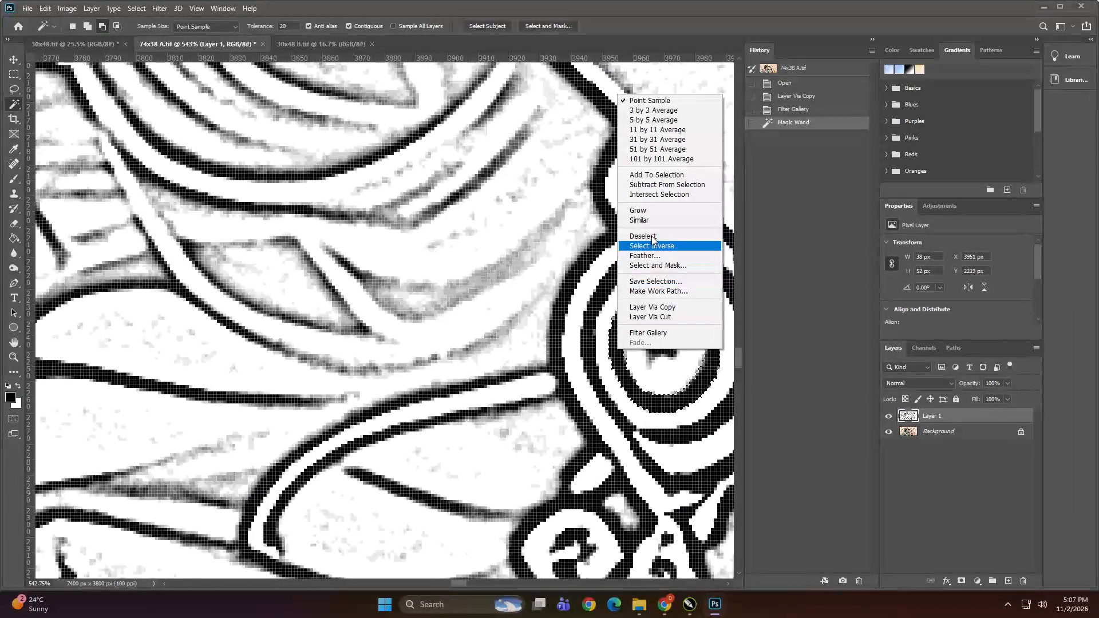
pyautogui.click(649, 222)
# Create a spot channel in 74x38 A.tif from the line-art selection, with the Background layer active.
pyautogui.keyDown('alt'); pyautogui.scroll(-12, 468, 336); pyautogui.keyUp('alt')
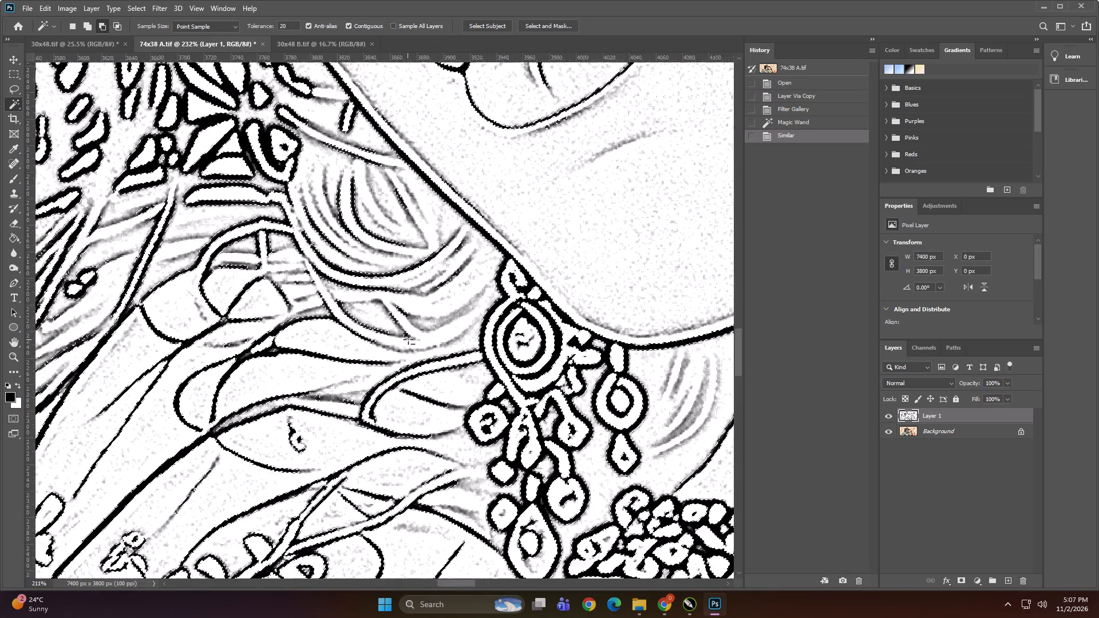
pyautogui.keyDown('alt'); pyautogui.scroll(-12, 408, 339); pyautogui.keyUp('alt')
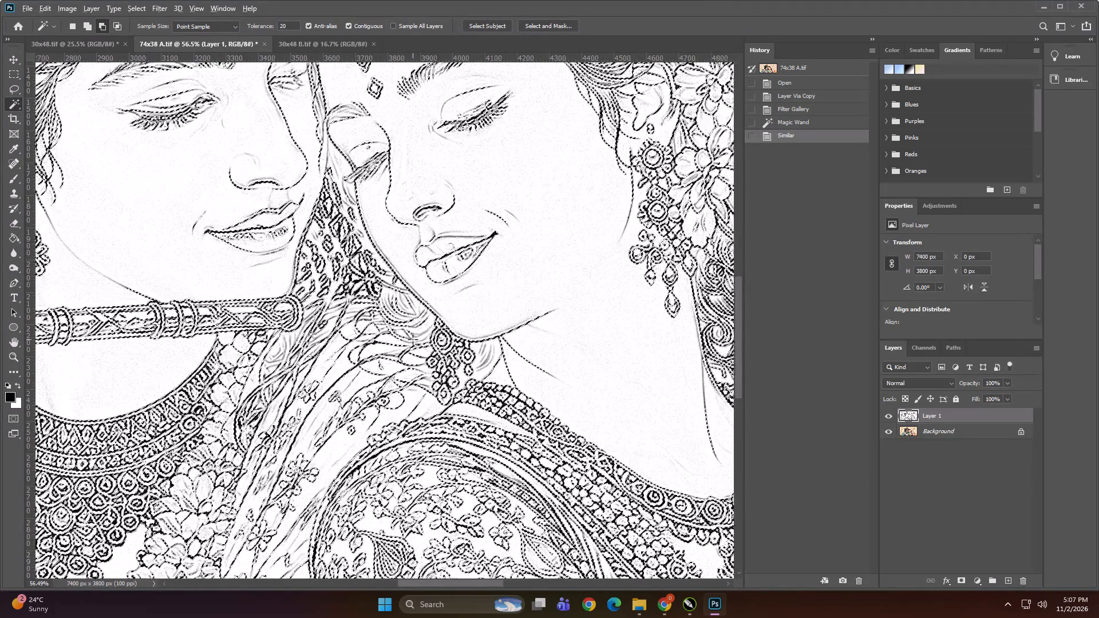
pyautogui.keyDown('alt'); pyautogui.scroll(-1, 413, 339); pyautogui.keyUp('alt')
pyautogui.click(936, 431)
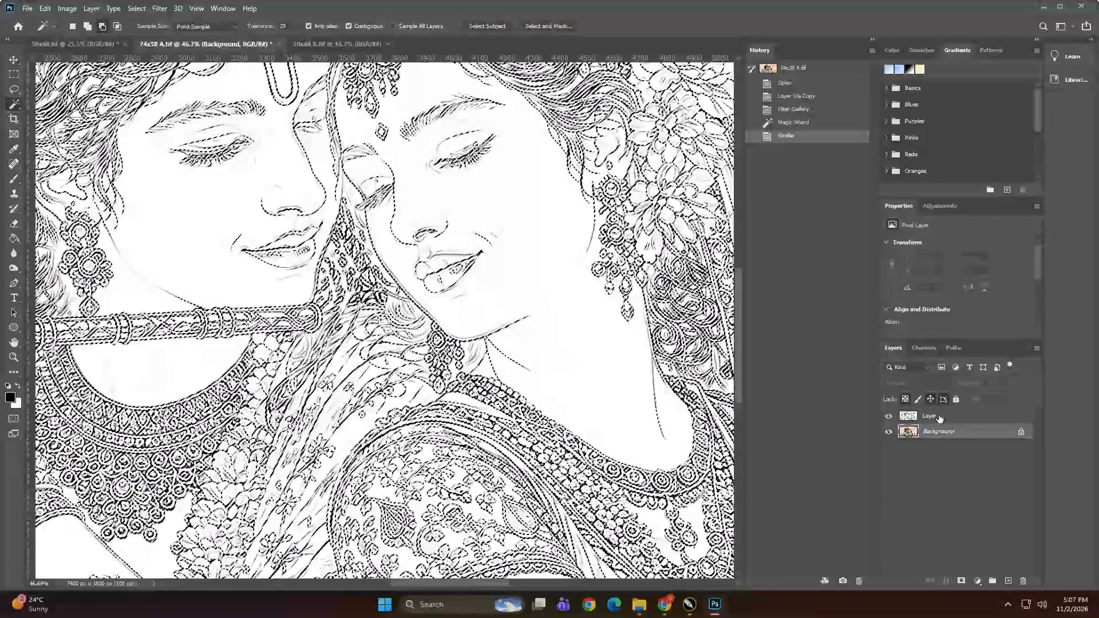
pyautogui.click(927, 340)
pyautogui.click(927, 347)
pyautogui.click(1037, 345)
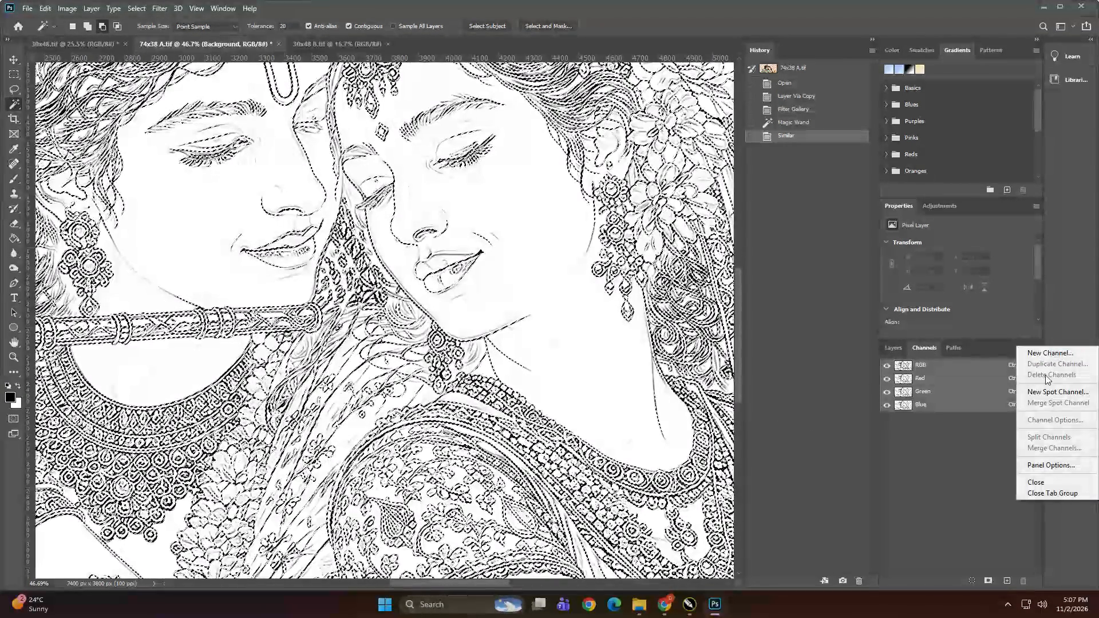
pyautogui.click(1046, 390)
pyautogui.click(643, 183)
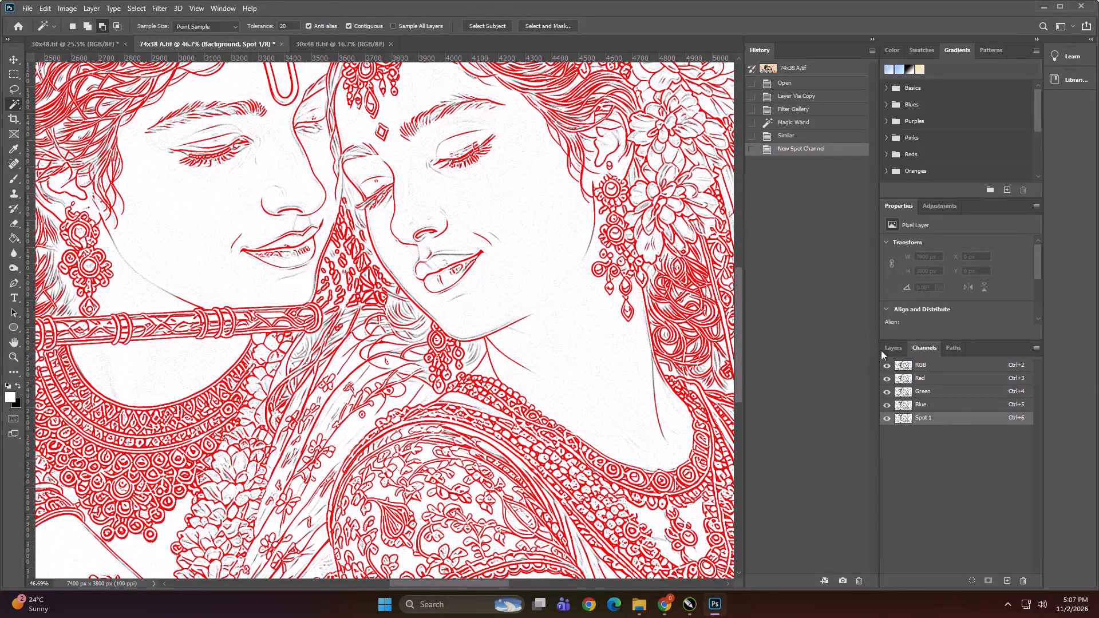
# Duplicate the Spot 1 channel of 74x38 A.tif as Spot 2 and make the copy visible.
pyautogui.rightClick(947, 417)
pyautogui.click(948, 422)
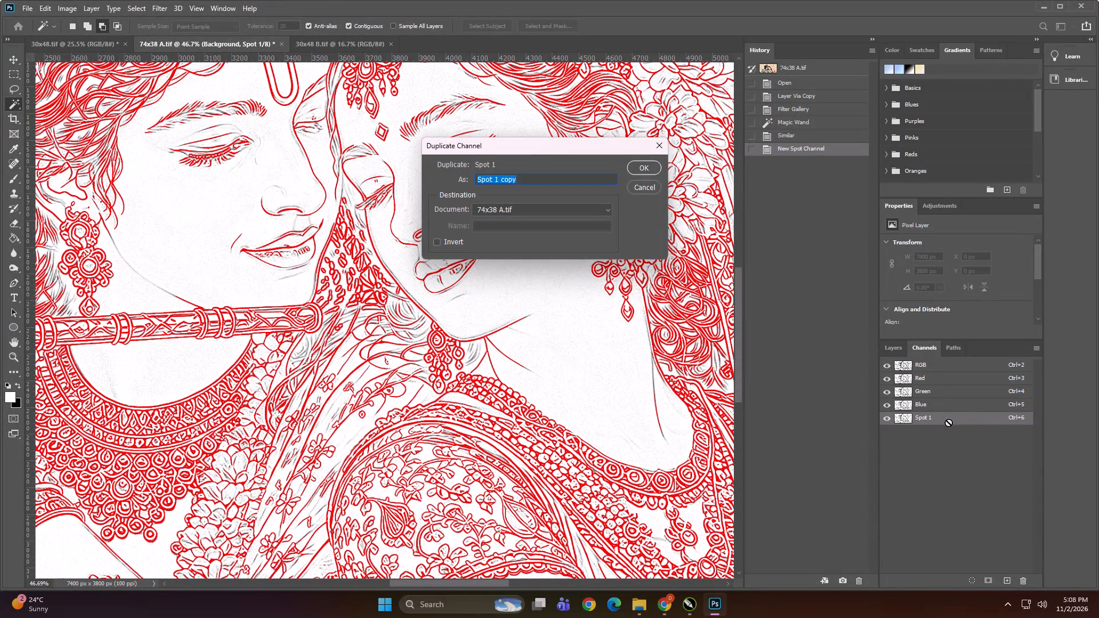
pyautogui.press('Right')
pyautogui.press('BackSpace')
pyautogui.press('BackSpace')
pyautogui.press('BackSpace')
pyautogui.press('BackSpace')
pyautogui.press('BackSpace')
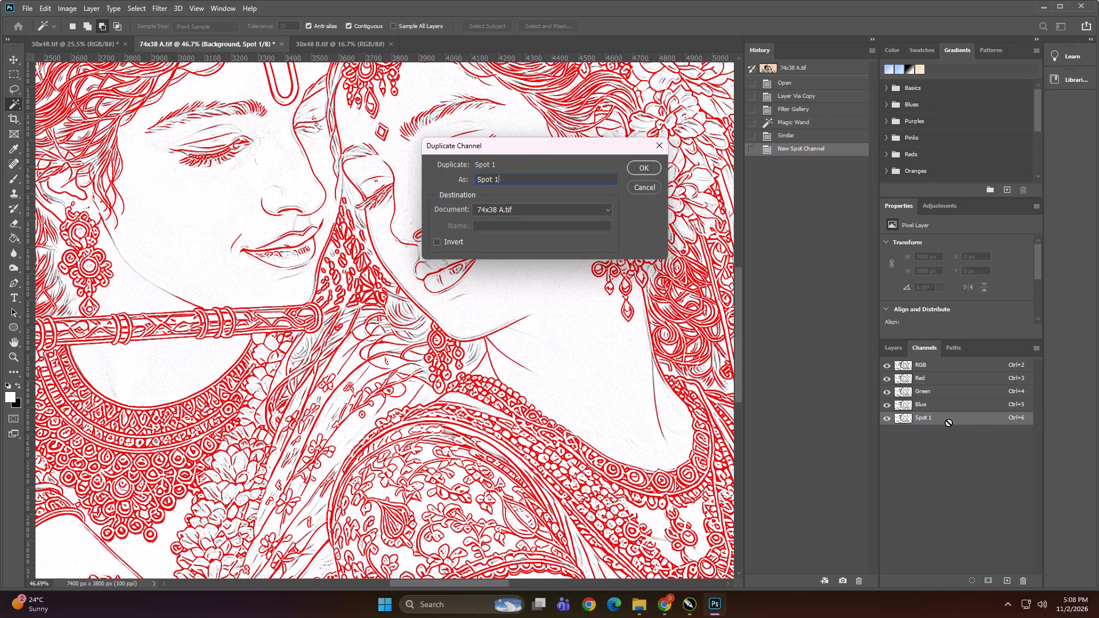
pyautogui.press('BackSpace')
pyautogui.press('2')
pyautogui.click(632, 162)
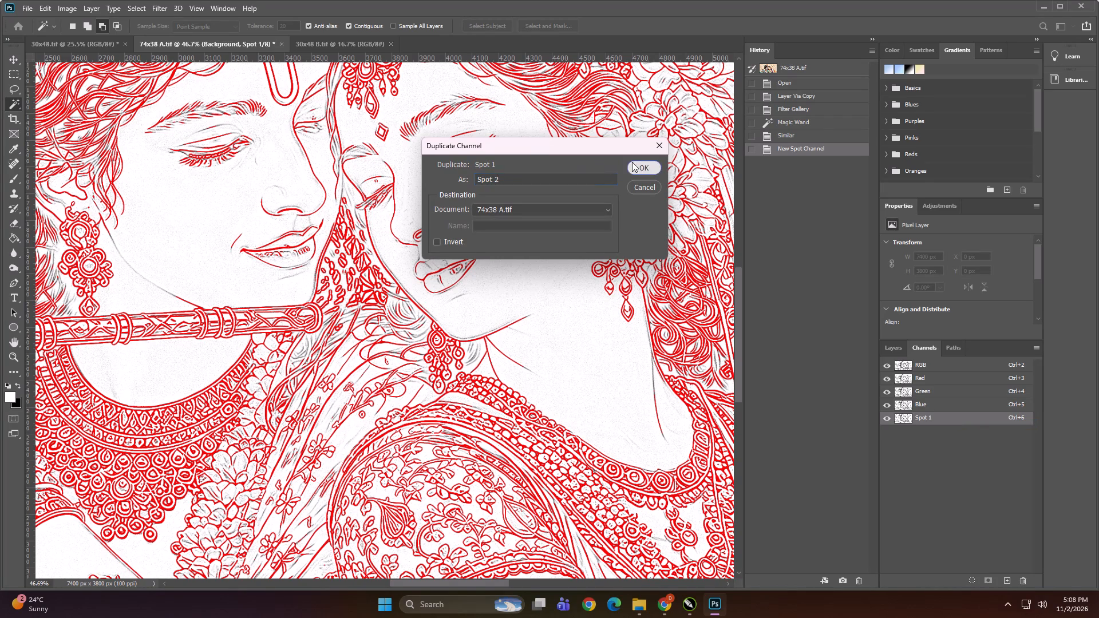
pyautogui.click(884, 431)
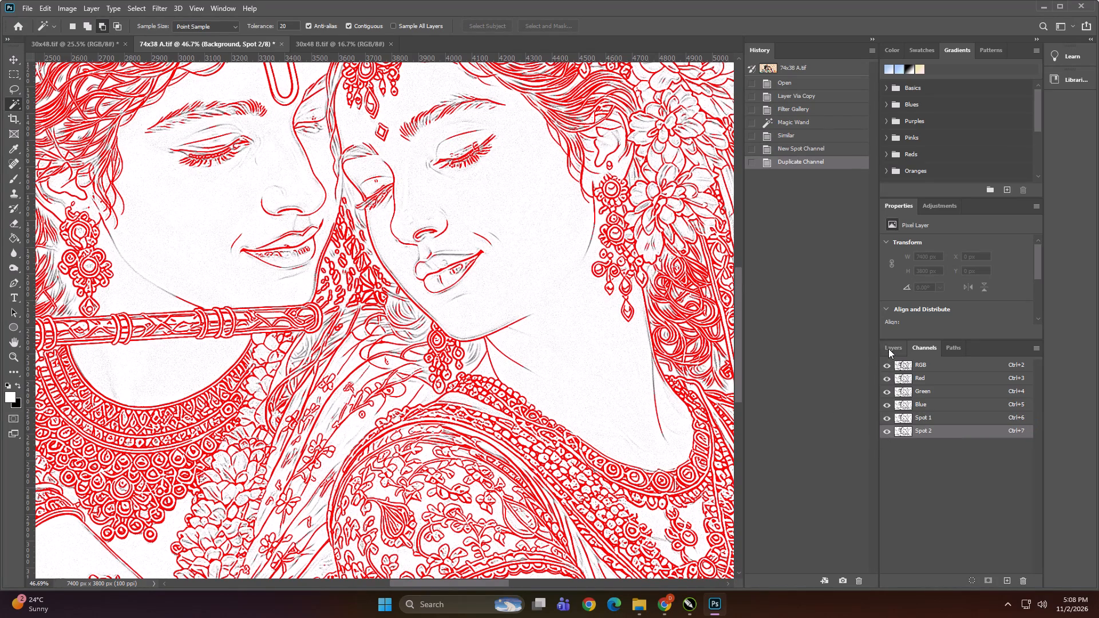
# Delete the photocopy layer, Layer 1, from 74x38 A.tif.
pyautogui.click(888, 348)
pyautogui.click(931, 417)
pyautogui.press('Delete')
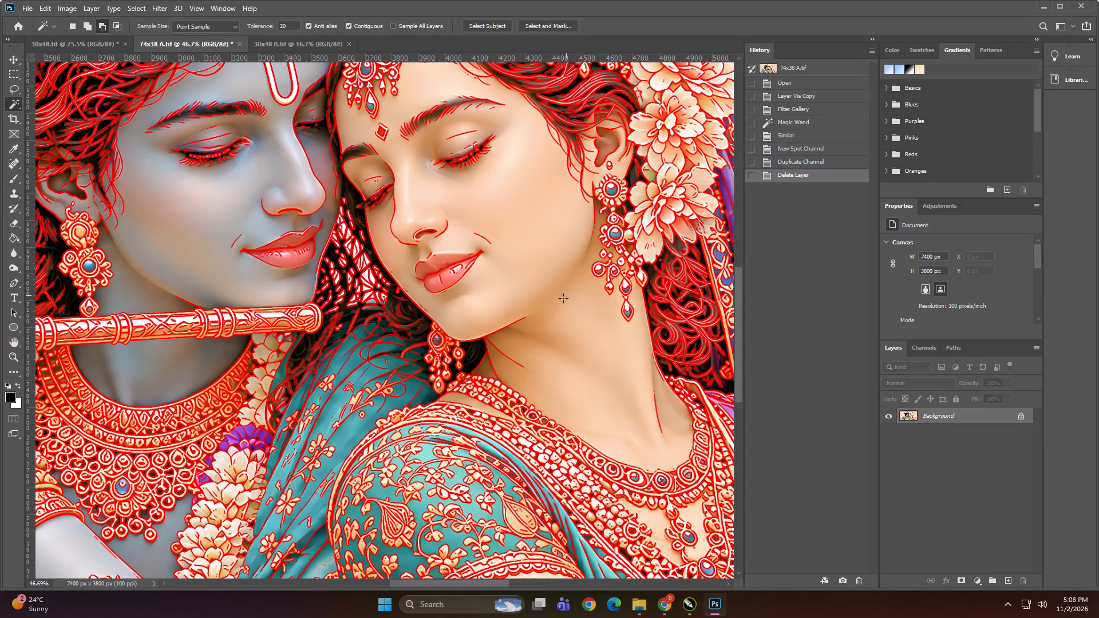
pyautogui.keyDown('alt'); pyautogui.scroll(-12, 434, 231); pyautogui.keyUp('alt')
# Duplicate the background layer of 30x48 B.tif and apply the Photocopy filter with detail 3 and darkness 24.
pyautogui.click(291, 40)
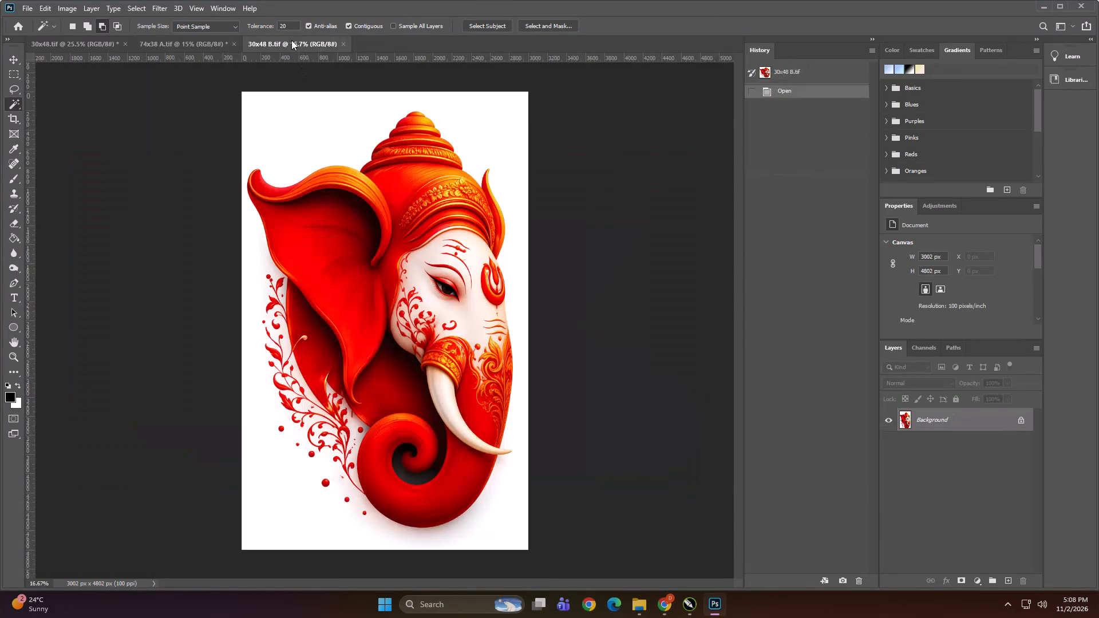
pyautogui.hotkey('ctrl', 'j')
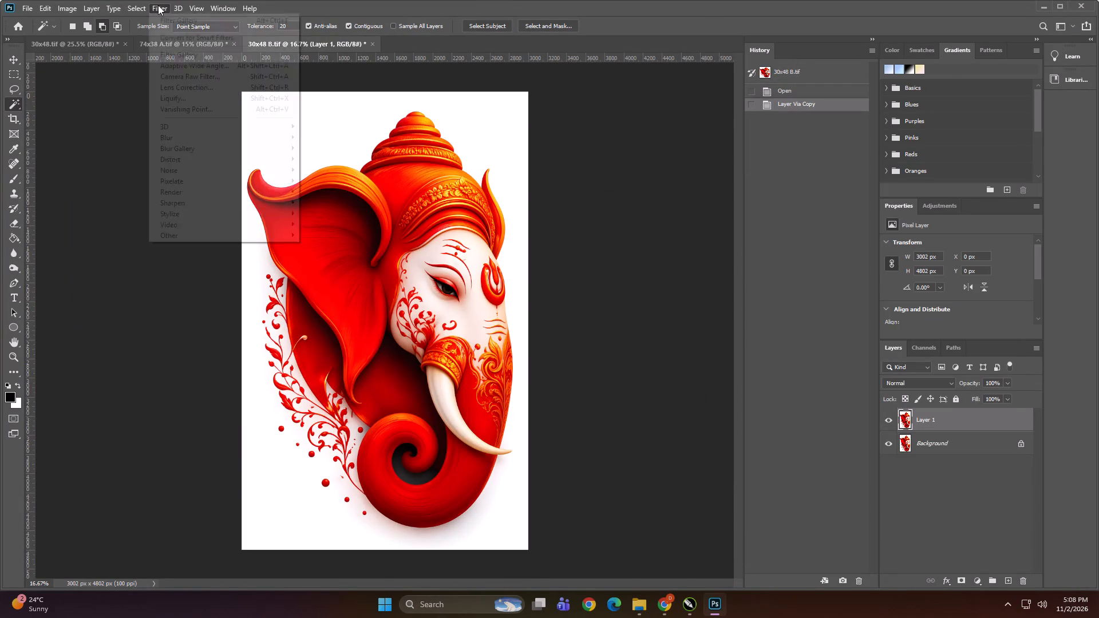
pyautogui.click(158, 5)
pyautogui.click(183, 51)
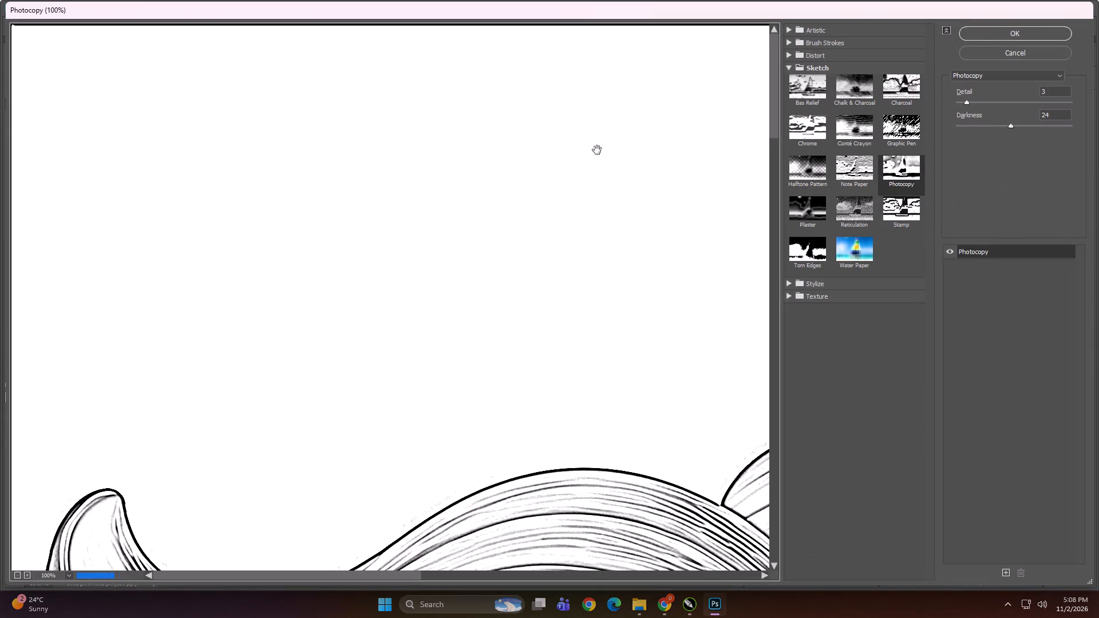
pyautogui.click(981, 35)
# Select a black outline on the 30x48 B photocopy layer with the Magic Wand and extend the selection to similar pixels.
pyautogui.keyDown('alt'); pyautogui.scroll(15, 490, 274); pyautogui.keyUp('alt')
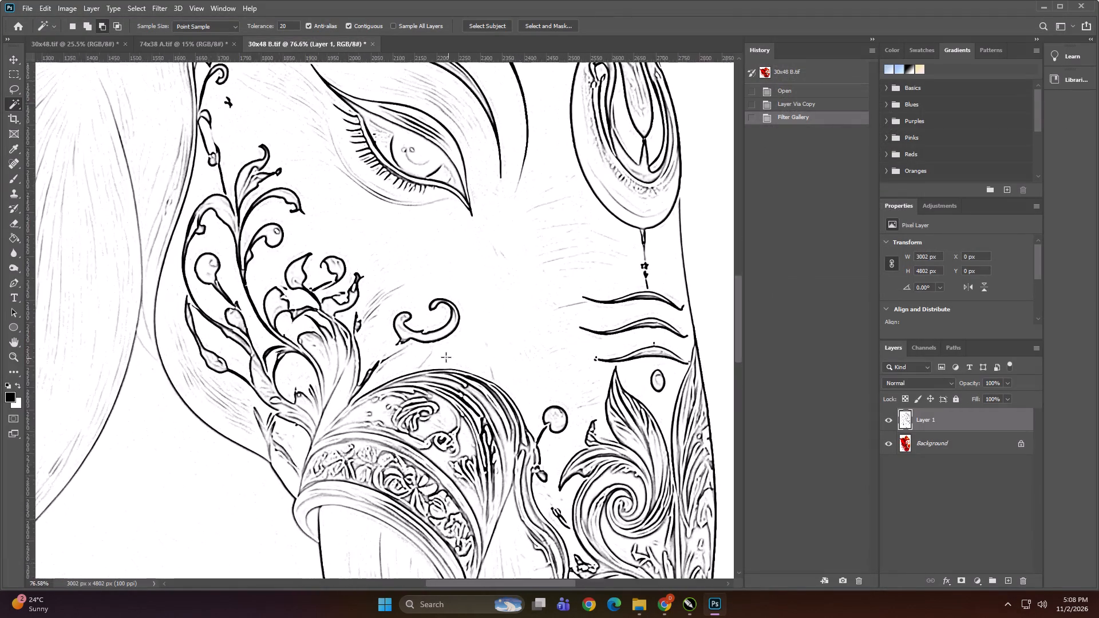
pyautogui.keyDown('alt'); pyautogui.scroll(20, 446, 357); pyautogui.keyUp('alt')
pyautogui.keyDown('alt'); pyautogui.scroll(5, 446, 357); pyautogui.keyUp('alt')
pyautogui.keyDown('shift'); pyautogui.click(449, 363); pyautogui.keyUp('shift')
pyautogui.rightClick(449, 363)
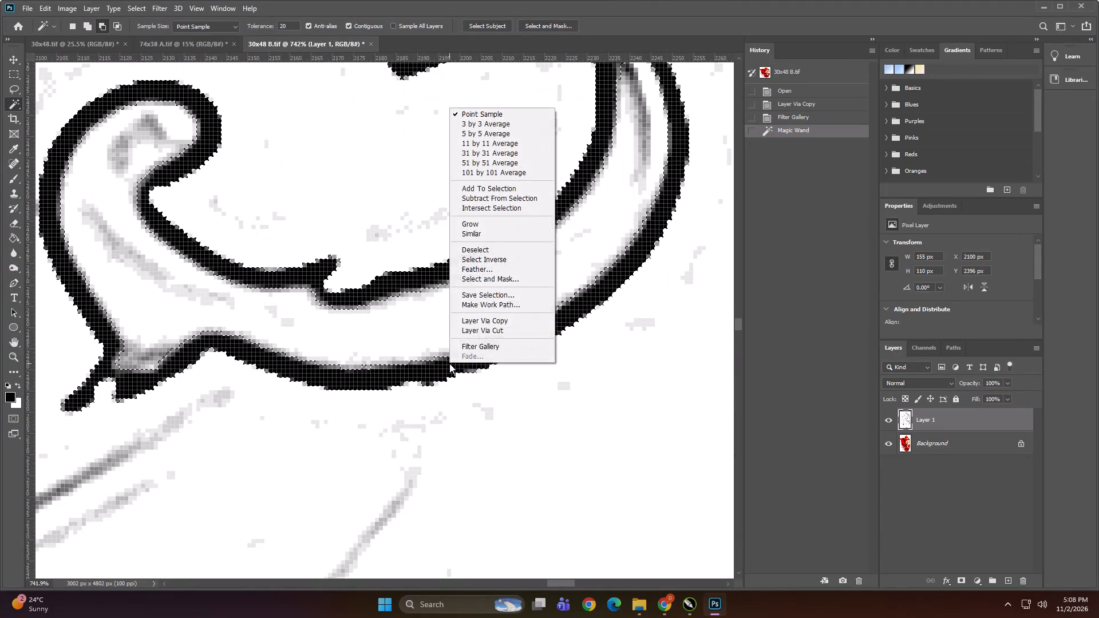
pyautogui.click(491, 233)
# Create a red spot channel with 100% solidity in 30x48 B.tif from the line-art selection, with the Background layer active.
pyautogui.keyDown('alt'); pyautogui.scroll(-20, 500, 232); pyautogui.keyUp('alt')
pyautogui.keyDown('alt'); pyautogui.scroll(-1, 500, 232); pyautogui.keyUp('alt')
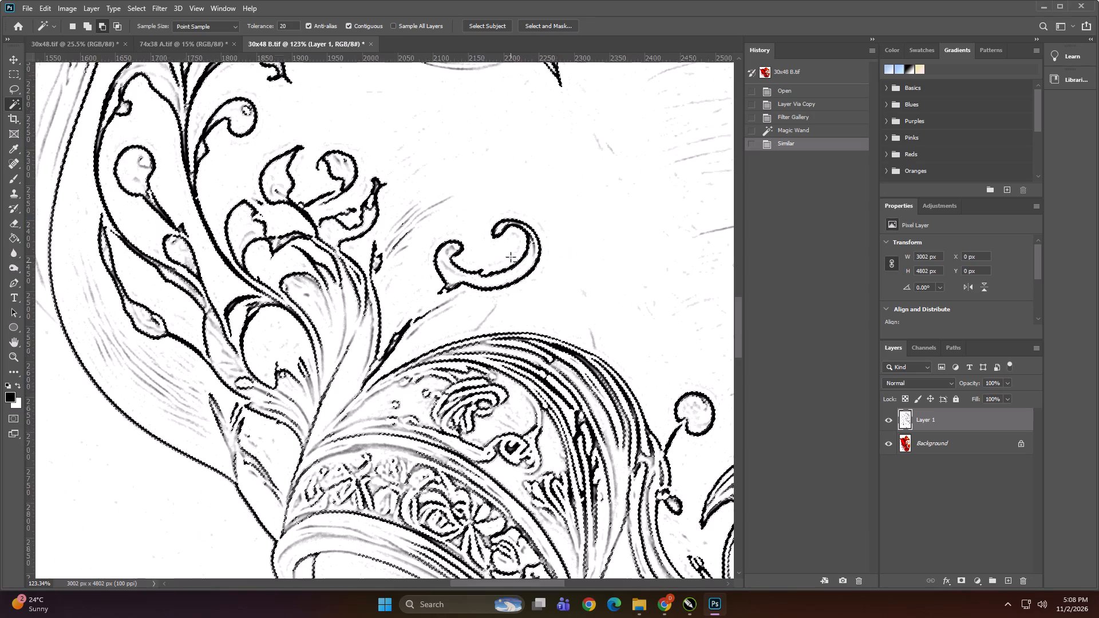
pyautogui.keyDown('alt'); pyautogui.scroll(-20, 511, 257); pyautogui.keyUp('alt')
pyautogui.keyDown('alt'); pyautogui.scroll(-2, 511, 257); pyautogui.keyUp('alt')
pyautogui.click(936, 437)
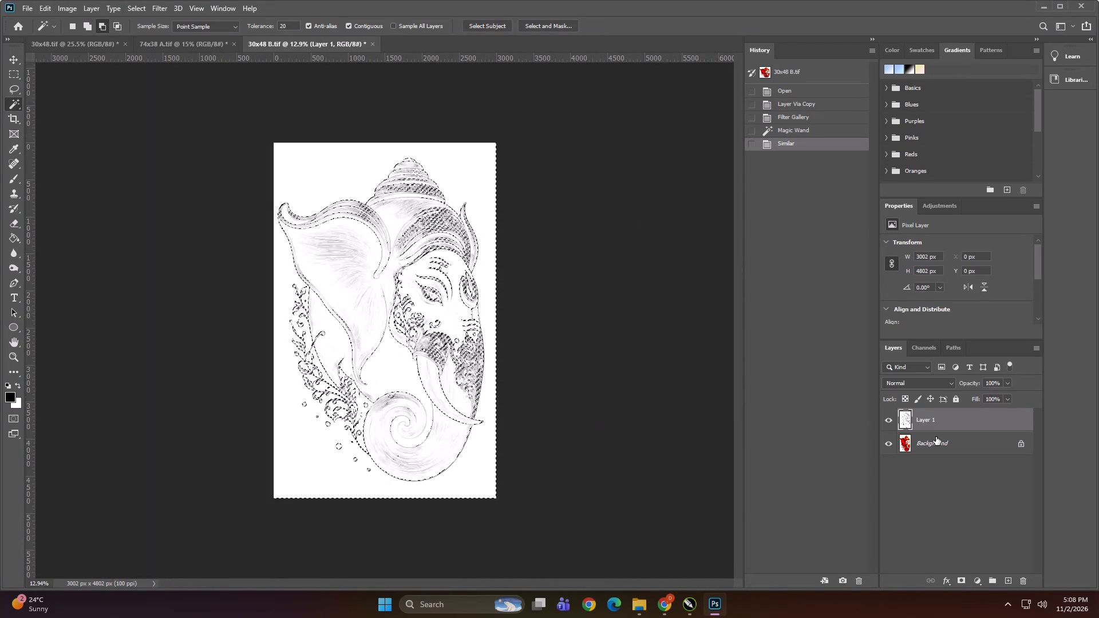
pyautogui.click(925, 351)
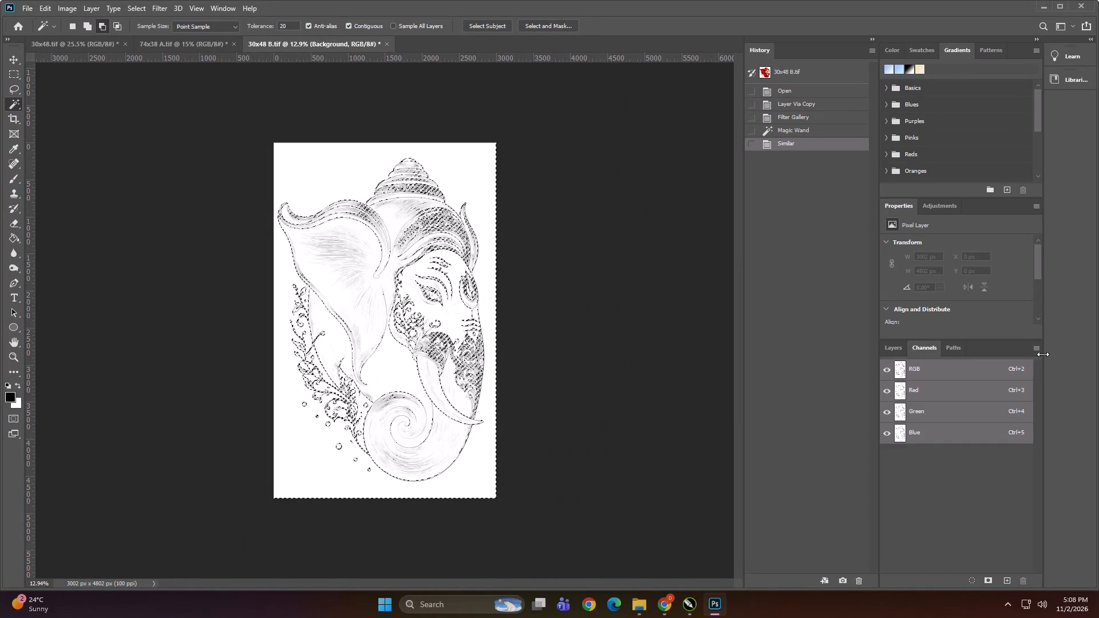
pyautogui.click(1034, 344)
pyautogui.click(1046, 388)
pyautogui.click(636, 175)
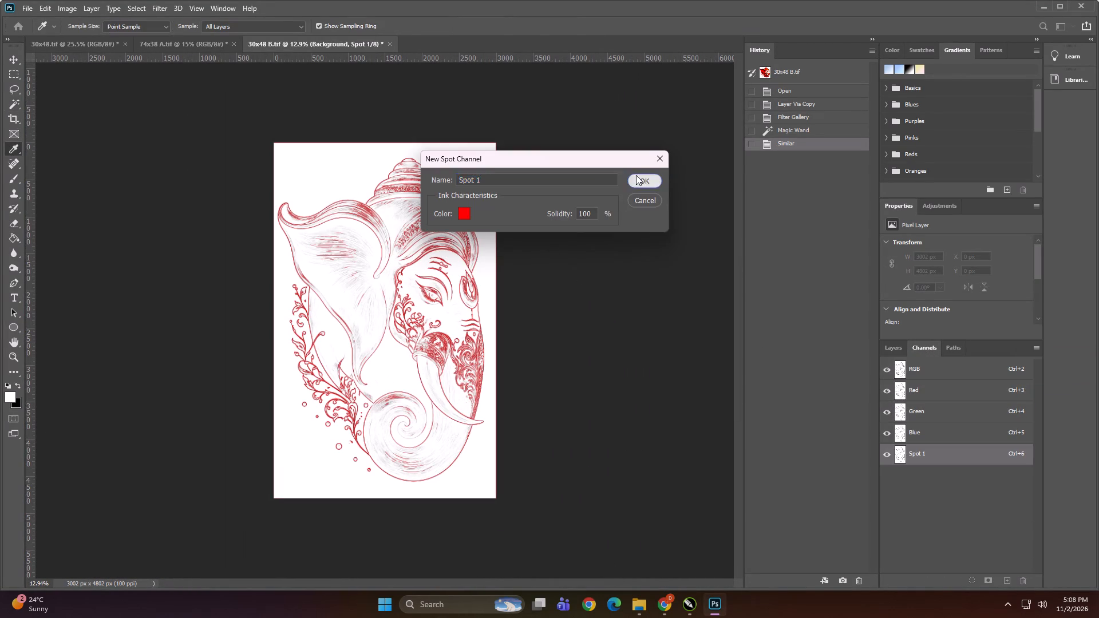
# Duplicate the Spot 1 channel of 30x48 B.tif as Spot 2.
pyautogui.rightClick(928, 453)
pyautogui.click(936, 460)
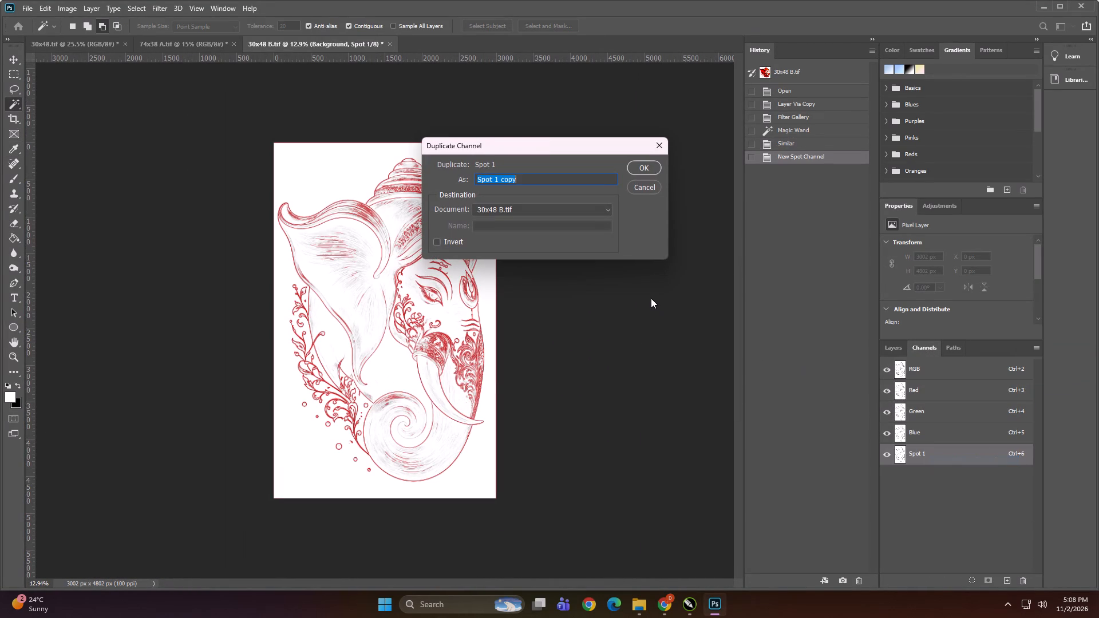
pyautogui.press('Right')
pyautogui.press('BackSpace')
pyautogui.press('BackSpace')
pyautogui.press('BackSpace')
pyautogui.press('BackSpace')
pyautogui.press('BackSpace')
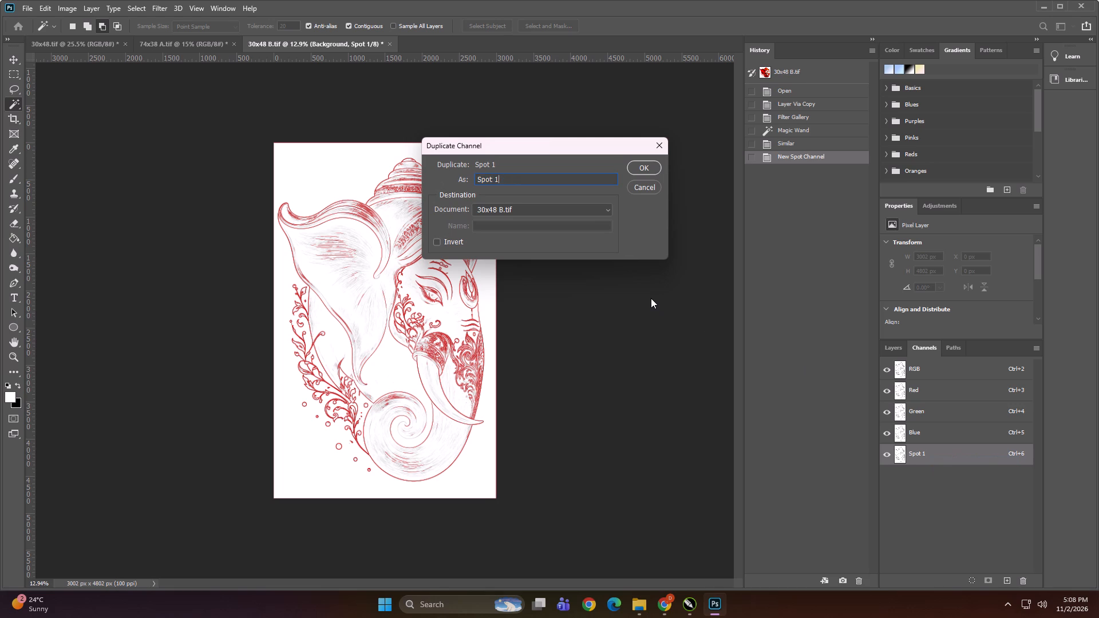
pyautogui.press('BackSpace')
pyautogui.press('2')
pyautogui.click(642, 171)
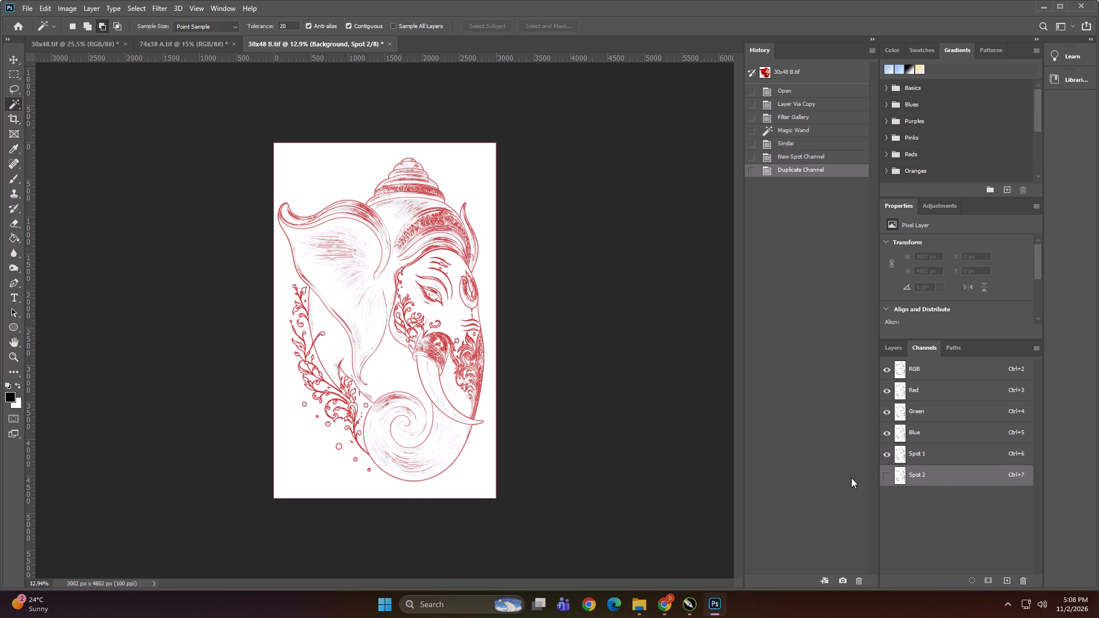
# Make the Spot 2 channel visible and delete the photocopy Layer 1 in 30x48 B.tif.
pyautogui.click(890, 472)
pyautogui.click(901, 343)
pyautogui.click(942, 418)
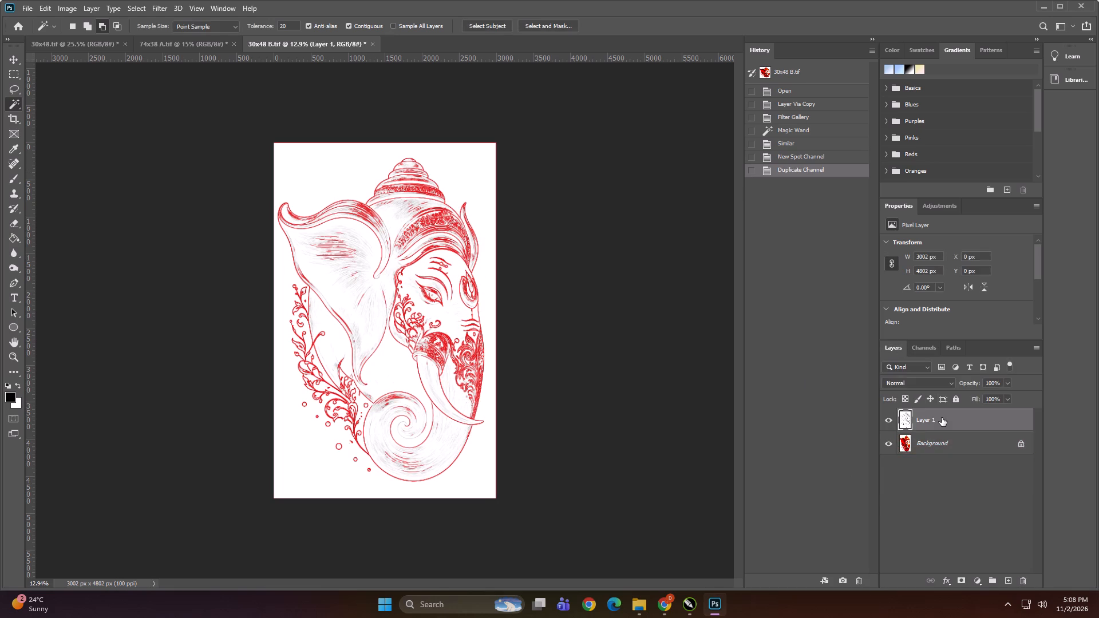
pyautogui.press('Delete')
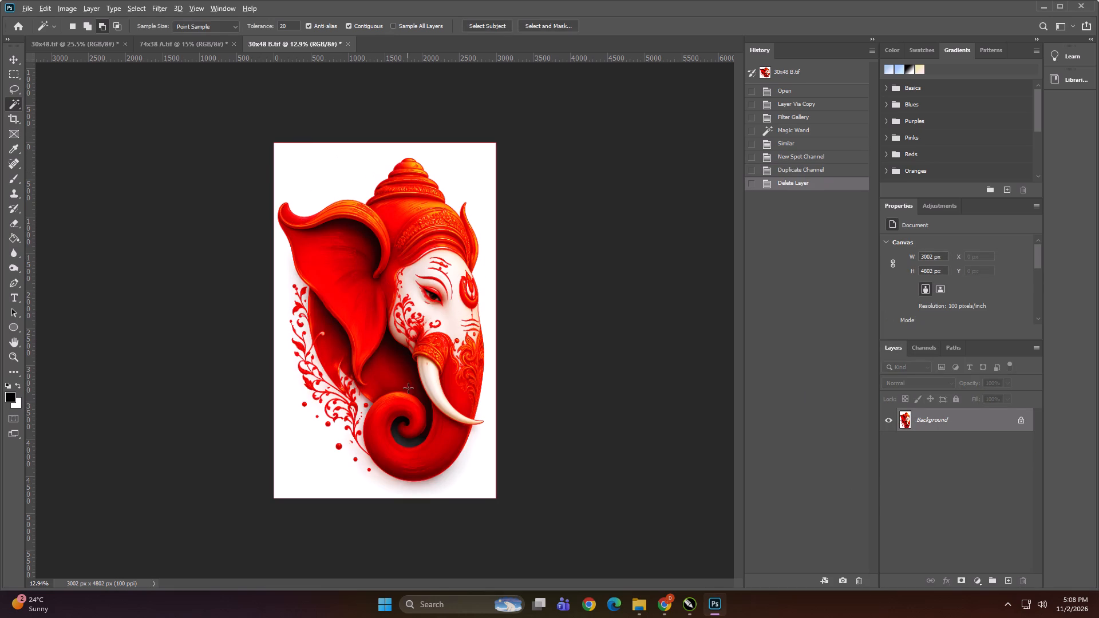
pyautogui.keyDown('alt'); pyautogui.scroll(15, 406, 412); pyautogui.keyUp('alt')
pyautogui.keyDown('alt'); pyautogui.scroll(-15, 475, 270); pyautogui.keyUp('alt')
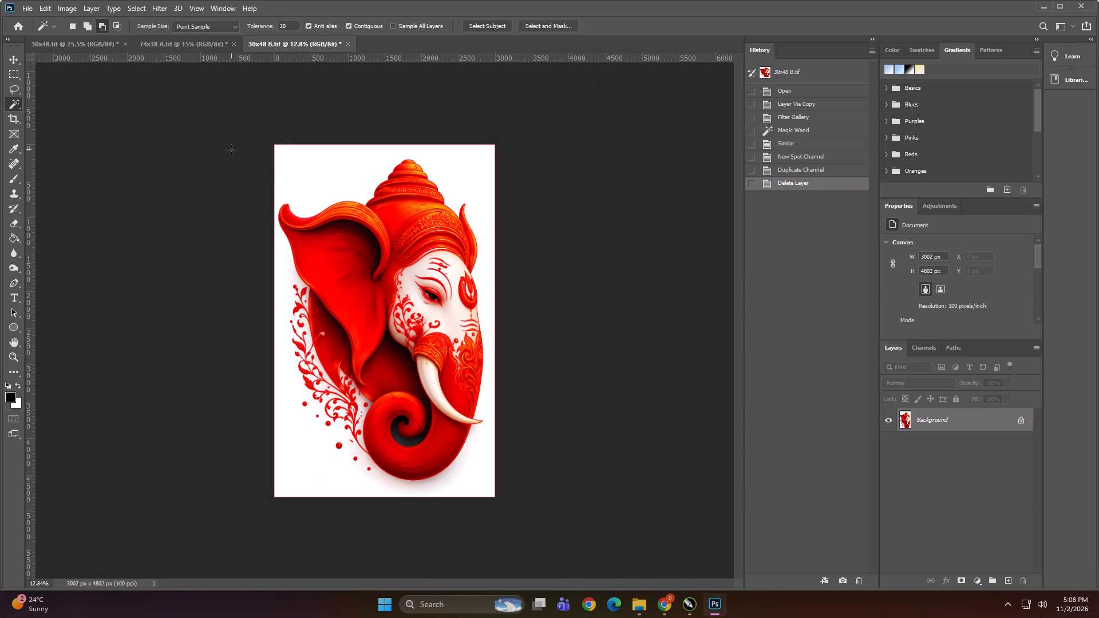
# Save 30x48.tif as a TIFF with spot colours and LZW compression, replacing the existing file in the NEW folder.
pyautogui.click(91, 42)
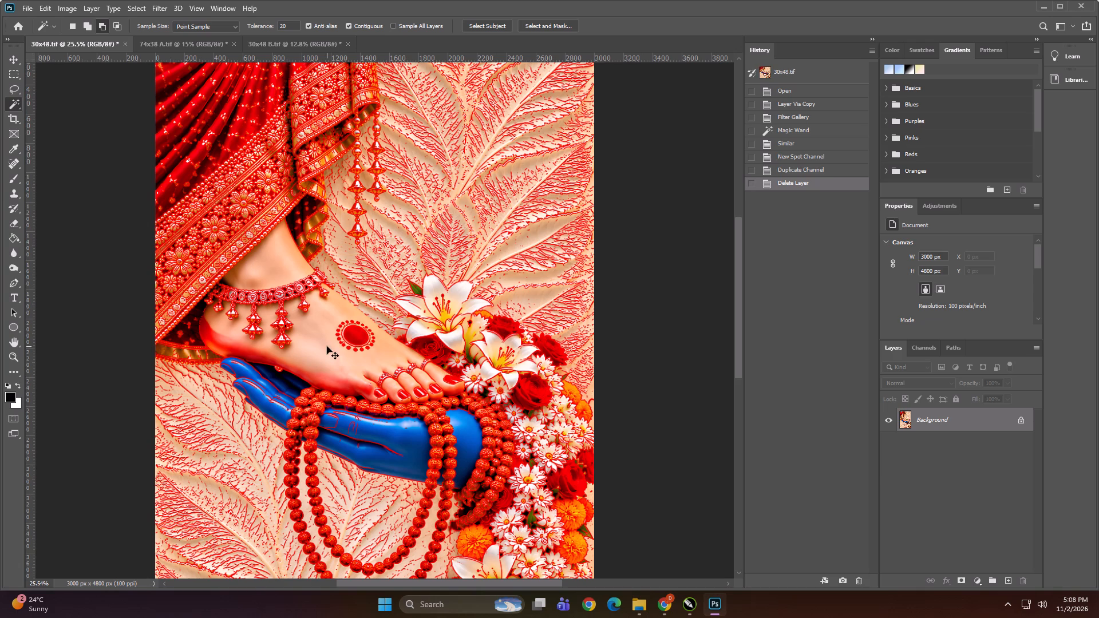
pyautogui.hotkey('ctrl', 'shift', 's')
pyautogui.click(445, 348)
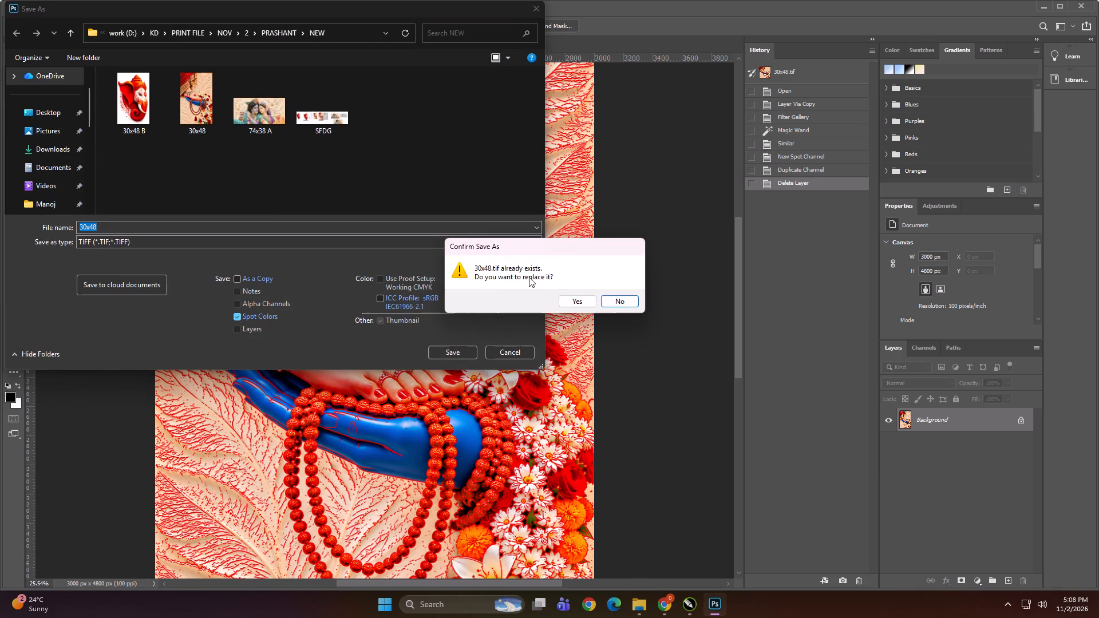
pyautogui.click(567, 304)
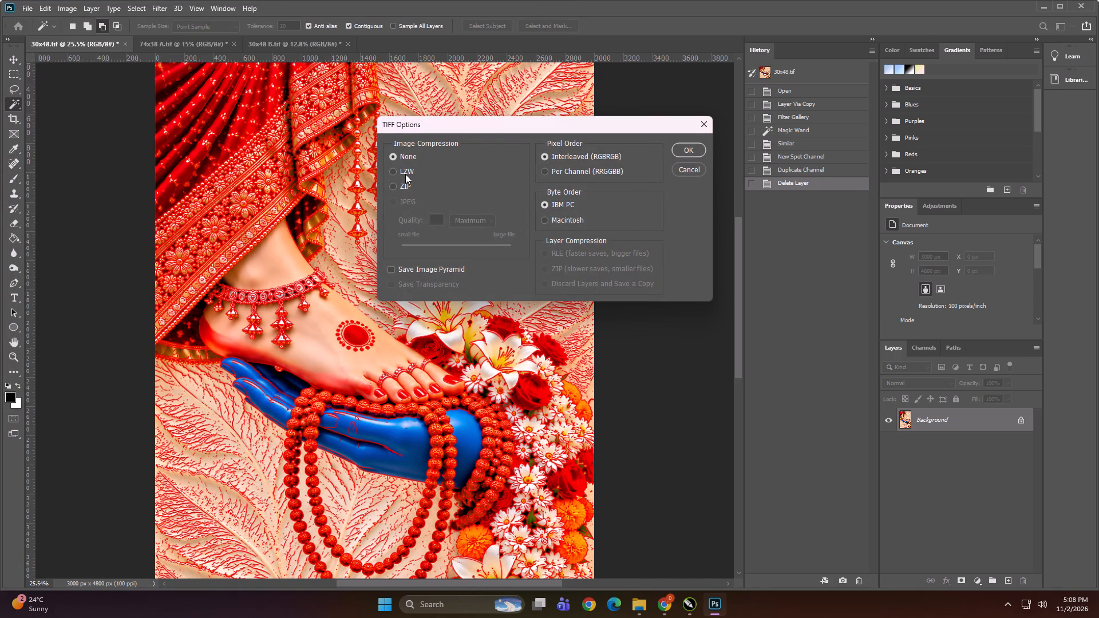
pyautogui.click(403, 169)
pyautogui.click(689, 152)
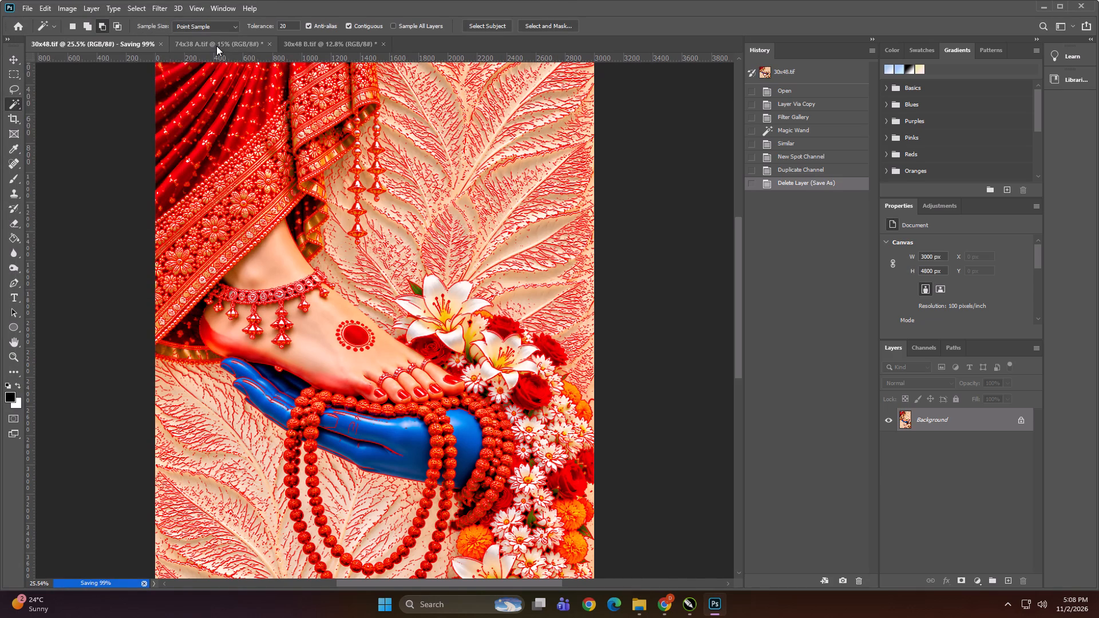
# Save 74x38 A.tif as a TIFF with spot colours and LZW compression, replacing the existing file in the NEW folder.
pyautogui.click(216, 46)
pyautogui.hotkey('ctrl', 'shift', 's')
pyautogui.click(282, 242)
pyautogui.click(282, 242)
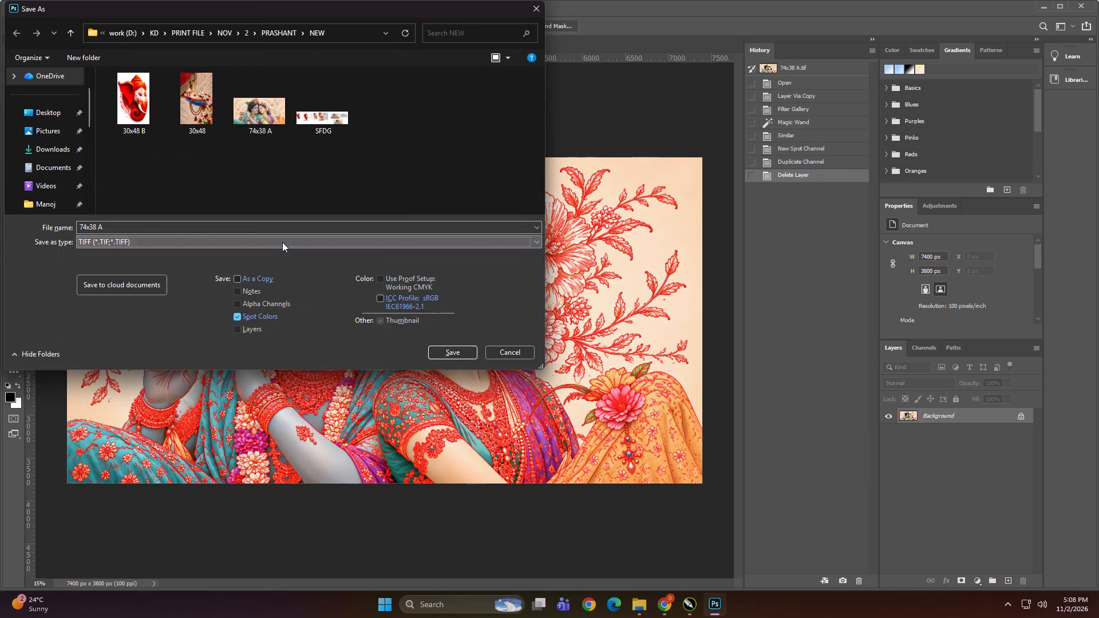
pyautogui.click(445, 351)
pyautogui.click(574, 303)
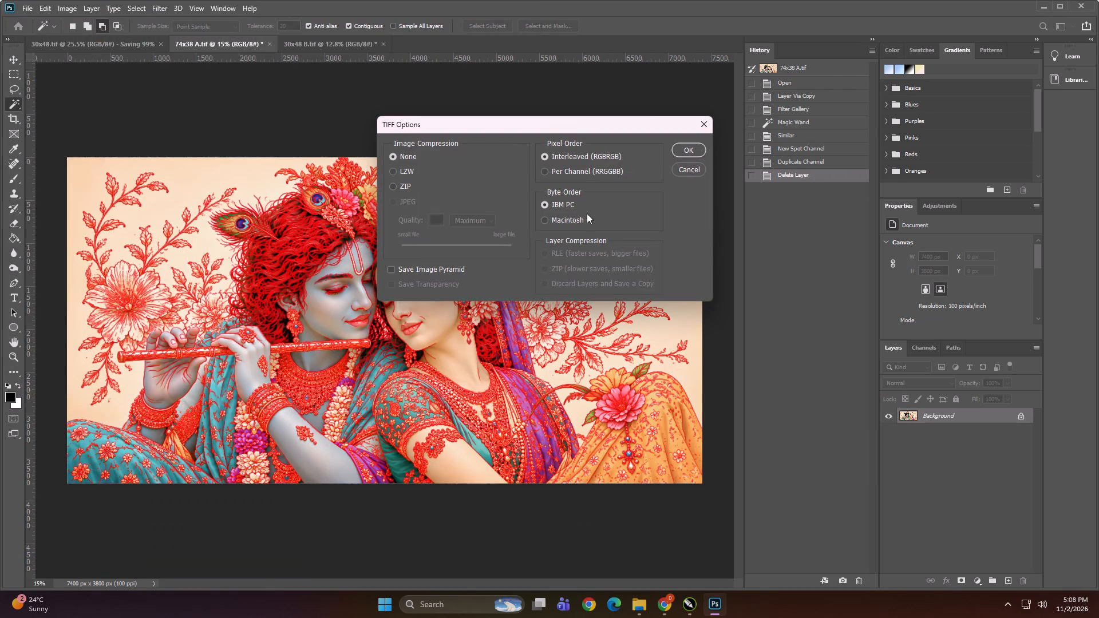
pyautogui.click(402, 169)
pyautogui.click(683, 149)
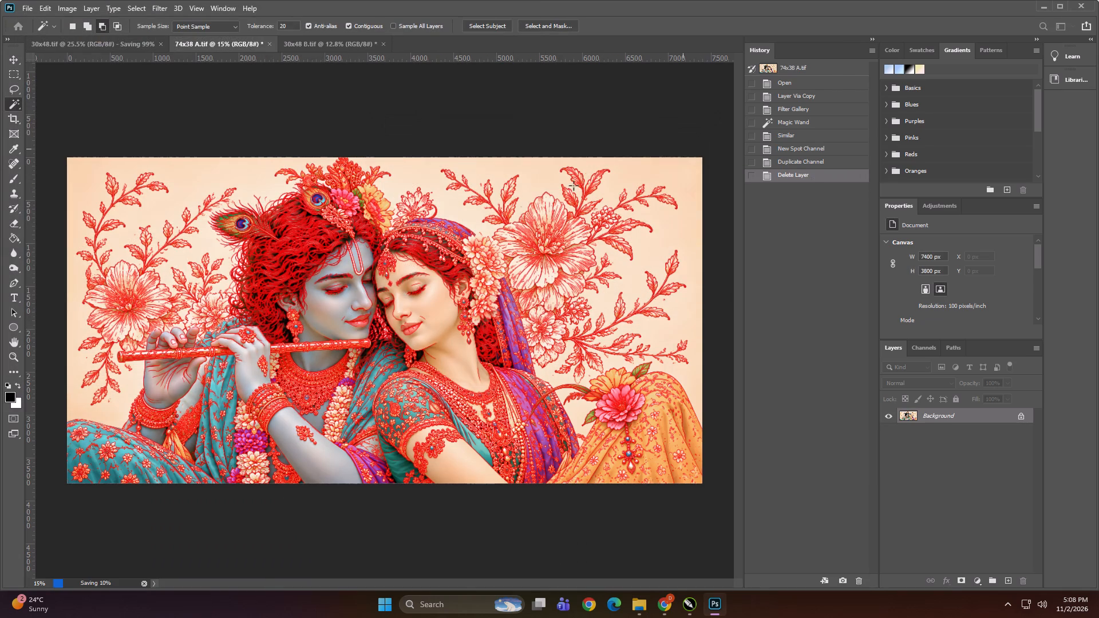
# Save 30x48 B.tif over the existing TIFF with spot colours and LZW compression, and close Photoshop.
pyautogui.click(315, 44)
pyautogui.hotkey('ctrl', 'shift', 's')
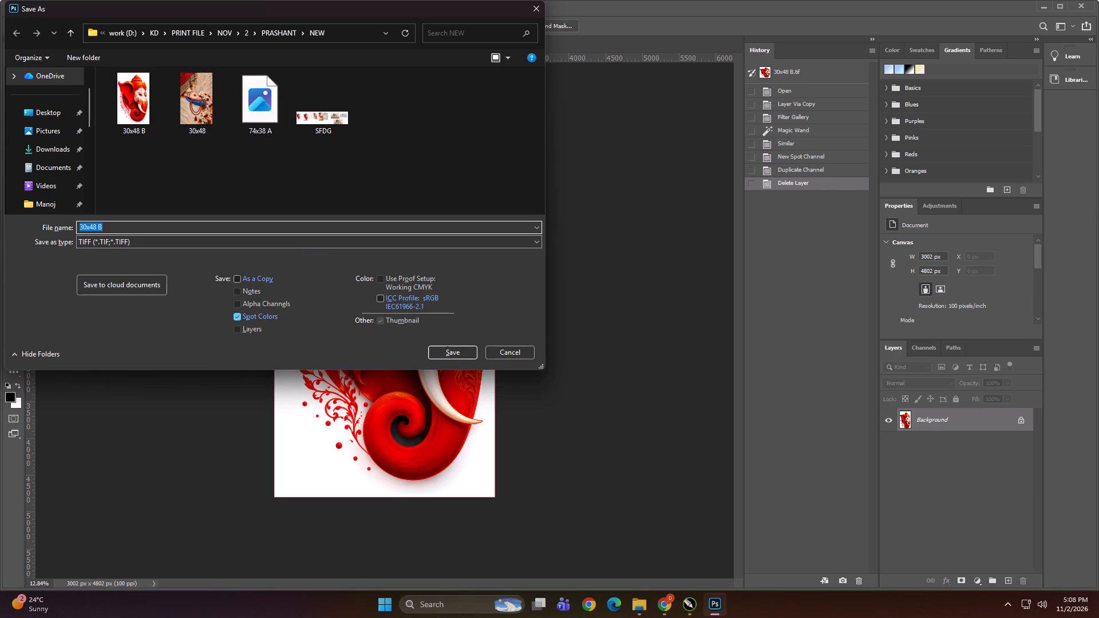
pyautogui.click(305, 225)
pyautogui.click(442, 348)
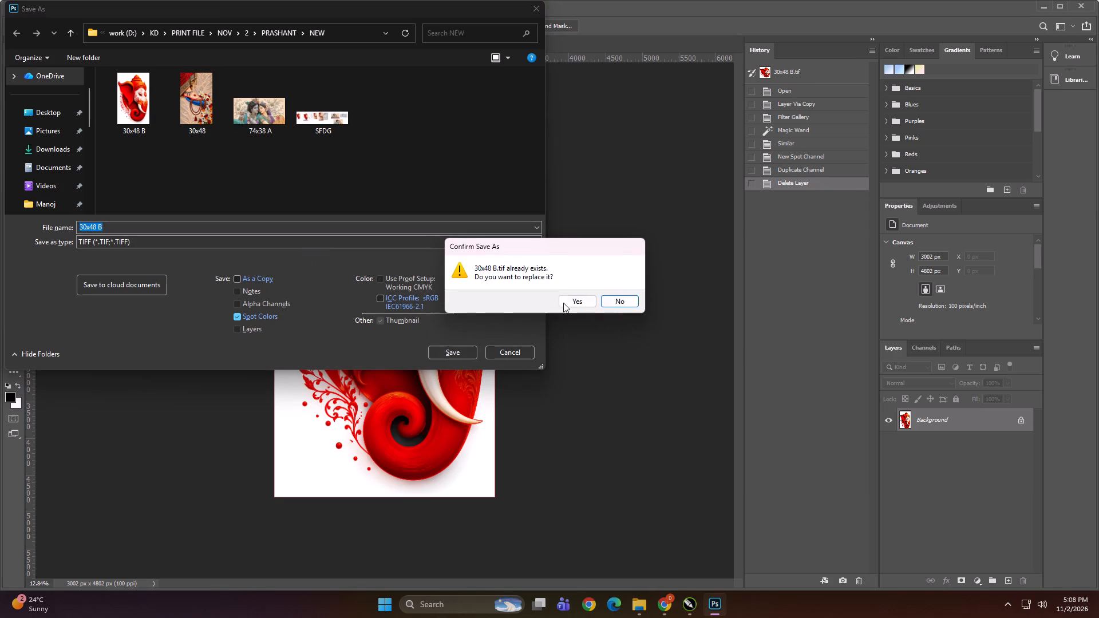
pyautogui.click(576, 300)
pyautogui.click(410, 167)
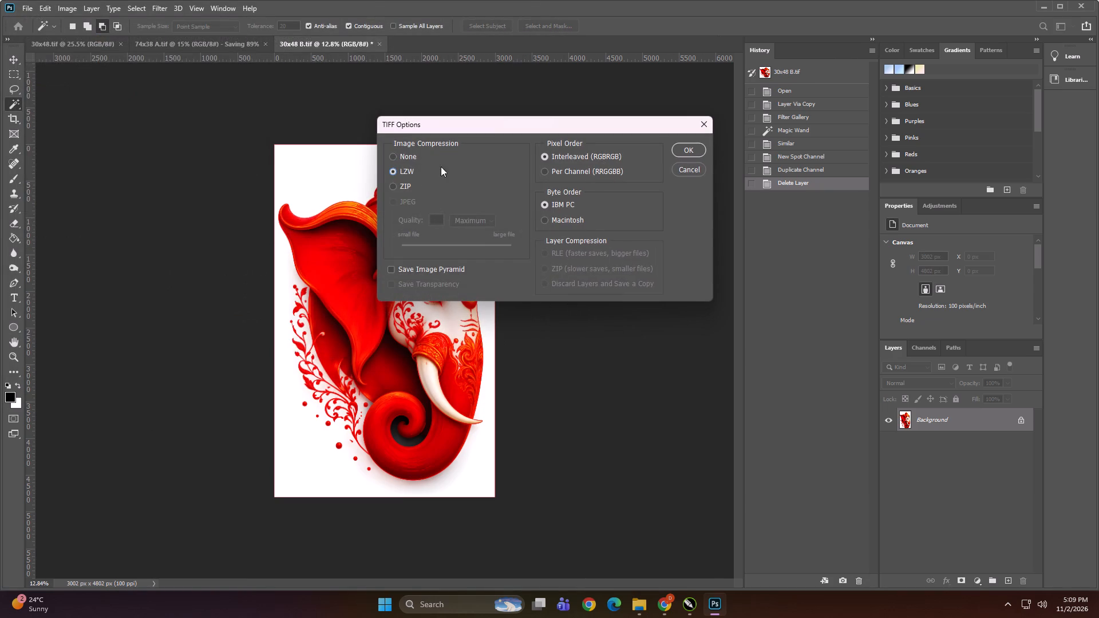
pyautogui.click(676, 150)
pyautogui.click(1084, 2)
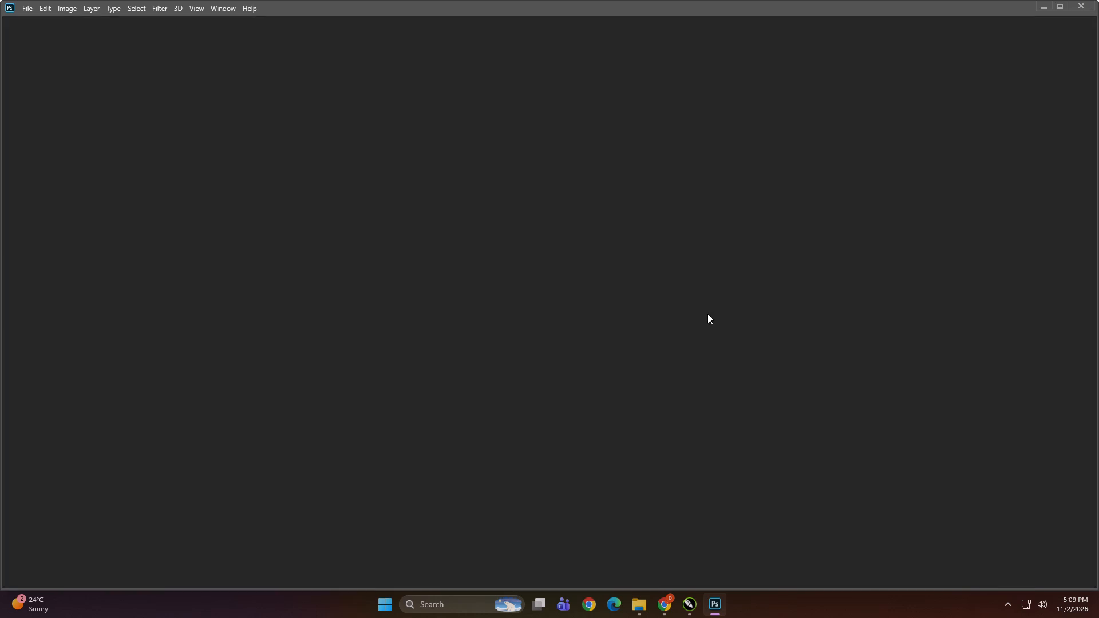
# In File Explorer, copy the NEW folder from D:\KD\PRINT FILE\NOV\2\PRASHANT.
pyautogui.click(623, 335)
pyautogui.press('BackSpace')
pyautogui.click(448, 368)
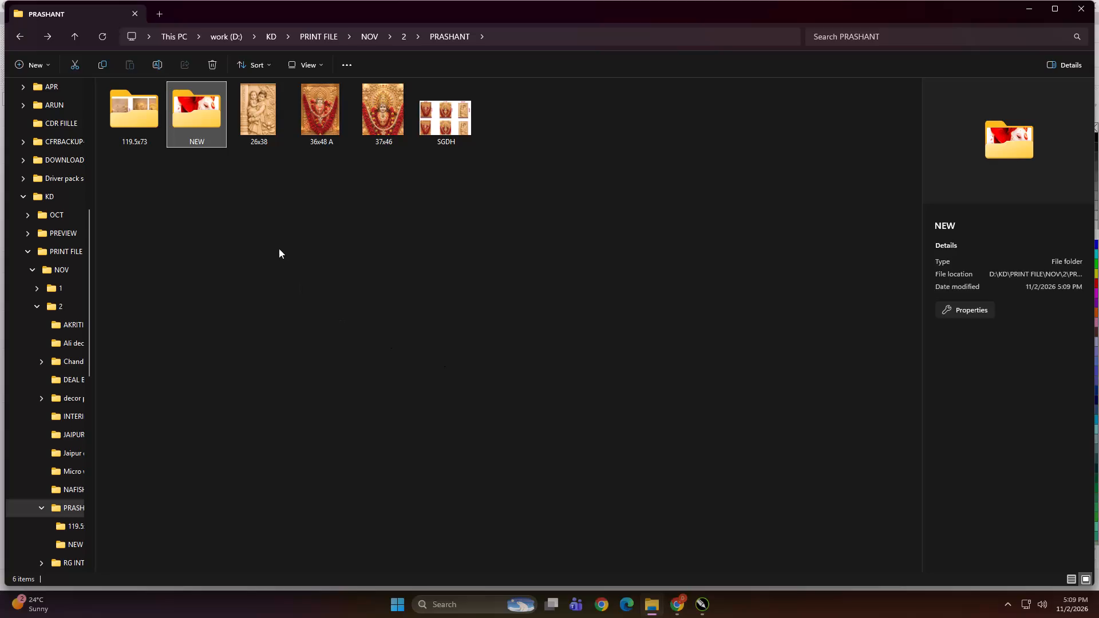
pyautogui.click(206, 126)
pyautogui.hotkey('ctrl', 'c')
# Paste the NEW folder into Print\NOV\2\PRASHANT on the DIGITECH_SHAREDRIVE (Z:) network drive.
pyautogui.scroll(5, 67, 386)
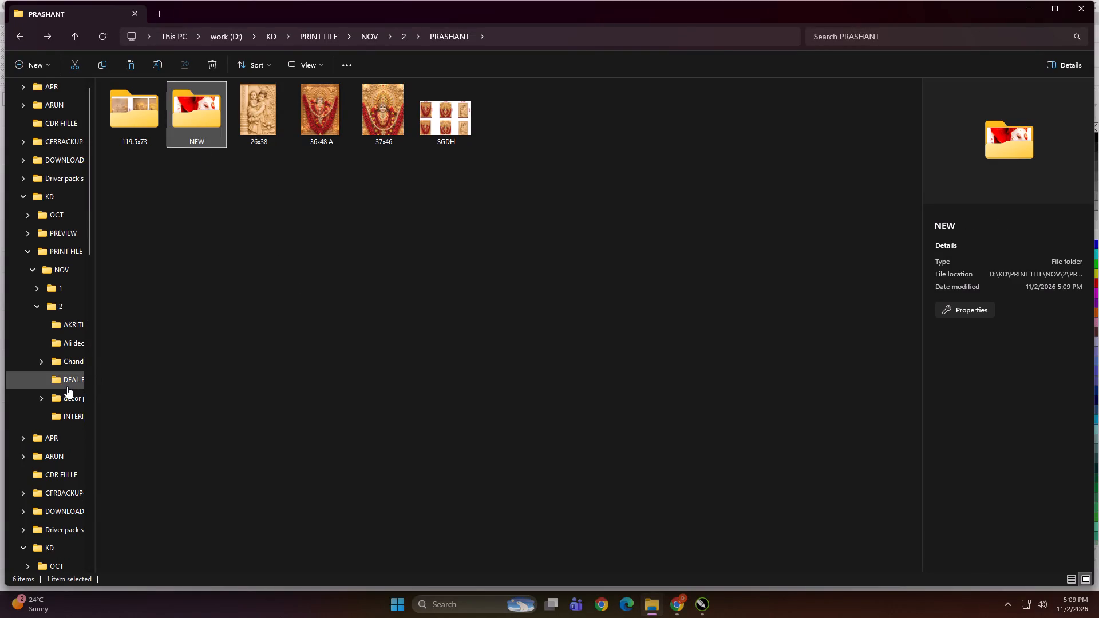
pyautogui.click(63, 369)
pyautogui.doubleClick(164, 273)
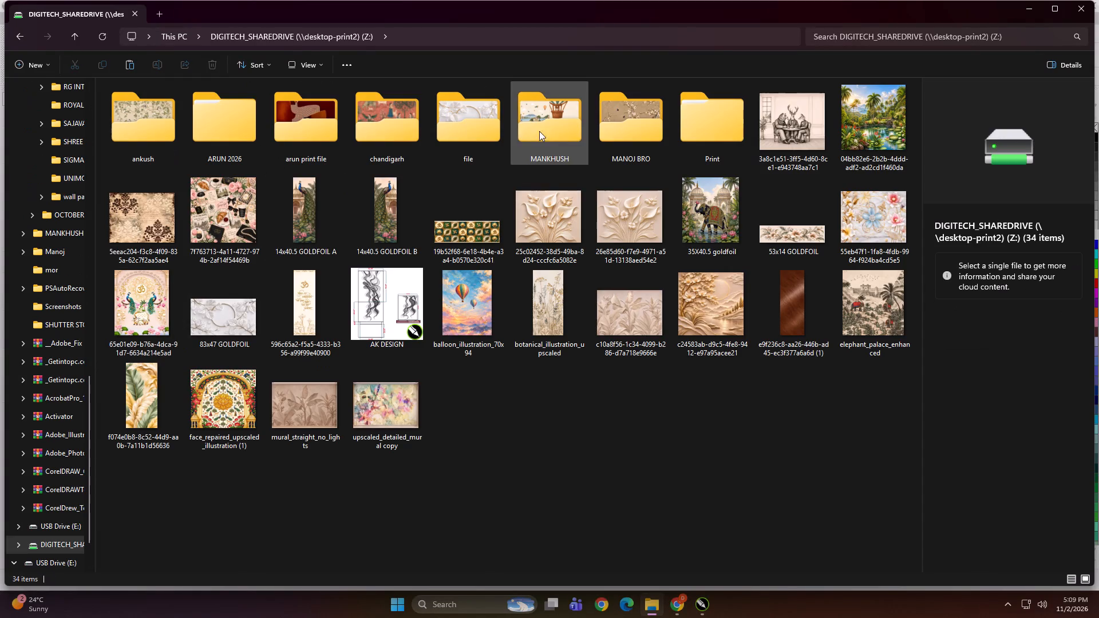
pyautogui.doubleClick(698, 122)
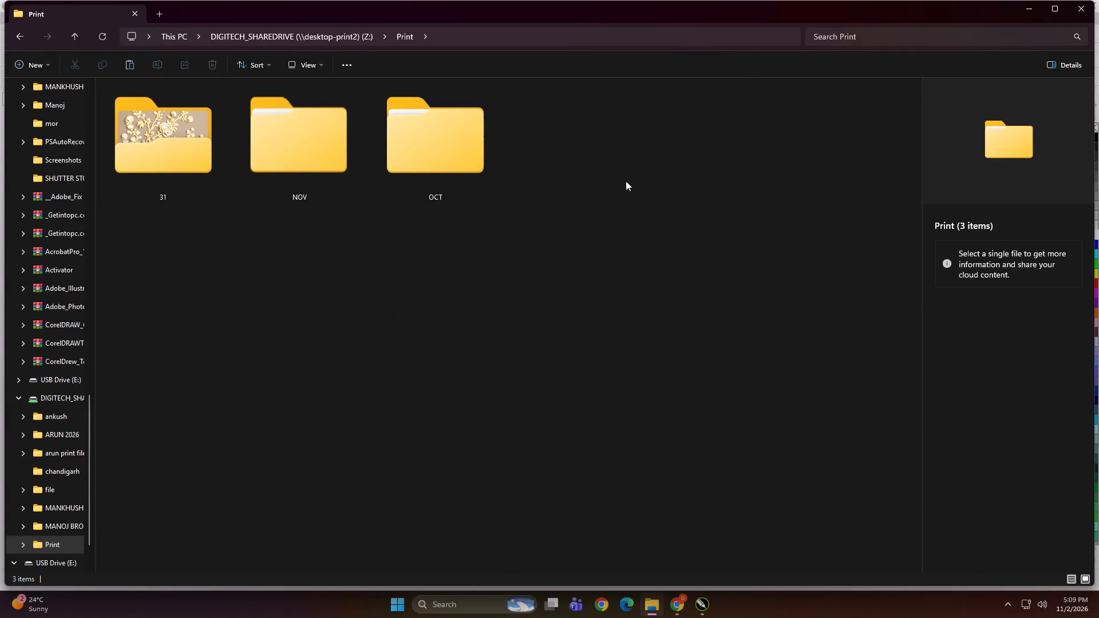
pyautogui.doubleClick(390, 167)
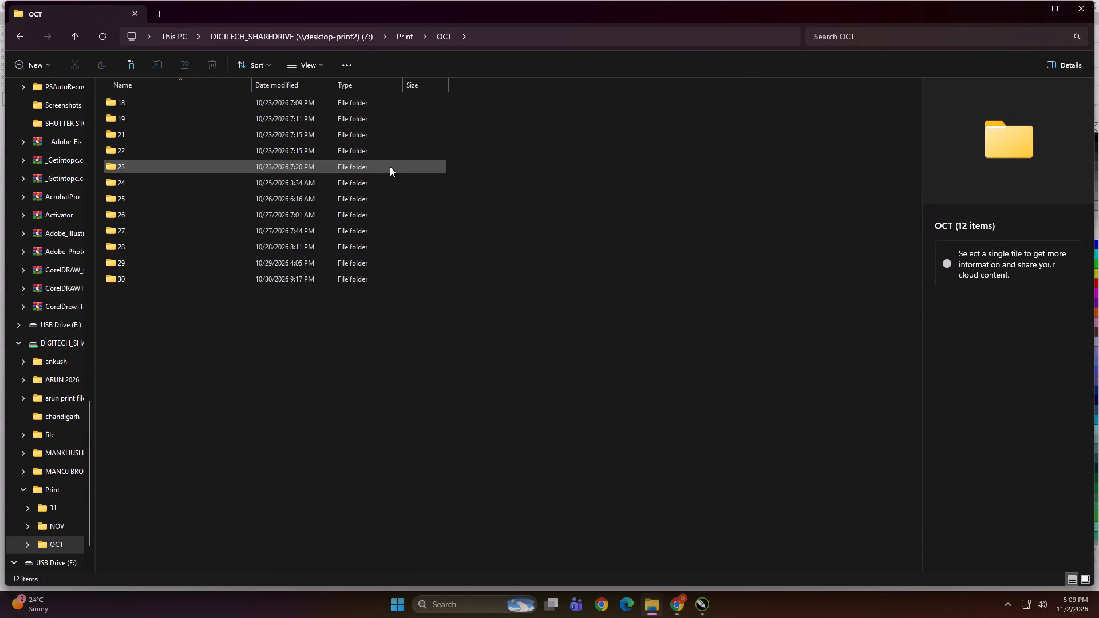
pyautogui.click(252, 362)
pyautogui.press('BackSpace')
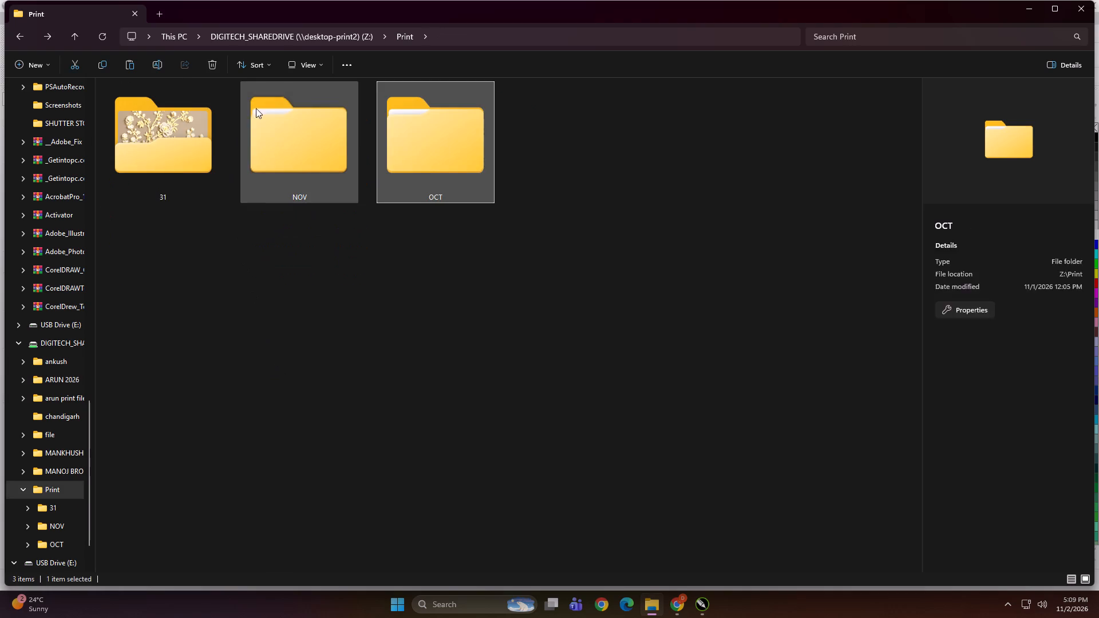
pyautogui.doubleClick(274, 93)
pyautogui.doubleClick(324, 187)
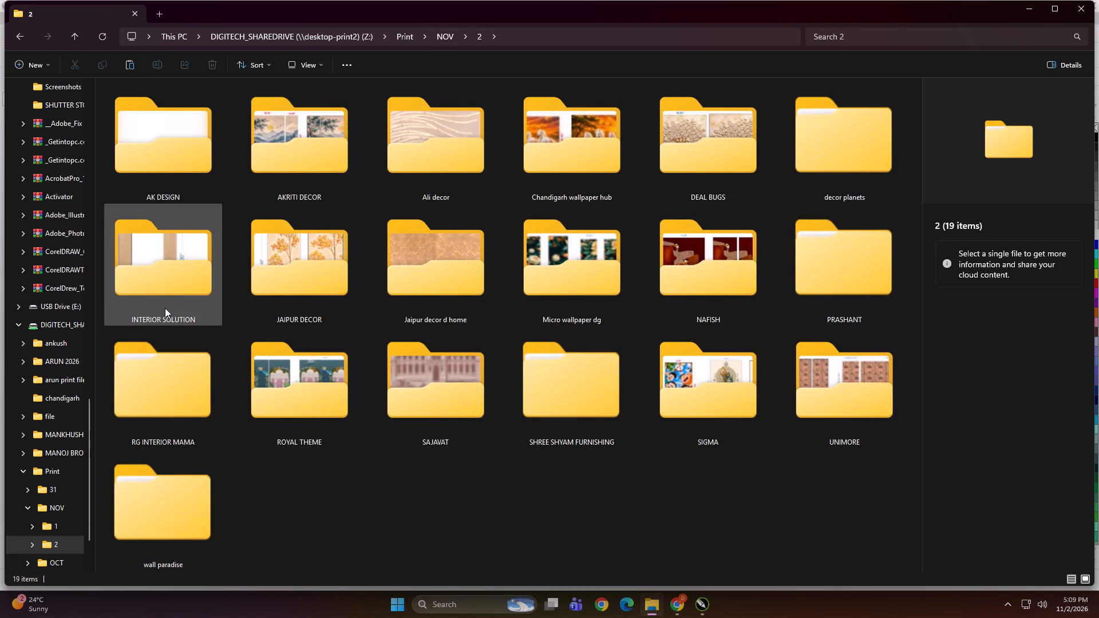
pyautogui.doubleClick(860, 264)
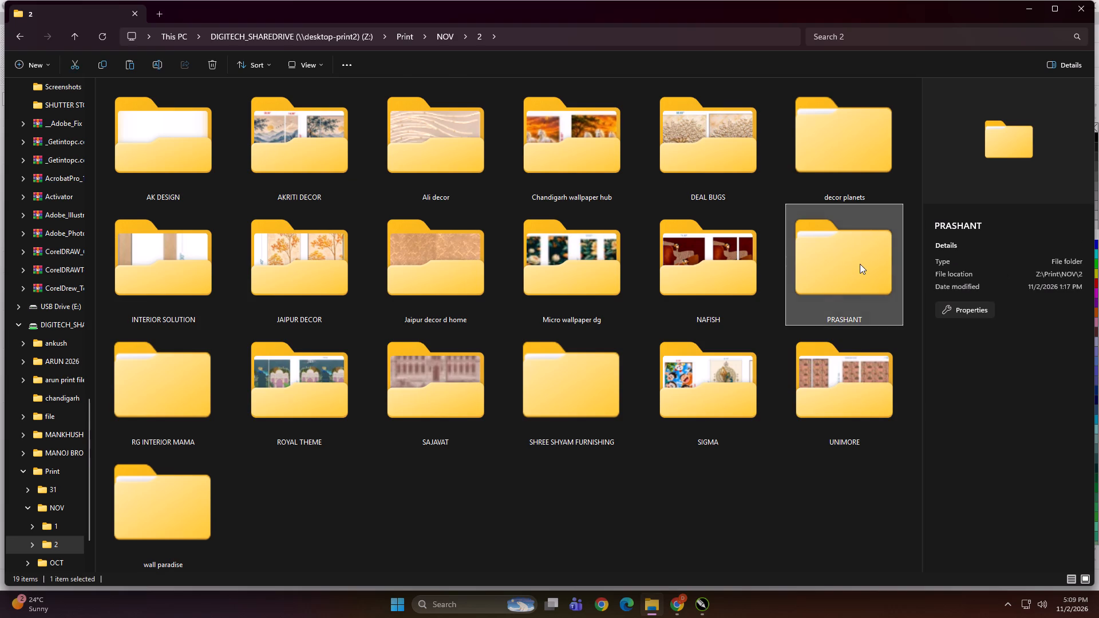
pyautogui.rightClick(648, 228)
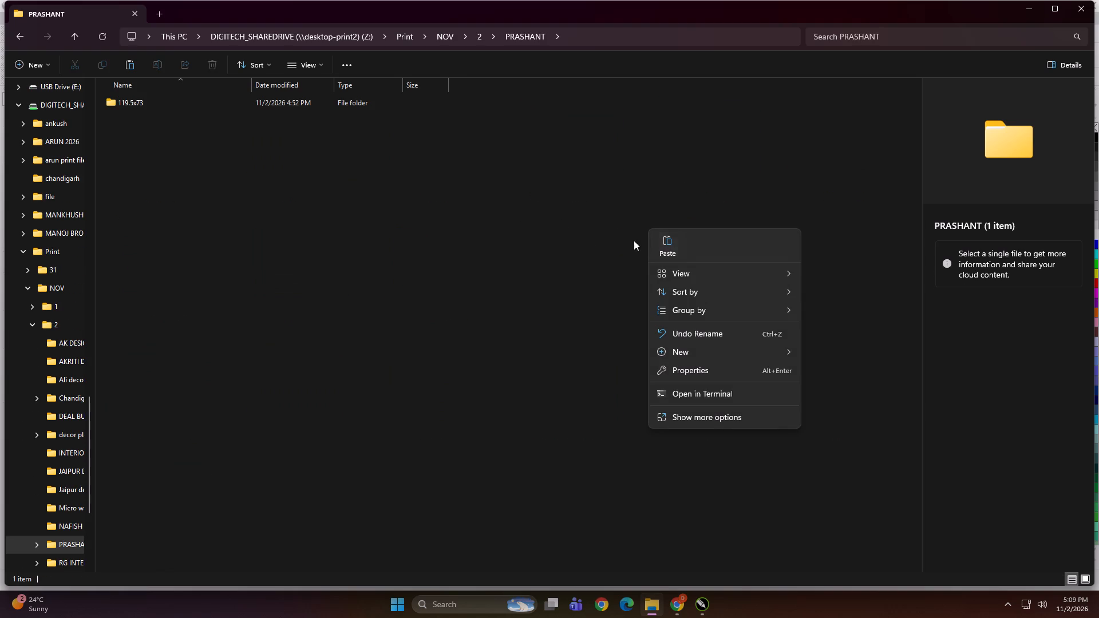
pyautogui.click(662, 244)
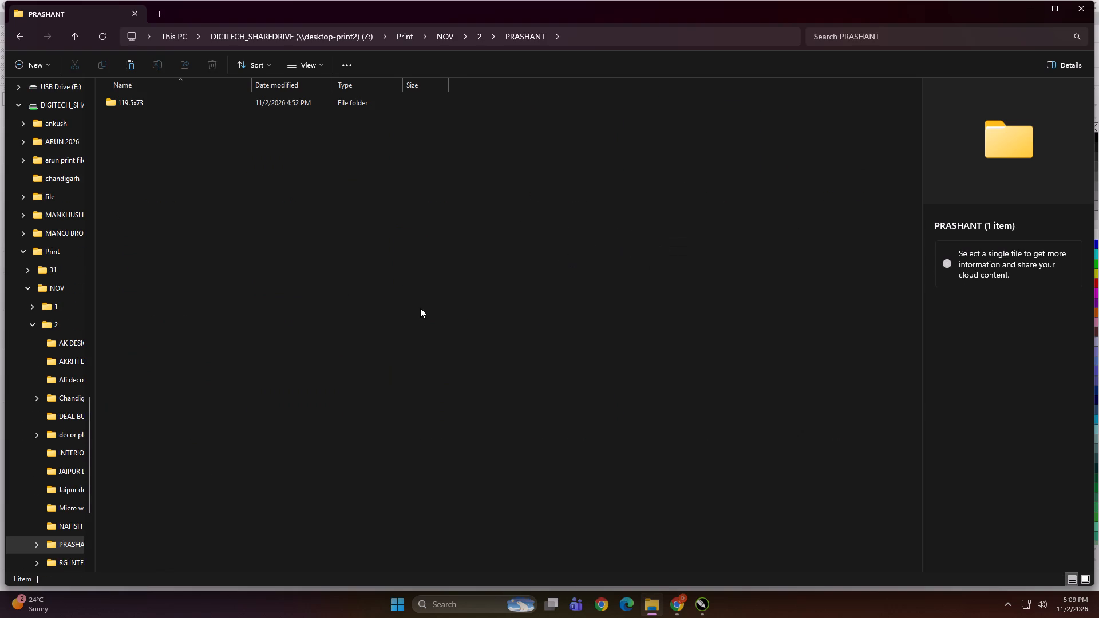
# Check the 119.5x73 folder inside the shared PRASHANT folder, viewing its SFDG.tif layout image, and return to folder 2.
pyautogui.keyDown('ctrl'); pyautogui.scroll(16, 420, 308); pyautogui.keyUp('ctrl')
pyautogui.click(353, 346)
pyautogui.keyDown('ctrl'); pyautogui.scroll(20, 353, 346); pyautogui.keyUp('ctrl')
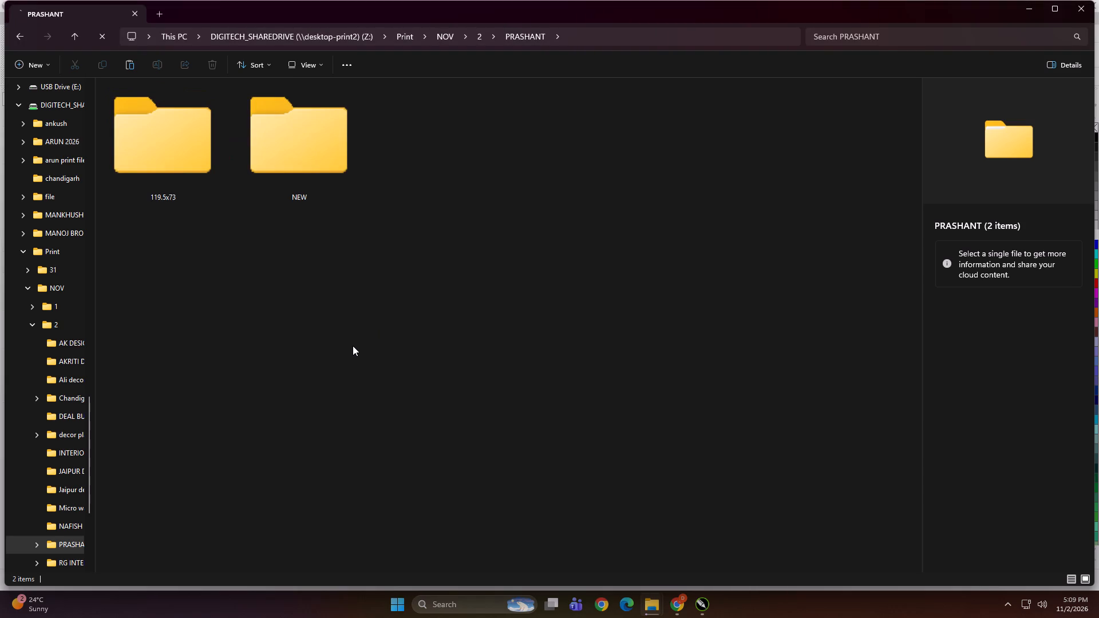
pyautogui.doubleClick(171, 161)
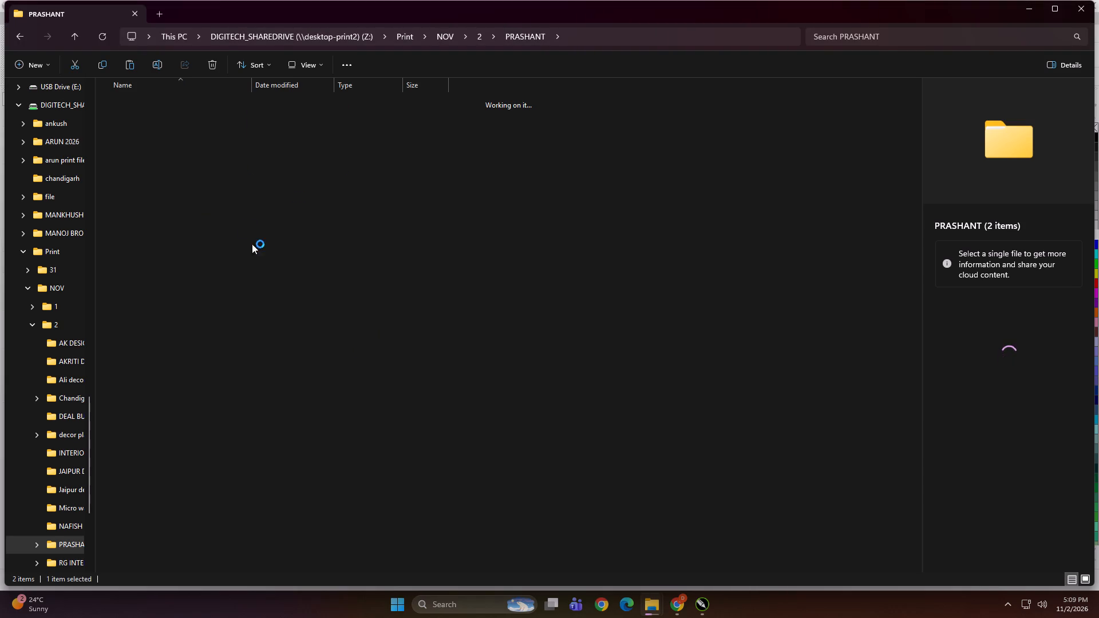
pyautogui.keyDown('ctrl'); pyautogui.scroll(17, 386, 306); pyautogui.keyUp('ctrl')
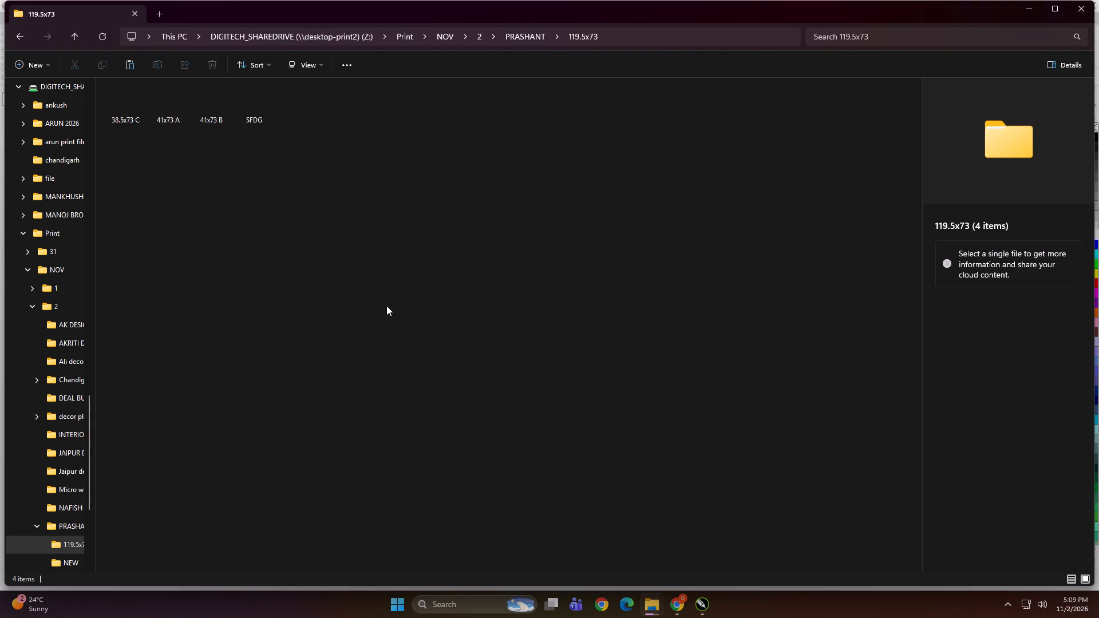
pyautogui.keyDown('ctrl'); pyautogui.scroll(20, 386, 306); pyautogui.keyUp('ctrl')
pyautogui.doubleClick(563, 187)
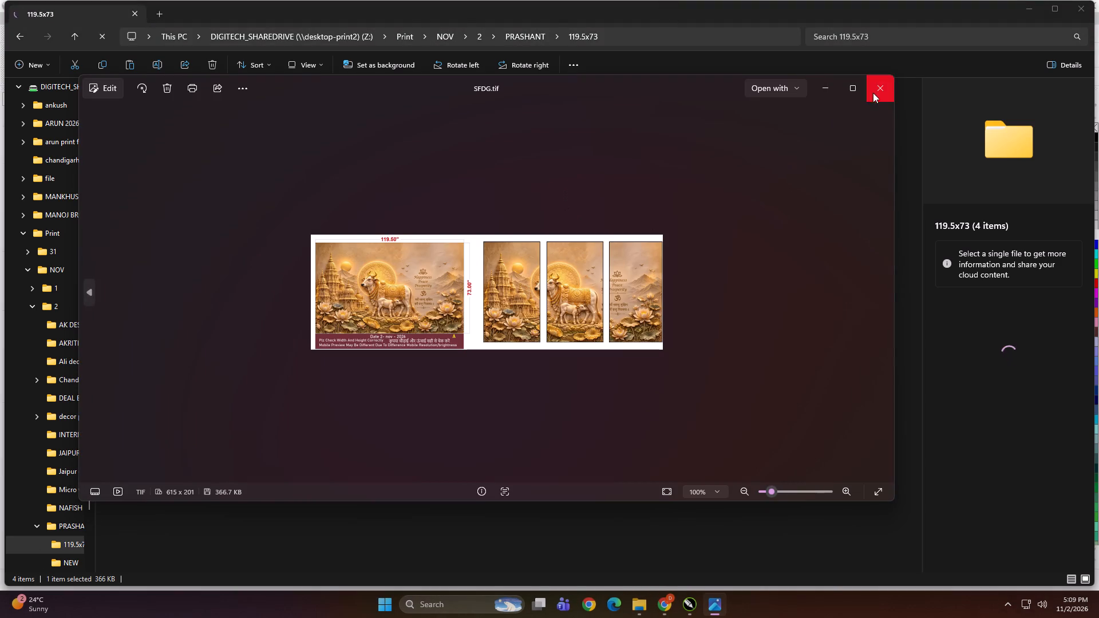
pyautogui.click(874, 92)
pyautogui.click(536, 298)
pyautogui.press('BackSpace')
pyautogui.click(410, 363)
pyautogui.press('BackSpace')
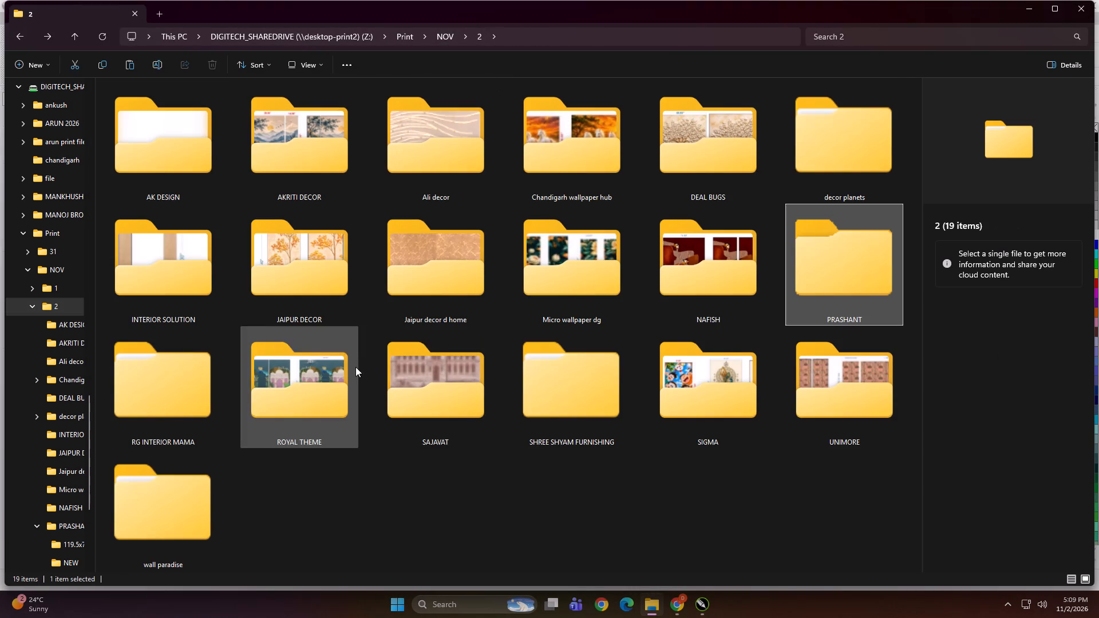
# Go to the local PRASHANT order folder at D:\KD\PRINT FILE\NOV\2.
pyautogui.click(541, 484)
pyautogui.scroll(5, 97, 325)
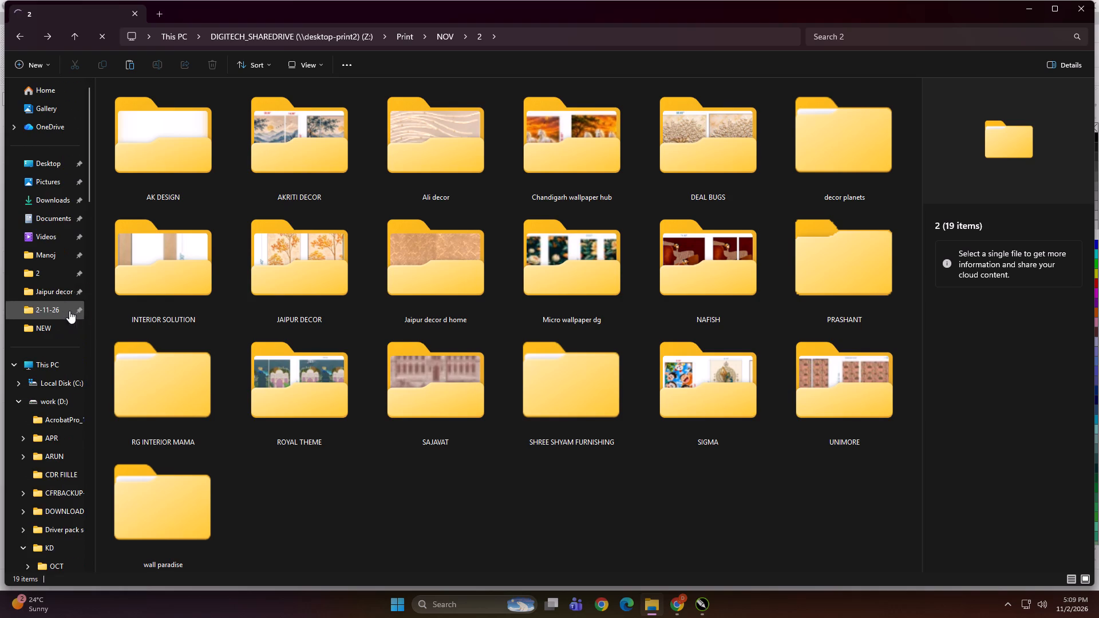
pyautogui.scroll(3, 55, 284)
pyautogui.click(49, 366)
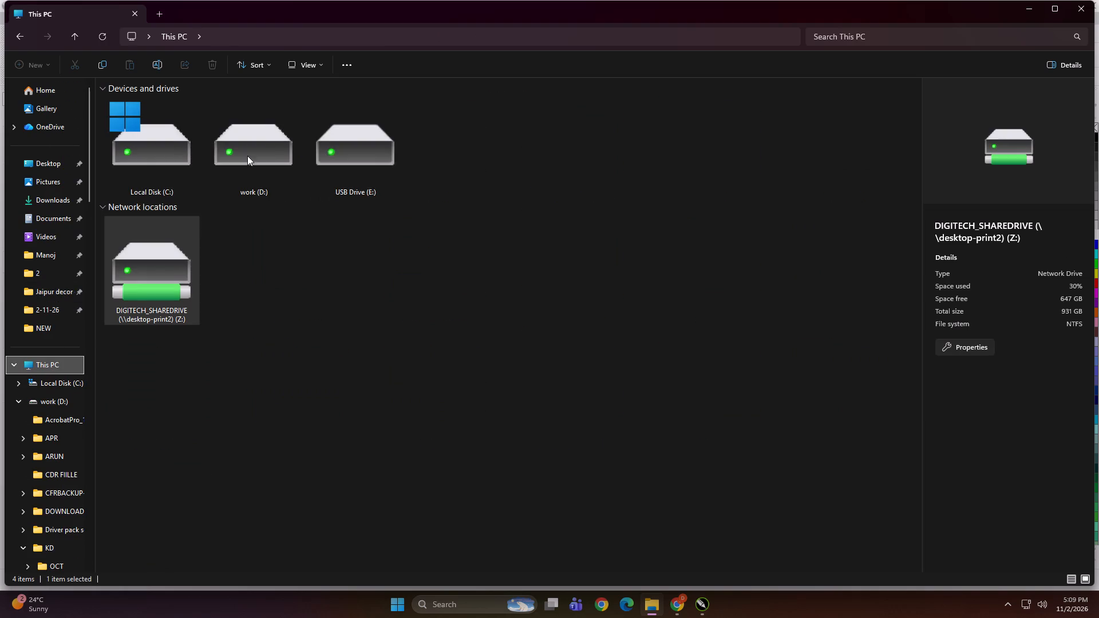
pyautogui.doubleClick(239, 156)
pyautogui.doubleClick(306, 253)
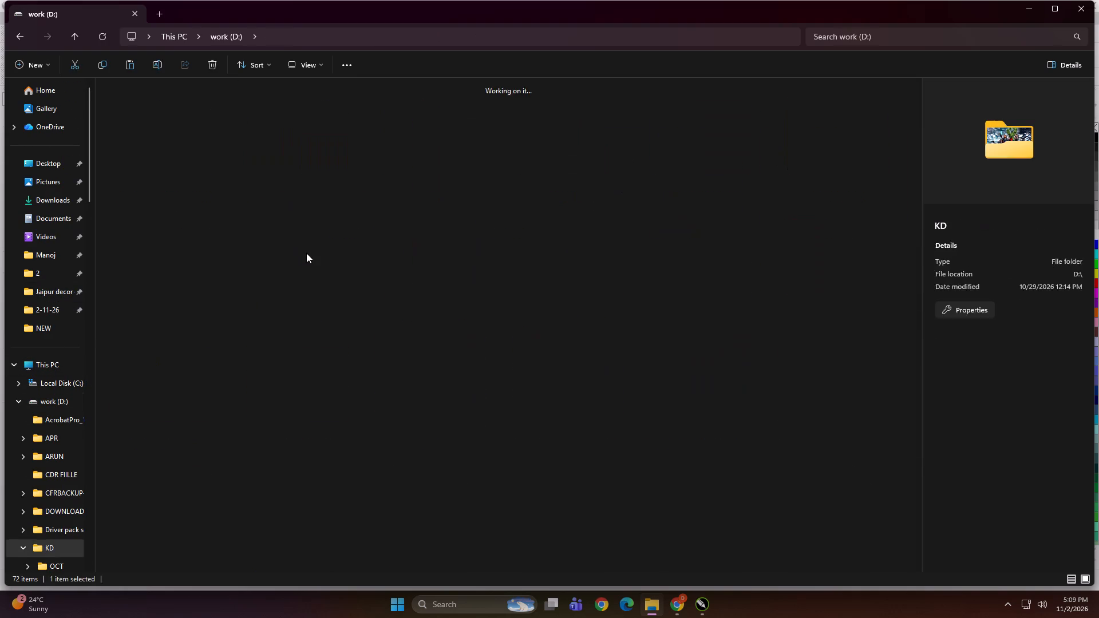
pyautogui.doubleClick(466, 179)
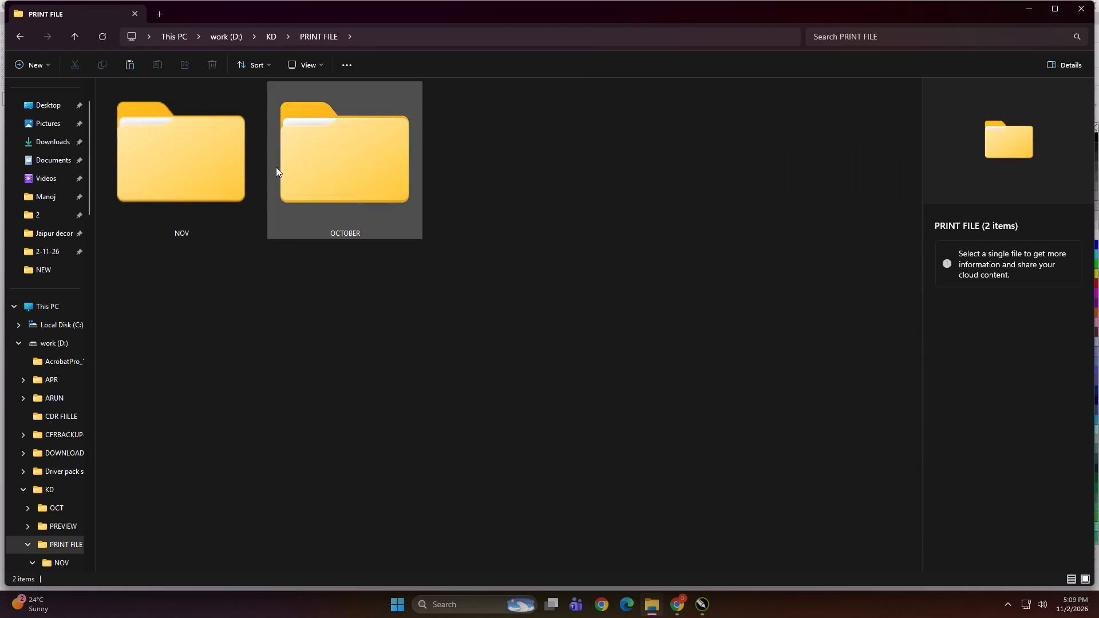
pyautogui.doubleClick(239, 164)
pyautogui.doubleClick(311, 156)
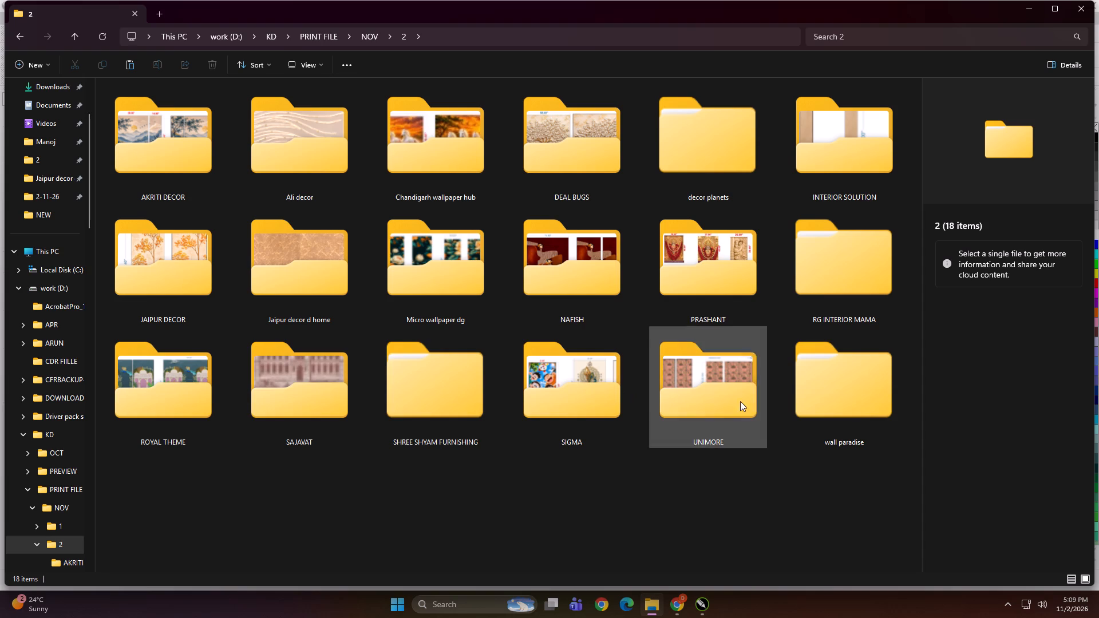
pyautogui.click(317, 386)
pyautogui.doubleClick(665, 262)
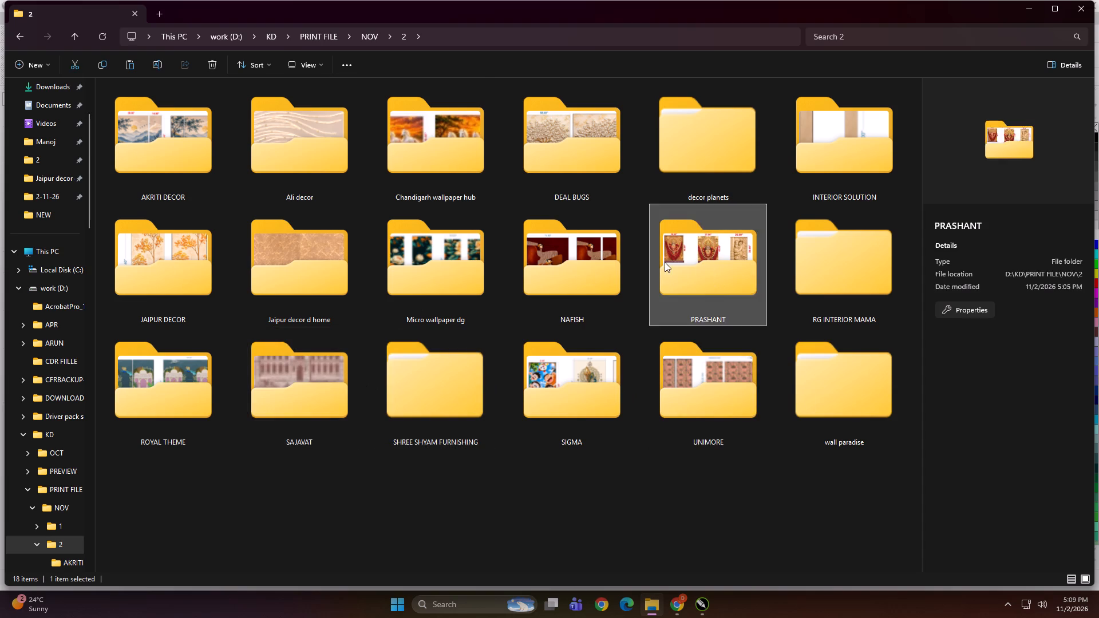
# Inspect the 26x38.tif artwork up close in the Photos viewer, including the two children's faces, and close it.
pyautogui.keyDown('ctrl'); pyautogui.scroll(9, 312, 340); pyautogui.keyUp('ctrl')
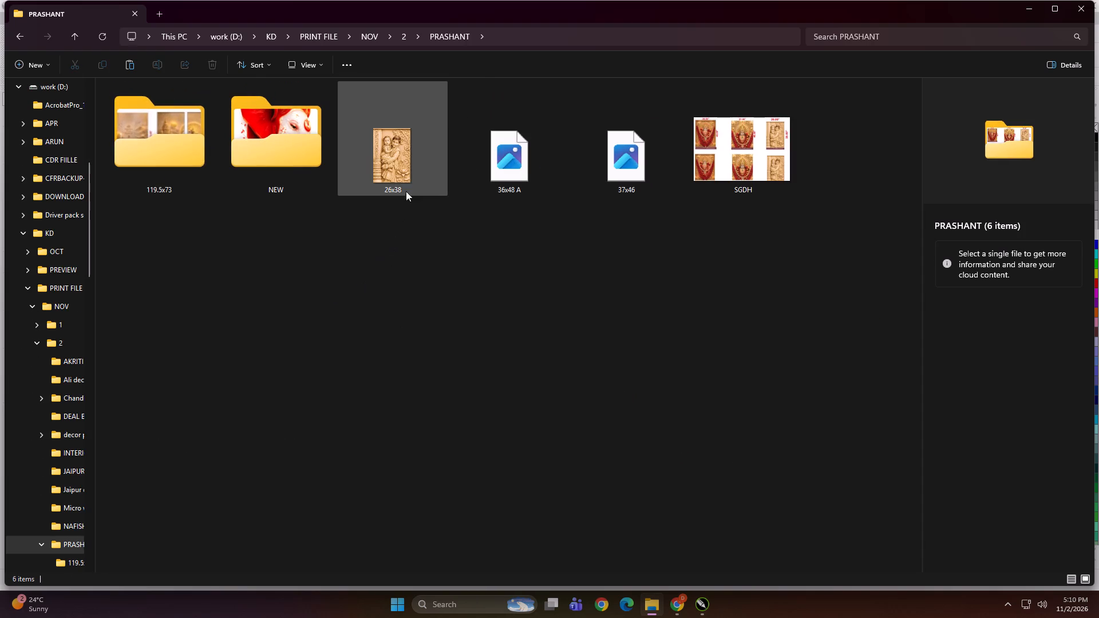
pyautogui.doubleClick(390, 158)
pyautogui.scroll(6, 449, 199)
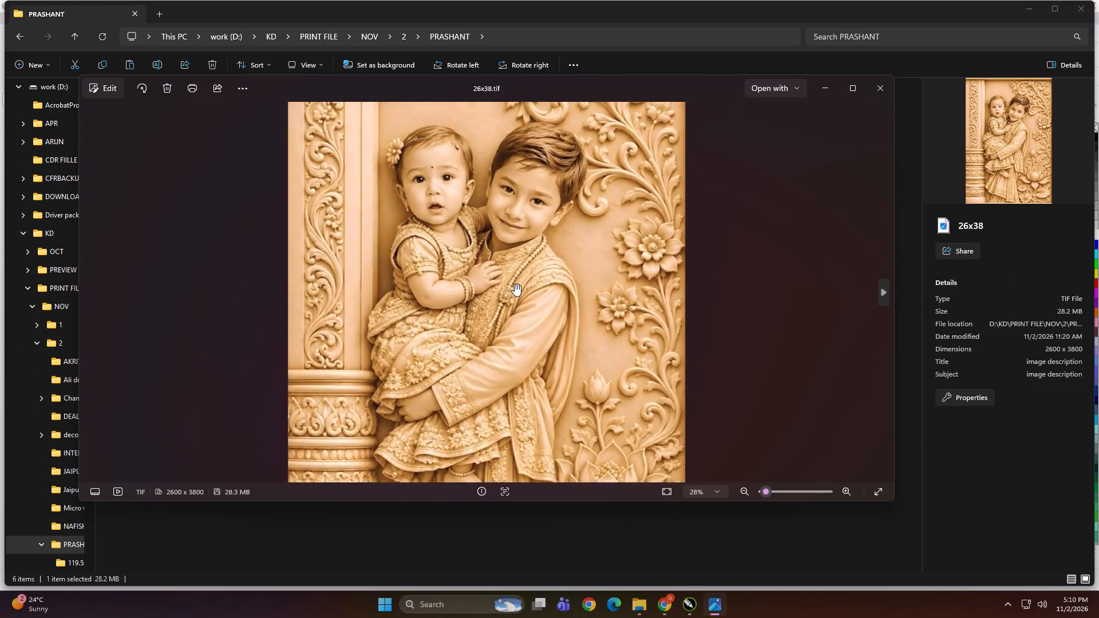
pyautogui.scroll(-1, 515, 284)
pyautogui.scroll(1, 515, 284)
pyautogui.scroll(-1, 515, 284)
pyautogui.scroll(13, 515, 284)
pyautogui.moveTo(513, 177); pyautogui.dragTo(549, 407)
pyautogui.moveTo(533, 196); pyautogui.dragTo(545, 363)
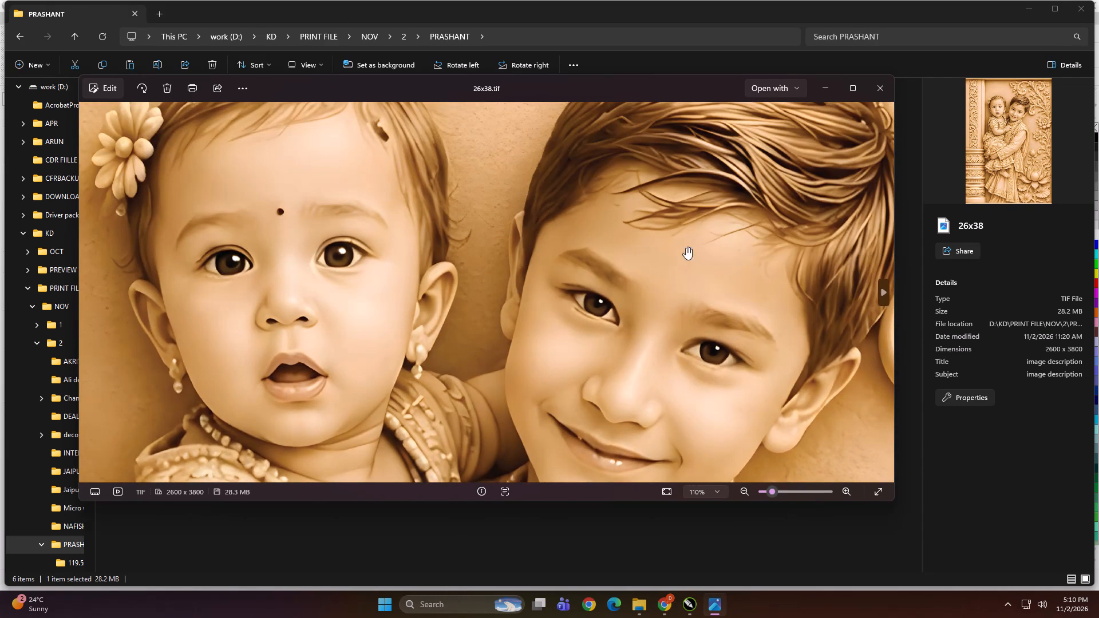
pyautogui.click(873, 85)
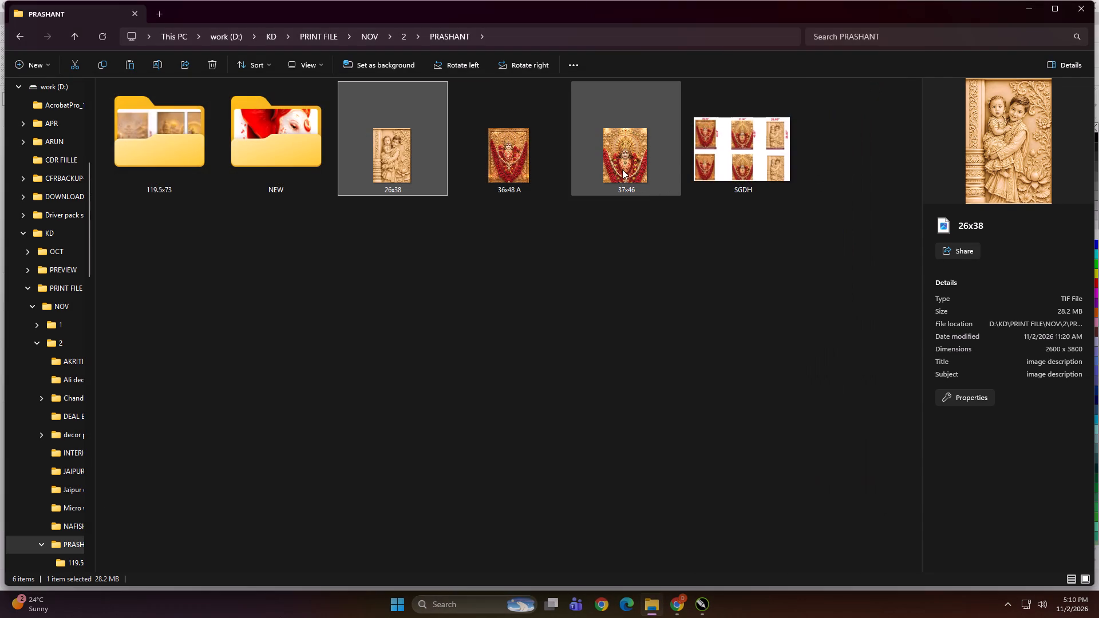
# Launch Adobe Photoshop 2020 and open the 26x38, 36x48 A and 37x46 artwork files from the PRASHANT folder in it.
pyautogui.keyDown('shift'); pyautogui.click(622, 168); pyautogui.keyUp('shift')
pyautogui.click(472, 598)
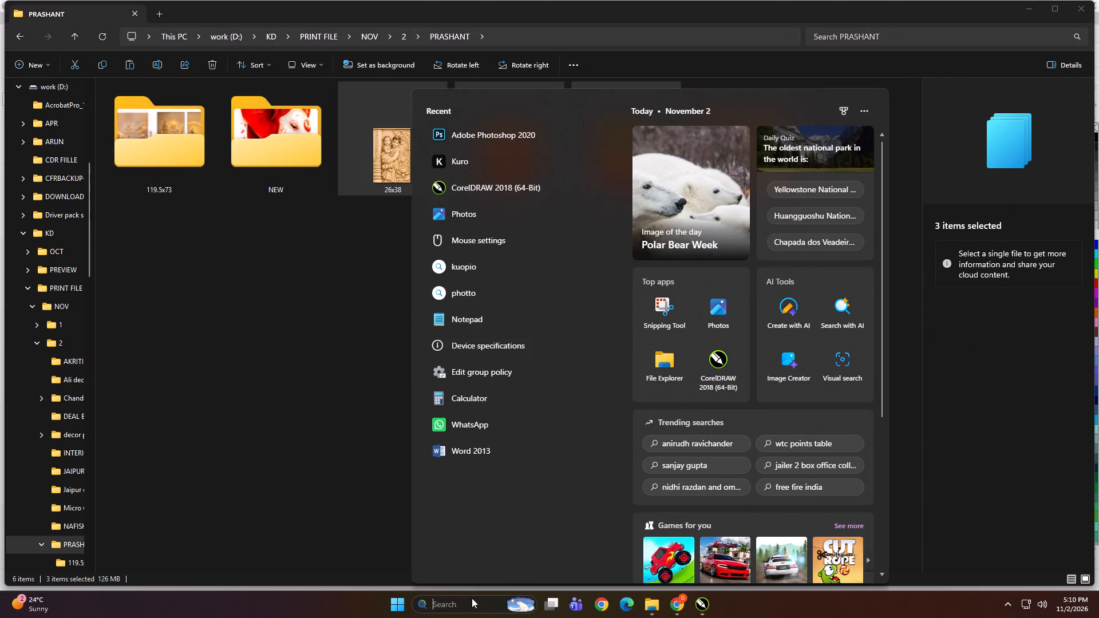
pyautogui.write('PGH')
pyautogui.press('BackSpace')
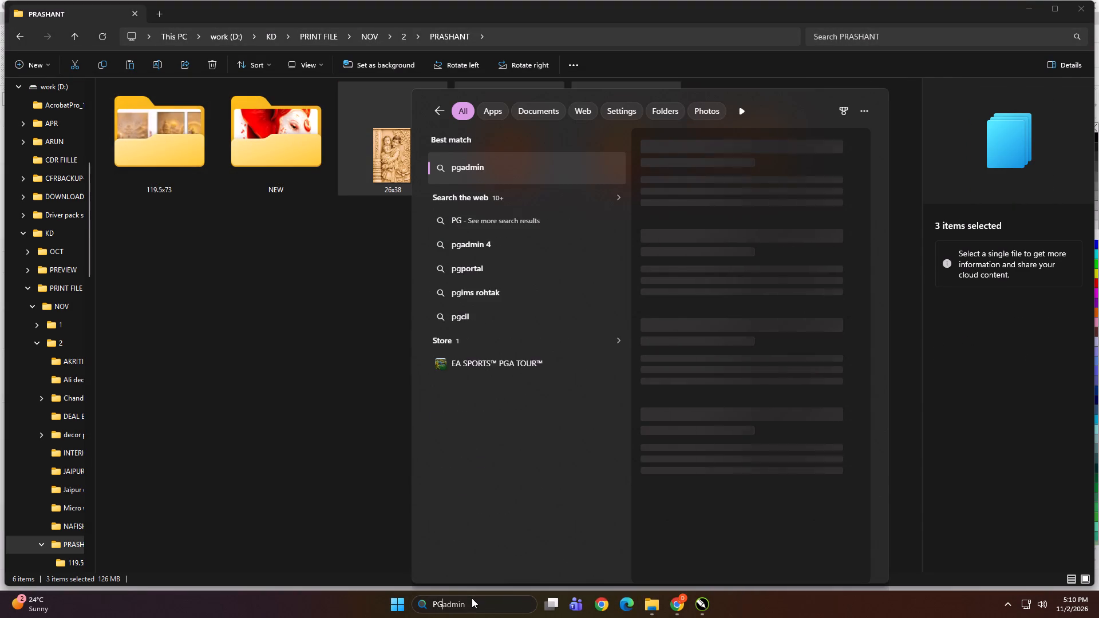
pyautogui.press('BackSpace')
pyautogui.write('HOTO')
pyautogui.press('Return')
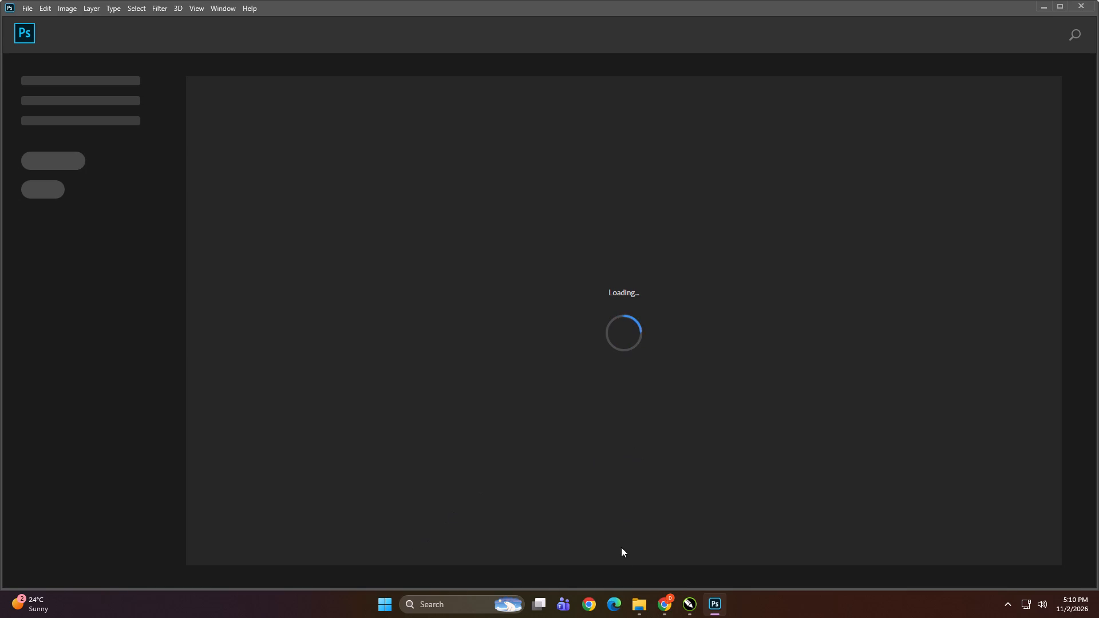
pyautogui.click(638, 607)
pyautogui.moveTo(404, 160); pyautogui.dragTo(684, 571)
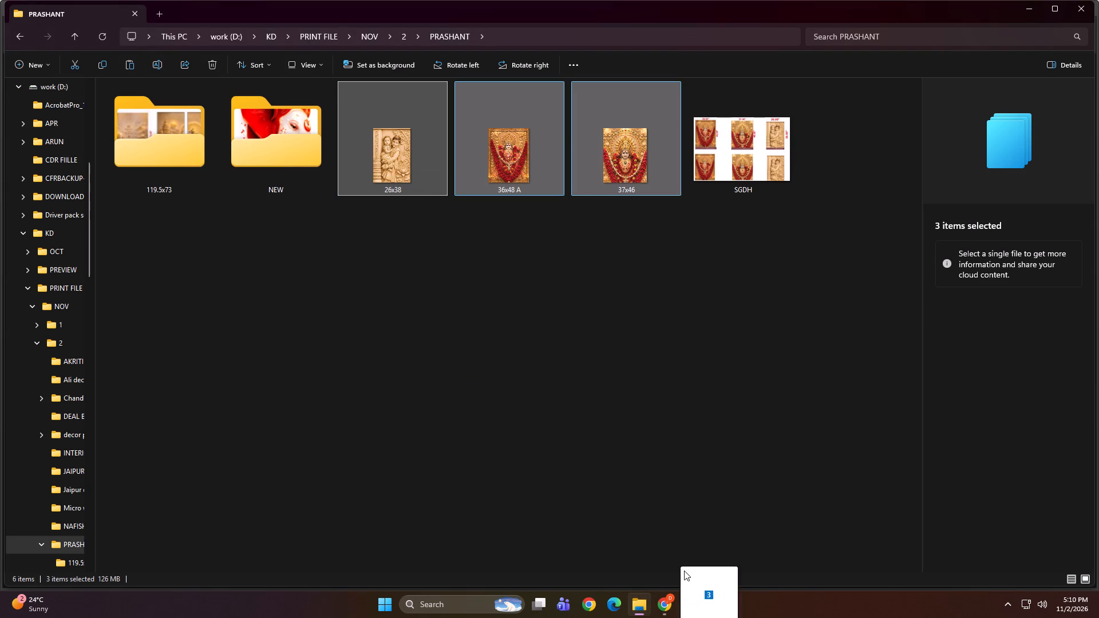
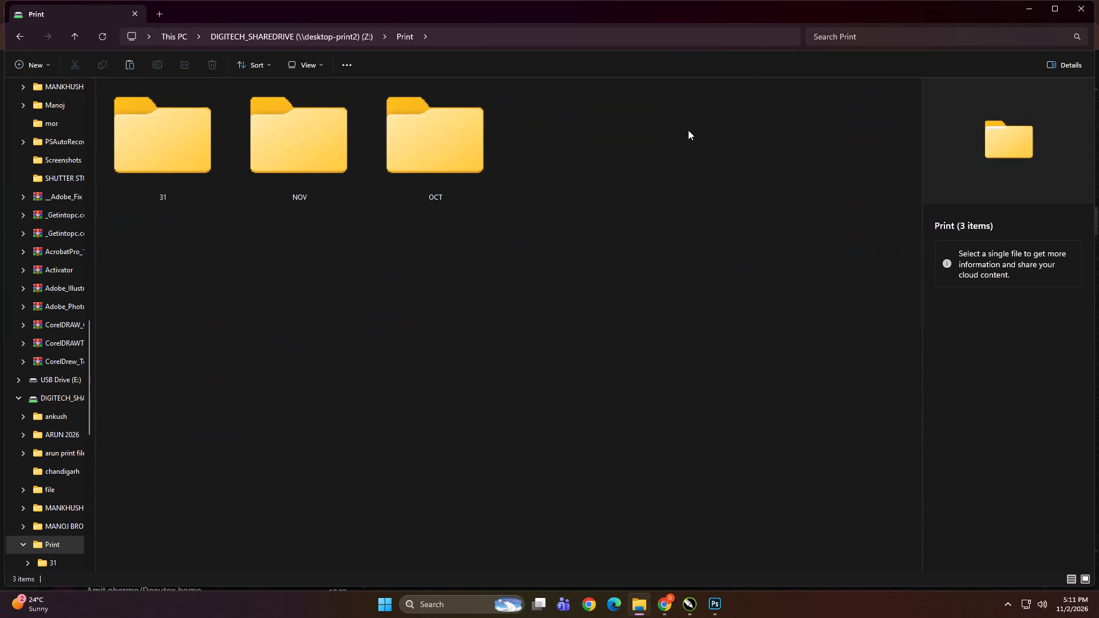
# Paste the copied content into the PRASHANT folder inside folder 2 of NOV on the Print share.
pyautogui.doubleClick(318, 154)
pyautogui.doubleClick(338, 188)
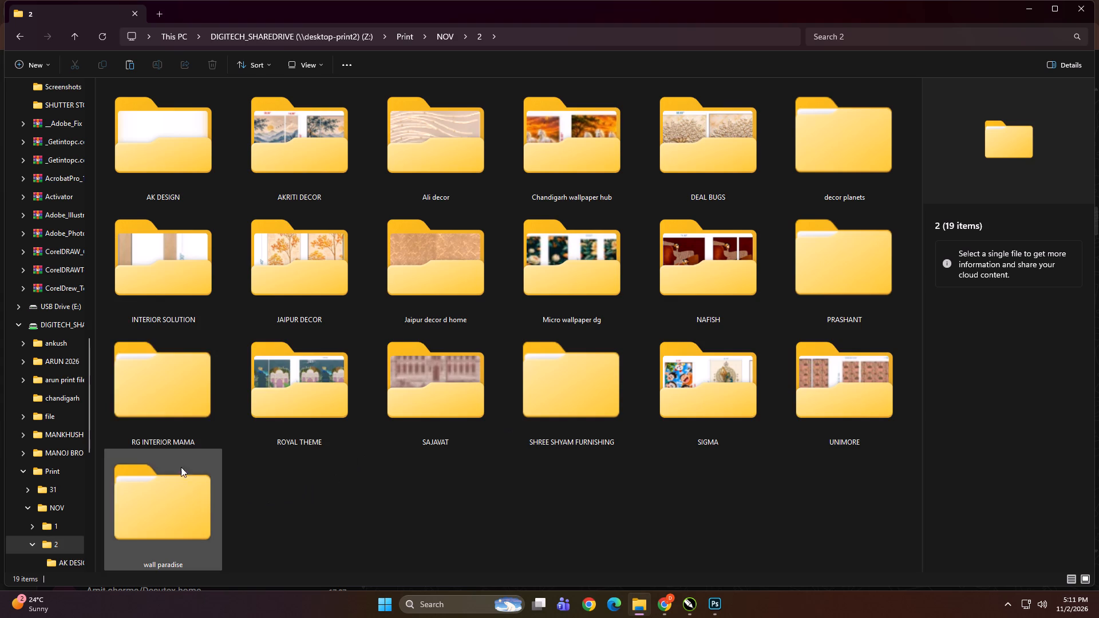
pyautogui.doubleClick(821, 283)
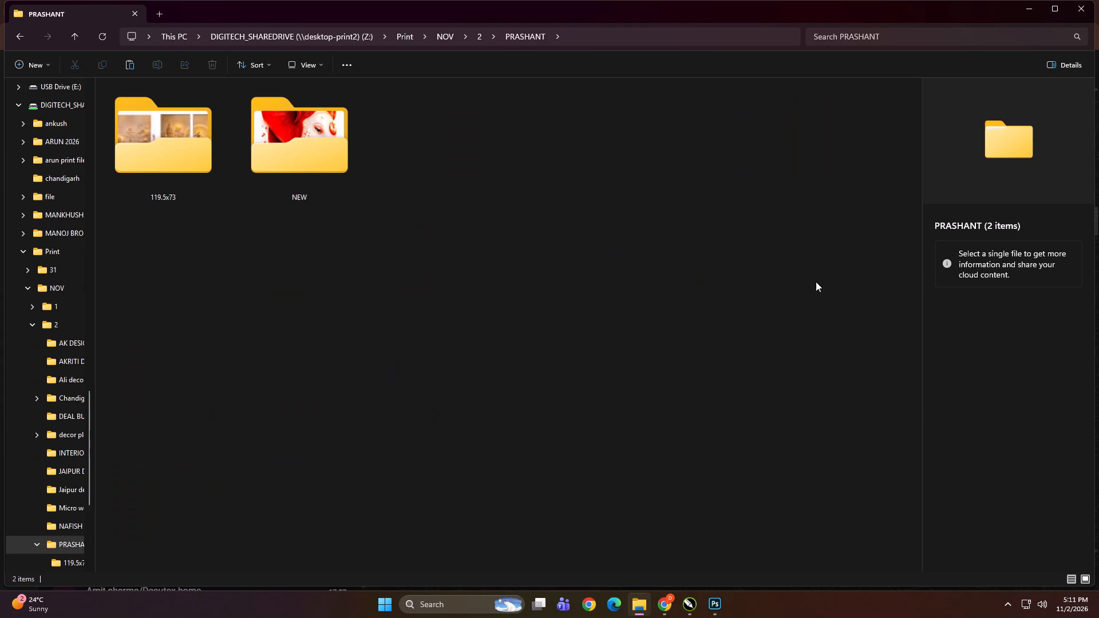
pyautogui.rightClick(409, 309)
pyautogui.click(424, 317)
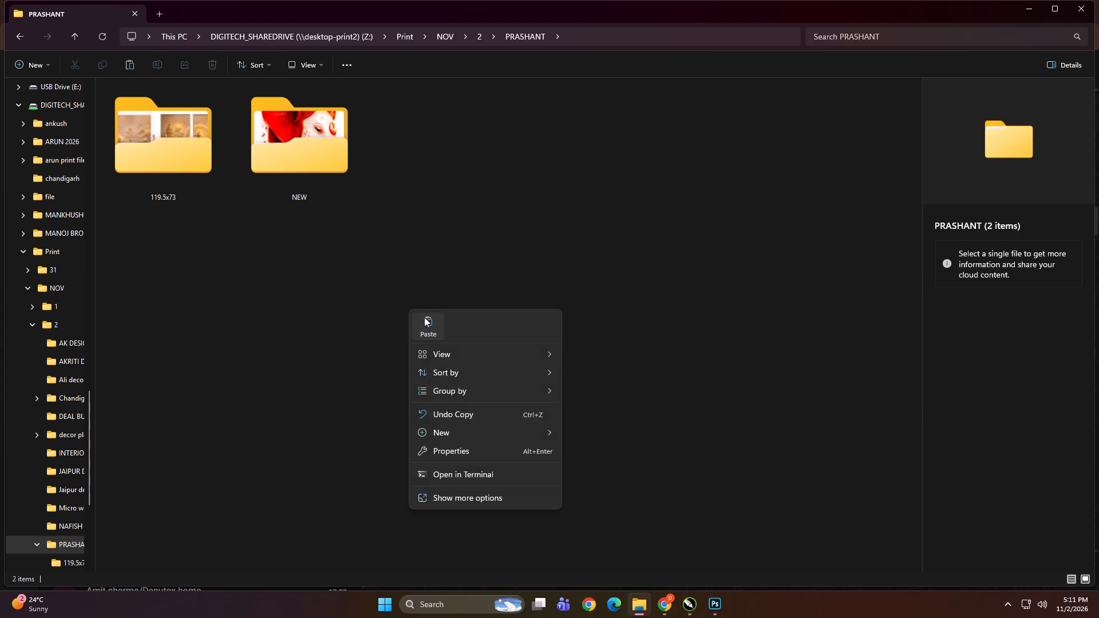
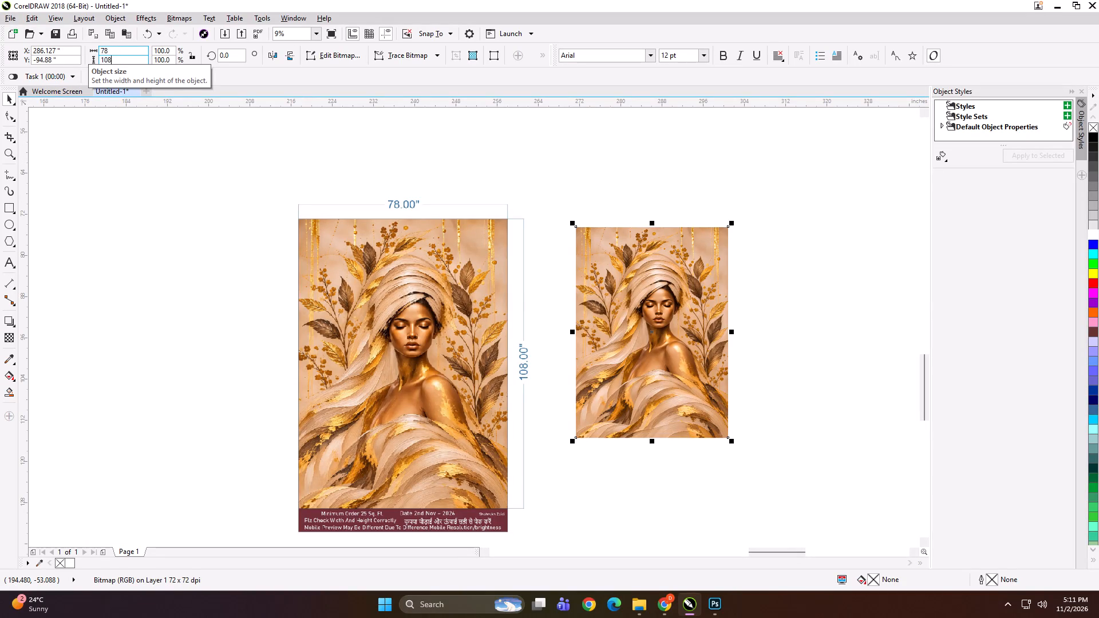
# Resize the plain golden woman artwork beside the labelled preview to 78 inches wide by 108 inches high.
pyautogui.press('Return')
# Move the labelled preview with the 78.00" and 108.00" dimensions clear of the resized artwork and enlarge it to nearly the artwork's size.
pyautogui.scroll(-1, 540, 334)
pyautogui.moveTo(445, 337); pyautogui.dragTo(344, 315)
pyautogui.keyDown('shift'); pyautogui.moveTo(444, 420); pyautogui.dragTo(479, 512); pyautogui.keyUp('shift')
# Select the resized golden woman artwork together with the labelled preview.
pyautogui.keyDown('shift'); pyautogui.click(569, 425); pyautogui.keyUp('shift')
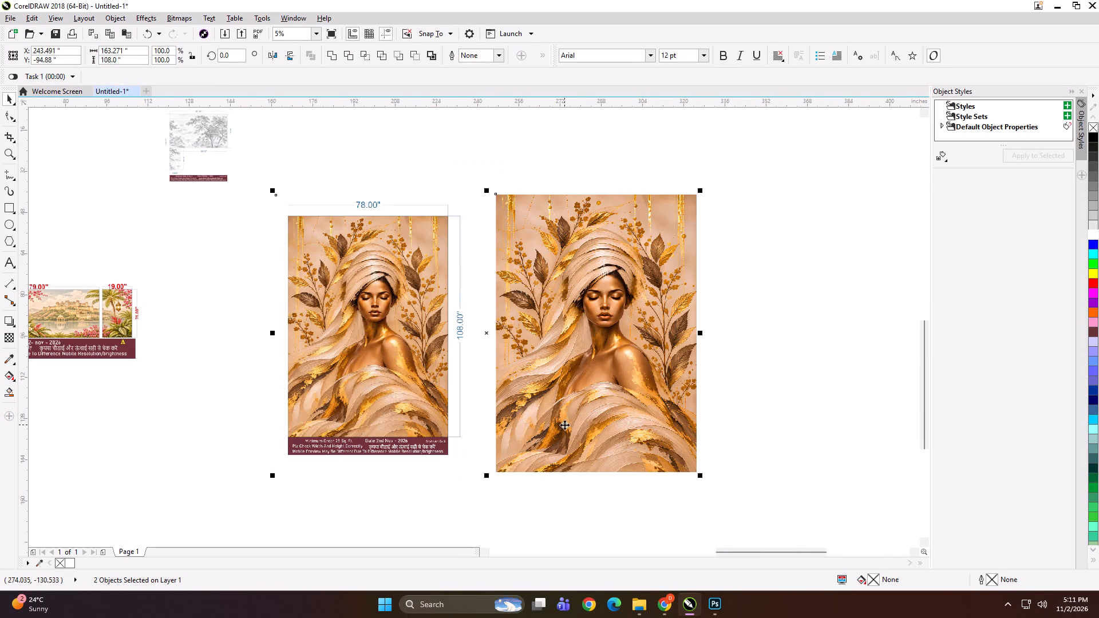
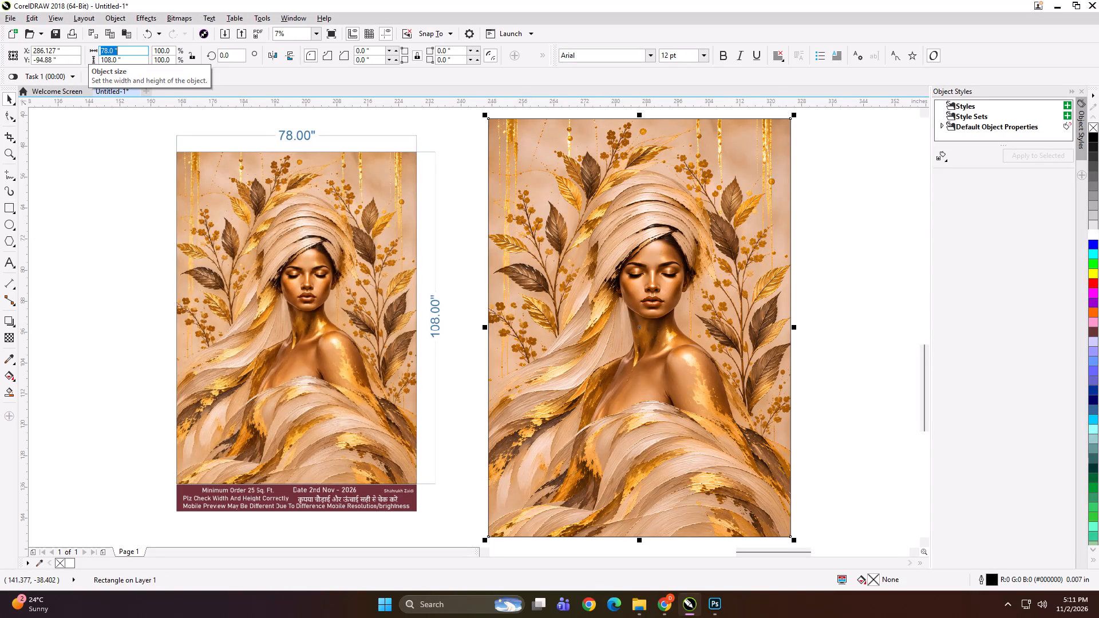
# Set the rectangle over the large golden woman artwork to 49 inches wide and left-align it with the artwork.
pyautogui.write('49')
pyautogui.press('Return')
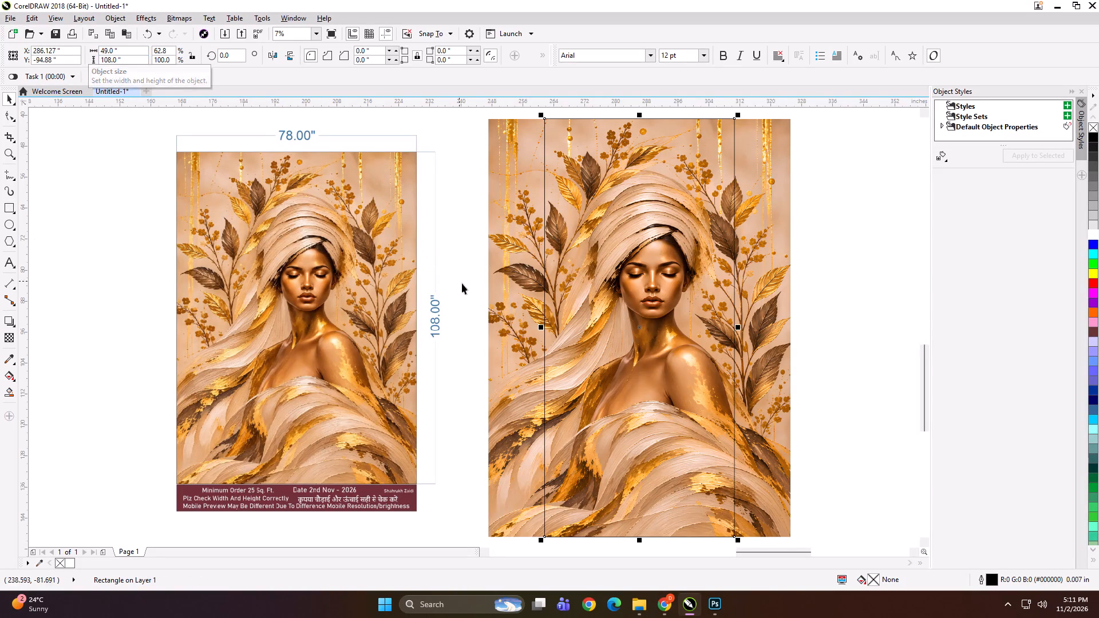
pyautogui.keyDown('shift'); pyautogui.click(500, 291); pyautogui.keyUp('shift')
pyautogui.press('l')
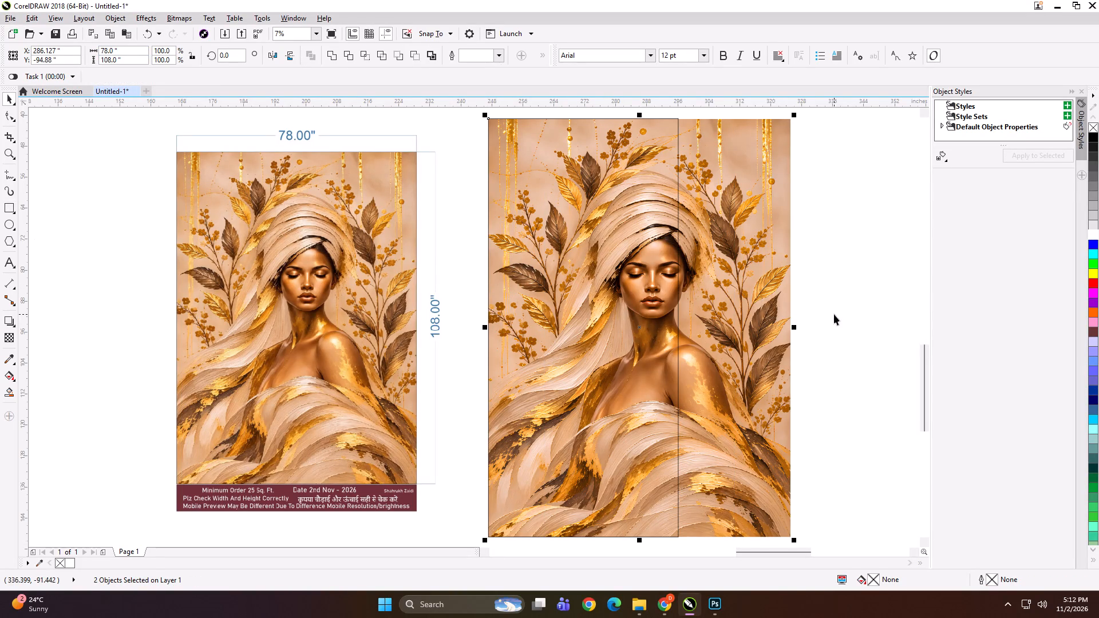
pyautogui.click(834, 314)
# Create a mirrored copy of the 49-inch rectangle, overlap them by half an inch, and stretch the copy to the artwork's right edge, 29.5 inches wide.
pyautogui.click(657, 302)
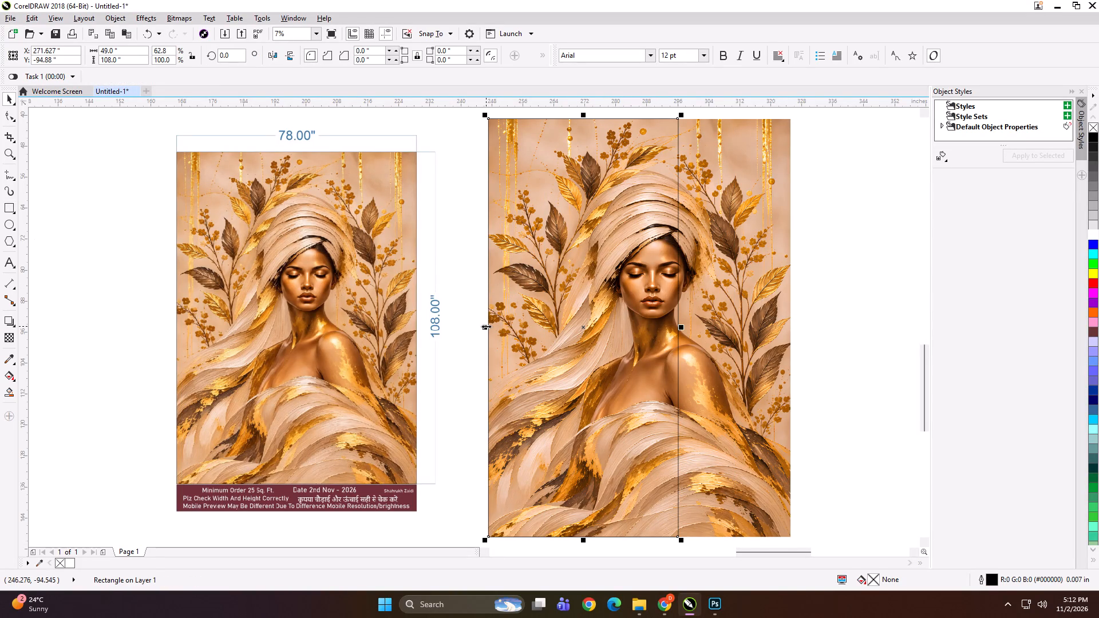
pyautogui.moveTo(486, 326); pyautogui.dragTo(769, 314)
pyautogui.keyDown('ctrl'); pyautogui.rightClick(769, 314); pyautogui.keyUp('ctrl')
pyautogui.press('Left')
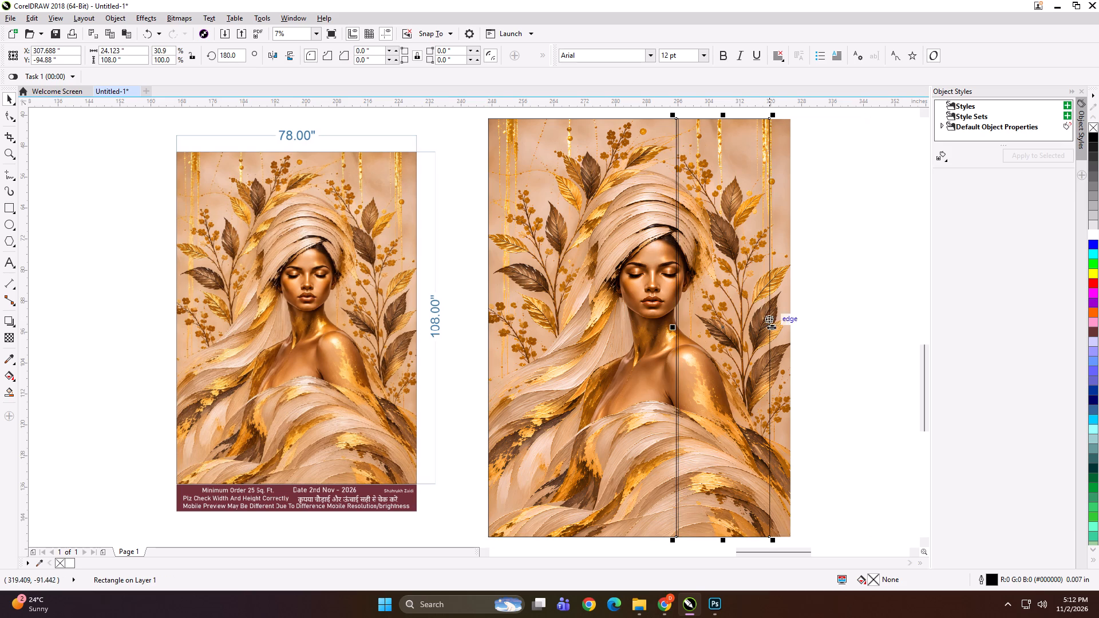
pyautogui.moveTo(773, 328); pyautogui.dragTo(793, 328)
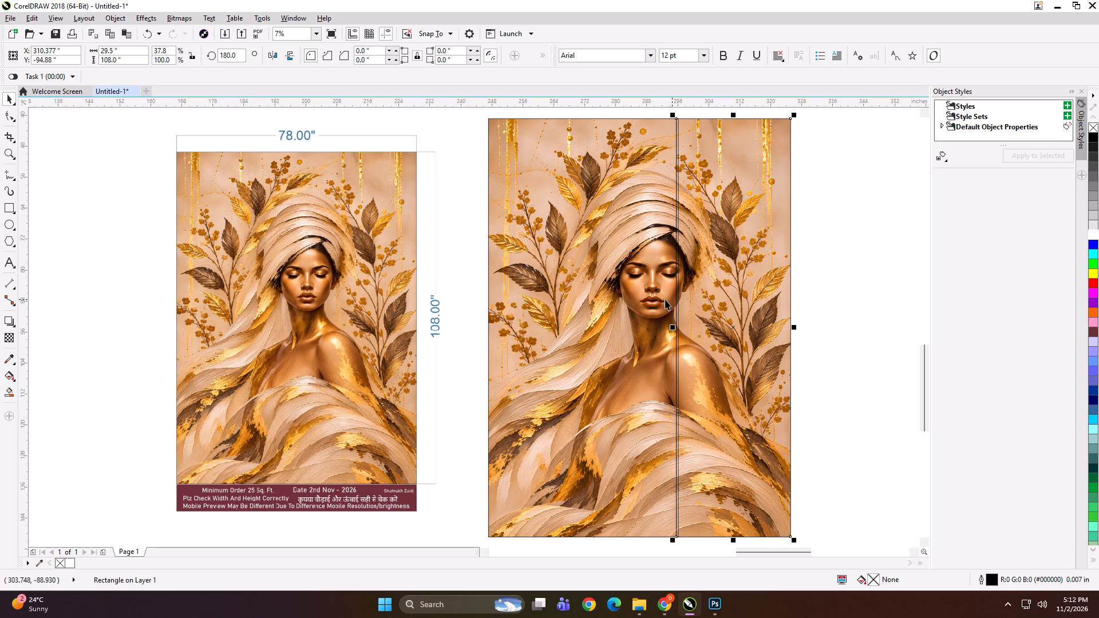
# Group the two panel rectangles and mirror the group horizontally so the narrow panel is on the artwork's left side.
pyautogui.keyDown('shift'); pyautogui.click(646, 296); pyautogui.keyUp('shift')
pyautogui.hotkey('ctrl', 'g')
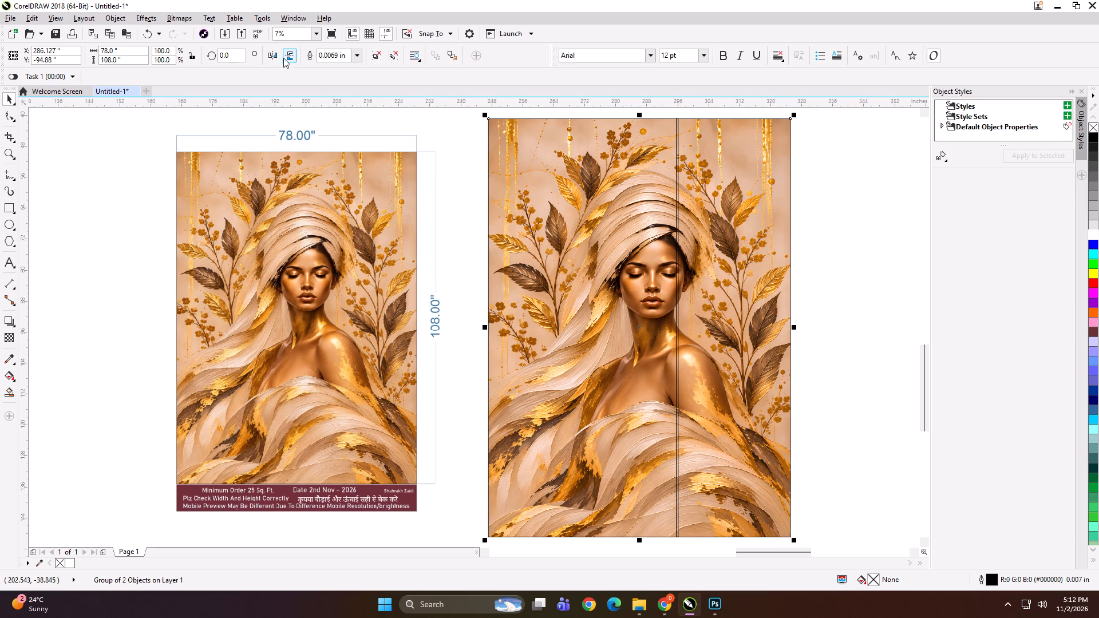
pyautogui.click(275, 56)
pyautogui.click(825, 271)
# Place the golden woman bitmap inside the grouped panel rectangles as a PowerClip and ungroup them into separate panels.
pyautogui.keyDown('alt'); pyautogui.click(699, 280); pyautogui.keyUp('alt')
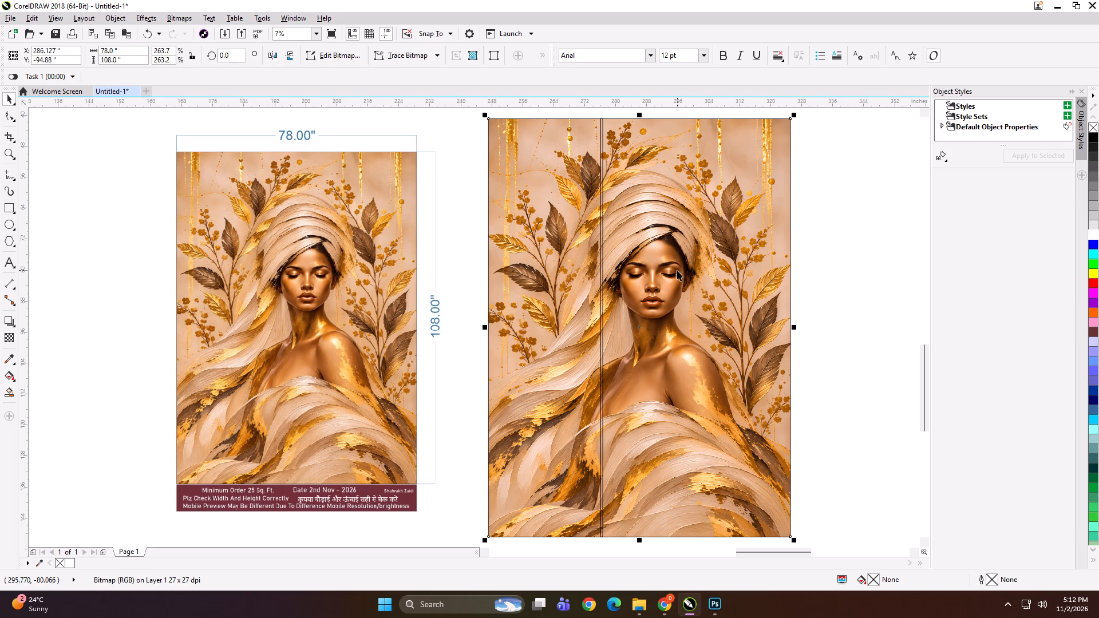
pyautogui.hotkey('shift', 'Return')
pyautogui.click(678, 271)
pyautogui.hotkey('ctrl', 'u')
pyautogui.hotkey('ctrl', 'u')
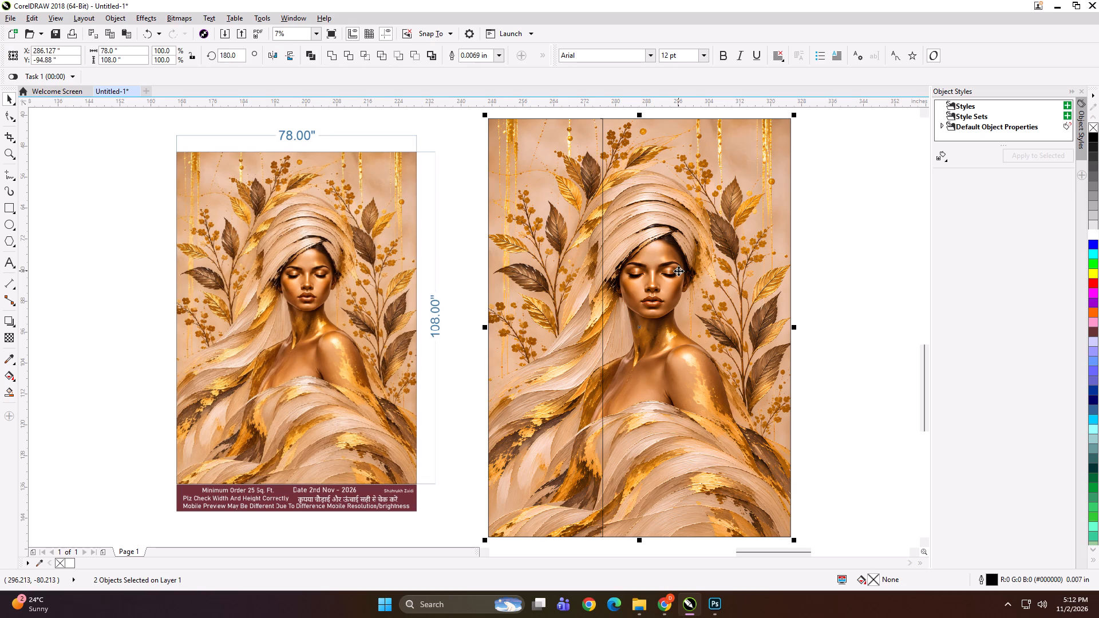
pyautogui.click(810, 282)
# Add the text label "78*108 PANEL 1" at the top edge of the narrow panel and copy its text.
pyautogui.scroll(-1, 668, 299)
pyautogui.click(8, 260)
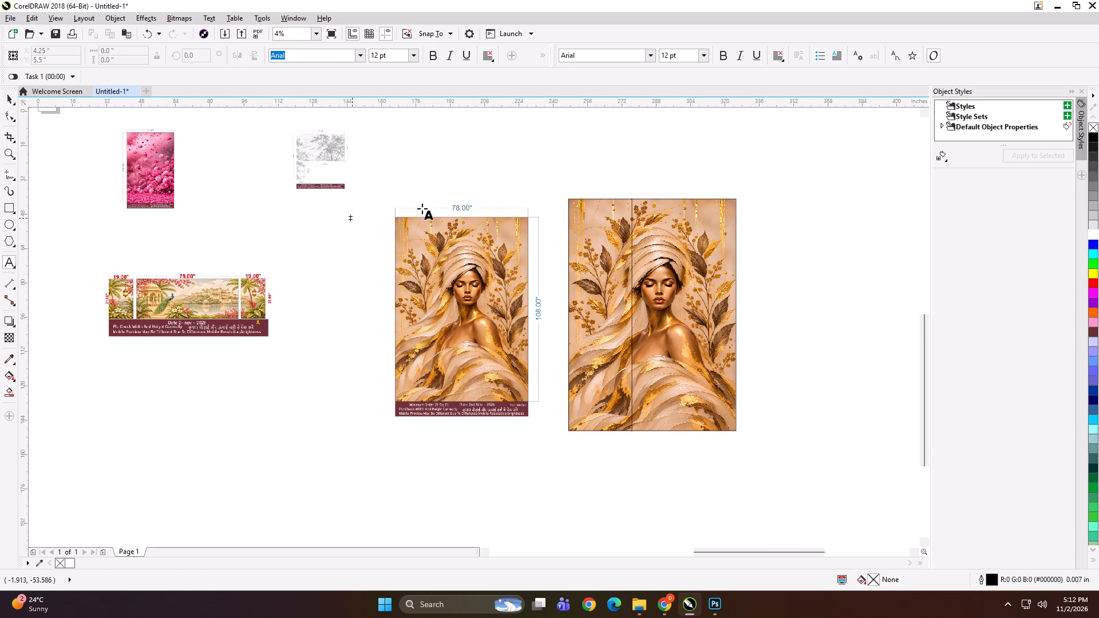
pyautogui.click(598, 197)
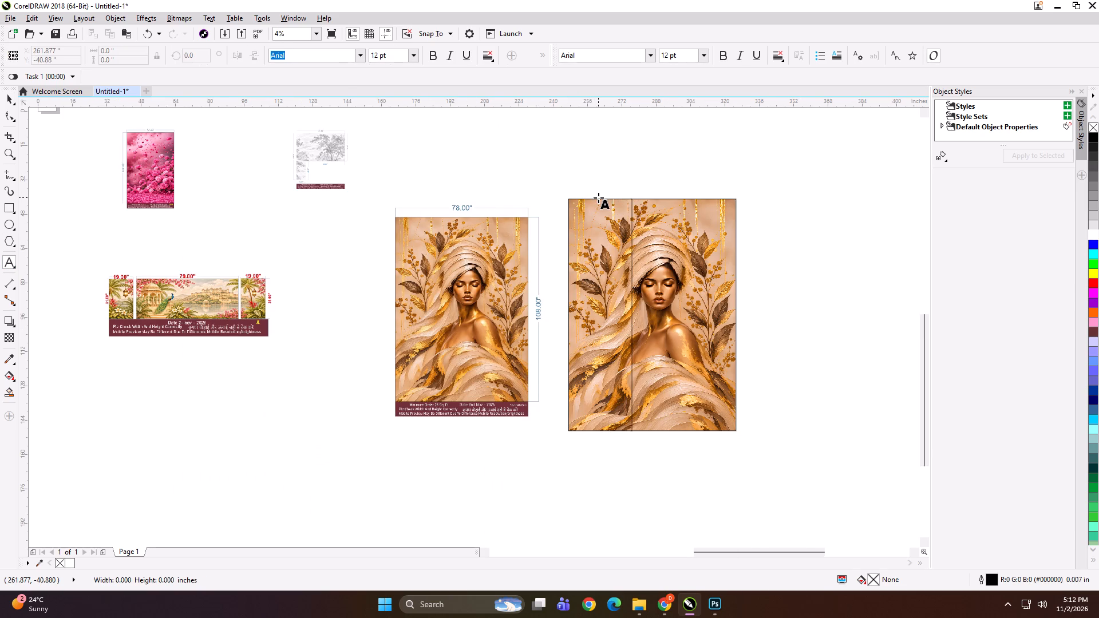
pyautogui.scroll(1, 599, 199)
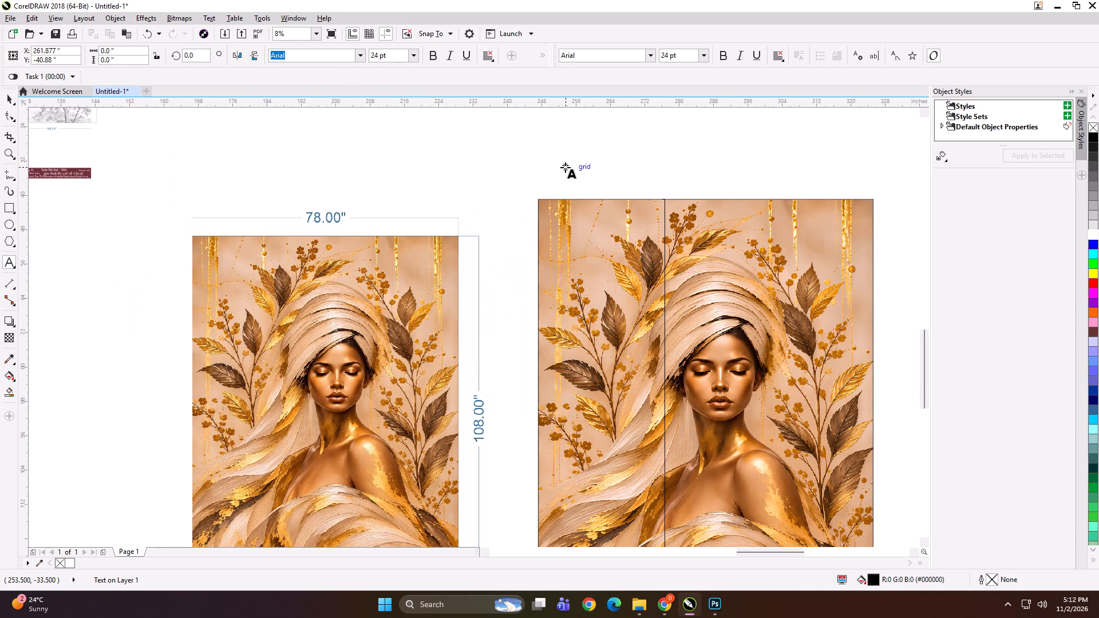
pyautogui.write('78*108 PANEL 1')
pyautogui.hotkey('ctrl', 'a')
pyautogui.hotkey('ctrl', 'c')
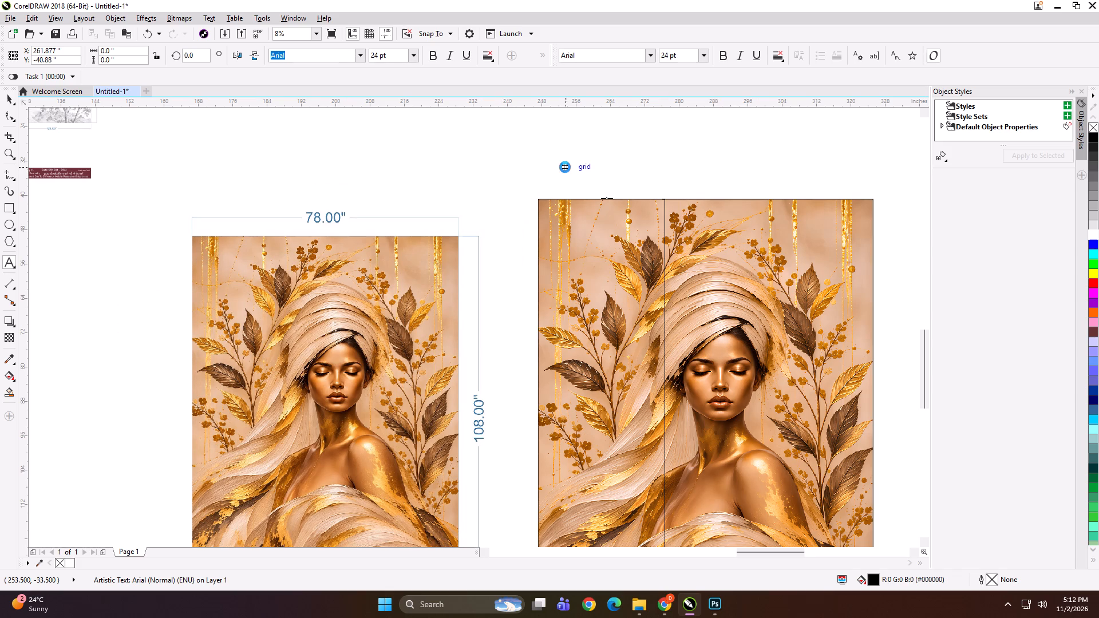
# Add a copy of the label at the top edge of the wide panel, reading "78*108 PANEL 2".
pyautogui.click(725, 197)
pyautogui.scroll(1, 732, 197)
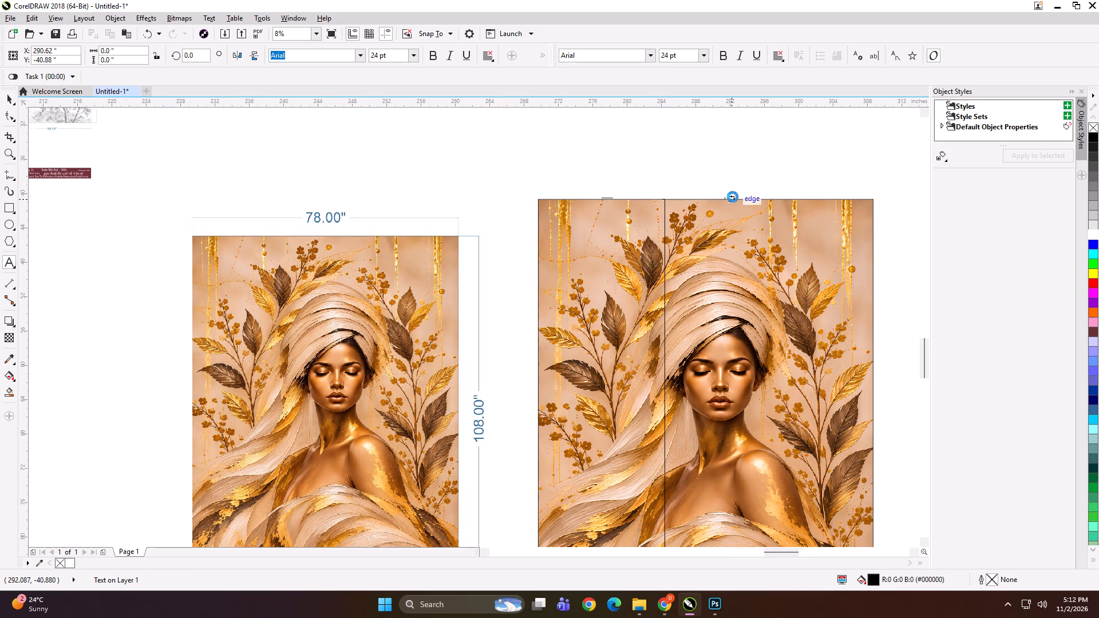
pyautogui.scroll(2, 733, 197)
pyautogui.hotkey('ctrl', 'v')
pyautogui.press('BackSpace')
pyautogui.press('2')
pyautogui.scroll(-3, 730, 197)
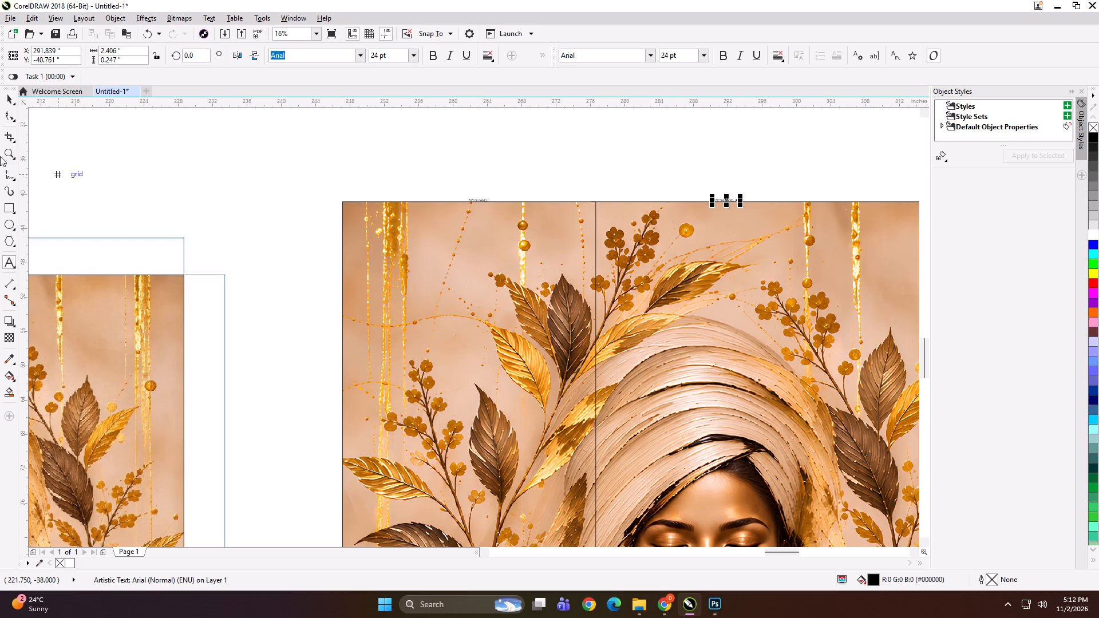
# Group each panel of the golden woman artwork with its own text label.
pyautogui.click(6, 102)
pyautogui.scroll(-1, 392, 168)
pyautogui.keyDown('shift'); pyautogui.click(551, 239); pyautogui.keyUp('shift')
pyautogui.hotkey('ctrl', 'g')
pyautogui.moveTo(540, 154); pyautogui.dragTo(492, 192)
pyautogui.moveTo(536, 156); pyautogui.dragTo(385, 230)
pyautogui.keyDown('shift'); pyautogui.click(433, 231); pyautogui.keyUp('shift')
pyautogui.hotkey('ctrl', 'g')
# Start exporting the narrow panel and create and open a new folder named ASLAM inside the NOV > 2 print folder.
pyautogui.hotkey('ctrl', 'e')
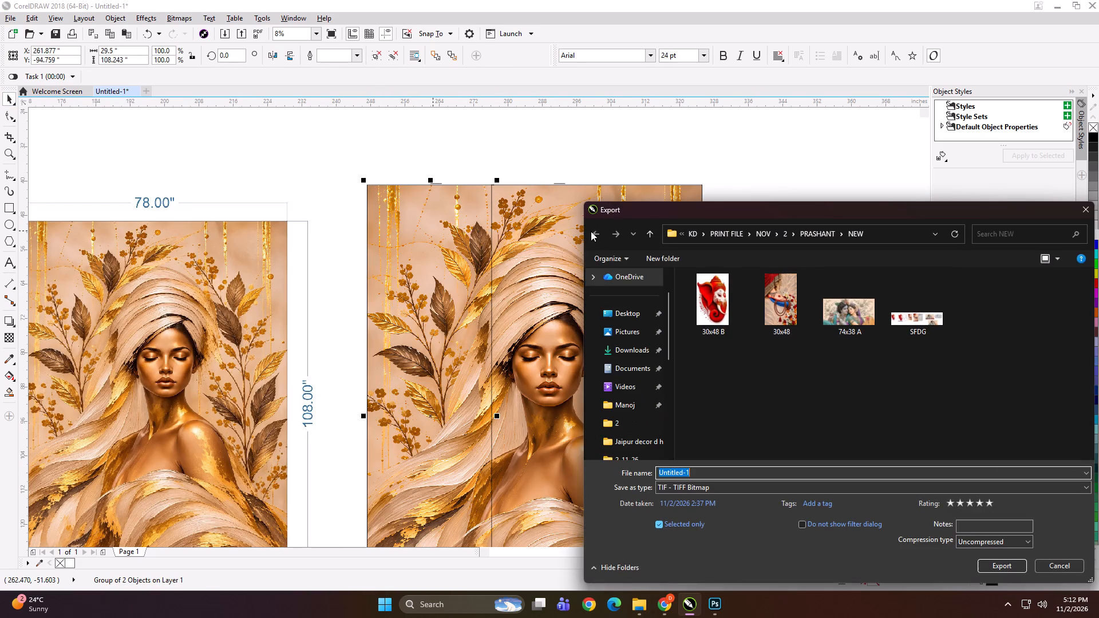
pyautogui.click(653, 235)
pyautogui.click(653, 235)
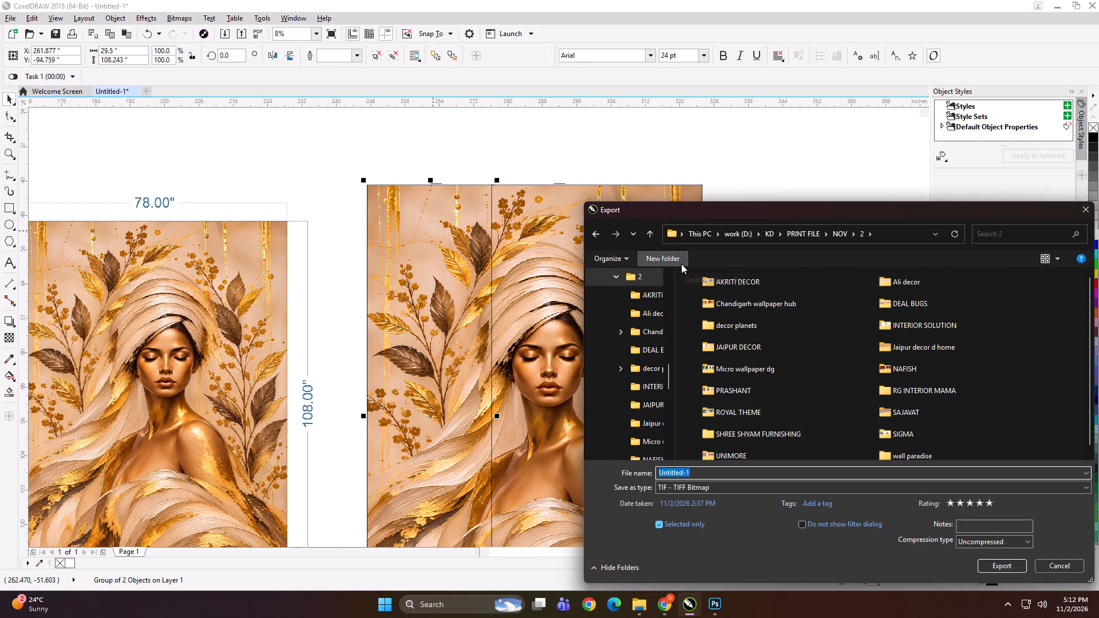
pyautogui.scroll(-3, 731, 303)
pyautogui.scroll(2, 734, 332)
pyautogui.click(677, 260)
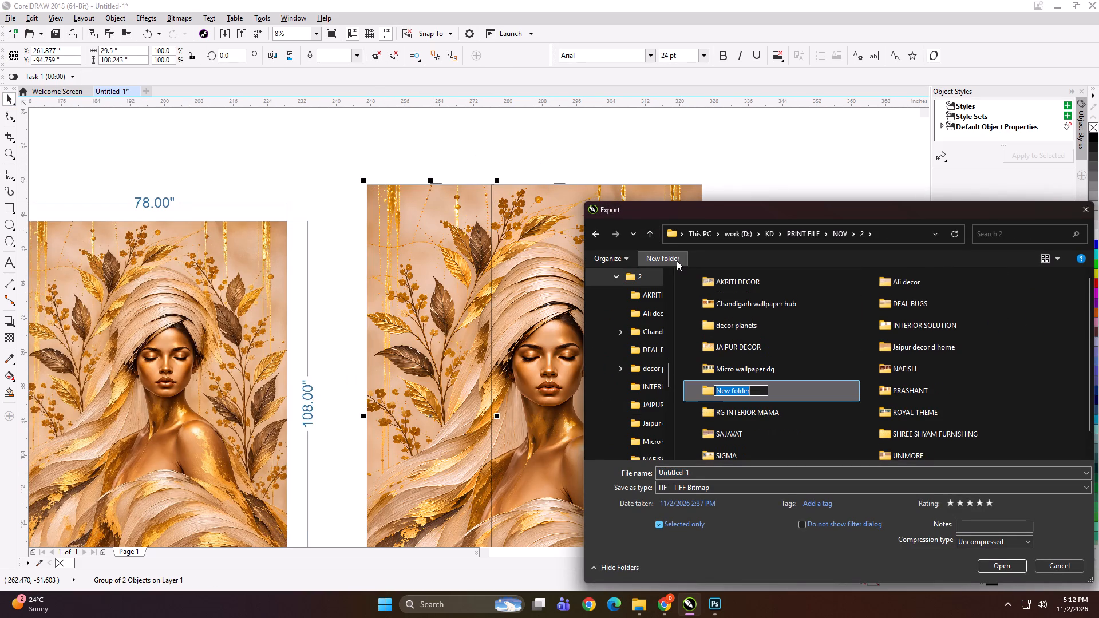
pyautogui.write('ASLAM')
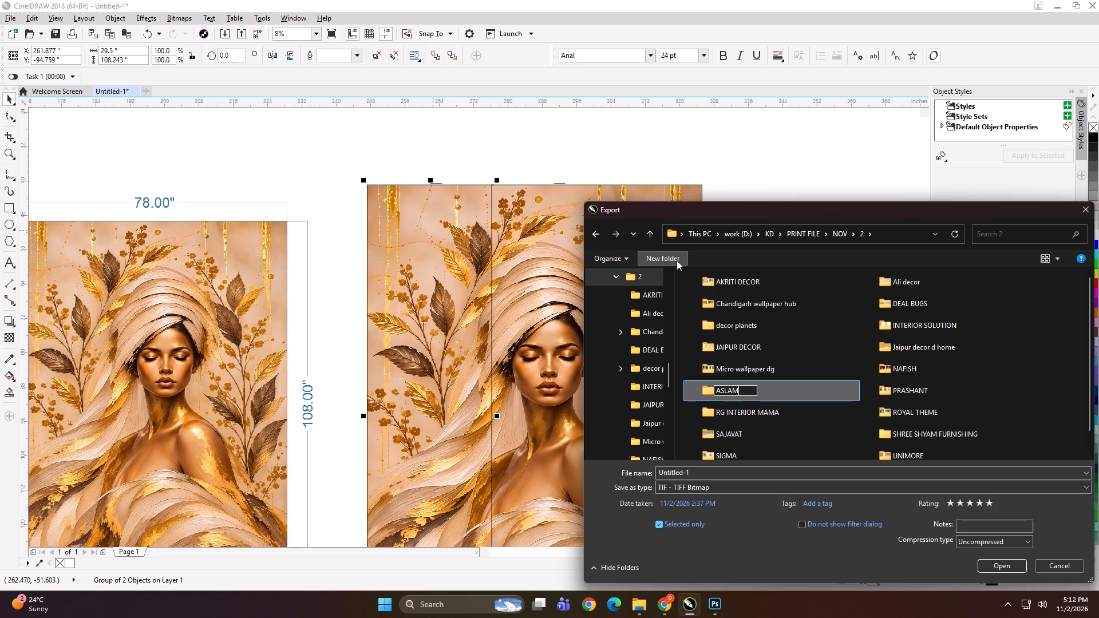
pyautogui.press('Return')
pyautogui.doubleClick(741, 310)
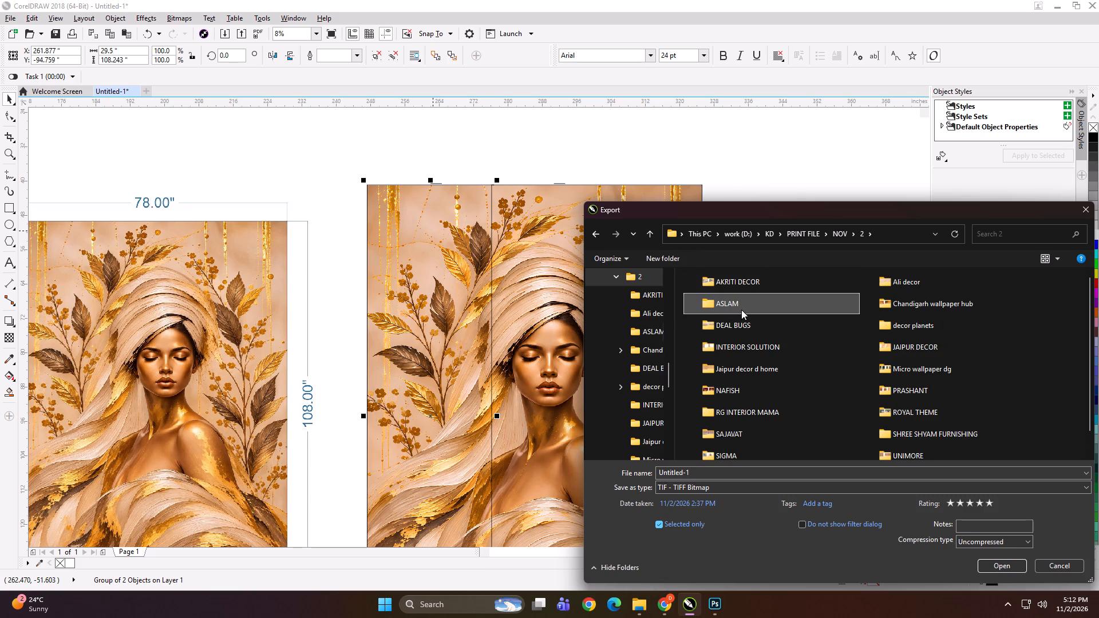
# Export the narrow panel as an uncompressed TIFF named "29.5x108 A" at 100 dpi in RGB.
pyautogui.click(713, 472)
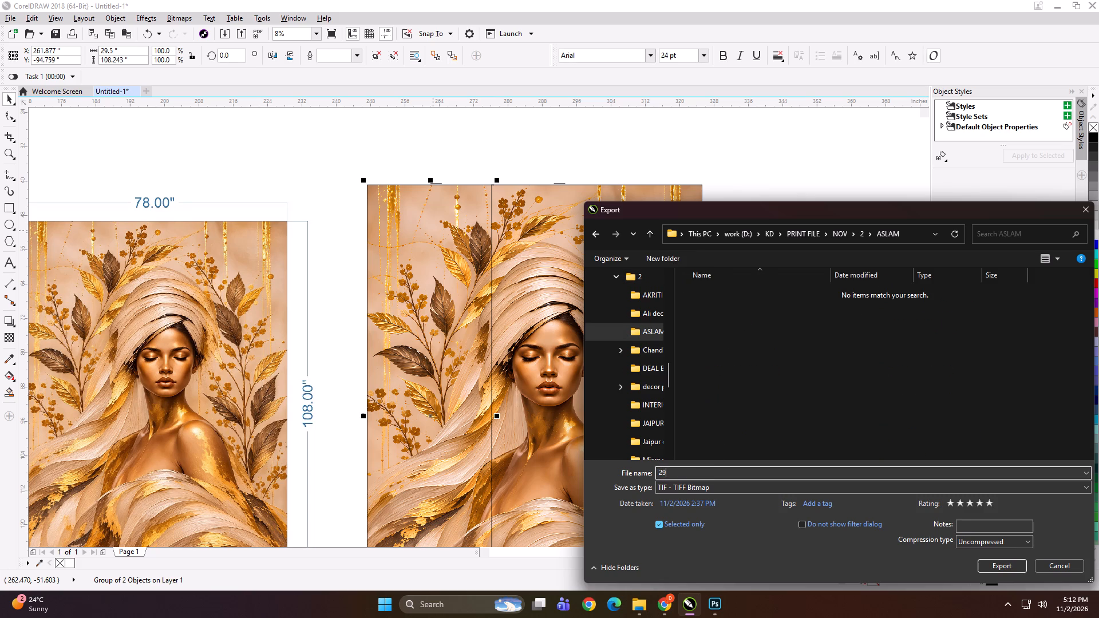
pyautogui.press('Return')
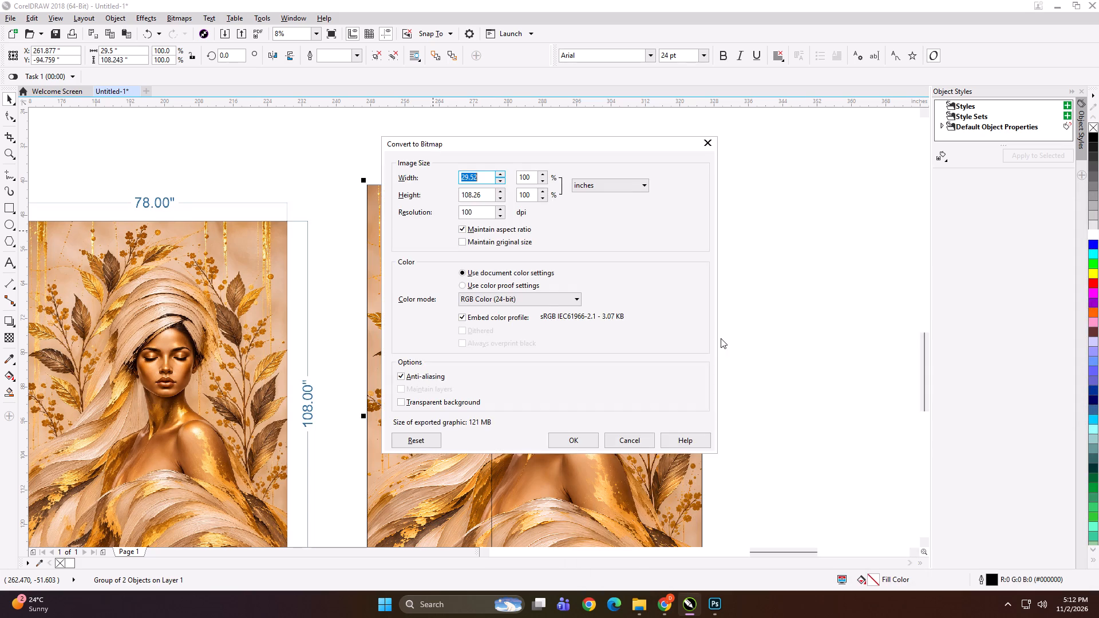
pyautogui.press('Return')
# Export the wide panel as a TIFF with a file name starting "49x108" in the ASLAM folder.
pyautogui.click(623, 314)
pyautogui.hotkey('ctrl', 'e')
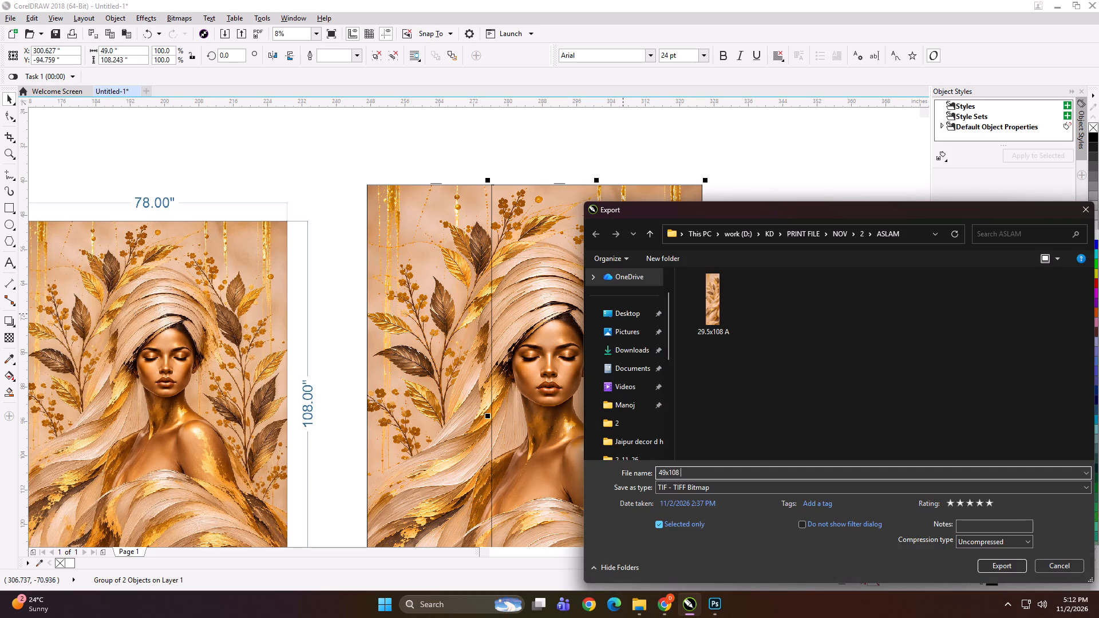
pyautogui.press('Return')
pyautogui.press('Return')
# Nudge the wide panel to the right, leaving a gap of about 3.5 inches between the two panels.
pyautogui.scroll(-1, 584, 288)
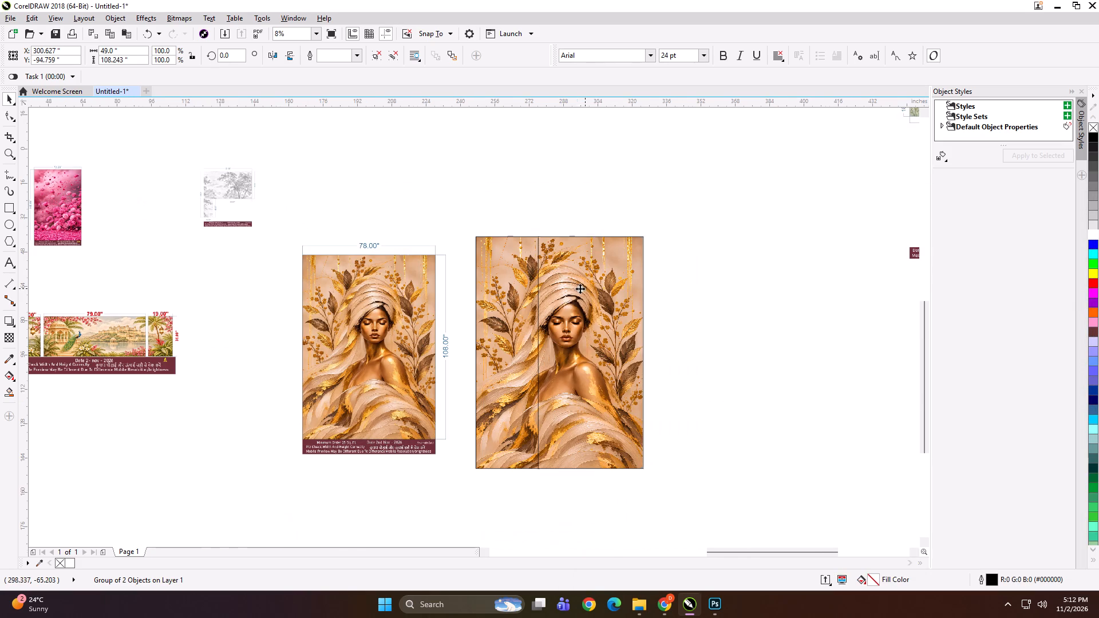
pyautogui.press('Right')
pyautogui.press('Right')
pyautogui.press('Right')
pyautogui.press('Right')
pyautogui.press('Right')
pyautogui.press('Right')
pyautogui.press('Right')
pyautogui.press('Right')
pyautogui.press('Right')
pyautogui.press('Right')
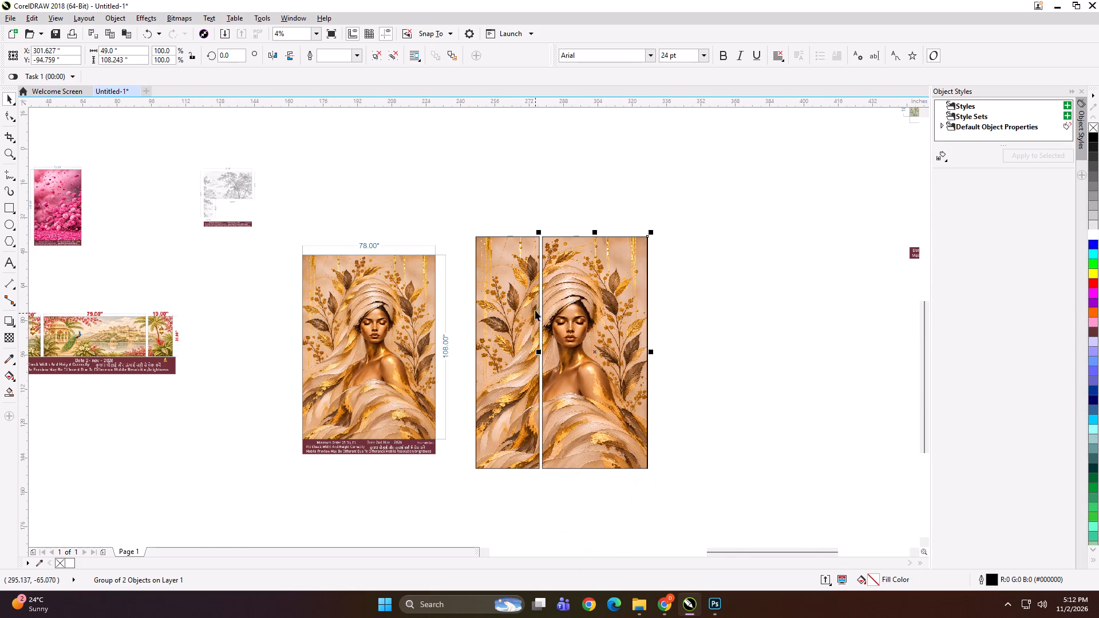
pyautogui.press('Right')
pyautogui.press('Right')
pyautogui.press('Right')
pyautogui.press('Right')
# Scale both panels together down to about the labelled preview's picture height and move them close beside the preview.
pyautogui.keyDown('shift'); pyautogui.click(517, 306); pyautogui.keyUp('shift')
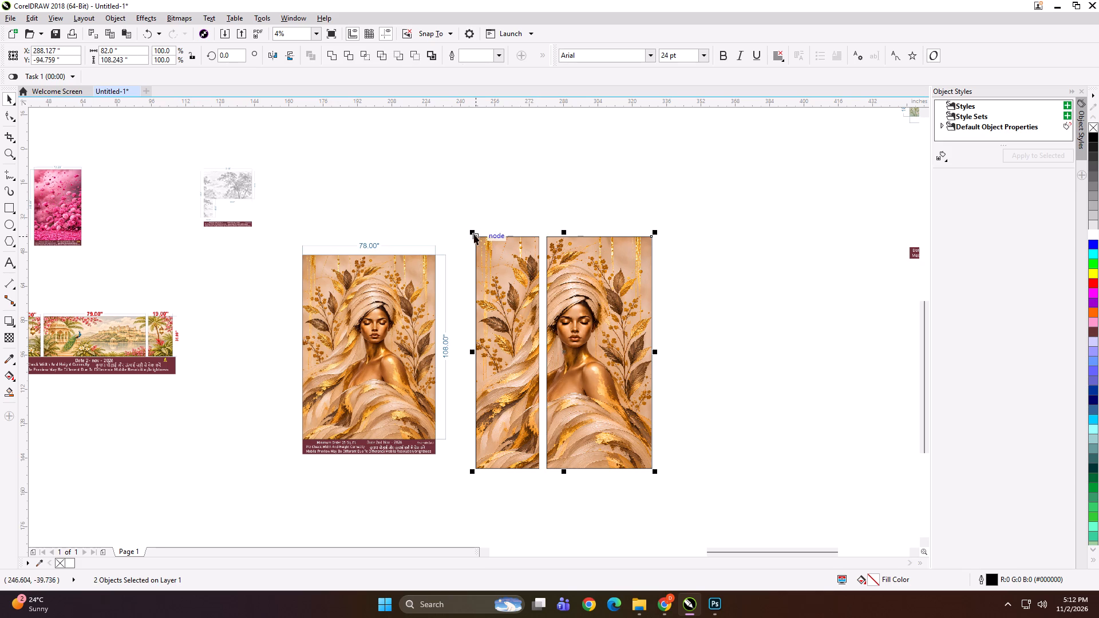
pyautogui.keyDown('shift'); pyautogui.moveTo(474, 234); pyautogui.dragTo(492, 257); pyautogui.keyUp('shift')
pyautogui.moveTo(520, 326); pyautogui.dragTo(491, 326)
# Group the labelled preview with both panels and shrink the group to about 3.39 inches wide by 2.41 inches high.
pyautogui.keyDown('shift'); pyautogui.click(418, 335); pyautogui.keyUp('shift')
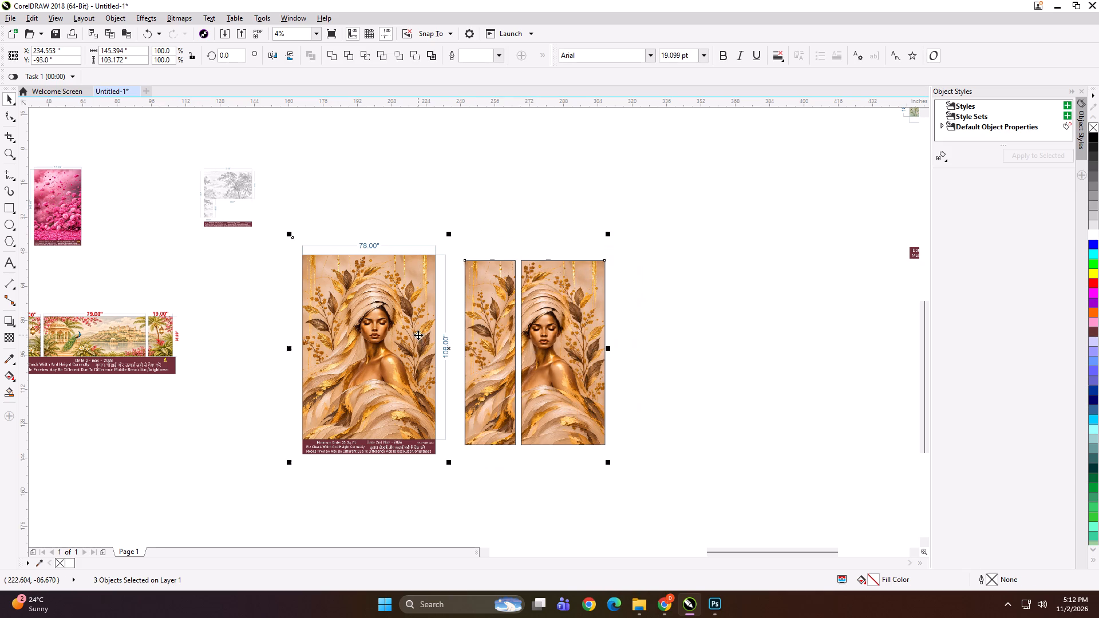
pyautogui.hotkey('ctrl', 'g')
pyautogui.keyDown('shift'); pyautogui.moveTo(611, 463); pyautogui.dragTo(461, 366); pyautogui.keyUp('shift')
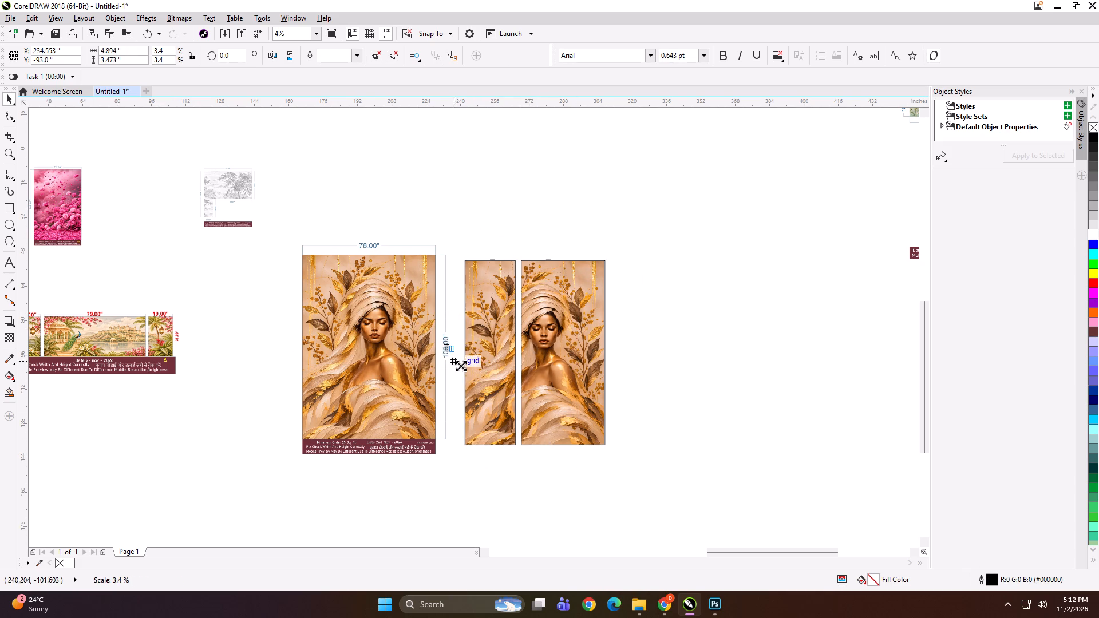
pyautogui.keyDown('shift'); pyautogui.moveTo(461, 366); pyautogui.dragTo(459, 365); pyautogui.keyUp('shift')
pyautogui.scroll(6, 455, 351)
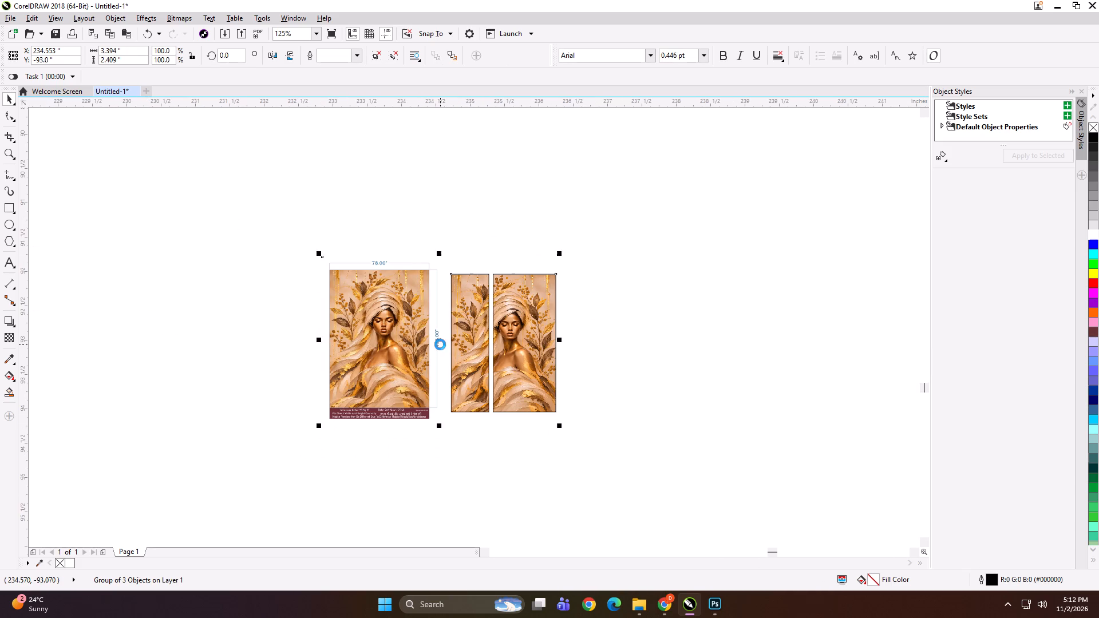
# Export the shrunken preview group under the name FGDH.
pyautogui.hotkey('ctrl', 'e')
pyautogui.write('FGDH')
pyautogui.press('Return')
pyautogui.press('Return')
pyautogui.press('Return')
pyautogui.press('Return')
# Delete the exported preview group and fit all remaining artwork in the view.
pyautogui.press('Delete')
pyautogui.press('F4')
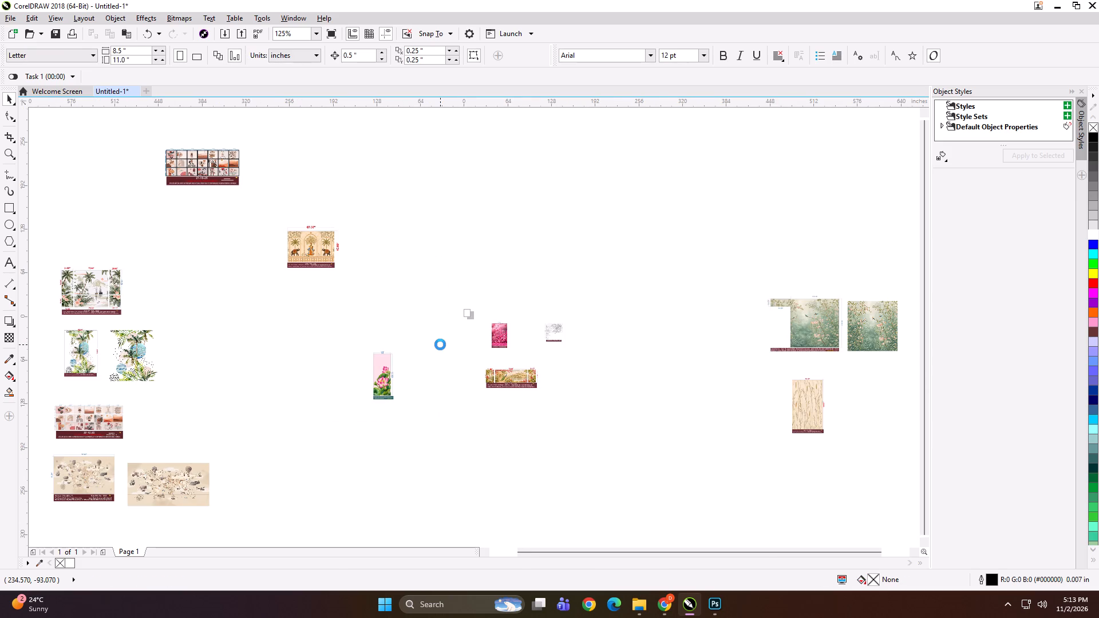
# Switch to File Explorer and go up from PRASHANT to the shared drive's Print > NOV > 2 folder.
pyautogui.click(638, 595)
pyautogui.click(579, 349)
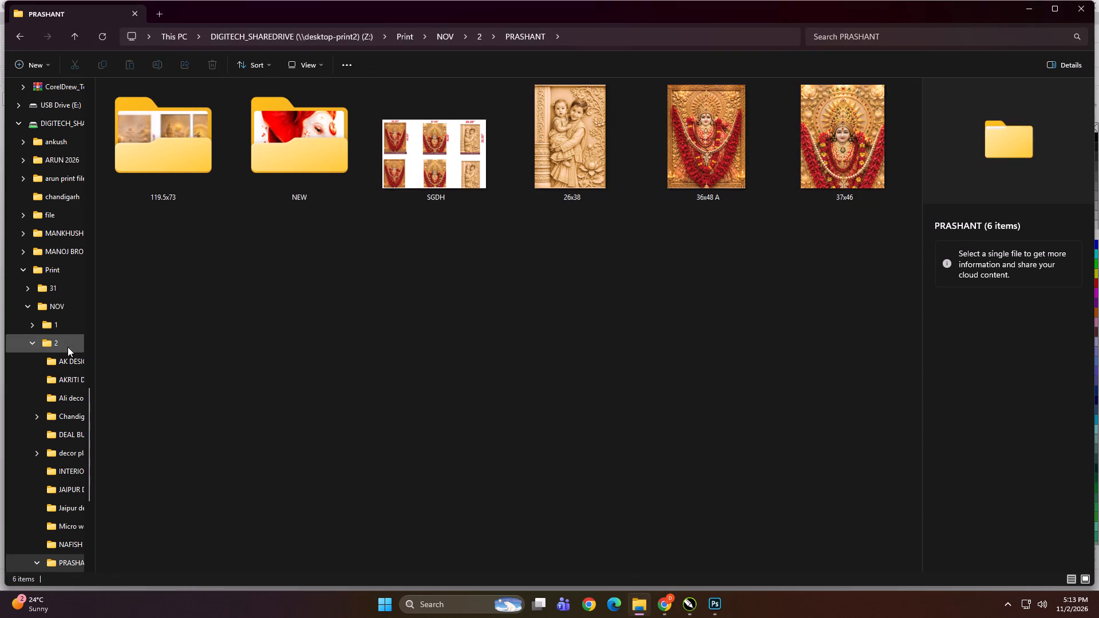
pyautogui.scroll(4, 262, 346)
pyautogui.click(351, 346)
pyautogui.press('BackSpace')
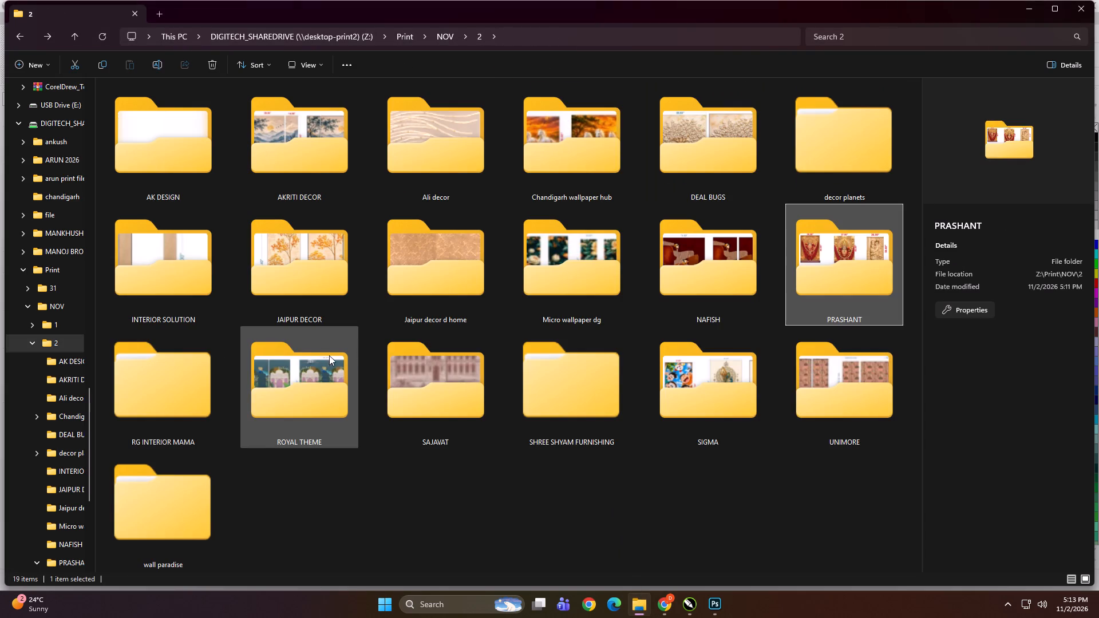
pyautogui.click(449, 472)
# Open the print folder 2 under work (D:) > KD > PRINT FILE > NOV.
pyautogui.scroll(-2, 436, 472)
pyautogui.scroll(2, 418, 469)
pyautogui.scroll(4, 113, 383)
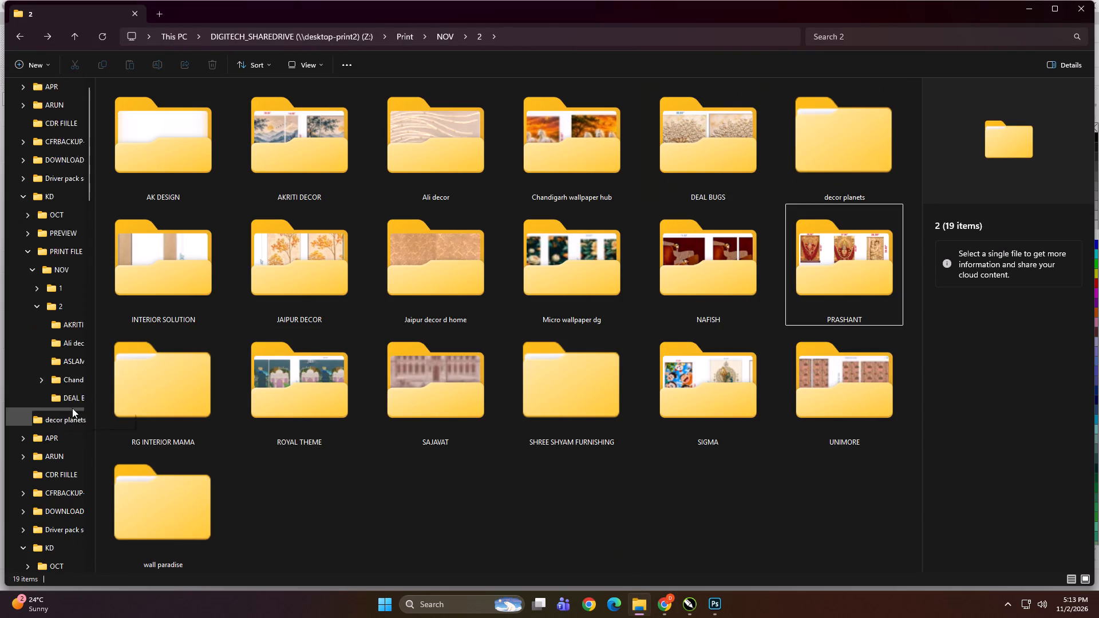
pyautogui.scroll(3, 66, 383)
pyautogui.click(58, 371)
pyautogui.doubleClick(257, 168)
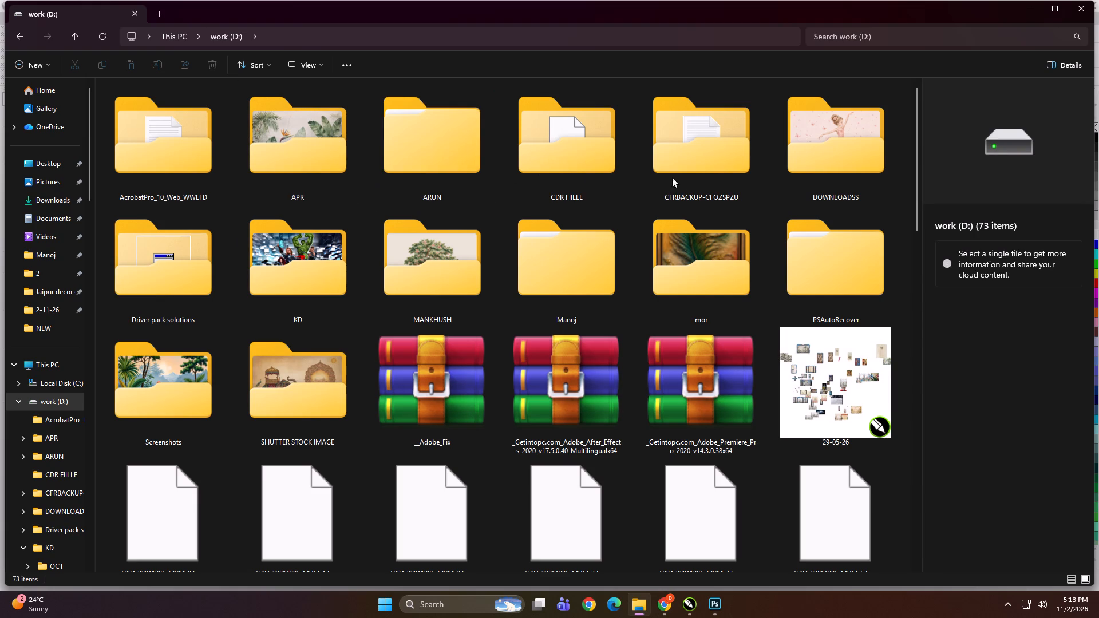
pyautogui.doubleClick(307, 285)
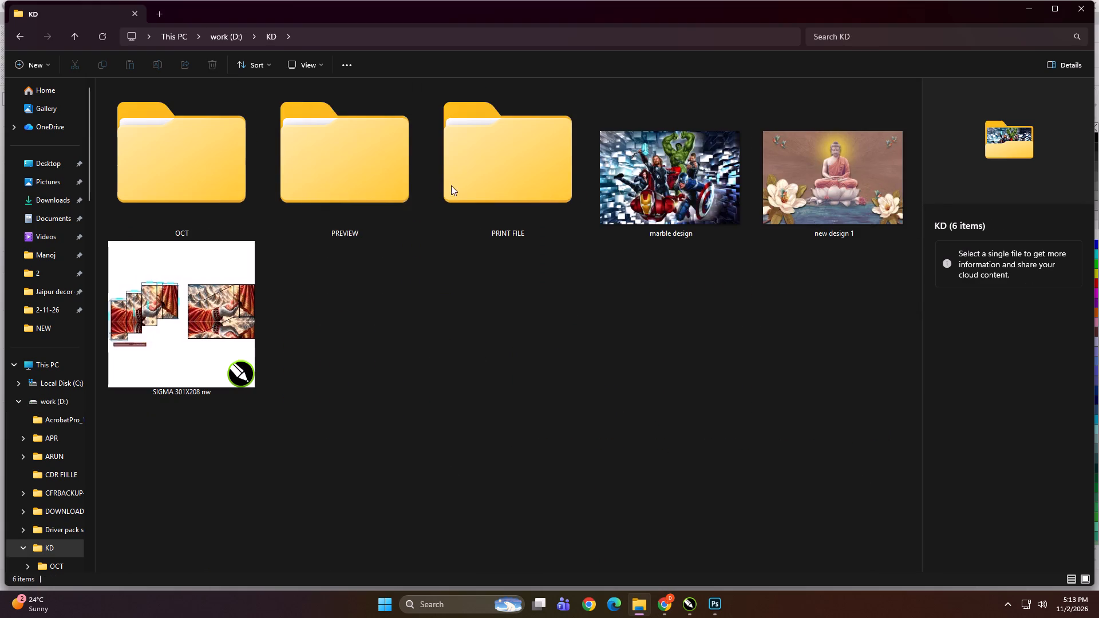
pyautogui.doubleClick(488, 186)
pyautogui.doubleClick(205, 171)
pyautogui.doubleClick(327, 162)
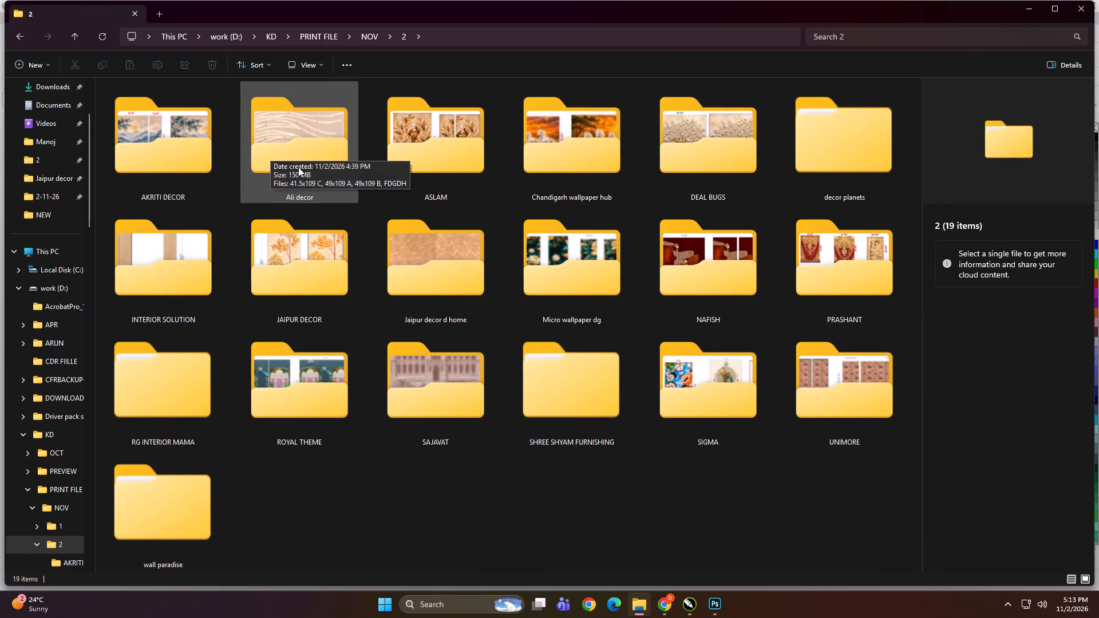
# Open the panel files 29.5x108 A and 49x108 B from the ASLAM folder together in Photoshop.
pyautogui.scroll(4, 271, 192)
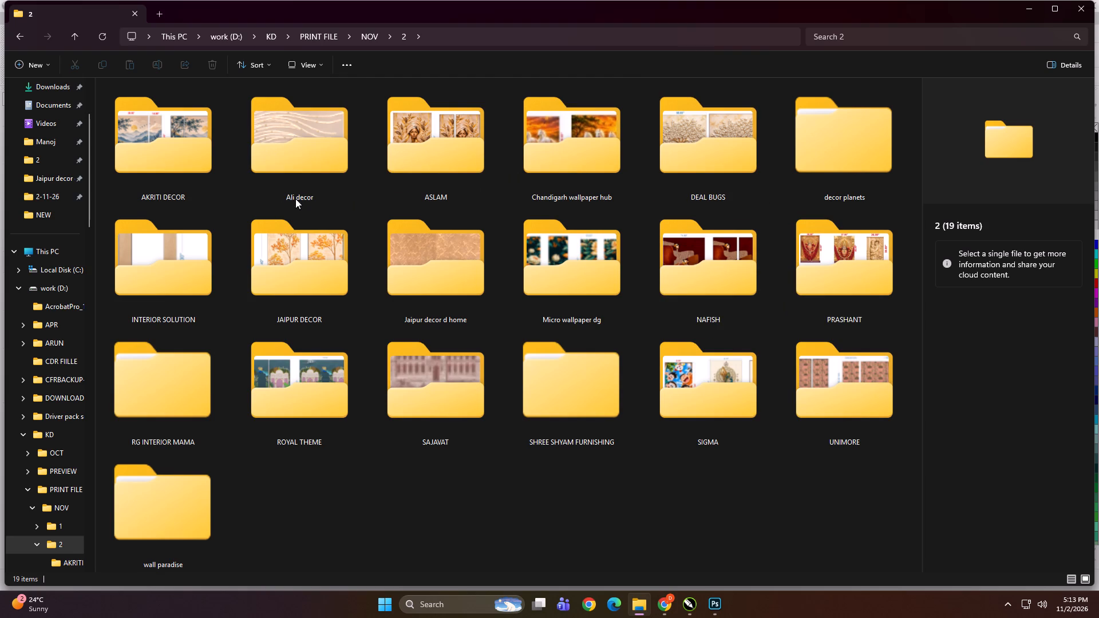
pyautogui.doubleClick(437, 156)
pyautogui.keyDown('ctrl'); pyautogui.scroll(20, 273, 278); pyautogui.keyUp('ctrl')
pyautogui.keyDown('ctrl'); pyautogui.scroll(1, 273, 278); pyautogui.keyUp('ctrl')
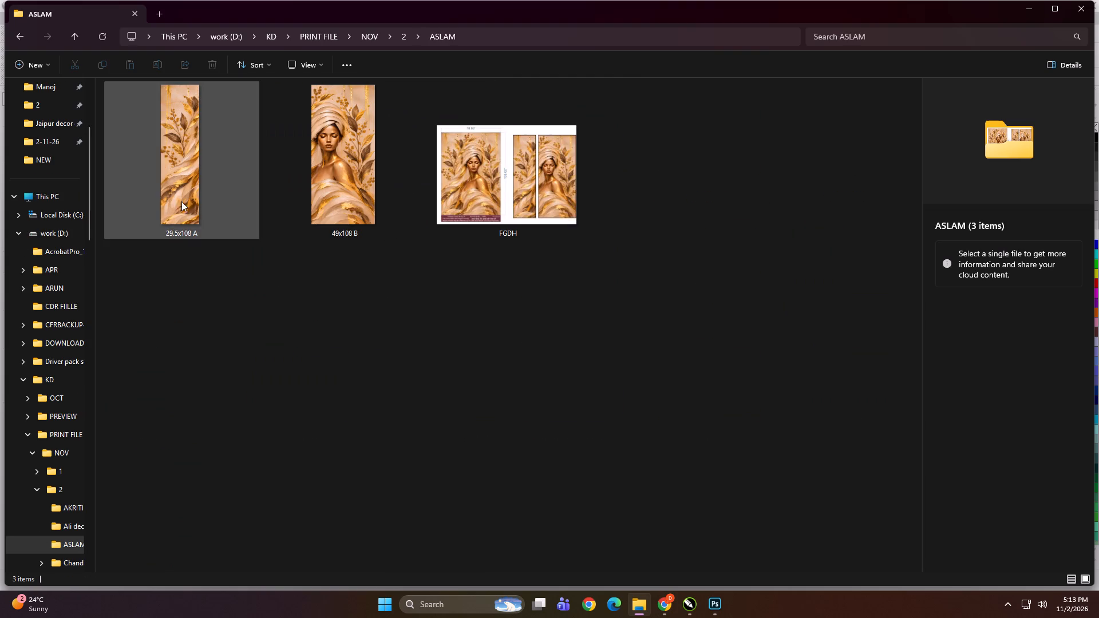
pyautogui.click(173, 193)
pyautogui.keyDown('ctrl'); pyautogui.click(330, 198); pyautogui.keyUp('ctrl')
pyautogui.moveTo(182, 176); pyautogui.dragTo(717, 605)
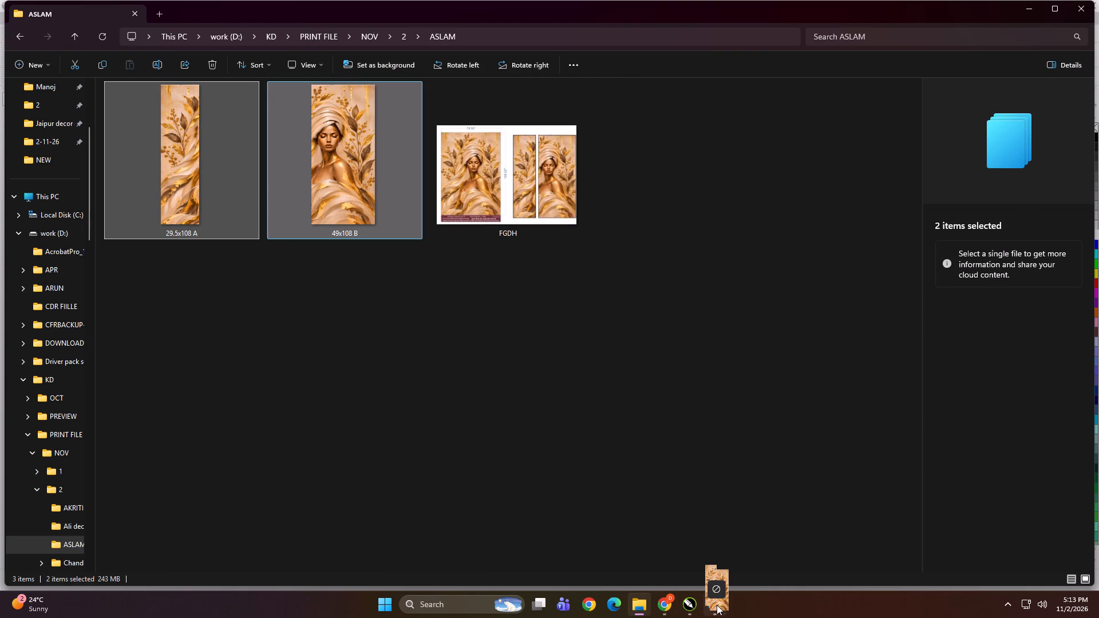
pyautogui.moveTo(717, 605); pyautogui.dragTo(617, 40)
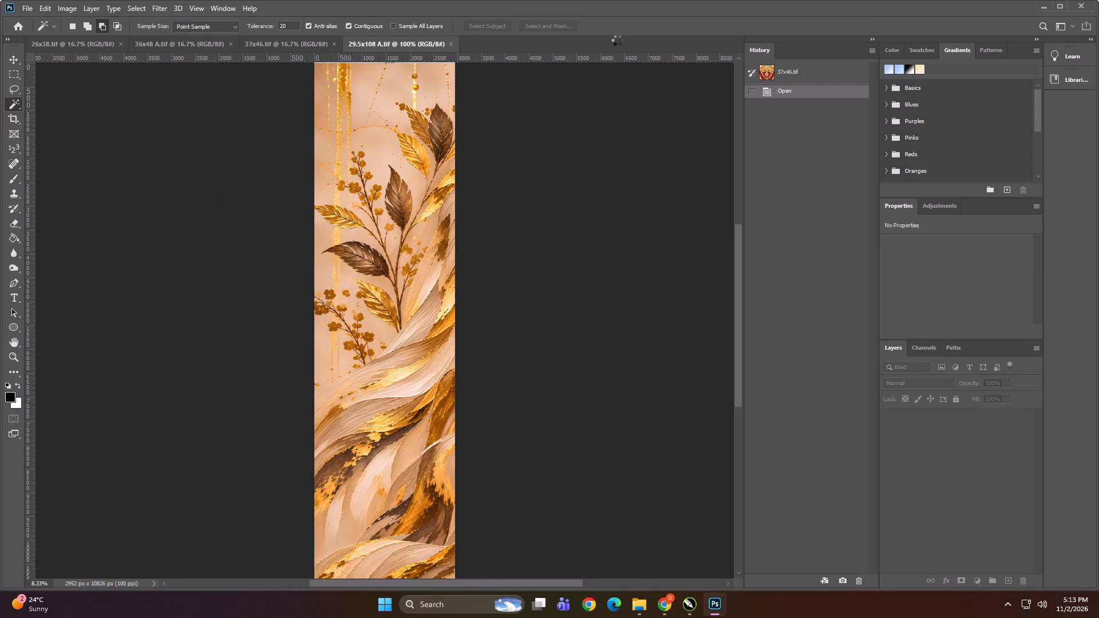
# Close the three older documents 26x38, 36x48 A and 37x46, keeping only the two new panels open.
pyautogui.click(119, 45)
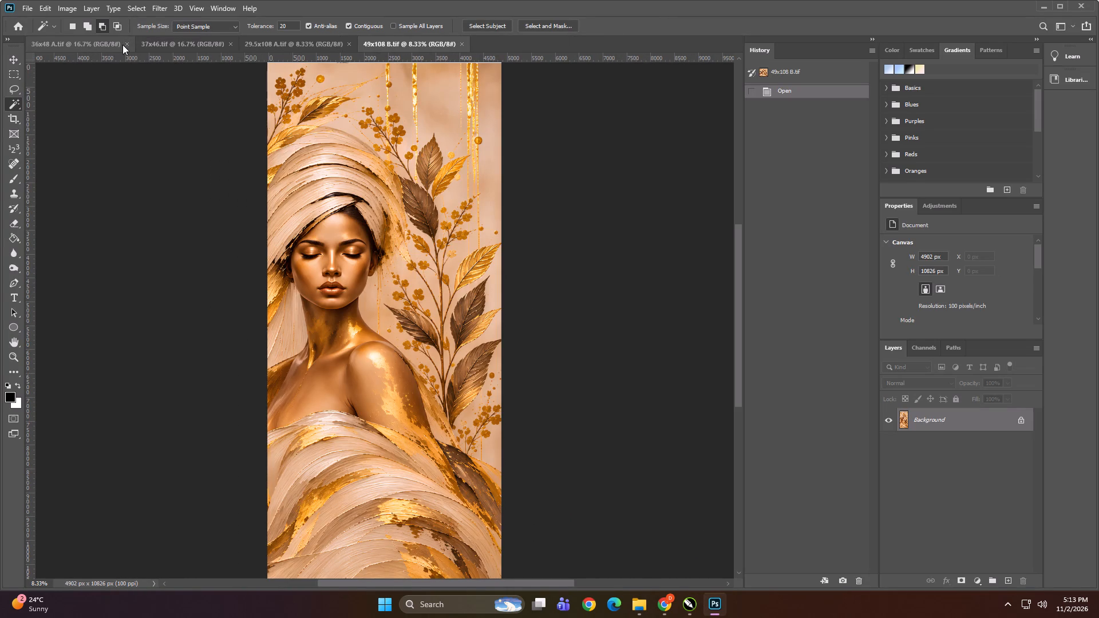
pyautogui.click(124, 45)
pyautogui.click(121, 45)
# In 29.5x108 A, duplicate the background layer and apply the Photocopy filter with Detail 3 and Darkness 24 to the copy.
pyautogui.click(92, 46)
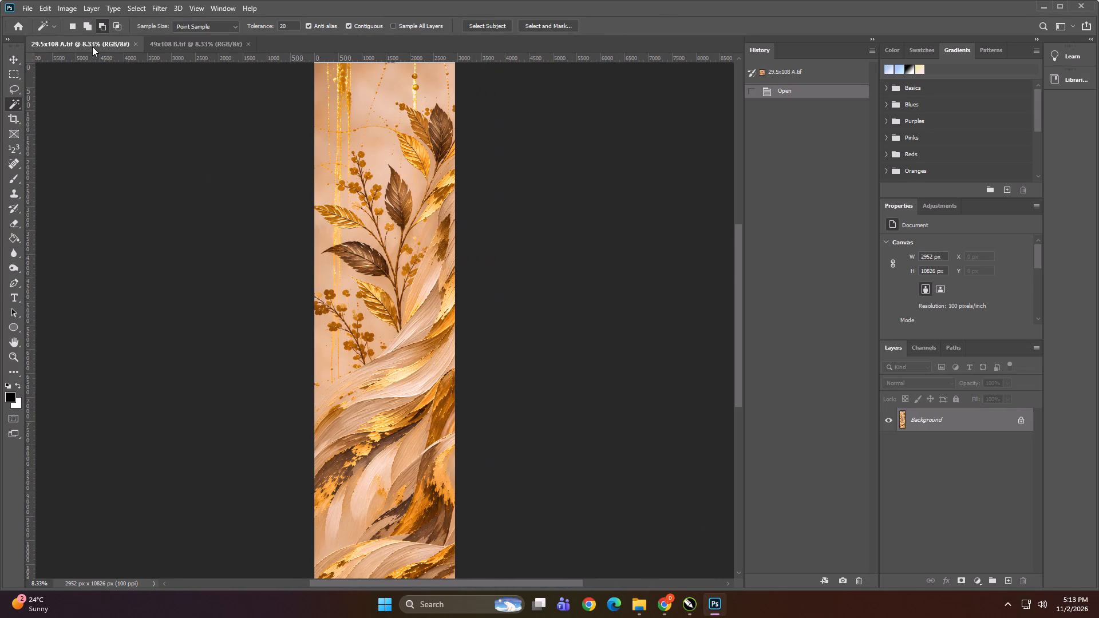
pyautogui.hotkey('ctrl', 'j')
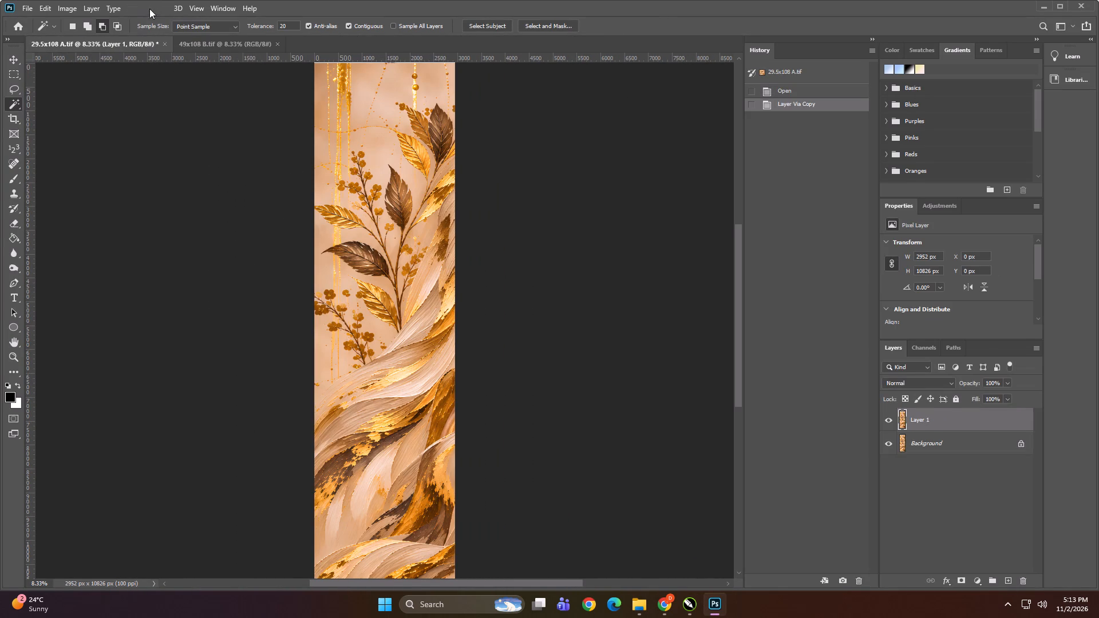
pyautogui.click(157, 8)
pyautogui.click(175, 50)
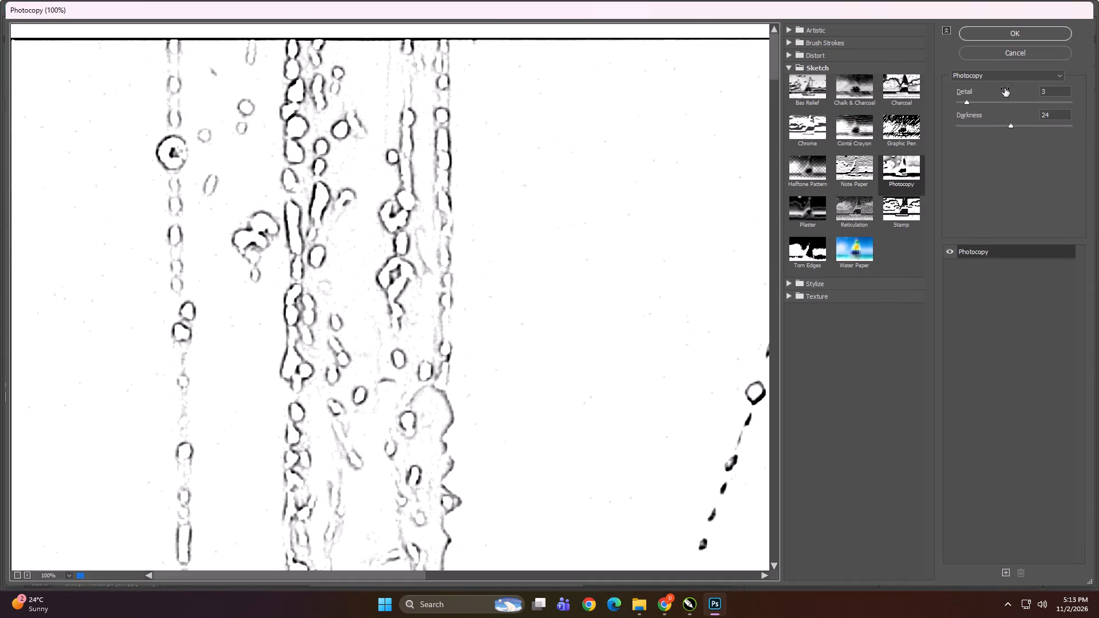
pyautogui.press('Return')
# Select a black leaf outline with the Magic Wand and extend the selection to all similar dark lines in 29.5x108 A.
pyautogui.keyDown('alt'); pyautogui.scroll(7, 279, 343); pyautogui.keyUp('alt')
pyautogui.keyDown('alt'); pyautogui.scroll(15, 350, 306); pyautogui.keyUp('alt')
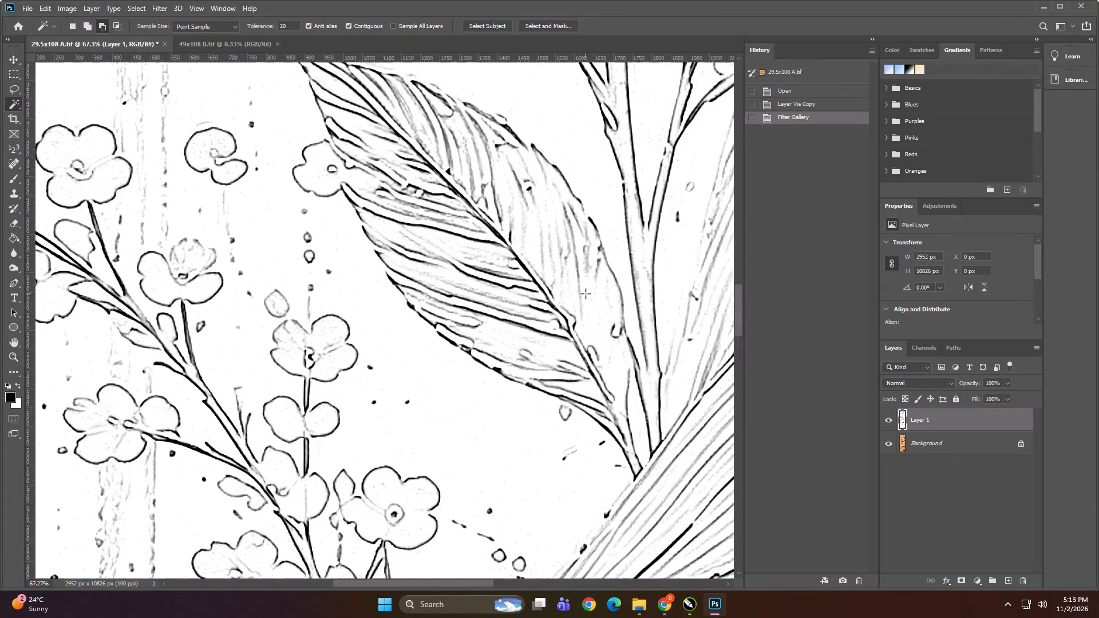
pyautogui.keyDown('alt'); pyautogui.scroll(17, 586, 294); pyautogui.keyUp('alt')
pyautogui.keyDown('shift'); pyautogui.click(543, 338); pyautogui.keyUp('shift')
pyautogui.rightClick(543, 338)
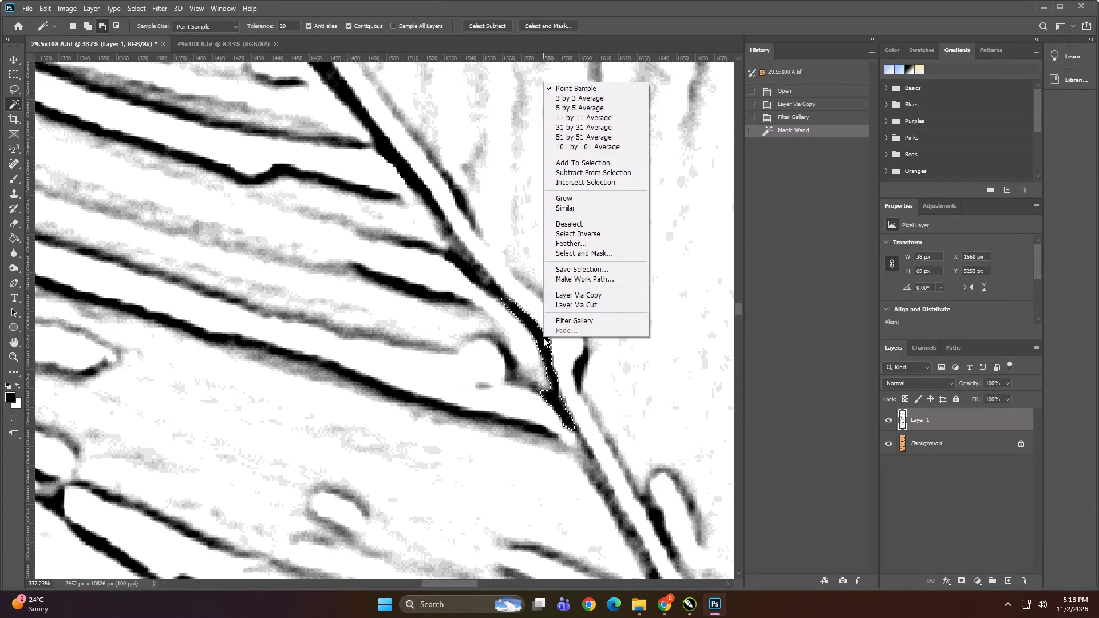
pyautogui.click(565, 209)
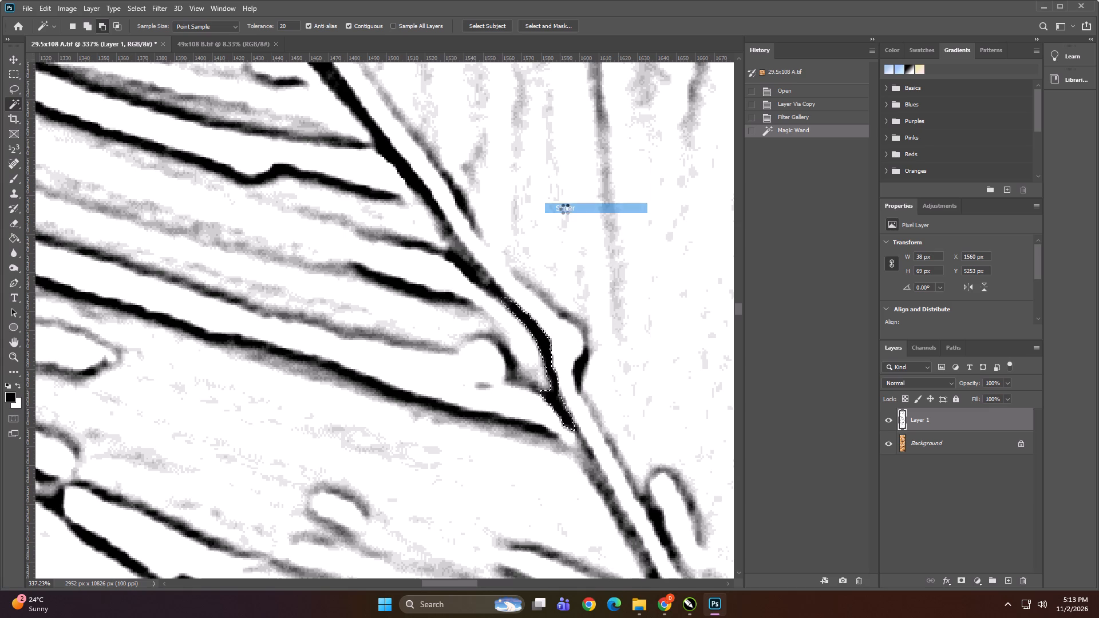
pyautogui.keyDown('alt'); pyautogui.scroll(-20, 451, 260); pyautogui.keyUp('alt')
pyautogui.keyDown('alt'); pyautogui.scroll(-4, 451, 260); pyautogui.keyUp('alt')
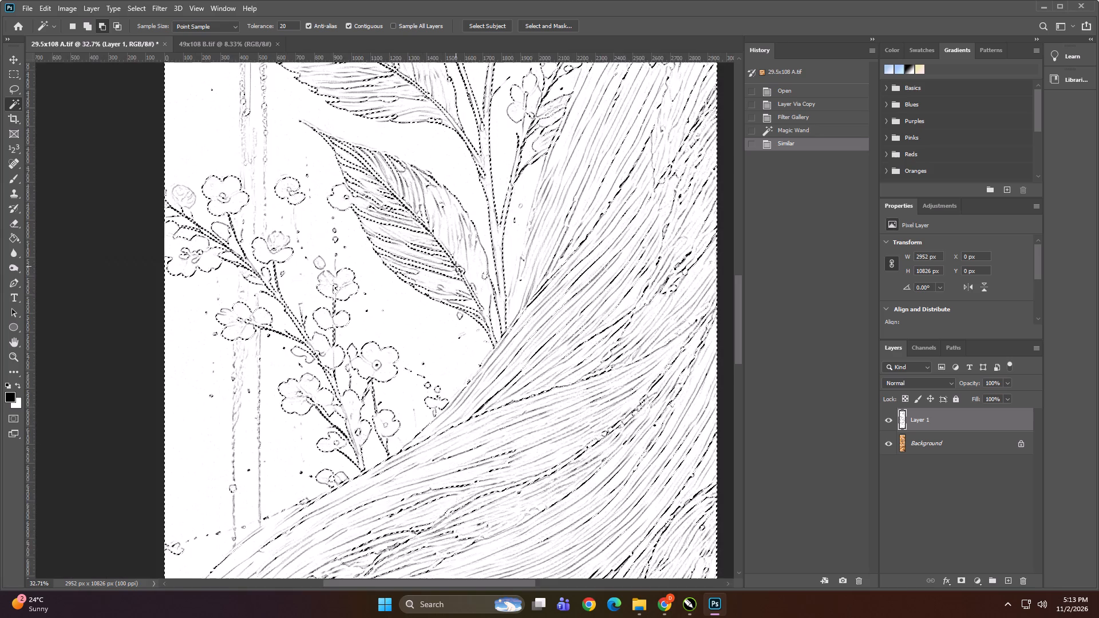
pyautogui.keyDown('alt'); pyautogui.scroll(-8, 456, 266); pyautogui.keyUp('alt')
# In 49x108 B, duplicate the background layer and apply the Photocopy filter with Detail 3 and Darkness 24 to the copy.
pyautogui.click(225, 42)
pyautogui.keyDown('alt'); pyautogui.scroll(7, 374, 350); pyautogui.keyUp('alt')
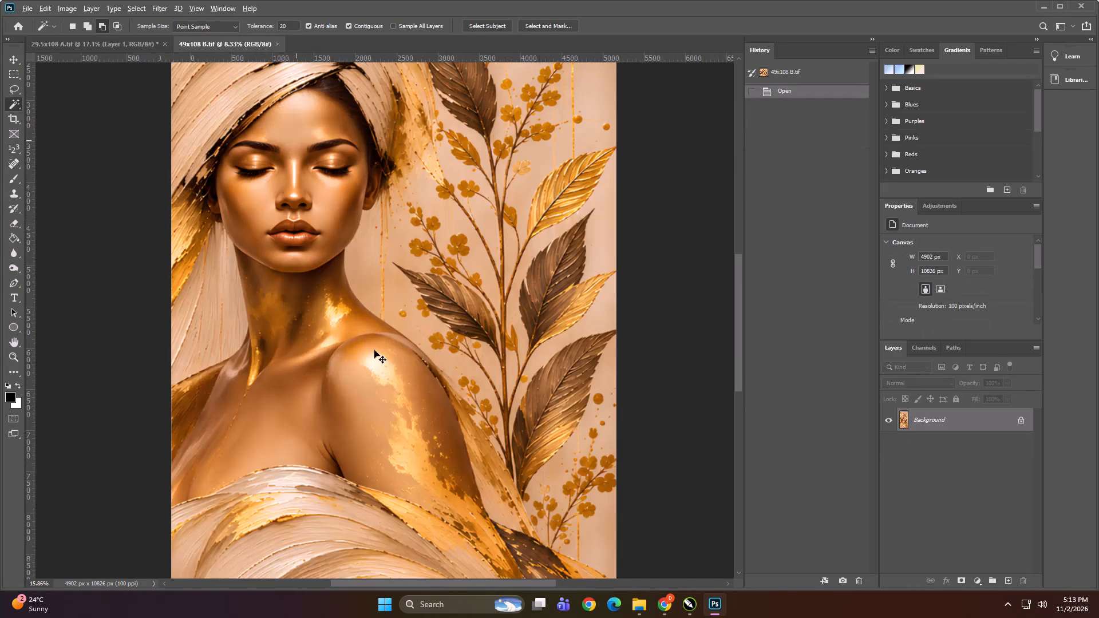
pyautogui.hotkey('ctrl', 'j')
pyautogui.click(162, 10)
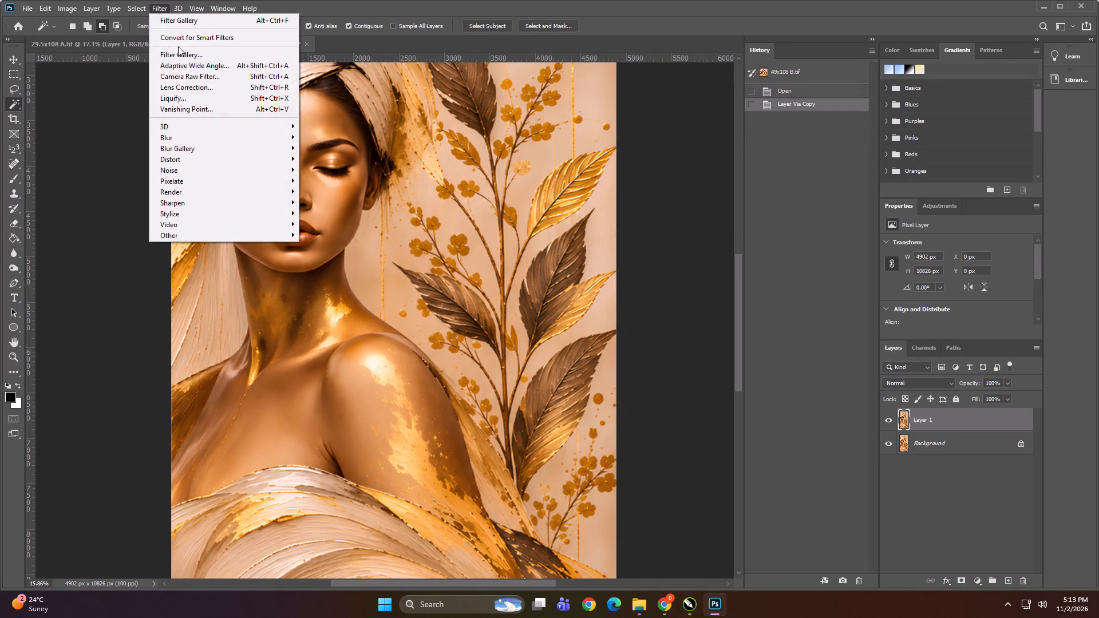
pyautogui.click(179, 49)
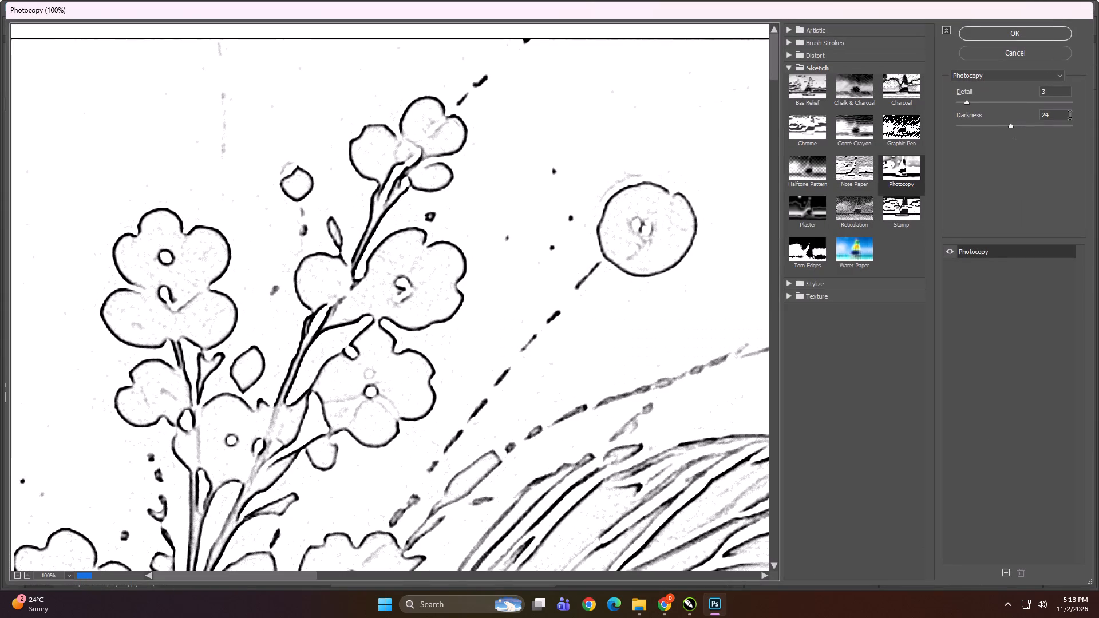
pyautogui.click(1032, 36)
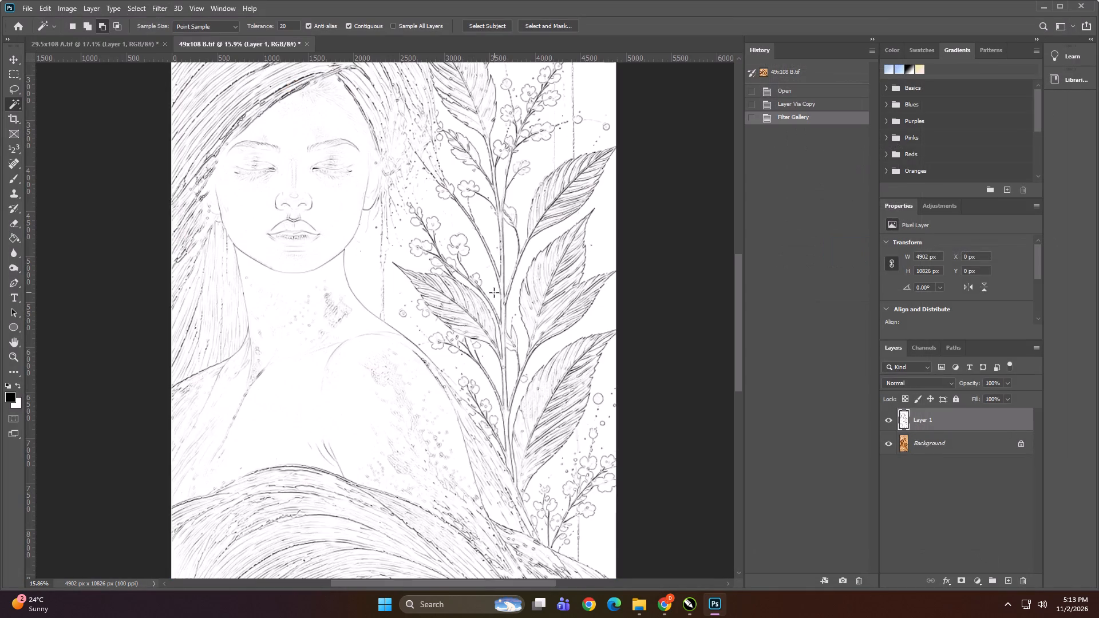
# Select a black outline with the Magic Wand and extend the selection to all similar dark lines in 49x108 B.
pyautogui.keyDown('alt'); pyautogui.scroll(6, 494, 292); pyautogui.keyUp('alt')
pyautogui.keyDown('alt'); pyautogui.scroll(20, 494, 292); pyautogui.keyUp('alt')
pyautogui.keyDown('alt'); pyautogui.scroll(2, 494, 292); pyautogui.keyUp('alt')
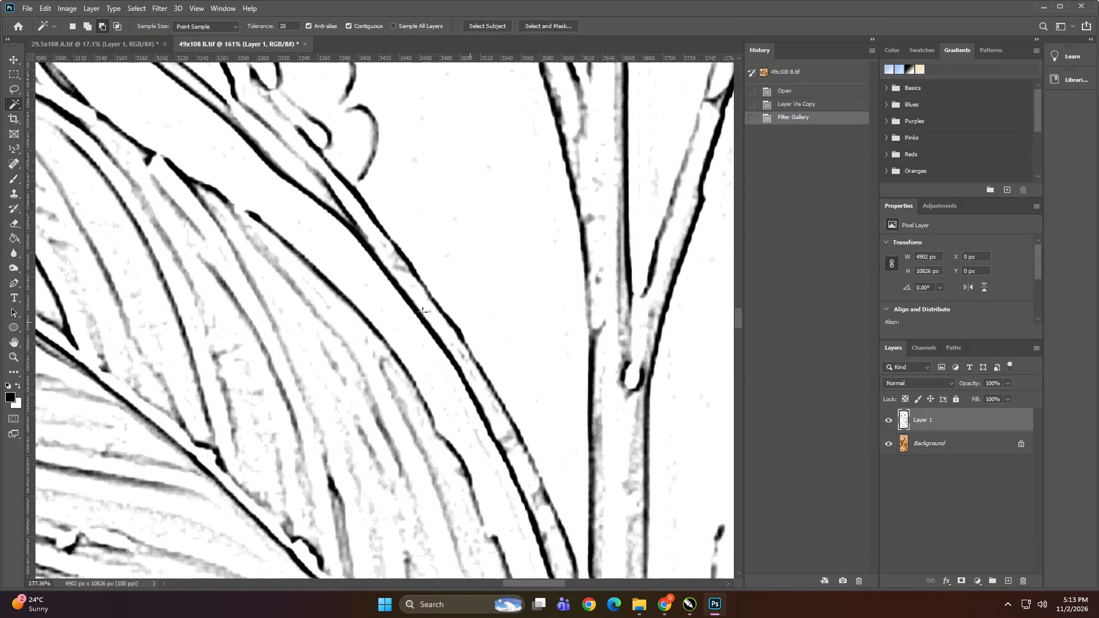
pyautogui.keyDown('alt'); pyautogui.scroll(8, 422, 312); pyautogui.keyUp('alt')
pyautogui.keyDown('shift'); pyautogui.click(397, 302); pyautogui.keyUp('shift')
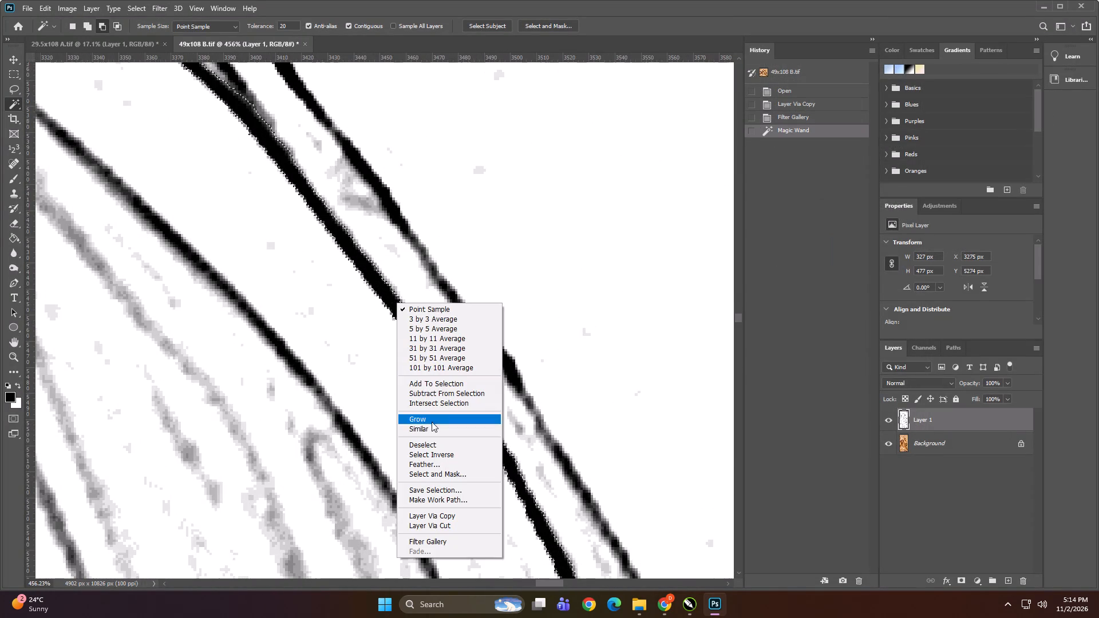
pyautogui.click(432, 425)
pyautogui.keyDown('alt'); pyautogui.scroll(-15, 406, 158); pyautogui.keyUp('alt')
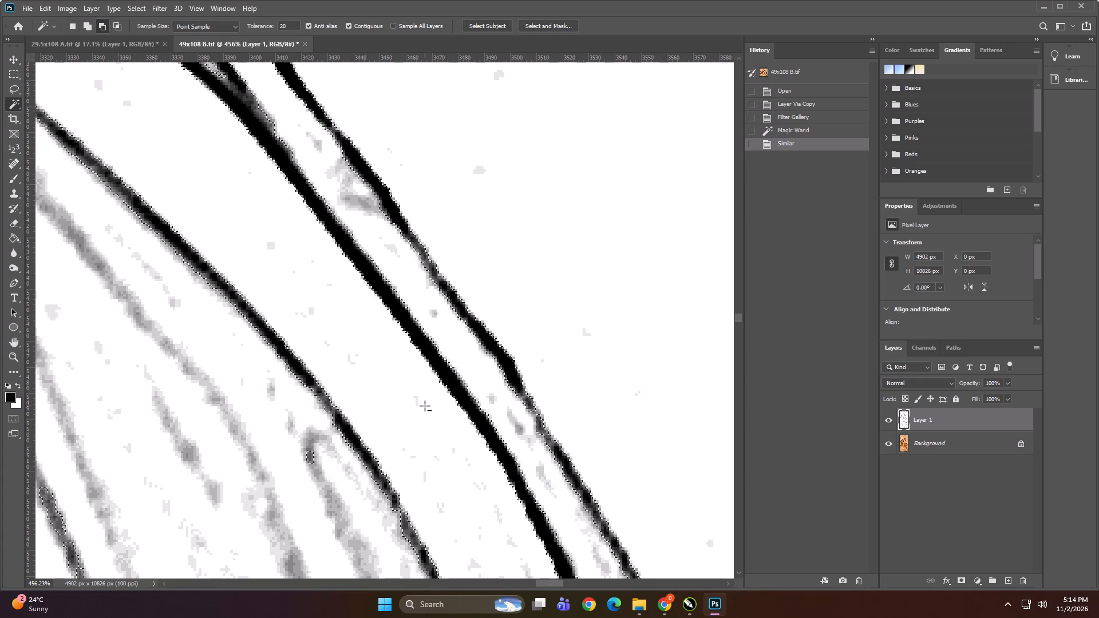
pyautogui.keyDown('alt'); pyautogui.scroll(-20, 425, 406); pyautogui.keyUp('alt')
pyautogui.keyDown('alt'); pyautogui.scroll(-6, 425, 406); pyautogui.keyUp('alt')
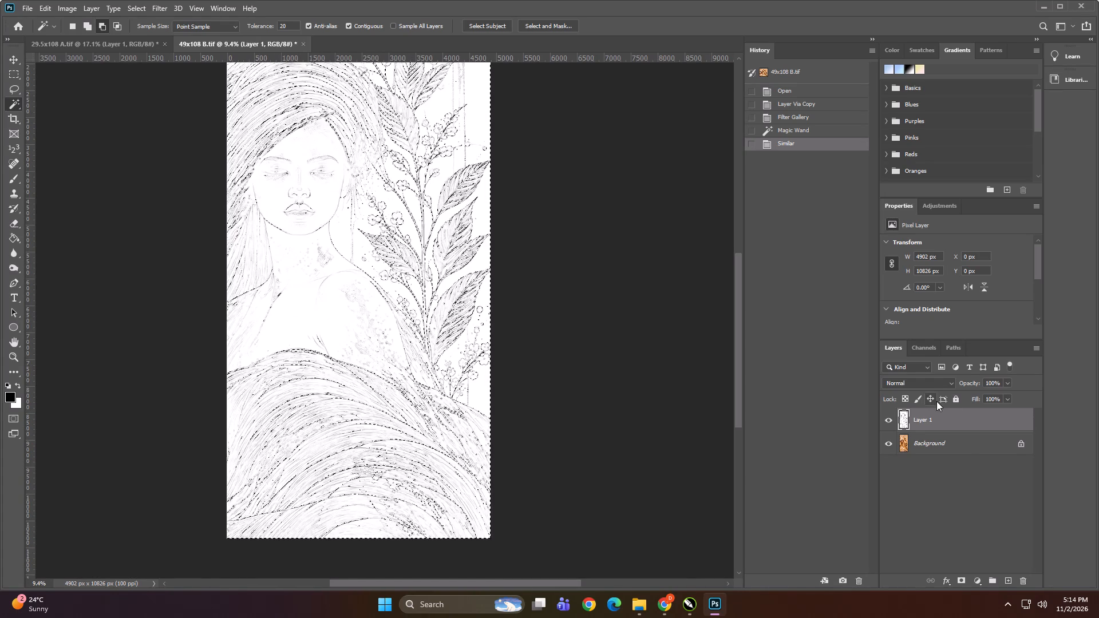
# With the Background layer of 49x108 B active, create a new spot channel from the selected outlines.
pyautogui.click(959, 501)
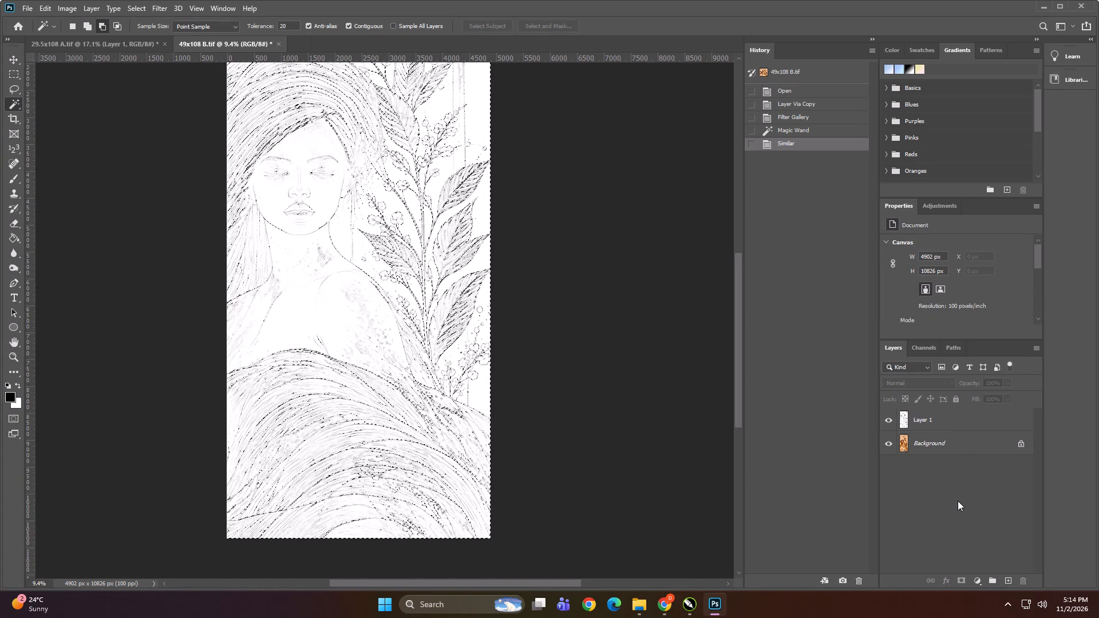
pyautogui.click(948, 452)
pyautogui.click(920, 346)
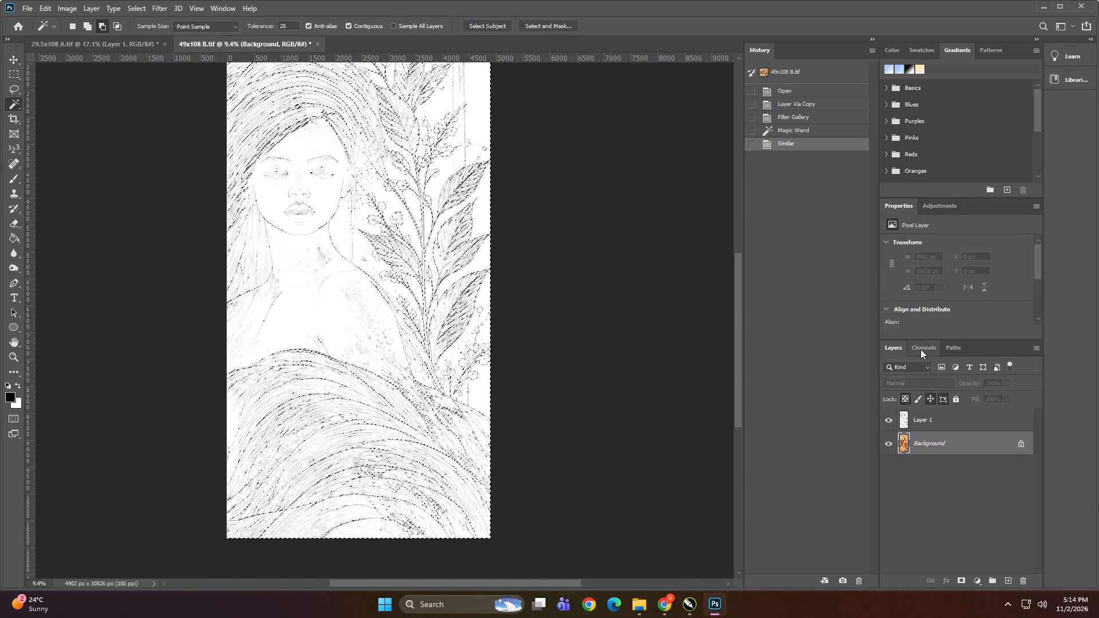
pyautogui.click(1033, 346)
pyautogui.click(1037, 390)
pyautogui.click(643, 179)
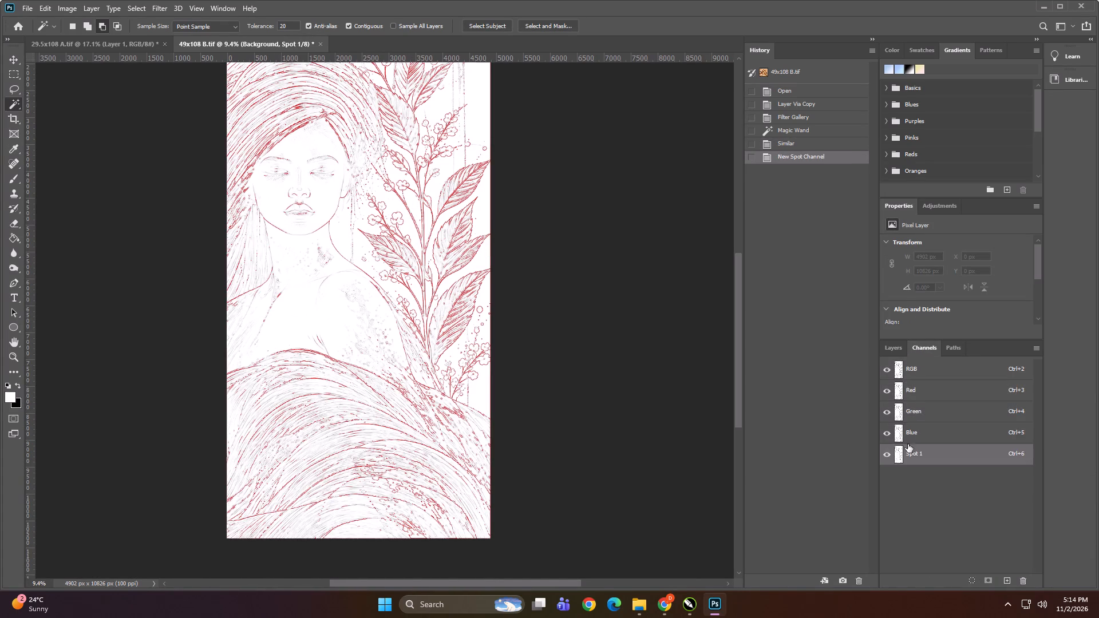
# Duplicate the new spot channel of 49x108 B under the name Spot 2 and make the copy visible.
pyautogui.rightClick(946, 459)
pyautogui.click(955, 465)
pyautogui.press('Right')
pyautogui.press('BackSpace')
pyautogui.press('BackSpace')
pyautogui.press('BackSpace')
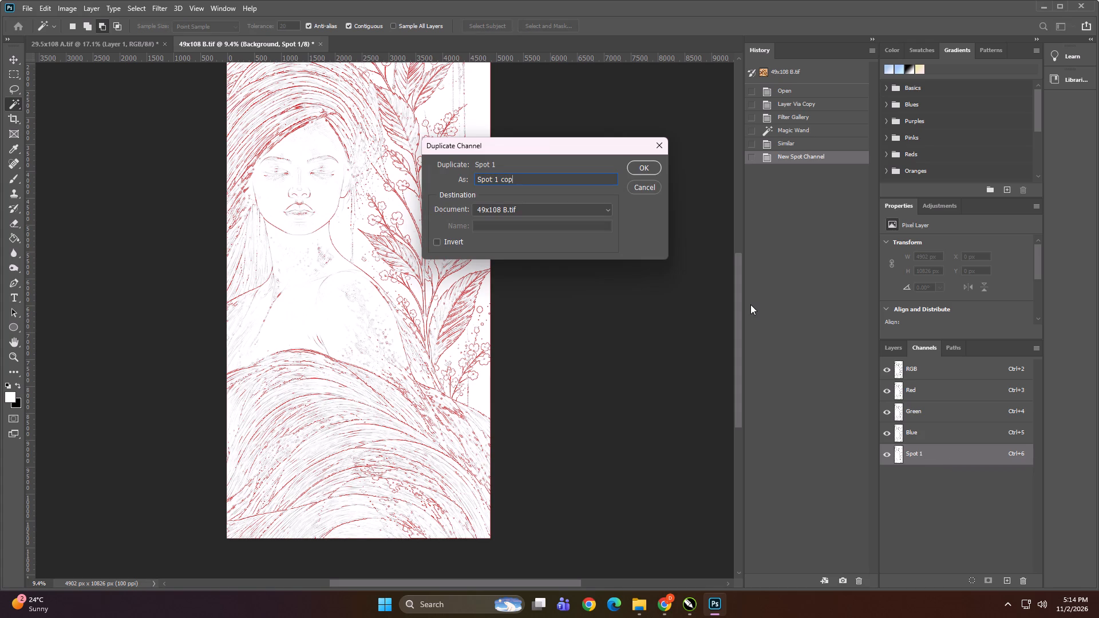
pyautogui.press('BackSpace')
pyautogui.press('BackSpace')
pyautogui.press('BackSpace')
pyautogui.press('2')
pyautogui.click(642, 163)
pyautogui.click(885, 473)
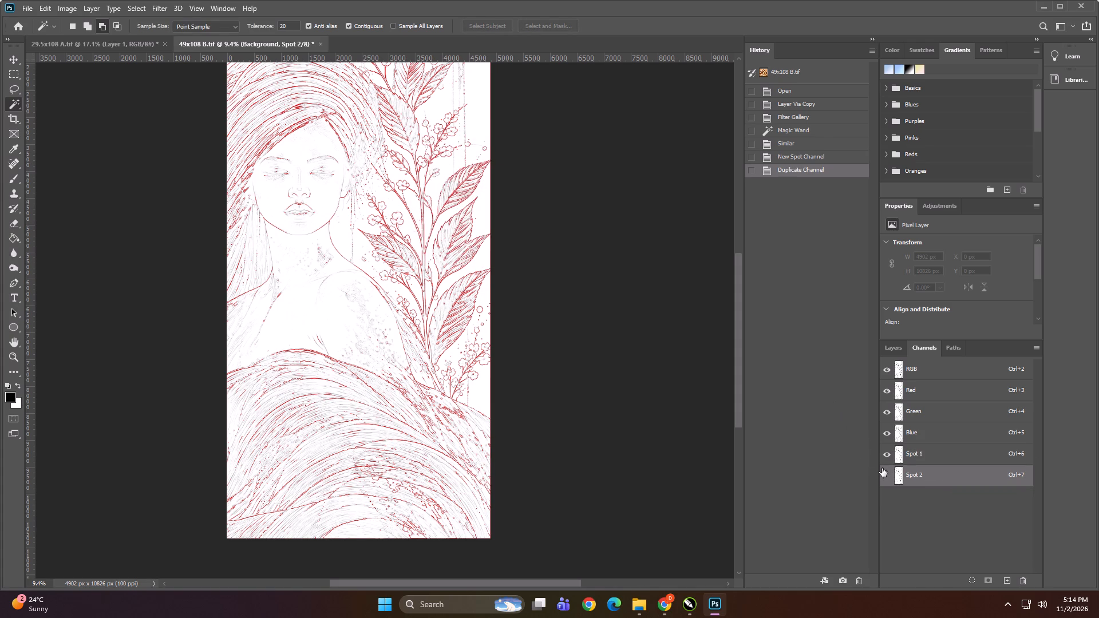
# Delete the Photocopy line-art layer above the background in 49x108 B.
pyautogui.click(890, 342)
pyautogui.click(926, 417)
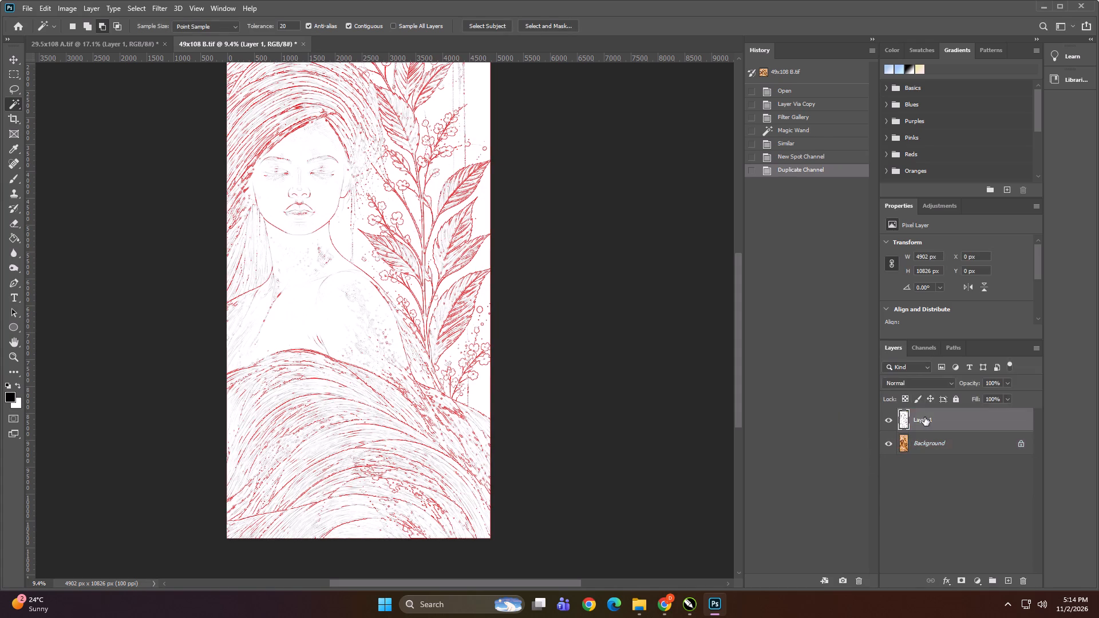
pyautogui.press('Delete')
# Switch to 29.5x108 A and, with its Background layer active, create a new spot channel from the selected outlines.
pyautogui.click(126, 39)
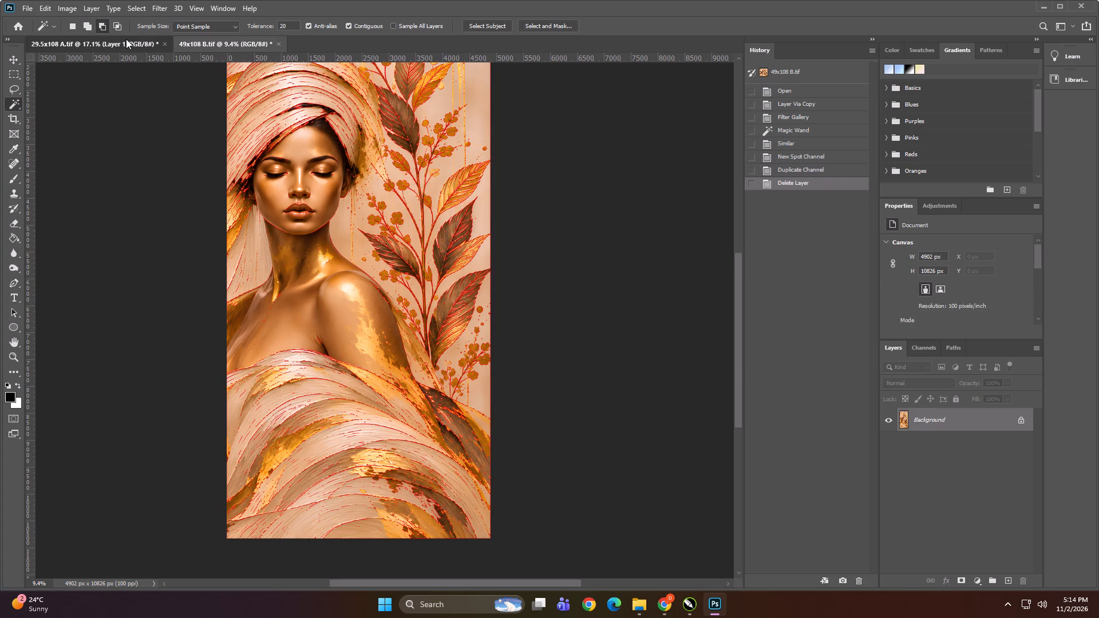
pyautogui.click(955, 452)
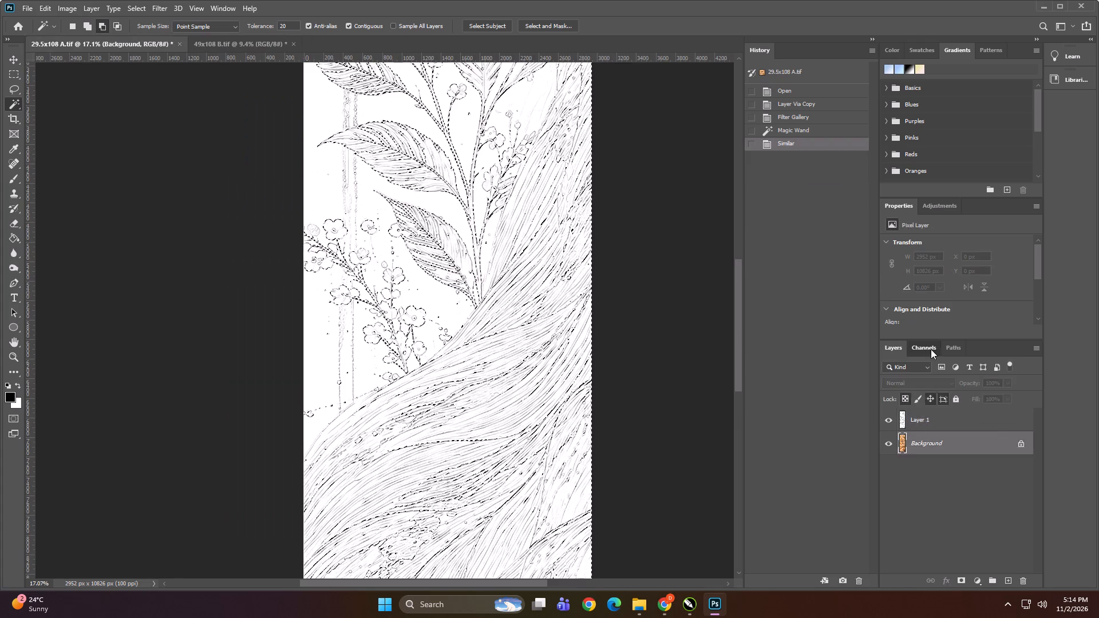
pyautogui.click(931, 349)
pyautogui.click(1035, 350)
pyautogui.click(1037, 394)
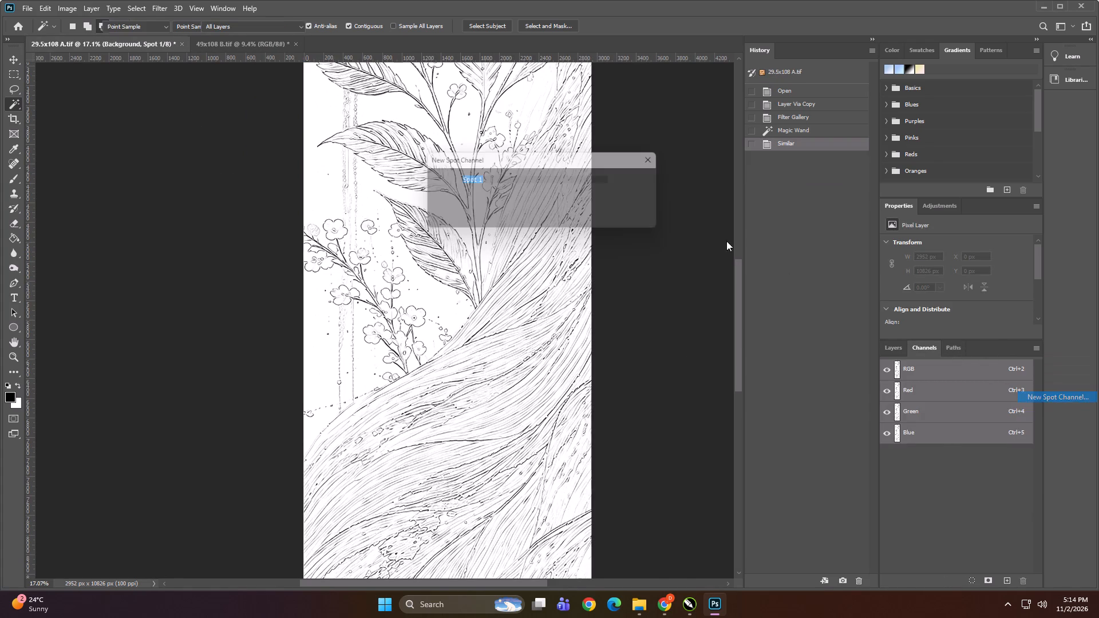
pyautogui.click(648, 185)
# Duplicate the new spot channel of 29.5x108 A under the name Spot 2 and make the copy visible.
pyautogui.rightClick(924, 454)
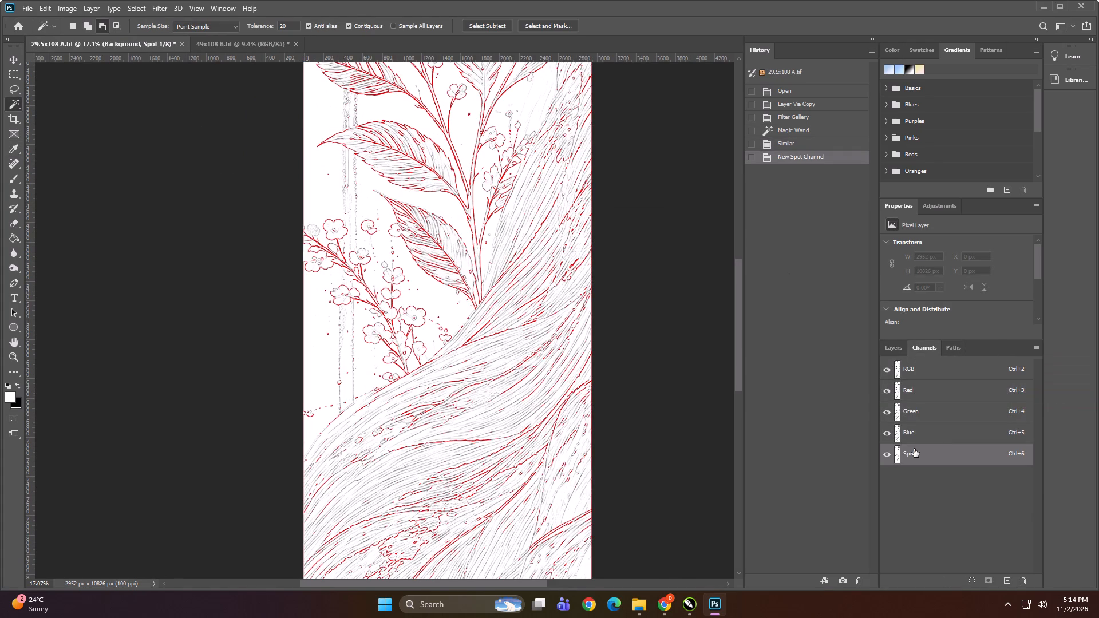
pyautogui.click(935, 458)
pyautogui.press('Right')
pyautogui.press('BackSpace')
pyautogui.press('BackSpace')
pyautogui.press('BackSpace')
pyautogui.press('BackSpace')
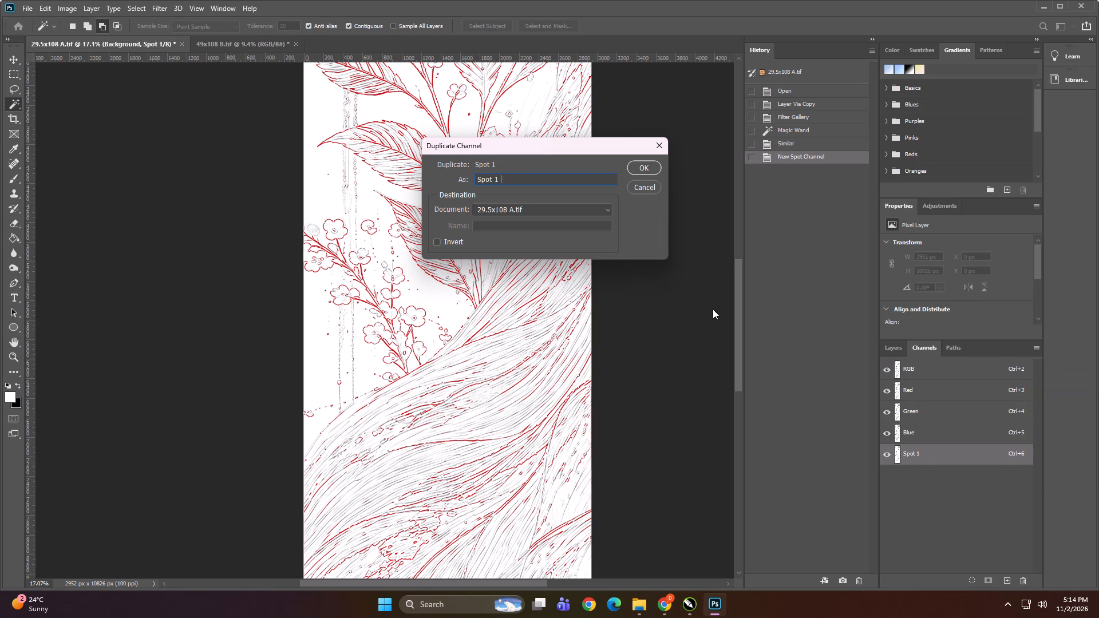
pyautogui.press('BackSpace')
pyautogui.press('BackSpace')
pyautogui.press('2')
pyautogui.click(632, 169)
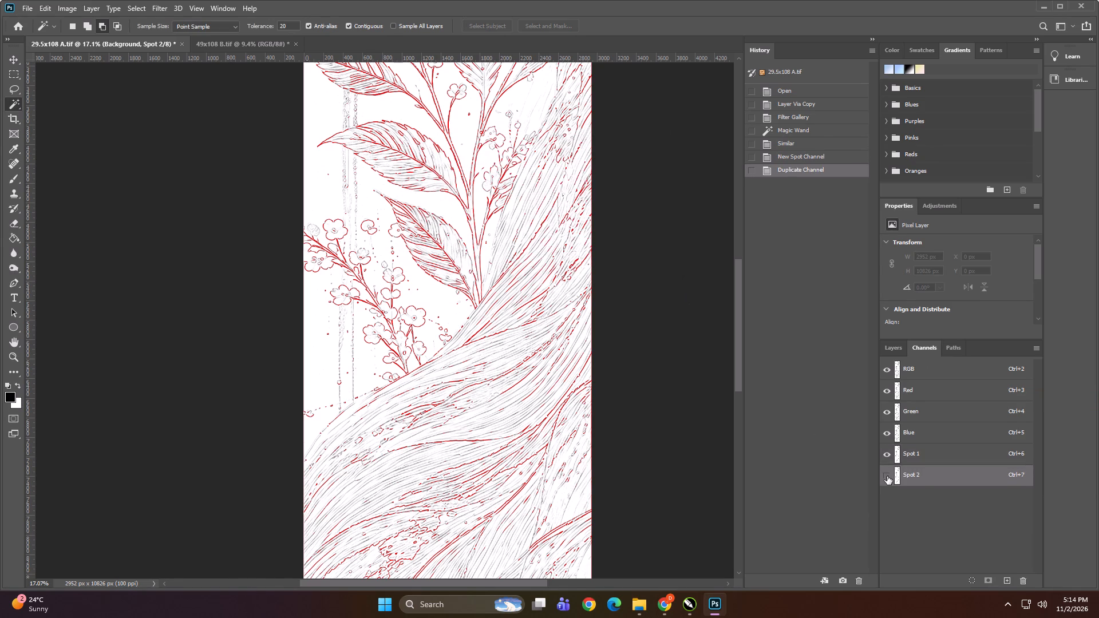
pyautogui.click(887, 476)
# Delete the Photocopy line-art layer above the background in 29.5x108 A.
pyautogui.click(894, 347)
pyautogui.click(934, 415)
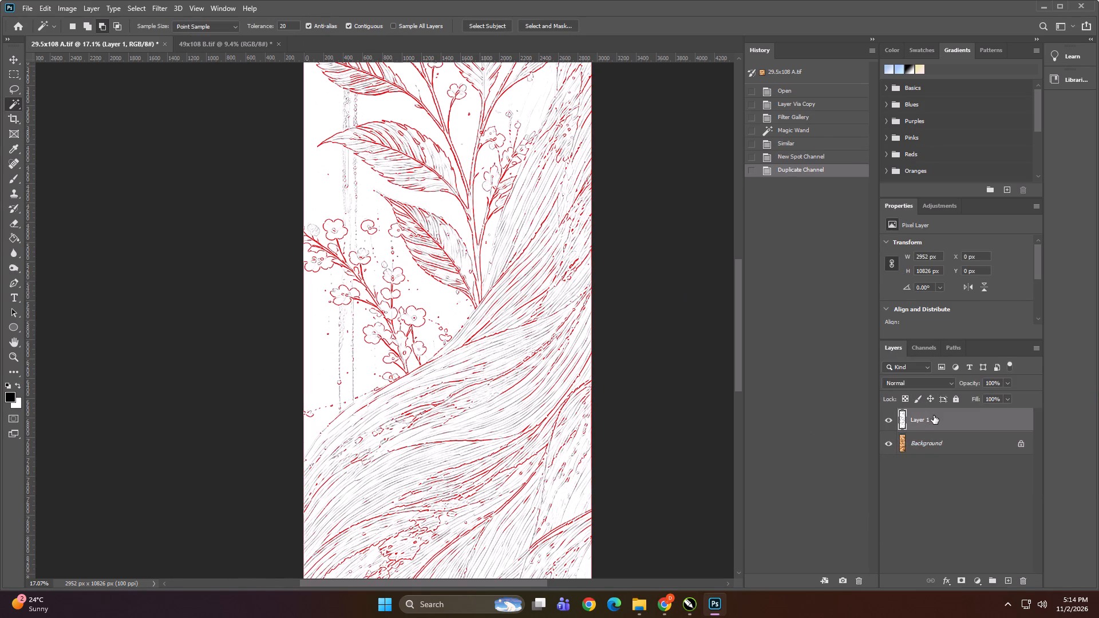
pyautogui.press('Delete')
# Save 29.5x108 A as a TIFF with spot colors in the ASLAM folder, replacing the existing file and using LZW compression.
pyautogui.keyDown('alt'); pyautogui.scroll(-1, 485, 323); pyautogui.keyUp('alt')
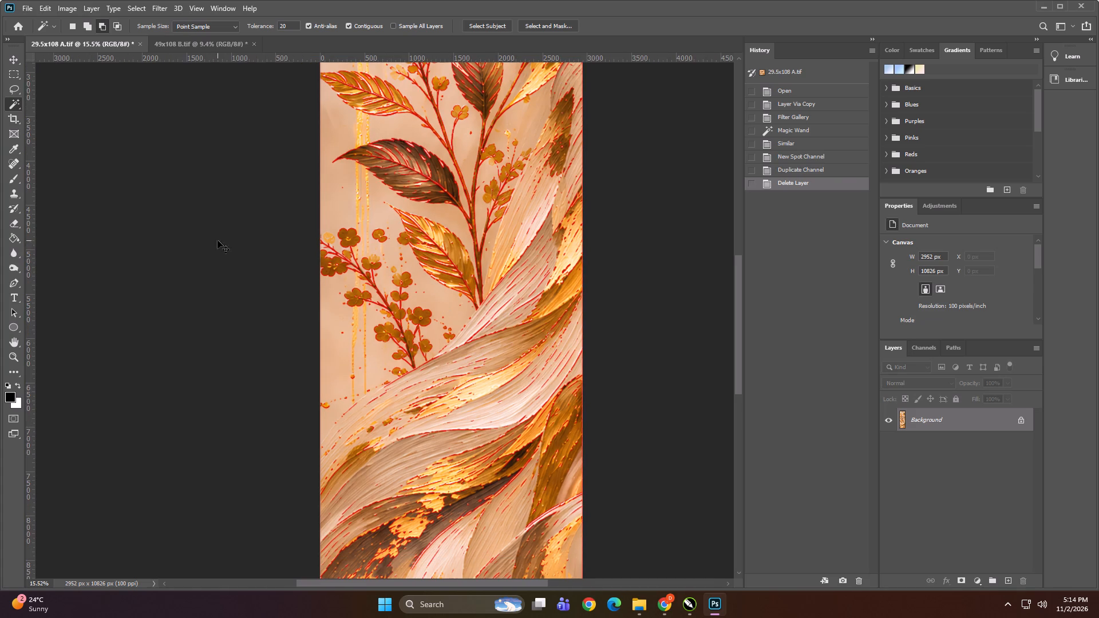
pyautogui.hotkey('ctrl', 'shift', 's')
pyautogui.click(429, 347)
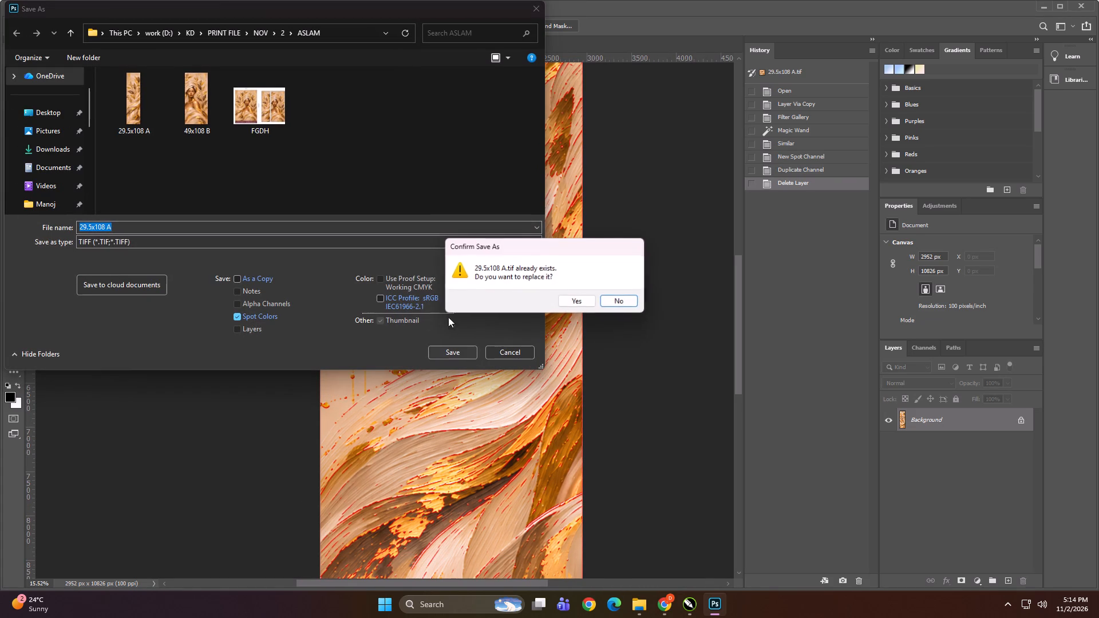
pyautogui.click(568, 302)
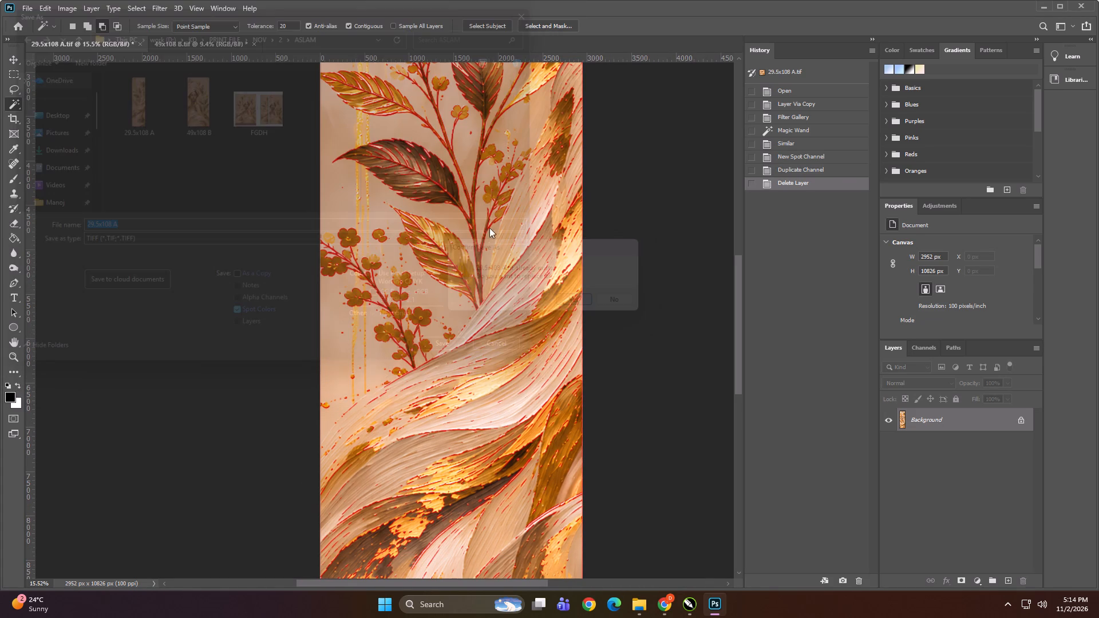
pyautogui.click(394, 165)
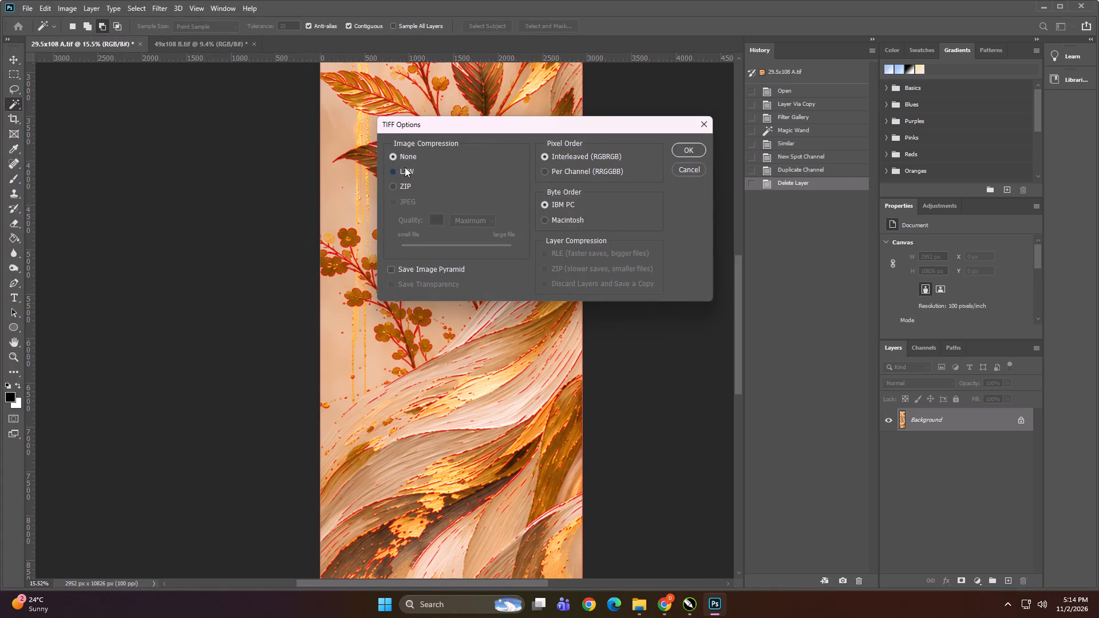
pyautogui.click(405, 167)
pyautogui.click(683, 150)
# Switch to 49x108 B and save it as a TIFF with spot colors over the existing file, using LZW compression.
pyautogui.click(209, 45)
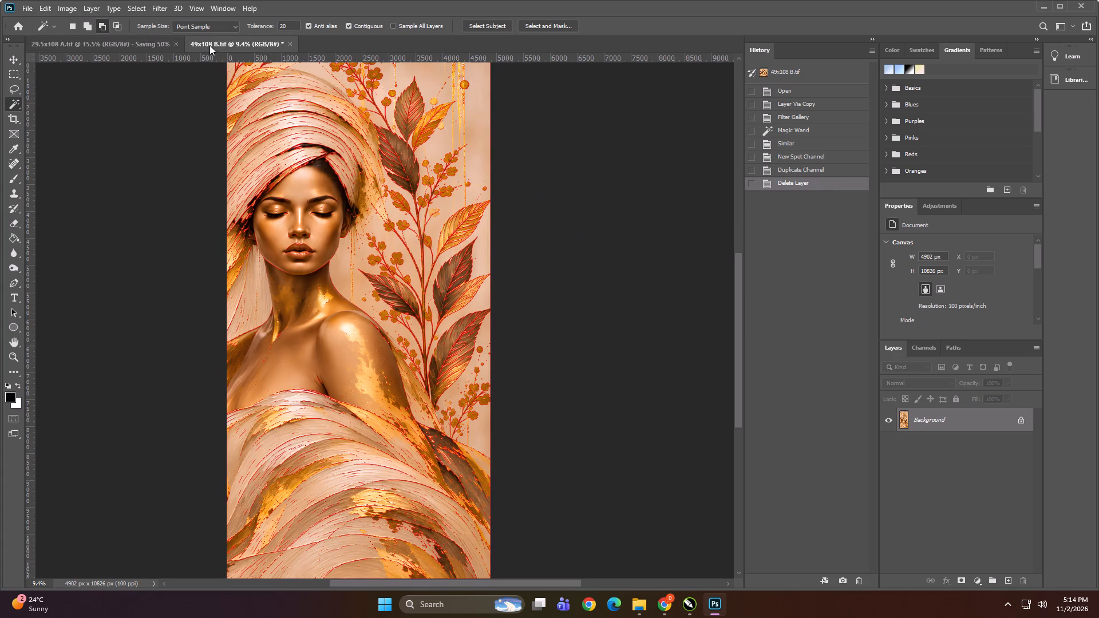
pyautogui.hotkey('ctrl', 'shift', 's')
pyautogui.click(149, 239)
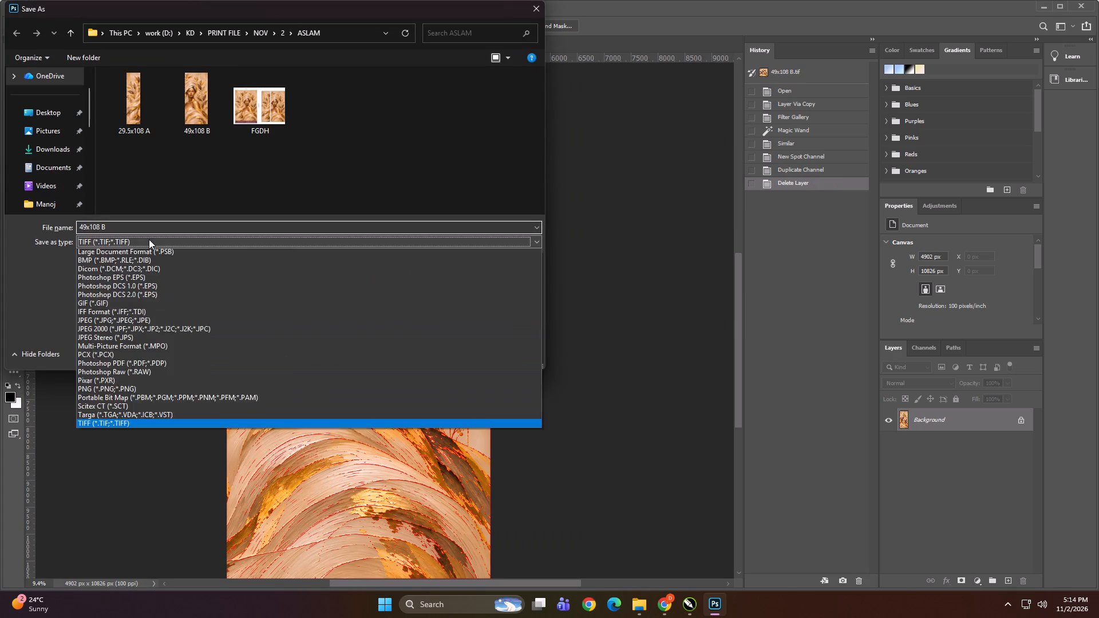
pyautogui.click(149, 239)
pyautogui.click(439, 347)
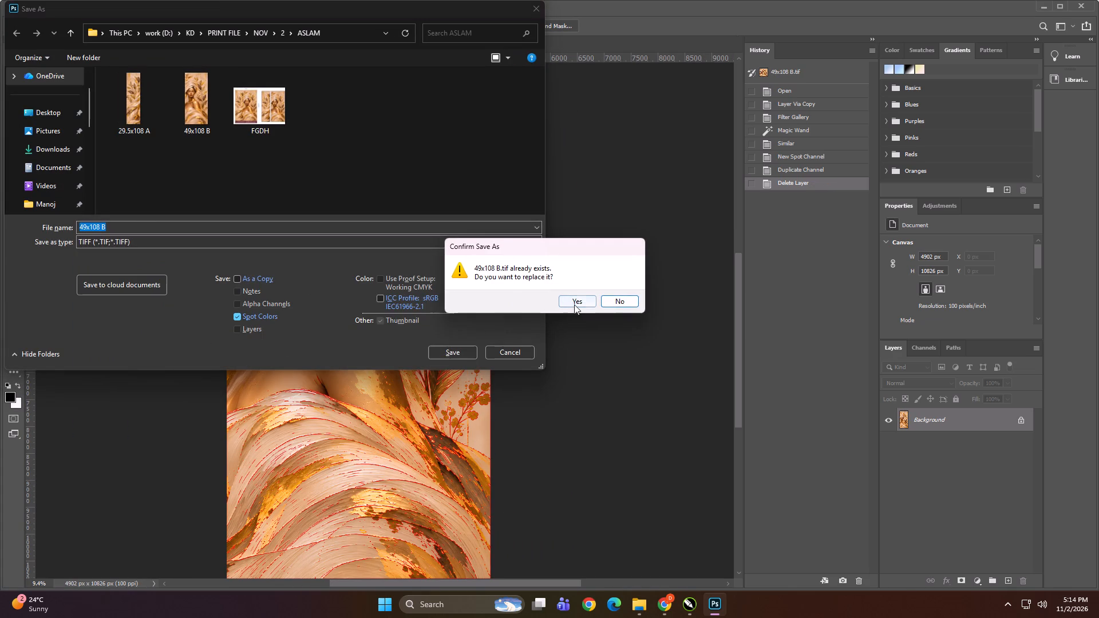
pyautogui.click(579, 302)
pyautogui.click(406, 172)
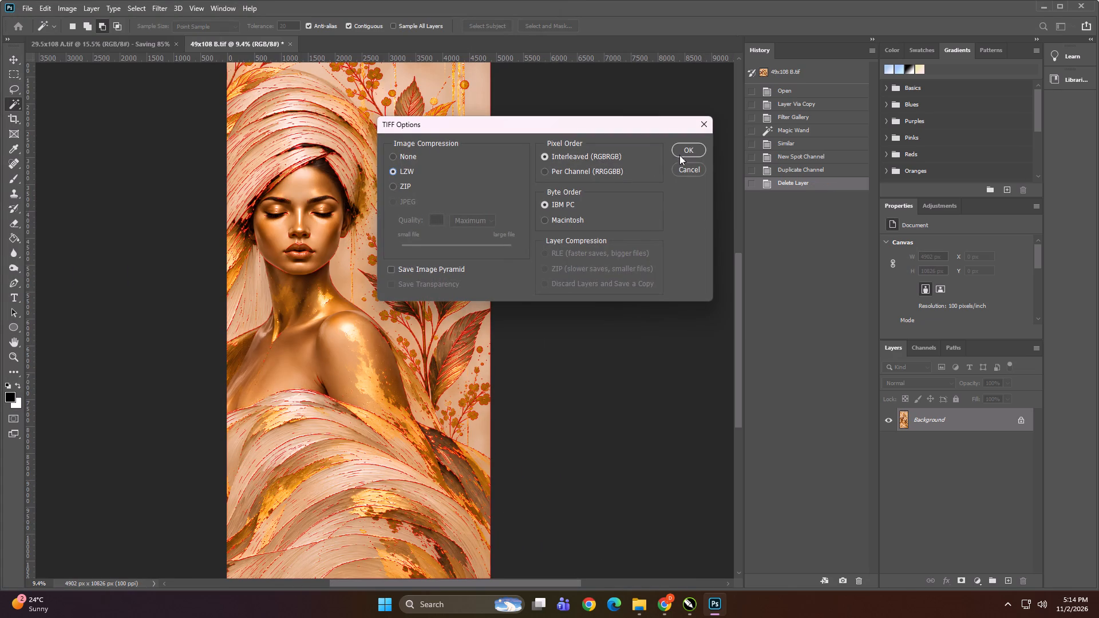
pyautogui.click(684, 149)
# Quit Photoshop, letting the background save of 49x108 B complete first.
pyautogui.click(1080, 2)
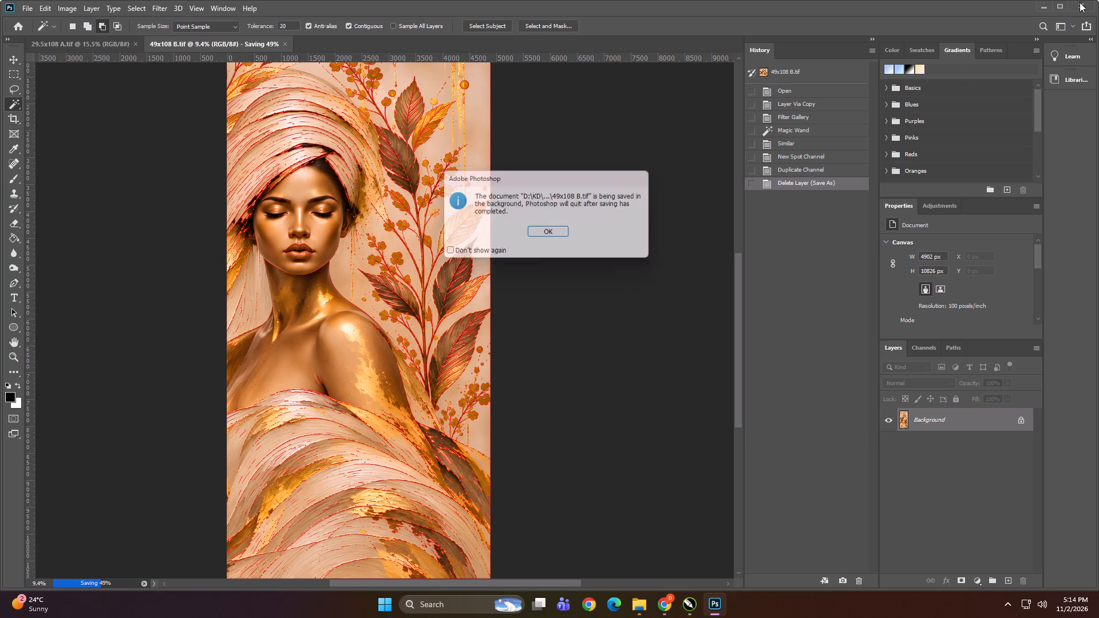
pyautogui.click(539, 242)
pyautogui.click(539, 233)
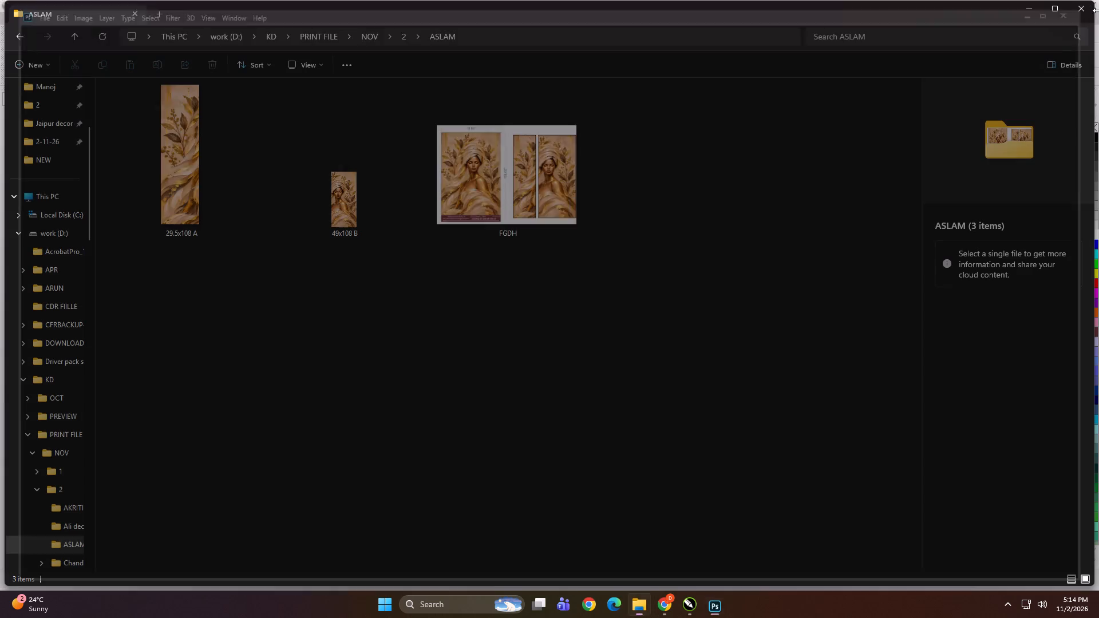
# Go up to the NOV > 2 print folder in File Explorer and copy the ASLAM folder.
pyautogui.click(417, 362)
pyautogui.press('BackSpace')
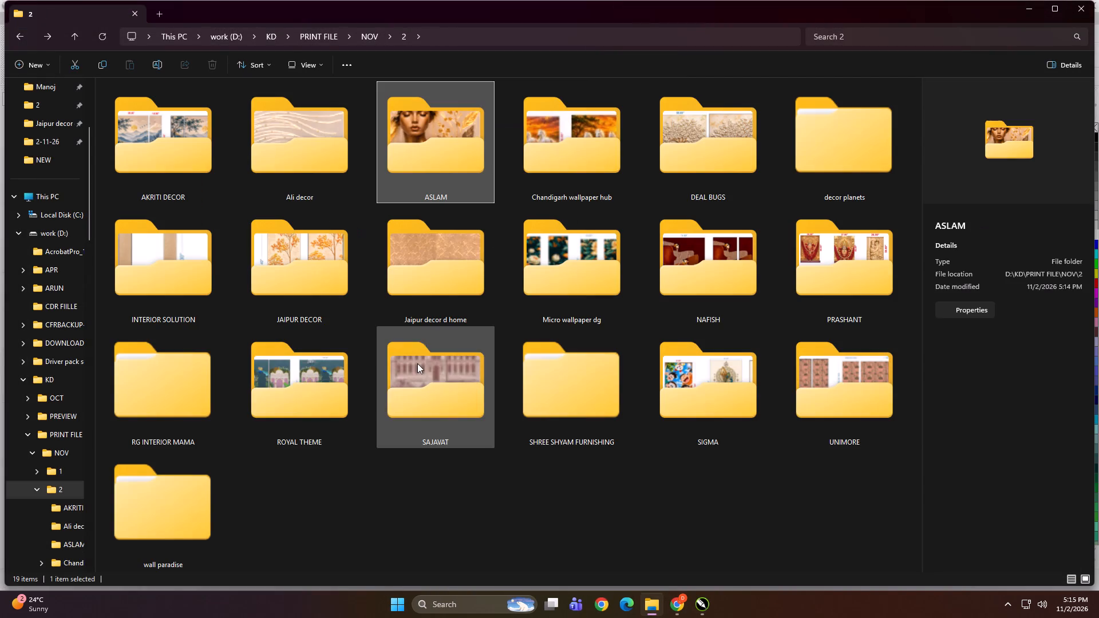
pyautogui.click(390, 521)
pyautogui.click(446, 163)
pyautogui.hotkey('ctrl', 'c')
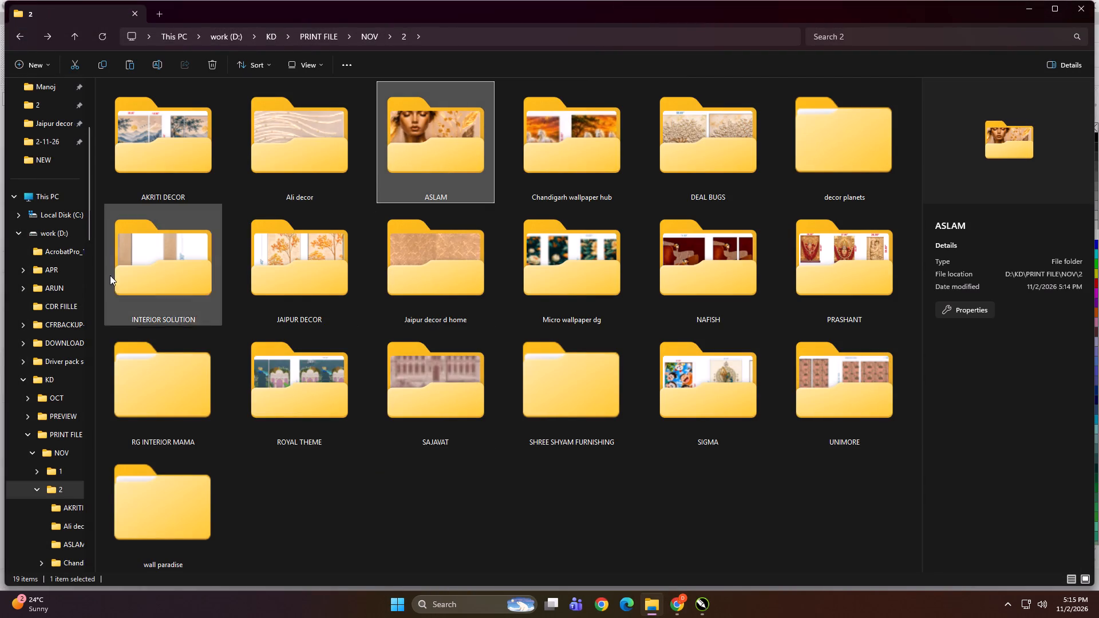
# Open the Print > NOV > 2 folder on DIGITECH_SHAREDRIVE (Z:) as the destination for the copied ASLAM folder.
pyautogui.scroll(4, 27, 332)
pyautogui.click(45, 369)
pyautogui.doubleClick(159, 280)
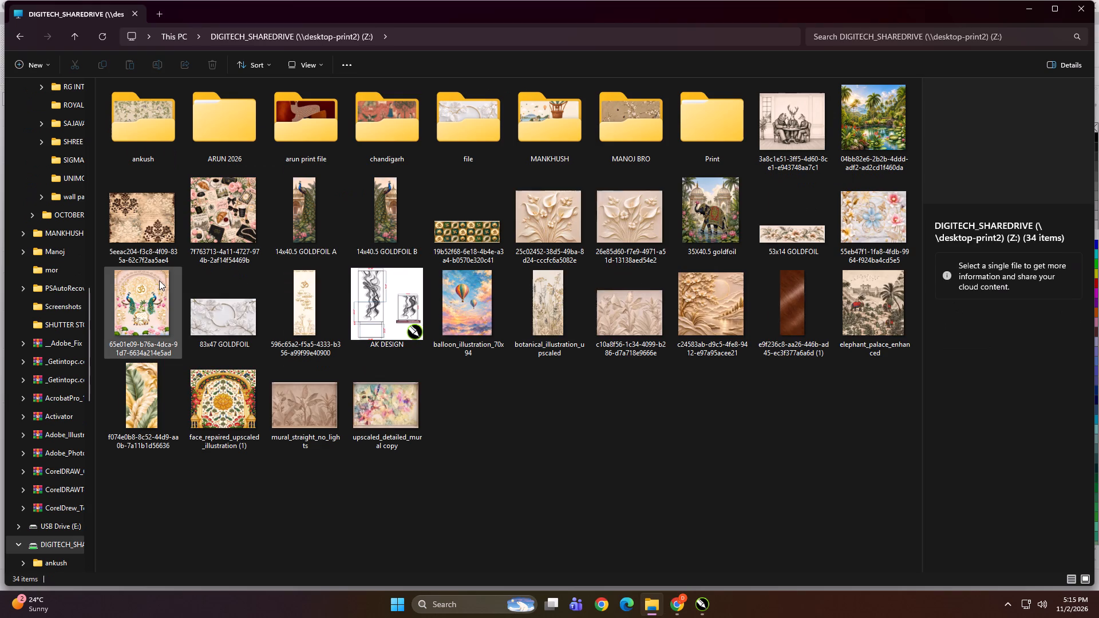
pyautogui.doubleClick(694, 97)
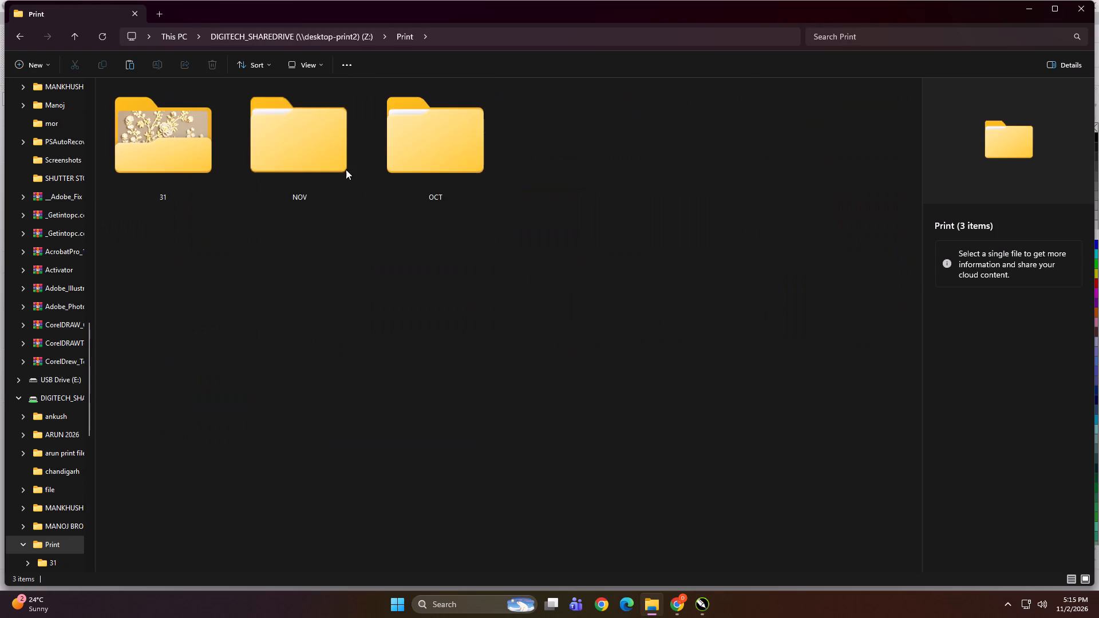
pyautogui.doubleClick(314, 157)
pyautogui.doubleClick(314, 157)
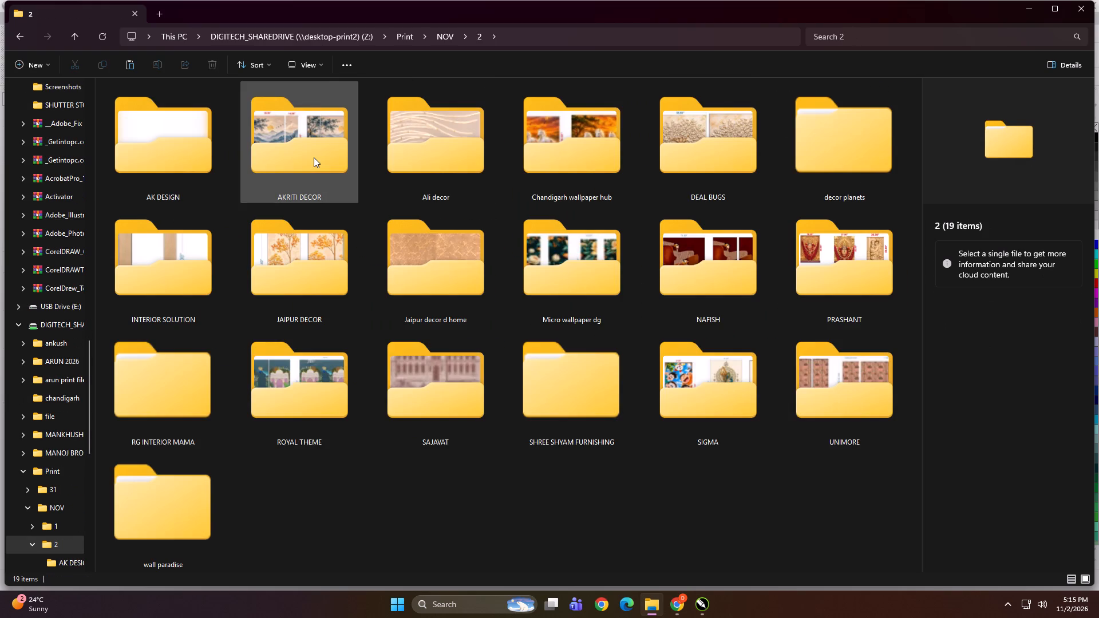
pyautogui.keyDown('ctrl'); pyautogui.scroll(-7, 314, 163); pyautogui.keyUp('ctrl')
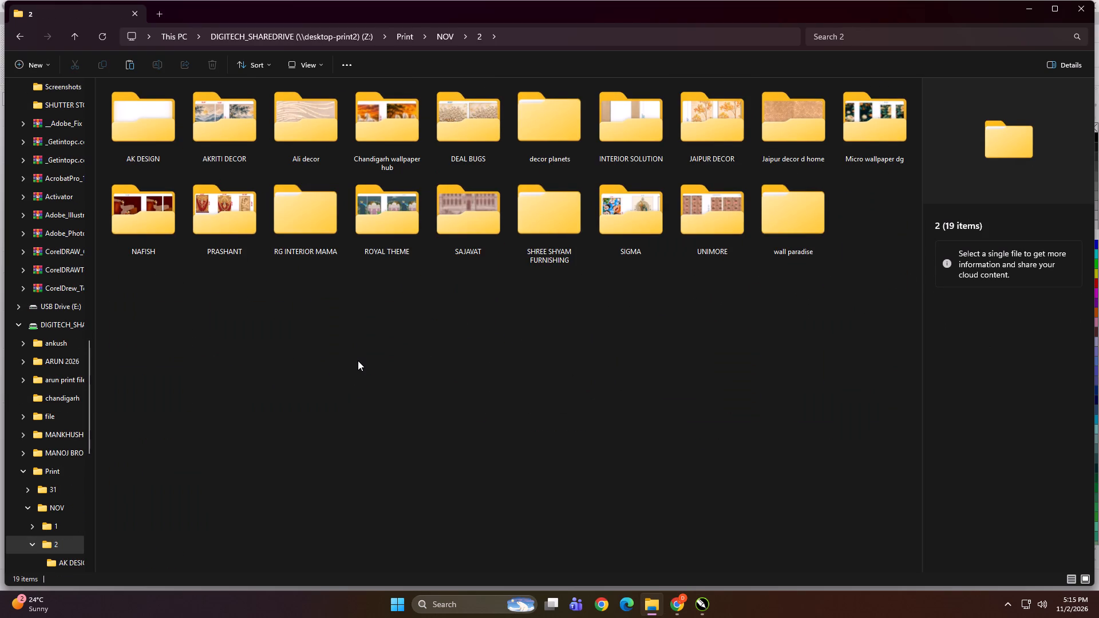
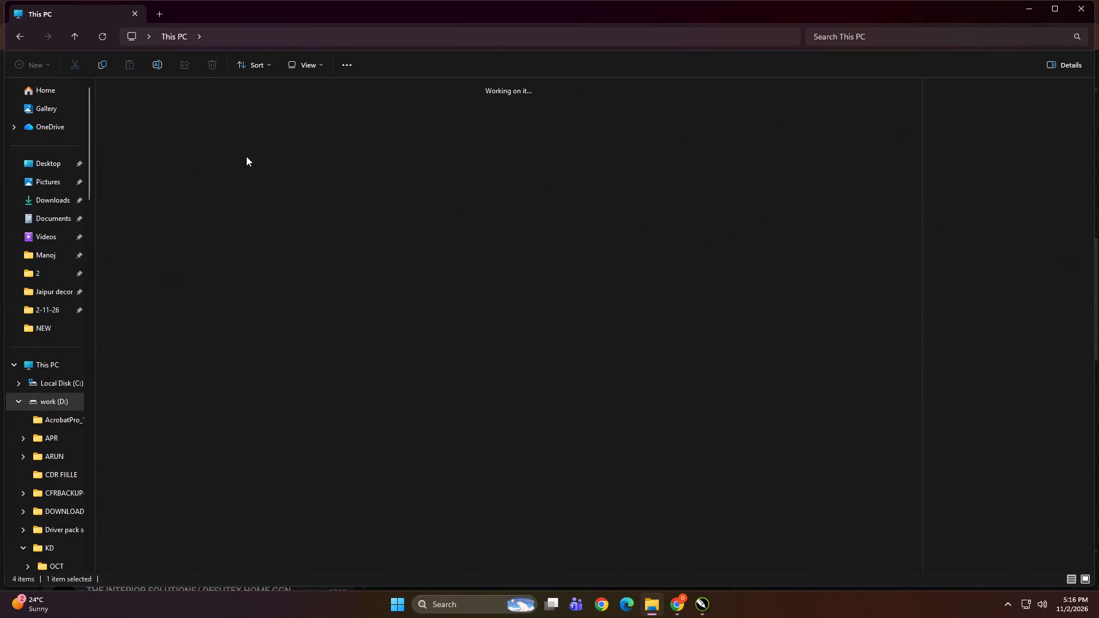
# Open the KD folder on work (D:), search it for 124, and clear the search.
pyautogui.doubleClick(288, 287)
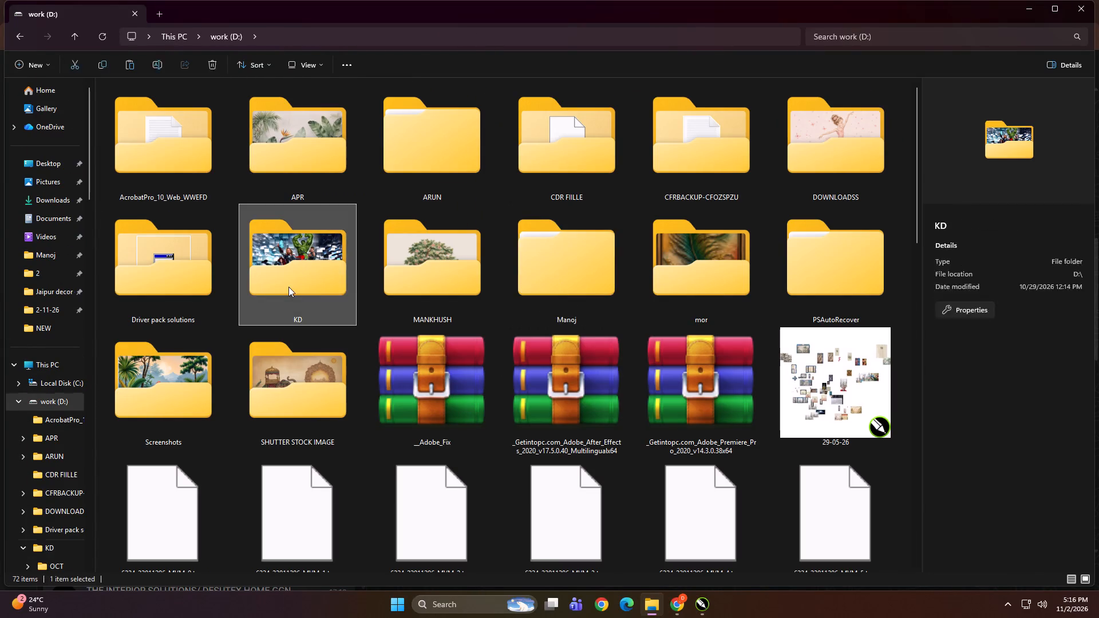
pyautogui.click(370, 311)
pyautogui.click(922, 39)
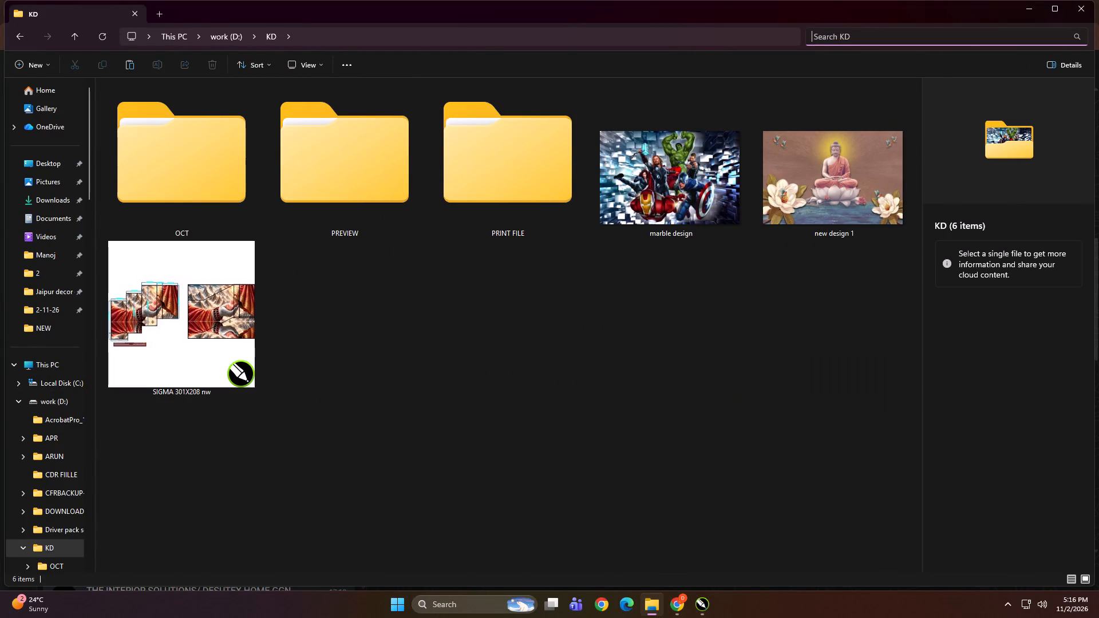
pyautogui.write('124')
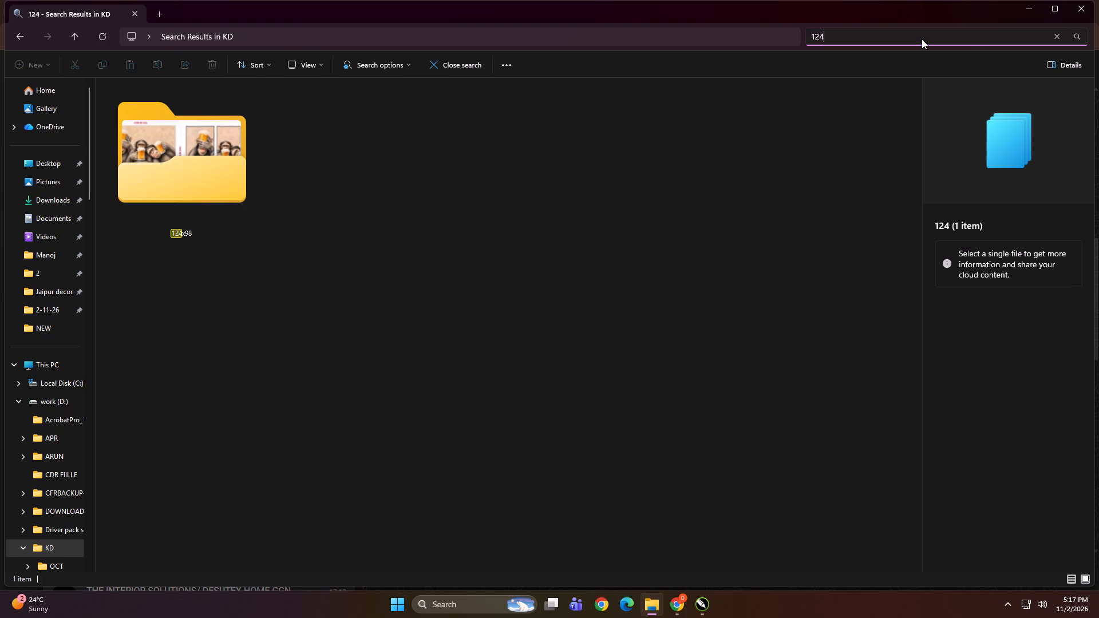
pyautogui.press('BackSpace')
pyautogui.press('BackSpace')
pyautogui.press('BackSpace')
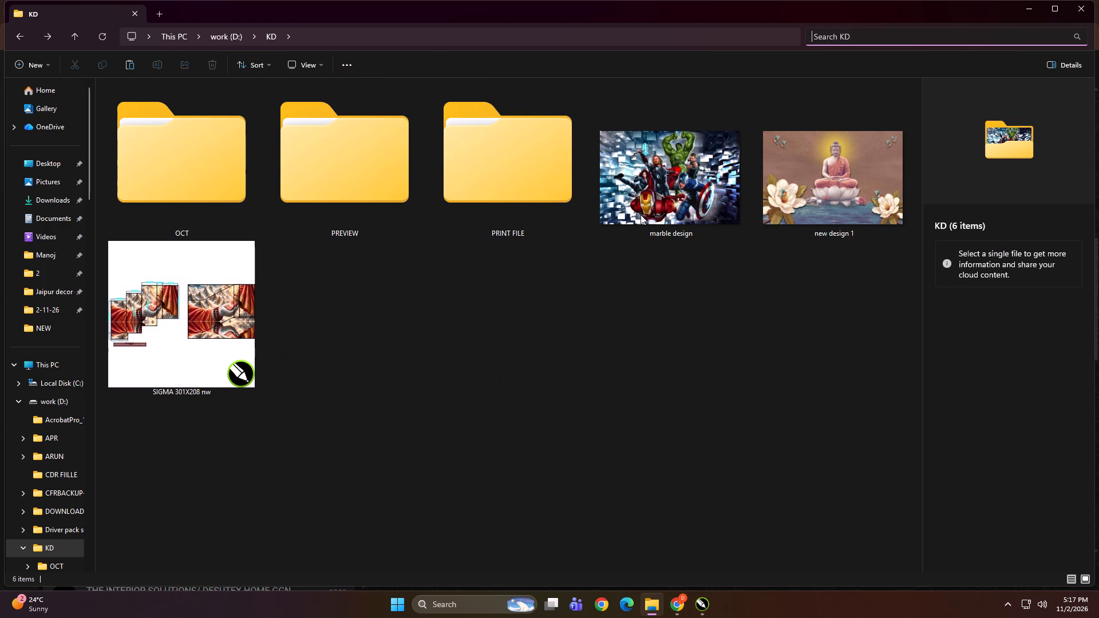
# Open the PRINT FILE folder inside KD.
pyautogui.click(435, 308)
pyautogui.doubleClick(486, 162)
pyautogui.click(405, 283)
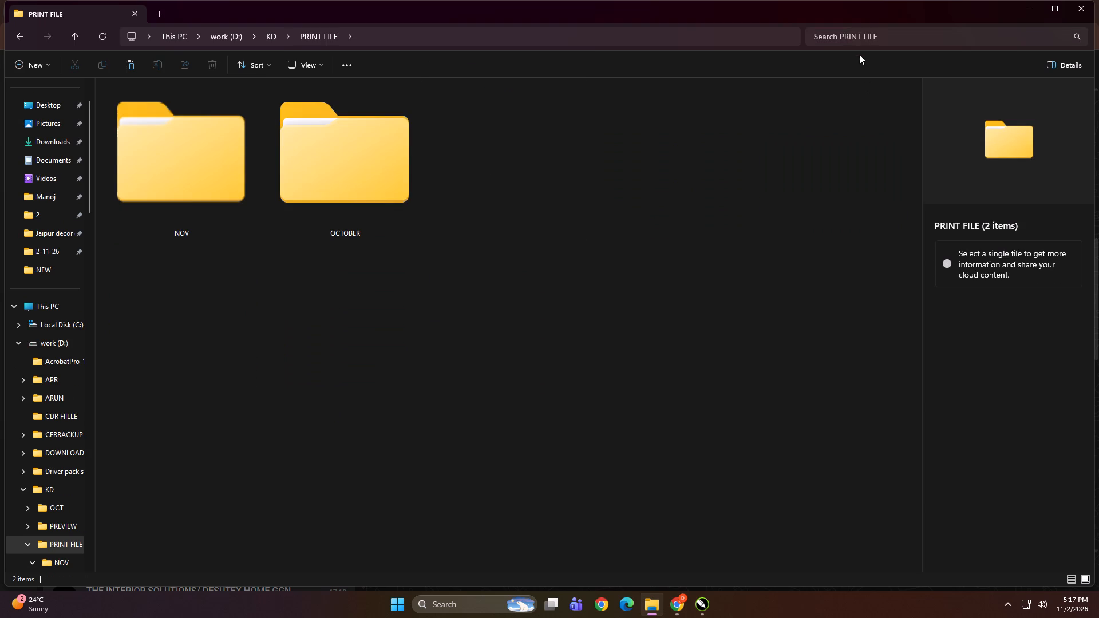
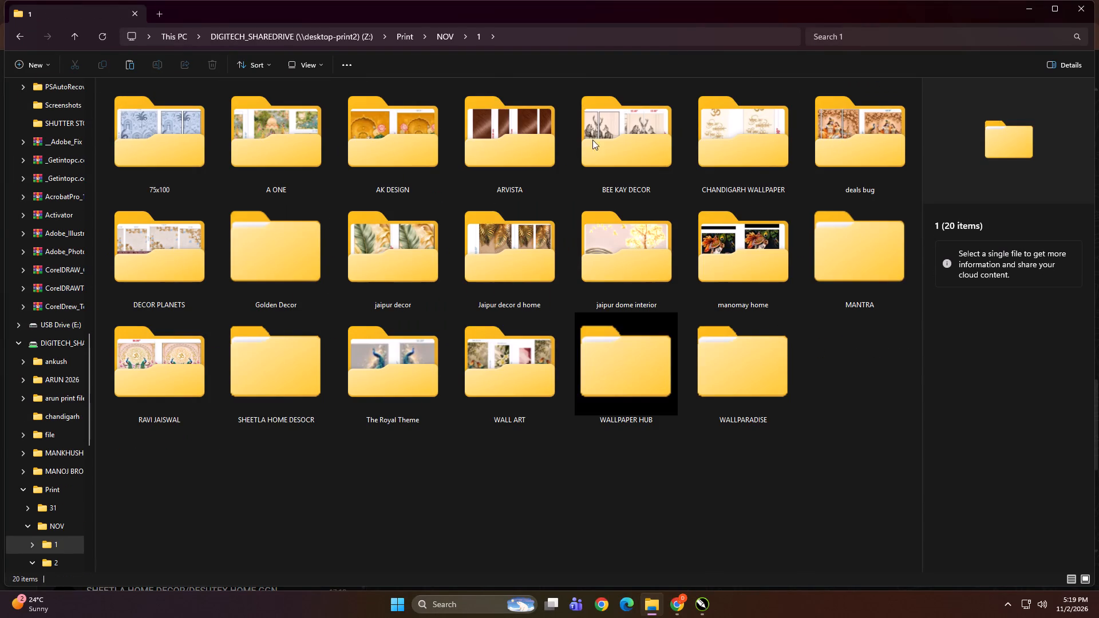
# Open the NEW WORK folder inside MANTRA and examine its print panels at a larger thumbnail size.
pyautogui.doubleClick(844, 255)
pyautogui.doubleClick(260, 148)
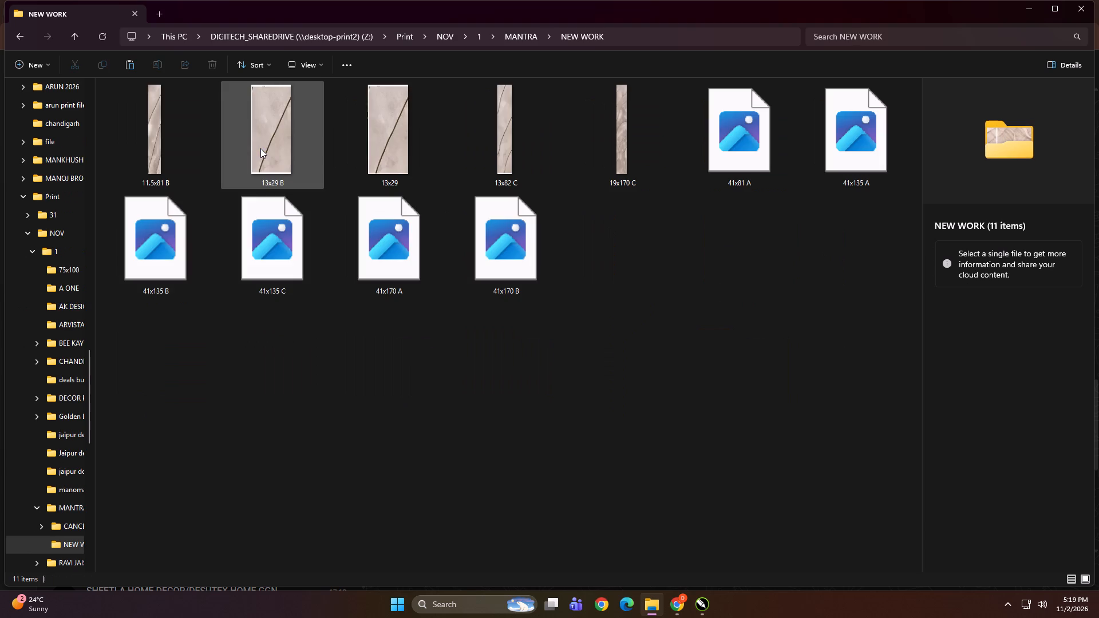
pyautogui.keyDown('ctrl'); pyautogui.scroll(3, 326, 379); pyautogui.keyUp('ctrl')
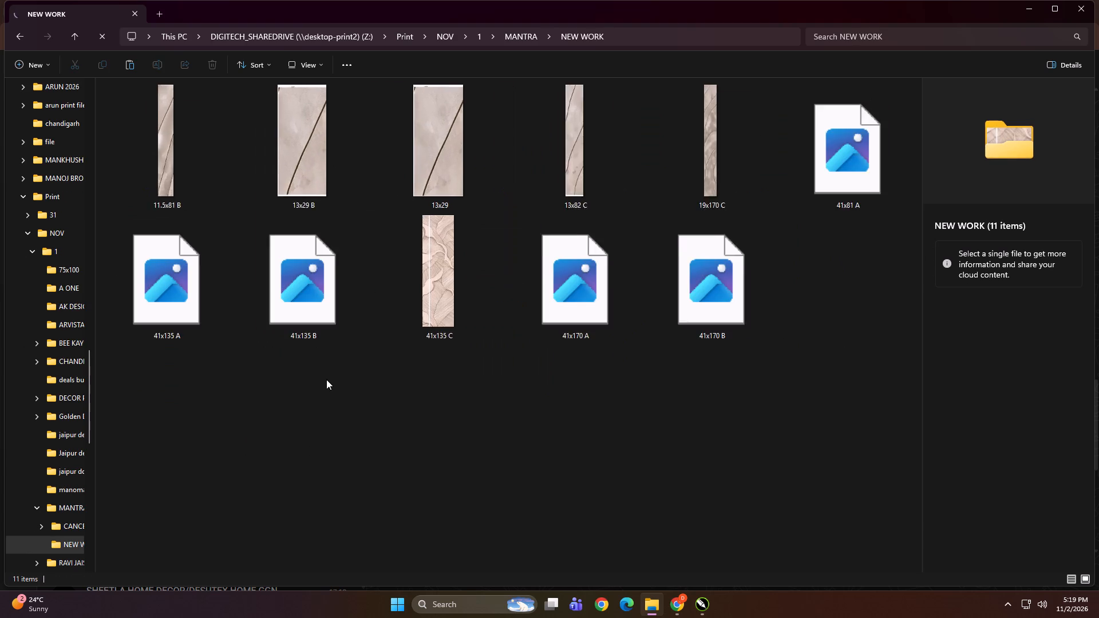
pyautogui.keyDown('ctrl'); pyautogui.scroll(3, 326, 379); pyautogui.keyUp('ctrl')
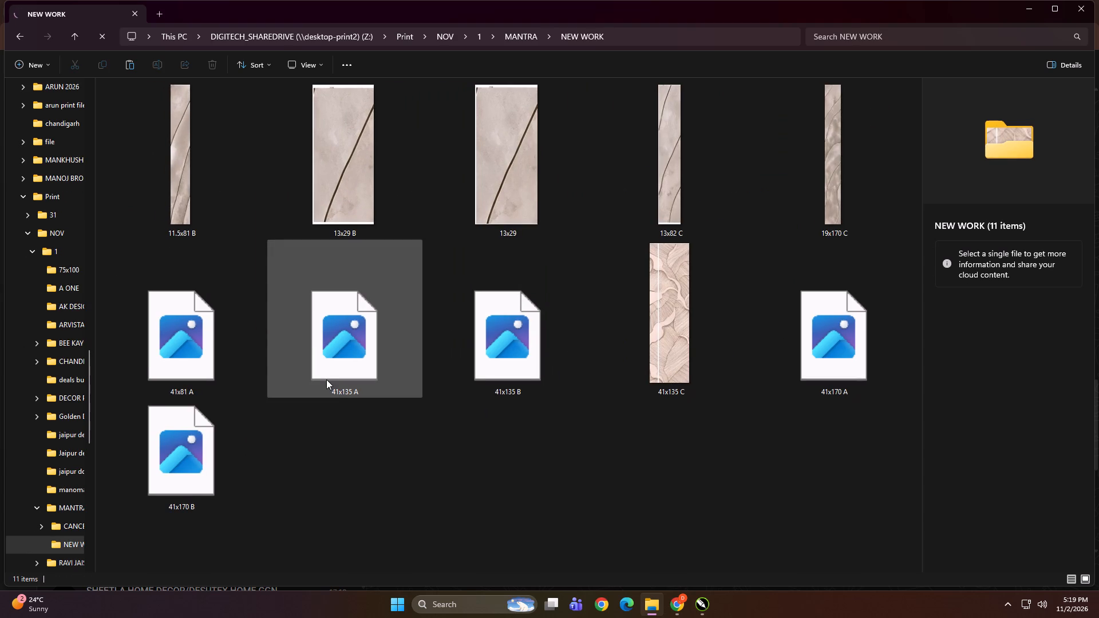
pyautogui.click(409, 423)
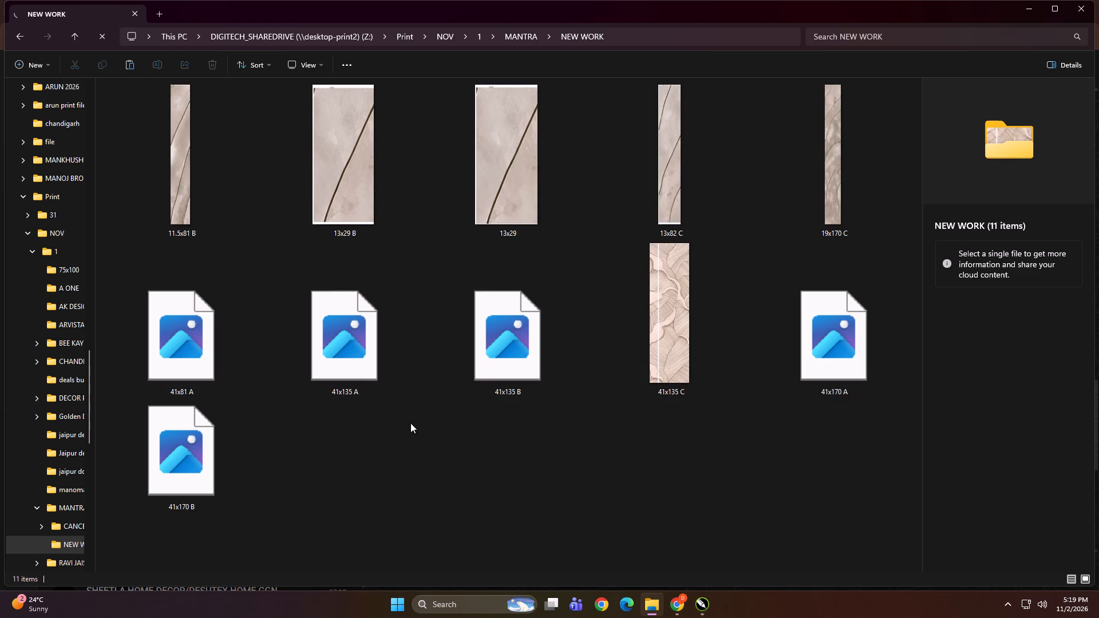
# Open MANTRA's CANCEL folder and view the FSDGDH panel layout image up close.
pyautogui.press('BackSpace')
pyautogui.doubleClick(147, 127)
pyautogui.doubleClick(189, 320)
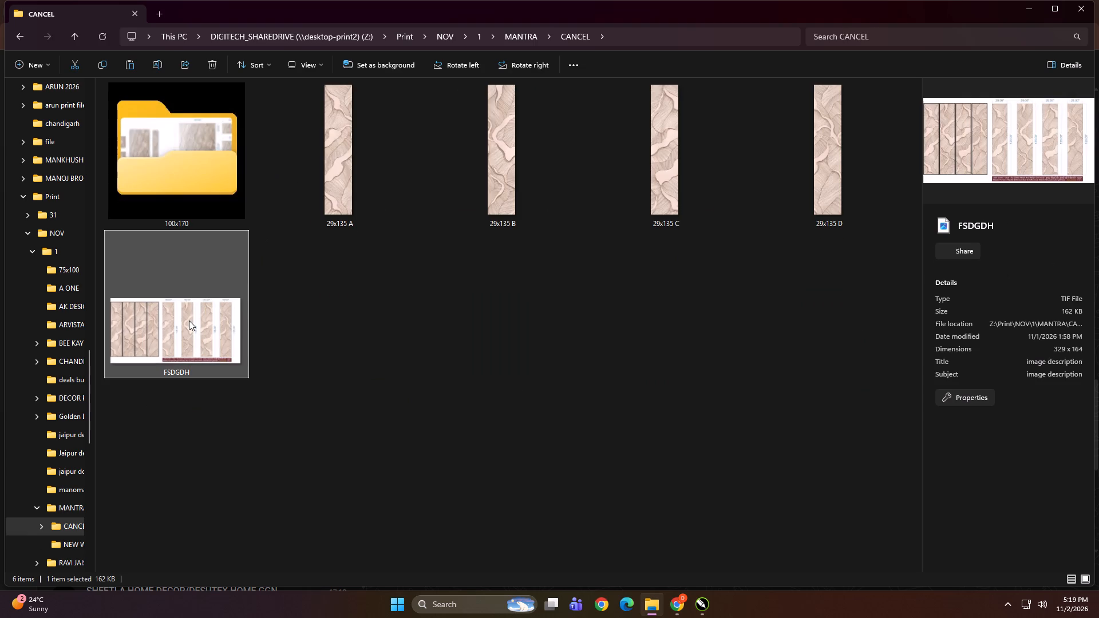
pyautogui.scroll(16, 595, 252)
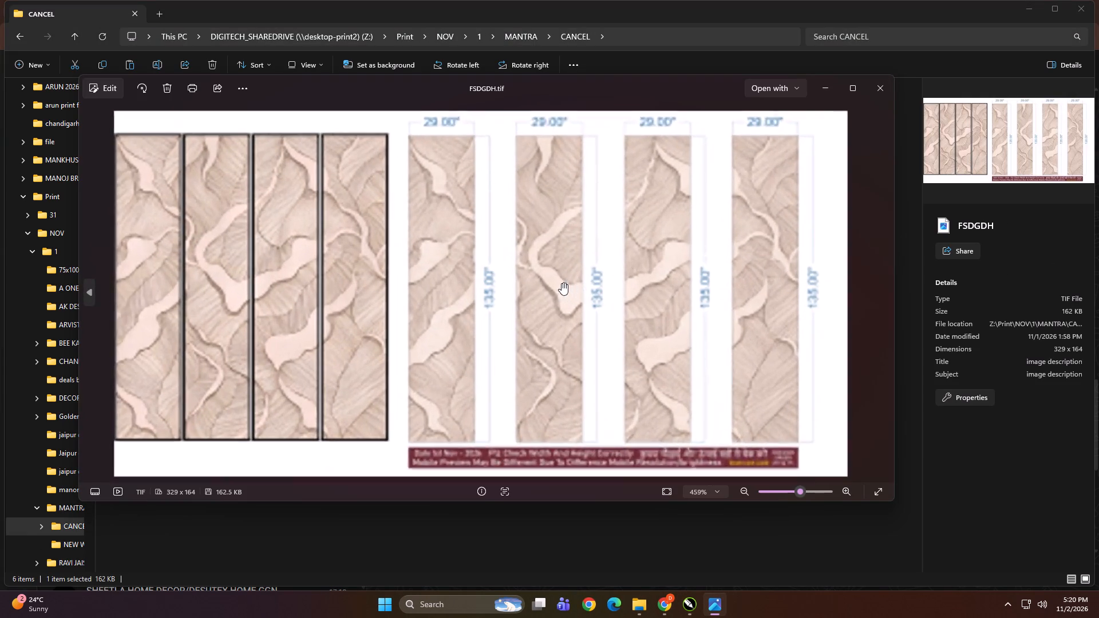
pyautogui.scroll(-5, 562, 283)
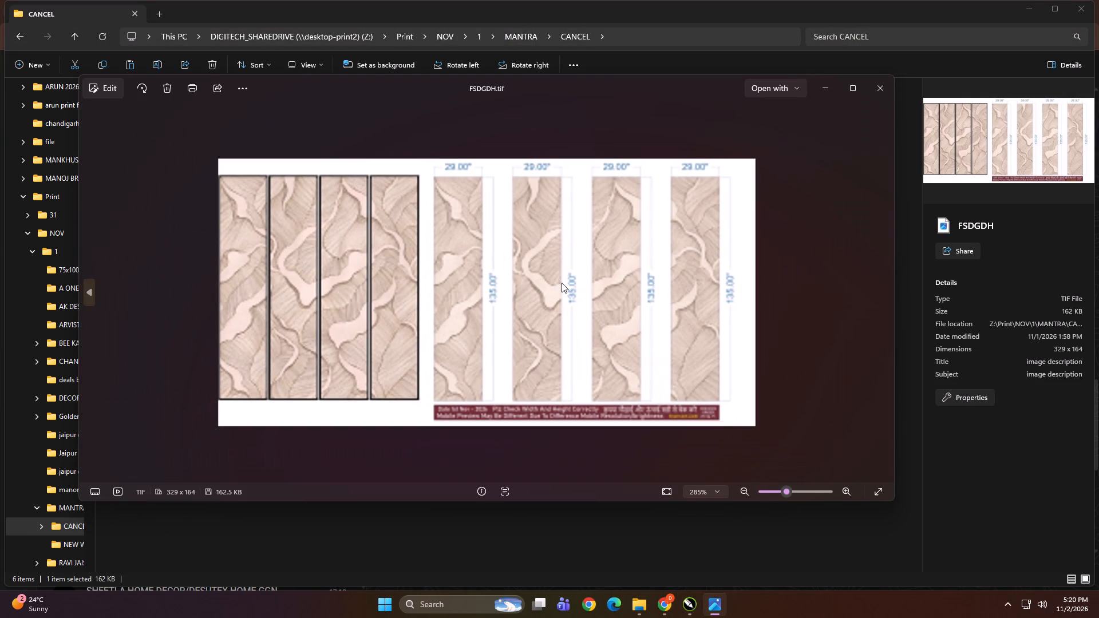
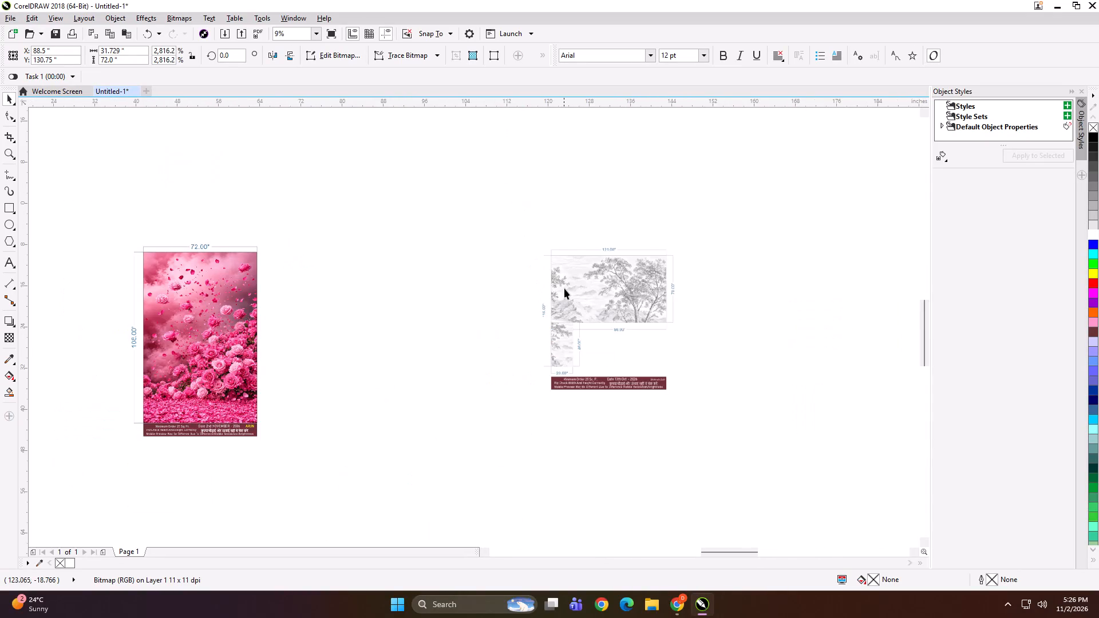
# Move the 14.5x12 tiled panel layout down beside the similar tiled layout, below the palm designs.
pyautogui.scroll(-1, 555, 295)
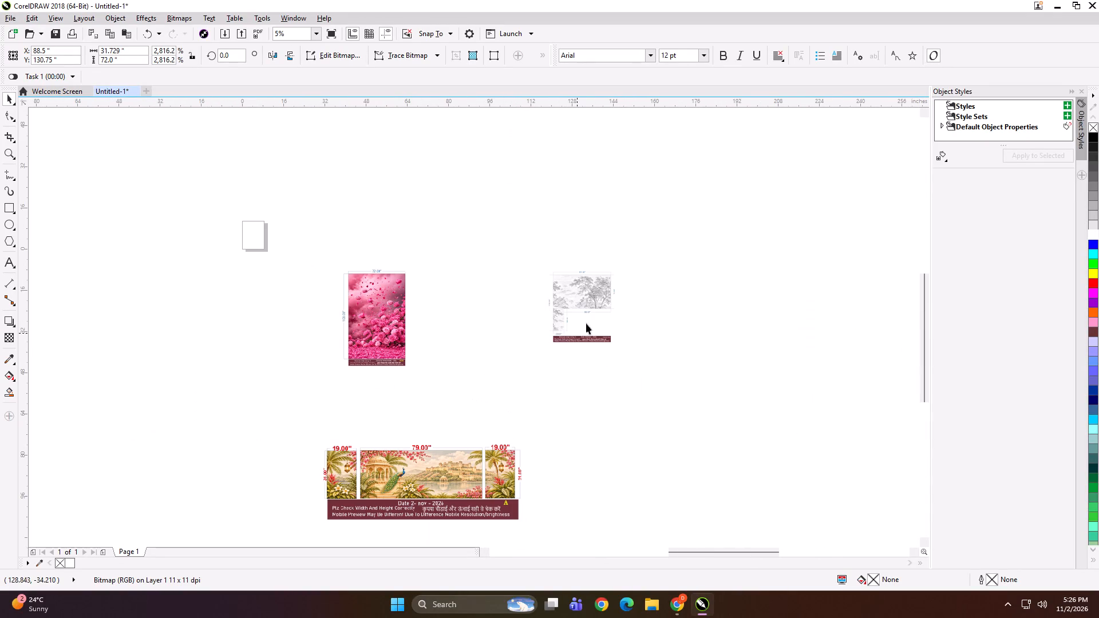
pyautogui.scroll(-2, 590, 329)
pyautogui.scroll(1, 123, 429)
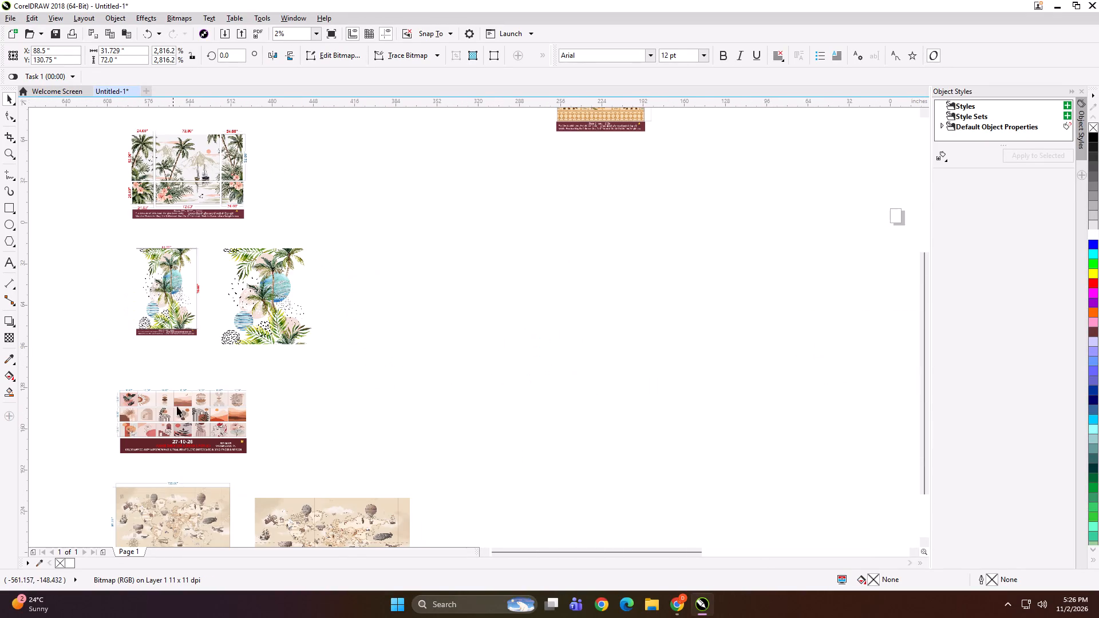
pyautogui.scroll(-1, 195, 381)
pyautogui.click(281, 160)
pyautogui.moveTo(294, 156); pyautogui.dragTo(287, 391)
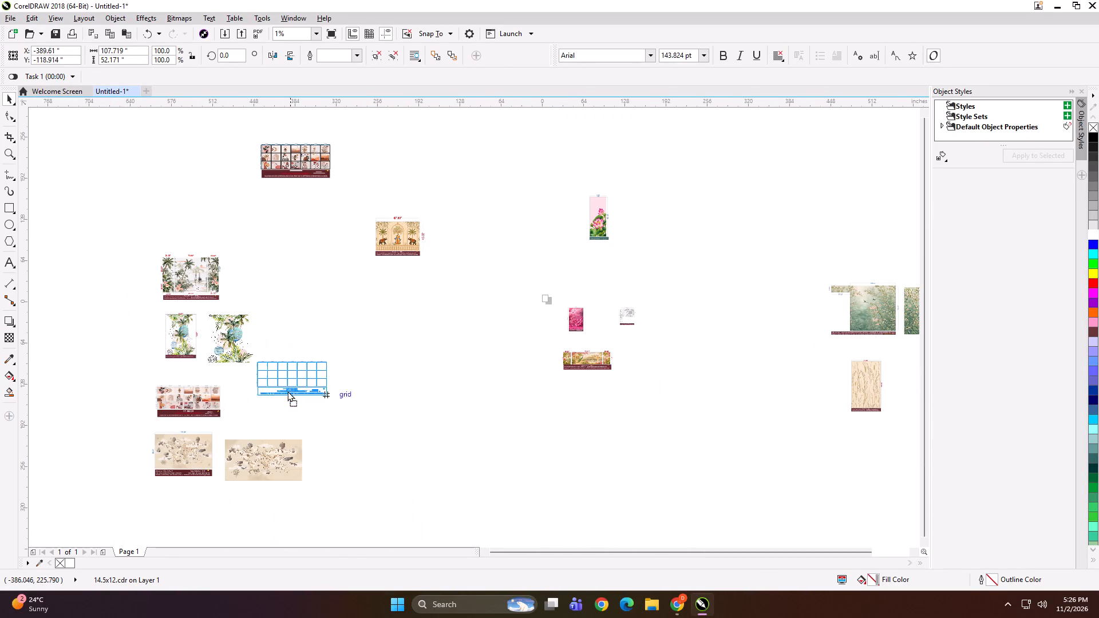
pyautogui.moveTo(287, 391); pyautogui.dragTo(275, 398)
pyautogui.click(251, 271)
# Examine the palm and sailboat panel layout dated 27 October 2026 up close.
pyautogui.scroll(3, 214, 292)
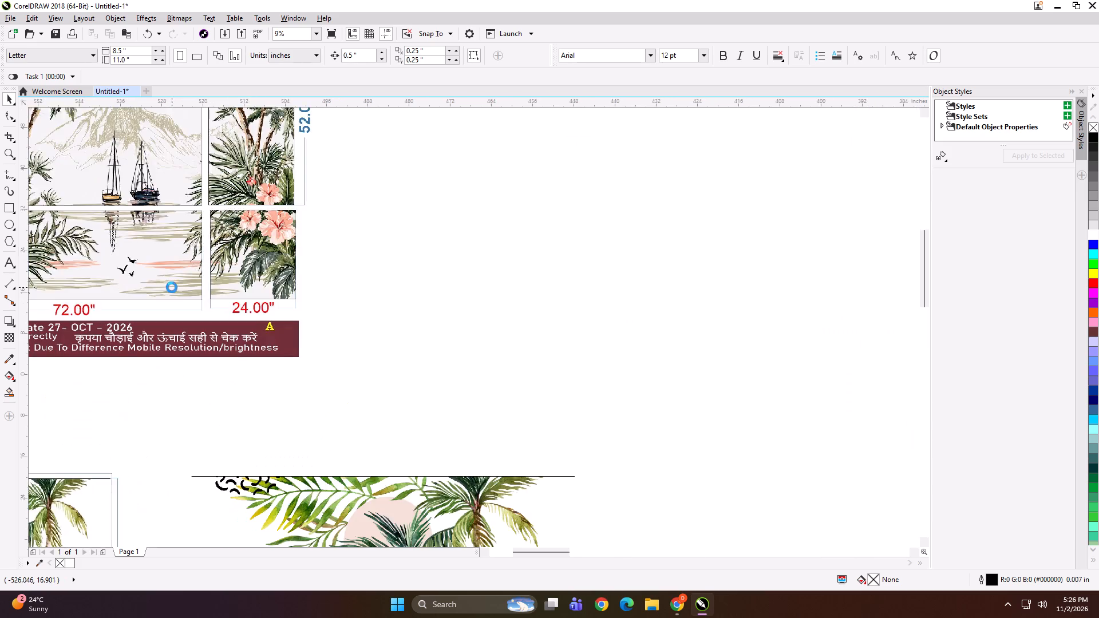
pyautogui.scroll(-2, 226, 250)
pyautogui.scroll(2, 175, 240)
pyautogui.scroll(-1, 272, 259)
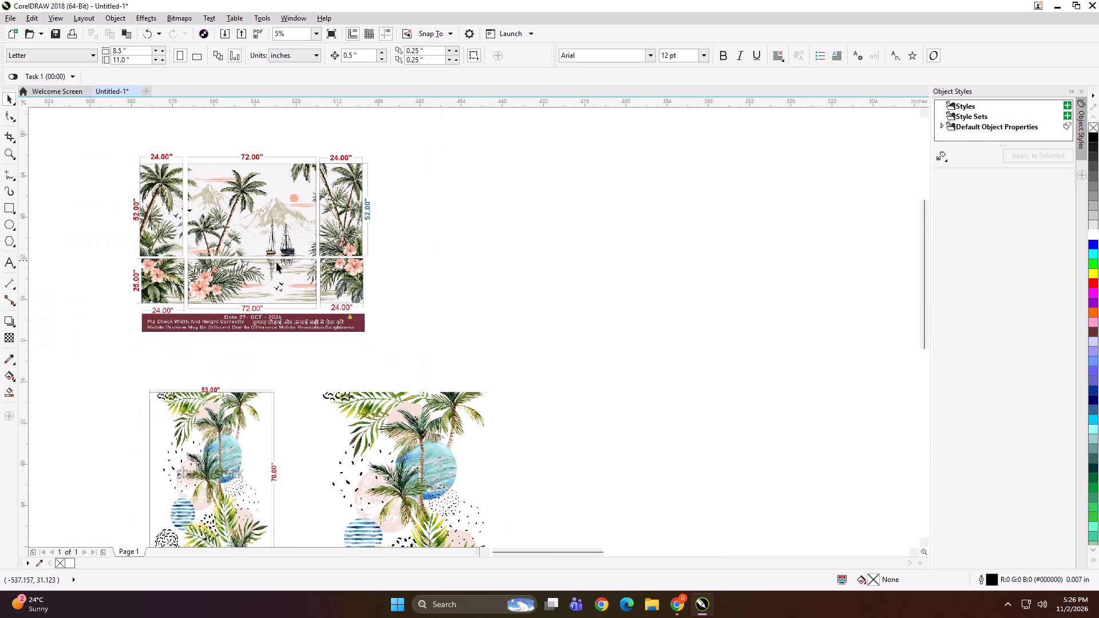
# Switch to File Explorer and open the 02 folder inside file\Nov on the DIGITECH_SHAREDRIVE (Z:) network drive.
pyautogui.click(648, 608)
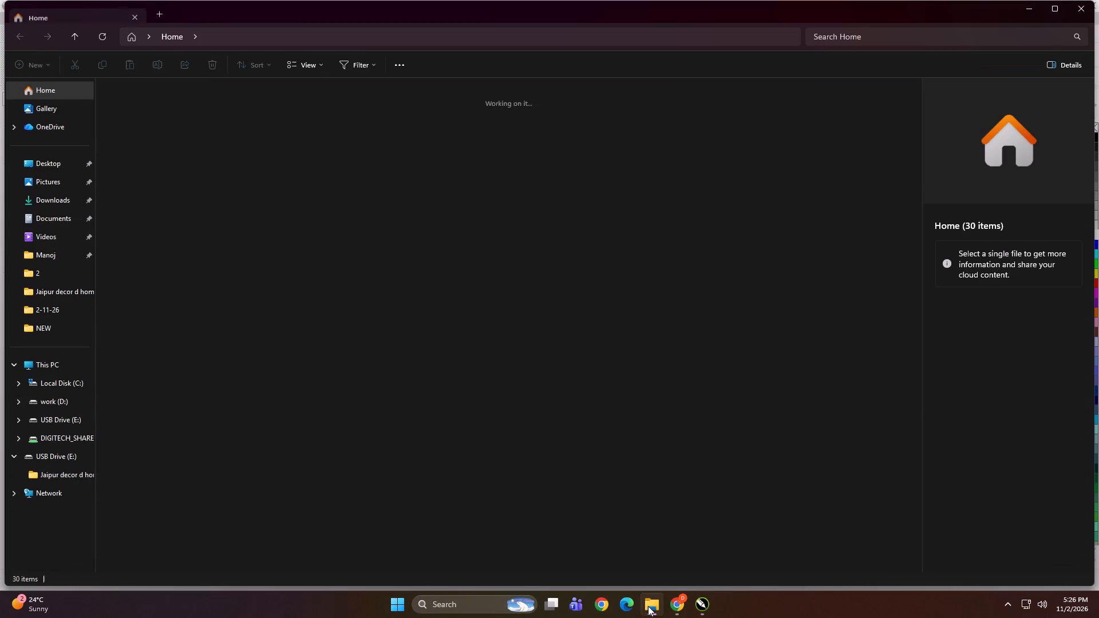
pyautogui.scroll(3, 132, 367)
pyautogui.click(62, 363)
pyautogui.doubleClick(141, 264)
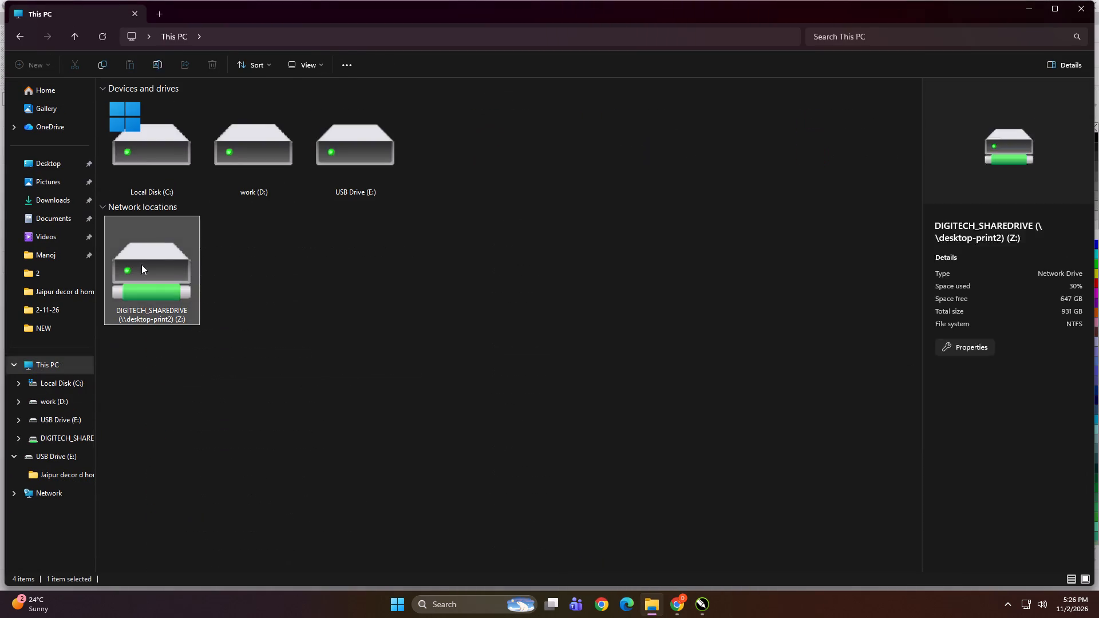
pyautogui.doubleClick(439, 131)
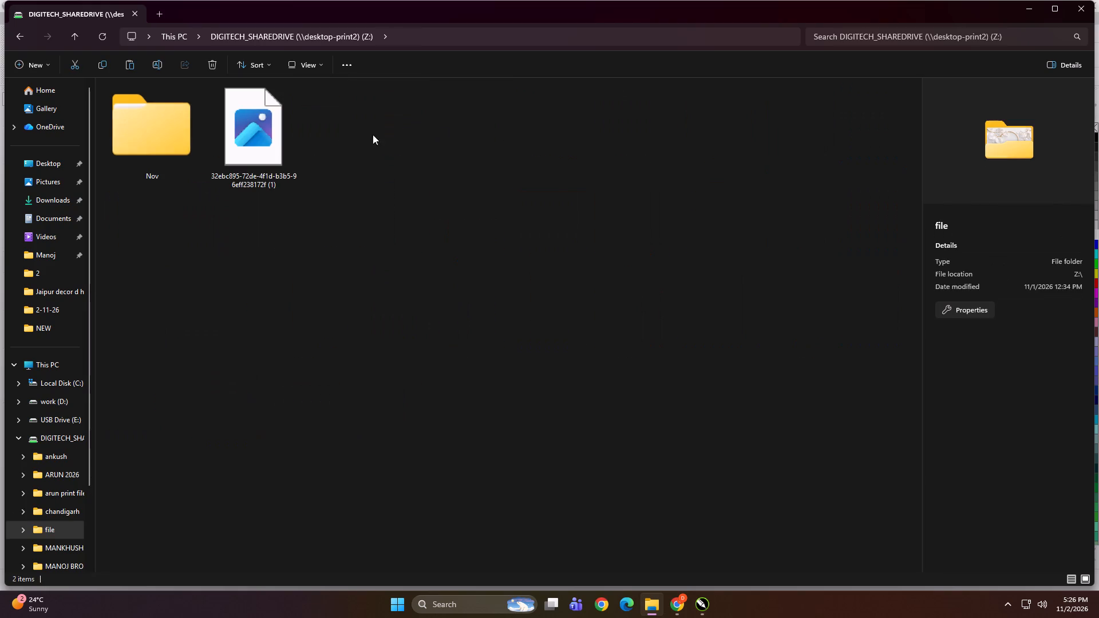
pyautogui.doubleClick(142, 169)
pyautogui.doubleClick(283, 162)
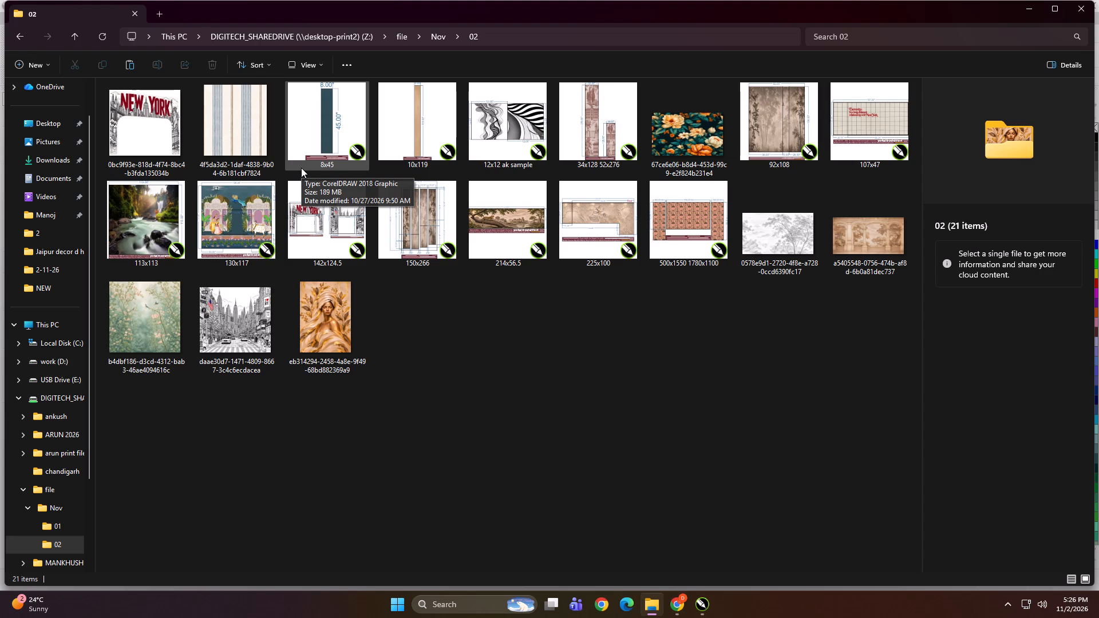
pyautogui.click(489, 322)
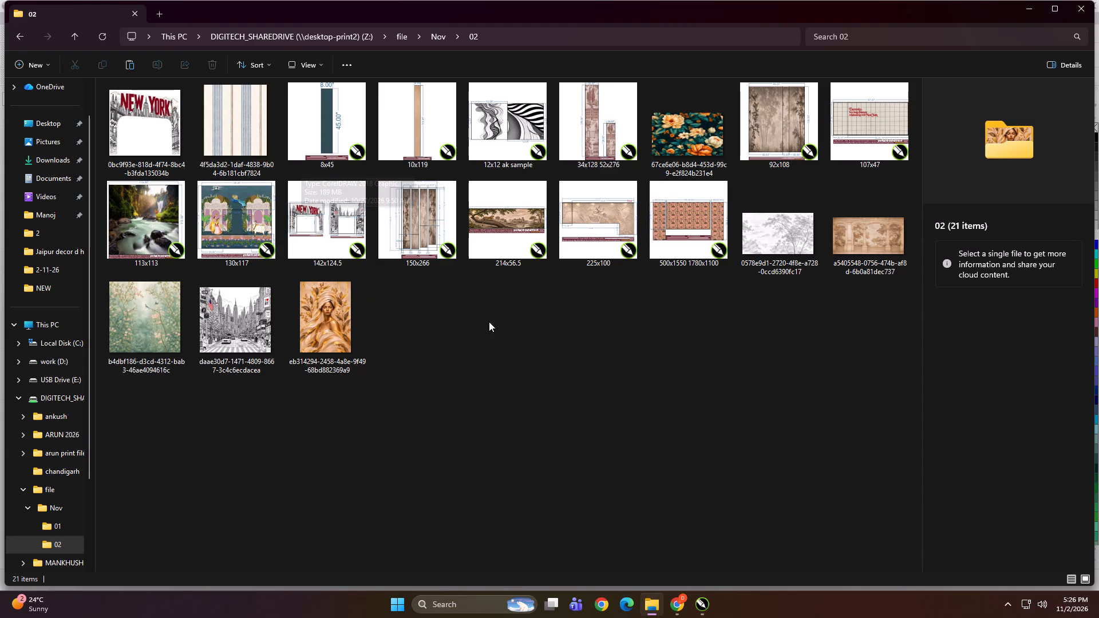
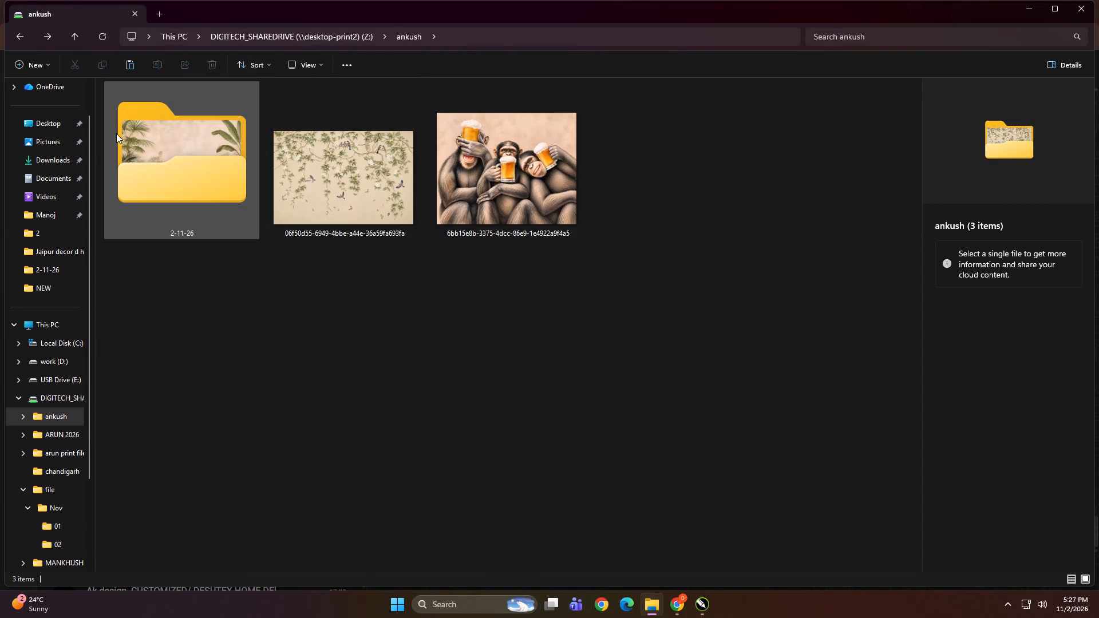
# Open the 2-11-26 folder inside the ankush folder on the DIGITECH_SHAREDRIVE (Z:) network drive.
pyautogui.doubleClick(168, 146)
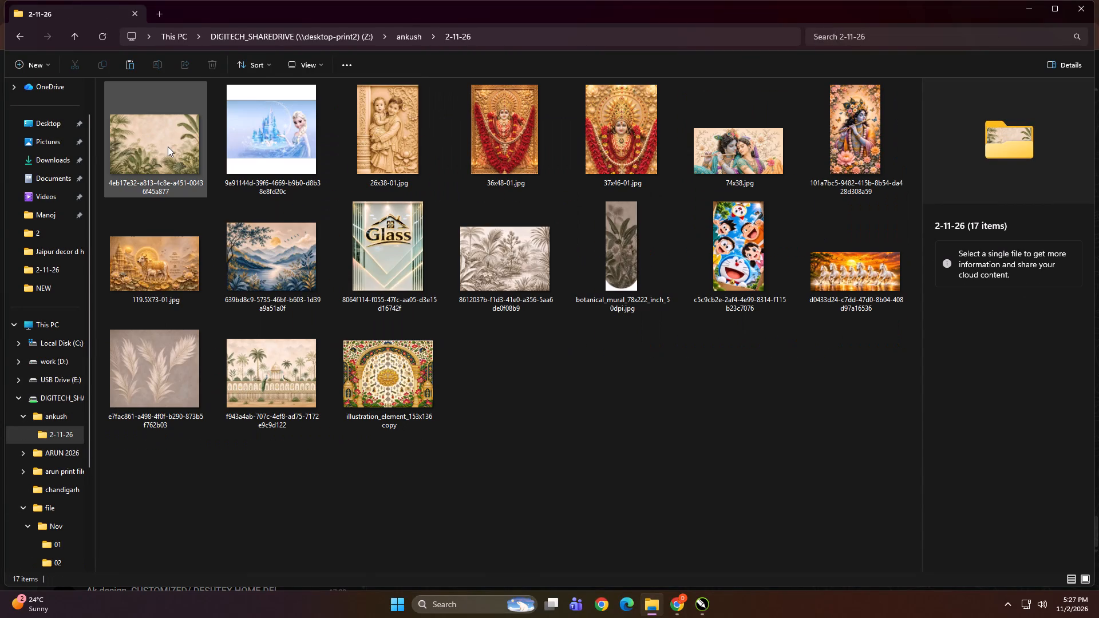
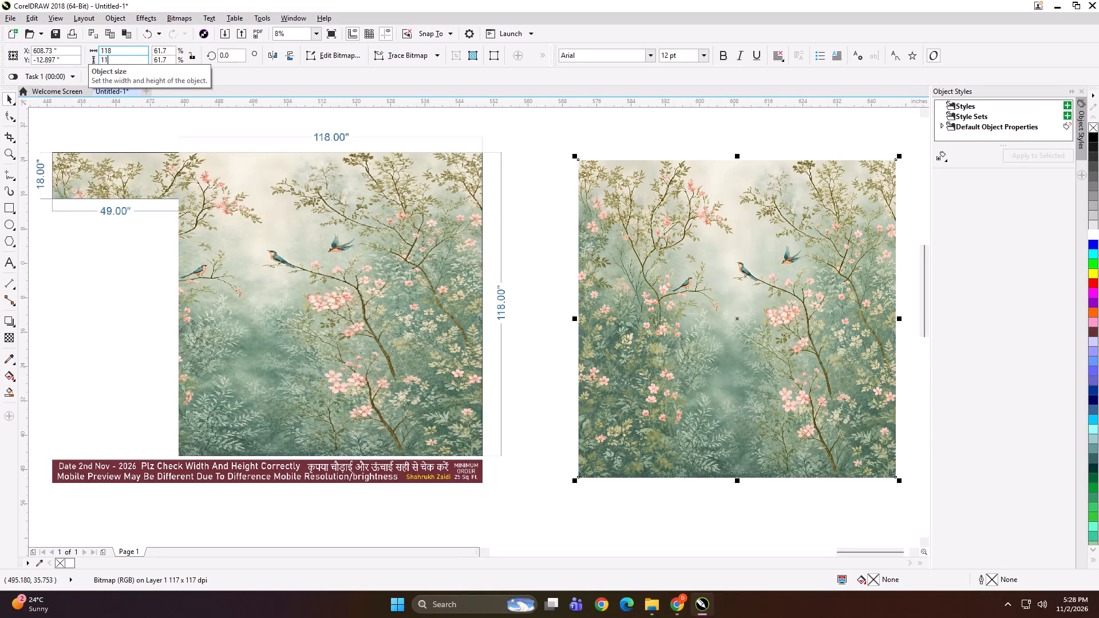
# Set the floral bird bitmap's size to 118 by 118 inches.
pyautogui.write('8')
pyautogui.press('Return')
# Move the square floral bitmap away from the dimensioned preview, and enlarge and reposition the preview for reference.
pyautogui.scroll(-1, 545, 347)
pyautogui.moveTo(606, 315); pyautogui.dragTo(728, 296)
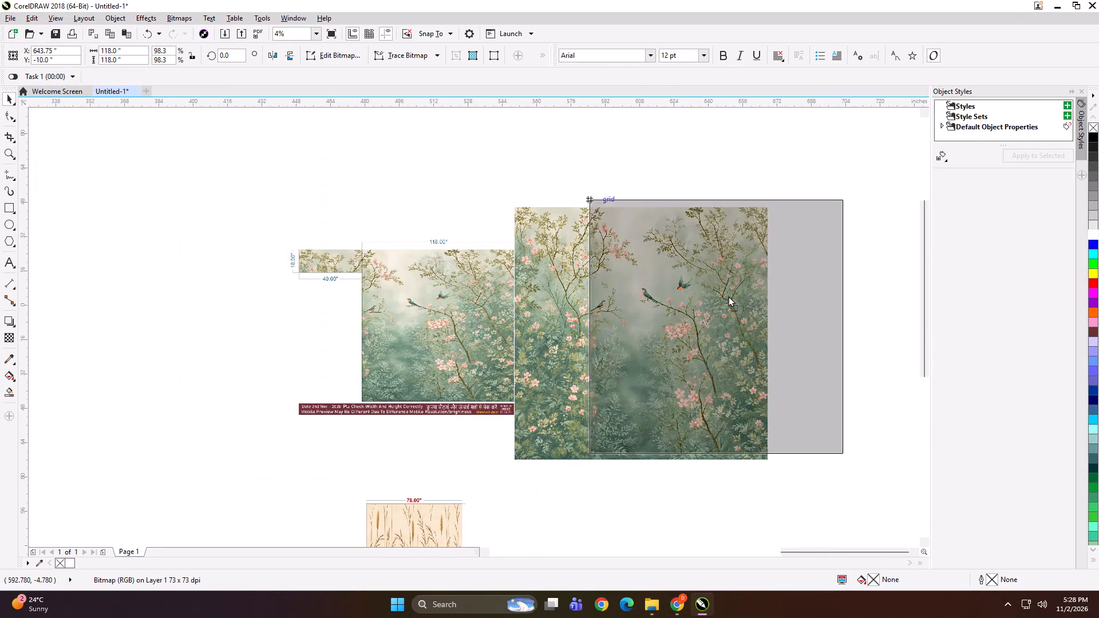
pyautogui.moveTo(728, 296); pyautogui.dragTo(723, 294)
pyautogui.moveTo(504, 324); pyautogui.dragTo(316, 262)
pyautogui.keyDown('shift'); pyautogui.moveTo(362, 361); pyautogui.dragTo(422, 399); pyautogui.keyUp('shift')
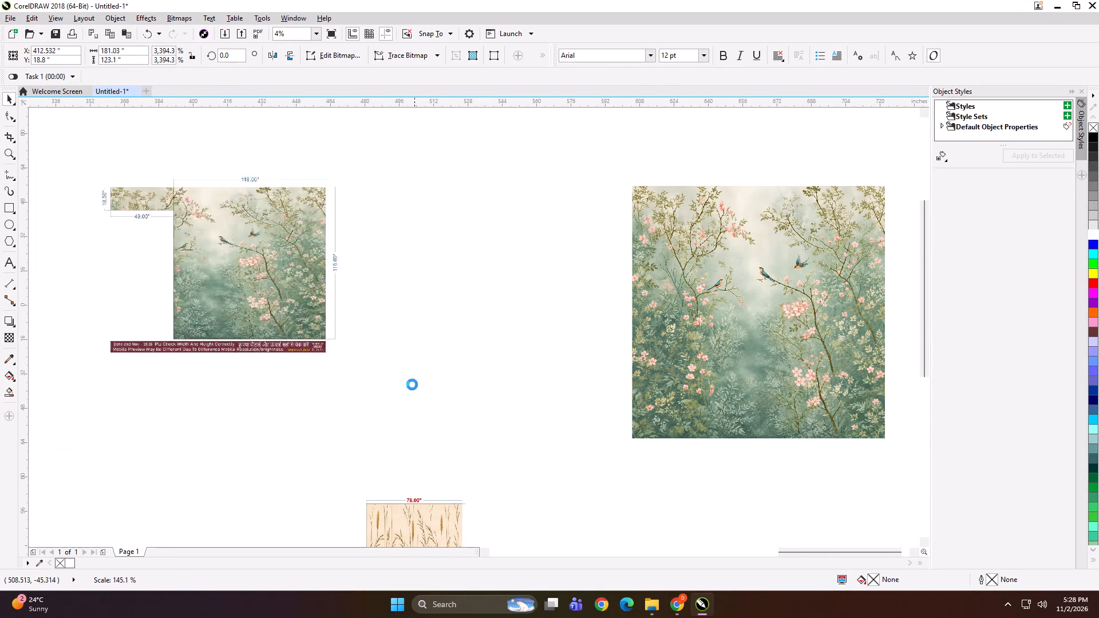
pyautogui.moveTo(350, 309); pyautogui.dragTo(366, 319)
pyautogui.moveTo(680, 305); pyautogui.dragTo(685, 282)
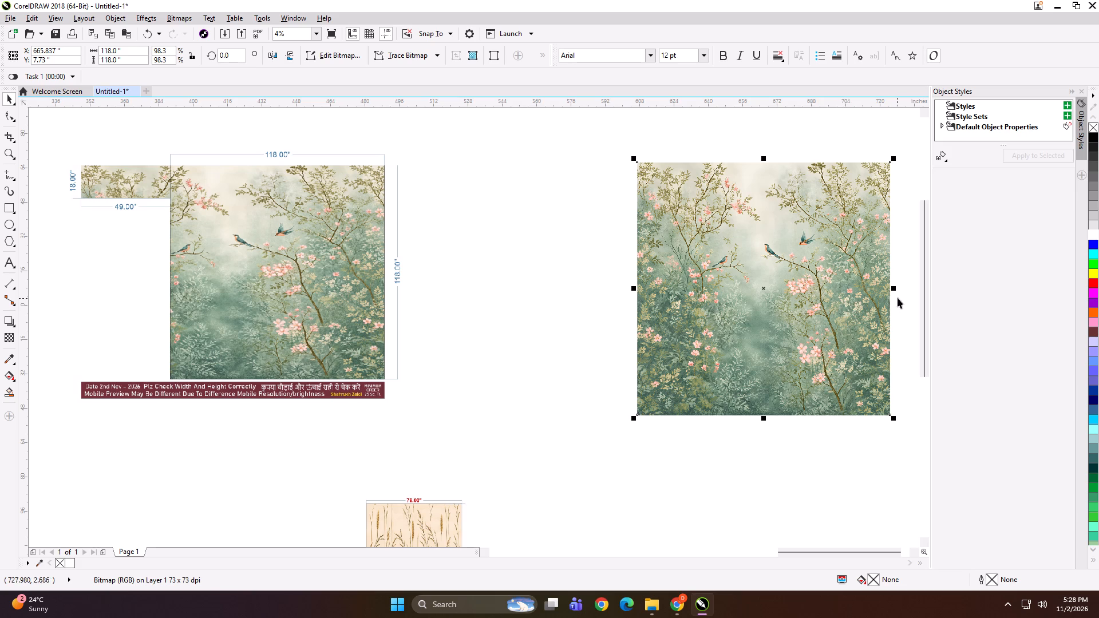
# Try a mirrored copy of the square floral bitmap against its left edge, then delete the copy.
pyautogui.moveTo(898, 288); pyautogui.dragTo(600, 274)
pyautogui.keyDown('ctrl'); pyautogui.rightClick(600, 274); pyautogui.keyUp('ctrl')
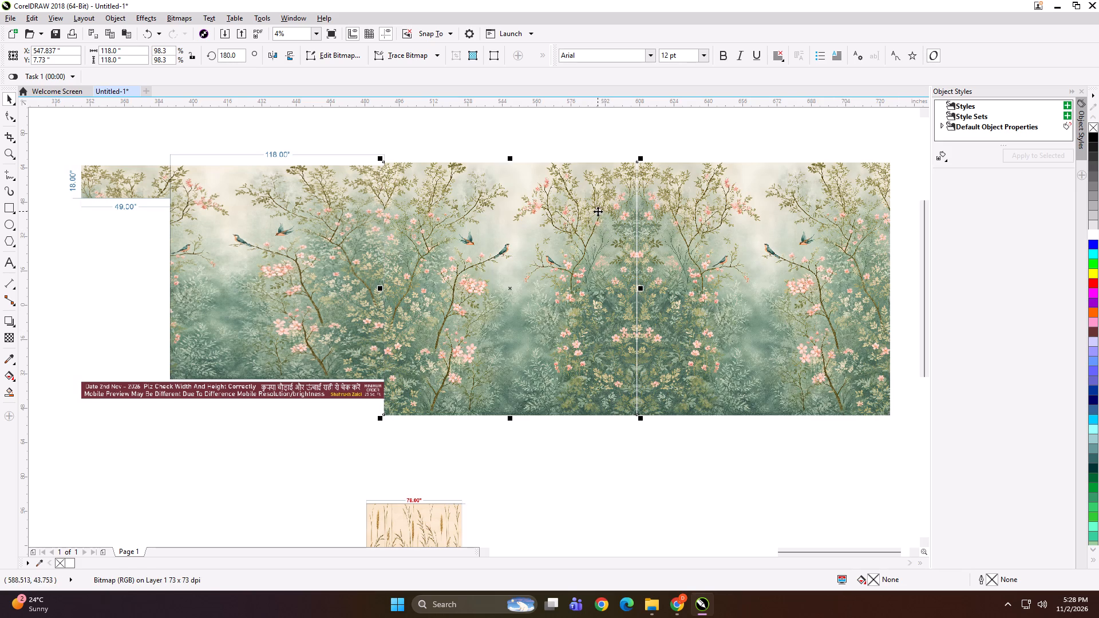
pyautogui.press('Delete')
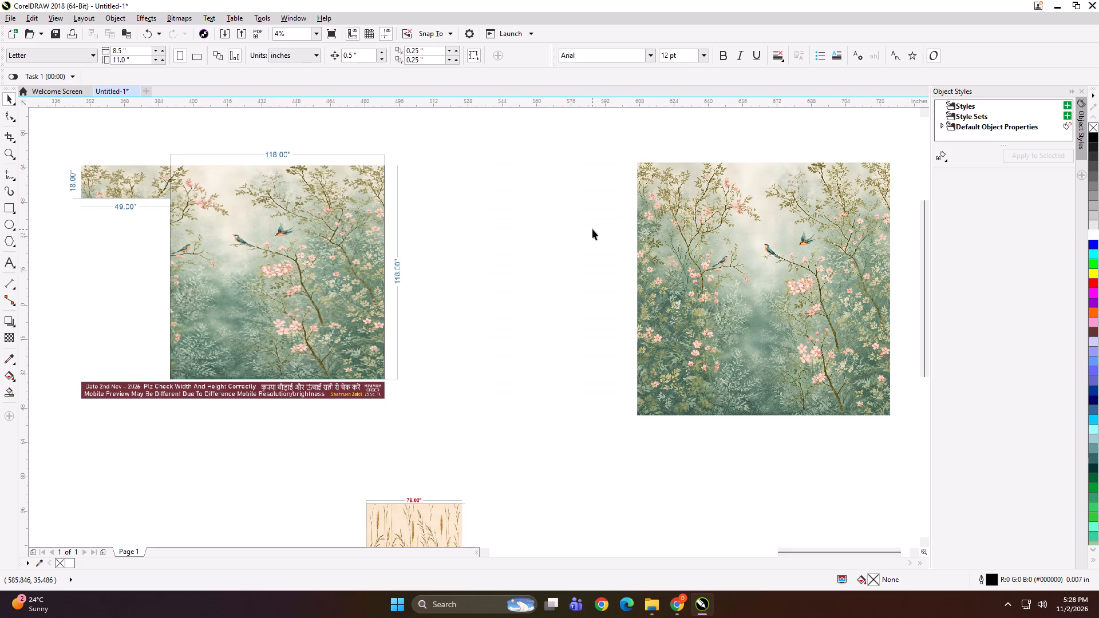
# Increase the floral bitmap's width by 49 inches to 167 inches and move it closer to the dimensioned preview.
pyautogui.click(701, 226)
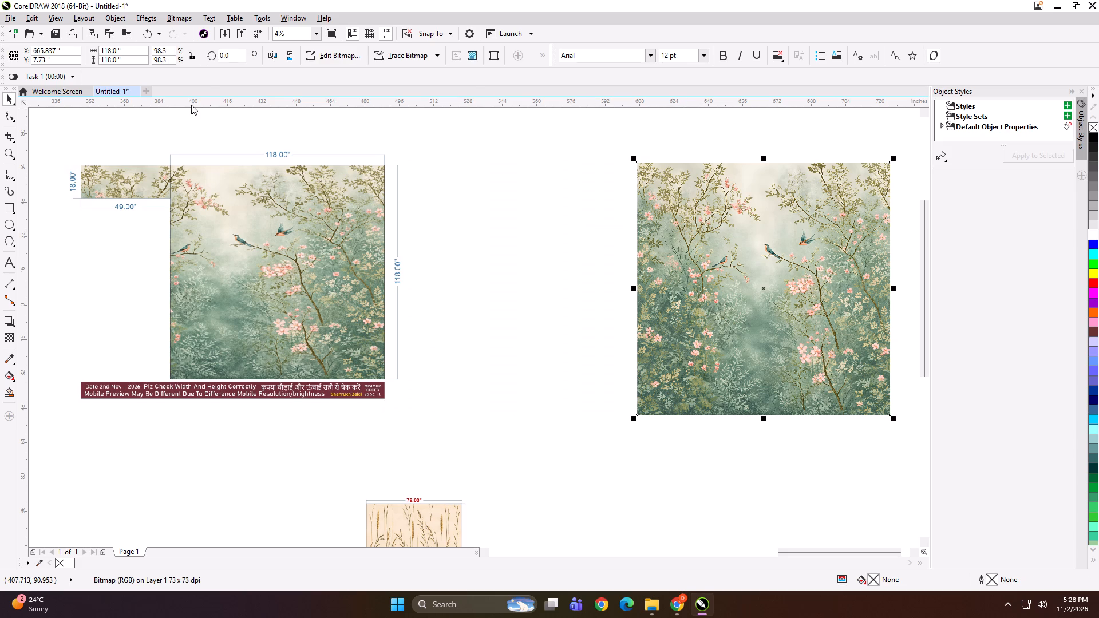
pyautogui.click(129, 54)
pyautogui.press('+')
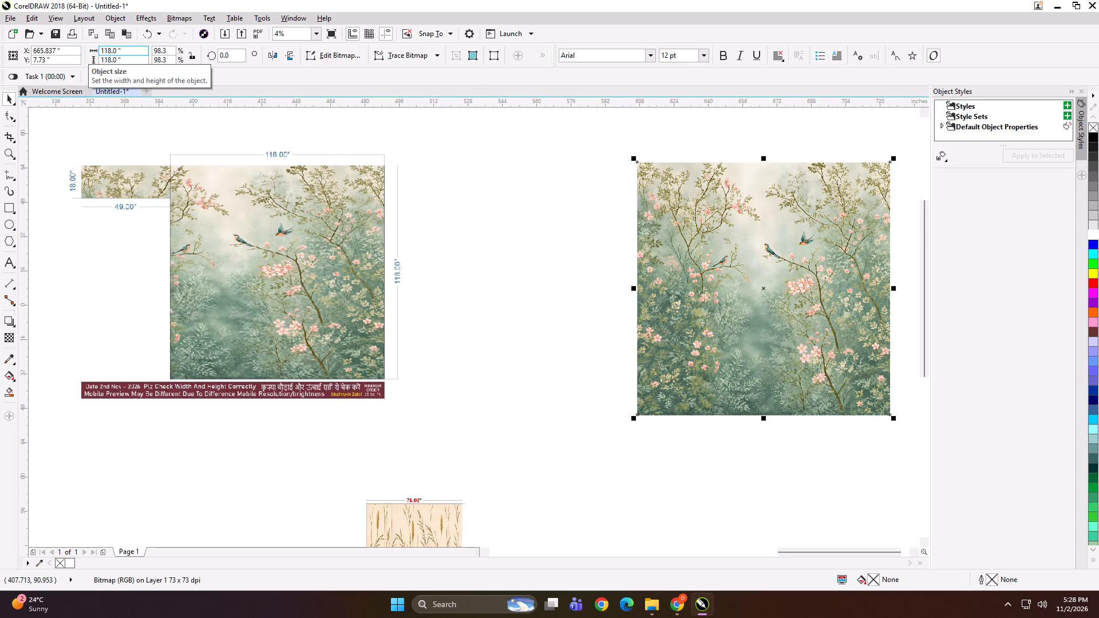
pyautogui.press('4')
pyautogui.press('Return')
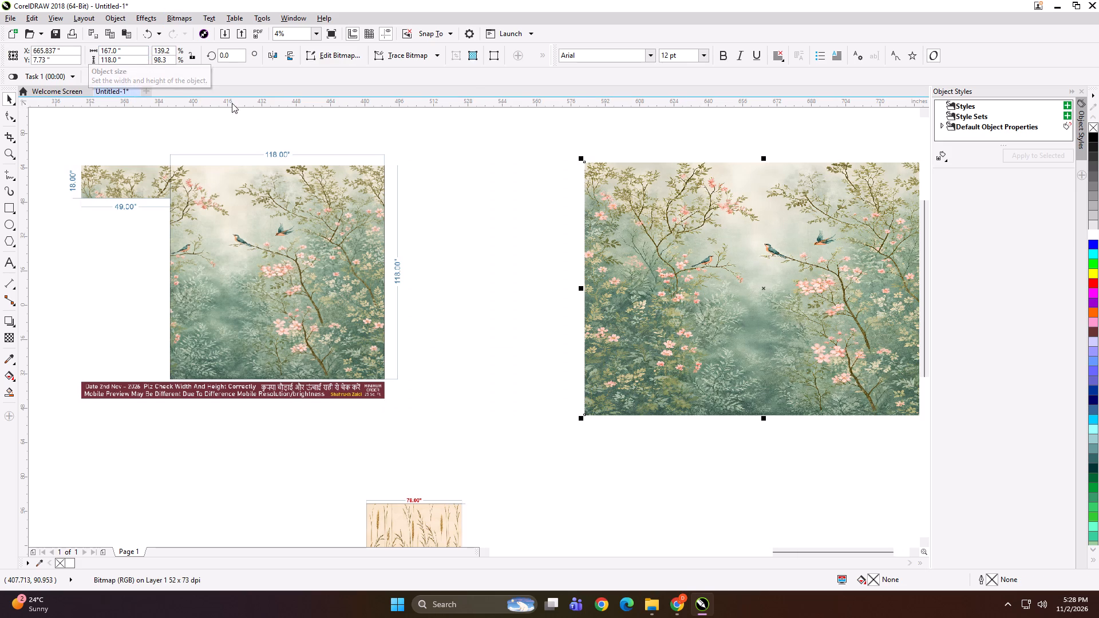
pyautogui.moveTo(683, 301); pyautogui.dragTo(603, 289)
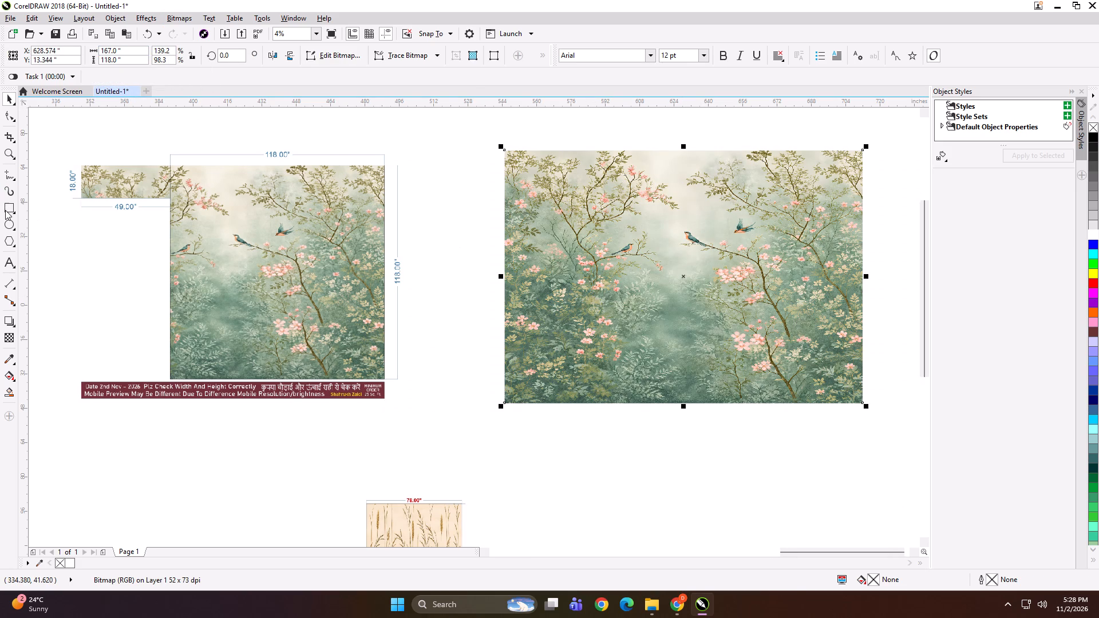
# Create a rectangle over the floral bitmap and set its size to 49 by 19 inches.
pyautogui.keyDown('shift'); pyautogui.doubleClick(5, 210); pyautogui.keyUp('shift')
pyautogui.hotkey('shift', 'space')
pyautogui.moveTo(130, 51); pyautogui.dragTo(112, 53)
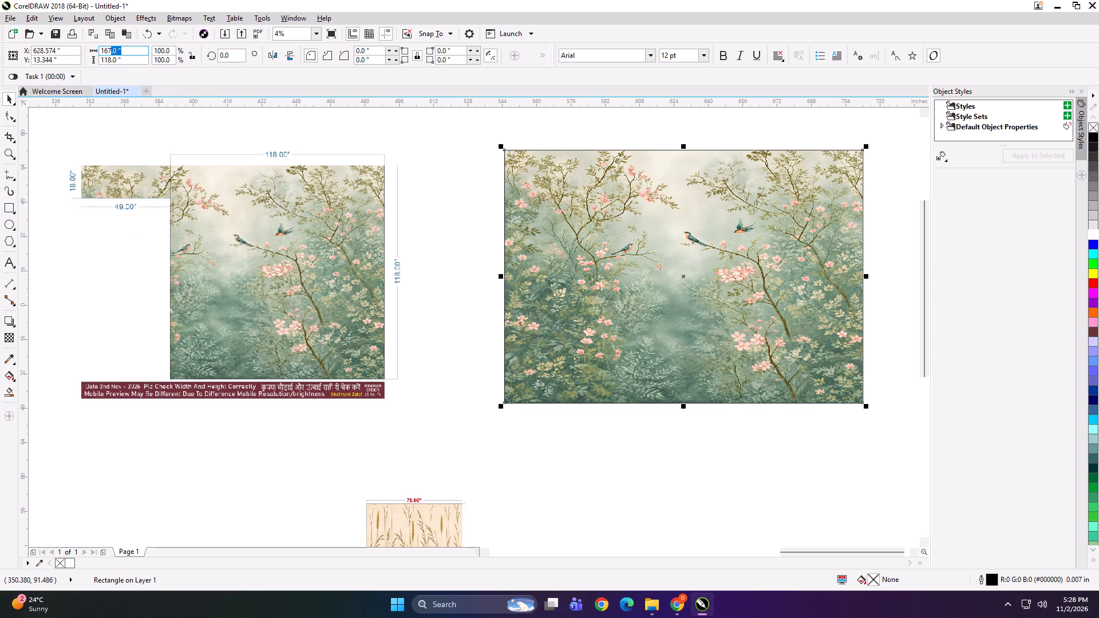
pyautogui.hotkey('ctrl', 'a')
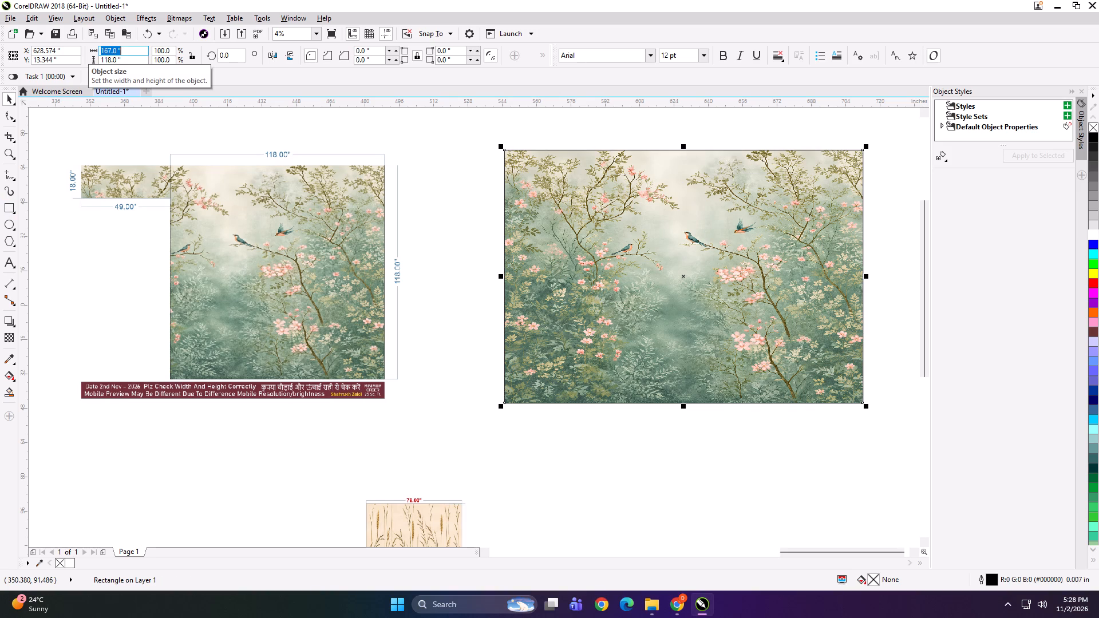
pyautogui.write('49')
pyautogui.press('Tab')
pyautogui.press('1')
pyautogui.press('9')
pyautogui.press('Return')
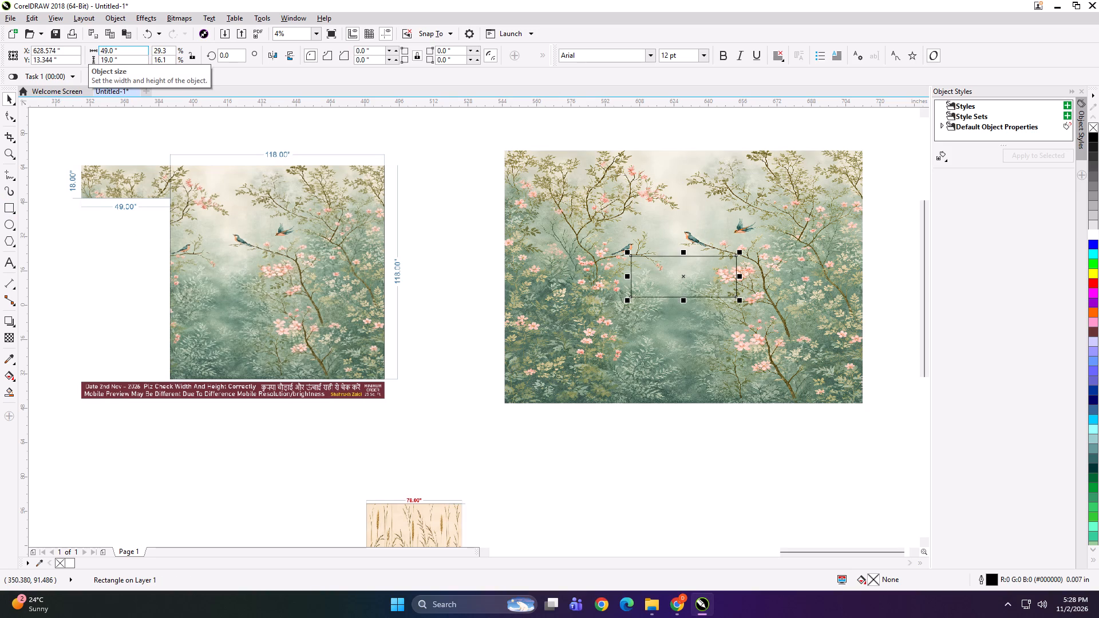
# Align the 49 by 19 inch rectangle to the floral bitmap's top-left corner.
pyautogui.keyDown('shift'); pyautogui.click(533, 293); pyautogui.keyUp('shift')
pyautogui.press('space')
pyautogui.write('TL')
pyautogui.click(547, 130)
pyautogui.press('space')
pyautogui.click(546, 169)
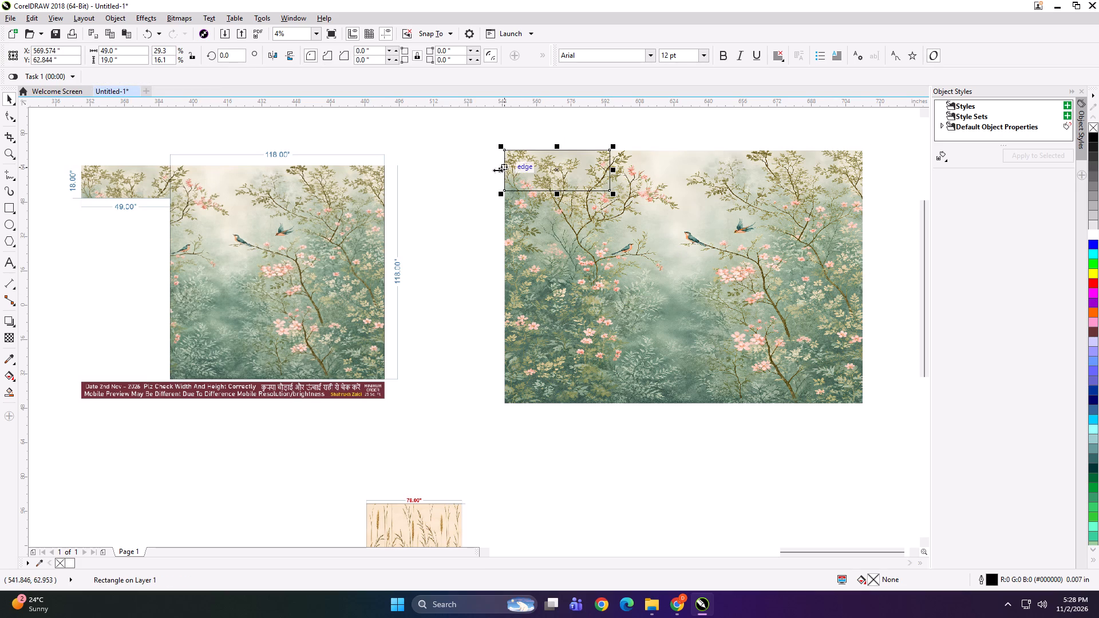
# Make a mirrored copy of the rectangle on its right side and set the copy's width to 59 inches.
pyautogui.moveTo(497, 170); pyautogui.dragTo(687, 174)
pyautogui.keyDown('ctrl'); pyautogui.rightClick(687, 174); pyautogui.keyUp('ctrl')
pyautogui.click(133, 49)
pyautogui.hotkey('ctrl', 'a')
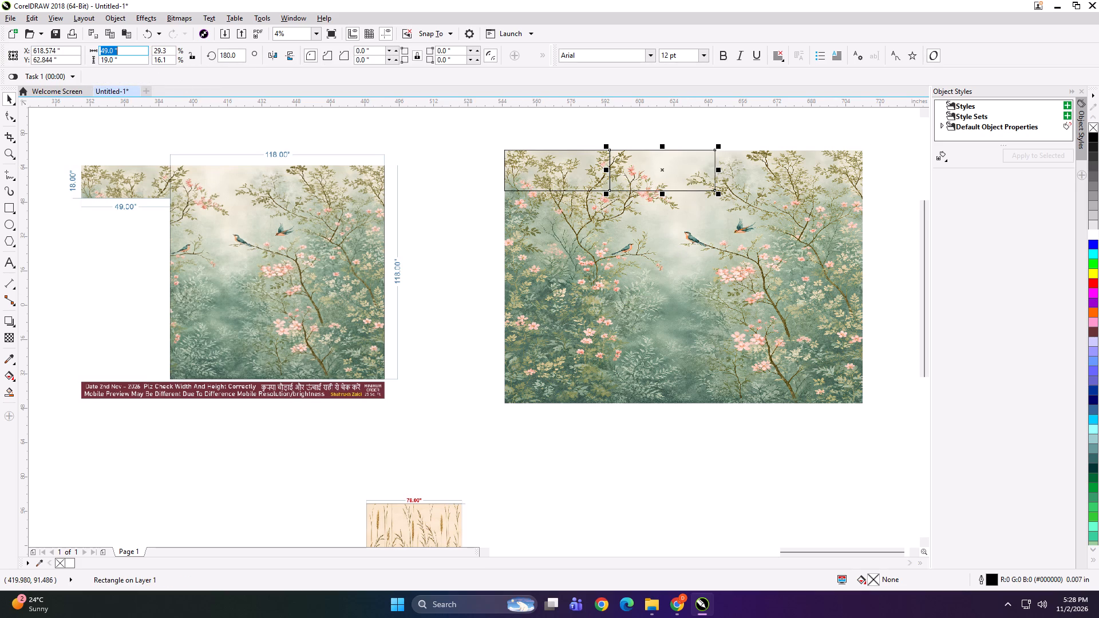
pyautogui.press('9')
pyautogui.press('Return')
# Align the 59-inch rectangle to the first one's right edge, flip it to the right and nudge it for a 0.5-inch overlap.
pyautogui.keyDown('shift'); pyautogui.click(535, 165); pyautogui.keyUp('shift')
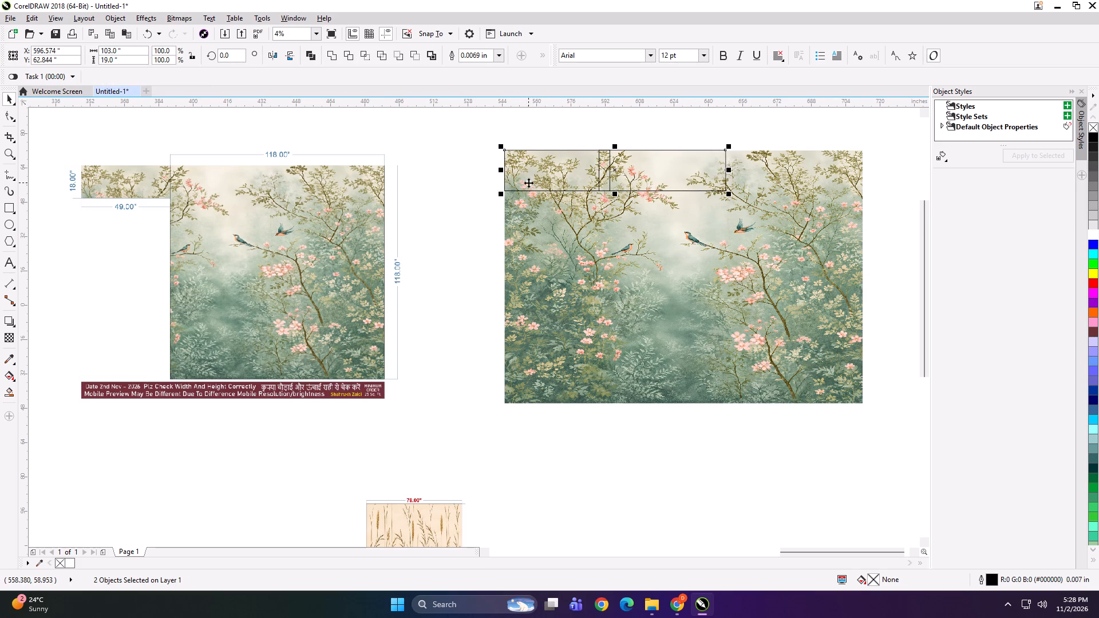
pyautogui.write('TR')
pyautogui.click(522, 136)
pyautogui.click(528, 158)
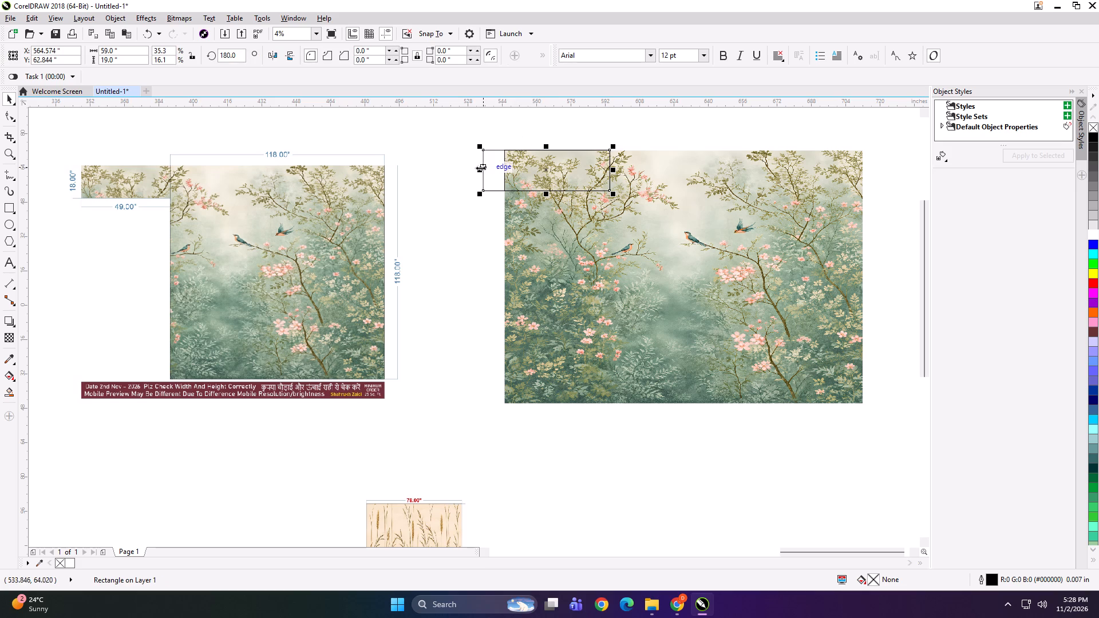
pyautogui.moveTo(479, 168); pyautogui.dragTo(655, 168)
pyautogui.scroll(1, 687, 175)
pyautogui.press('Left')
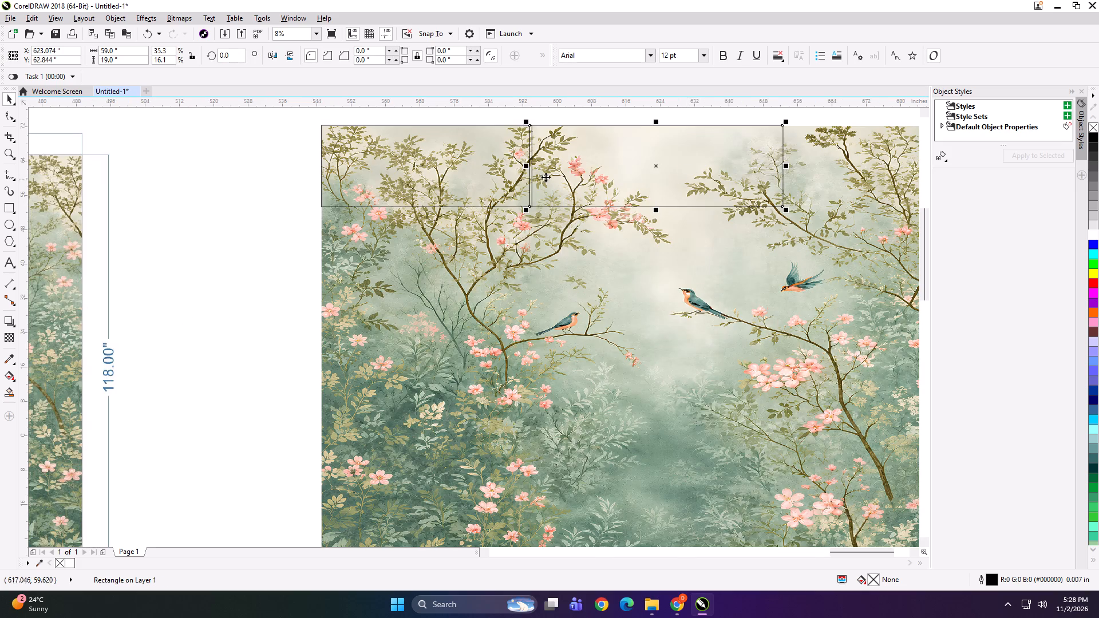
# Add a mirrored copy of the 59-inch rectangle to its right and nudge it left for a 0.5-inch overlap.
pyautogui.scroll(-1, 503, 175)
pyautogui.moveTo(511, 170); pyautogui.dragTo(683, 172)
pyautogui.keyDown('ctrl'); pyautogui.rightClick(683, 172); pyautogui.keyUp('ctrl')
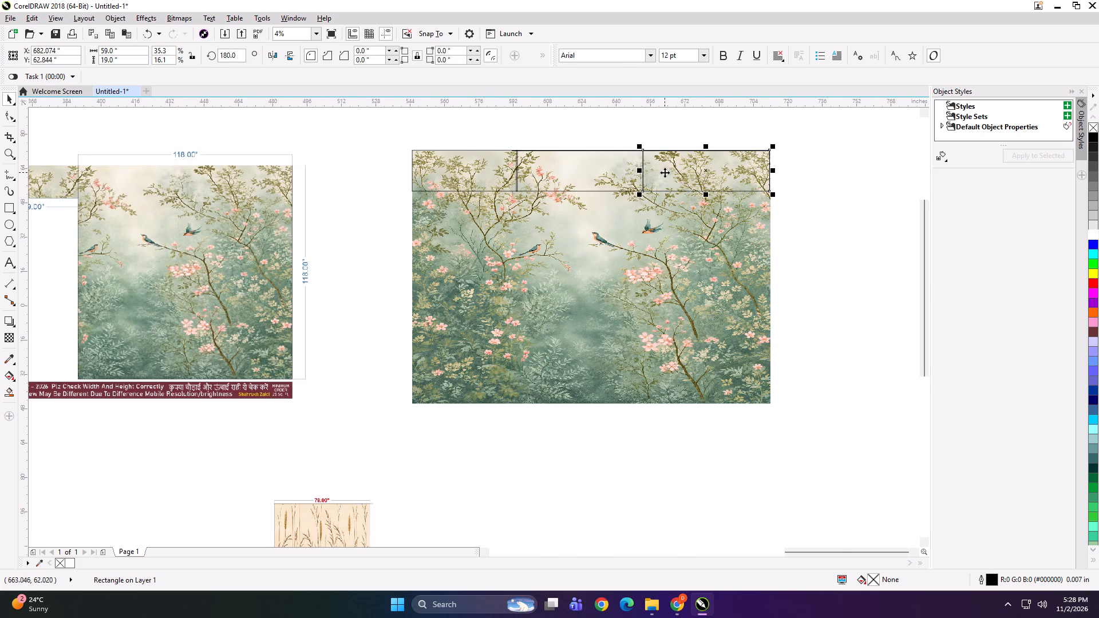
pyautogui.scroll(1, 665, 172)
pyautogui.press('Left')
# Stretch the two wider rectangles together to the bitmap's right edge, for a combined width of 118.5 inches.
pyautogui.keyDown('shift'); pyautogui.click(540, 178); pyautogui.keyUp('shift')
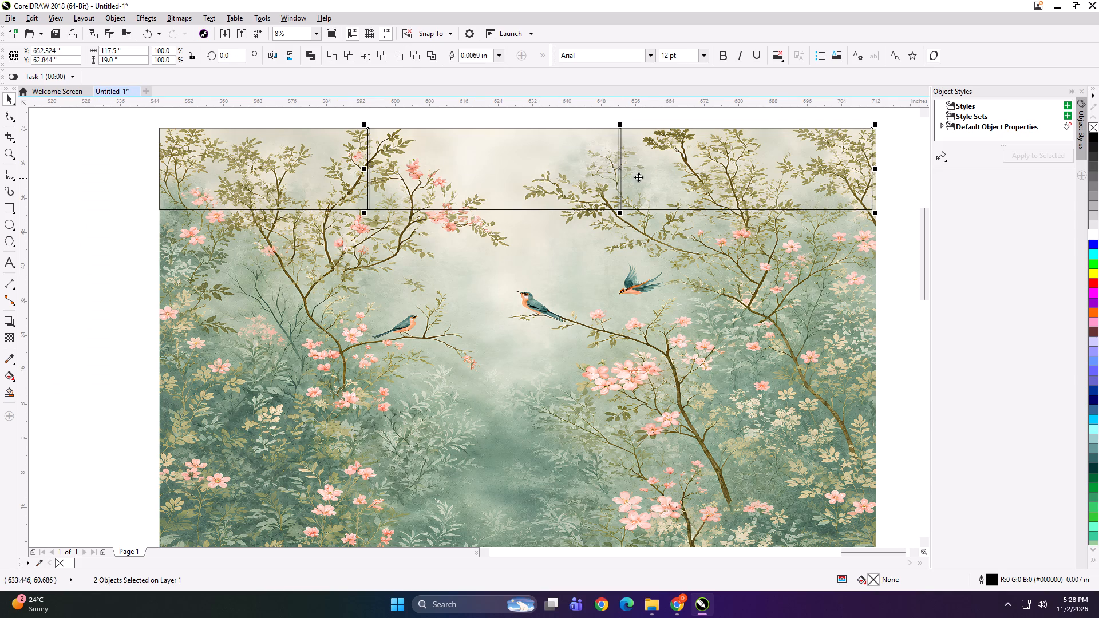
pyautogui.scroll(2, 902, 162)
pyautogui.moveTo(788, 189); pyautogui.dragTo(806, 189)
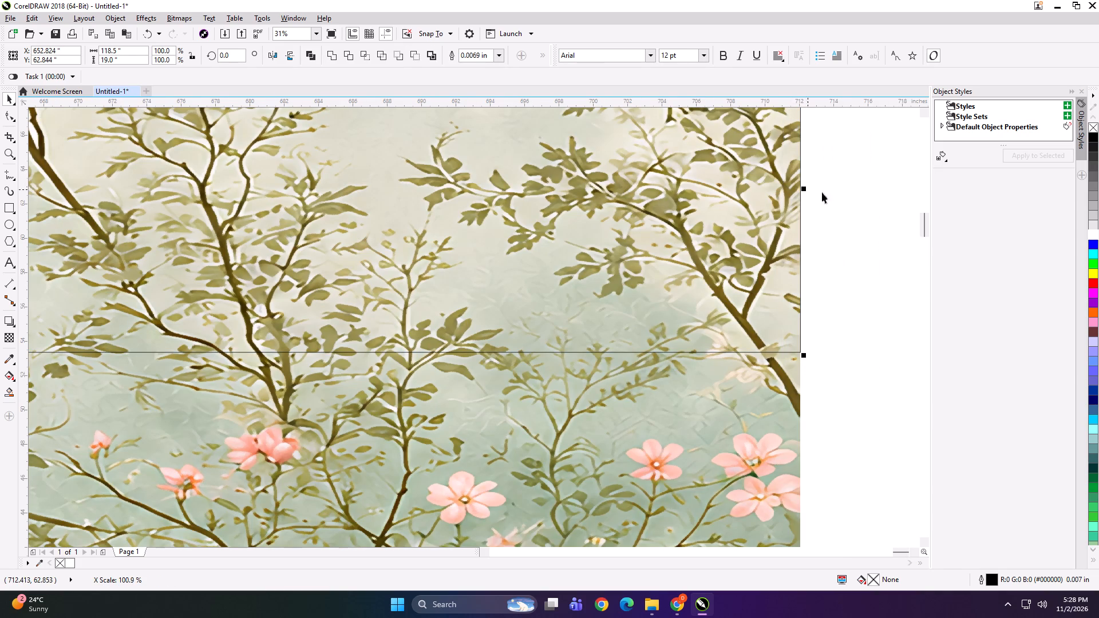
pyautogui.click(843, 193)
pyautogui.click(624, 199)
pyautogui.scroll(-2, 653, 205)
# Extend the two wider rectangles down to the floral bitmap's bottom edge, making them 118 inches high.
pyautogui.keyDown('shift'); pyautogui.click(406, 197); pyautogui.keyUp('shift')
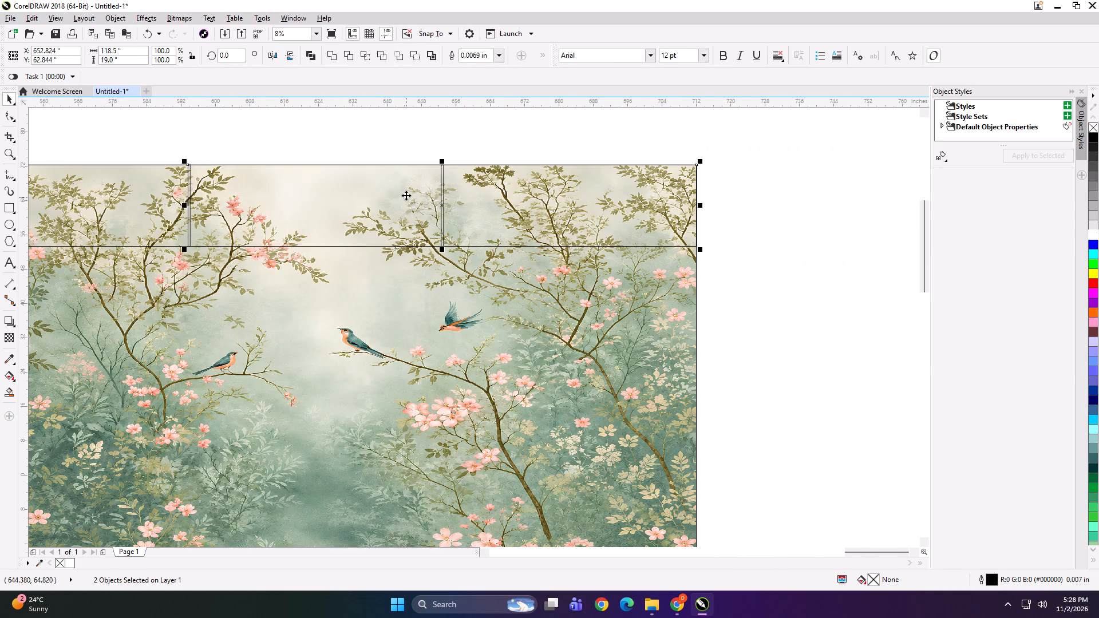
pyautogui.scroll(-1, 513, 177)
pyautogui.moveTo(478, 215); pyautogui.dragTo(478, 286)
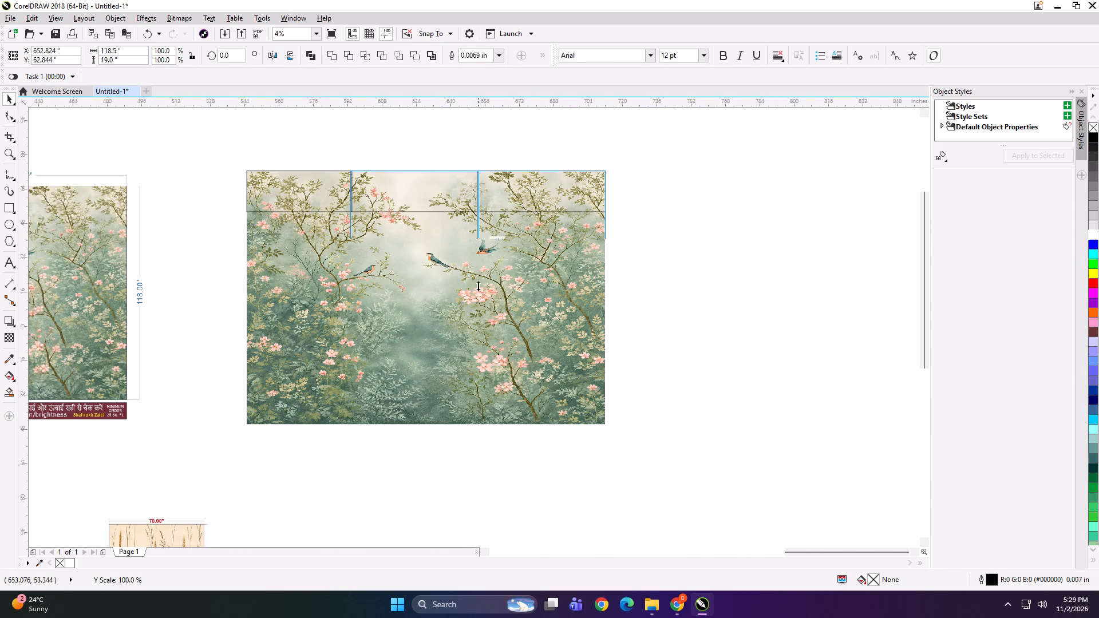
pyautogui.moveTo(478, 286); pyautogui.dragTo(477, 426)
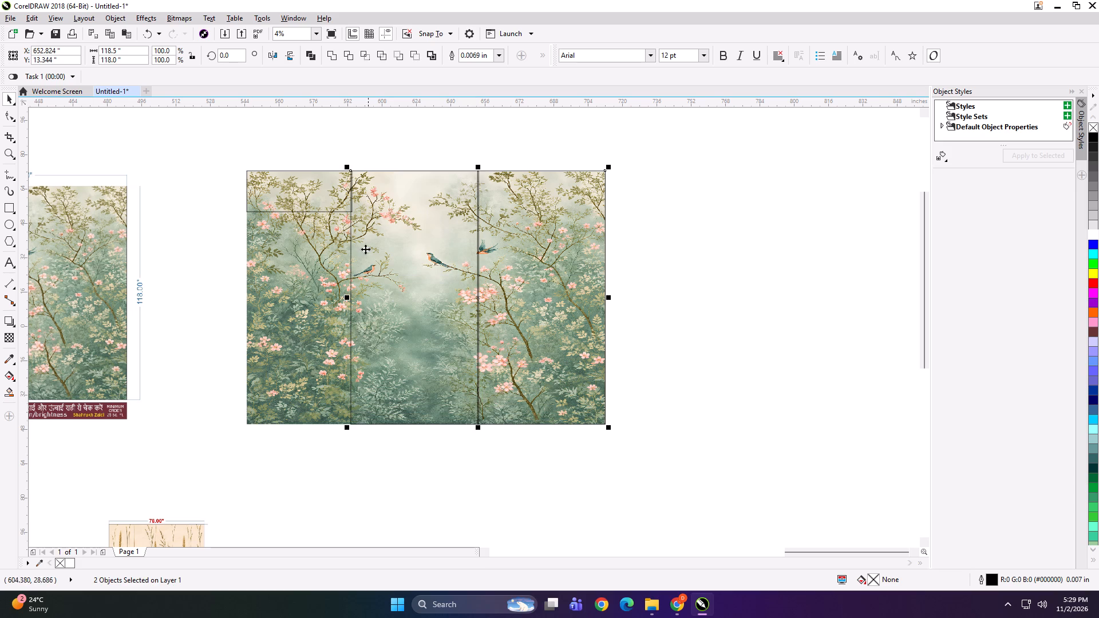
# Group the small top-left rectangle with the two tall panel rectangles.
pyautogui.keyDown('shift'); pyautogui.click(345, 219); pyautogui.keyUp('shift')
pyautogui.click(350, 143)
pyautogui.click(325, 207)
pyautogui.keyDown('shift'); pyautogui.click(409, 221); pyautogui.keyUp('shift')
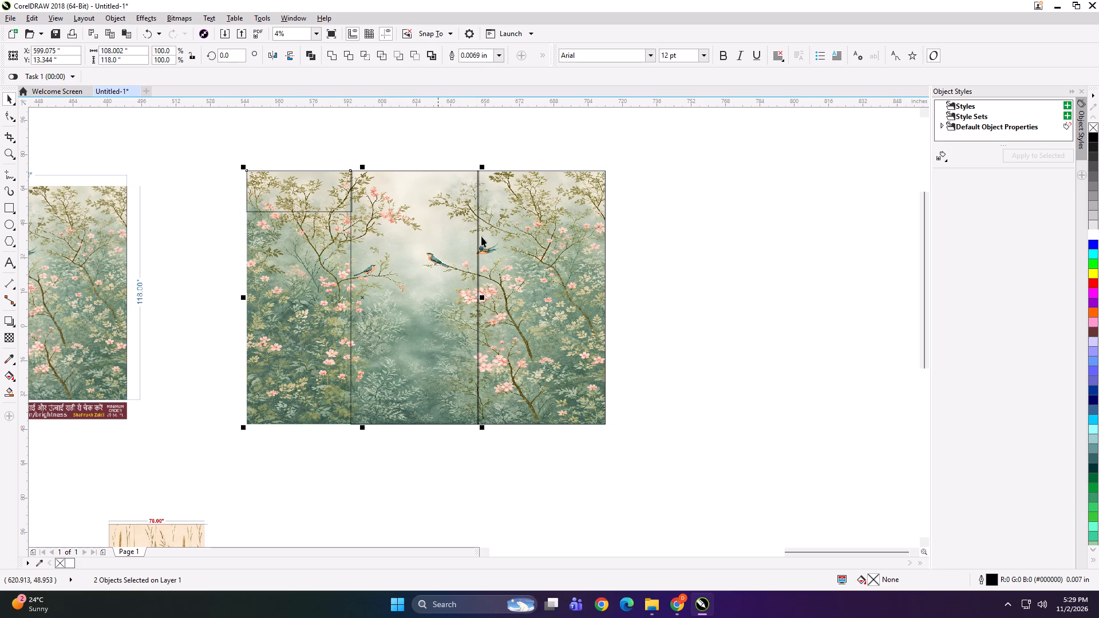
pyautogui.keyDown('shift'); pyautogui.click(525, 240); pyautogui.keyUp('shift')
pyautogui.hotkey('ctrl', 'g')
# PowerClip the floral bitmap inside the group of three panel rectangles.
pyautogui.click(334, 306)
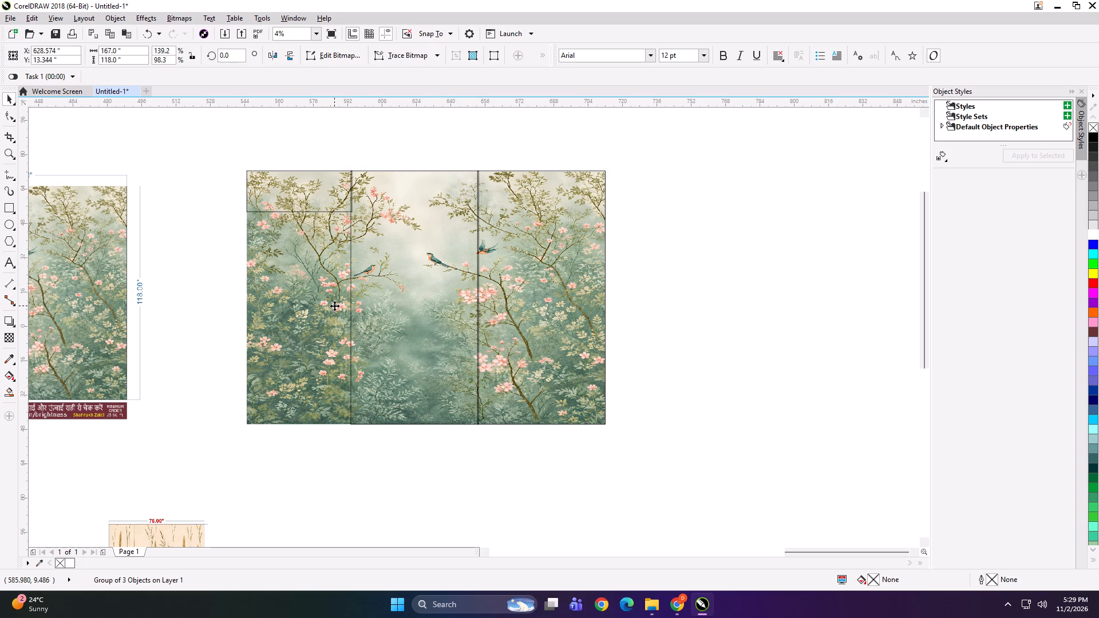
pyautogui.hotkey('shift', 'Return')
pyautogui.click(418, 283)
# Move the dimensioned preview closer to the clipped floral panels for comparison.
pyautogui.scroll(-1, 529, 263)
pyautogui.scroll(1, 456, 296)
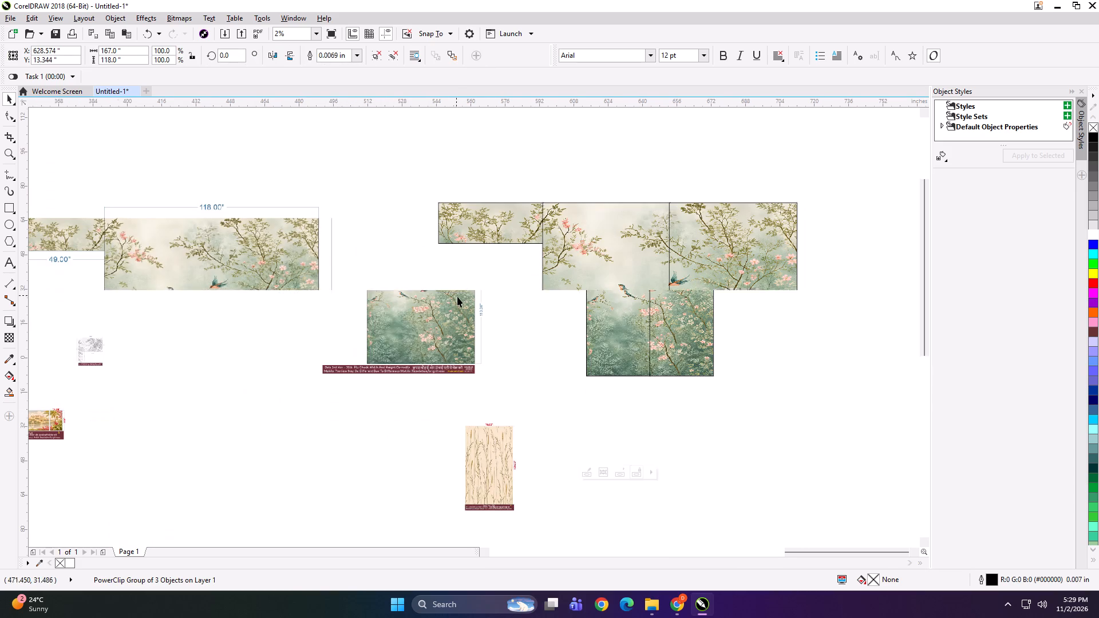
pyautogui.moveTo(319, 317); pyautogui.dragTo(345, 309)
pyautogui.click(468, 173)
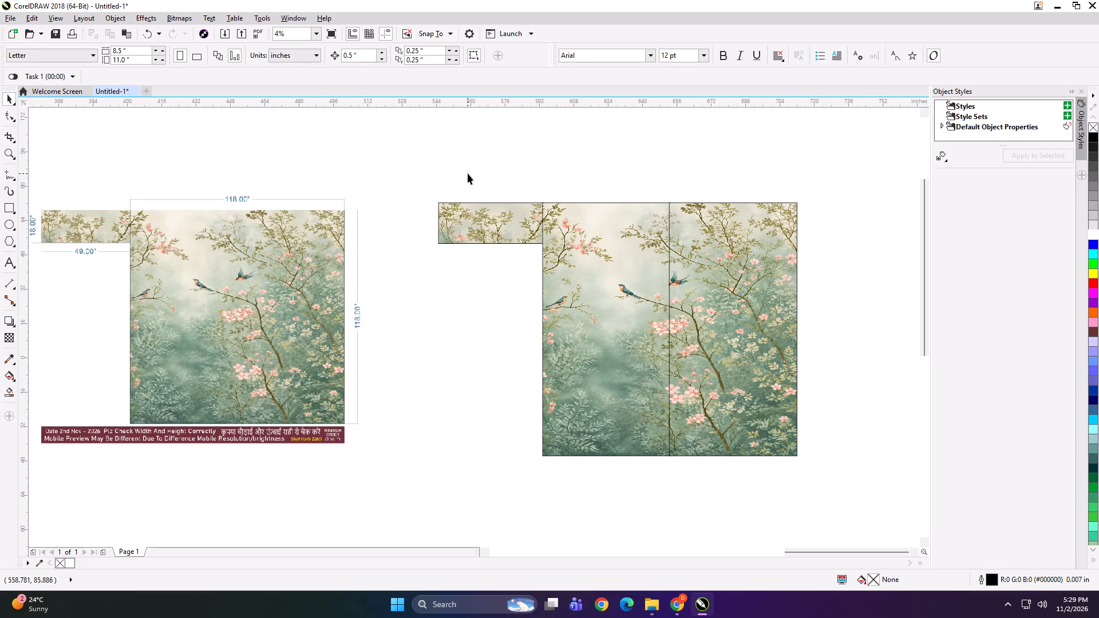
pyautogui.moveTo(347, 237); pyautogui.dragTo(360, 239)
pyautogui.click(412, 156)
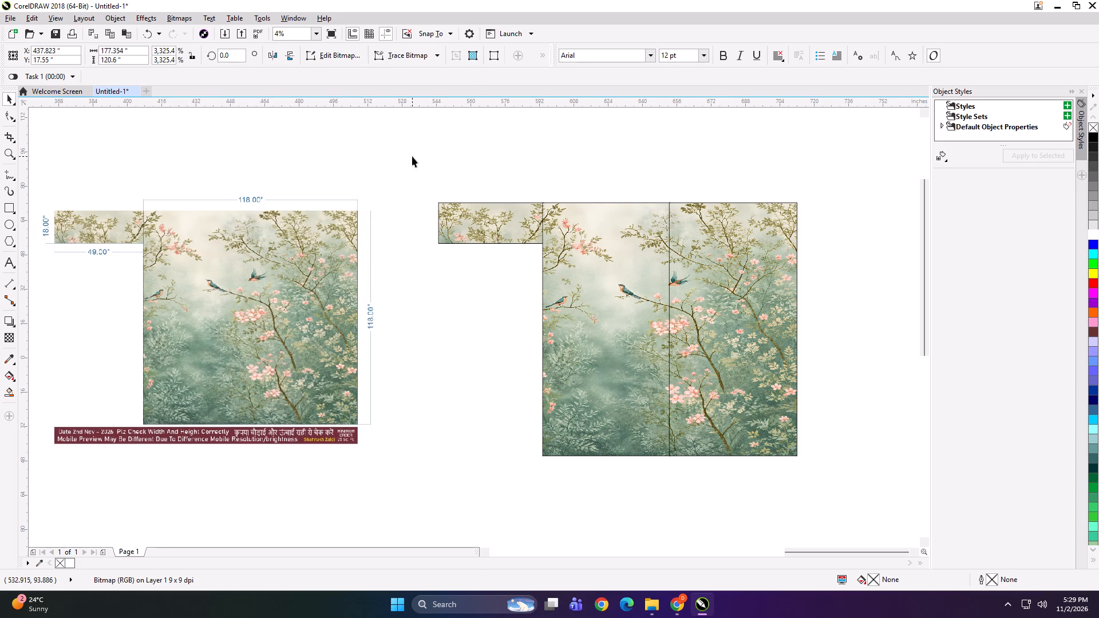
# Ungroup the clipped floral layout into three separate panels and select each piece to check it.
pyautogui.click(511, 204)
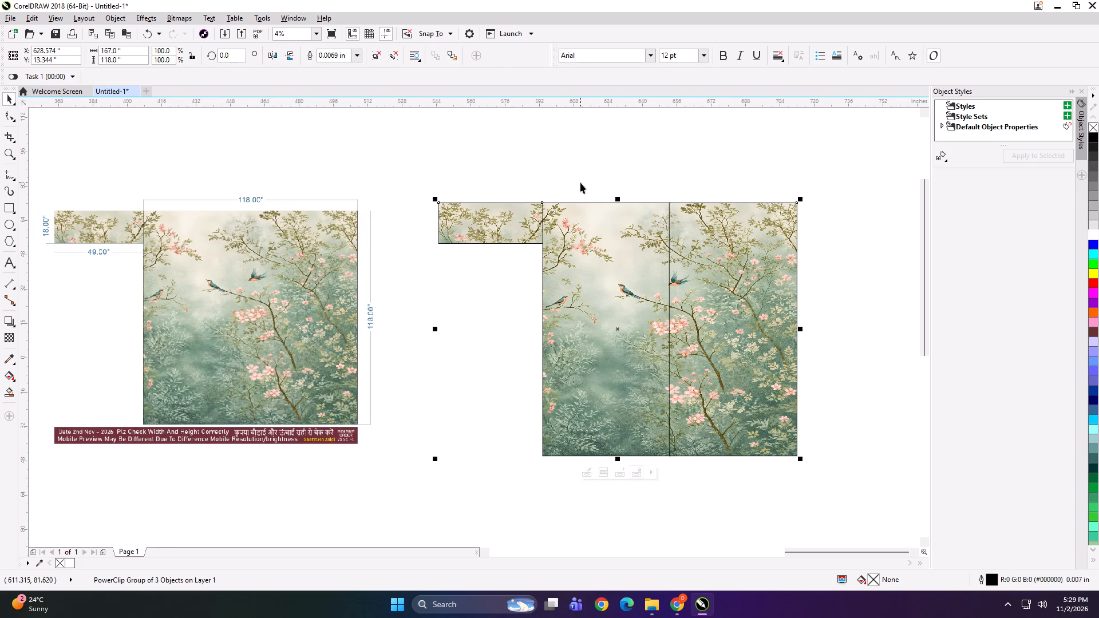
pyautogui.hotkey('ctrl', 'u')
pyautogui.hotkey('ctrl', 'u')
pyautogui.click(575, 167)
pyautogui.click(586, 225)
pyautogui.click(662, 215)
pyautogui.click(711, 221)
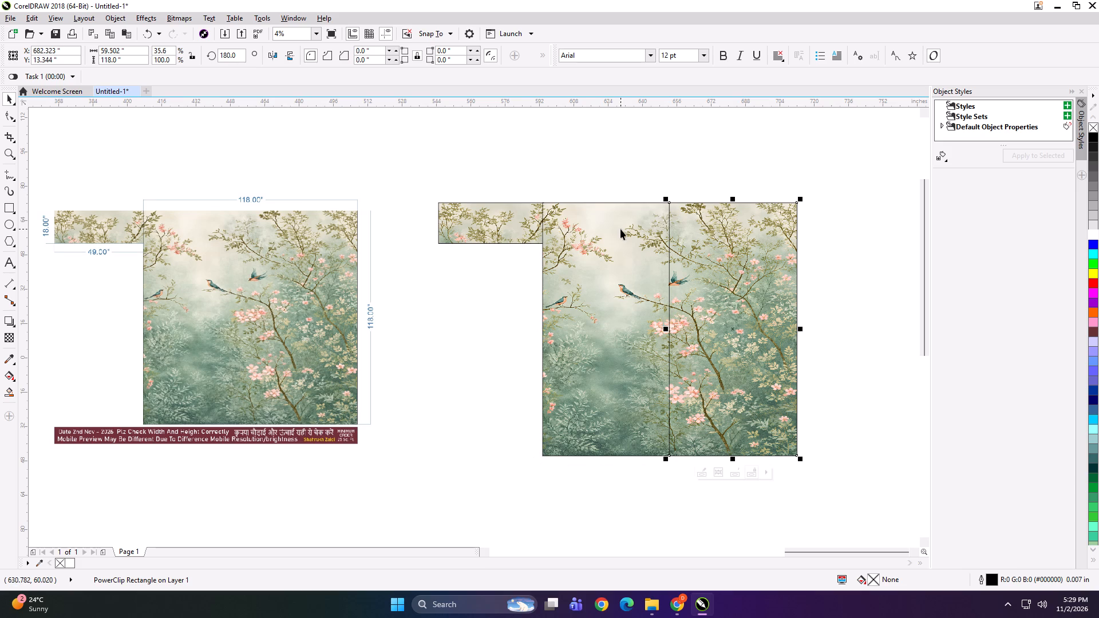
pyautogui.click(620, 229)
pyautogui.click(510, 221)
pyautogui.click(585, 158)
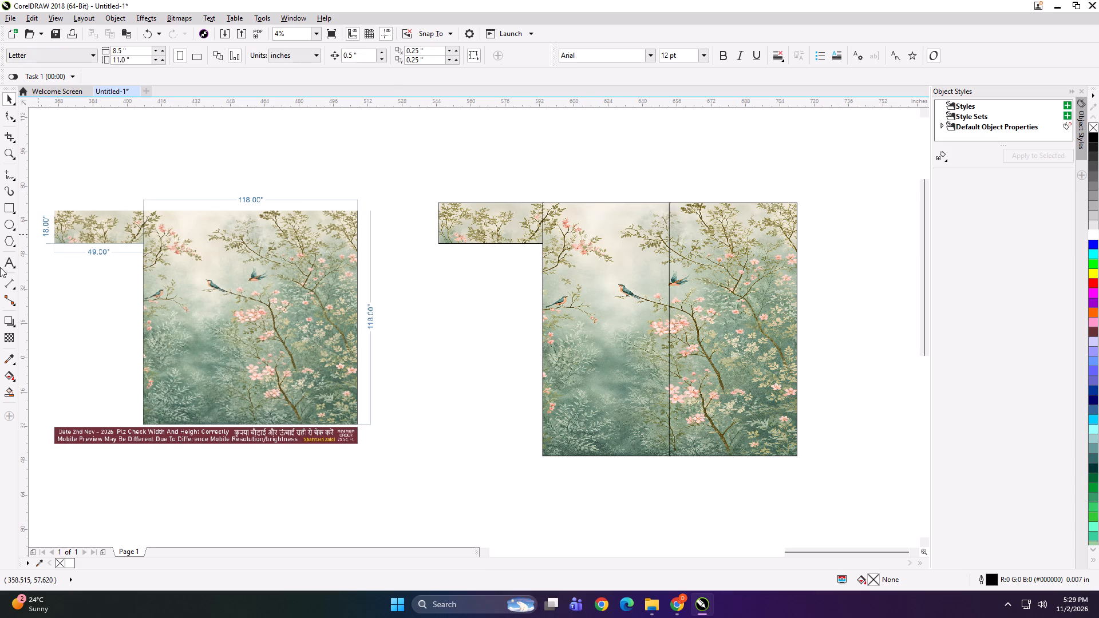
# Add the text label "118*118 PANEL 1" at the top edge of the small floral panel.
pyautogui.click(7, 262)
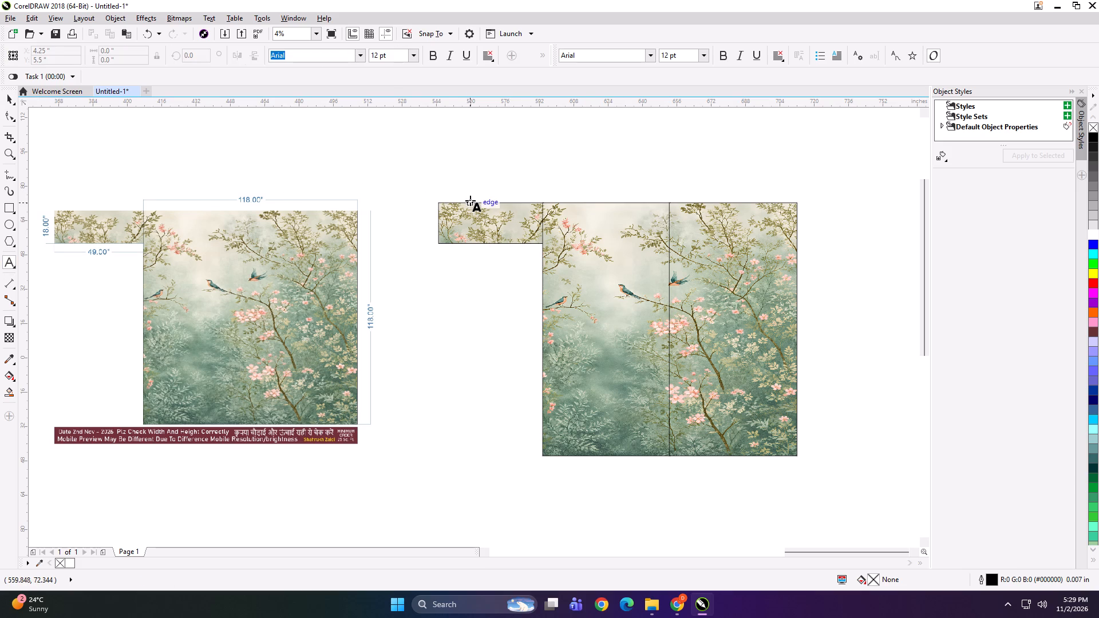
pyautogui.click(470, 200)
pyautogui.write('118*')
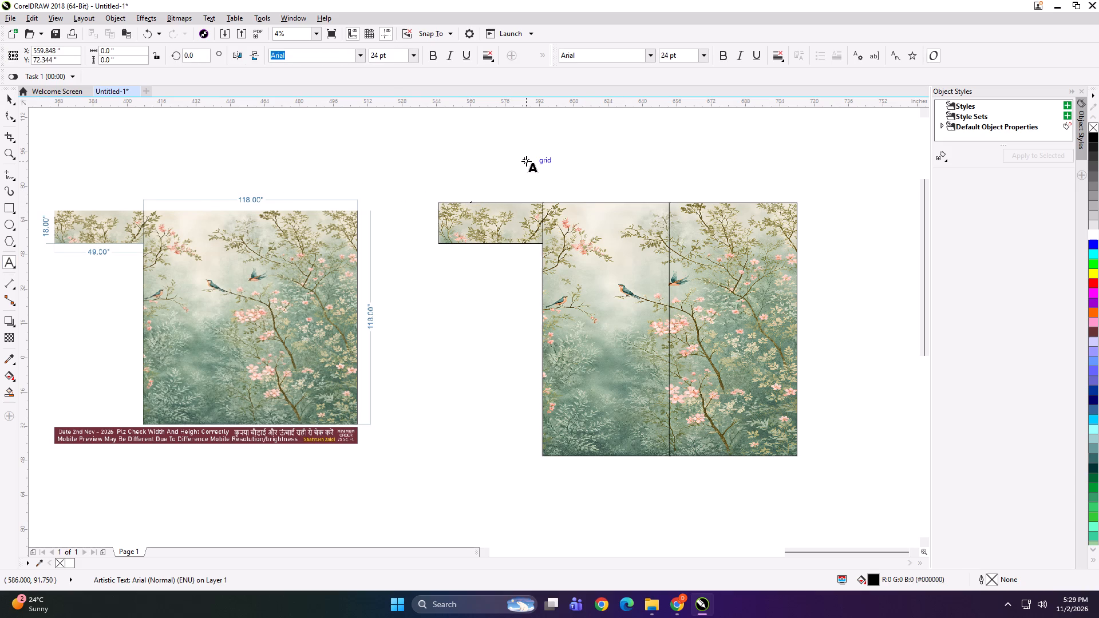
pyautogui.write('118 PANEL 1')
# Copy the label onto the top edges of the two tall panels, changing the endings to PANEL 2 and PANEL 3.
pyautogui.hotkey('ctrl', 'a')
pyautogui.hotkey('ctrl', 'c')
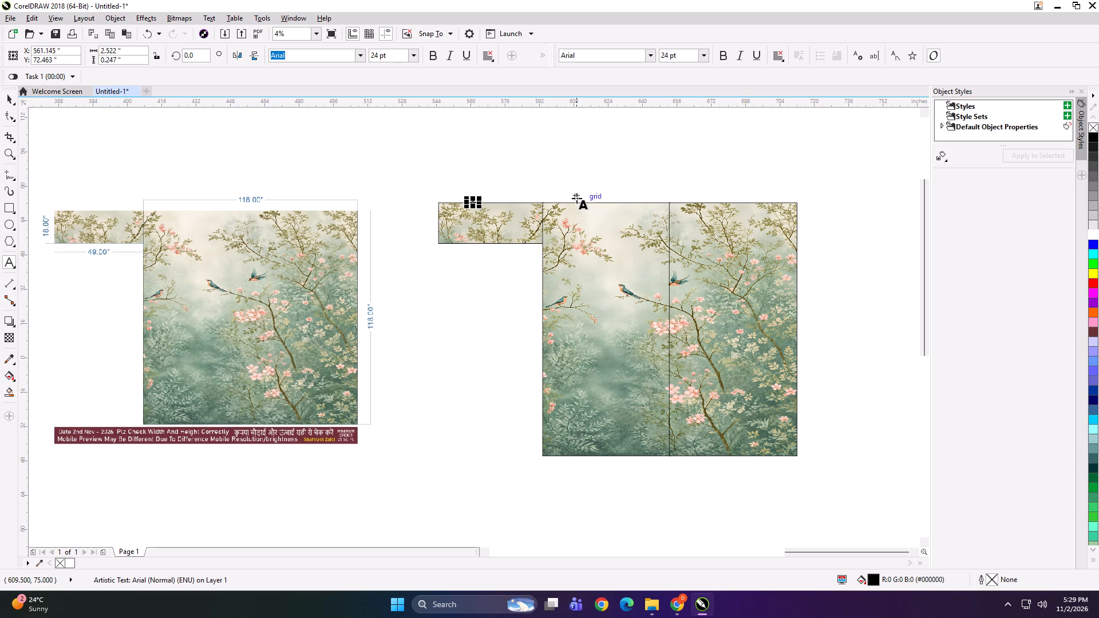
pyautogui.click(582, 200)
pyautogui.hotkey('ctrl', 'v')
pyautogui.press('BackSpace')
pyautogui.press('2')
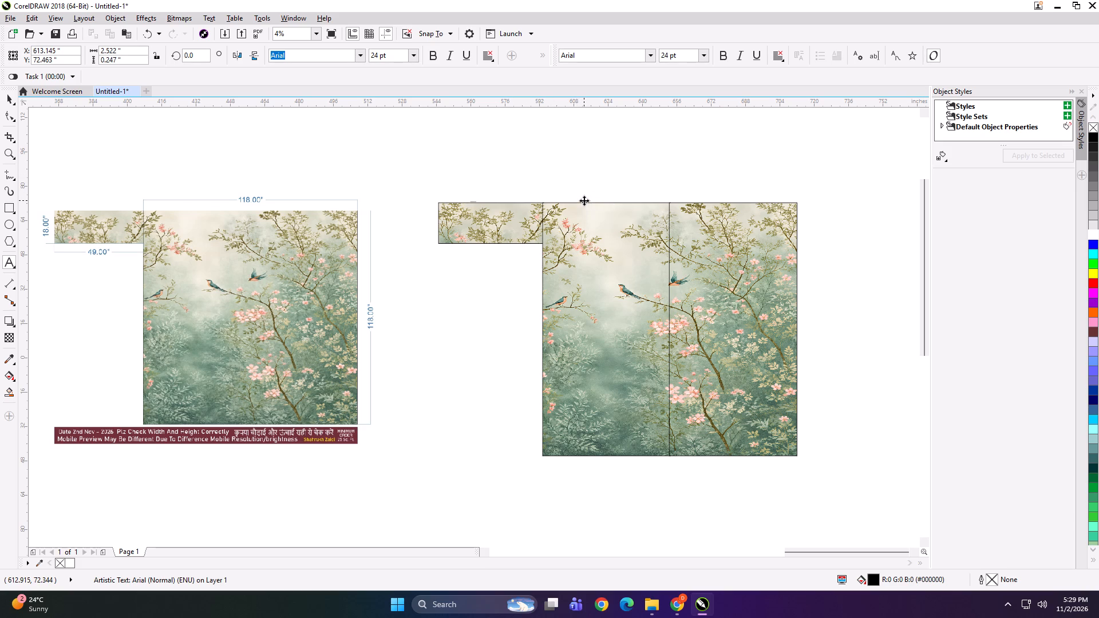
pyautogui.click(729, 203)
pyautogui.hotkey('ctrl', 'v')
pyautogui.press('BackSpace')
pyautogui.press('3')
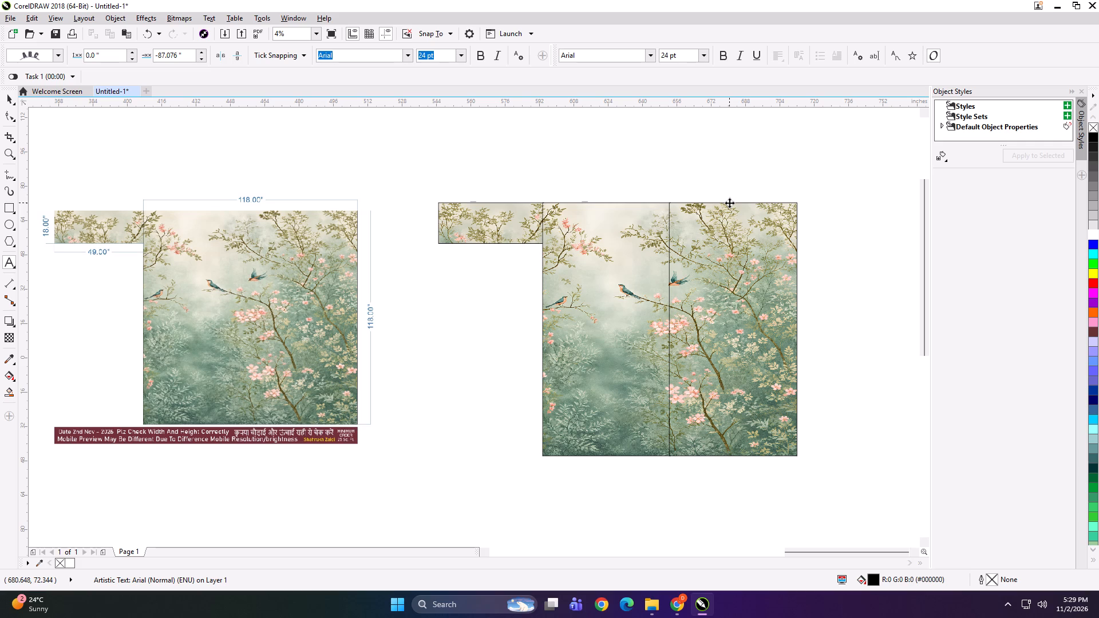
# Group each of the three panel labels with its own floral panel.
pyautogui.click(5, 98)
pyautogui.keyDown('shift'); pyautogui.click(711, 257); pyautogui.keyUp('shift')
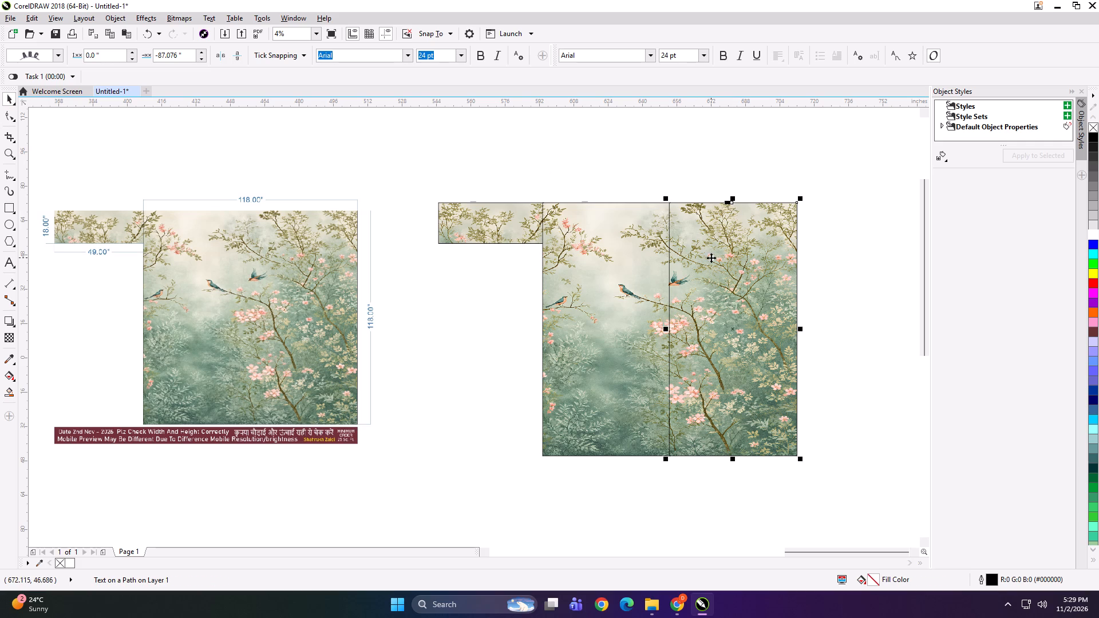
pyautogui.hotkey('ctrl', 'g')
pyautogui.moveTo(665, 173); pyautogui.dragTo(576, 246)
pyautogui.keyDown('shift'); pyautogui.click(576, 246); pyautogui.keyUp('shift')
pyautogui.hotkey('ctrl', 'g')
pyautogui.moveTo(579, 182); pyautogui.dragTo(394, 282)
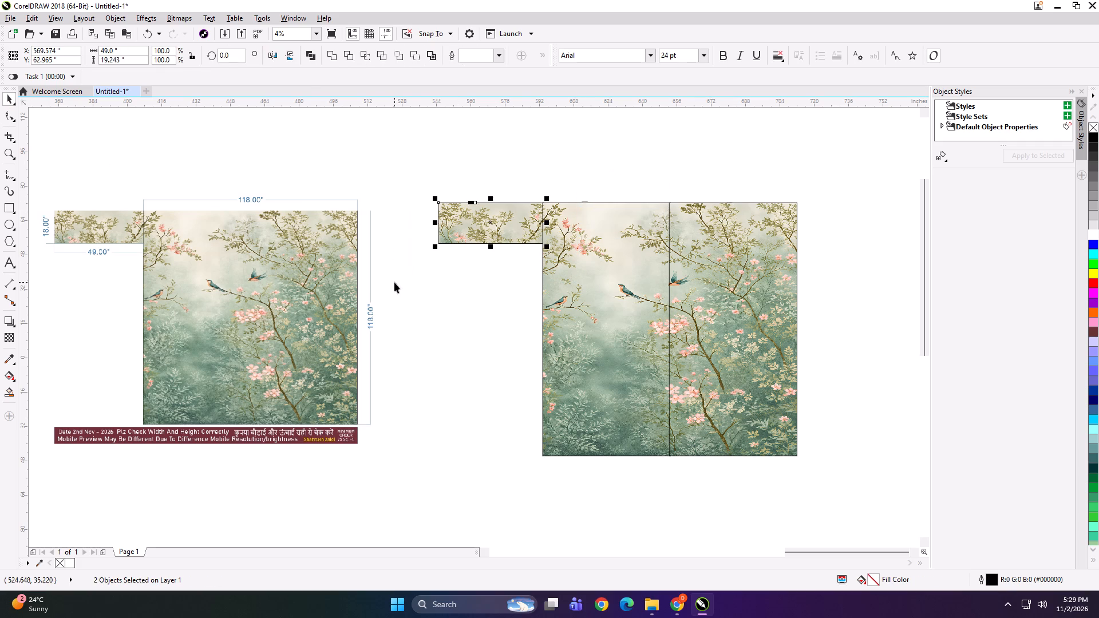
pyautogui.hotkey('ctrl', 'g')
pyautogui.click(593, 262)
pyautogui.keyDown('shift'); pyautogui.click(710, 260); pyautogui.keyUp('shift')
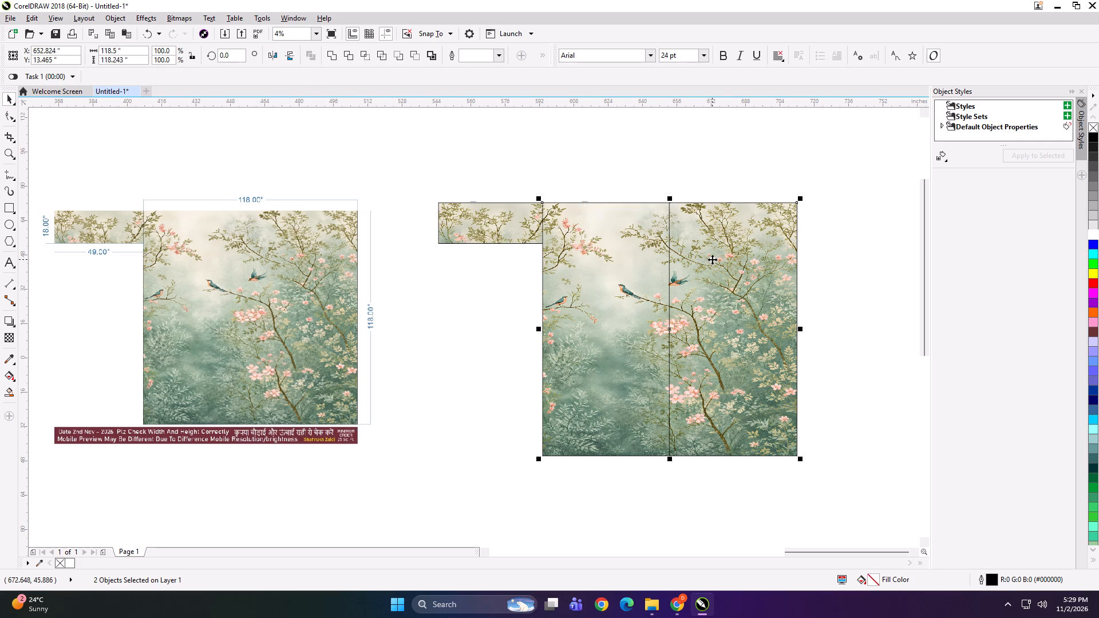
pyautogui.click(592, 159)
# Start exporting the small labelled panel as a selected-only TIFF and go up to the NOV\2 print folder.
pyautogui.click(507, 211)
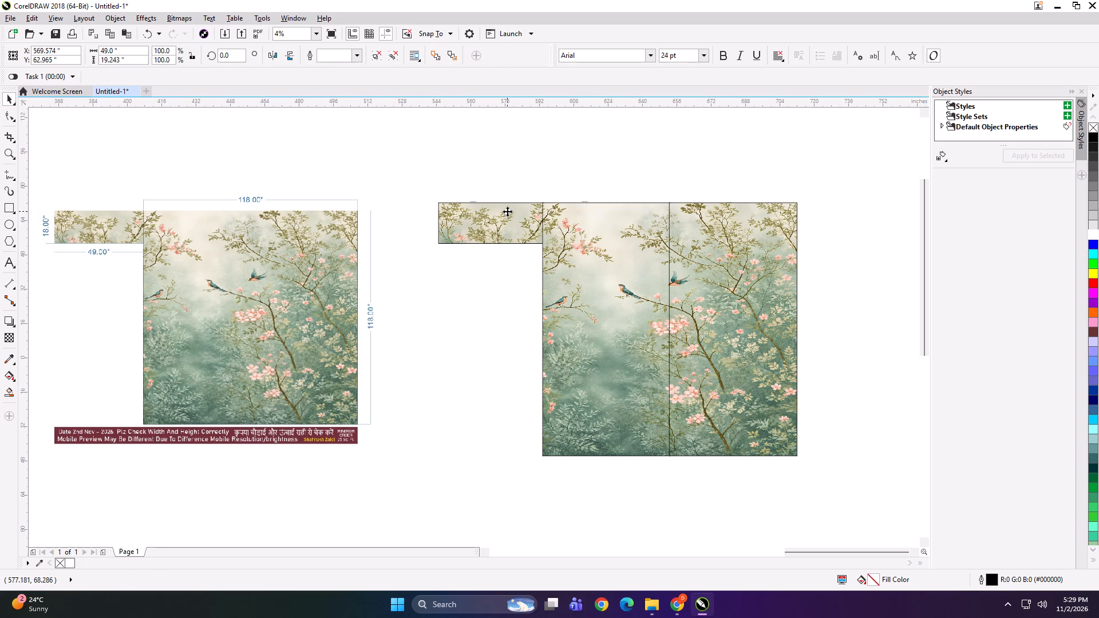
pyautogui.hotkey('ctrl', 'e')
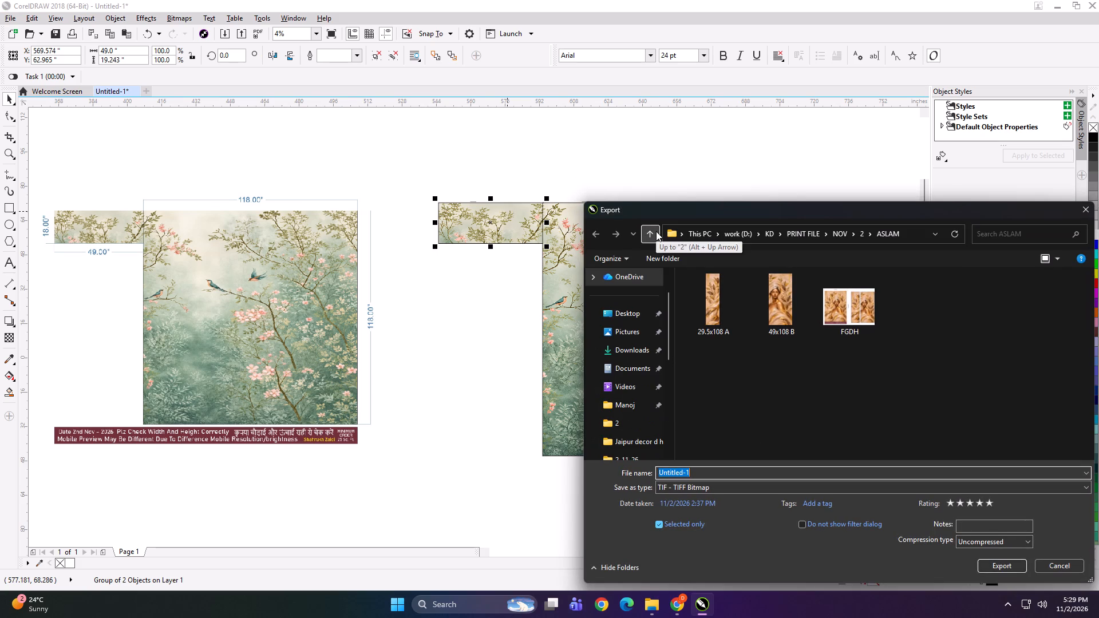
pyautogui.click(656, 231)
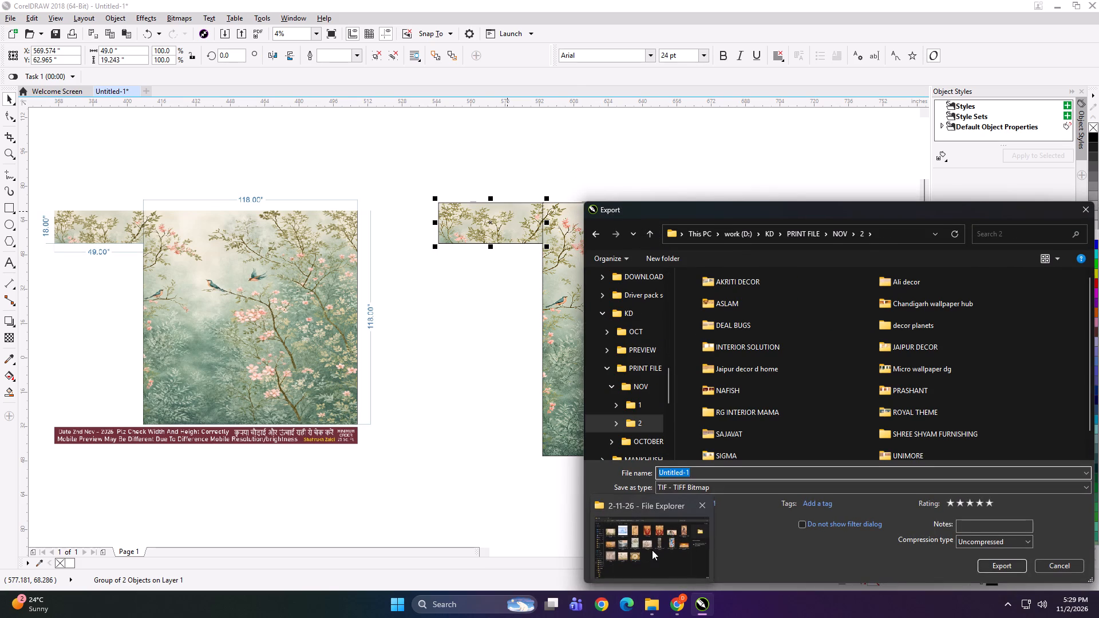
# Switch to File Explorer and open the Print\NOV\2 folder on the DIGITECH_SHAREDRIVE to look over its client folders.
pyautogui.click(652, 550)
pyautogui.scroll(3, 82, 374)
pyautogui.click(60, 360)
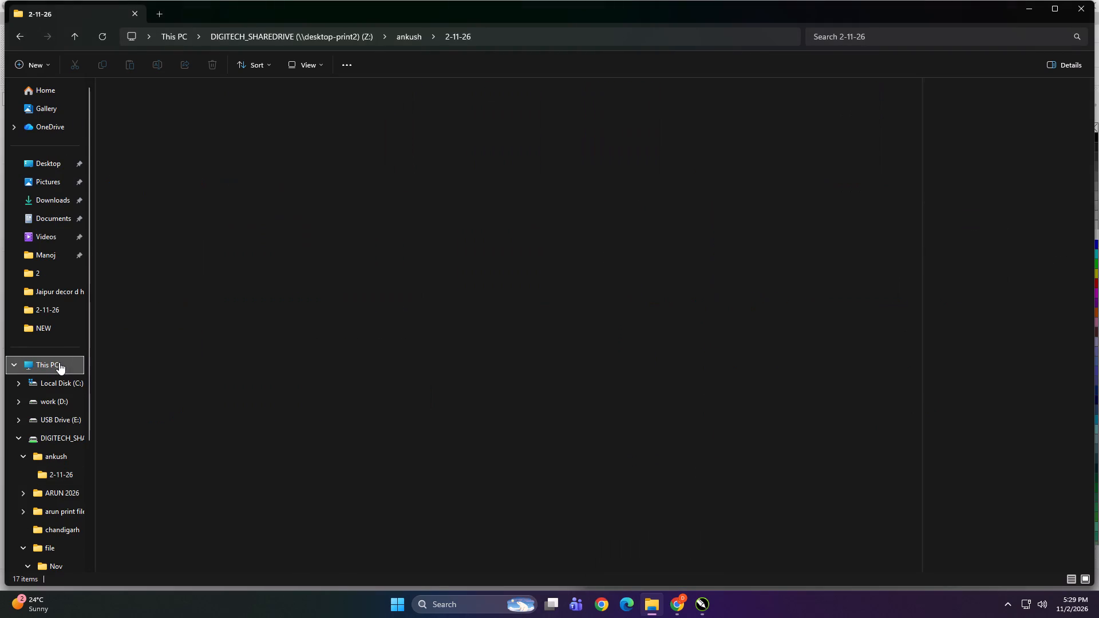
pyautogui.doubleClick(165, 272)
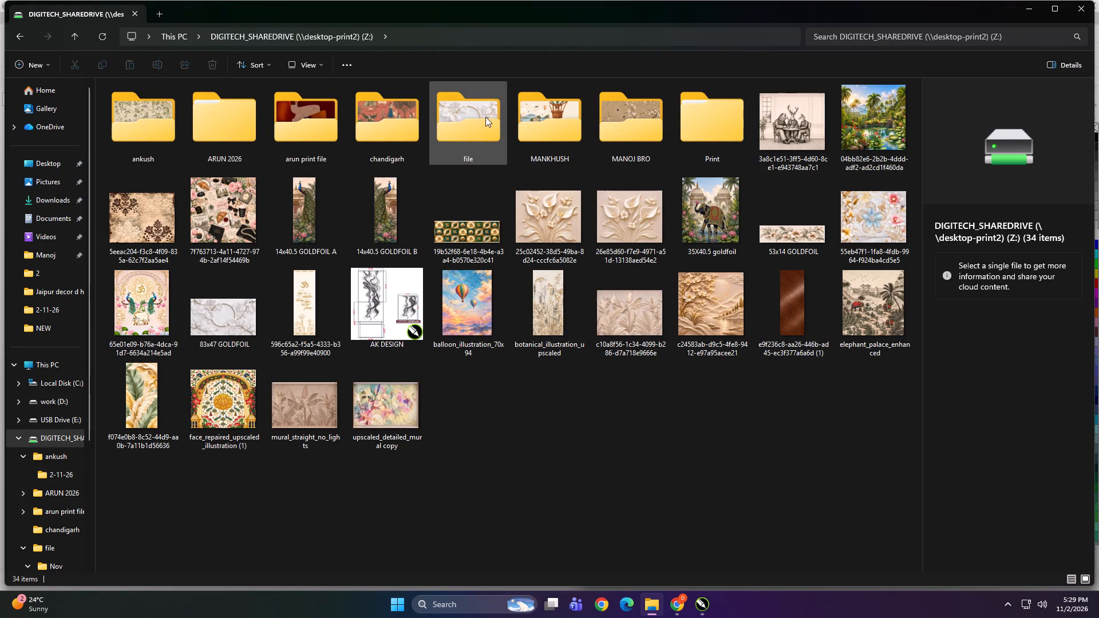
pyautogui.click(642, 114)
pyautogui.doubleClick(701, 114)
pyautogui.doubleClick(323, 121)
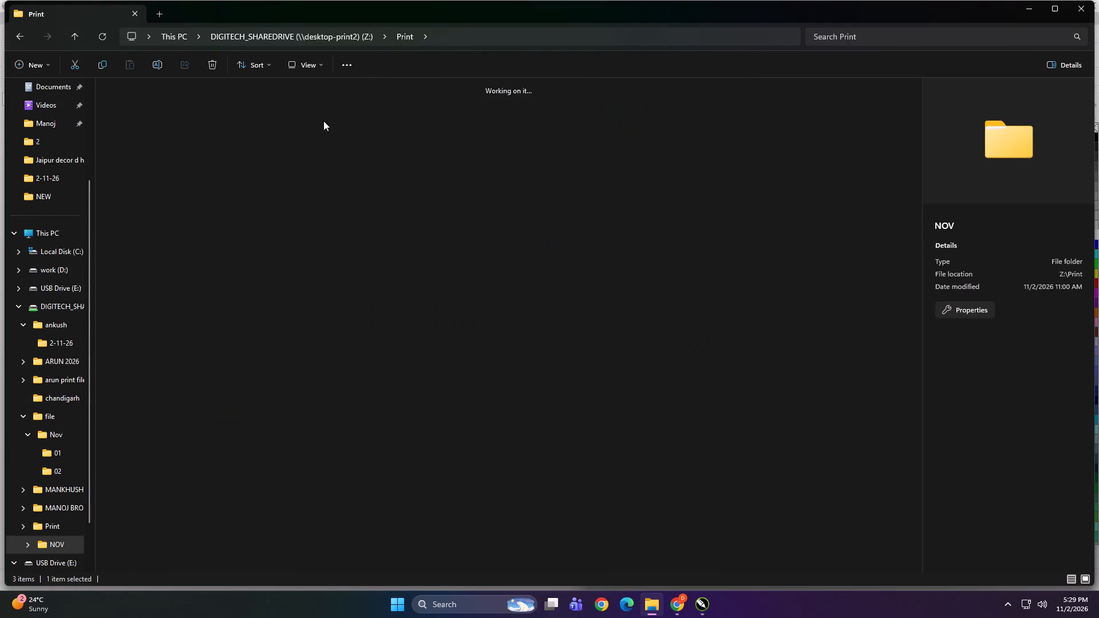
pyautogui.doubleClick(303, 153)
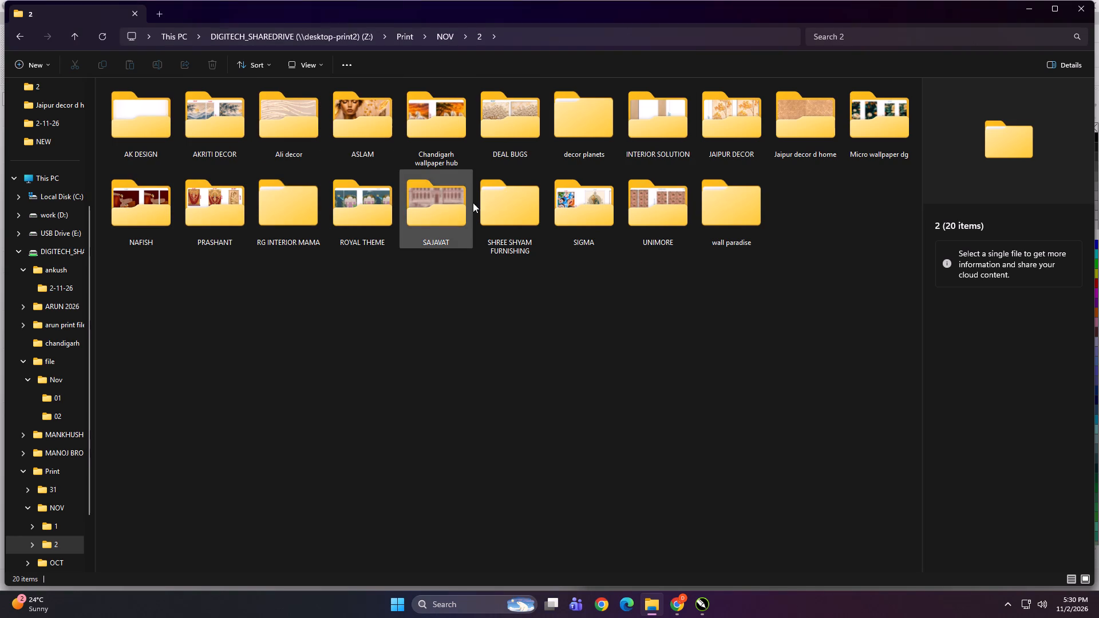
pyautogui.scroll(3, 805, 196)
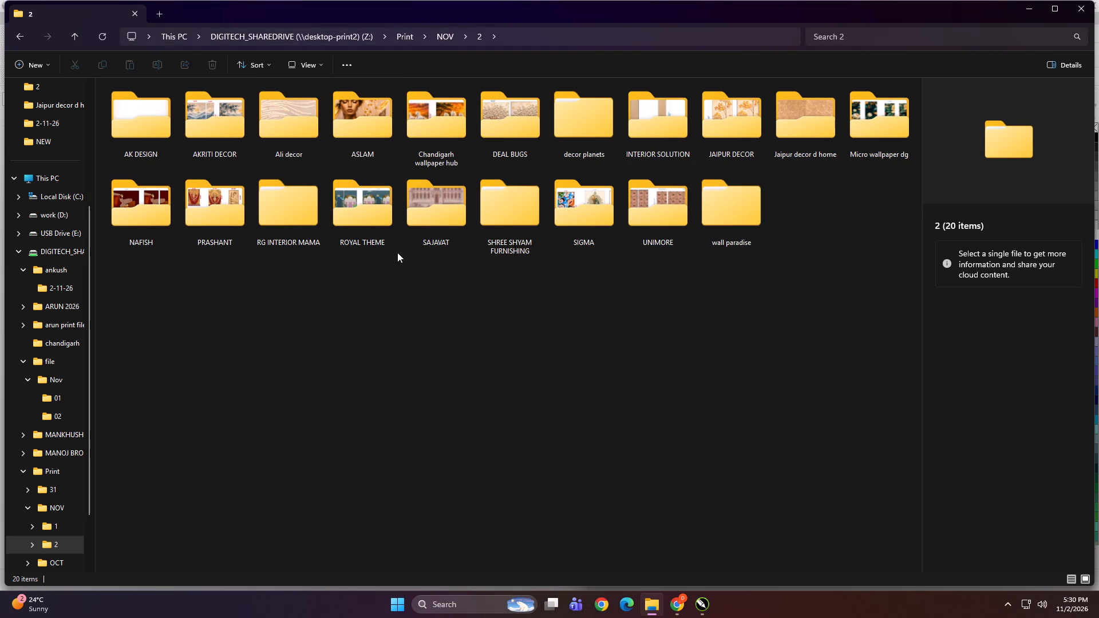
# Open the ASLAM folder and inspect the 49x108 B TIF up close in the photo viewer, then close it.
pyautogui.doubleClick(369, 136)
pyautogui.doubleClick(192, 117)
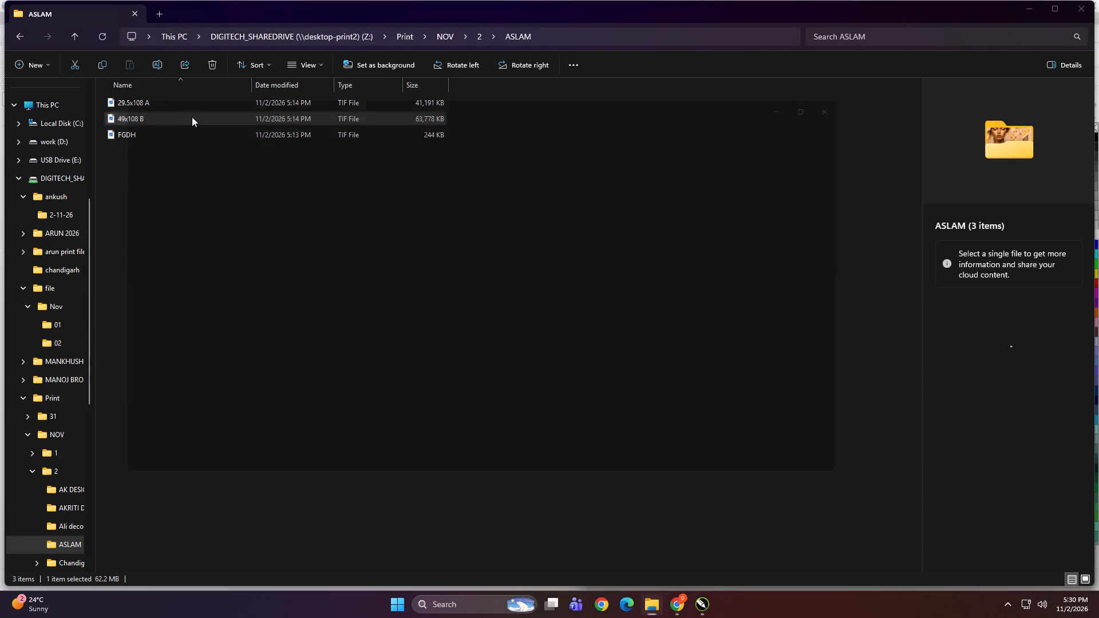
pyautogui.click(849, 85)
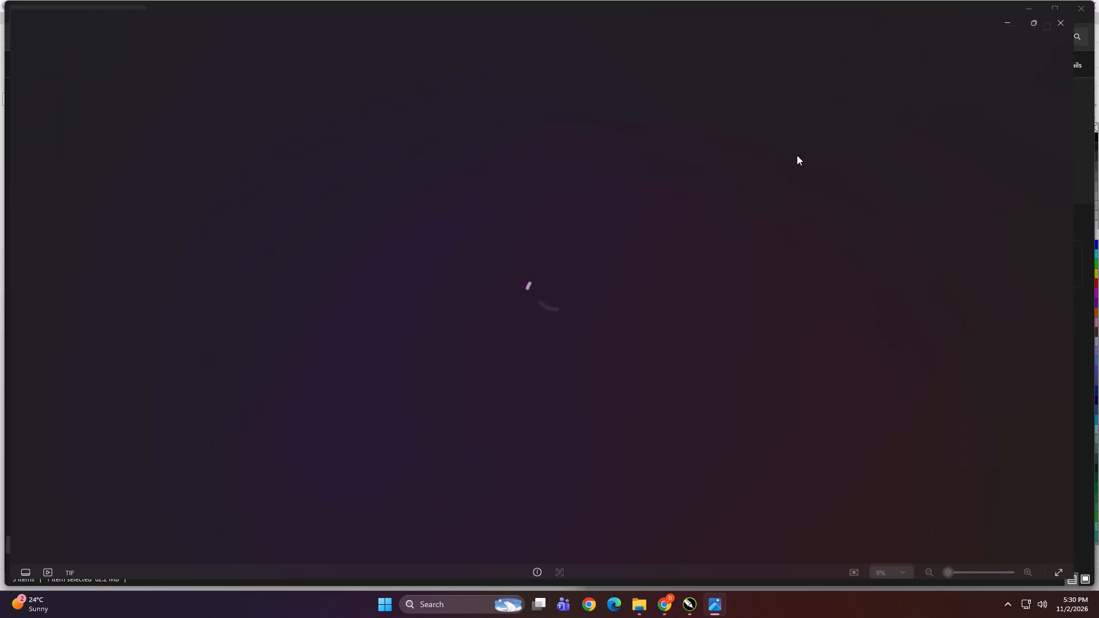
pyautogui.scroll(1, 552, 263)
pyautogui.click(1029, 2)
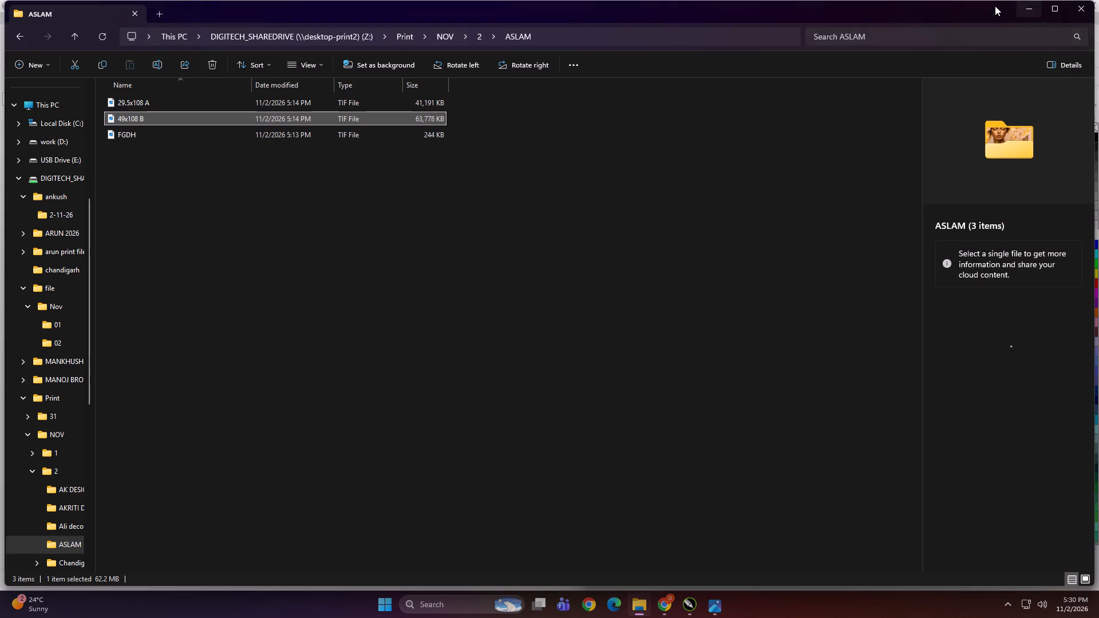
pyautogui.click(710, 607)
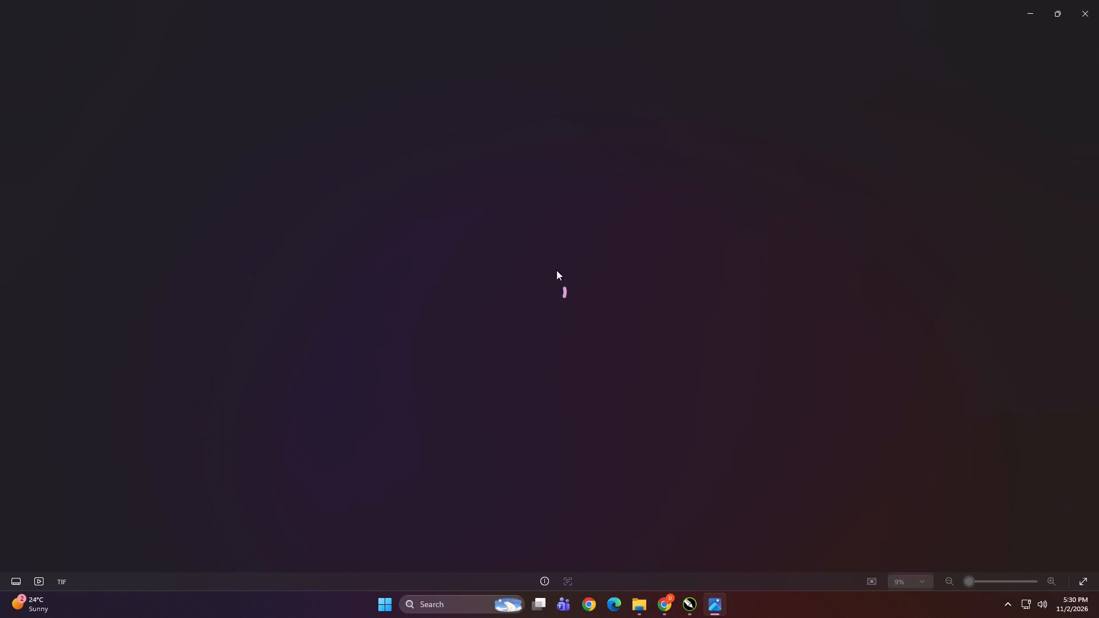
pyautogui.scroll(-9, 573, 265)
pyautogui.scroll(20, 573, 265)
pyautogui.scroll(1, 573, 265)
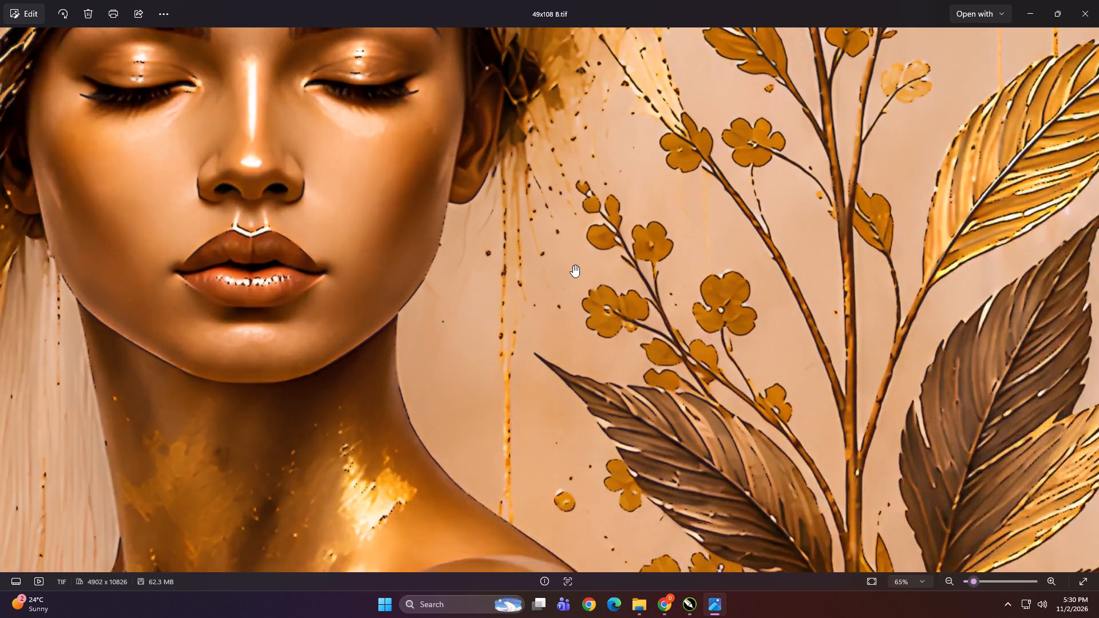
pyautogui.moveTo(359, 249); pyautogui.dragTo(390, 356)
pyautogui.click(1098, 0)
pyautogui.click(337, 442)
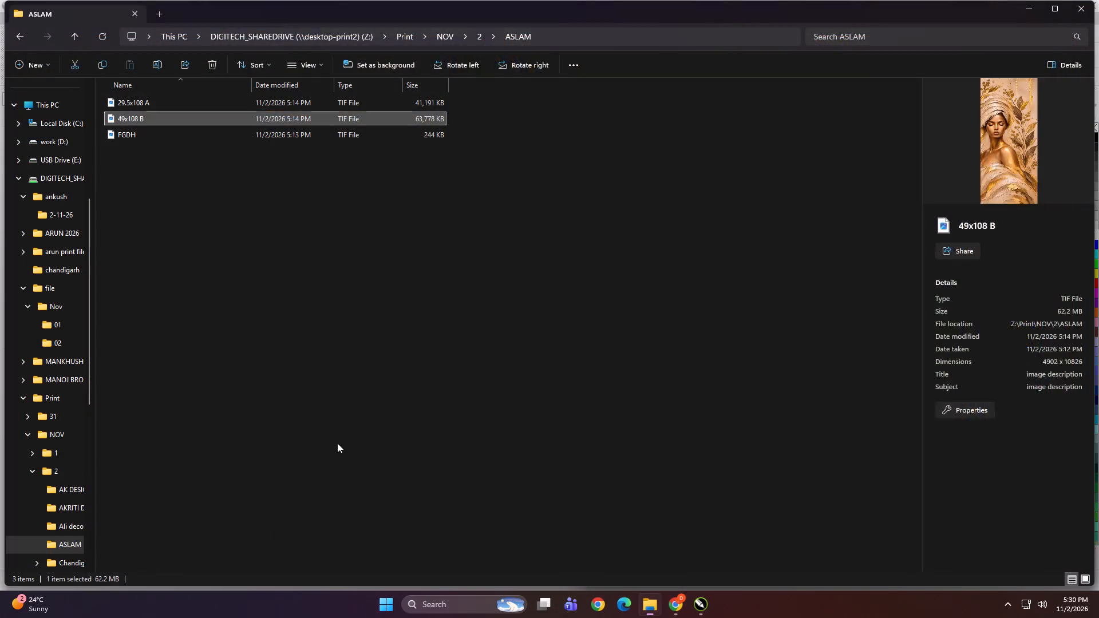
pyautogui.click(691, 175)
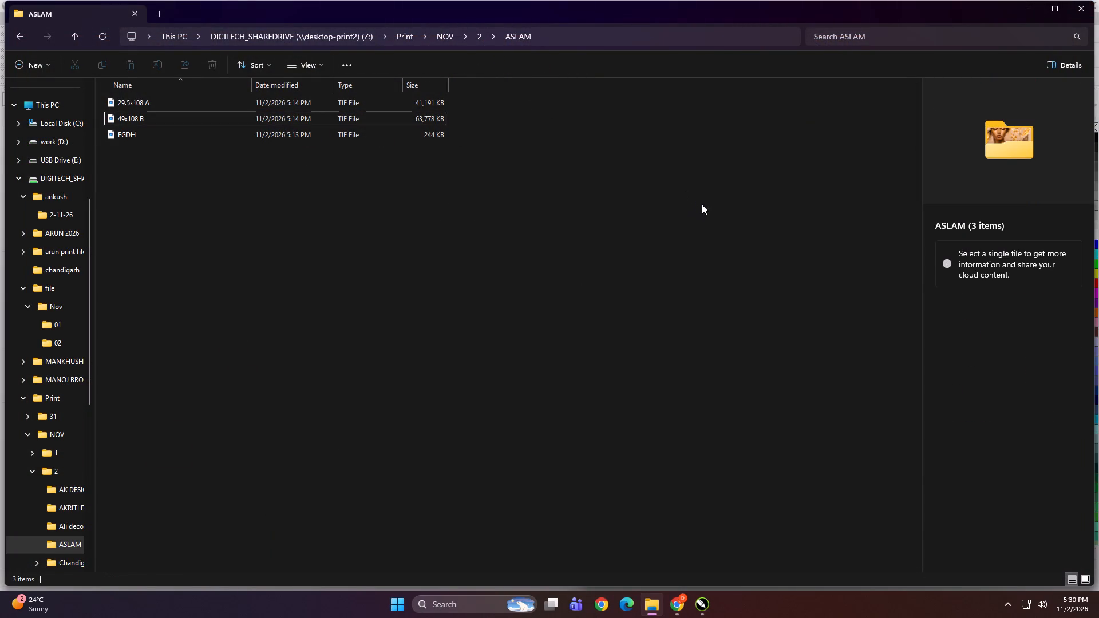
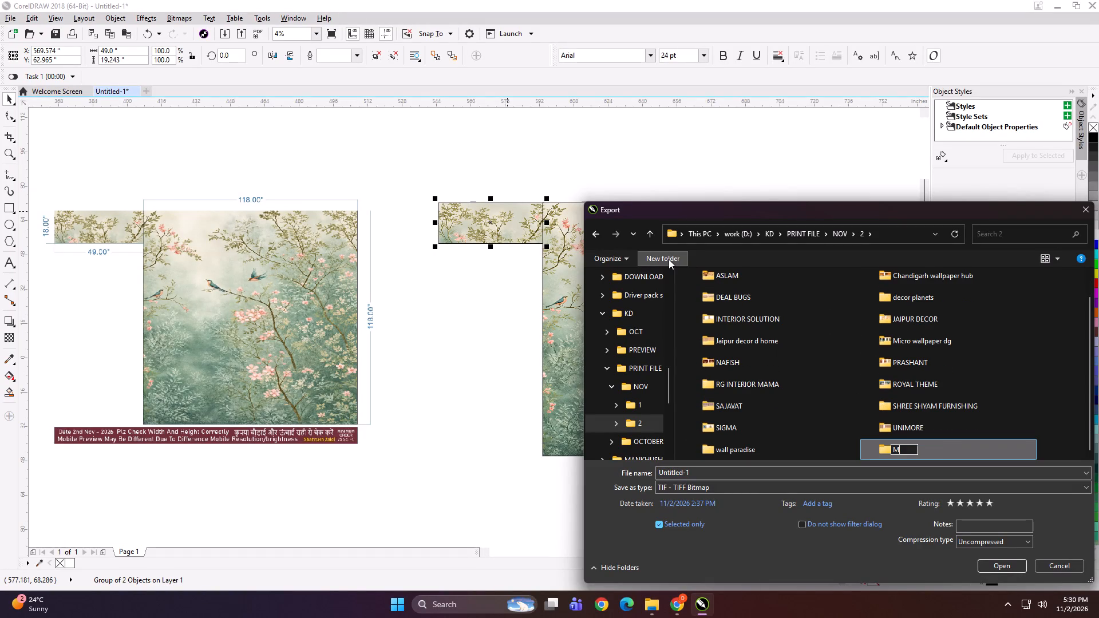
# Create a MANTRA folder in NOV\2 with a 118x118 subfolder inside it, and open that subfolder for the export.
pyautogui.write('ANTRA')
pyautogui.press('Return')
pyautogui.doubleClick(943, 340)
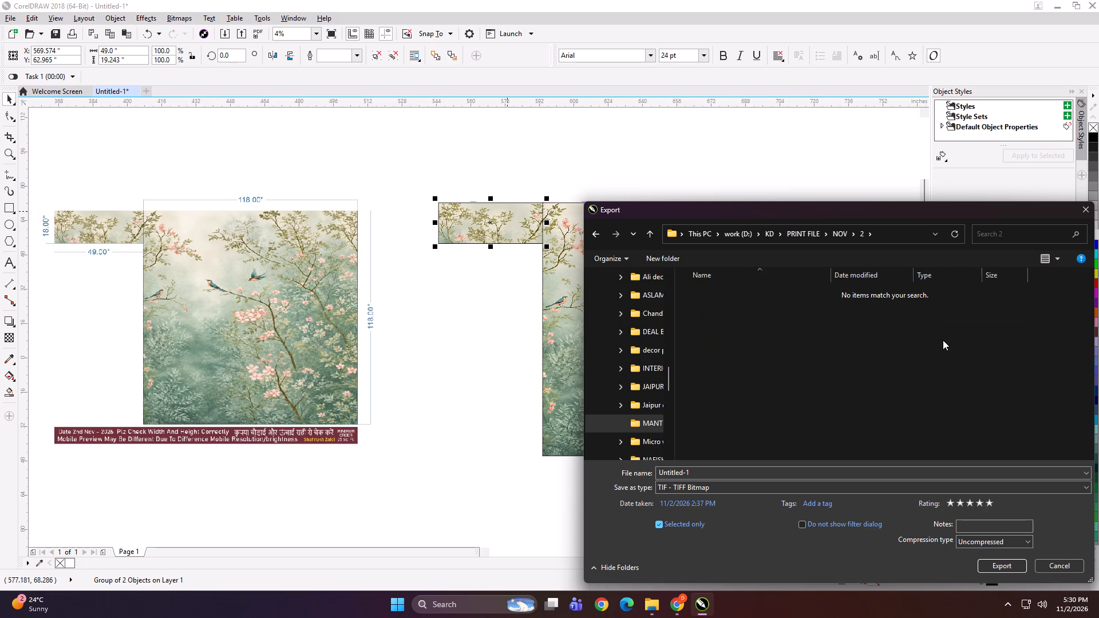
pyautogui.click(668, 264)
pyautogui.write('118x118')
pyautogui.press('space')
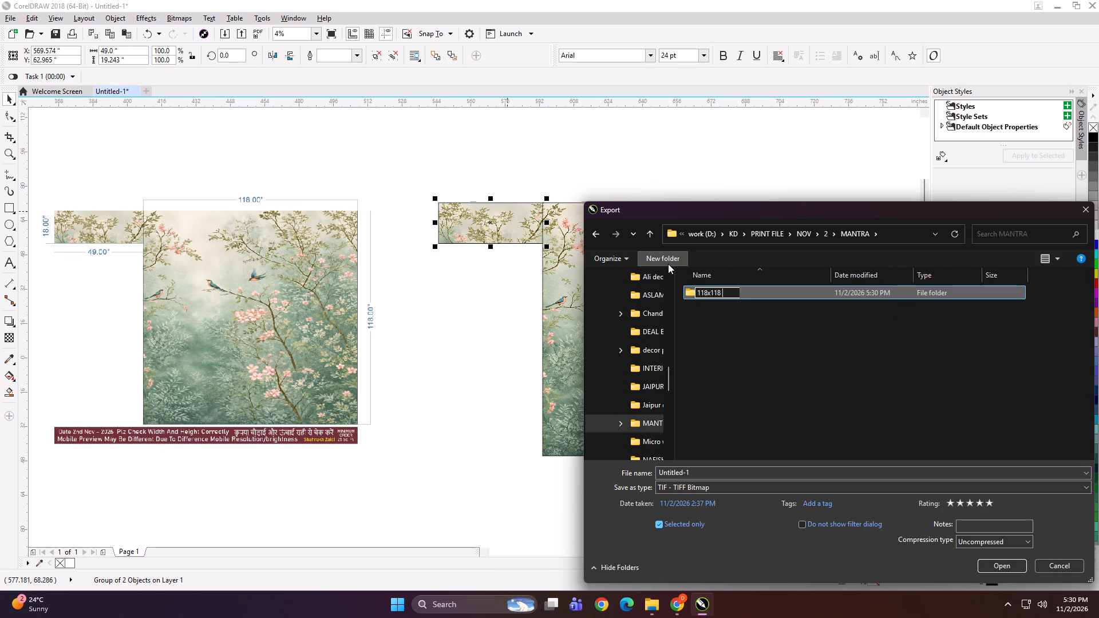
pyautogui.press('Return')
pyautogui.doubleClick(747, 296)
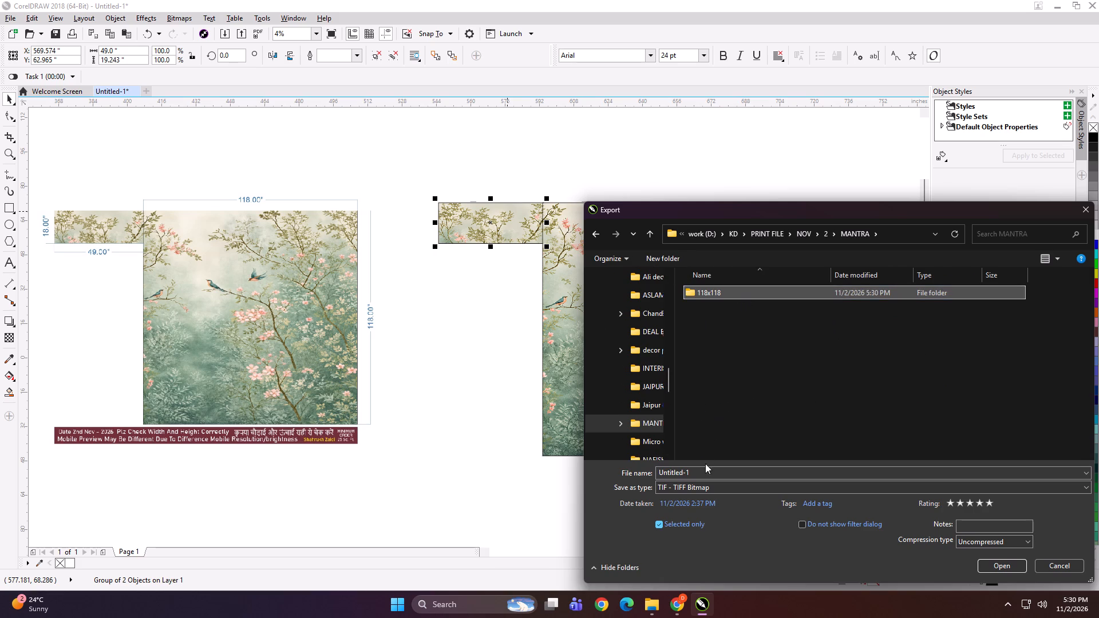
# Export the small floral strip panel as a TIFF named 49x19 A.
pyautogui.click(705, 469)
pyautogui.write('49x1 A')
pyautogui.press('space')
pyautogui.press('Return')
pyautogui.press('Return')
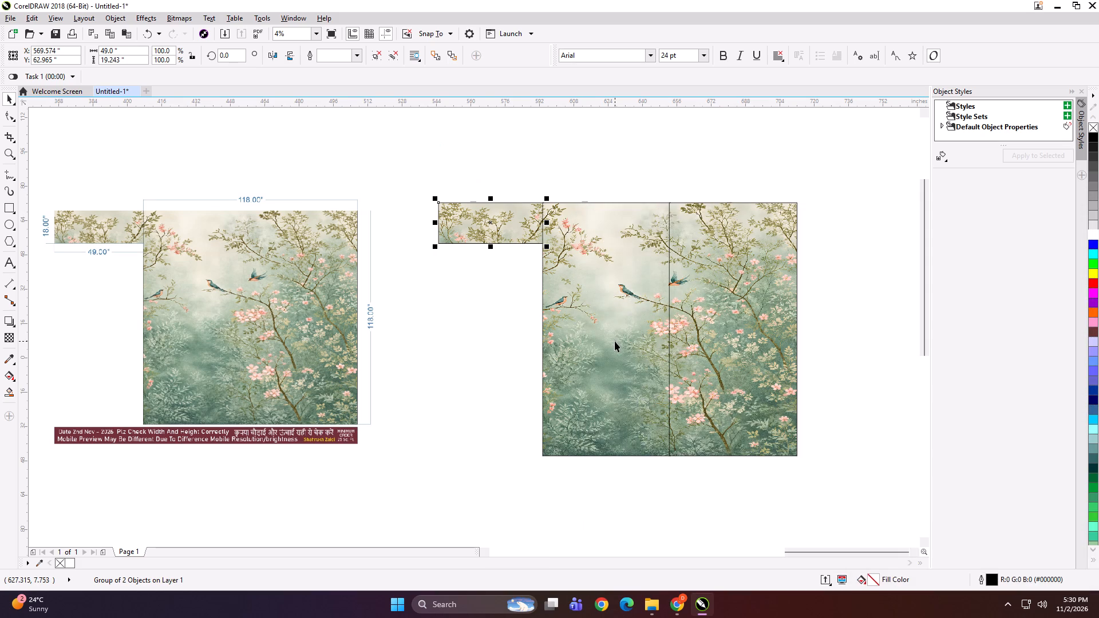
# Export the first tall floral panel, beside the small strip, as a TIFF named 59.5x118 A.
pyautogui.click(615, 341)
pyautogui.hotkey('ctrl', 'e')
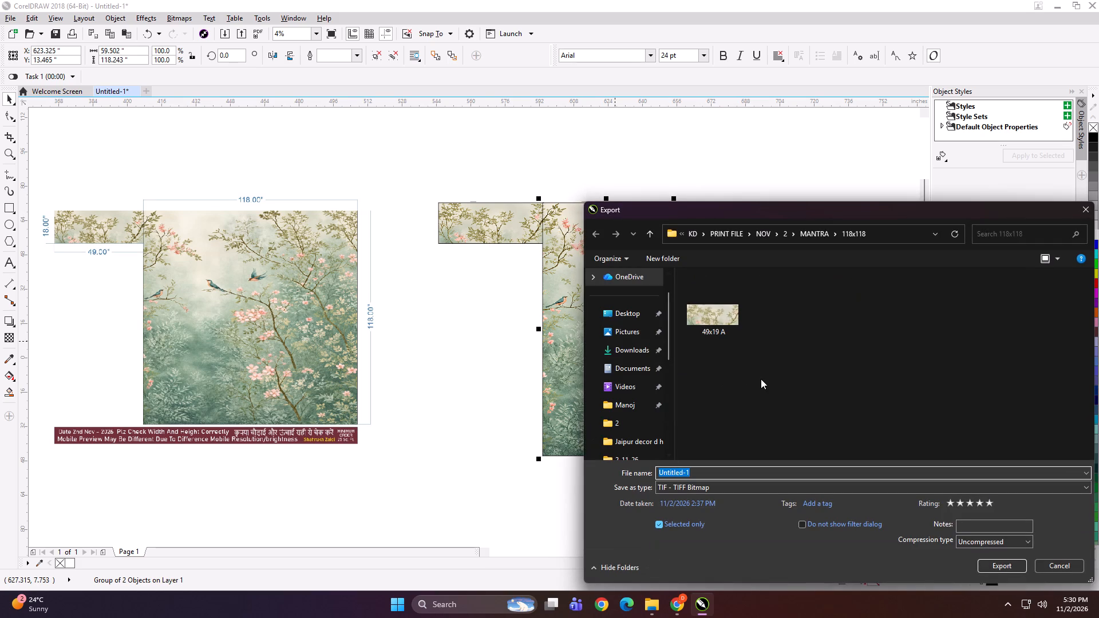
pyautogui.write('59x')
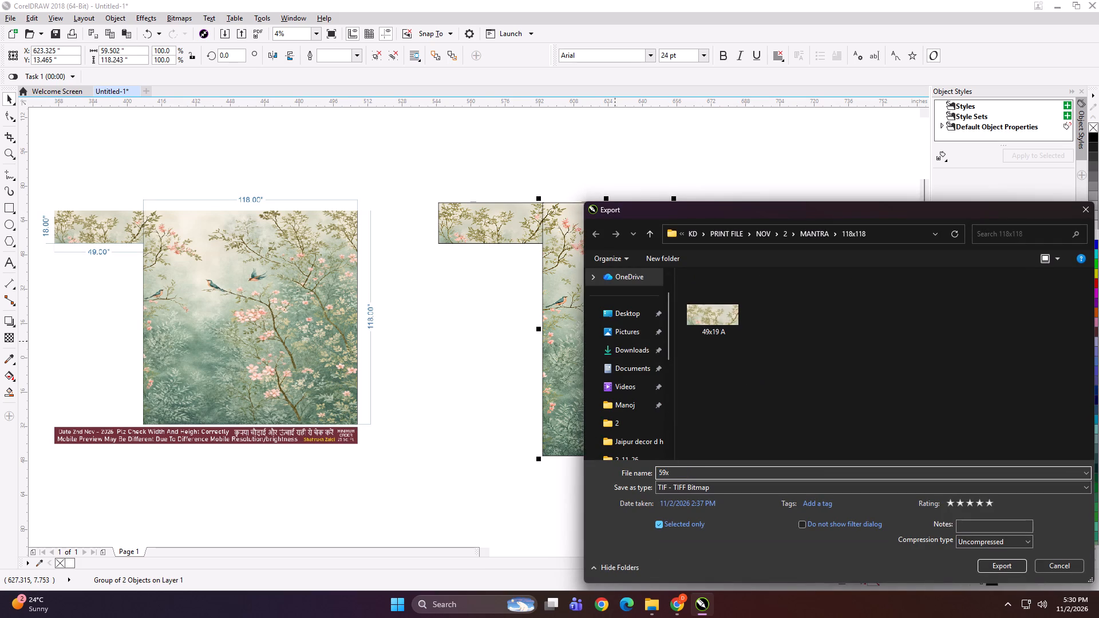
pyautogui.press('BackSpace')
pyautogui.write('.5x118 A')
pyautogui.press('Return')
pyautogui.press('Return')
# Export the second tall floral panel as a TIFF named 59.5x118 B in the same 118x118 folder.
pyautogui.click(761, 379)
pyautogui.hotkey('ctrl', 'e')
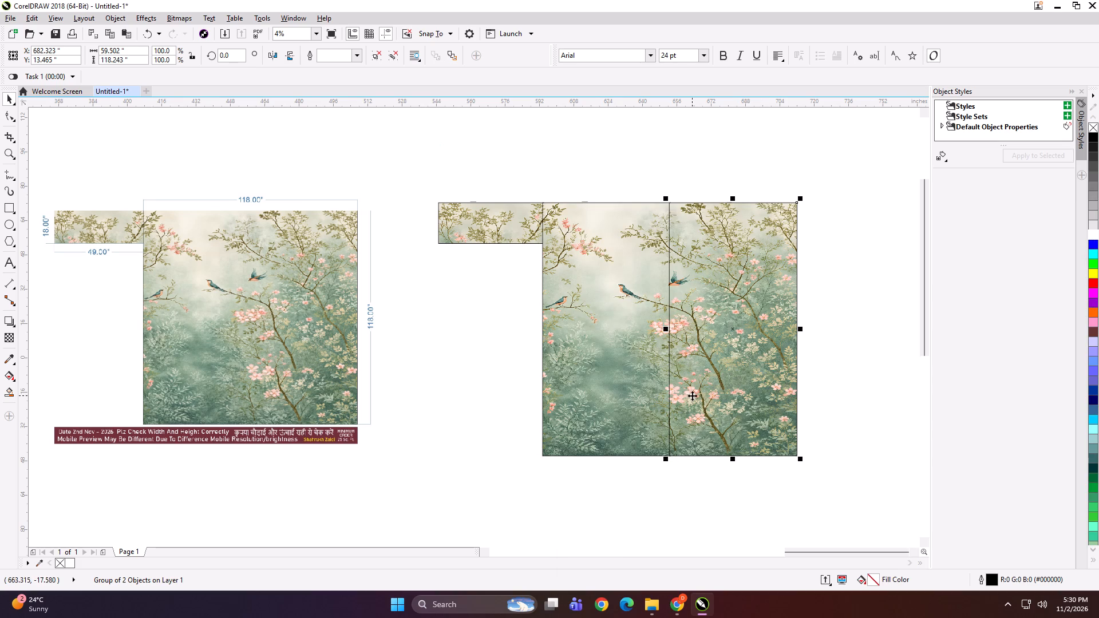
pyautogui.hotkey('ctrl', 'e')
pyautogui.click(697, 173)
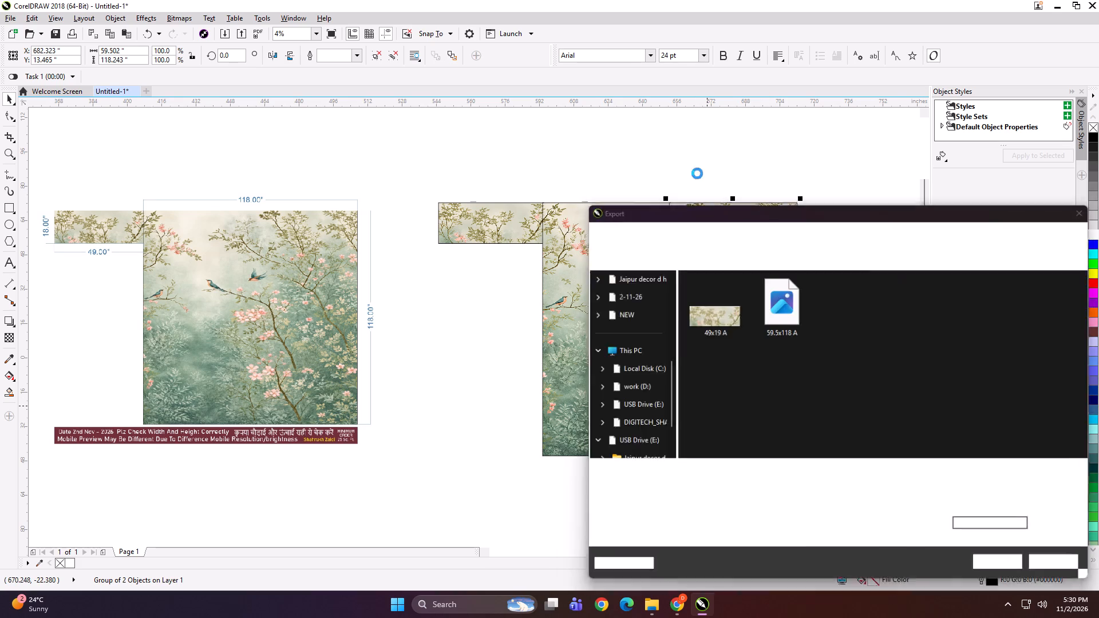
pyautogui.click(1075, 566)
pyautogui.hotkey('ctrl', 'e')
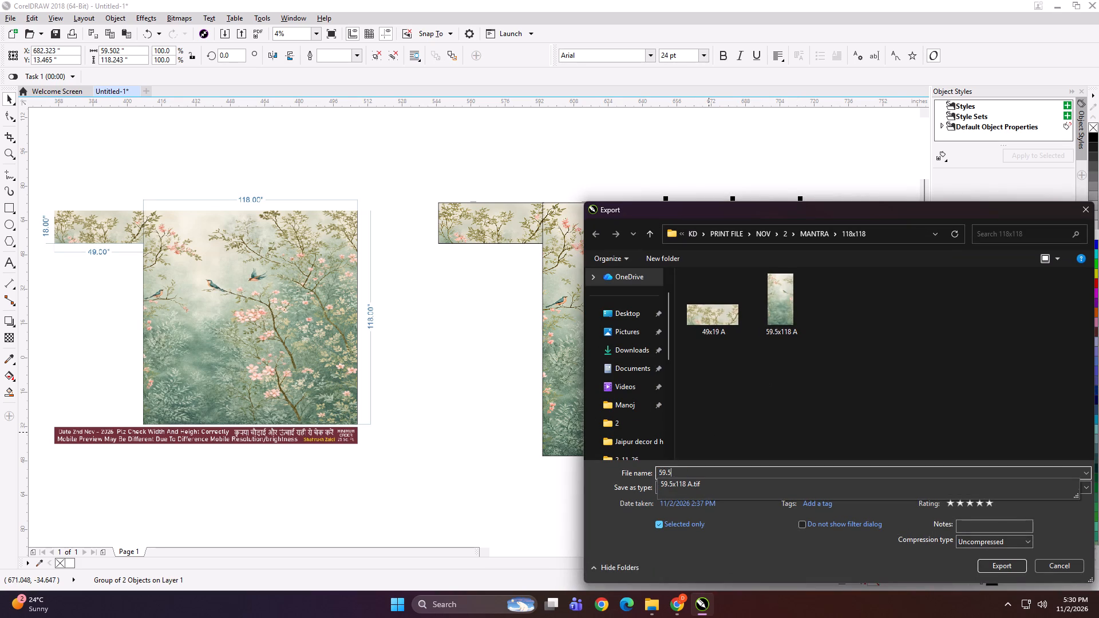
pyautogui.press('Return')
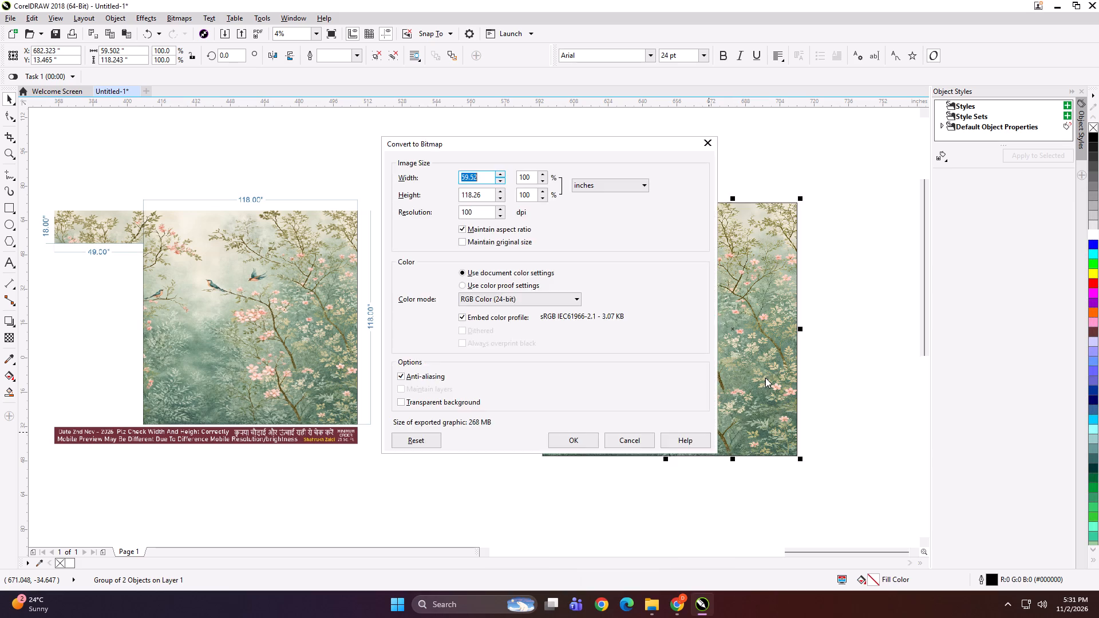
pyautogui.press('Return')
# Nudge the small strip and the last tall panel outward to leave a narrow gap on each side of the middle panel.
pyautogui.press('Right')
pyautogui.press('Right')
pyautogui.press('Right')
pyautogui.press('Right')
pyautogui.press('Right')
pyautogui.press('Right')
pyautogui.click(534, 226)
pyautogui.press('Left')
pyautogui.press('Left')
pyautogui.press('Left')
pyautogui.press('Left')
pyautogui.press('Left')
pyautogui.press('Left')
pyautogui.press('Left')
pyautogui.press('Left')
pyautogui.press('Left')
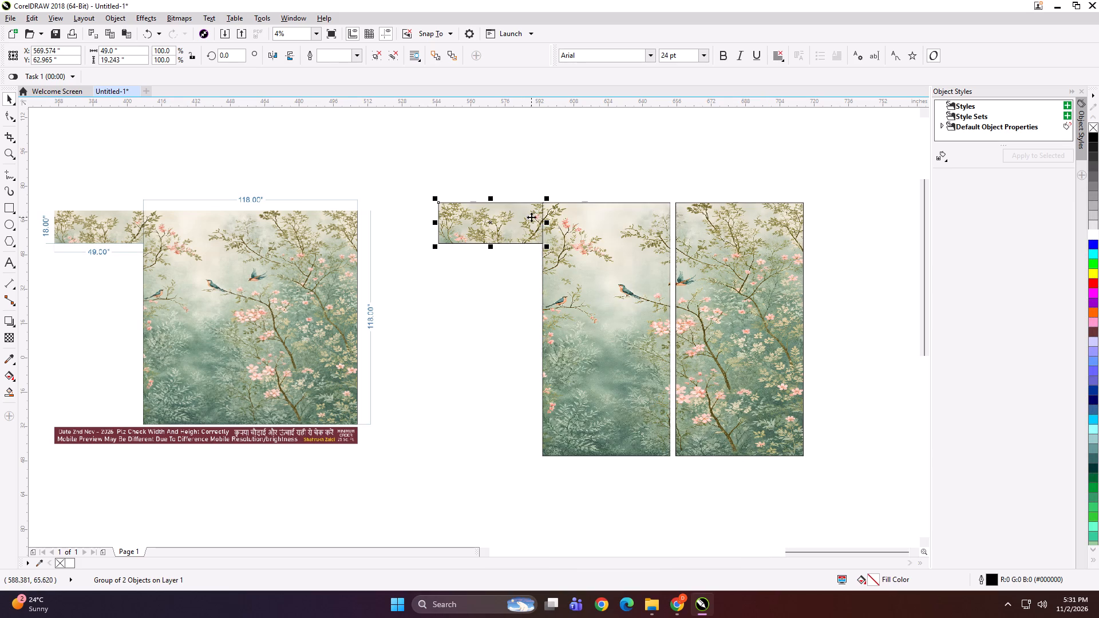
pyautogui.click(743, 223)
pyautogui.press('Right')
pyautogui.press('Right')
pyautogui.press('Right')
pyautogui.click(540, 161)
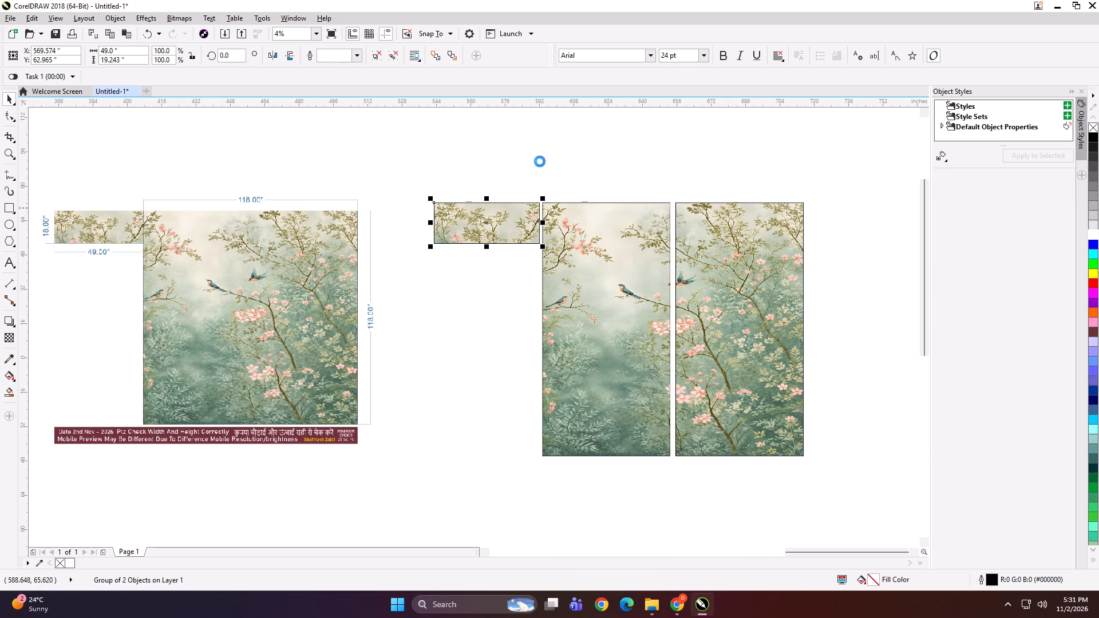
pyautogui.click(507, 215)
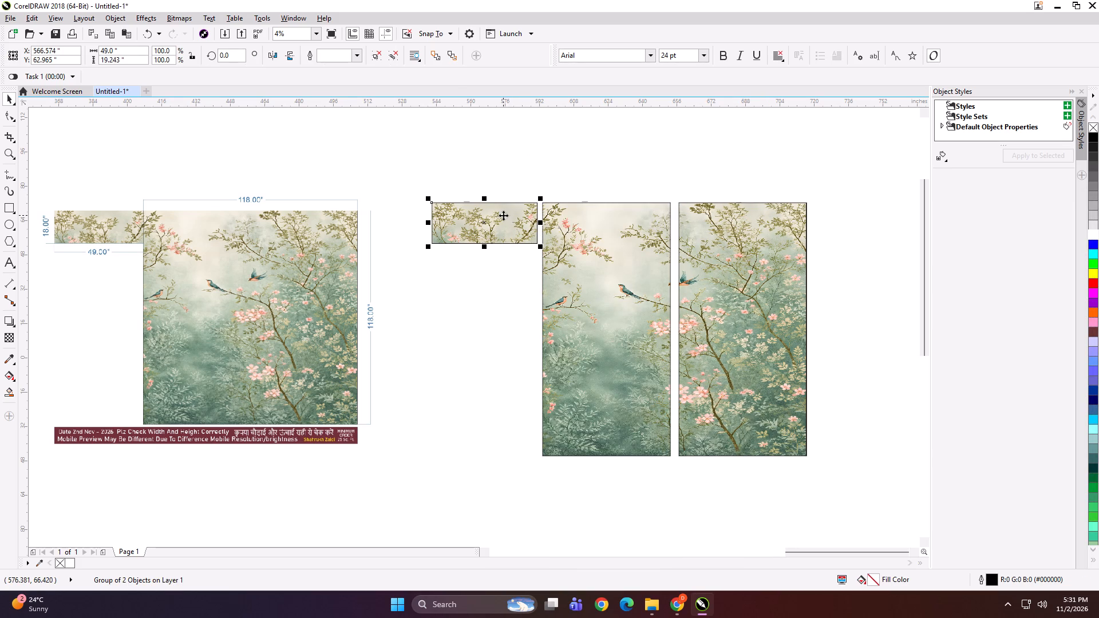
pyautogui.press('Left')
pyautogui.press('Left')
pyautogui.press('Left')
# Select all three panels, move them a little closer to the dimensioned preview and scale them down to about its height.
pyautogui.keyDown('shift'); pyautogui.click(611, 249); pyautogui.keyUp('shift')
pyautogui.keyDown('shift'); pyautogui.click(741, 264); pyautogui.keyUp('shift')
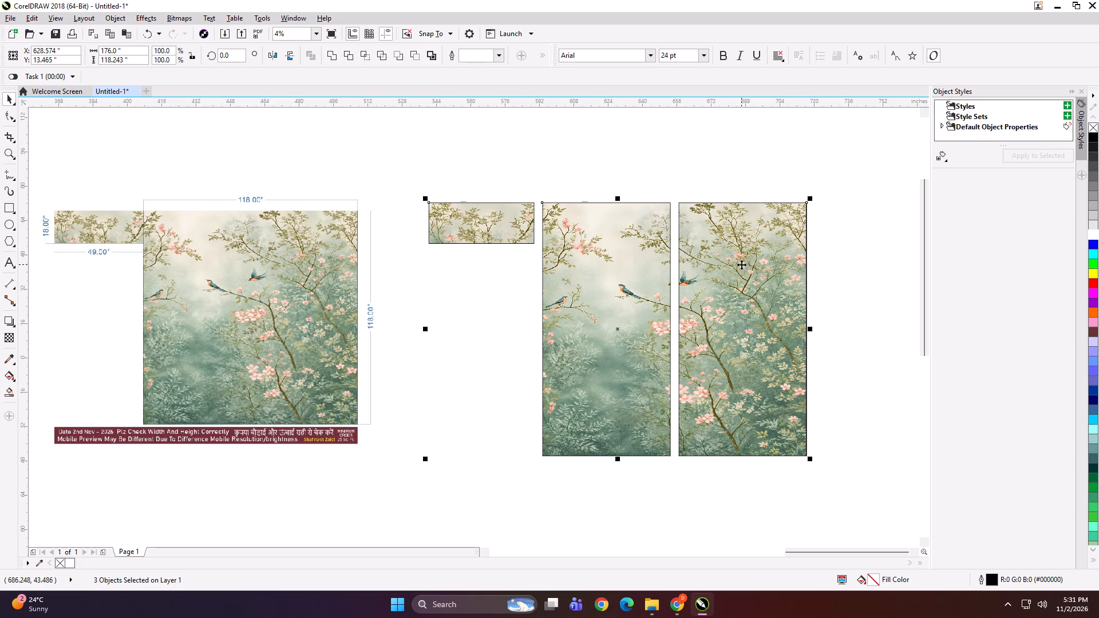
pyautogui.moveTo(599, 265); pyautogui.dragTo(577, 268)
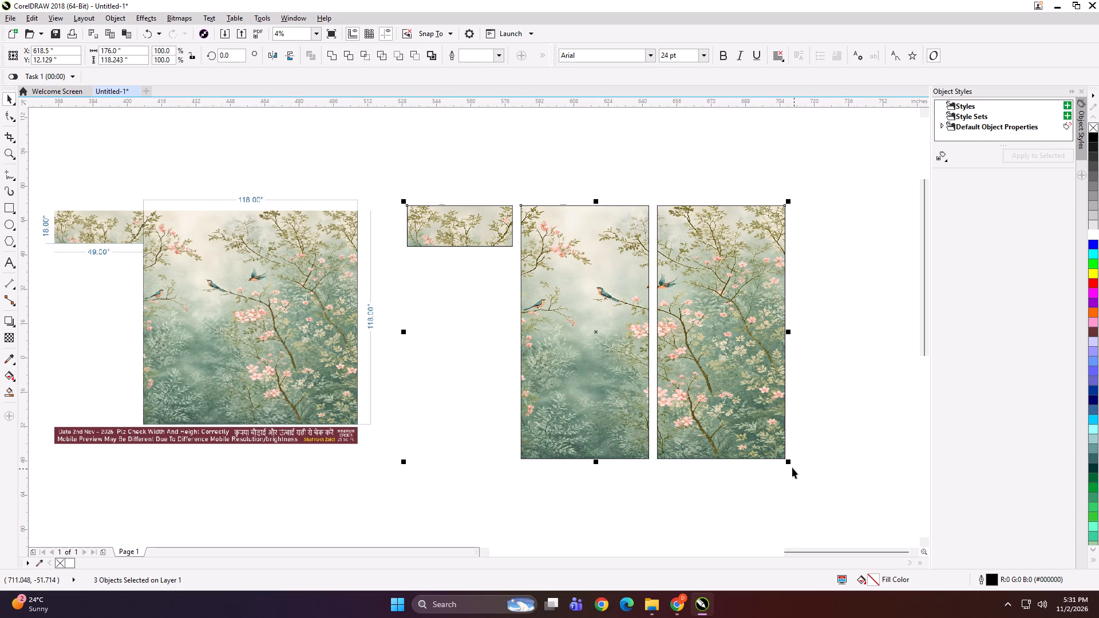
pyautogui.moveTo(790, 463); pyautogui.dragTo(733, 456)
# Group the three panels with the dimensioned preview and shrink the group to about 15.36 x 5.6 inches.
pyautogui.keyDown('shift'); pyautogui.click(354, 335); pyautogui.keyUp('shift')
pyautogui.hotkey('ctrl', 'g')
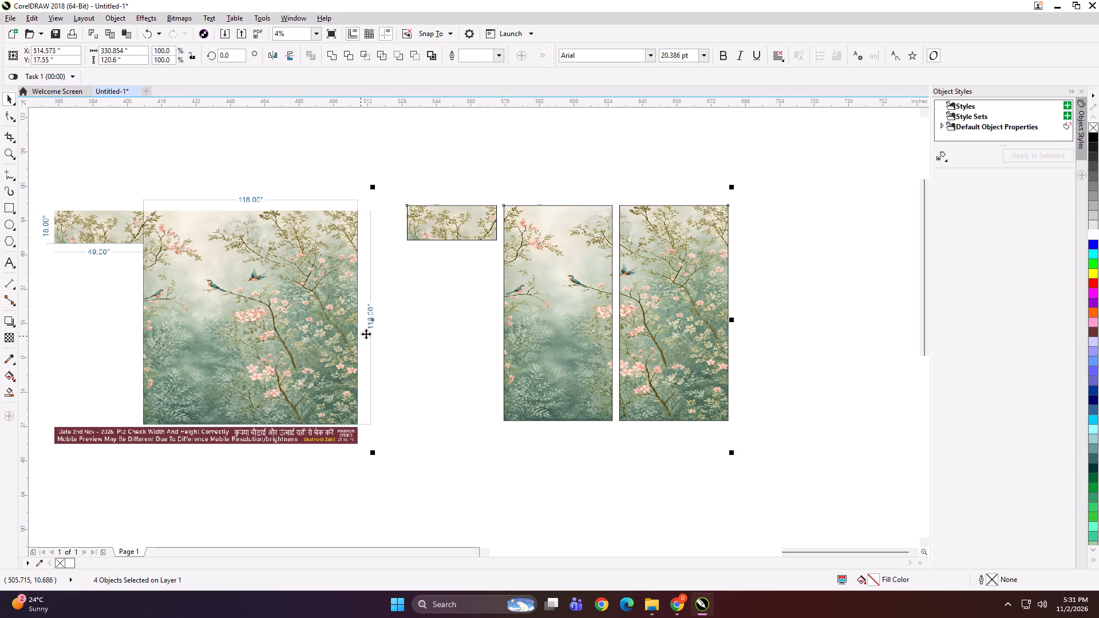
pyautogui.keyDown('shift'); pyautogui.moveTo(730, 453); pyautogui.dragTo(422, 324); pyautogui.keyUp('shift')
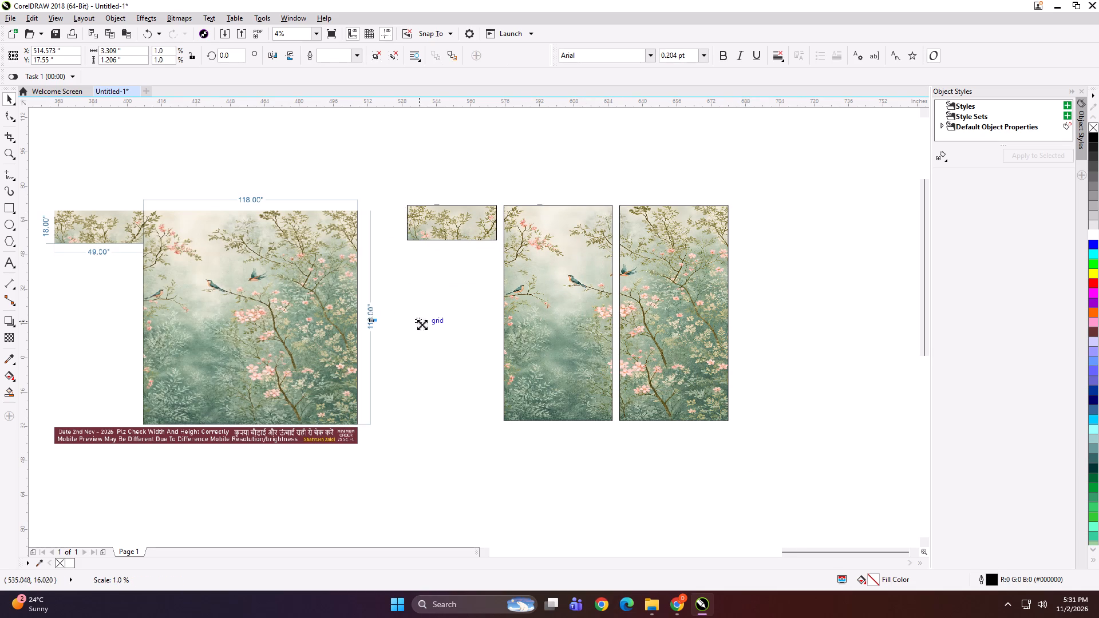
pyautogui.keyDown('shift'); pyautogui.moveTo(422, 324); pyautogui.dragTo(431, 330); pyautogui.keyUp('shift')
# Export the combined preview and panel group as a TIFF named CGB in the 118x118 folder.
pyautogui.scroll(3, 359, 317)
pyautogui.scroll(1, 453, 334)
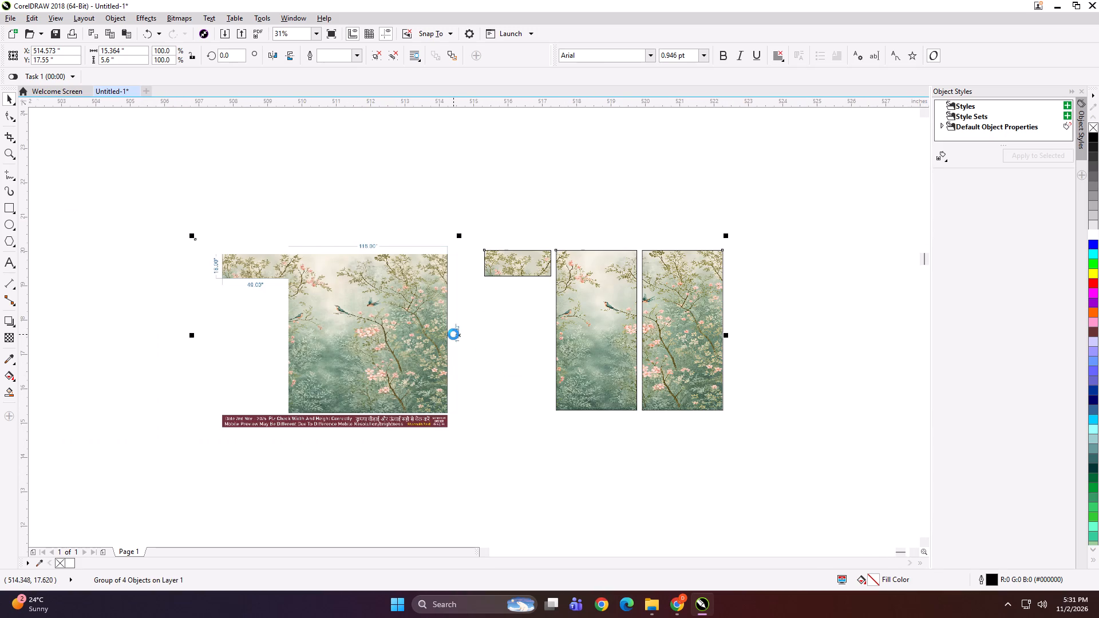
pyautogui.hotkey('ctrl', 'e')
pyautogui.write('CGB')
pyautogui.press('Return')
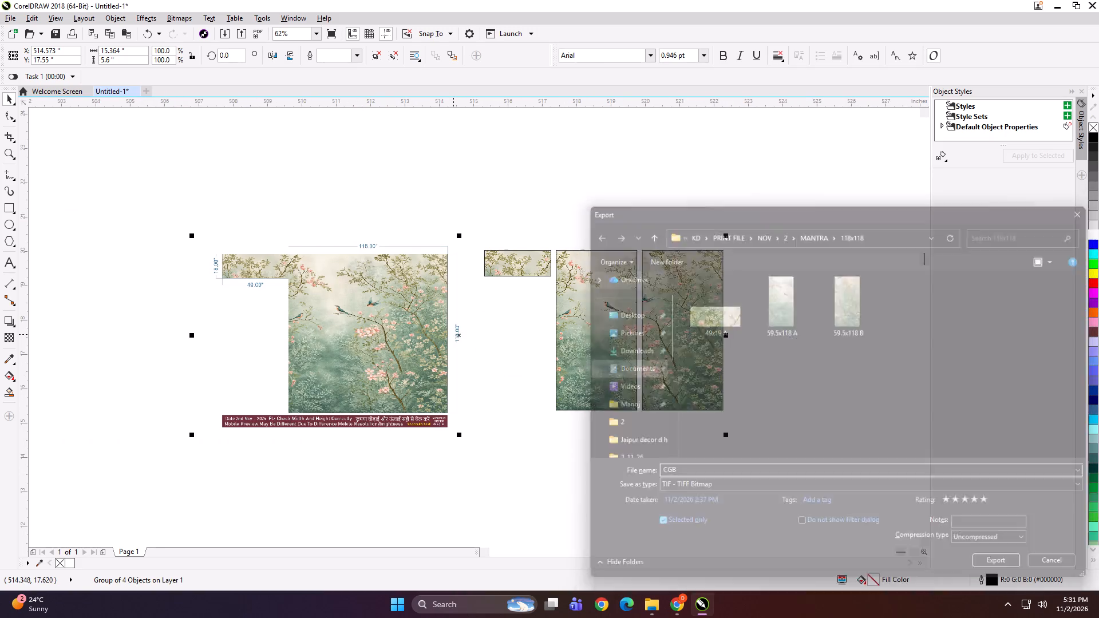
pyautogui.press('Return')
# Look over the combined preview and panel group, and delete it from the page.
pyautogui.scroll(1, 408, 335)
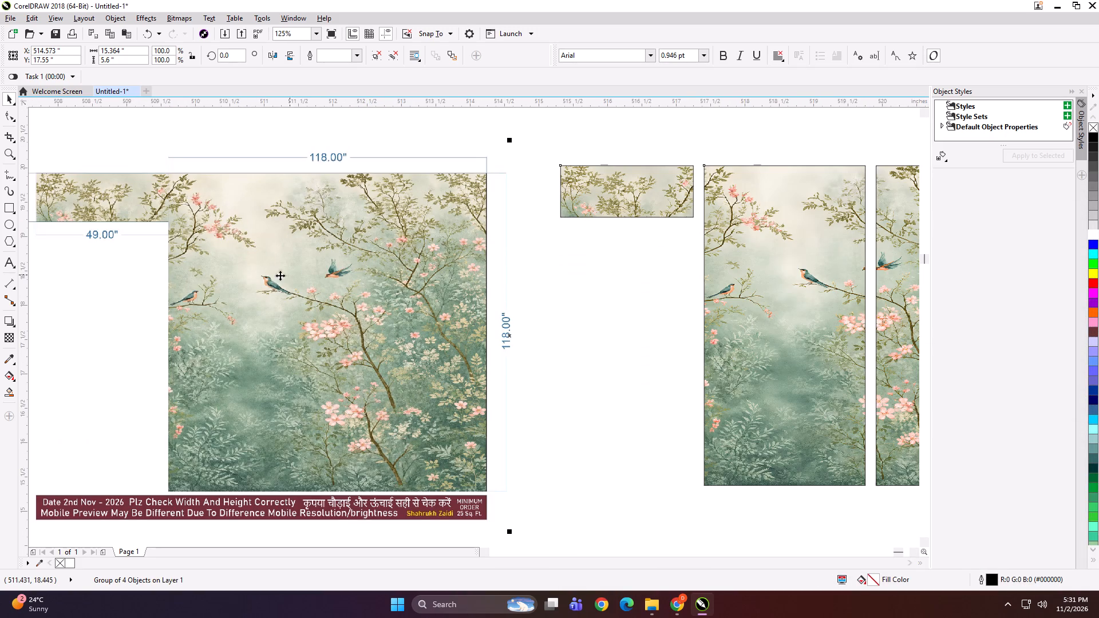
pyautogui.scroll(-1, 228, 272)
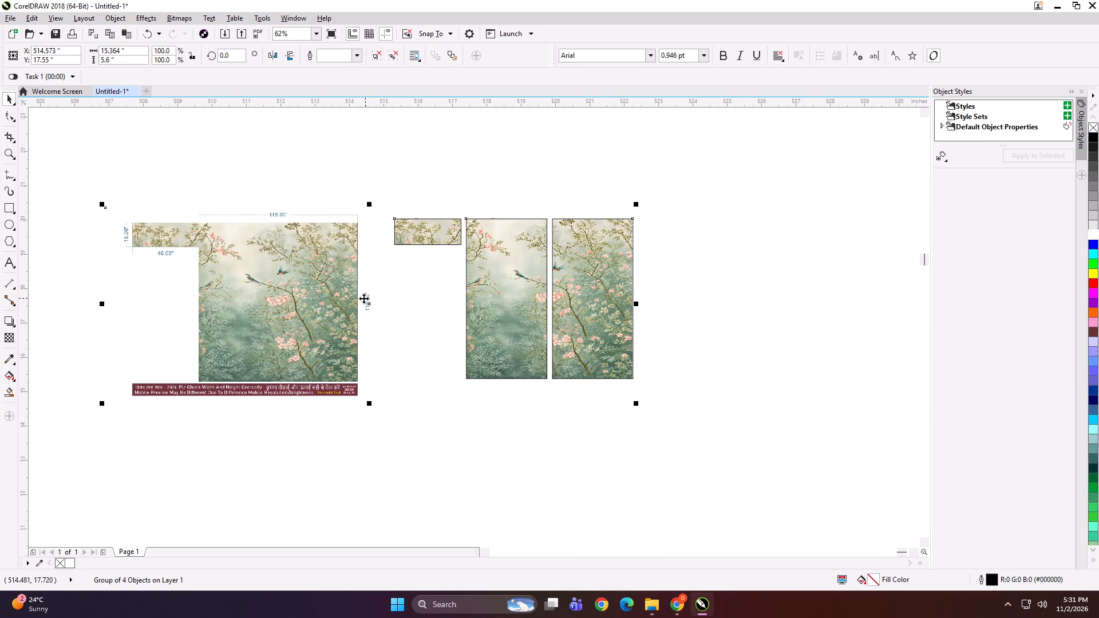
pyautogui.press('Delete')
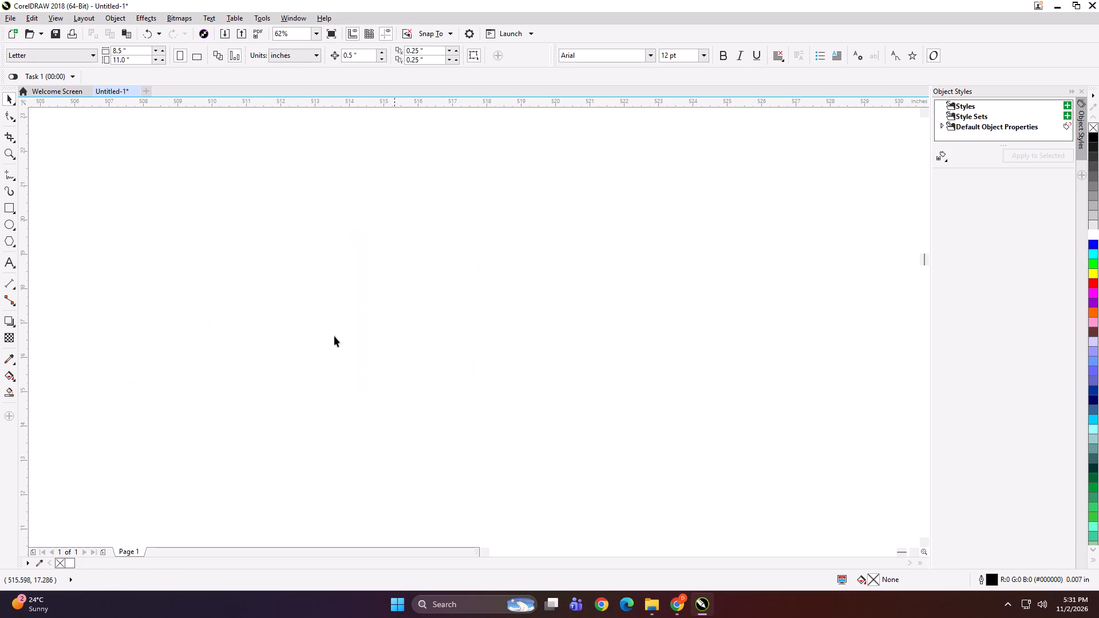
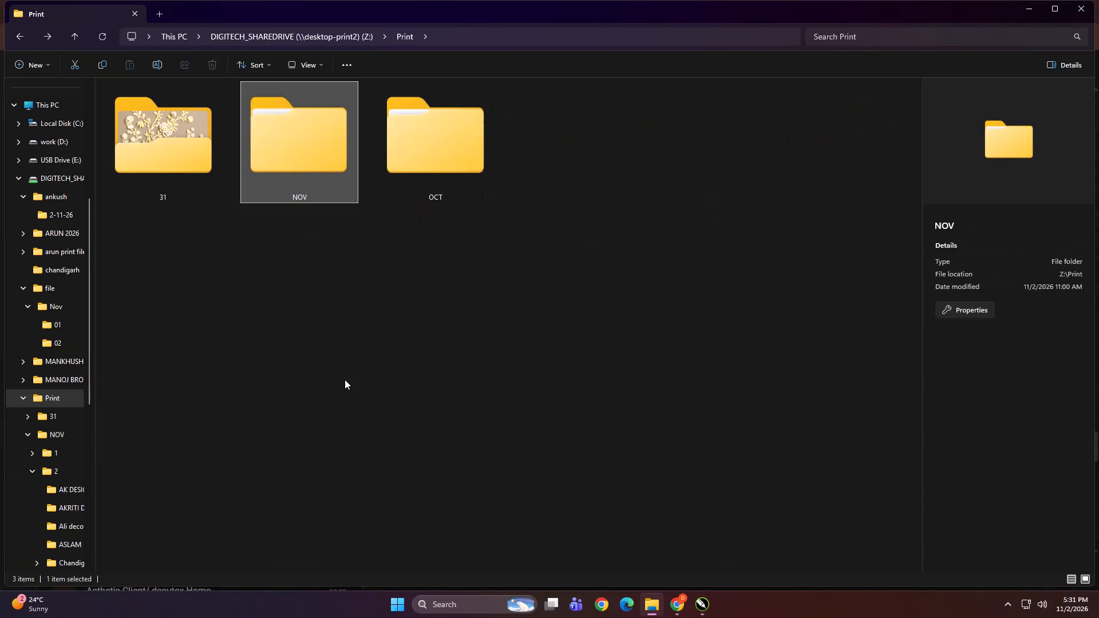
# Open the NOV\2 folder in Print on the shared drive and look over its client folders.
pyautogui.doubleClick(290, 143)
pyautogui.doubleClick(325, 149)
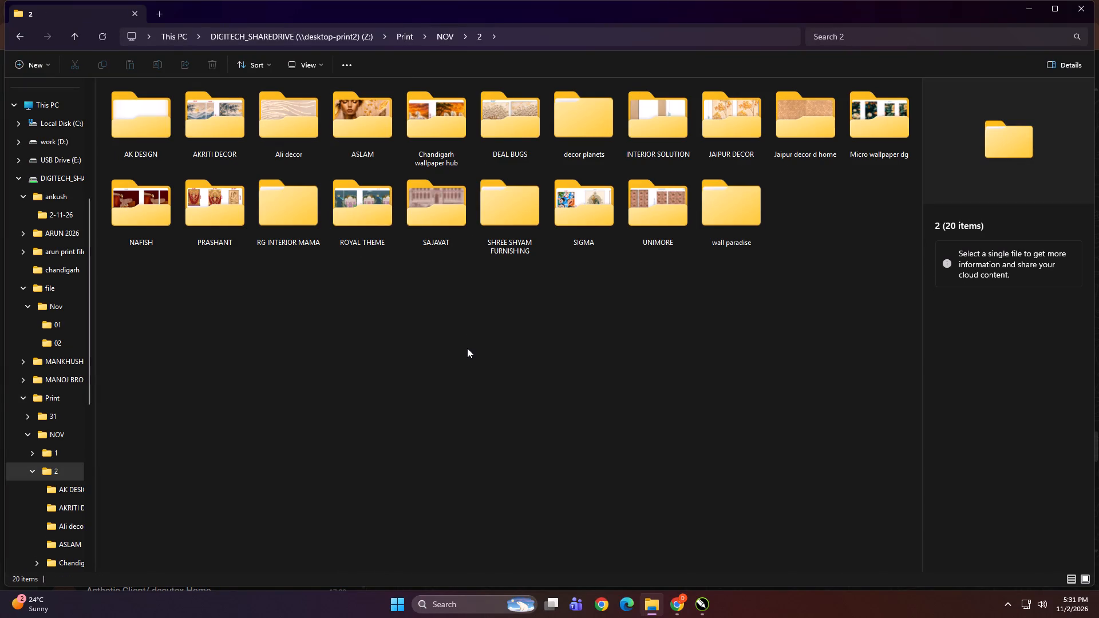
pyautogui.scroll(2, 467, 348)
pyautogui.scroll(1, 405, 267)
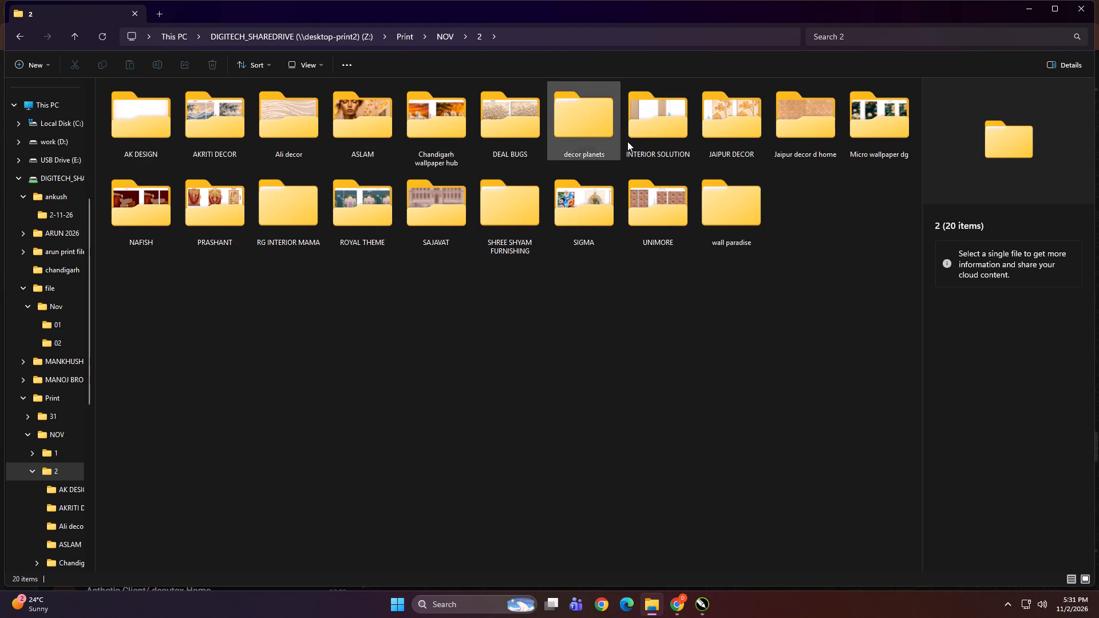
# Copy the MANTRA folder from KD\PRINT FILE\NOV\2 on the work (D:) drive.
pyautogui.scroll(1, 411, 302)
pyautogui.scroll(9, 0, 423)
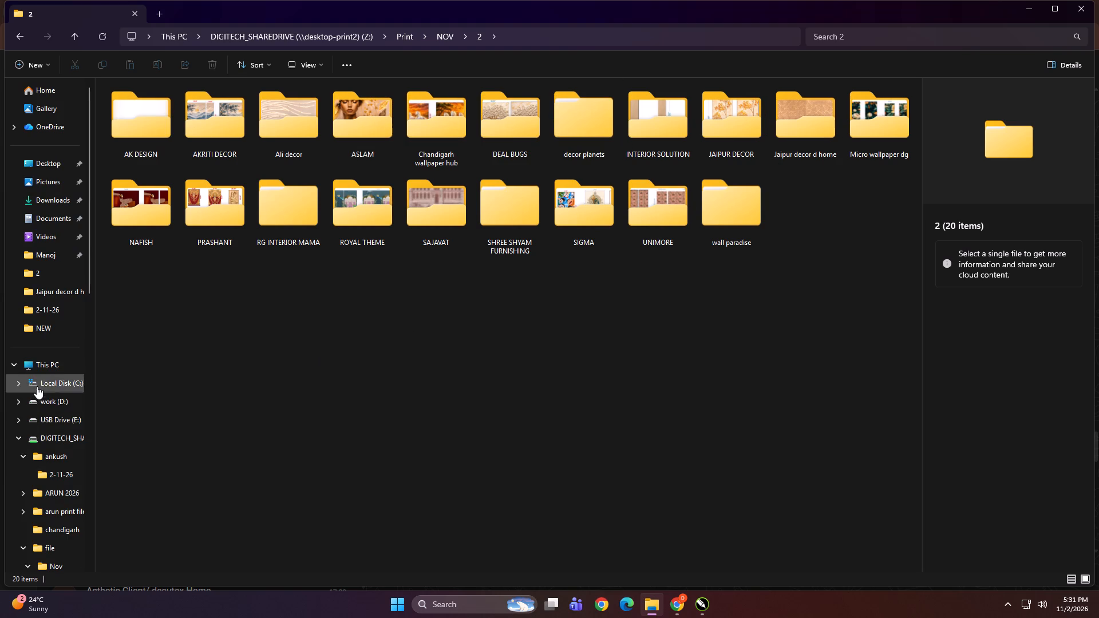
pyautogui.click(38, 370)
pyautogui.doubleClick(268, 156)
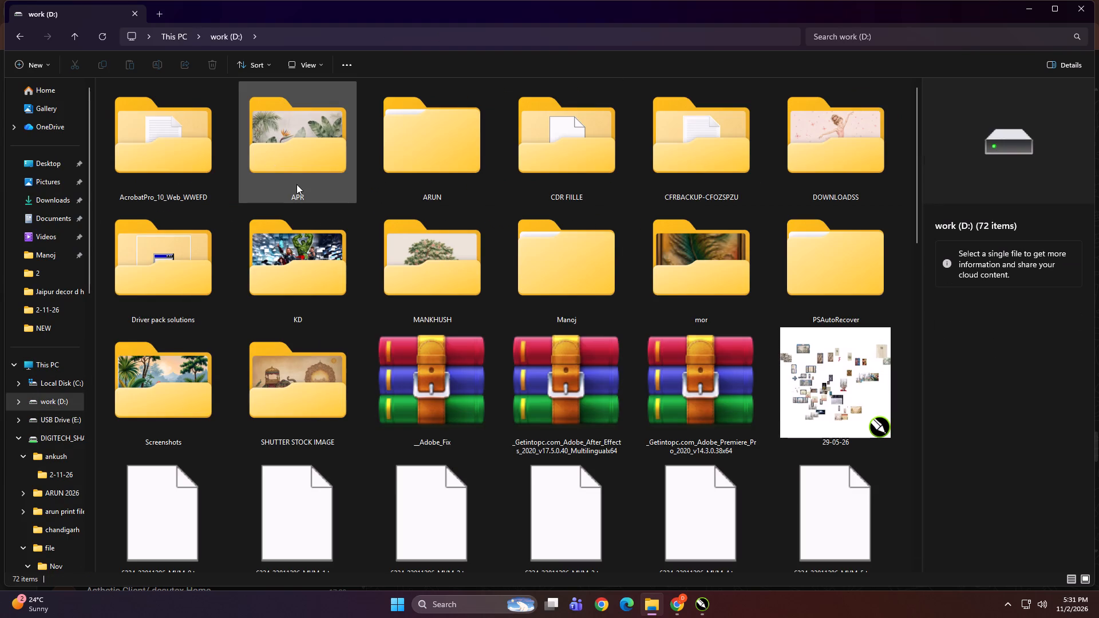
pyautogui.doubleClick(309, 270)
pyautogui.click(347, 175)
pyautogui.doubleClick(538, 171)
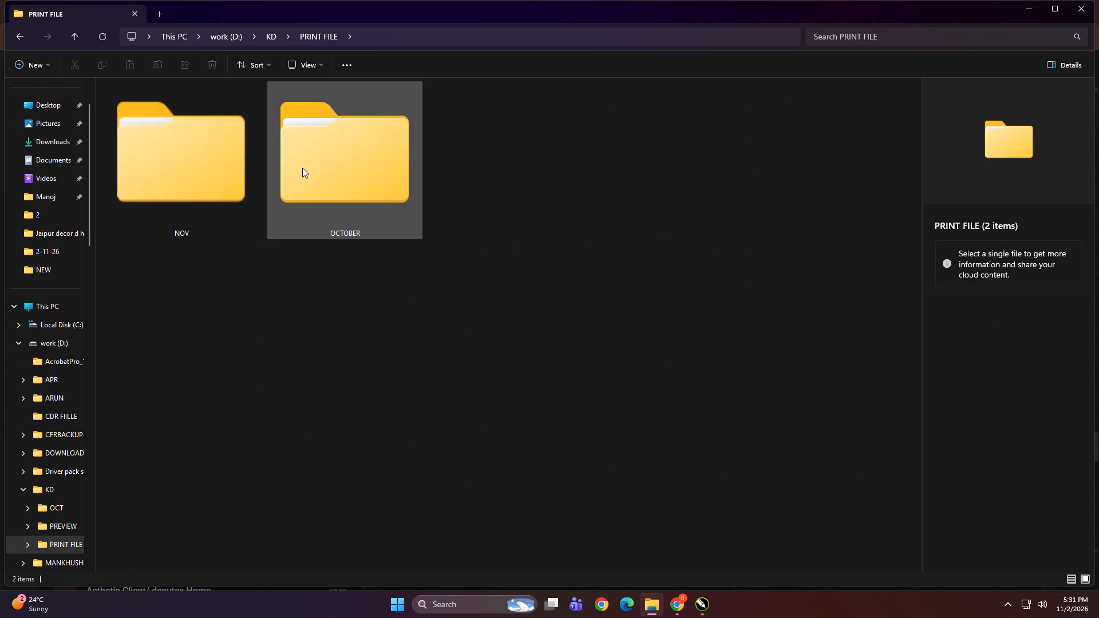
pyautogui.doubleClick(251, 166)
pyautogui.doubleClick(322, 159)
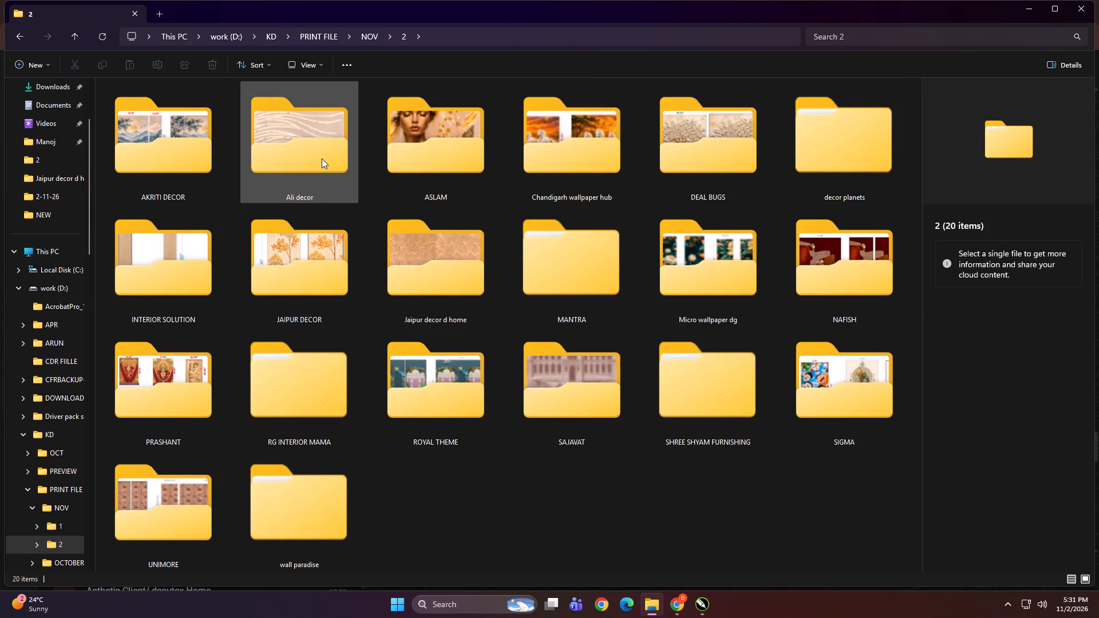
pyautogui.scroll(-1, 322, 159)
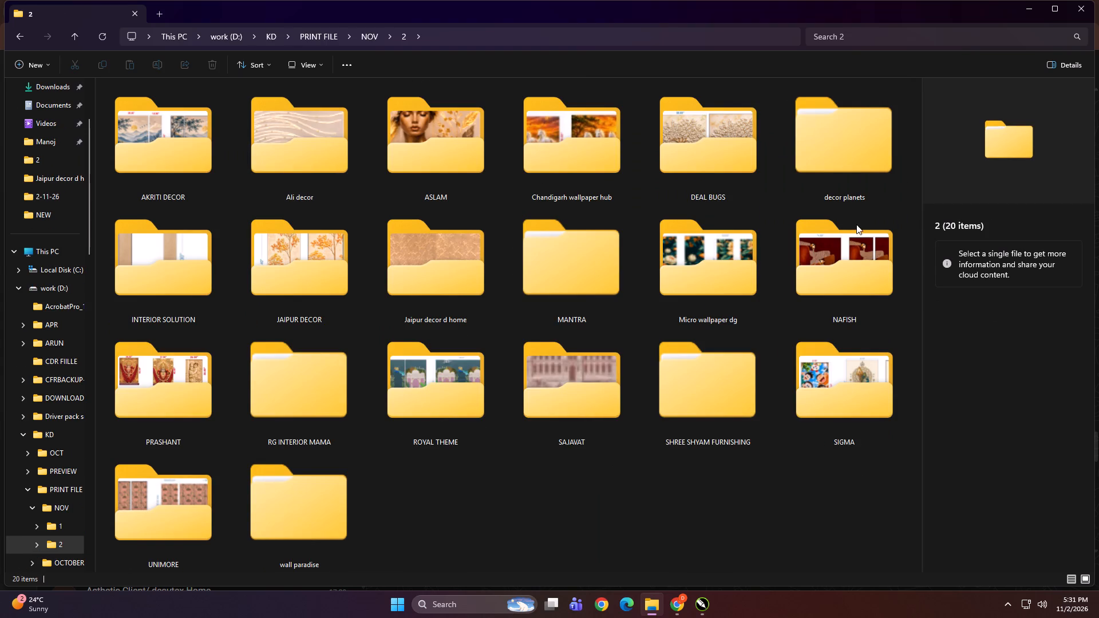
pyautogui.click(524, 256)
pyautogui.hotkey('ctrl', 'c')
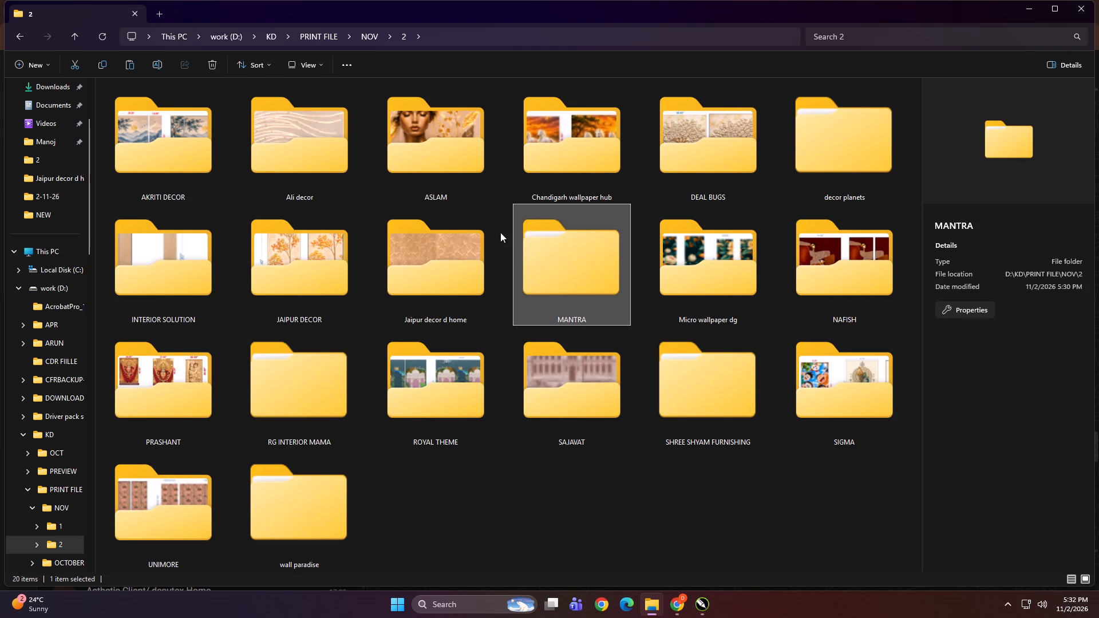
# Open Print\NOV\2 on DIGITECH_SHAREDRIVE (Z:) as the destination for the copied MANTRA folder.
pyautogui.scroll(5, 10, 398)
pyautogui.click(33, 375)
pyautogui.click(37, 367)
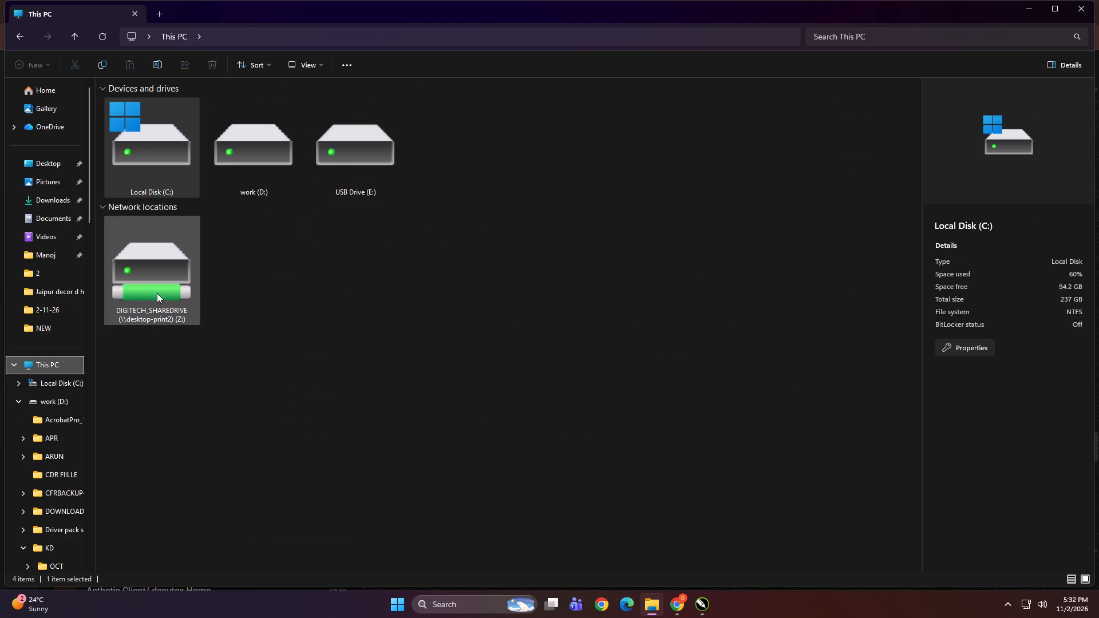
pyautogui.doubleClick(157, 284)
pyautogui.doubleClick(713, 120)
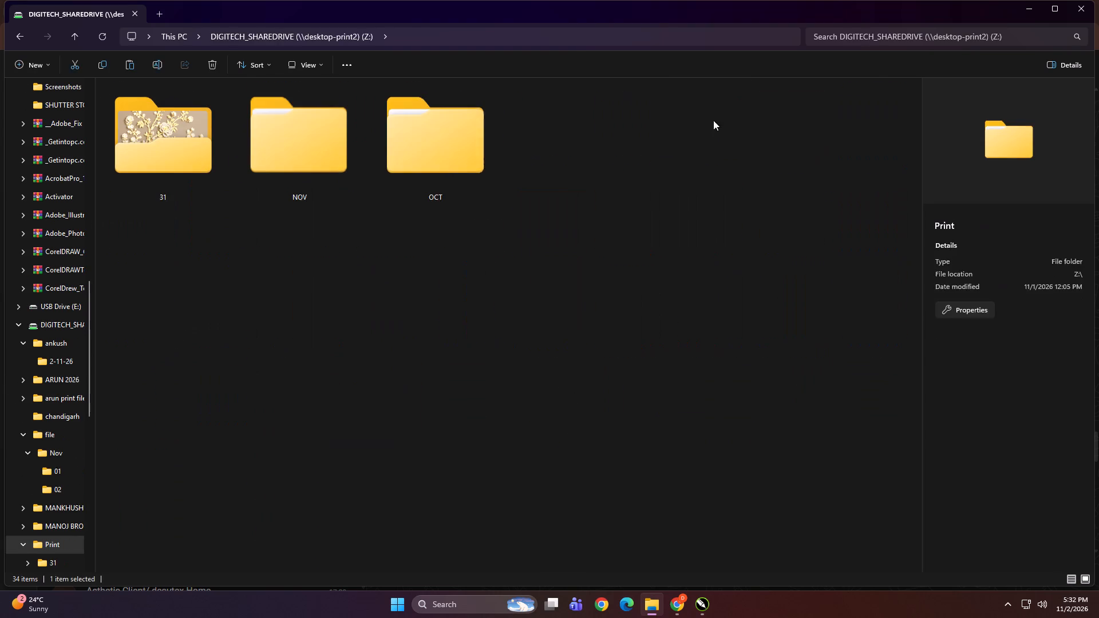
pyautogui.doubleClick(345, 154)
pyautogui.doubleClick(345, 171)
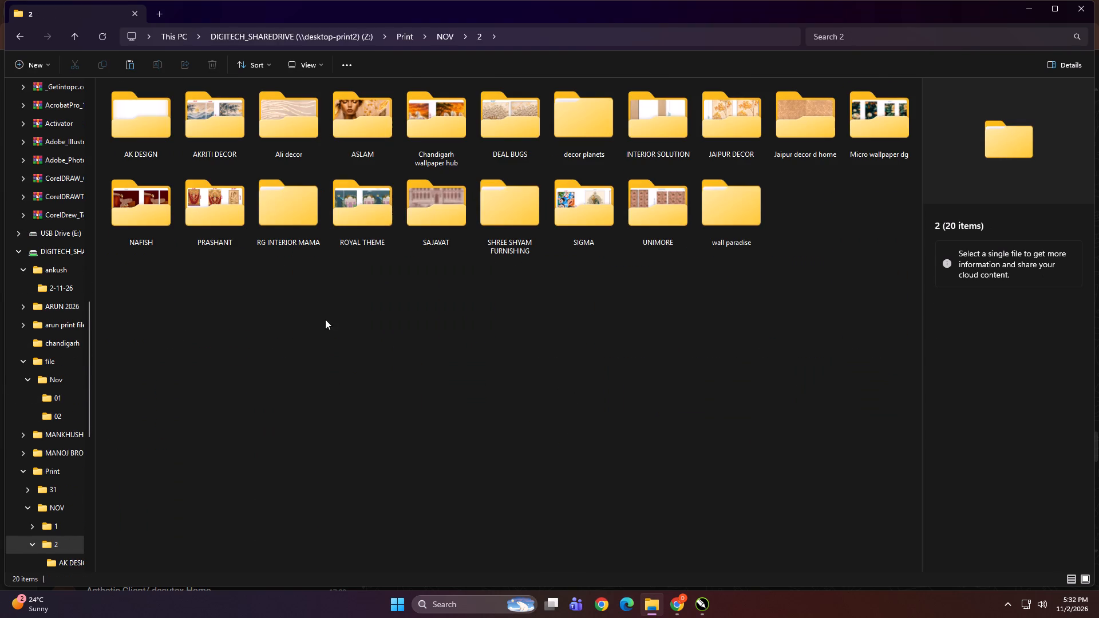